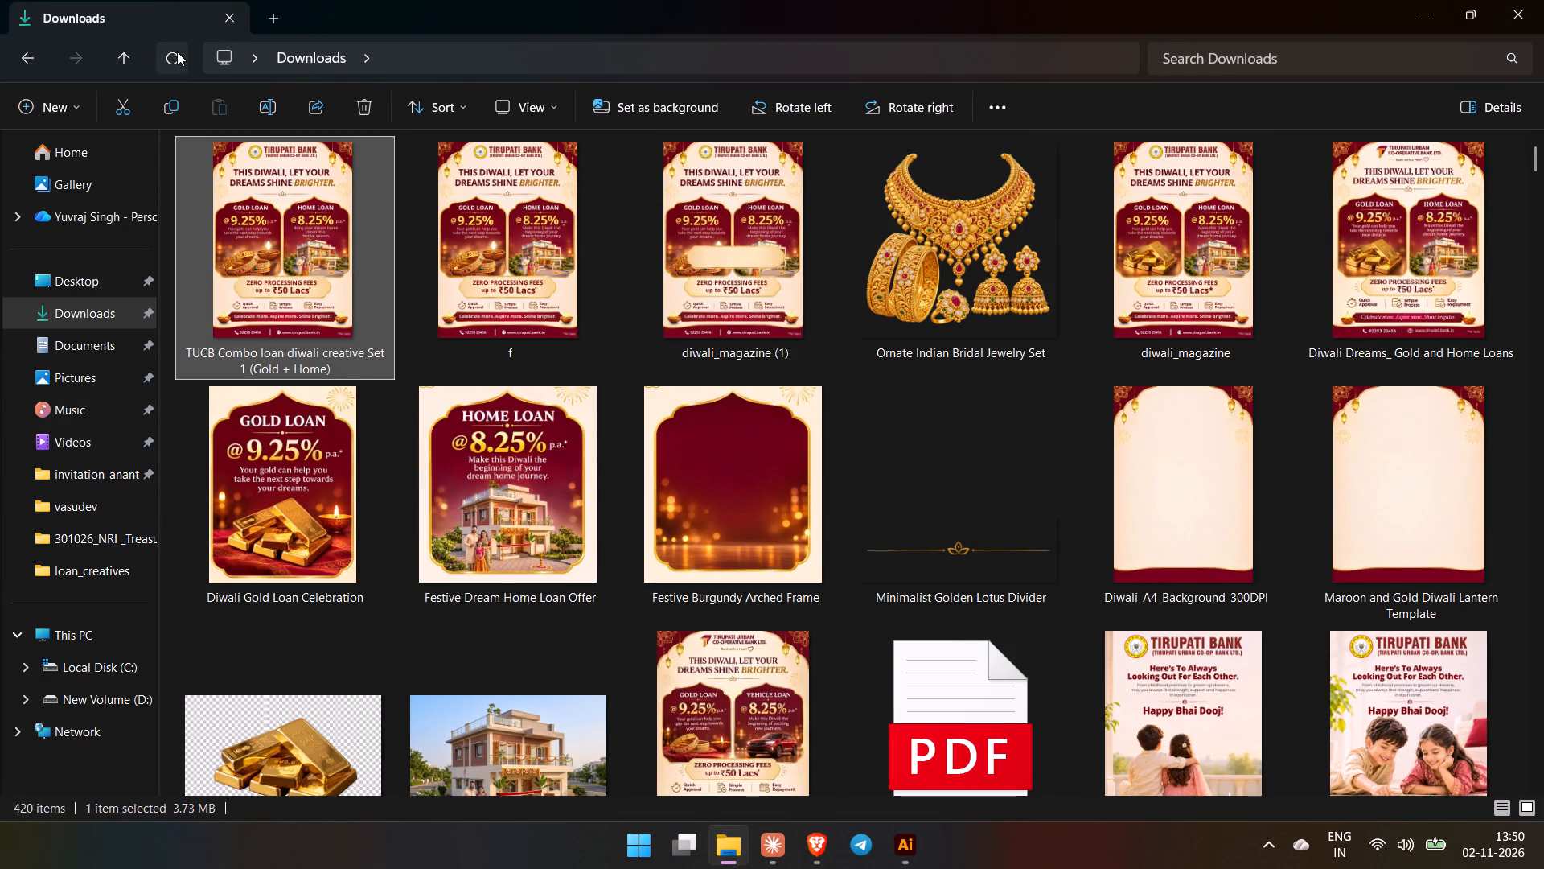
# Refresh the Downloads folder and open the revised DBS nominee form R3 PDF and the WhatsApp image listing the requested changes.
pyautogui.click(177, 51)
pyautogui.doubleClick(295, 232)
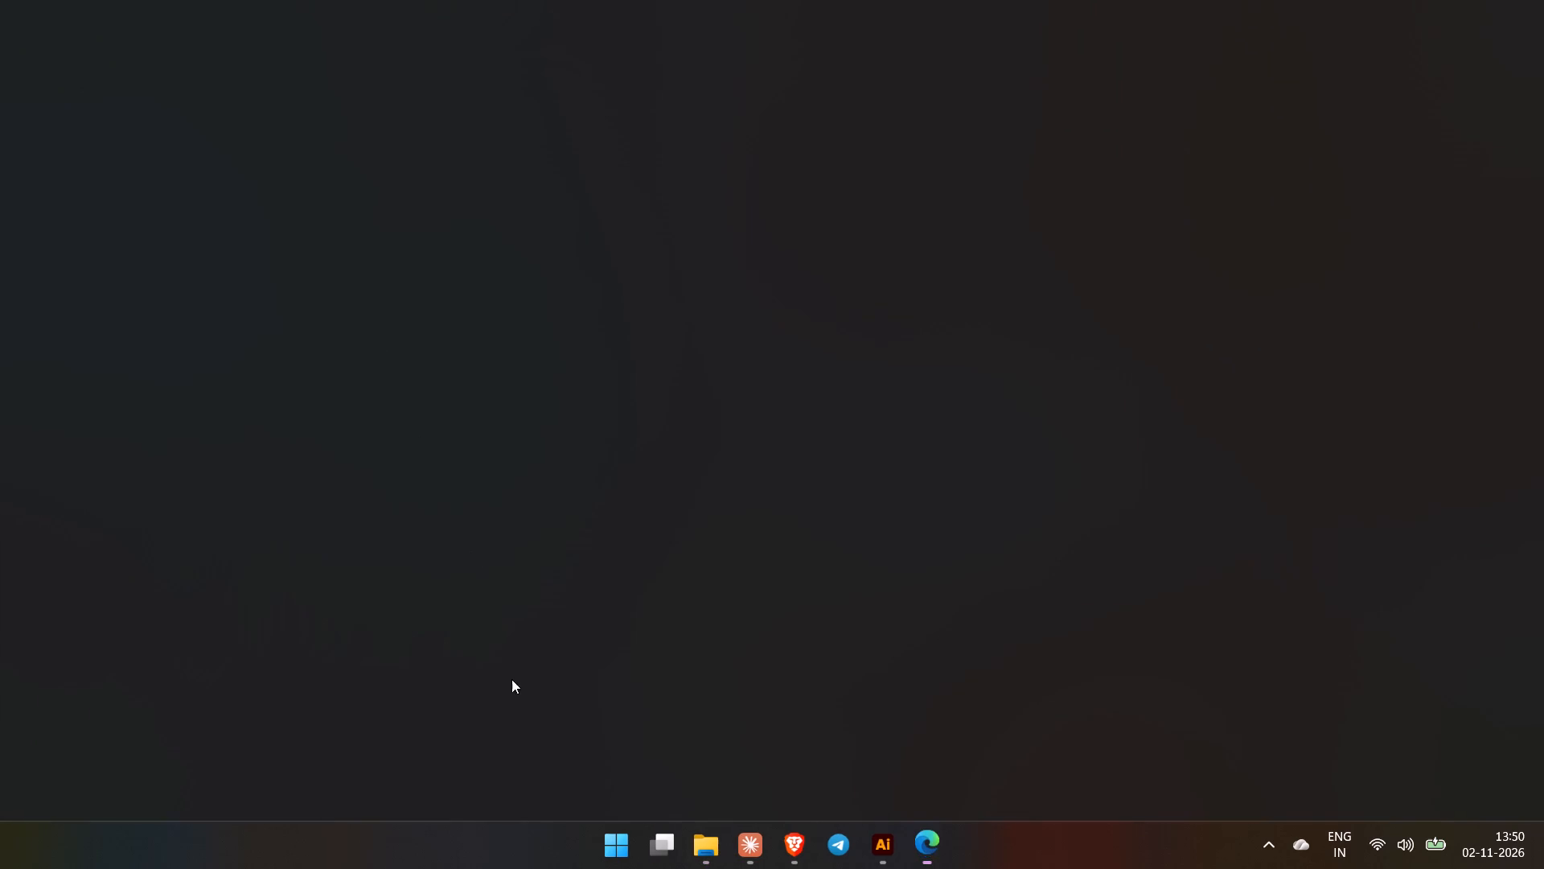
pyautogui.hotkey('alt', 'Tab')
pyautogui.doubleClick(433, 238)
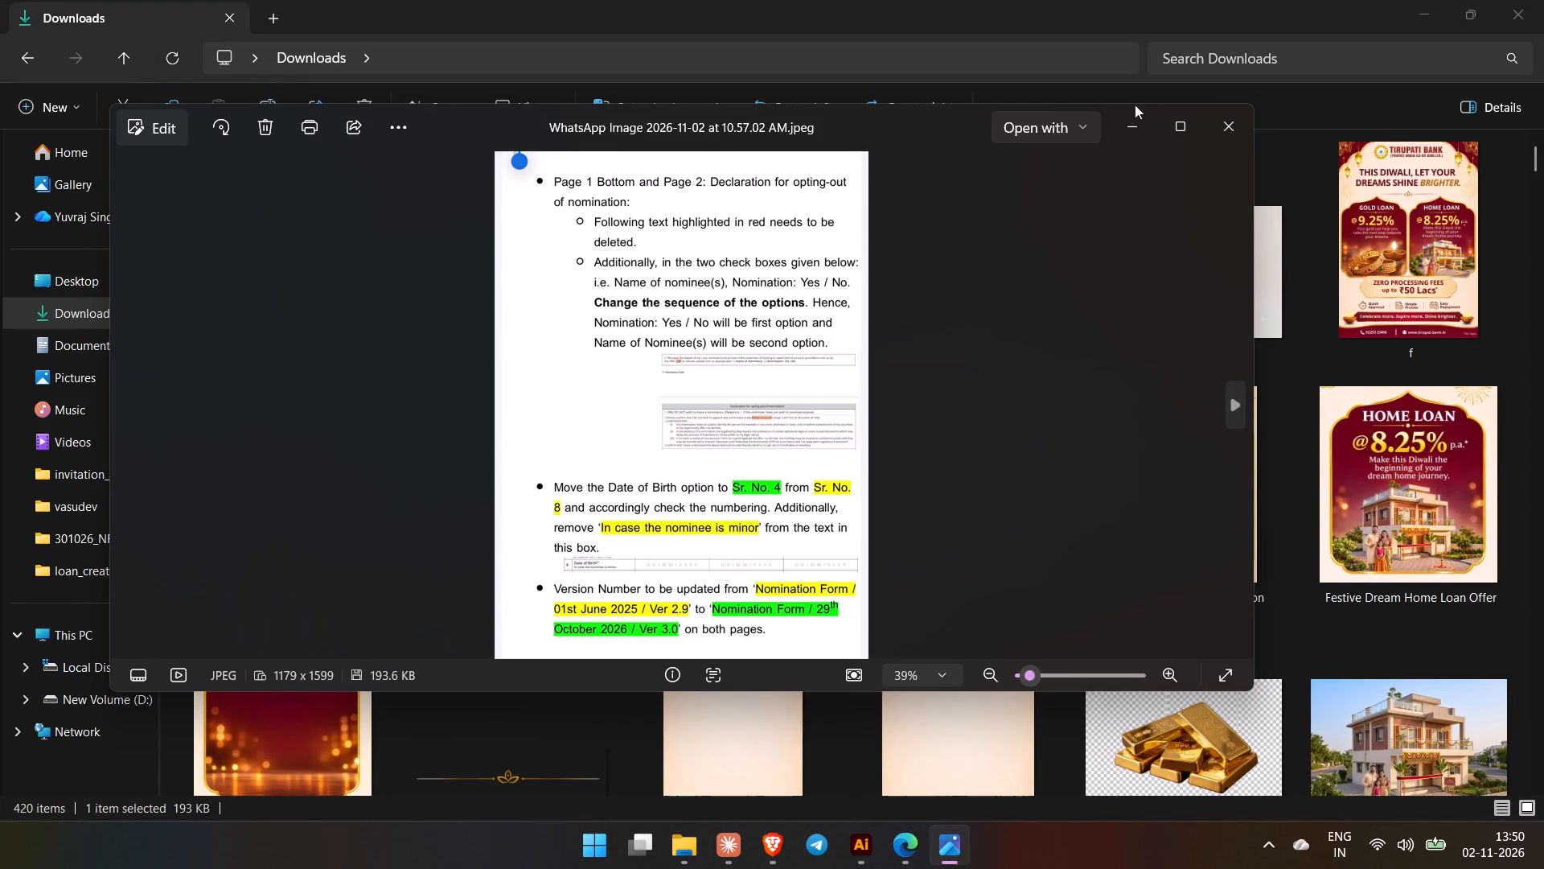
pyautogui.click(1176, 119)
# Compare the R3 form's nominee statement checkboxes and opting-out declaration with the highlighted deletions and option sequence requested in the WhatsApp image.
pyautogui.hotkey('alt', 'Tab')
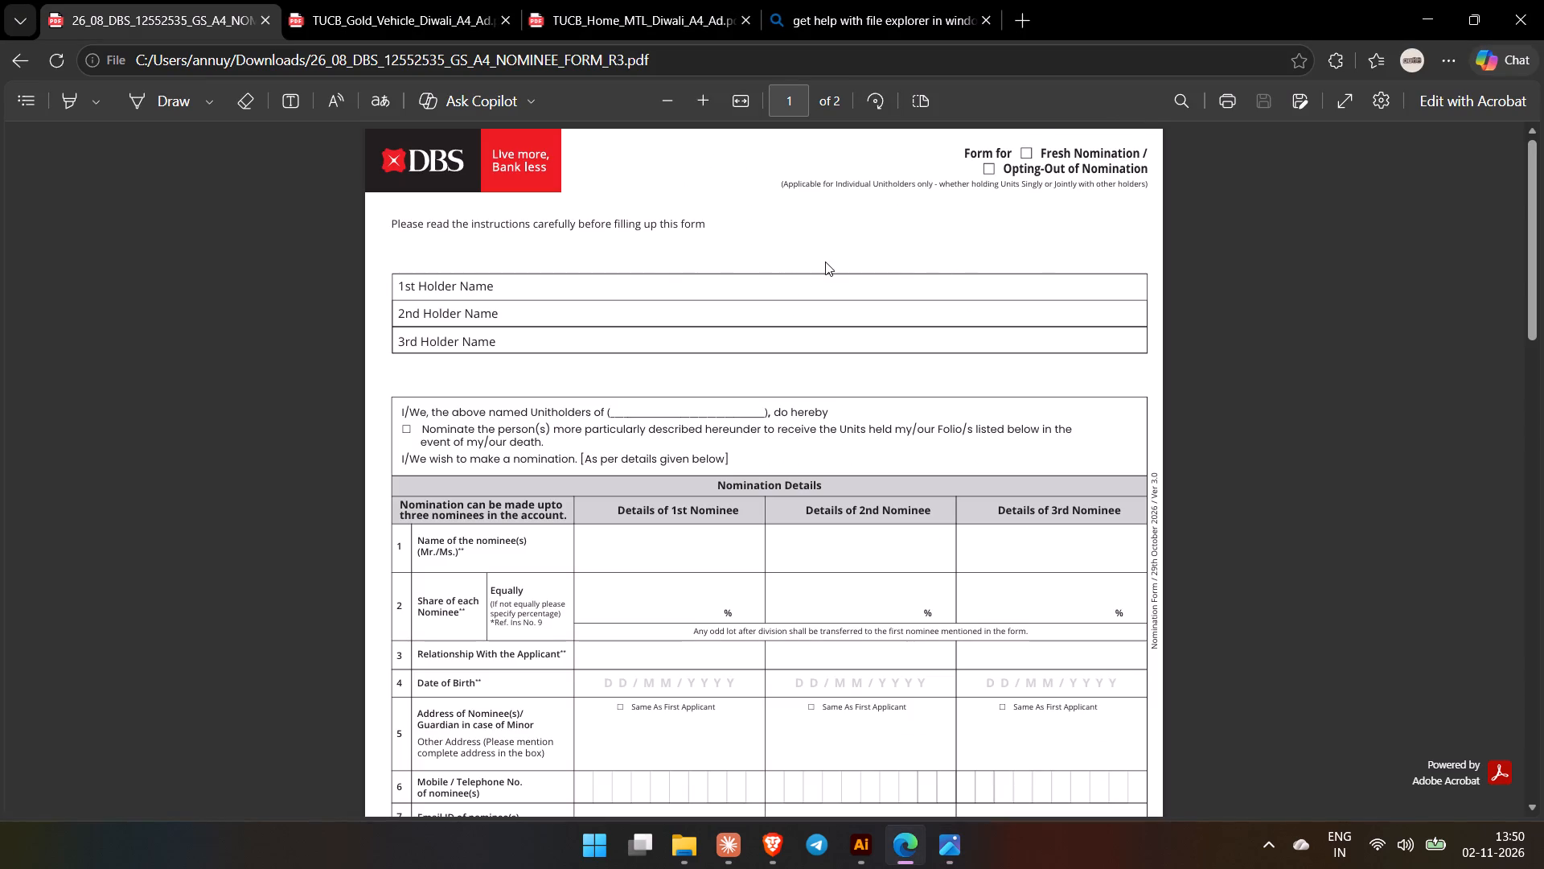
pyautogui.hotkey('alt', 'Tab')
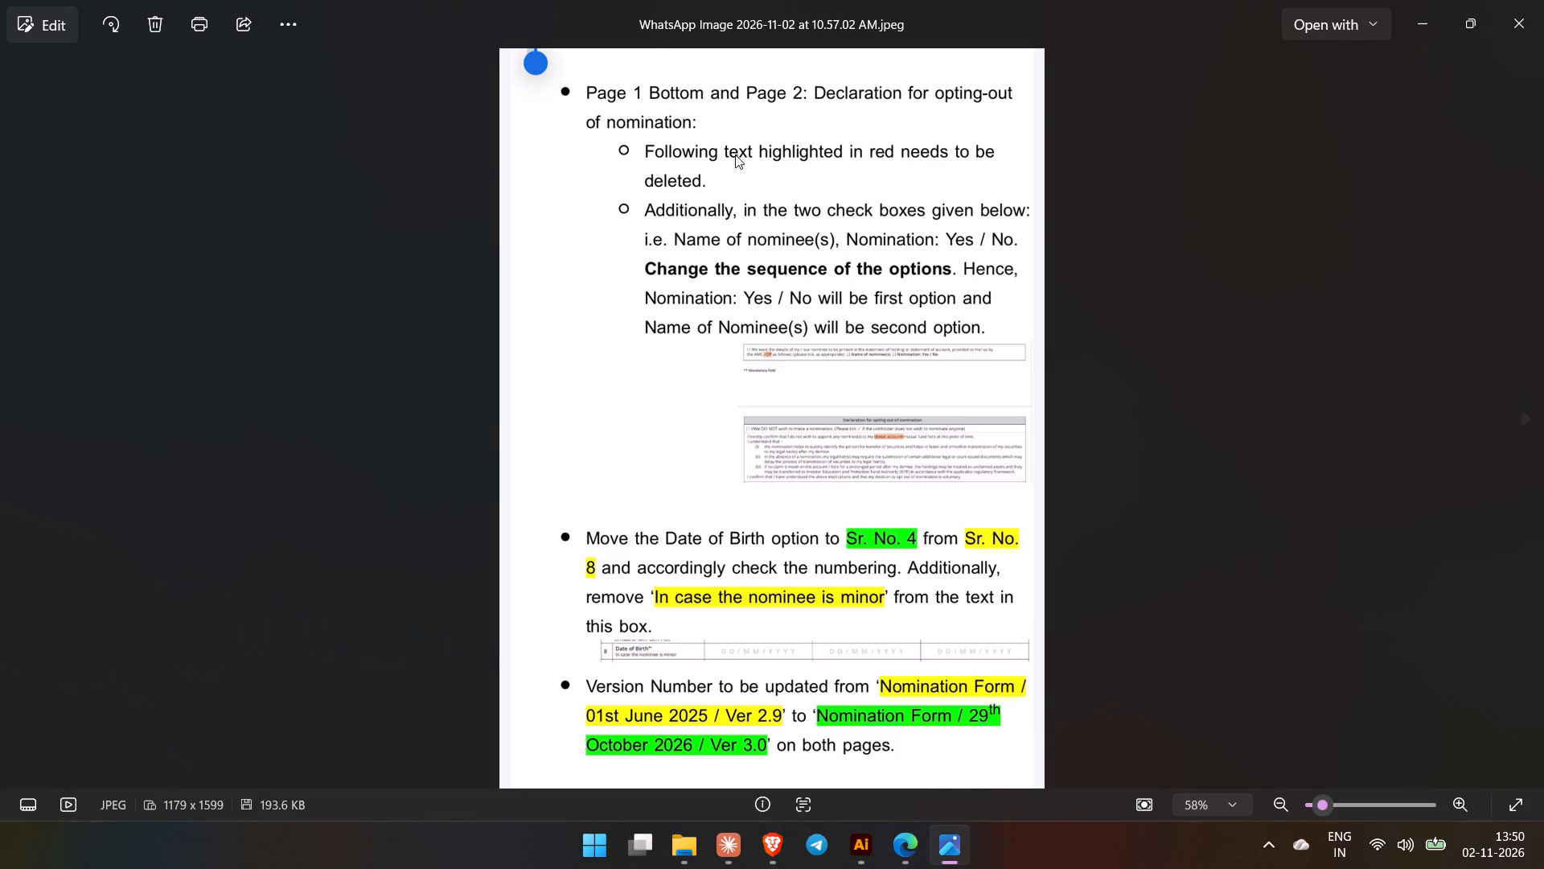
pyautogui.hotkey('alt', 'Tab')
pyautogui.scroll(-13, 717, 491)
pyautogui.scroll(5, 733, 527)
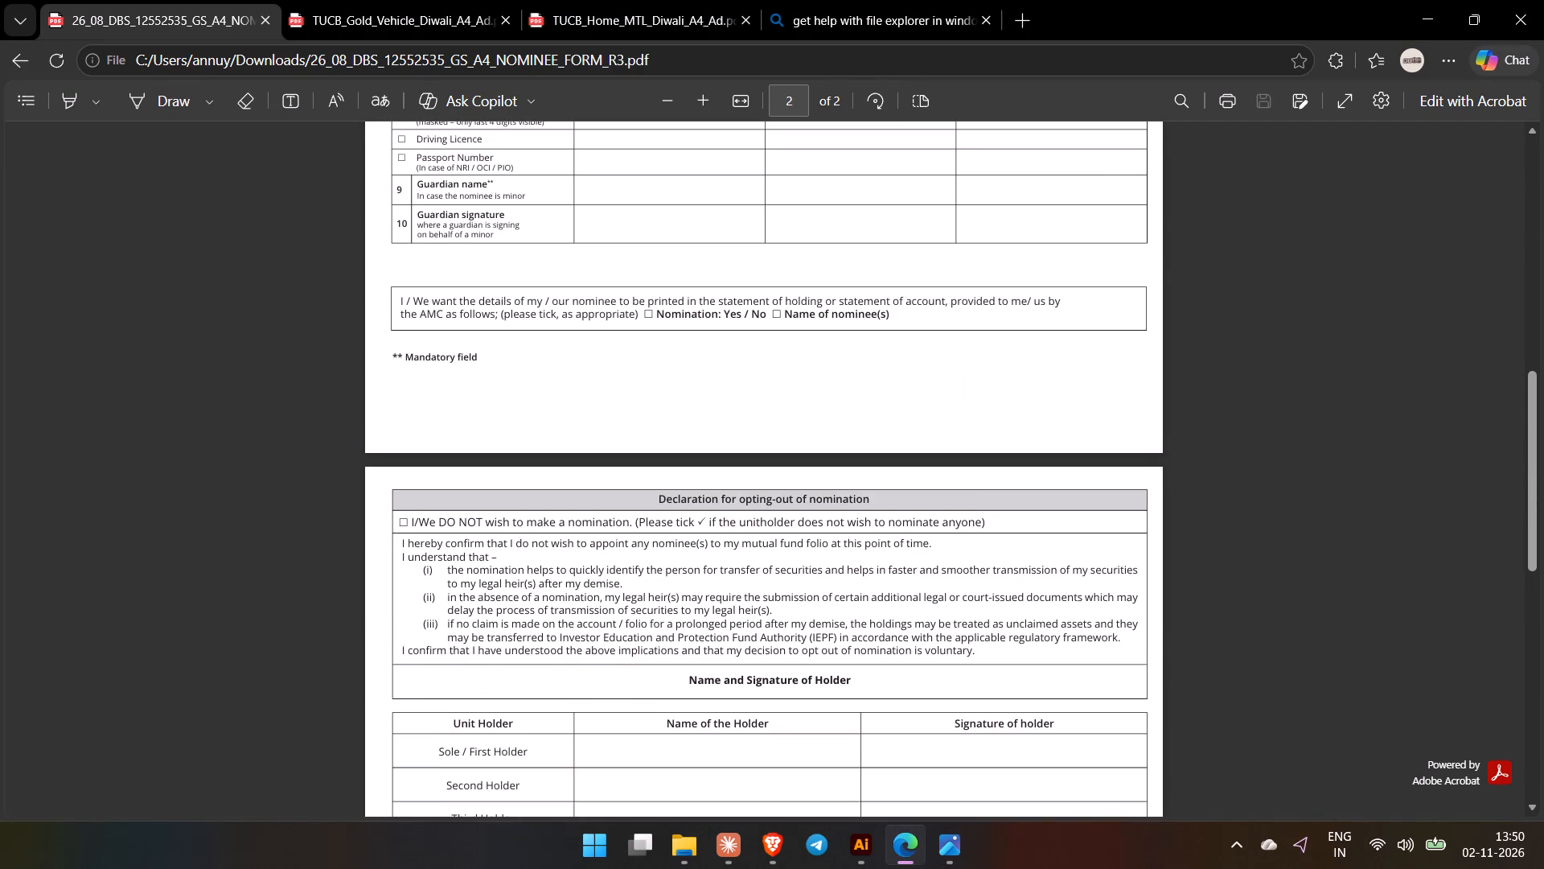
pyautogui.scroll(1, 573, 417)
pyautogui.keyDown('ctrl'); pyautogui.scroll(2, 580, 411); pyautogui.keyUp('ctrl')
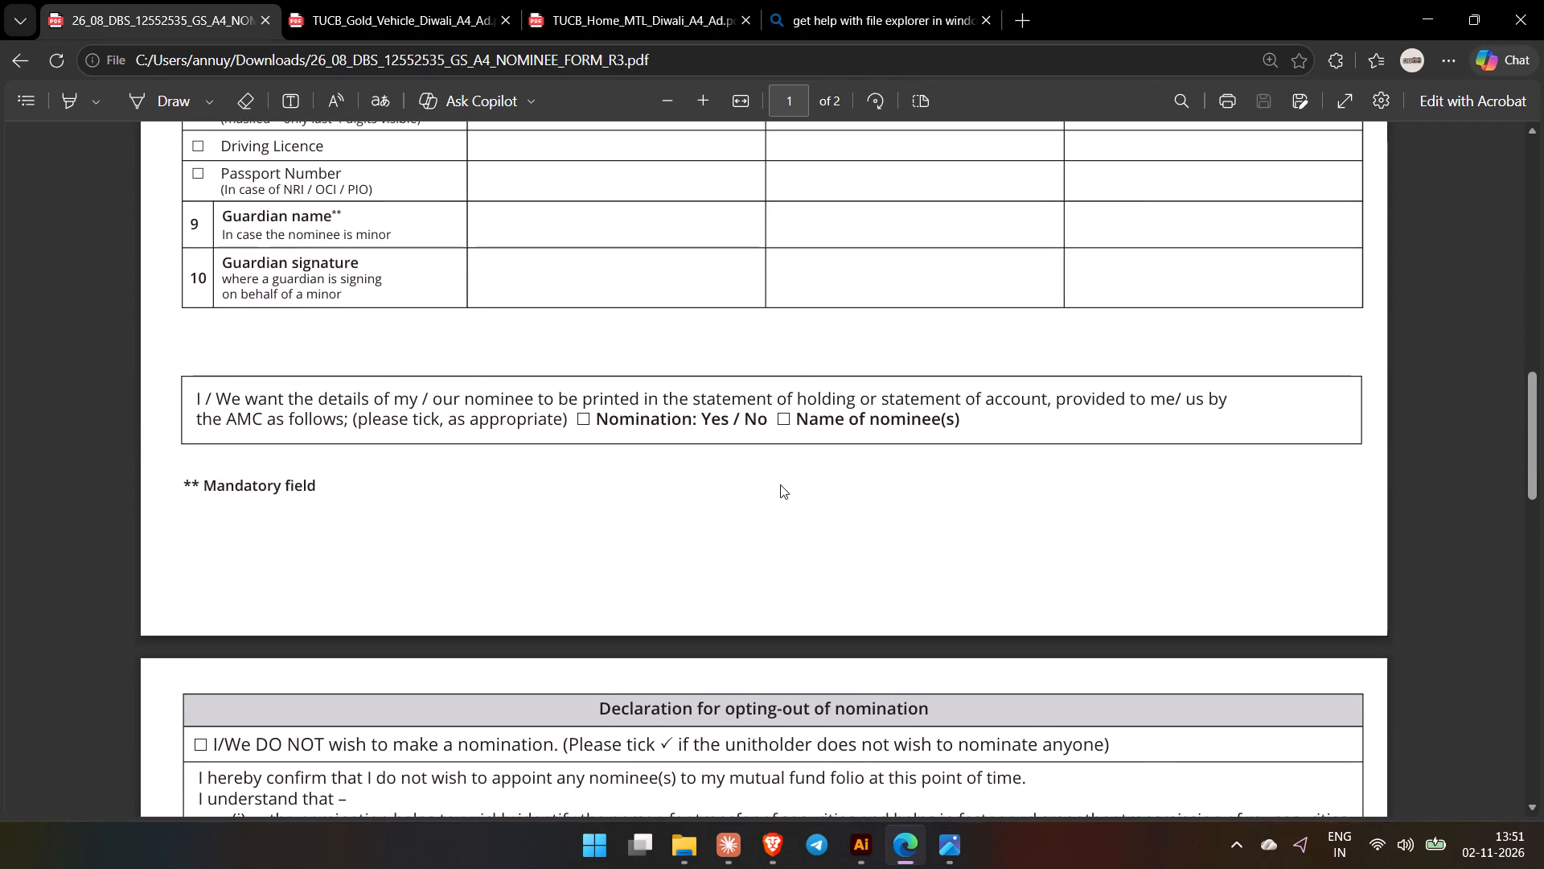
pyautogui.hotkey('alt', 'Tab')
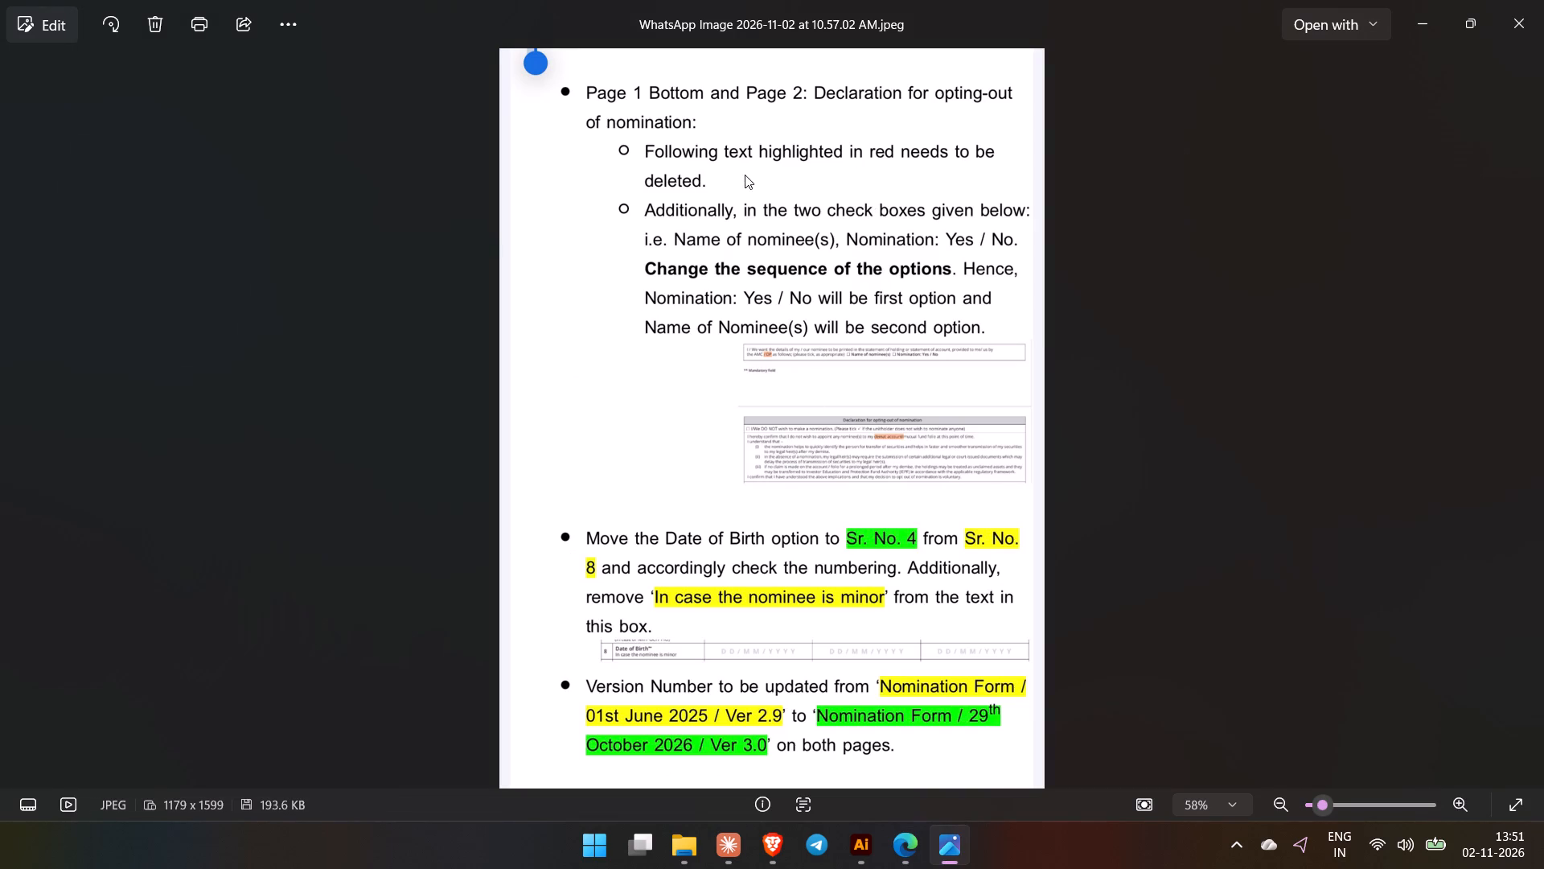
pyautogui.keyDown('ctrl'); pyautogui.scroll(5, 845, 352); pyautogui.keyUp('ctrl')
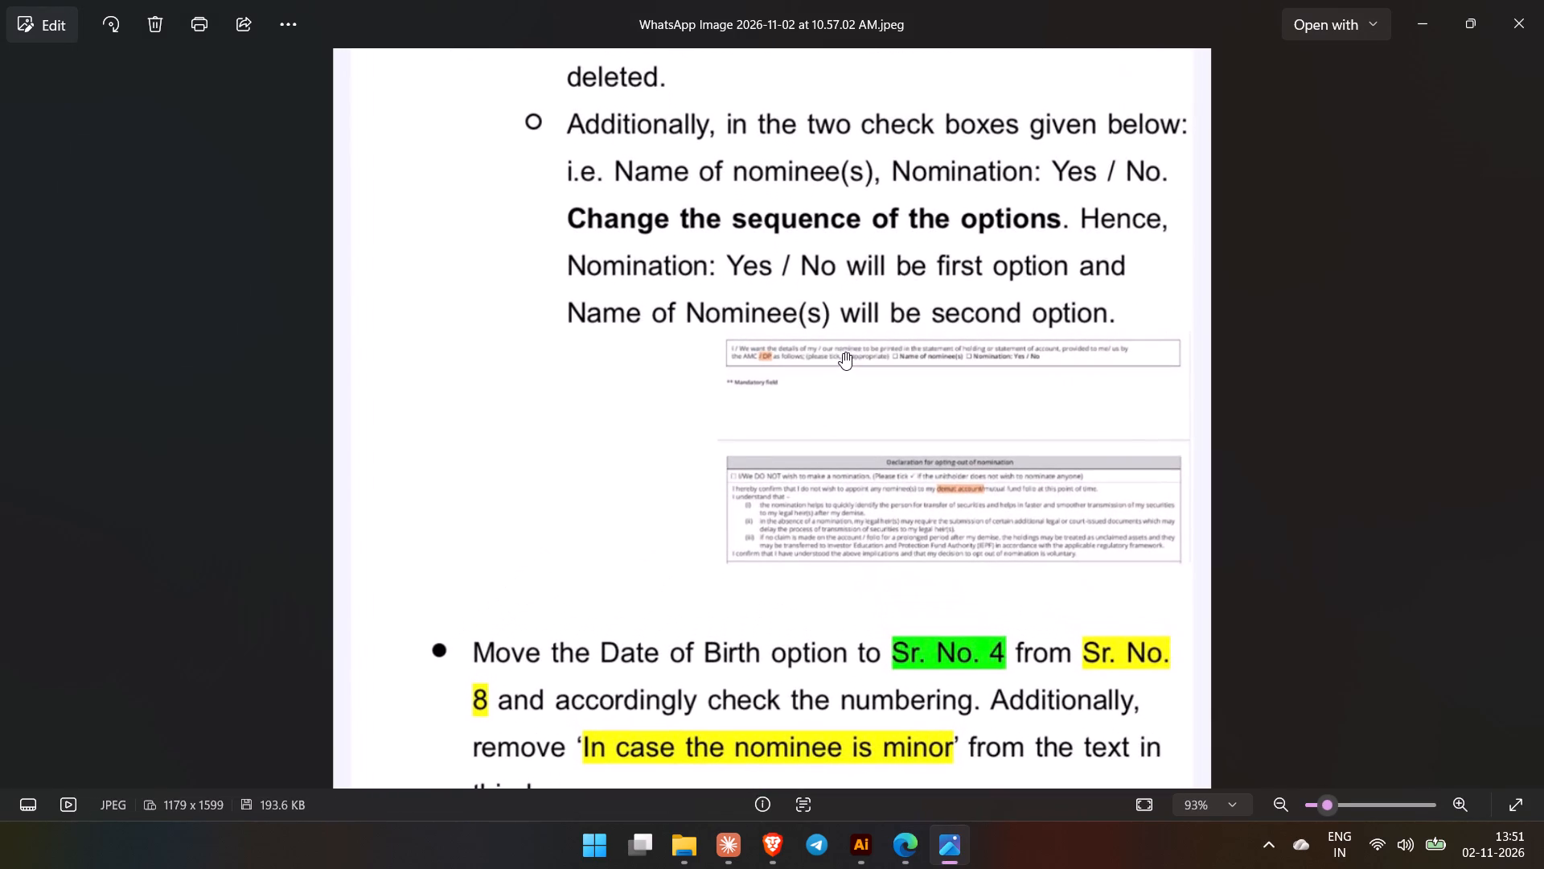
pyautogui.hotkey('alt', 'Tab')
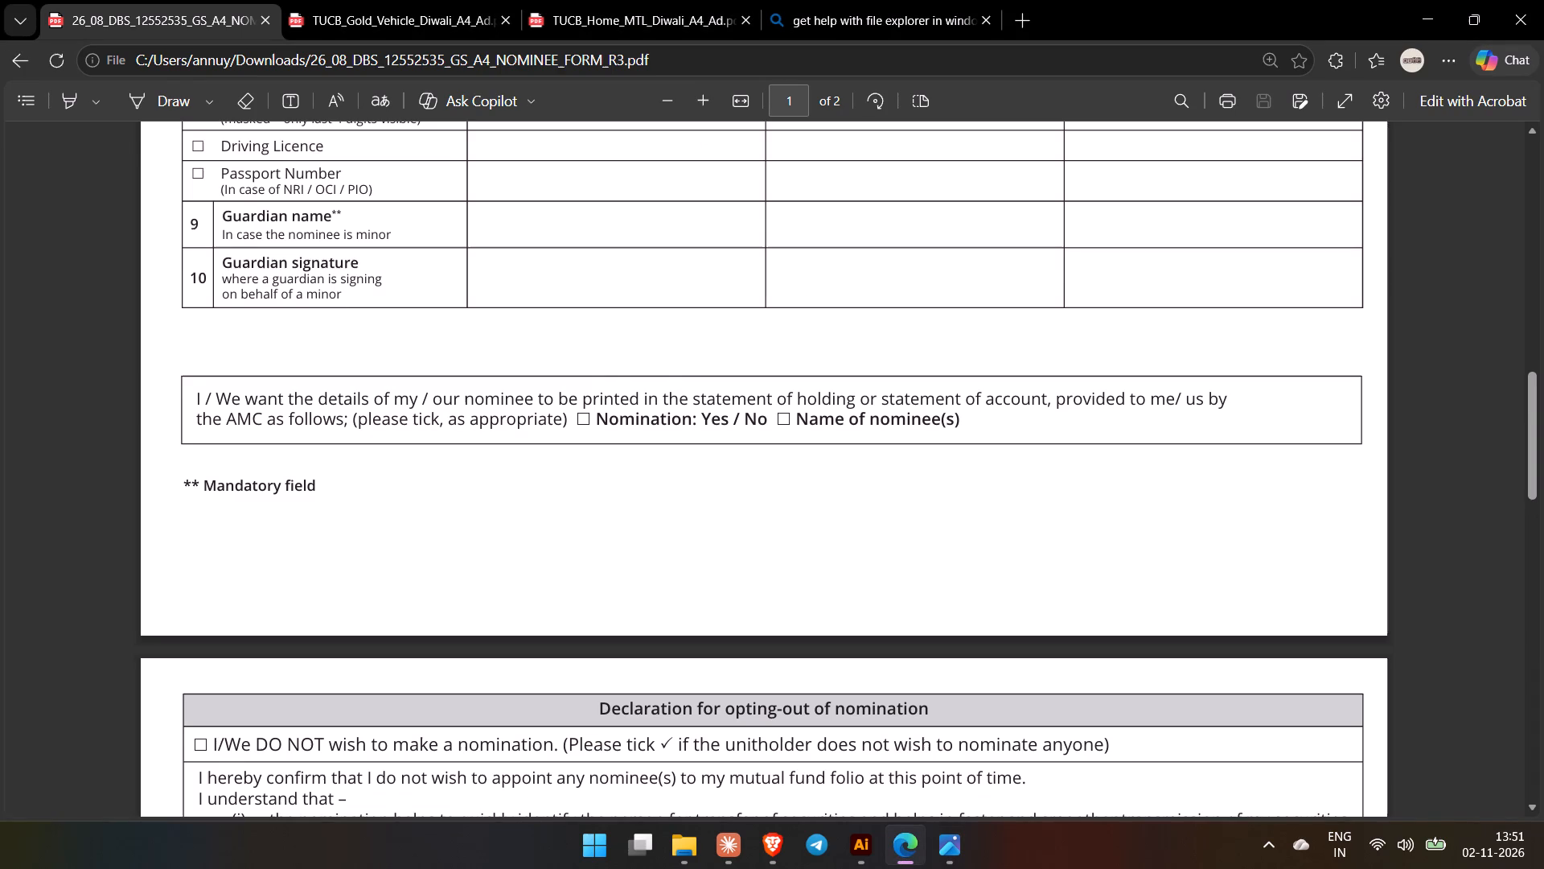
pyautogui.hotkey('alt', 'Tab')
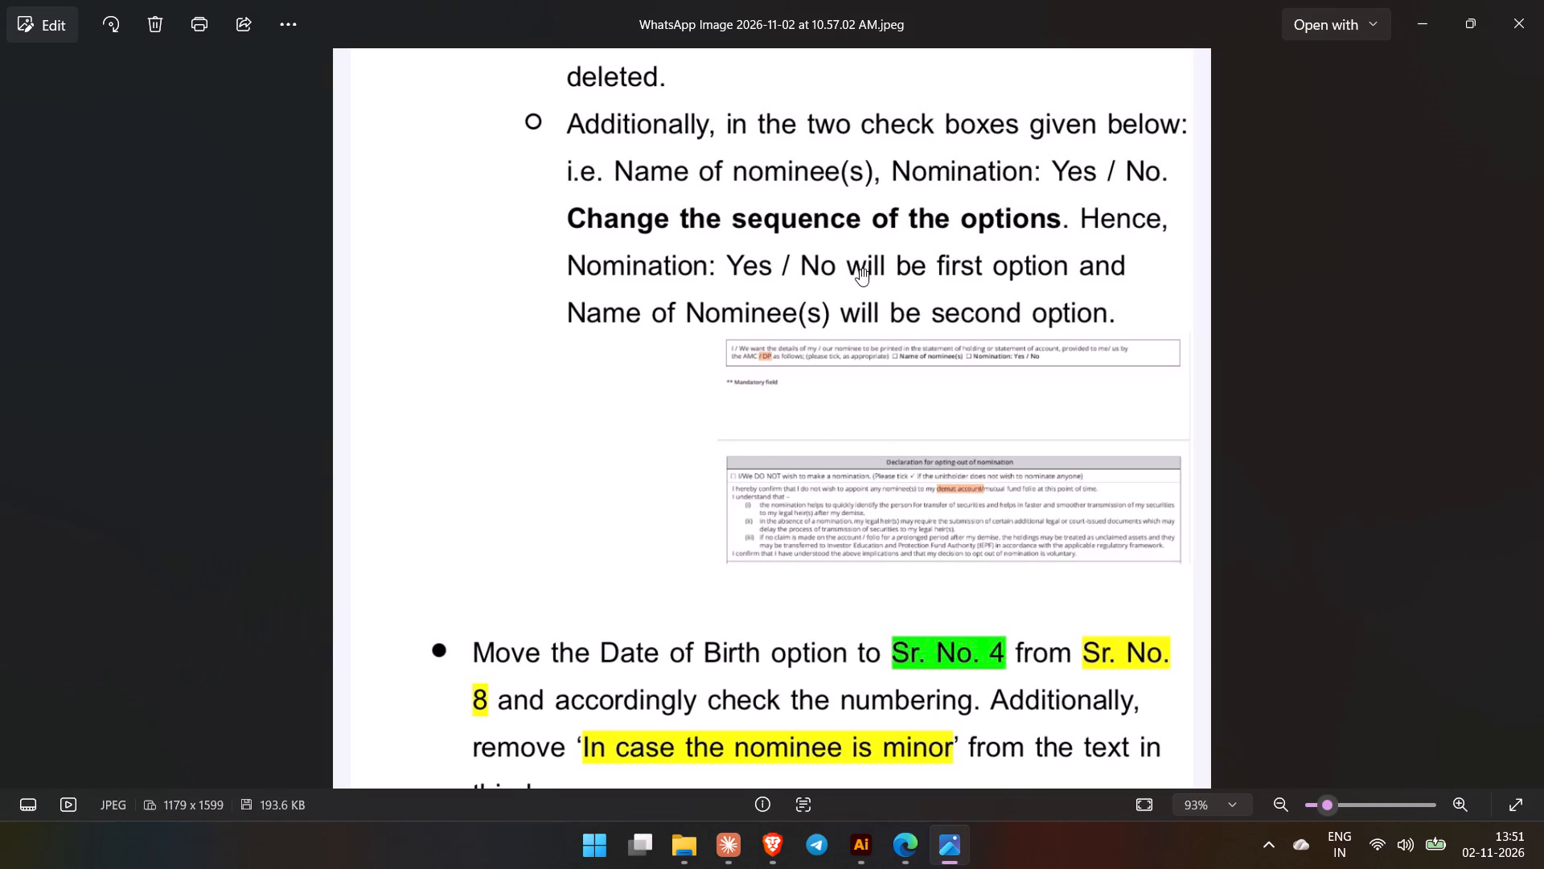
pyautogui.scroll(3, 873, 303)
pyautogui.moveTo(863, 303); pyautogui.dragTo(840, 626)
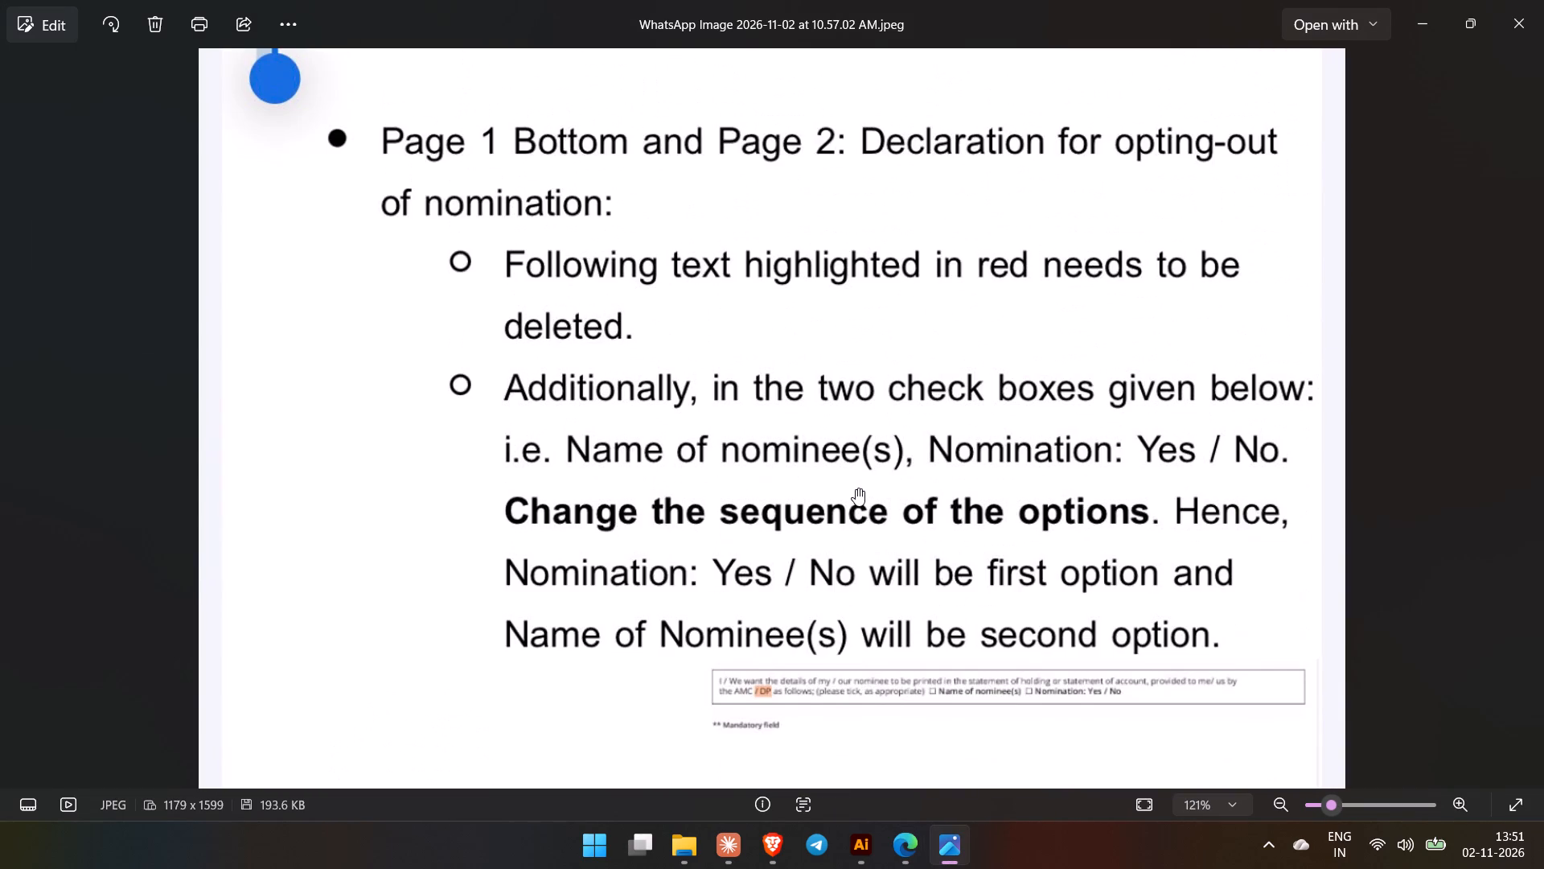
pyautogui.moveTo(968, 577); pyautogui.dragTo(955, 396)
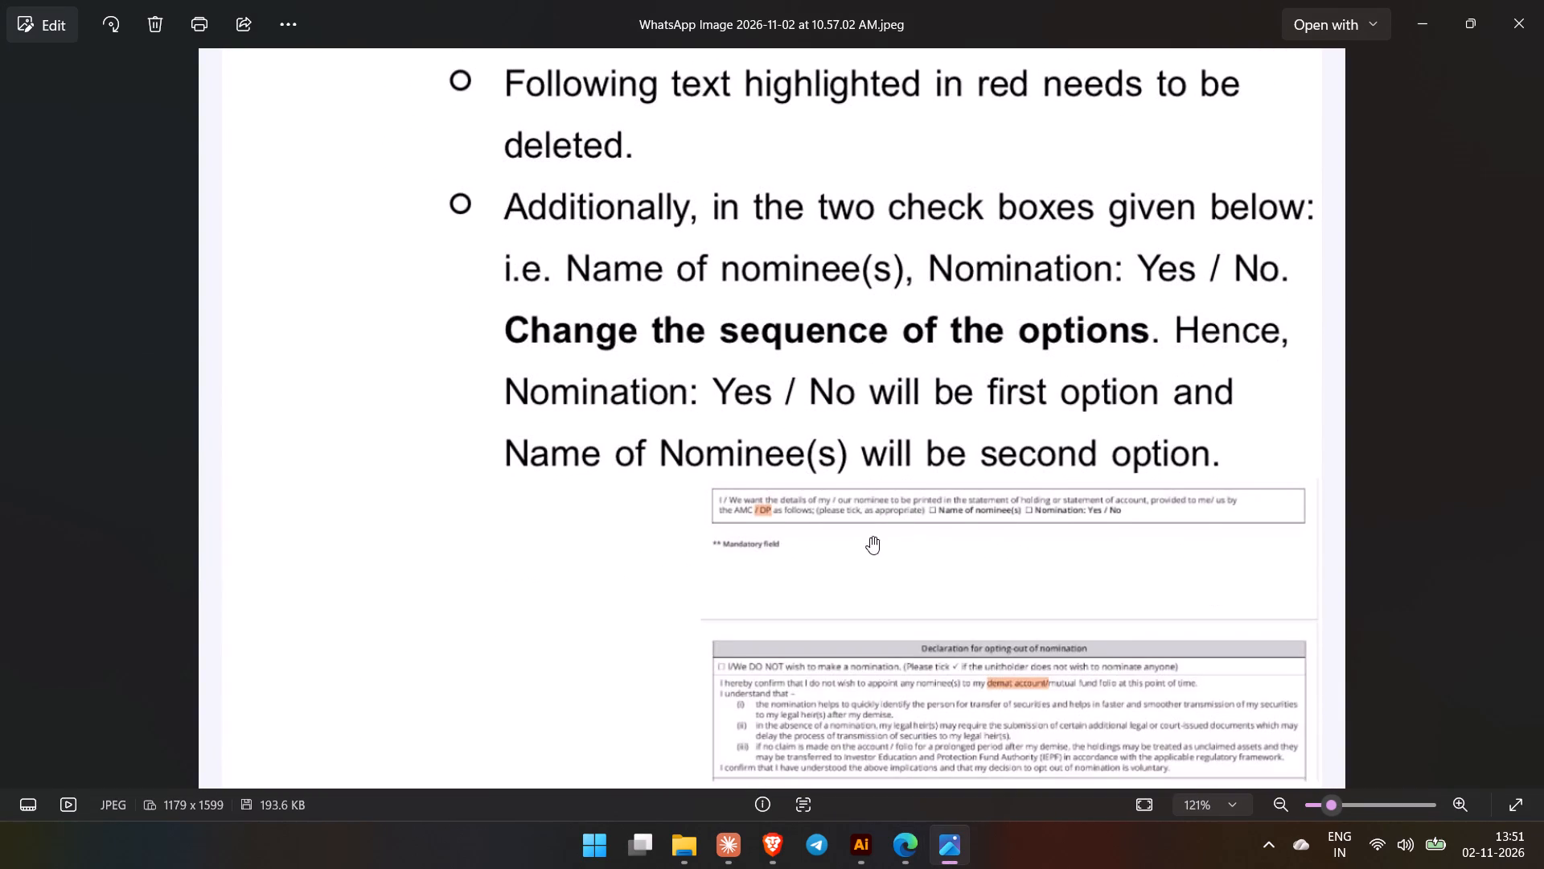
pyautogui.hotkey('alt', 'Tab')
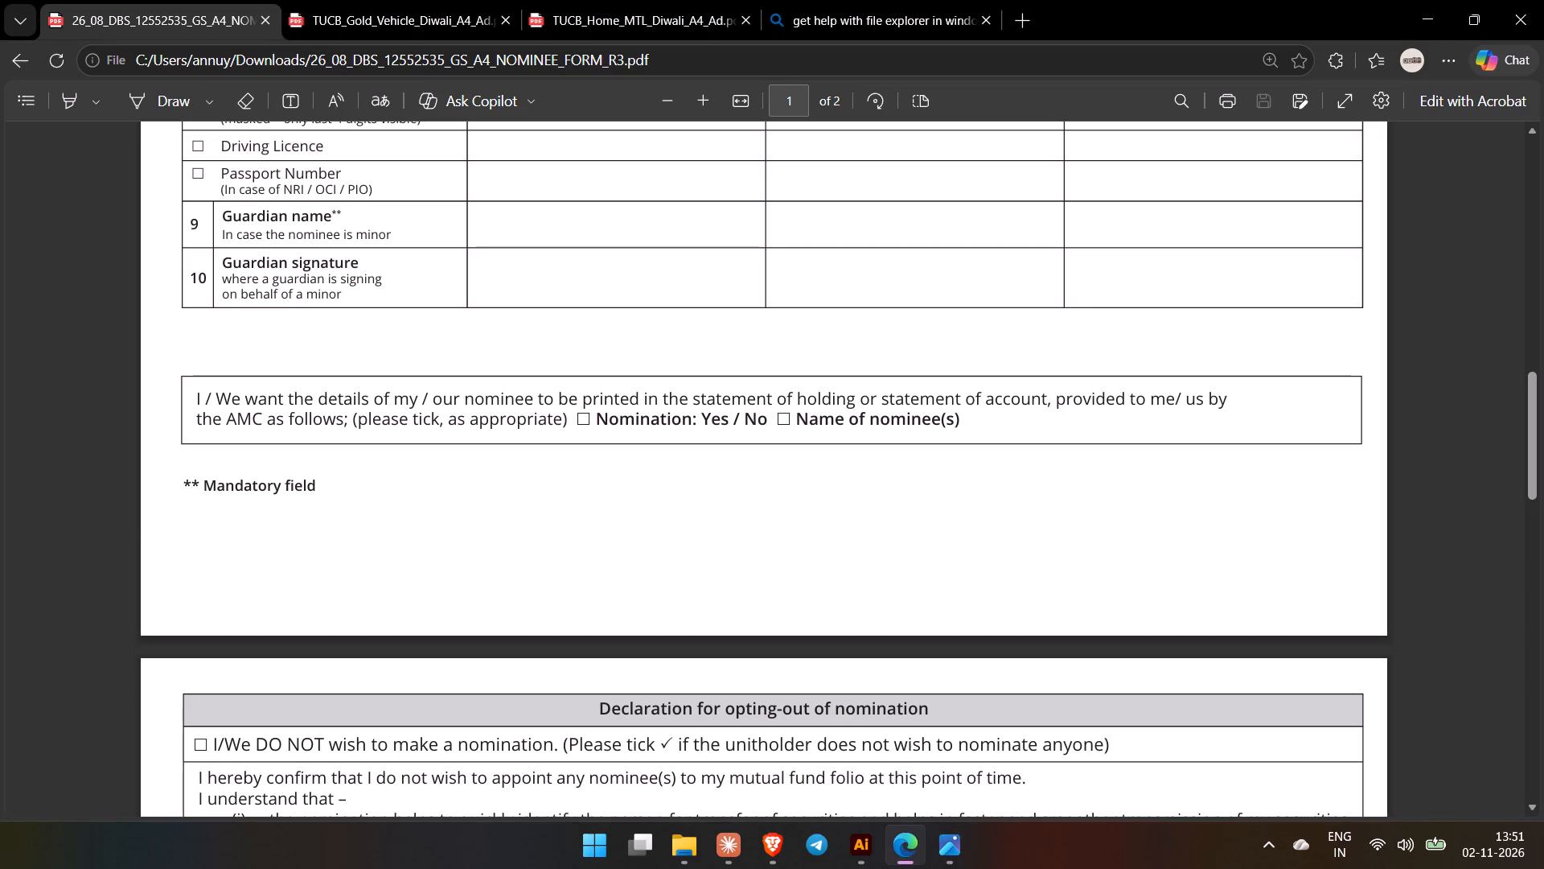
pyautogui.hotkey('alt', 'Tab')
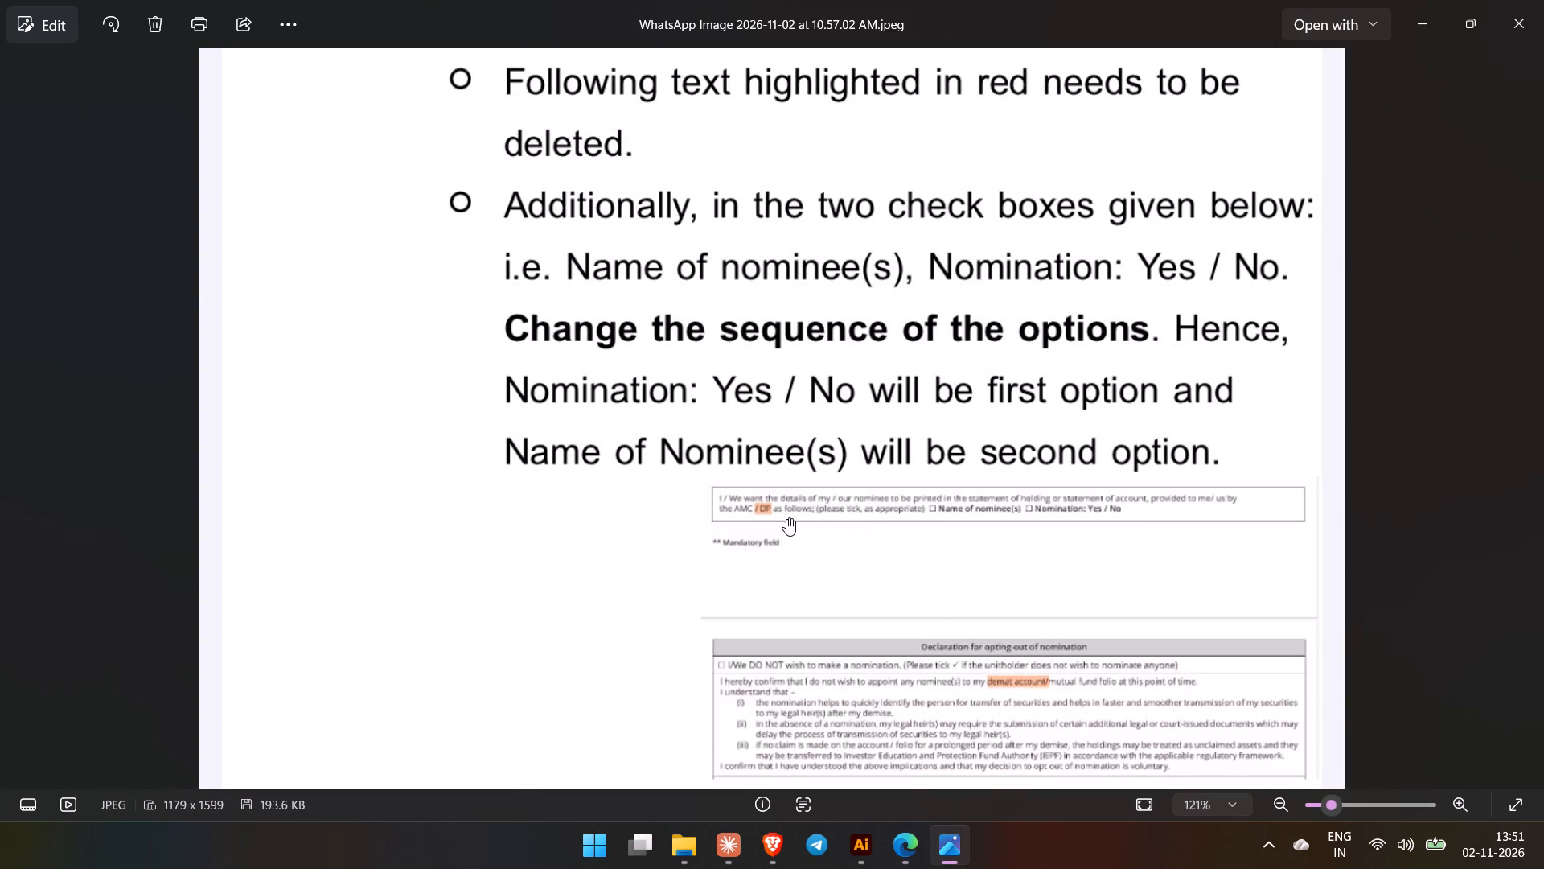
pyautogui.hotkey('alt', 'Tab')
pyautogui.hotkey('alt', 'Tab')
# Compare the opting-out declaration on page 2 of the R3 PDF with the red-highlighted deletion in the WhatsApp image.
pyautogui.moveTo(990, 653); pyautogui.dragTo(978, 509)
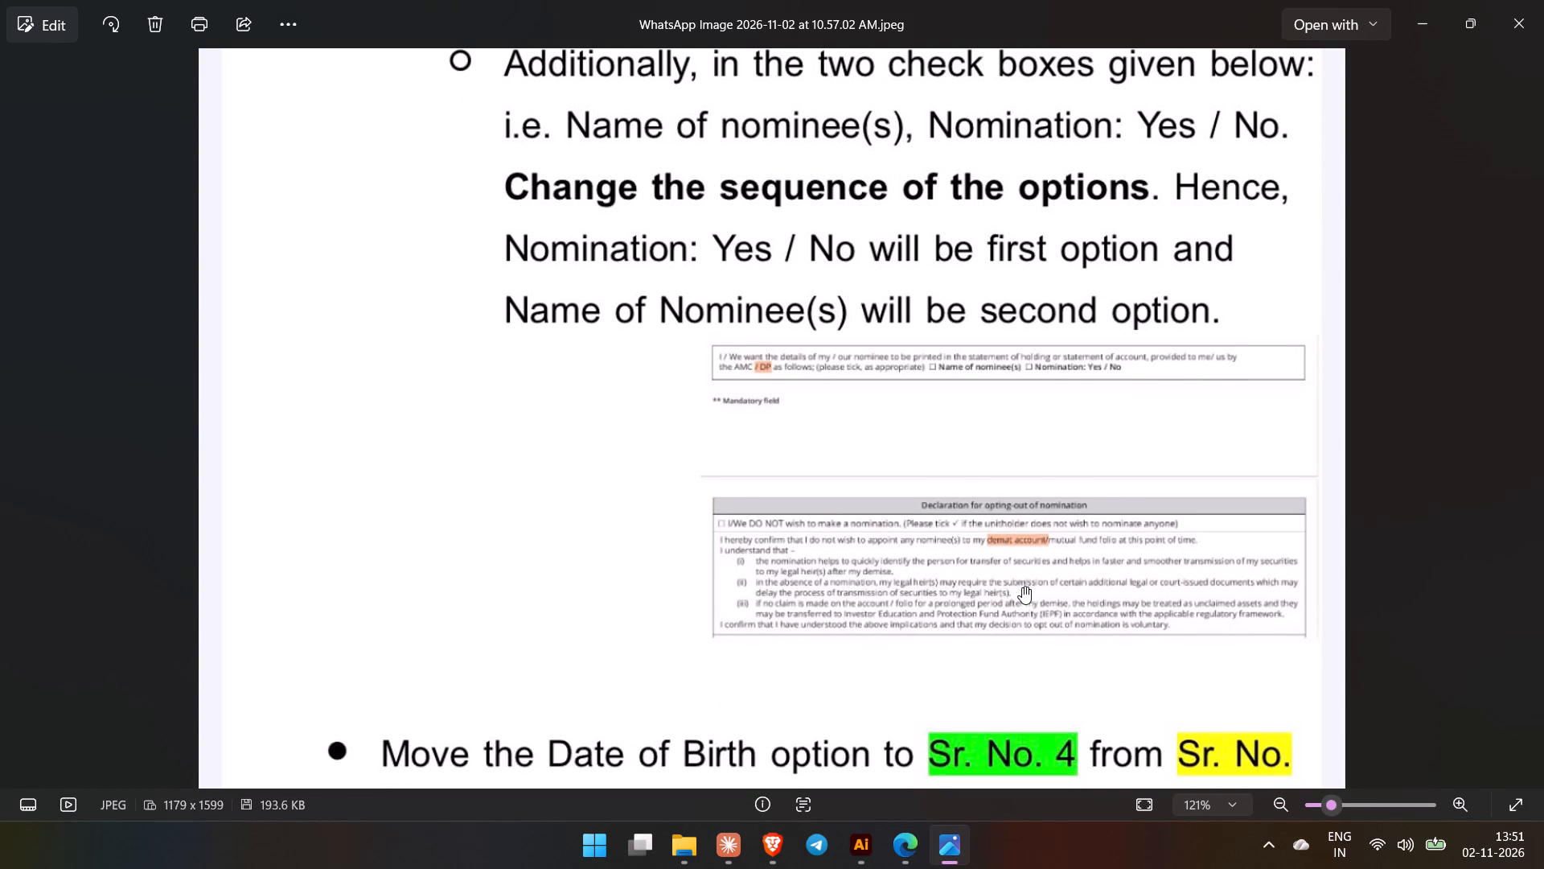
pyautogui.hotkey('alt', 'Tab')
pyautogui.scroll(-3, 741, 542)
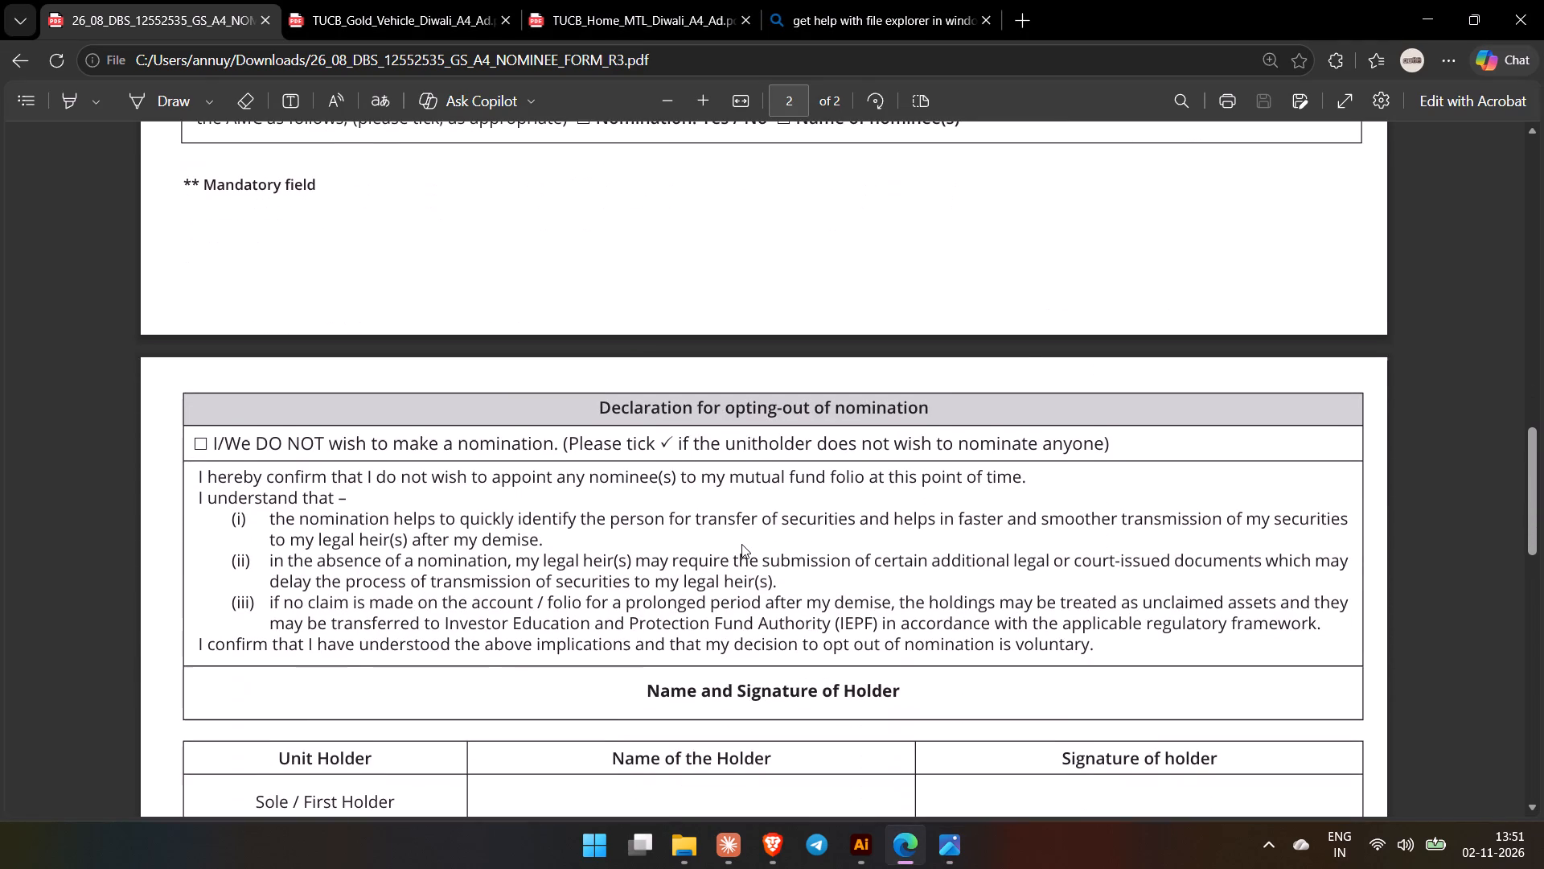
pyautogui.scroll(-5, 742, 546)
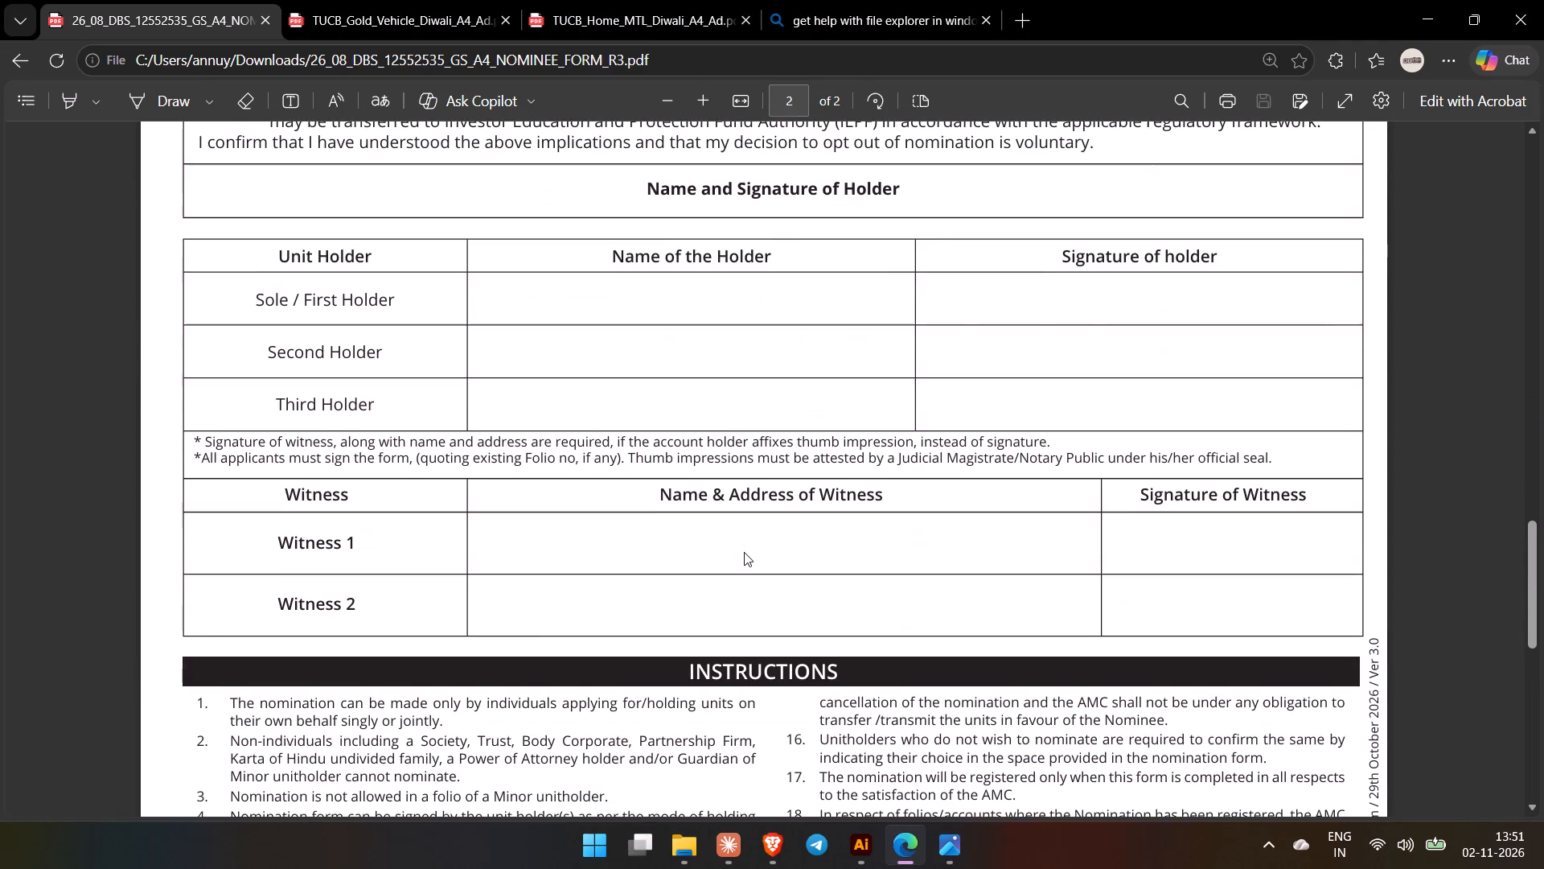
pyautogui.scroll(-18, 745, 555)
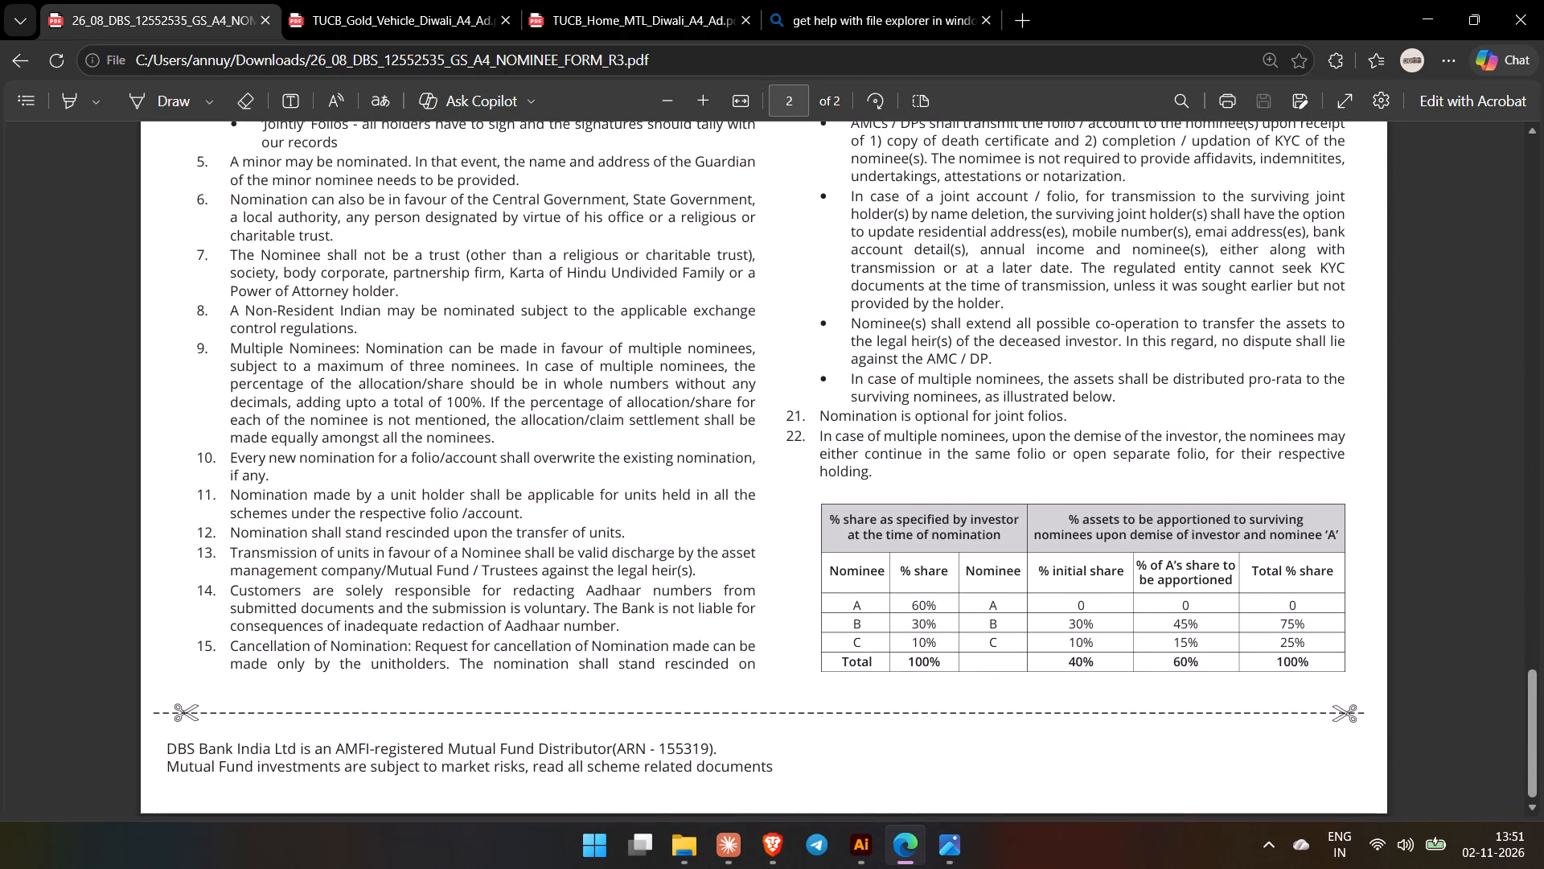
pyautogui.scroll(12, 762, 562)
pyautogui.hotkey('alt', 'Tab')
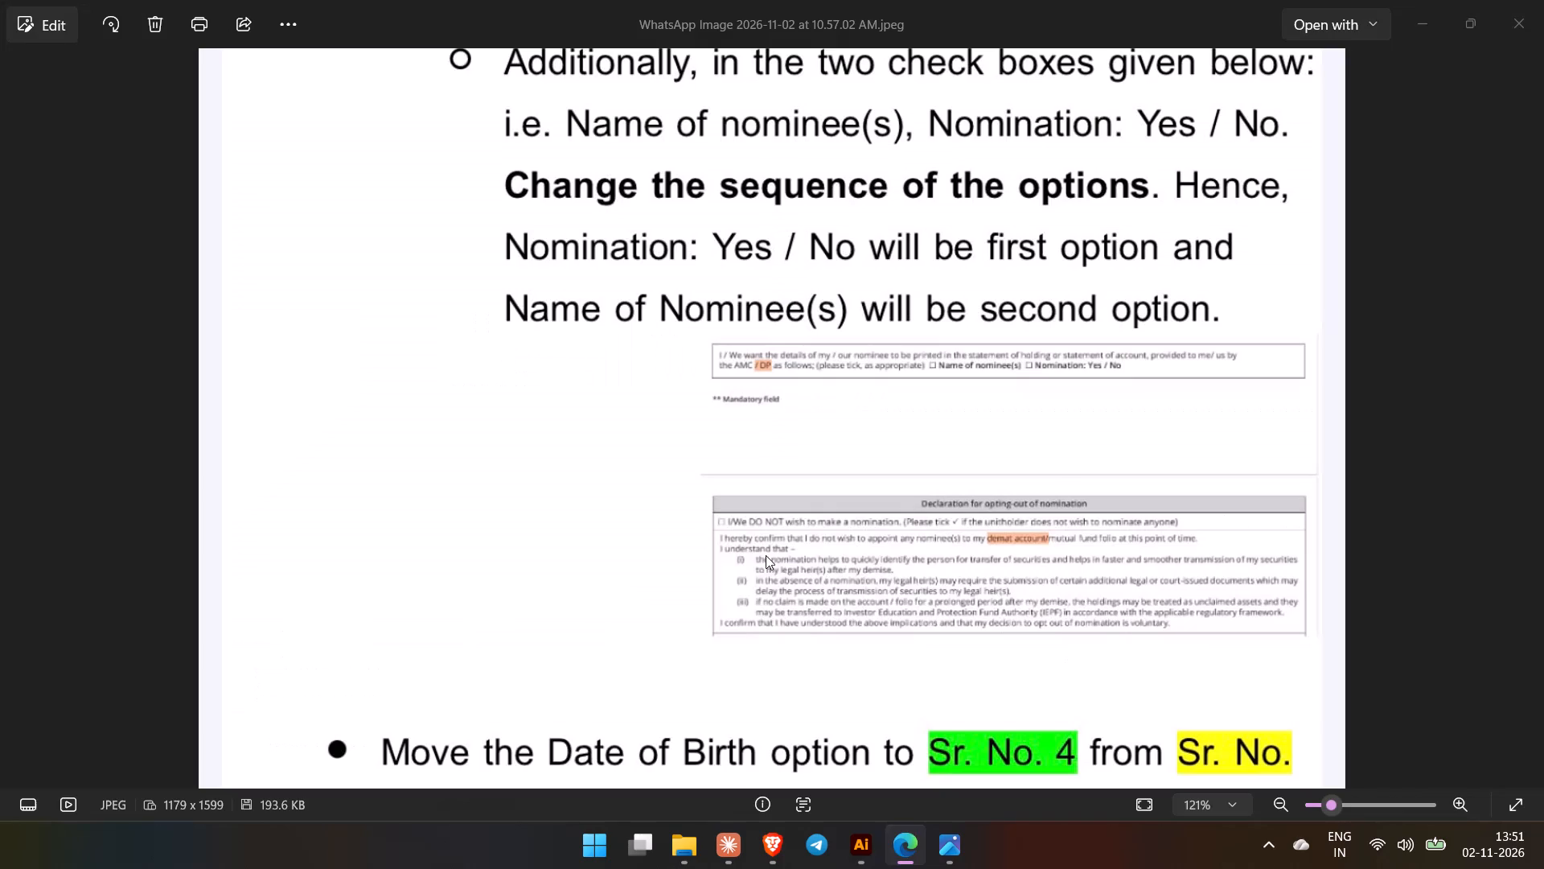
pyautogui.hotkey('alt', 'Tab')
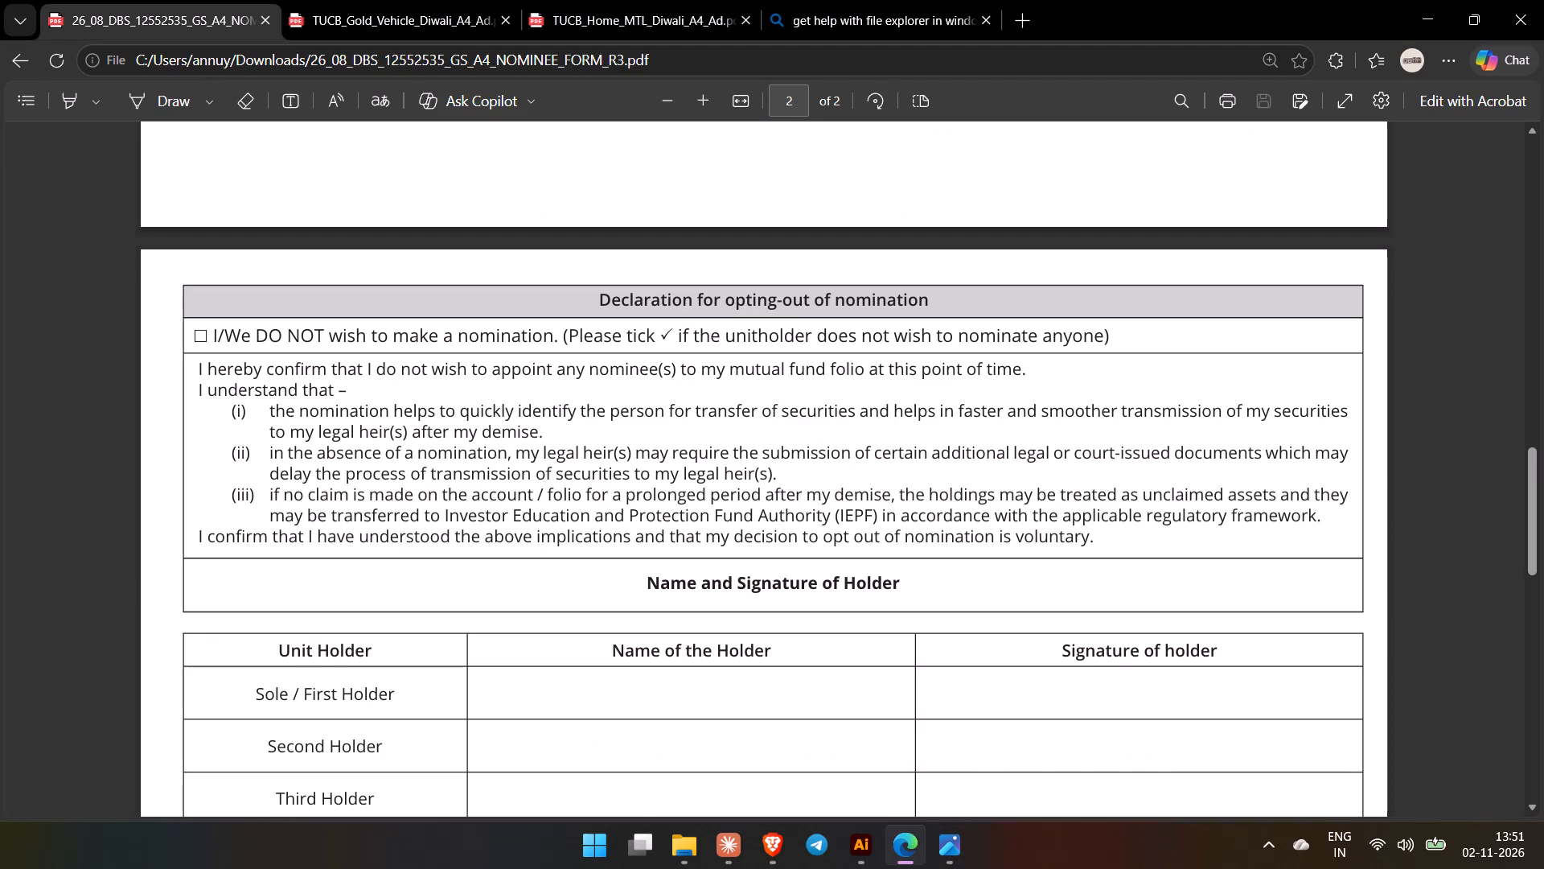
pyautogui.hotkey('alt', 'Tab')
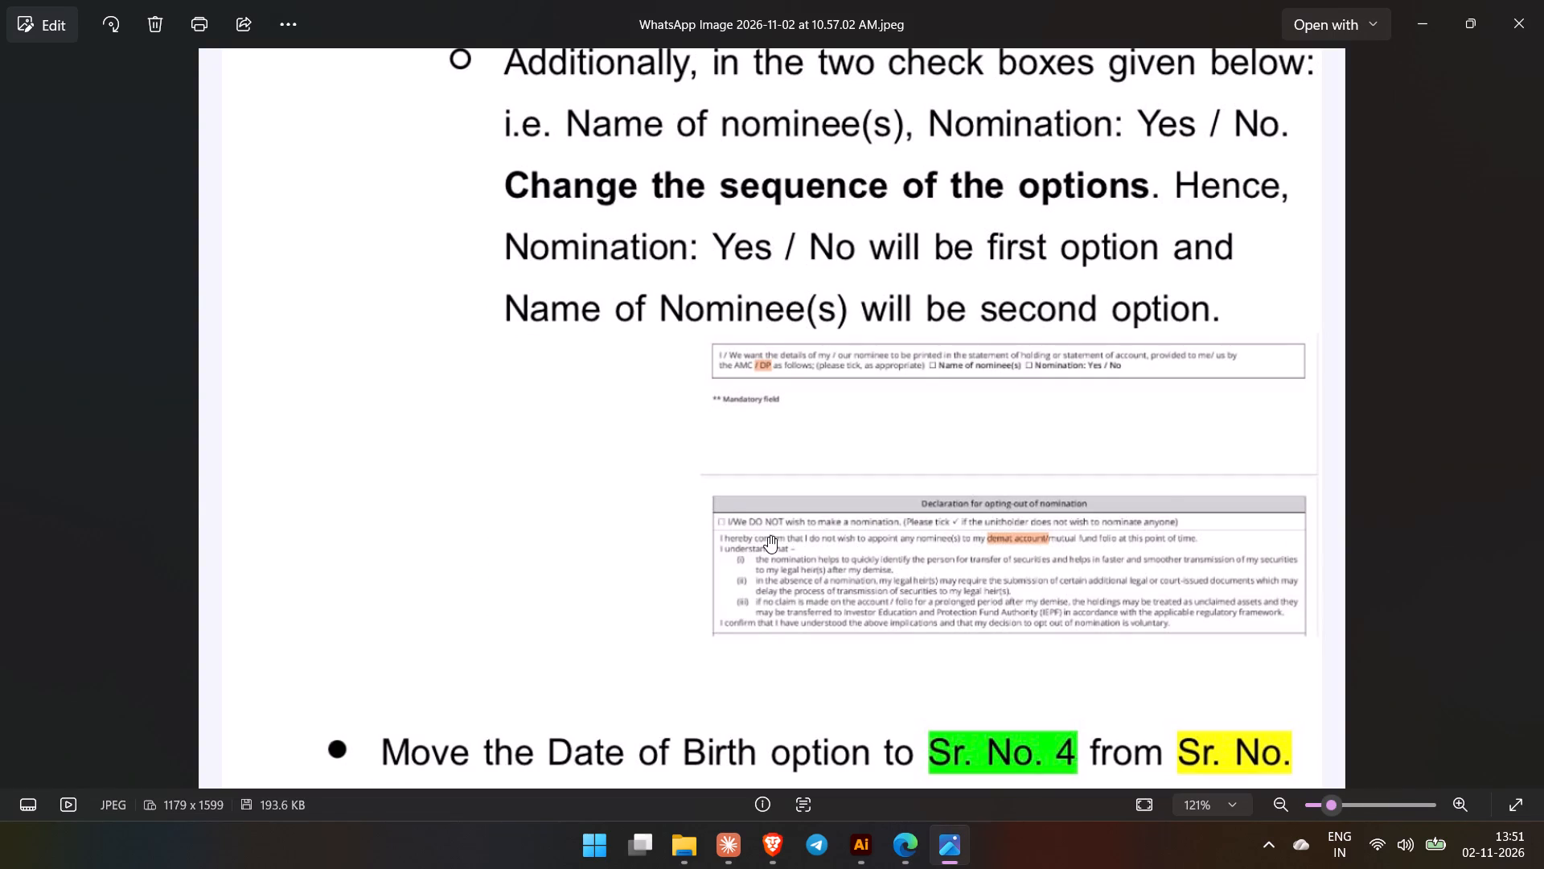
pyautogui.hotkey('alt', 'Tab')
pyautogui.hotkey('alt', 'Tab')
# Compare page 1's Date of Birth row, its wording and the serial numbering in the R3 PDF with the WhatsApp image's Sr. No. 4 instruction.
pyautogui.scroll(-5, 874, 583)
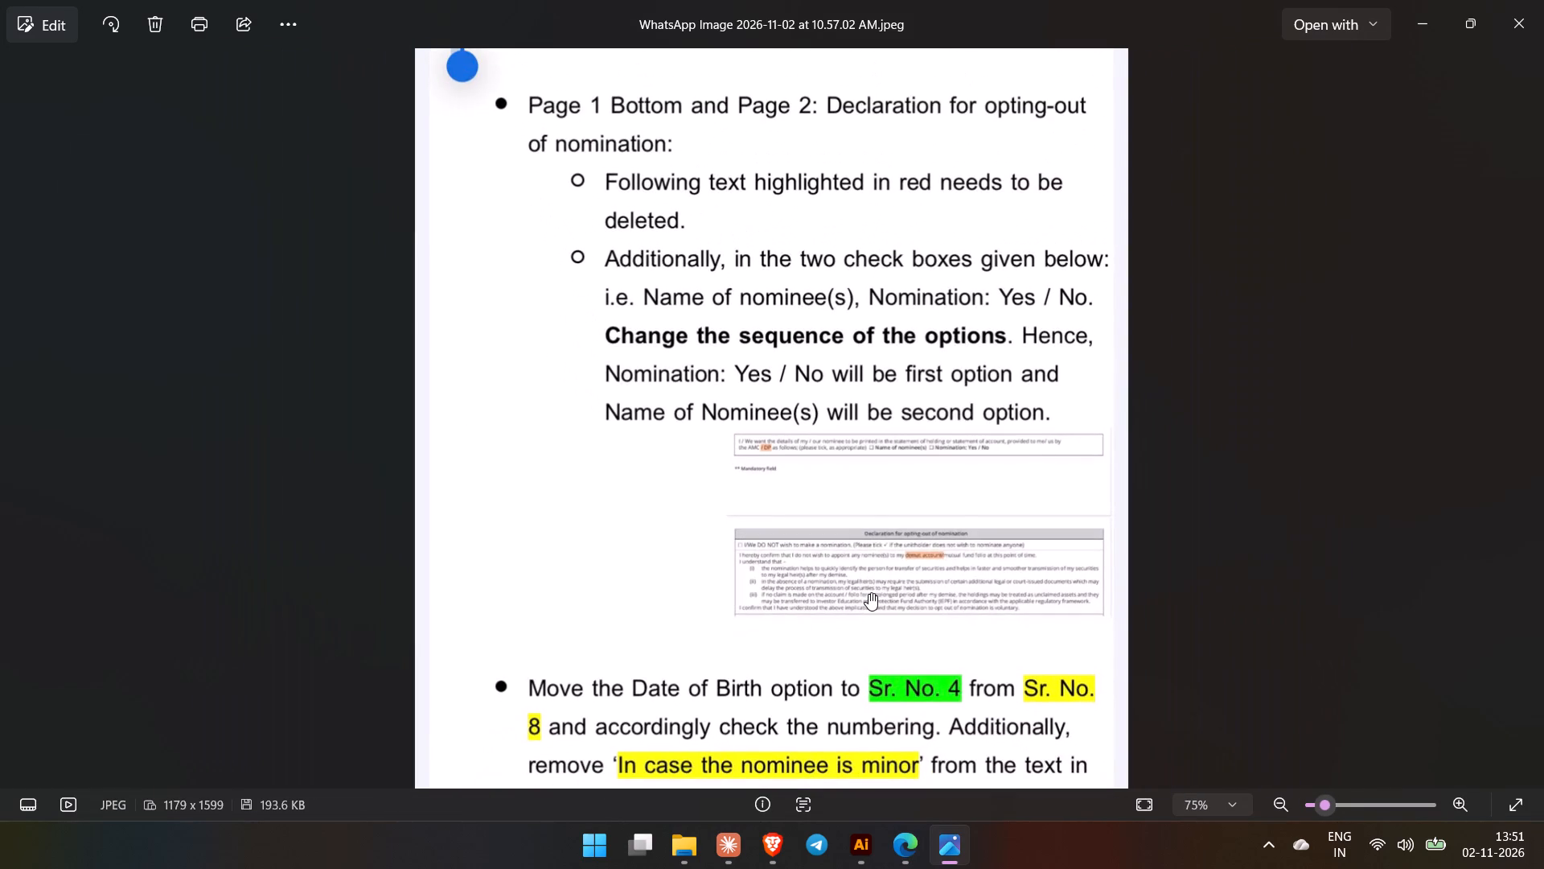
pyautogui.moveTo(869, 587); pyautogui.dragTo(890, 286)
pyautogui.hotkey('alt', 'Tab')
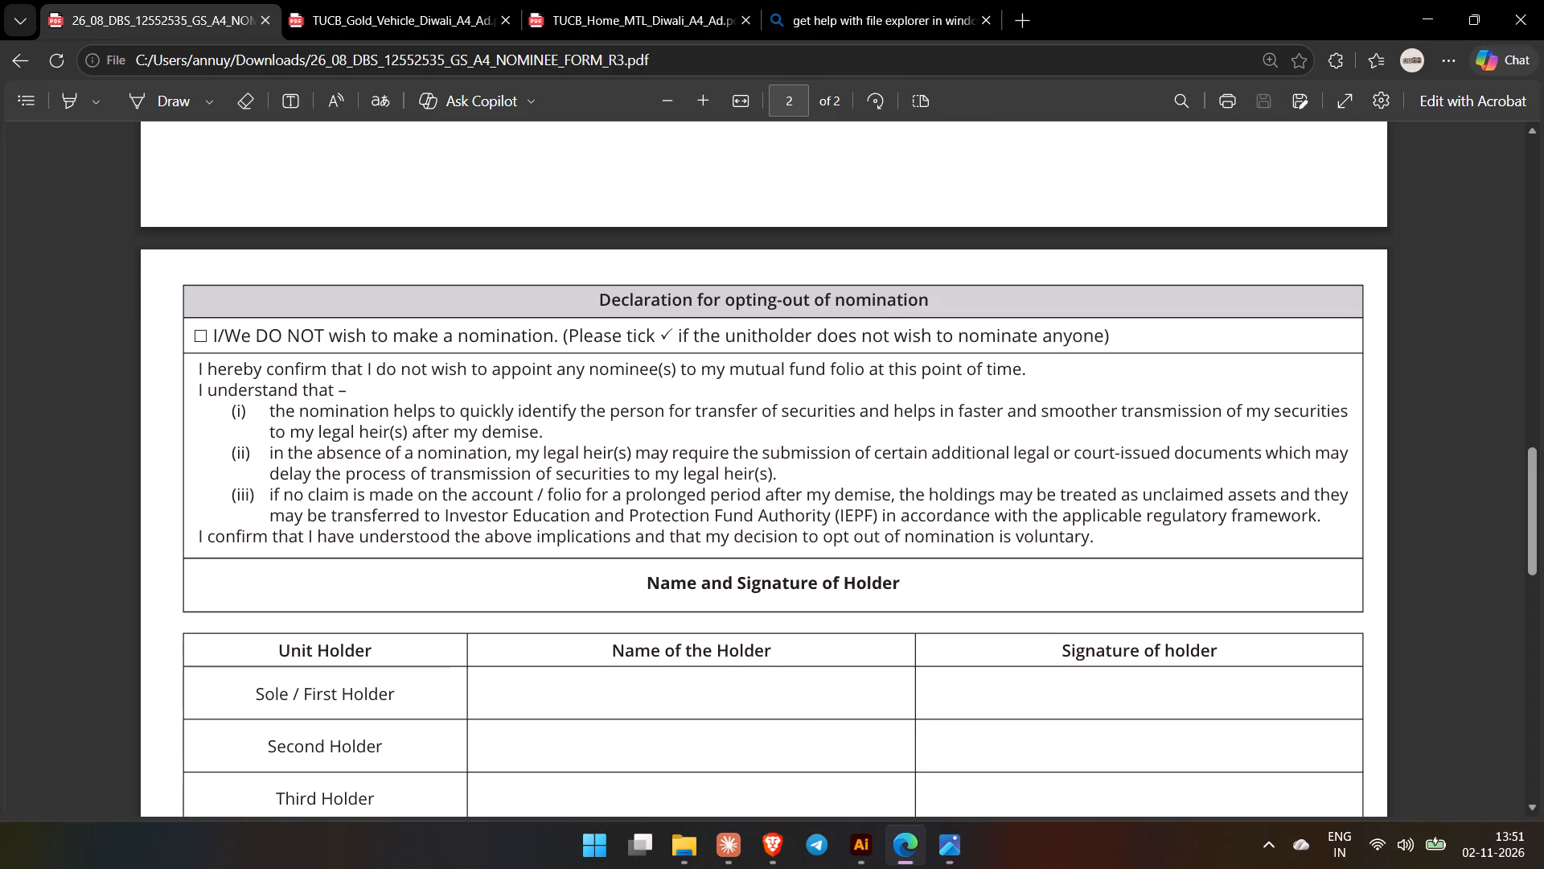
pyautogui.scroll(-5, 548, 481)
pyautogui.scroll(13, 546, 490)
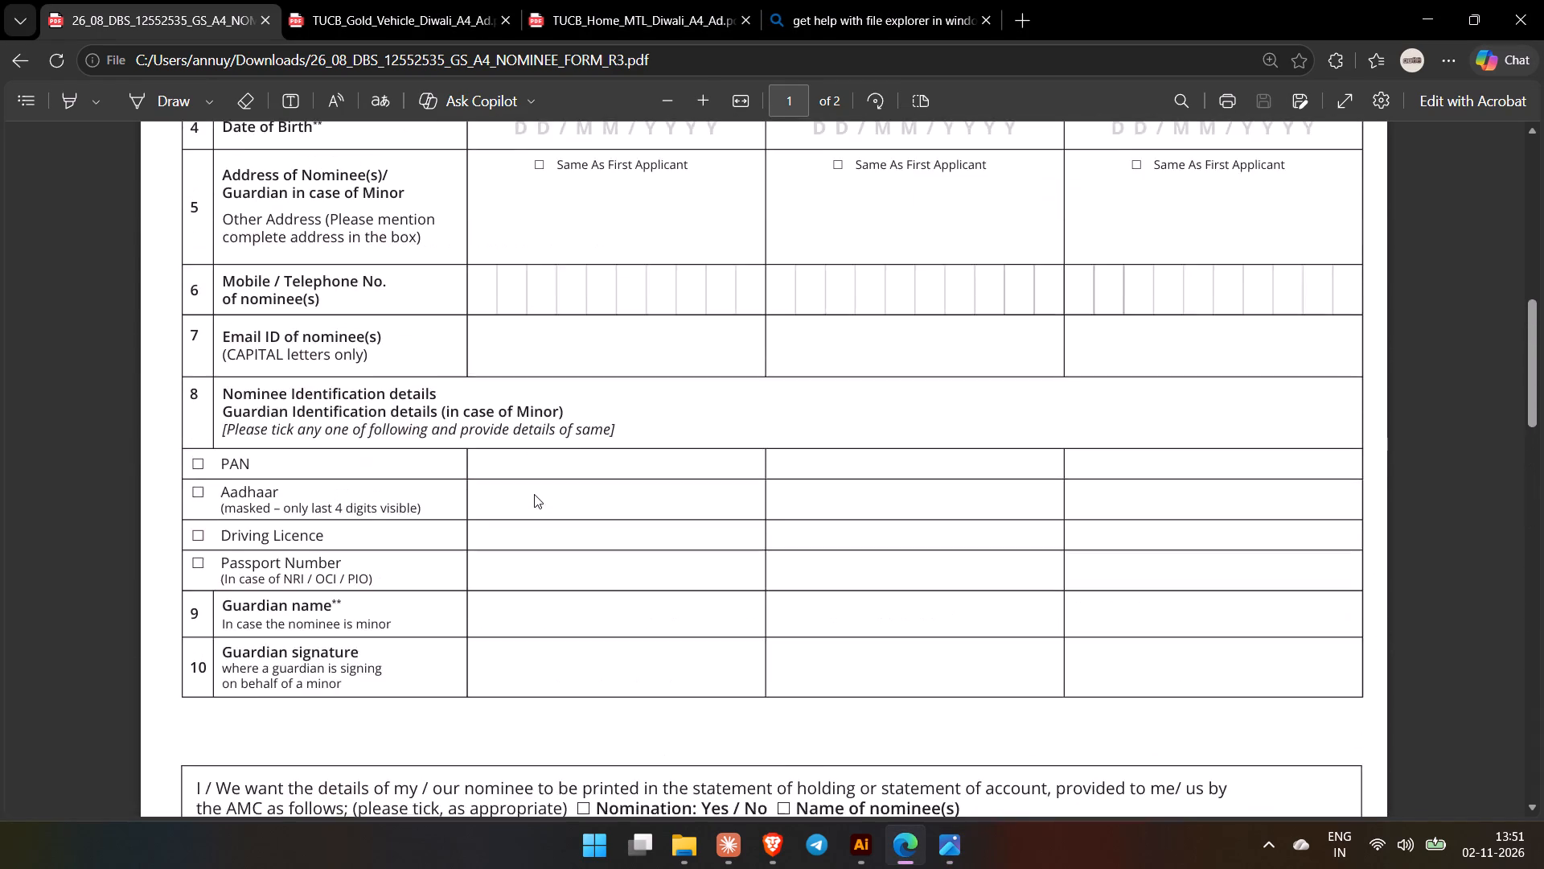
pyautogui.scroll(1, 534, 494)
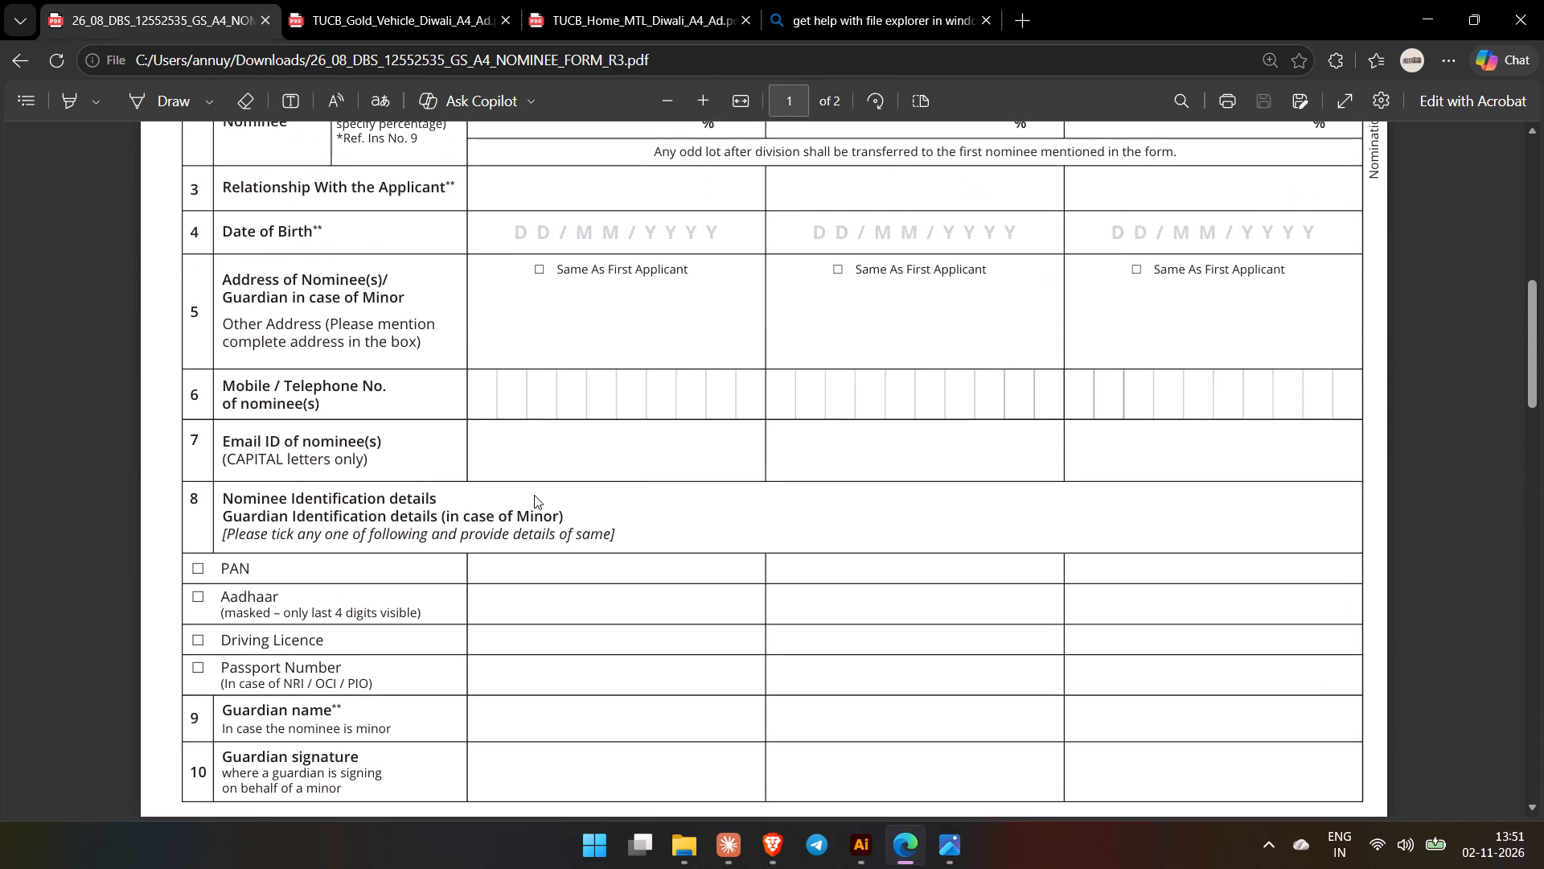
pyautogui.scroll(1, 534, 500)
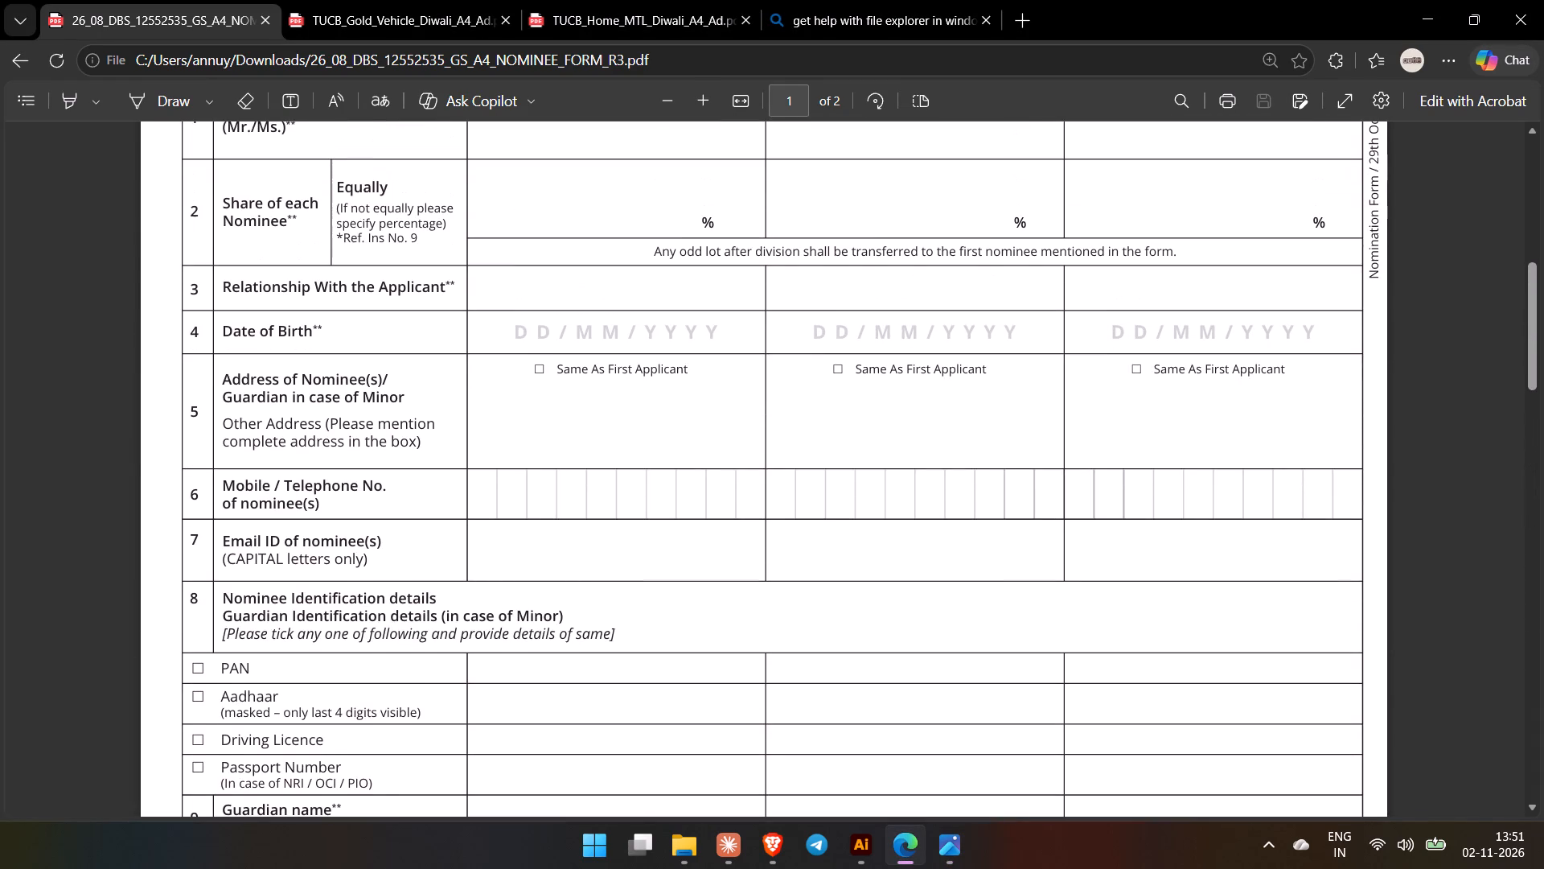
pyautogui.scroll(2, 534, 500)
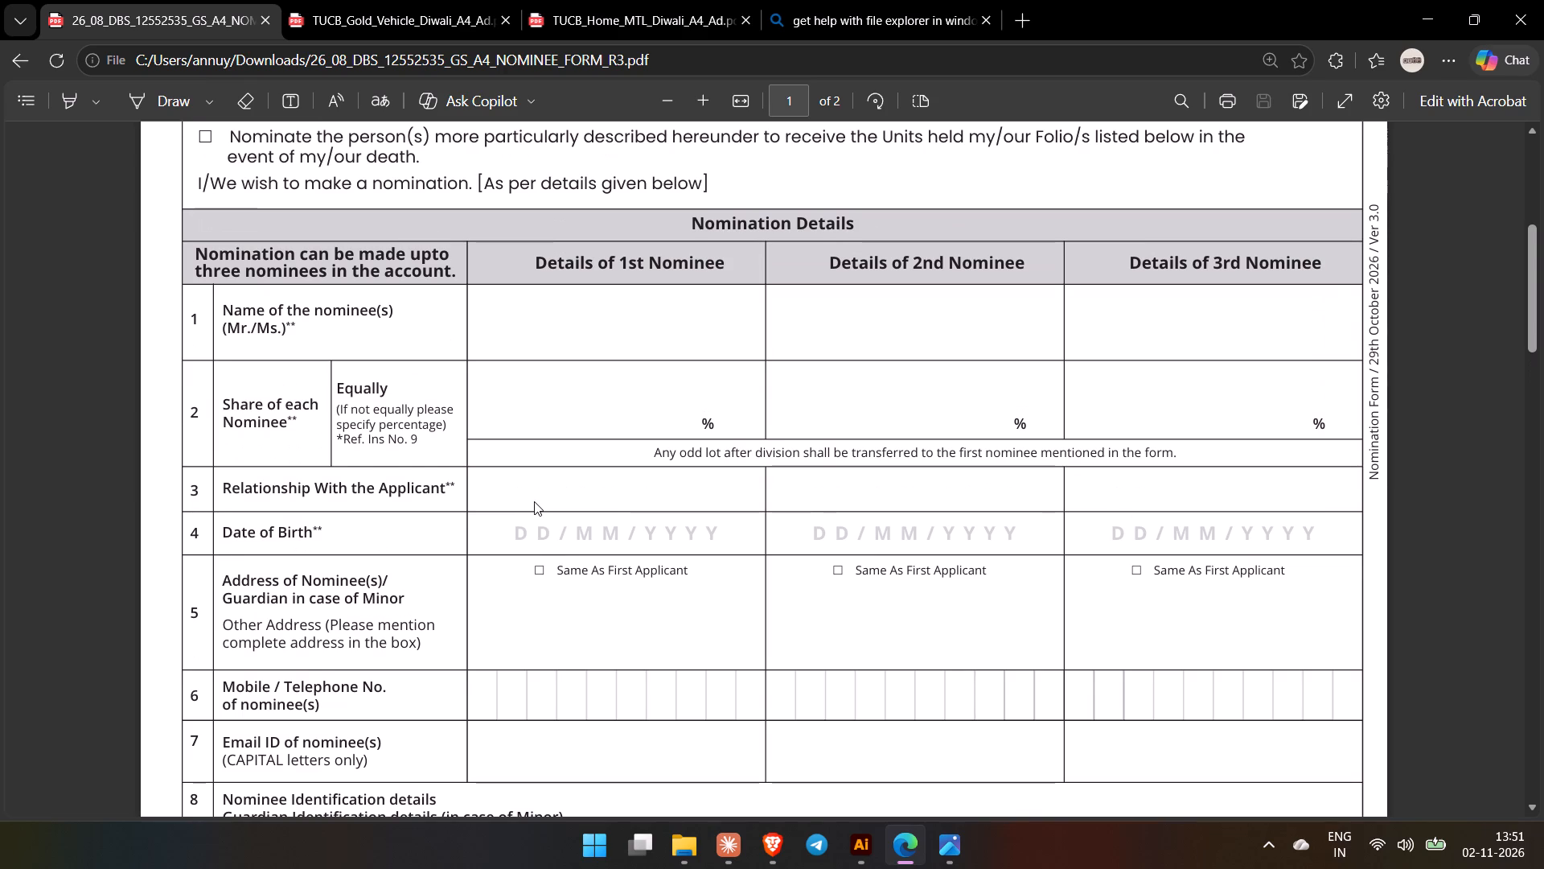
pyautogui.hotkey('alt', 'Tab')
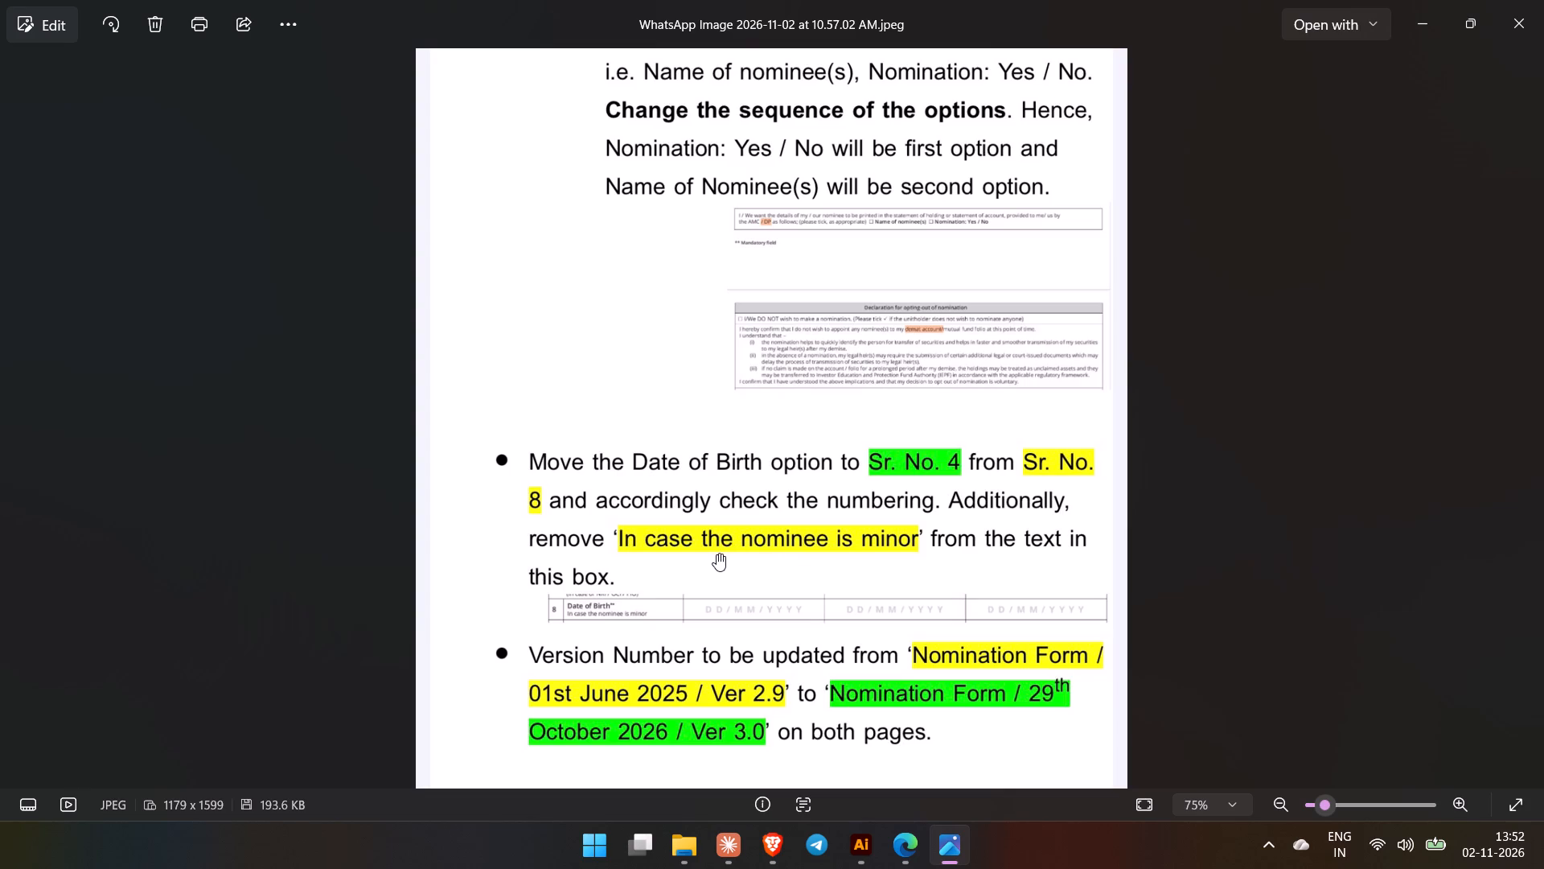
pyautogui.hotkey('alt', 'Tab')
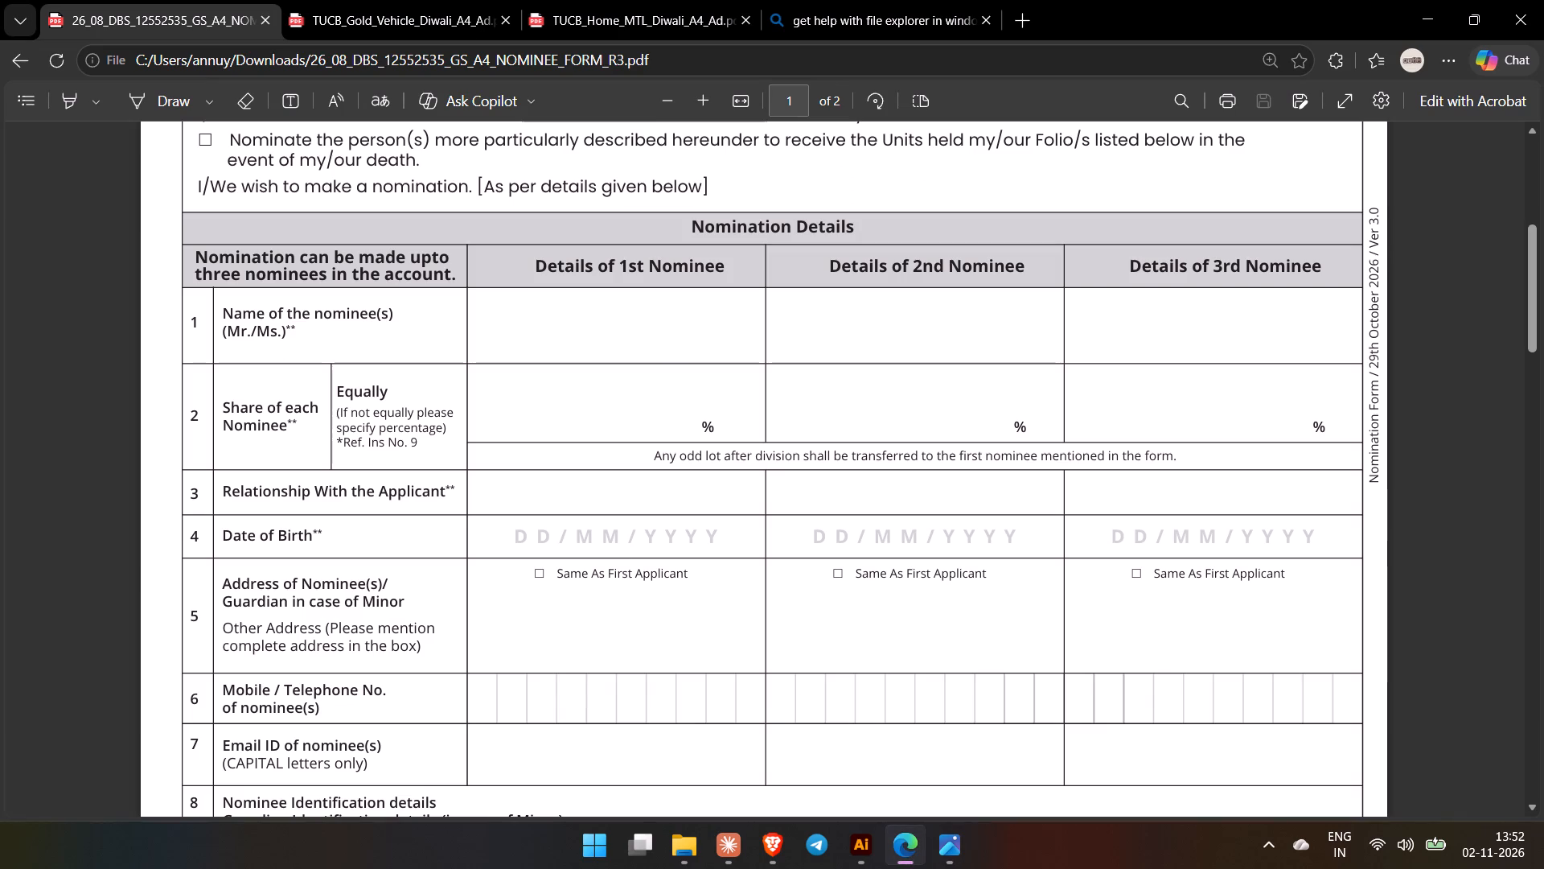
pyautogui.scroll(-2, 413, 630)
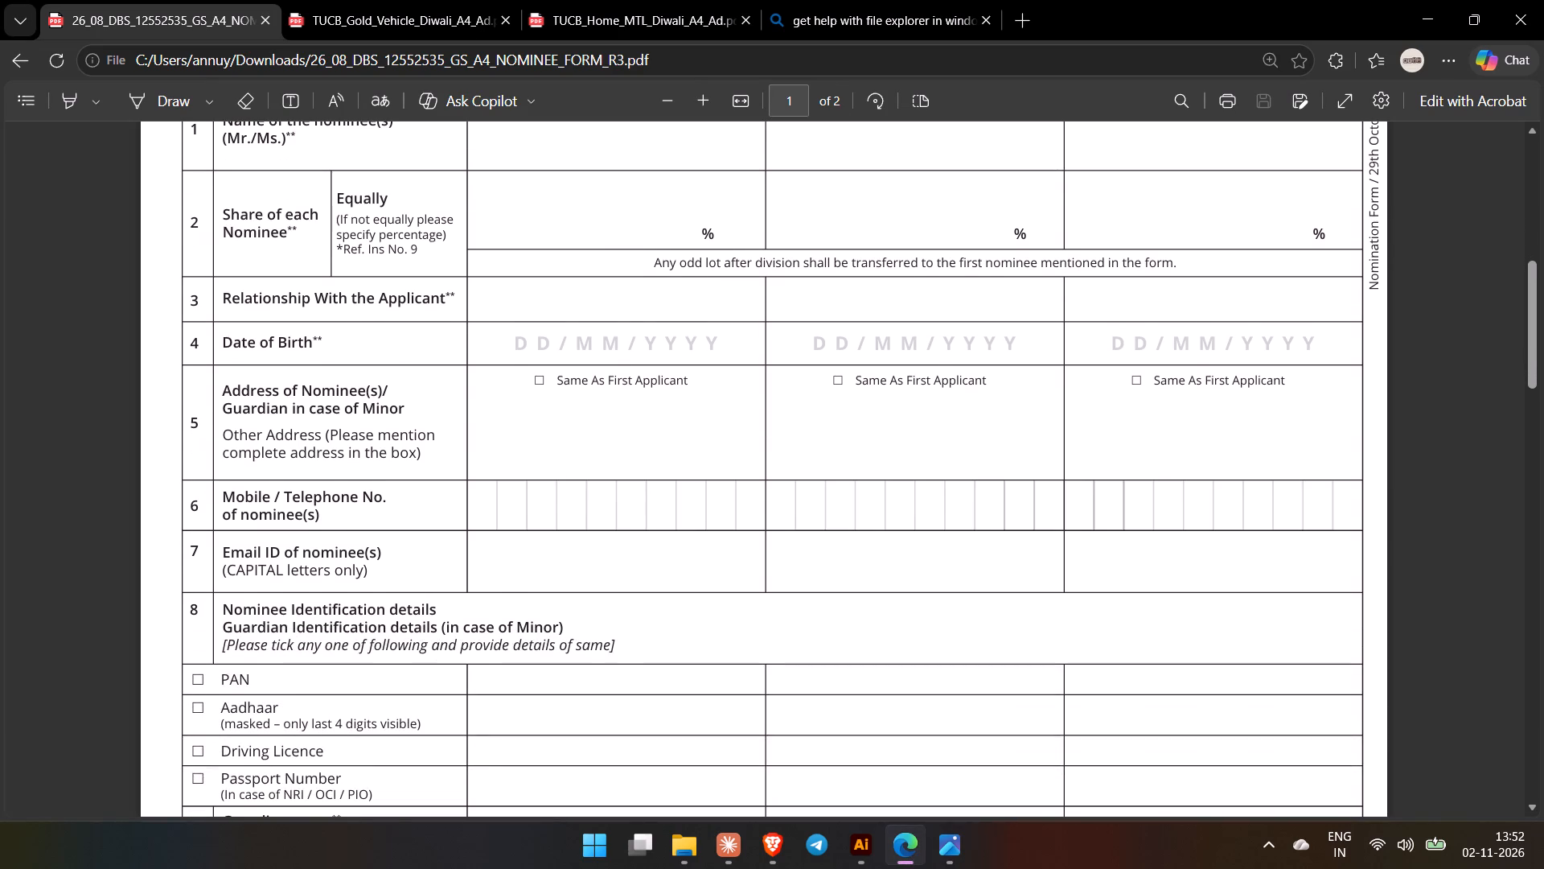
pyautogui.scroll(-2, 413, 632)
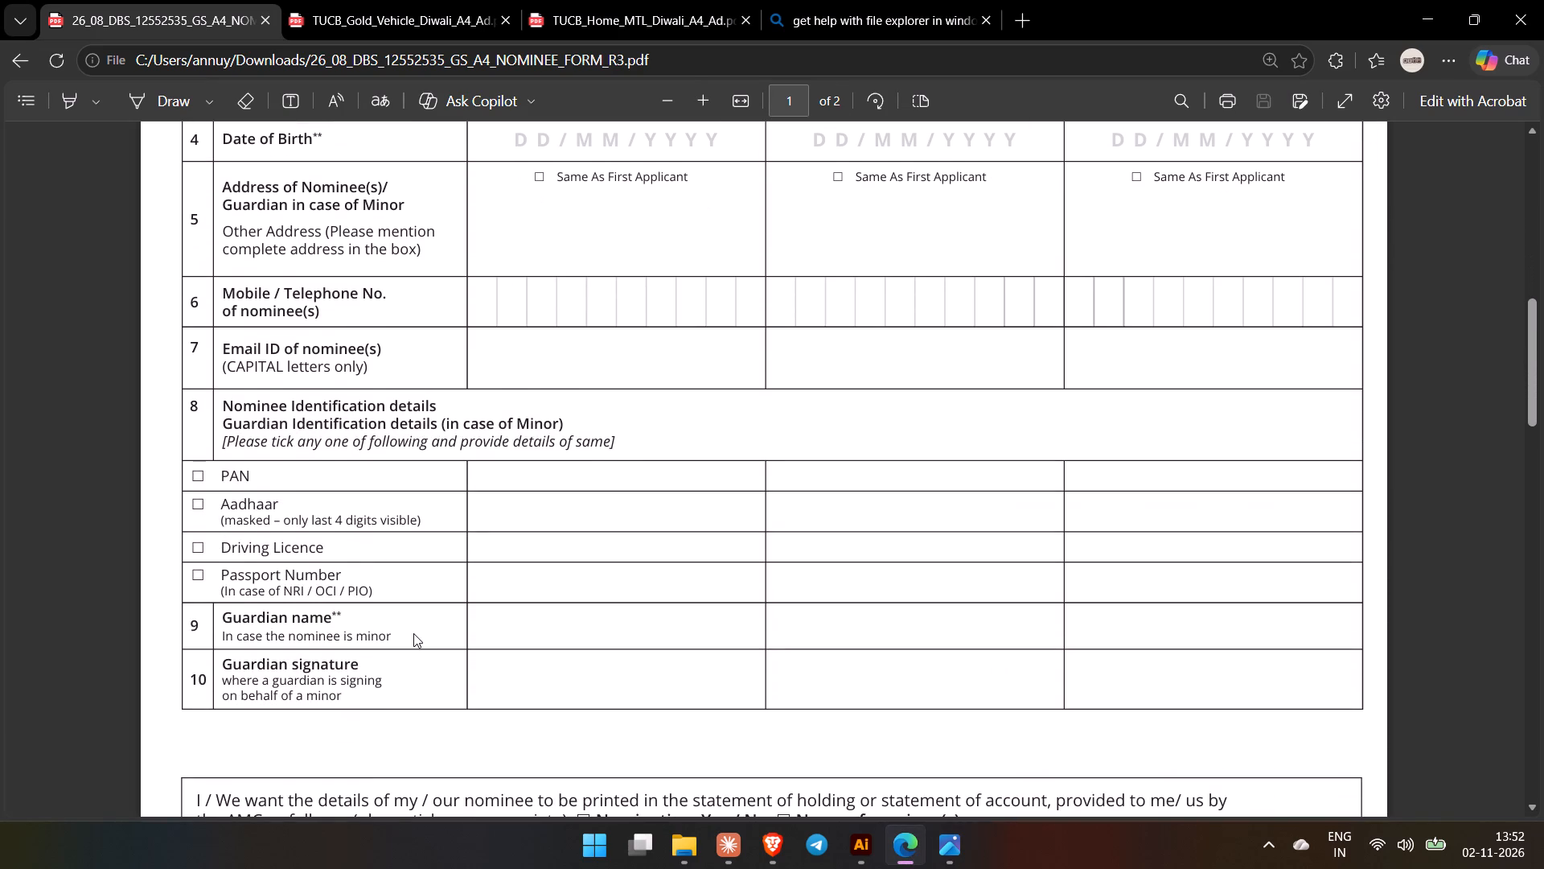
pyautogui.hotkey('alt', 'Tab')
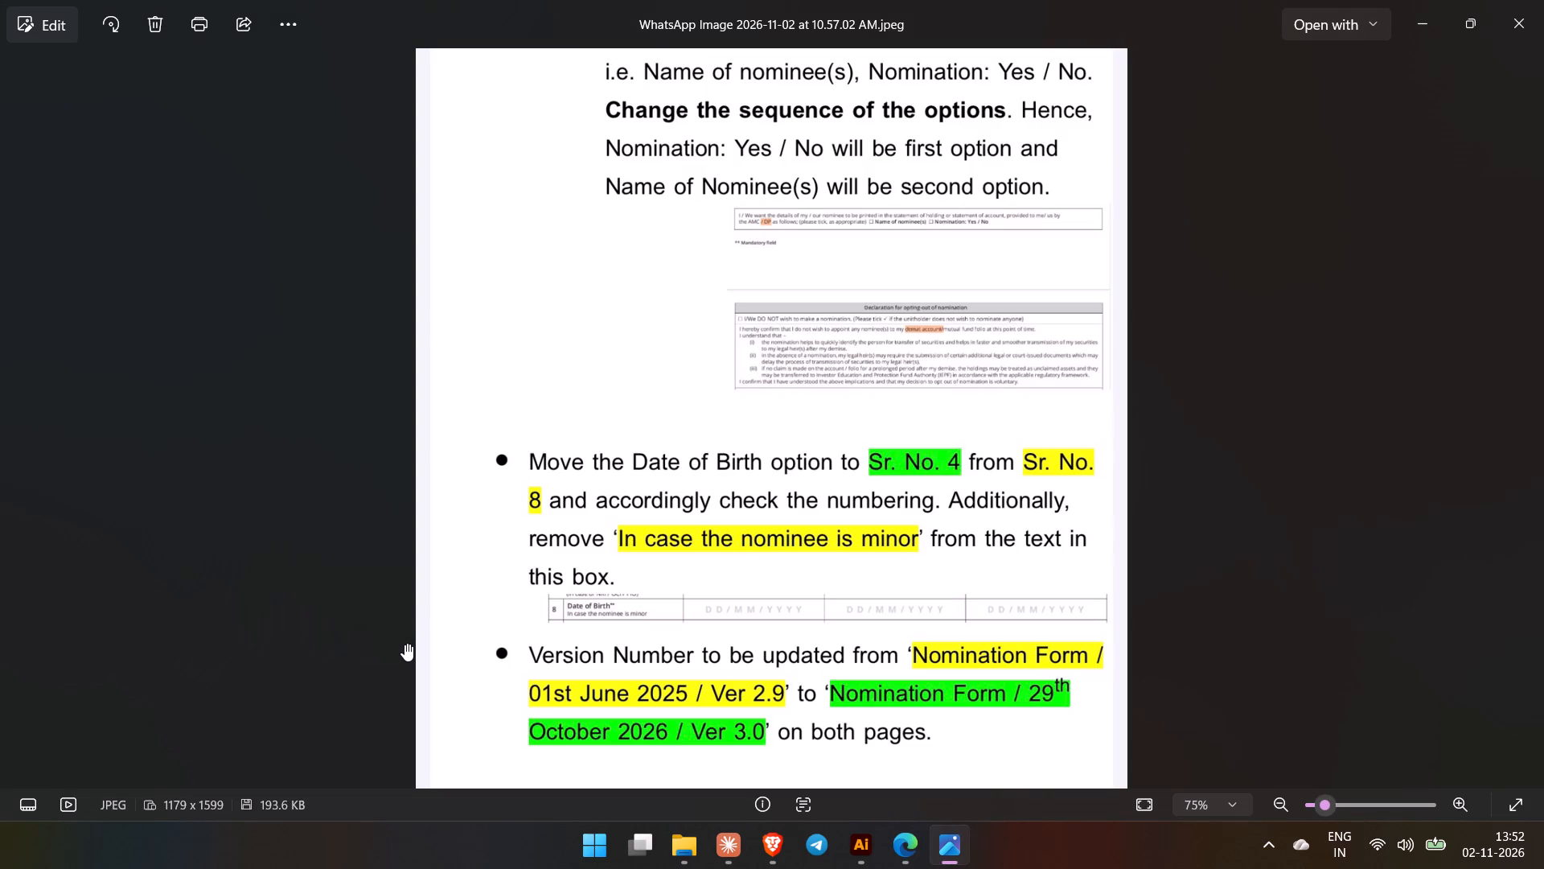
# Check page 1 of the R3 PDF for the WhatsApp image's version line, 'Nomination Form / 29th October 2026 / Ver 3.0'.
pyautogui.moveTo(786, 599); pyautogui.dragTo(795, 514)
pyautogui.hotkey('alt', 'Tab')
pyautogui.scroll(14, 729, 609)
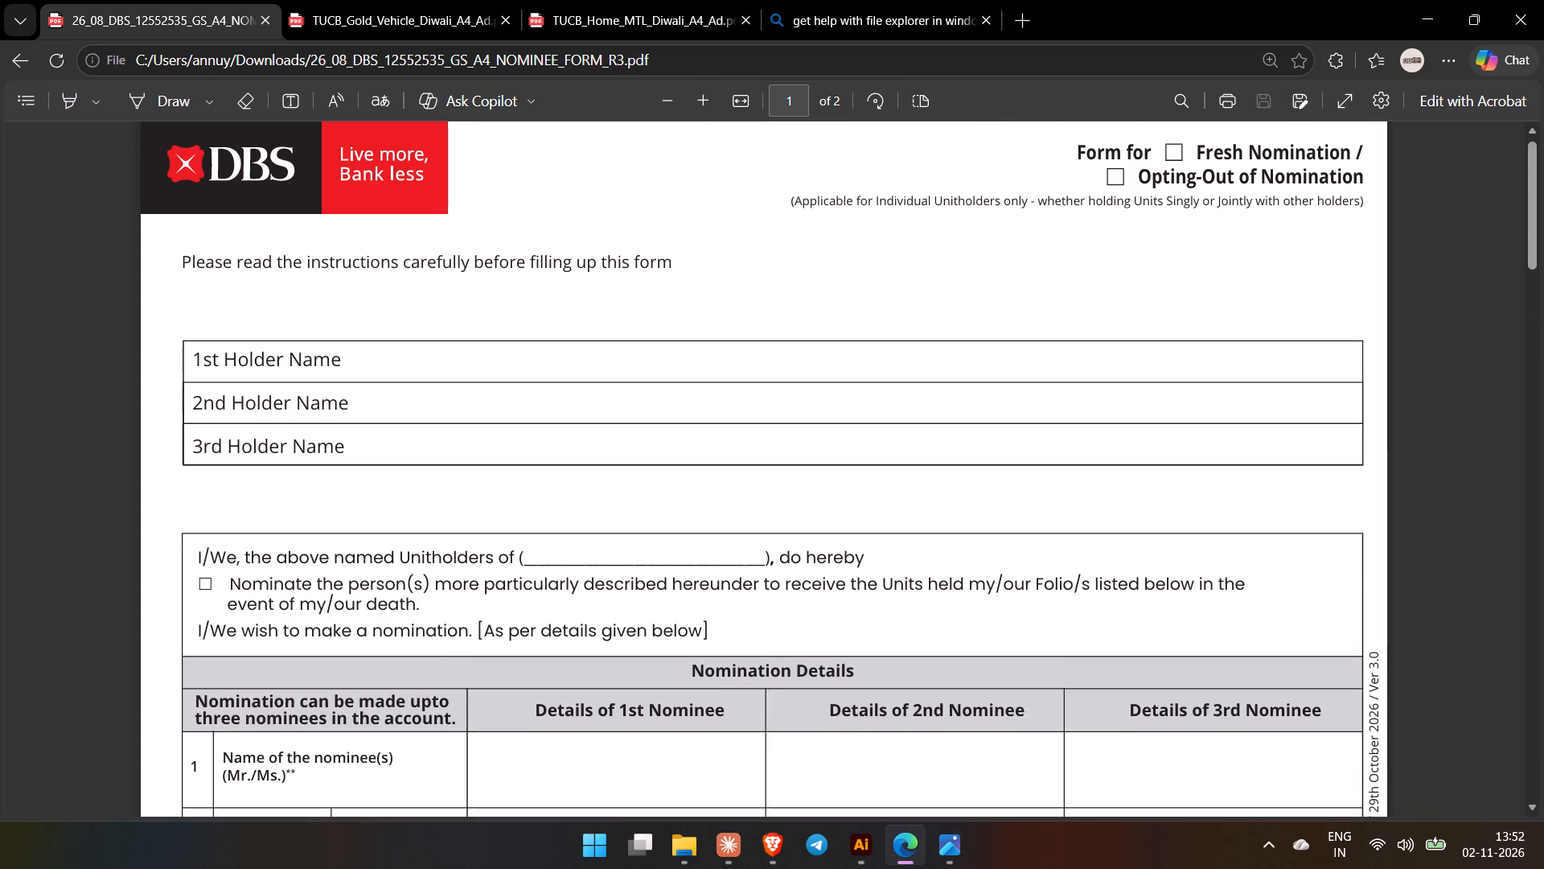
pyautogui.scroll(-2, 711, 626)
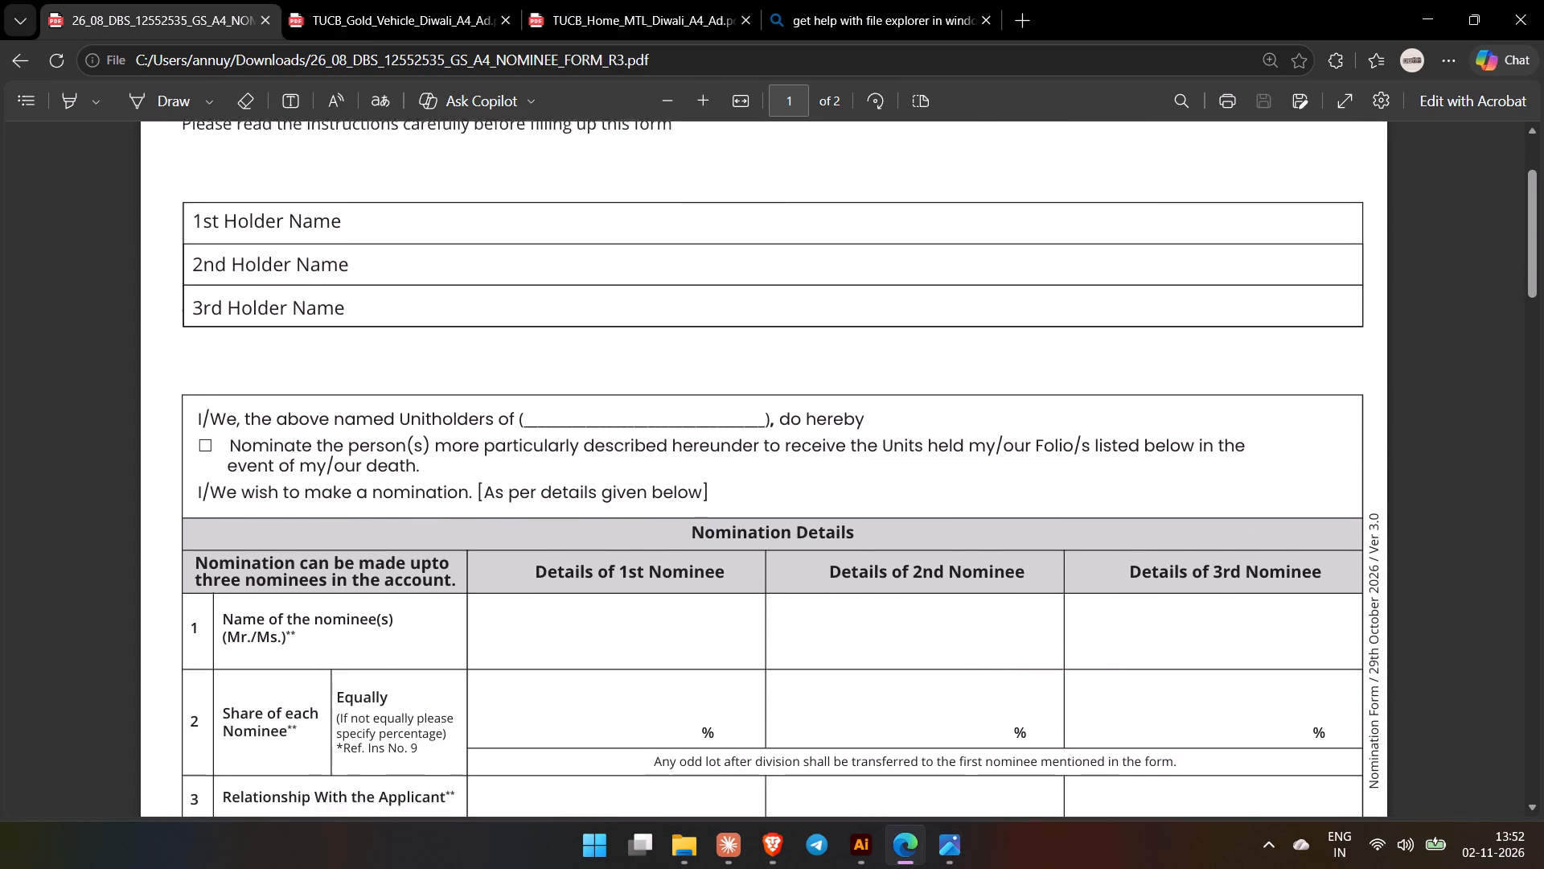
pyautogui.scroll(-9, 714, 632)
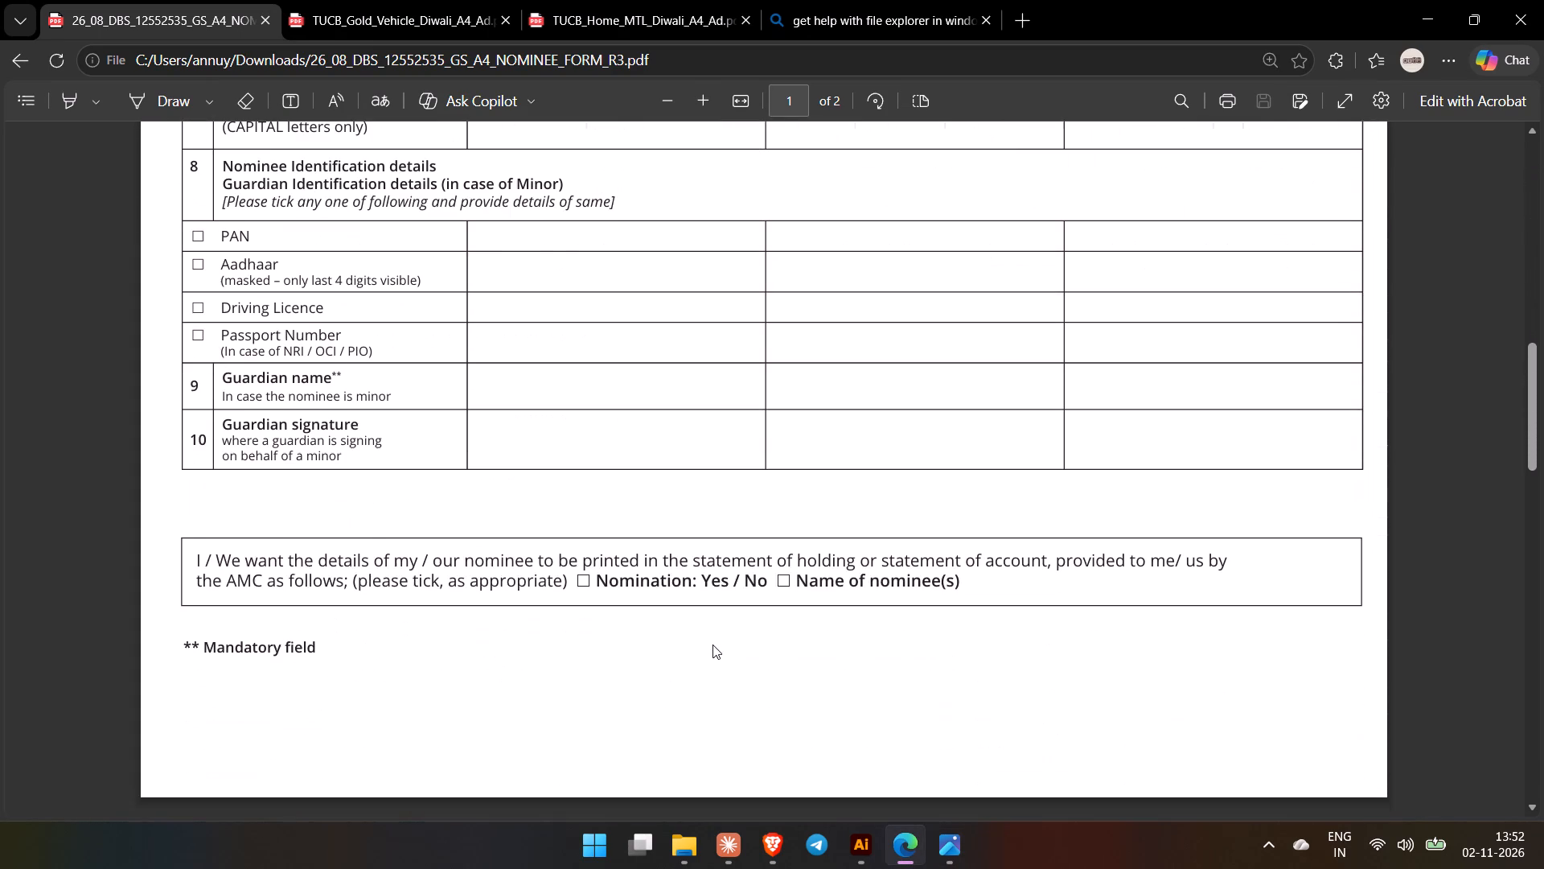
pyautogui.scroll(6, 711, 642)
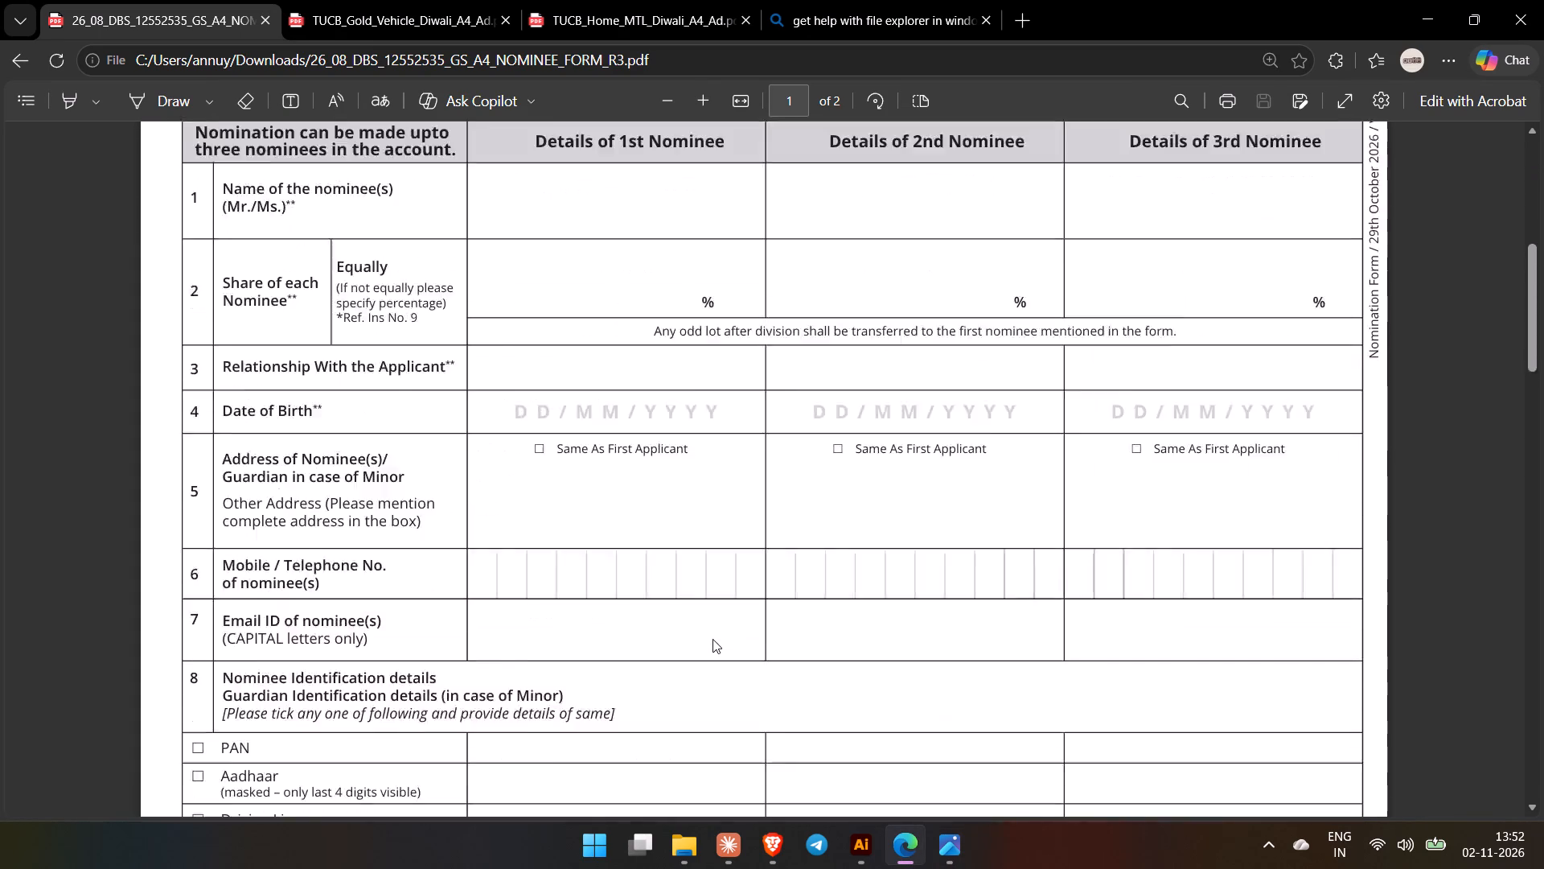
pyautogui.scroll(9, 712, 639)
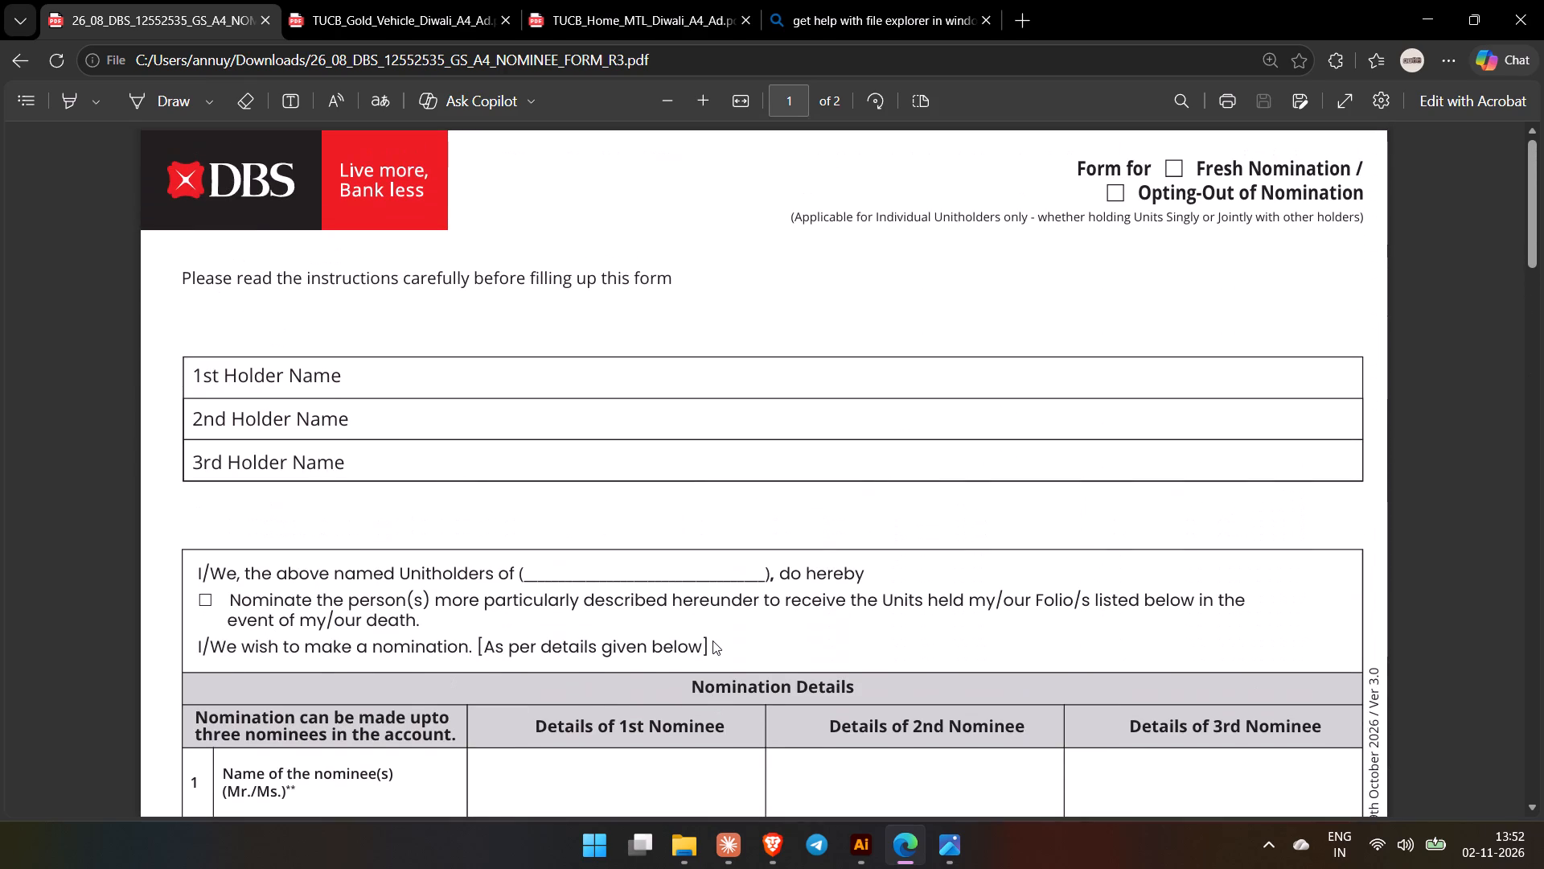
# Review the full change list in the WhatsApp image, and compare it with both pages of the R3 PDF from top to instructions.
pyautogui.hotkey('alt', 'Tab')
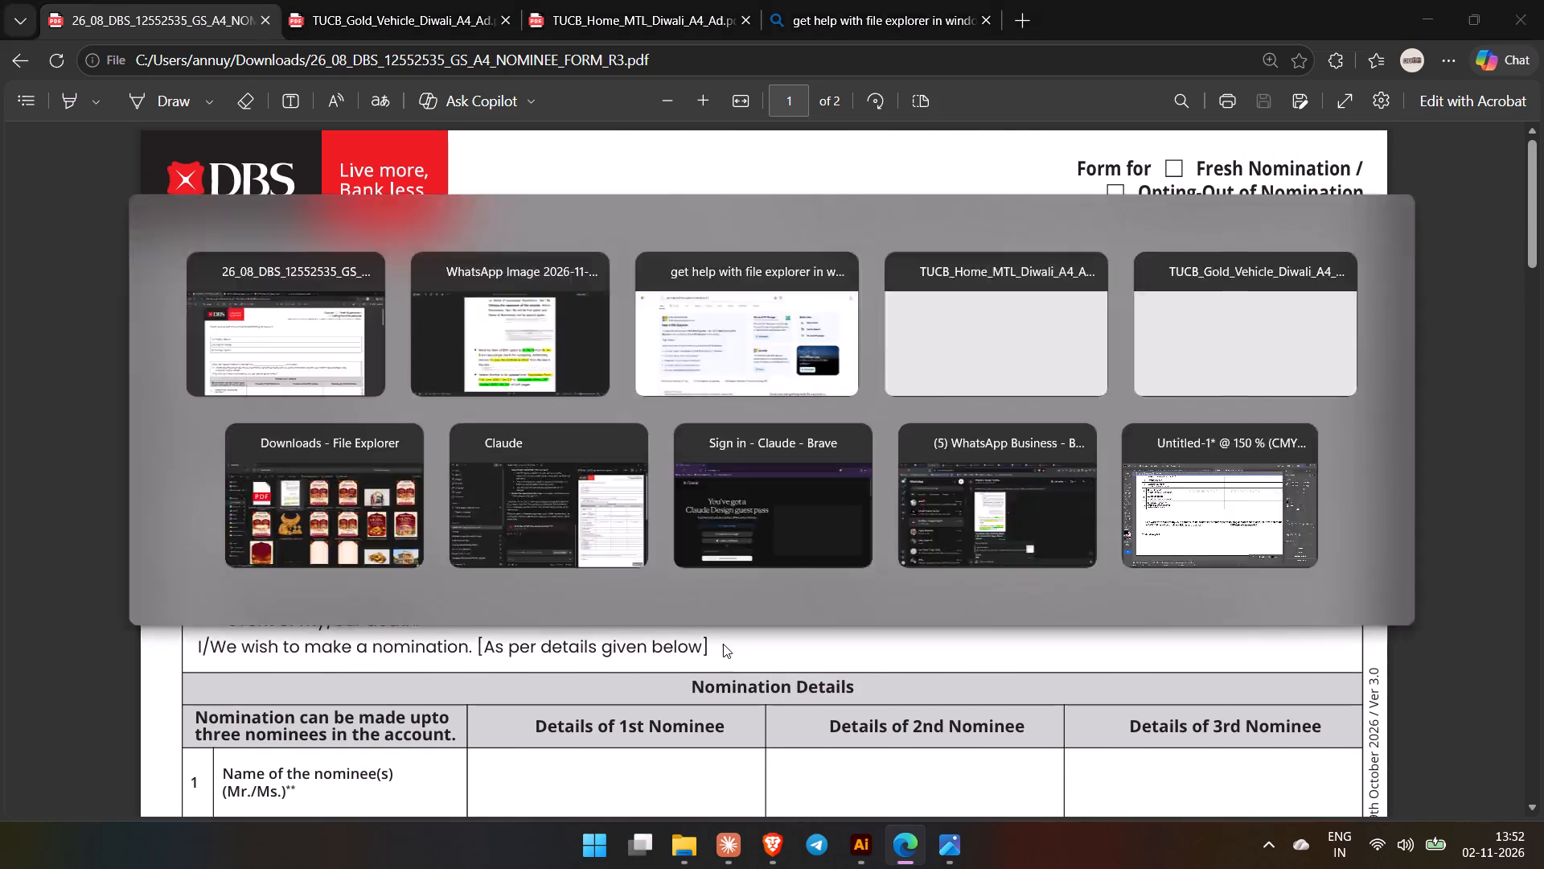
pyautogui.scroll(-3, 723, 648)
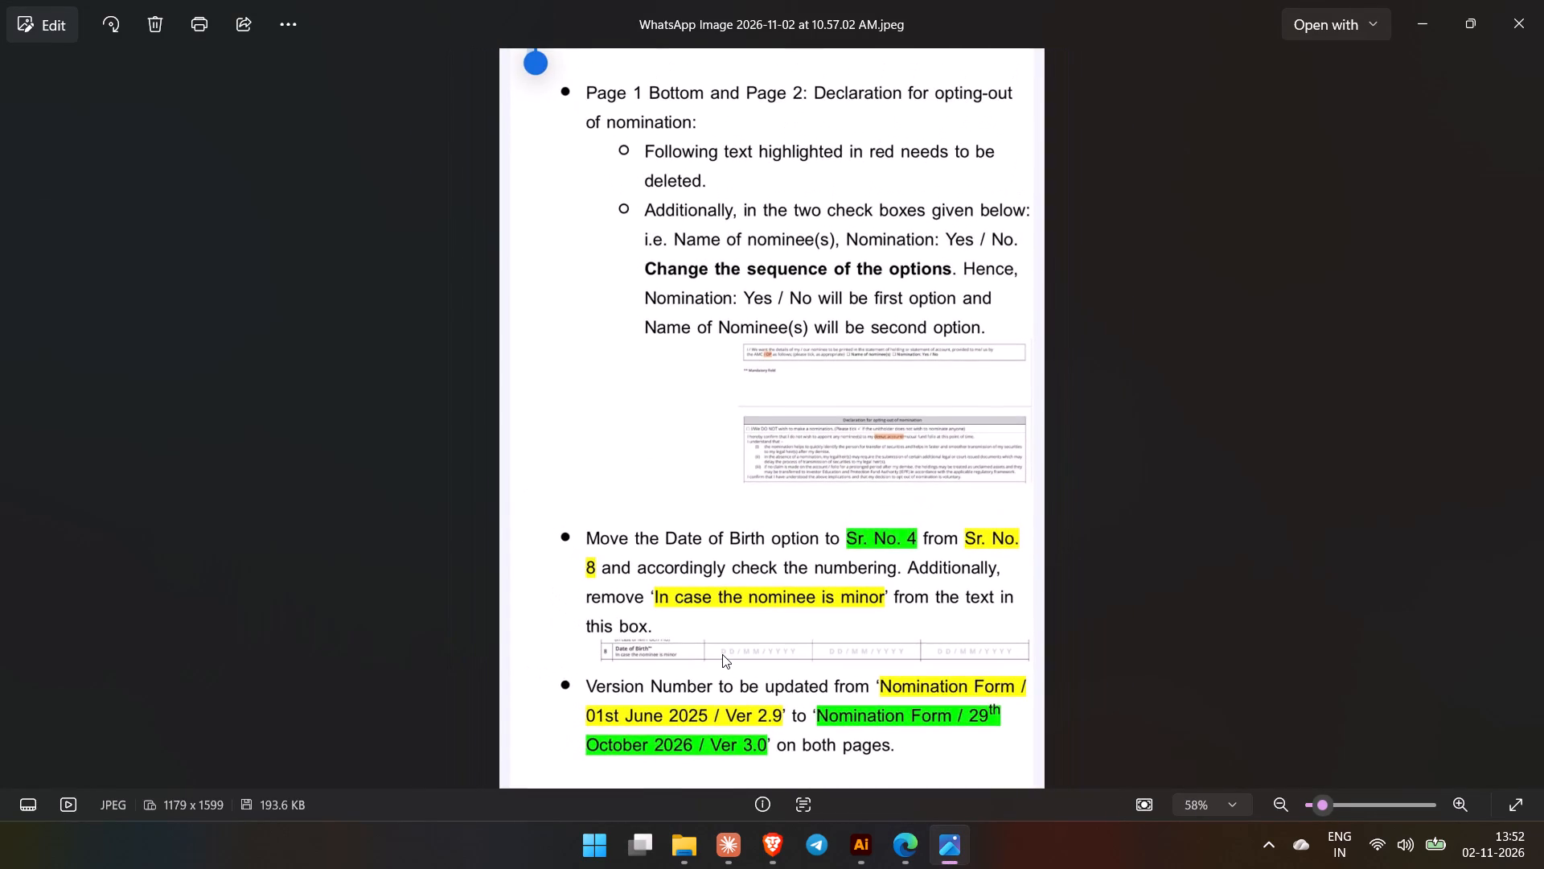
pyautogui.hotkey('alt', 'Tab')
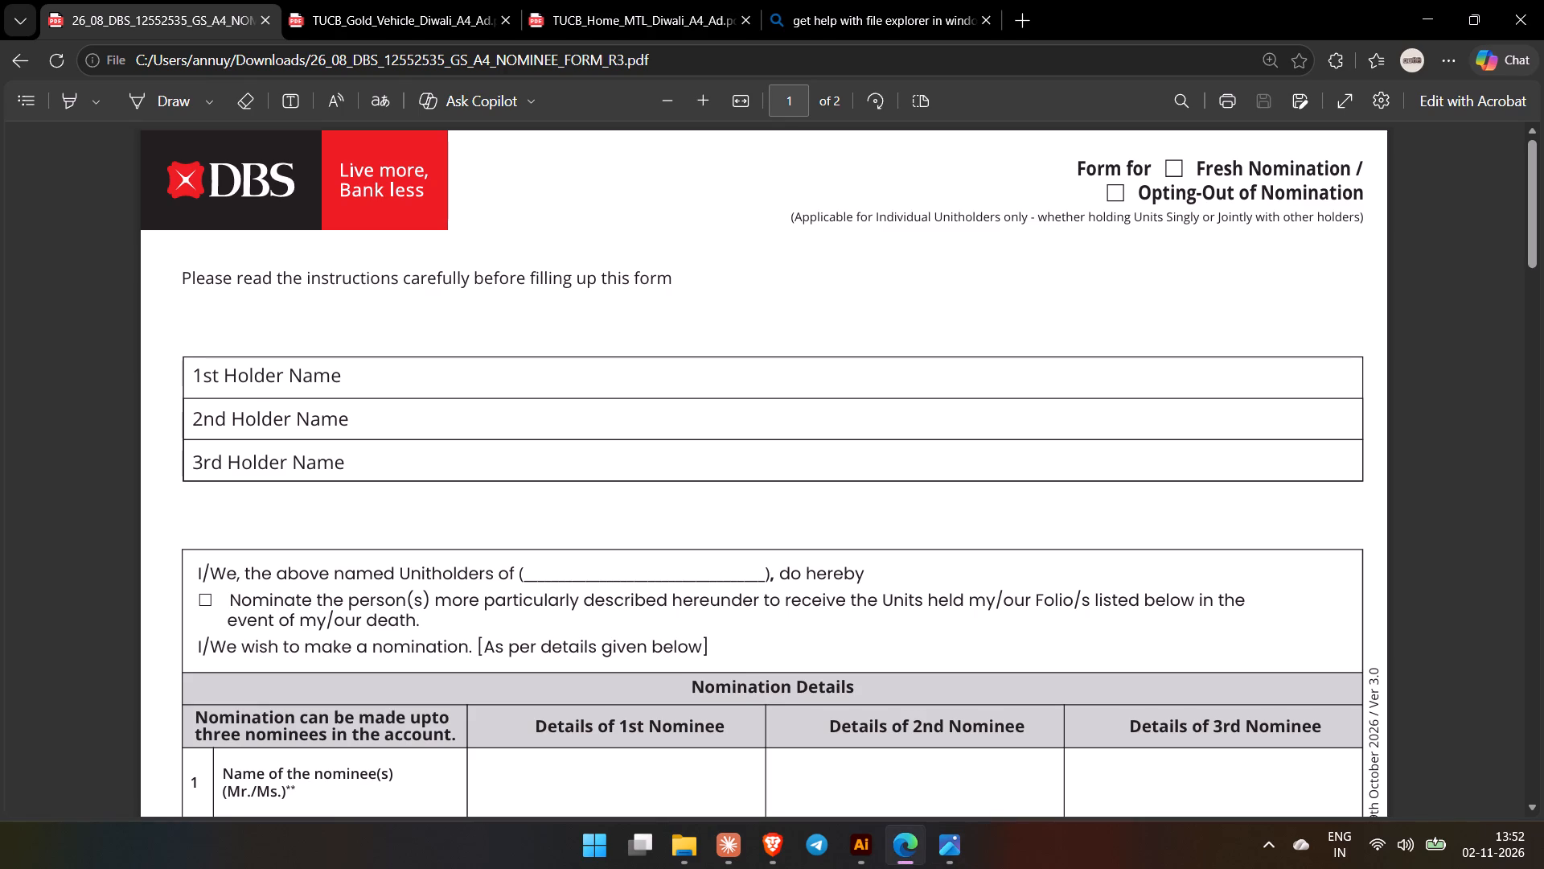
pyautogui.moveTo(834, 388); pyautogui.dragTo(840, 439)
pyautogui.scroll(-2, 832, 507)
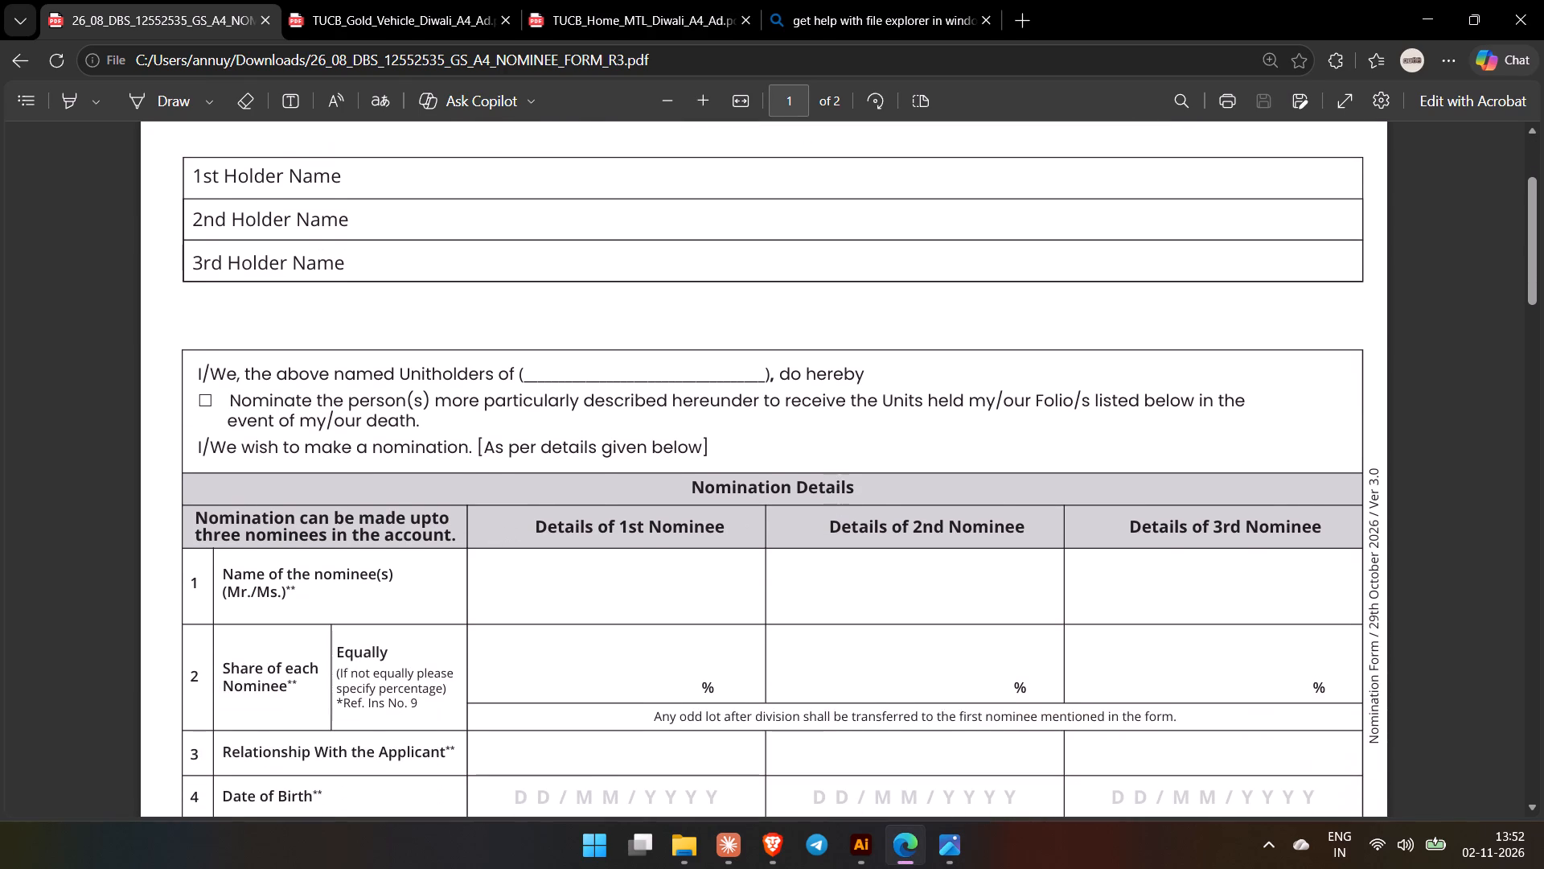
pyautogui.scroll(-5, 541, 553)
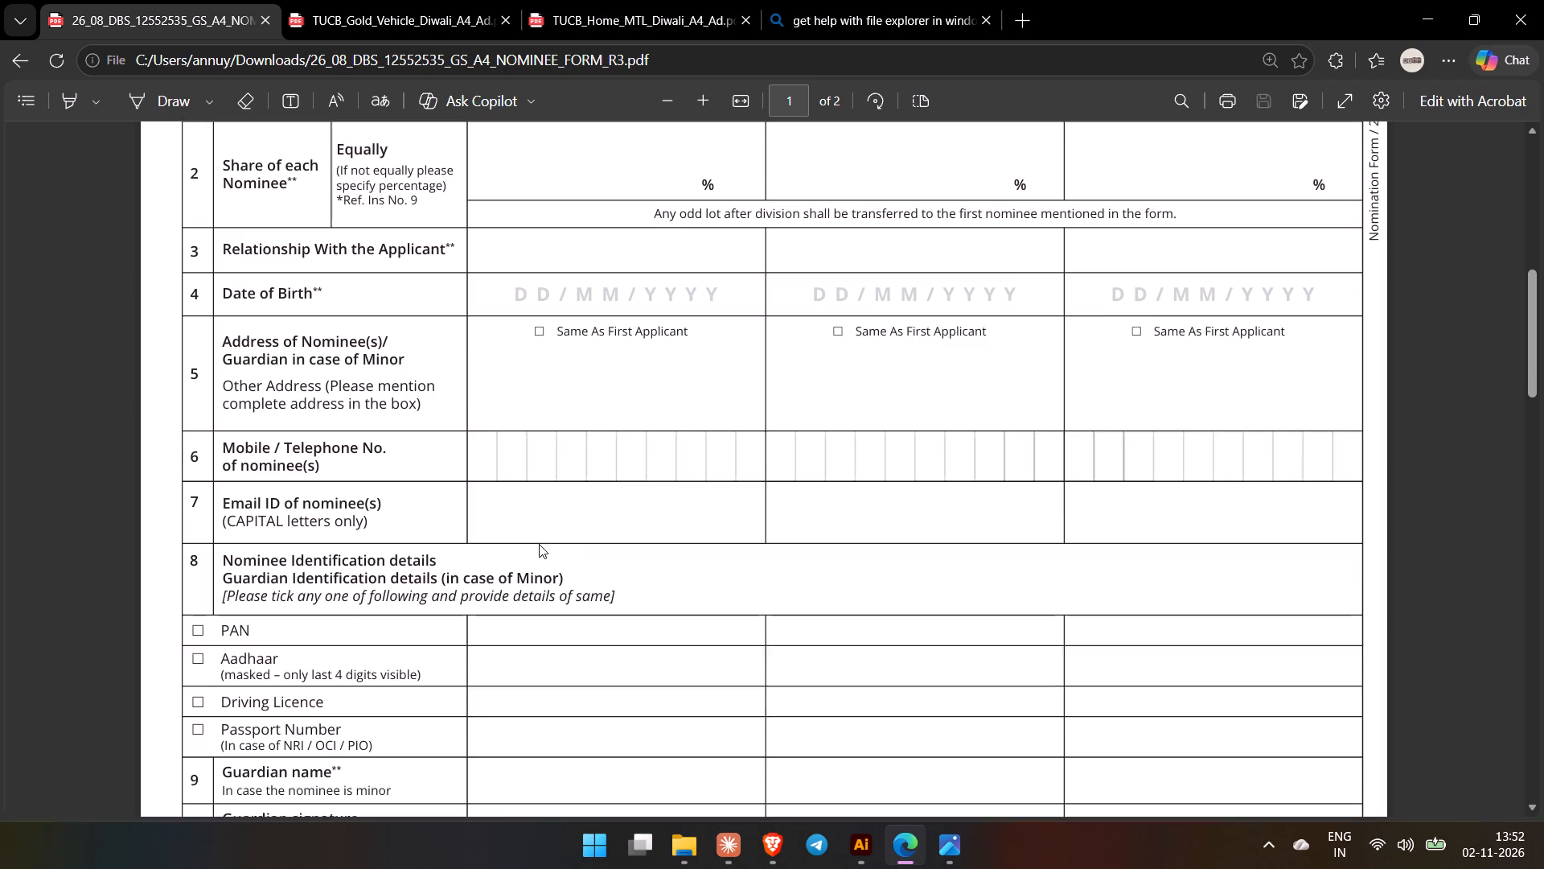
pyautogui.scroll(-8, 539, 544)
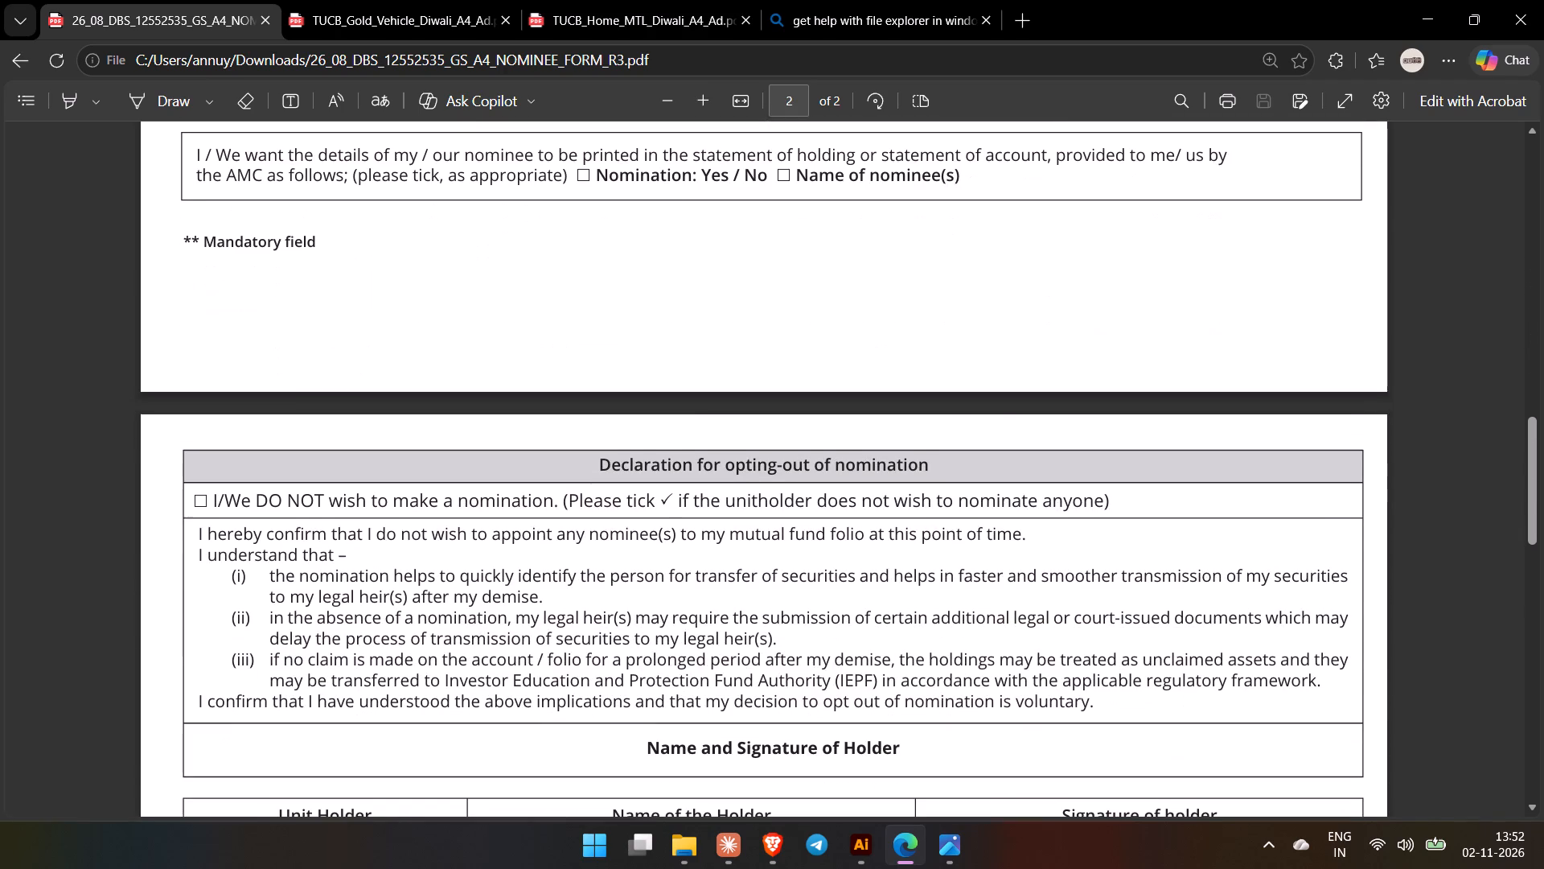
pyautogui.scroll(-3, 541, 544)
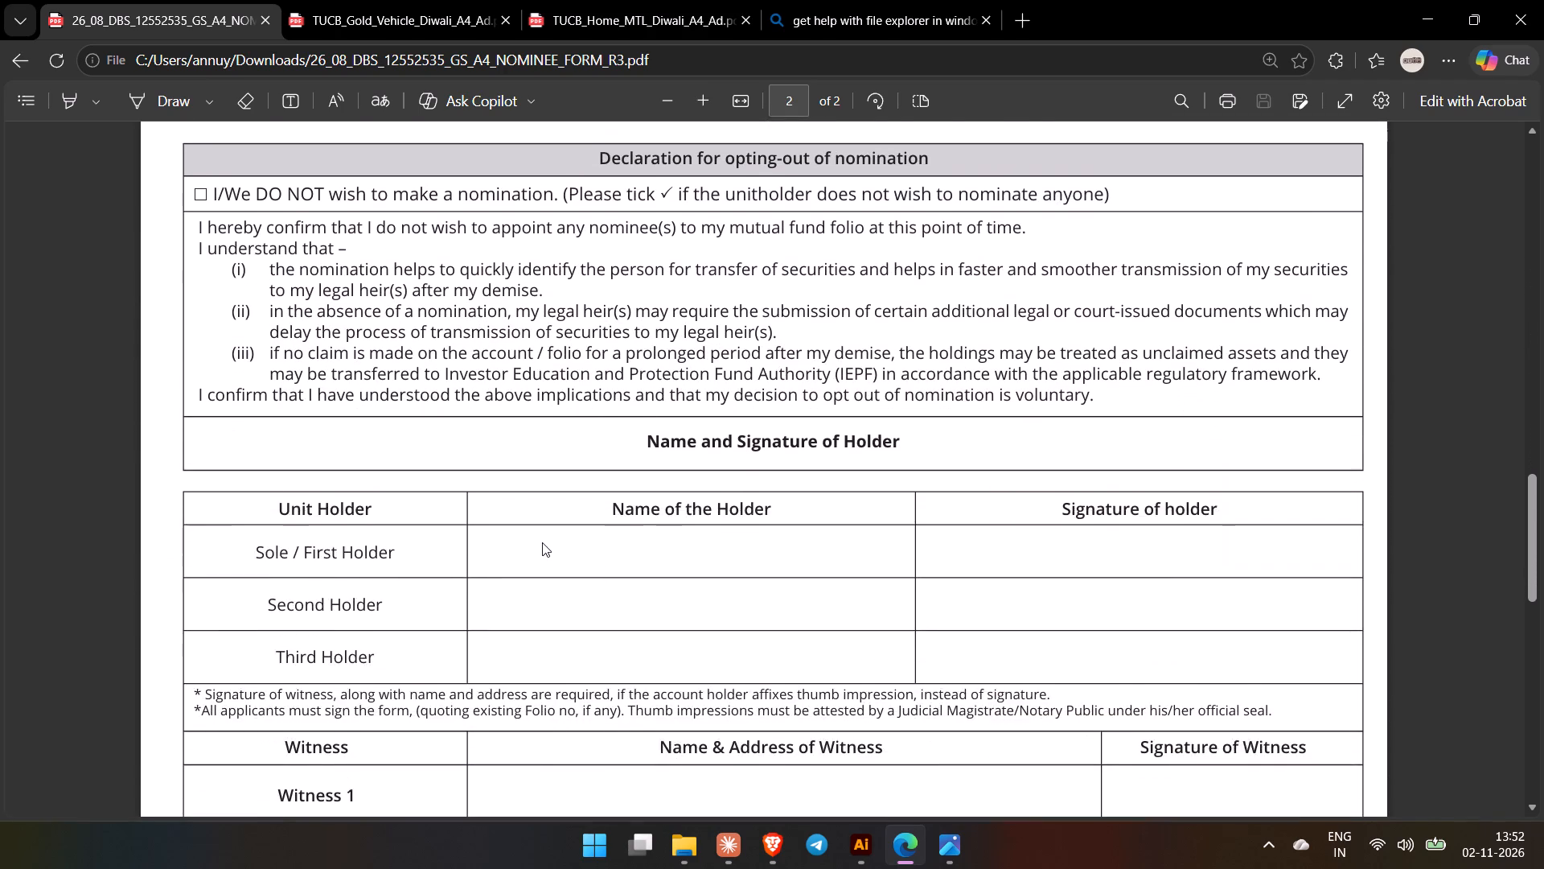
pyautogui.scroll(-9, 542, 542)
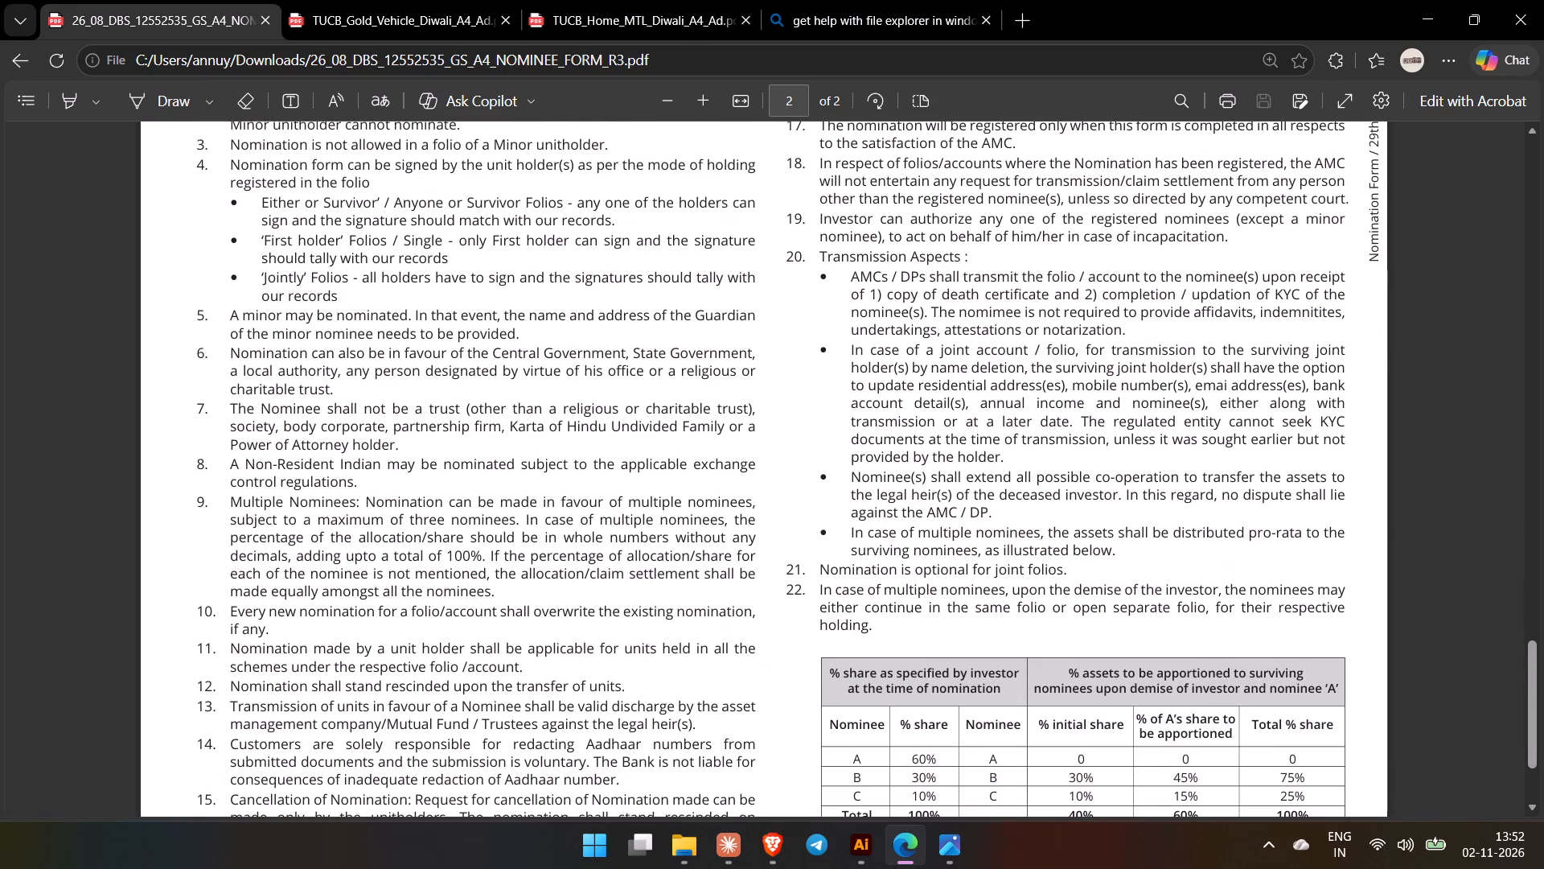
# Recheck the version wording in the WhatsApp image and search the R3 PDF for 'nomination form /'.
pyautogui.hotkey('alt', 'Tab')
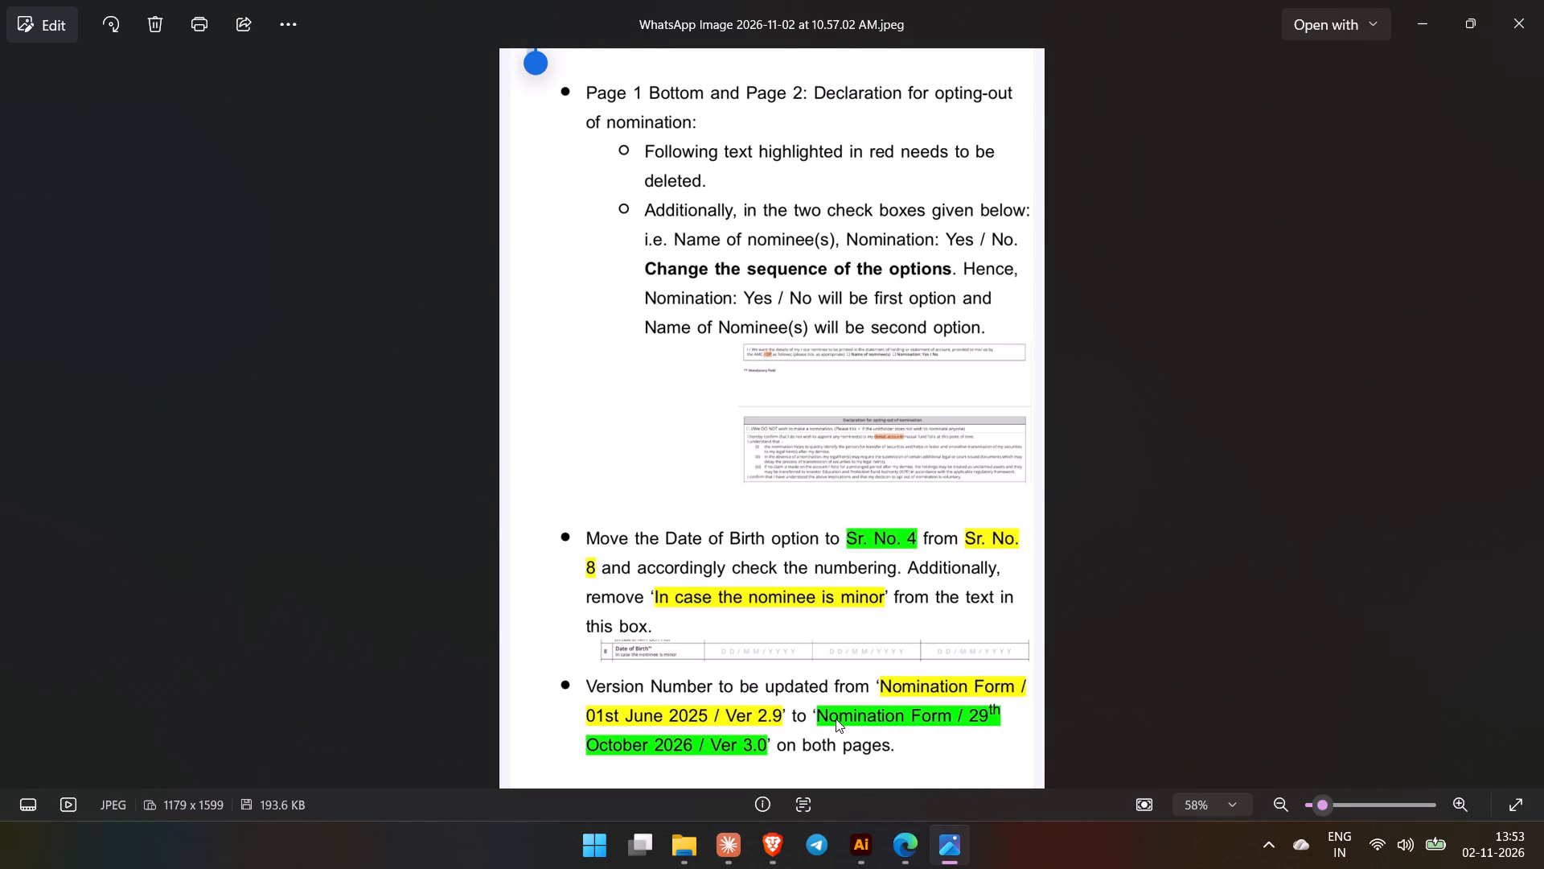
pyautogui.hotkey('alt', 'Tab')
pyautogui.hotkey('ctrl', 'f')
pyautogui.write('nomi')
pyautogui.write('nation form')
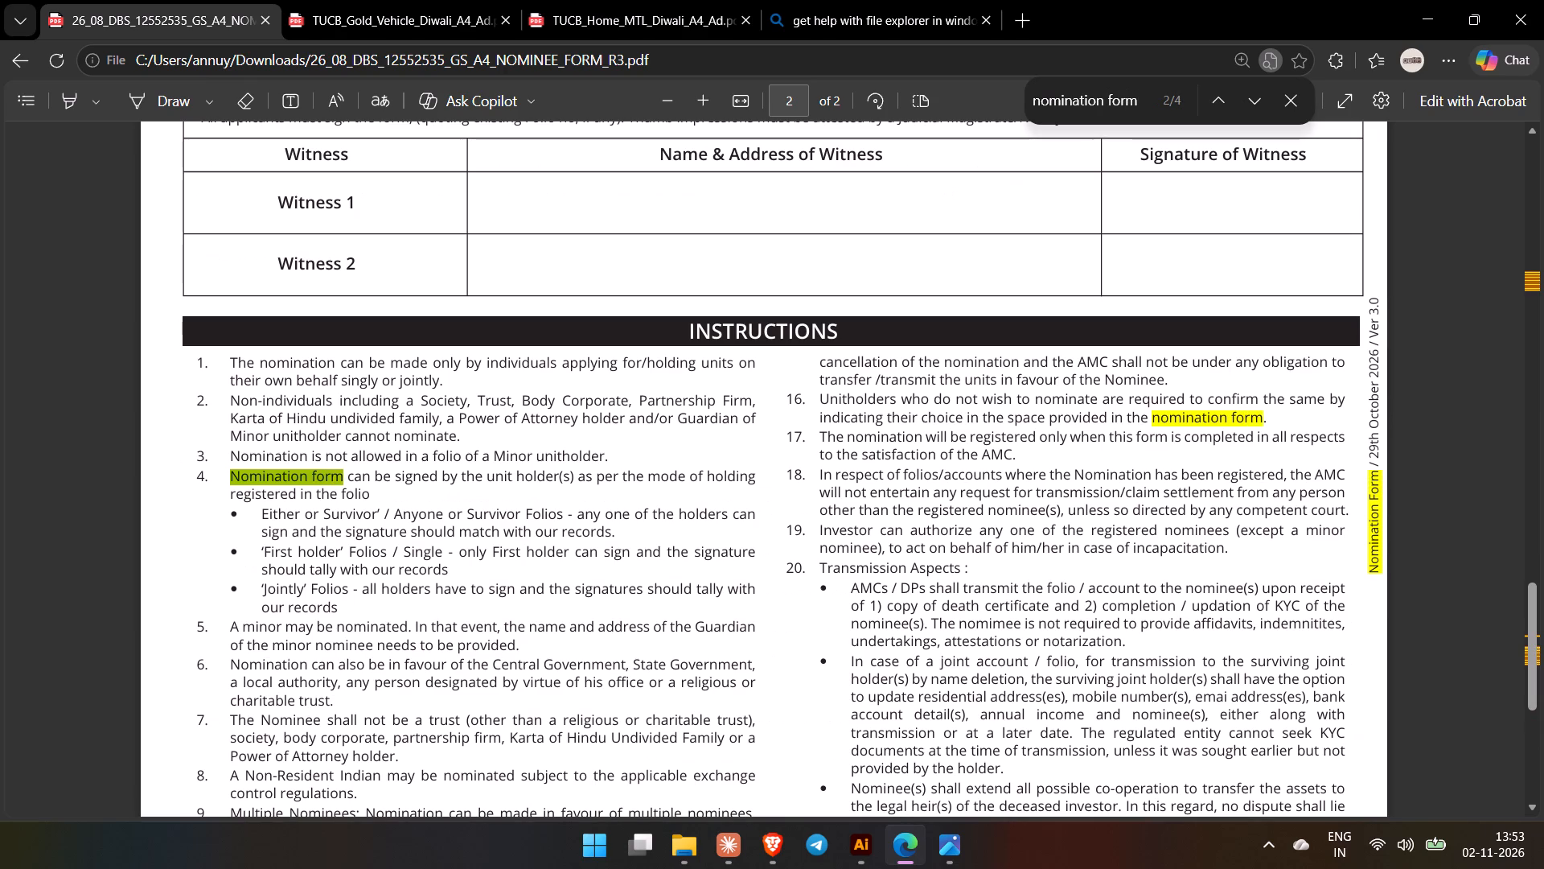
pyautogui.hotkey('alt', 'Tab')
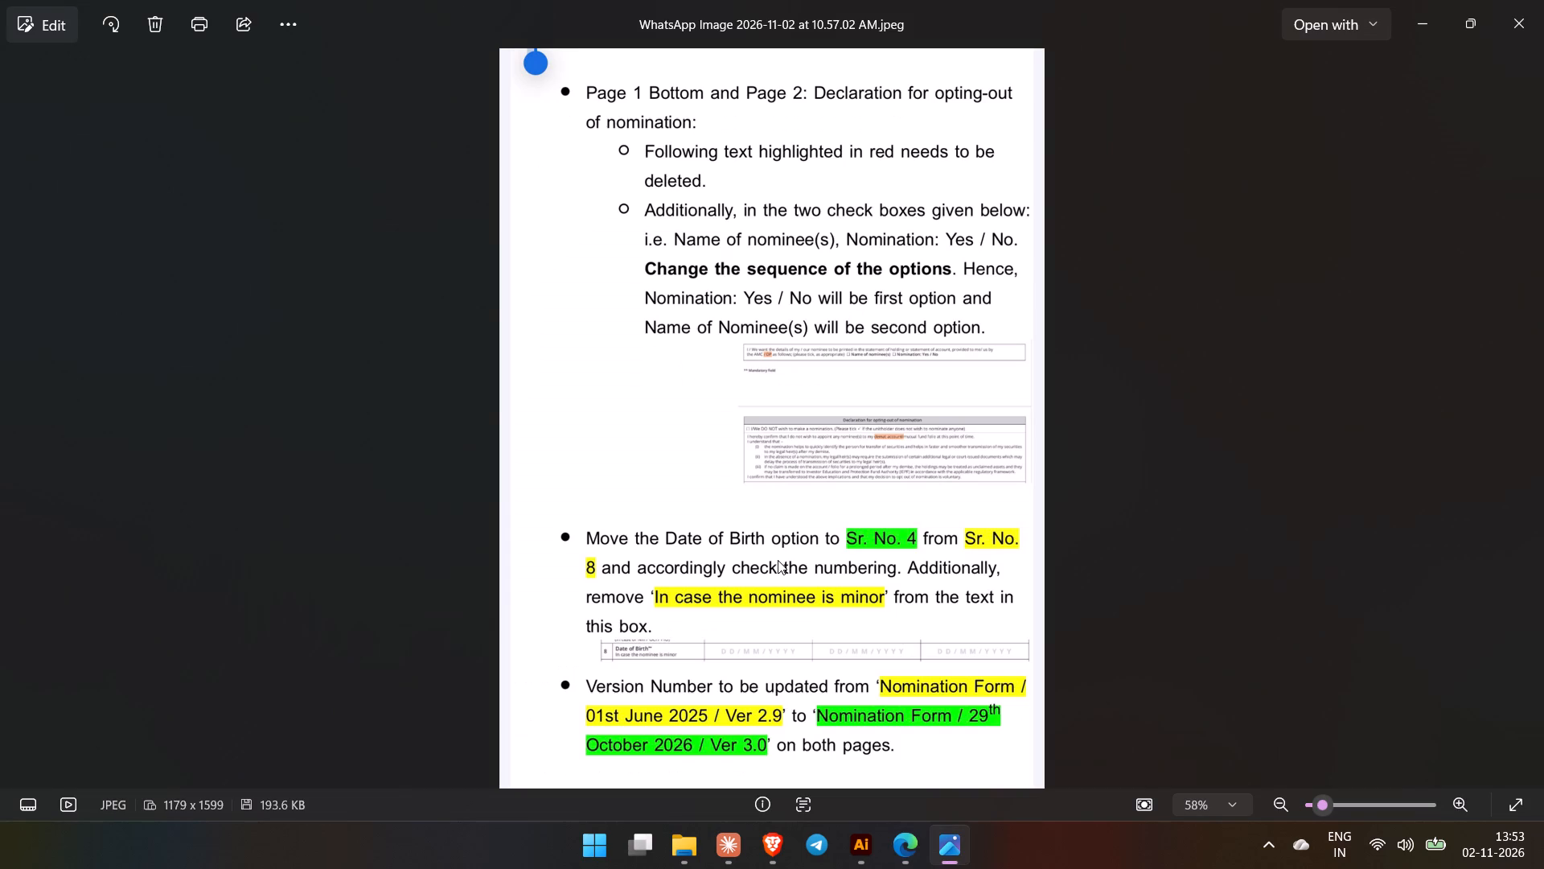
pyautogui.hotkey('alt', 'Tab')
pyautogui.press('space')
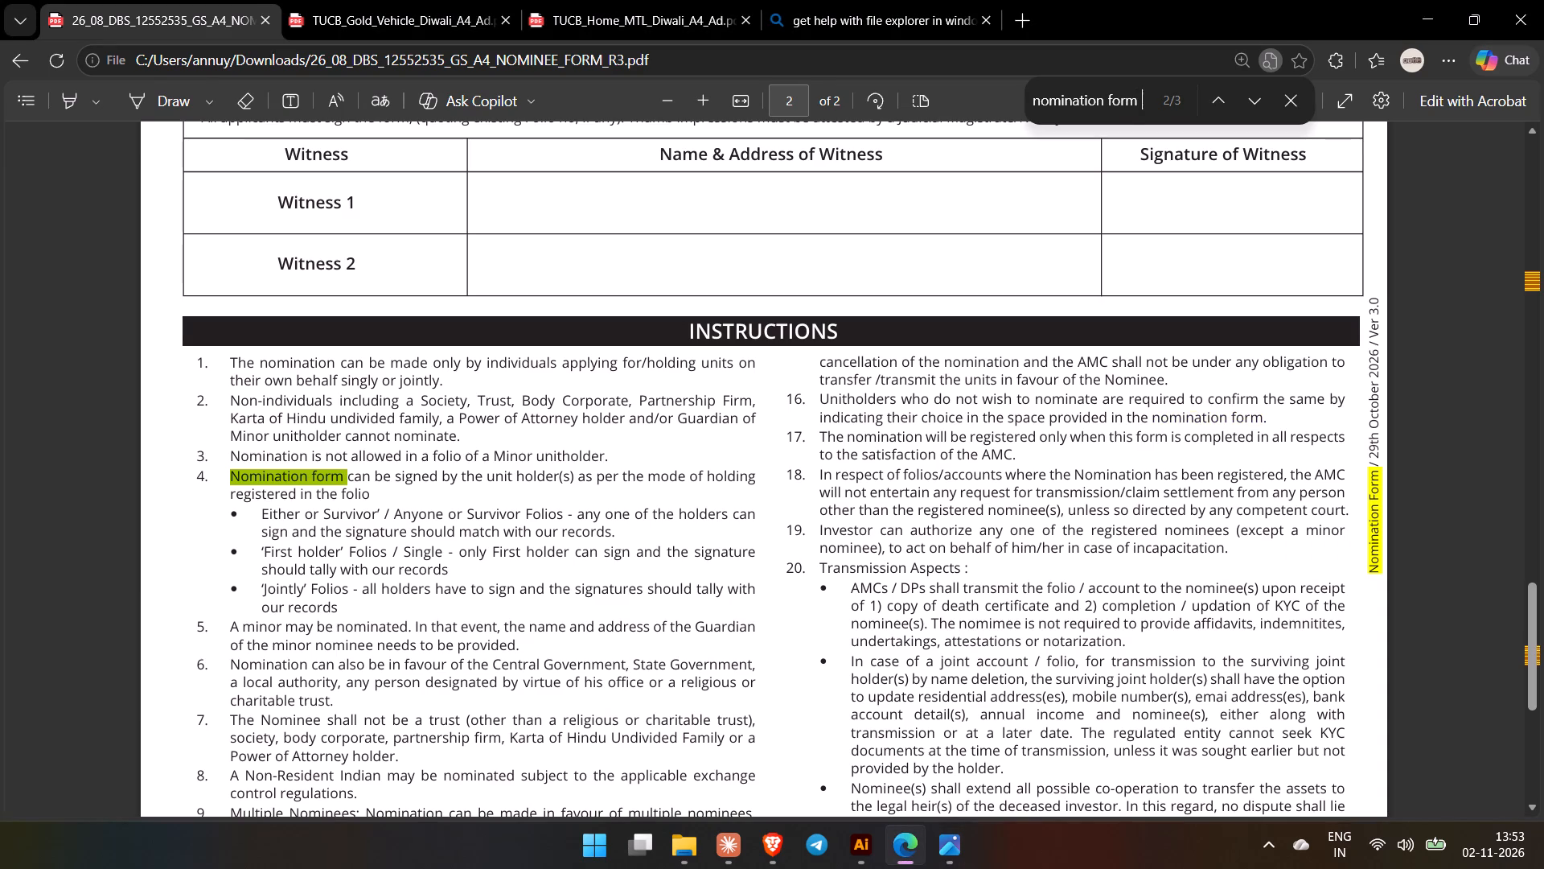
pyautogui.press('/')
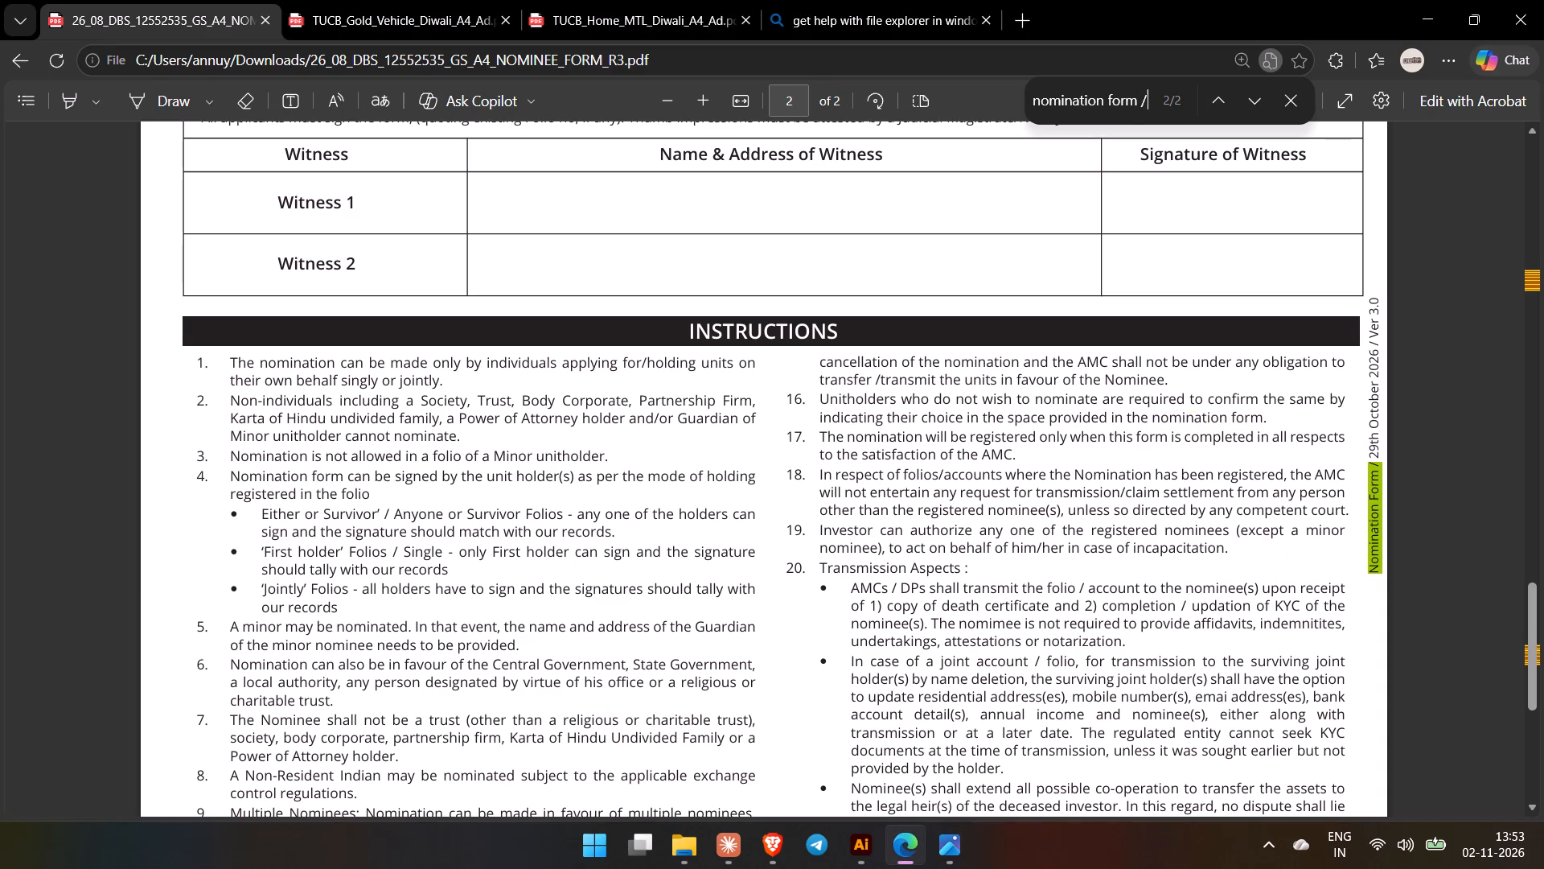
# Compare the vertical version text on both pages of the R3 PDF with the "Nomination Form / 29th October 2026 / Ver 3.0" note.
pyautogui.hotkey('alt', 'Tab')
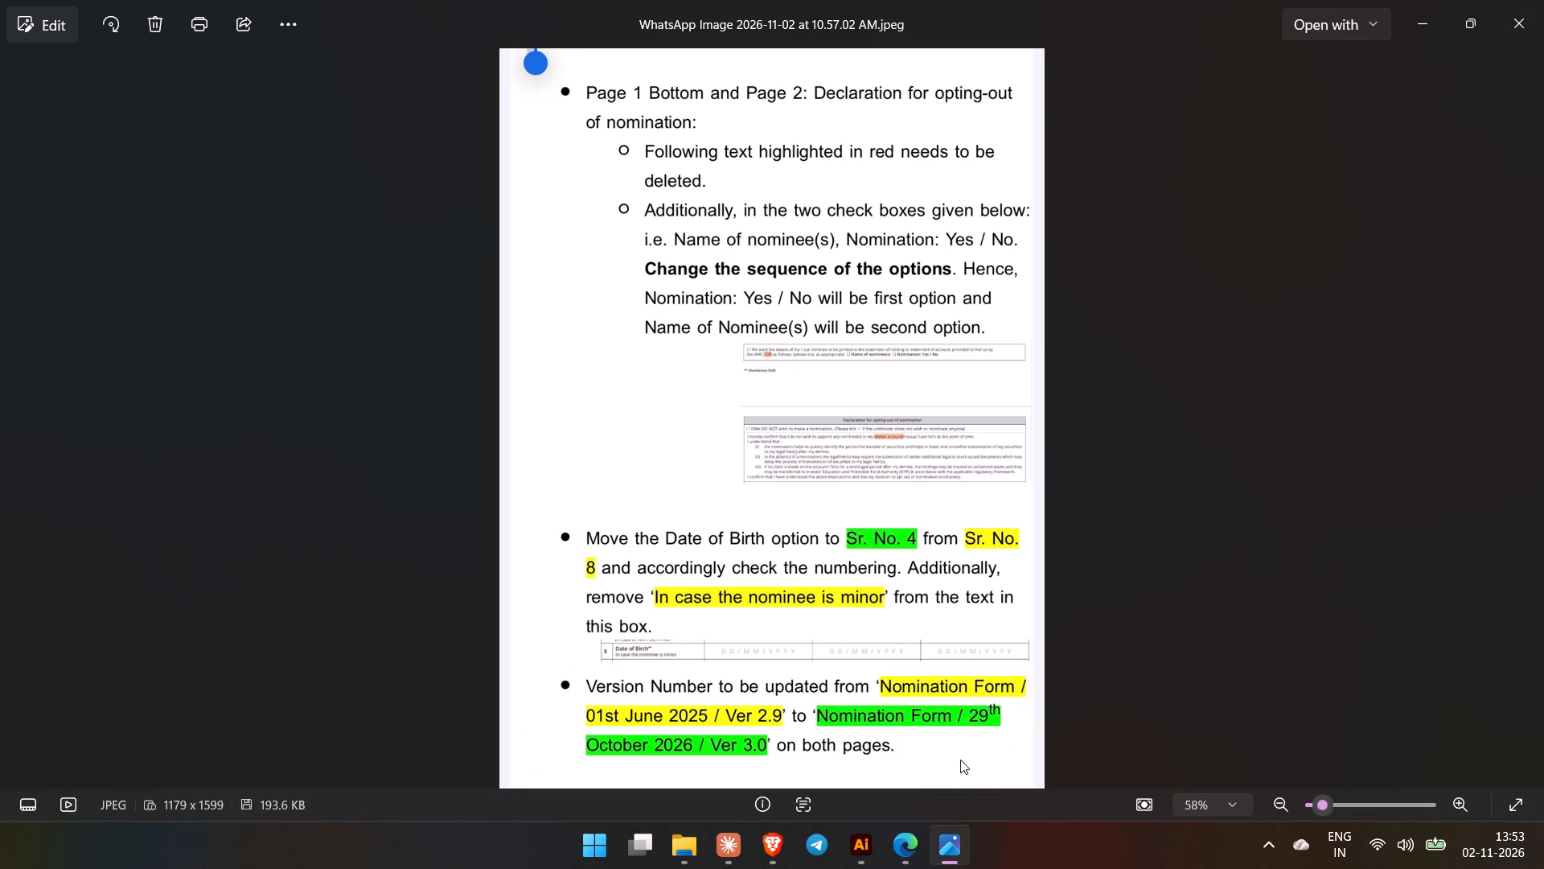
pyautogui.hotkey('alt', 'Tab')
pyautogui.scroll(7, 1209, 658)
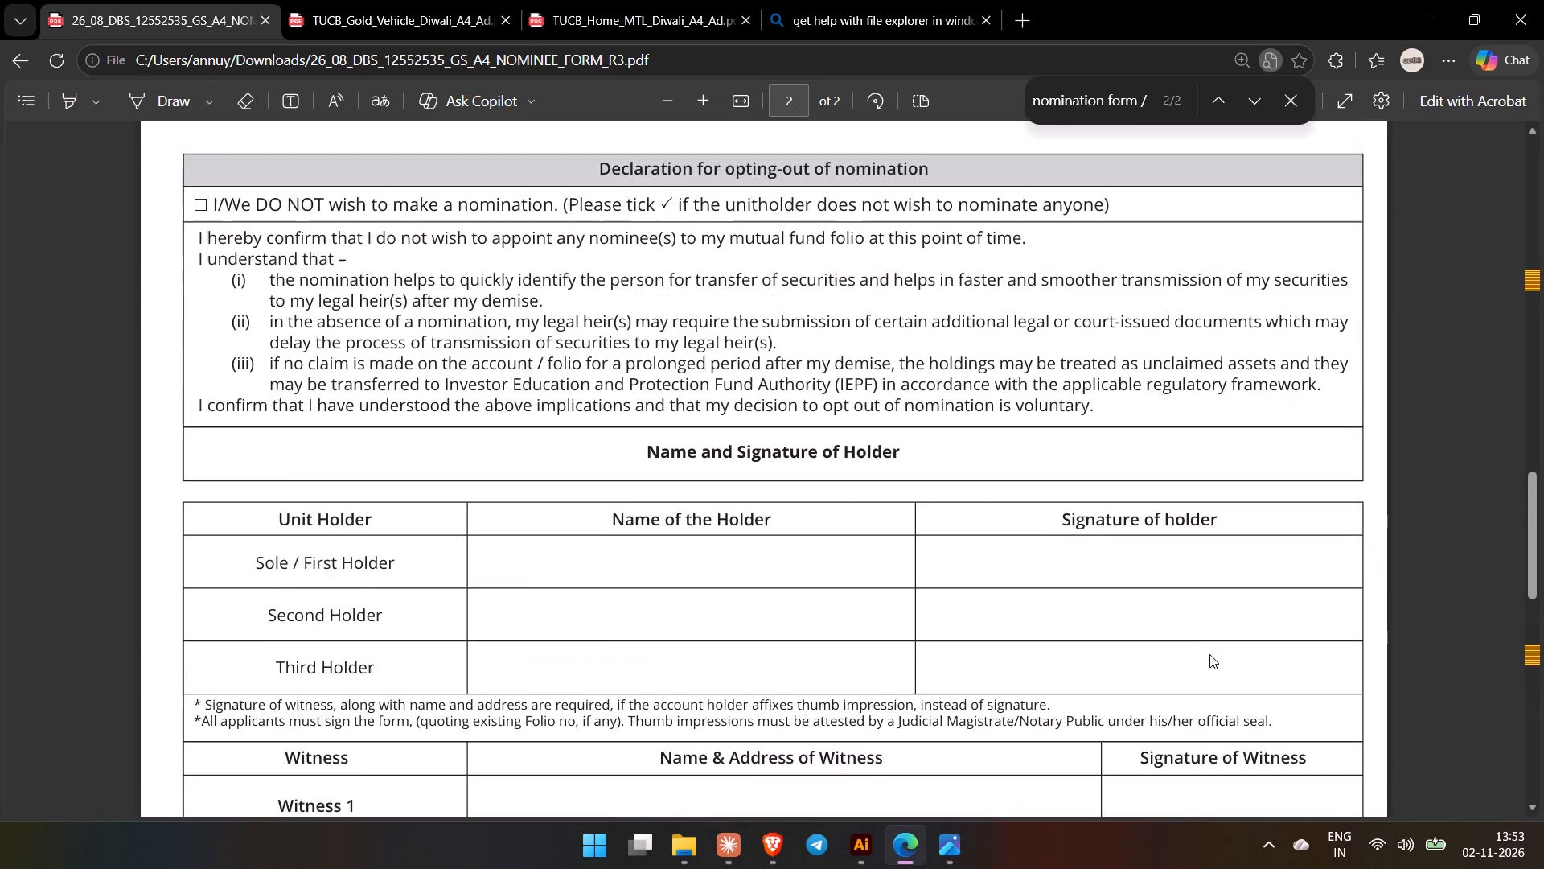
pyautogui.scroll(13, 1209, 654)
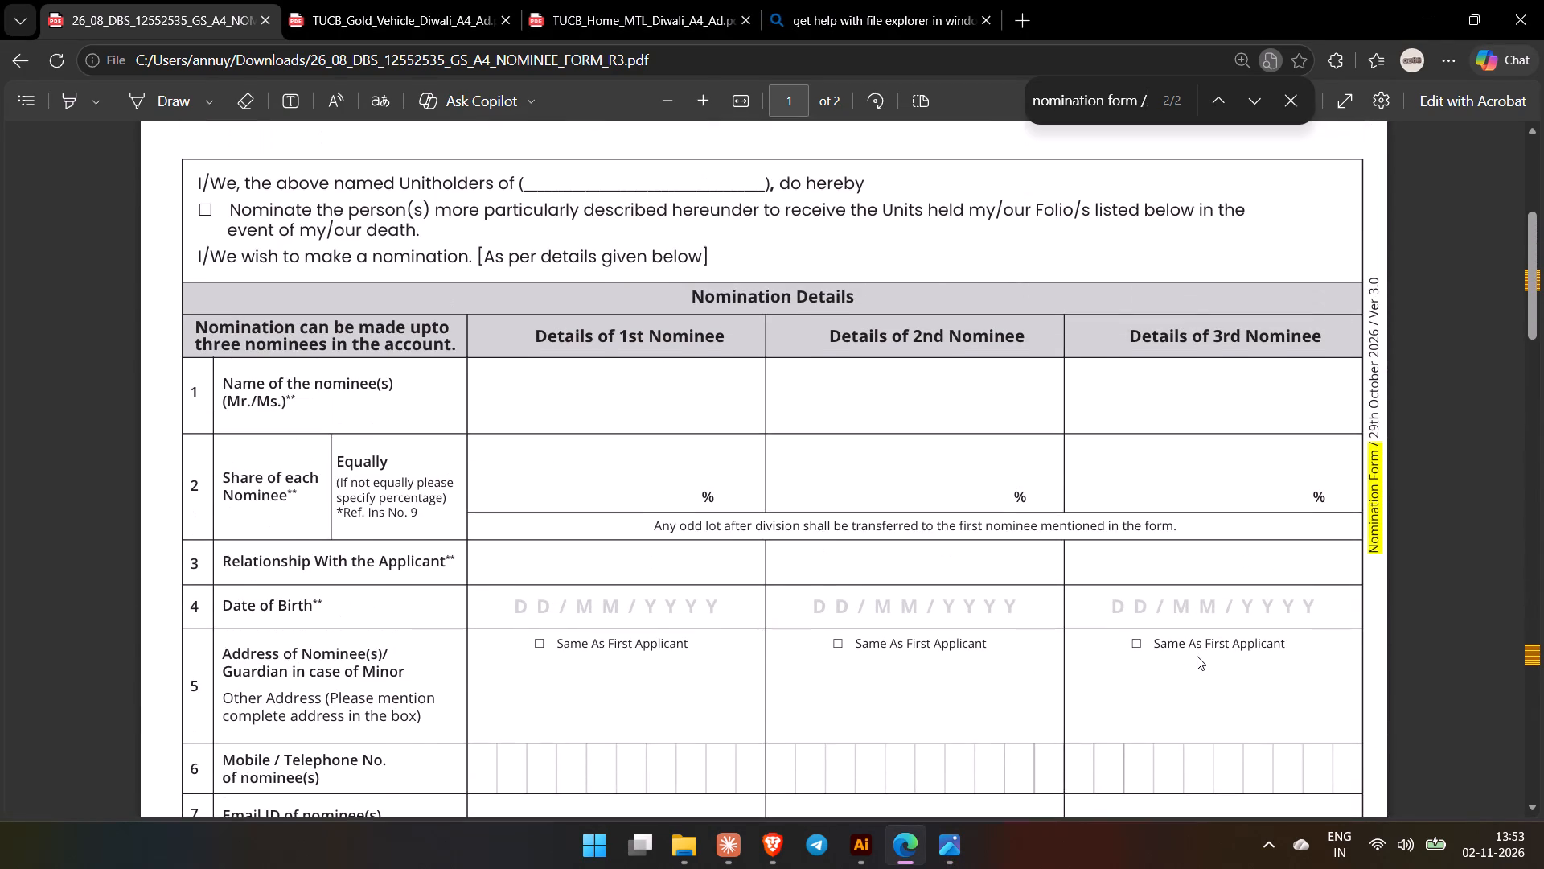
pyautogui.hotkey('alt', 'Tab')
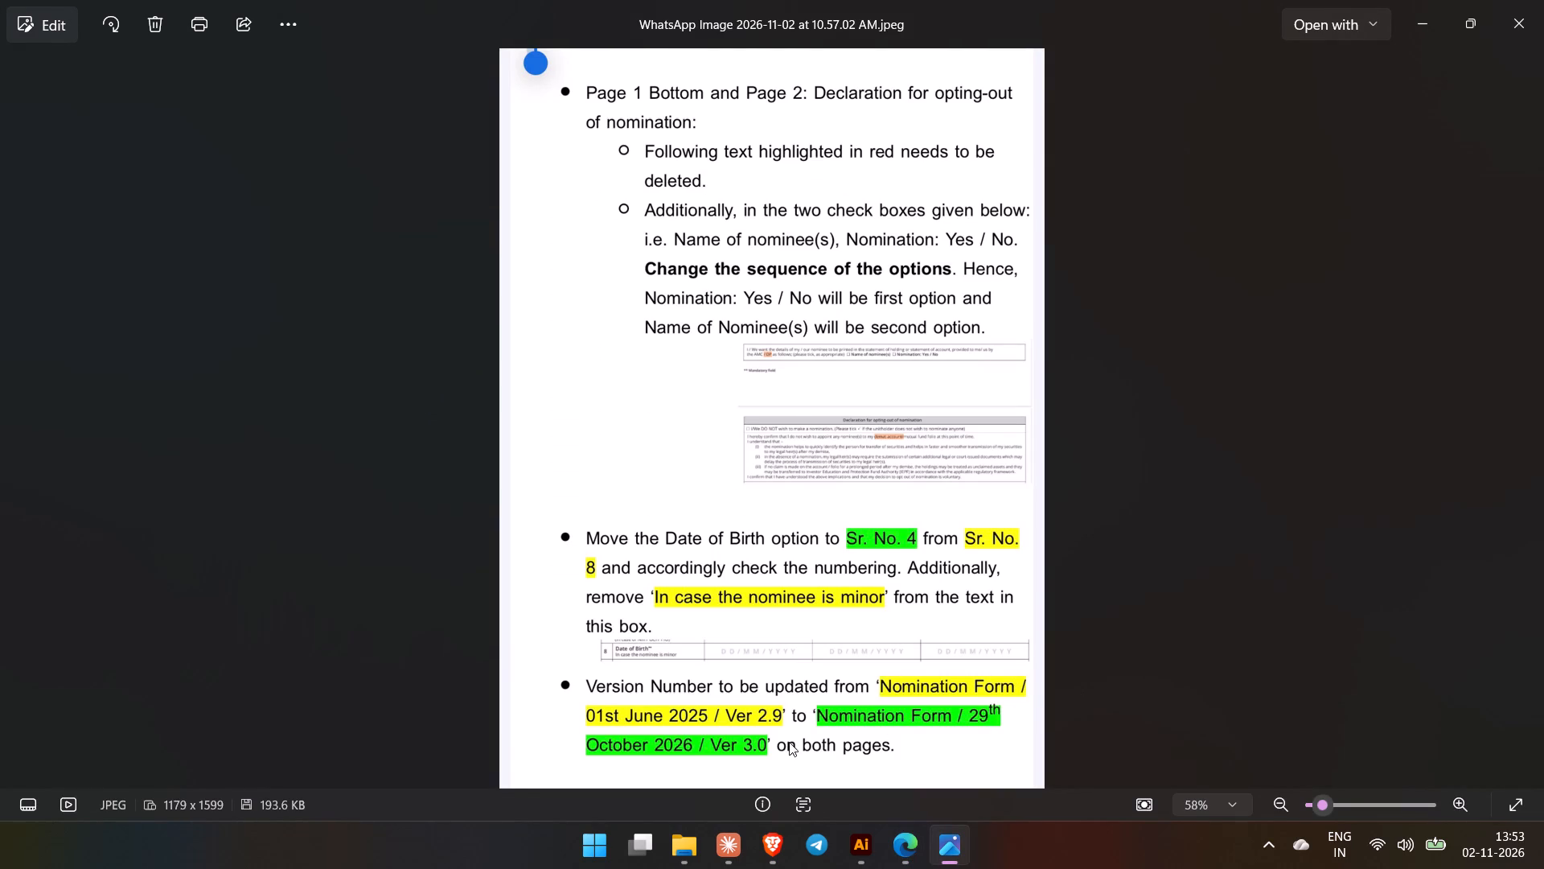
pyautogui.hotkey('alt', 'Tab')
# Review page 1's row numbering and the bottom checkbox statement in the R3 PDF once more.
pyautogui.scroll(-3, 936, 607)
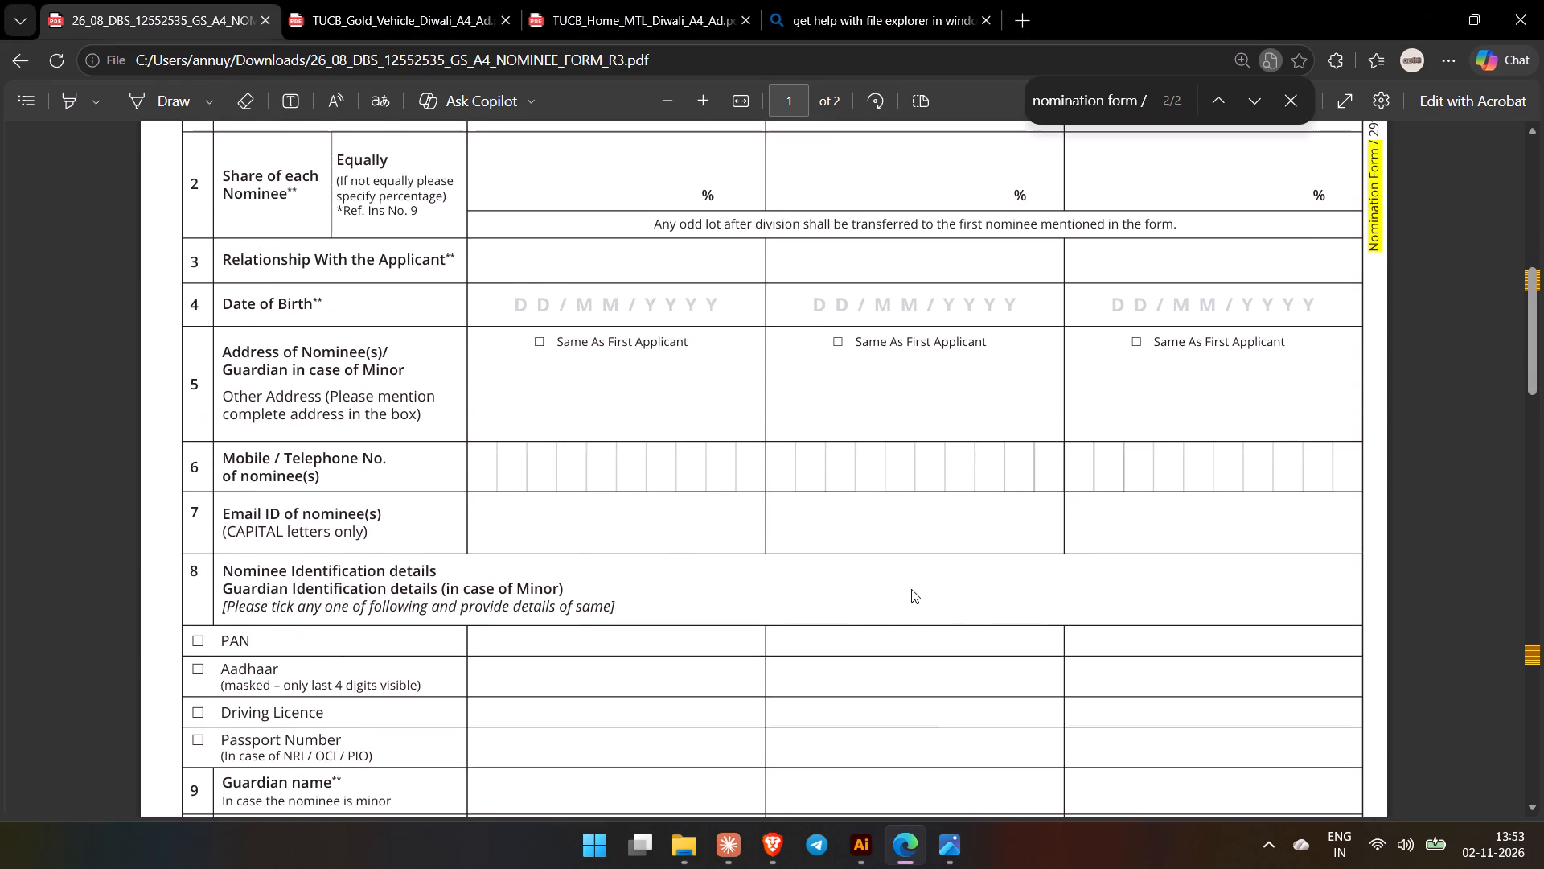
pyautogui.scroll(-3, 446, 603)
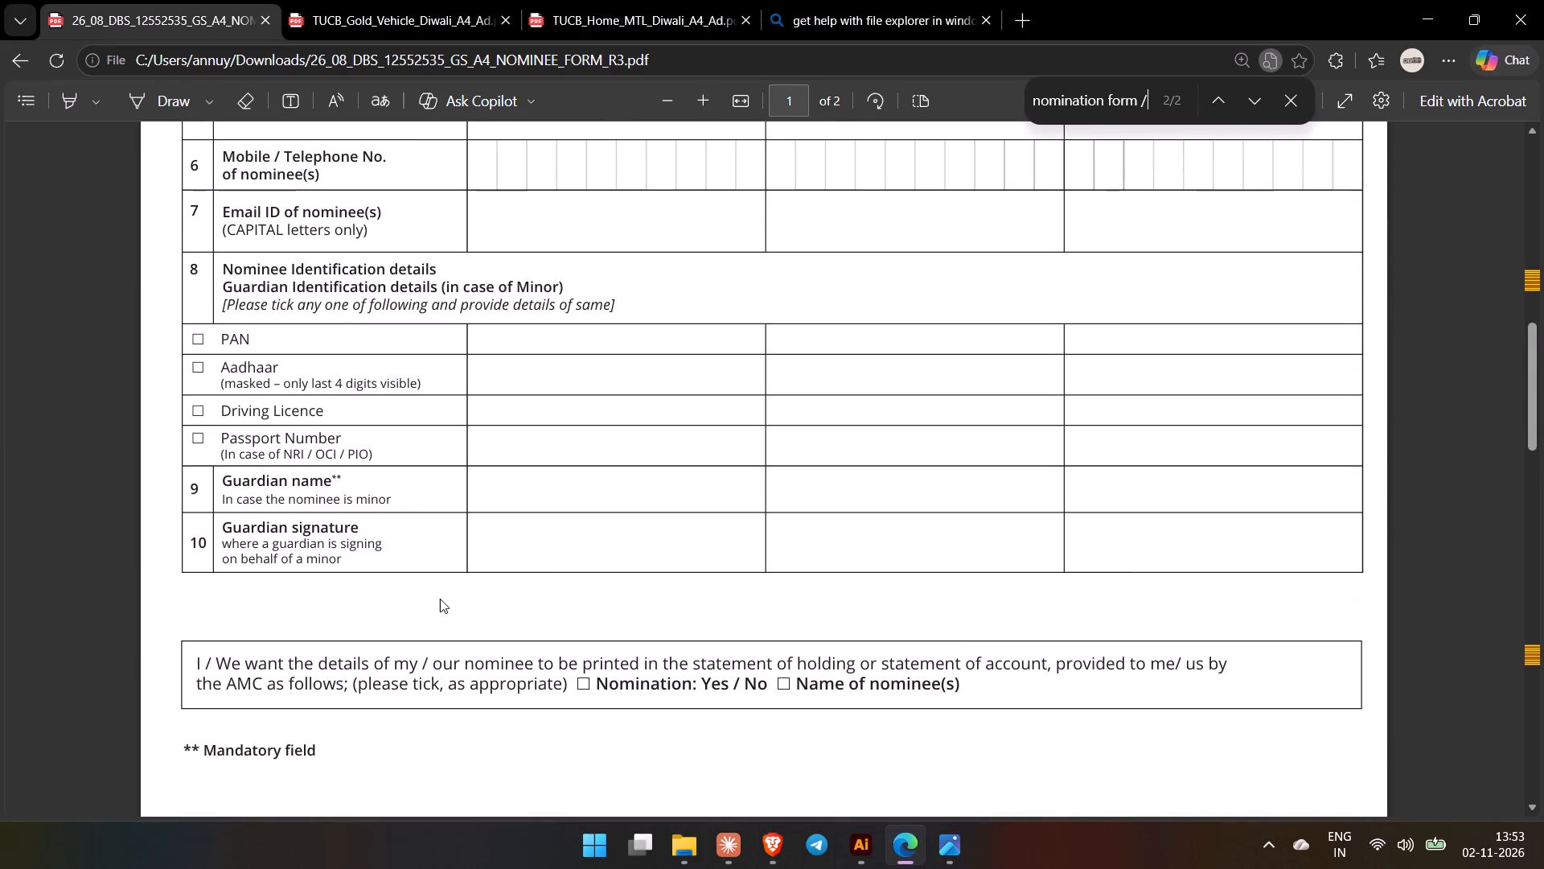
pyautogui.scroll(2, 438, 599)
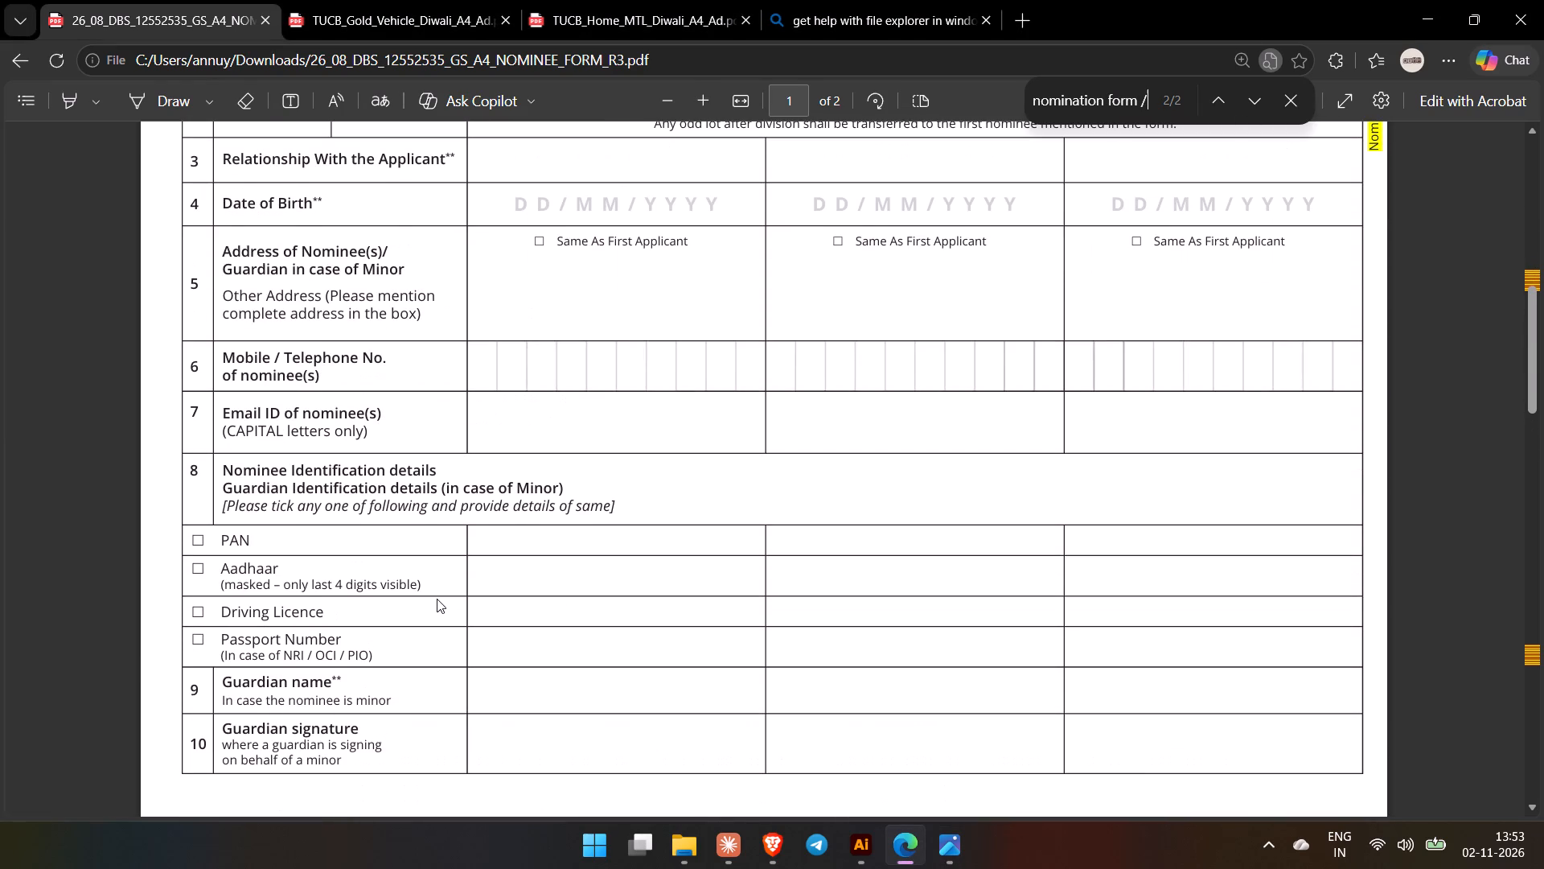
# Return to the WhatsApp image in Photos and close it.
pyautogui.click(1466, 249)
pyautogui.hotkey('alt', 'Tab')
pyautogui.click(1119, 578)
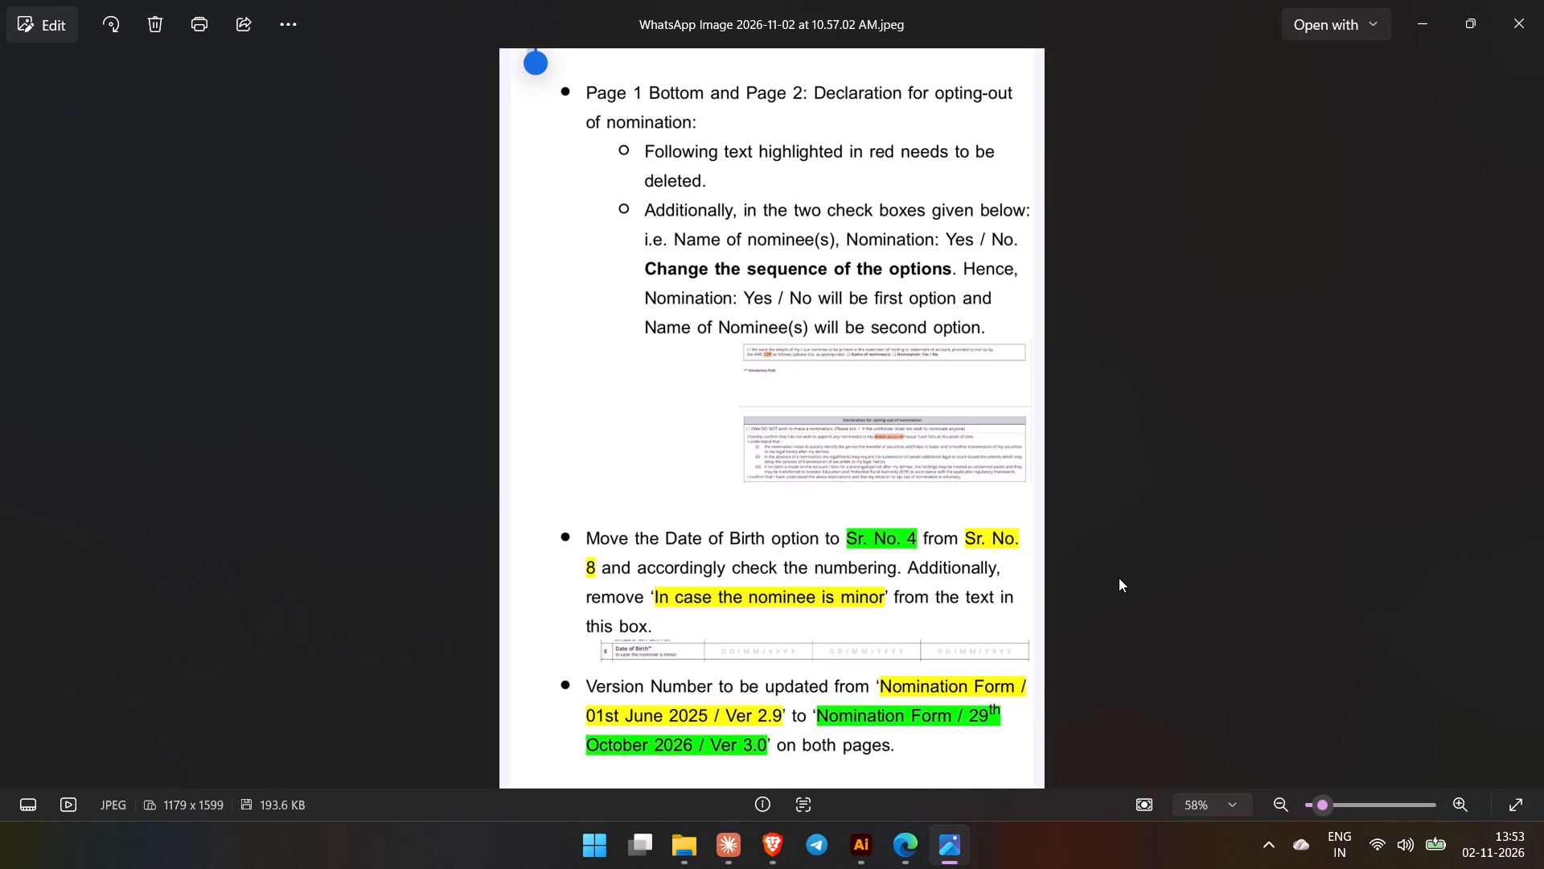
pyautogui.press('Escape')
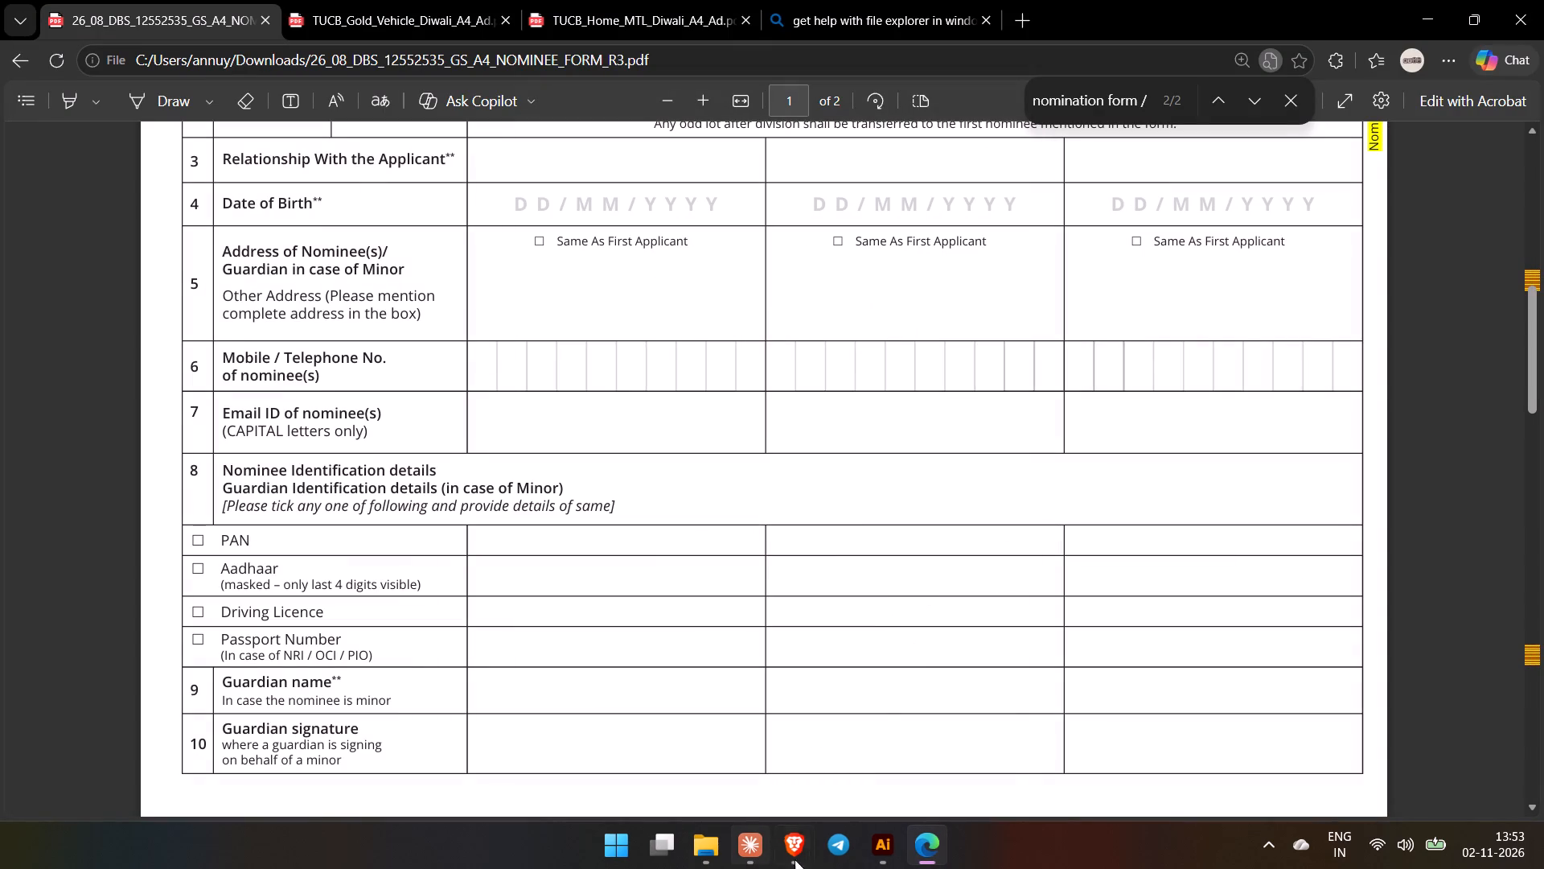
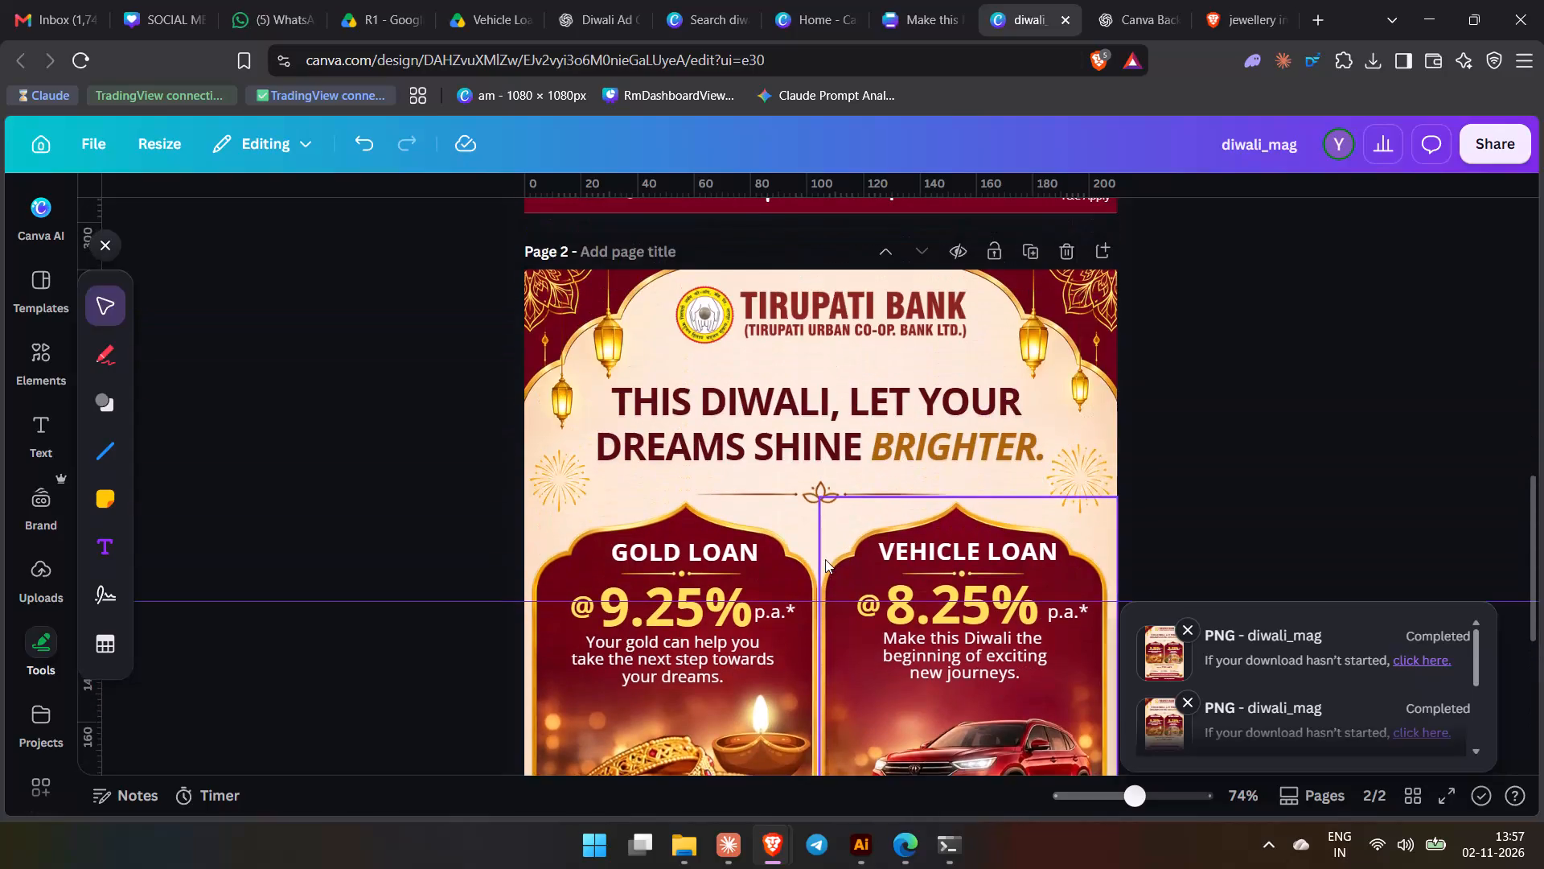
# Duplicate page 1 of the diwali_mag design, the Gold Loan and Home Loan creative.
pyautogui.scroll(7, 825, 559)
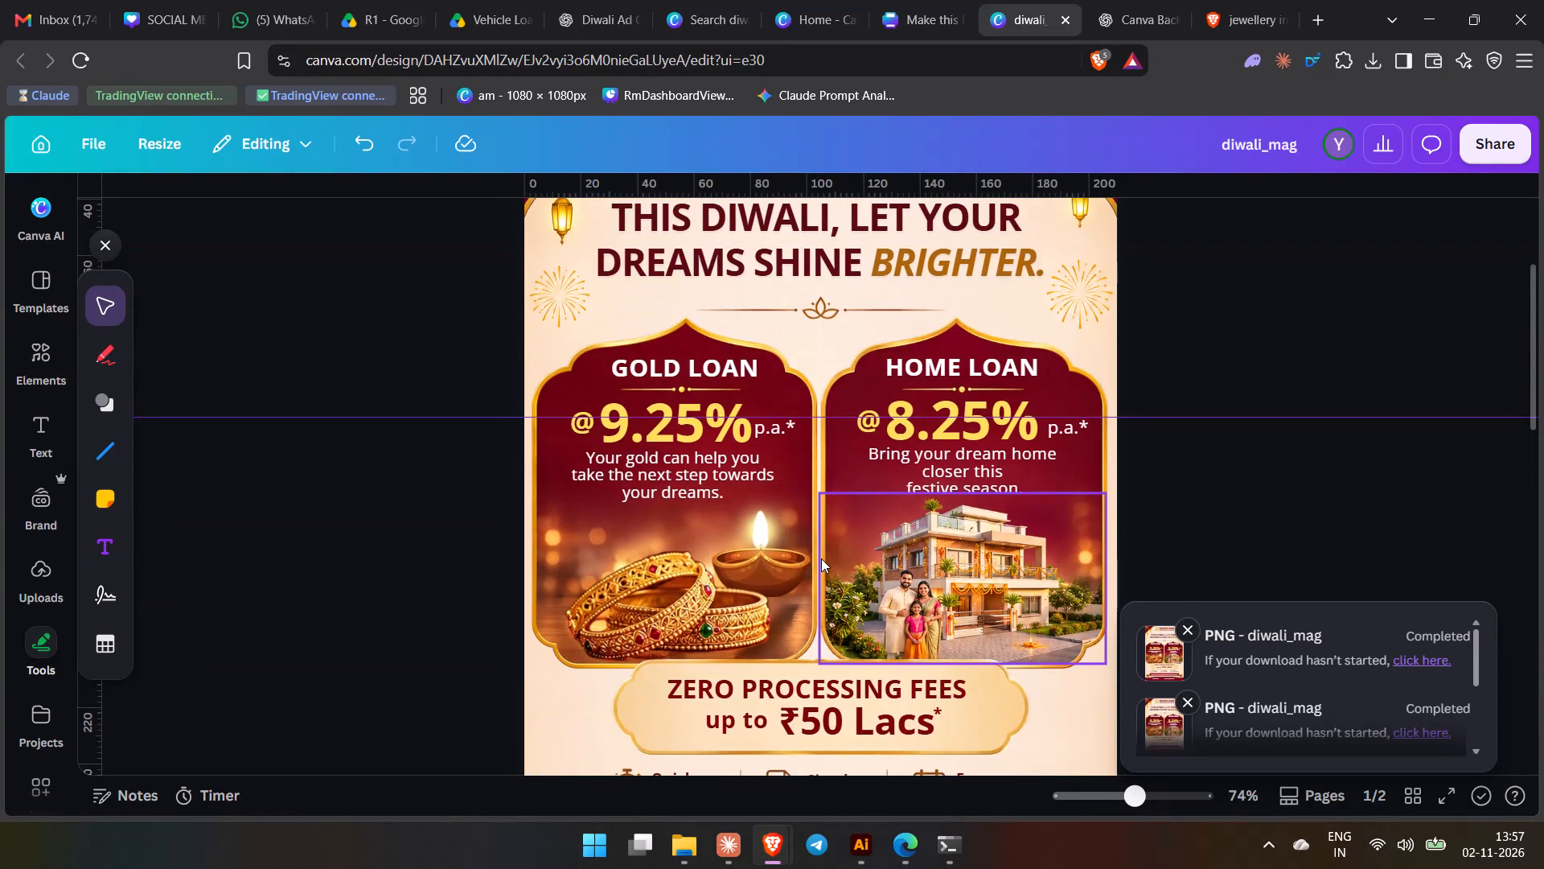
pyautogui.scroll(2, 823, 558)
pyautogui.click(1034, 262)
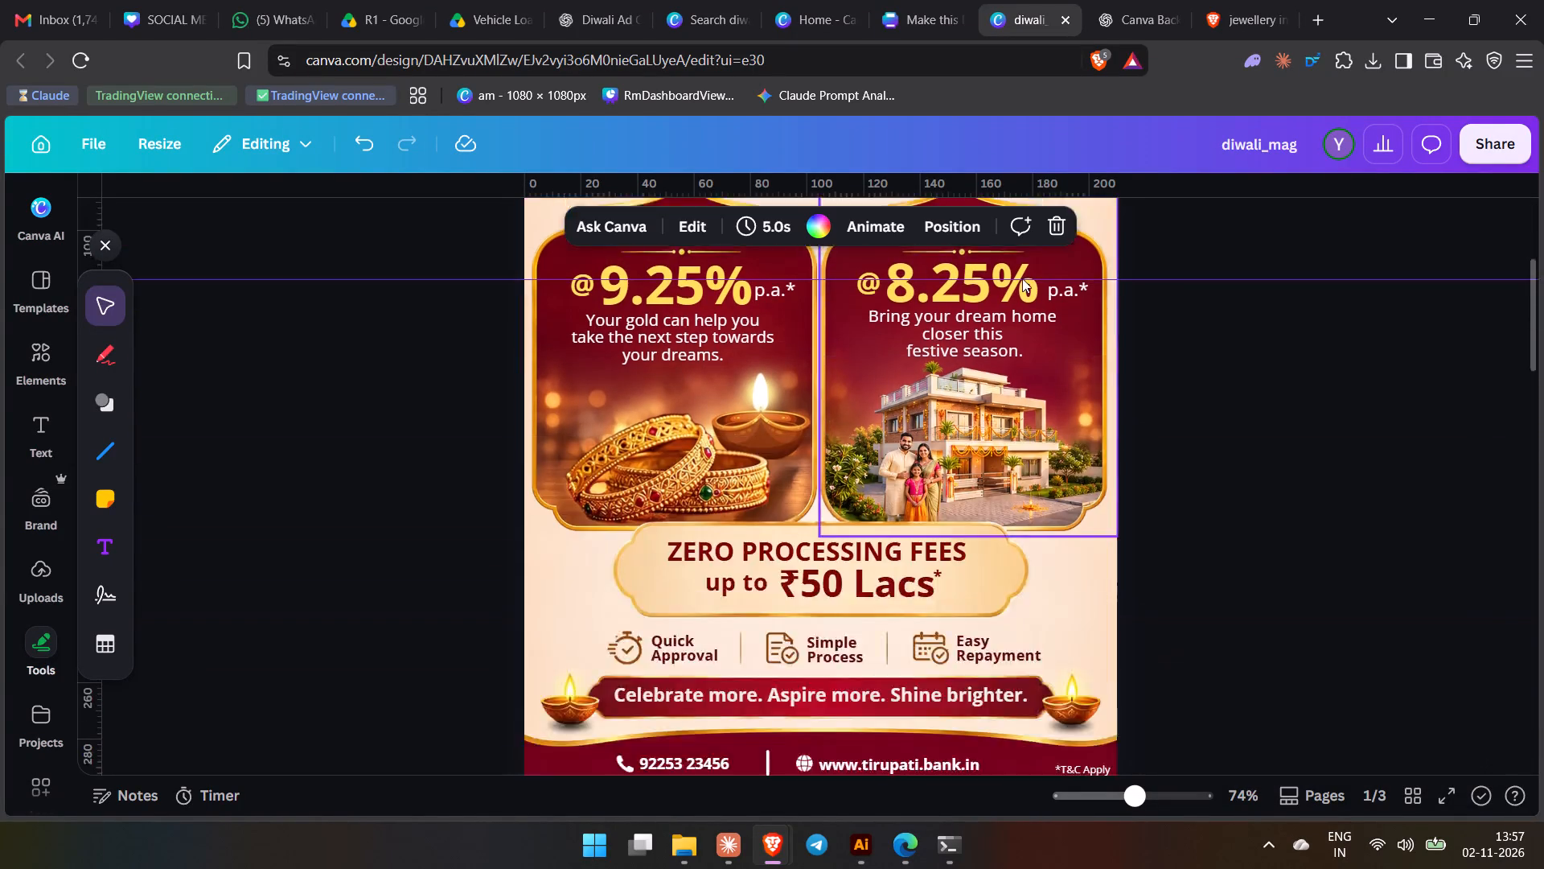
# Copy the red car image from the Vehicle Loan card on page 3.
pyautogui.scroll(-4, 1119, 562)
pyautogui.scroll(10, 1117, 564)
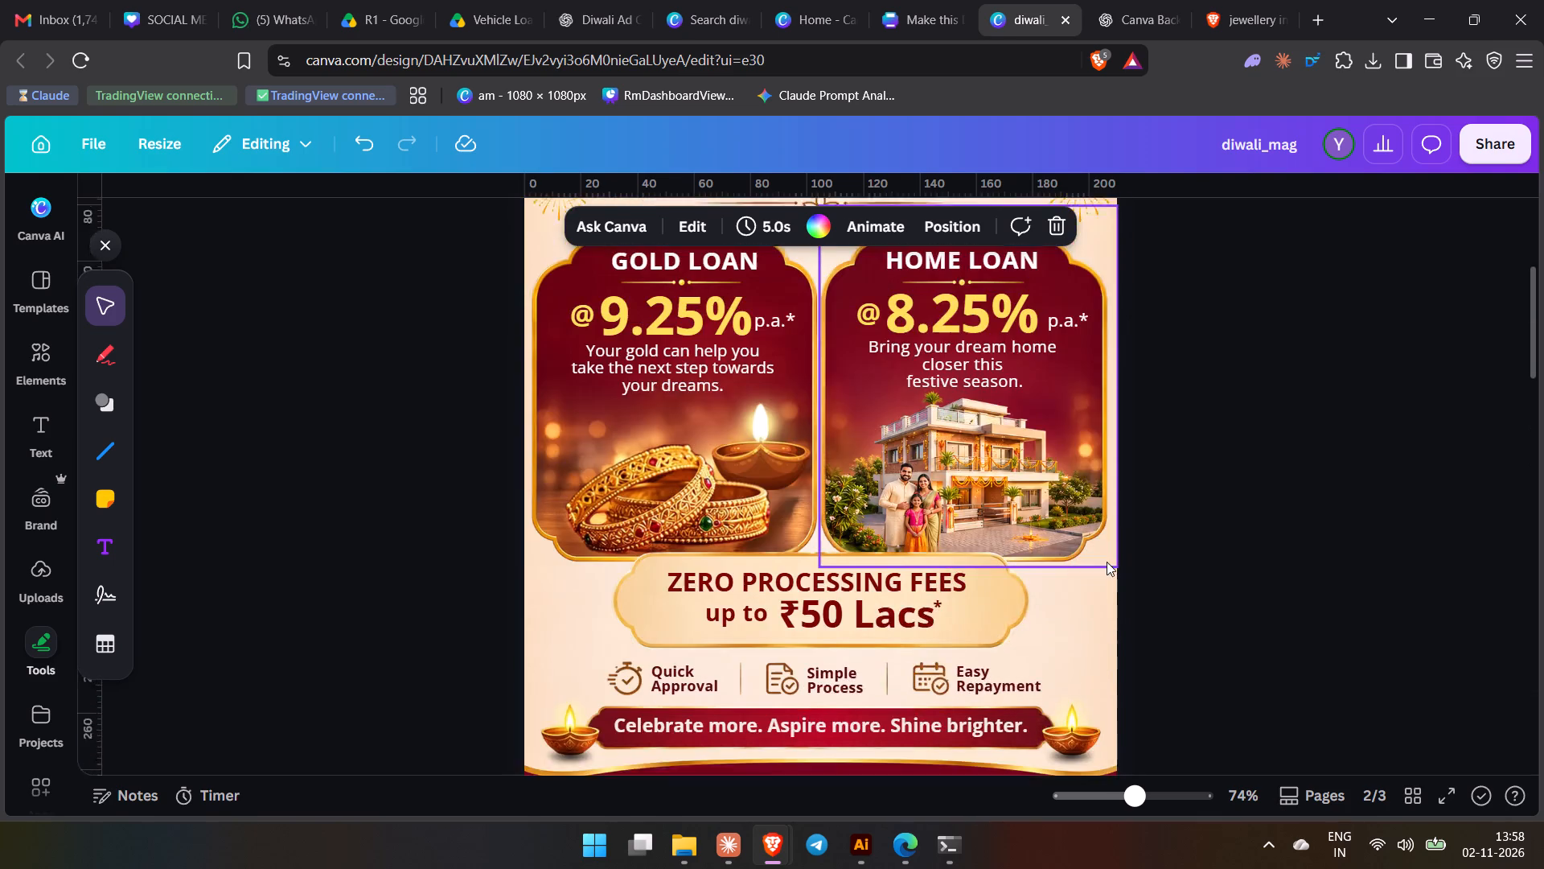
pyautogui.scroll(4, 1107, 562)
pyautogui.scroll(-13, 1107, 561)
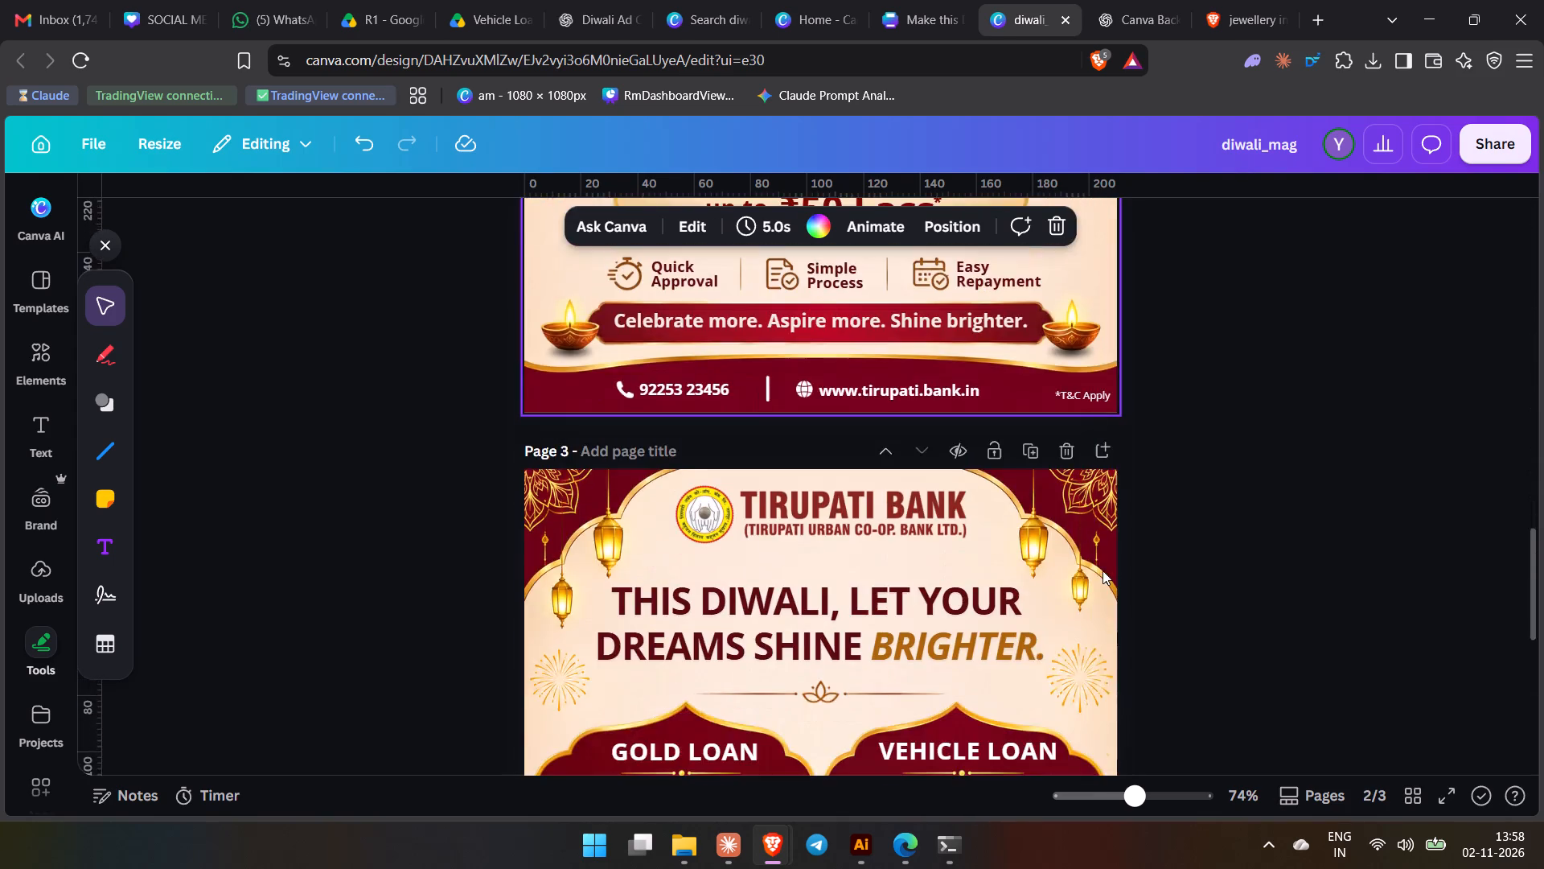
pyautogui.scroll(-3, 1103, 572)
pyautogui.scroll(2, 1096, 567)
pyautogui.click(1042, 542)
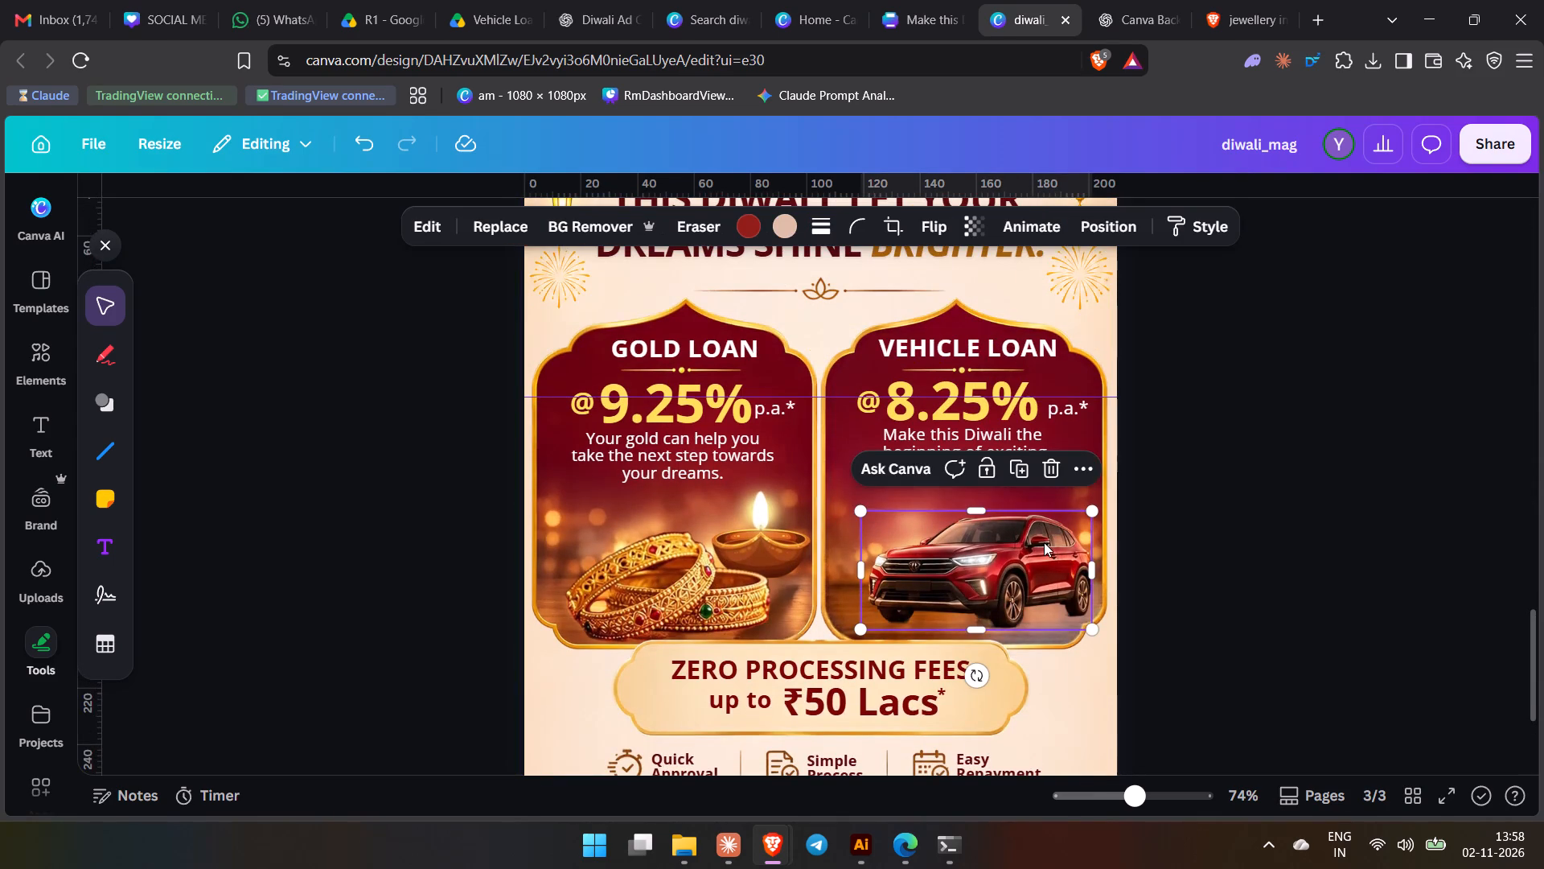
pyautogui.hotkey('ctrl', 'c')
# Delete the gold bangles and the lit diya from the Gold Loan card on page 2.
pyautogui.scroll(10, 1042, 573)
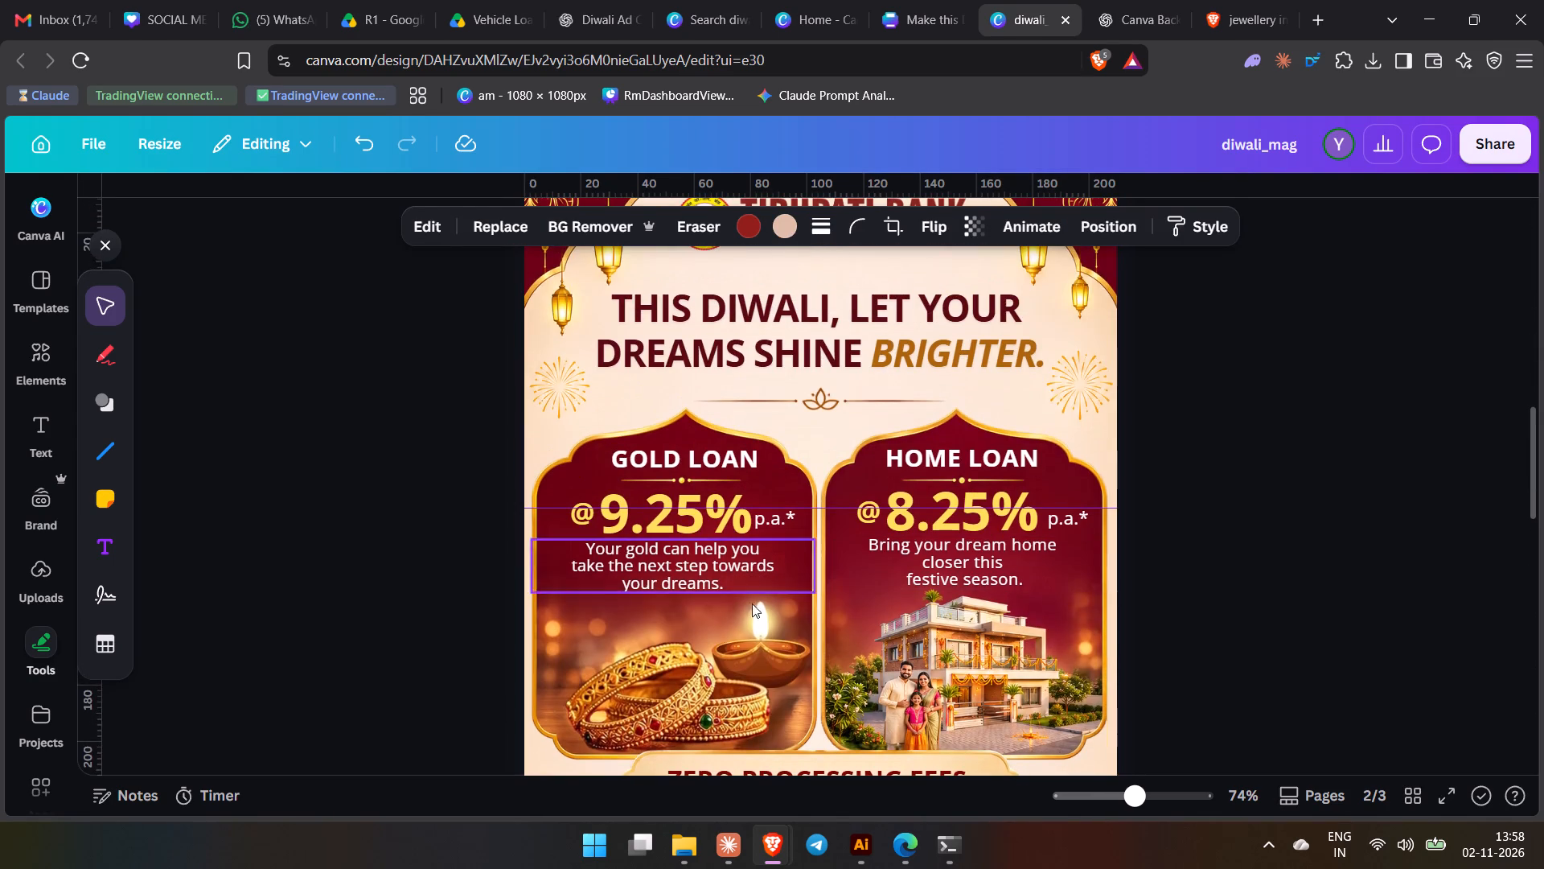
pyautogui.click(721, 674)
pyautogui.press('Delete')
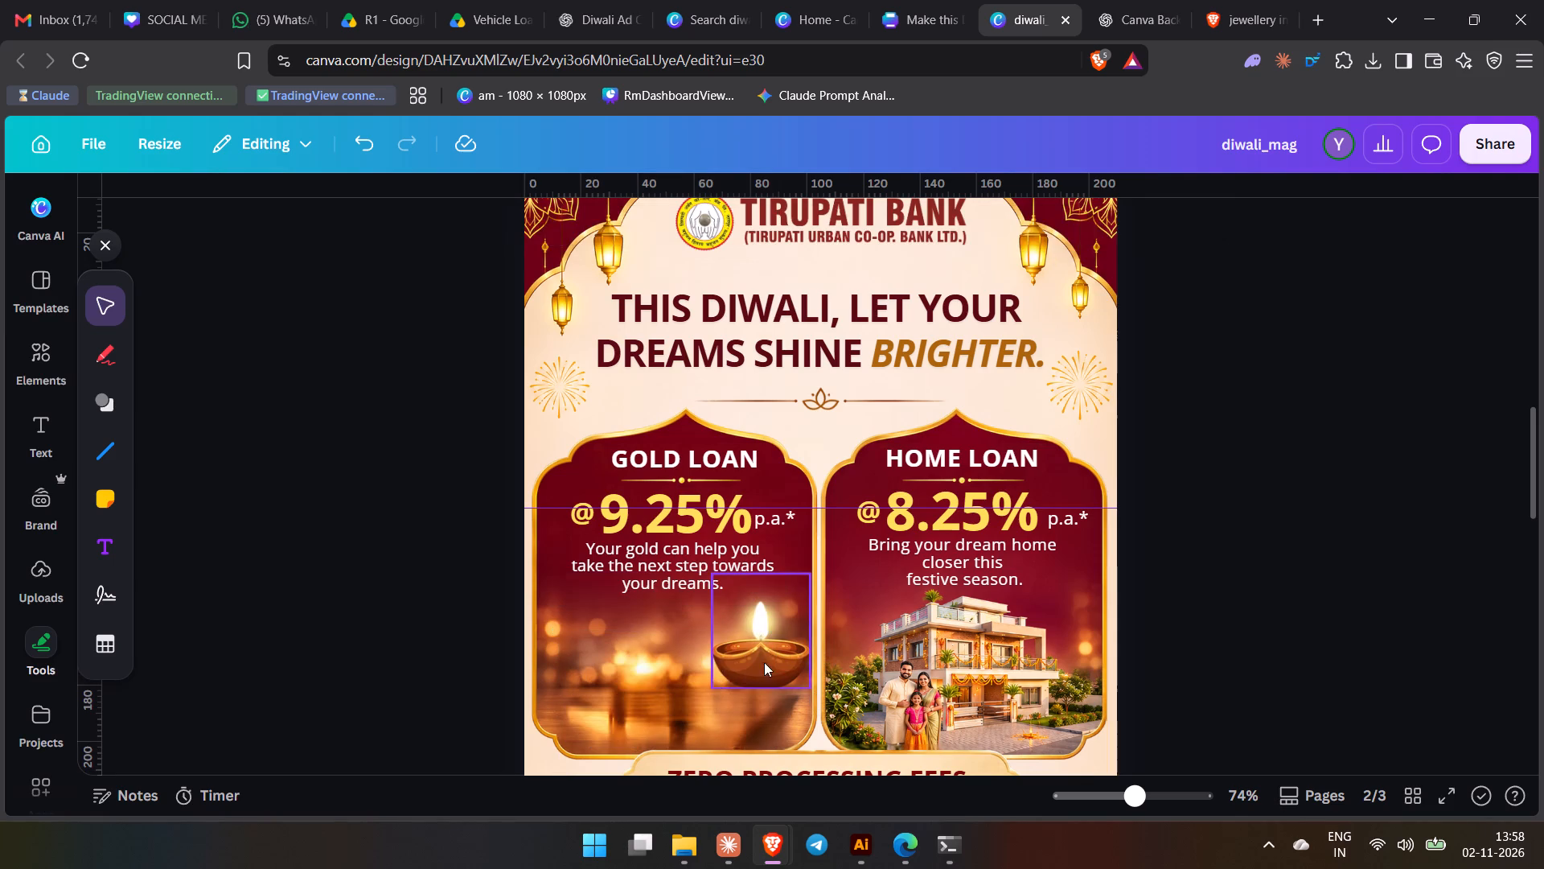
pyautogui.click(787, 665)
pyautogui.press('Delete')
# Paste the car image on page 2 and position it centred at the bottom of the Gold Loan card.
pyautogui.hotkey('ctrl', 'v')
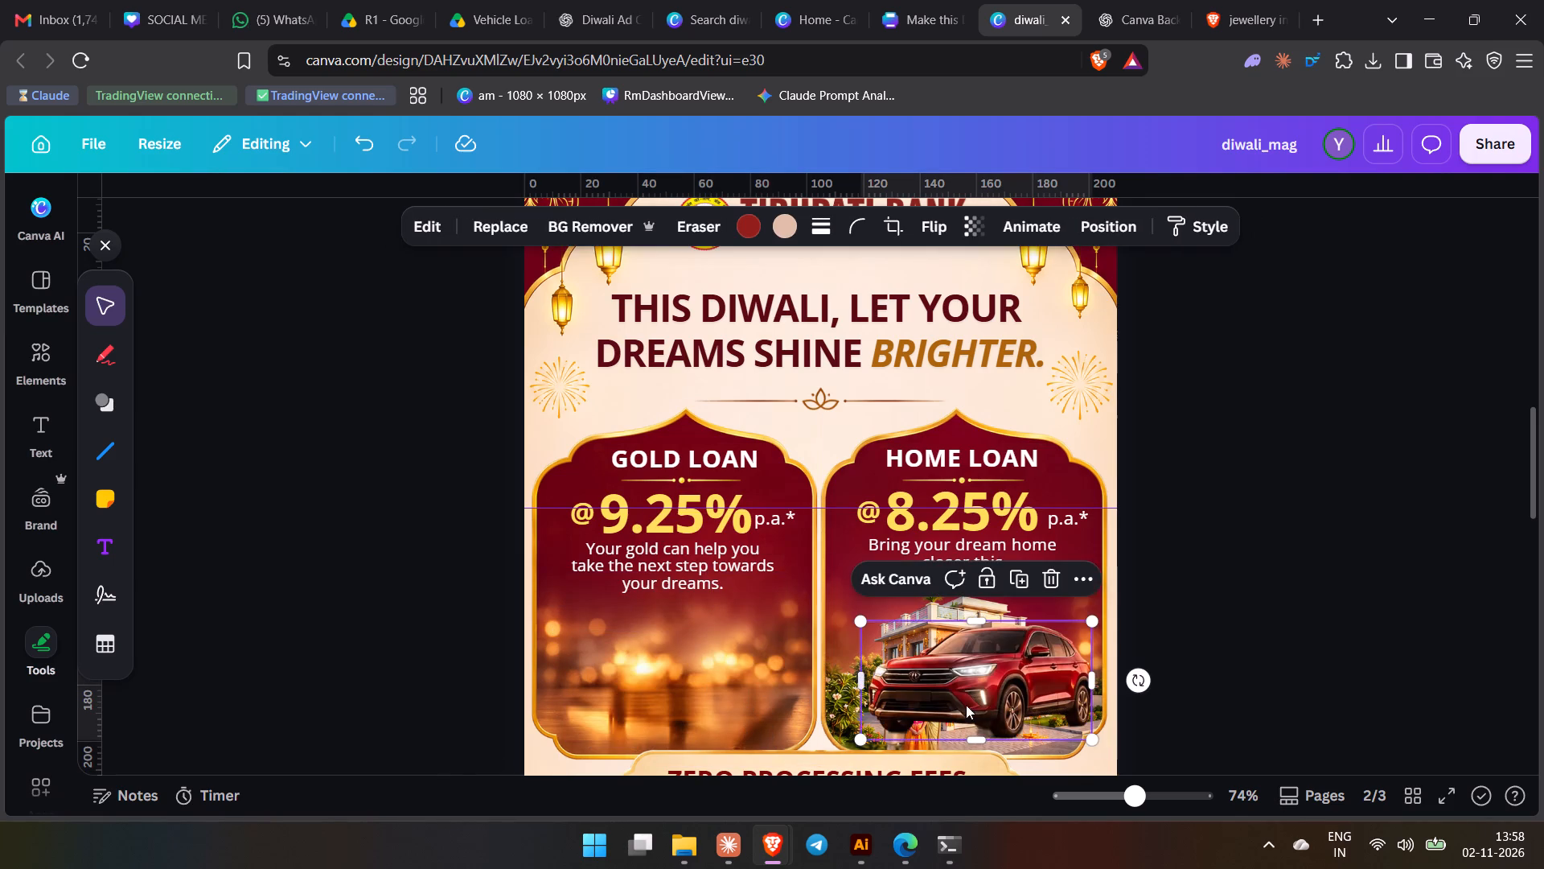
pyautogui.moveTo(967, 705); pyautogui.dragTo(665, 719)
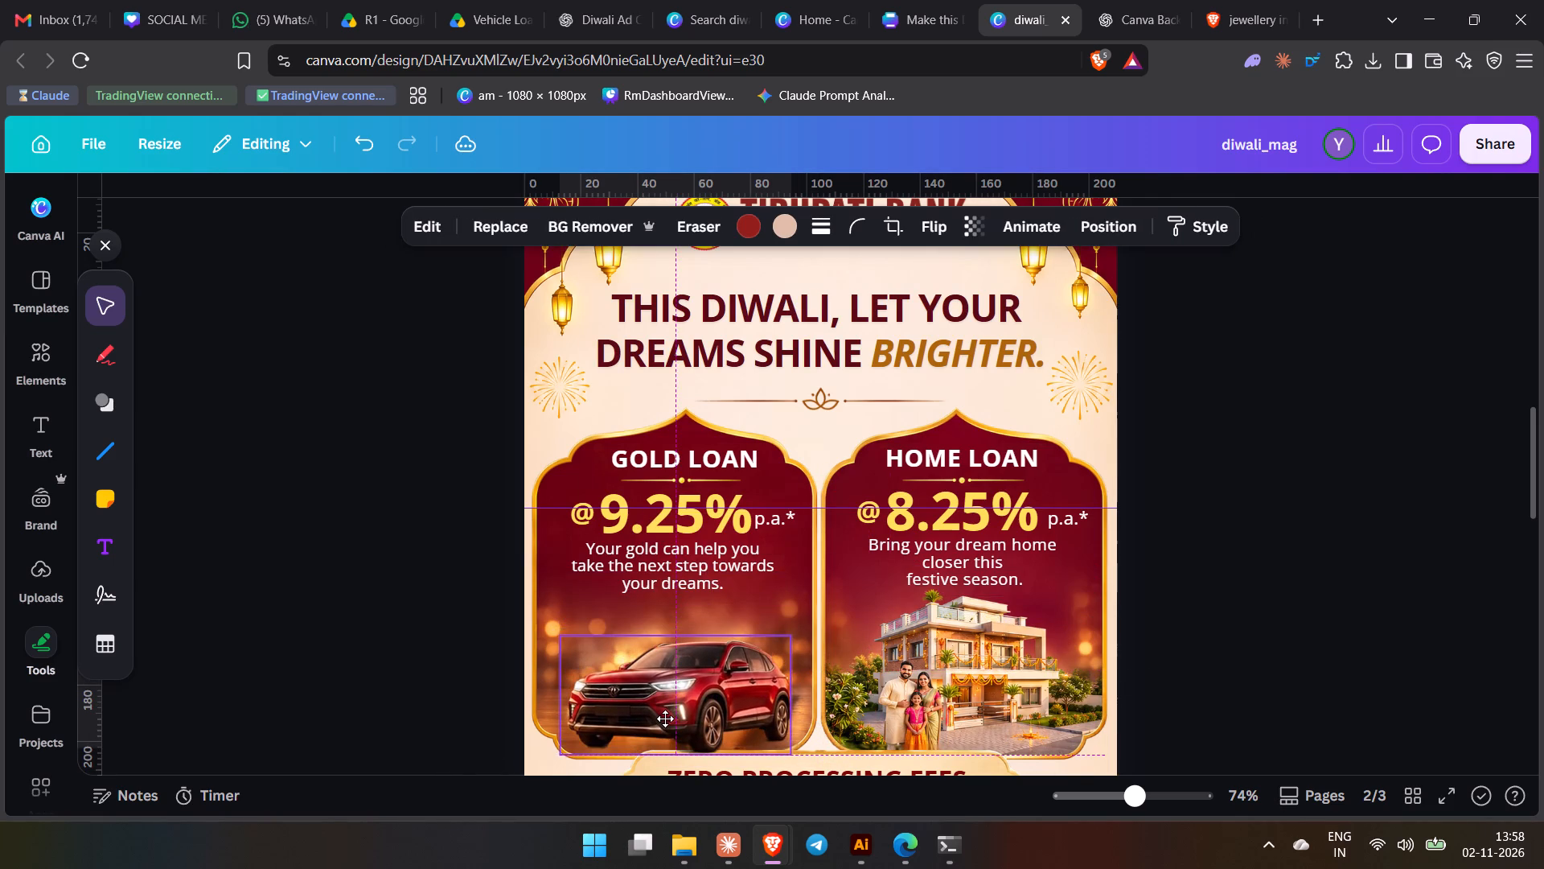
pyautogui.moveTo(665, 719); pyautogui.dragTo(661, 715)
pyautogui.click(812, 646)
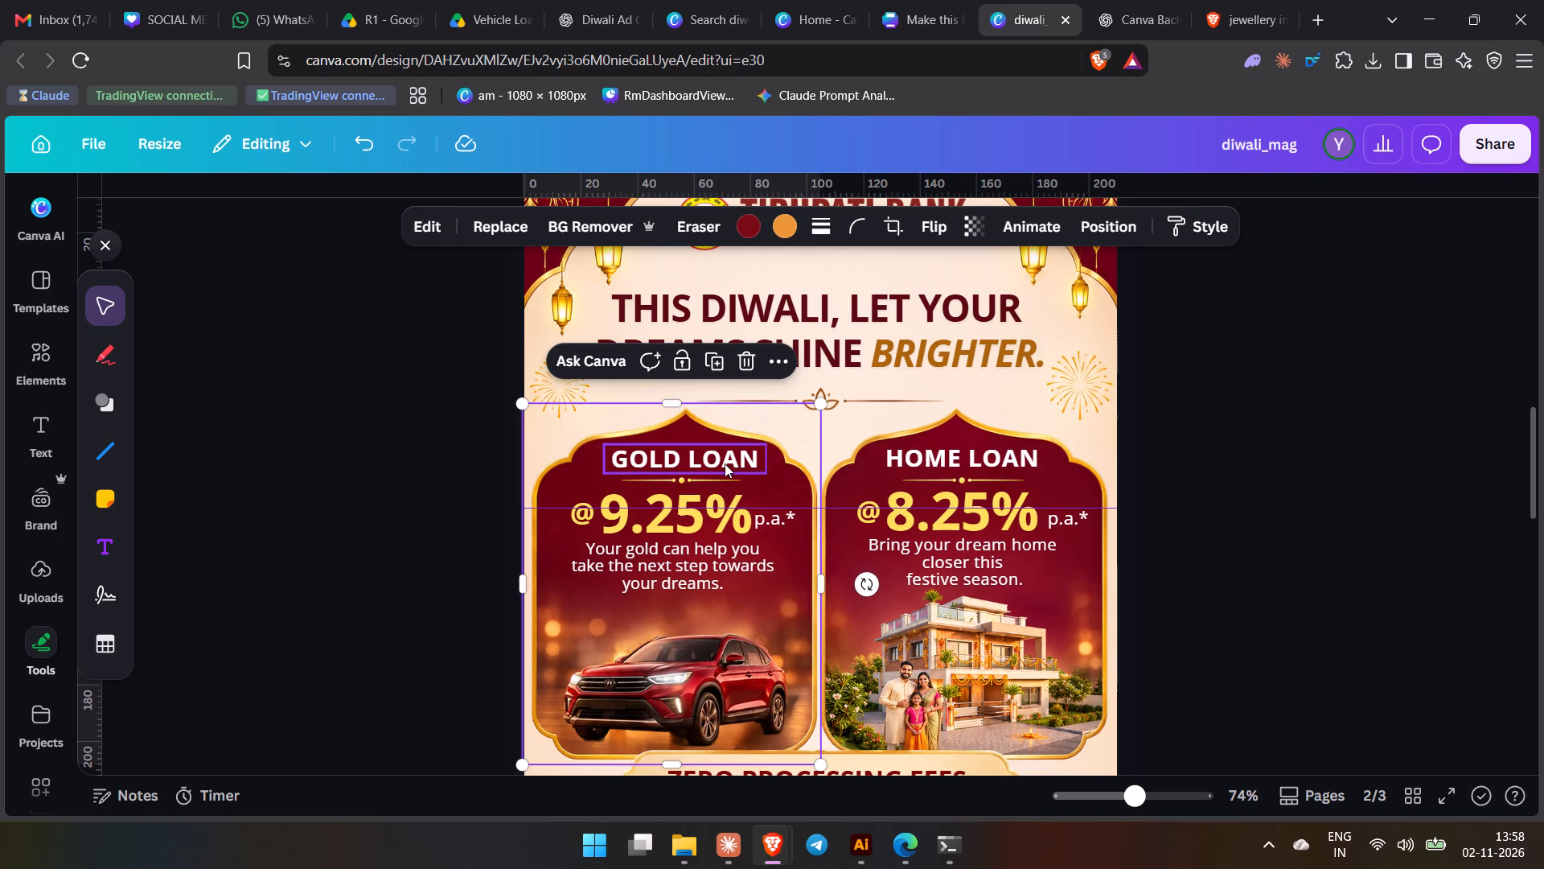
# Change page 2's GOLD LOAN heading to "vehicle loan", widen its text box to one line and recentre it in the card.
pyautogui.tripleClick(725, 463)
pyautogui.write('vehicle loan')
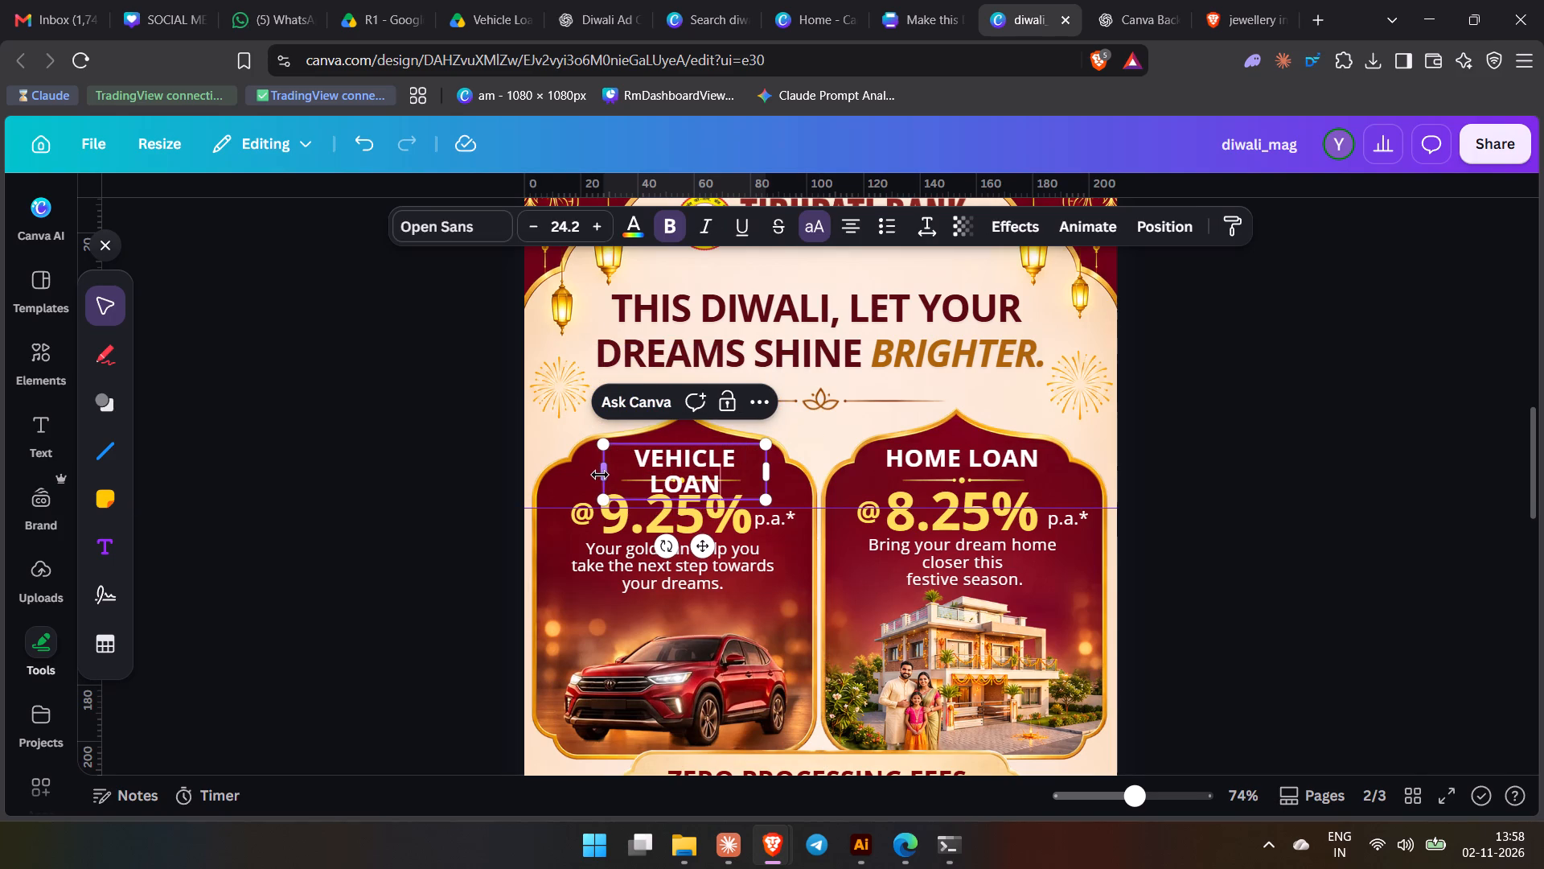
pyautogui.moveTo(599, 475); pyautogui.dragTo(578, 475)
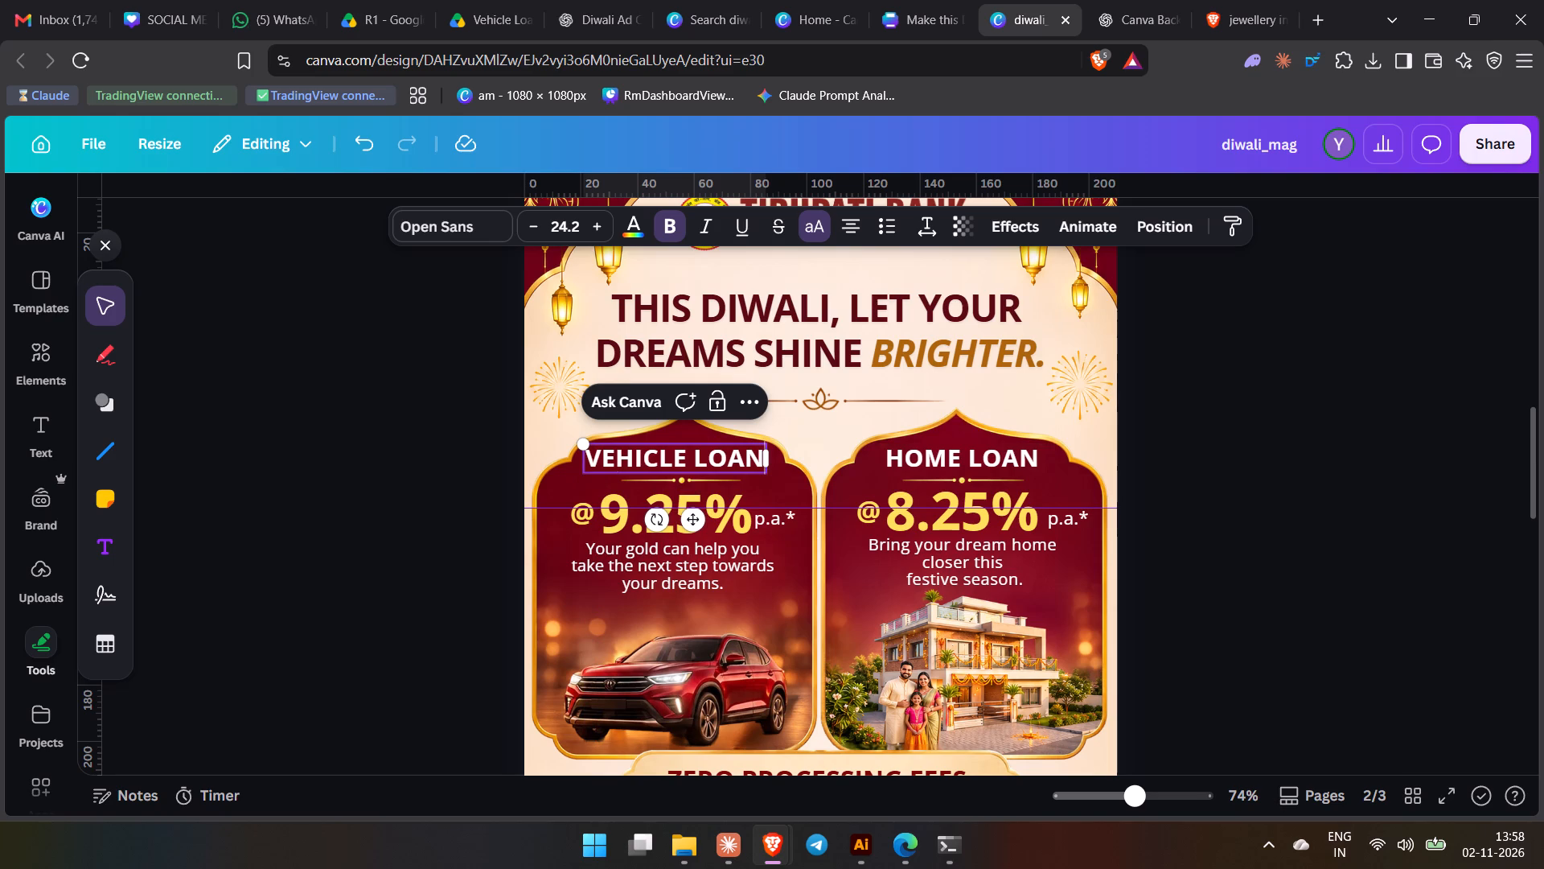
pyautogui.click(823, 492)
pyautogui.click(672, 456)
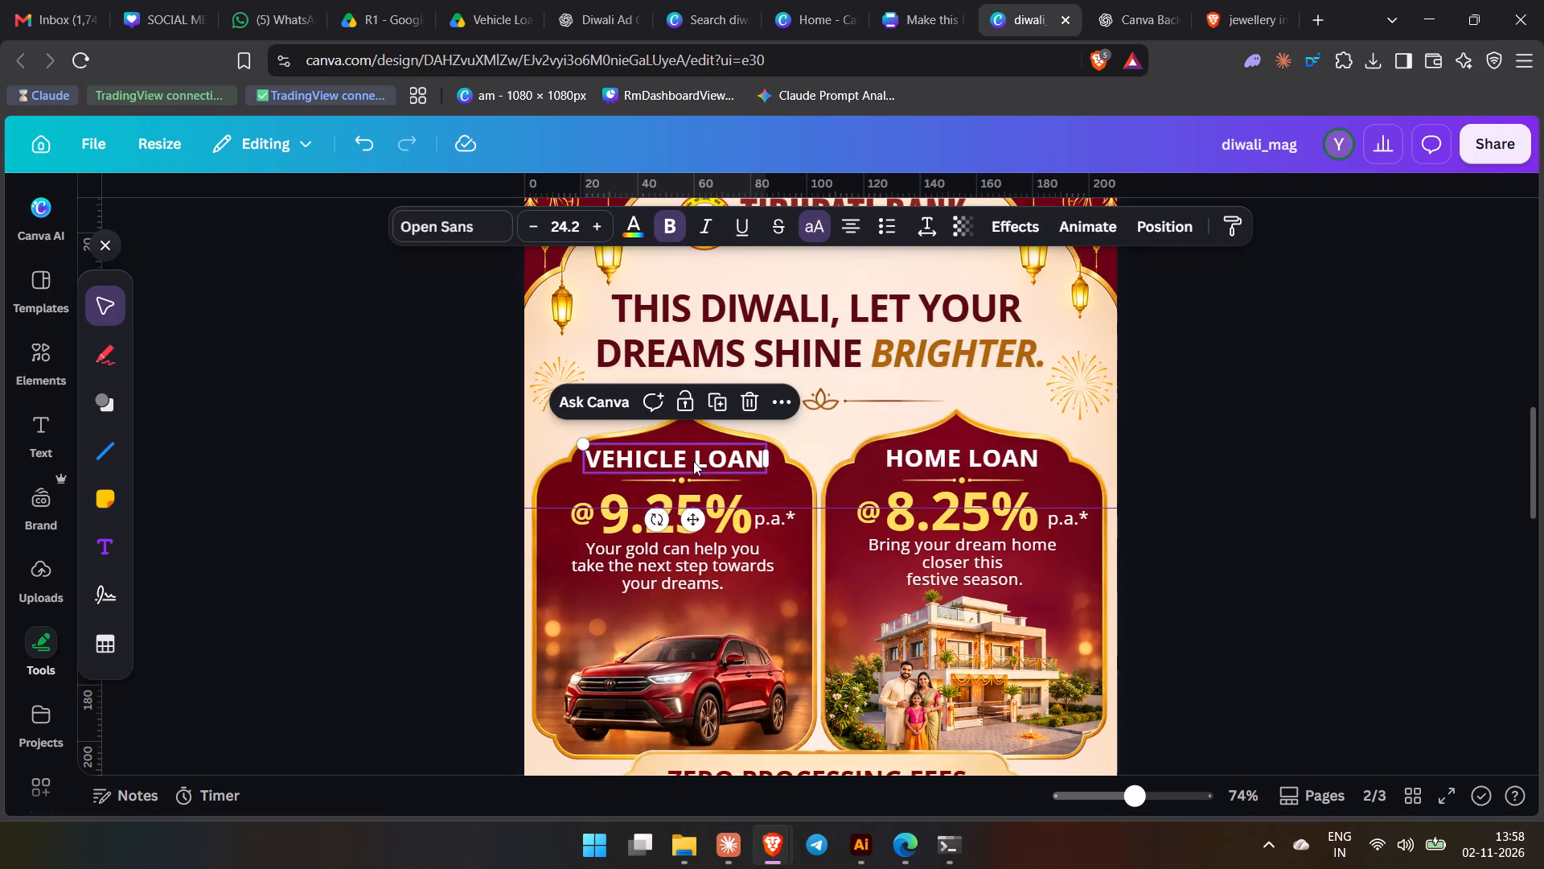
pyautogui.click(693, 461)
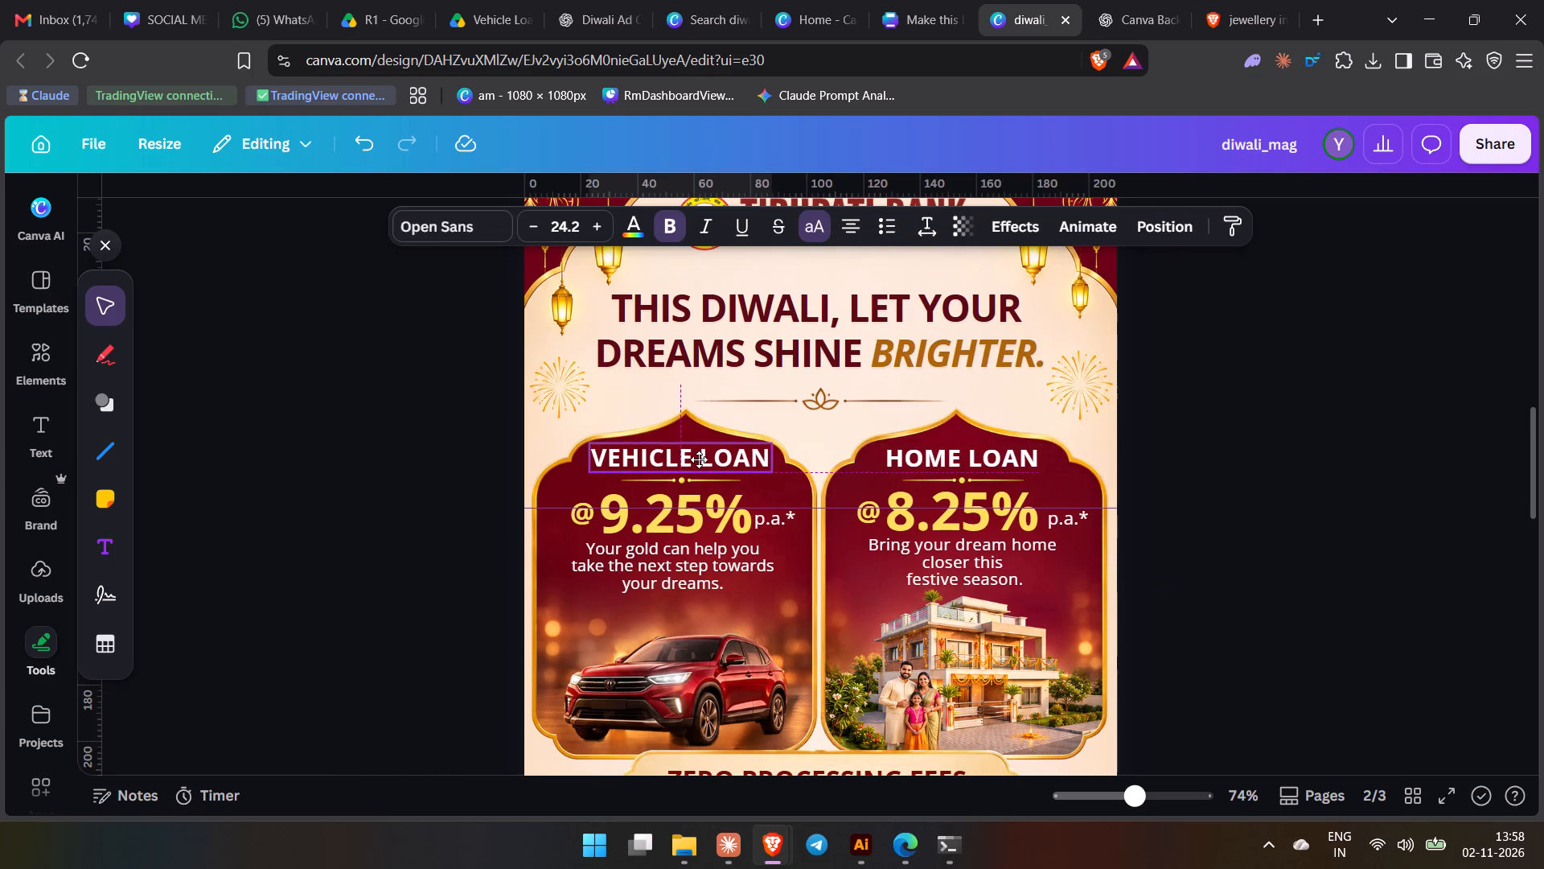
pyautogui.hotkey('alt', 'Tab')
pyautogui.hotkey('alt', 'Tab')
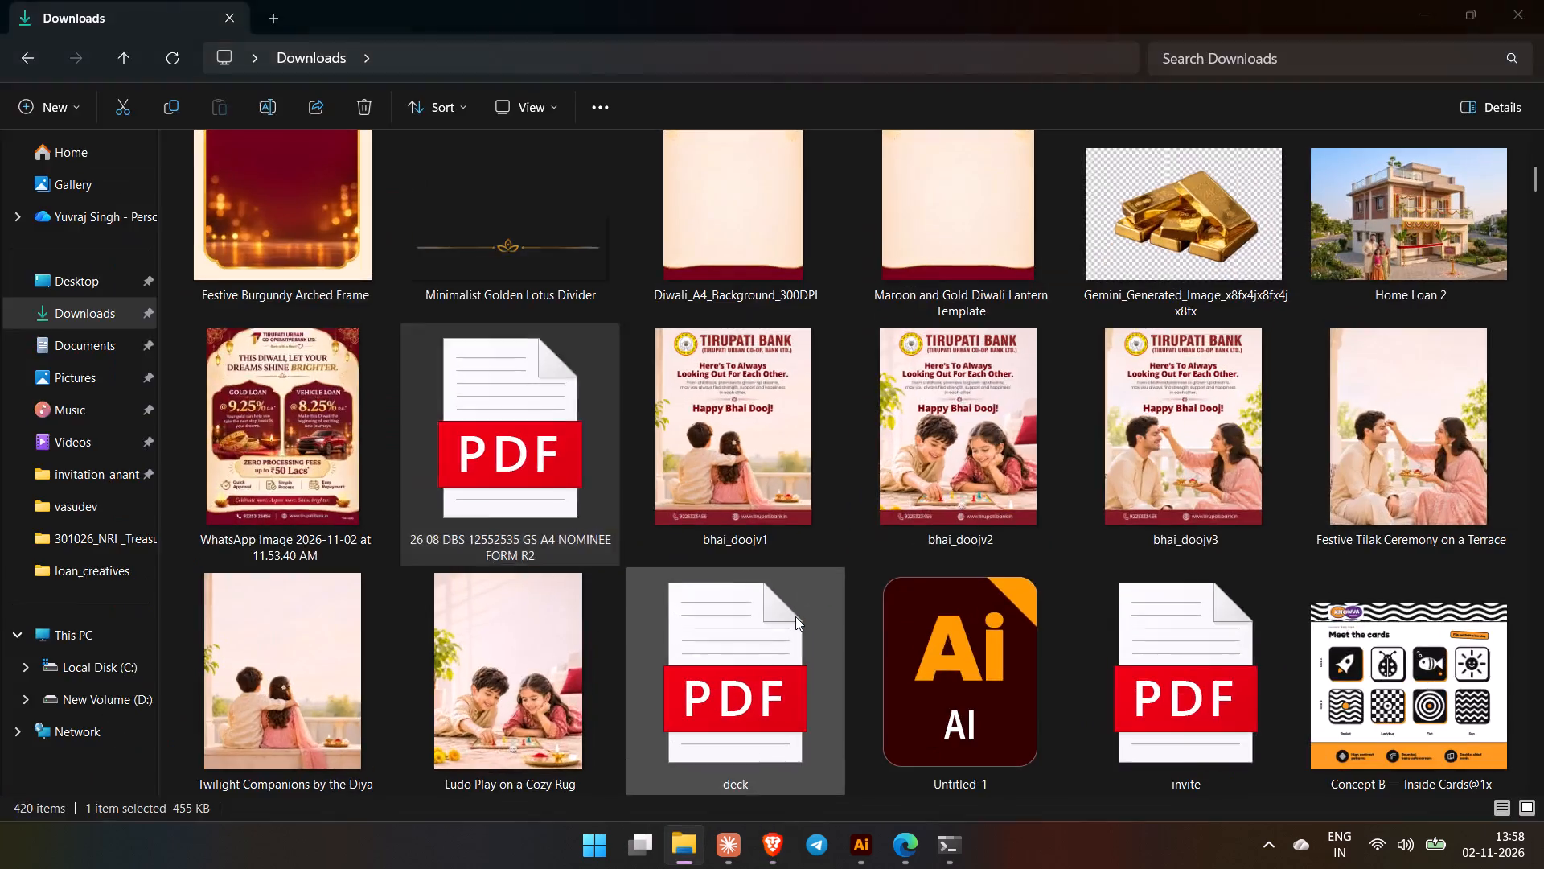
# Replace the 9.25% rate on page 2's Vehicle Loan card with the 8.25% copied from page 3's Vehicle Loan card.
pyautogui.scroll(-10, 832, 590)
pyautogui.click(986, 401)
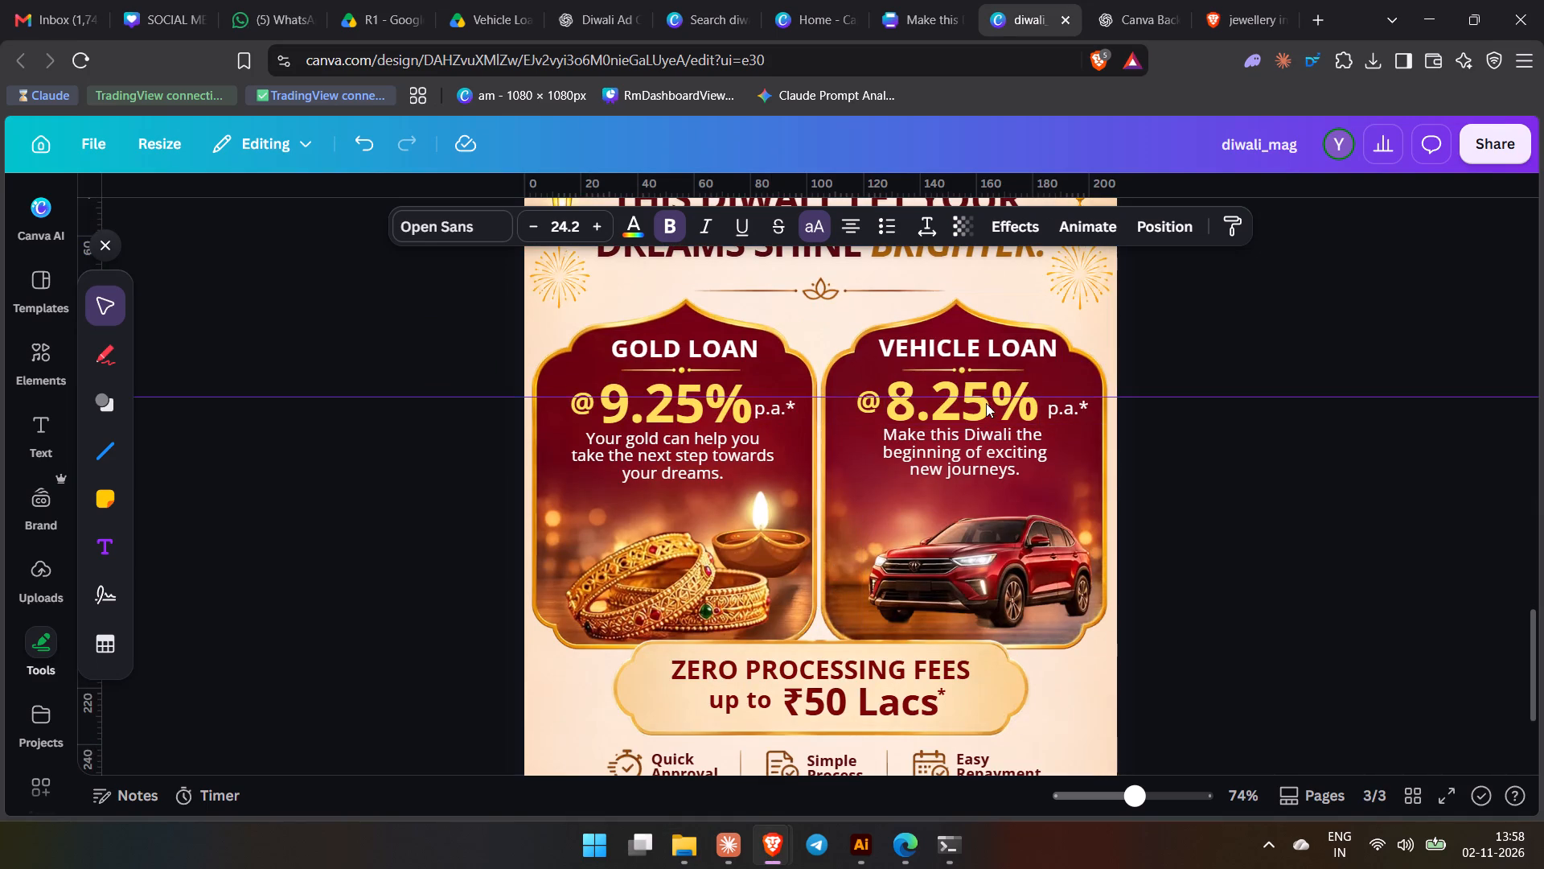
pyautogui.tripleClick(938, 417)
pyautogui.click(933, 419)
pyautogui.tripleClick(936, 416)
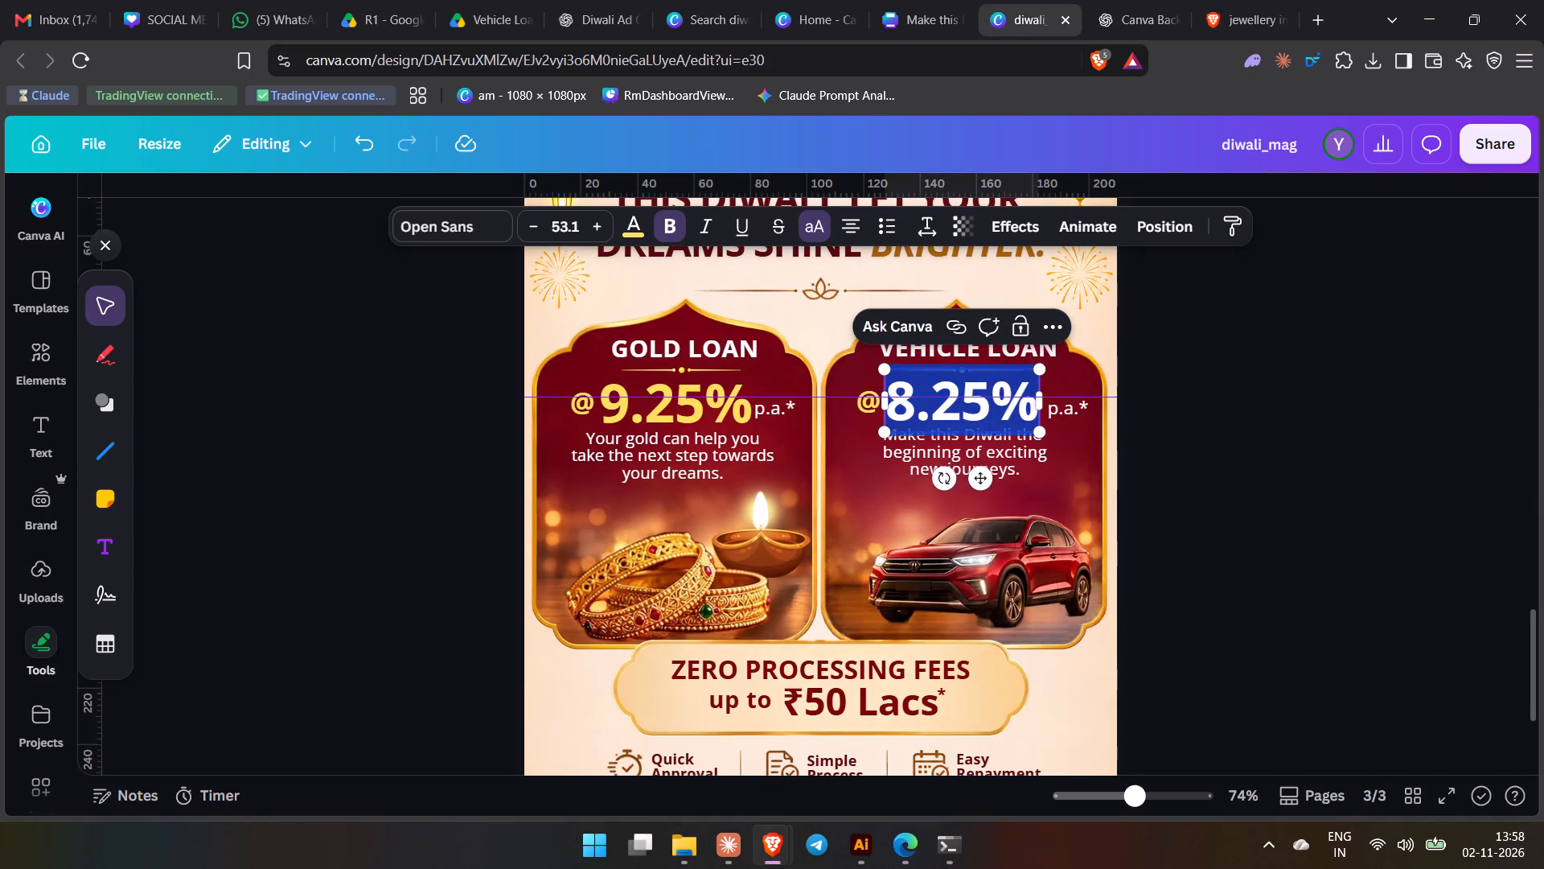
pyautogui.hotkey('ctrl', 'c')
pyautogui.scroll(5, 878, 452)
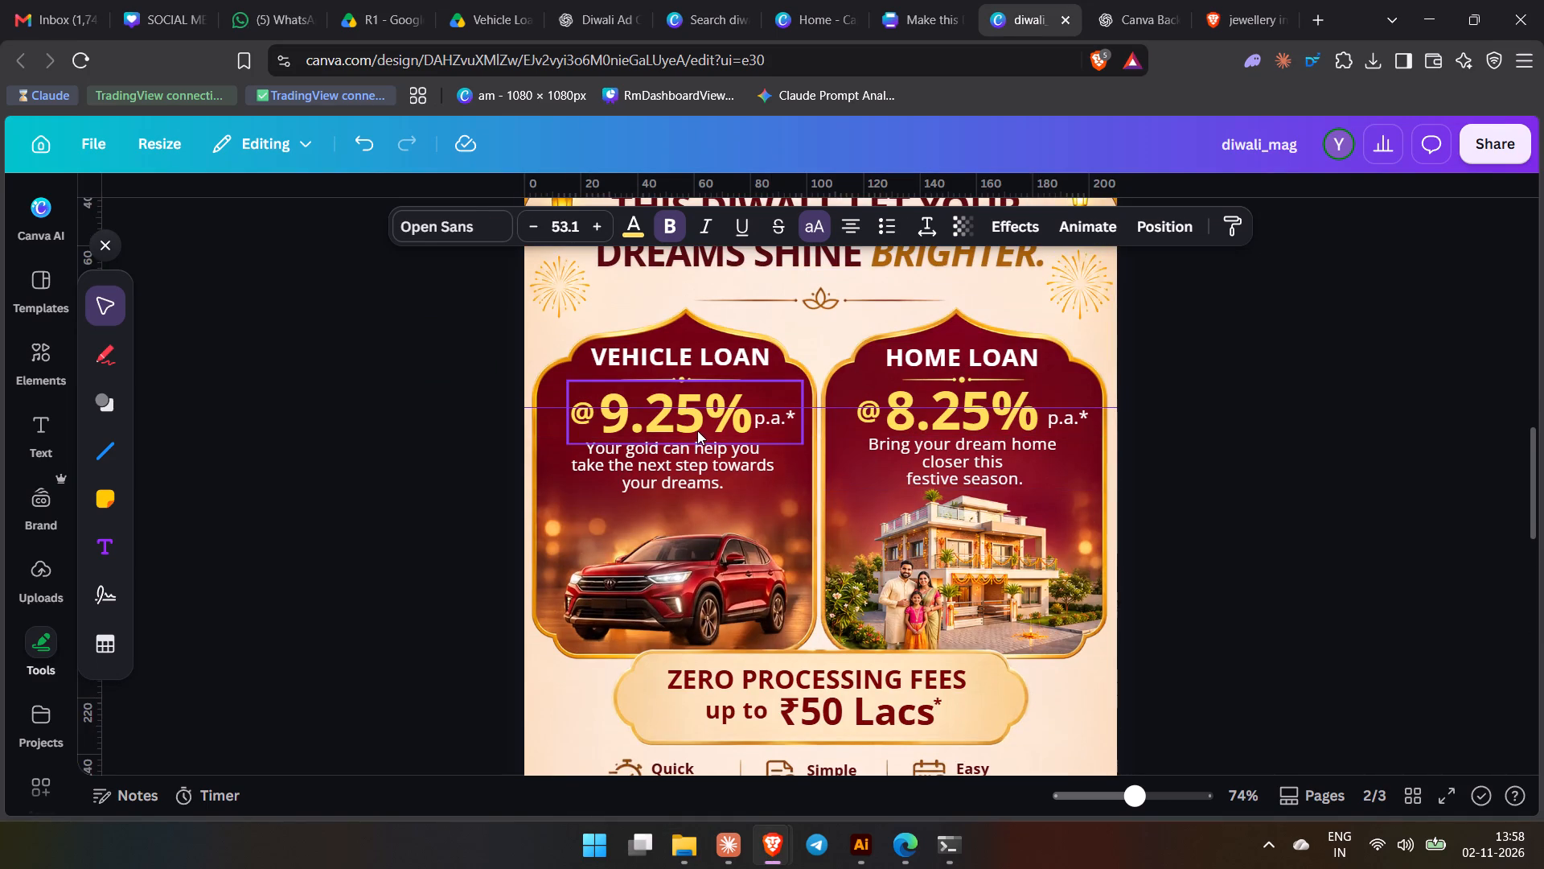
pyautogui.tripleClick(697, 430)
pyautogui.hotkey('ctrl', 'v')
# Replace the gold tagline on page 2 with page 3's "Make this Diwali the beginning of exciting new journeys.".
pyautogui.scroll(-3, 857, 574)
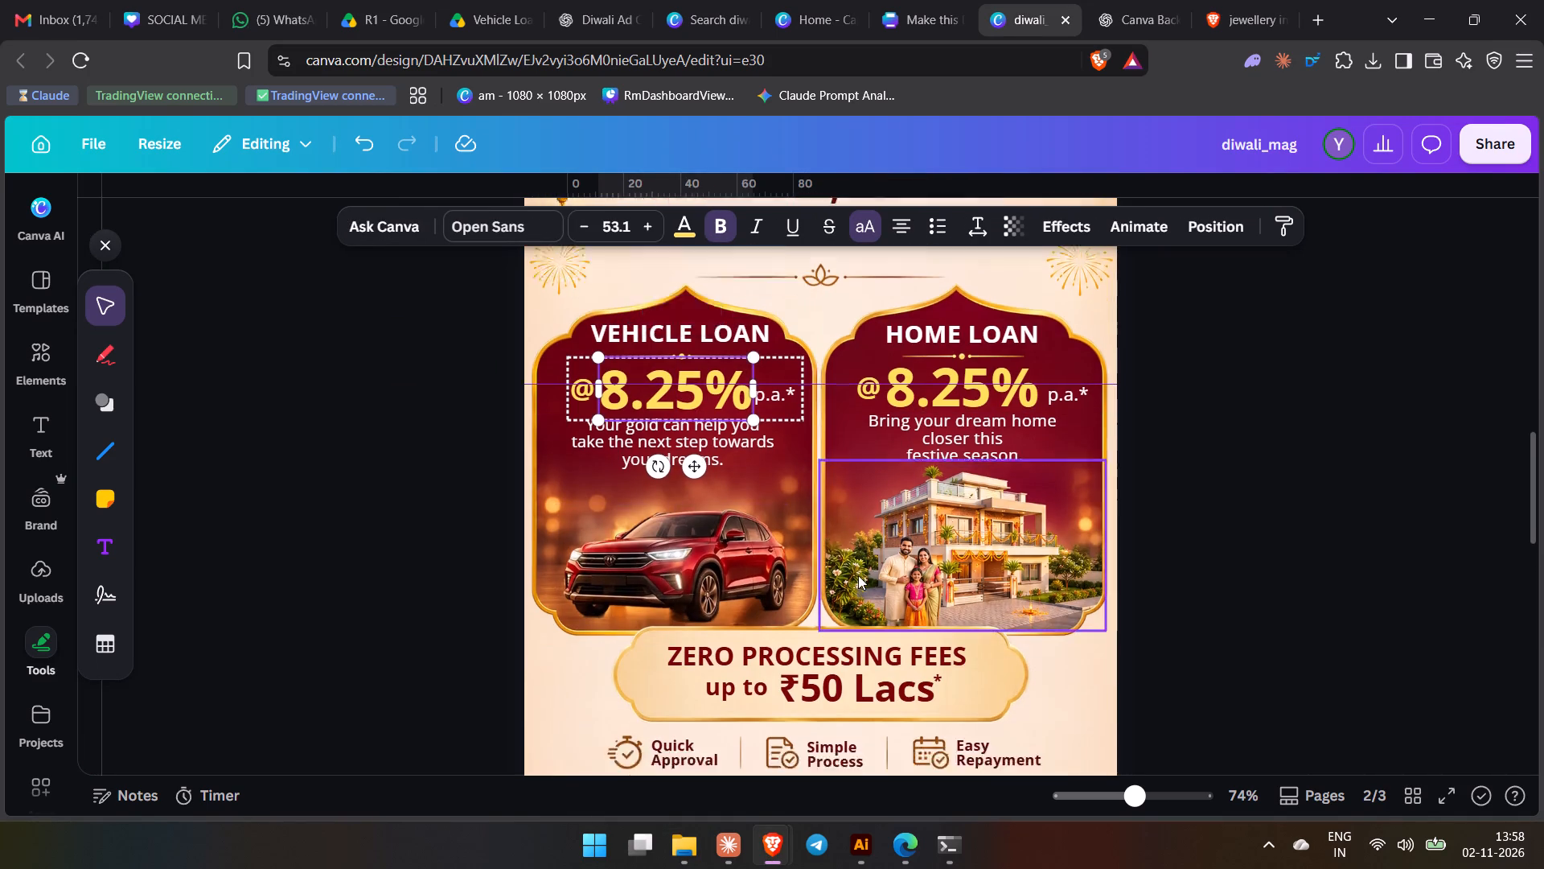
pyautogui.scroll(-4, 903, 559)
pyautogui.tripleClick(966, 647)
pyautogui.click(966, 647)
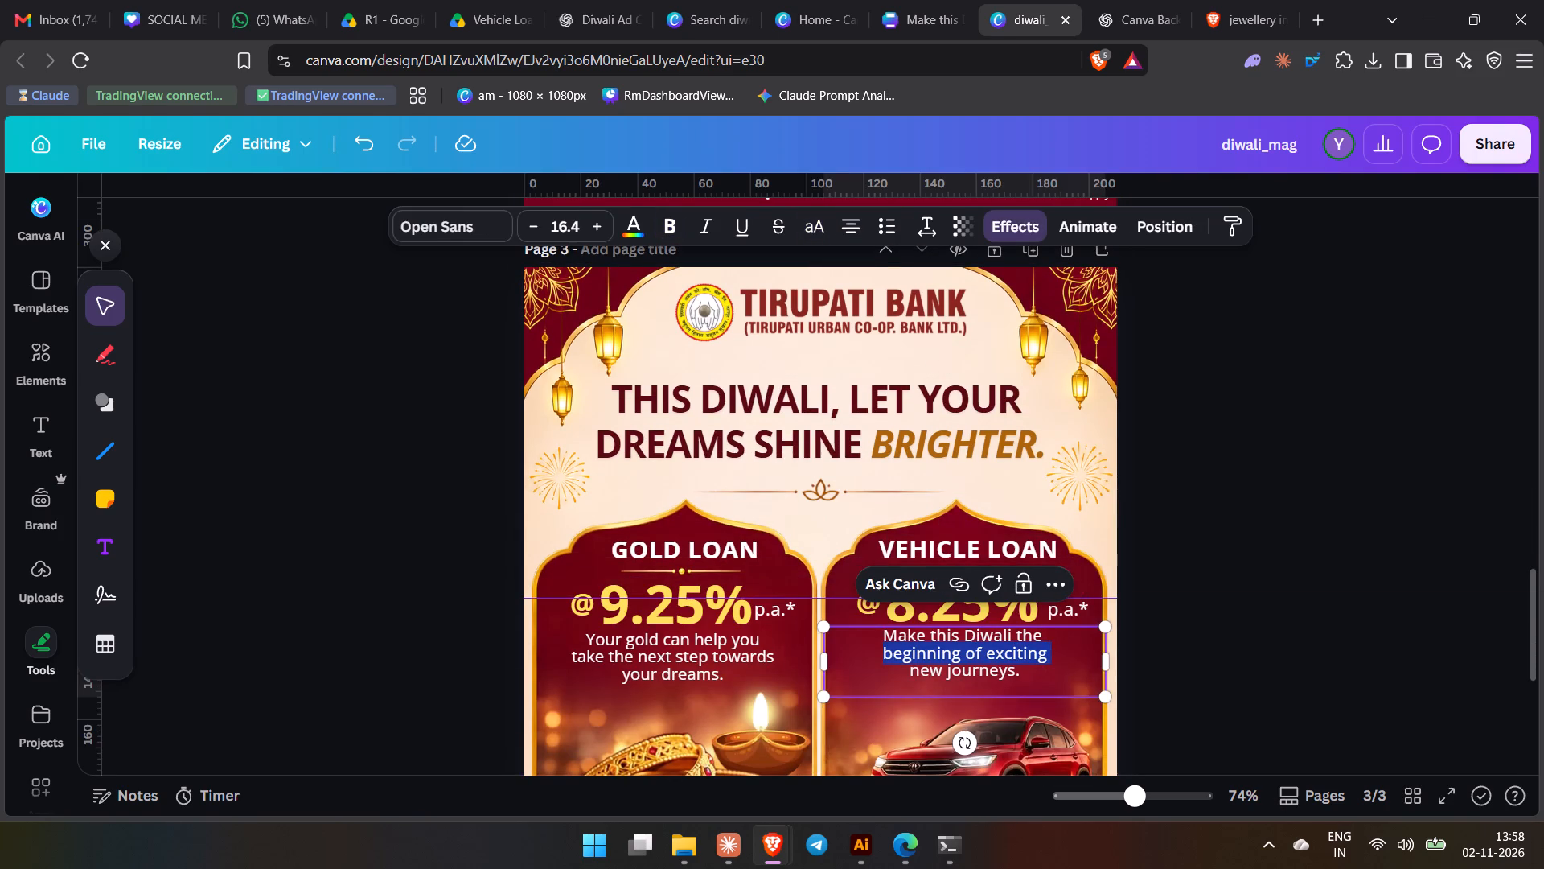
pyautogui.hotkey('ctrl', 'a')
pyautogui.hotkey('ctrl', 'c')
pyautogui.scroll(4, 659, 579)
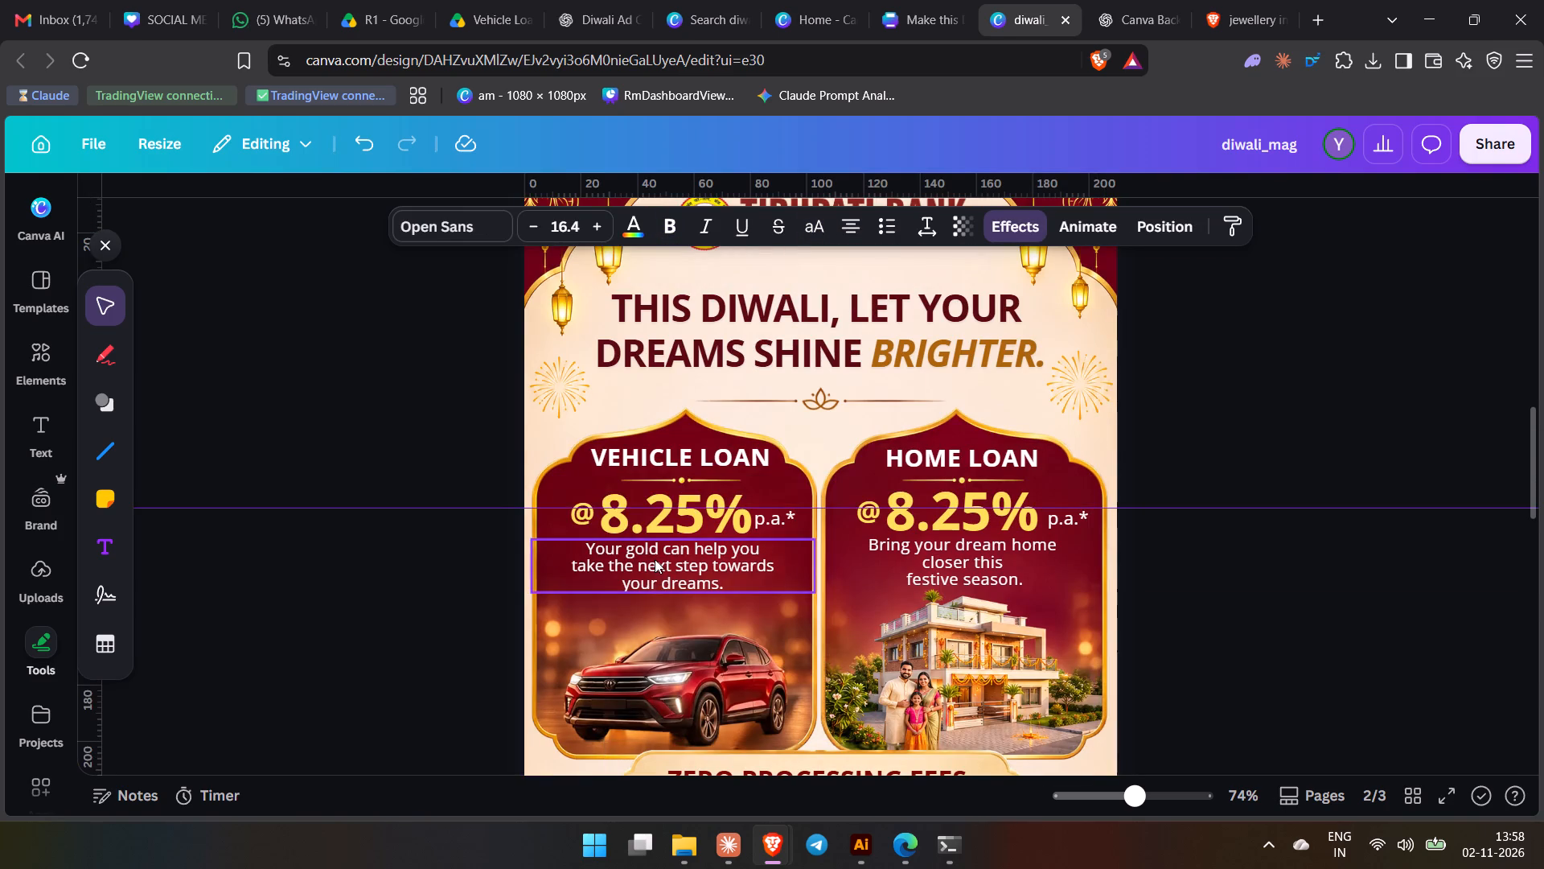
pyautogui.tripleClick(654, 559)
pyautogui.hotkey('ctrl', 'a')
pyautogui.hotkey('ctrl', 'v')
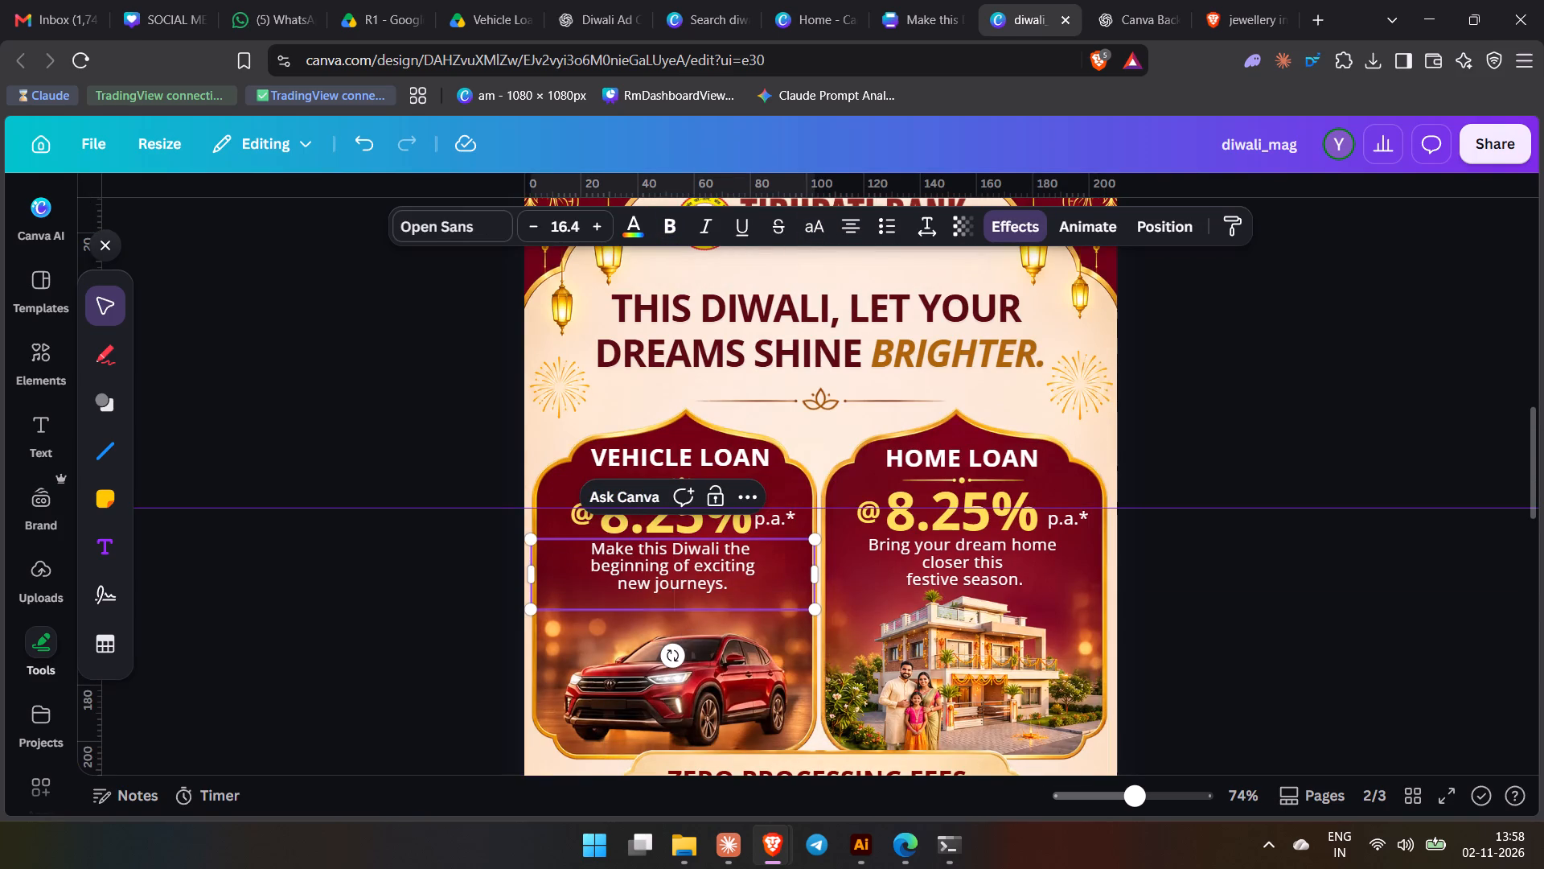
pyautogui.press('BackSpace')
pyautogui.click(427, 616)
# Download the updated Vehicle and Home Loan creative as PNG image diwali_mag in the Downloads folder.
pyautogui.scroll(-3, 430, 614)
pyautogui.scroll(2, 1308, 573)
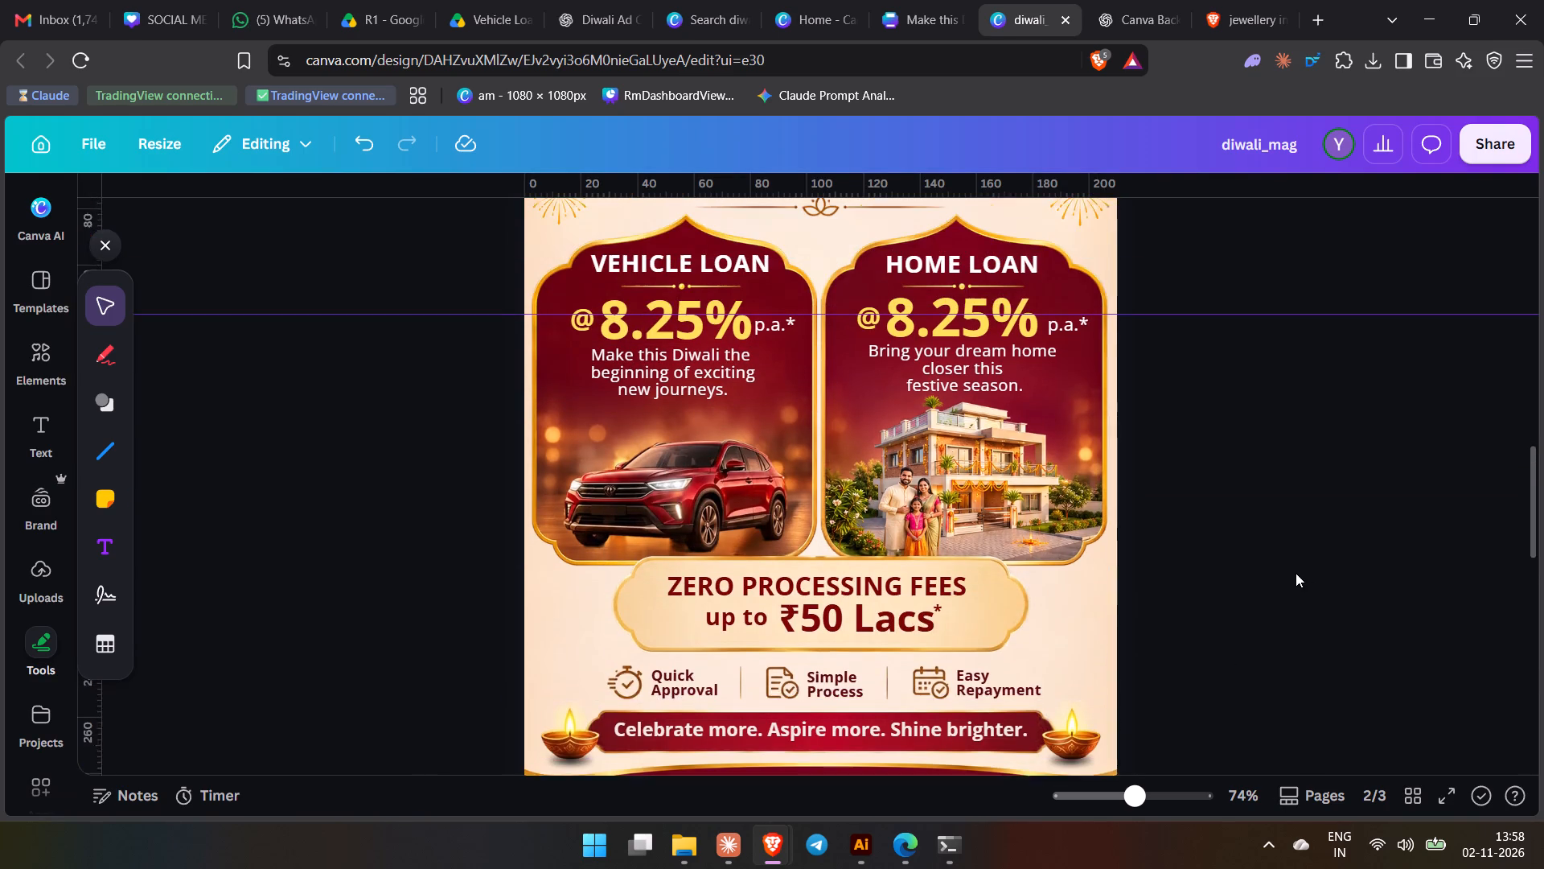
pyautogui.scroll(2, 1288, 575)
pyautogui.click(1475, 150)
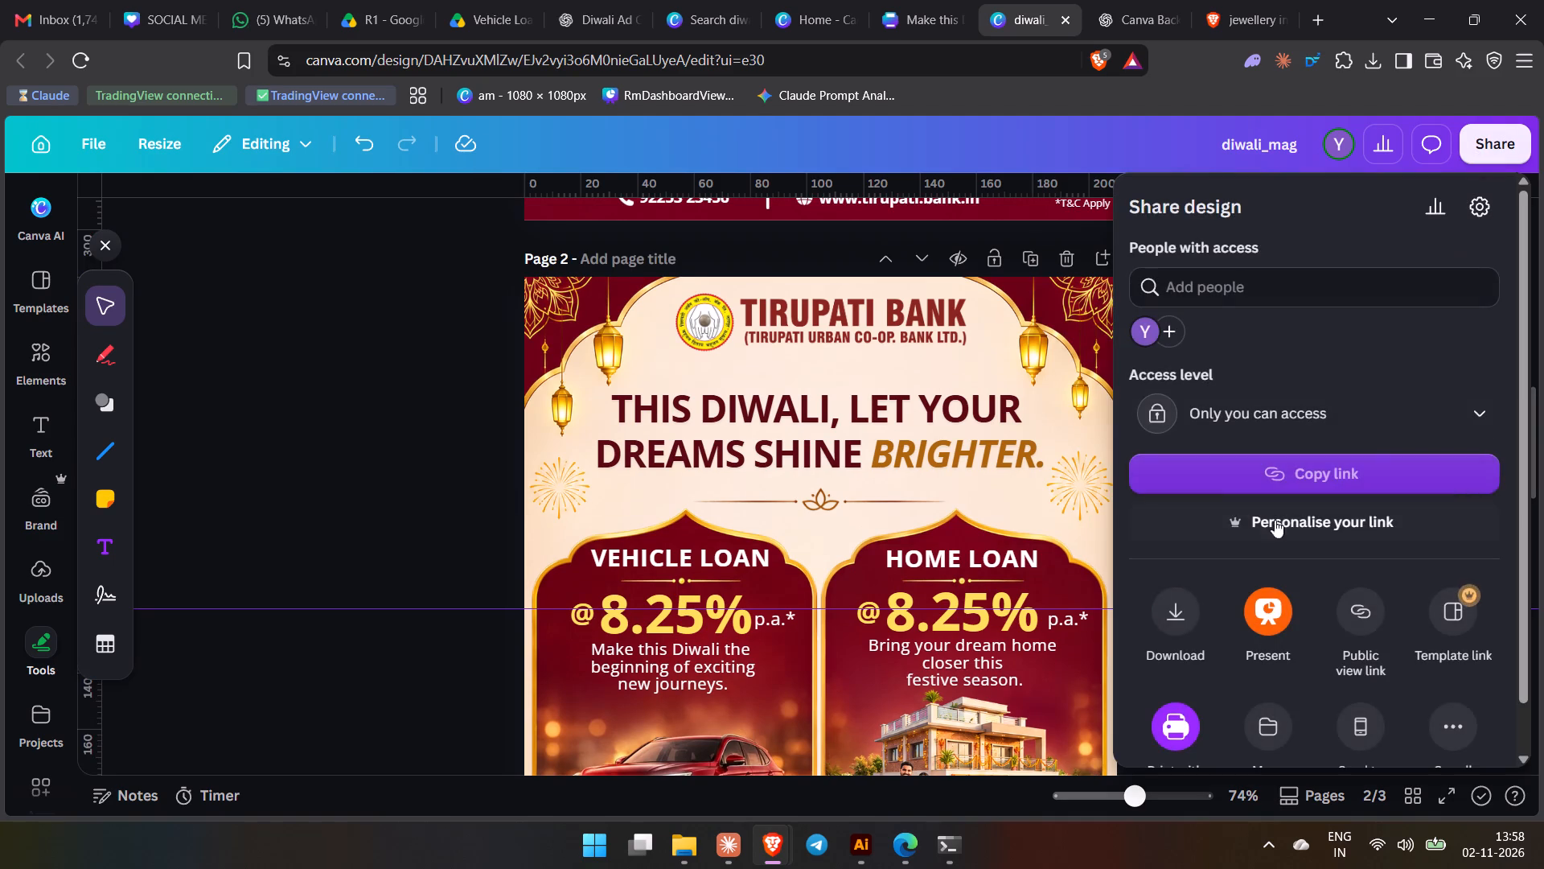
pyautogui.click(1181, 611)
pyautogui.click(1301, 604)
pyautogui.click(1312, 673)
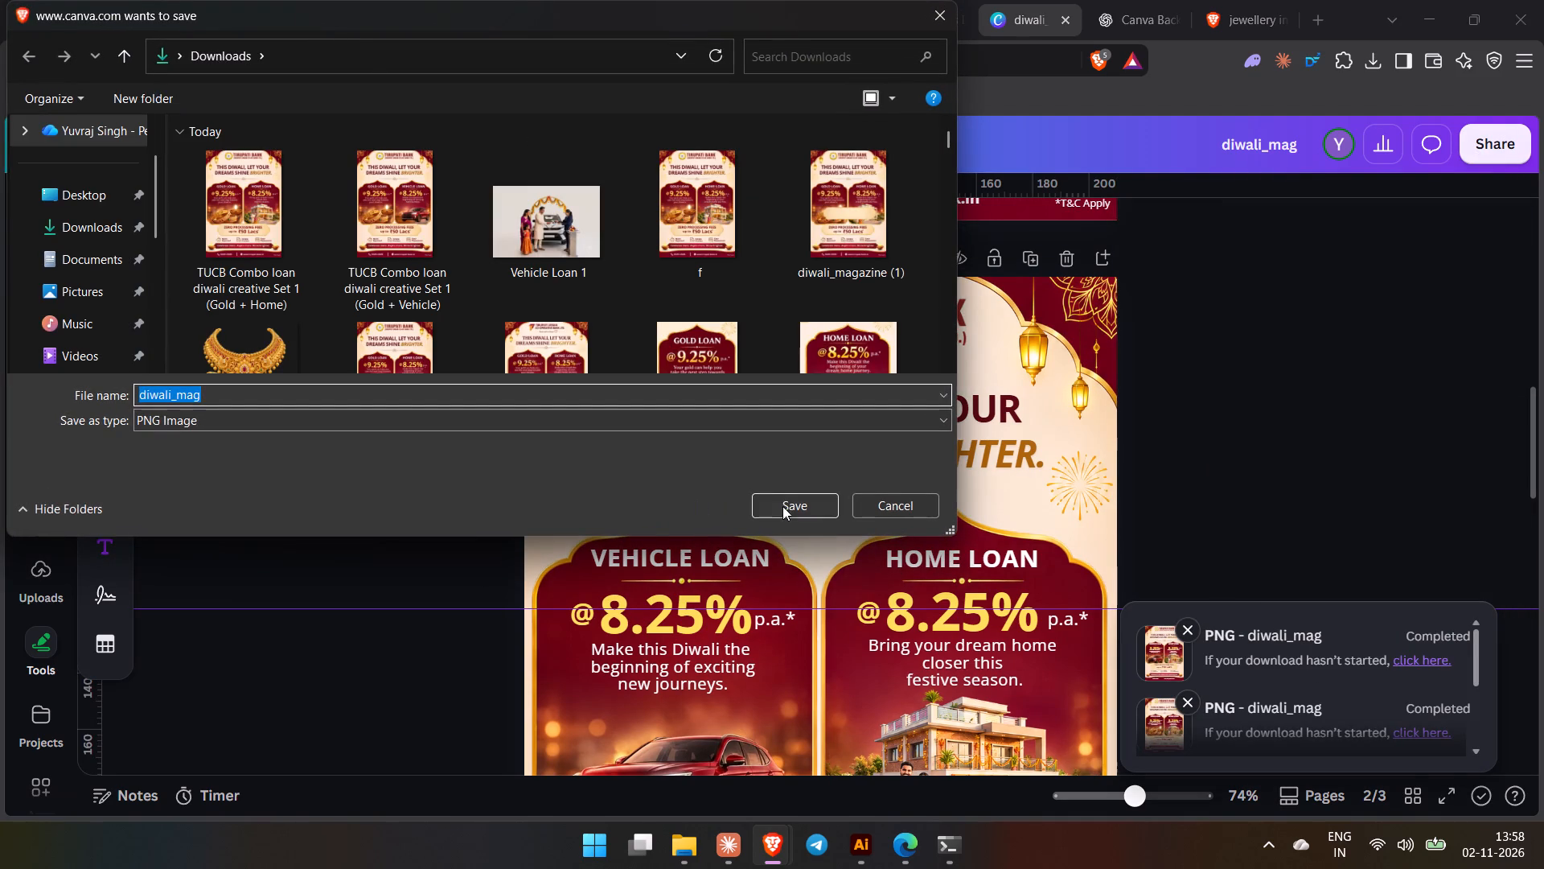
pyautogui.click(786, 505)
# Enter "gold" in the page title of page 1, the Gold Loan and Home Loan creative.
pyautogui.scroll(6, 1328, 469)
pyautogui.scroll(4, 1102, 495)
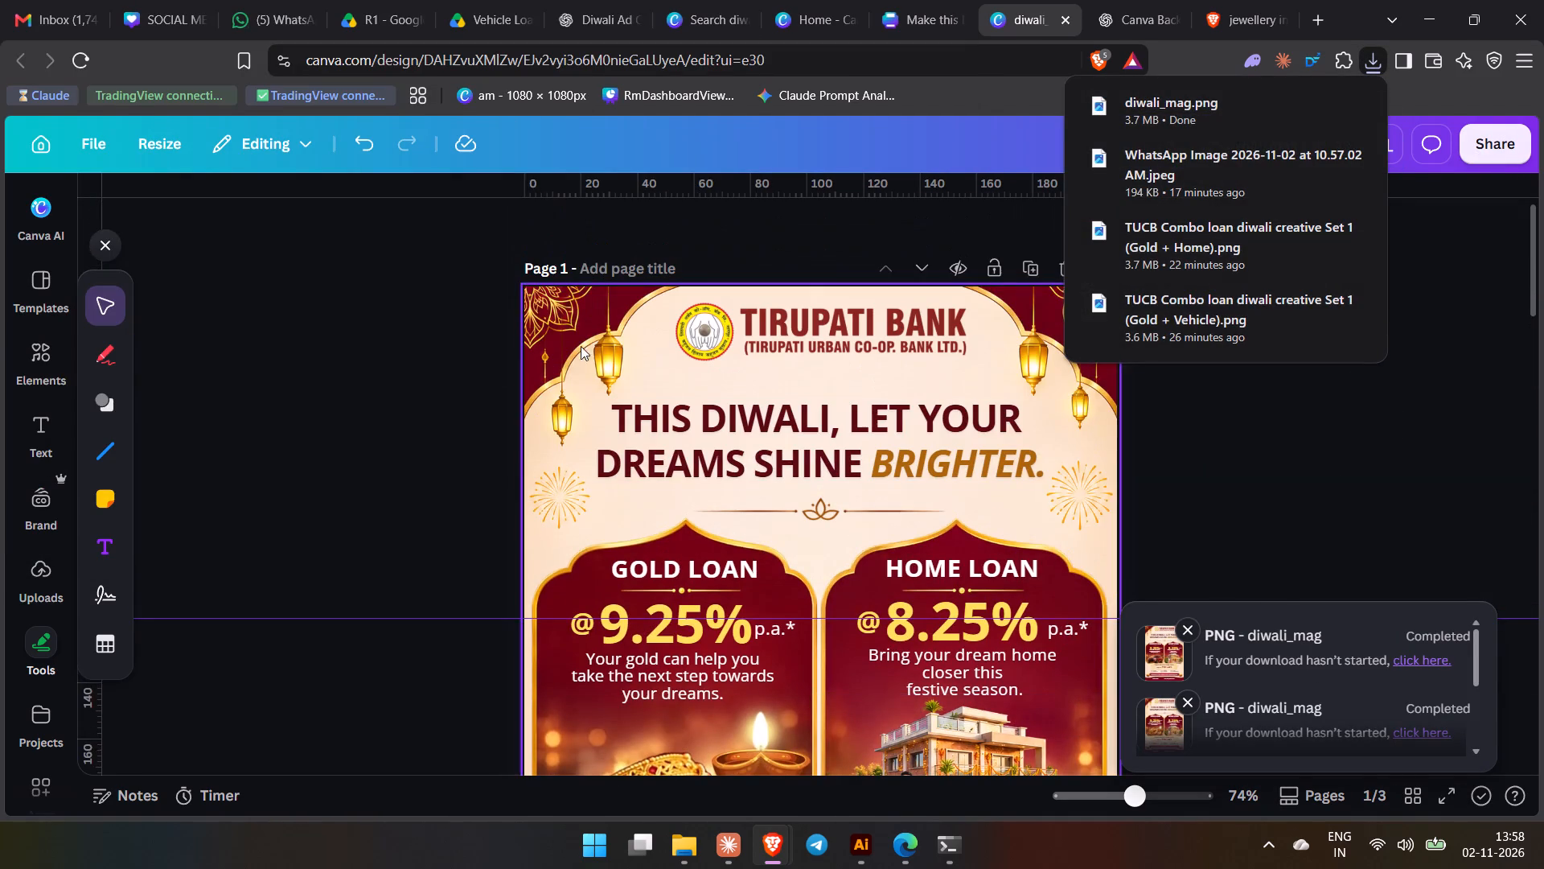
pyautogui.click(609, 271)
pyautogui.write('go')
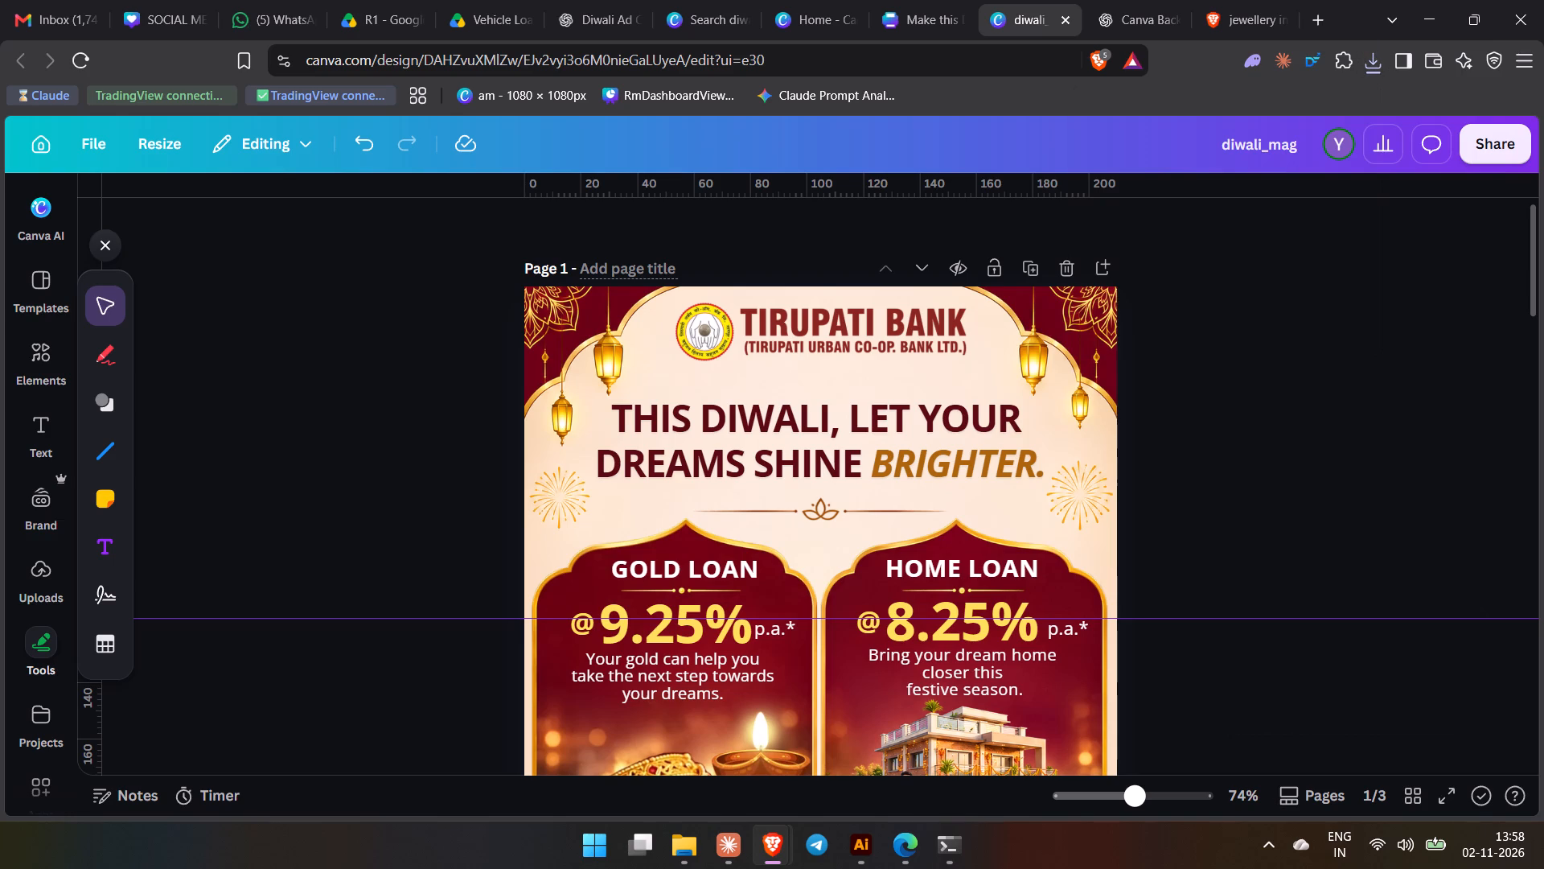
pyautogui.click(694, 208)
pyautogui.click(649, 272)
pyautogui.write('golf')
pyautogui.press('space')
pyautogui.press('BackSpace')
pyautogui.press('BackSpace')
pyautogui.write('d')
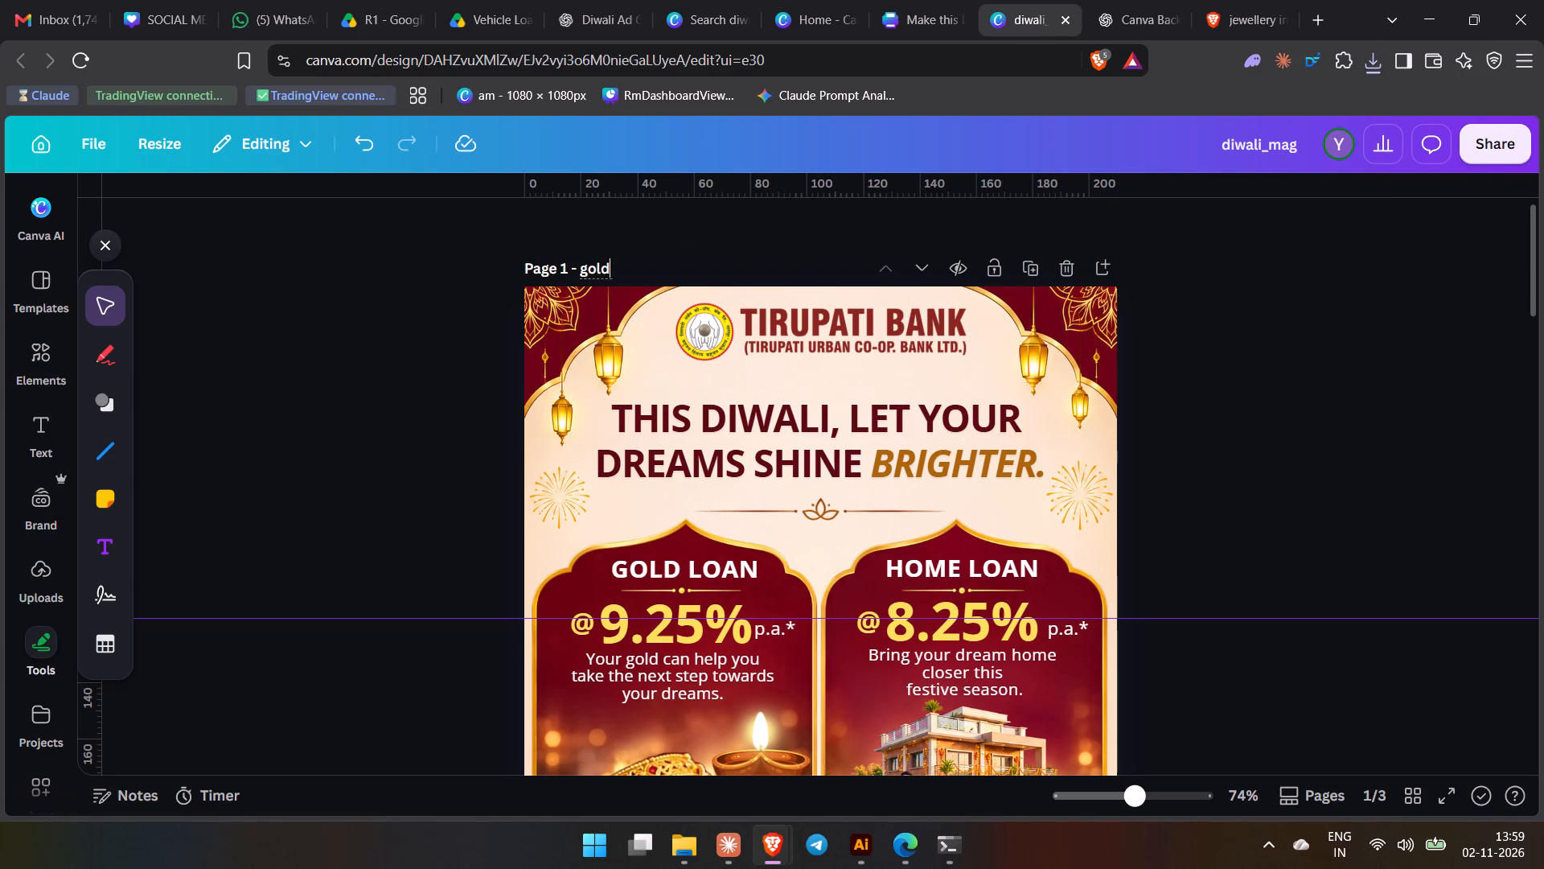
# Complete the page title of page 1, the Gold Loan and Home Loan creative, as "gold + home".
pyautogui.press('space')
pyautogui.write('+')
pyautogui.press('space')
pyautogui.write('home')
# Title page 2, the Vehicle Loan and Home Loan creative, "vehicle + home".
pyautogui.scroll(-2, 801, 458)
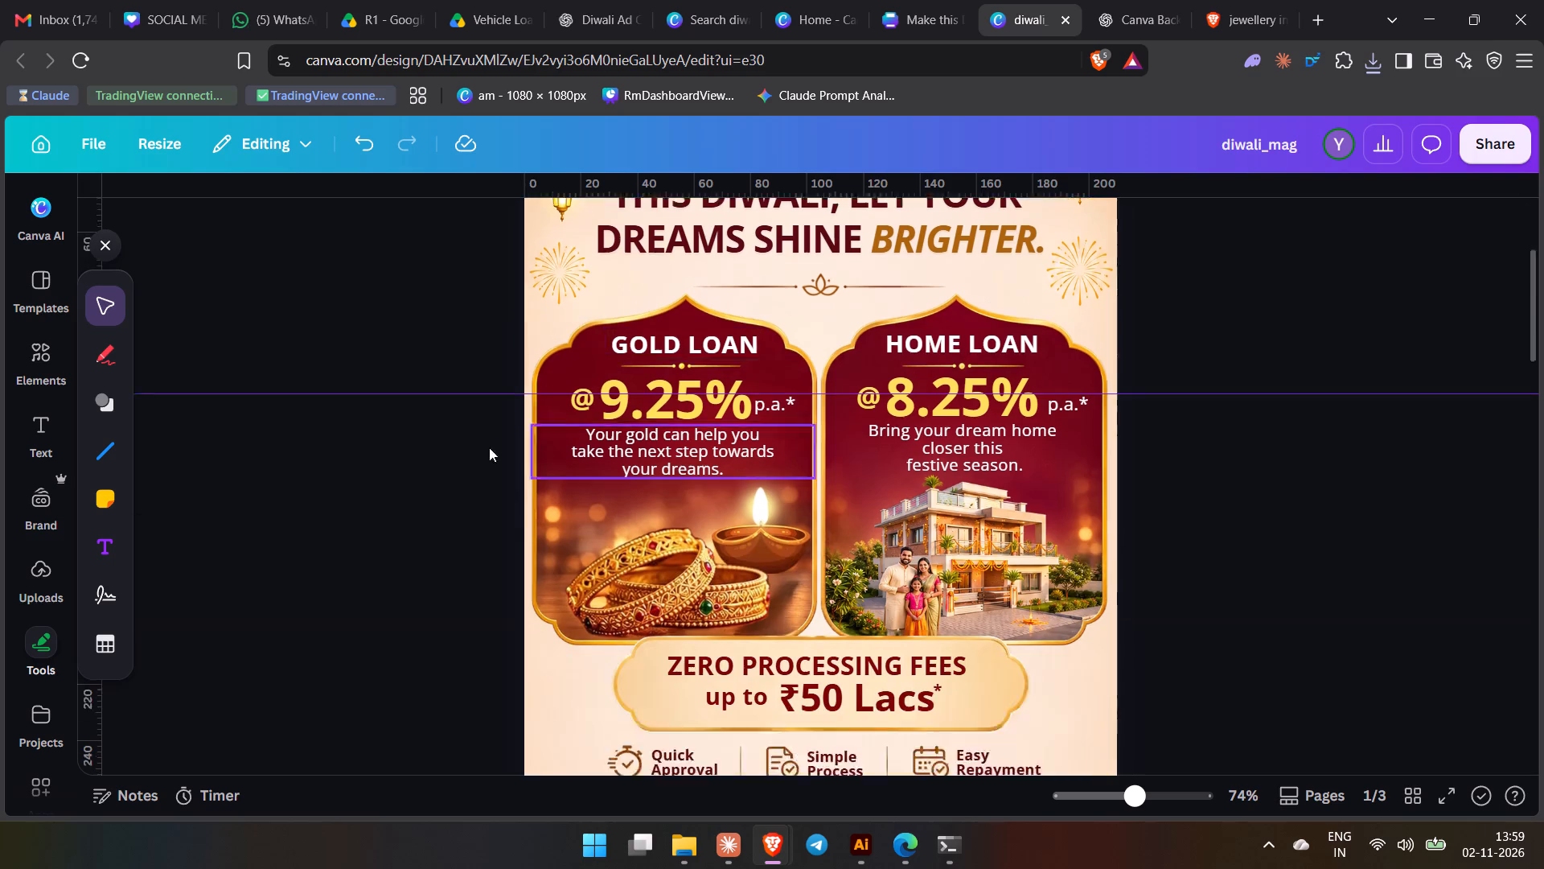
pyautogui.scroll(-2, 489, 447)
pyautogui.click(622, 563)
pyautogui.scroll(-3, 629, 564)
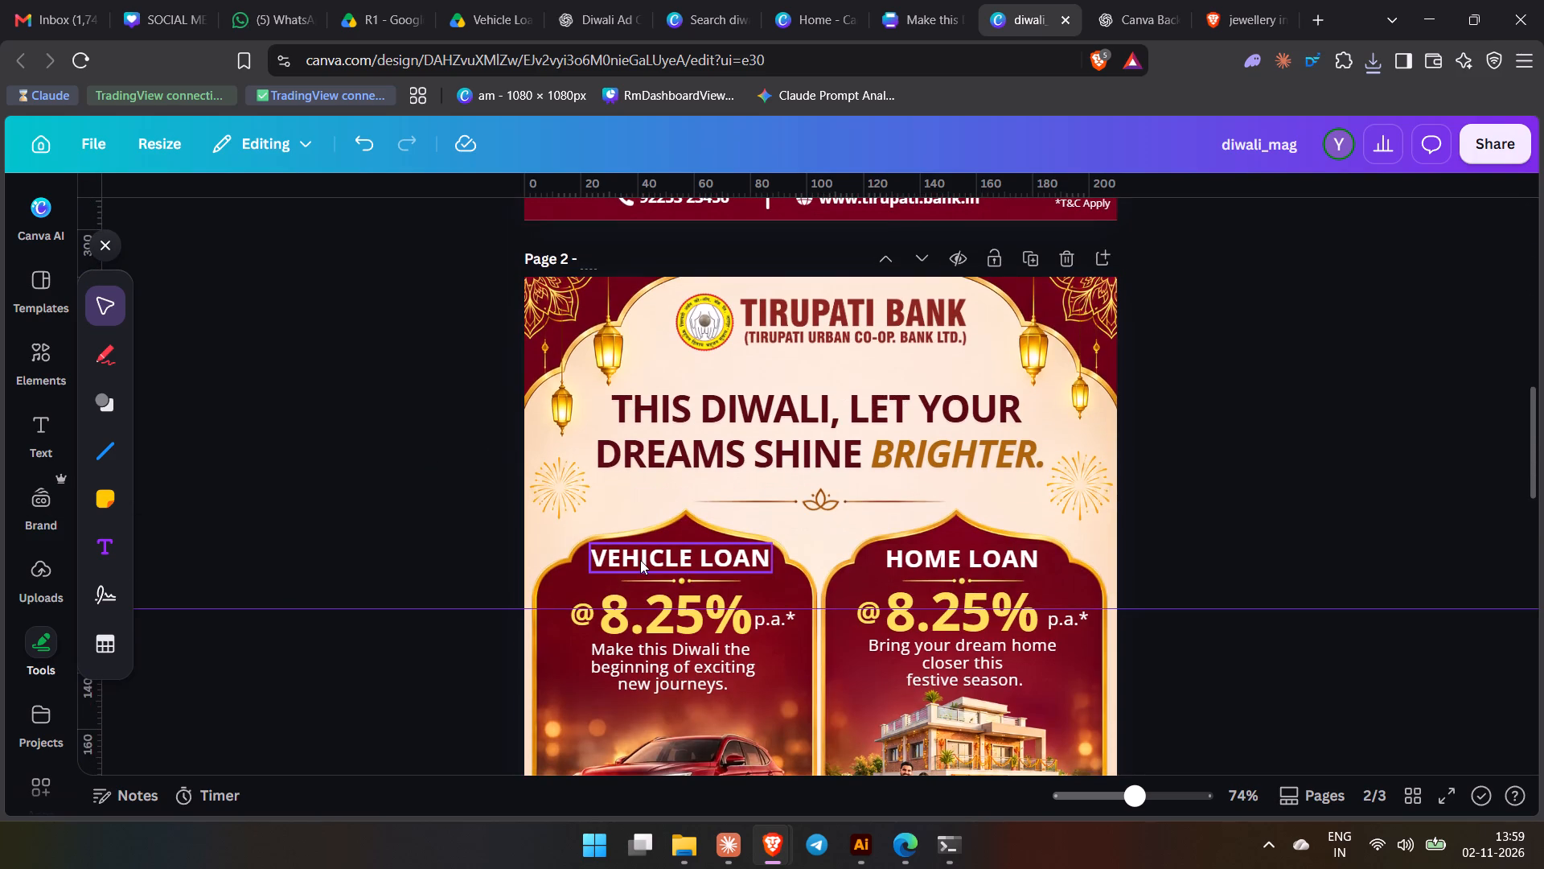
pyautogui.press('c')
pyautogui.press('BackSpace')
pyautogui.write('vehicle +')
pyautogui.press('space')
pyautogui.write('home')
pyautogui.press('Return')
# Title page 3, the Gold Loan and Vehicle Loan creative, "gold + vehicle".
pyautogui.scroll(-4, 639, 373)
pyautogui.scroll(-3, 495, 625)
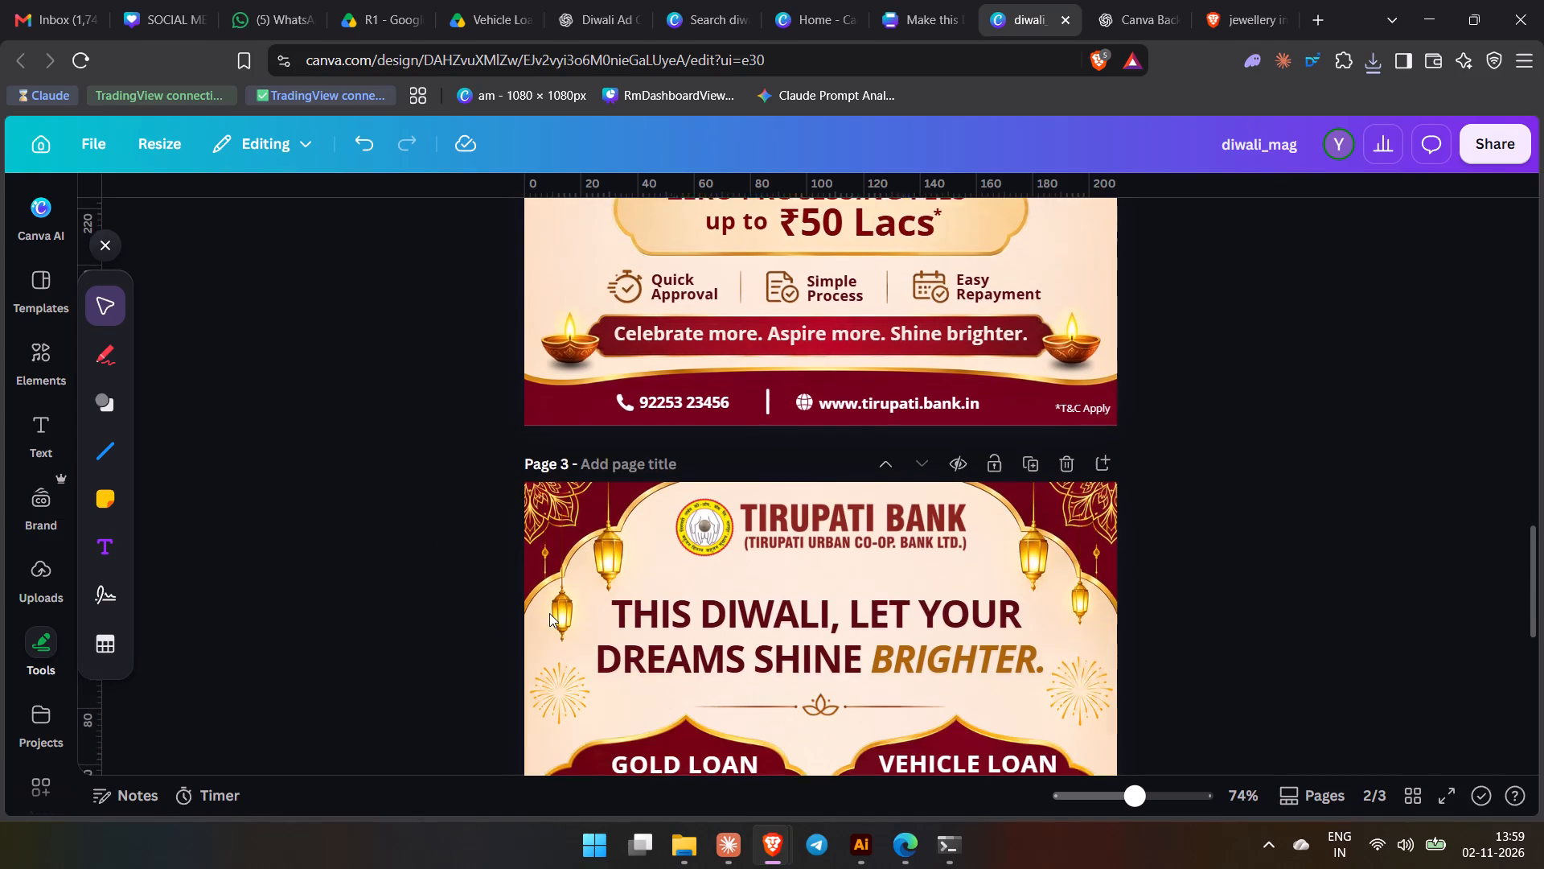
pyautogui.click(632, 443)
pyautogui.scroll(-2, 880, 463)
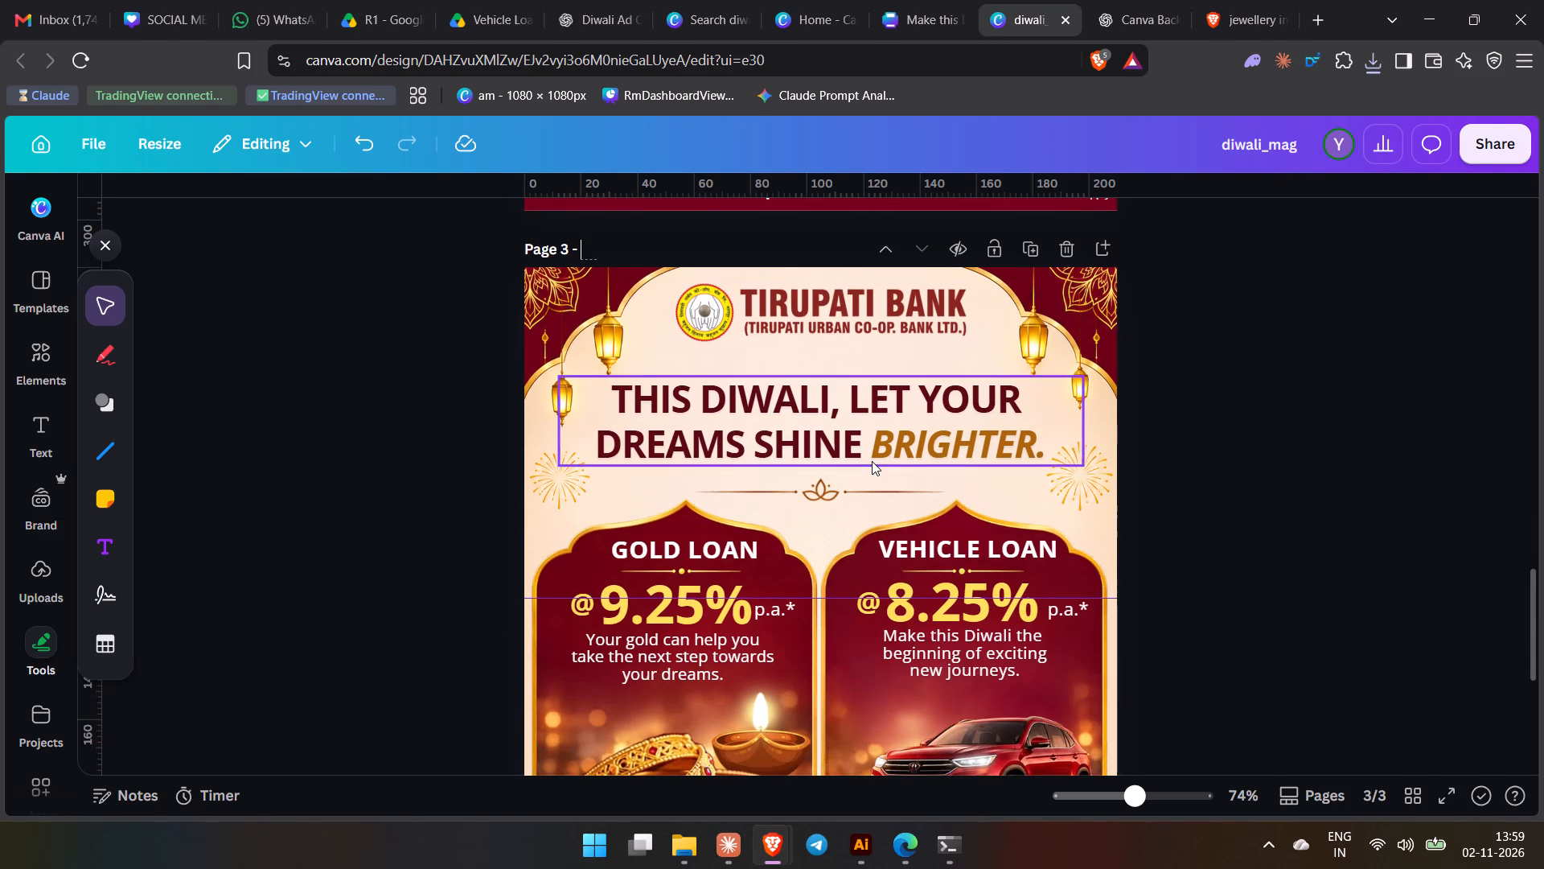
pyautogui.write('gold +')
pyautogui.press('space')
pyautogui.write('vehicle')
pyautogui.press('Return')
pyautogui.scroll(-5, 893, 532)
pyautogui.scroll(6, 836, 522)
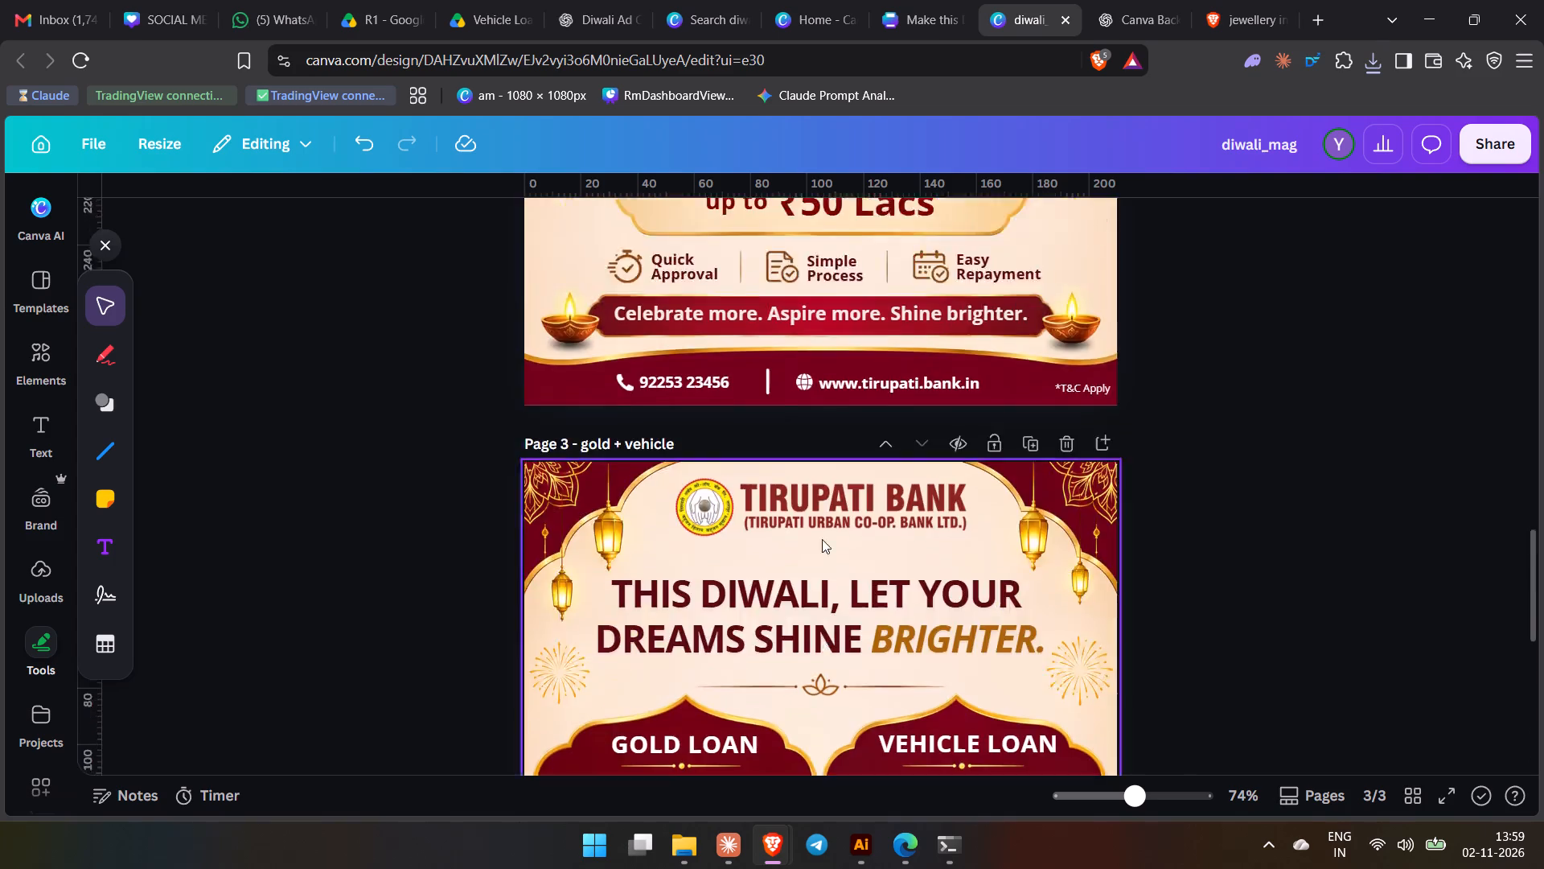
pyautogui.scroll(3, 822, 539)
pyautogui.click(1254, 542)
# Switch to the ChatGPT "Canva Background Design" chat and review its generated loan card and jewellery images through to the latest reply.
pyautogui.click(1135, 0)
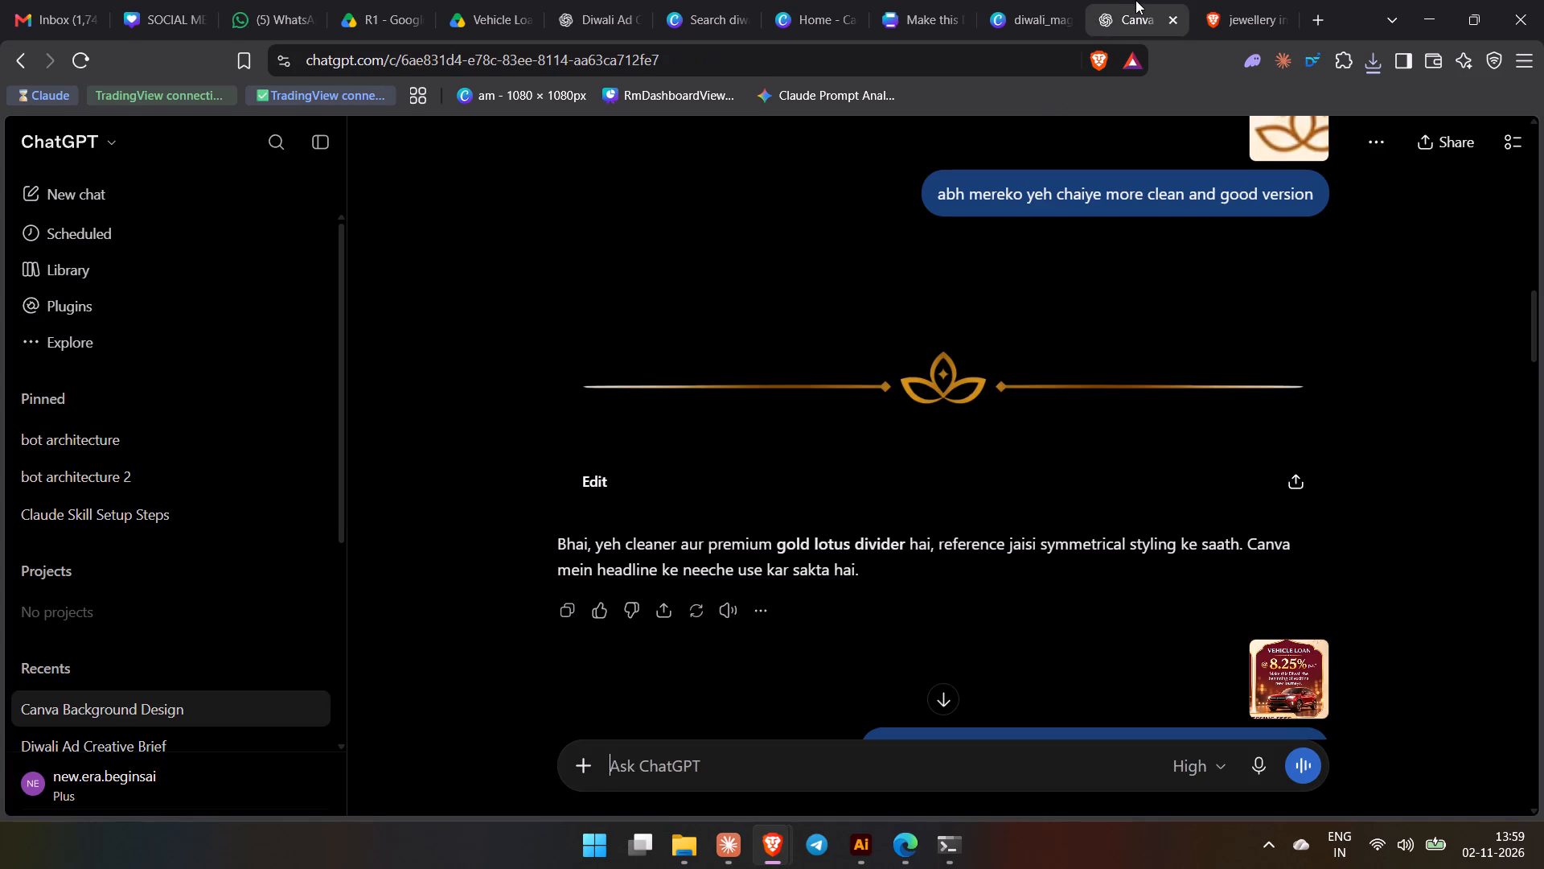
pyautogui.scroll(-8, 880, 400)
pyautogui.scroll(-13, 896, 436)
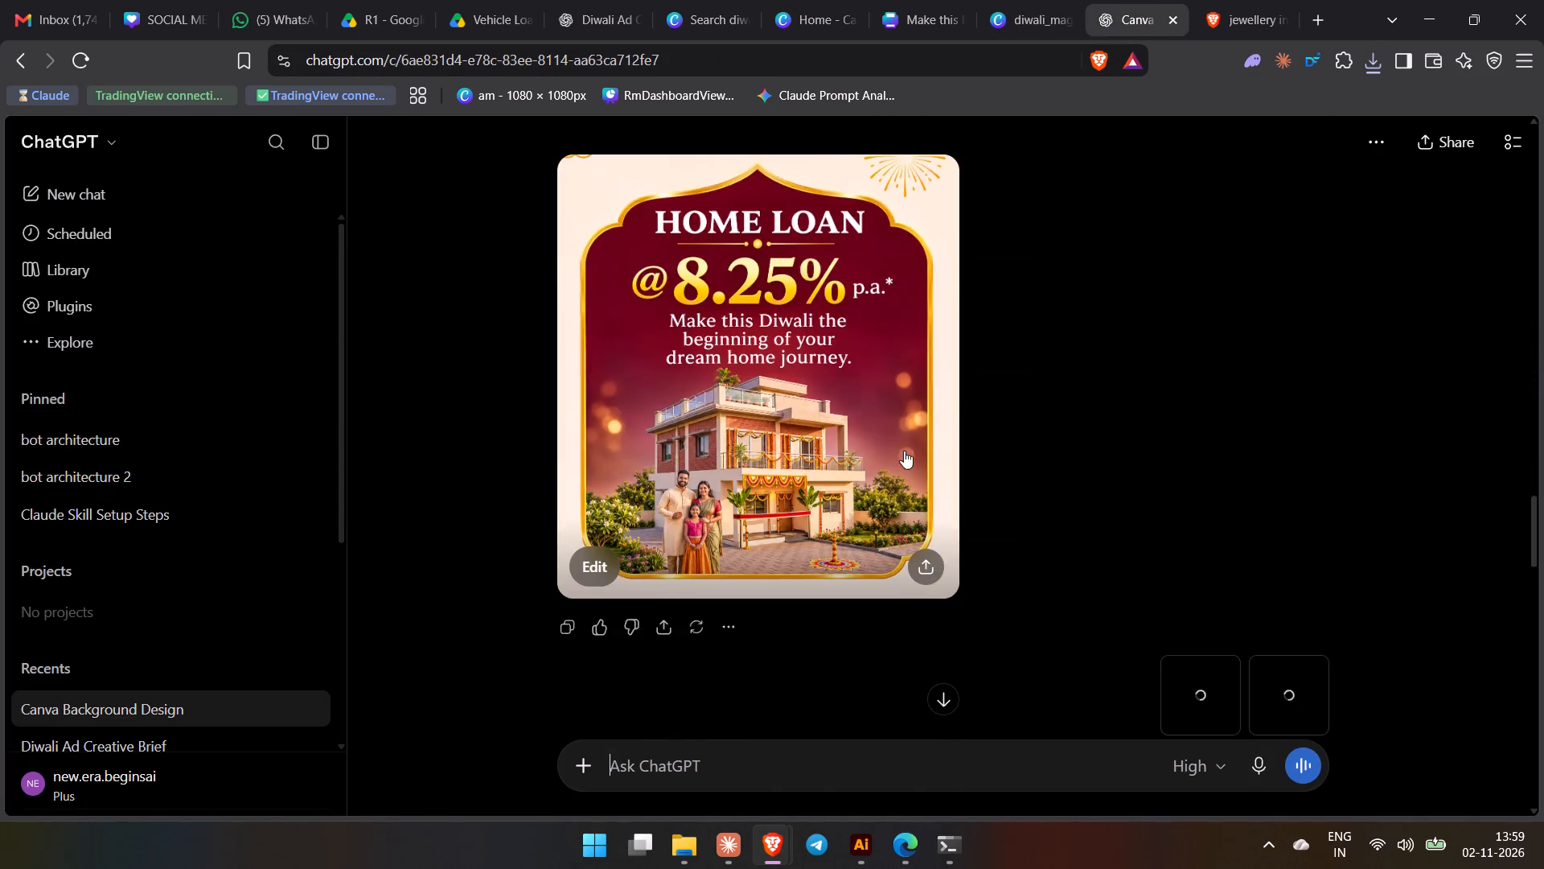
pyautogui.scroll(-11, 904, 451)
pyautogui.scroll(5, 906, 476)
pyautogui.scroll(-12, 905, 476)
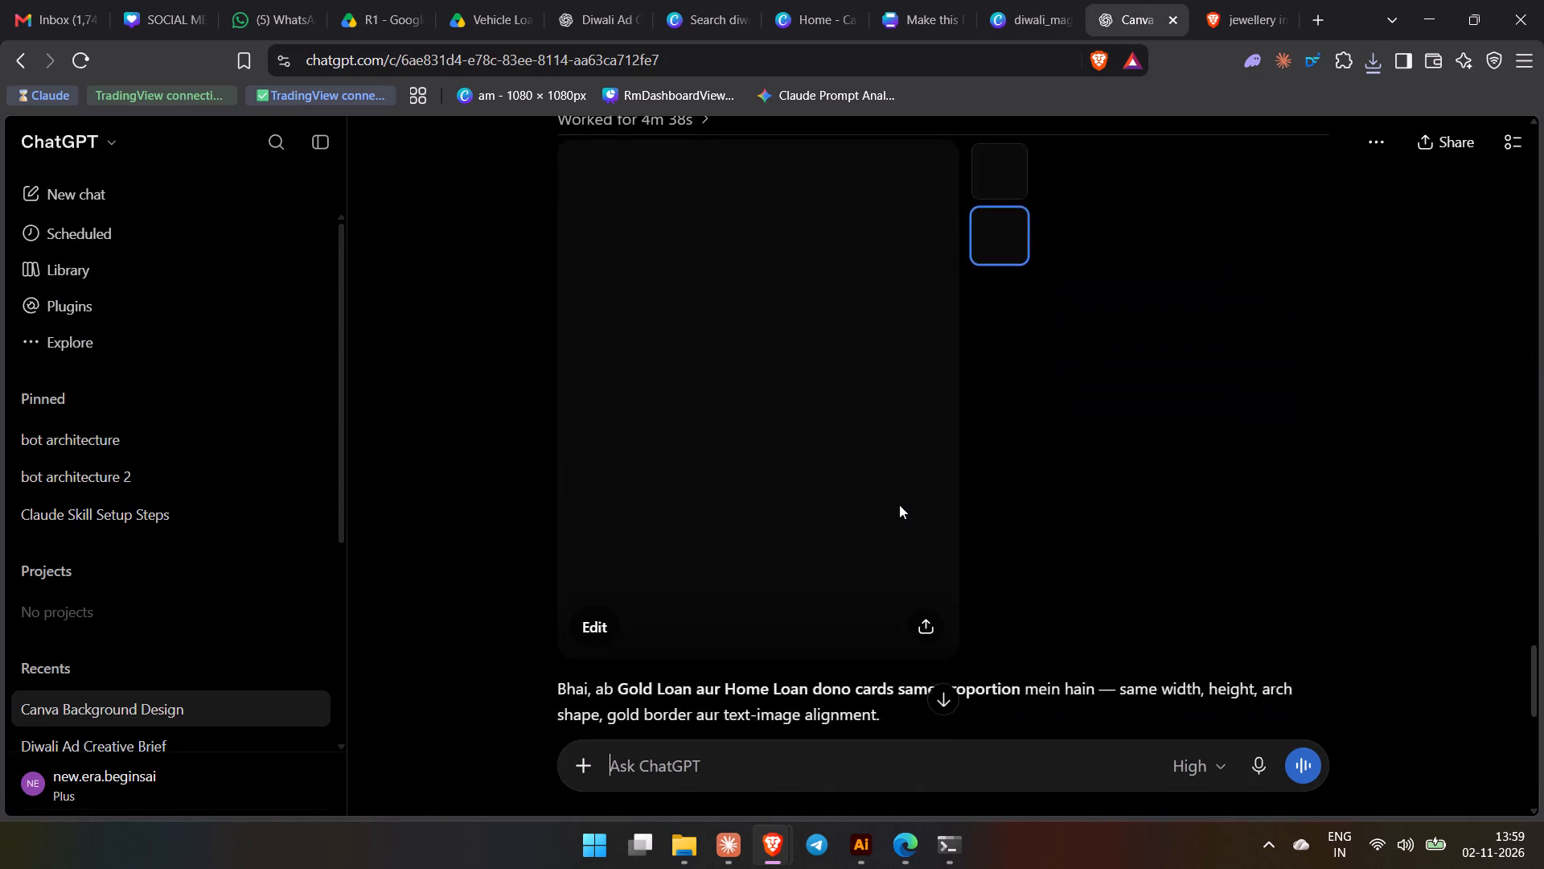
pyautogui.scroll(-9, 899, 505)
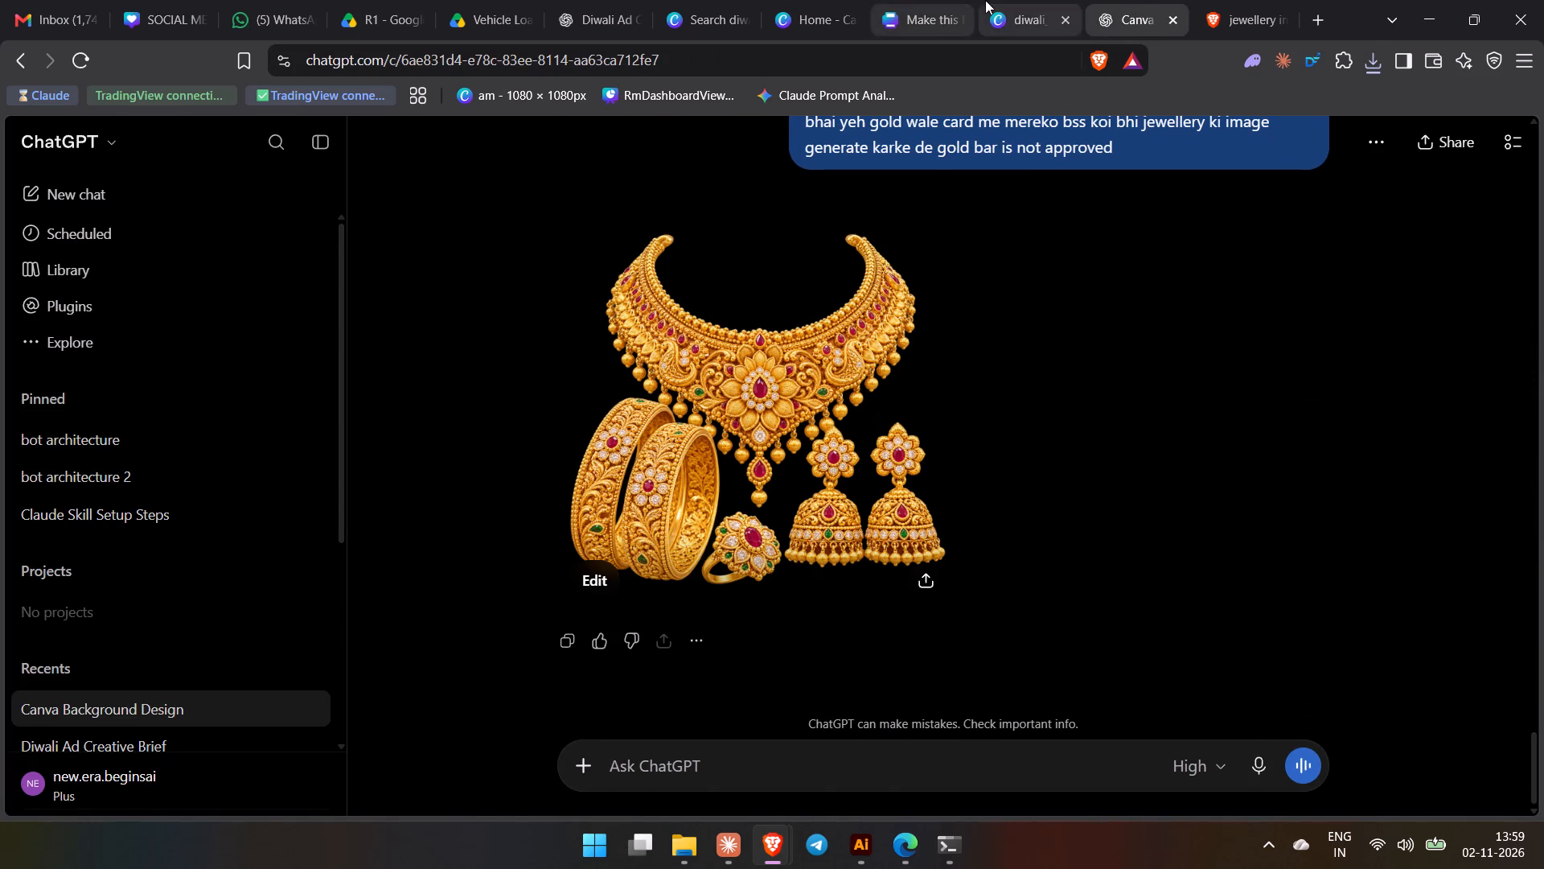
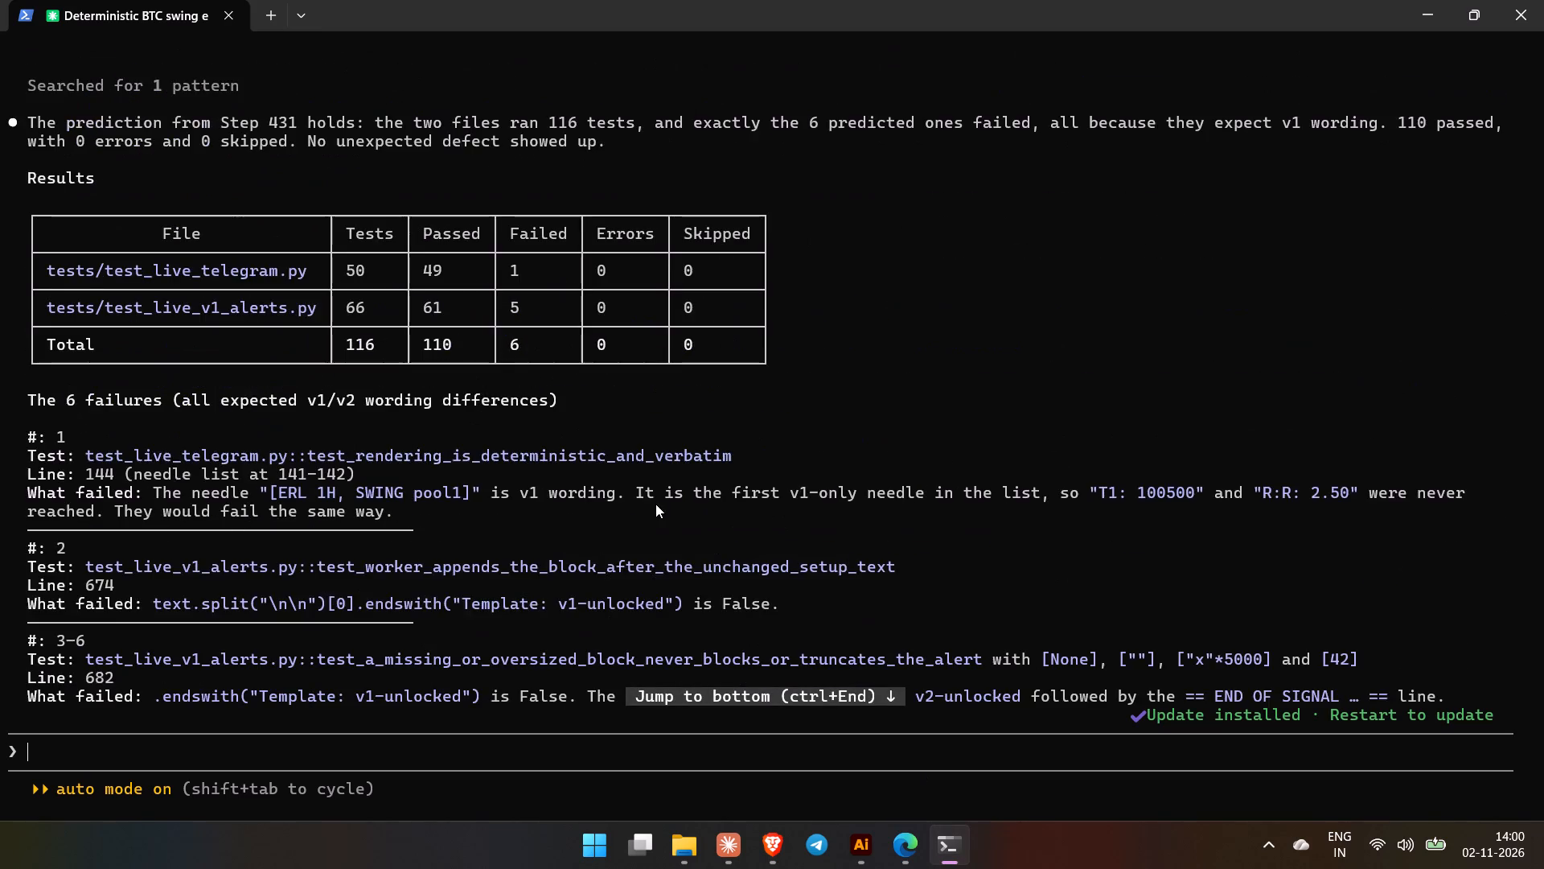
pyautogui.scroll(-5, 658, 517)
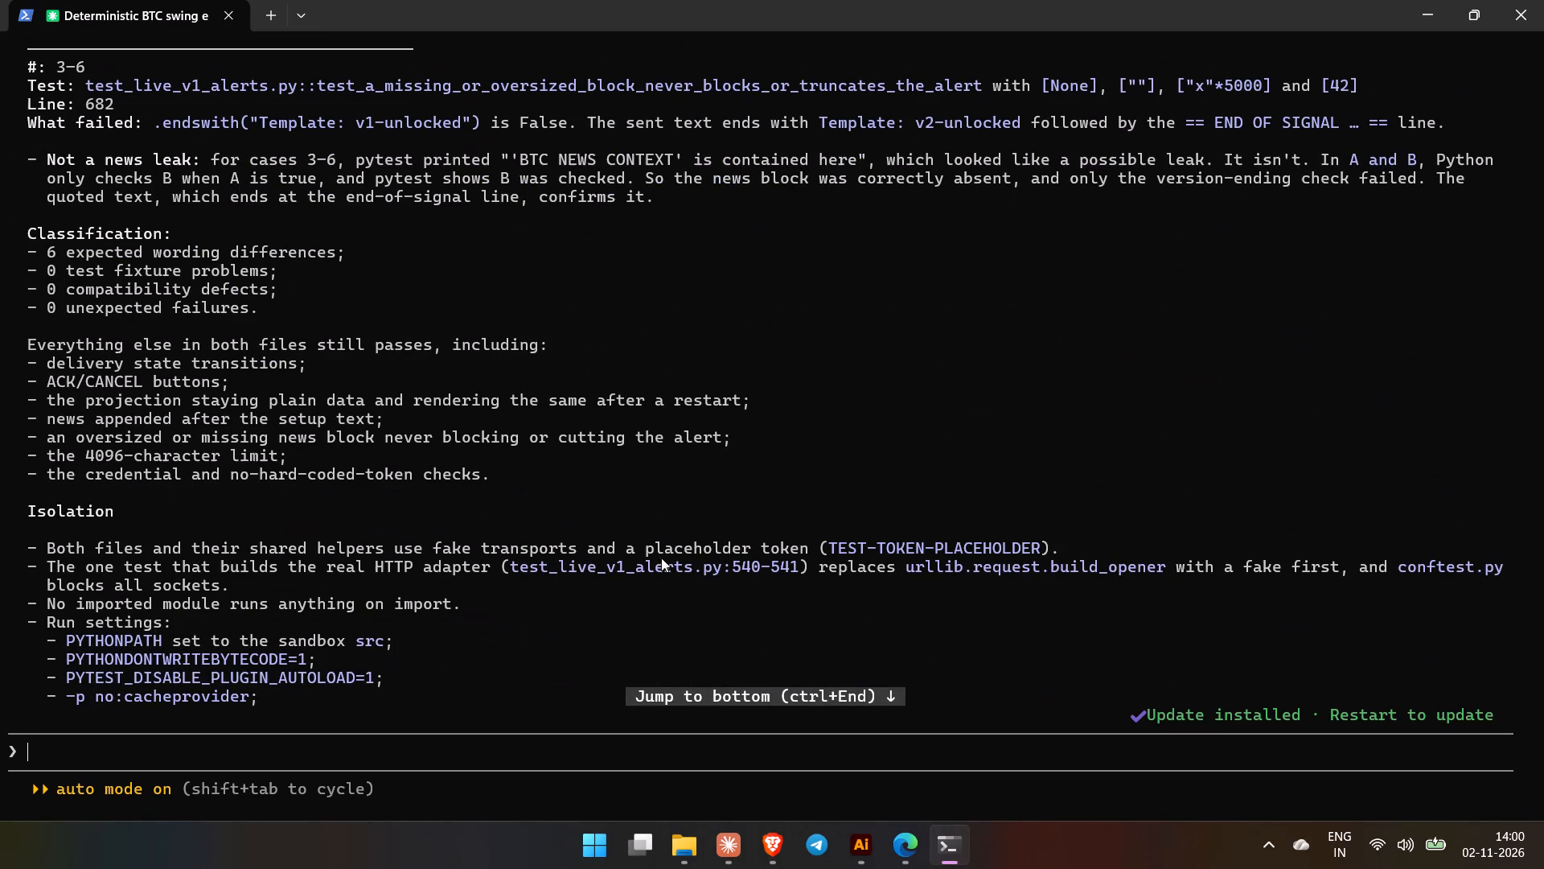
# Find Visual Studio Code by searching for "vs", start its installation from the Microsoft Store, and close the Store window.
pyautogui.click(606, 849)
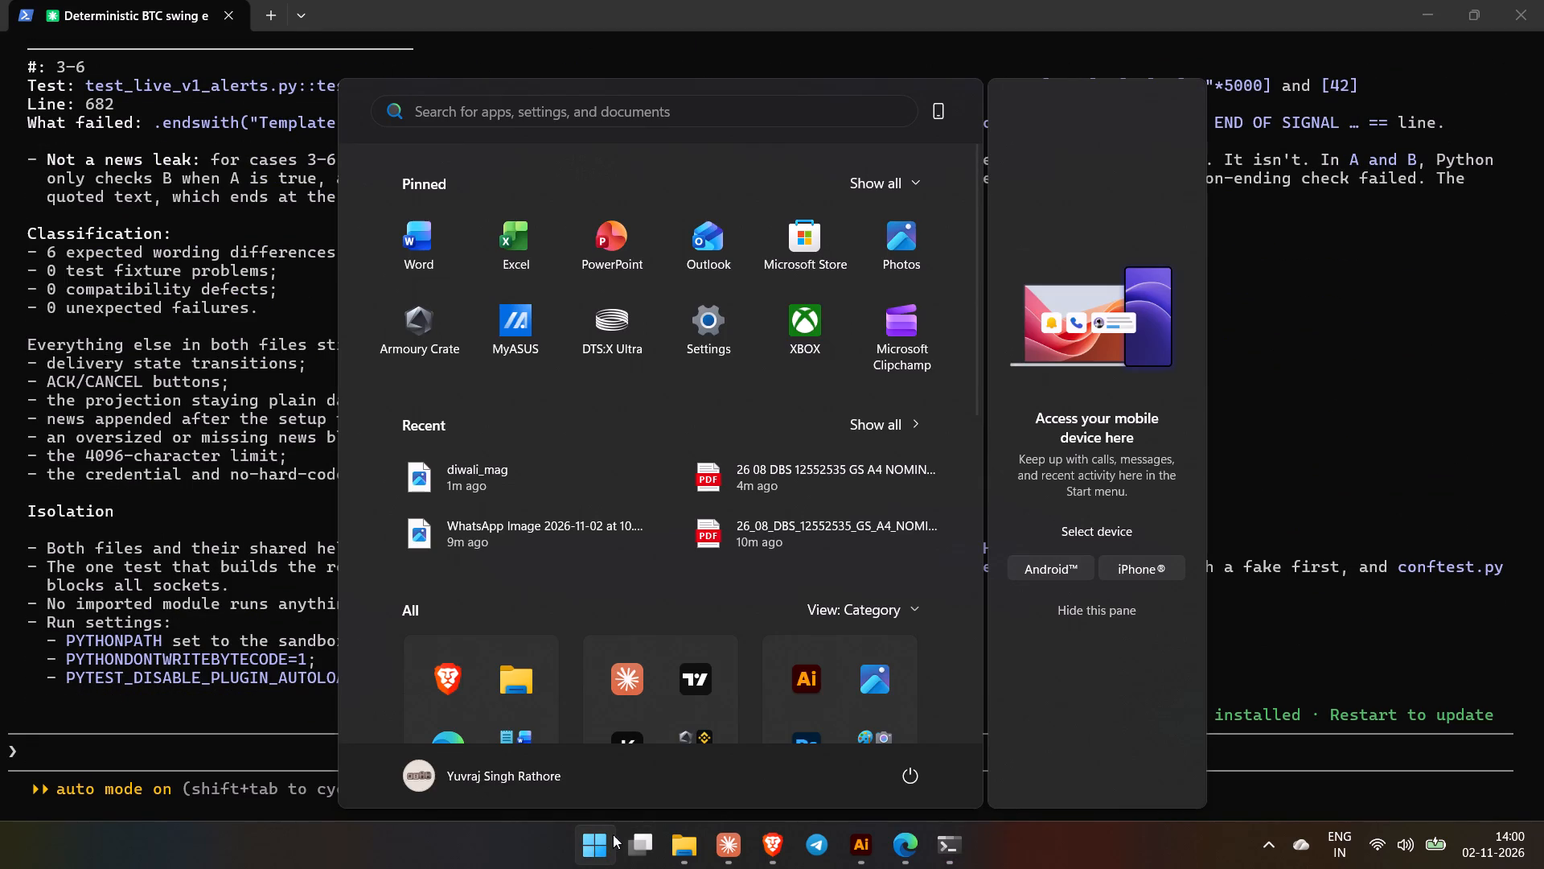
pyautogui.press('v')
pyautogui.press('s')
pyautogui.click(631, 258)
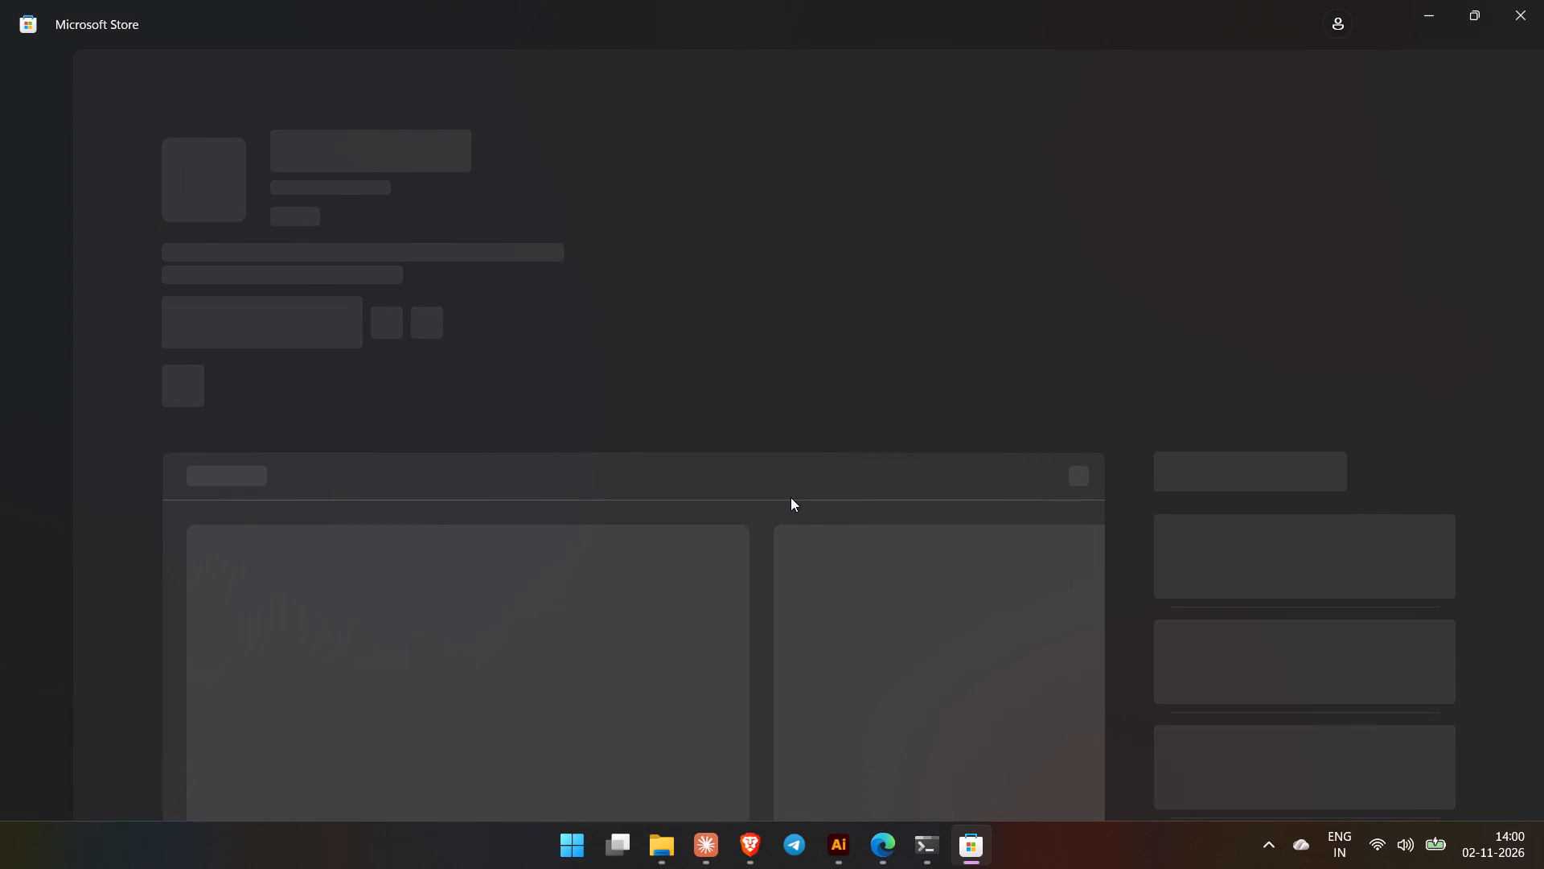
pyautogui.click(286, 338)
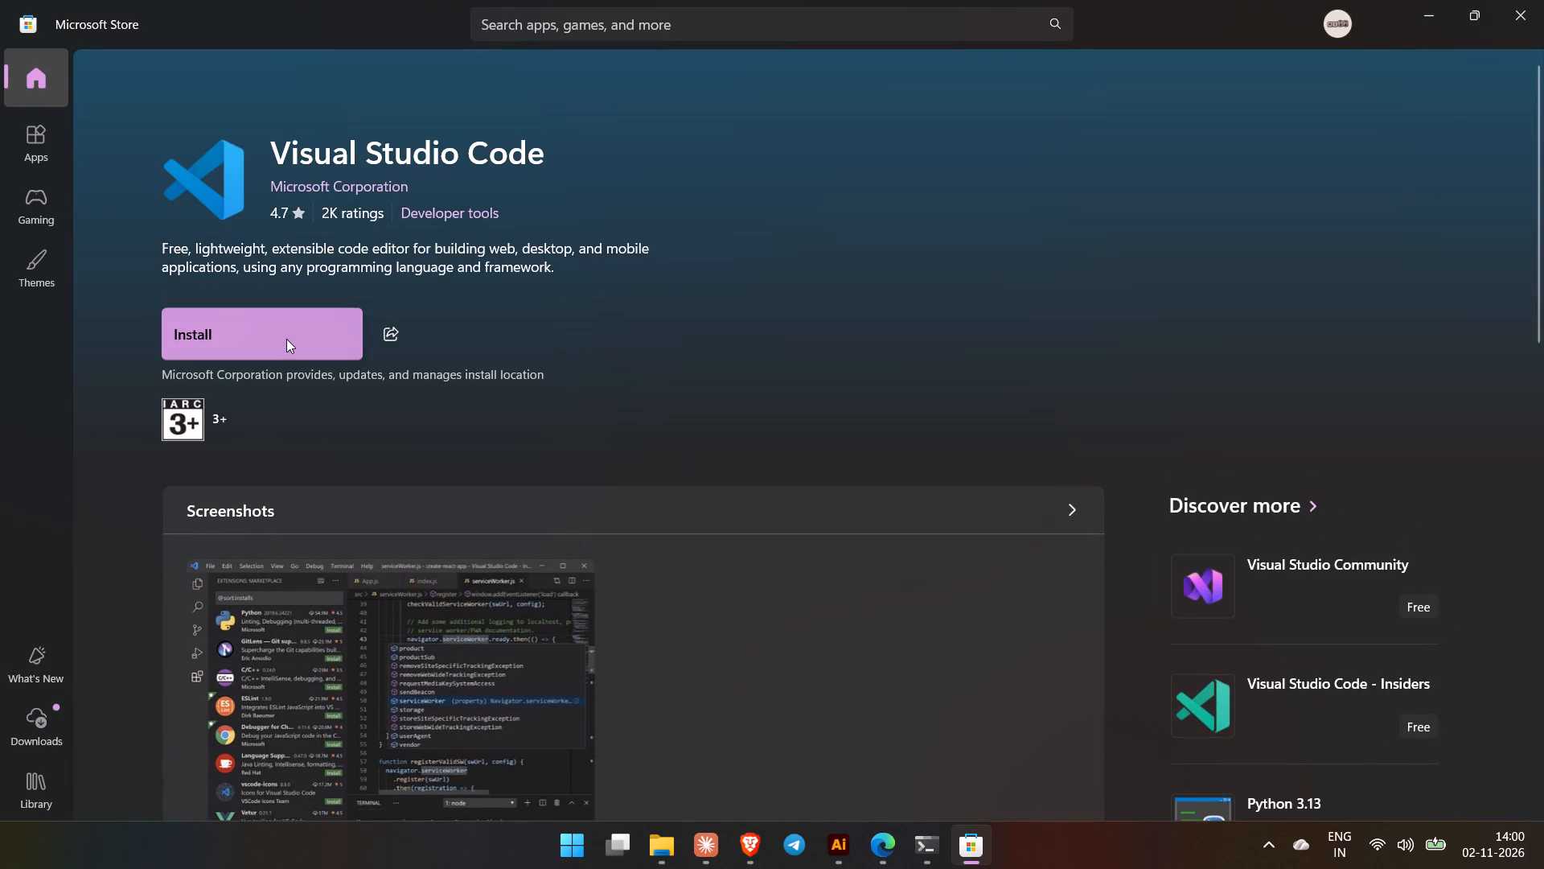
pyautogui.click(1444, 8)
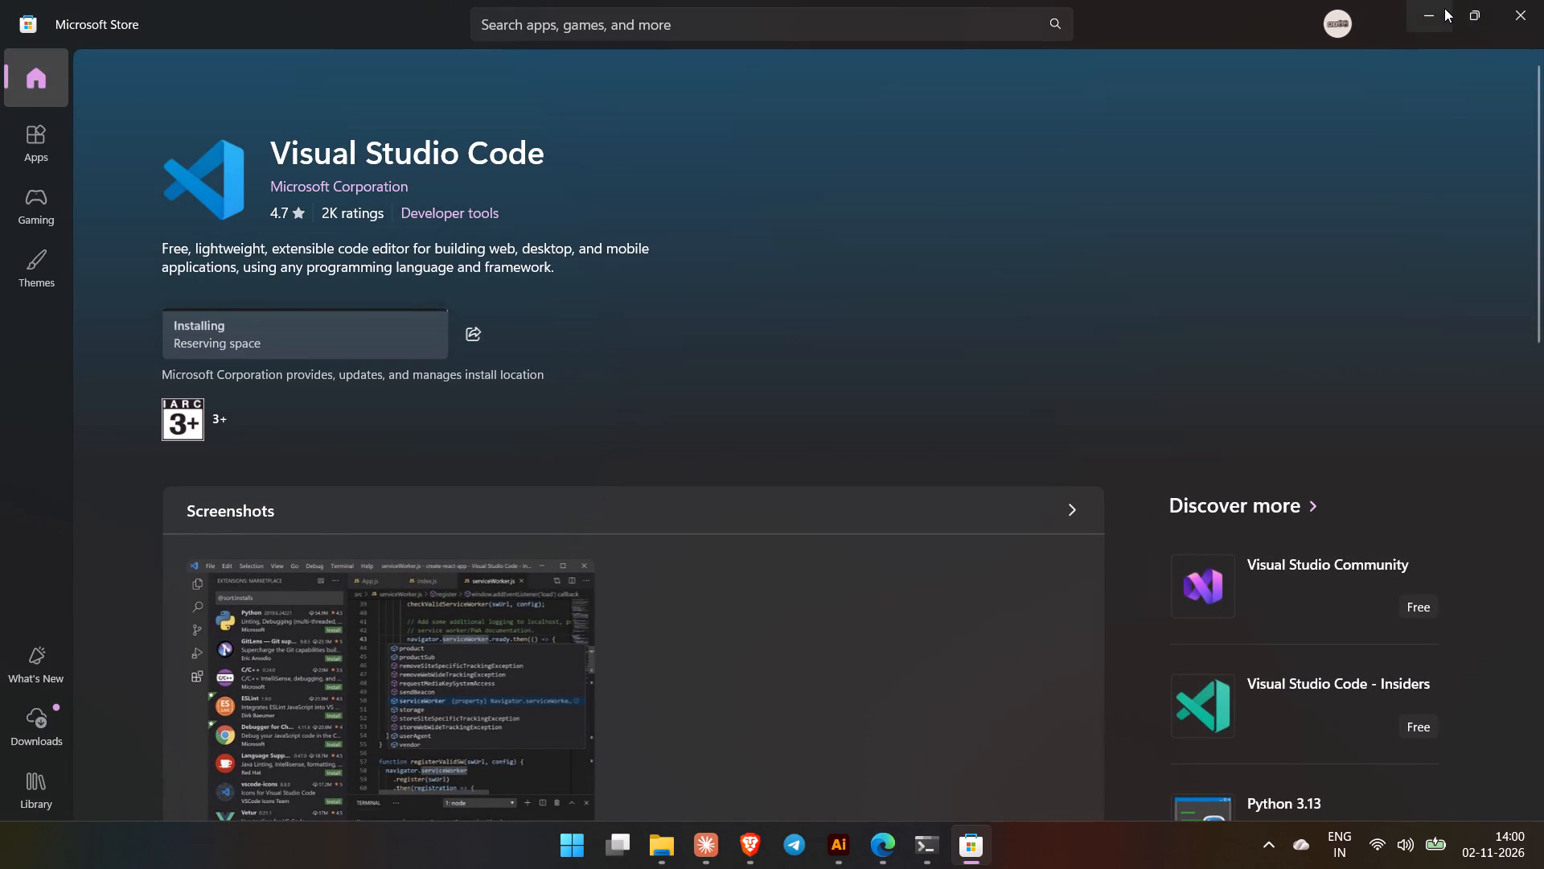
pyautogui.scroll(-4, 931, 558)
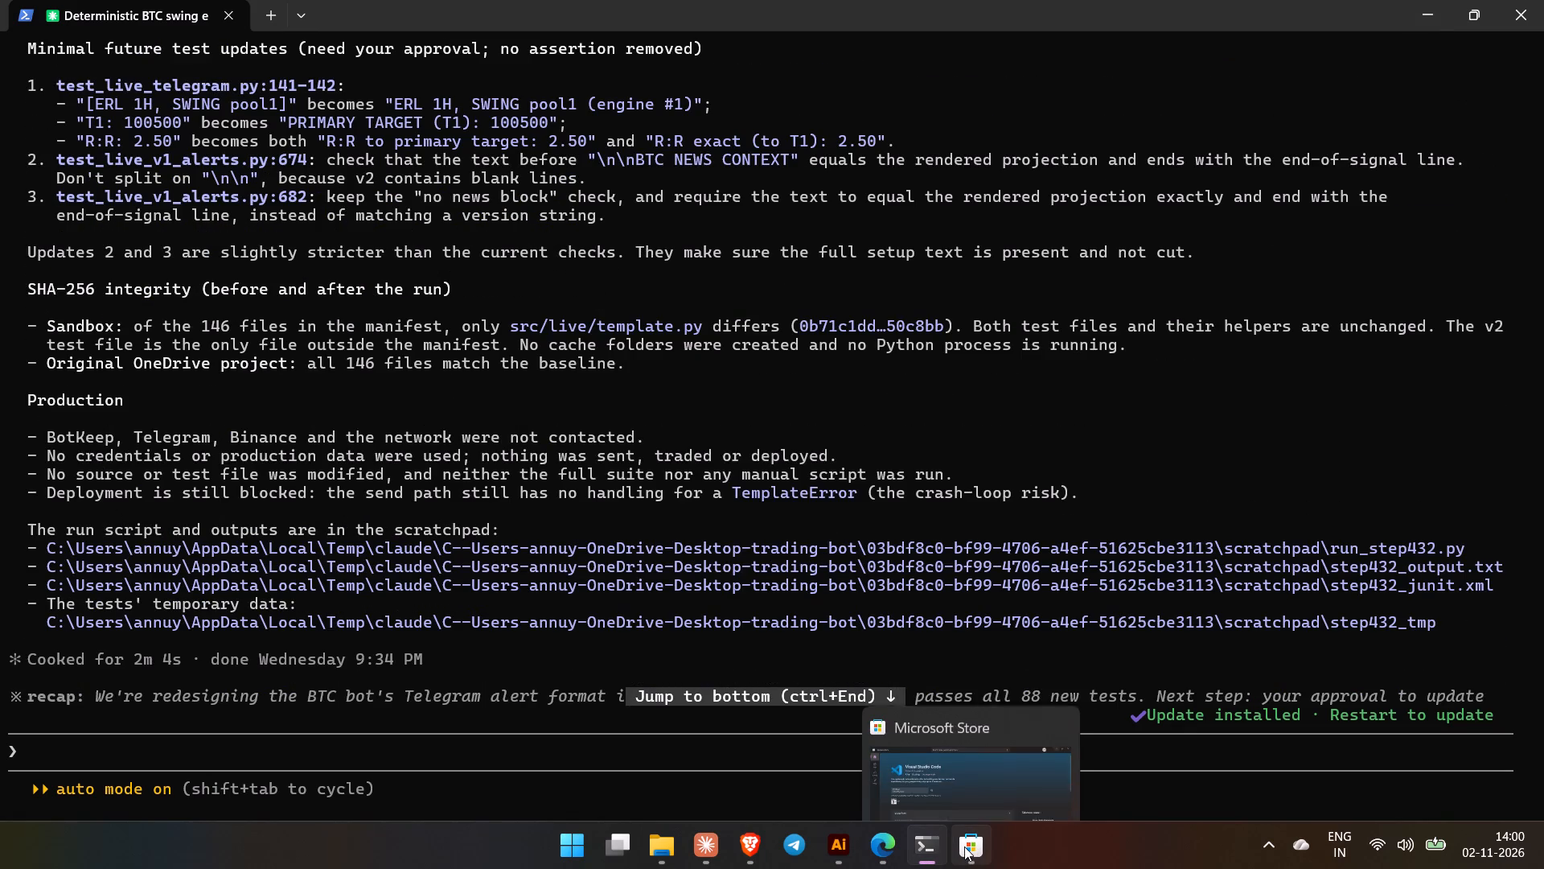
pyautogui.click(1059, 672)
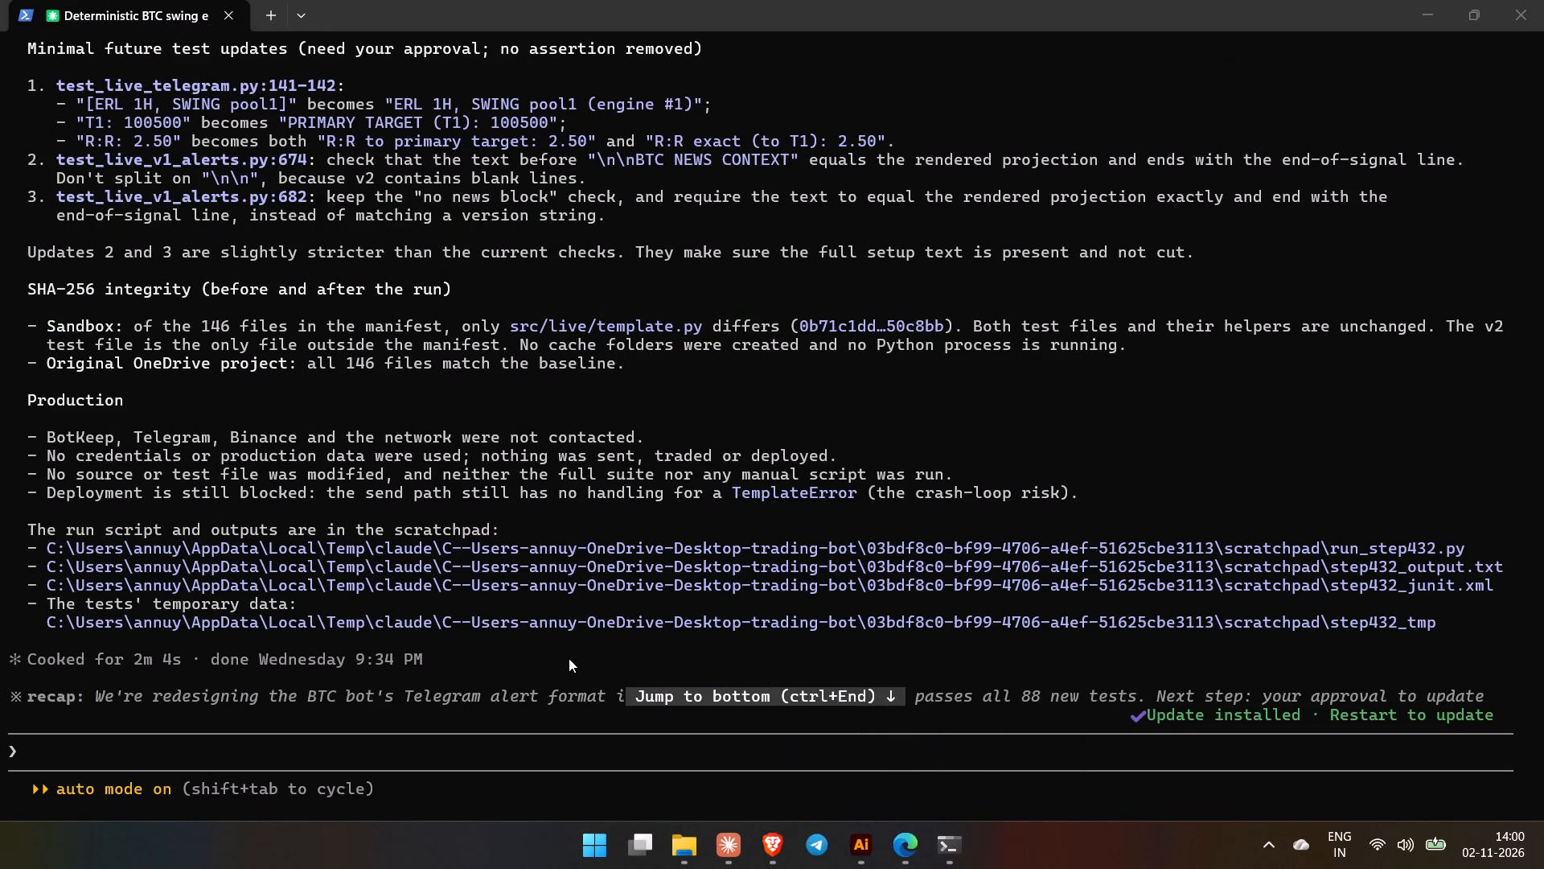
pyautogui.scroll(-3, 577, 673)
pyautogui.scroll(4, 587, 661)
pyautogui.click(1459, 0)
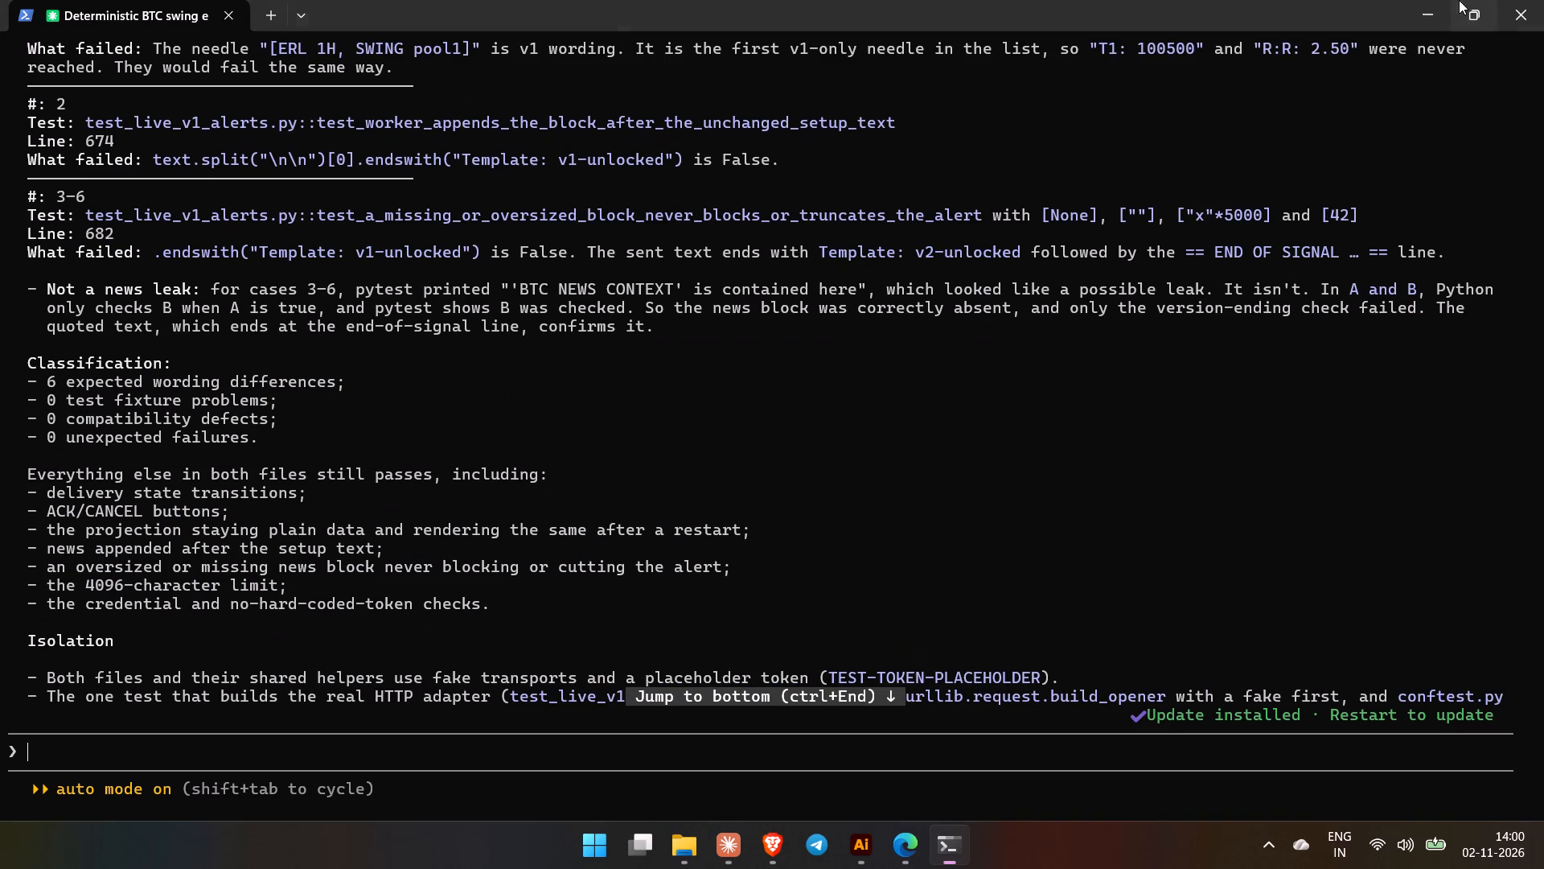
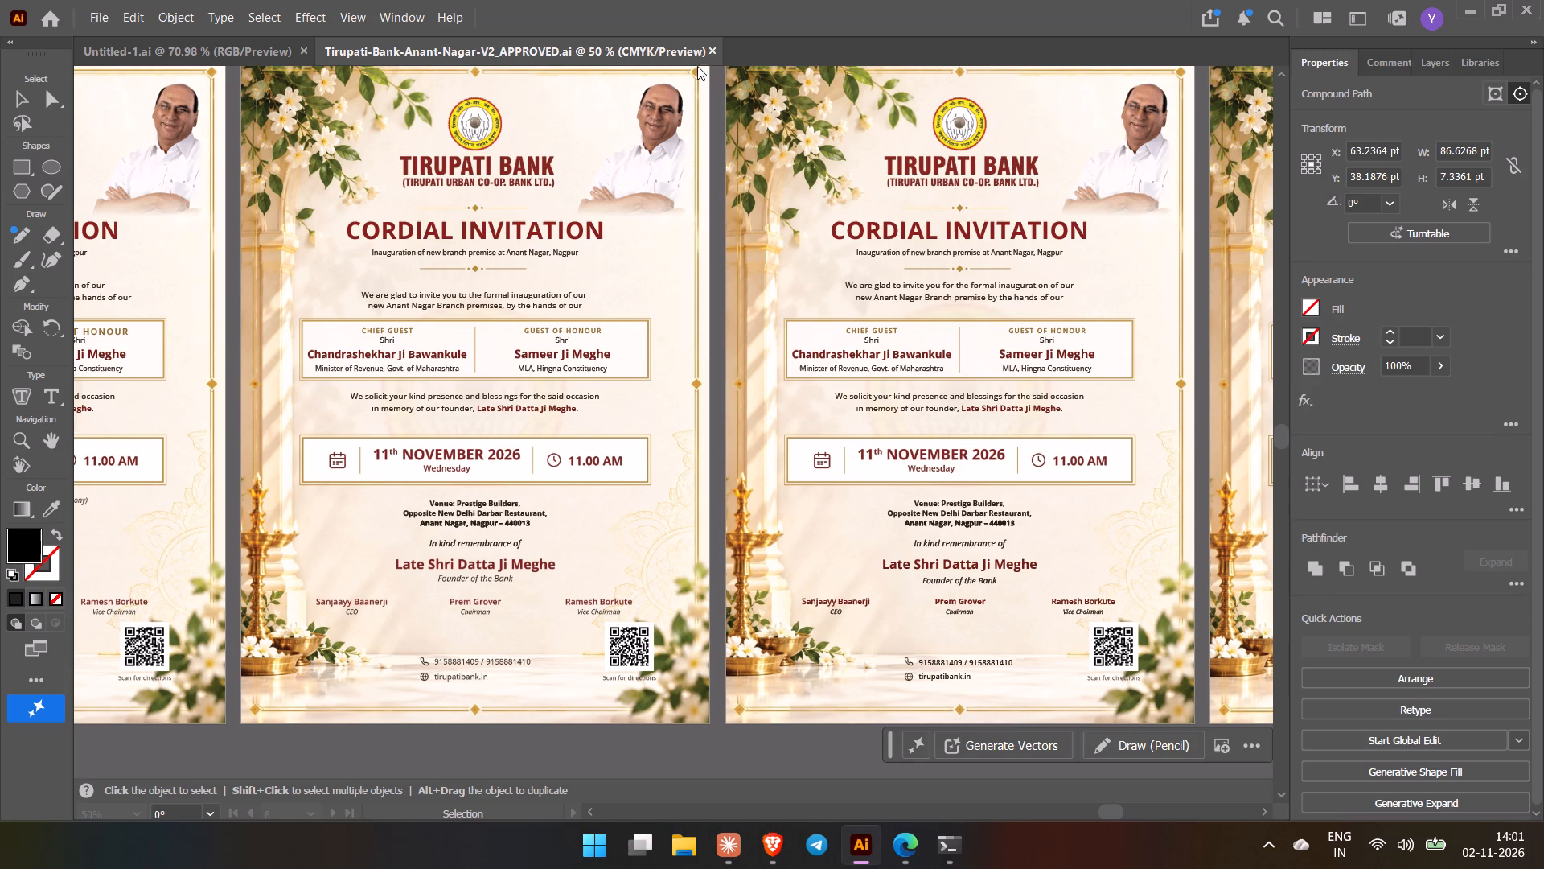
# Close the two open documents, Tirupati-Bank-Anant-Nagar-V2_APPROVED.ai and Untitled-1.ai.
pyautogui.click(711, 47)
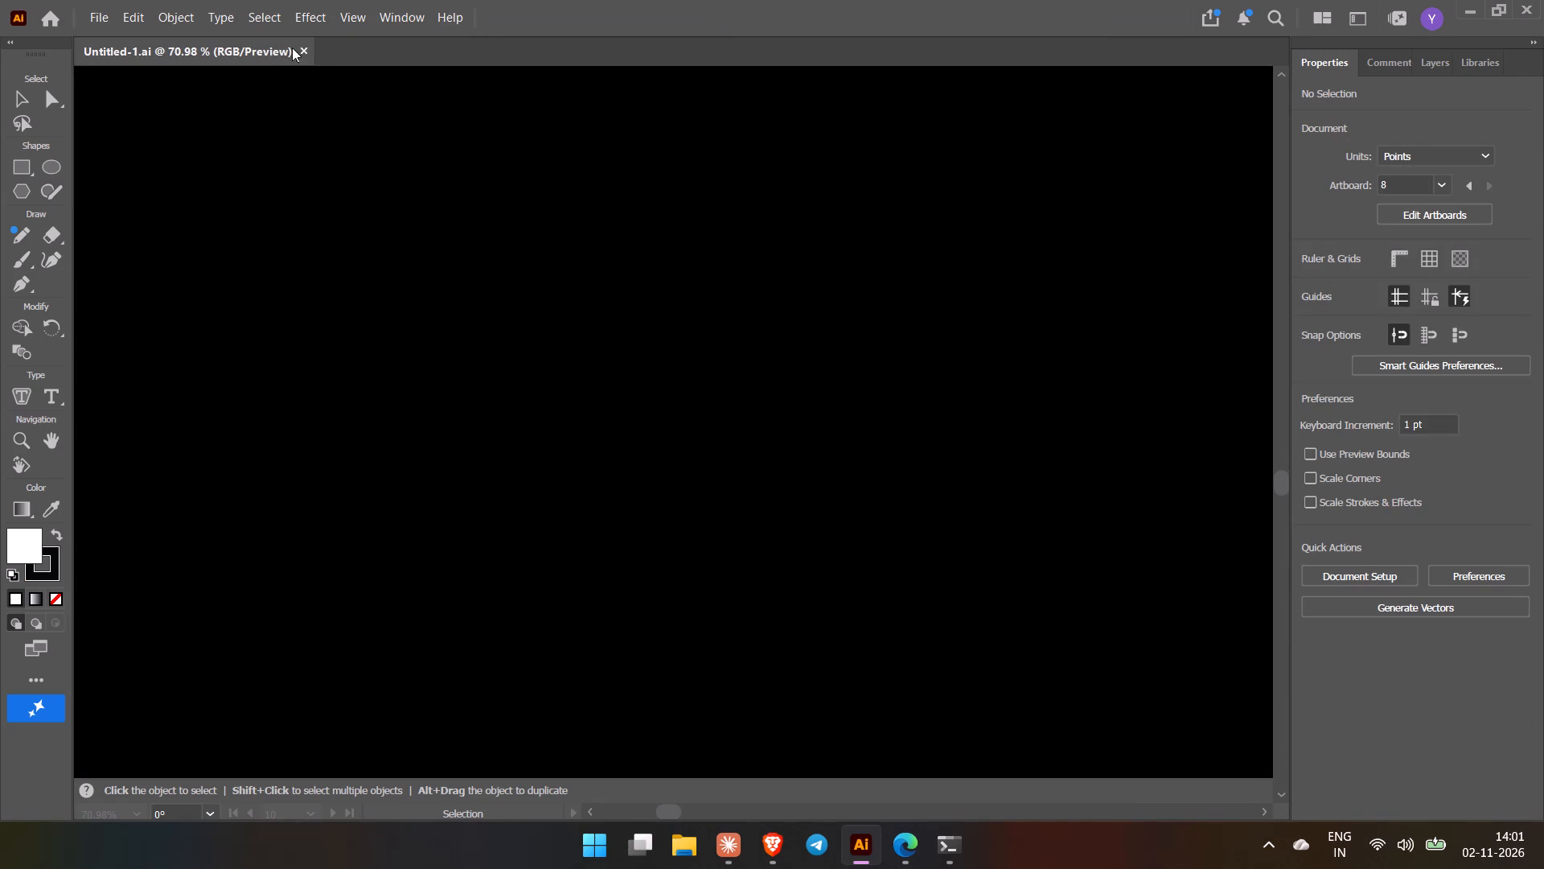
pyautogui.click(301, 48)
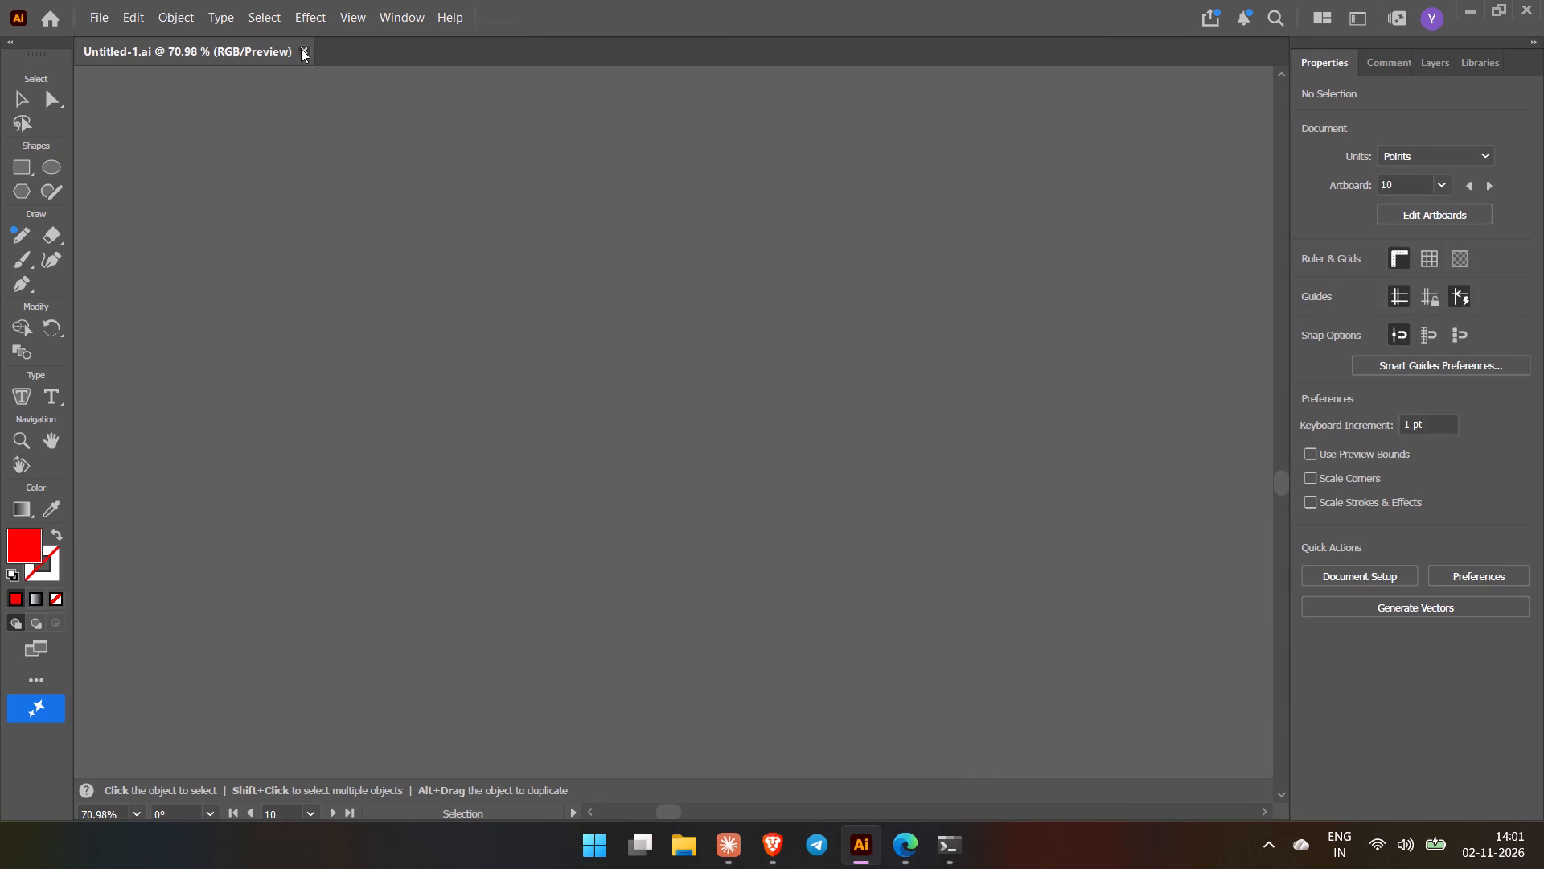
pyautogui.click(102, 10)
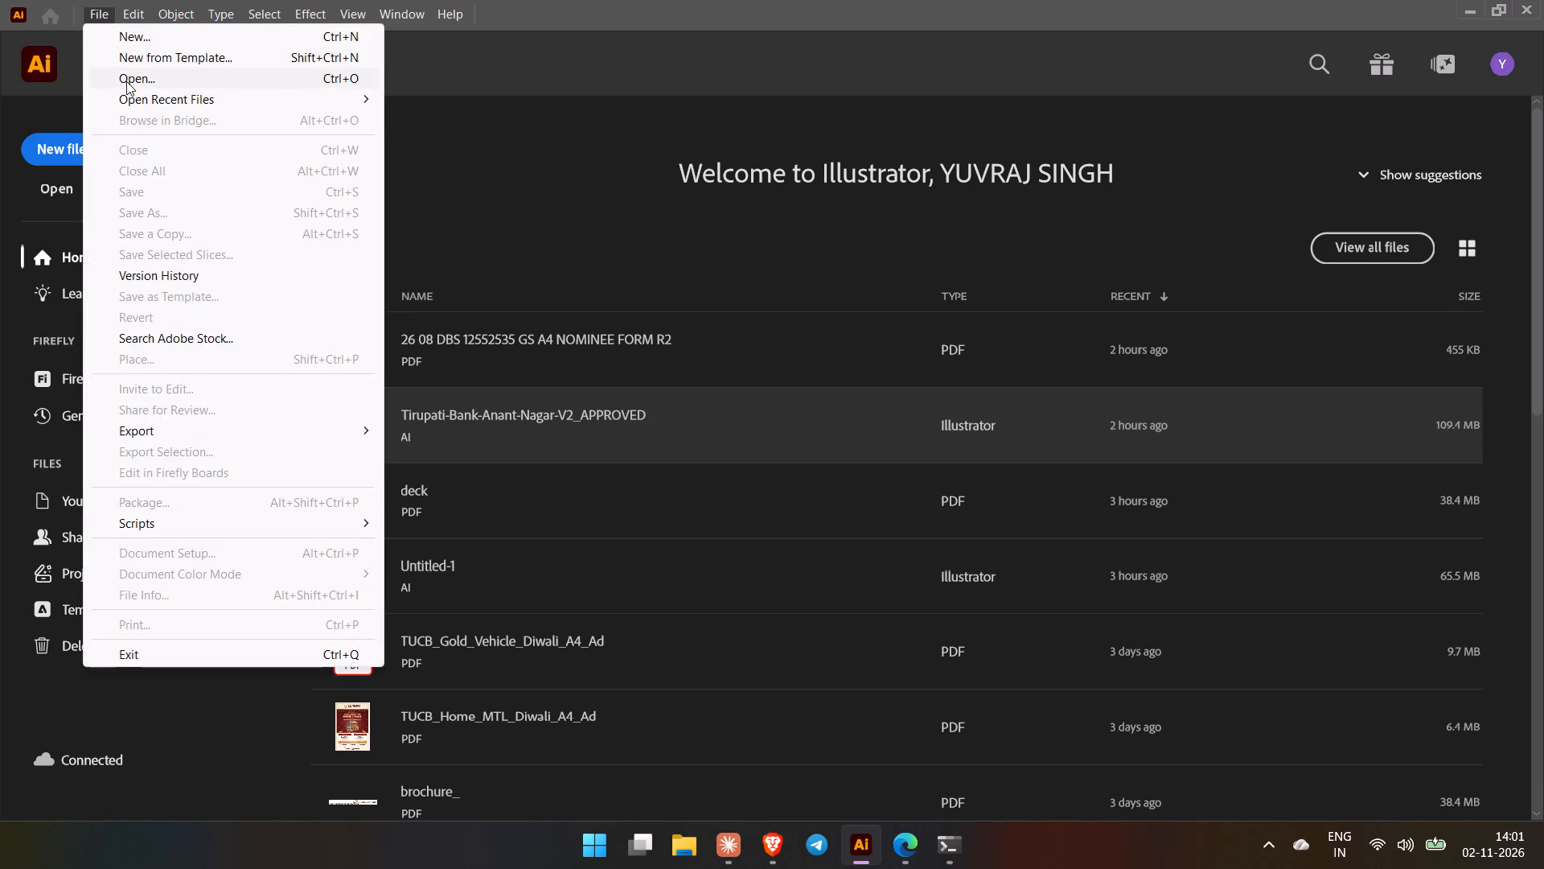
pyautogui.click(126, 81)
pyautogui.click(439, 196)
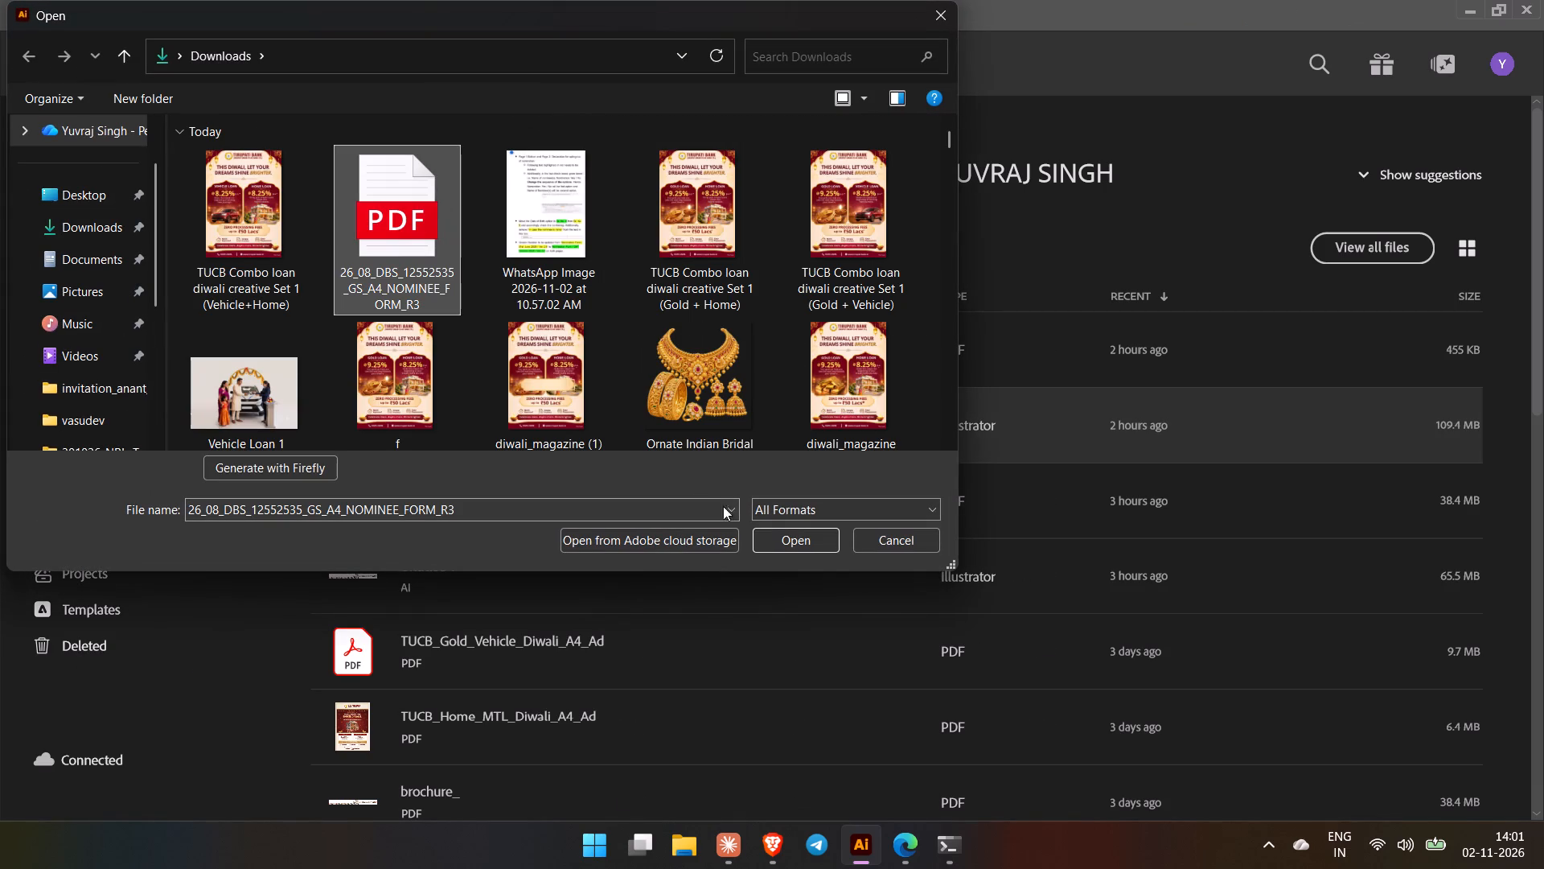
pyautogui.click(781, 542)
pyautogui.click(491, 455)
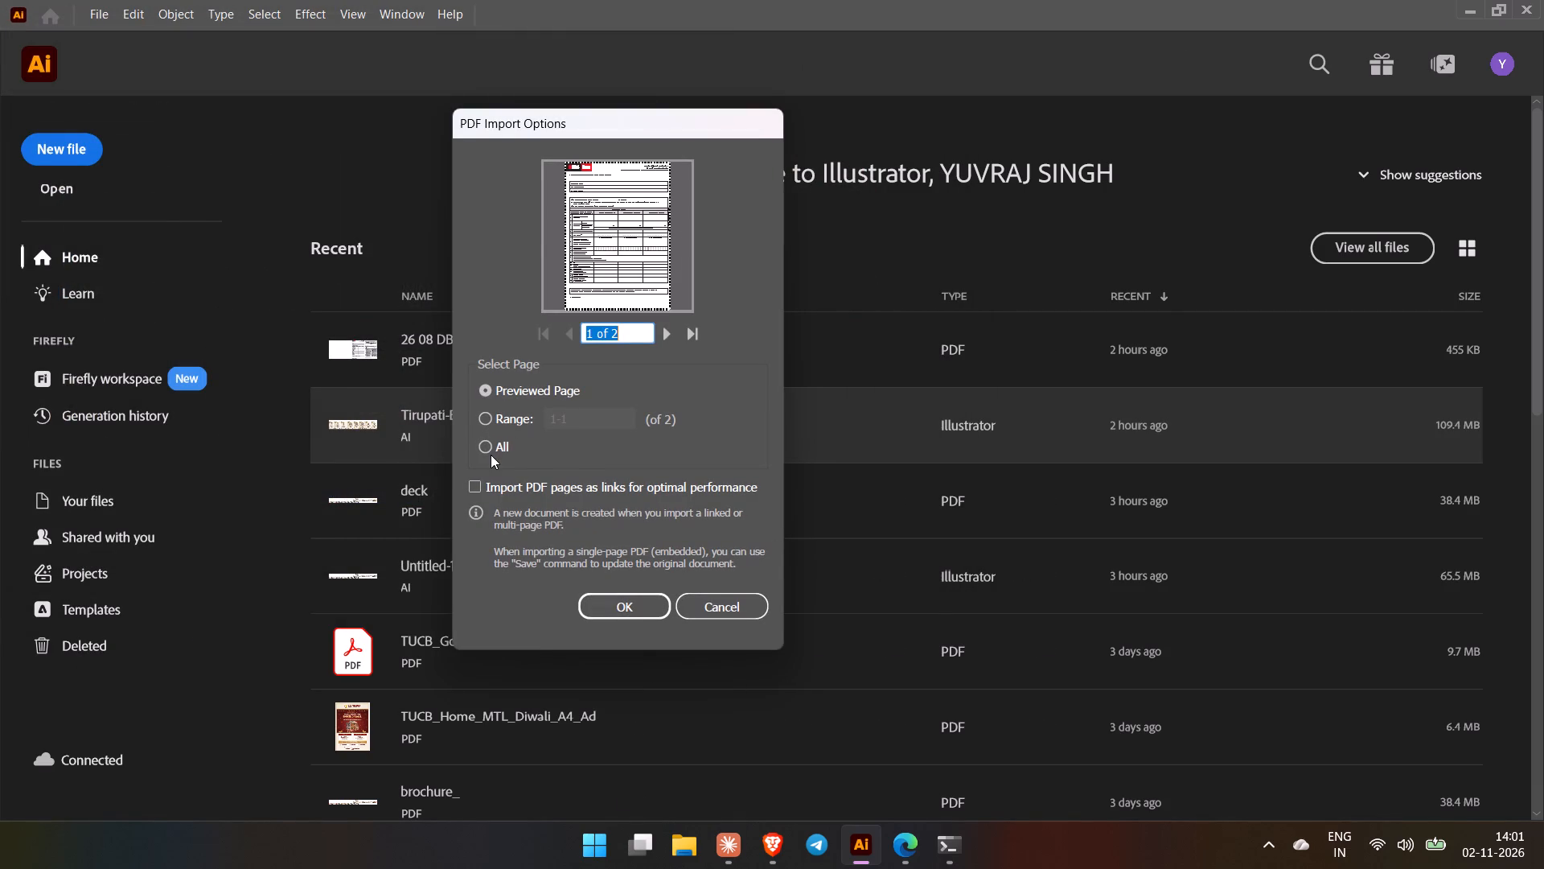
pyautogui.click(491, 447)
pyautogui.click(484, 488)
pyautogui.click(626, 593)
pyautogui.click(642, 611)
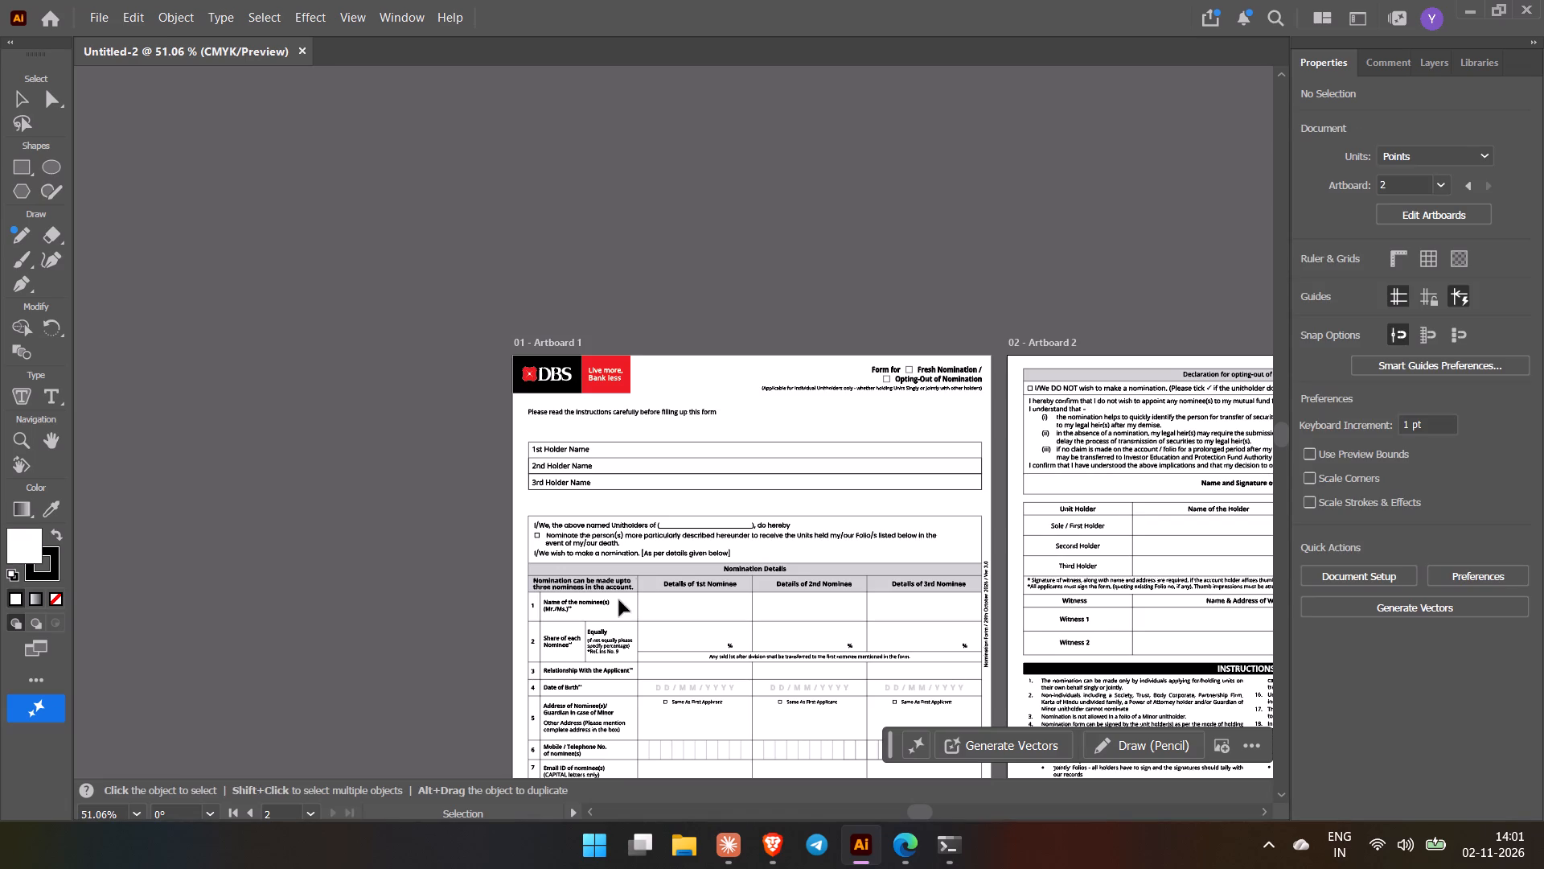
# Examine the DBS nomination form's layout and the instructions across both artboards.
pyautogui.scroll(-15, 699, 523)
pyautogui.keyDown('ctrl'); pyautogui.scroll(-5, 695, 467); pyautogui.keyUp('ctrl')
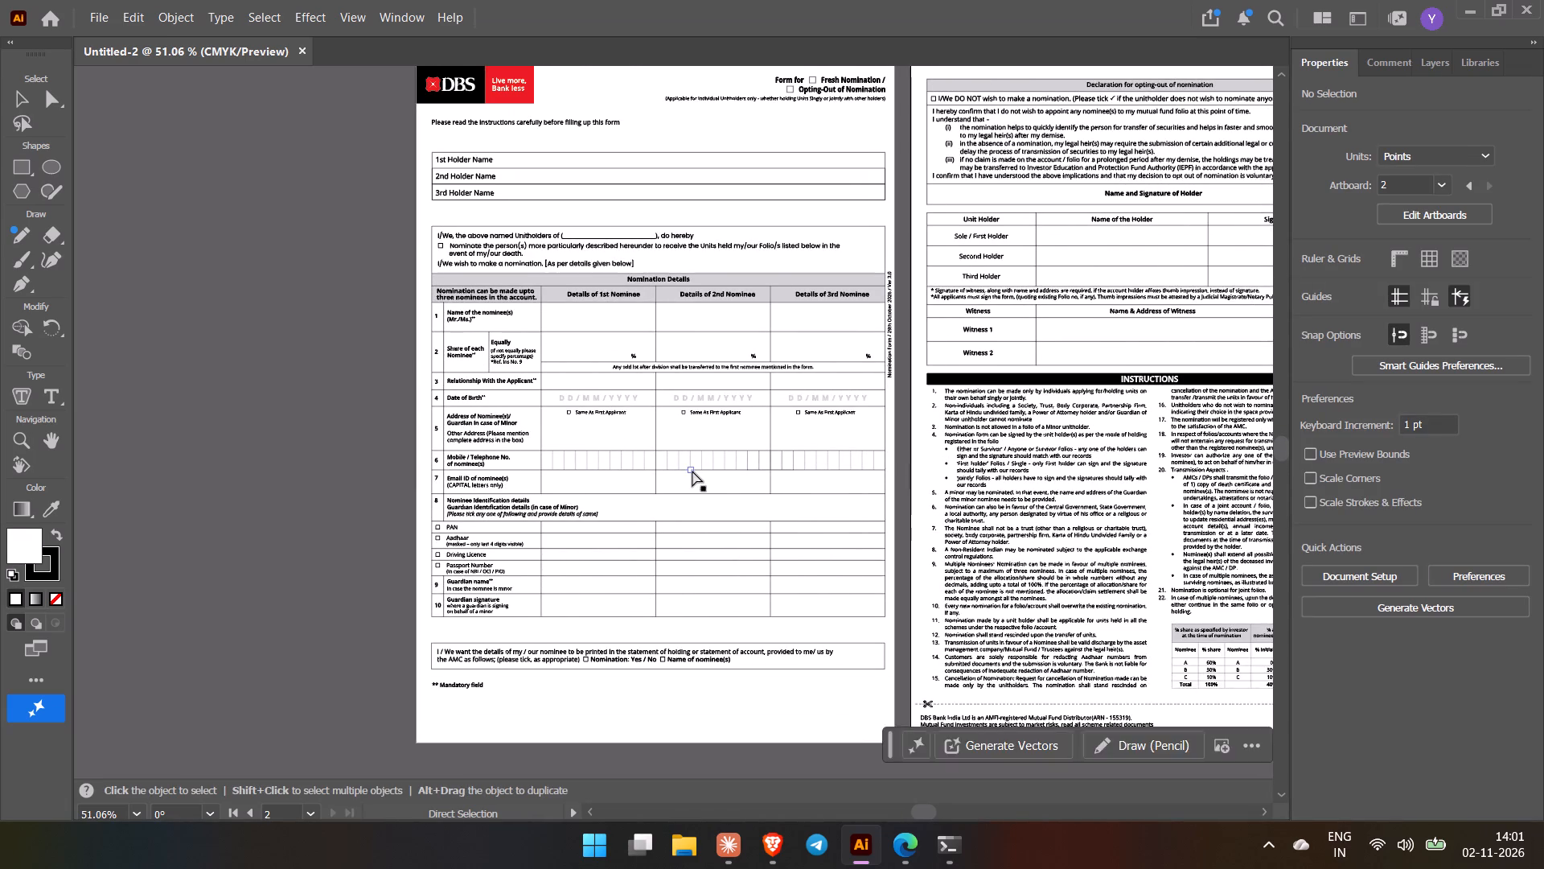
pyautogui.keyDown('ctrl'); pyautogui.scroll(-10, 687, 475); pyautogui.keyUp('ctrl')
pyautogui.scroll(2, 702, 468)
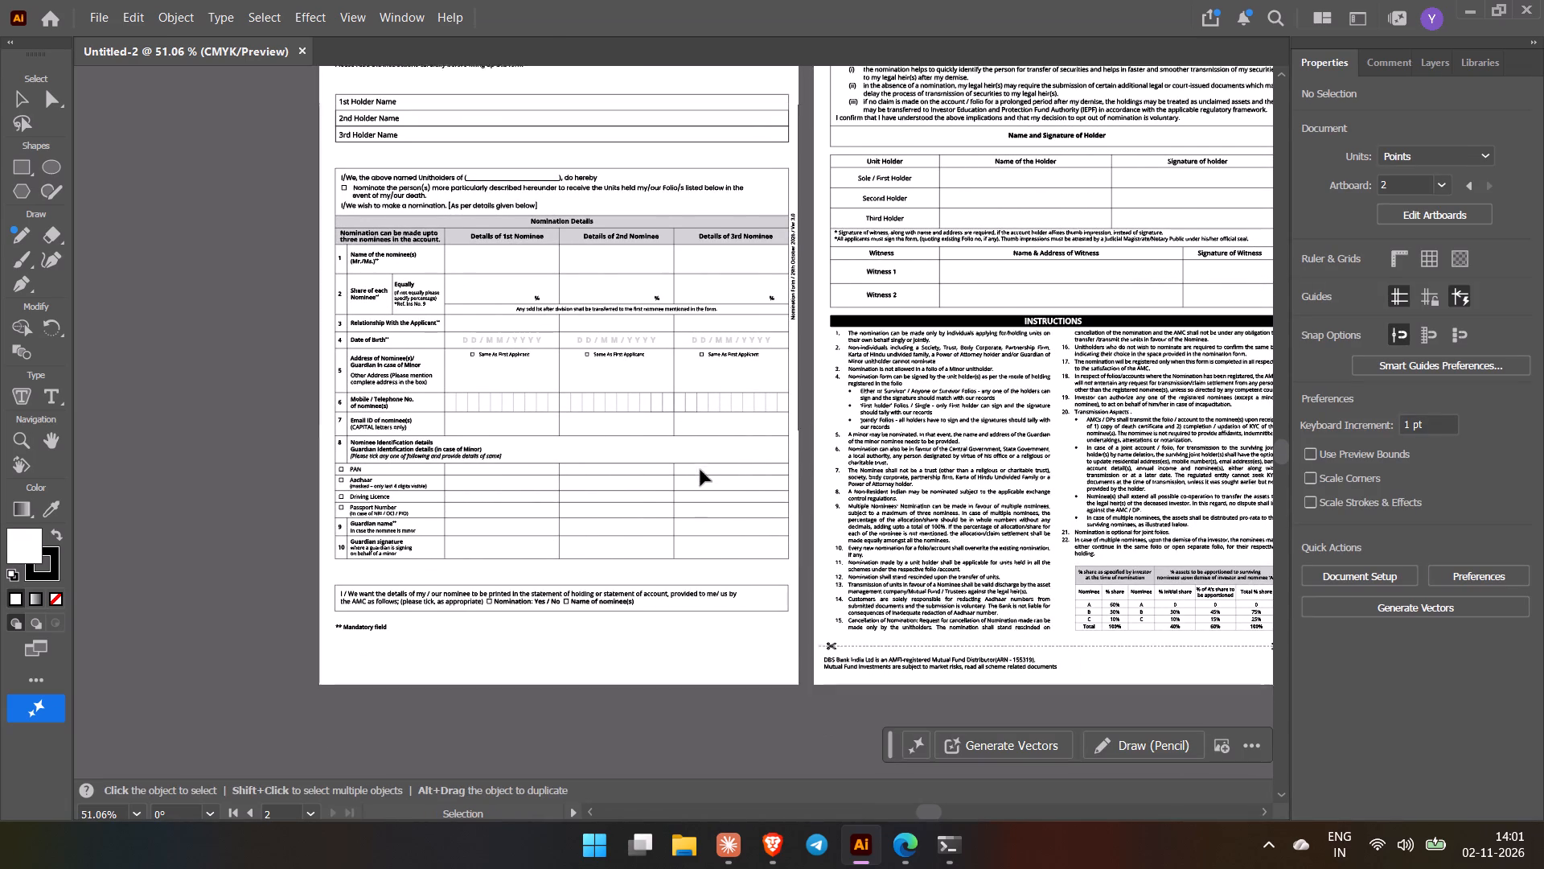
pyautogui.scroll(2, 700, 470)
pyautogui.scroll(-4, 704, 491)
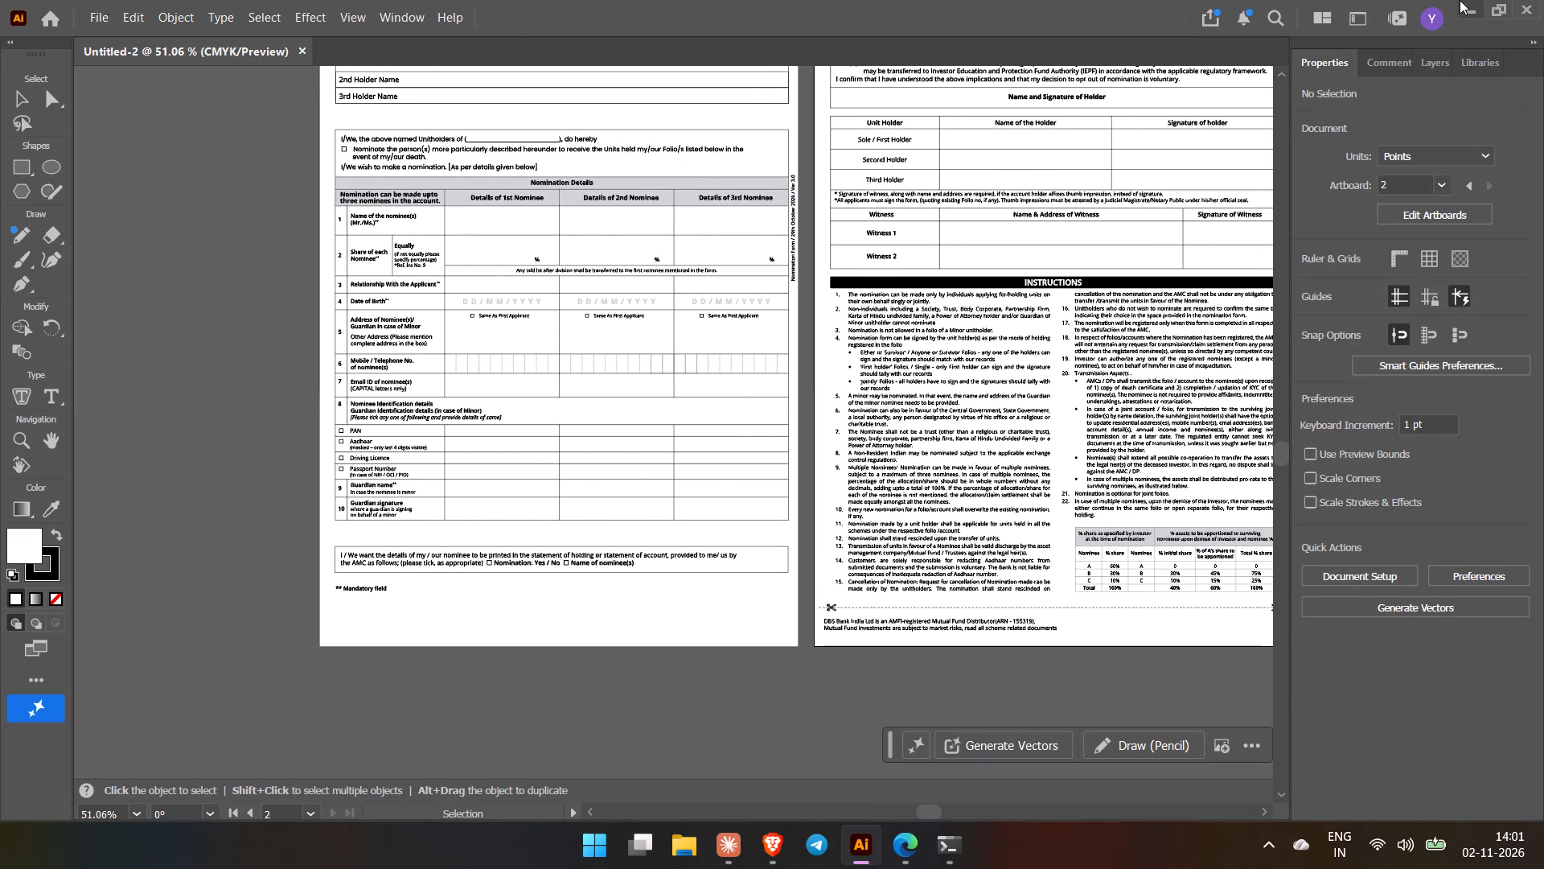
# Open the account profile details.
pyautogui.click(1427, 30)
pyautogui.click(1434, 20)
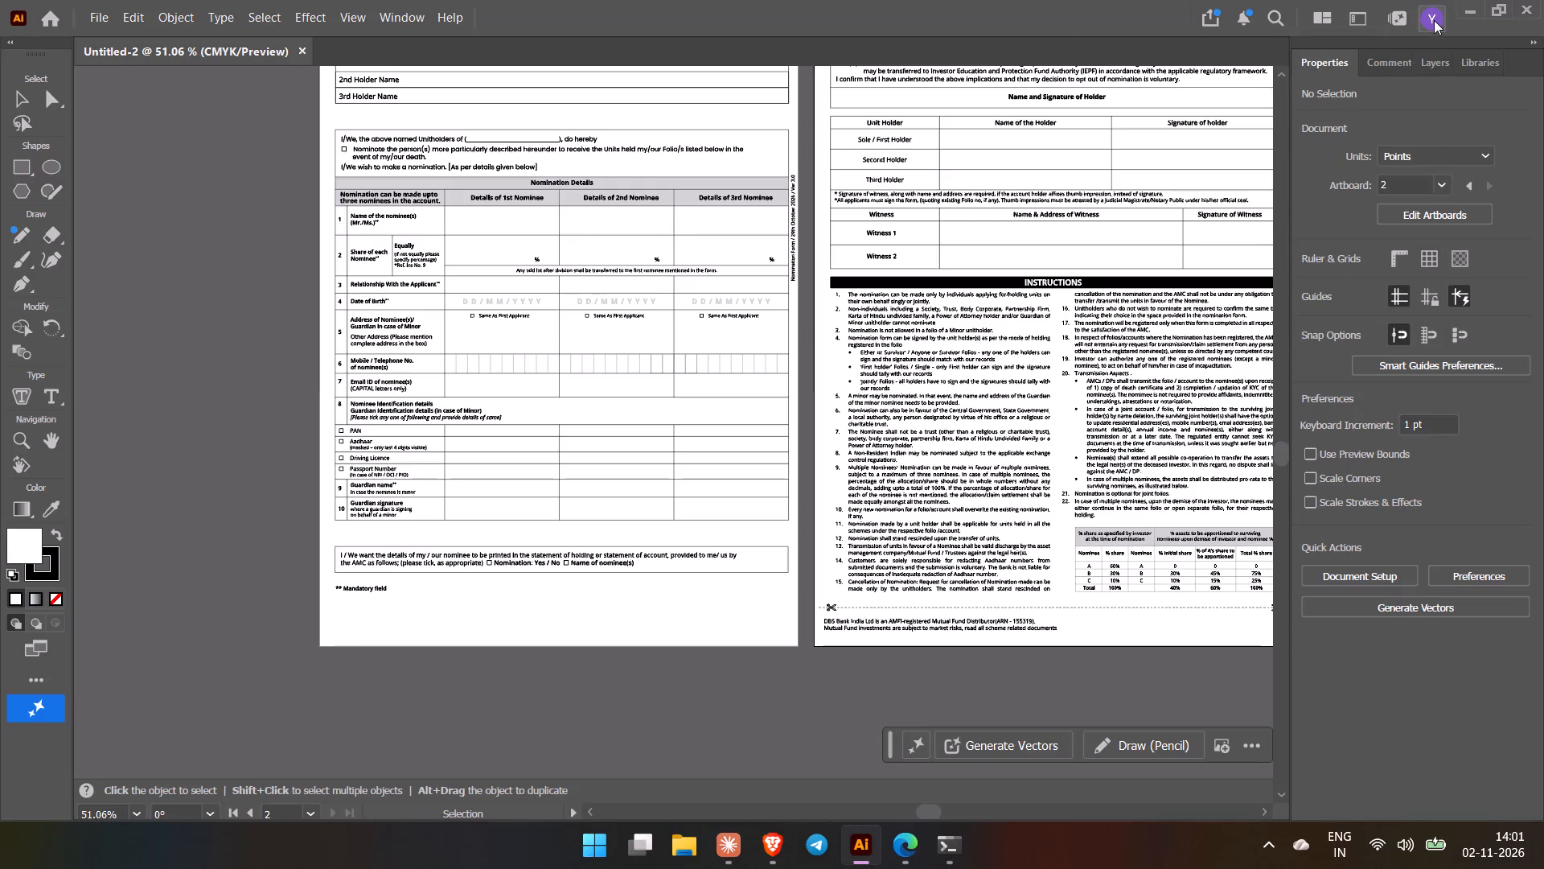
pyautogui.click(1434, 20)
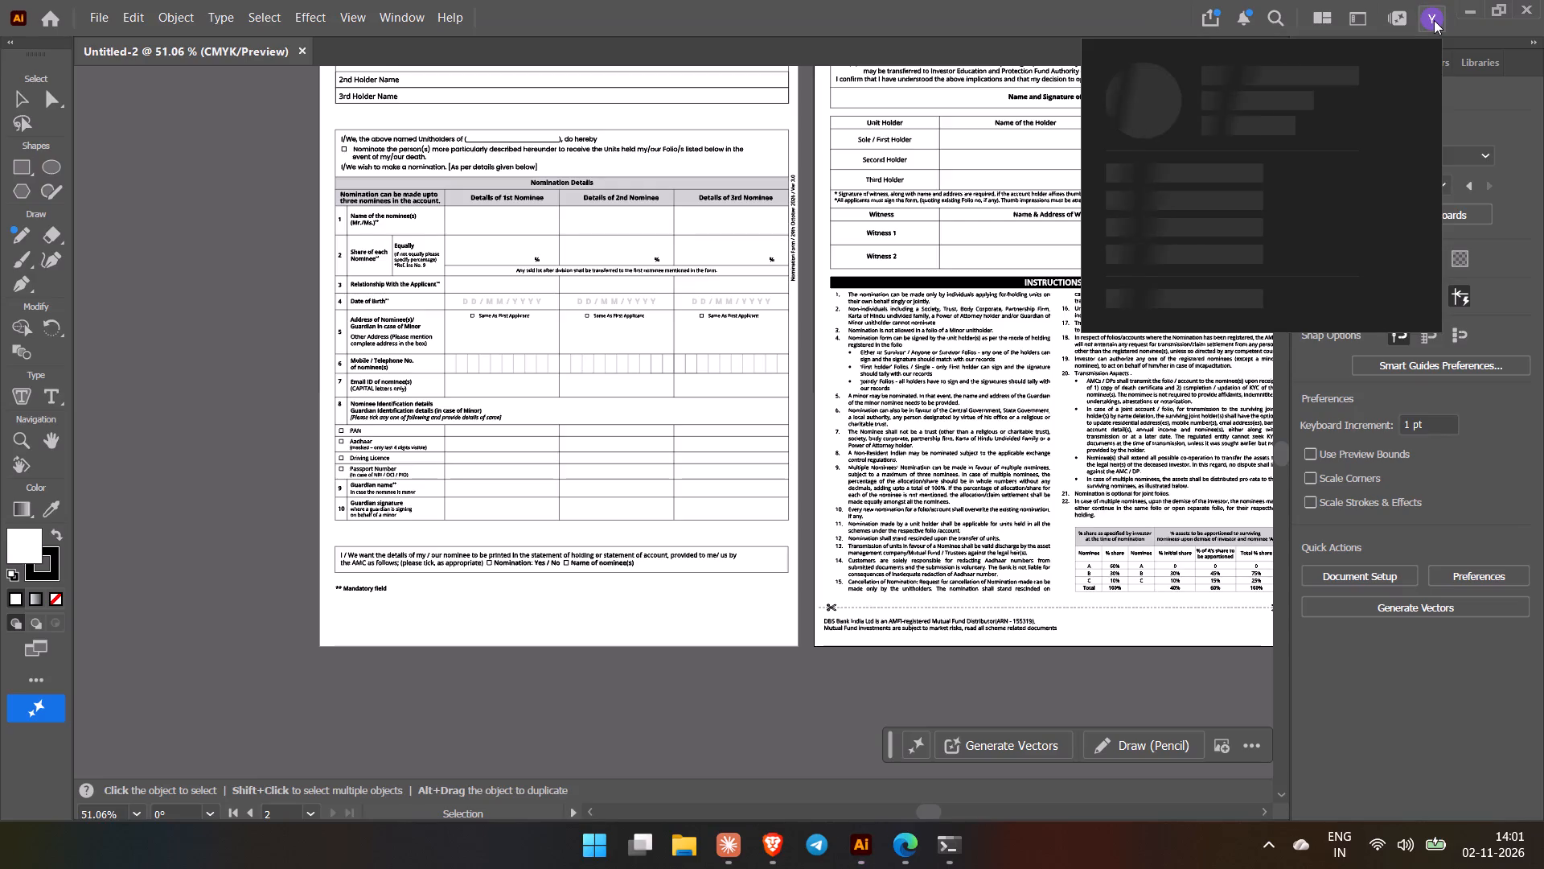
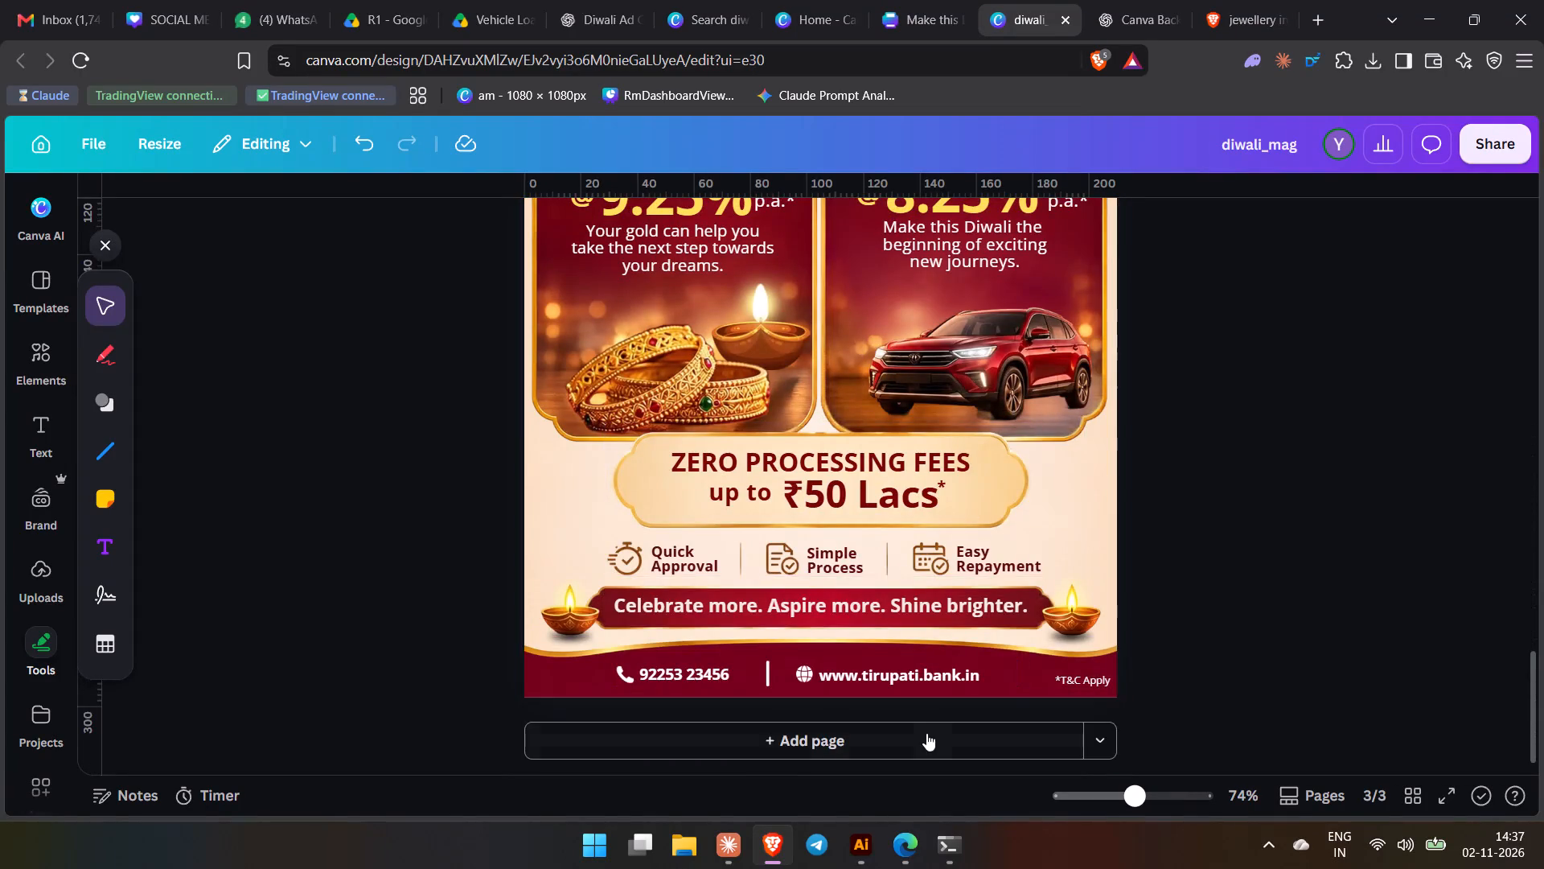
# Review the Diwali loan creatives from the gold and vehicle loan page back to the gold + home page.
pyautogui.scroll(10, 925, 736)
pyautogui.scroll(-9, 924, 725)
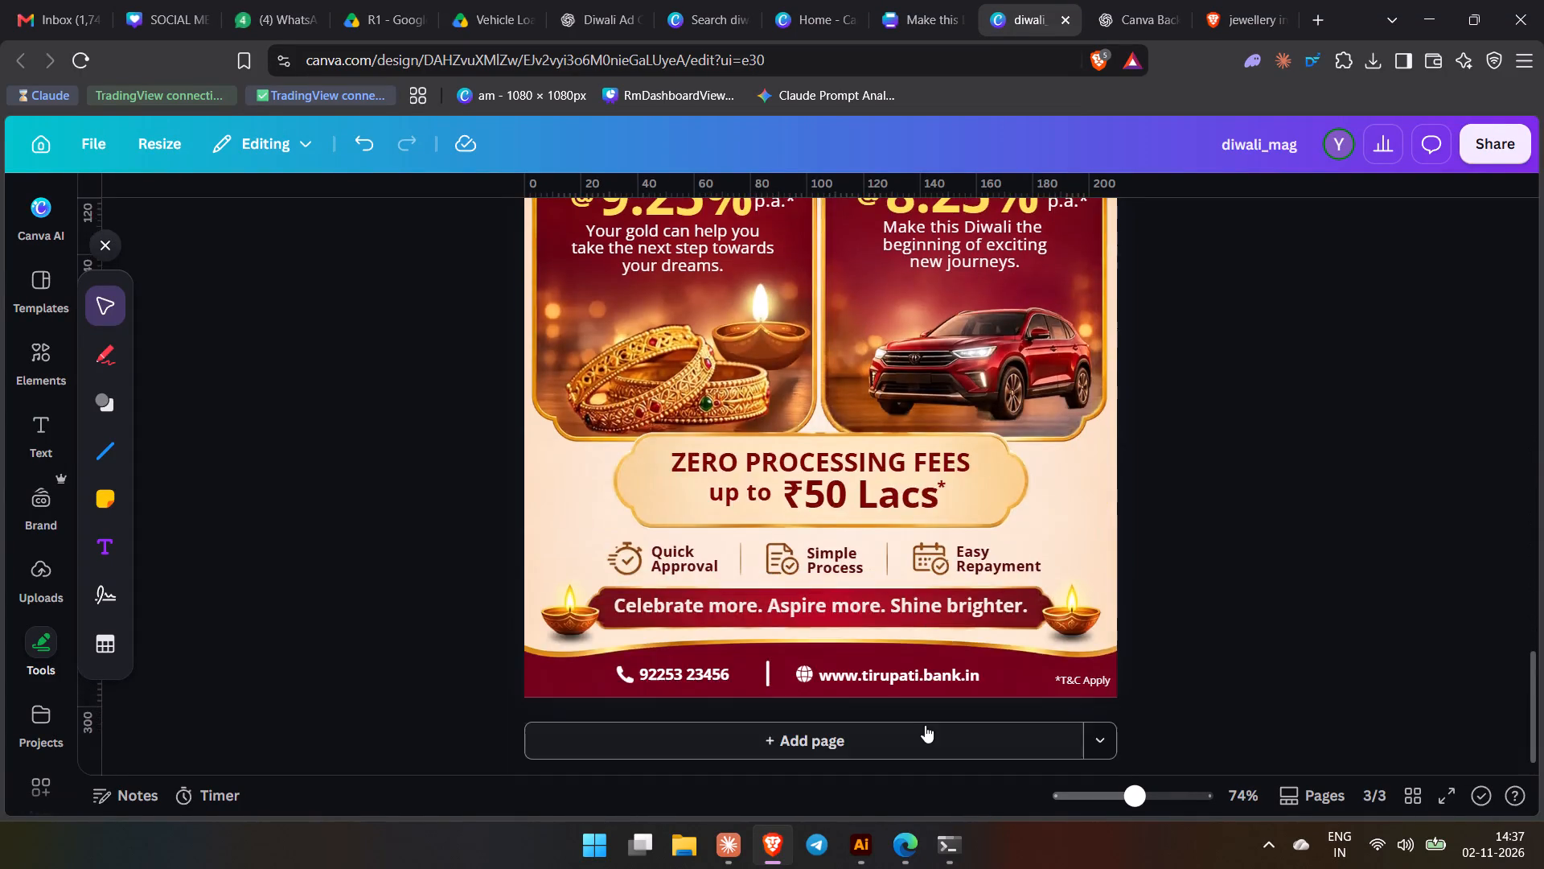
pyautogui.scroll(-1, 925, 725)
pyautogui.scroll(12, 921, 727)
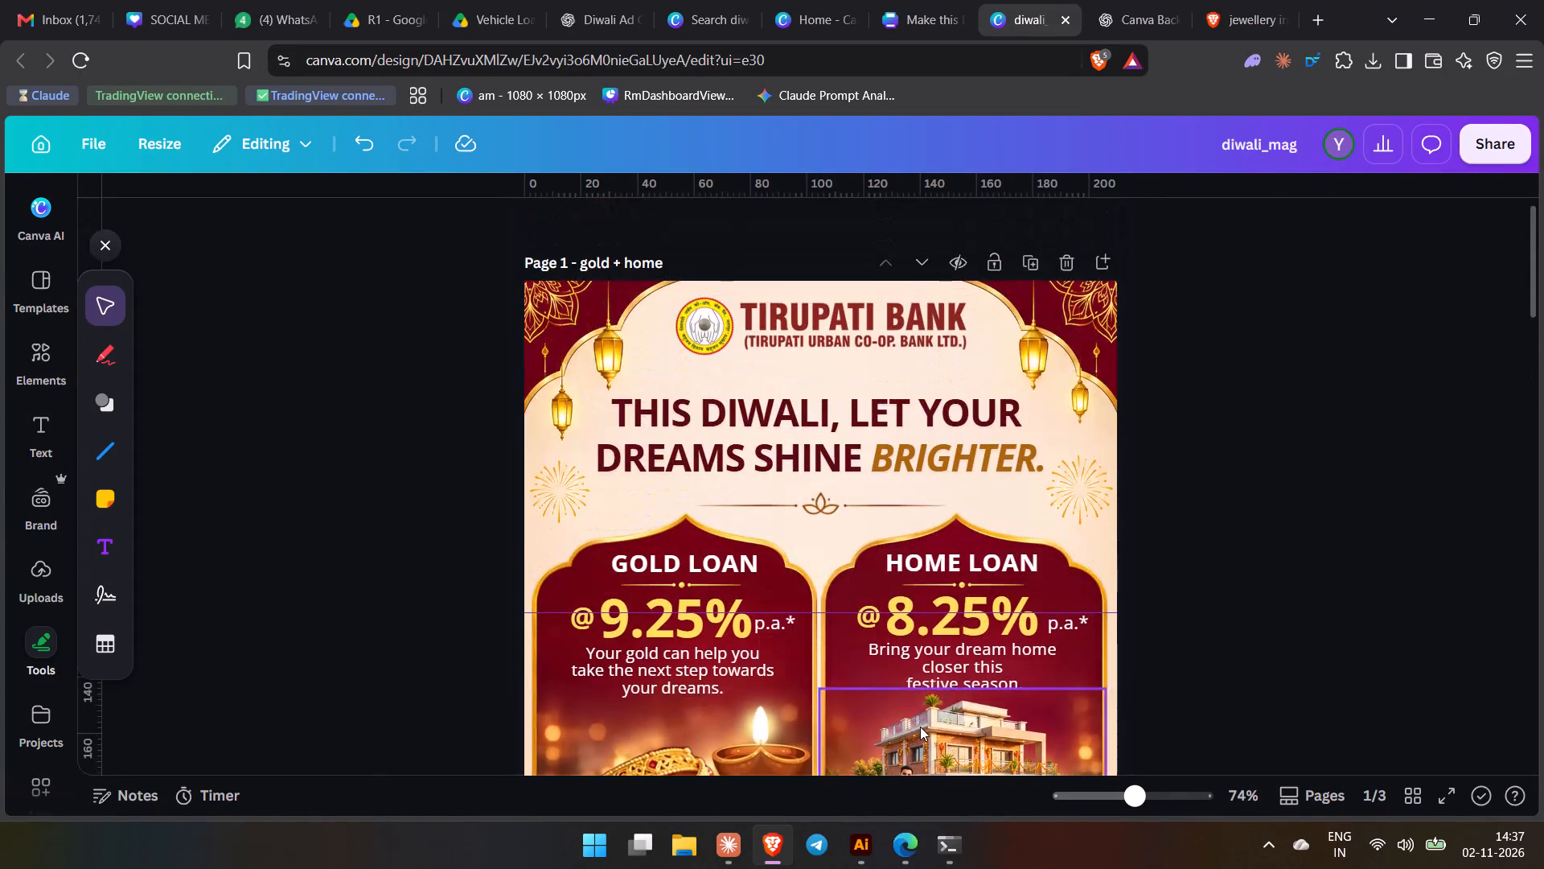
pyautogui.hotkey('alt', 'Tab')
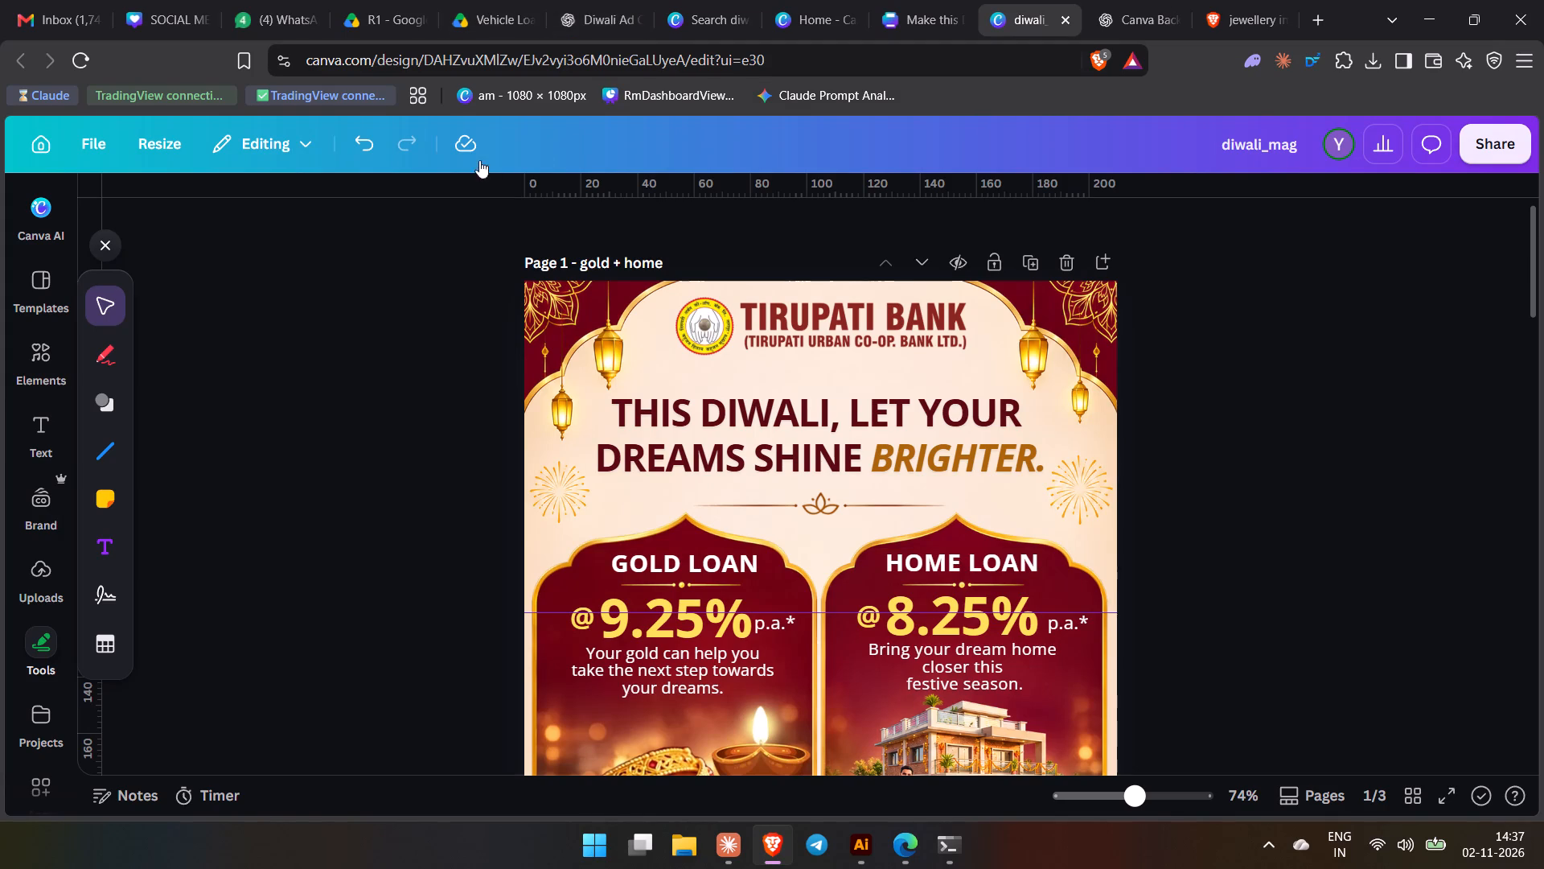
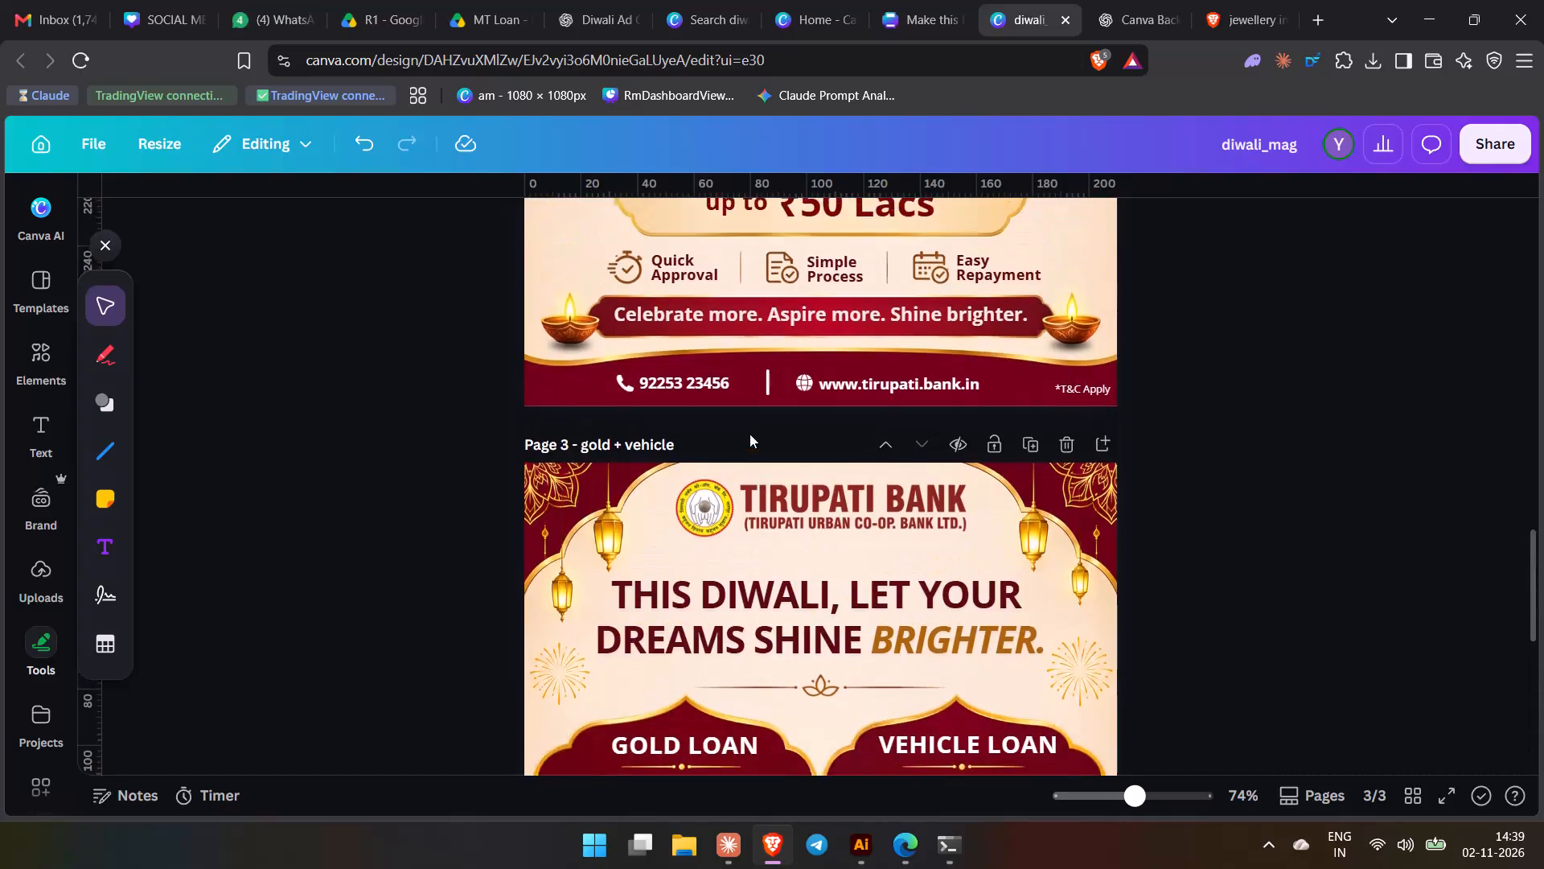
# Duplicate the "vehicle + home" page of the Diwali loan design.
pyautogui.scroll(7, 749, 434)
pyautogui.scroll(3, 963, 470)
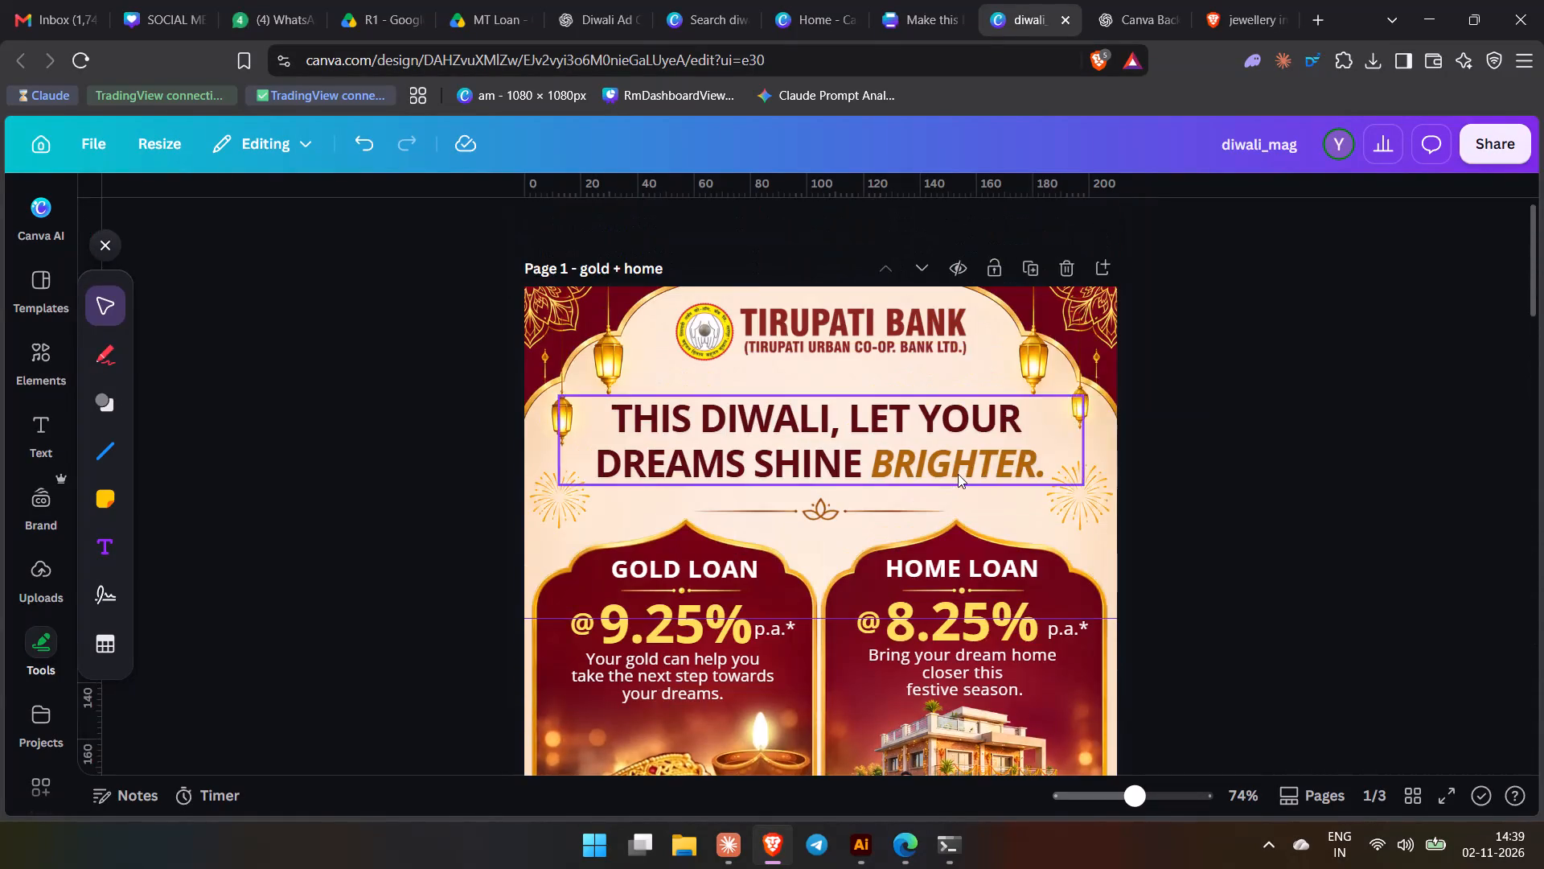
pyautogui.scroll(-5, 952, 477)
pyautogui.scroll(1, 998, 403)
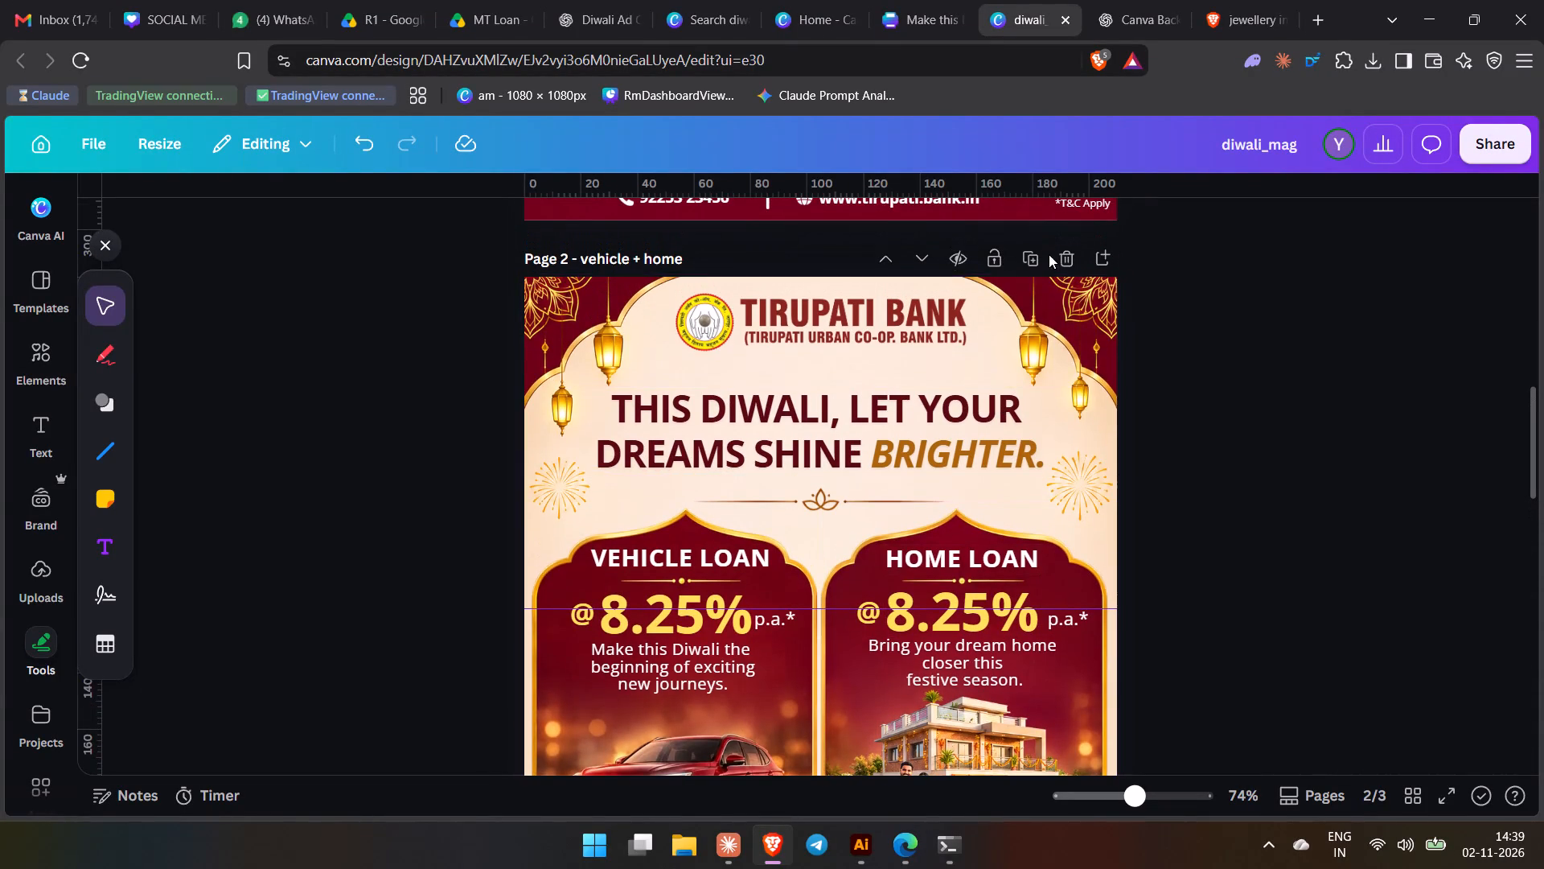
pyautogui.click(1036, 251)
# Rename the duplicated "vehicle + home" page, page 3, as "home+mtl".
pyautogui.scroll(1, 627, 402)
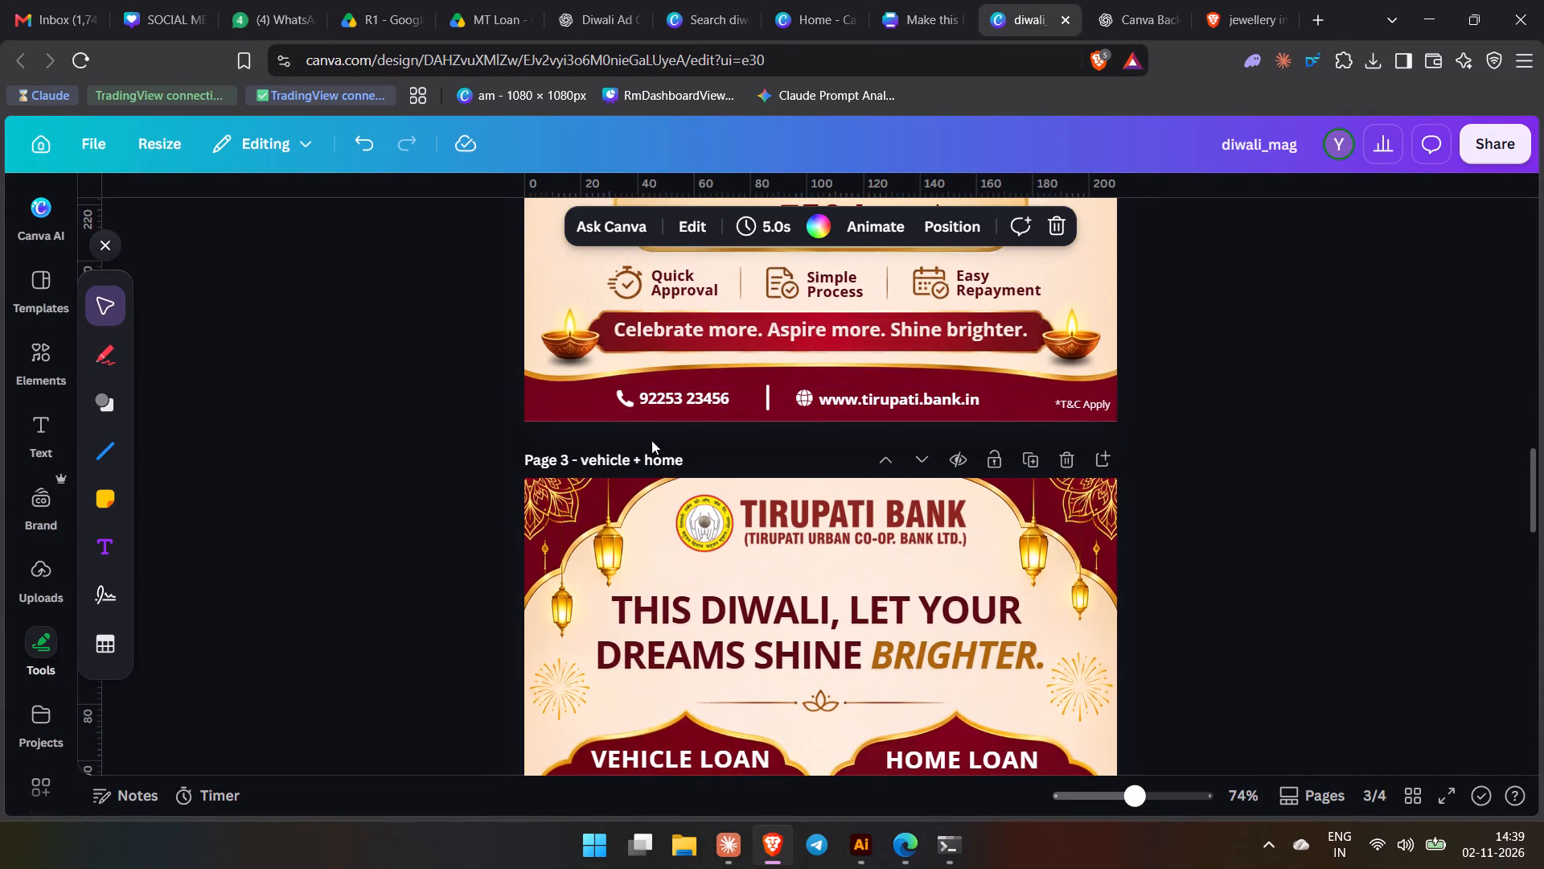
pyautogui.click(668, 472)
pyautogui.doubleClick(659, 461)
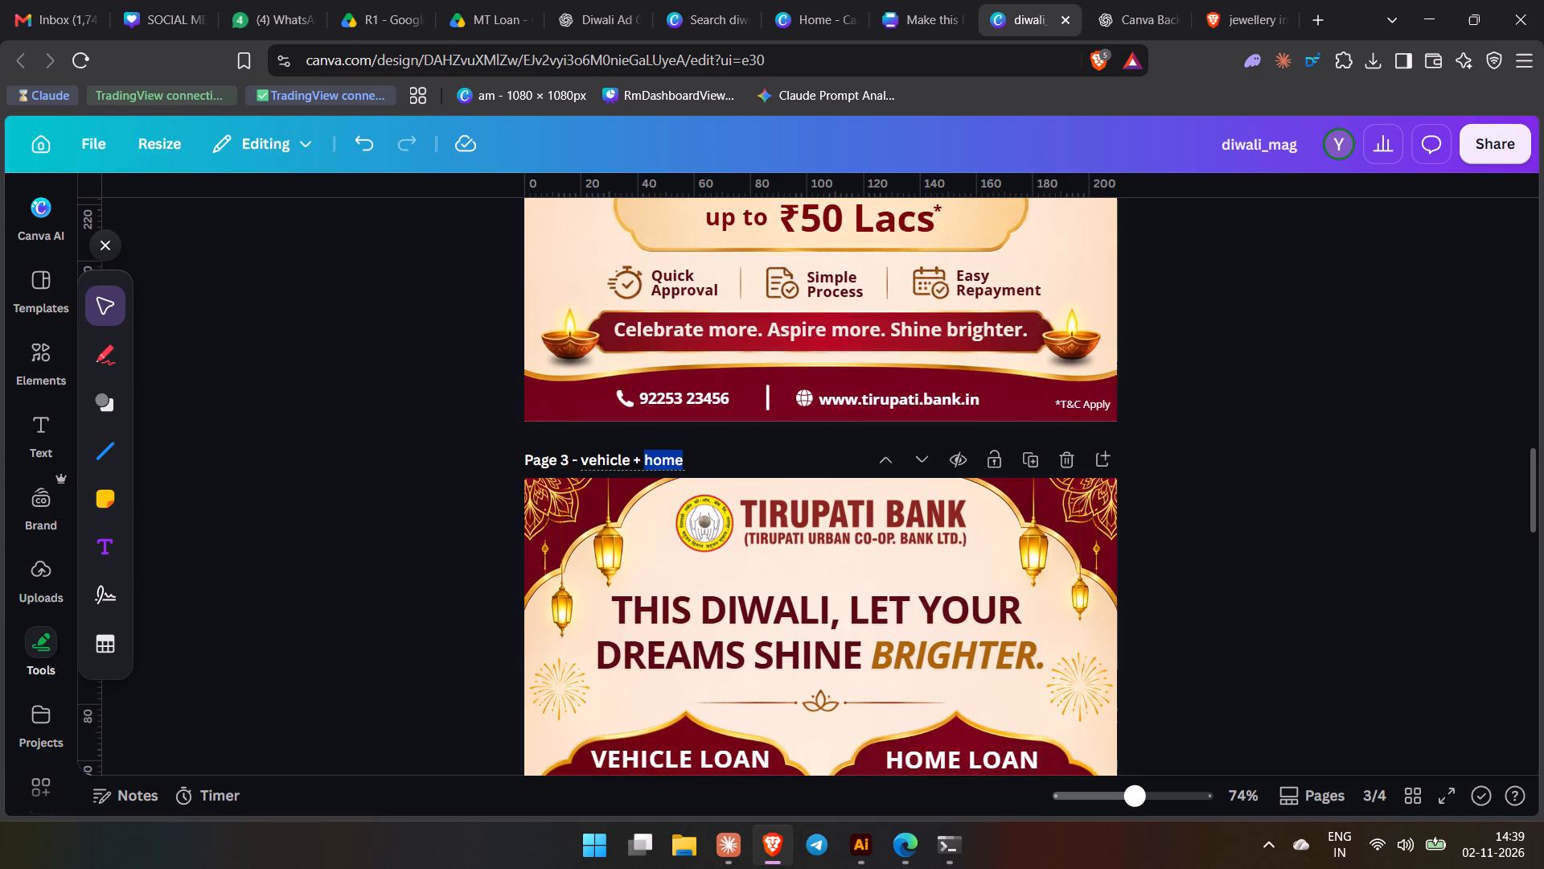
pyautogui.hotkey('ctrl', 'a')
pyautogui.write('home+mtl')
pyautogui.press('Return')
# Replace the VEHICLE LOAN heading on the duplicated page with text beginning "MTL L".
pyautogui.scroll(-3, 660, 515)
pyautogui.tripleClick(657, 368)
pyautogui.click(657, 368)
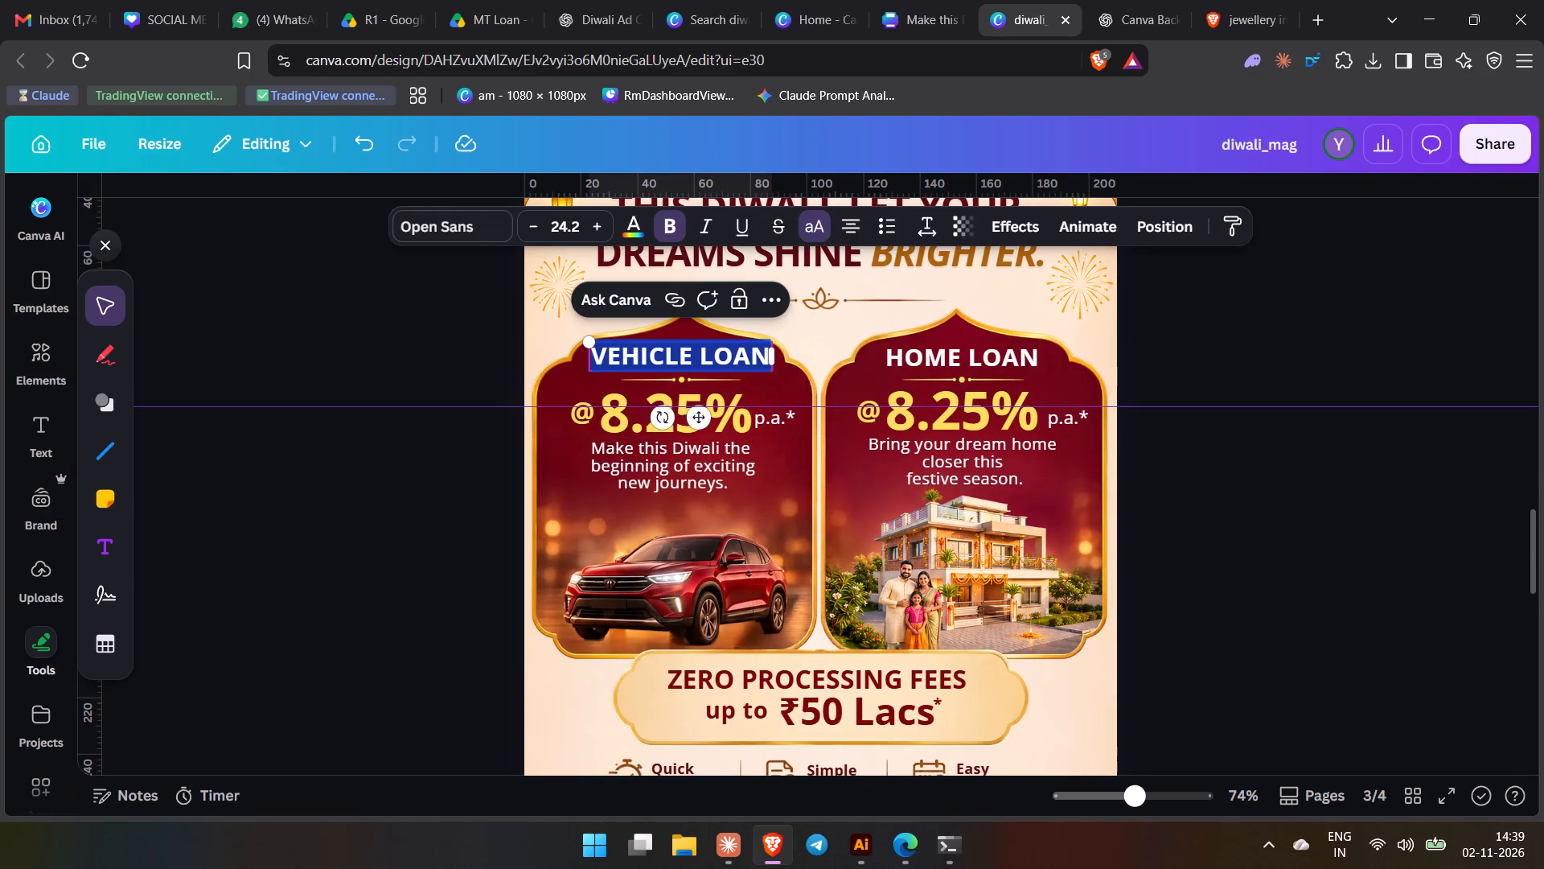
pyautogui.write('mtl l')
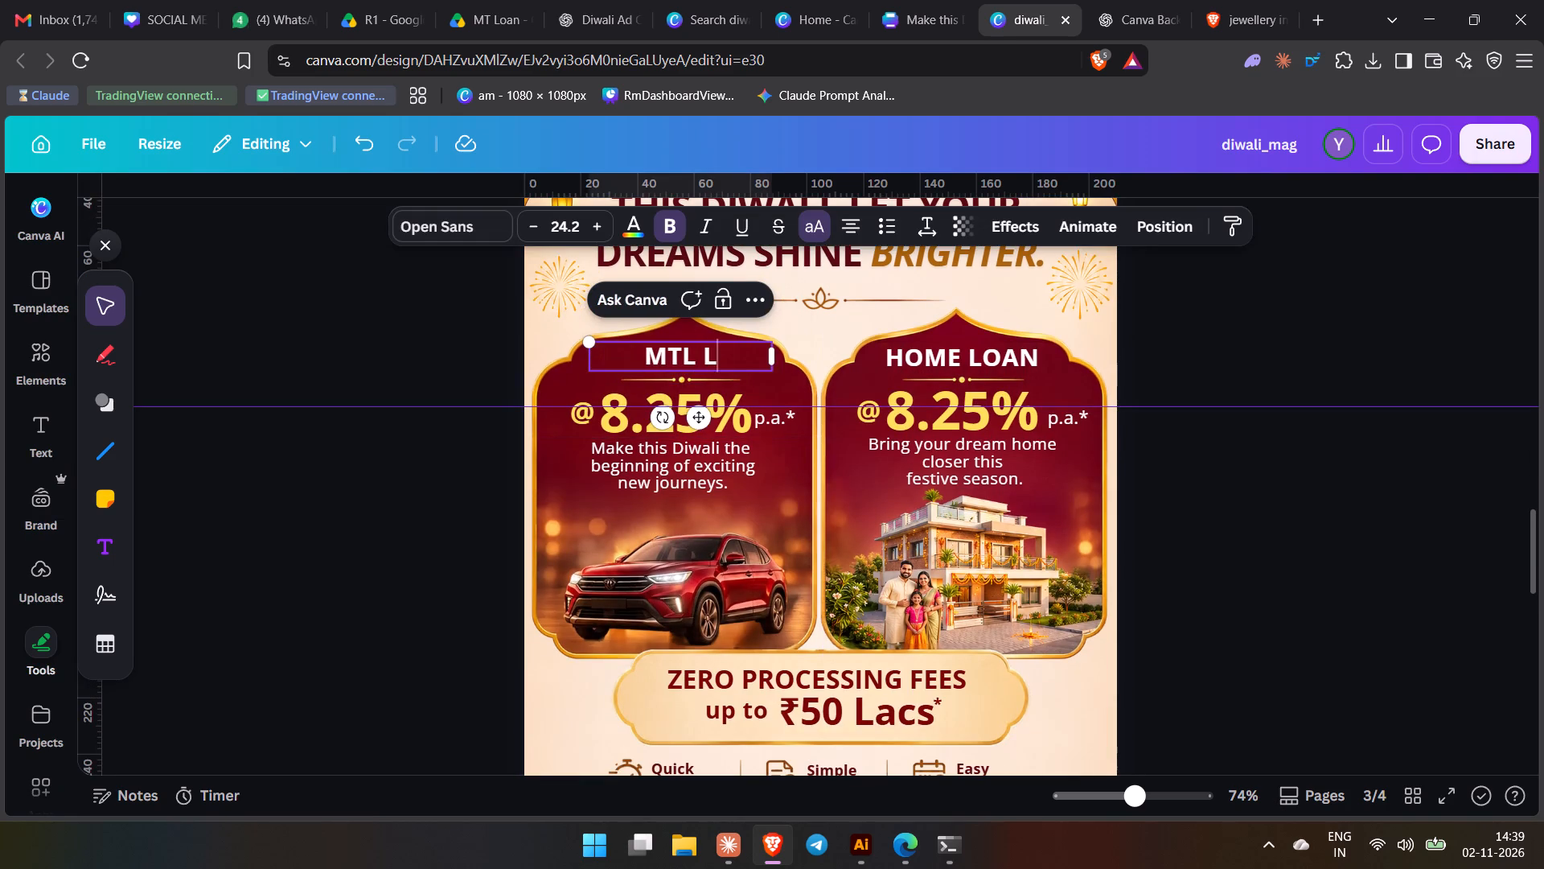
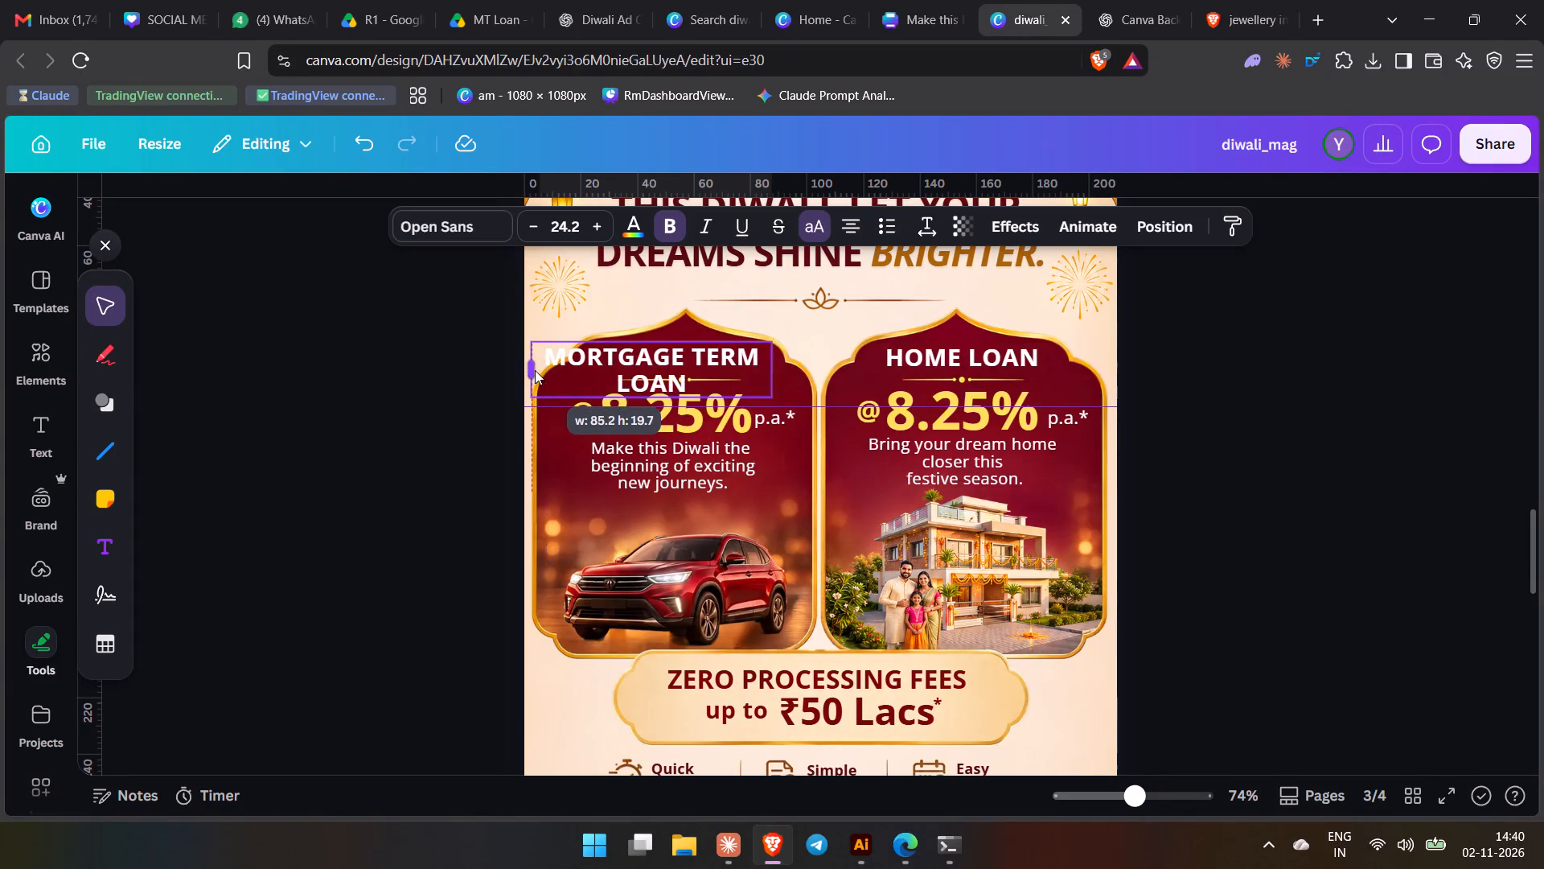
# Narrow the MORTGAGE TERM LOAN heading's text box to about 71.3 wide so that TERM LOAN wraps together onto the second line.
pyautogui.moveTo(535, 370); pyautogui.dragTo(567, 373)
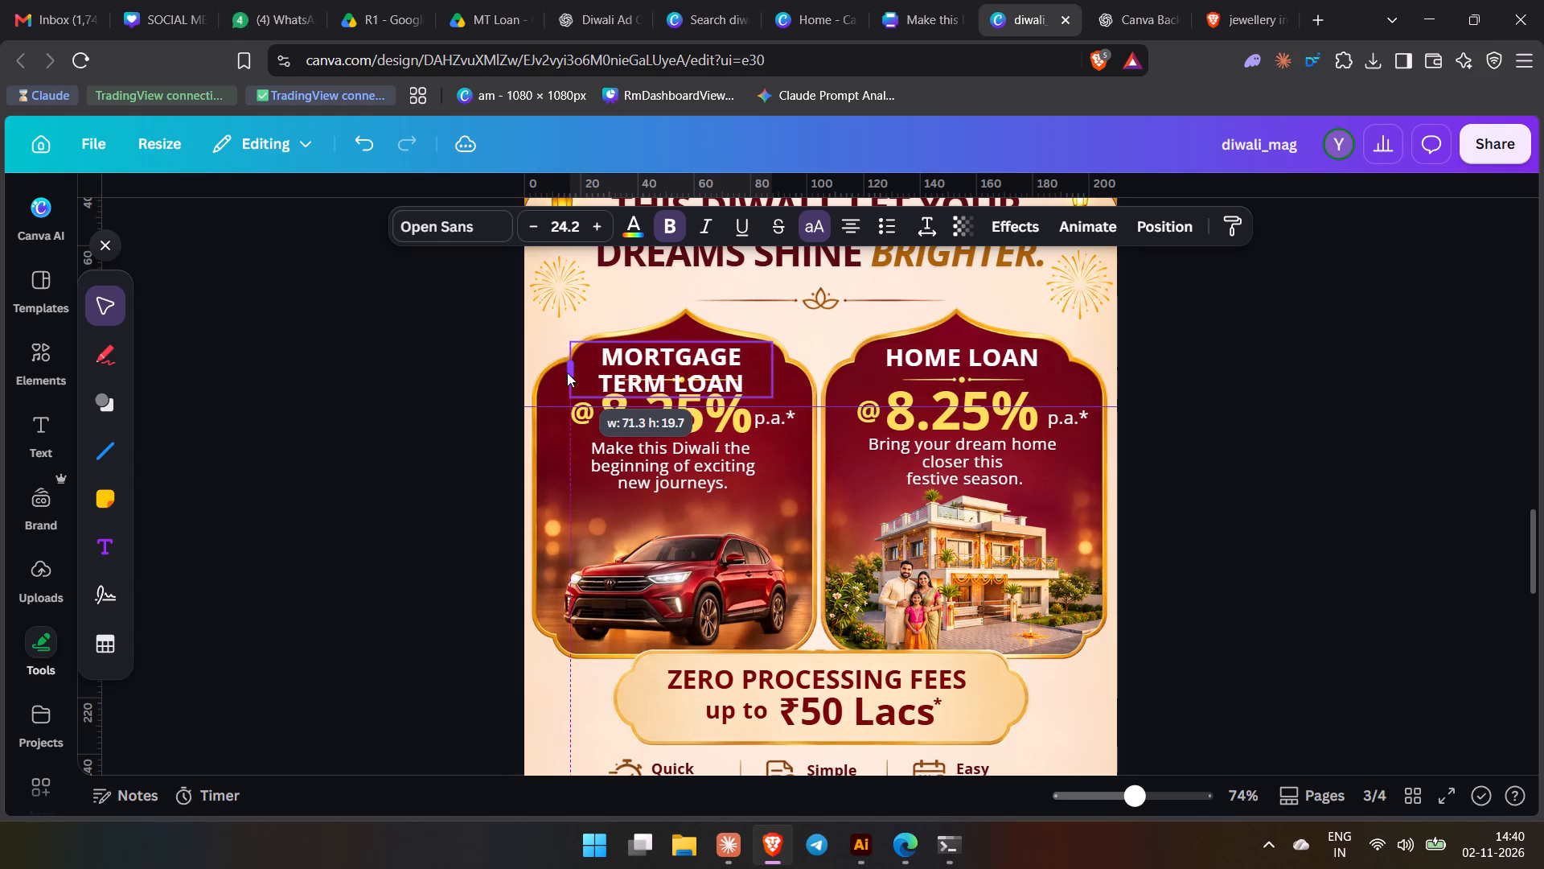
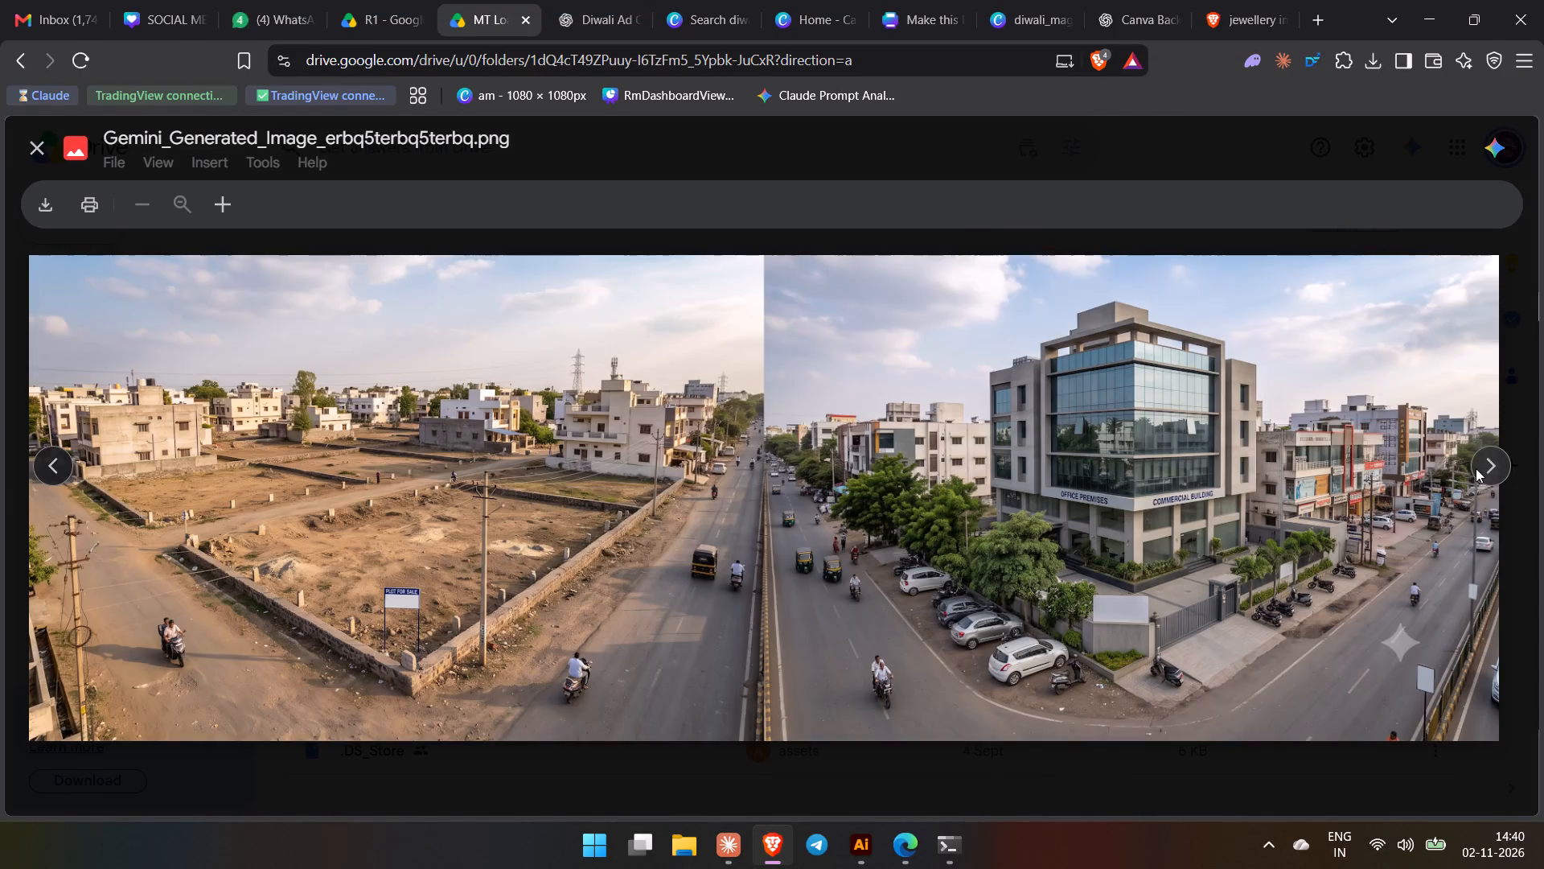
# Look through the generated PNG images in the shared MT Loan folder for a picture suited to the mortgage term loan creative.
pyautogui.click(1476, 468)
pyautogui.click(1472, 468)
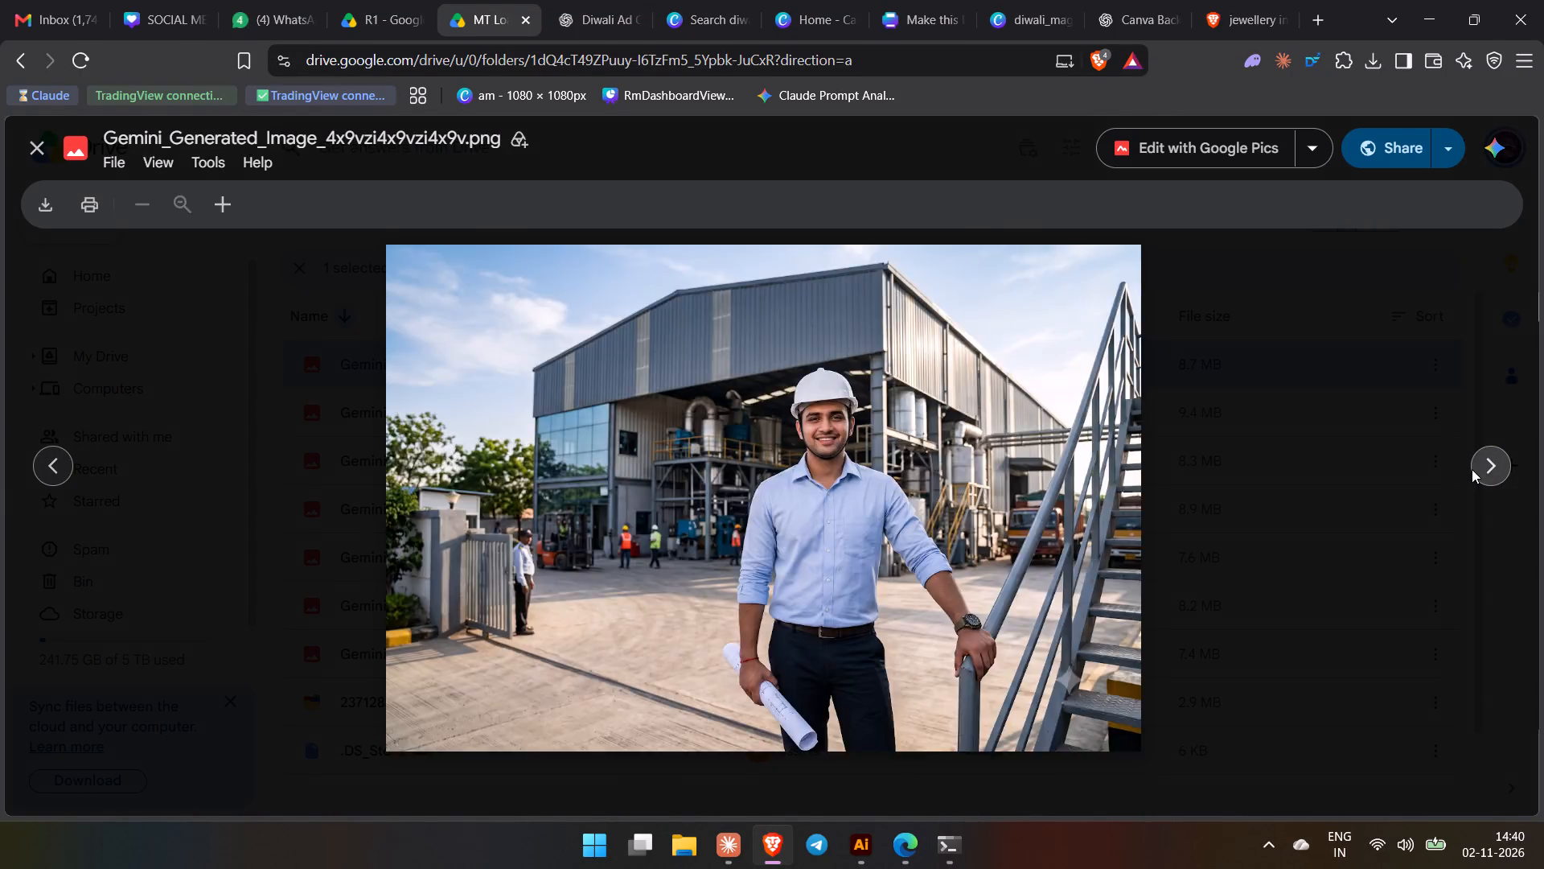
pyautogui.click(1472, 469)
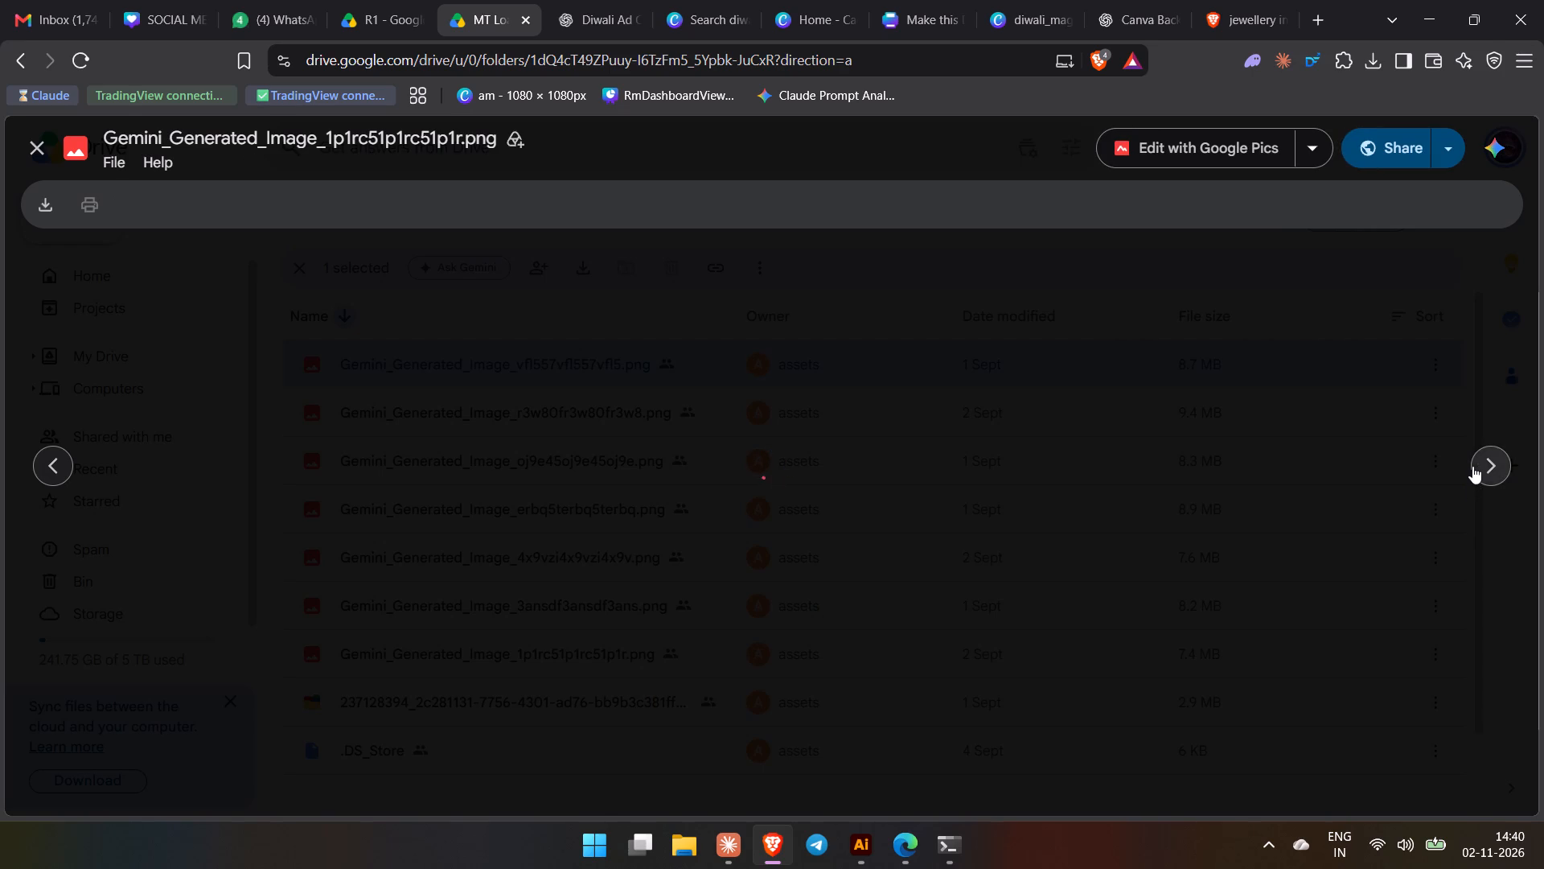
pyautogui.click(1471, 430)
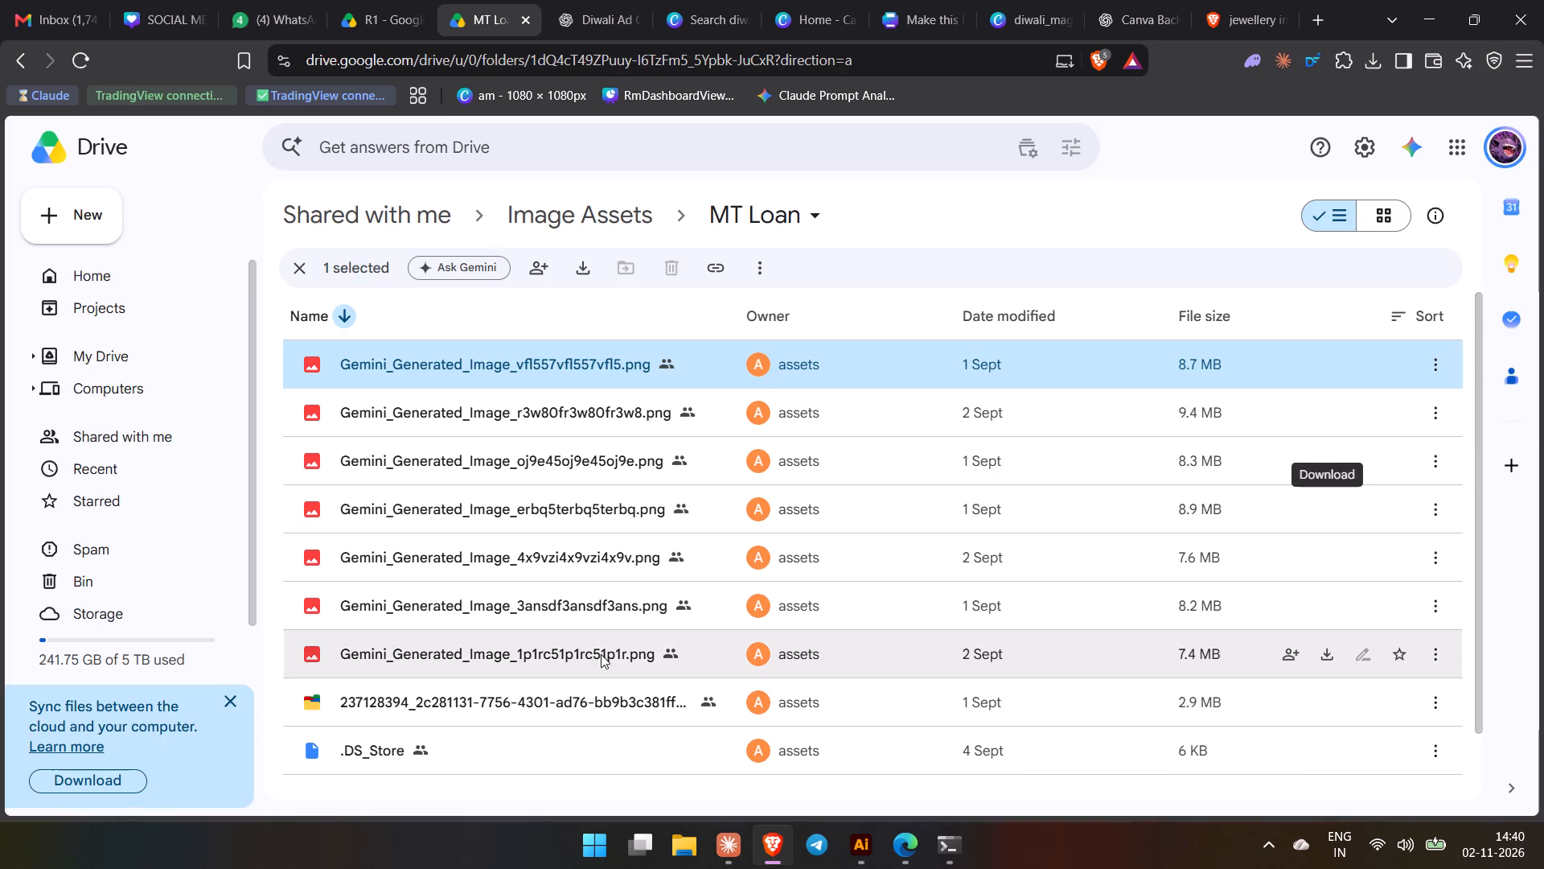
pyautogui.click(601, 654)
pyautogui.click(601, 649)
pyautogui.doubleClick(601, 649)
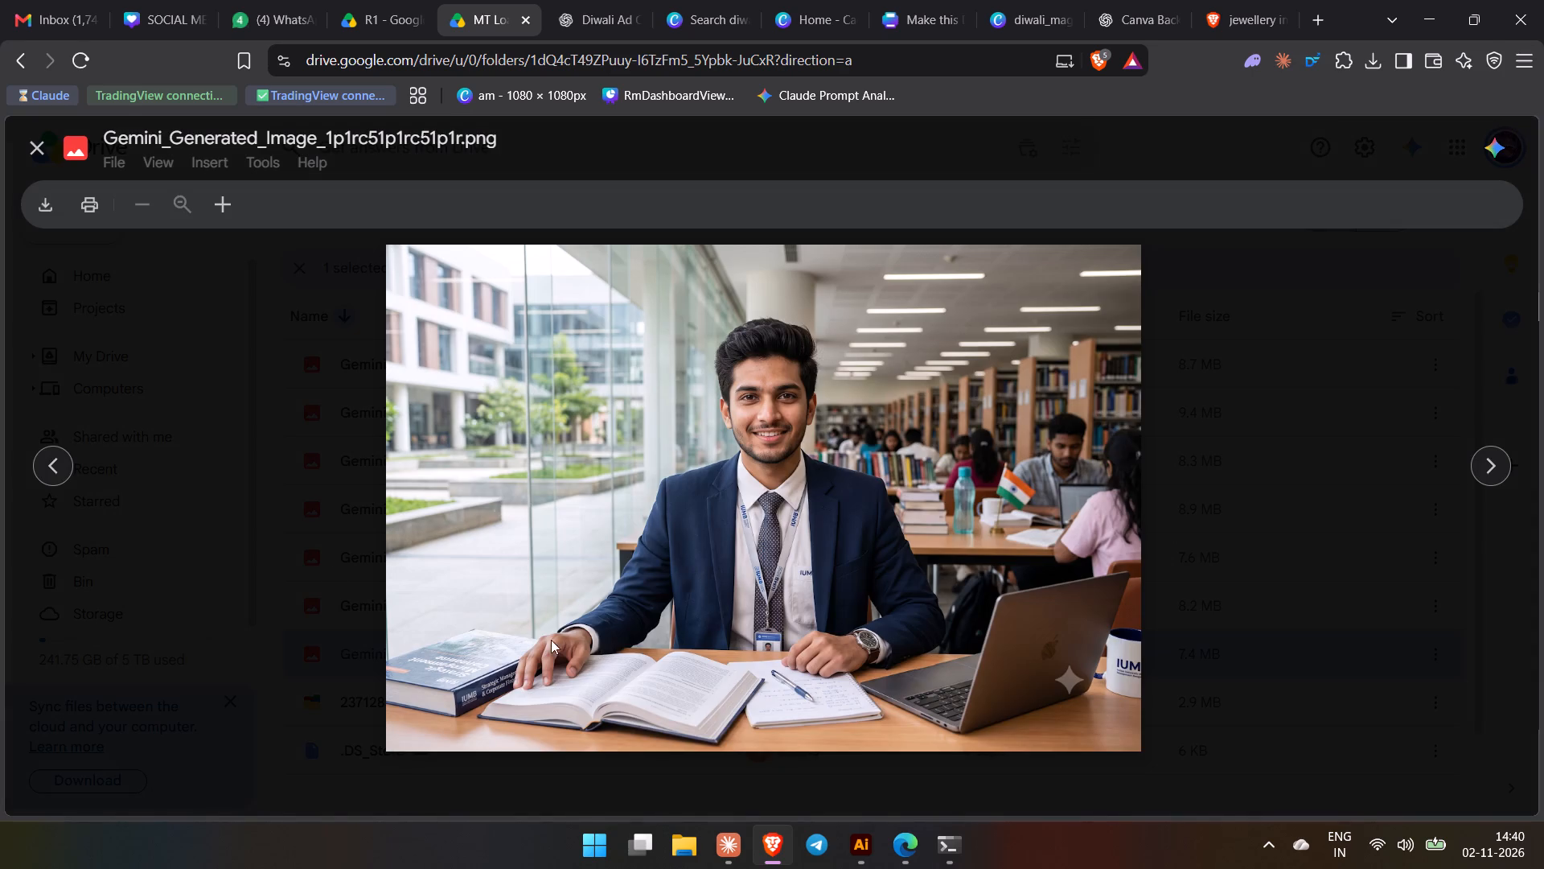
pyautogui.tripleClick(62, 475)
pyautogui.tripleClick(61, 475)
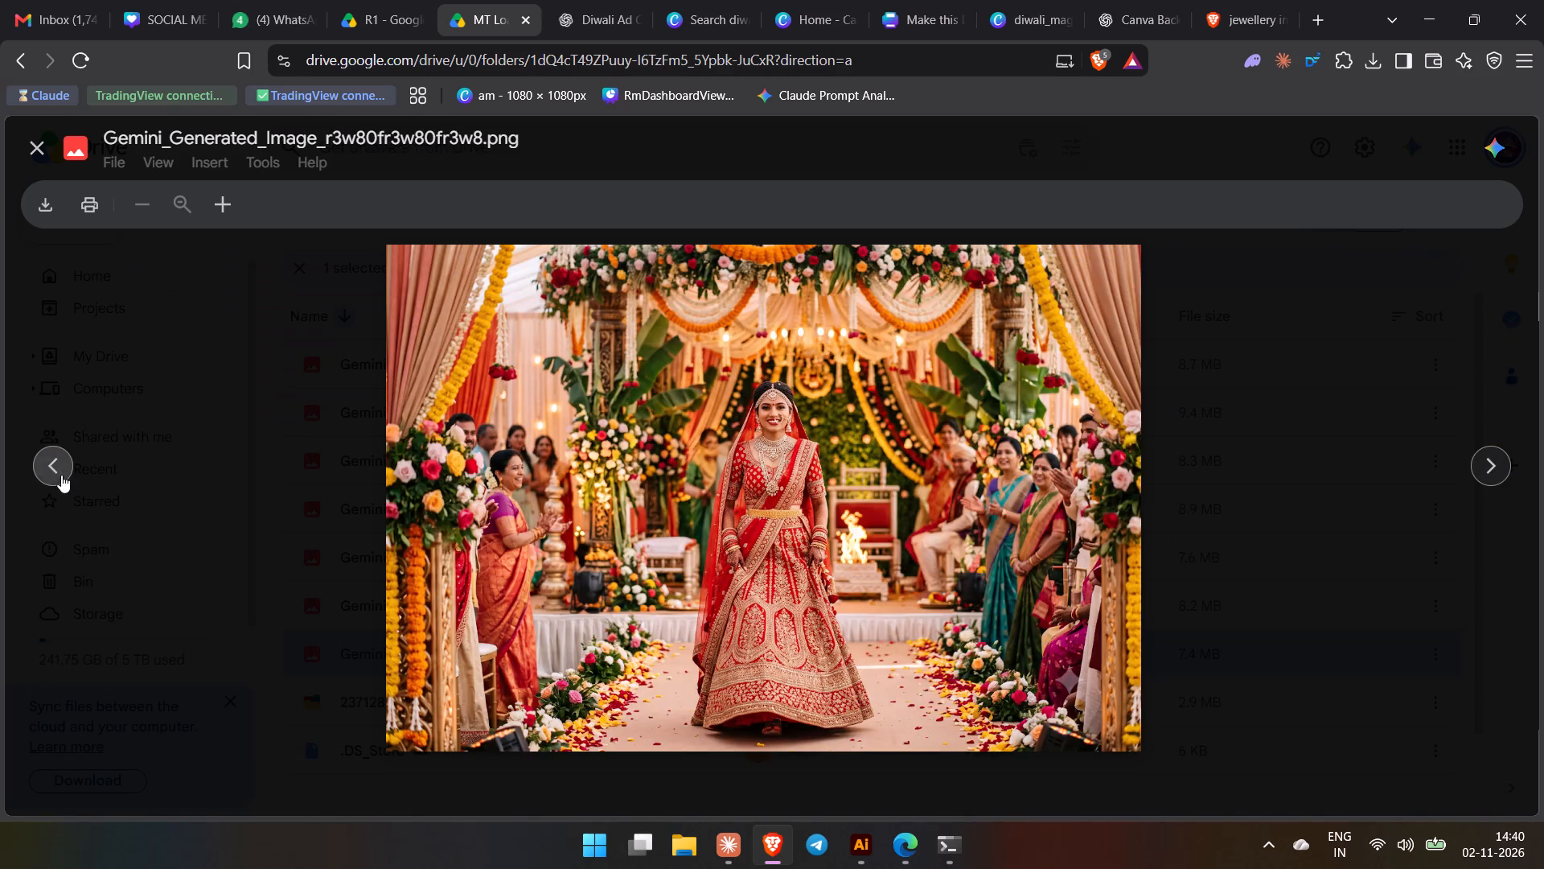
pyautogui.doubleClick(61, 475)
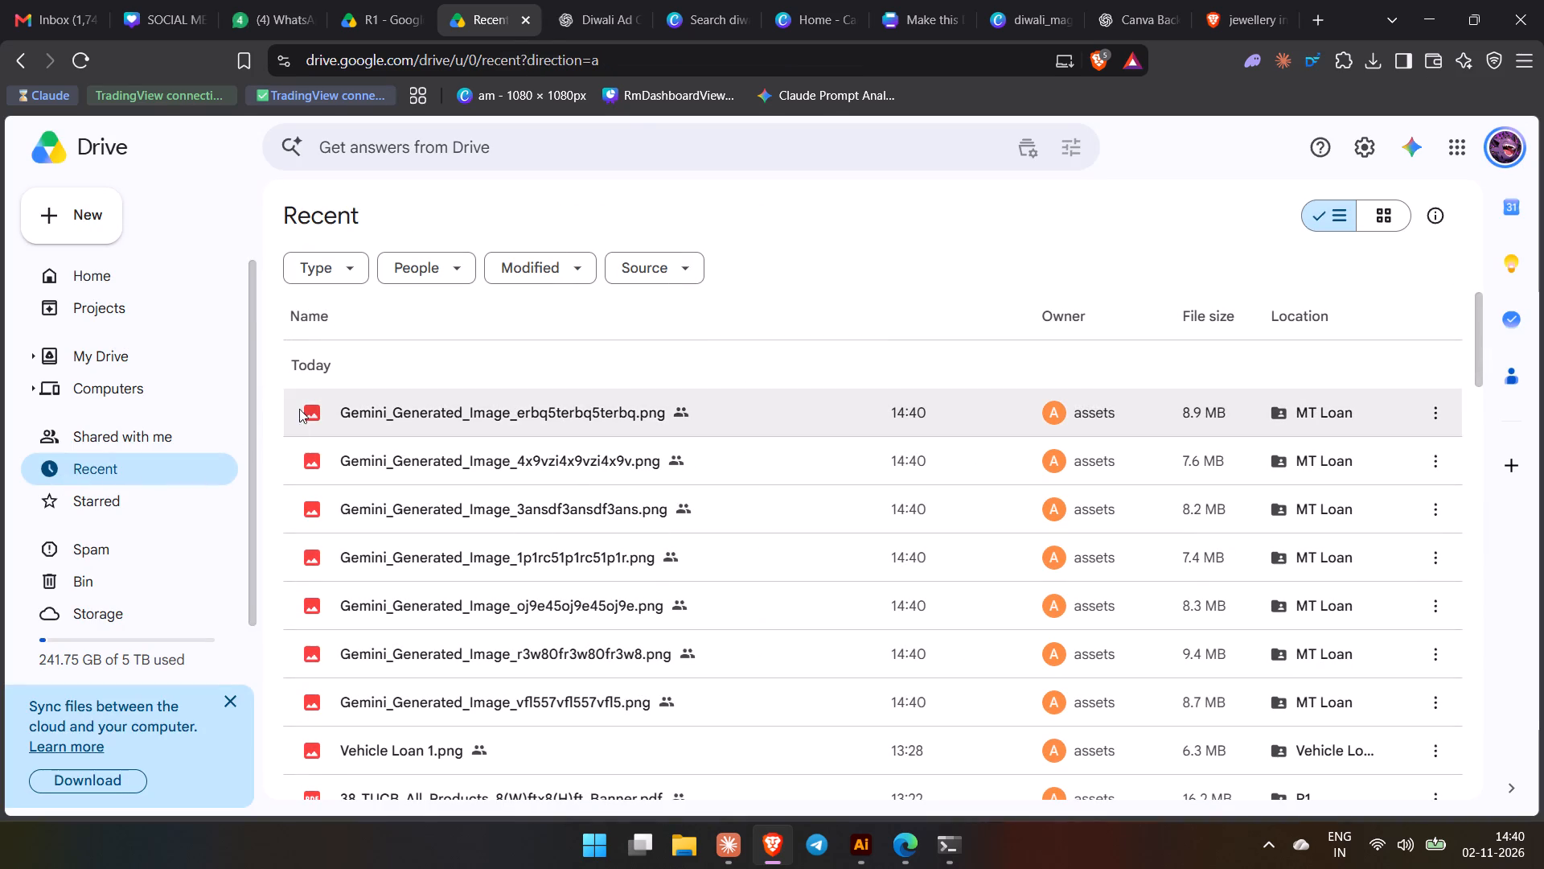
# Open the MT Loan folder inside the shared Image Assets folder in Drive.
pyautogui.click(143, 282)
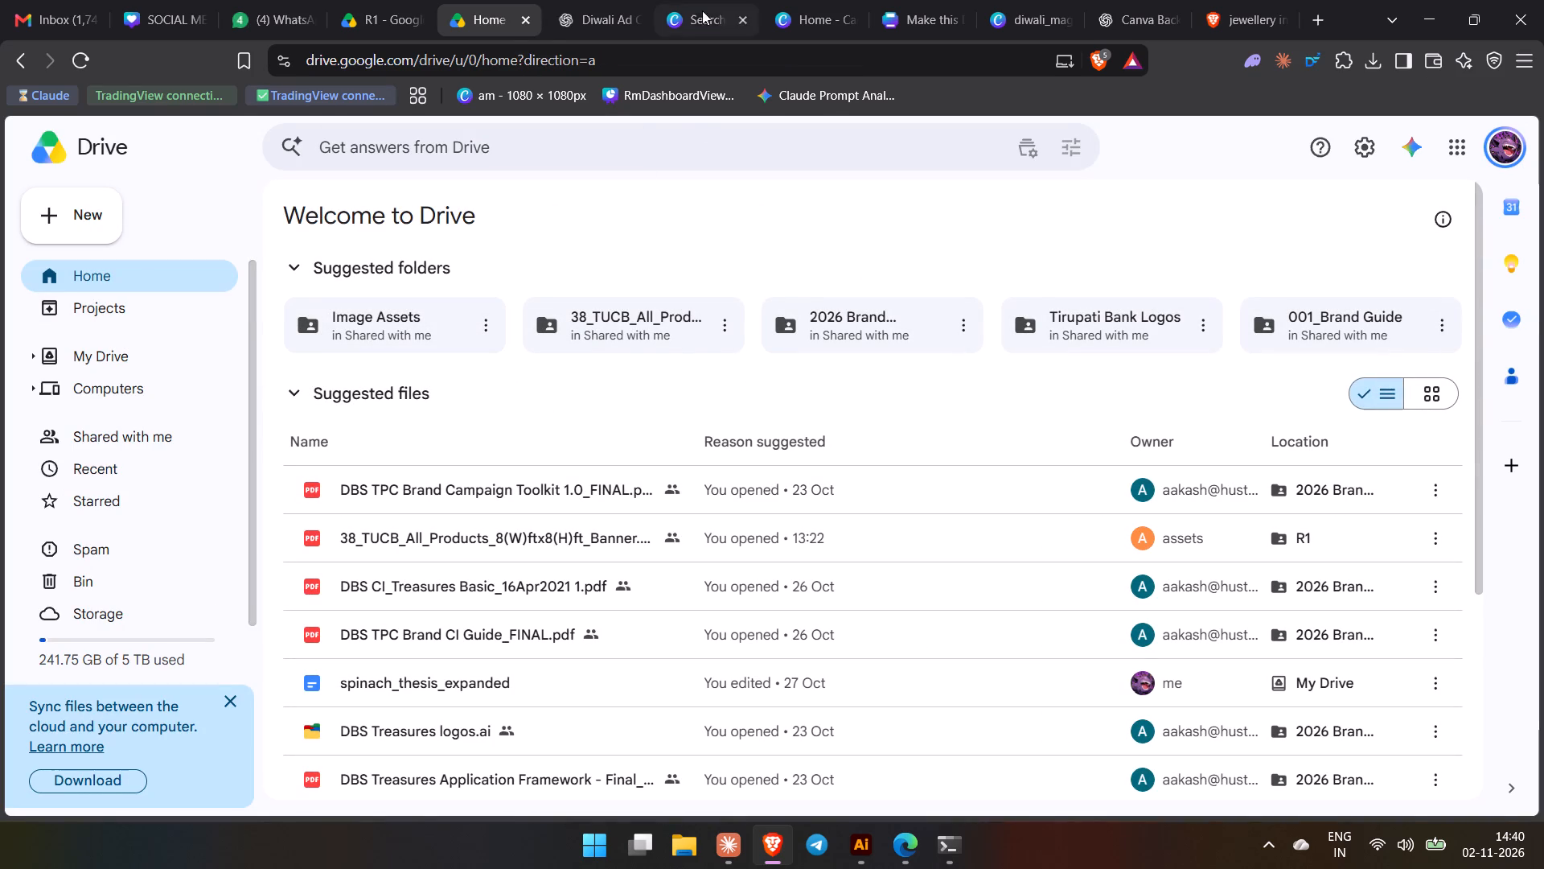
pyautogui.doubleClick(370, 335)
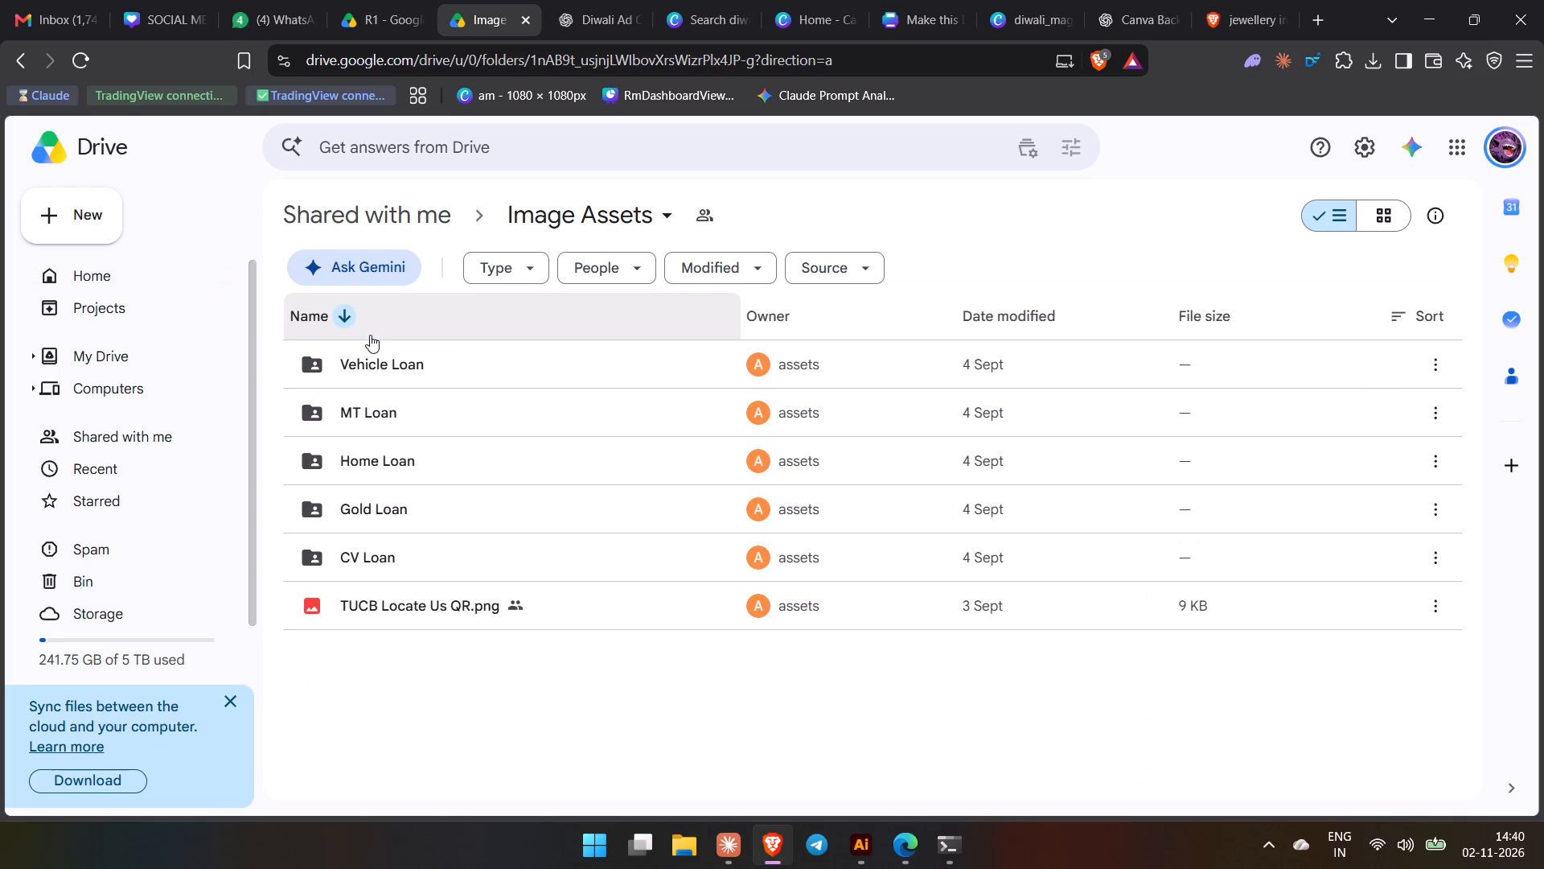
pyautogui.click(447, 619)
pyautogui.click(441, 622)
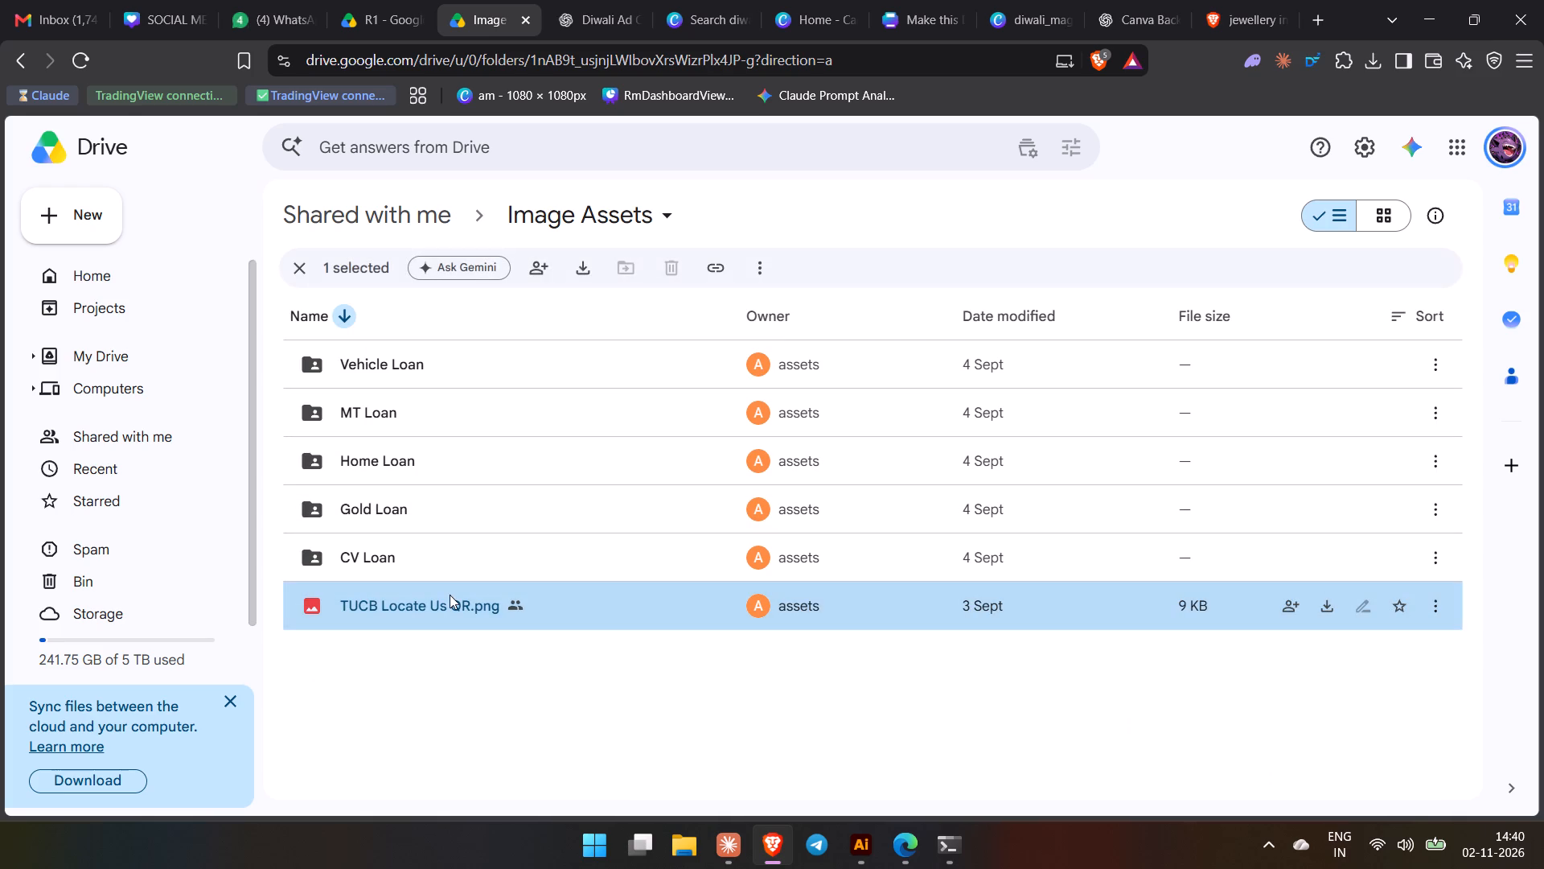
pyautogui.doubleClick(450, 595)
pyautogui.click(425, 540)
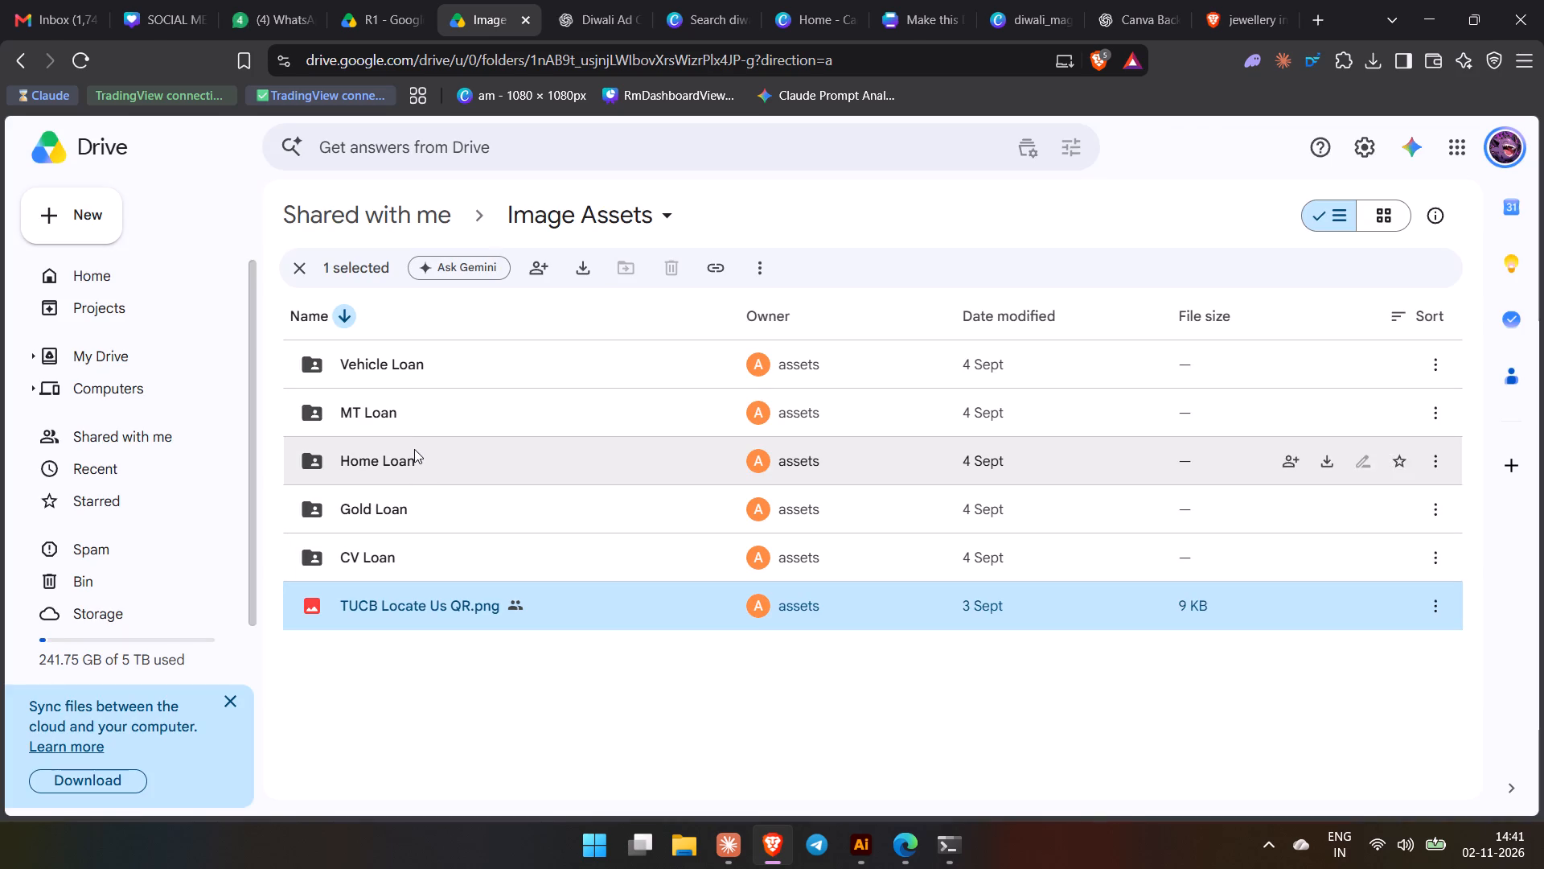
pyautogui.click(414, 449)
pyautogui.click(391, 414)
pyautogui.click(388, 420)
pyautogui.doubleClick(388, 422)
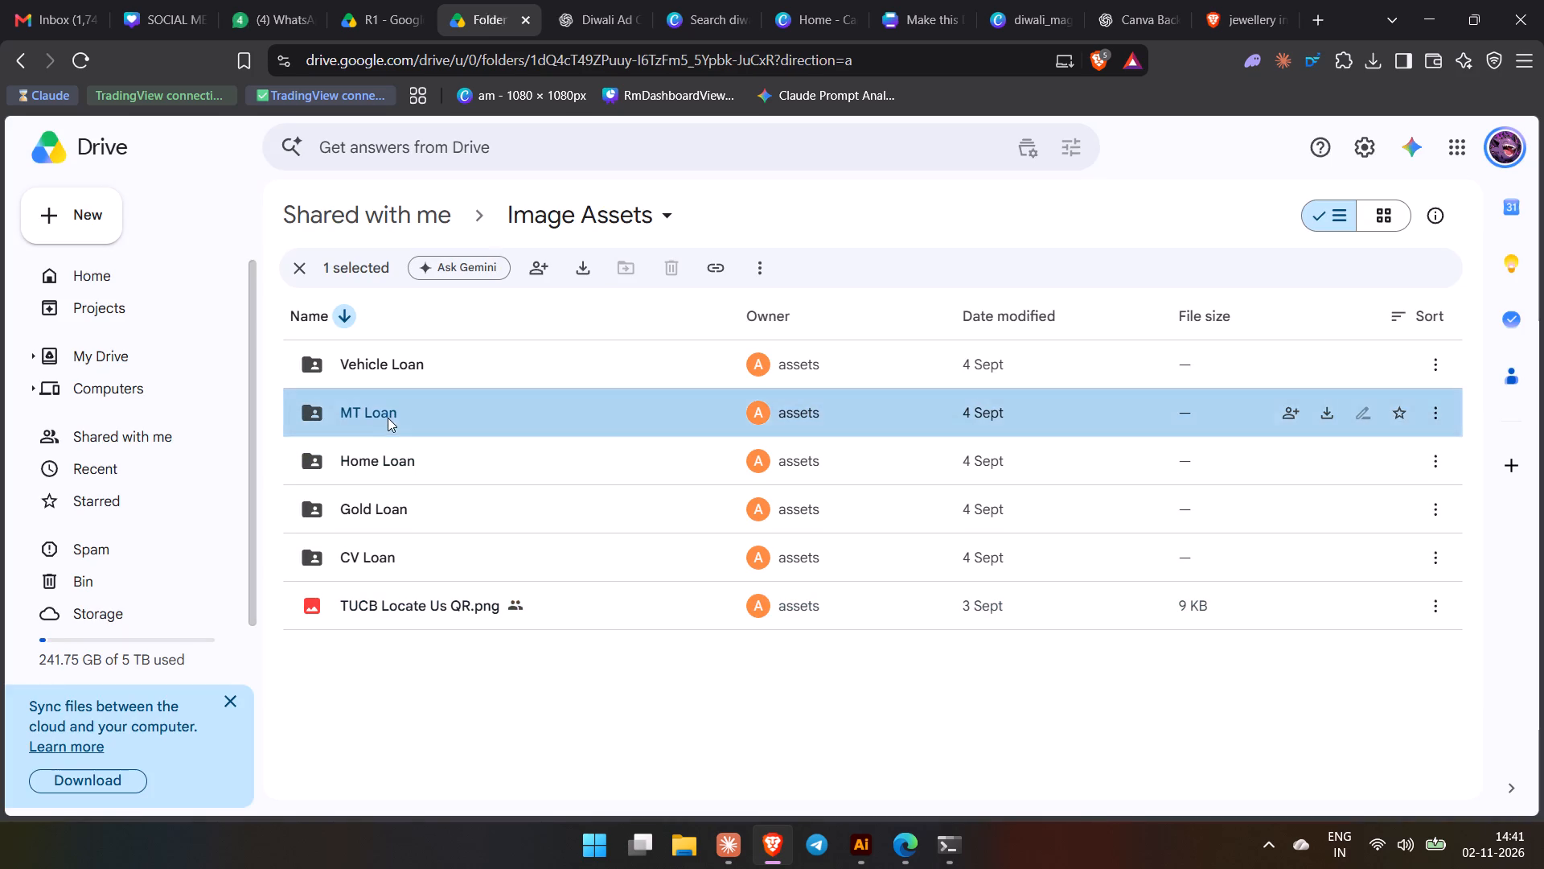
# Switch back to the diwali_mag design in Canva and deselect the MORTGAGE TERM LOAN heading.
pyautogui.click(1025, 0)
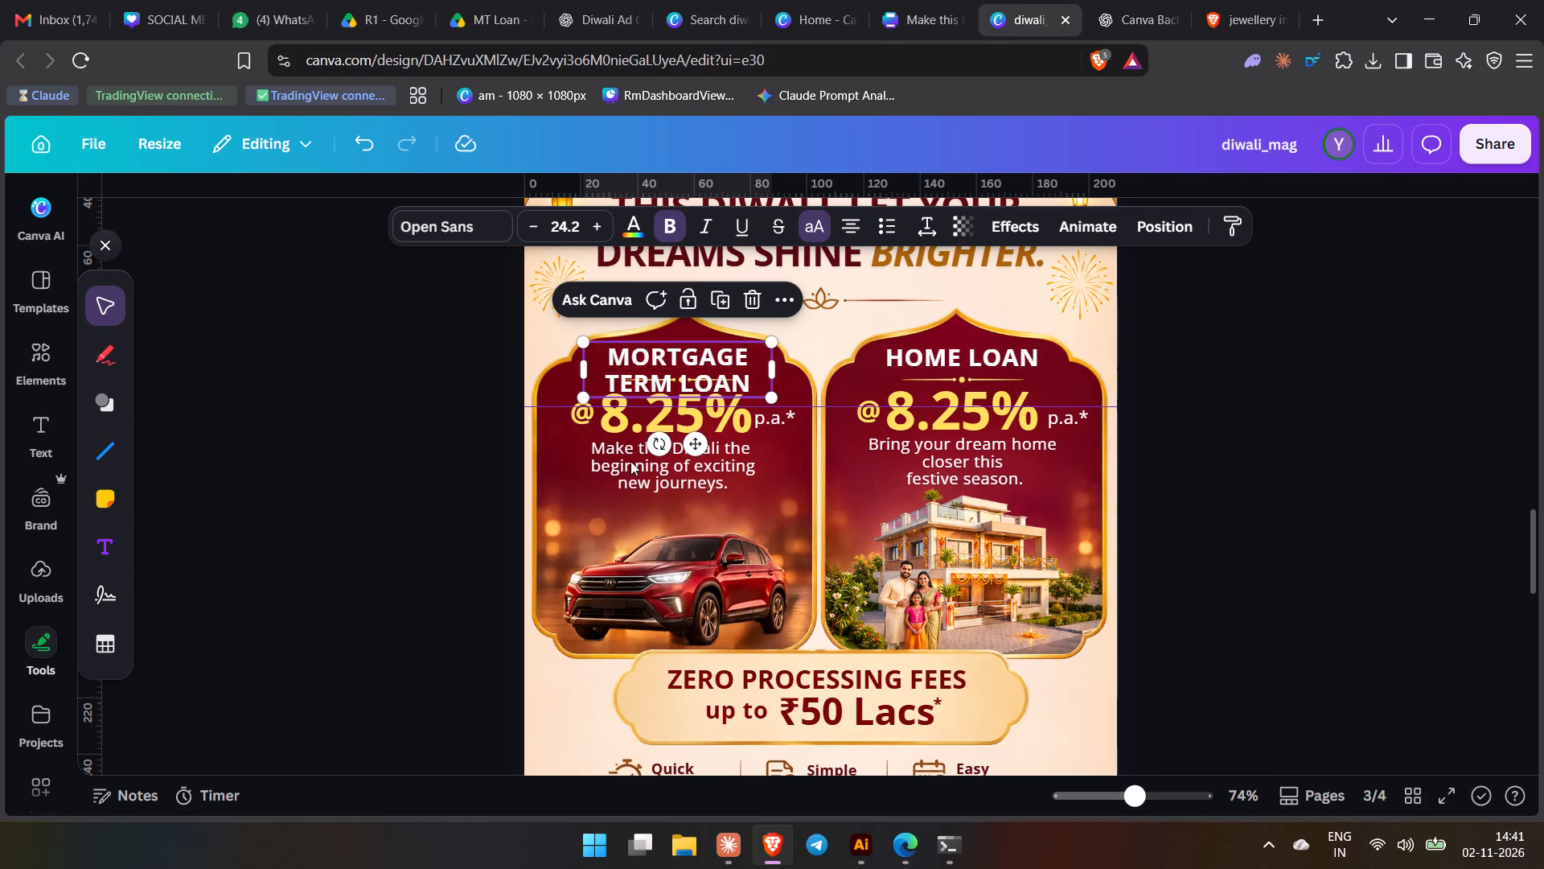
pyautogui.click(431, 394)
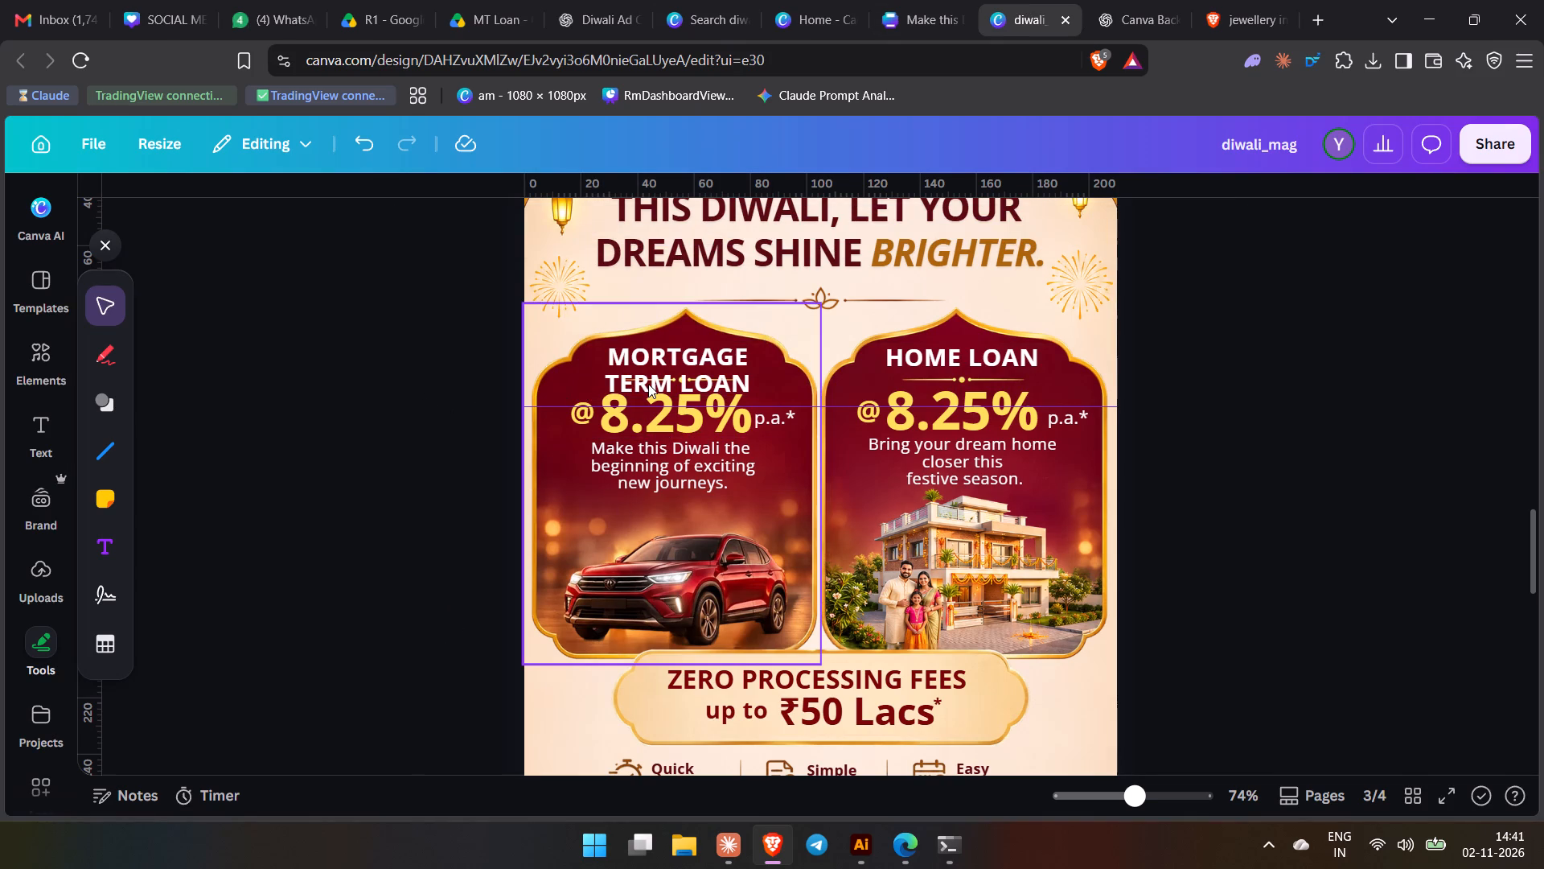
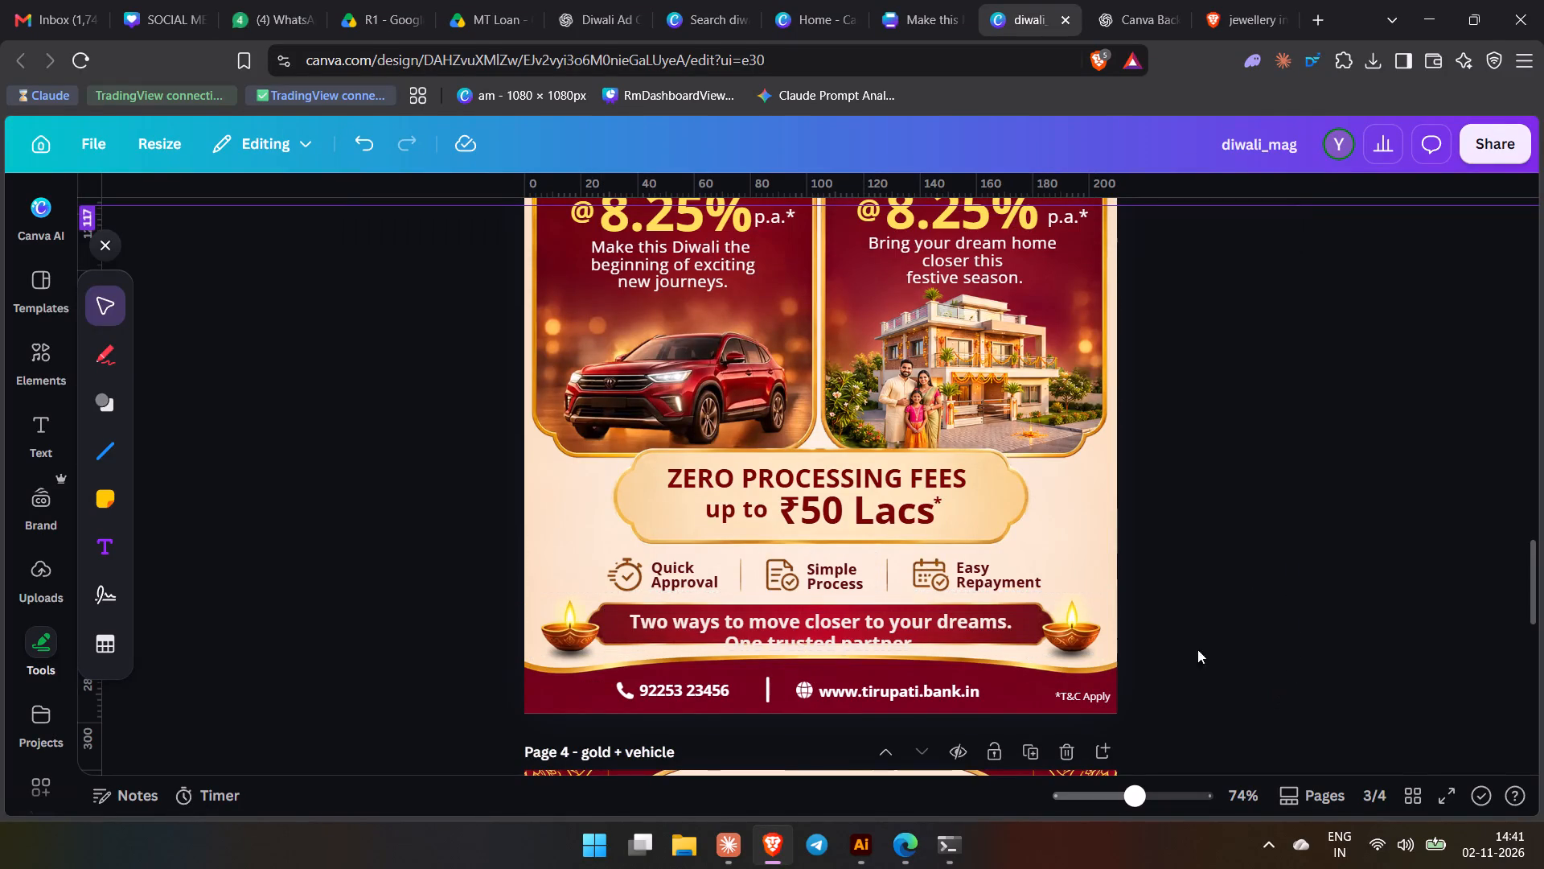
# Reduce the font size of the tagline 'Two ways to move closer to your dreams. One trusted partner.' to 13.6 so it fits one line.
pyautogui.click(847, 620)
pyautogui.click(734, 542)
pyautogui.click(1205, 524)
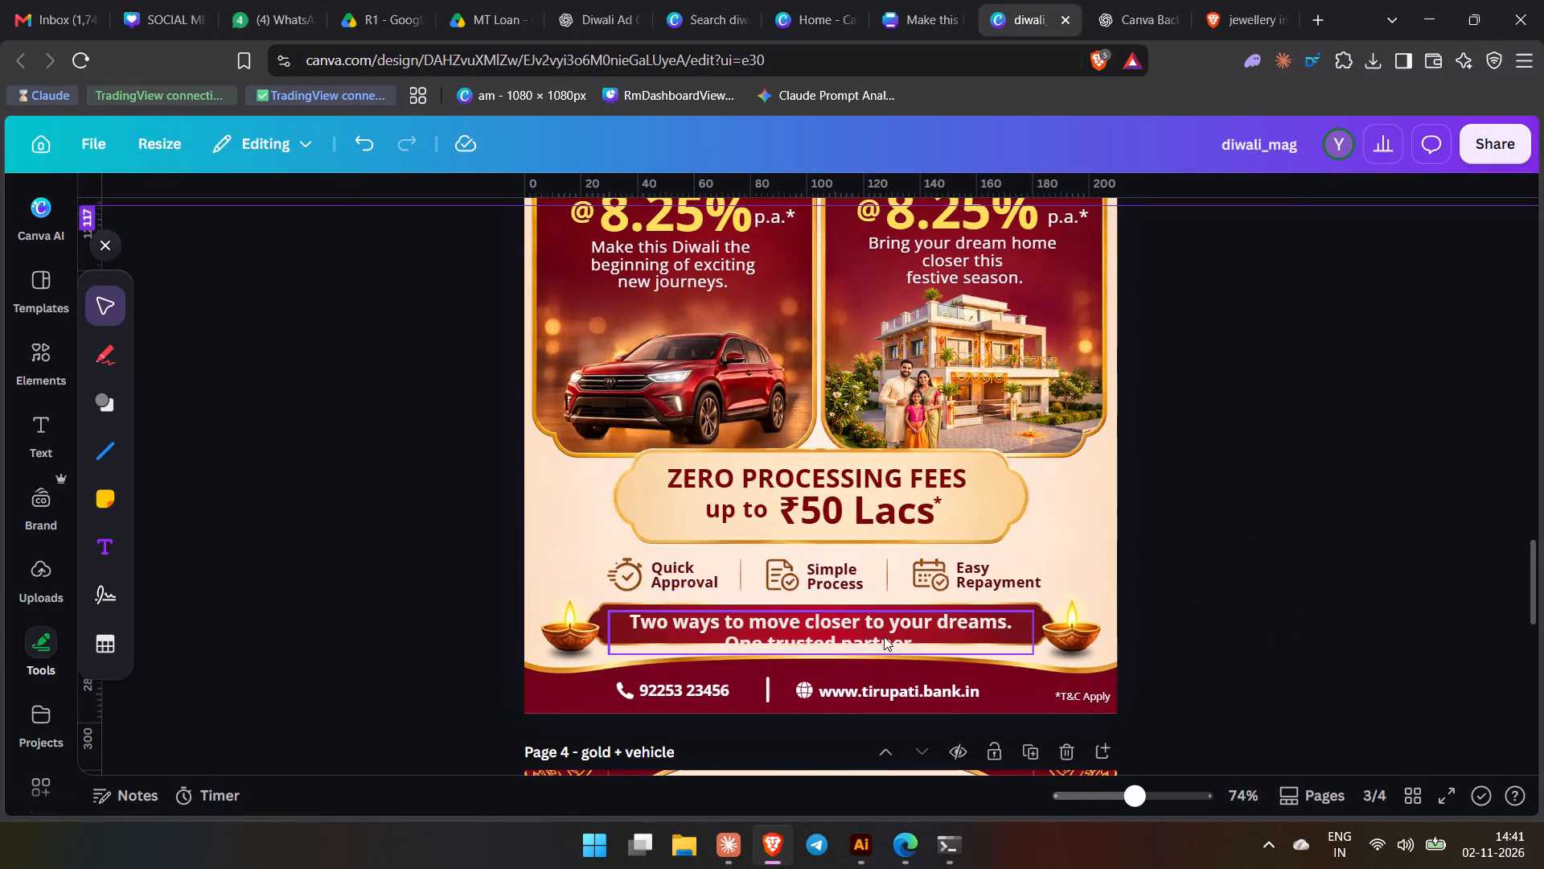
pyautogui.click(864, 637)
pyautogui.click(524, 202)
pyautogui.tripleClick(527, 221)
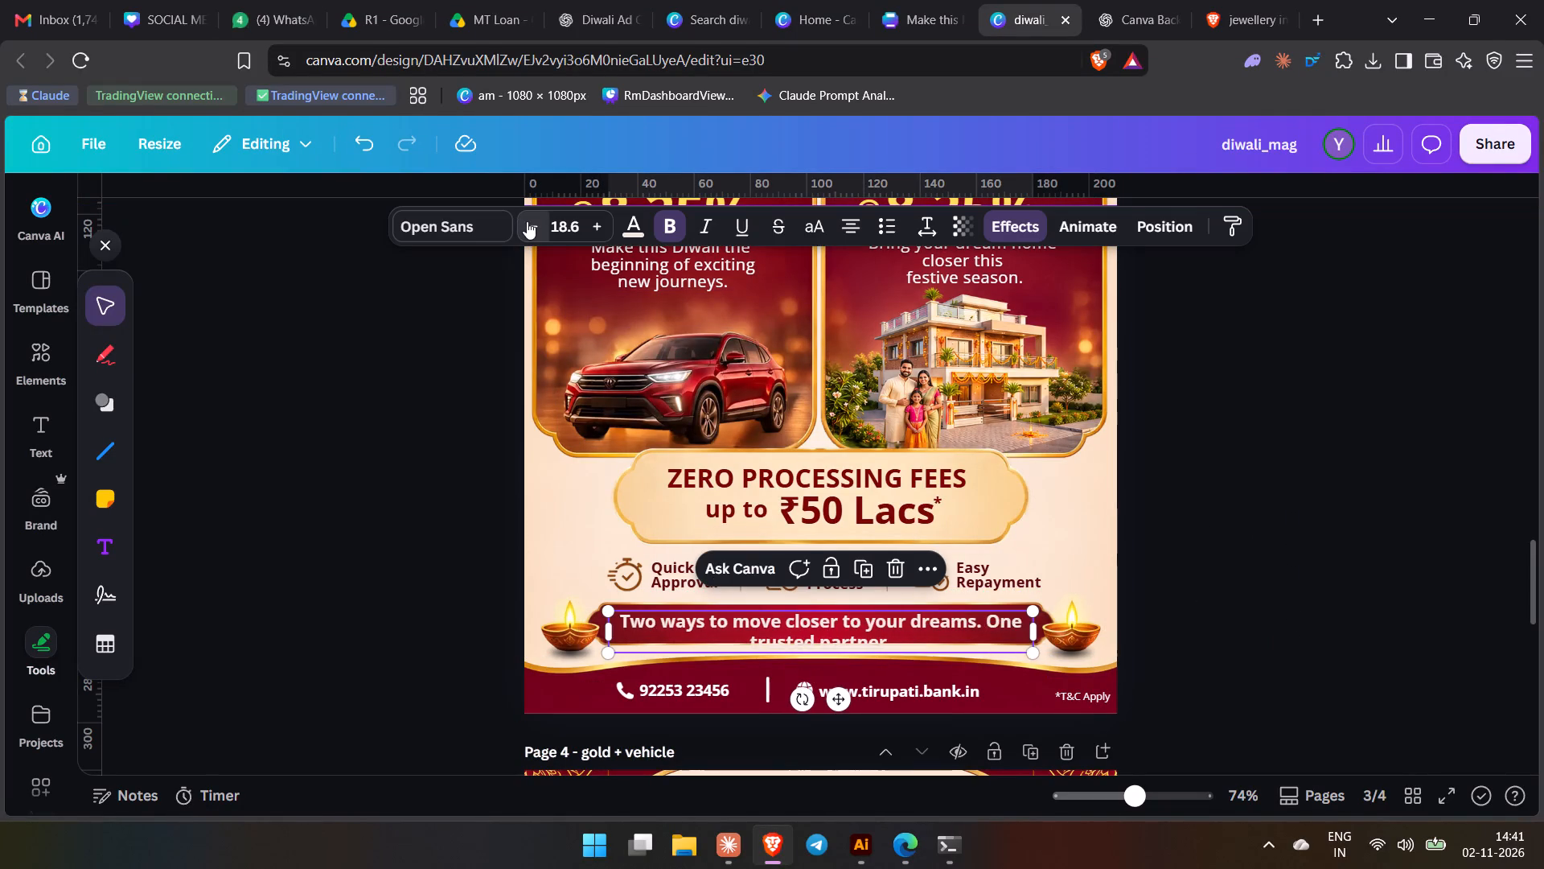
pyautogui.doubleClick(527, 221)
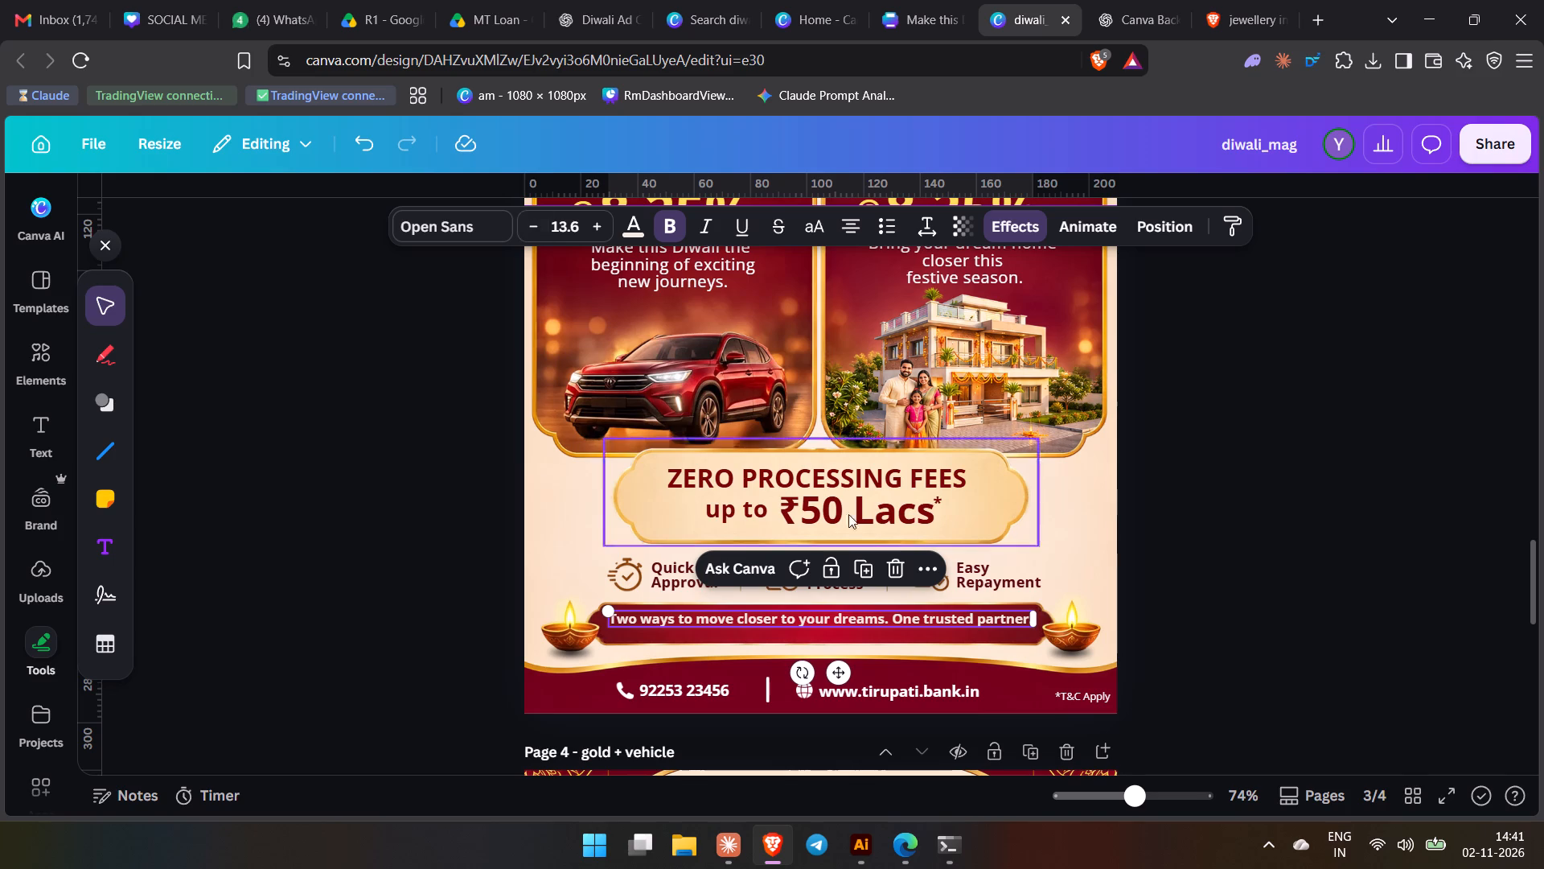
pyautogui.click(1317, 612)
# Nudge the one-line tagline slightly down so it sits vertically centred in the maroon banner between the diyas.
pyautogui.click(966, 621)
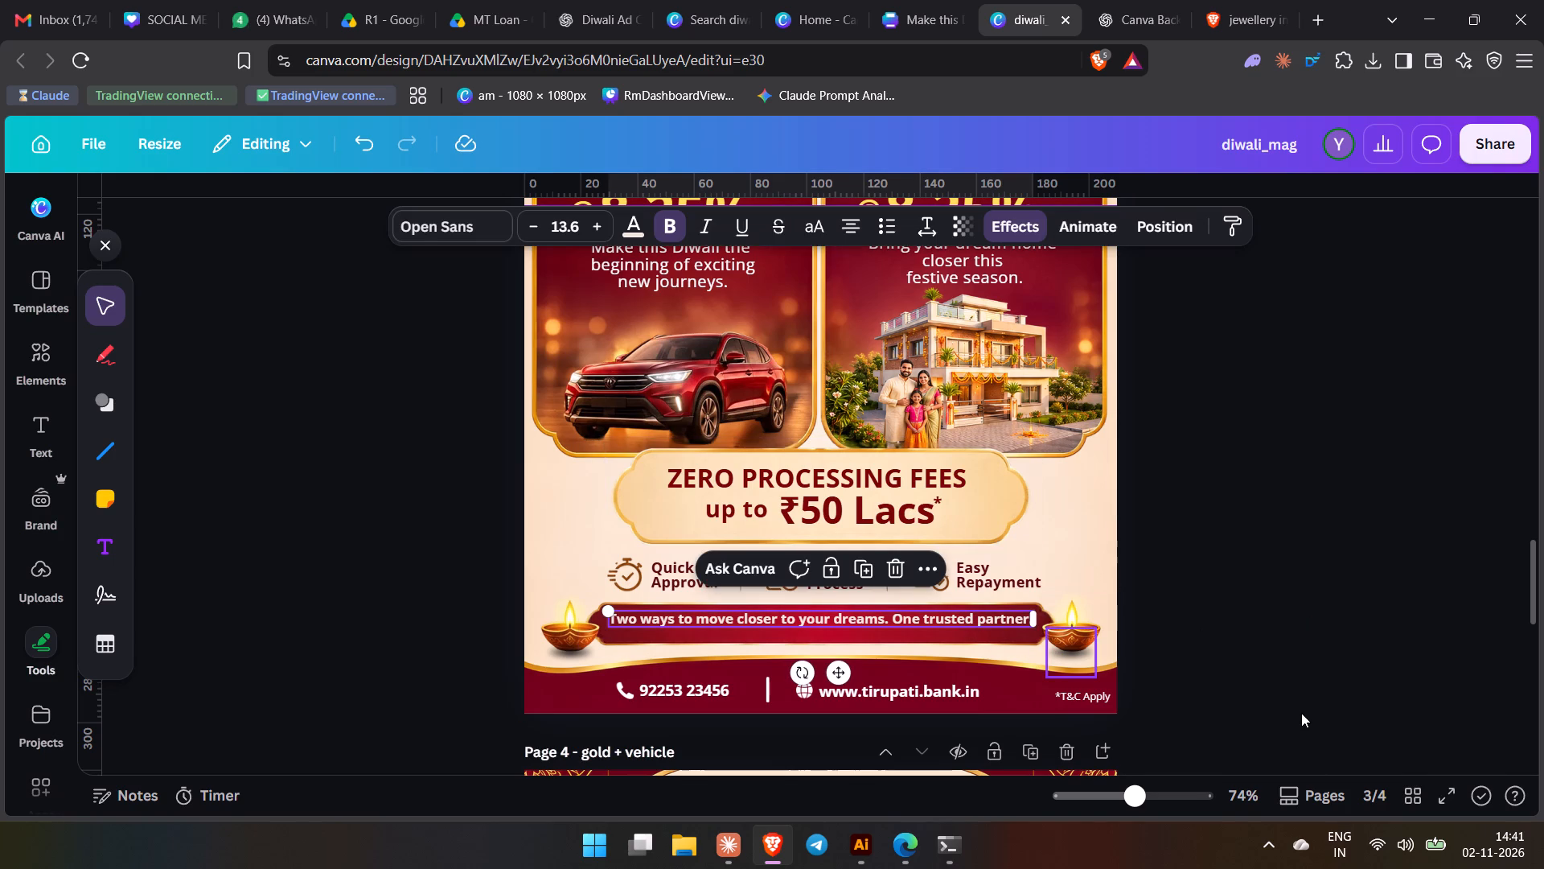
pyautogui.press('Down')
pyautogui.press('Down')
pyautogui.press('Up')
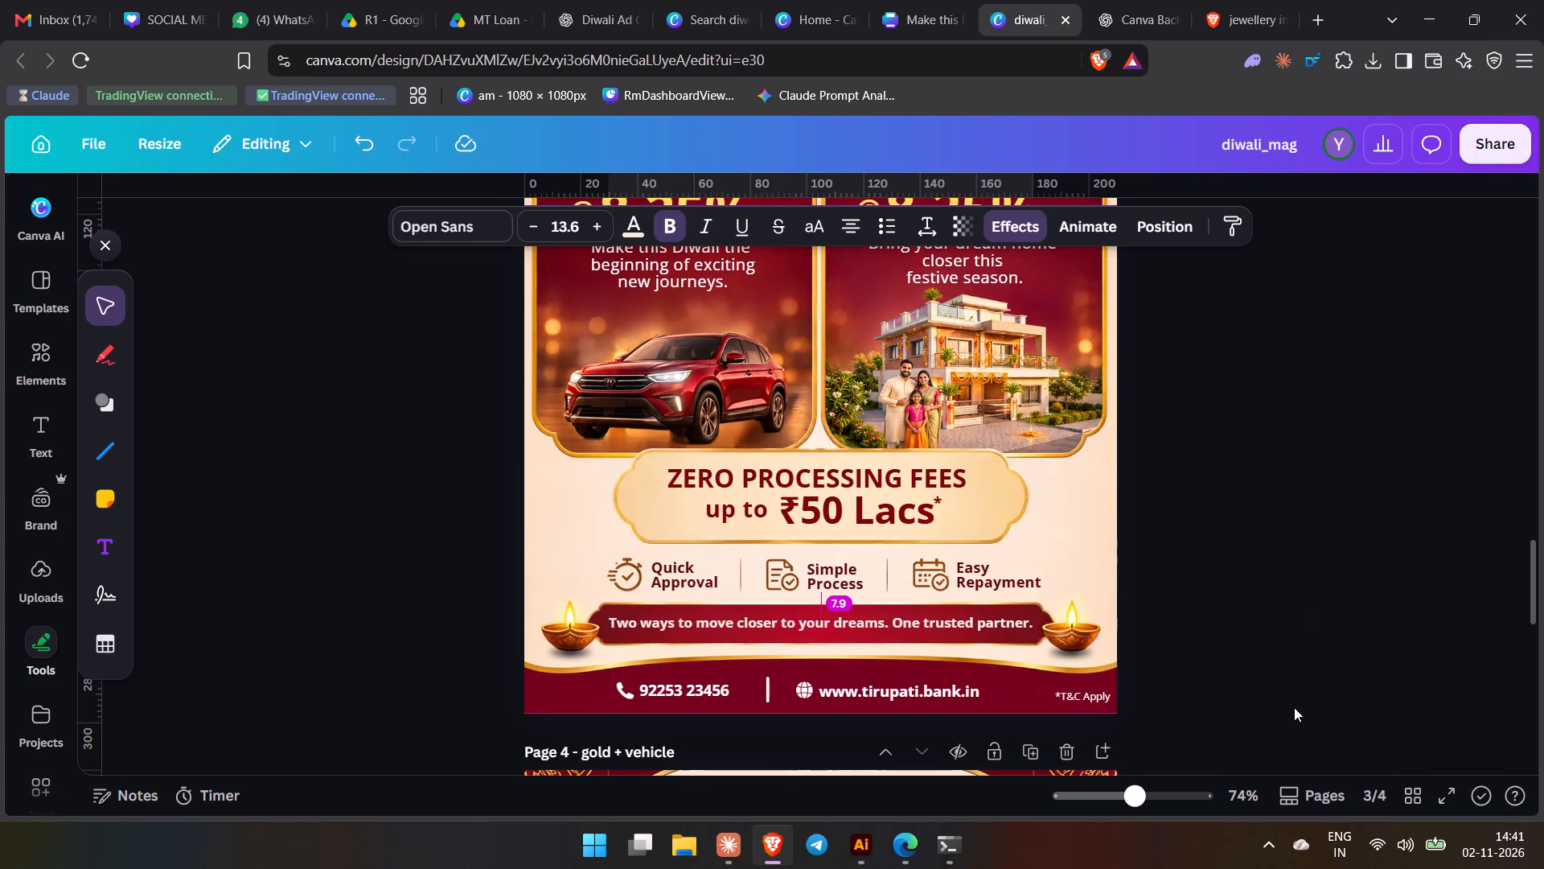
pyautogui.click(1188, 528)
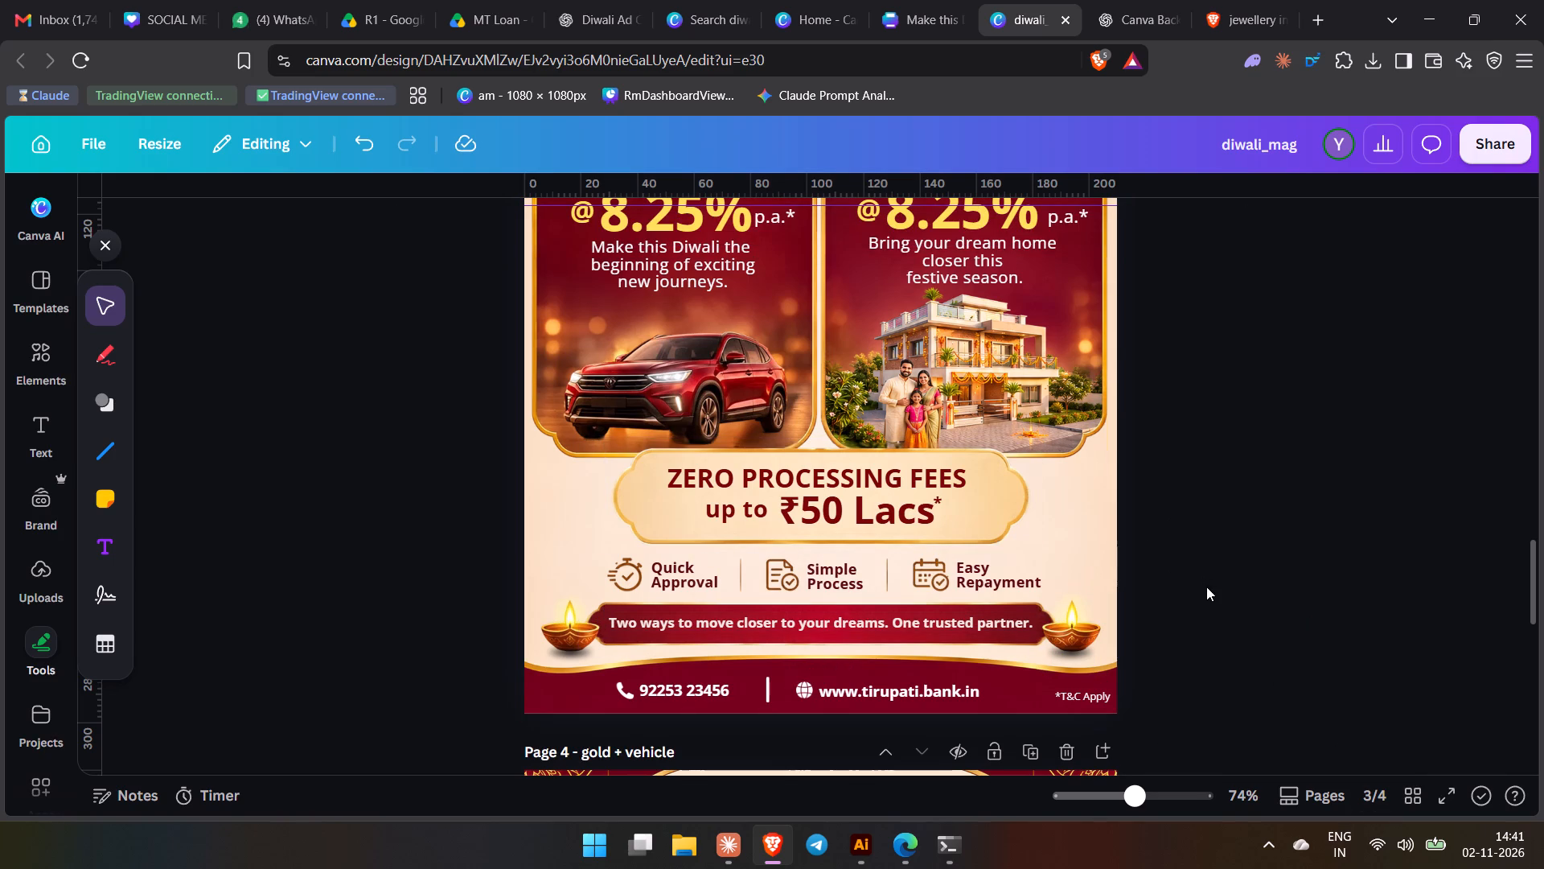
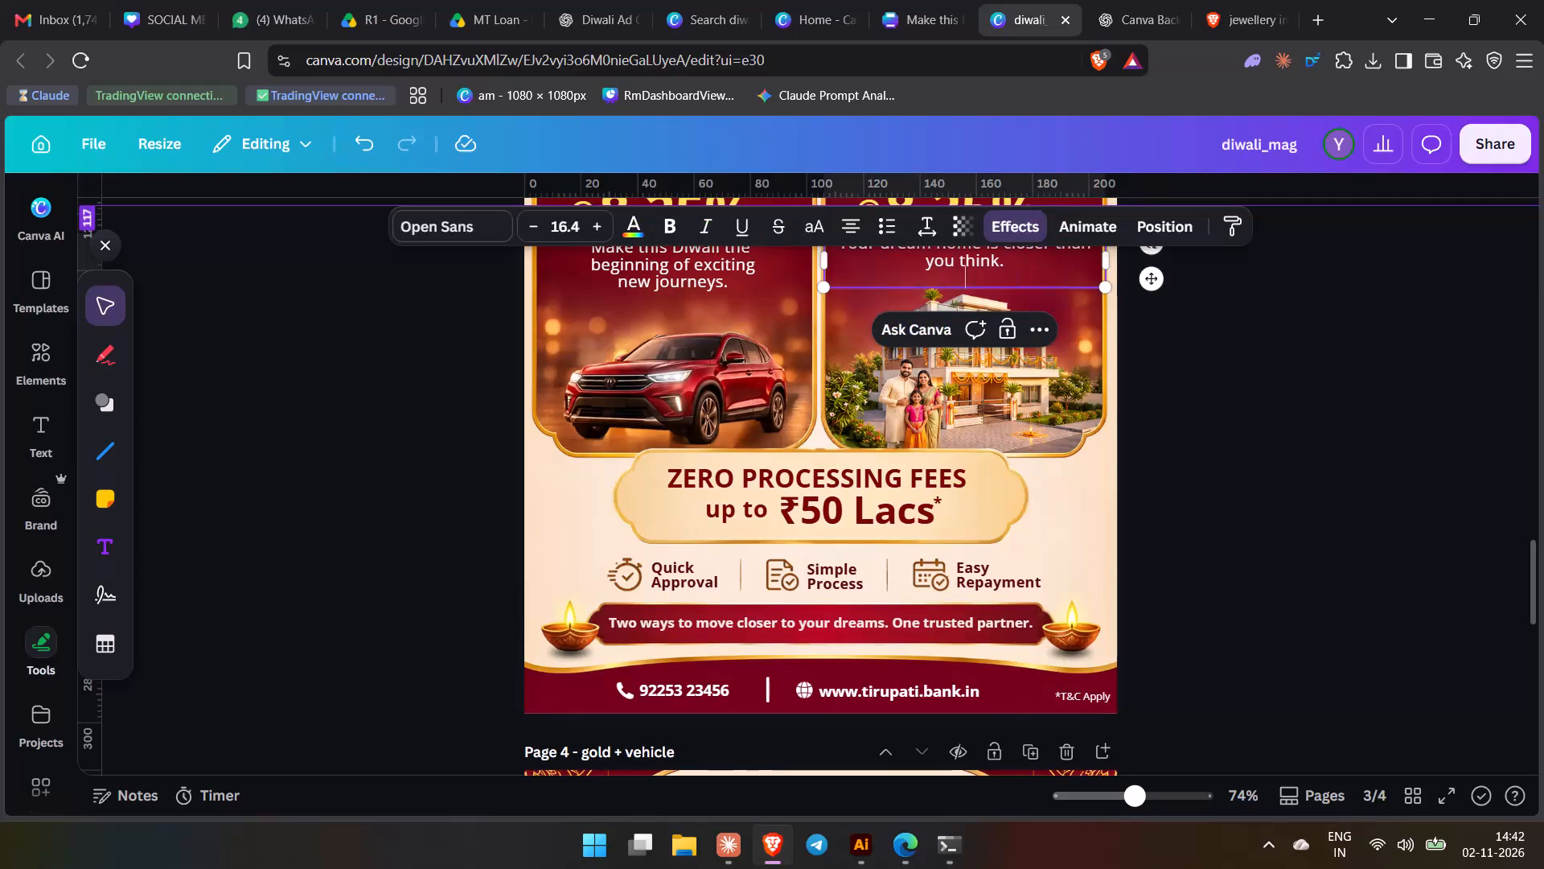
# Remove the empty last line below the Home Loan tagline "Your dream home is closer than you think.".
pyautogui.press('BackSpace')
pyautogui.click(1205, 460)
# Select the tagline text under the Home Loan rate on the mortgage and home loan page.
pyautogui.scroll(2, 1196, 466)
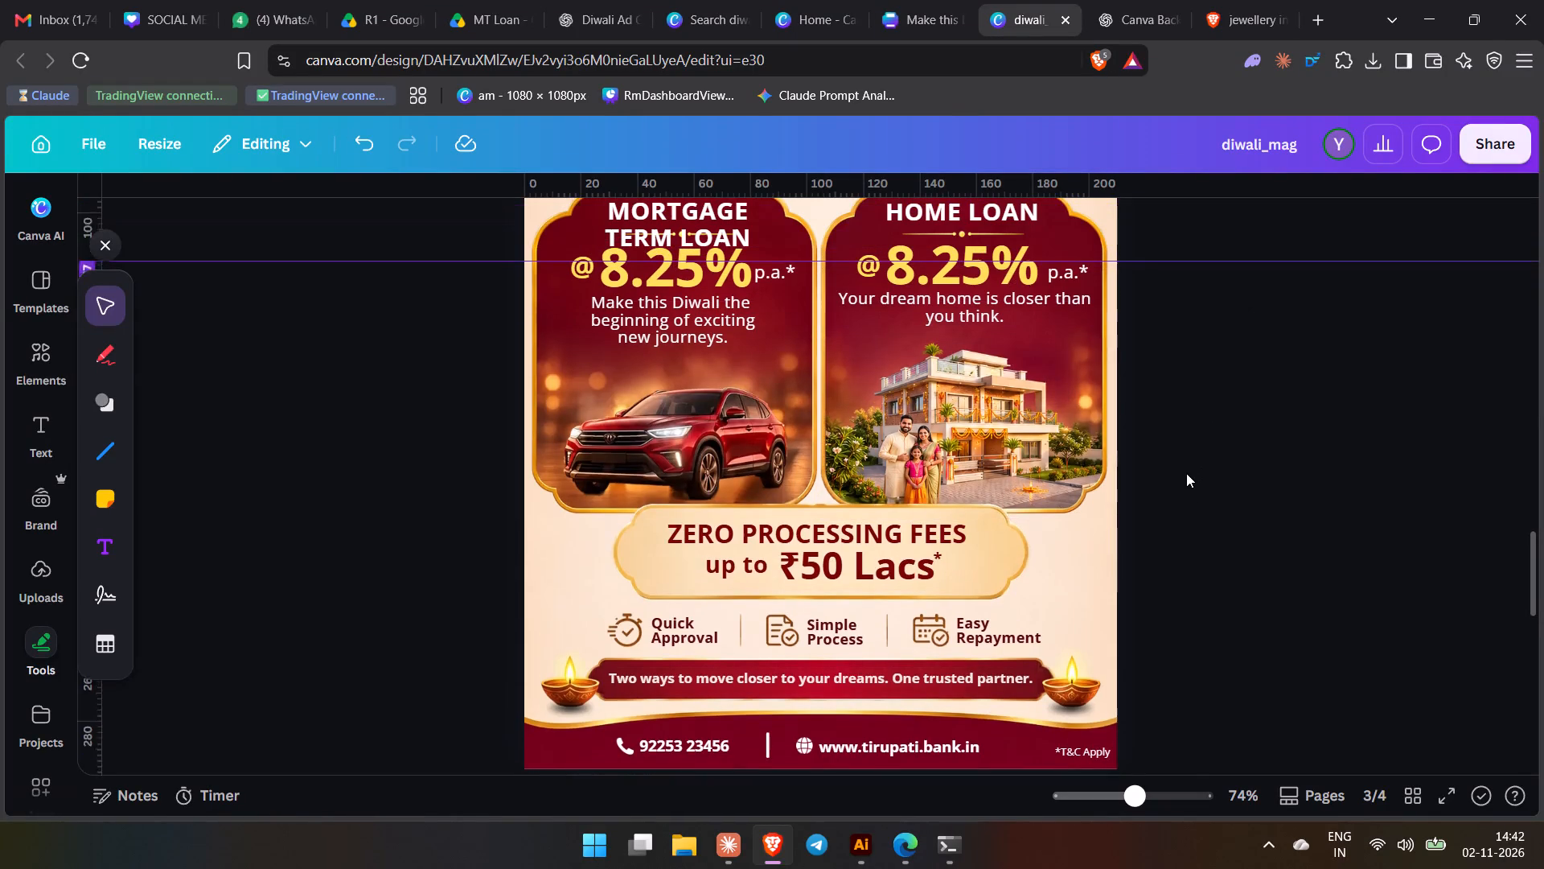
pyautogui.click(1055, 439)
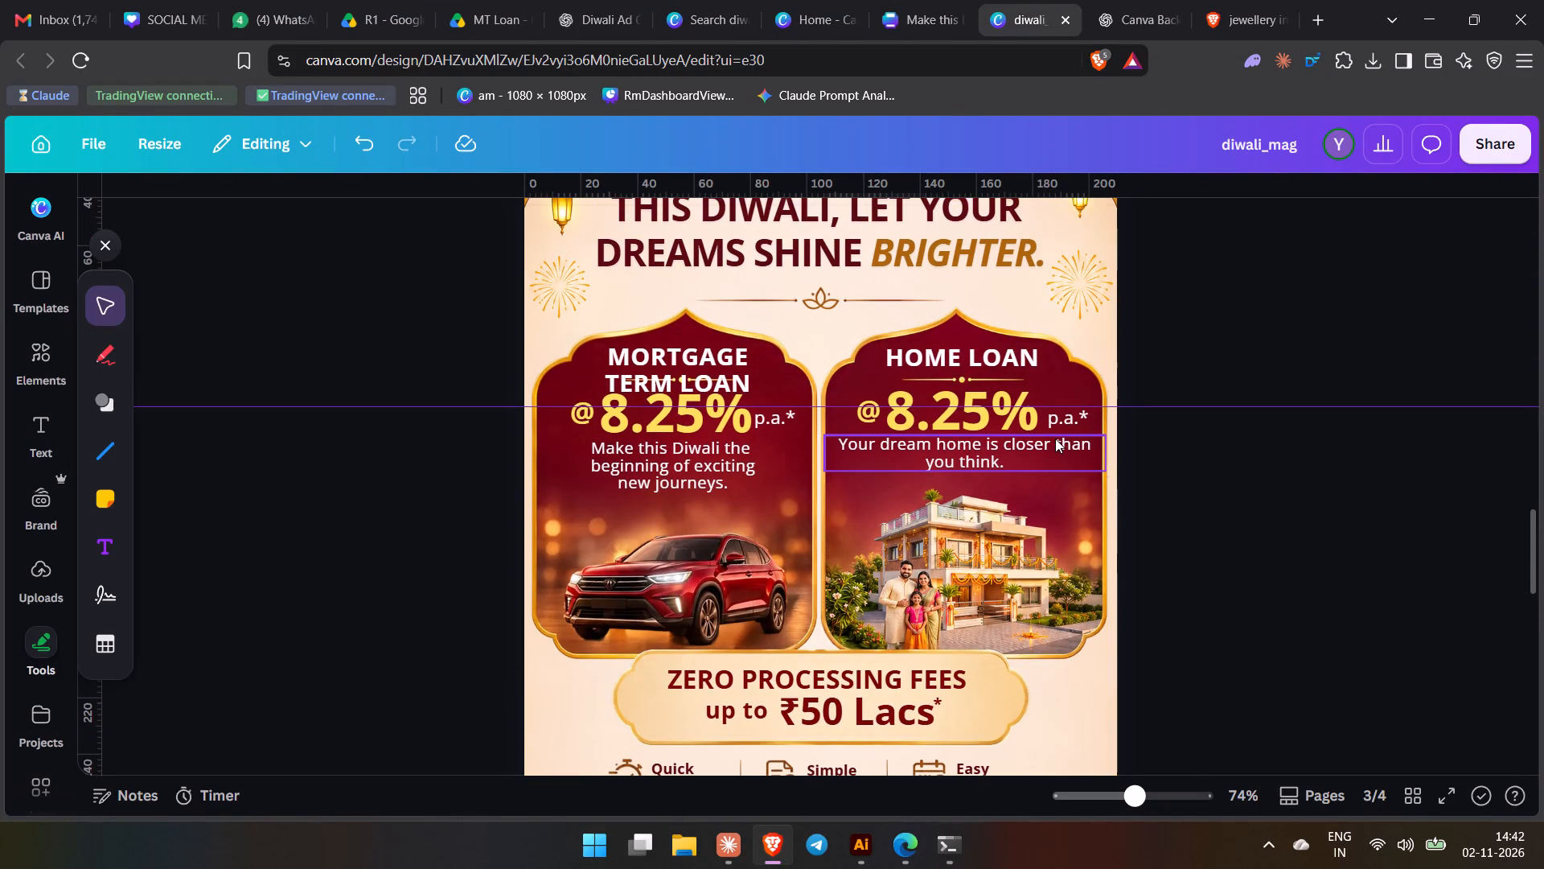
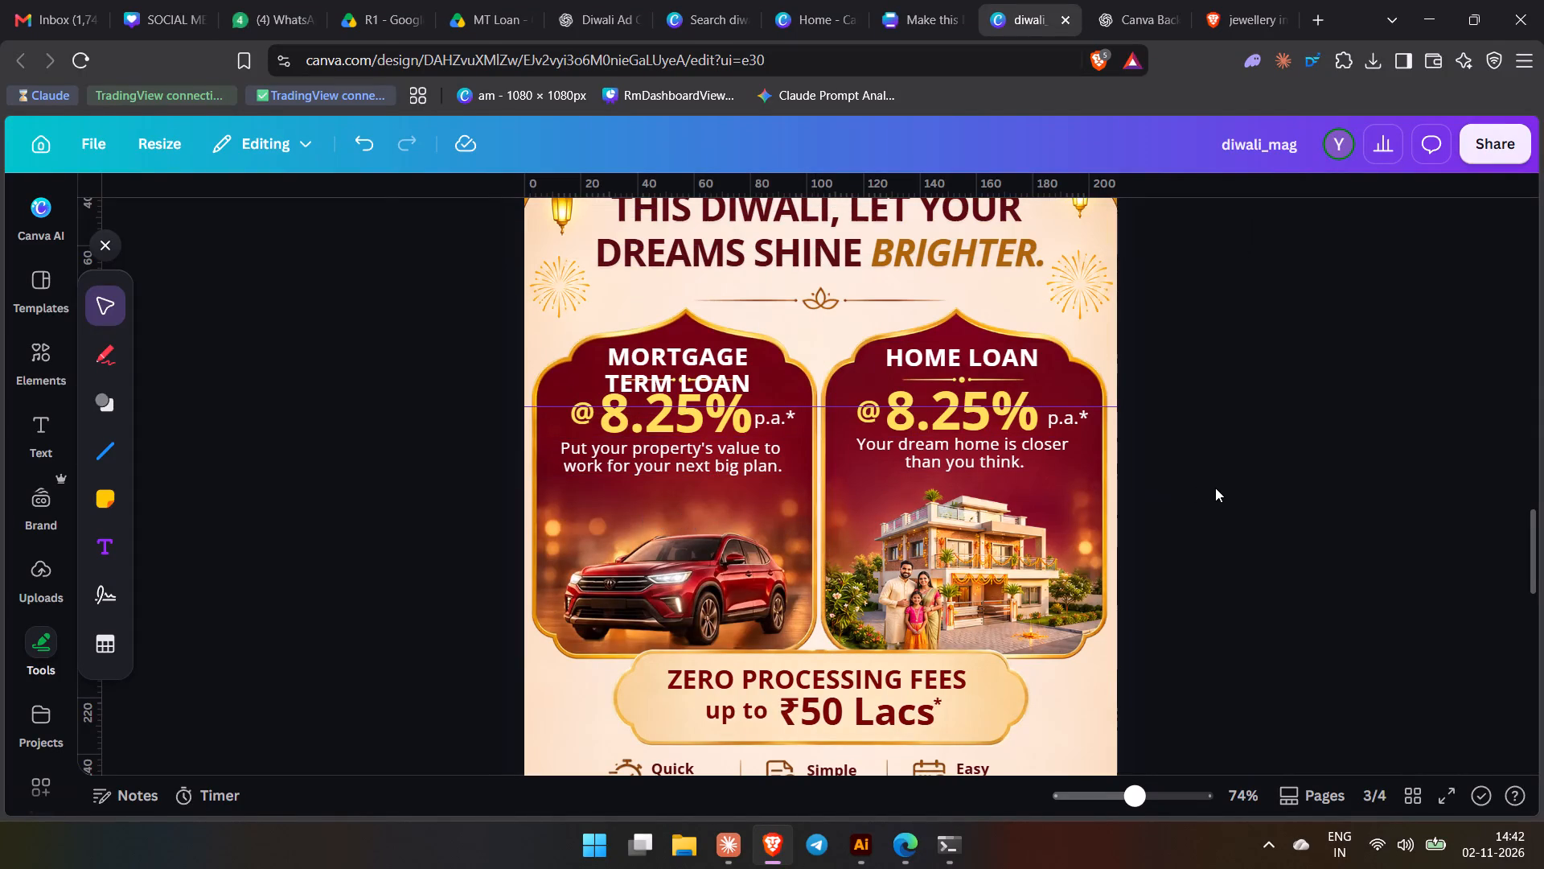
# Rebreak the Home Loan tagline so it reads "Your dream home is" on one line and "closer than you think." on the second.
pyautogui.click(1007, 445)
pyautogui.click(1026, 447)
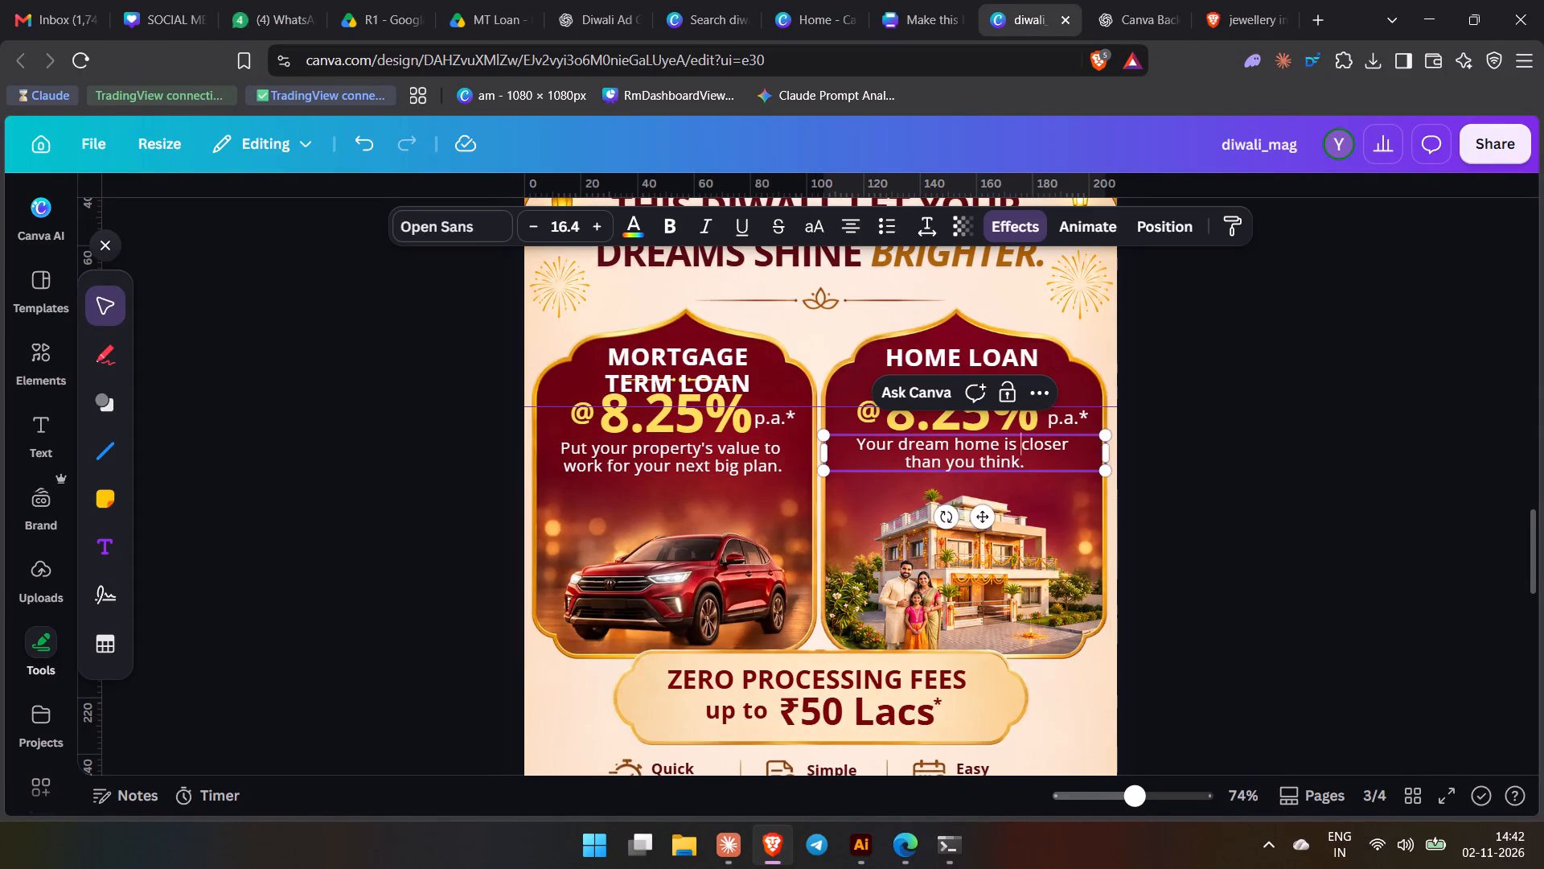
pyautogui.press('Return')
pyautogui.press('Down')
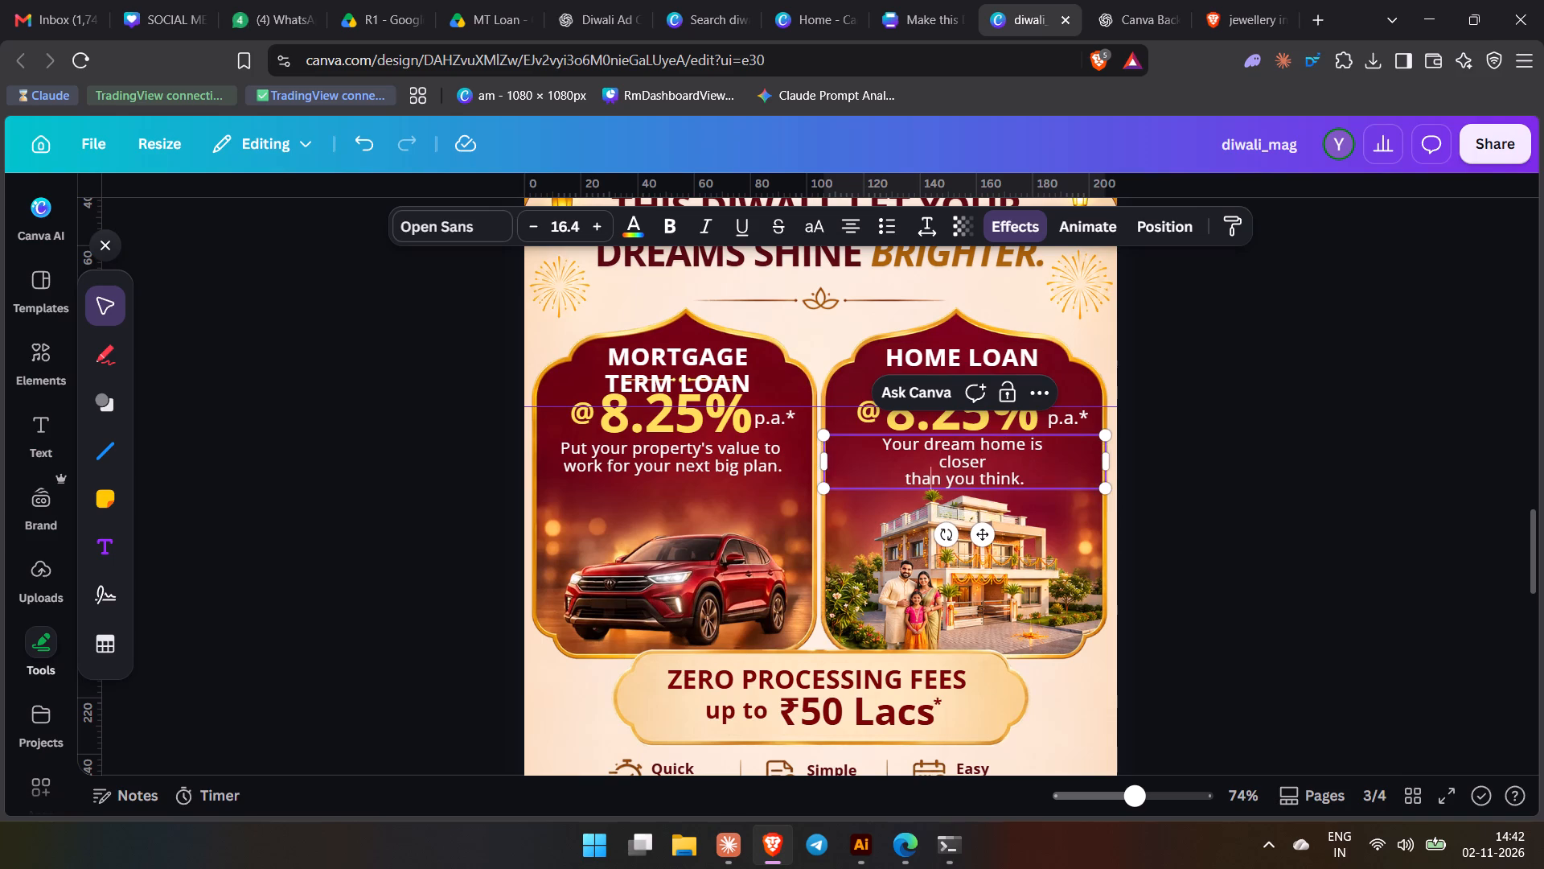
pyautogui.press('Left')
pyautogui.press('Left')
pyautogui.press('Left')
pyautogui.press('Left')
pyautogui.press('BackSpace')
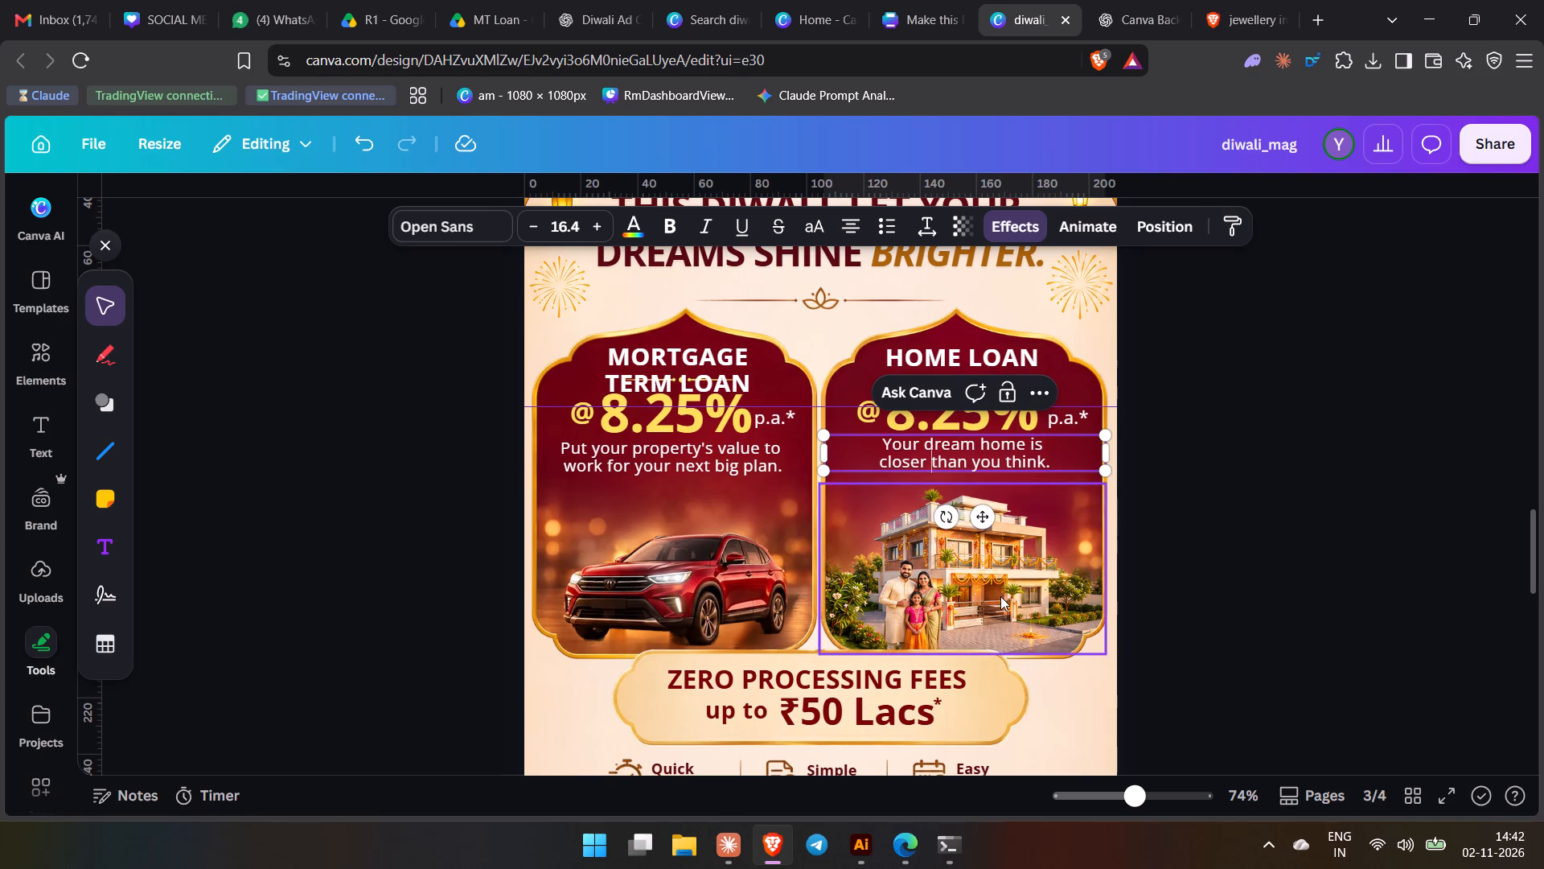
pyautogui.click(1345, 537)
pyautogui.click(1304, 451)
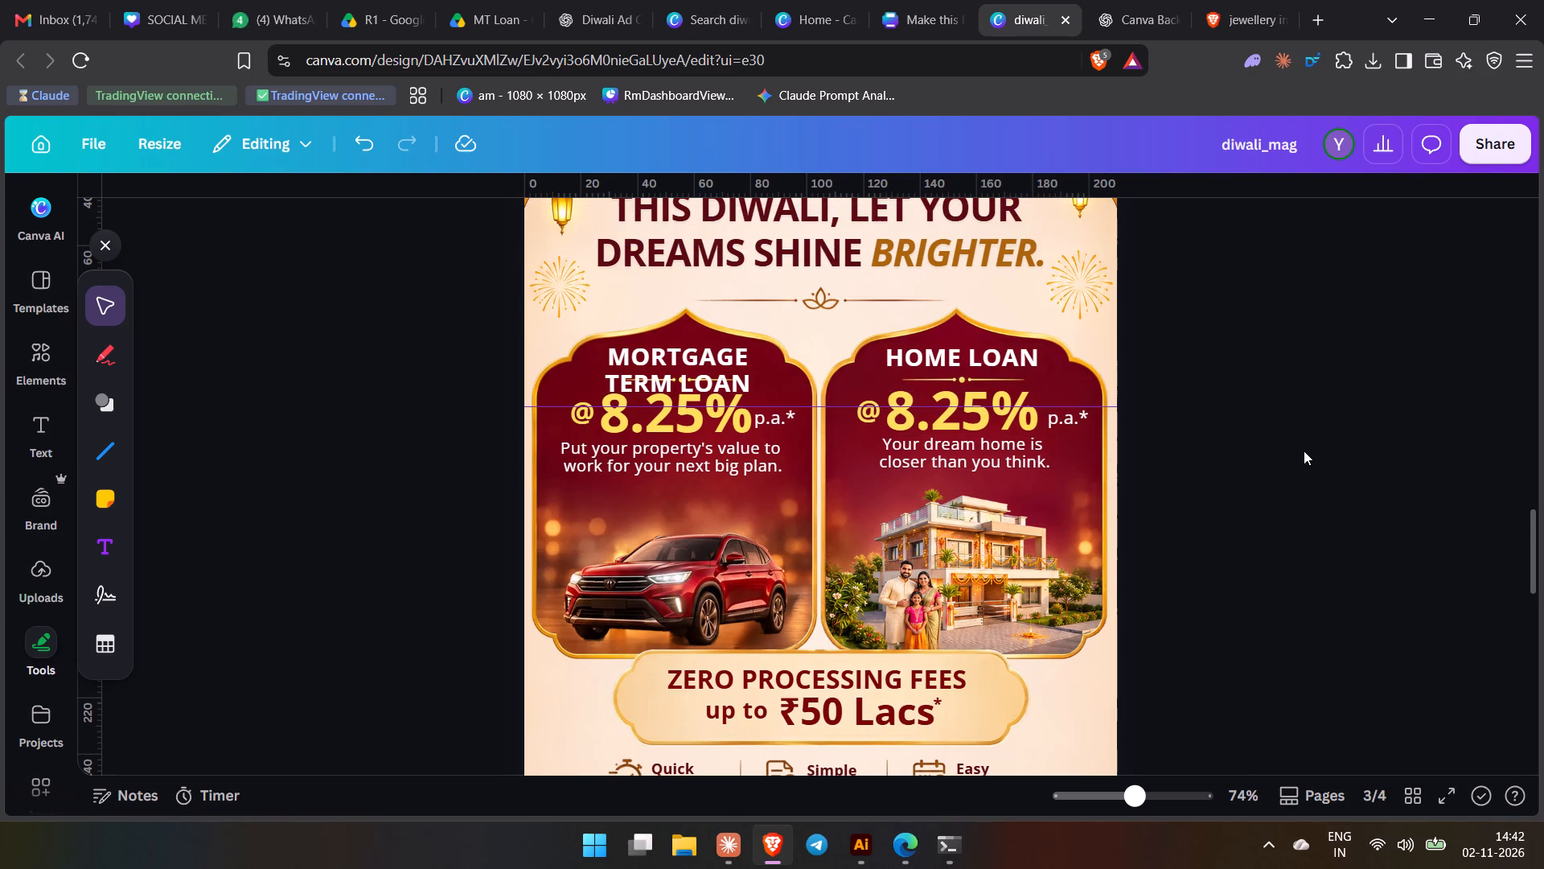
pyautogui.click(1304, 451)
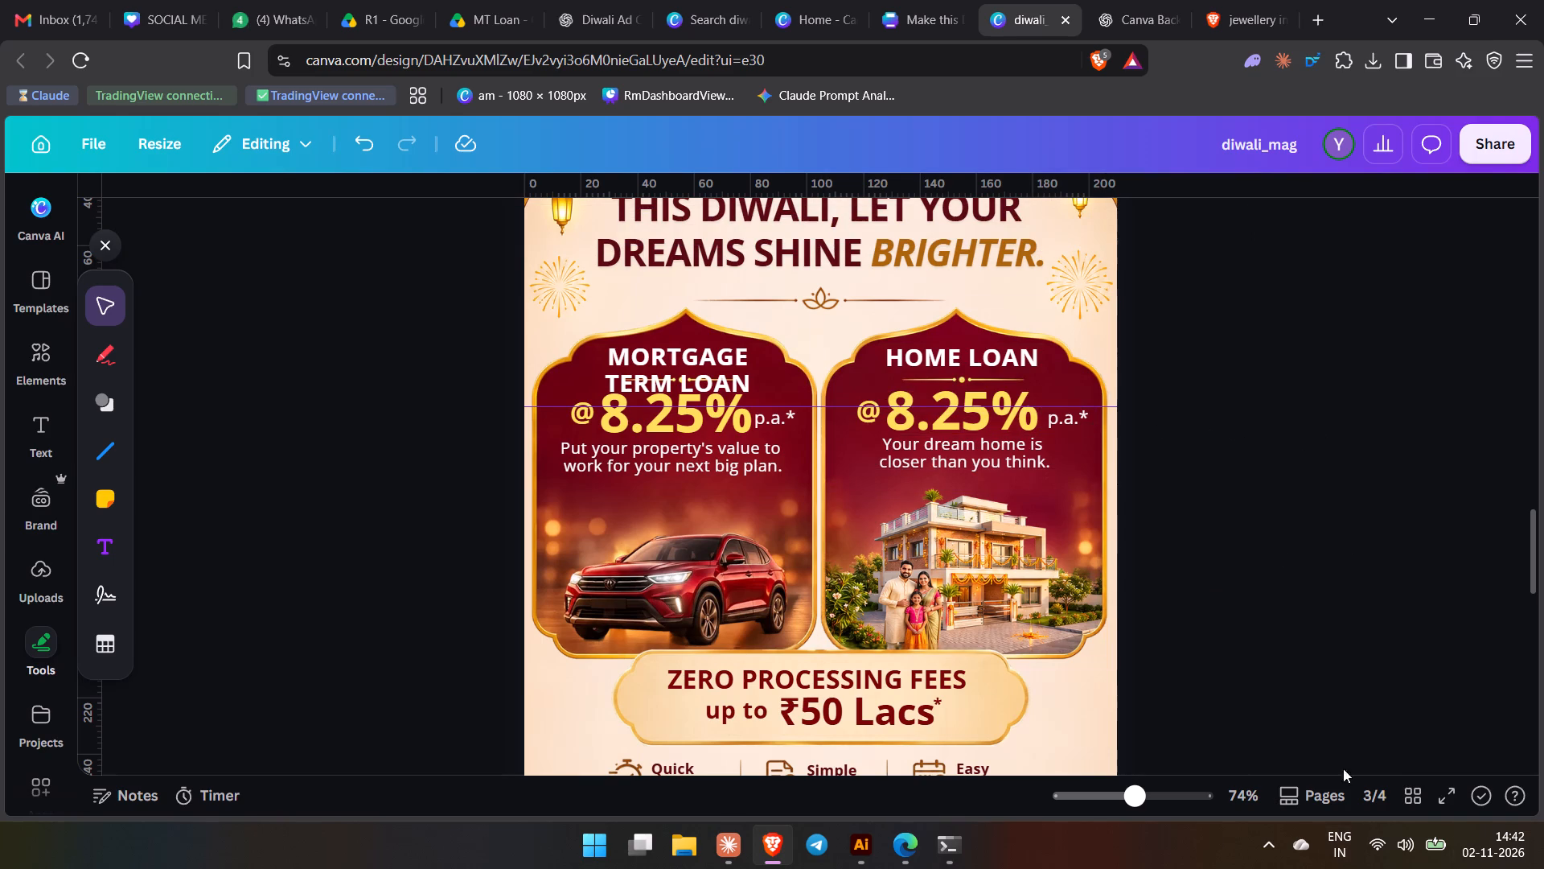
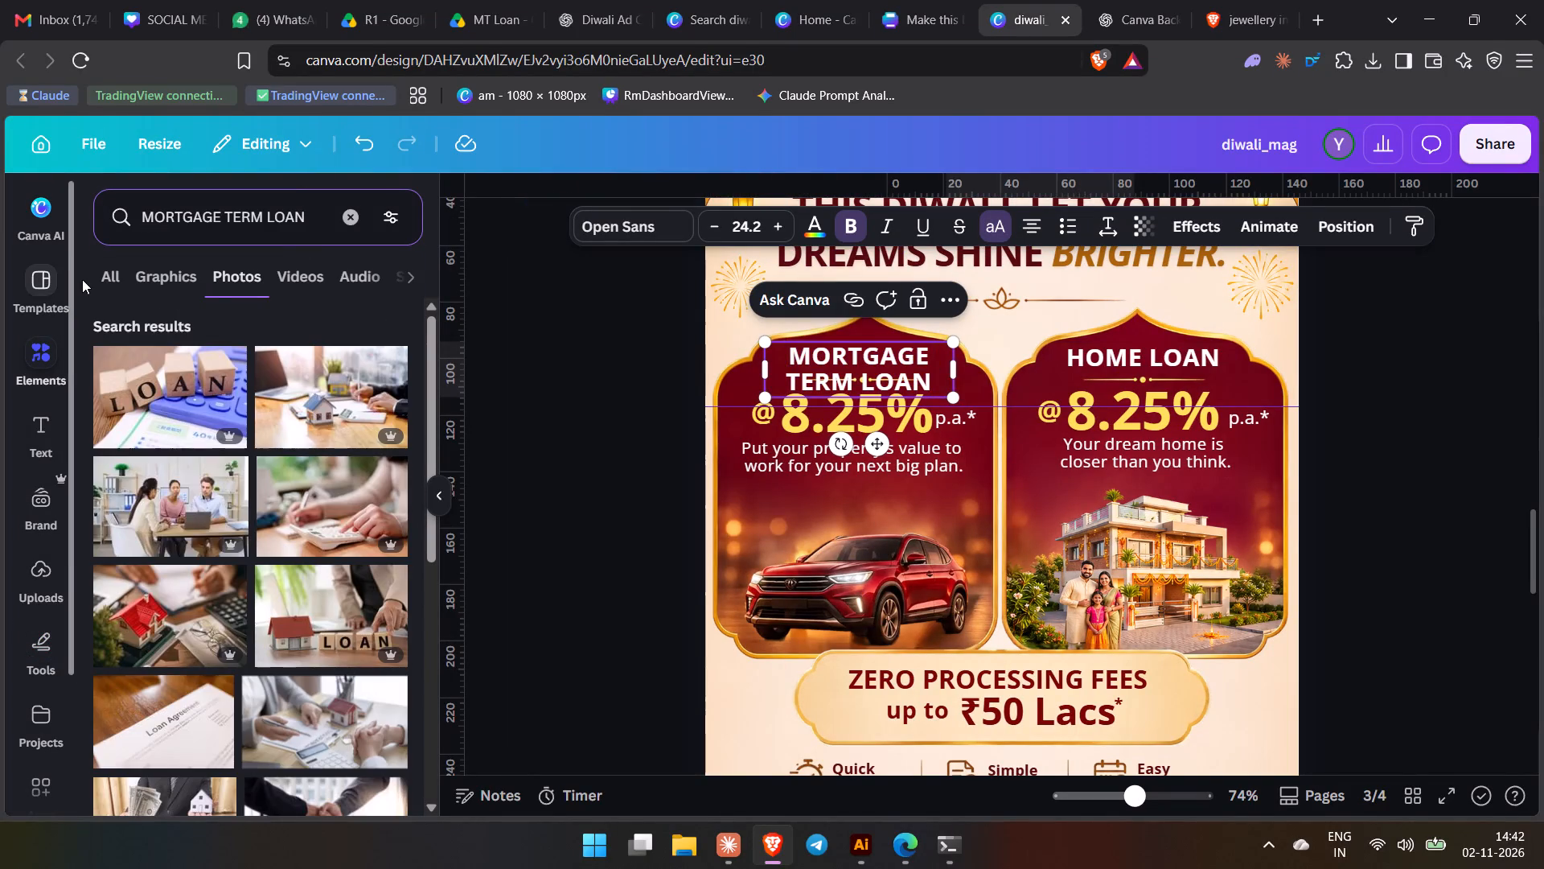
# Look through the graphics found for MORTGAGE TERM LOAN for an illustration suited to the mortgage term loan card.
pyautogui.click(113, 285)
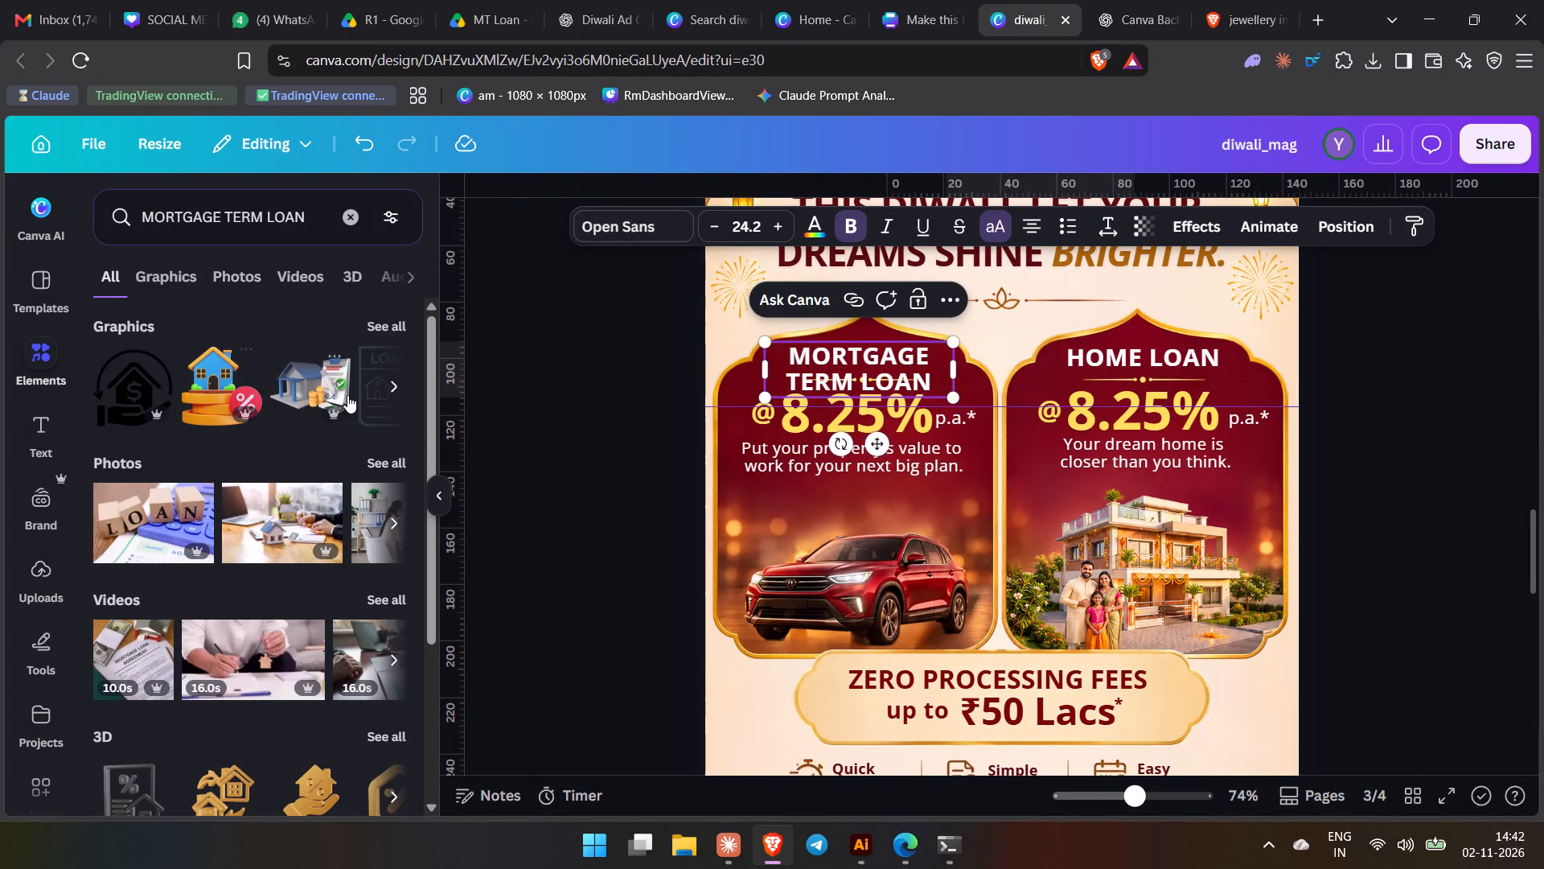
pyautogui.click(402, 317)
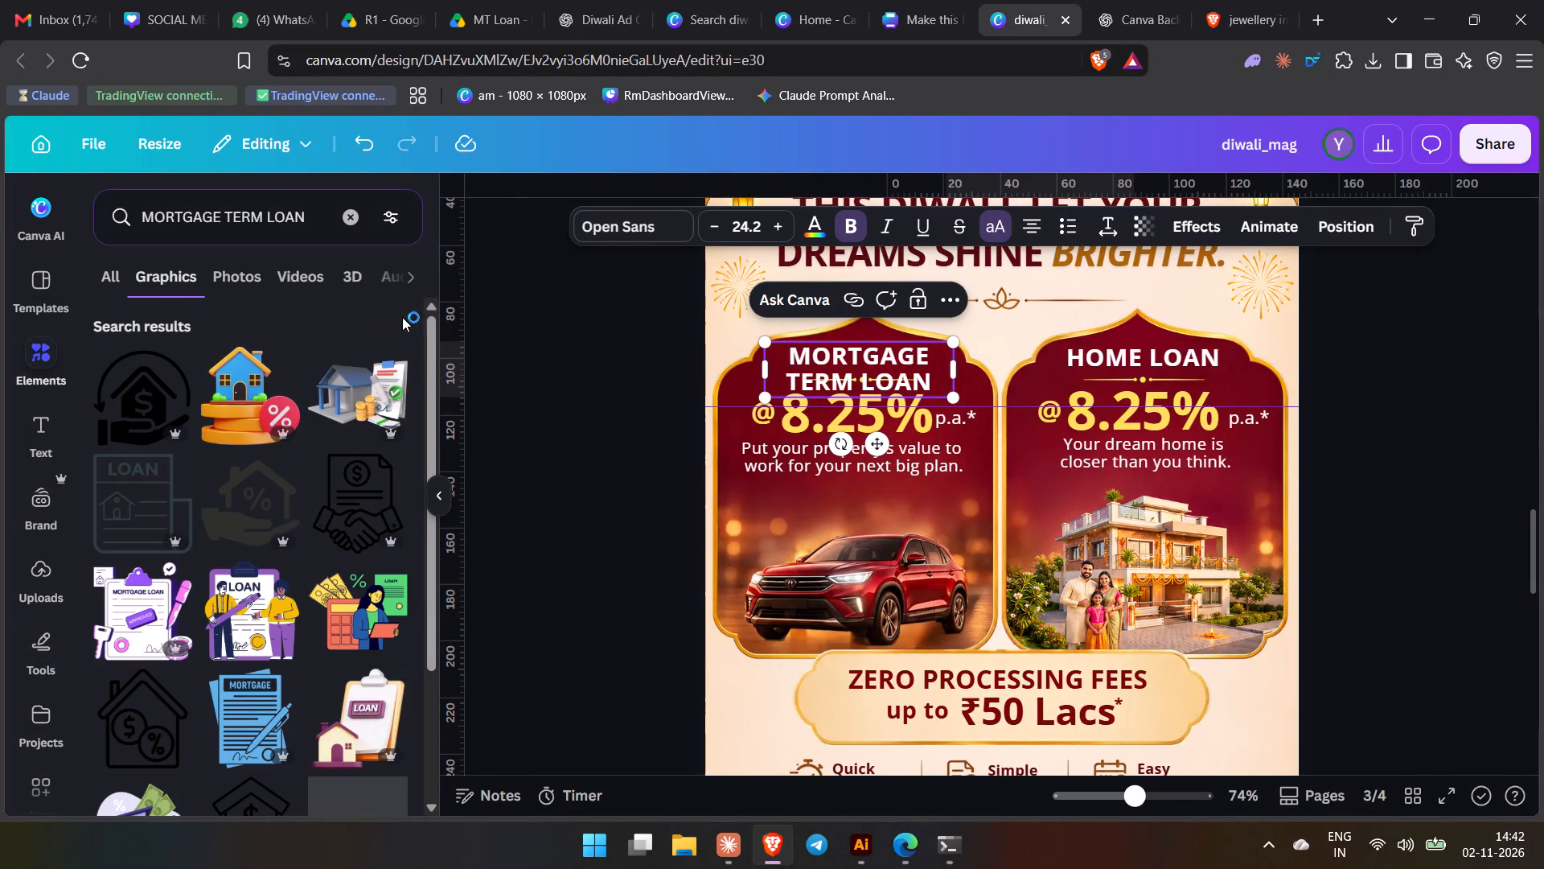
pyautogui.scroll(-3, 390, 512)
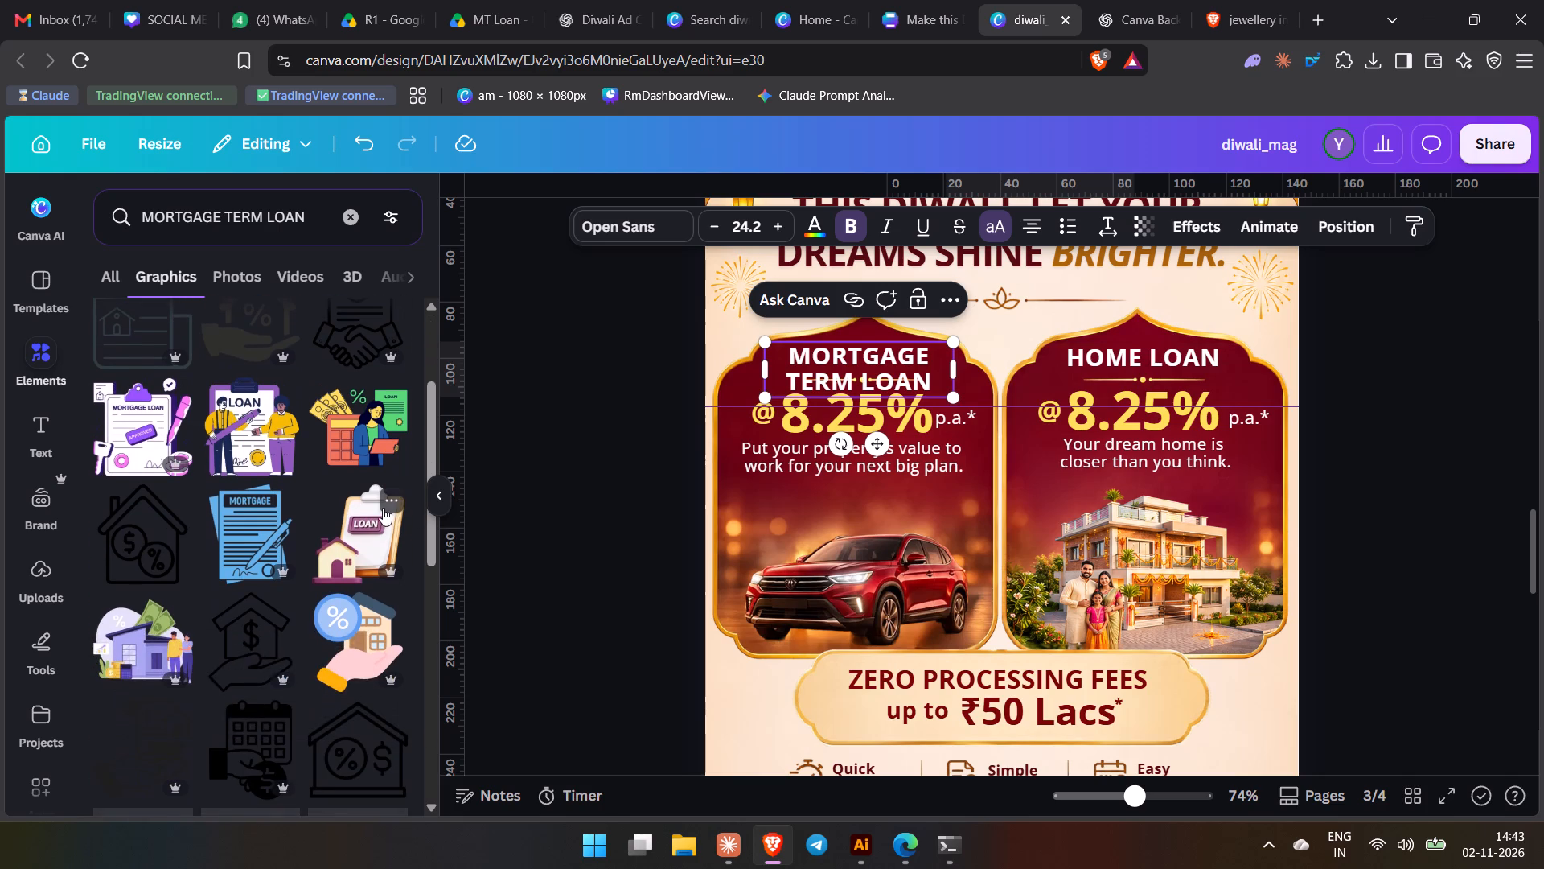
pyautogui.scroll(5, 352, 504)
pyautogui.click(102, 274)
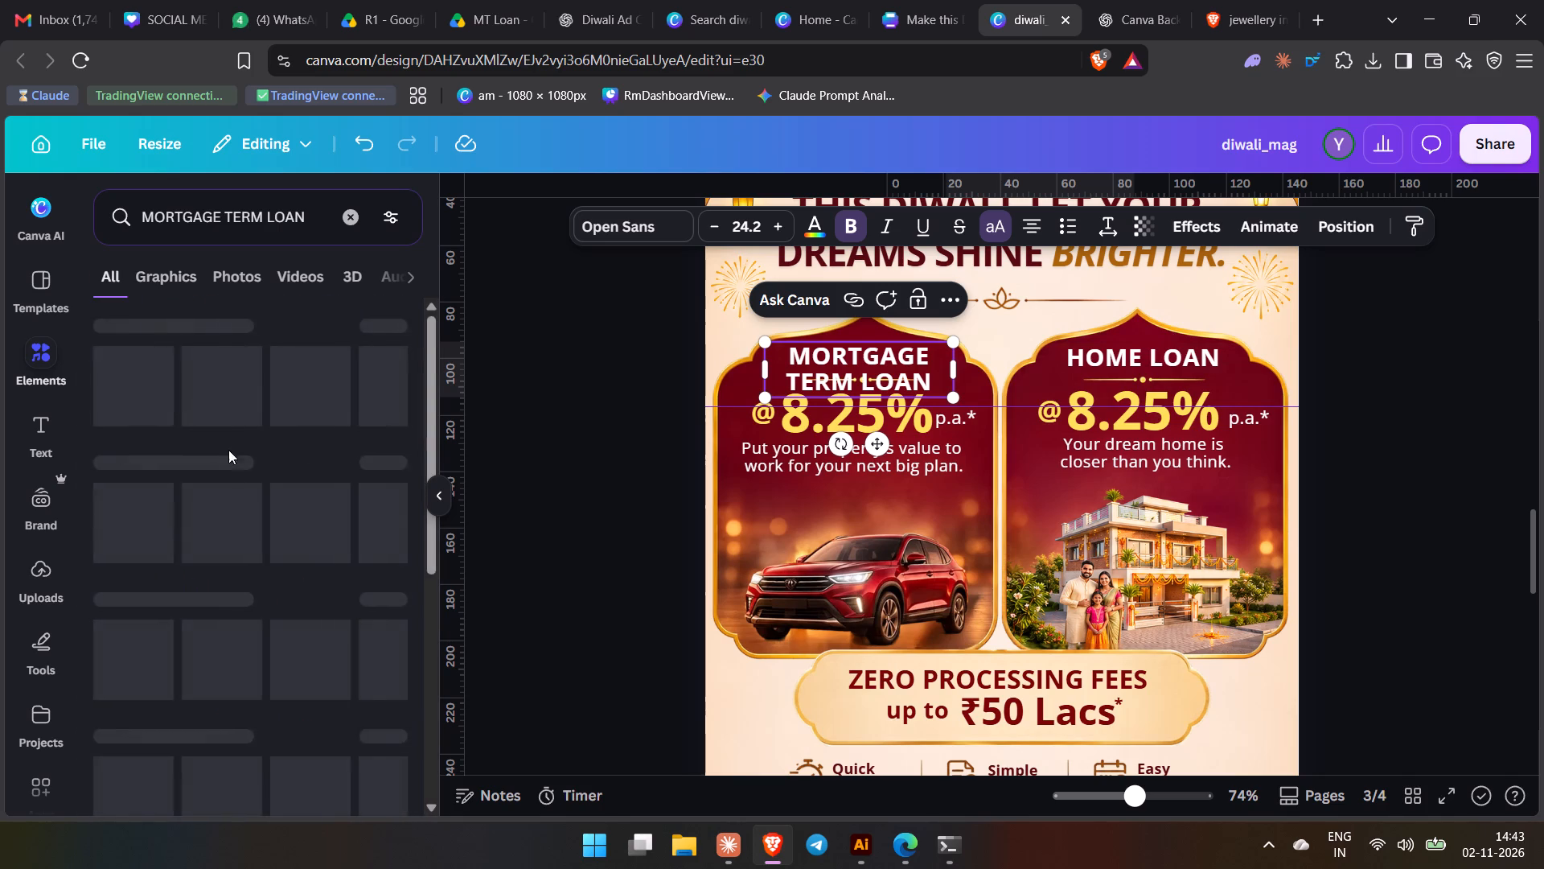
# Narrow the MORTGAGE TERM LOAN element search to 3D graphics.
pyautogui.scroll(-2, 261, 501)
pyautogui.click(399, 539)
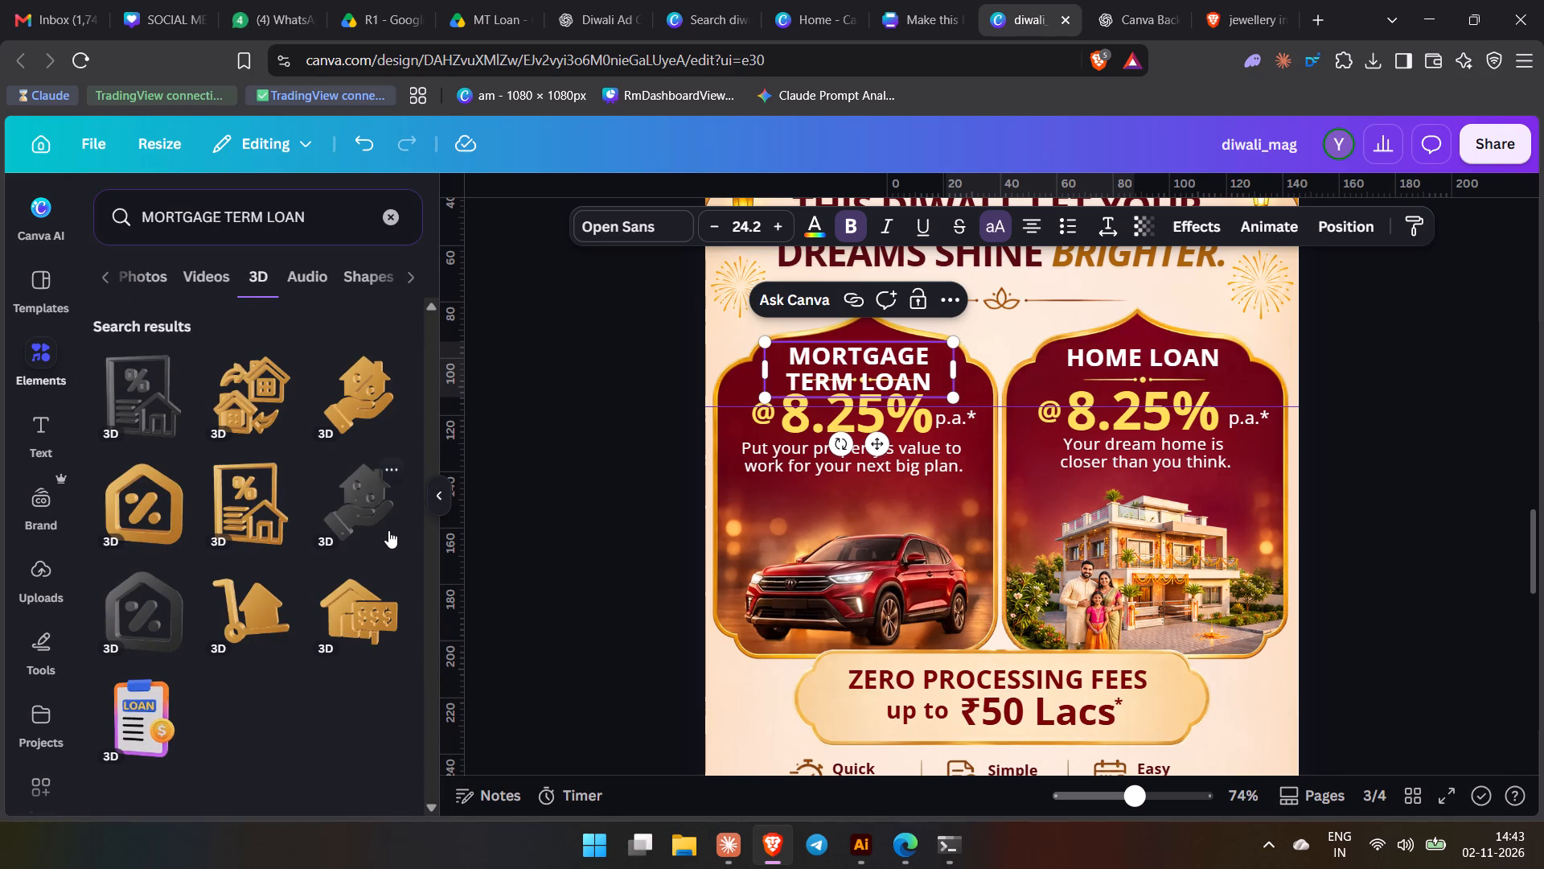
# Delete the red car picture from the Mortgage Term Loan card.
pyautogui.click(862, 599)
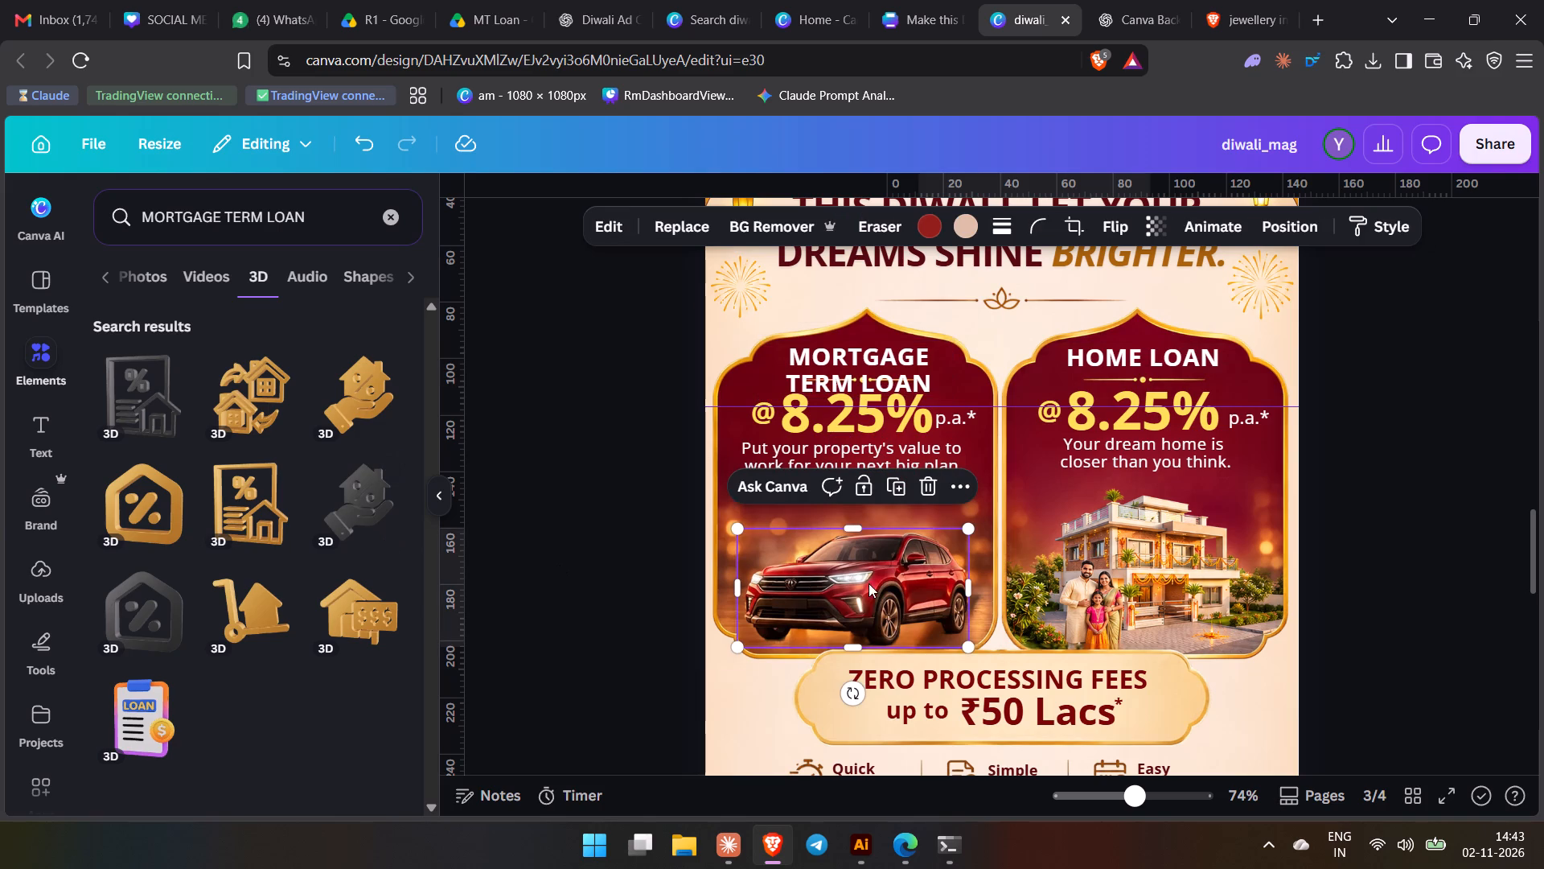
pyautogui.press('Delete')
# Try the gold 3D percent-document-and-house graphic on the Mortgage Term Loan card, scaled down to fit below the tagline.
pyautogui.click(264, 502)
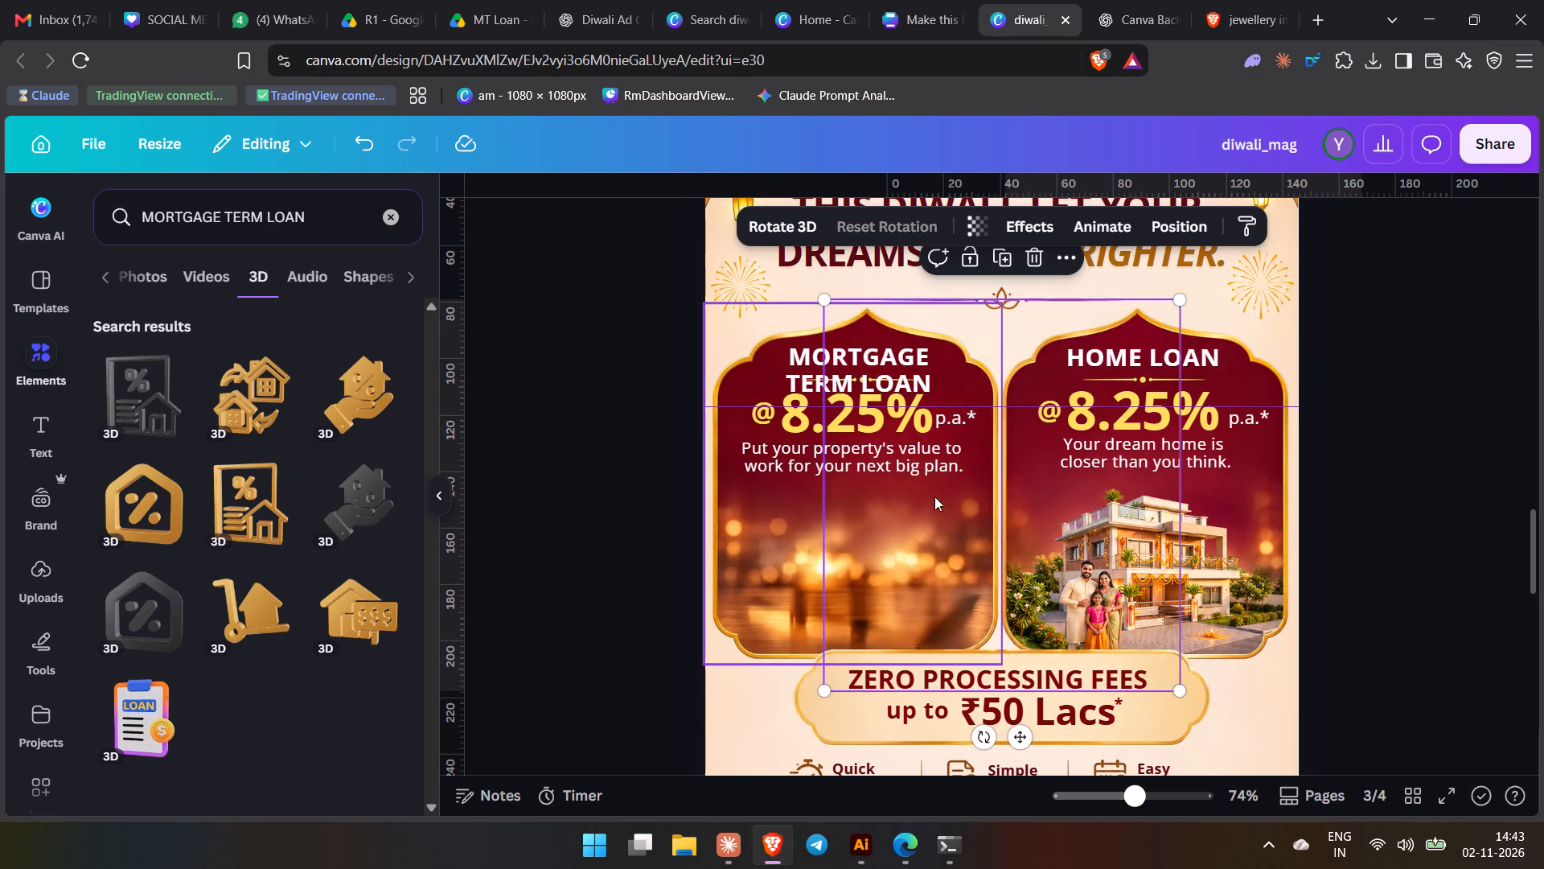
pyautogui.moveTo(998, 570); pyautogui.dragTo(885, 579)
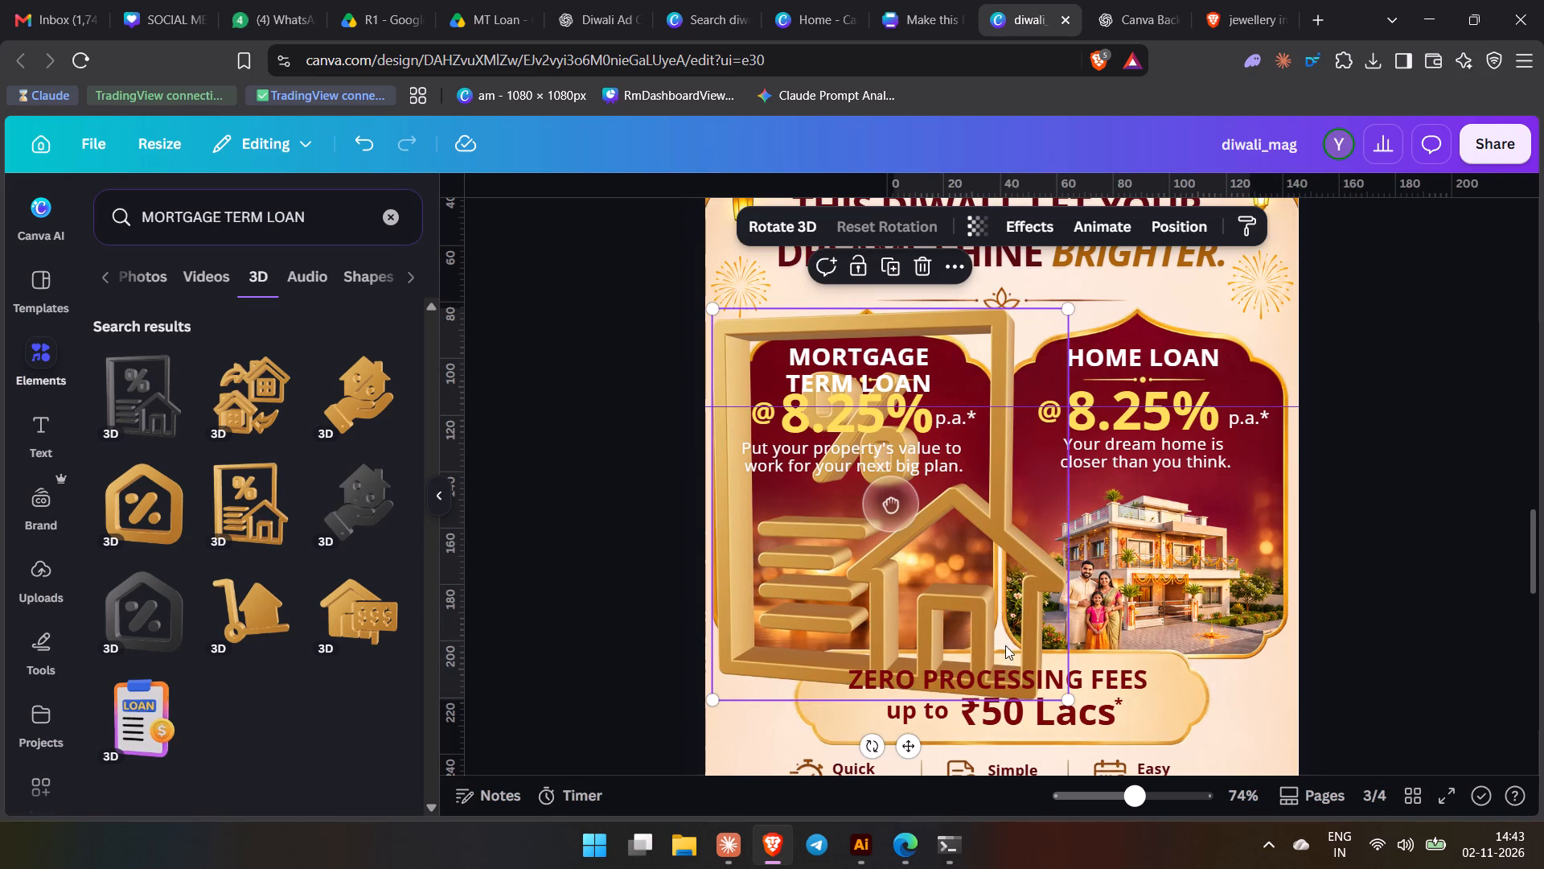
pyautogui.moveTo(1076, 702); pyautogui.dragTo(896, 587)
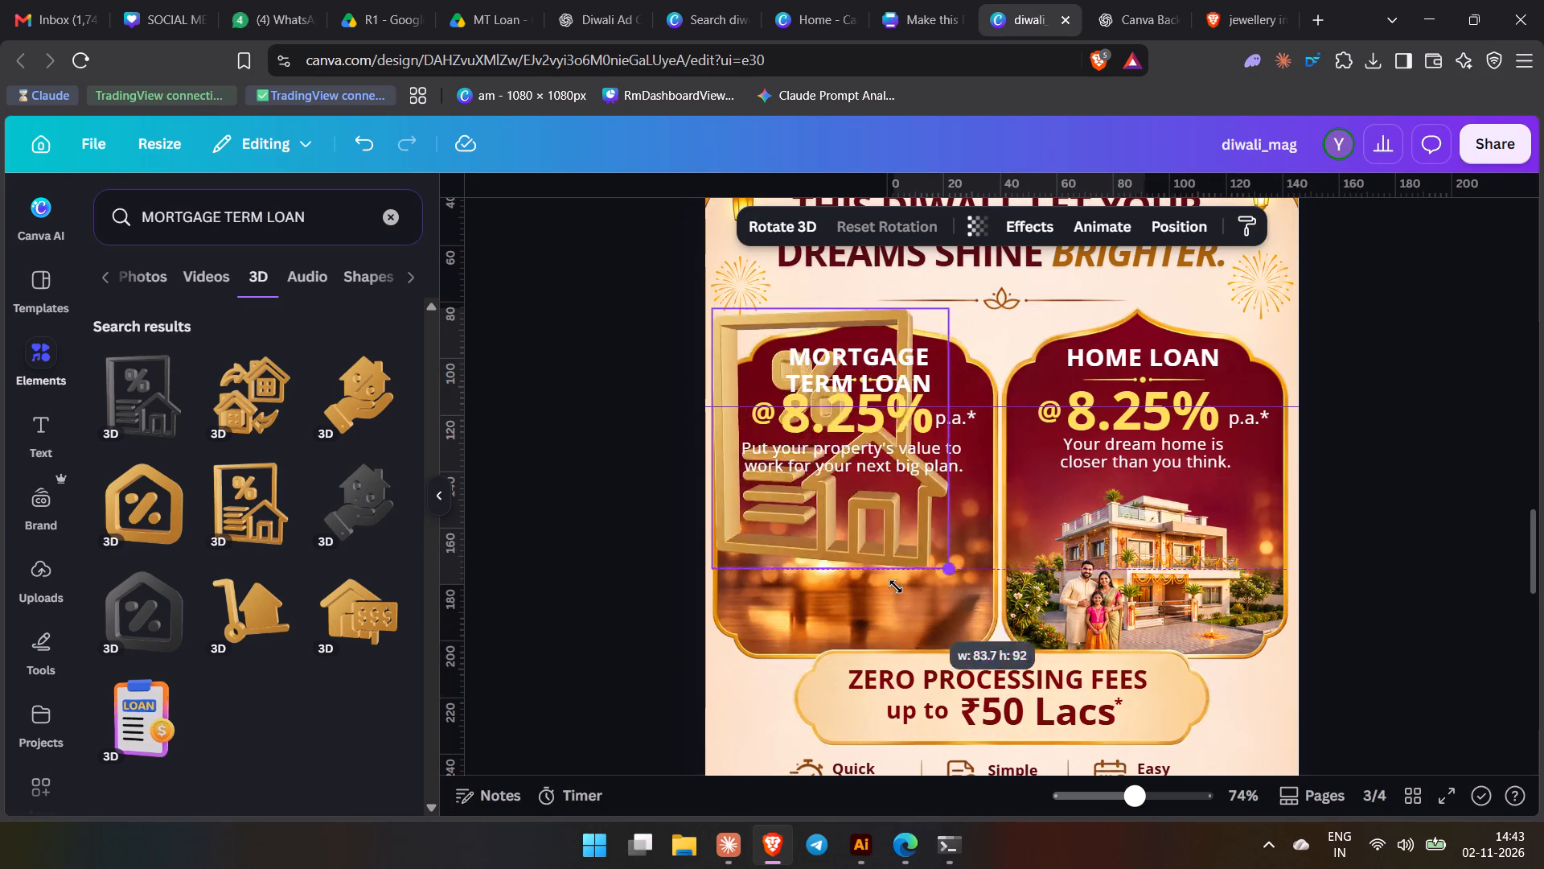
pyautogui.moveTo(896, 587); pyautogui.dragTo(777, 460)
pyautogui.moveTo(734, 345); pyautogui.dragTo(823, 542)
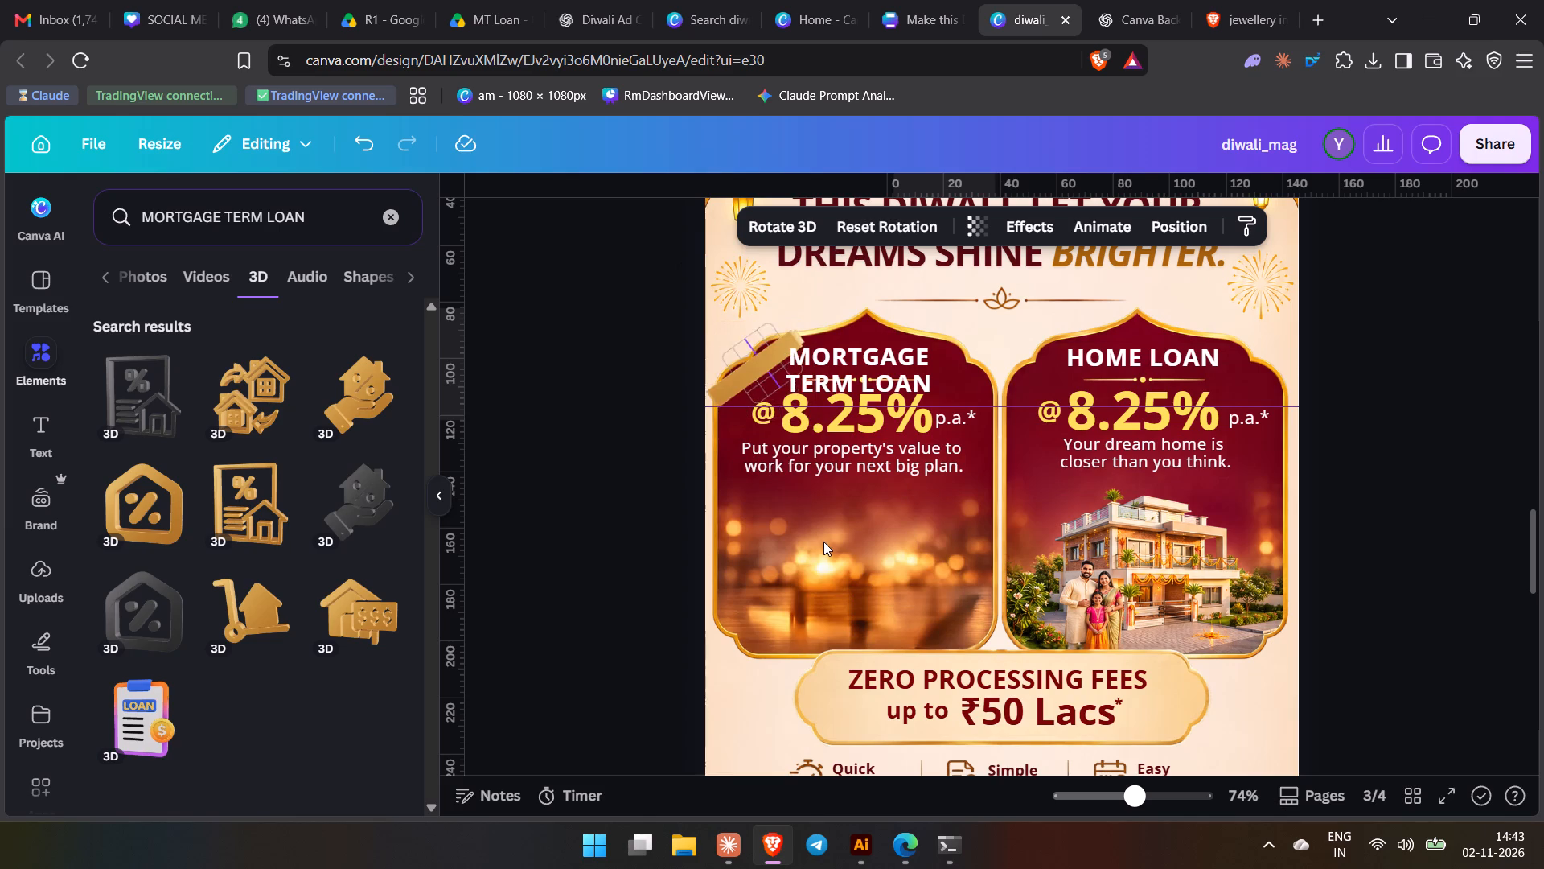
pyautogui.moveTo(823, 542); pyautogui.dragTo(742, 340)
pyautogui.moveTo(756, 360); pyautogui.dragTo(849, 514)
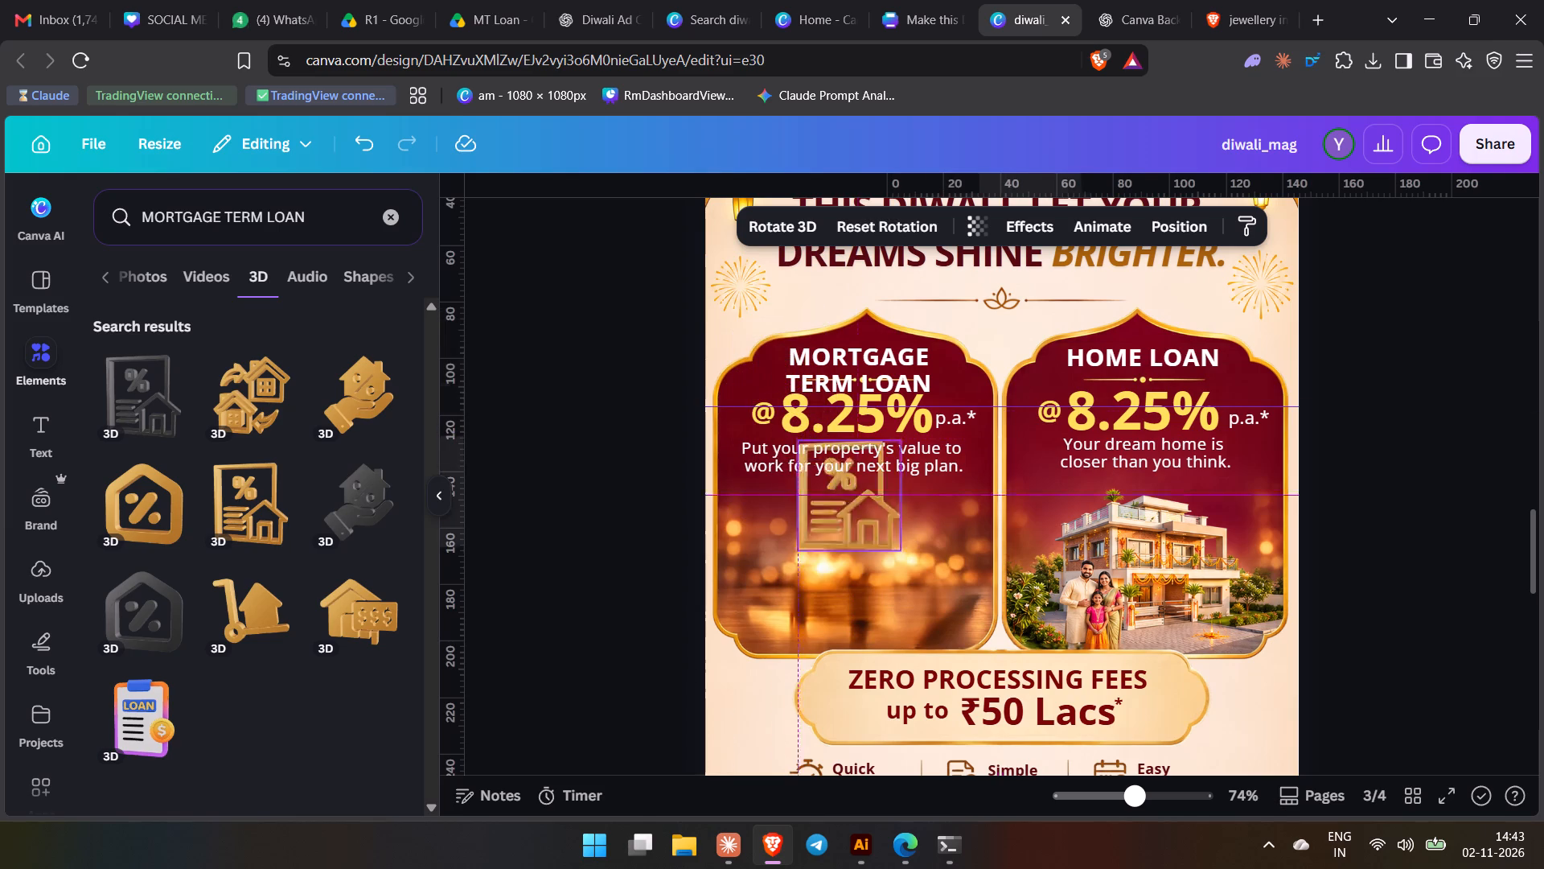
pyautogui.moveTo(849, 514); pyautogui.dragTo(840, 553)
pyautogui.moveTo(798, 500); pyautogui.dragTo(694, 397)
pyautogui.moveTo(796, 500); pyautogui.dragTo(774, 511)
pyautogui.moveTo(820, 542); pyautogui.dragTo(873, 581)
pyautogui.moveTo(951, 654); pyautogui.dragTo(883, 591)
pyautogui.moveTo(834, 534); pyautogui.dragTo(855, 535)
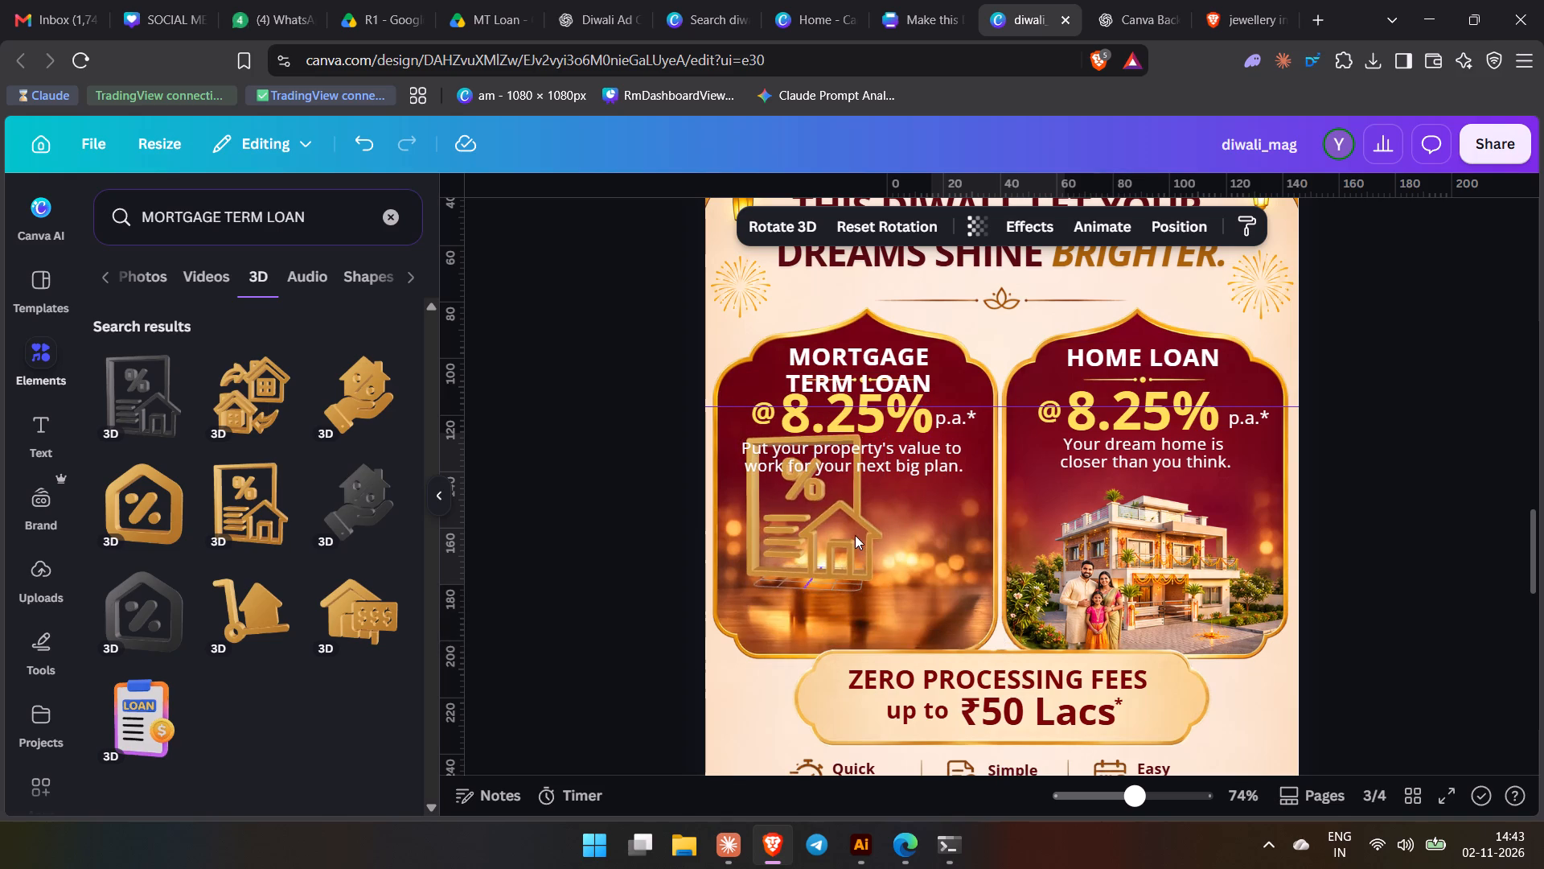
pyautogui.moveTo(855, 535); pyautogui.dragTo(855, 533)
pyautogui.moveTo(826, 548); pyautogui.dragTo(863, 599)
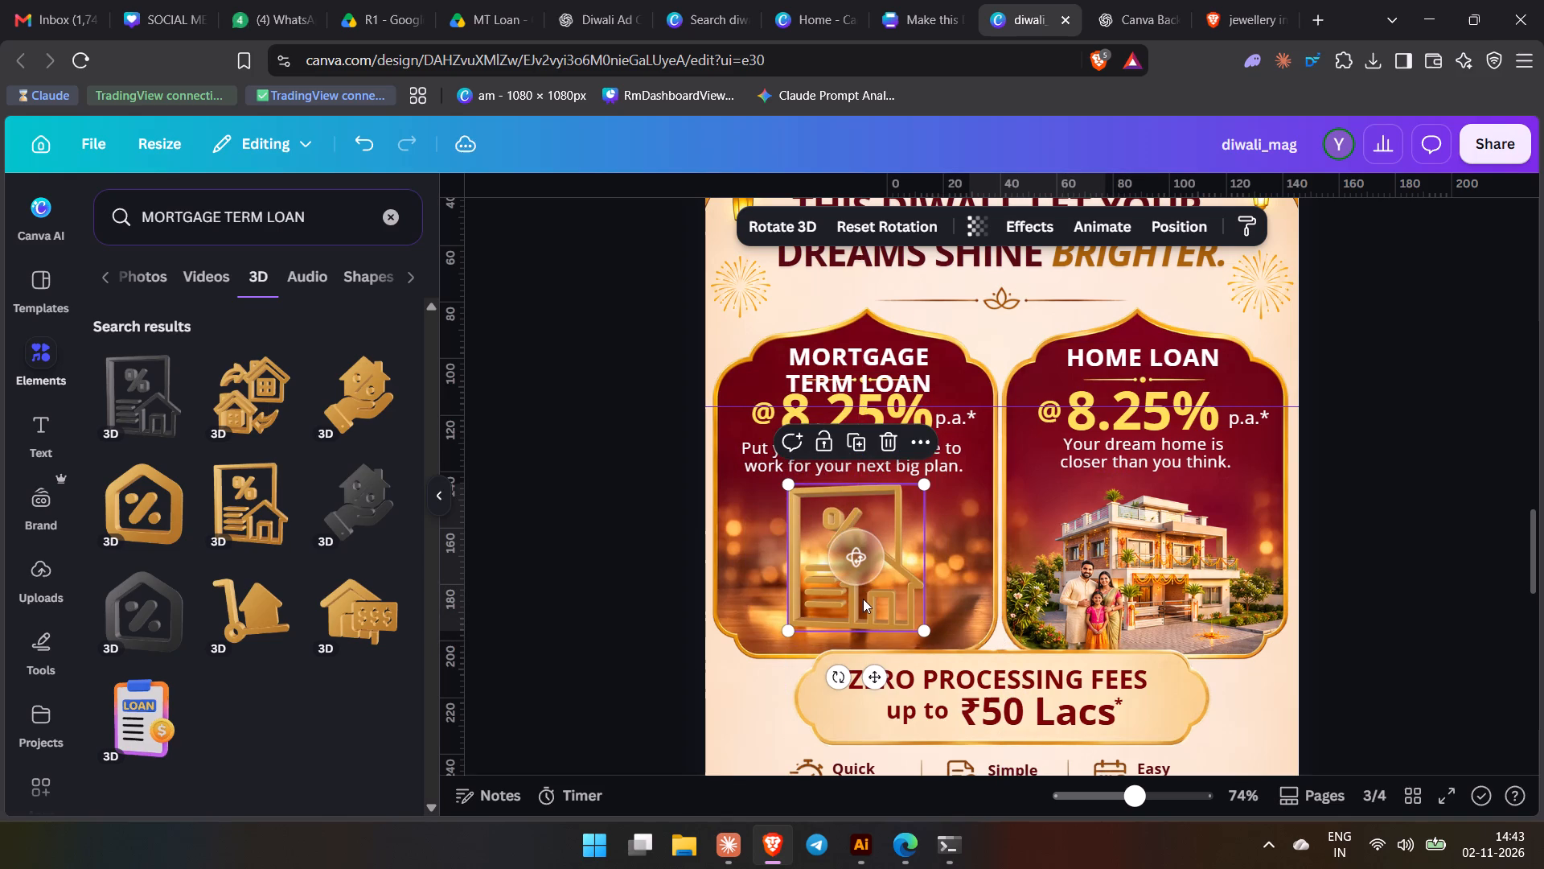
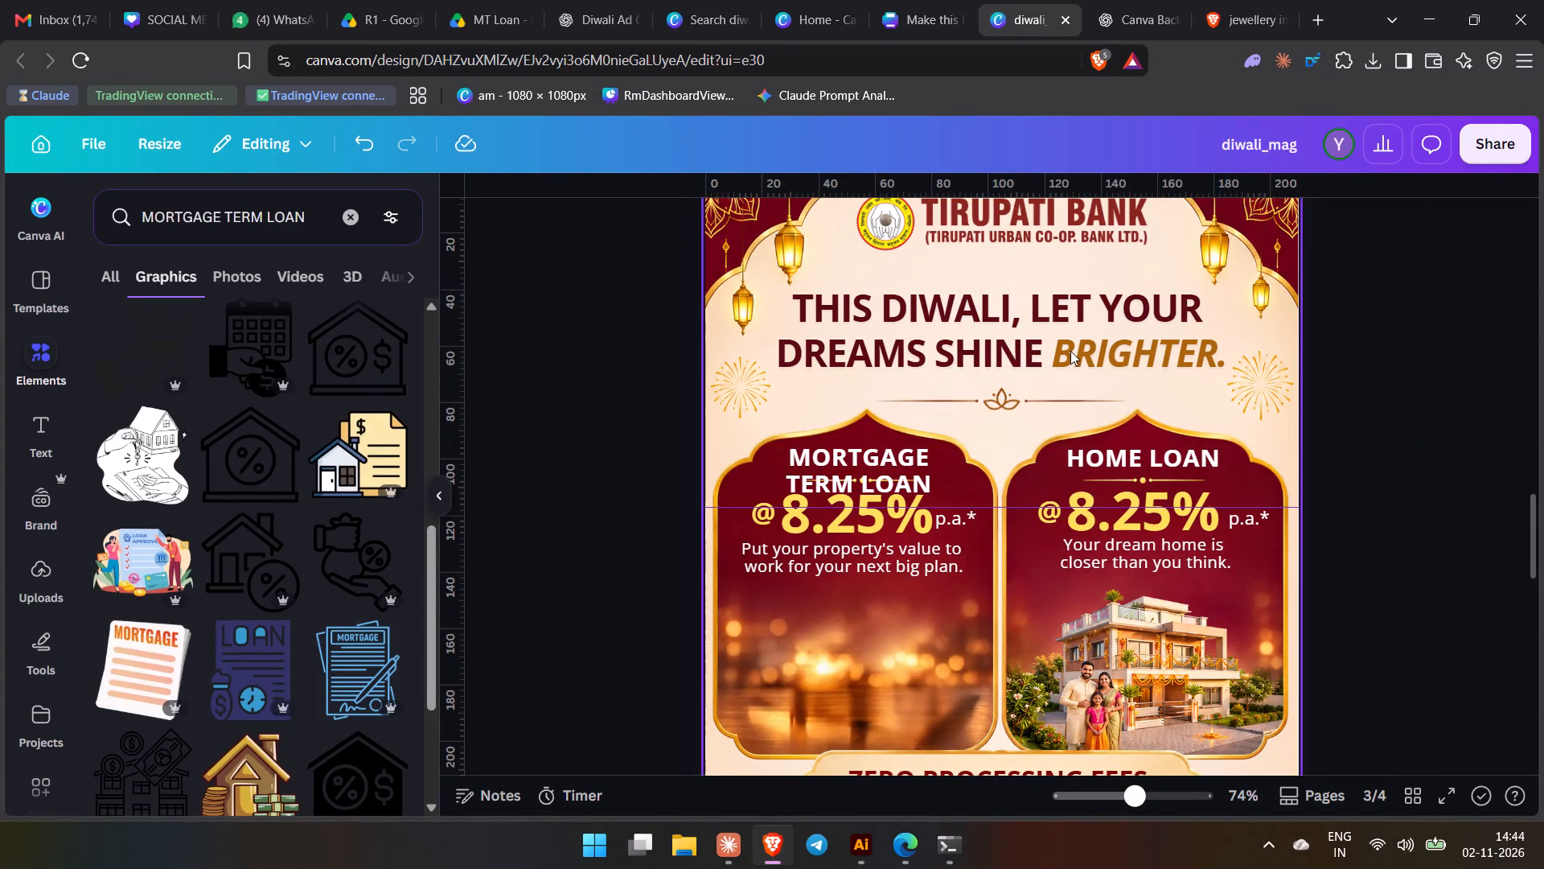
# Replace the headline's wording before BRIGHTER with the copied text "THIS DIWALI, MAKE ROOM FOR BIGGER DREAMS.".
pyautogui.tripleClick(1070, 351)
pyautogui.click(1115, 323)
pyautogui.moveTo(802, 306); pyautogui.dragTo(1045, 340)
pyautogui.hotkey('ctrl', 'v')
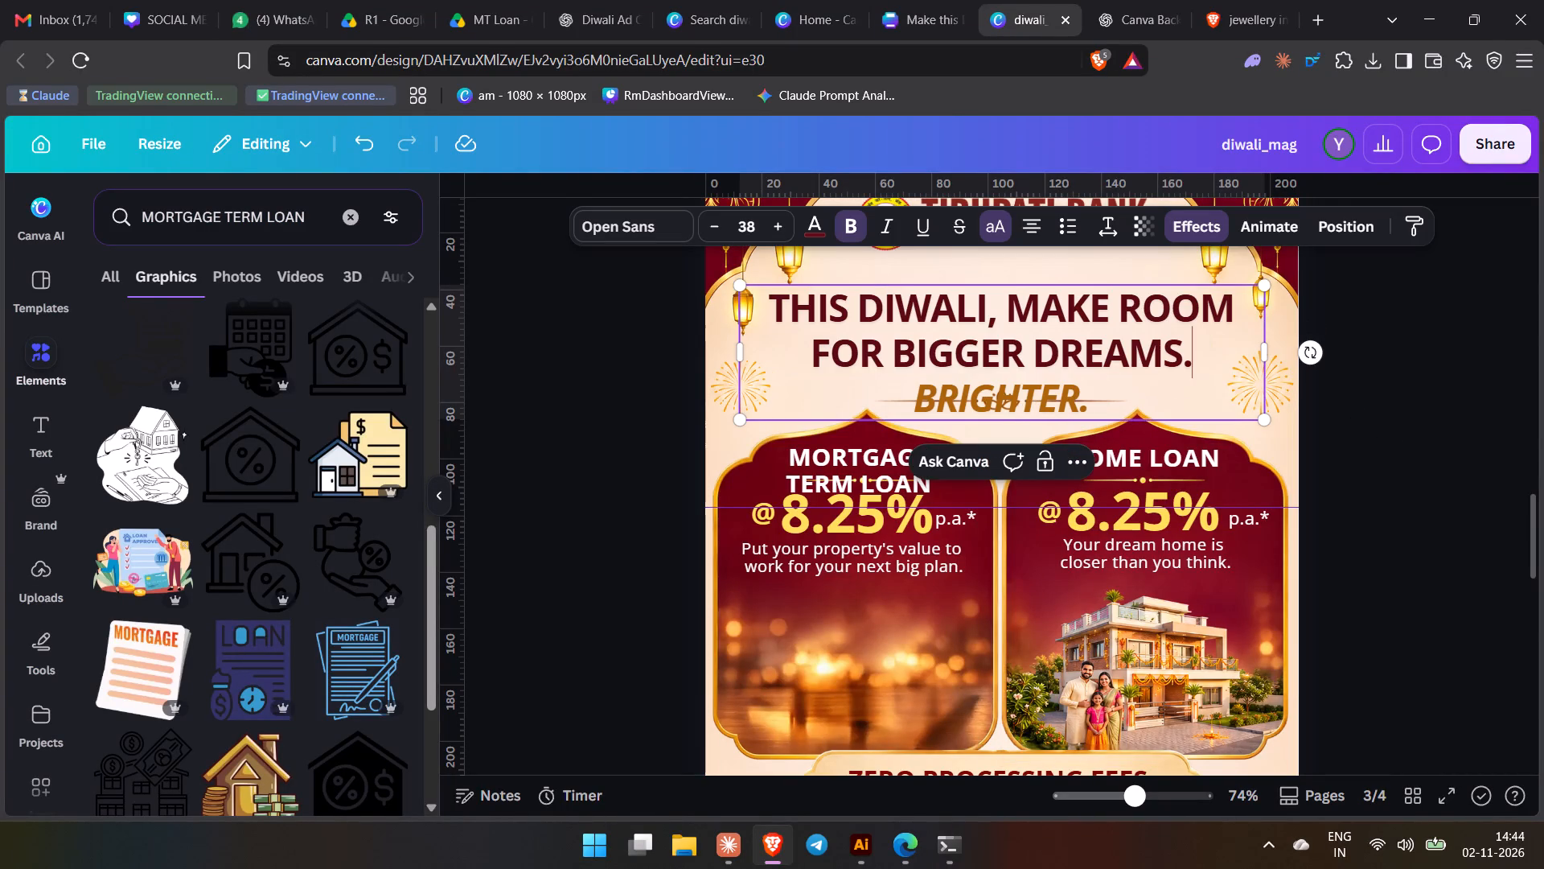
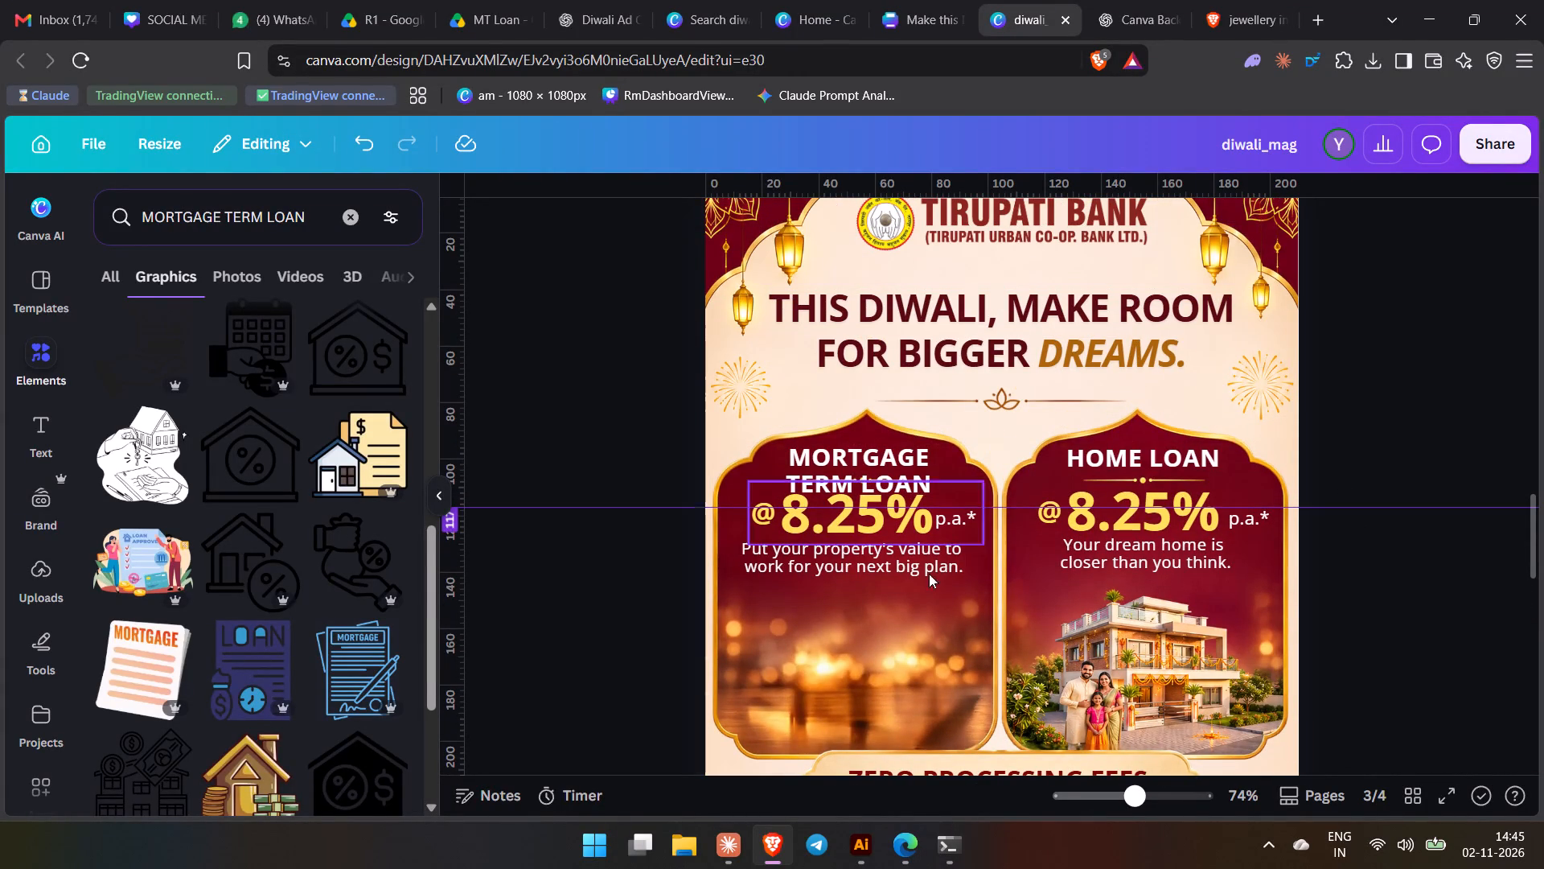
# Duplicate the Diwali headline and paste the line "Celebrate new beginnings with financial support from TUCB." as separate text beneath it.
pyautogui.click(996, 342)
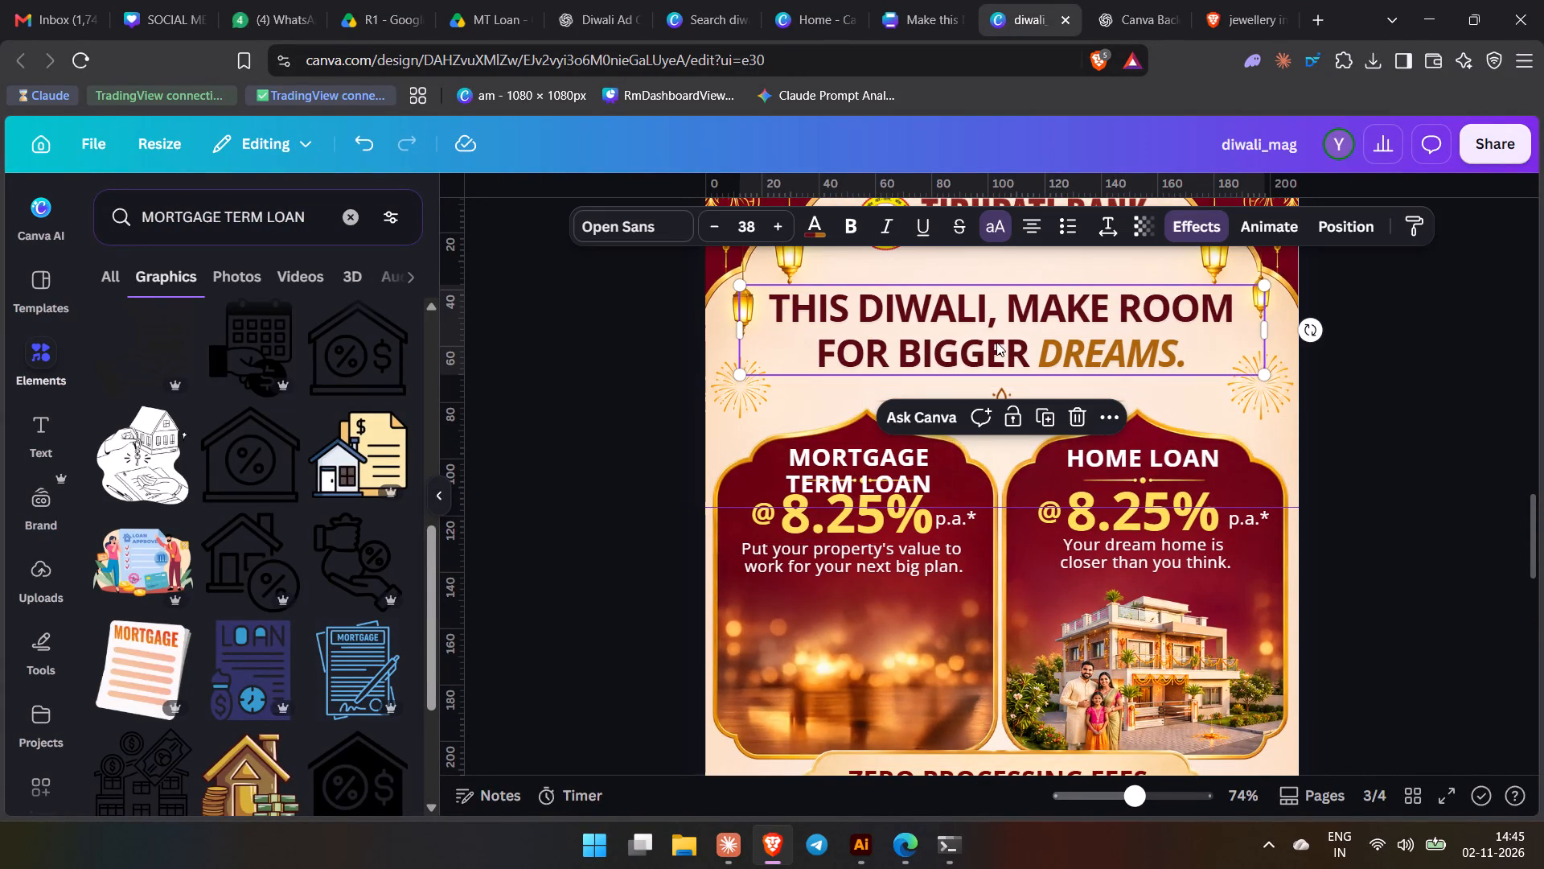
pyautogui.click(1046, 416)
pyautogui.hotkey('ctrl', 'v')
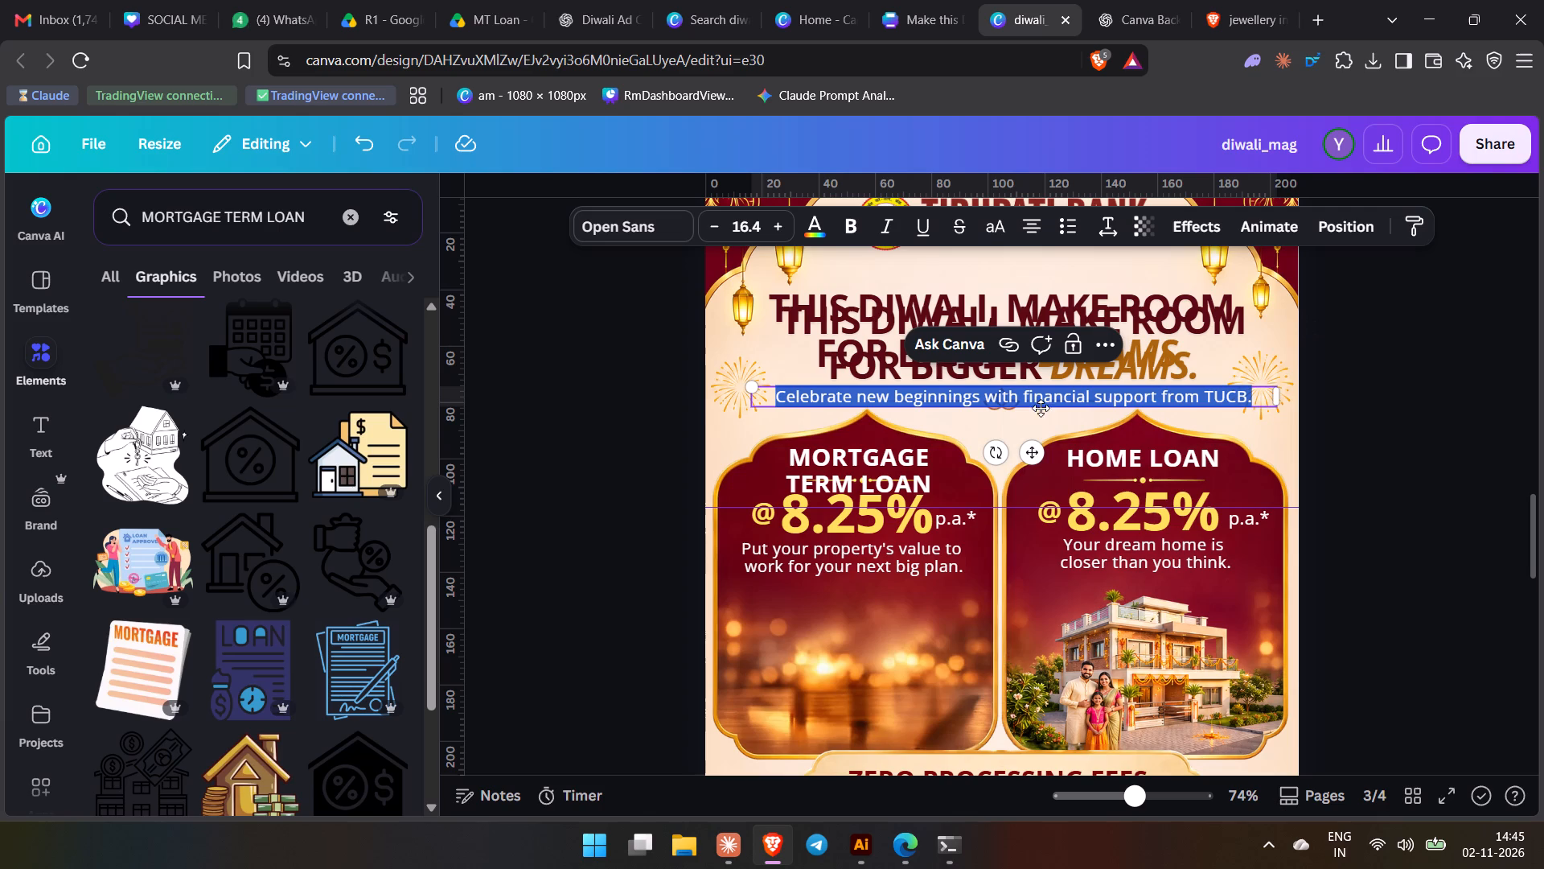
pyautogui.click(1416, 439)
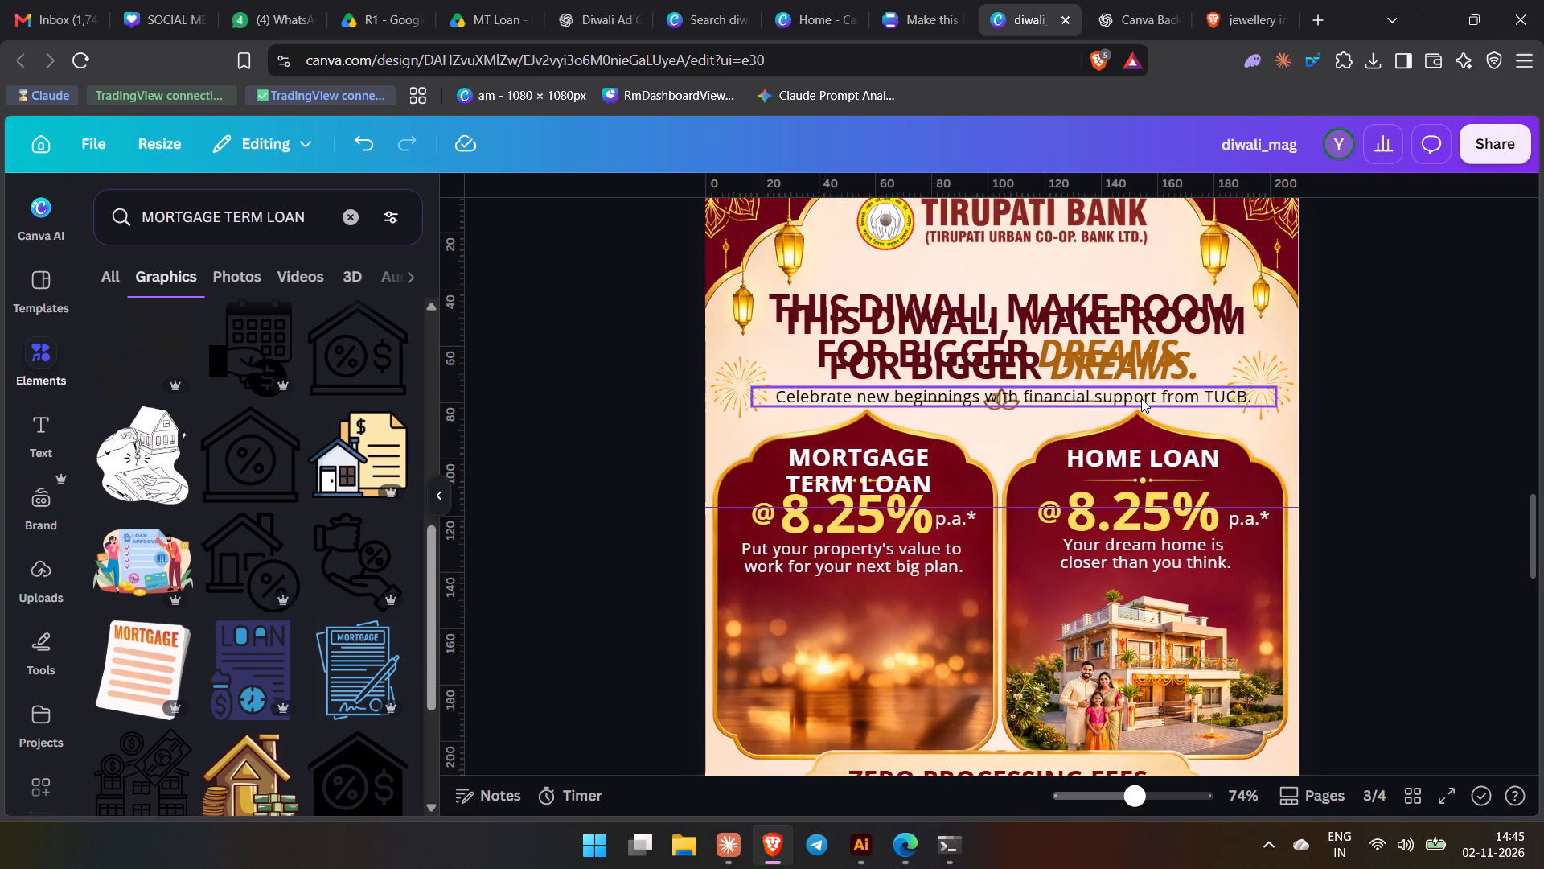
# Cut the tagline "Celebrate new beginnings with financial support from TUCB.", paste it over the duplicate headline's text, and move that box below the headline.
pyautogui.tripleClick(1141, 398)
pyautogui.hotkey('ctrl', 'x')
pyautogui.tripleClick(1165, 362)
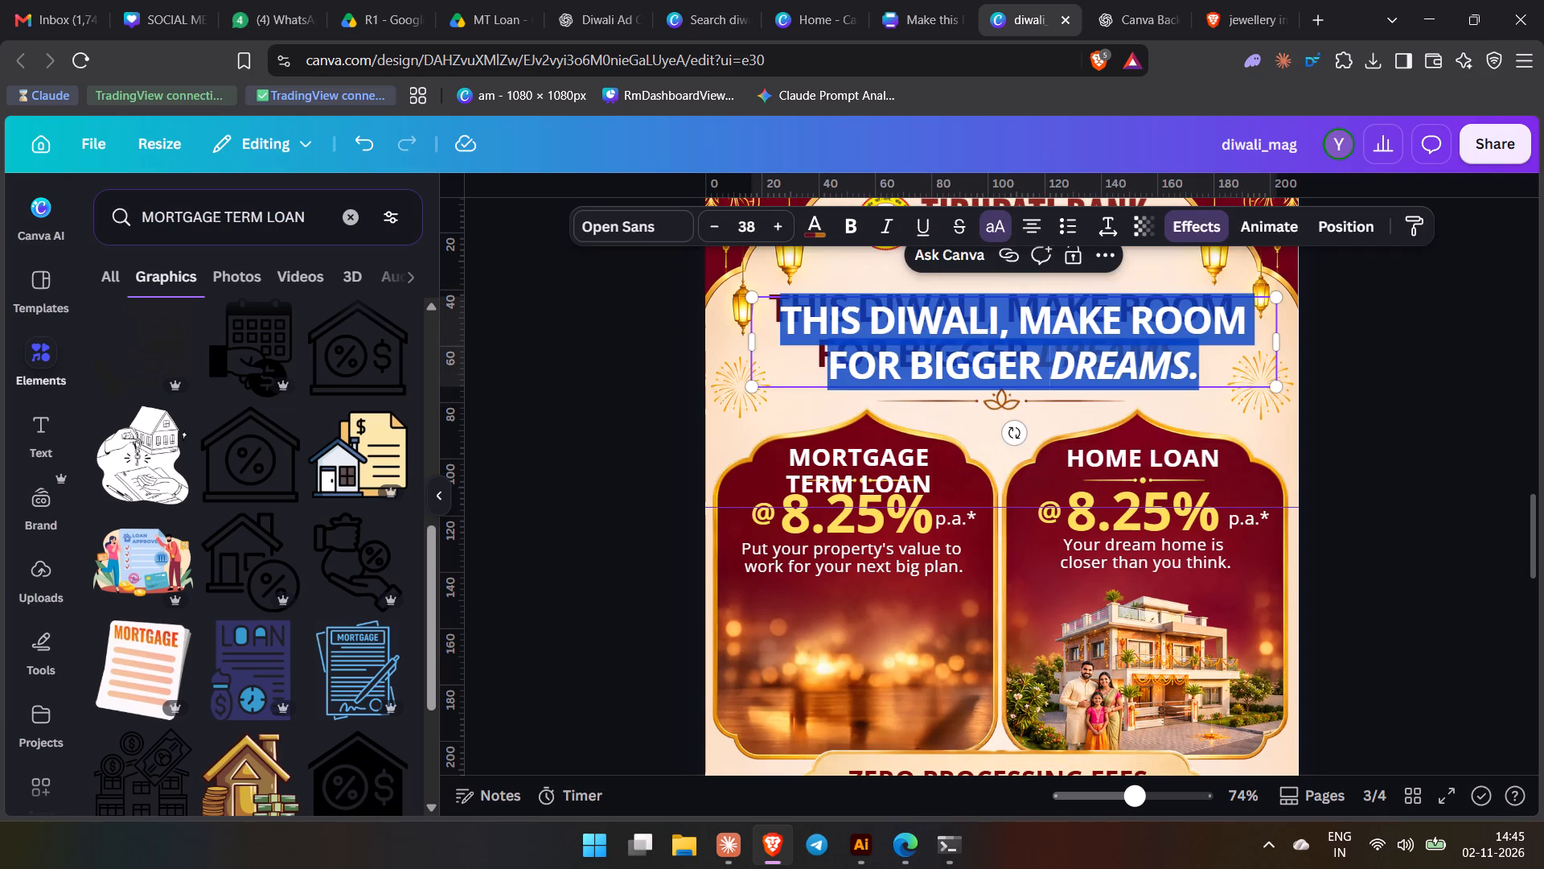
pyautogui.hotkey('ctrl', 'v')
pyautogui.click(1335, 432)
pyautogui.moveTo(1118, 399); pyautogui.dragTo(1089, 559)
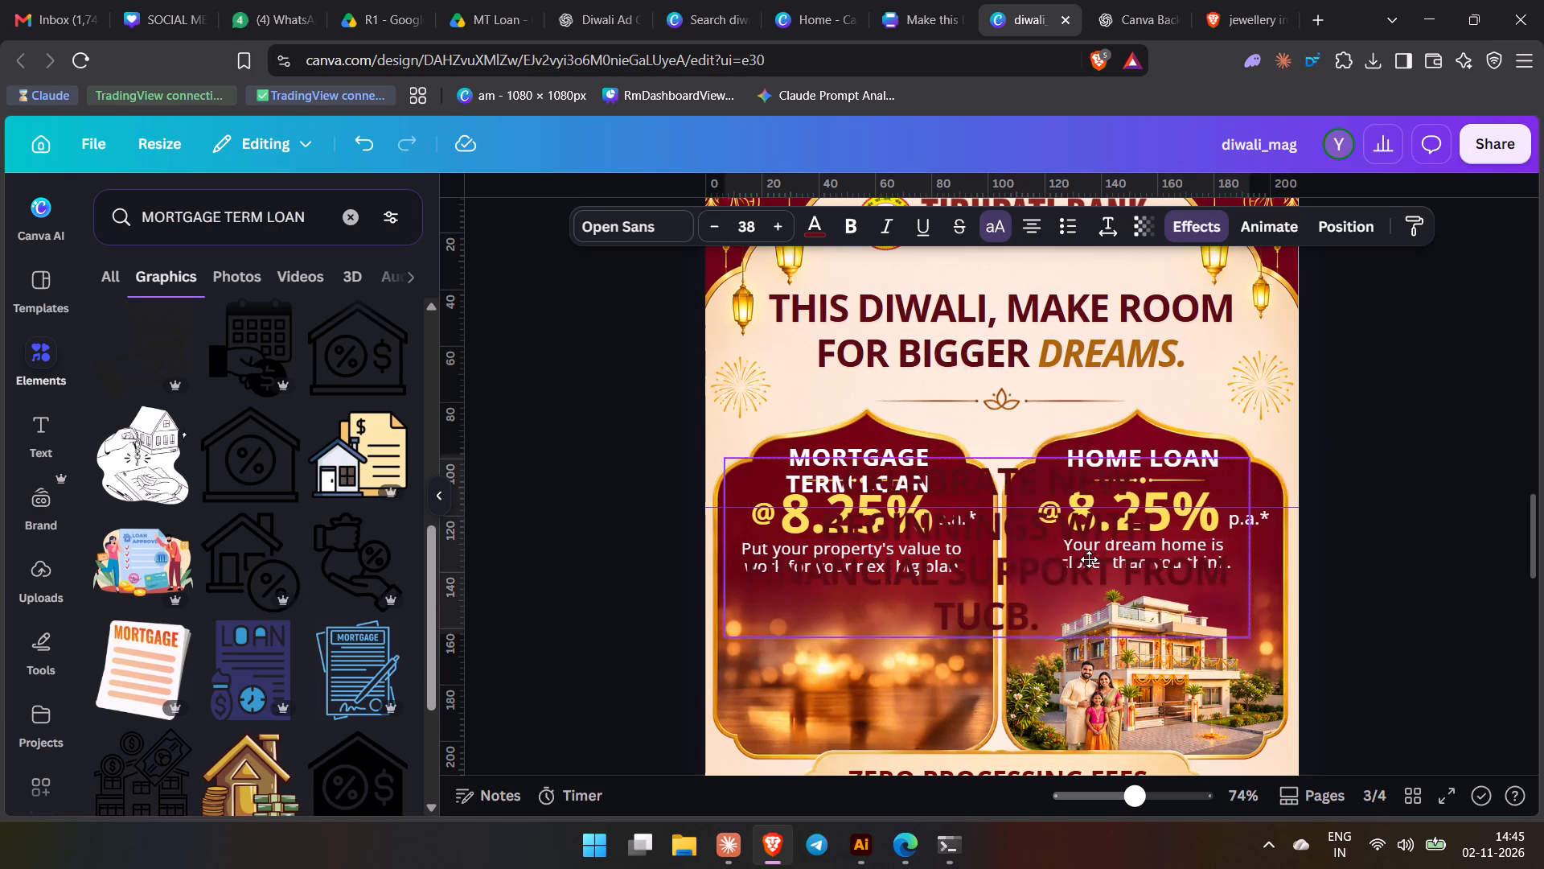
pyautogui.moveTo(1089, 559); pyautogui.dragTo(1129, 484)
# Set the tagline's font size to 15 and turn off its all-capitals formatting.
pyautogui.tripleClick(711, 225)
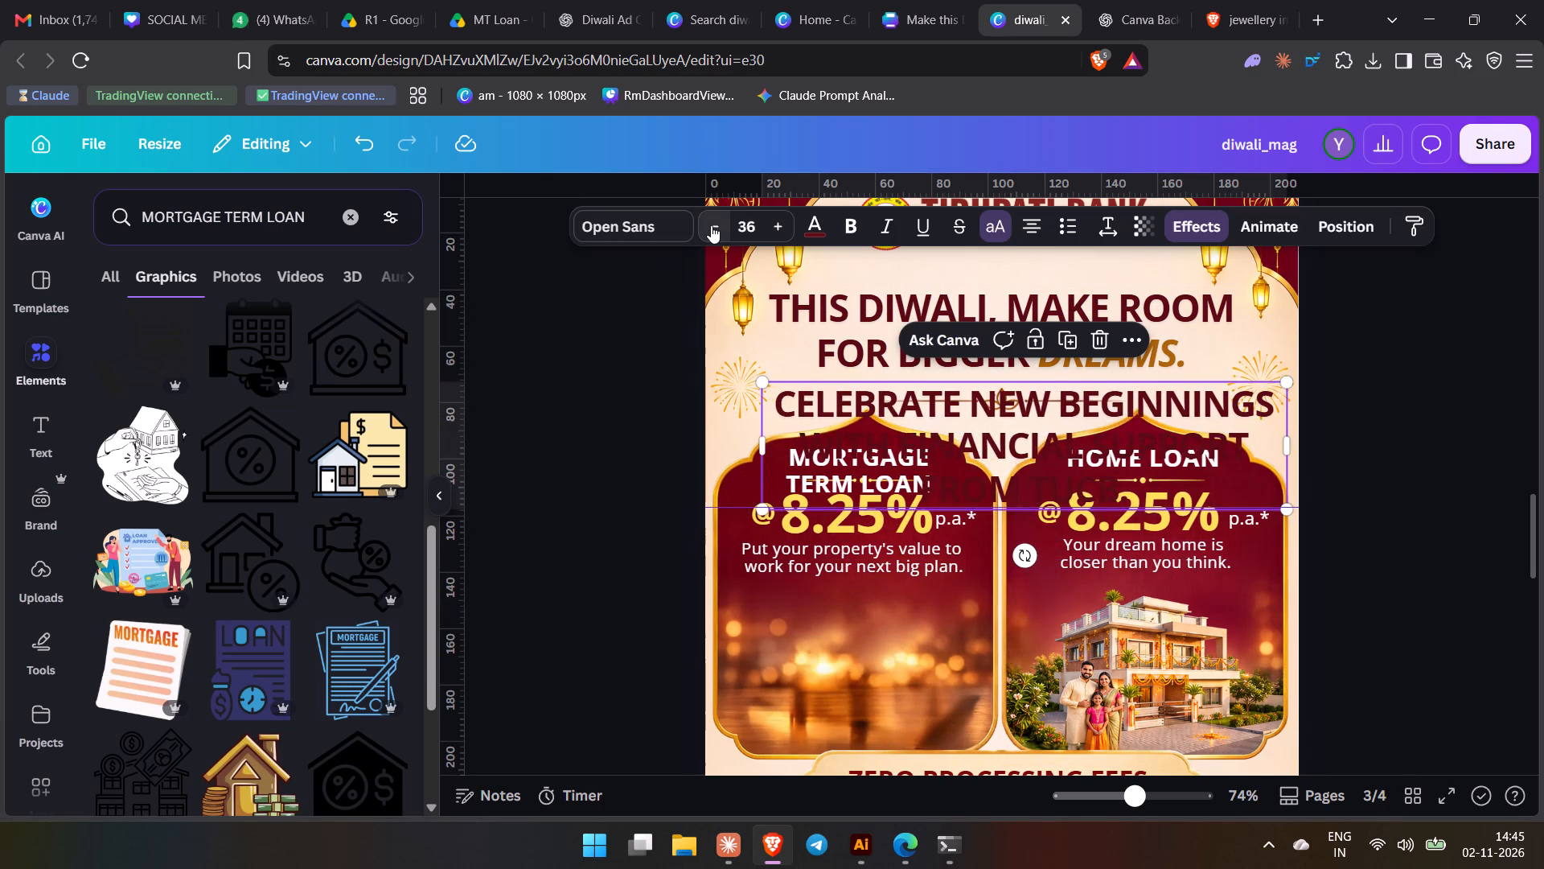
pyautogui.tripleClick(711, 225)
pyautogui.tripleClick(708, 227)
pyautogui.tripleClick(705, 227)
pyautogui.tripleClick(705, 228)
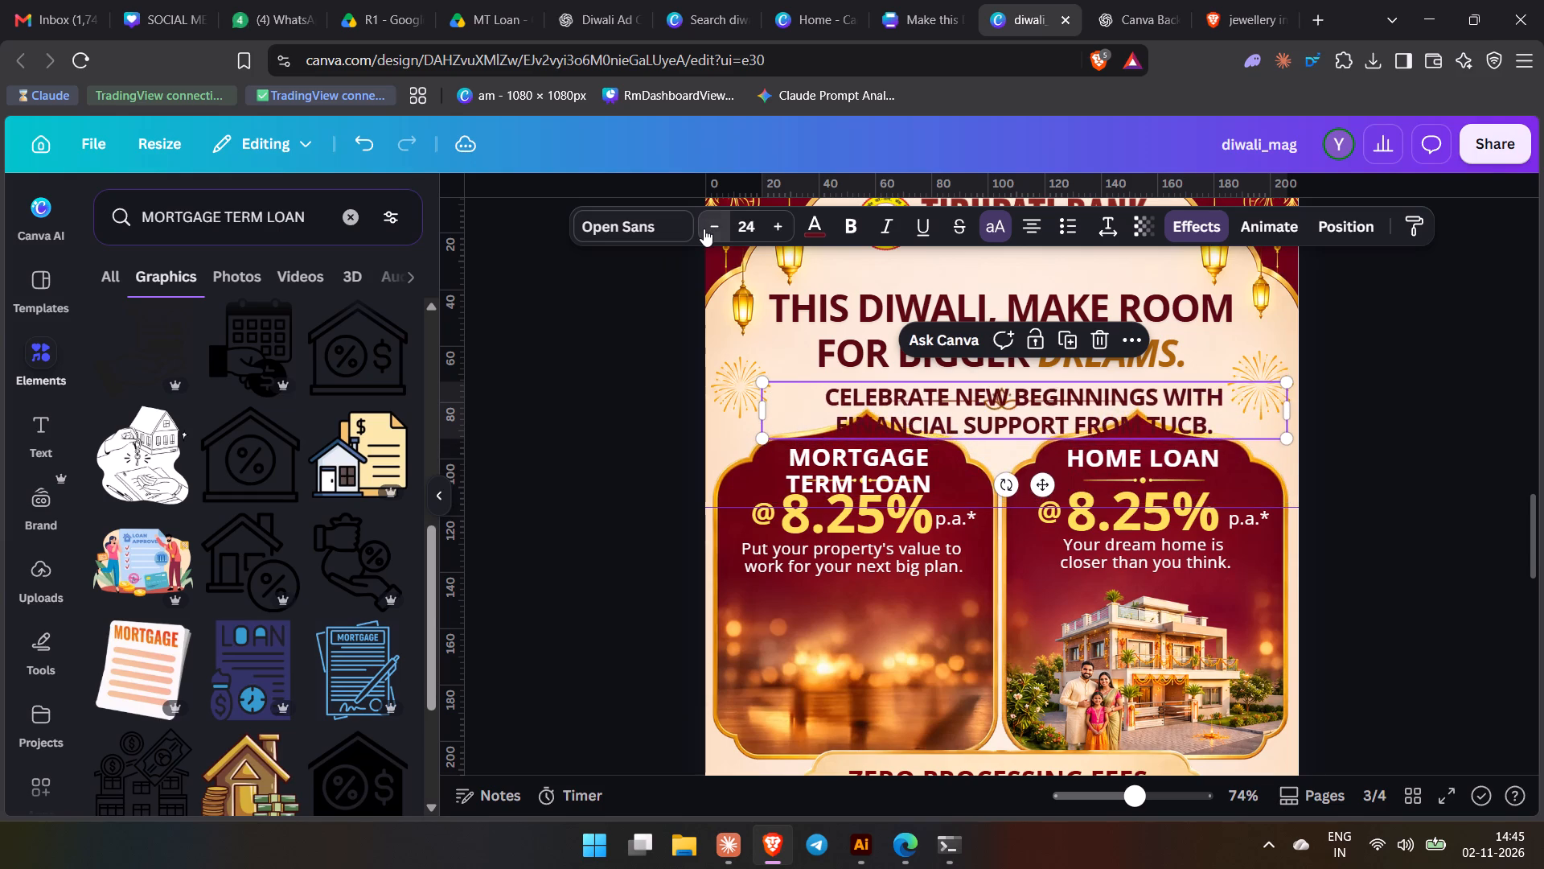
pyautogui.tripleClick(704, 229)
pyautogui.tripleClick(700, 230)
pyautogui.doubleClick(700, 230)
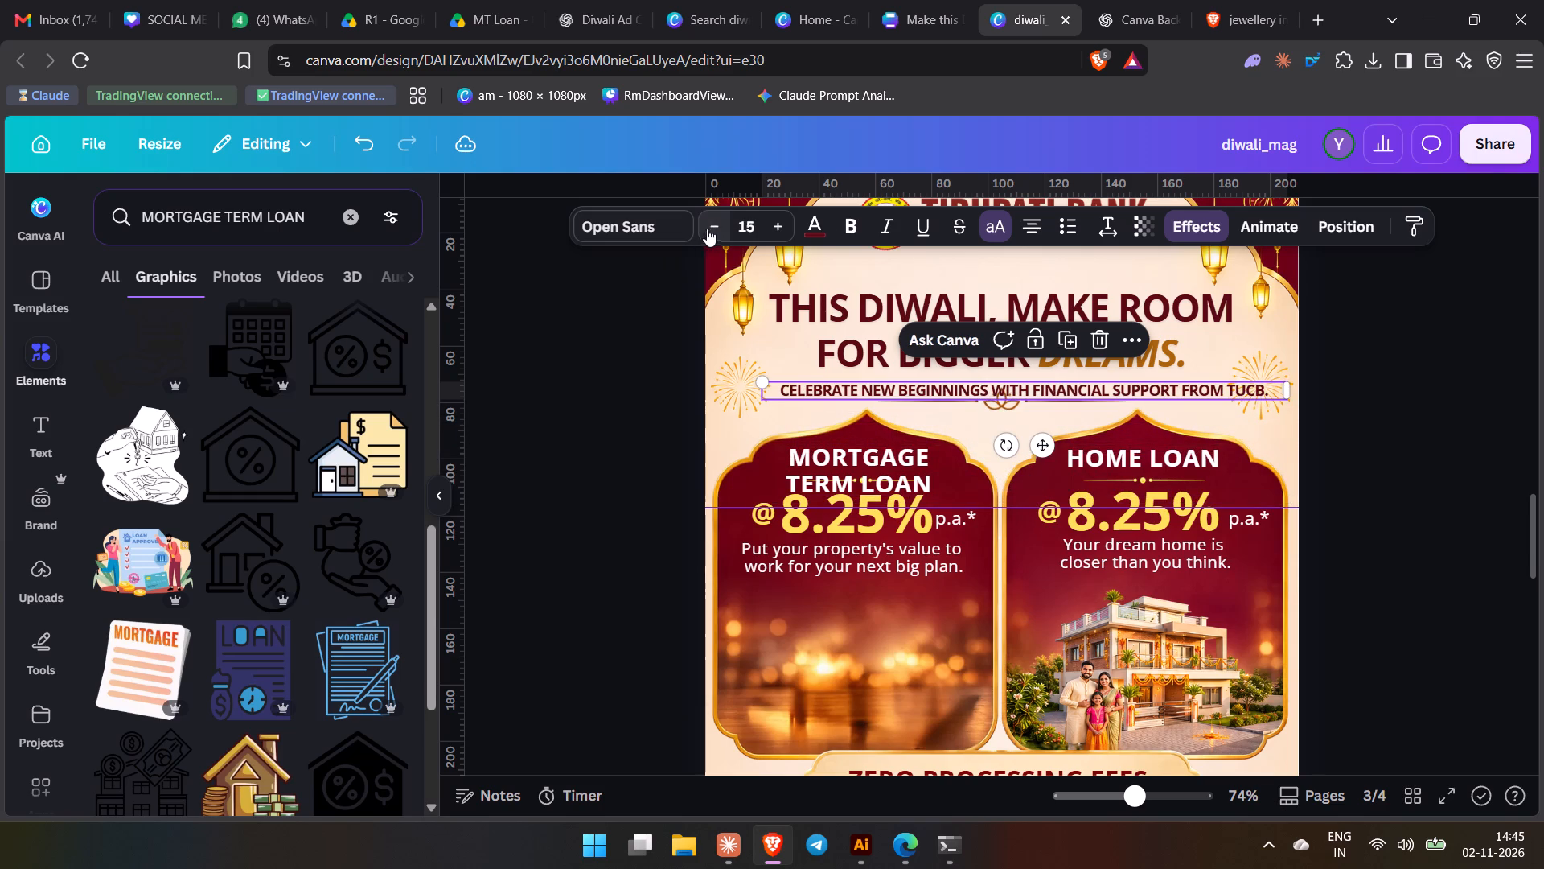
pyautogui.click(986, 220)
pyautogui.click(1431, 467)
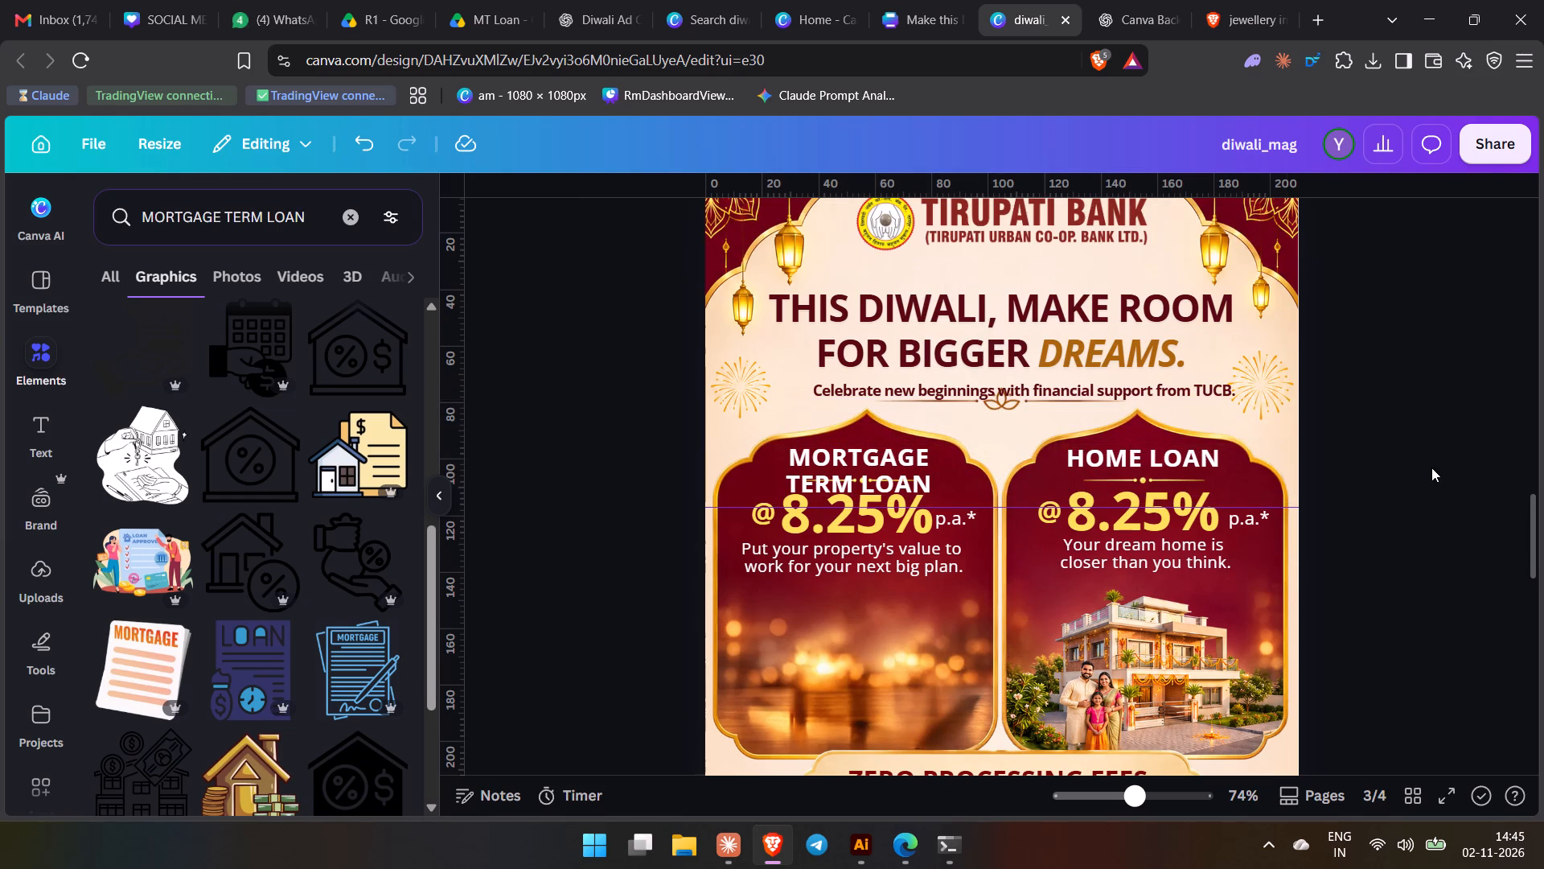
# Position the tagline directly beneath the headline, aligned with the headline's text box.
pyautogui.moveTo(1134, 387); pyautogui.dragTo(1105, 381)
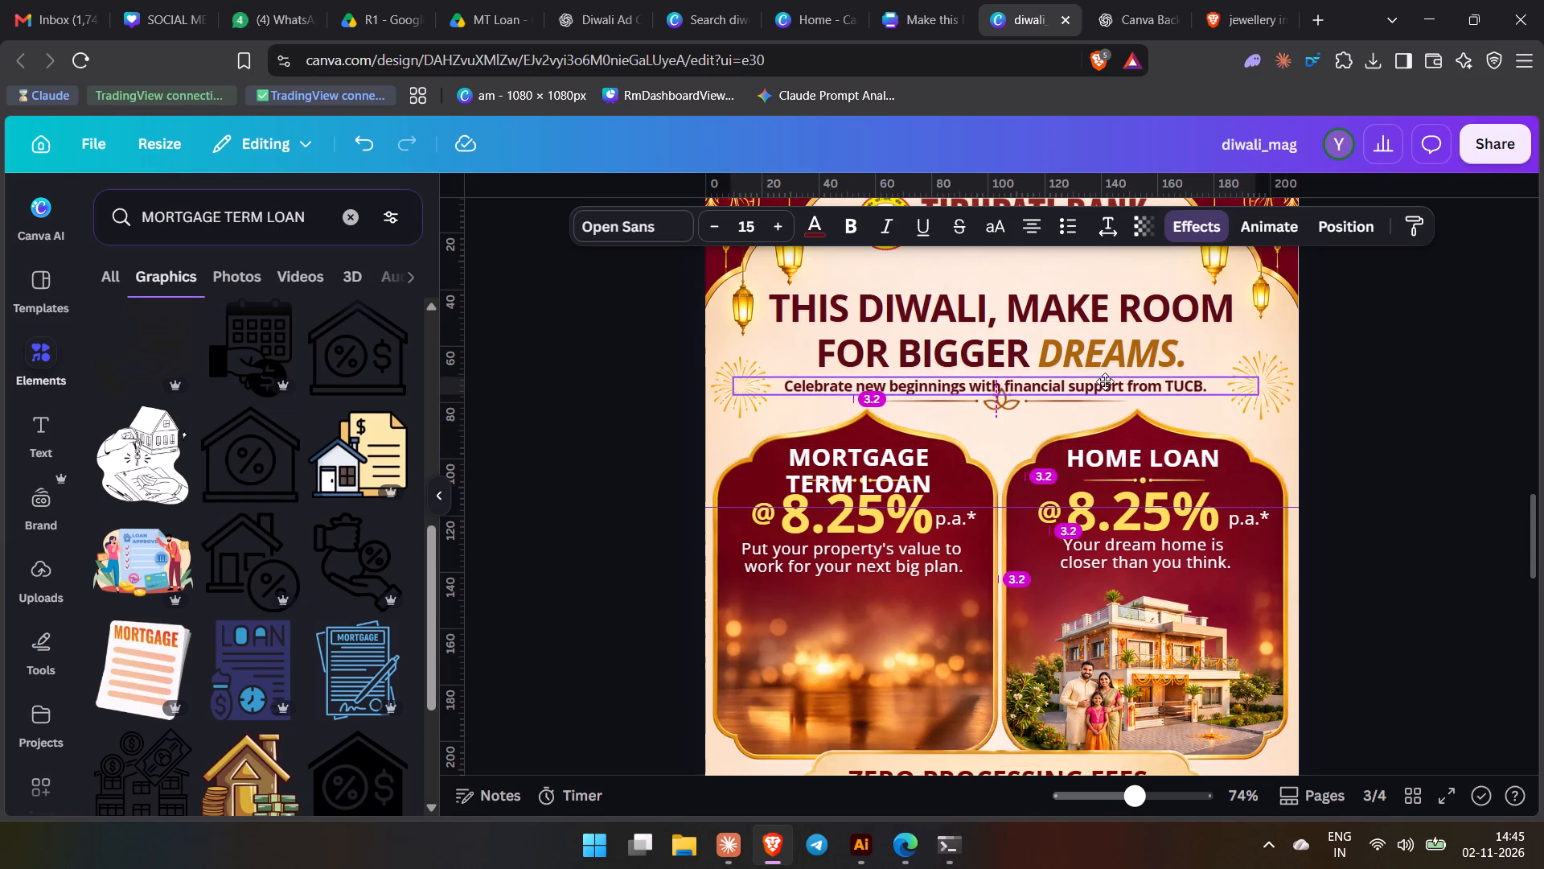
pyautogui.moveTo(1105, 381); pyautogui.dragTo(1113, 380)
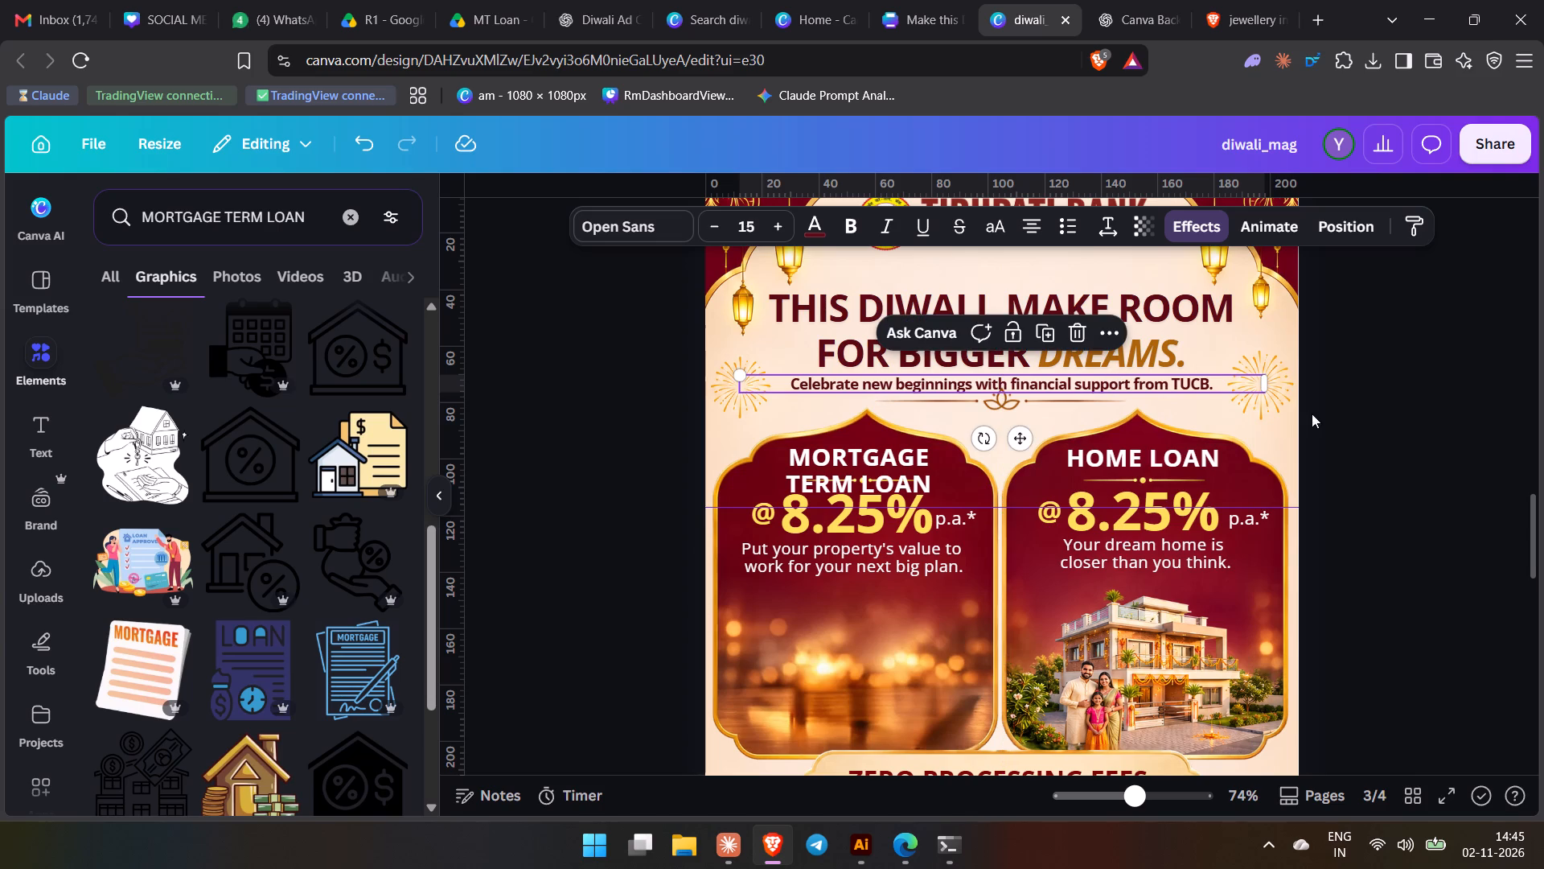
pyautogui.click(1390, 403)
# Nudge the headline "THIS DIWALI, MAKE ROOM FOR BIGGER DREAMS." slightly upward, away from the tagline.
pyautogui.click(1050, 327)
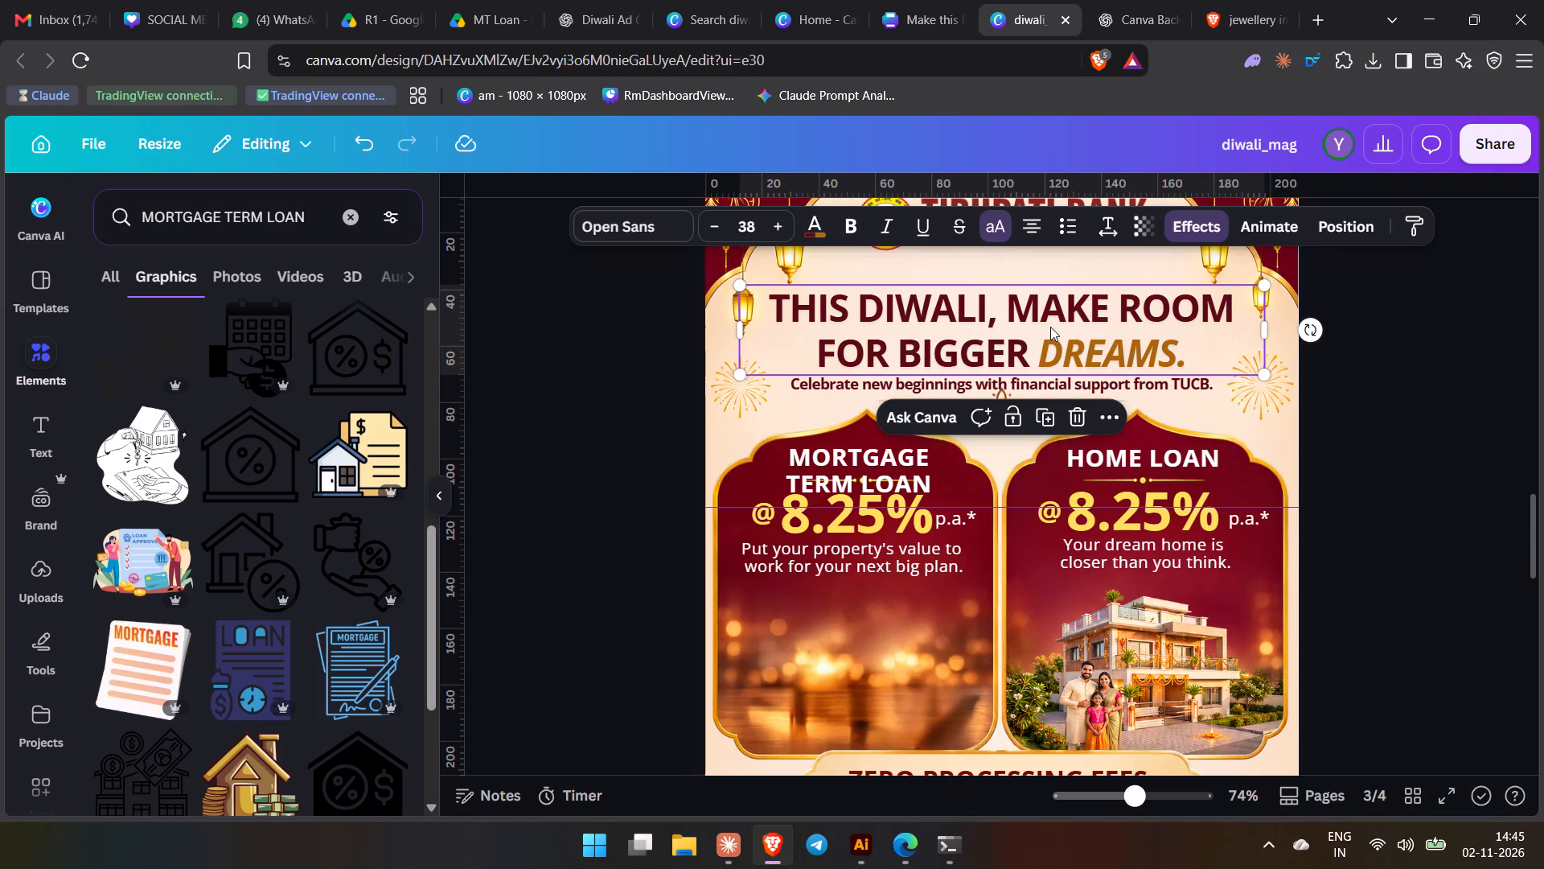
pyautogui.press('Up')
pyautogui.press('Up')
pyautogui.press('Down')
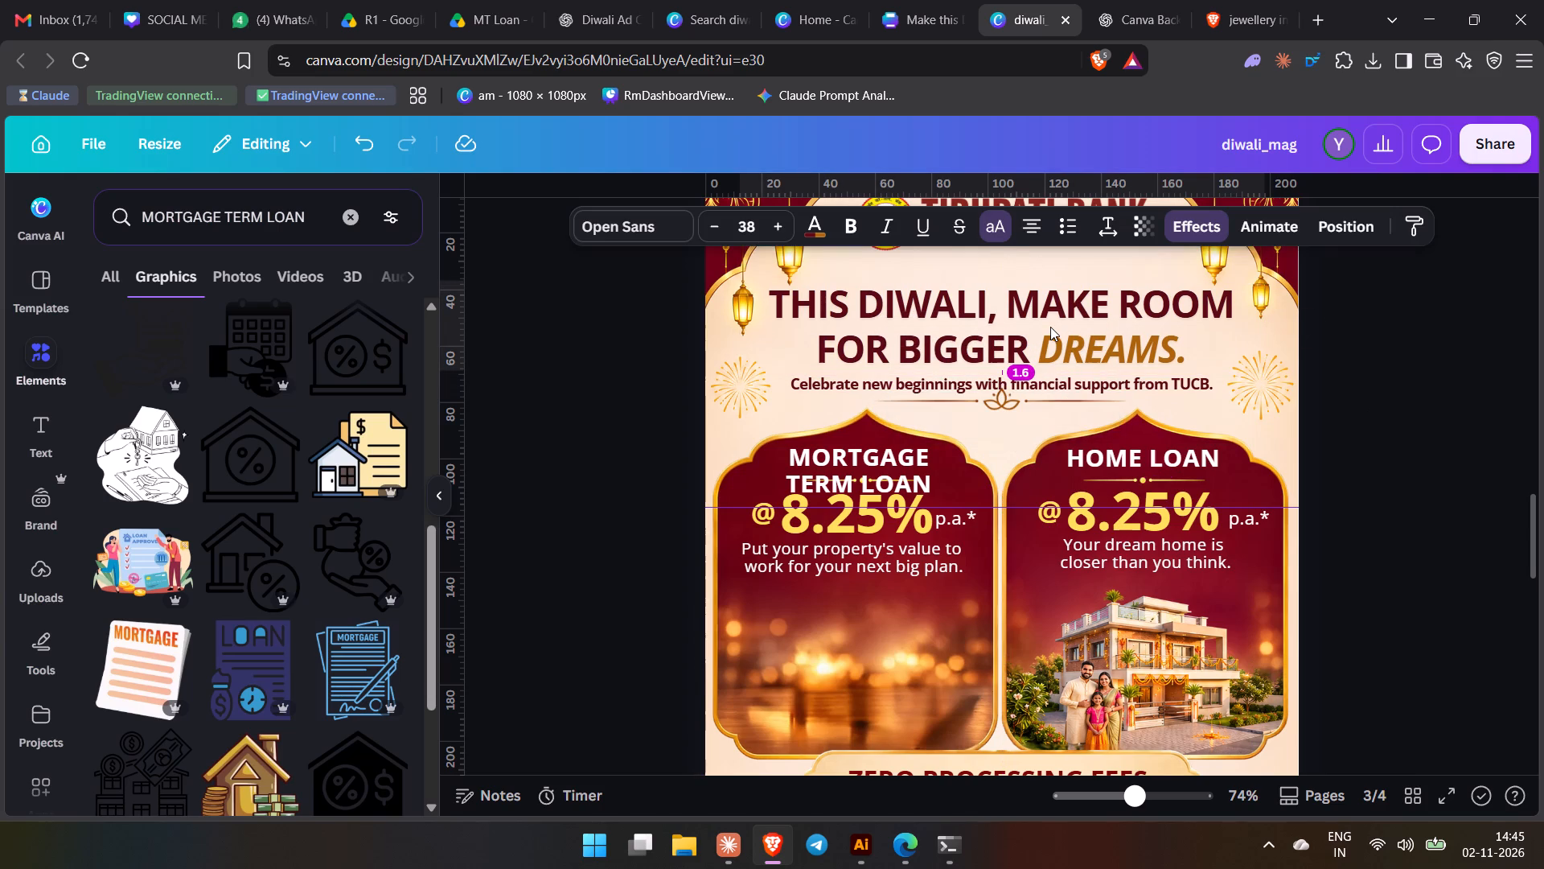
pyautogui.click(1399, 397)
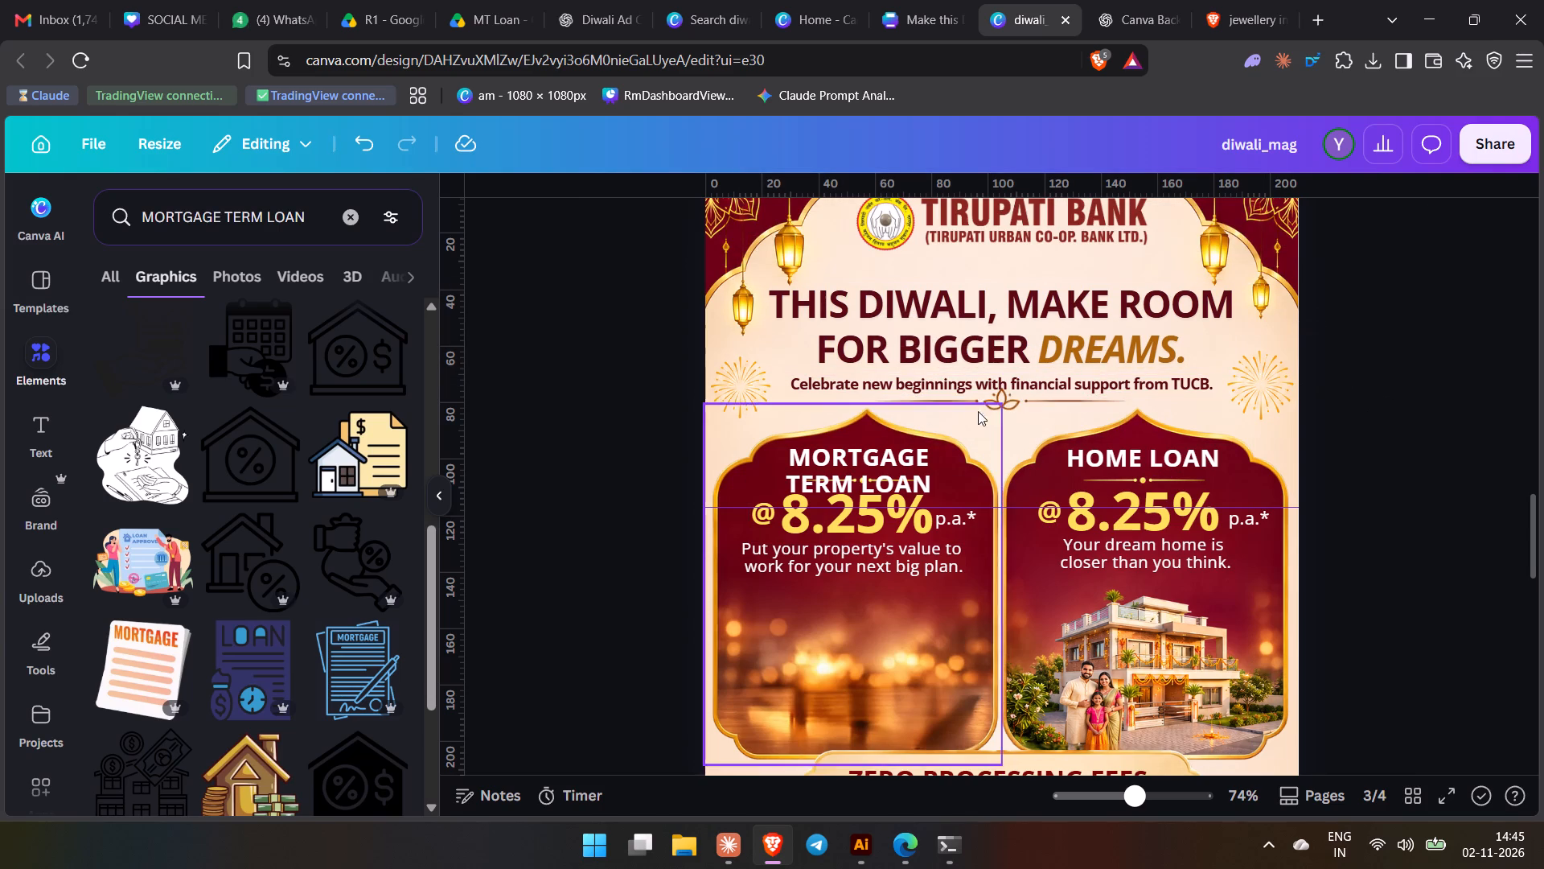
# Nudge the lotus divider slightly down so it sits clear of the tagline, above the two loan cards.
pyautogui.click(1025, 397)
pyautogui.press('Down')
pyautogui.press('Down')
pyautogui.press('Down')
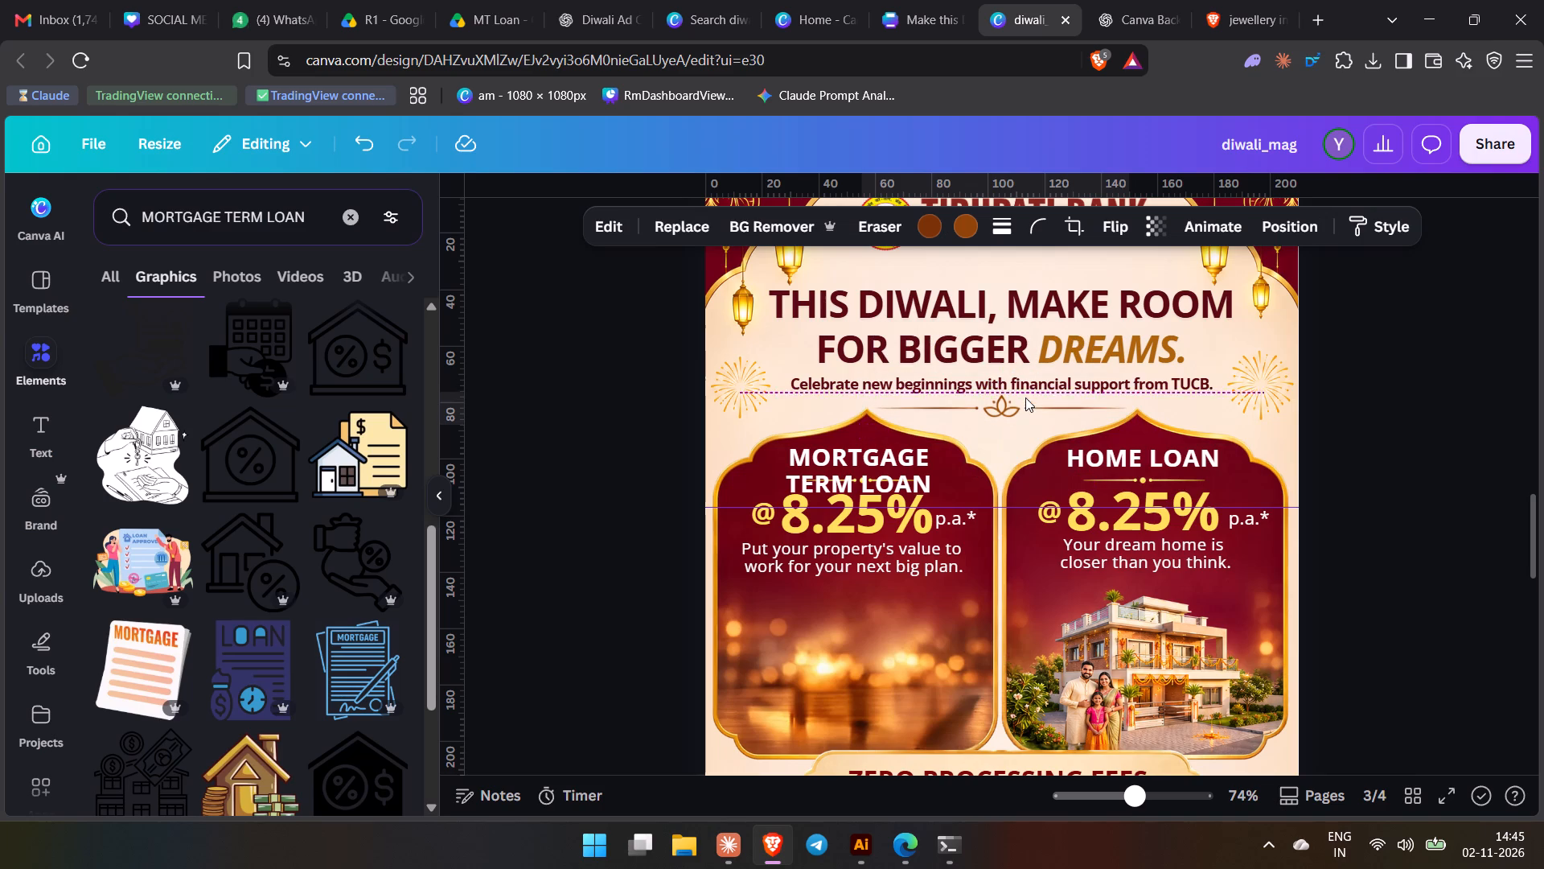
pyautogui.press('Down')
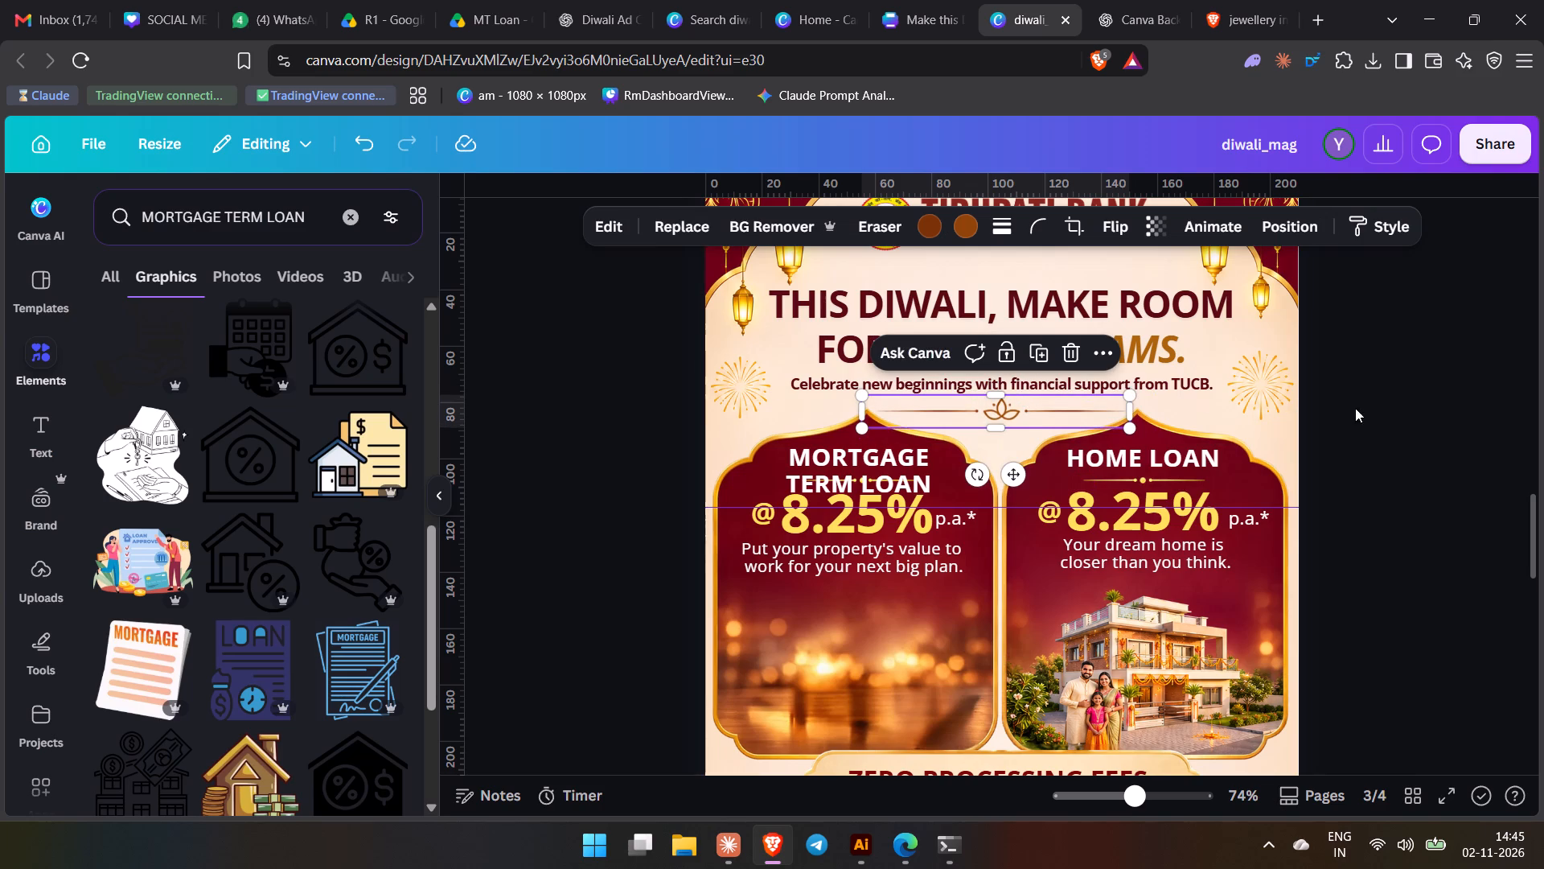
pyautogui.click(1355, 408)
# Select the tagline beneath the headline.
pyautogui.click(1093, 391)
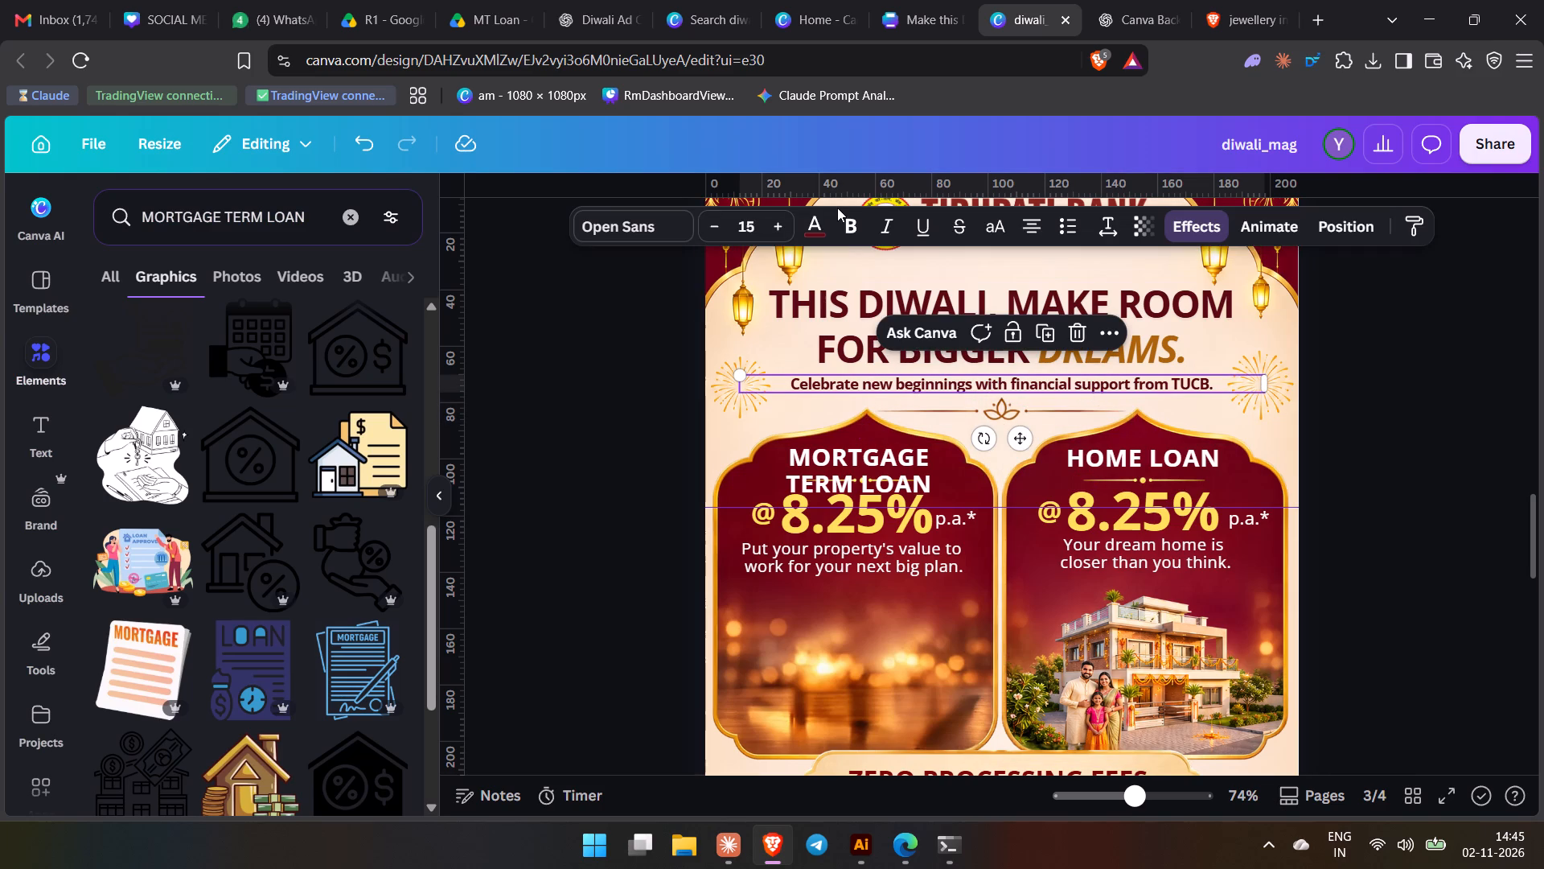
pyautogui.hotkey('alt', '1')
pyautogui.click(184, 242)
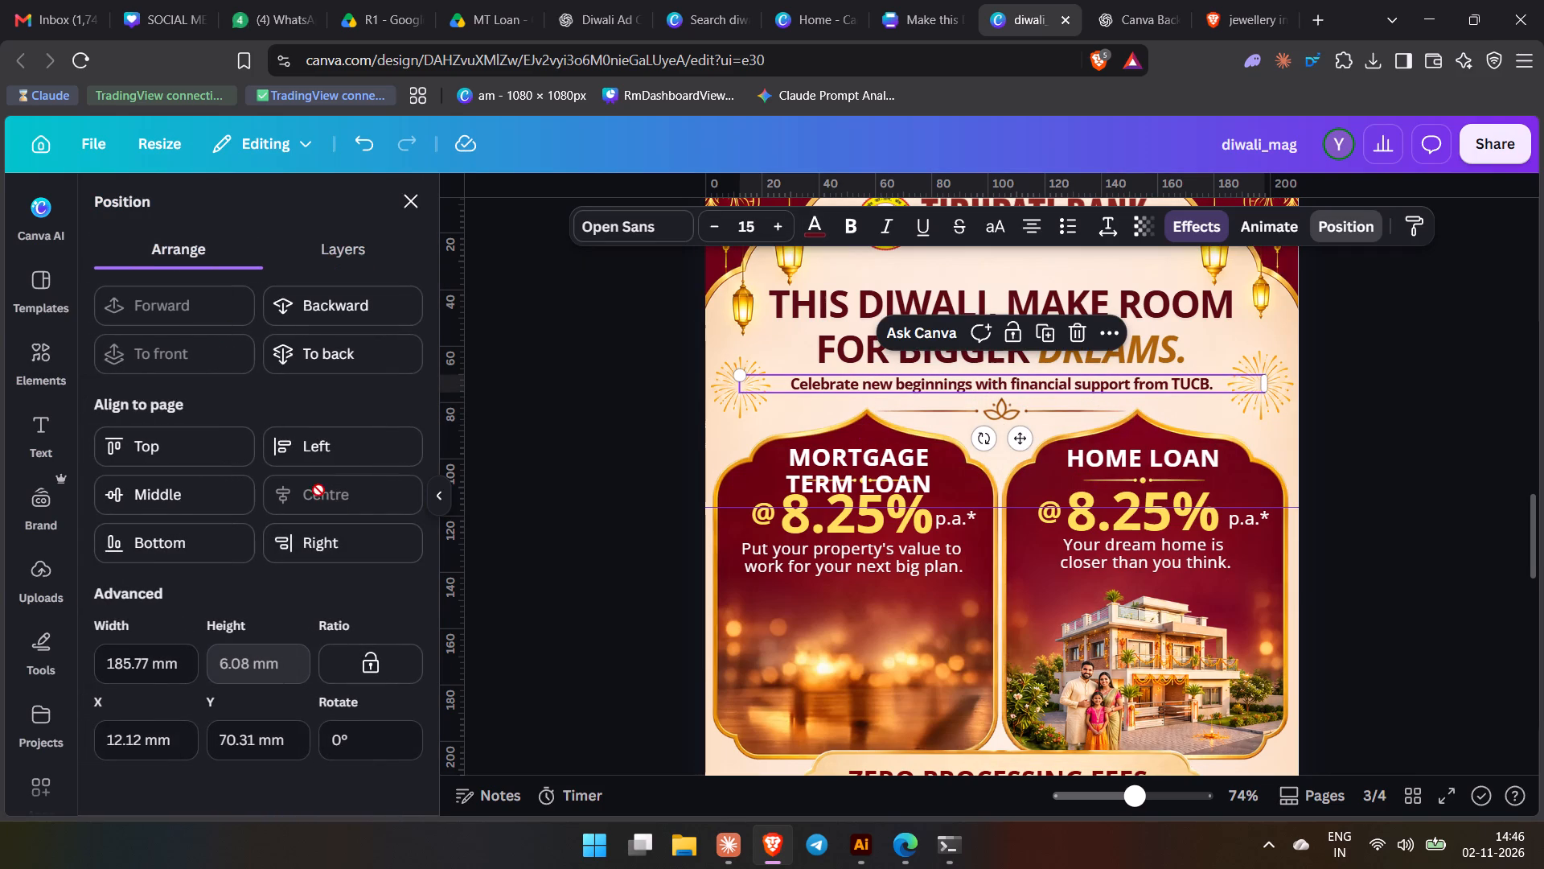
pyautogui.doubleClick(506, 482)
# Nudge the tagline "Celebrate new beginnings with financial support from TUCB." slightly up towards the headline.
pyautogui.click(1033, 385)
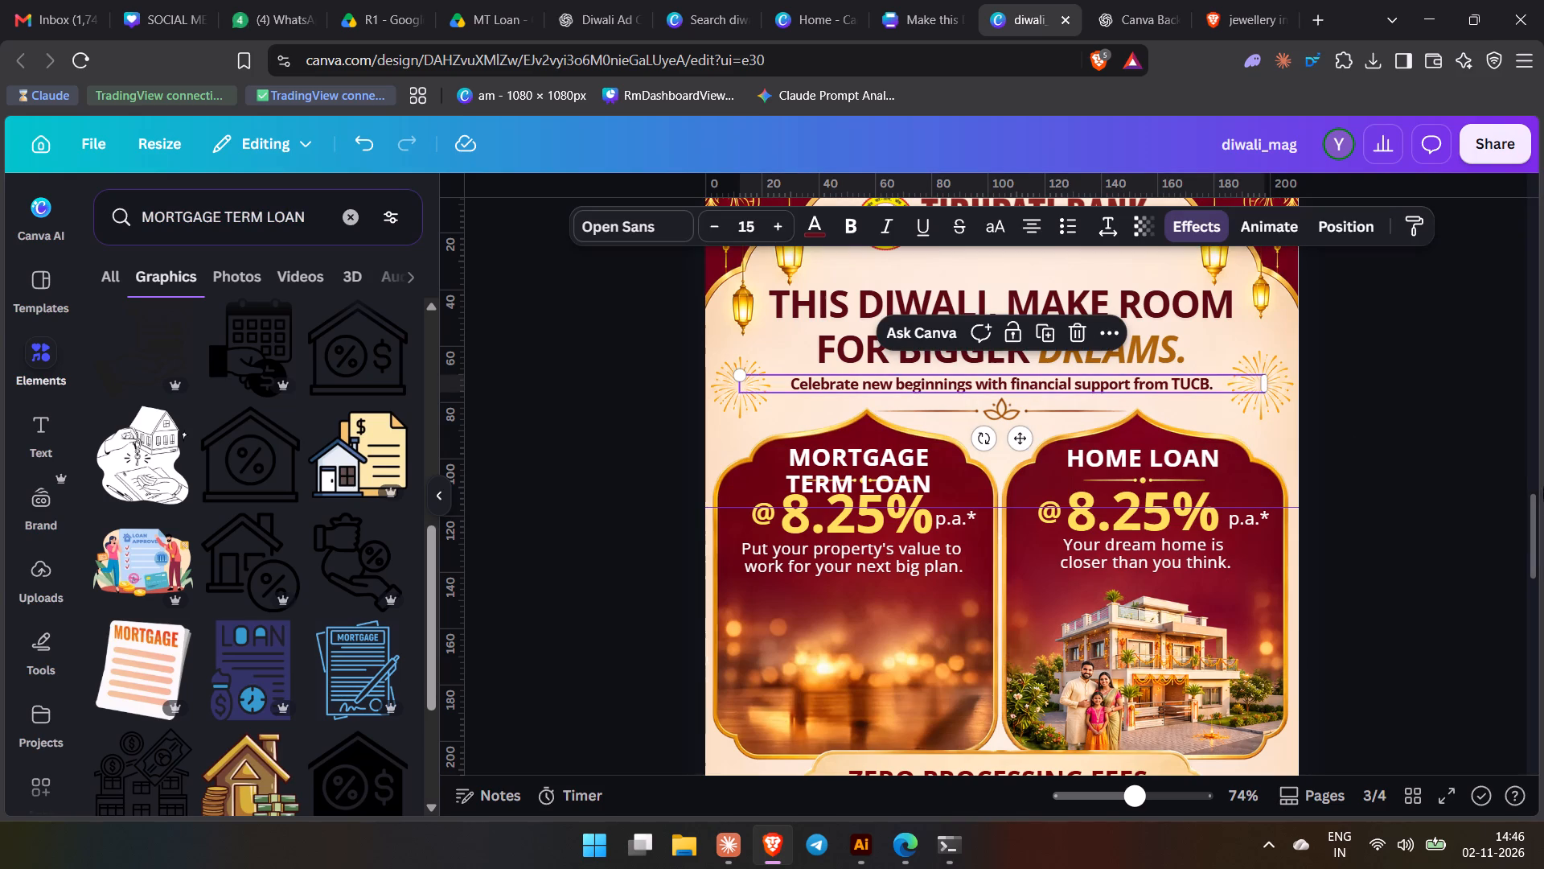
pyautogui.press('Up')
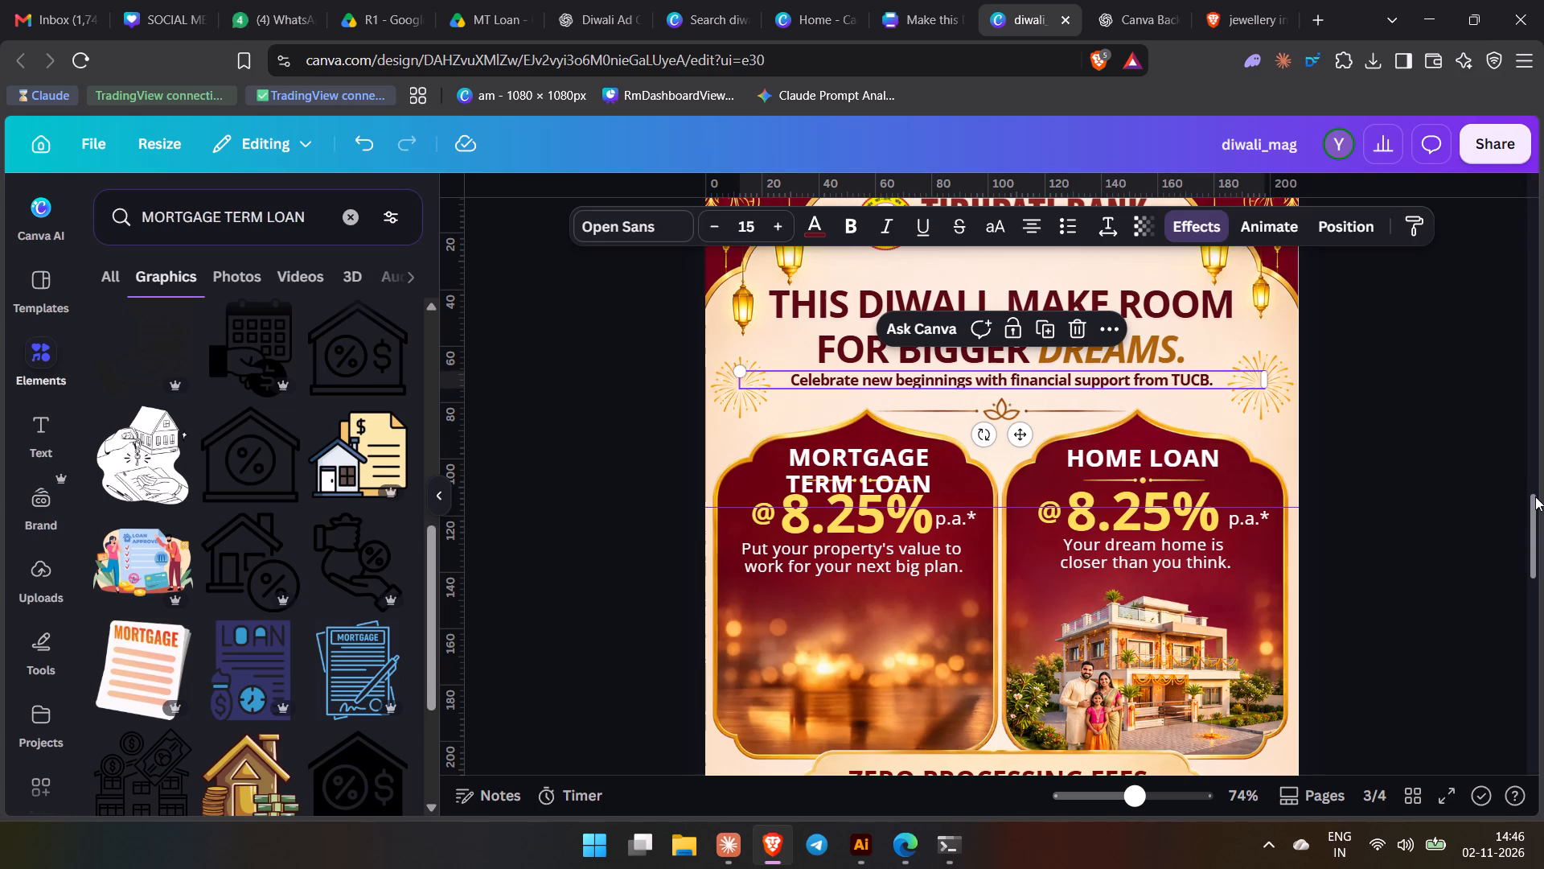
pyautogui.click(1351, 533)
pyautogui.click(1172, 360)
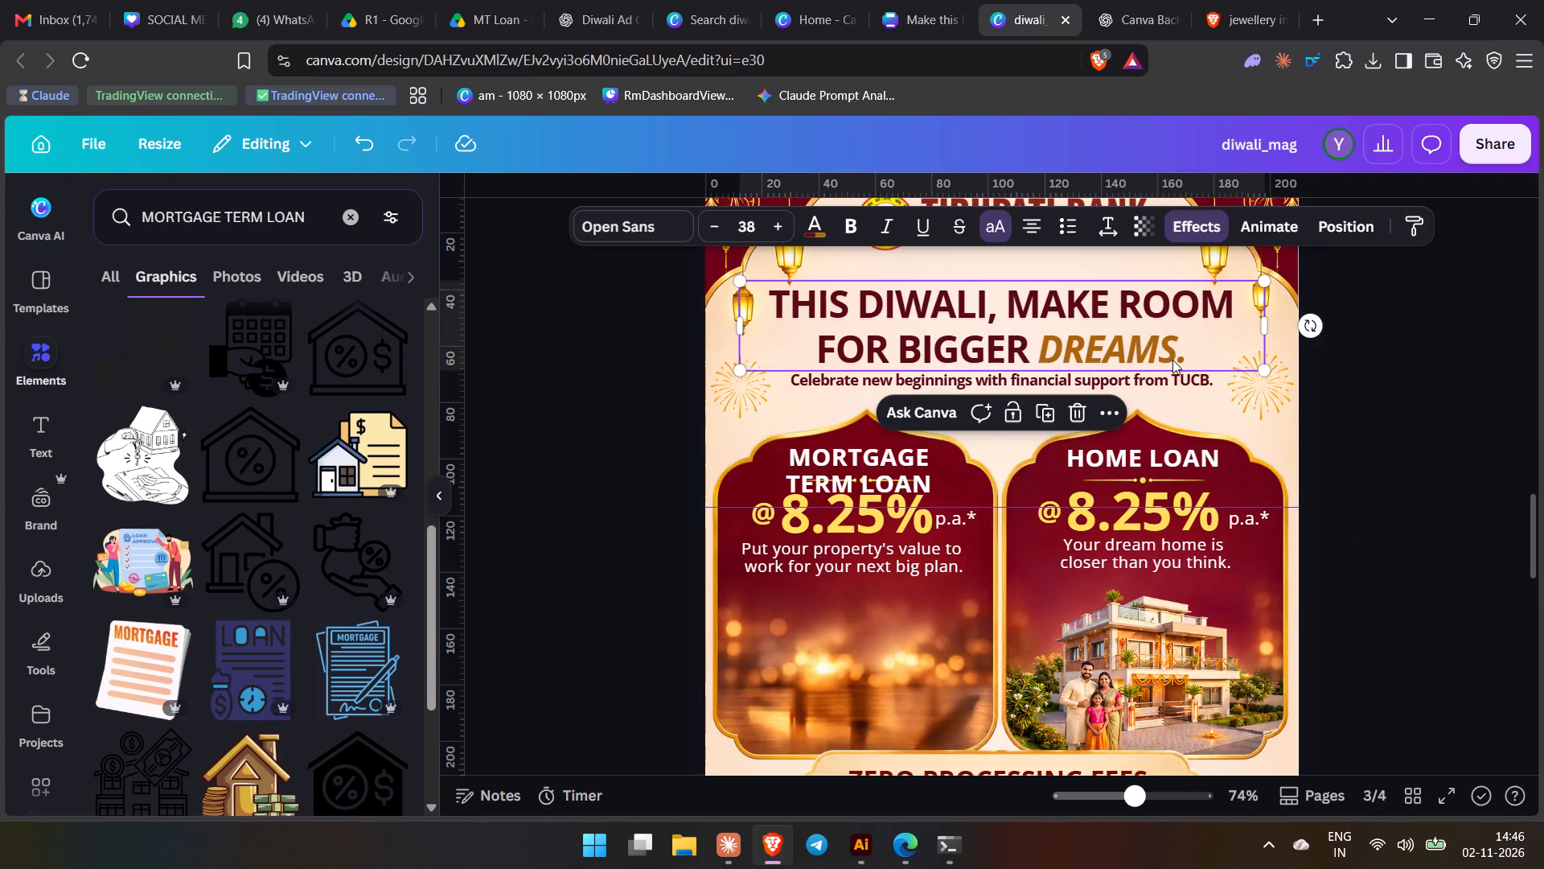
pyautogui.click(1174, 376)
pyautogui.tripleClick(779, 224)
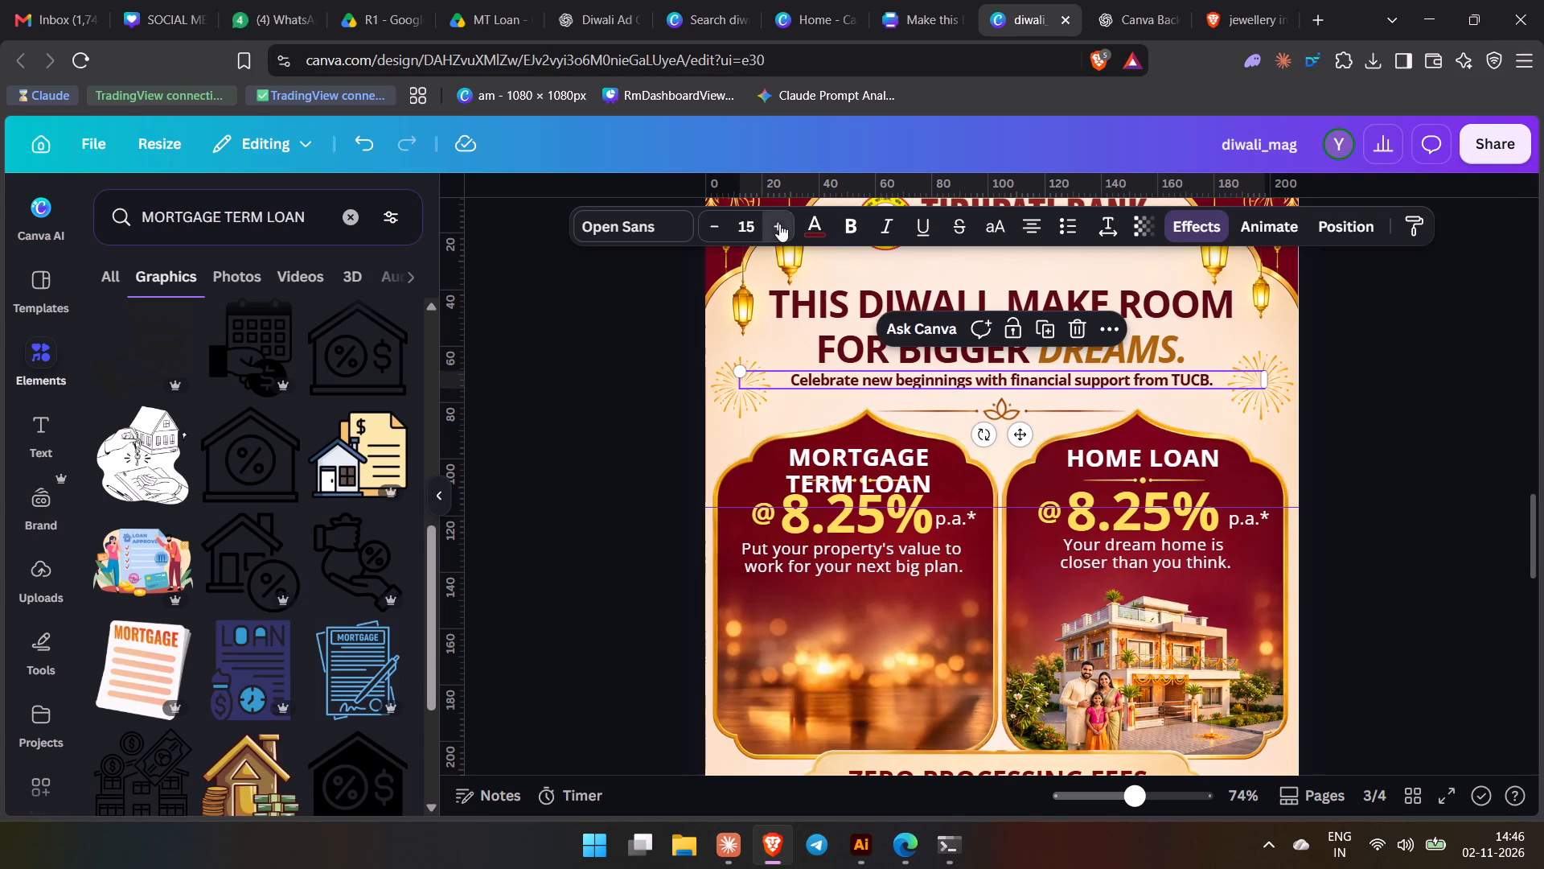
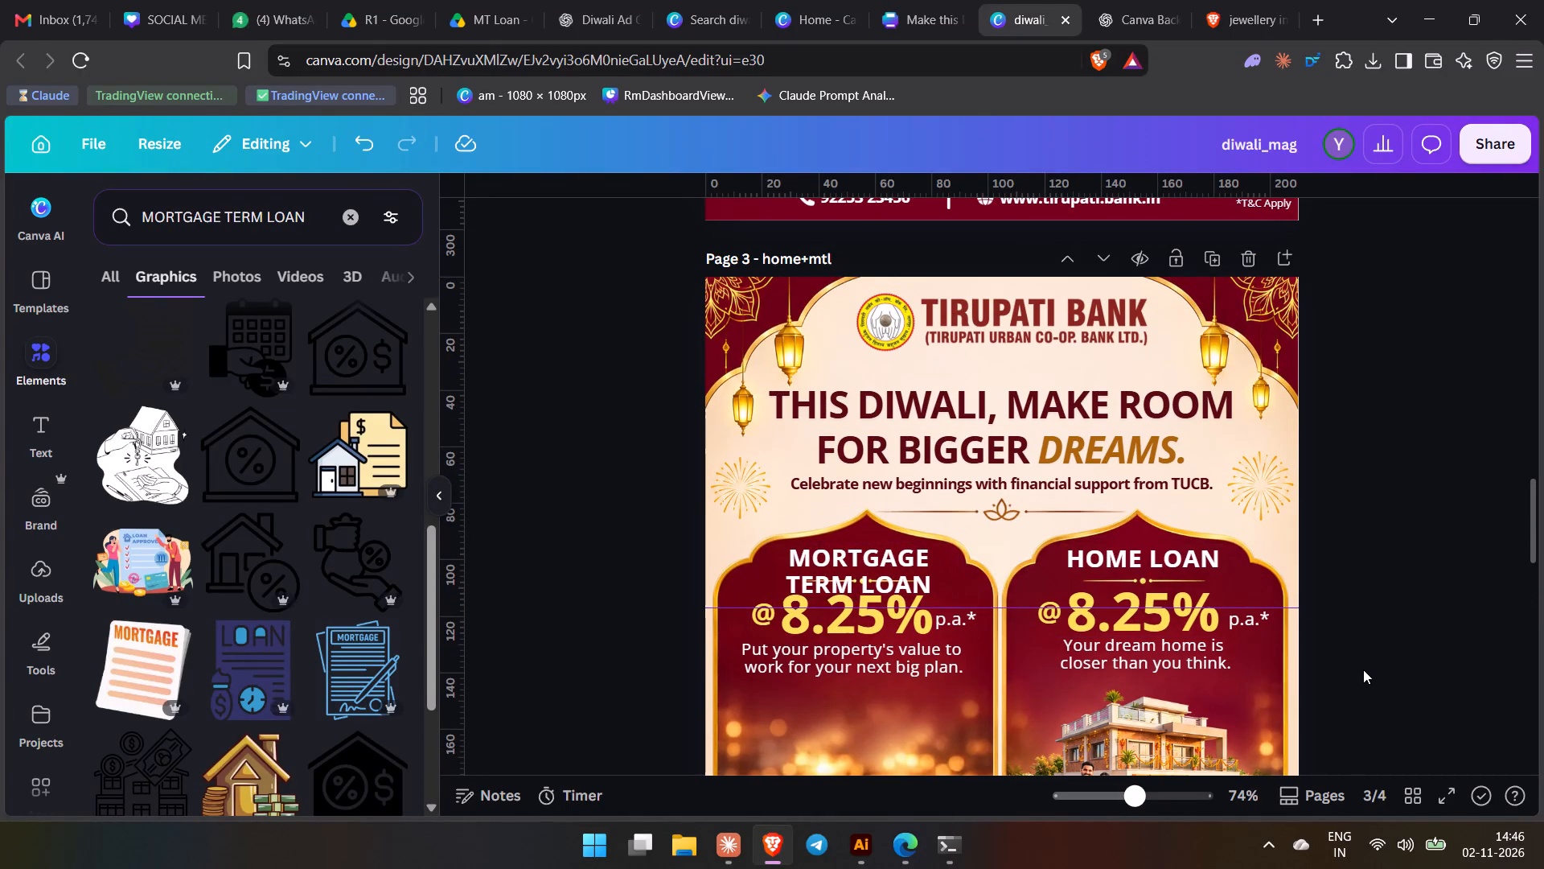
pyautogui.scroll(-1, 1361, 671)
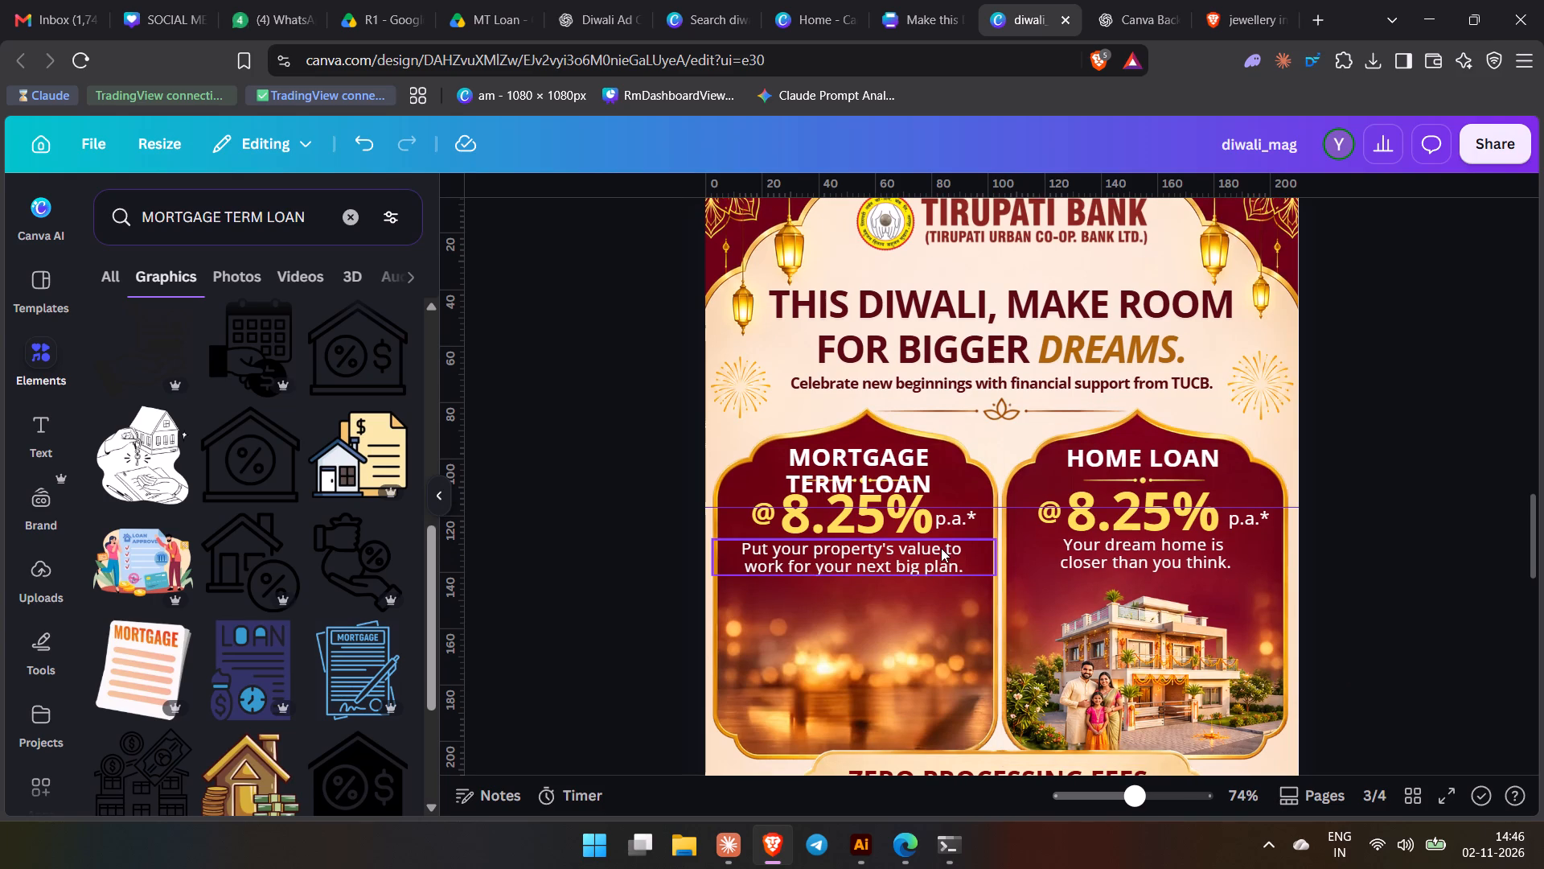
# Nudge the home loan card's "Your dream home is closer than you think." text down to just above the house image.
pyautogui.click(1189, 564)
pyautogui.press('Down')
pyautogui.press('Down')
pyautogui.press('Down')
pyautogui.press('Down')
pyautogui.press('Down')
pyautogui.press('Down')
pyautogui.press('Down')
pyautogui.press('Down')
pyautogui.press('Down')
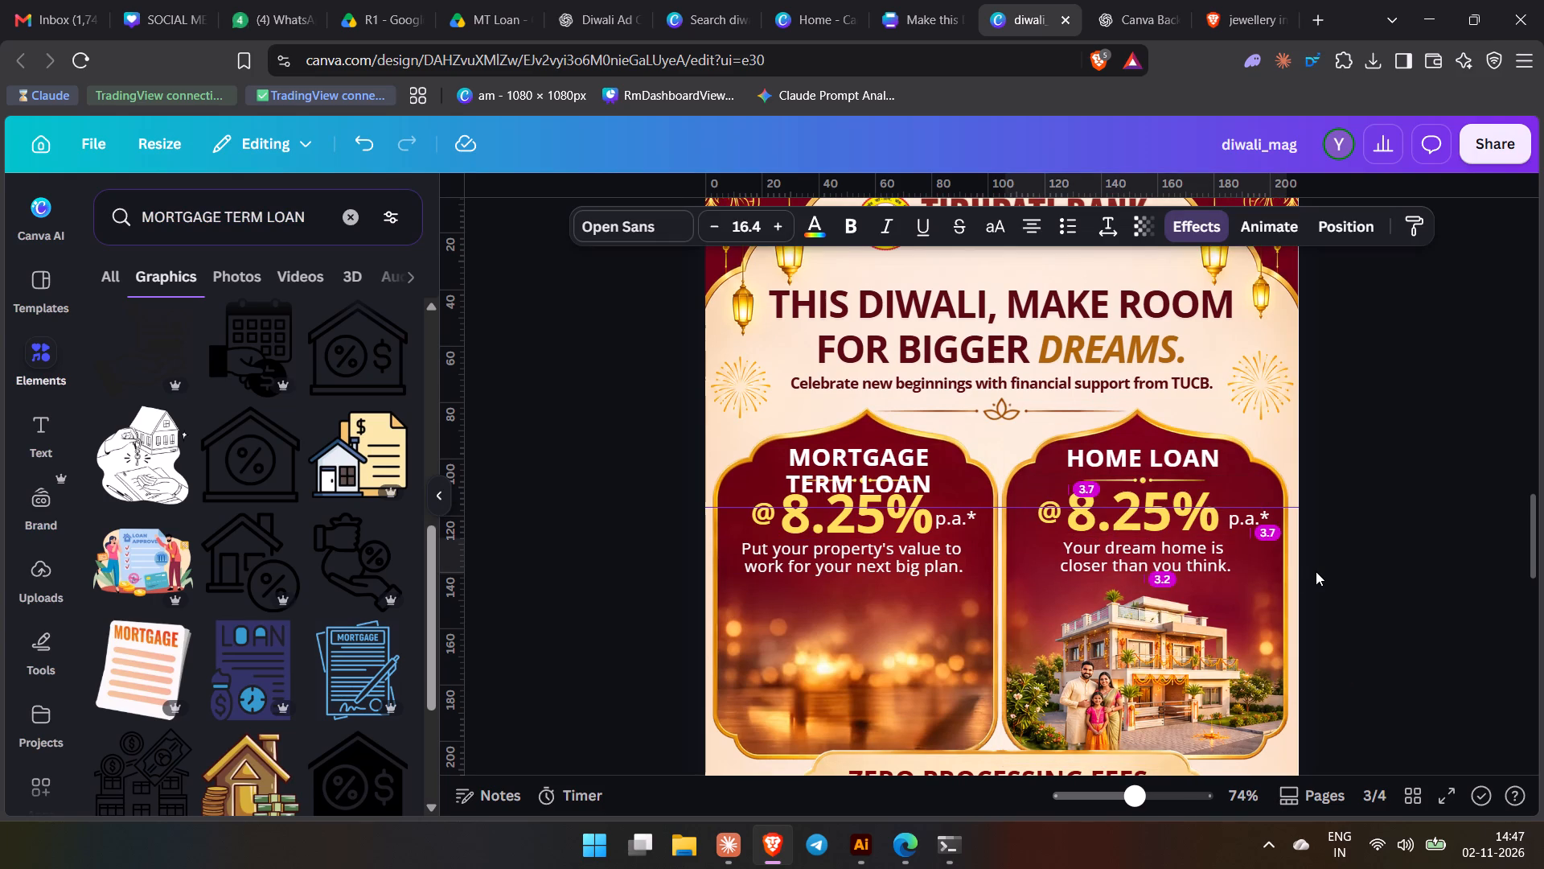
pyautogui.press('Up')
pyautogui.press('Up')
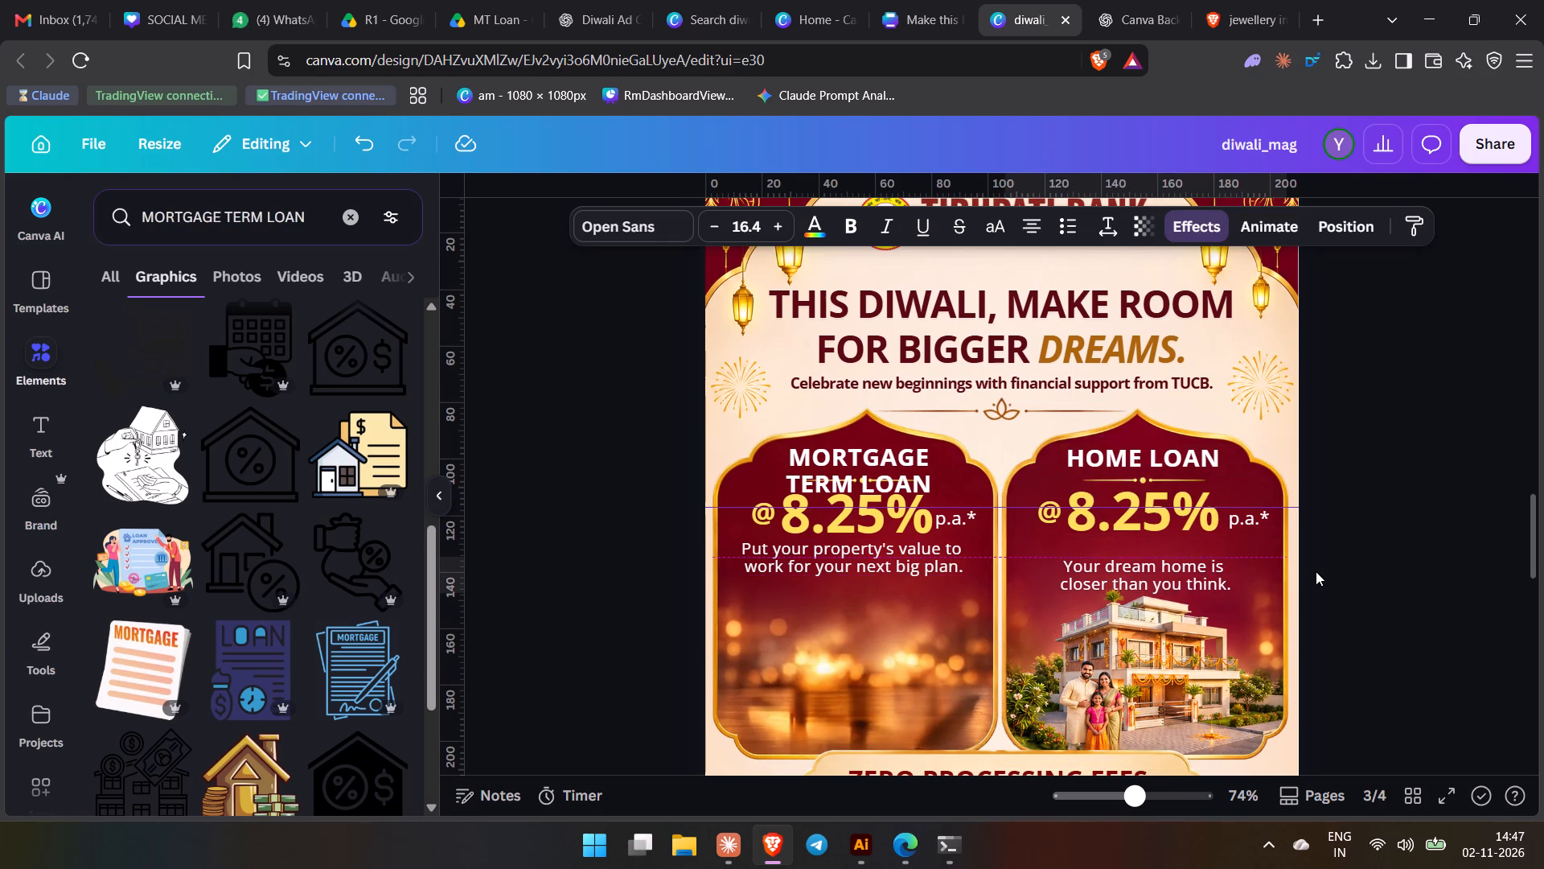
pyautogui.click(1342, 558)
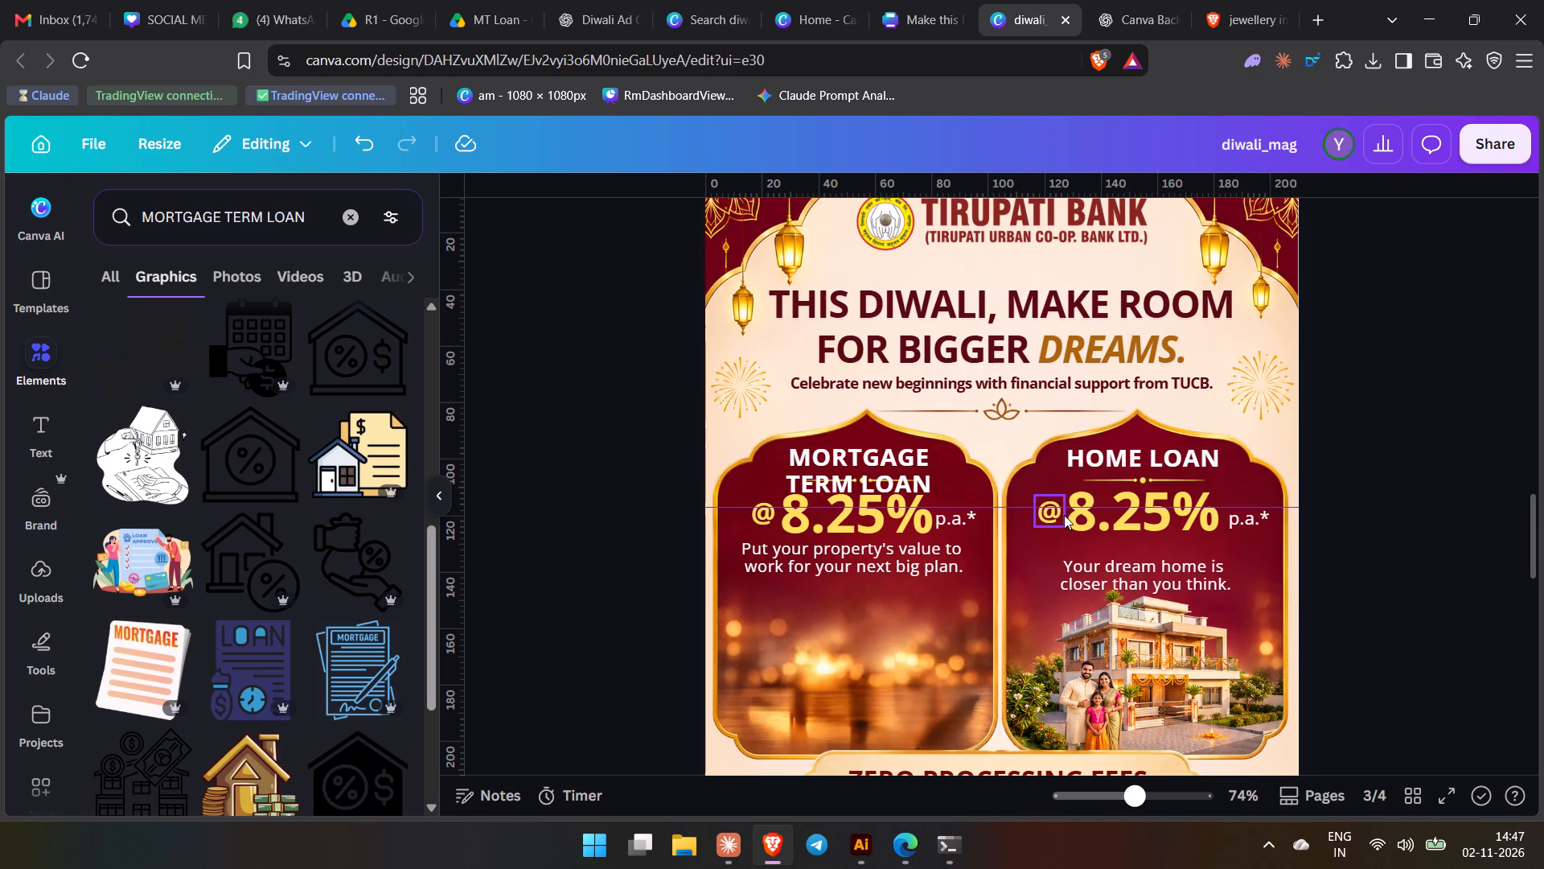
# Move the home loan card's "@", "8.25%" and "p.a.*" texts down together to sit just above the description text.
pyautogui.click(1062, 515)
pyautogui.keyDown('shift'); pyautogui.click(1147, 533); pyautogui.keyUp('shift')
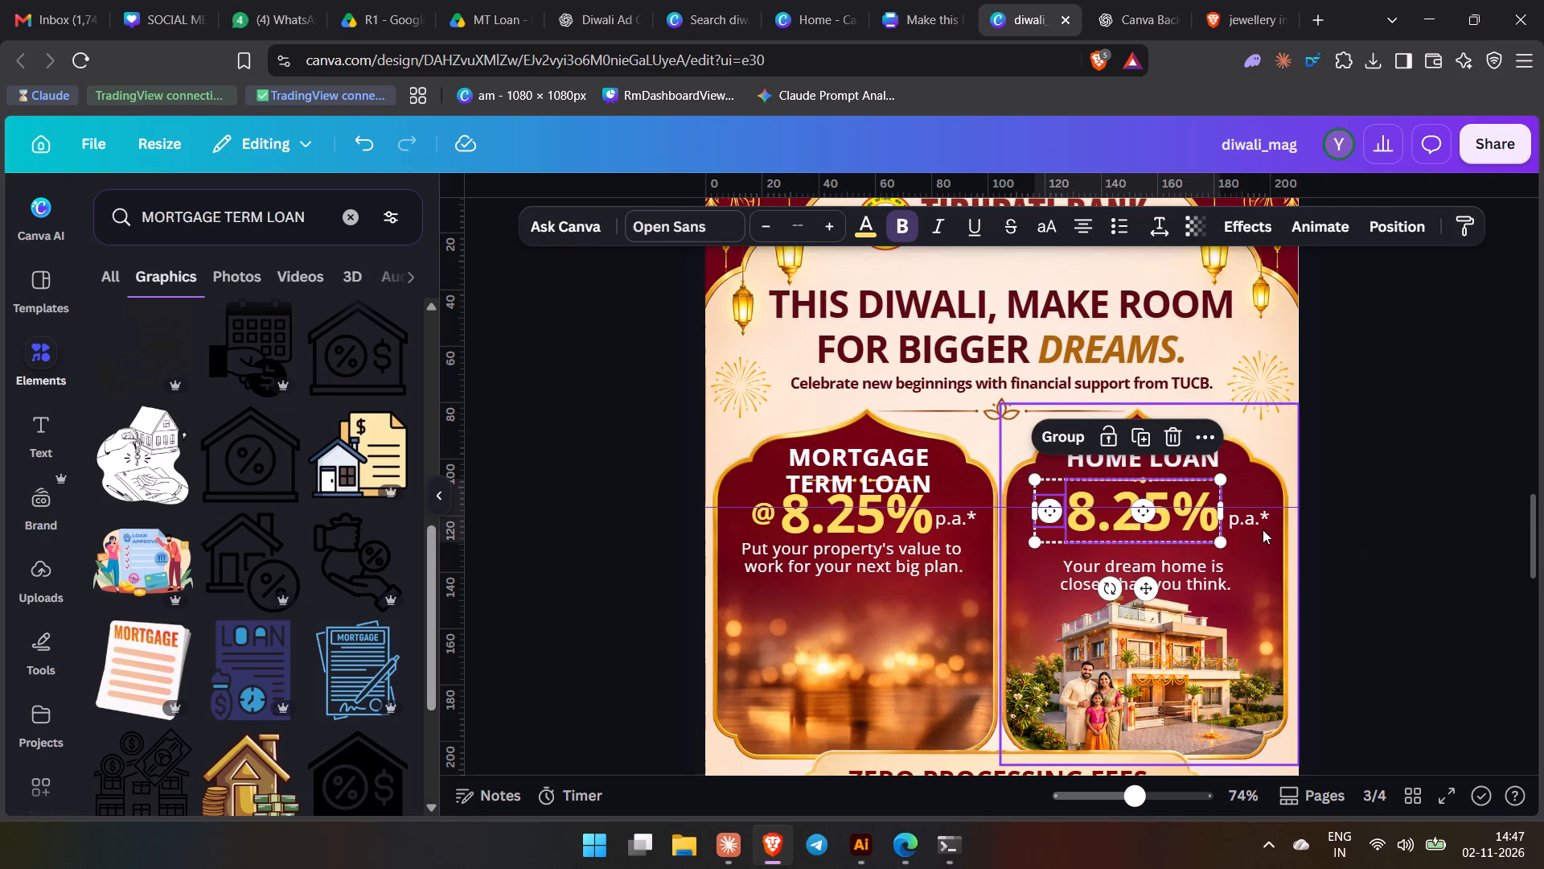
pyautogui.keyDown('shift'); pyautogui.click(1263, 529); pyautogui.keyUp('shift')
pyautogui.keyDown('shift'); pyautogui.click(1252, 522); pyautogui.keyUp('shift')
pyautogui.click(1426, 562)
pyautogui.click(1239, 522)
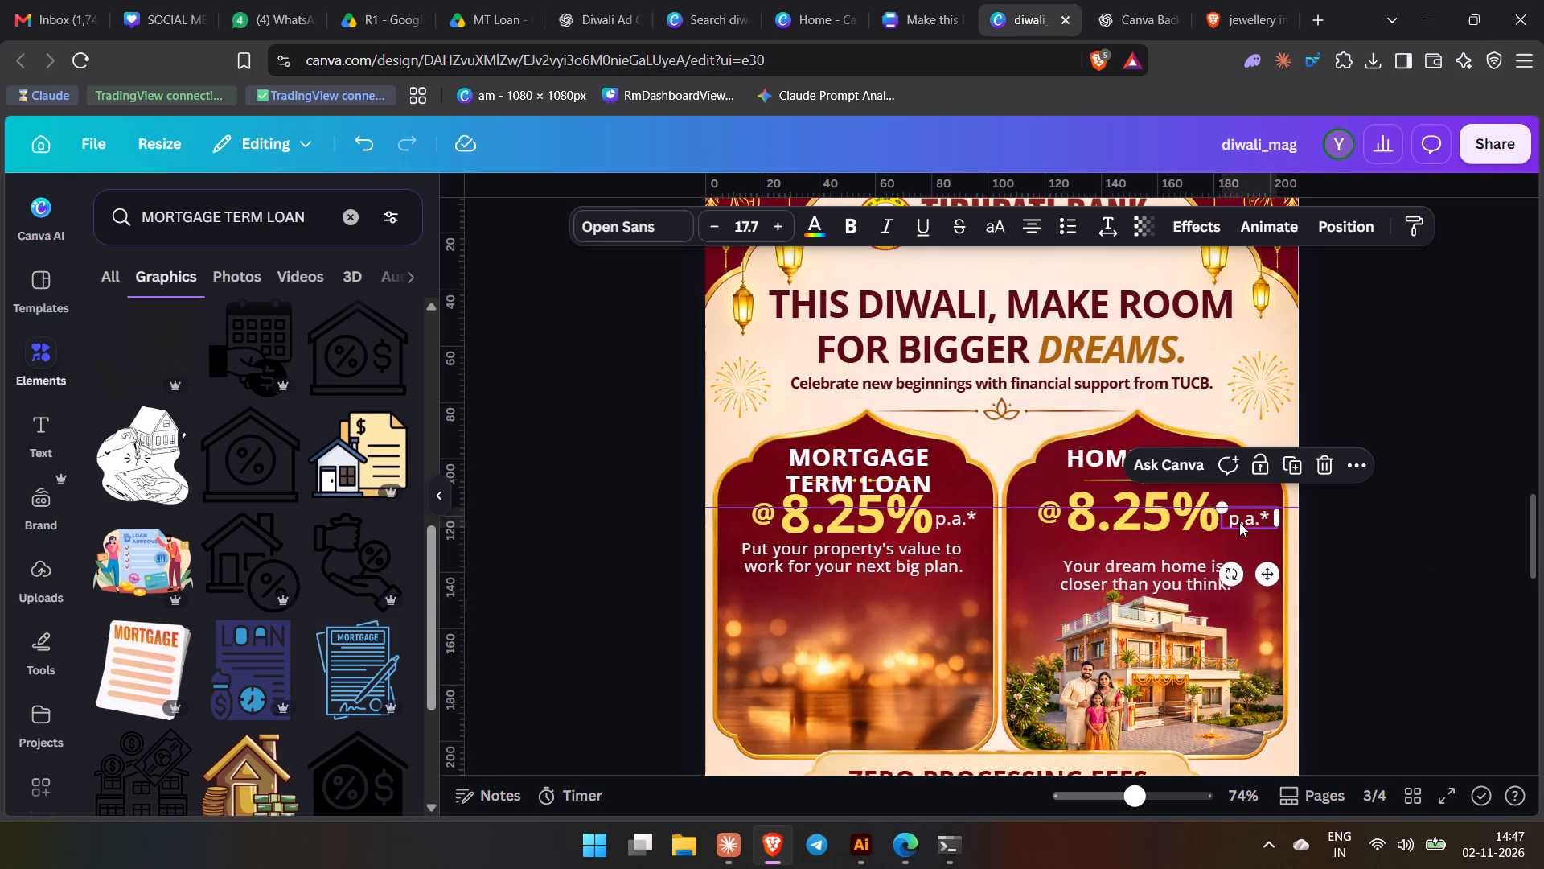
pyautogui.keyDown('shift'); pyautogui.click(1153, 524); pyautogui.keyUp('shift')
pyautogui.keyDown('shift'); pyautogui.click(1051, 516); pyautogui.keyUp('shift')
pyautogui.press('Down')
pyautogui.press('Down')
pyautogui.press('Down')
pyautogui.press('Down')
pyautogui.press('Down')
pyautogui.press('Down')
pyautogui.press('Down')
pyautogui.press('Down')
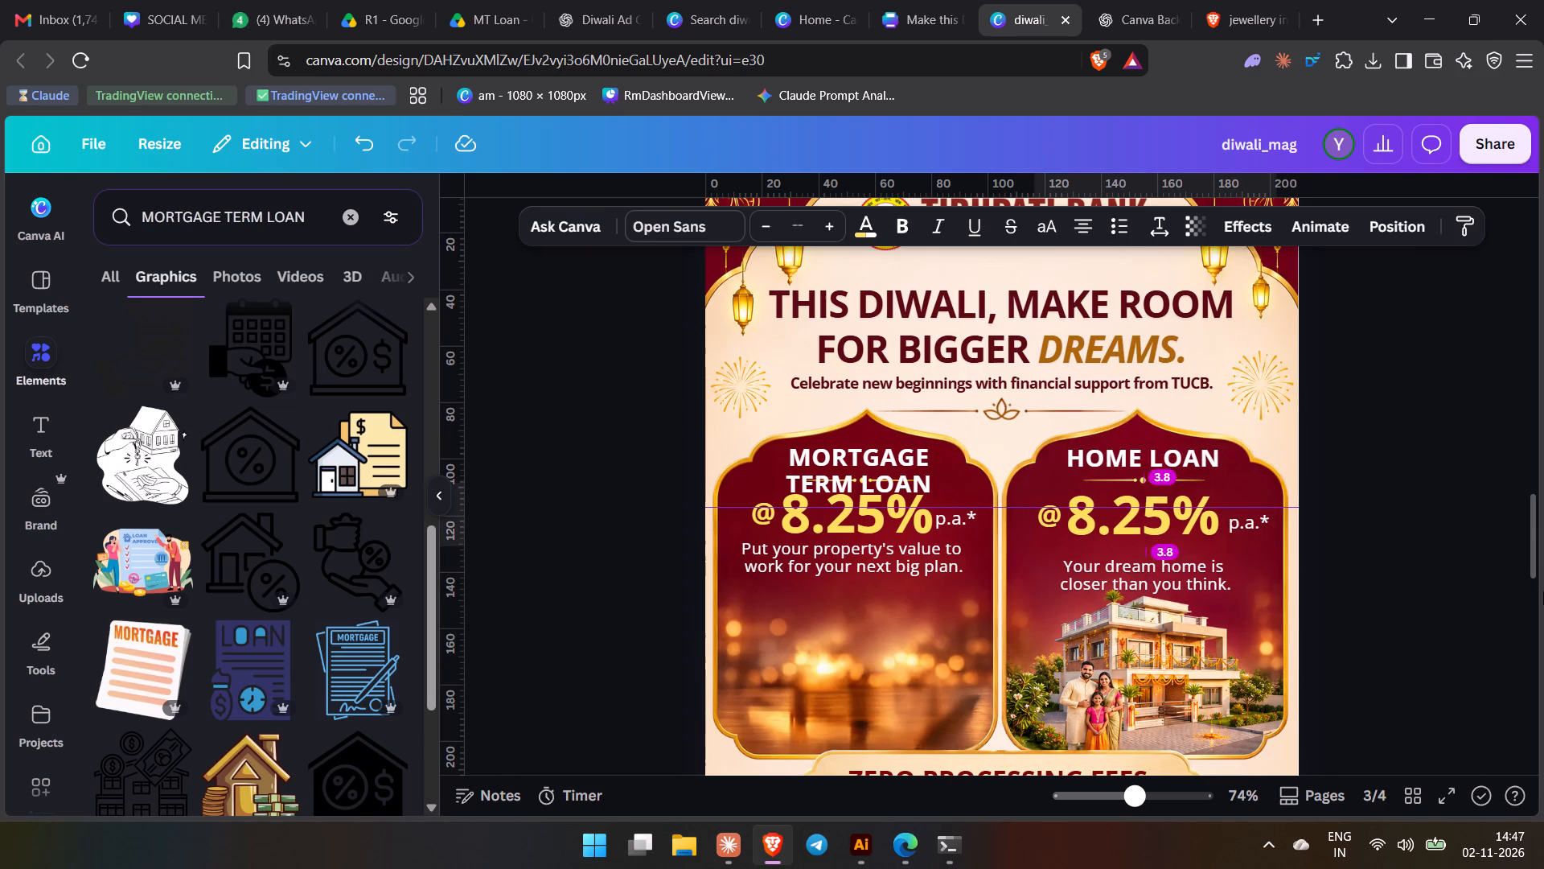
pyautogui.press('Down')
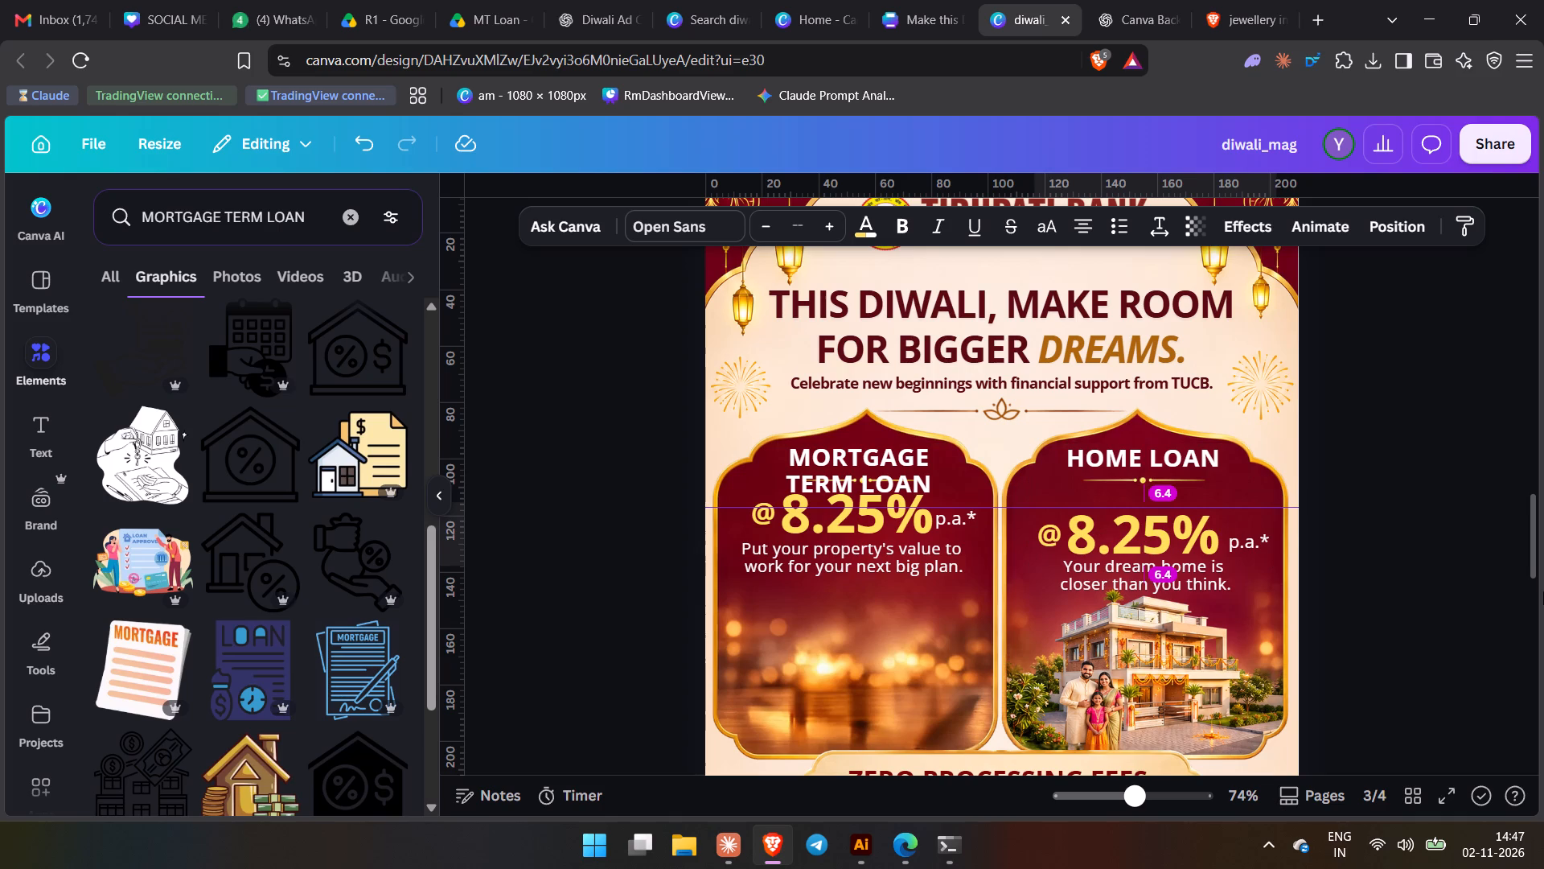
pyautogui.click(1434, 596)
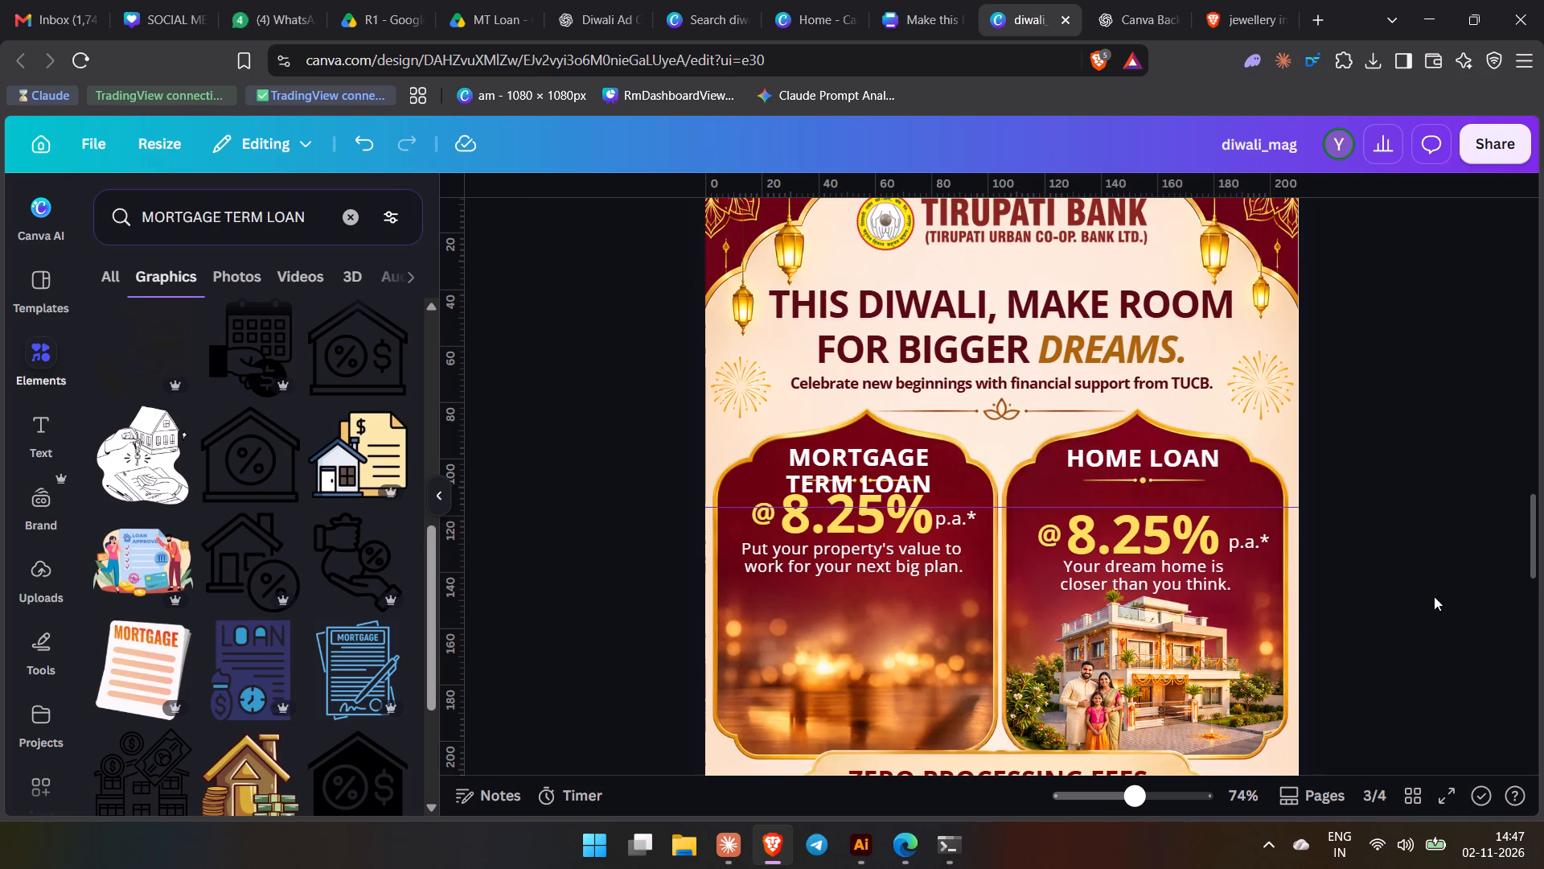
# Nudge the mortgage card's "Put your property's value to work for your next big plan." text down level with the home loan description.
pyautogui.click(907, 562)
pyautogui.press('Down')
pyautogui.press('Down')
pyautogui.press('Down')
pyautogui.press('Down')
pyautogui.press('Down')
pyautogui.press('Down')
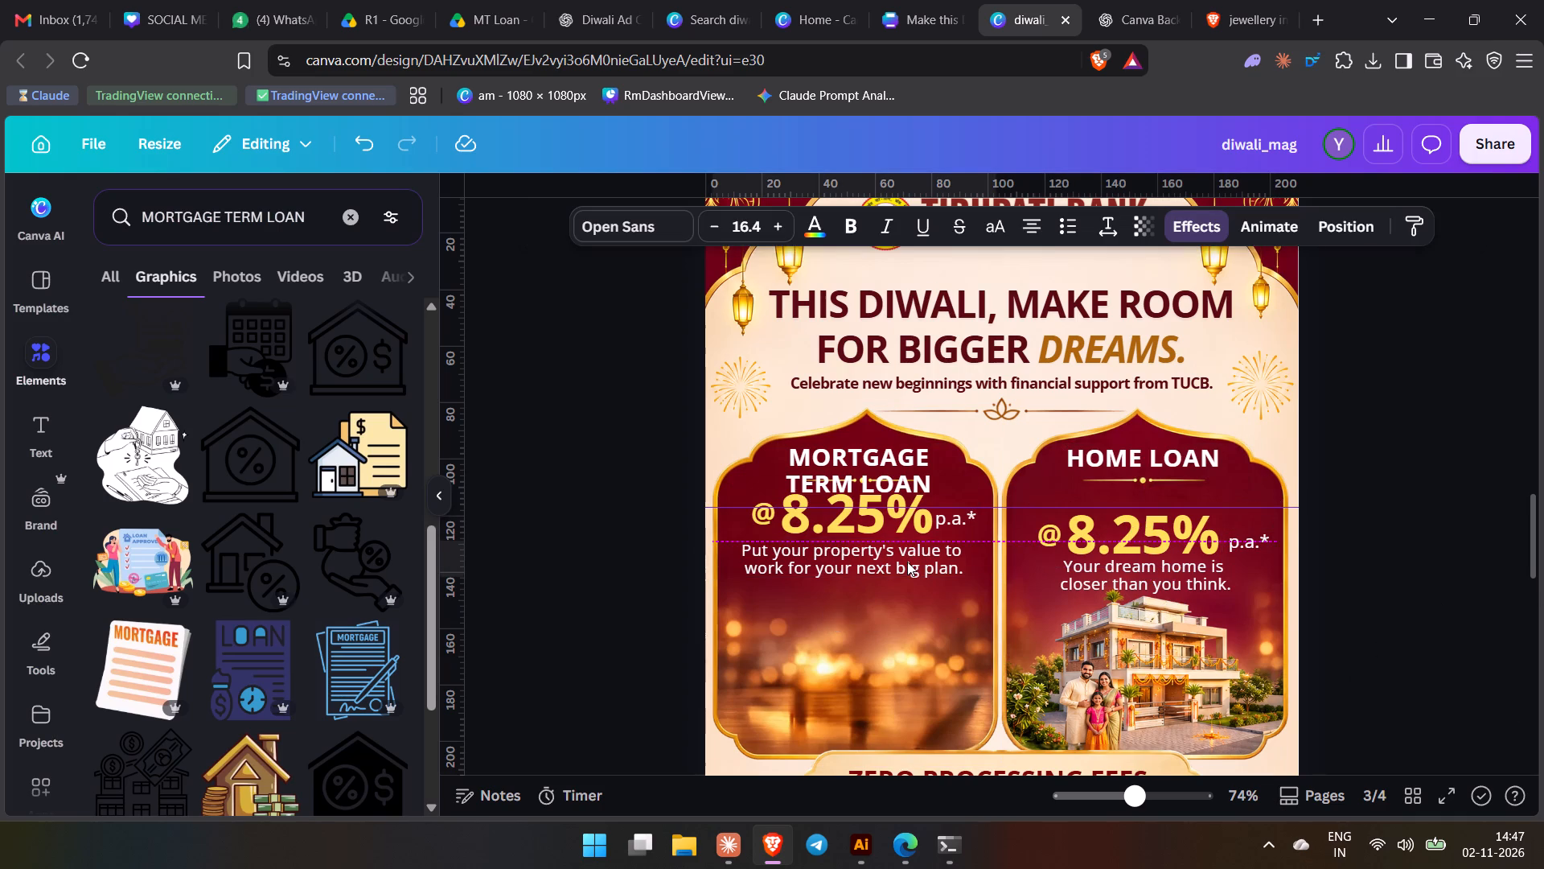
pyautogui.press('Down')
pyautogui.press('Up')
pyautogui.press('Up')
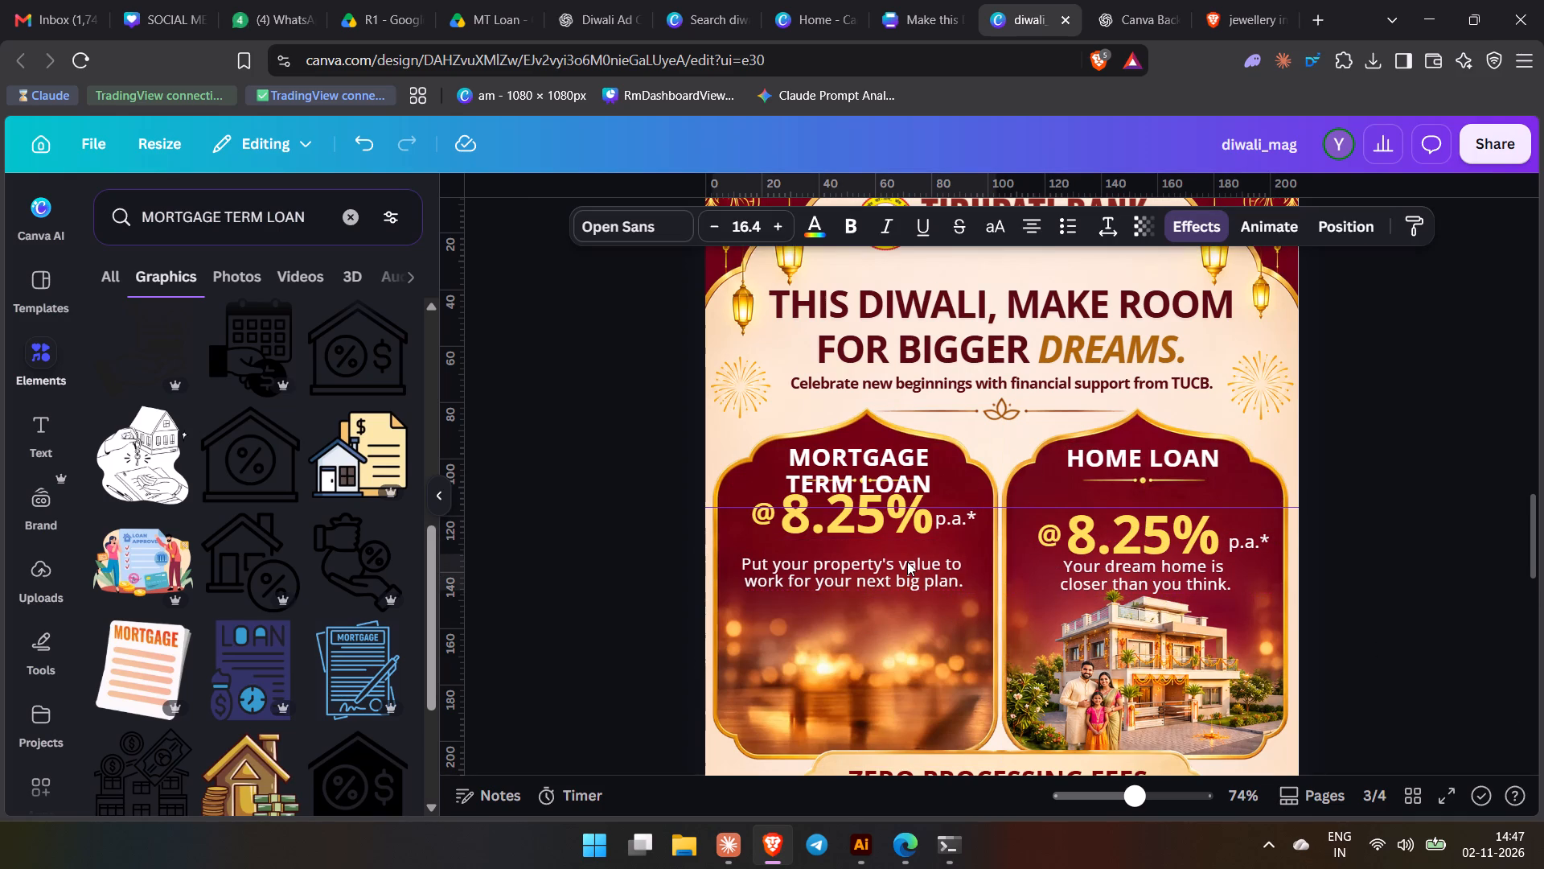
pyautogui.press('Down')
# Nudge the mortgage card's grouped "@ 8.25% p.a.*" rate down level with the home loan card's rate.
pyautogui.click(938, 536)
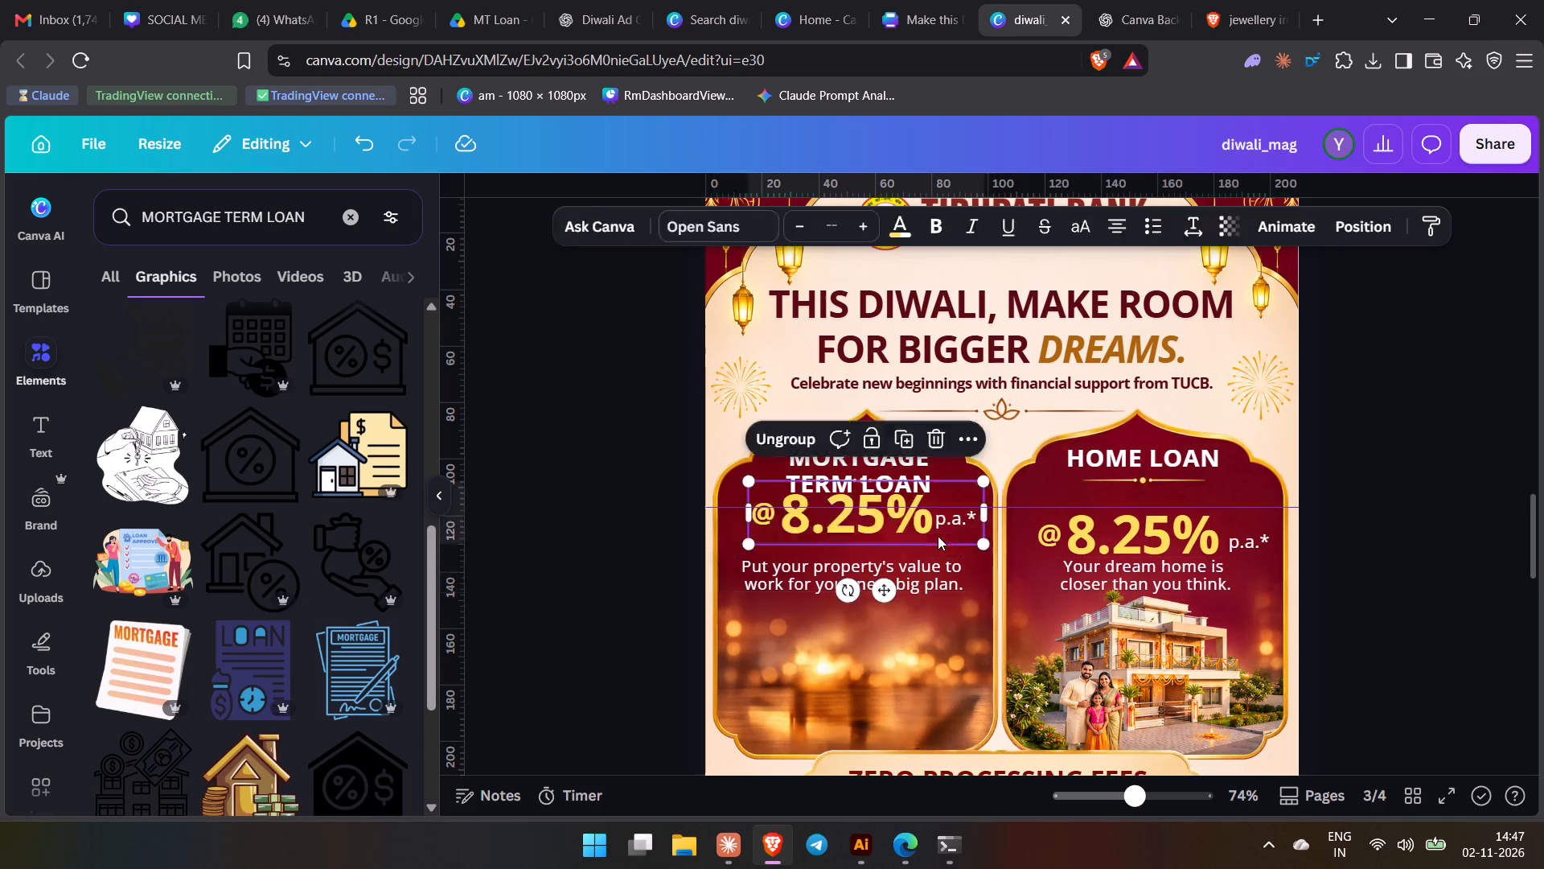
pyautogui.press('Down')
pyautogui.press('Down')
pyautogui.press('Down')
pyautogui.press('Down')
pyautogui.press('Down')
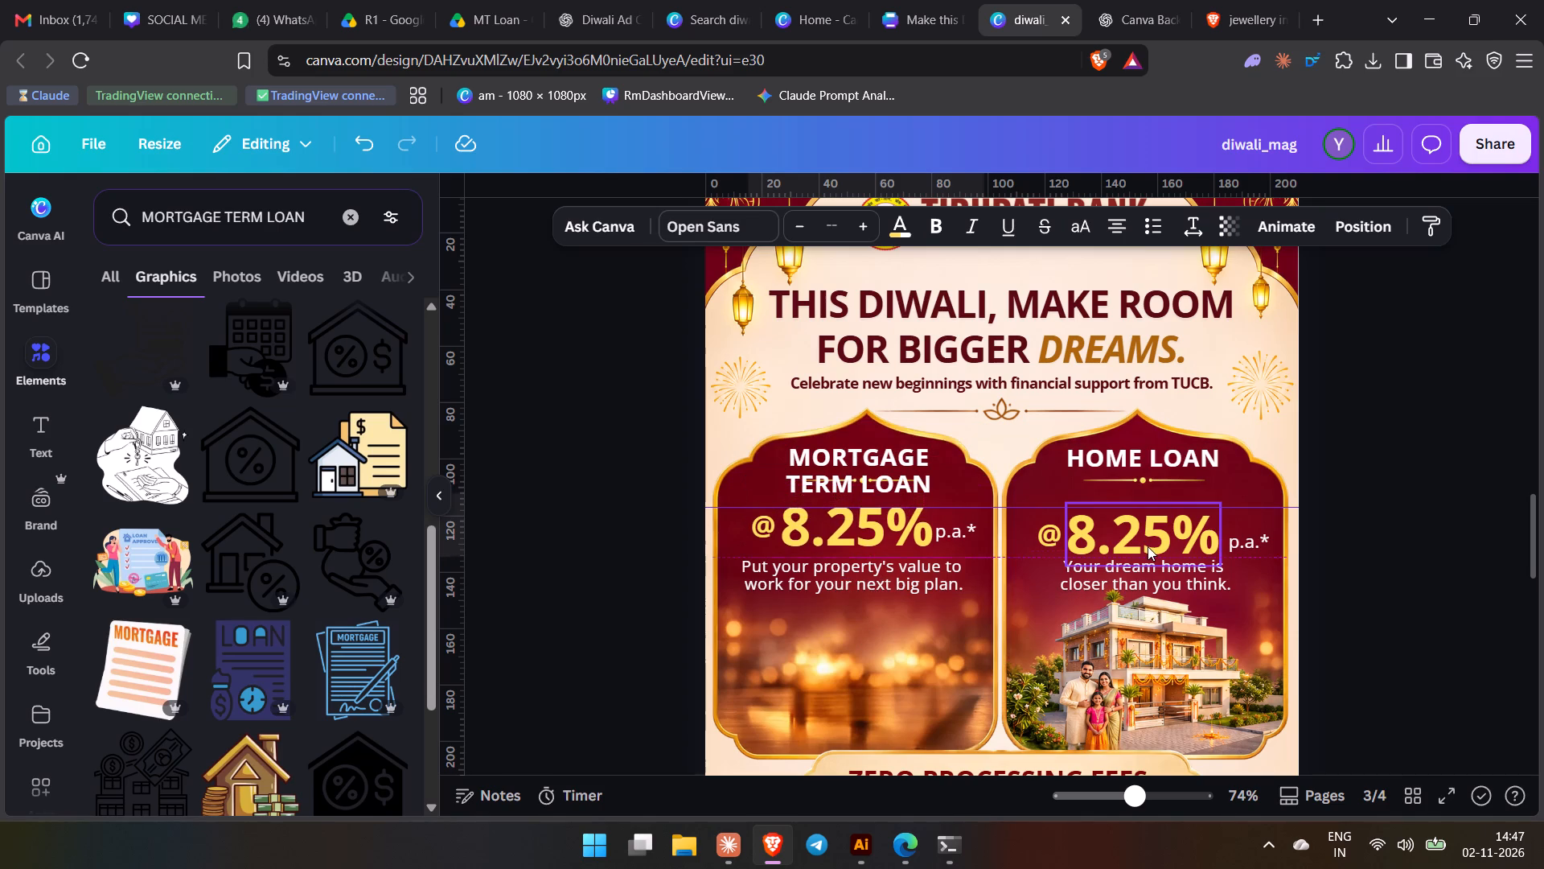
pyautogui.press('Down')
pyautogui.press('Down')
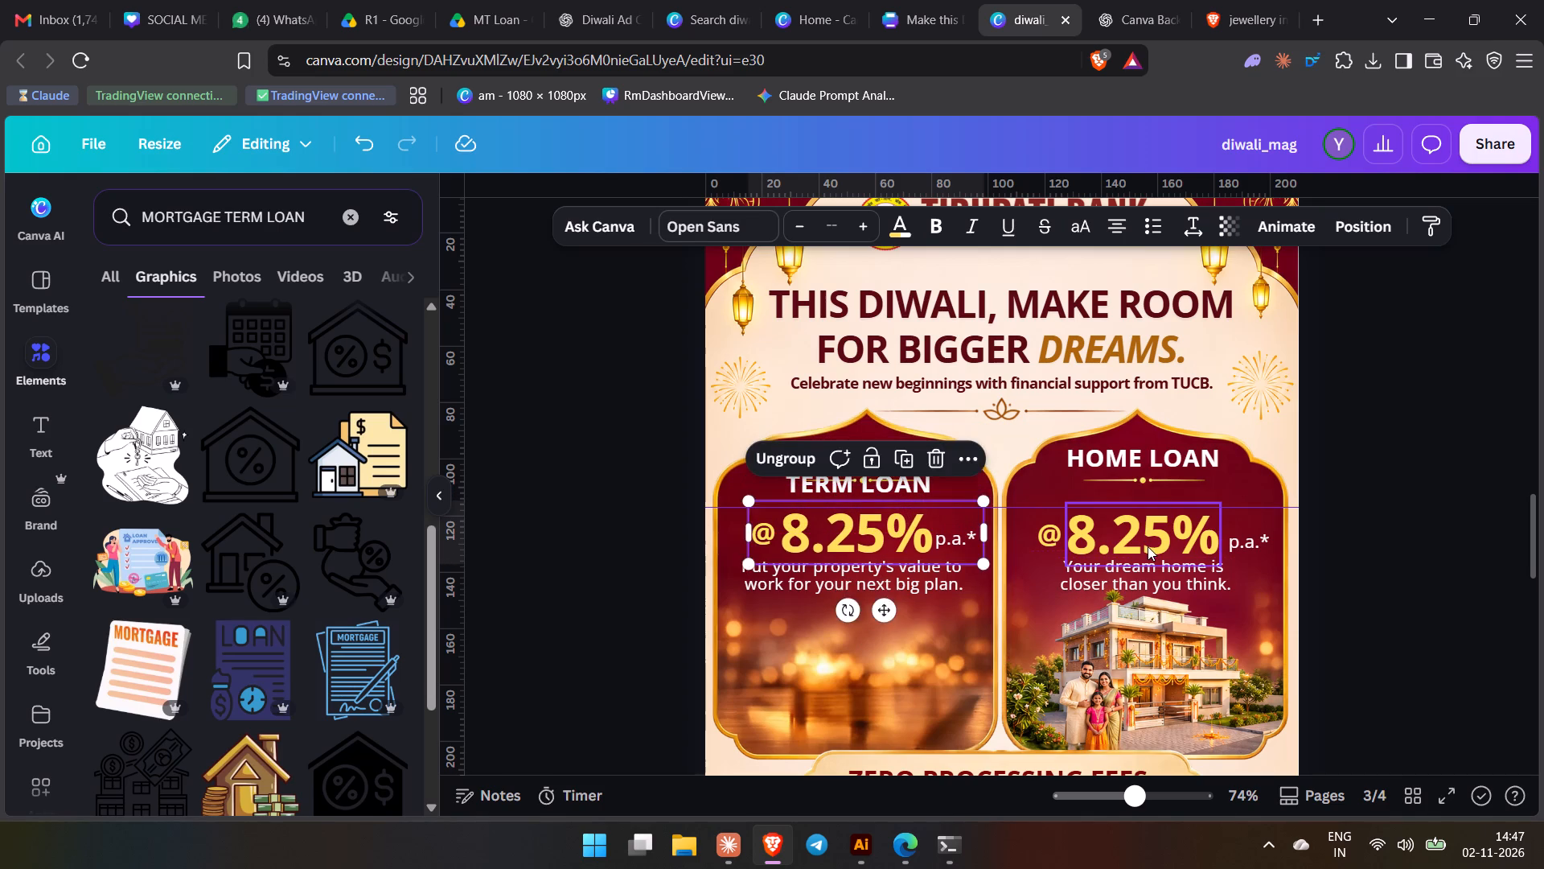
pyautogui.press('Up')
pyautogui.press('Down')
pyautogui.press('Down')
pyautogui.press('Down')
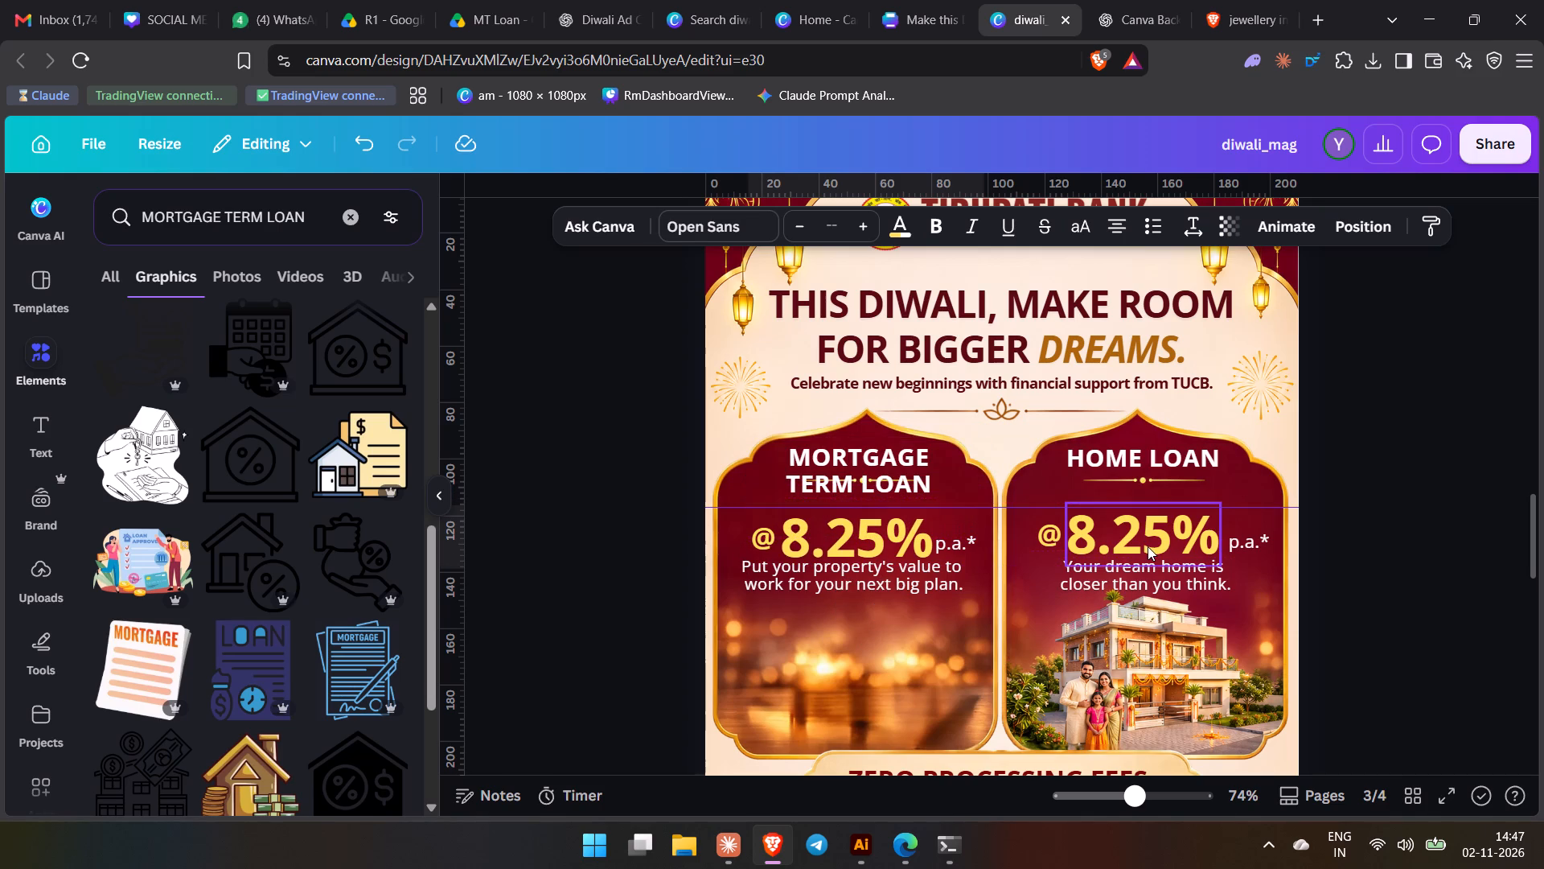
pyautogui.press('Up')
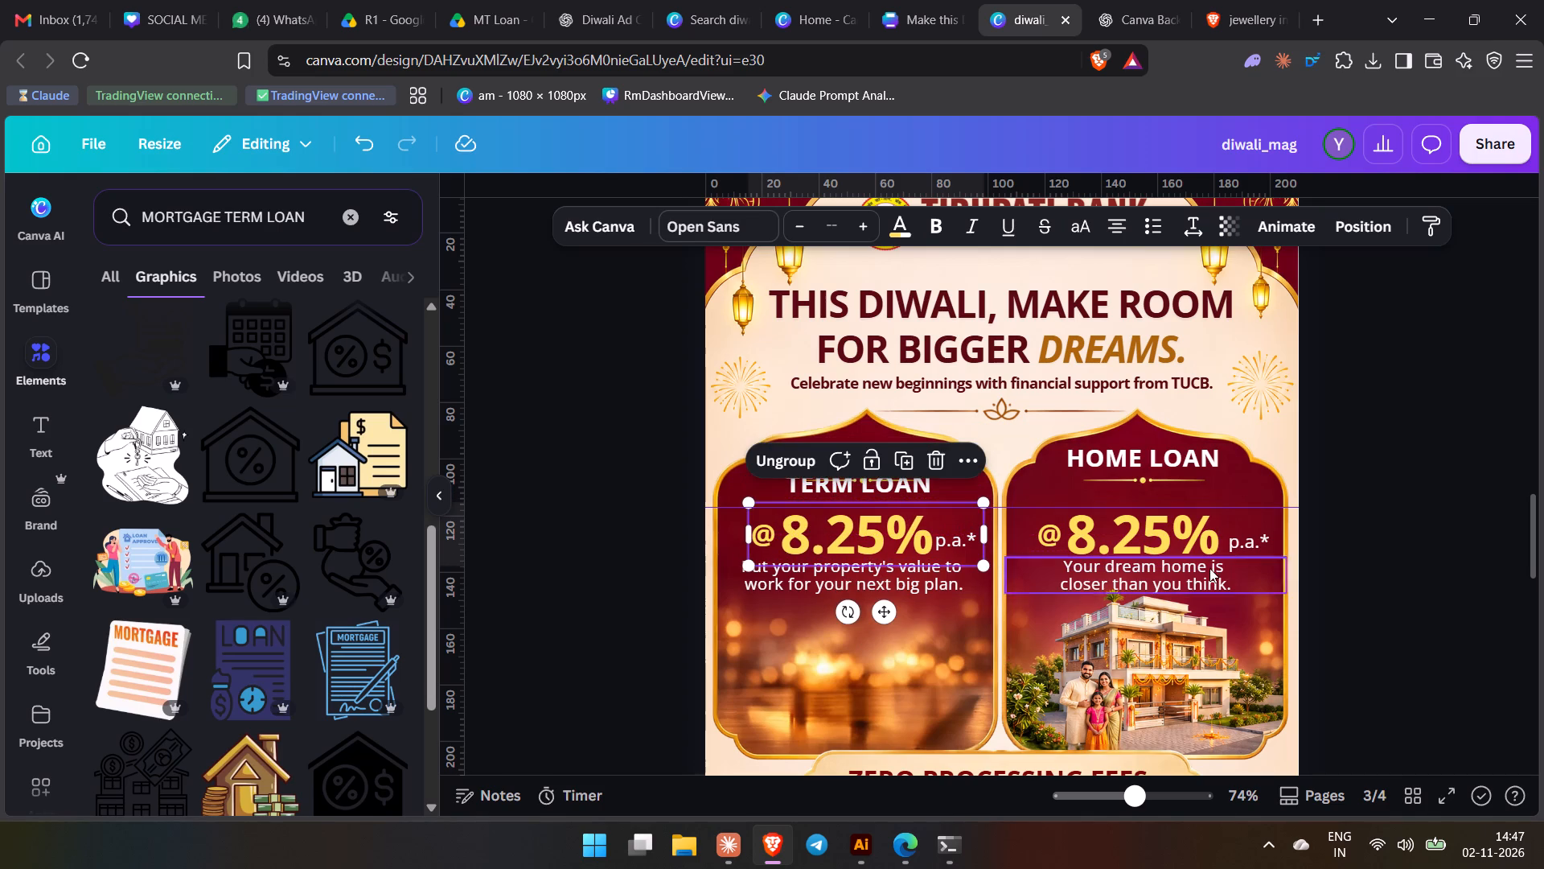
pyautogui.click(1386, 577)
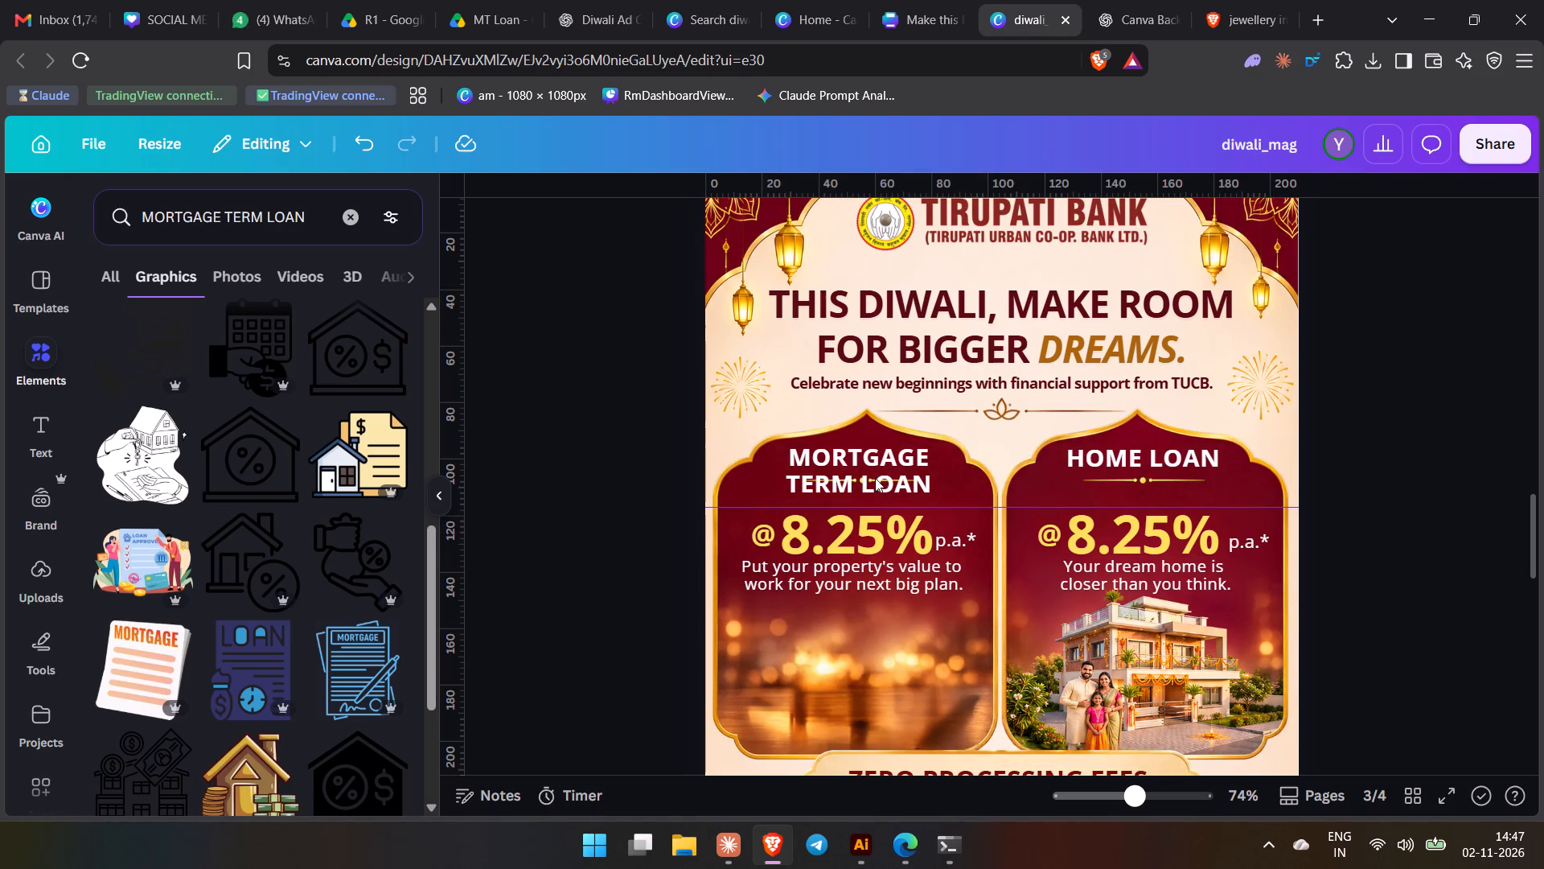
# Move the "MORTGAGE TERM LOAN" title up off its gold divider and lower the divider to just above the rate.
pyautogui.moveTo(832, 461); pyautogui.dragTo(825, 424)
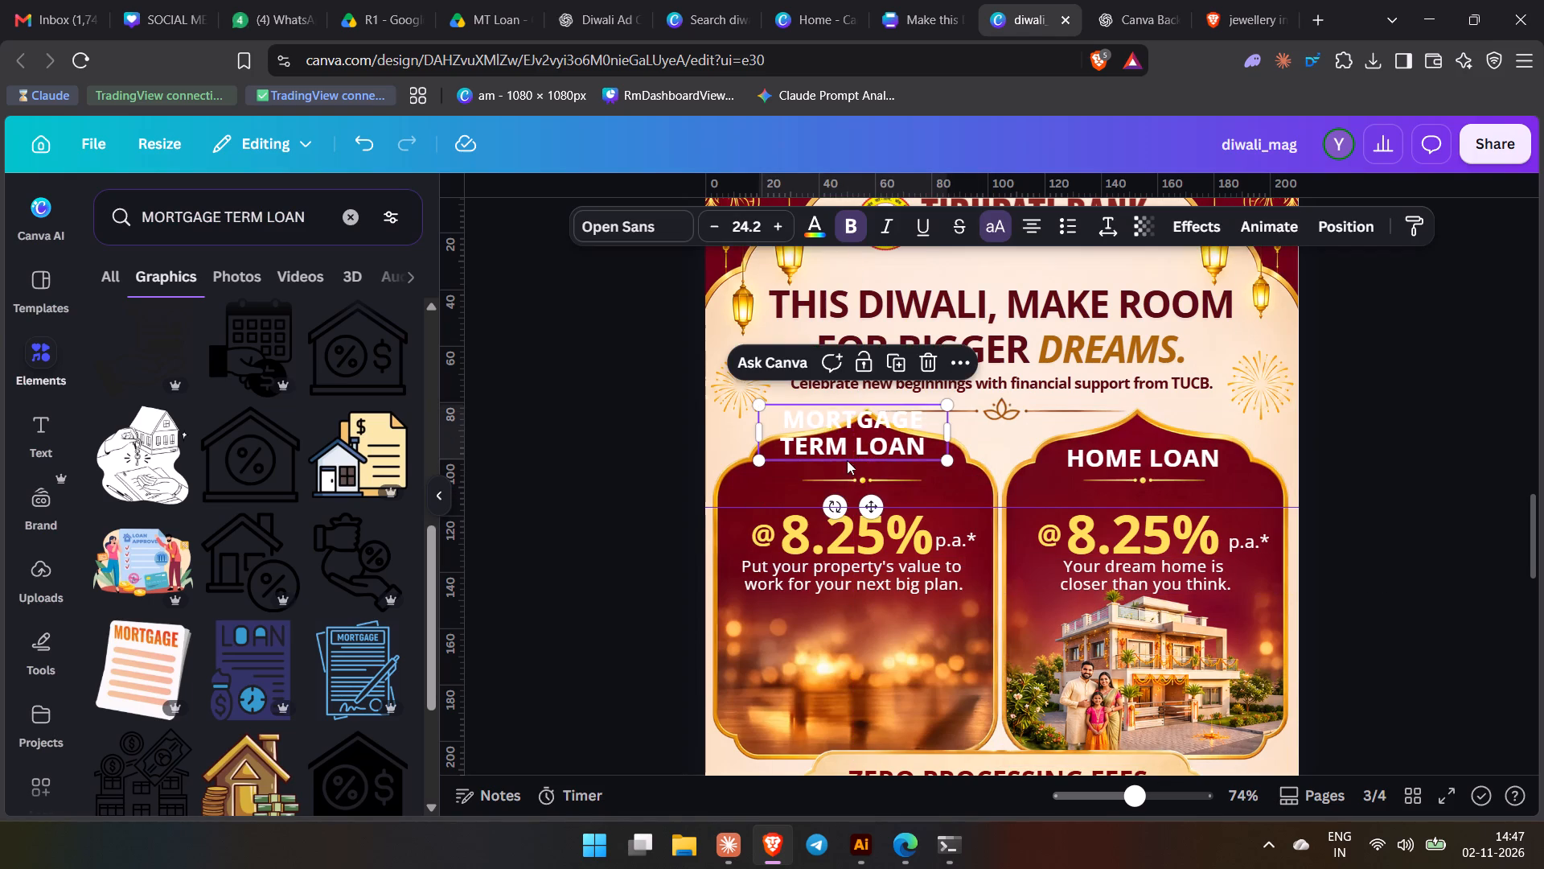
pyautogui.click(877, 477)
pyautogui.press('Down')
pyautogui.press('Down')
pyautogui.press('Down')
pyautogui.press('Down')
pyautogui.press('Down')
pyautogui.press('Down')
pyautogui.press('Down')
pyautogui.press('Down')
pyautogui.press('Down')
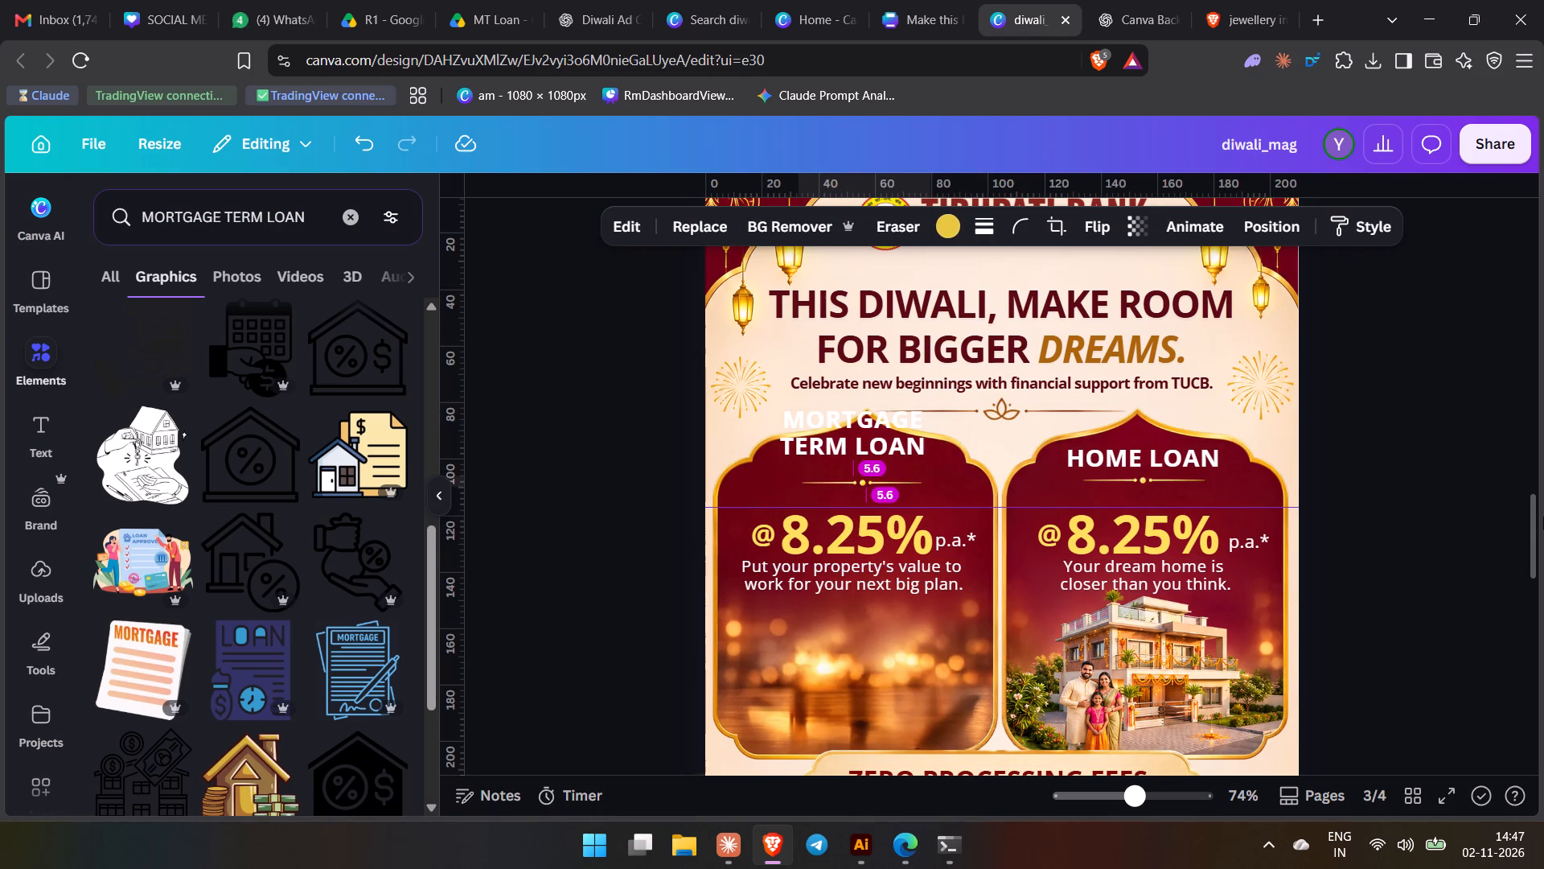
pyautogui.press('Up')
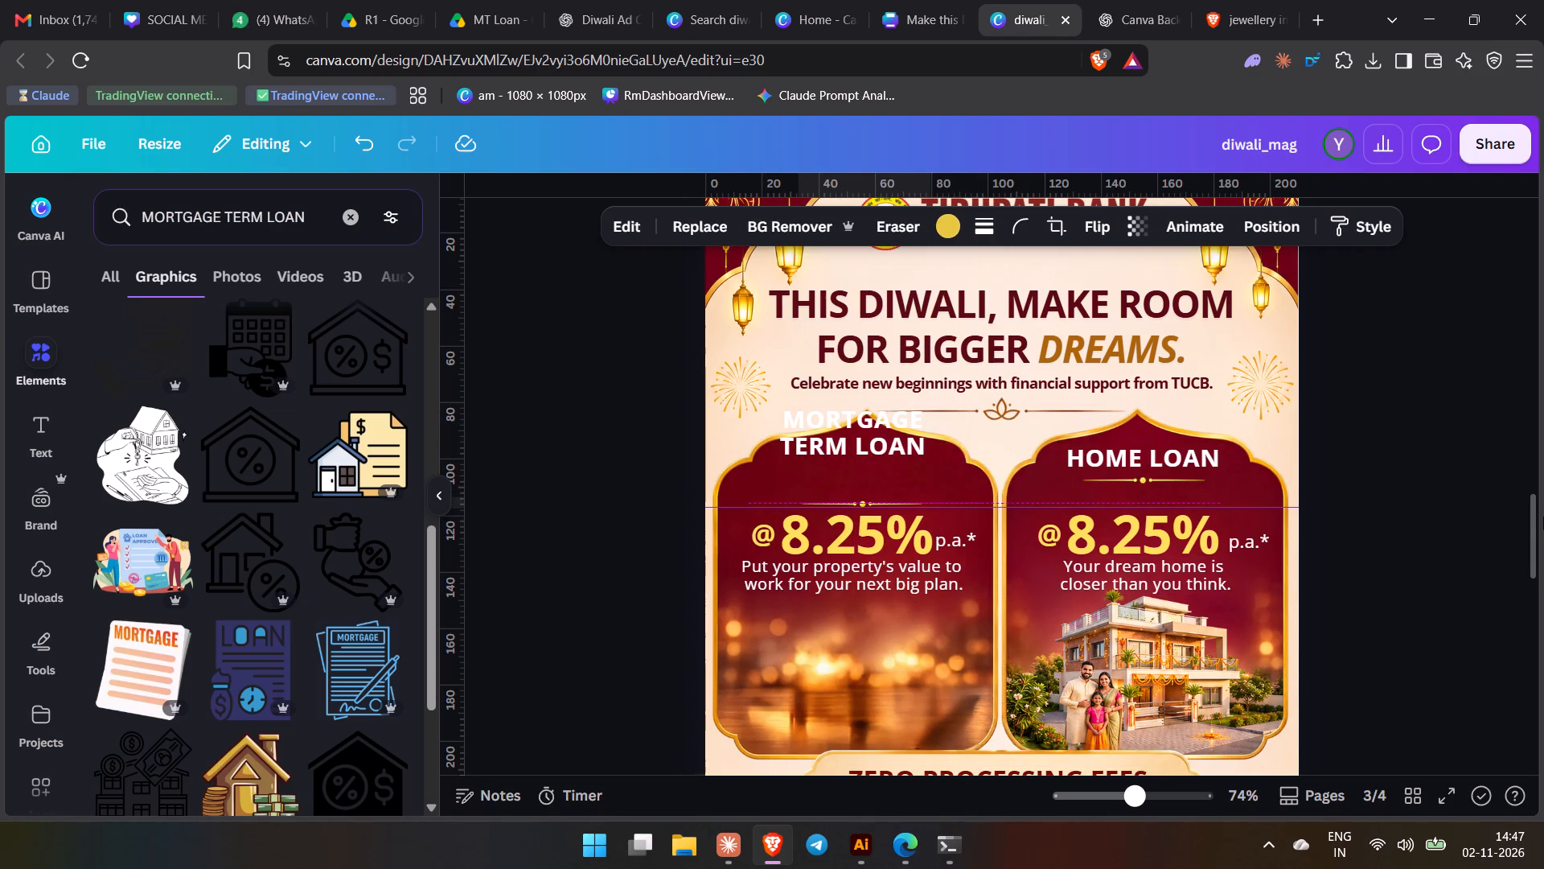
pyautogui.click(1333, 610)
# Move the "MORTGAGE TERM LOAN" title back down inside the card, just above the gold divider and roughly centred over it.
pyautogui.click(815, 436)
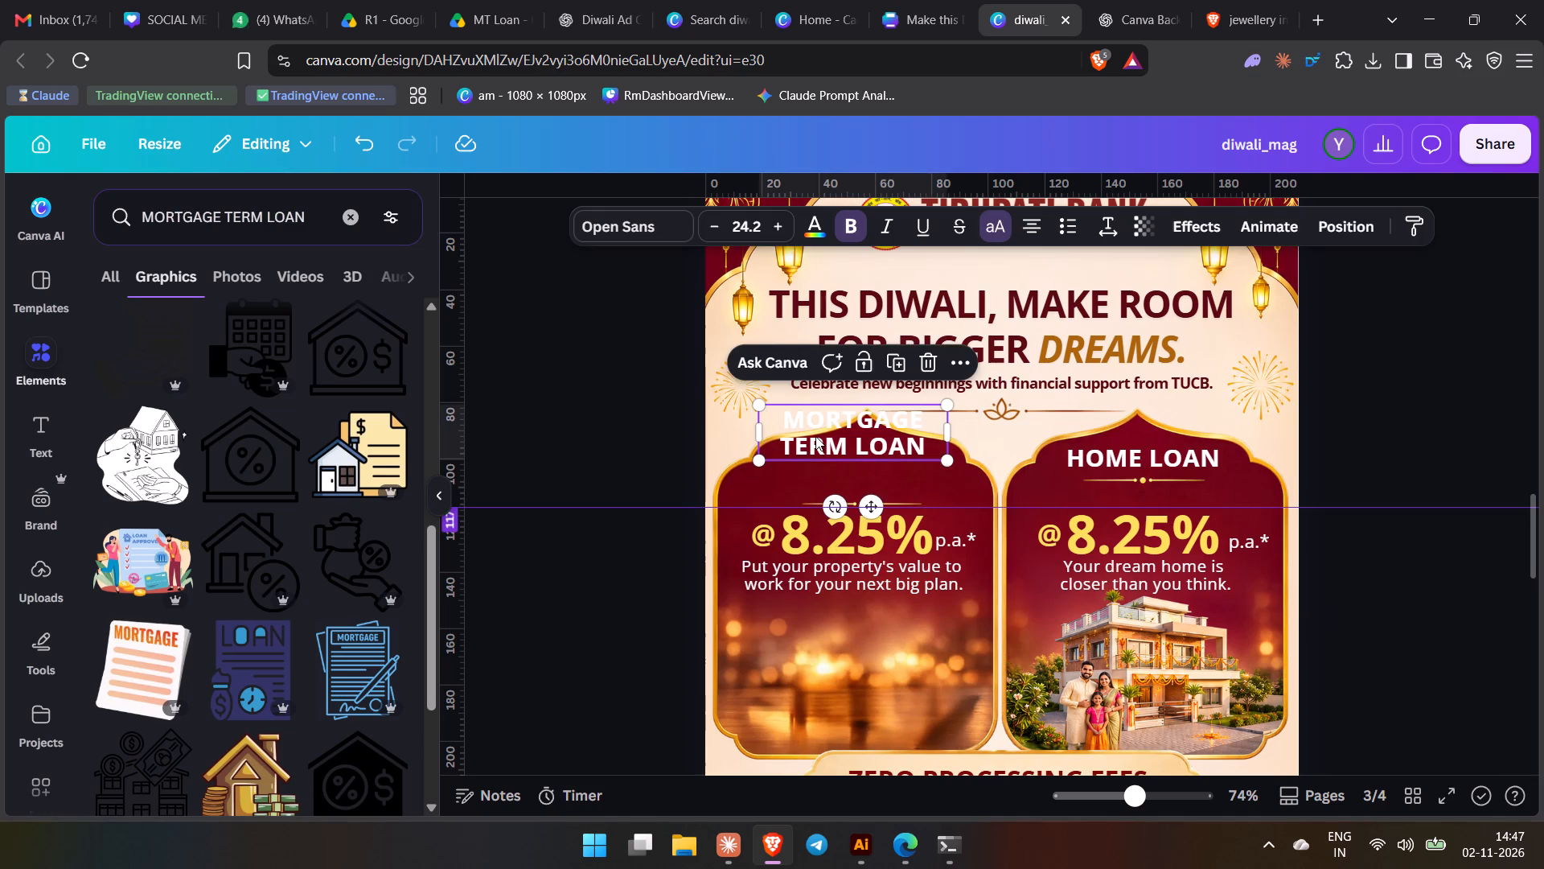
pyautogui.press('Down')
pyautogui.press('Down')
pyautogui.press('Down')
pyautogui.press('Down')
pyautogui.press('Down')
pyautogui.press('Down')
pyautogui.press('Down')
pyautogui.press('Down')
pyautogui.press('Down')
pyautogui.press('Down')
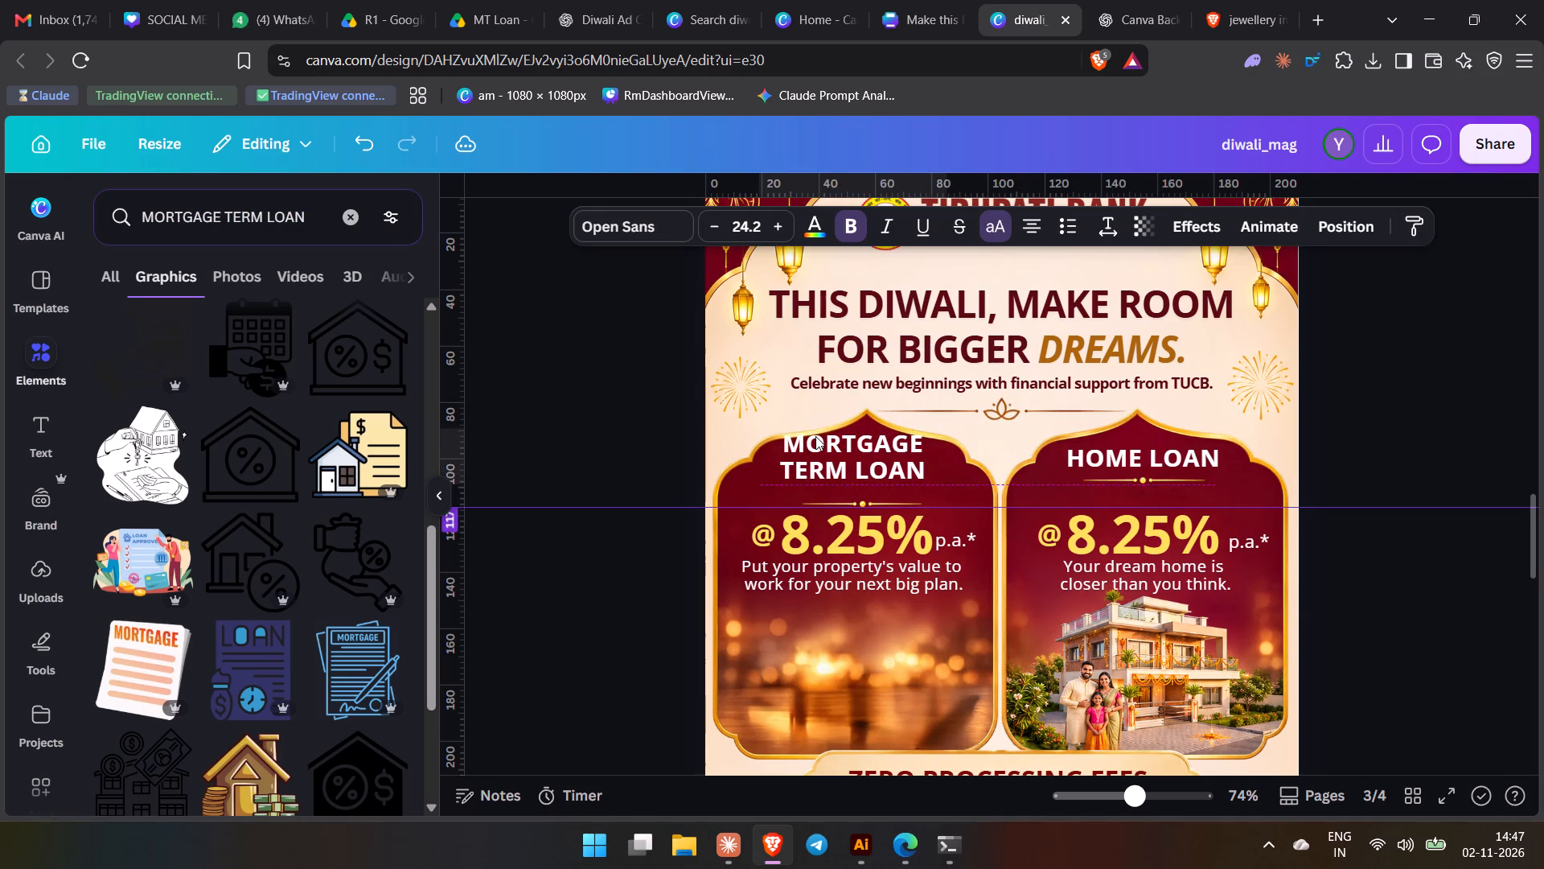
pyautogui.press('Down')
pyautogui.press('Down')
pyautogui.press('Down')
pyautogui.press('Down')
pyautogui.press('Down')
pyautogui.press('Down')
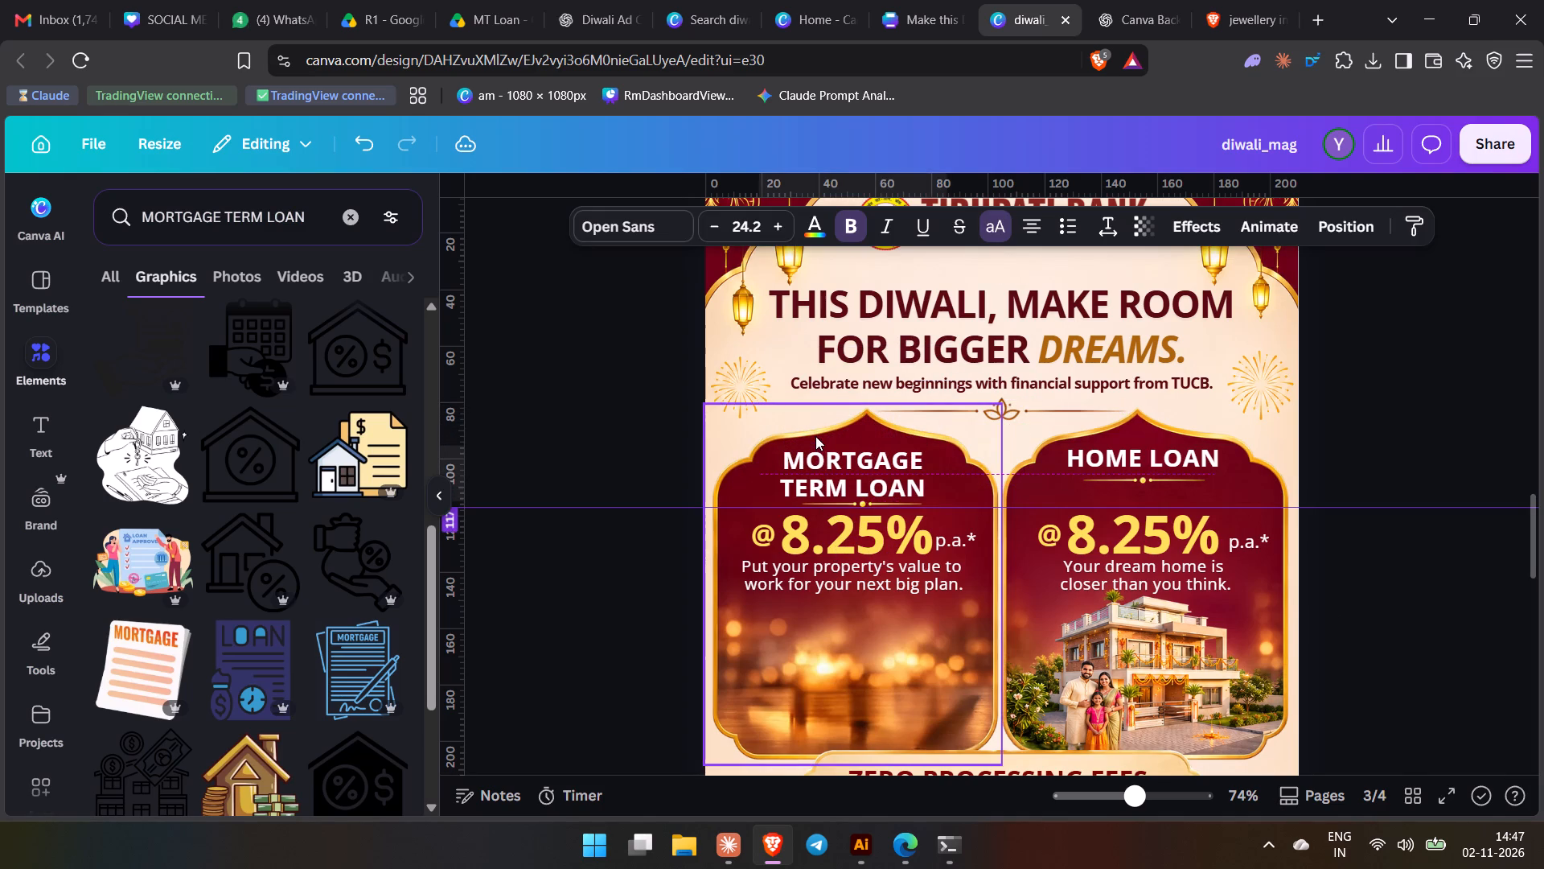
pyautogui.press('Down')
pyautogui.press('Up')
pyautogui.press('Up')
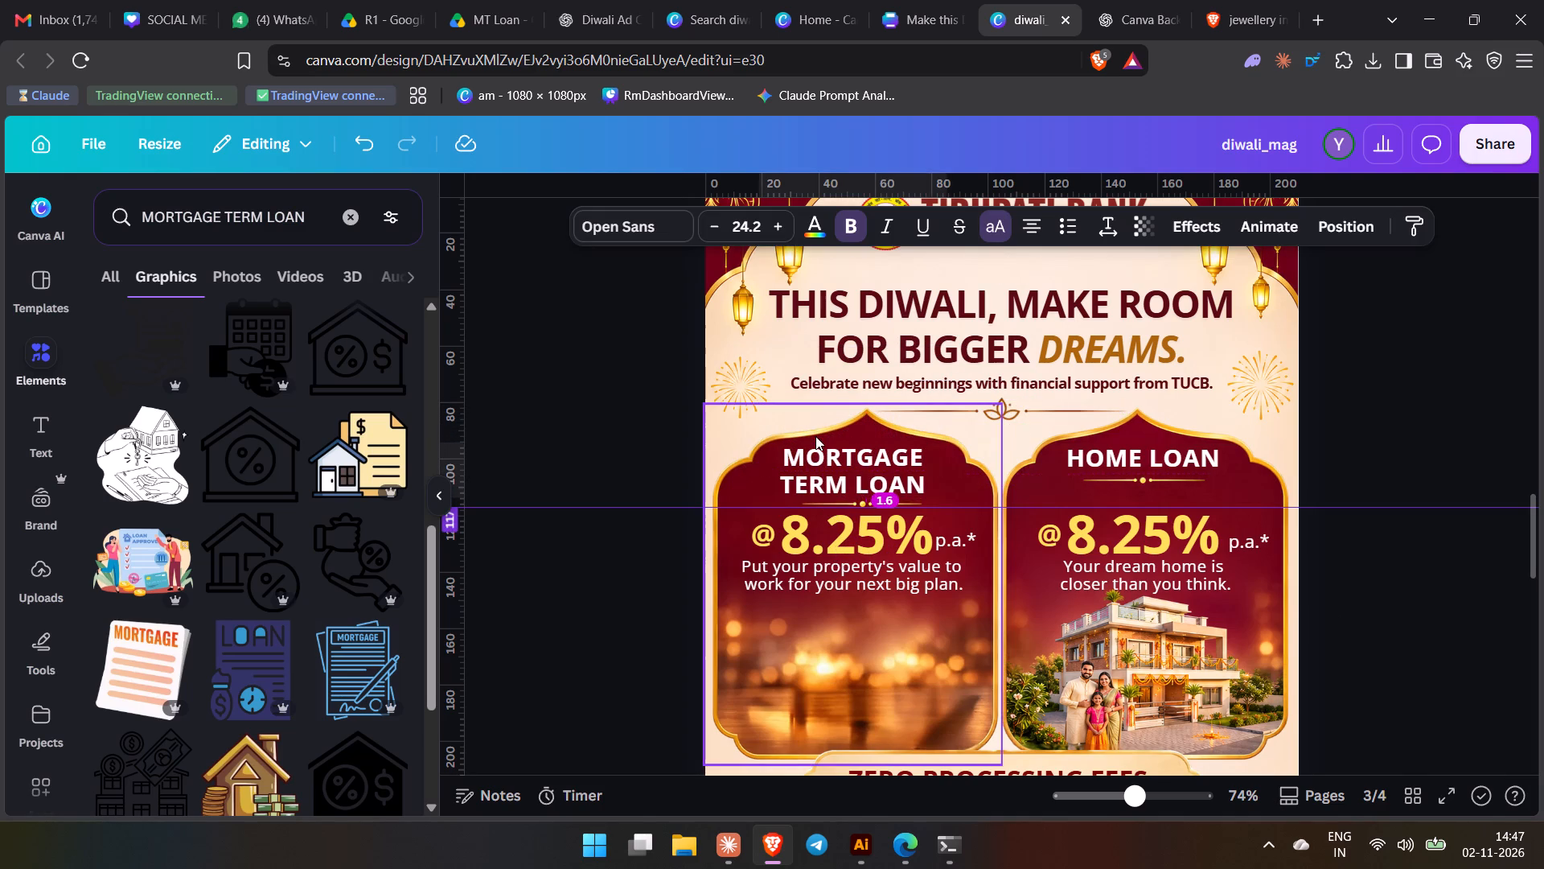
pyautogui.press('Down')
pyautogui.press('Right')
pyautogui.press('Right')
pyautogui.press('Right')
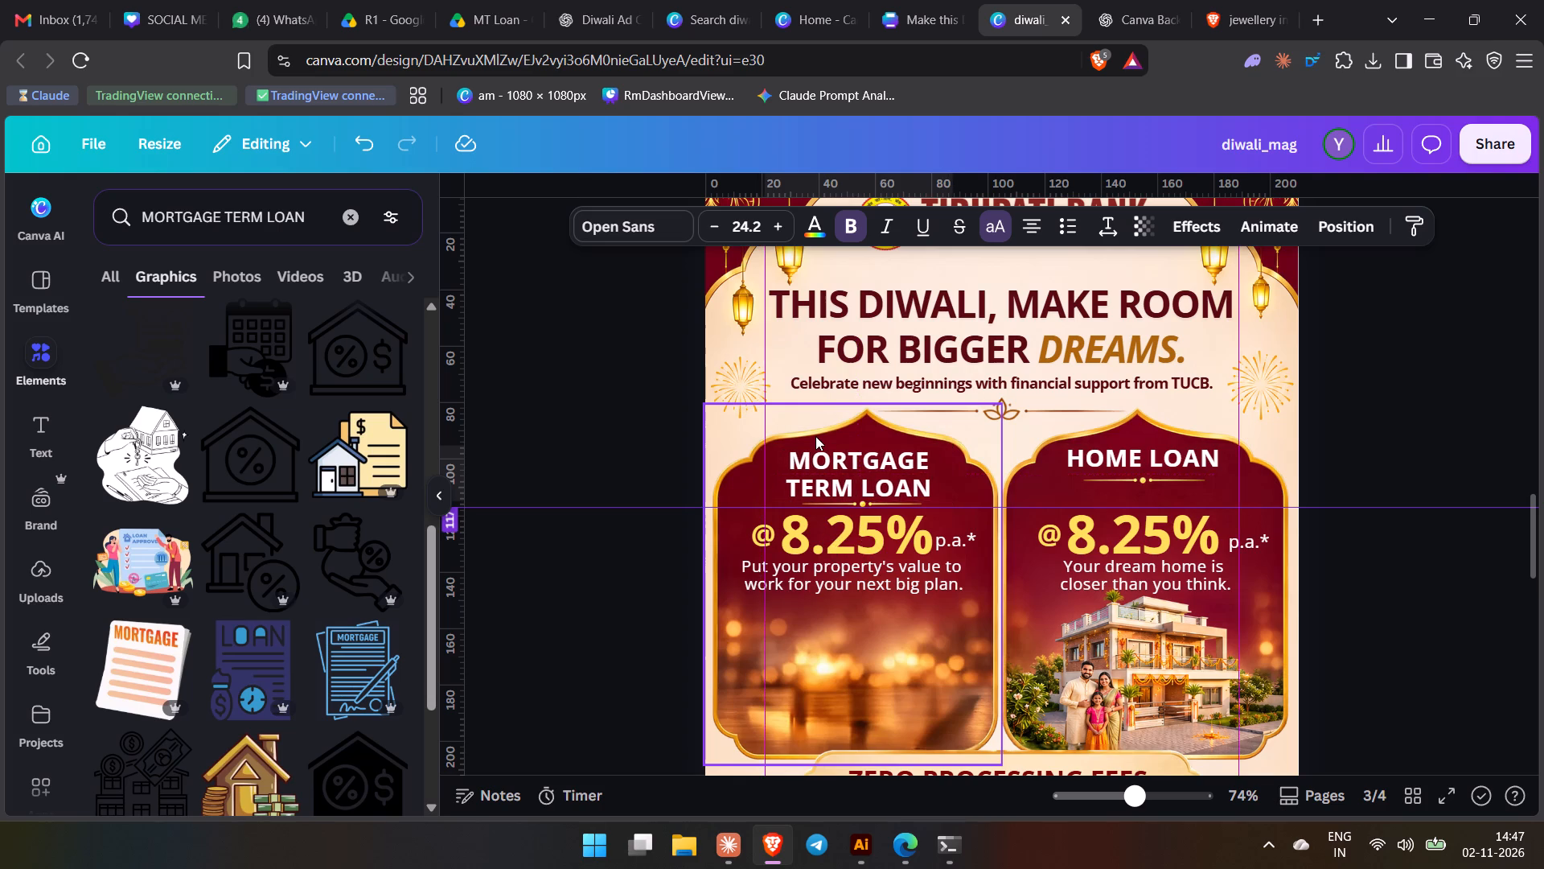
pyautogui.press('Left')
pyautogui.click(1420, 607)
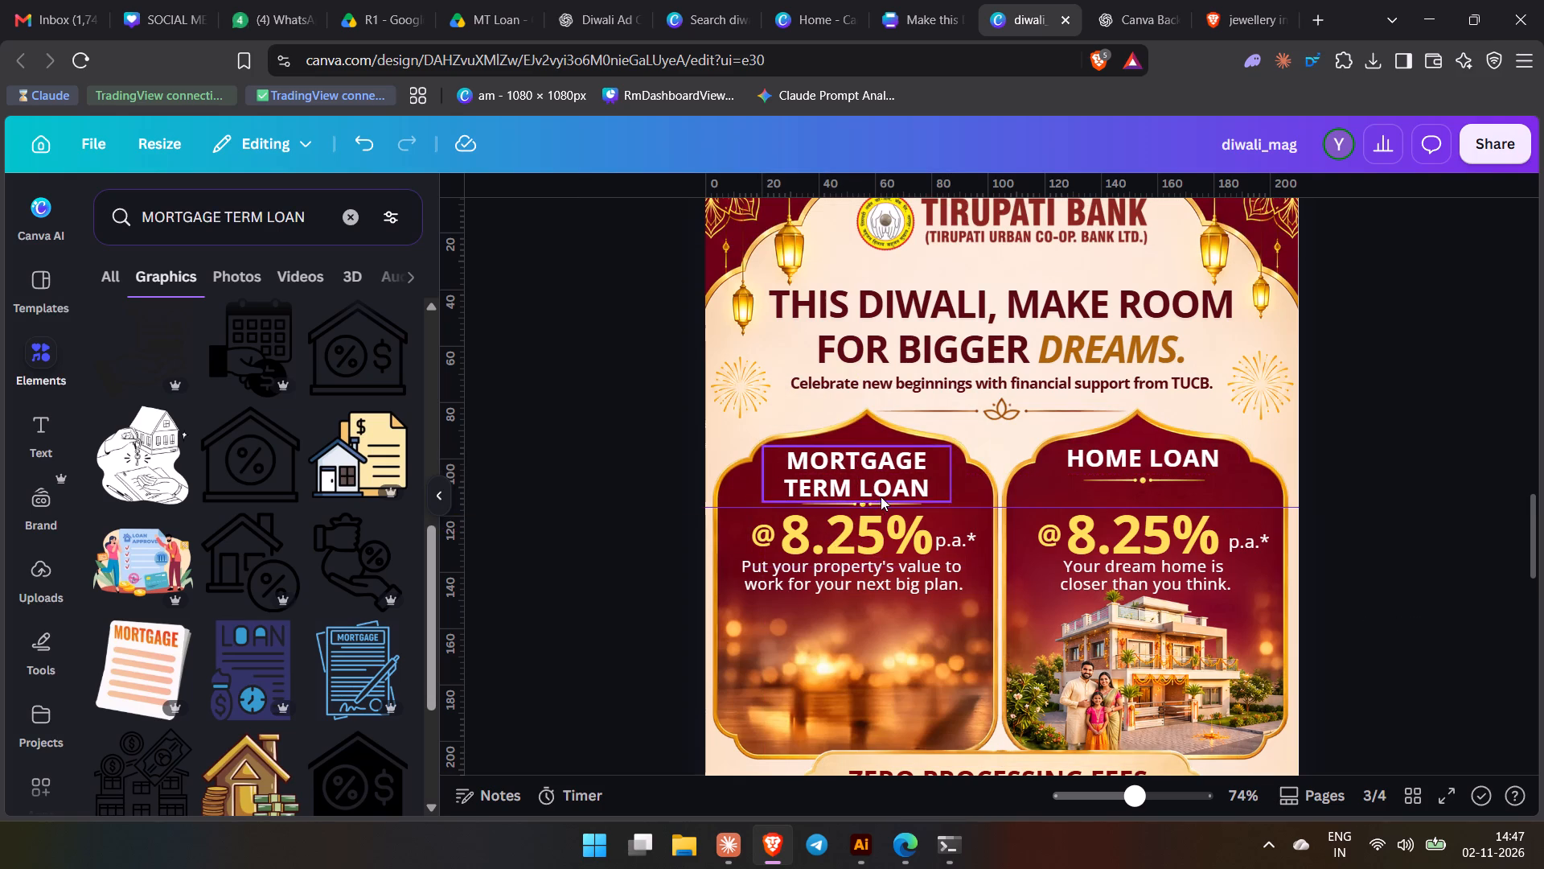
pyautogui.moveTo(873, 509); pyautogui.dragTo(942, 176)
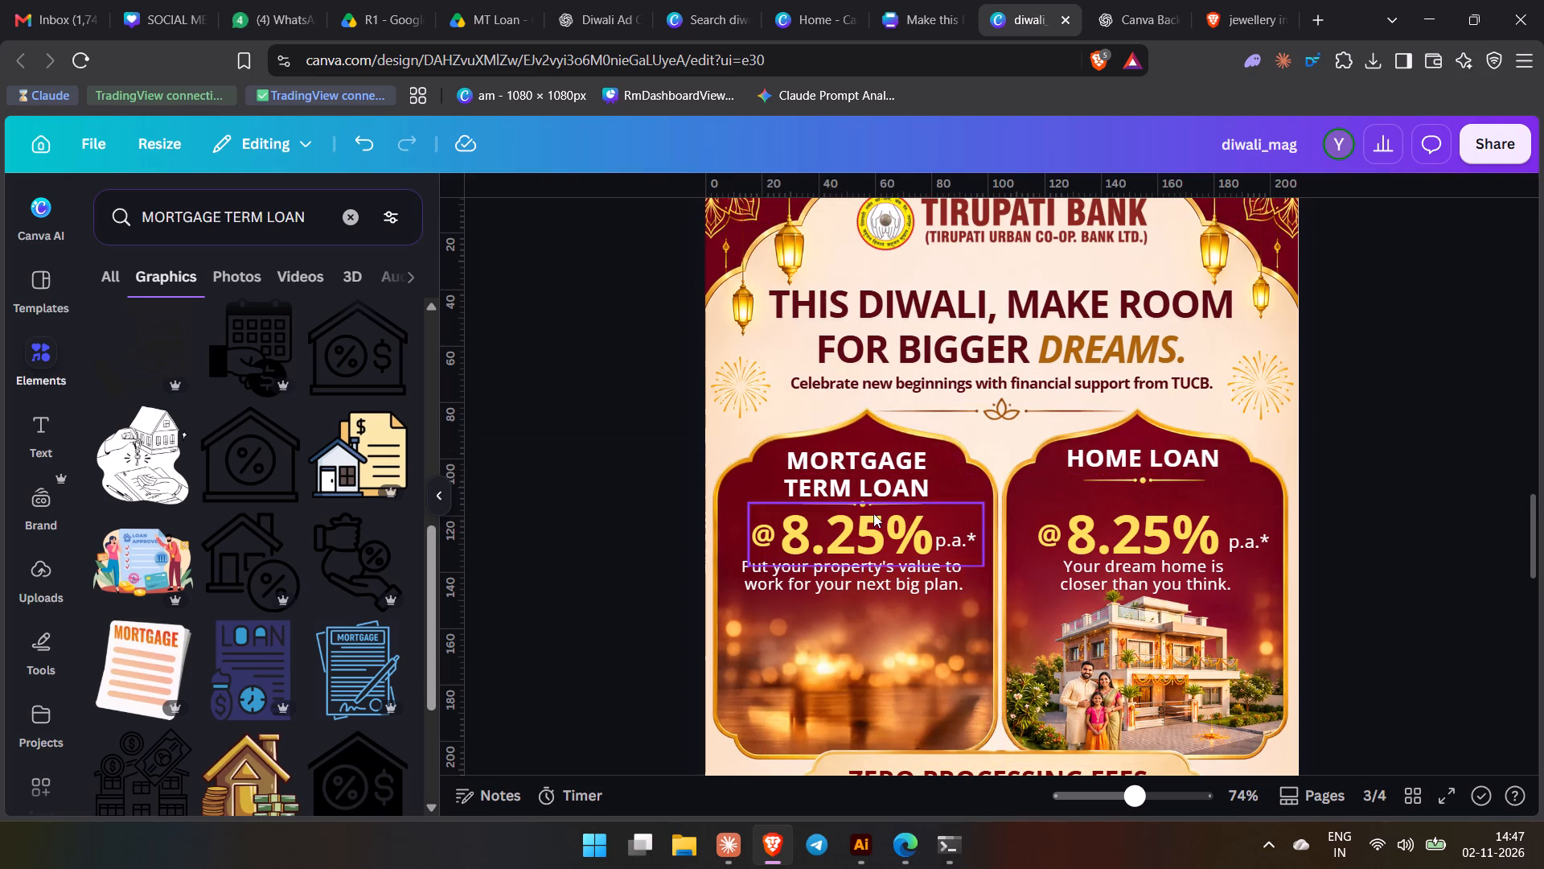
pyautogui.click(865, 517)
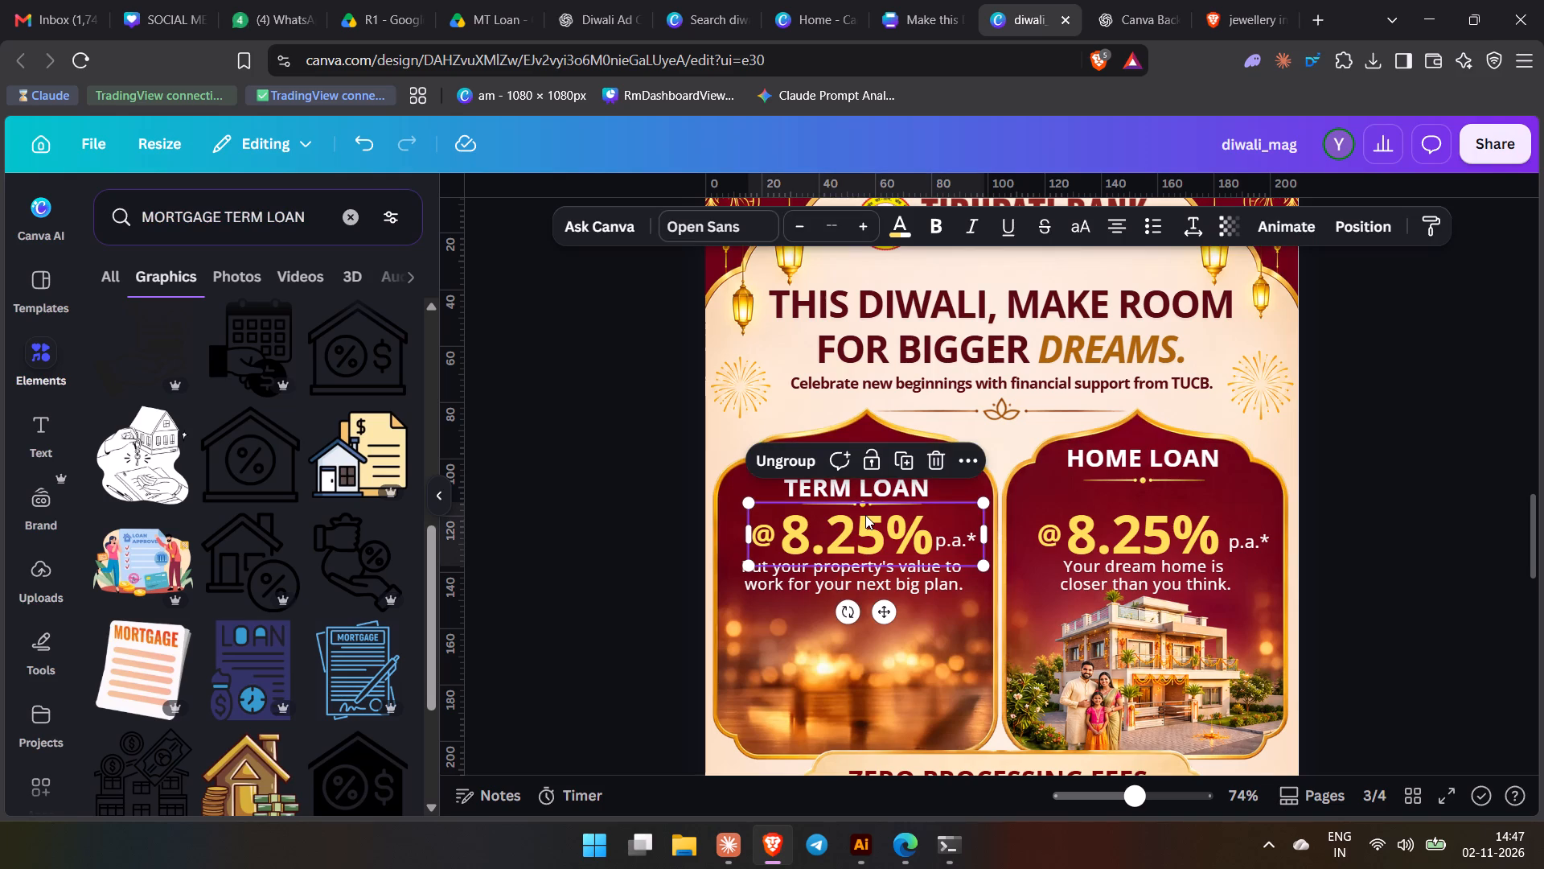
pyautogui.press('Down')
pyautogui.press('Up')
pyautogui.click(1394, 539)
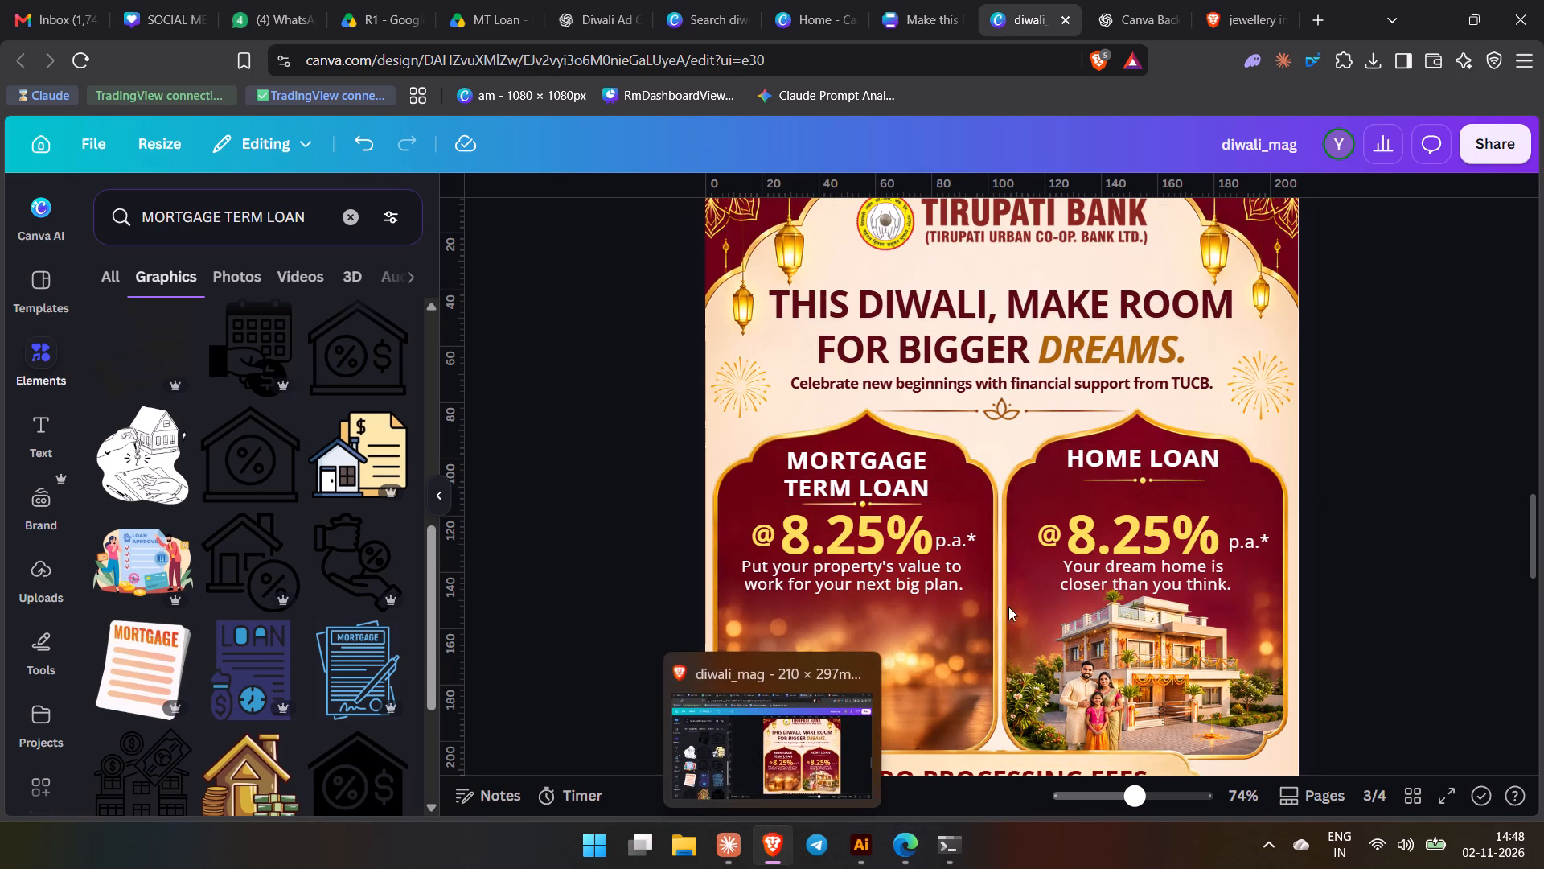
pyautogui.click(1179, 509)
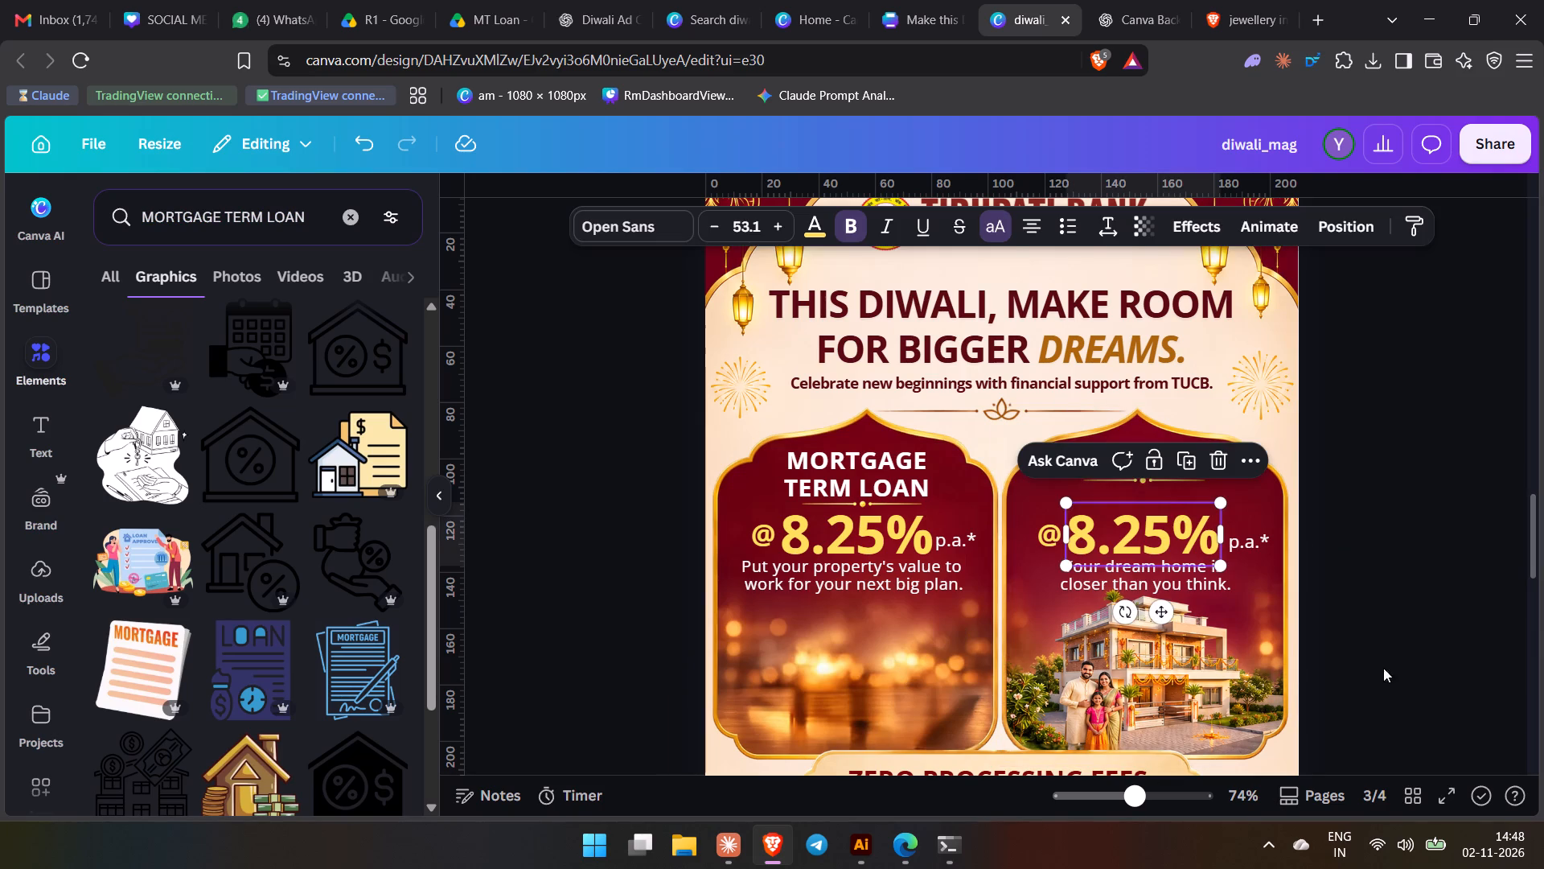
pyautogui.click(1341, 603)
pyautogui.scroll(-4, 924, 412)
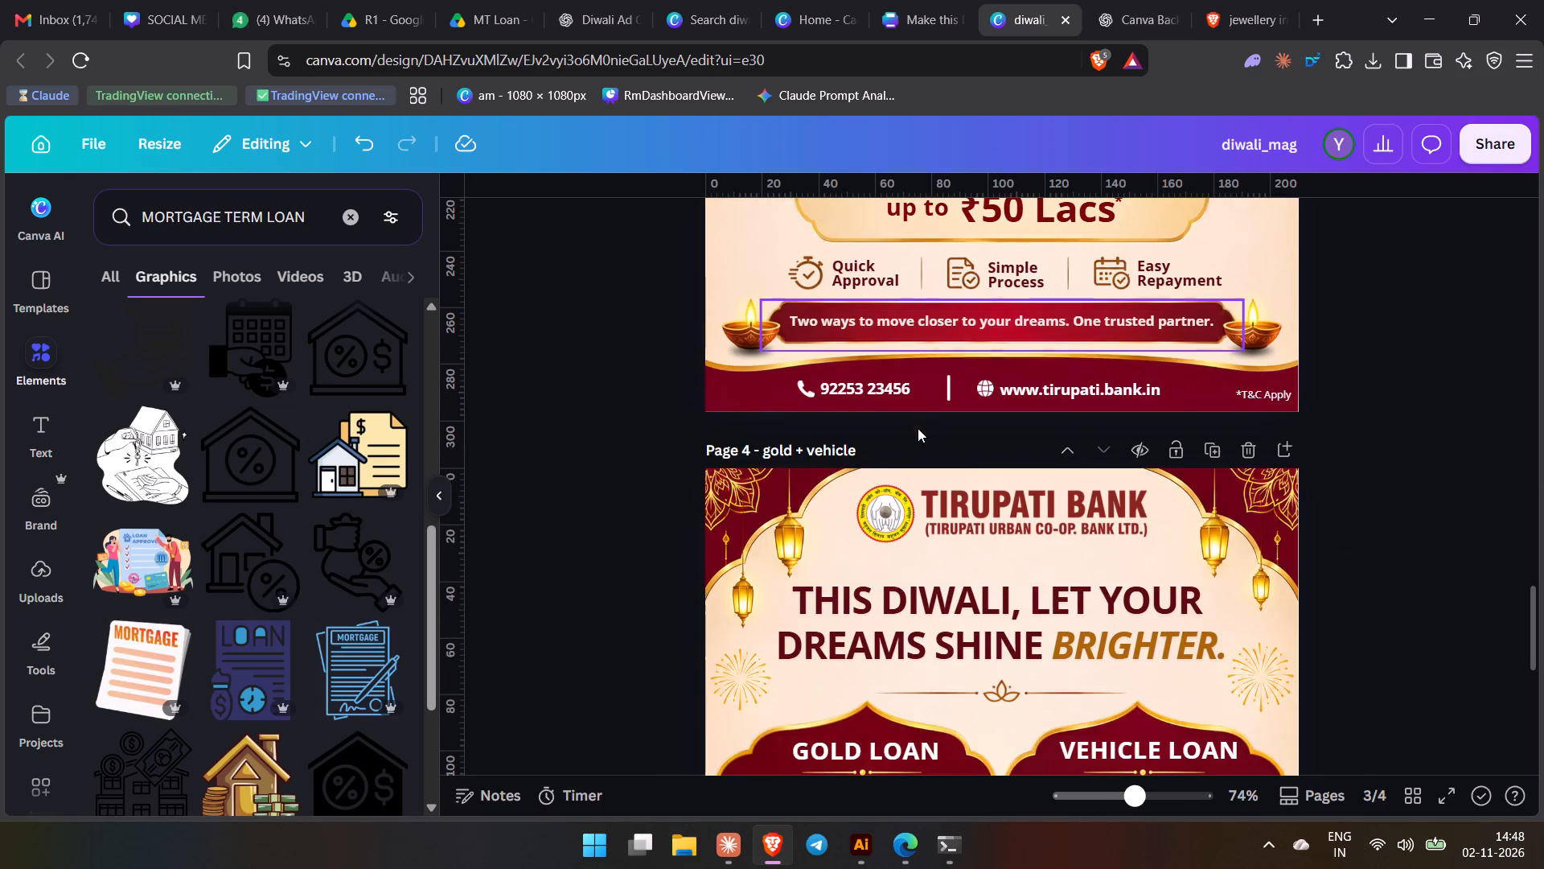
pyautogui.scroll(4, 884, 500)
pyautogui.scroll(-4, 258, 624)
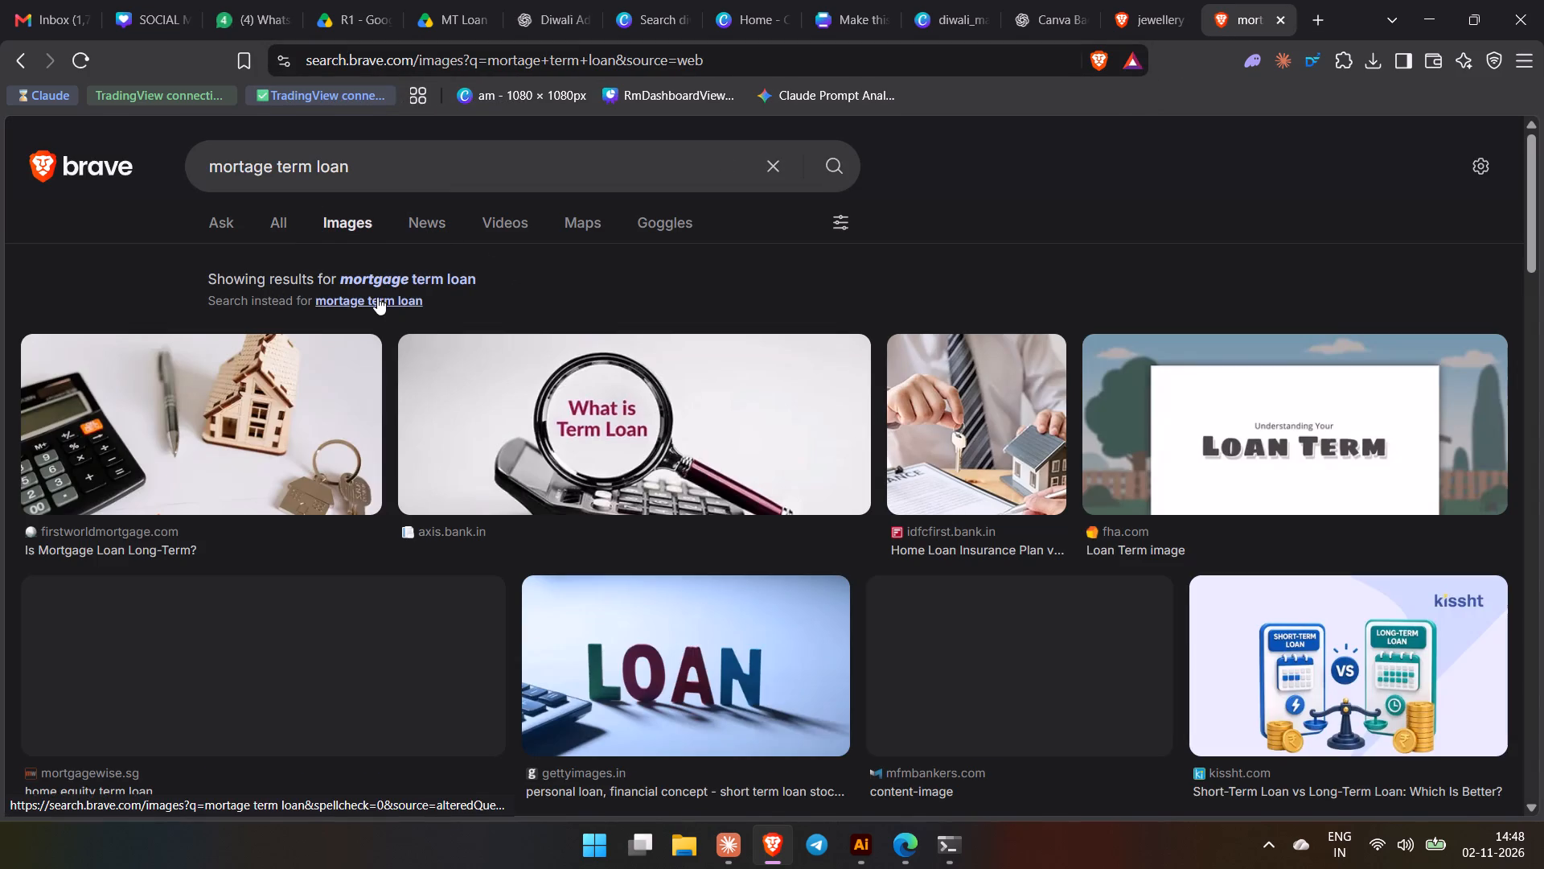
pyautogui.scroll(-4, 402, 345)
pyautogui.scroll(6, 404, 377)
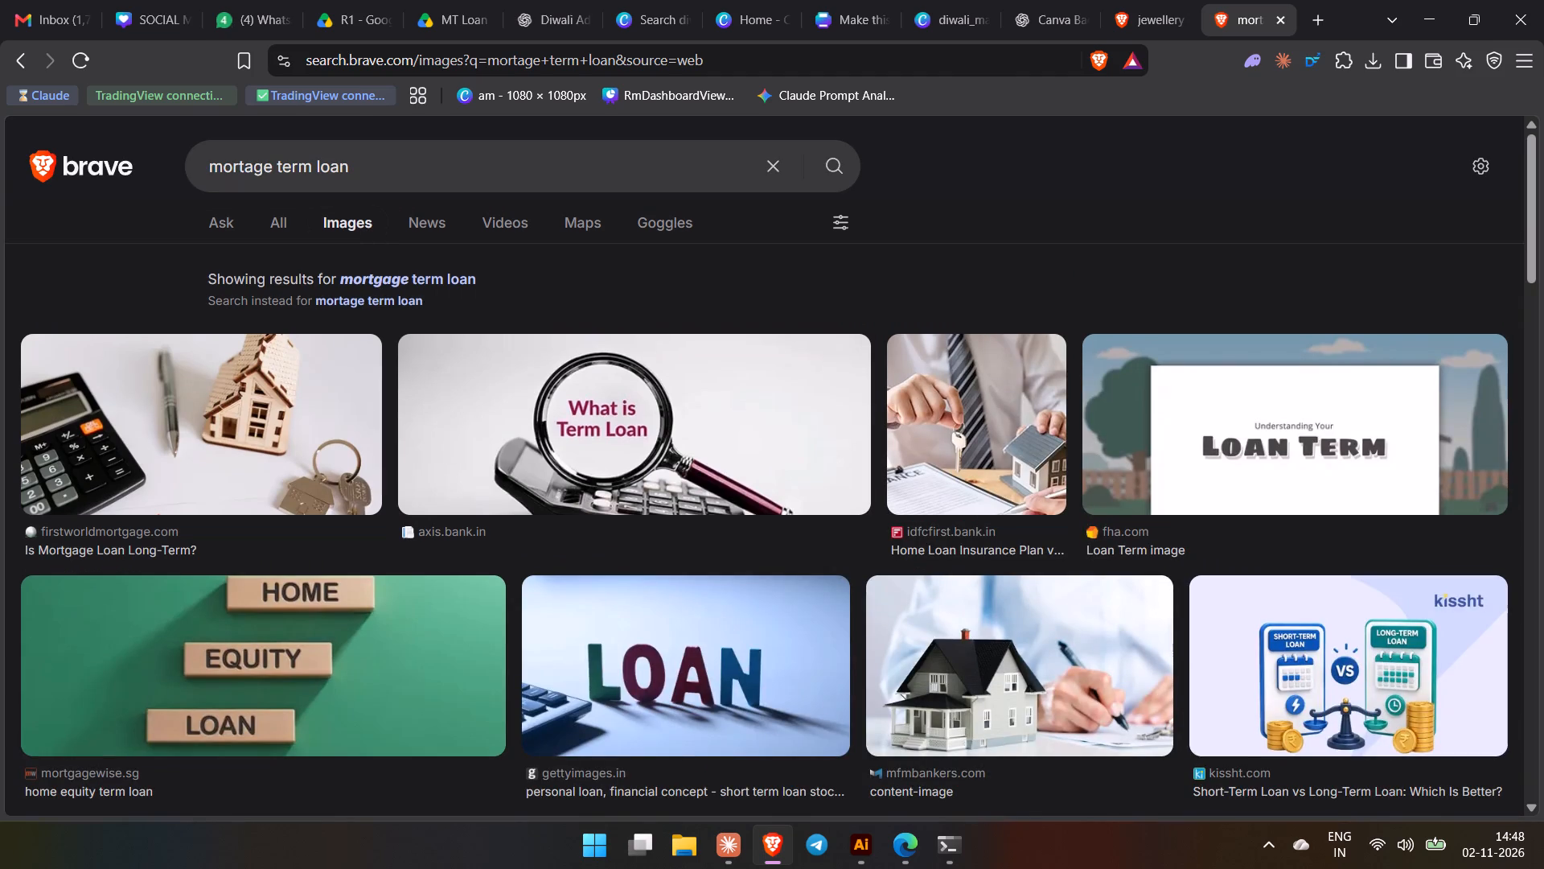
pyautogui.click(380, 307)
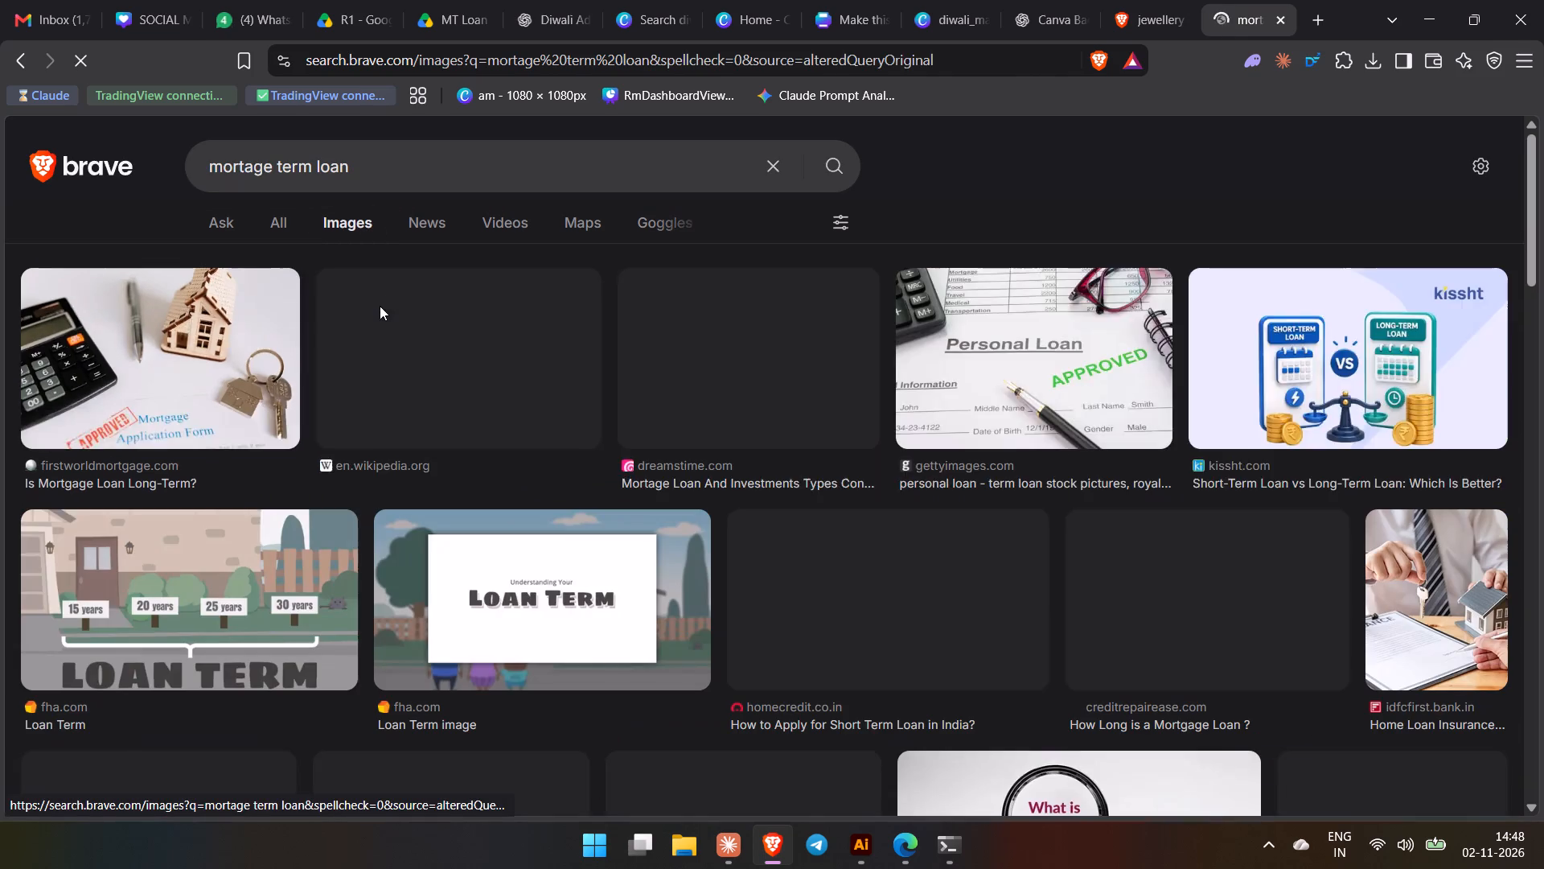
pyautogui.click(249, 166)
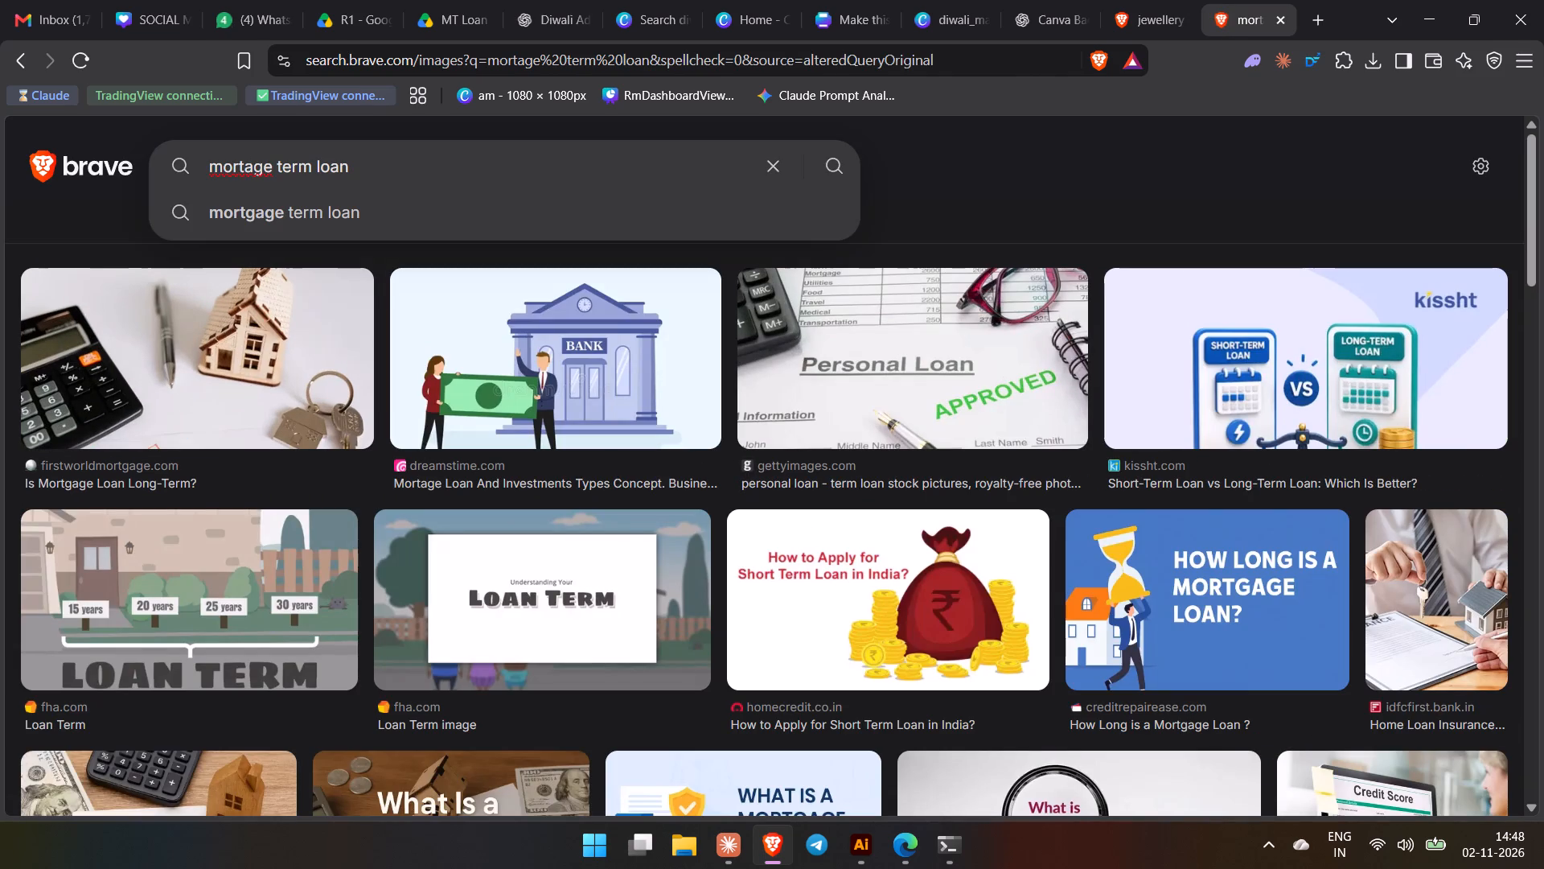
pyautogui.press('Down')
pyautogui.press('Return')
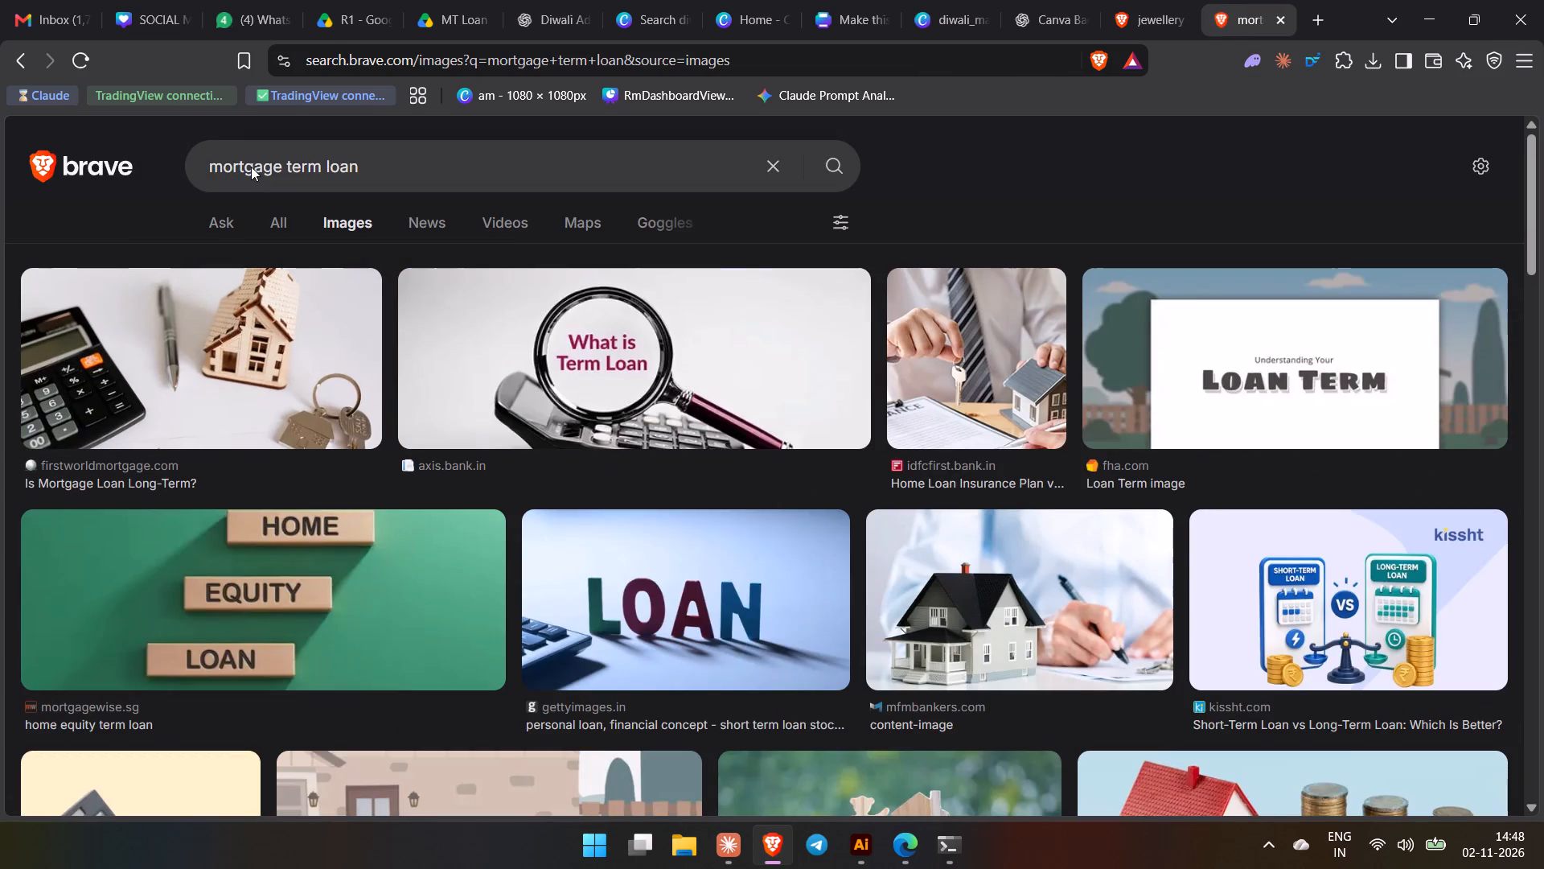
# Refine the image search to "mortgage term loan images" and browse the results for mortgage card artwork ideas.
pyautogui.click(407, 174)
pyautogui.press('space')
pyautogui.write('images')
pyautogui.press('space')
pyautogui.press('Return')
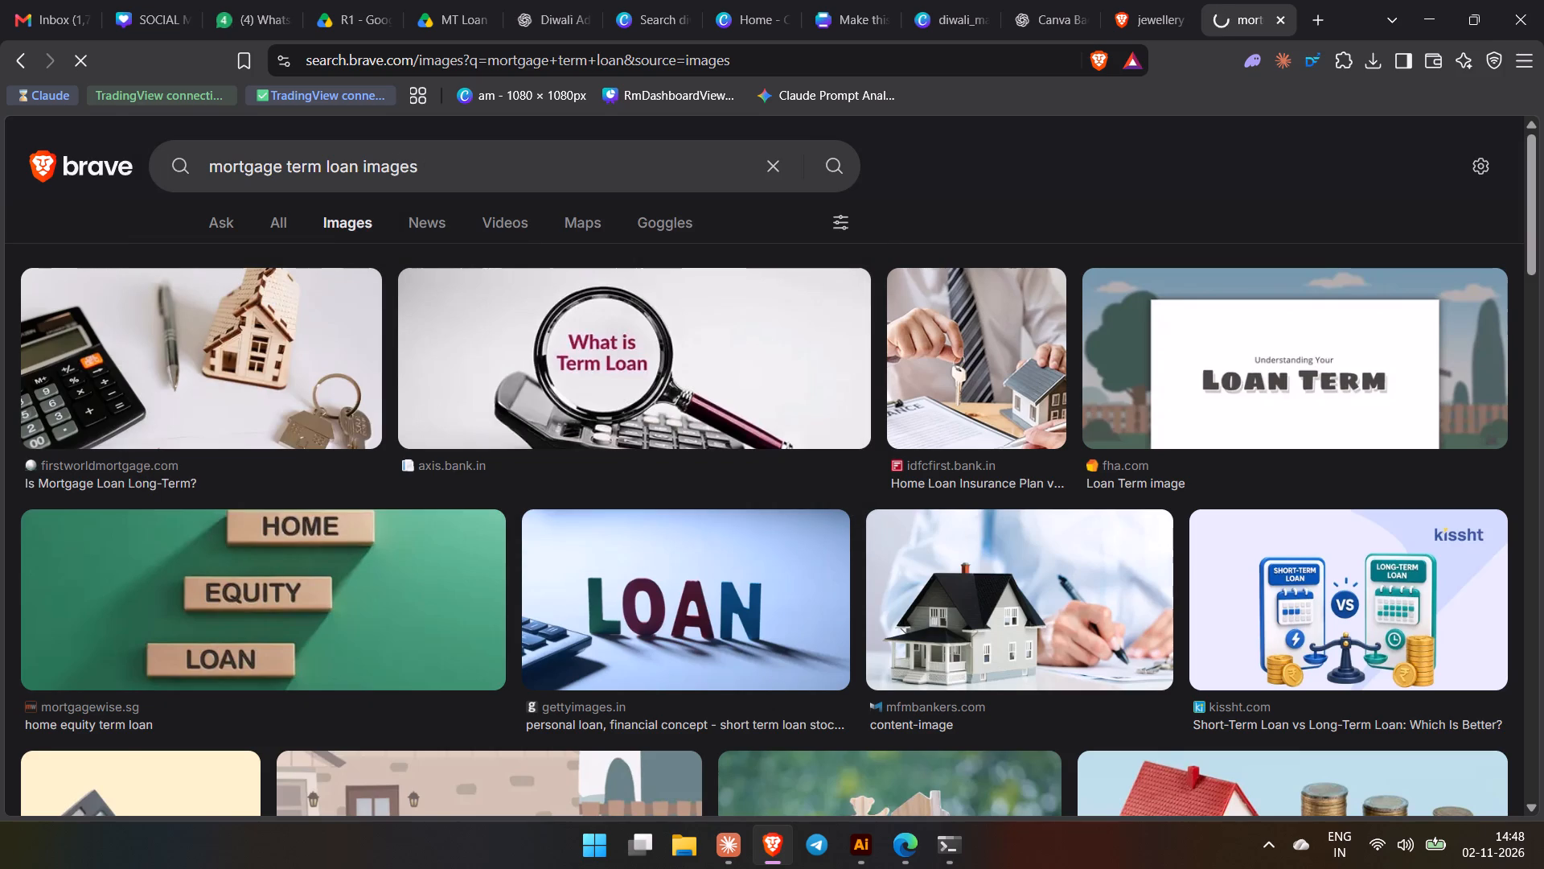
pyautogui.scroll(-5, 988, 410)
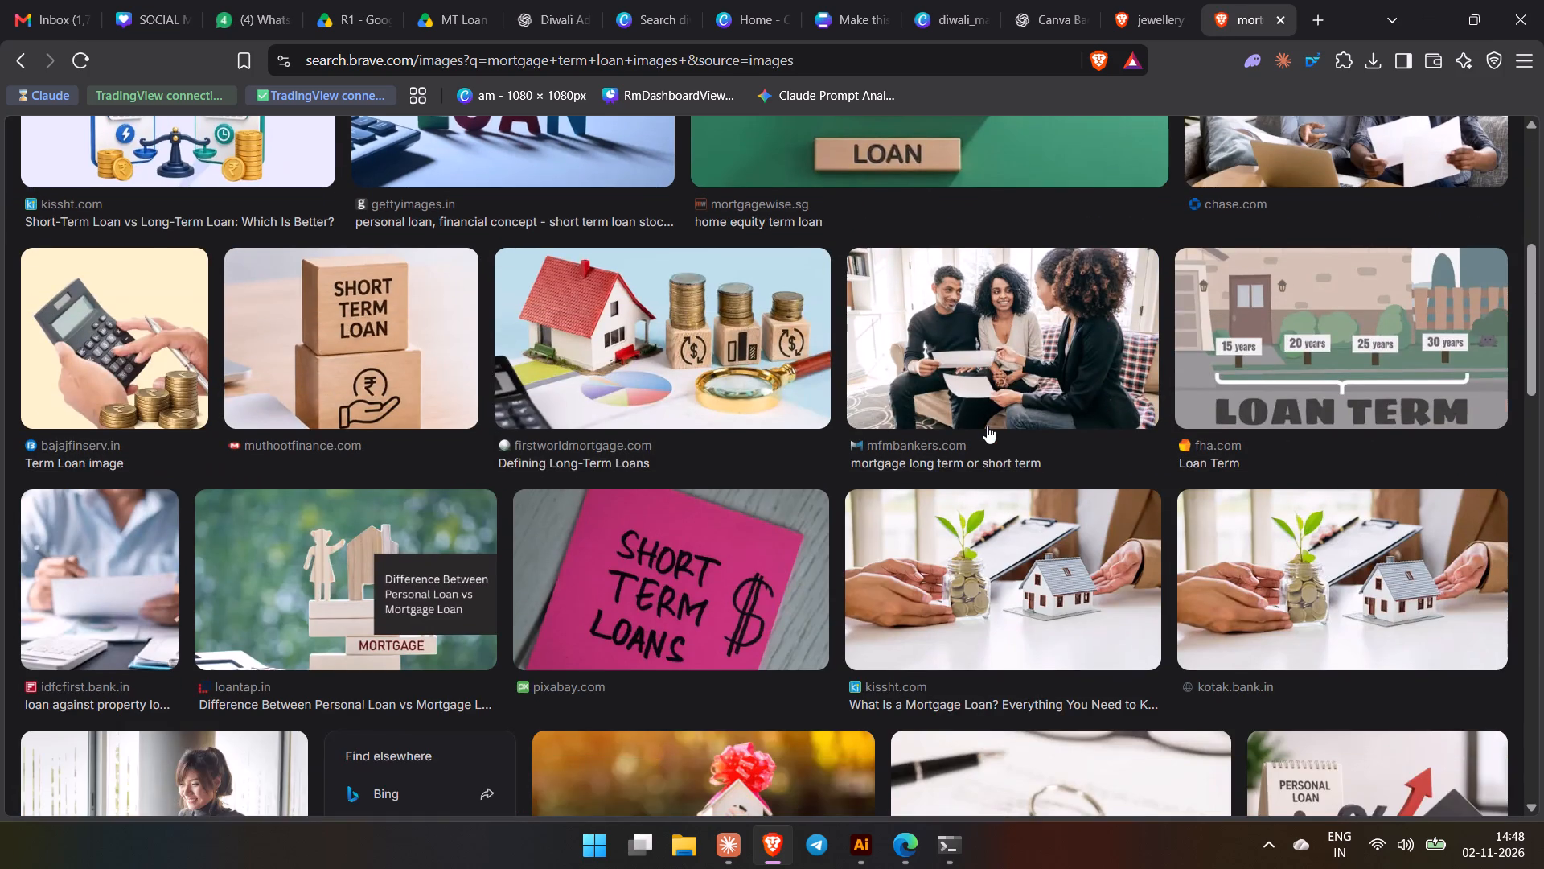
pyautogui.scroll(-11, 986, 434)
pyautogui.scroll(6, 988, 463)
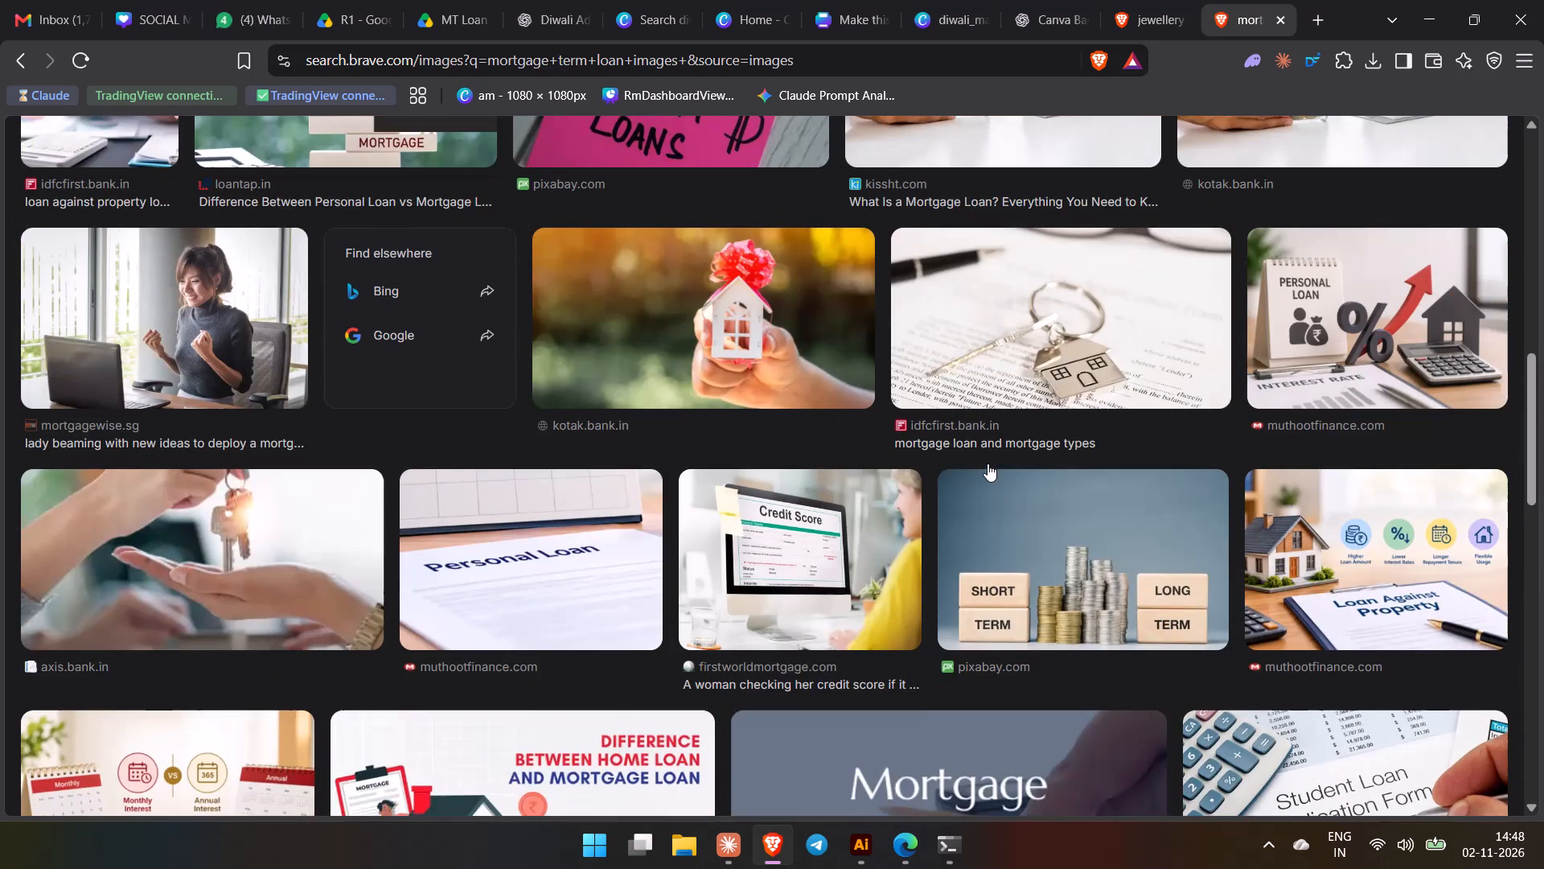
pyautogui.scroll(5, 988, 463)
pyautogui.scroll(-14, 983, 467)
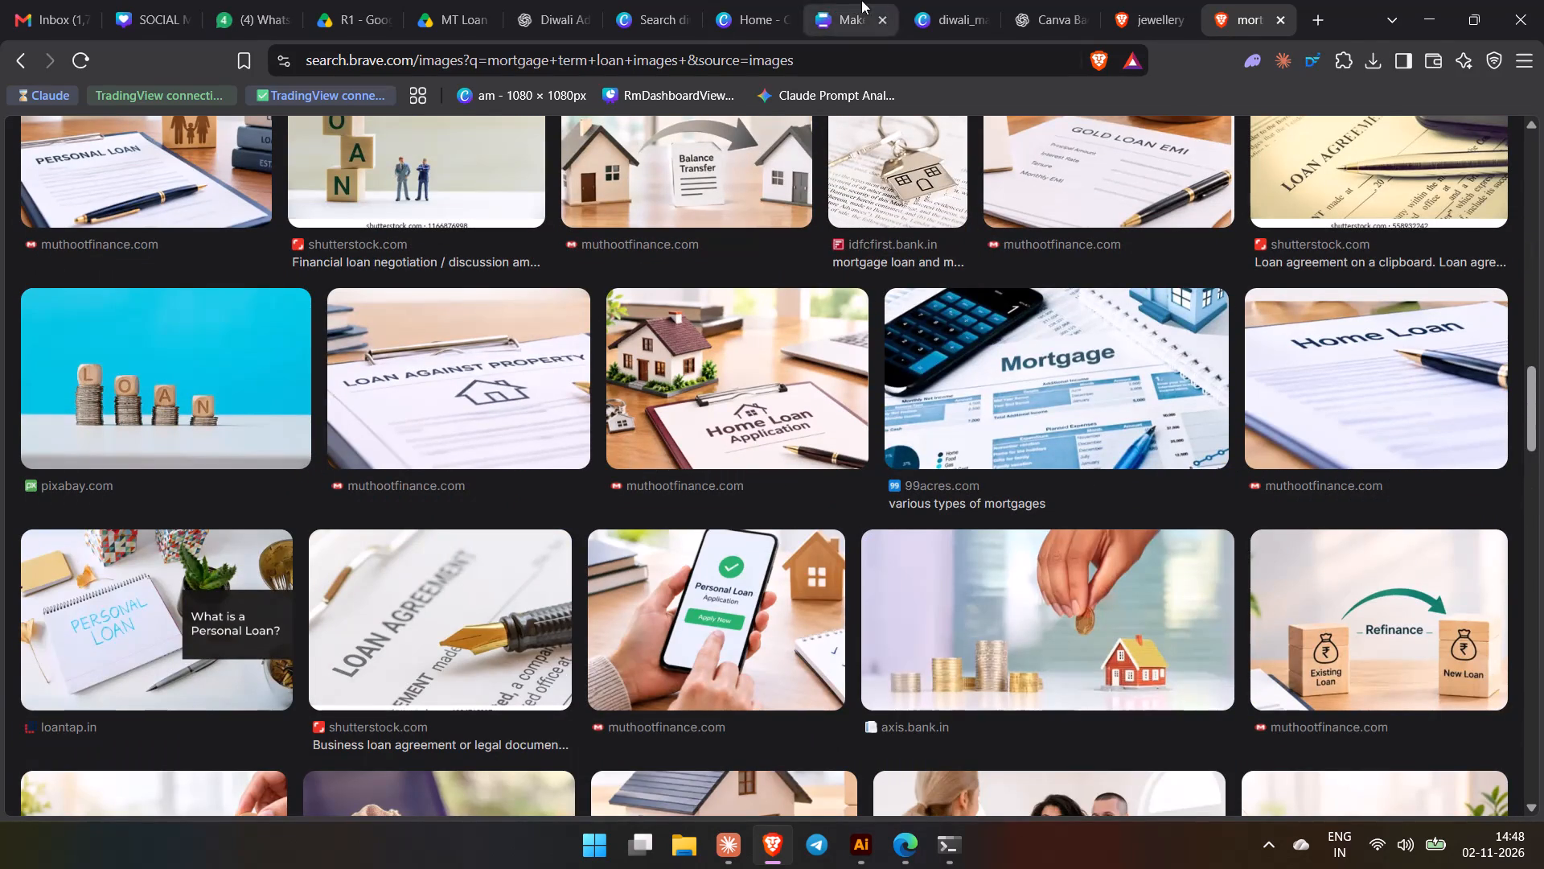
# Switch to the diwali_mag Canva design, search the elements for "loan" and browse the graphics and photo results.
pyautogui.click(920, 0)
pyautogui.tripleClick(234, 212)
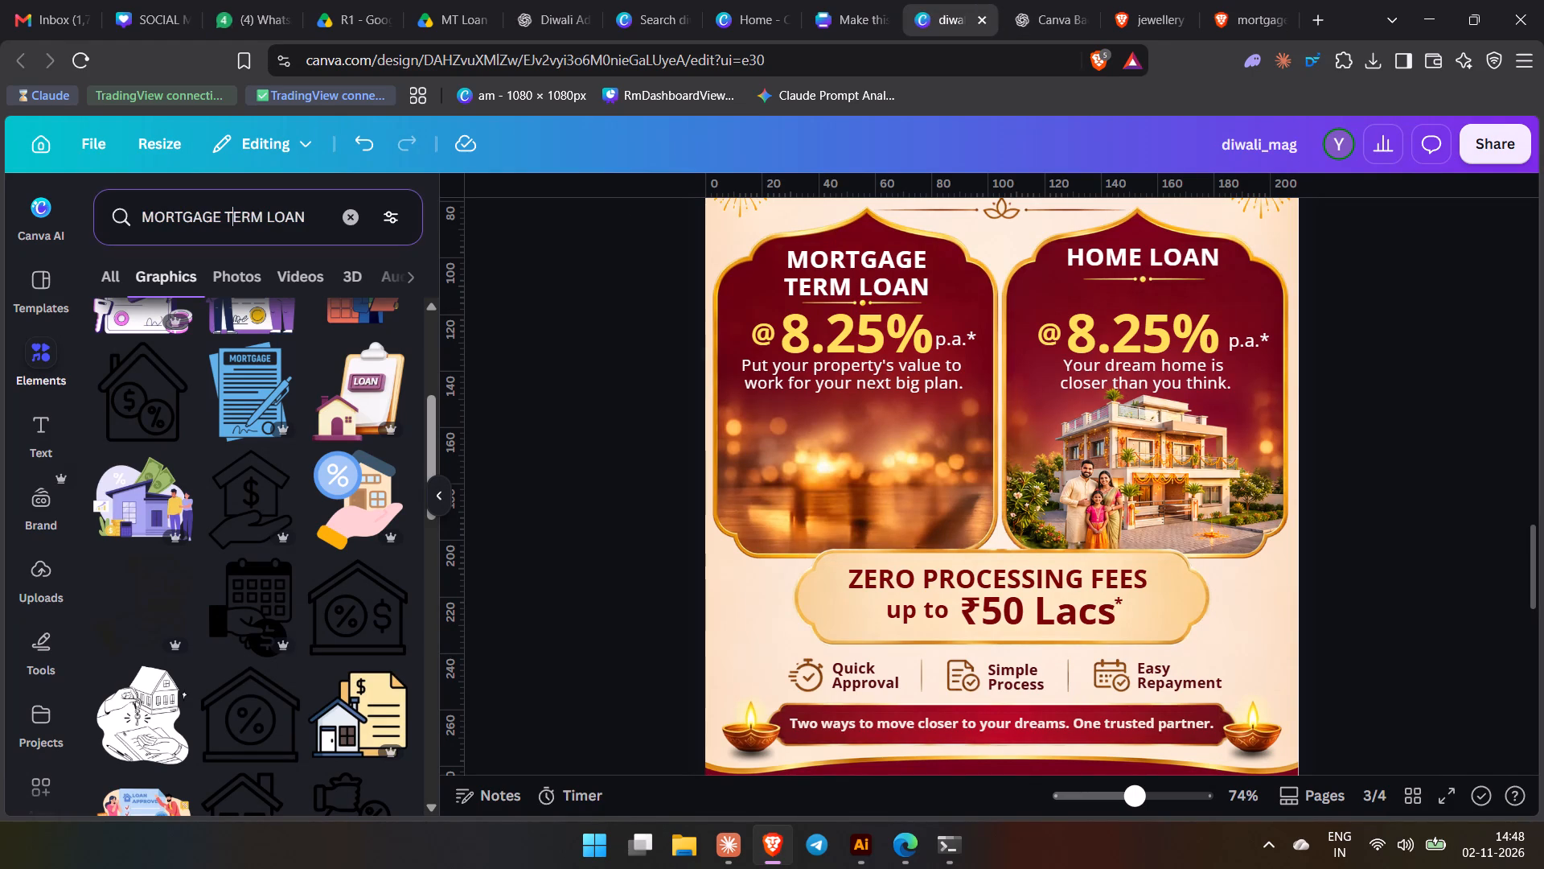
pyautogui.write('loan')
pyautogui.press('Return')
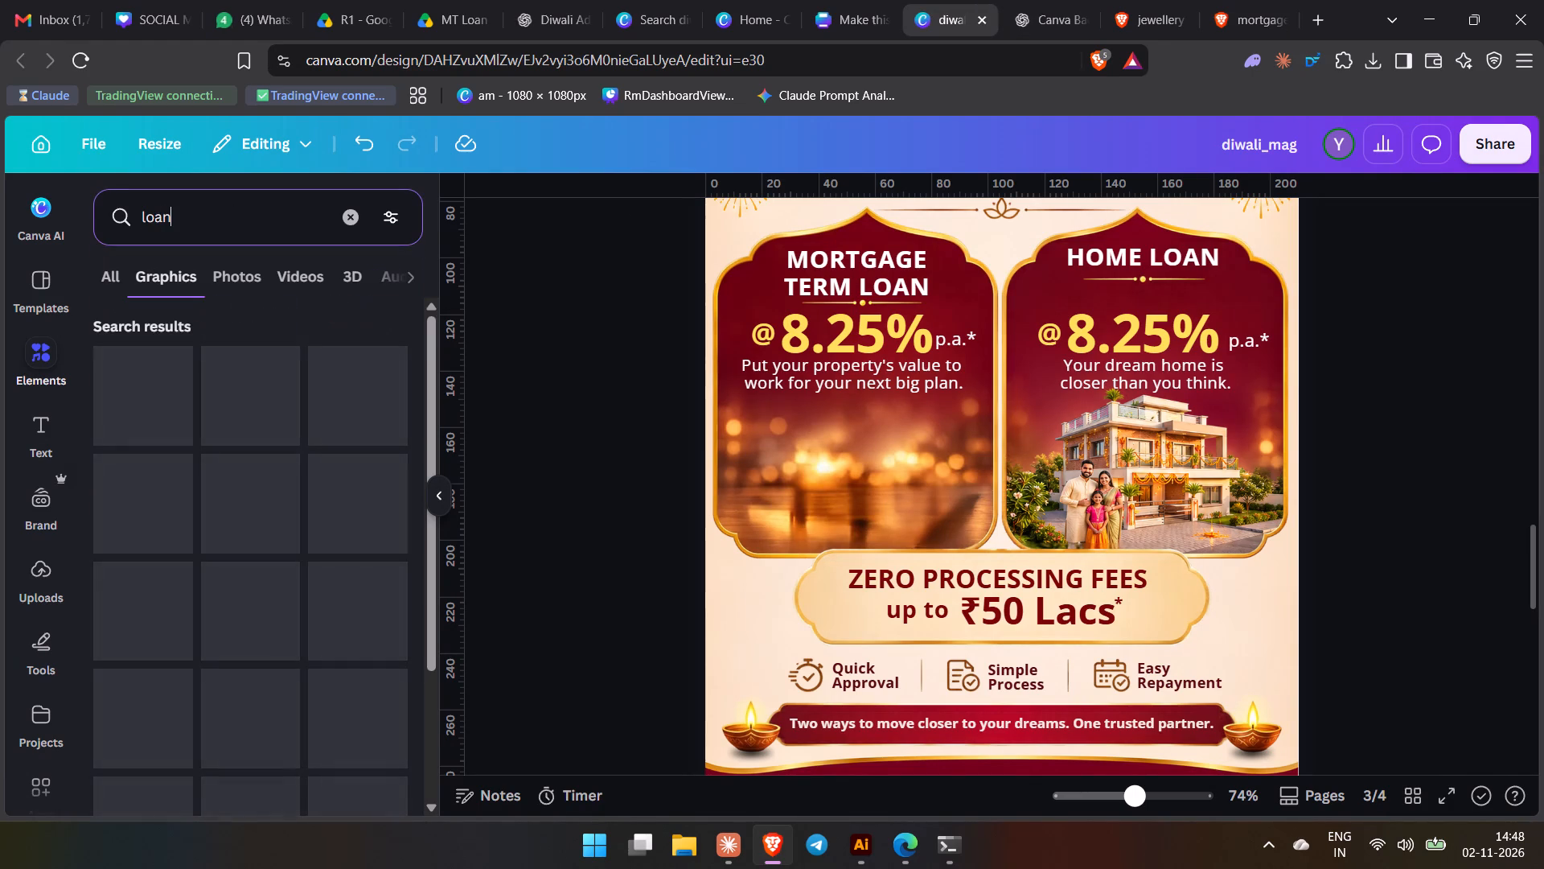
pyautogui.scroll(-2, 195, 598)
pyautogui.scroll(3, 192, 603)
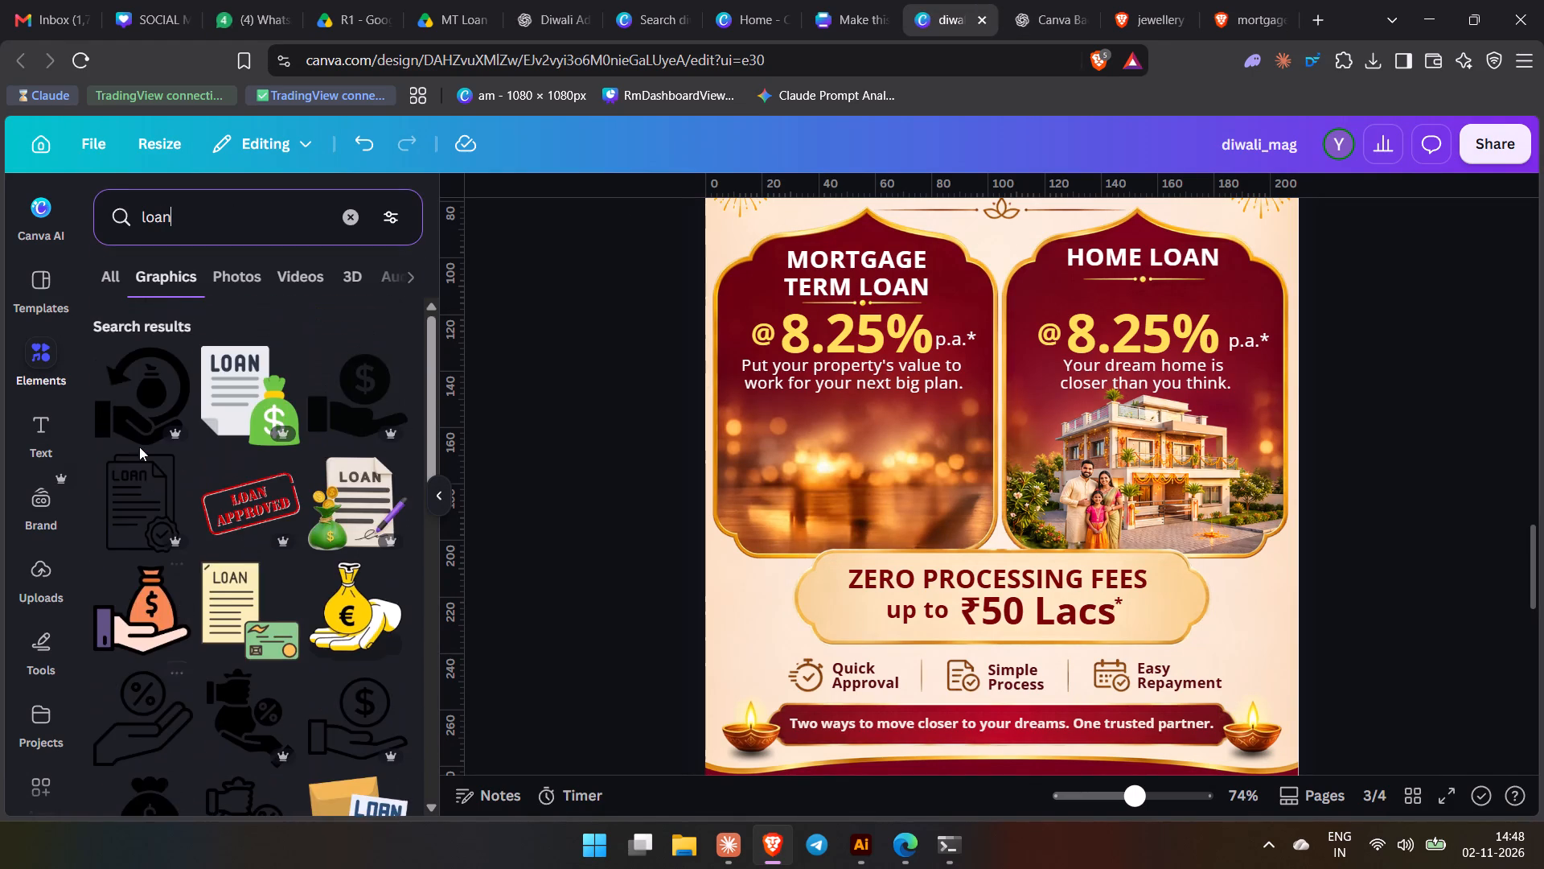
pyautogui.click(104, 257)
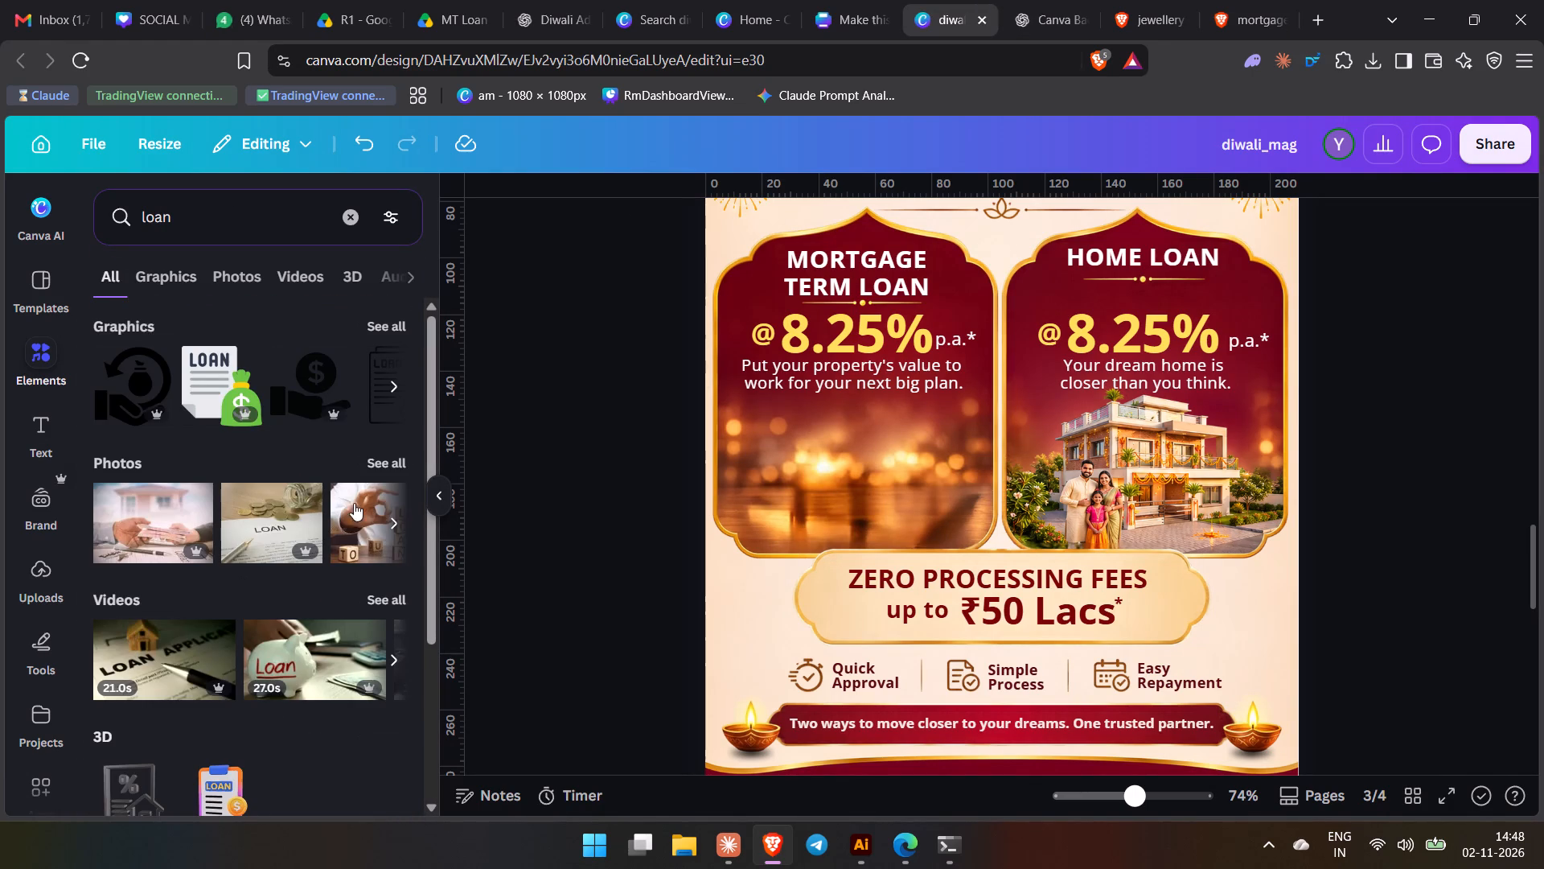
pyautogui.click(397, 451)
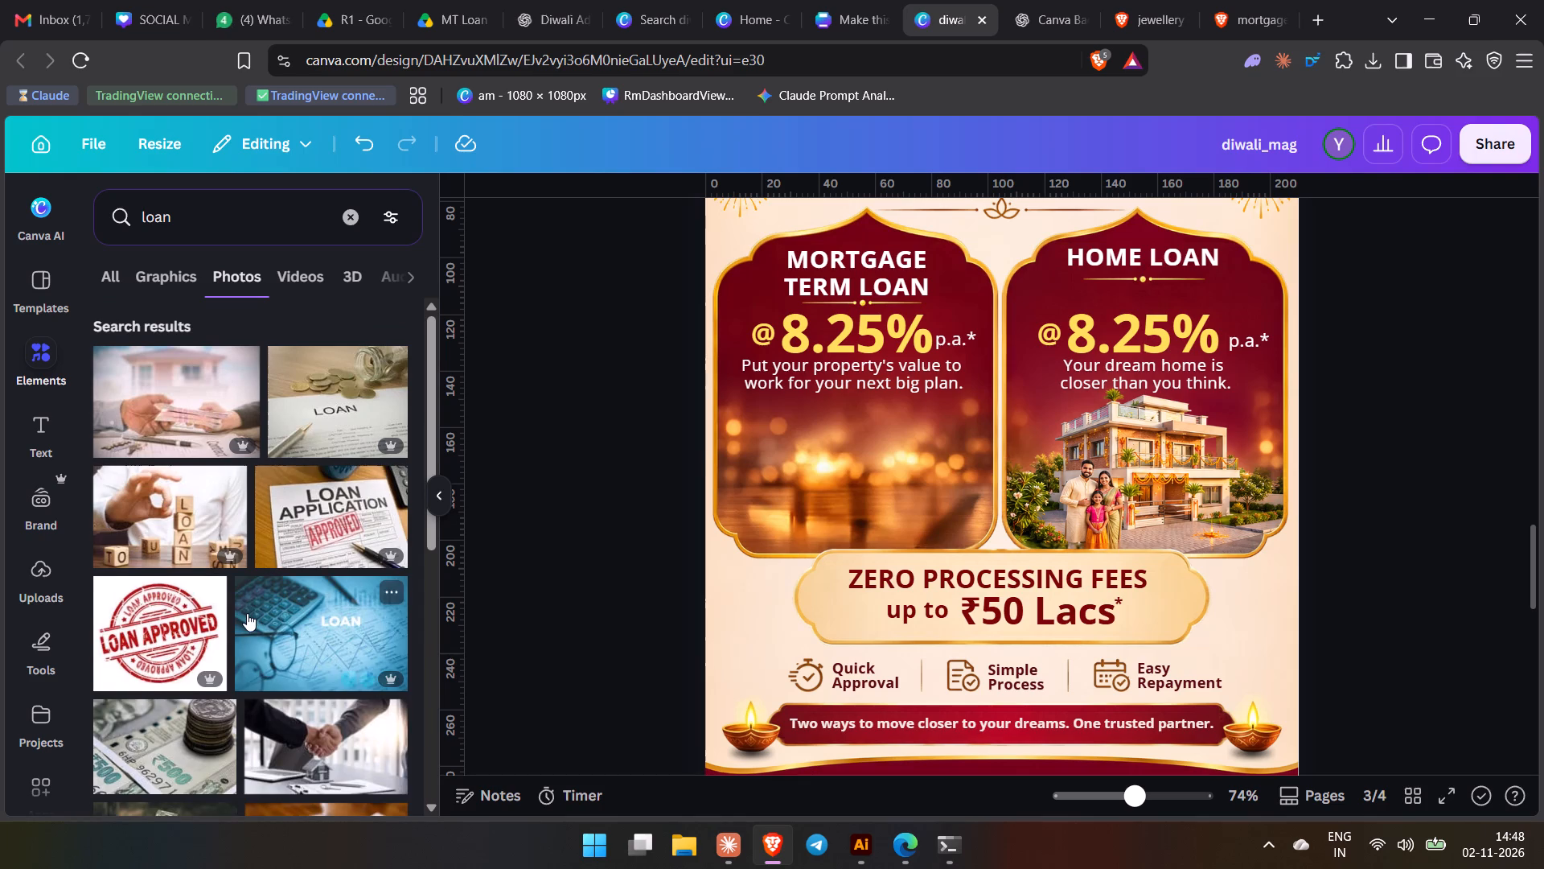
pyautogui.scroll(-3, 247, 634)
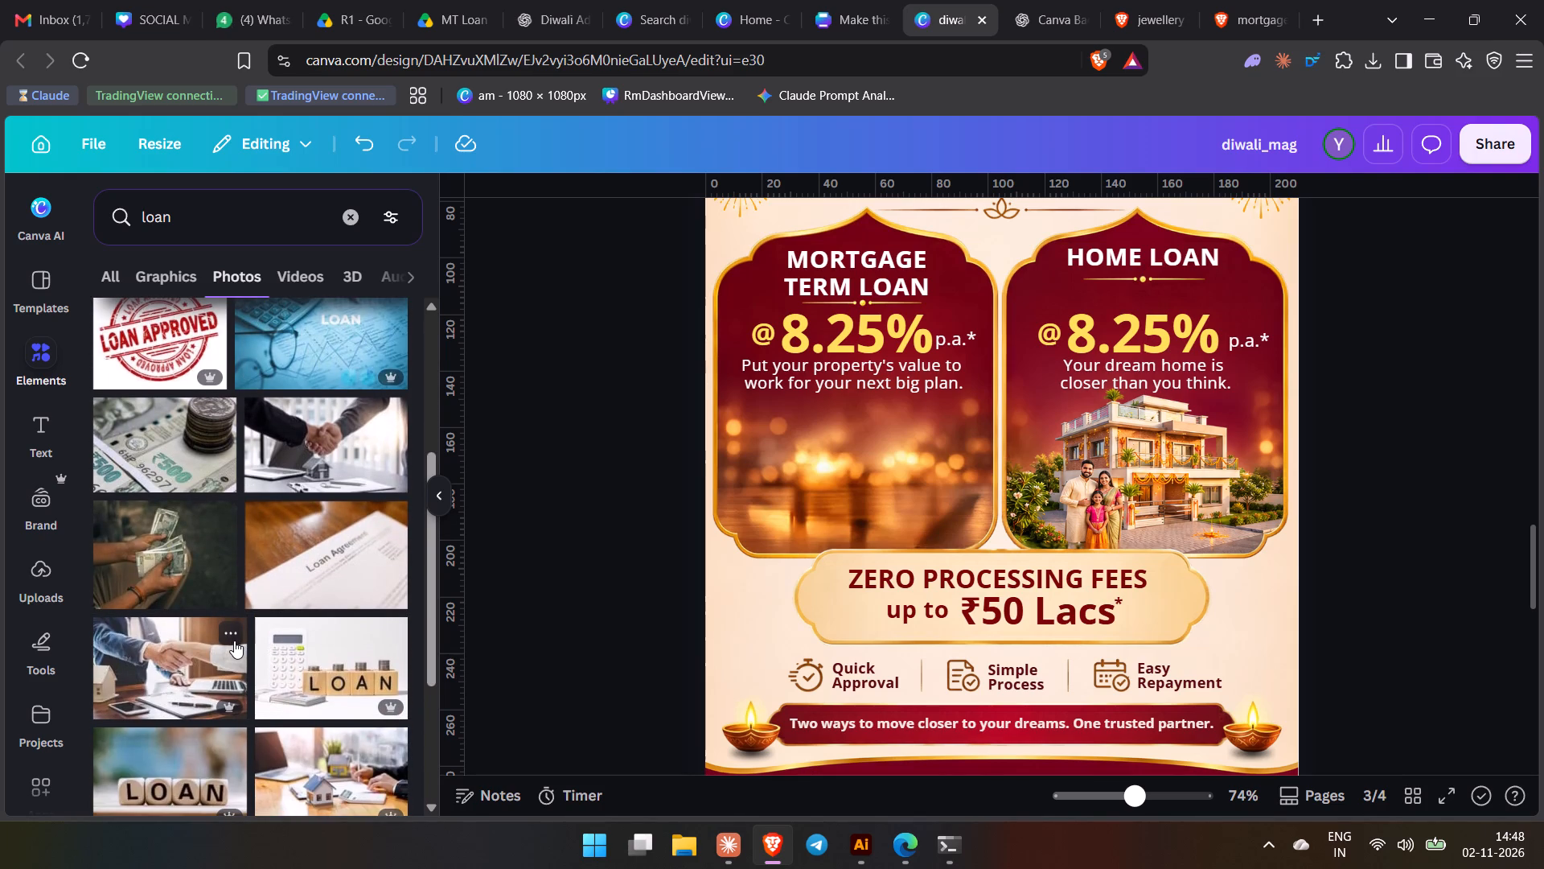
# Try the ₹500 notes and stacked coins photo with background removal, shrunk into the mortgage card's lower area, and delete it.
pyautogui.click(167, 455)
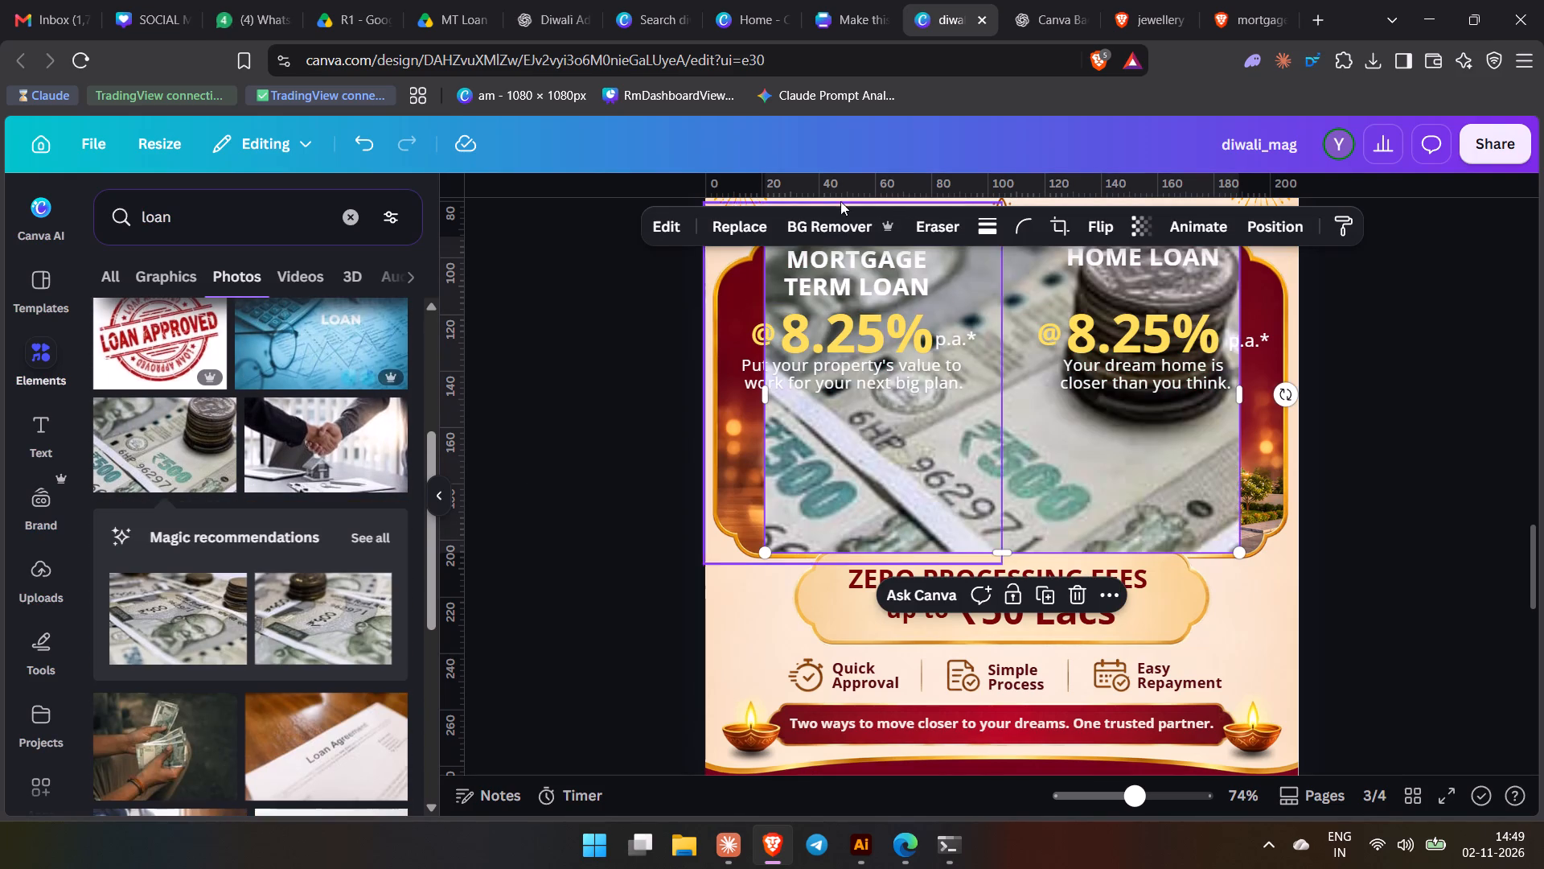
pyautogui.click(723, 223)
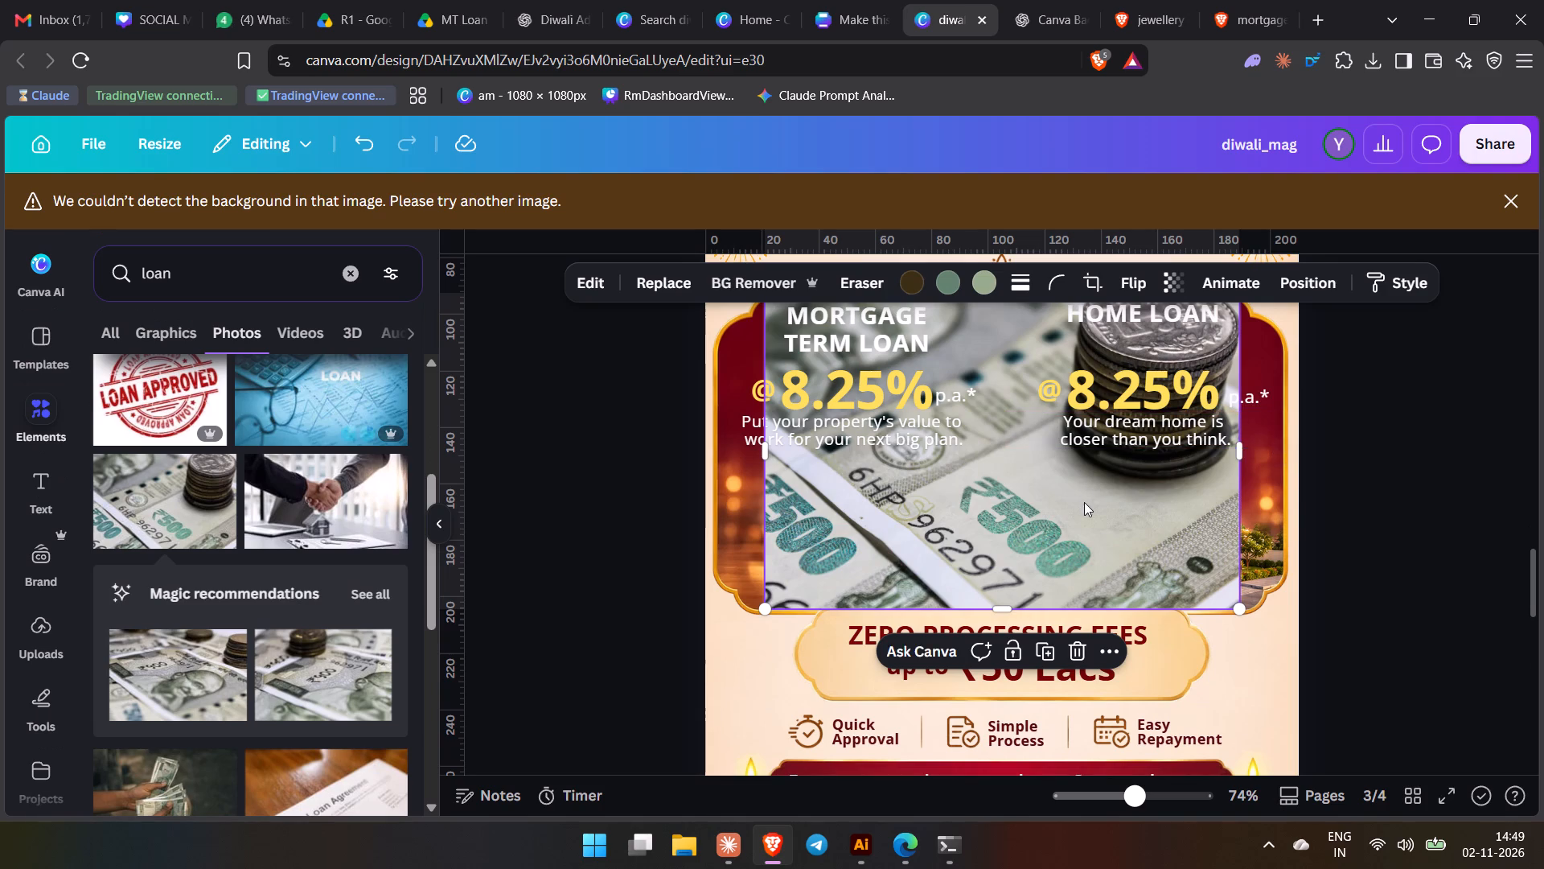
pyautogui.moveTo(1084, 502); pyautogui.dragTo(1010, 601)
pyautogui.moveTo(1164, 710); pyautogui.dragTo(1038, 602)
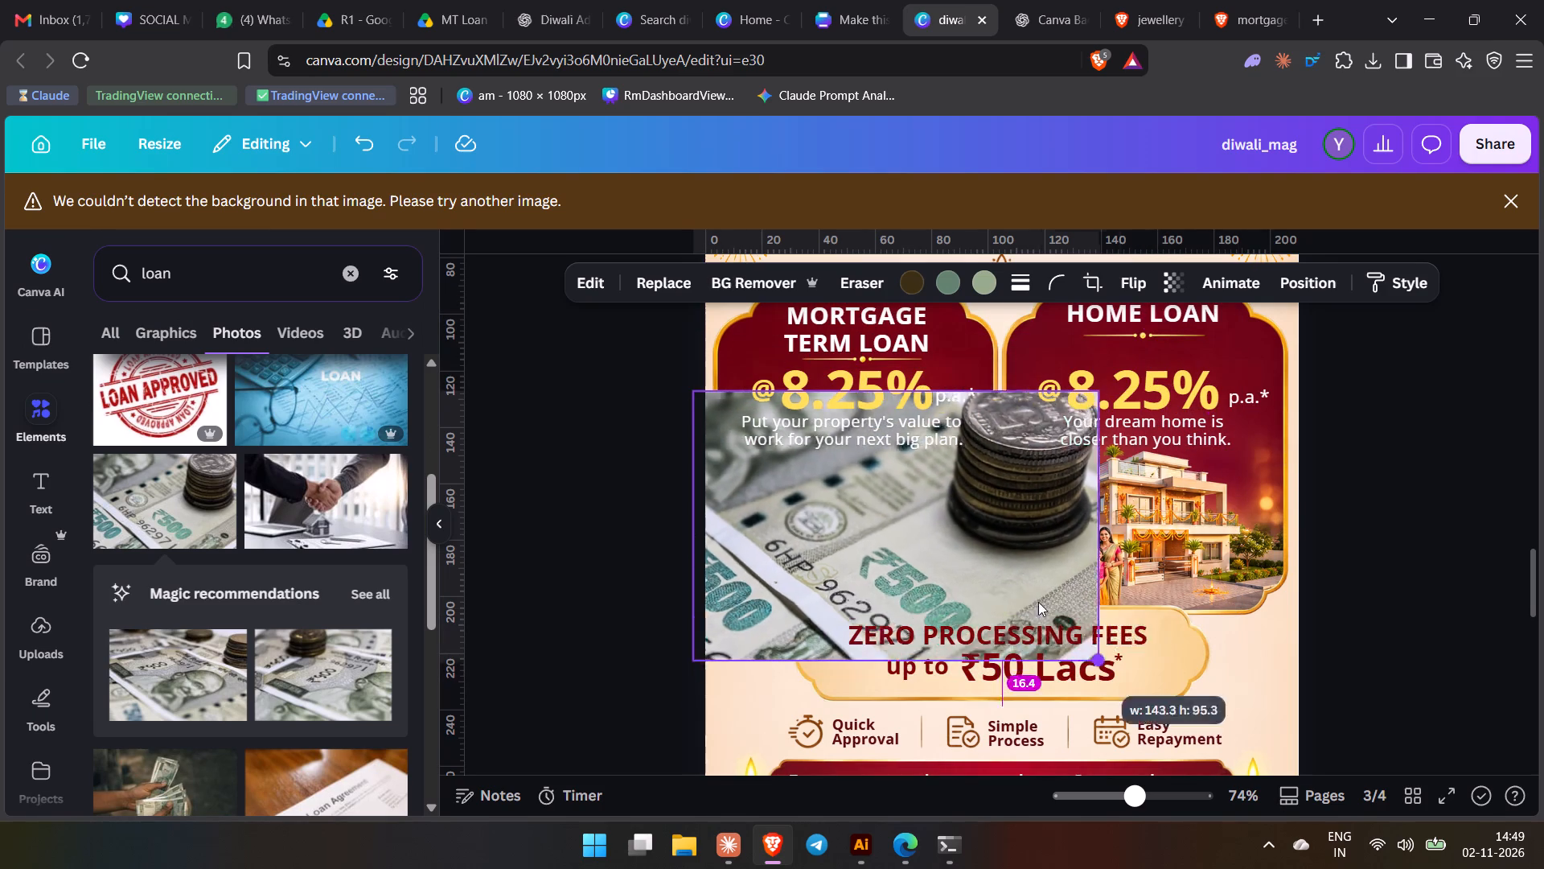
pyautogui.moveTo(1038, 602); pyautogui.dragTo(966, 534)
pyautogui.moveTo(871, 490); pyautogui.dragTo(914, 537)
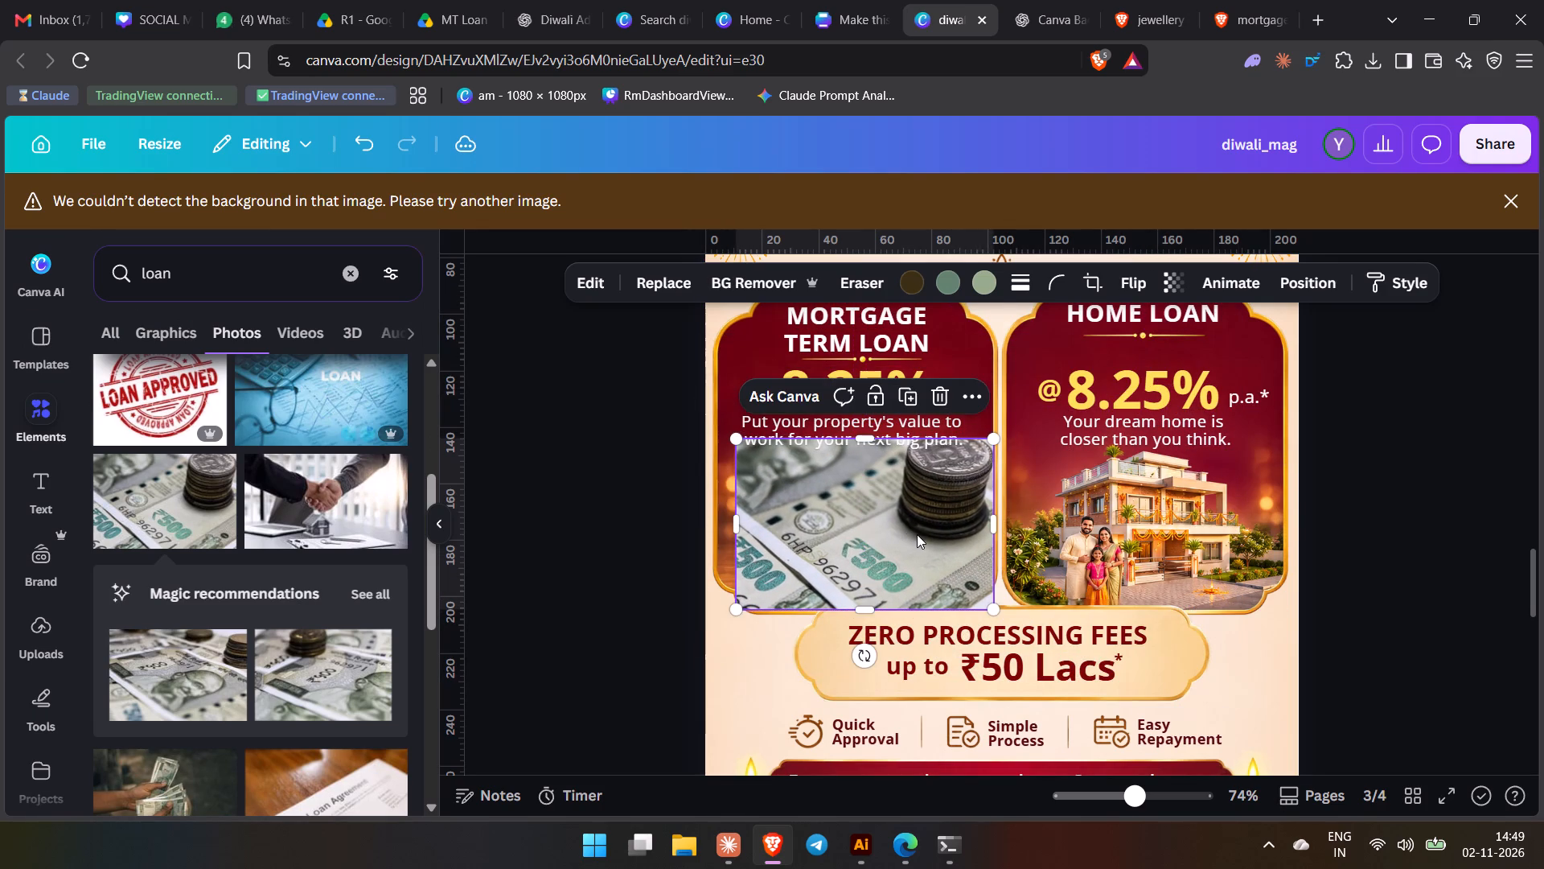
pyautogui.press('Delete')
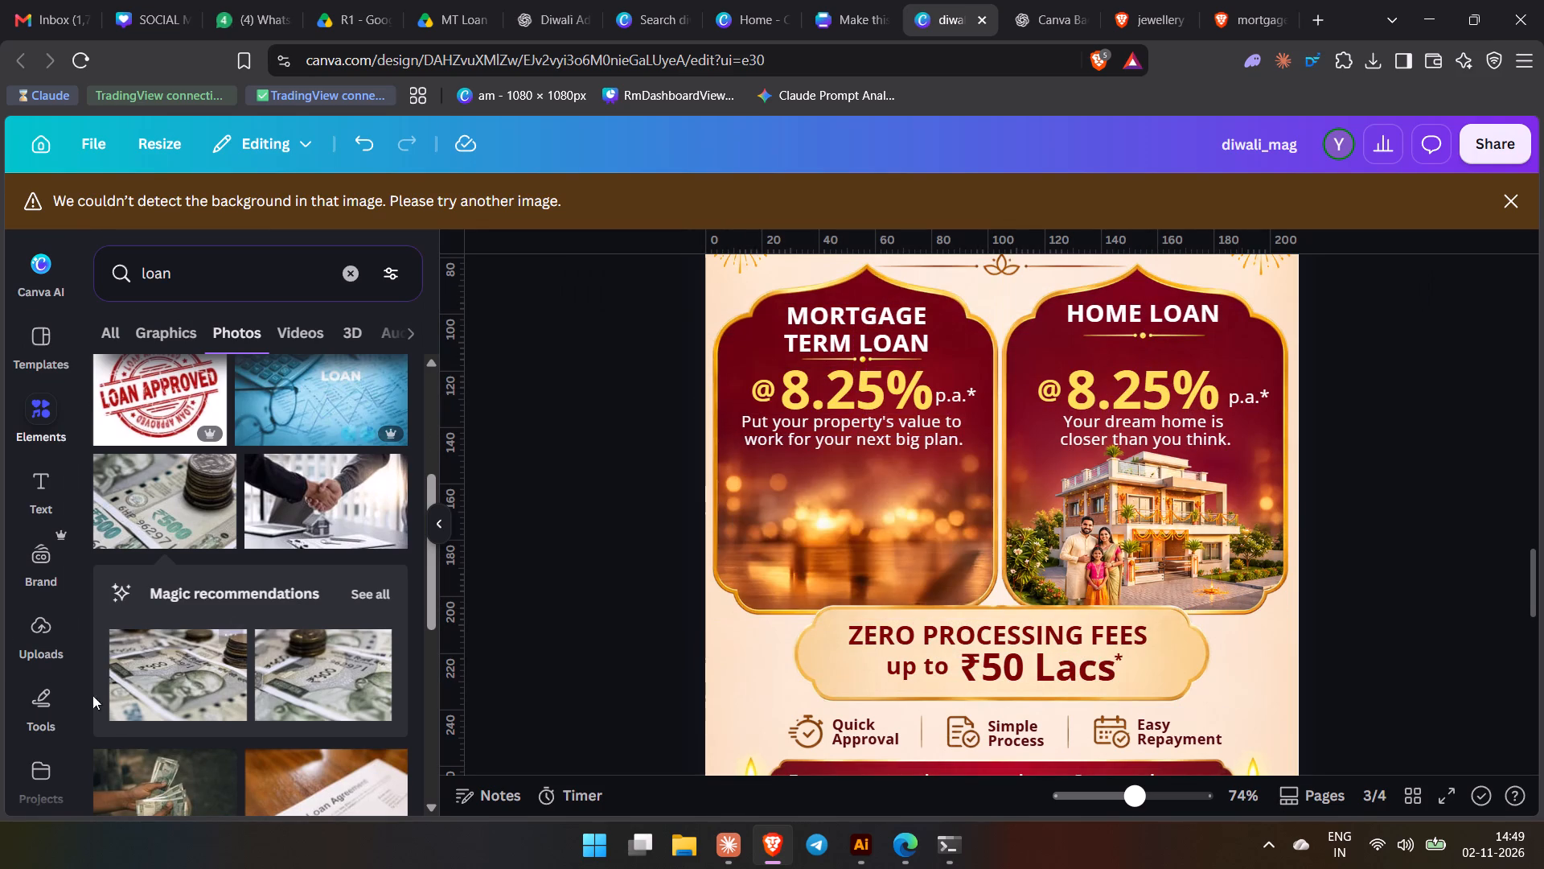
# Browse further through the loan photos and add the one with rising coin stacks beside a coin jar topped by a small house.
pyautogui.scroll(-7, 244, 541)
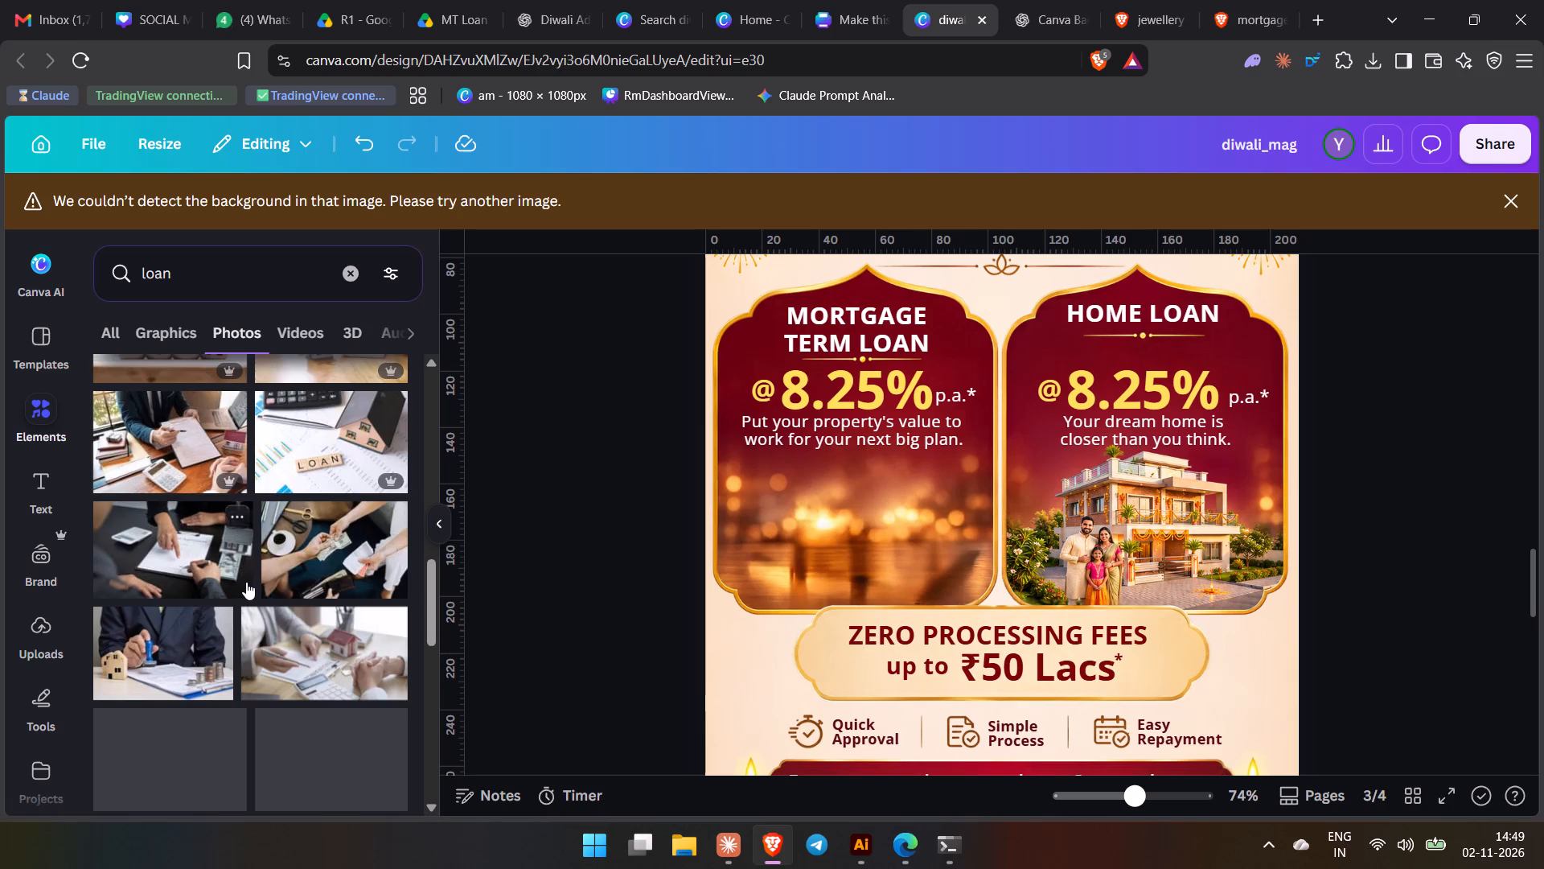
pyautogui.scroll(-3, 245, 582)
pyautogui.scroll(-3, 240, 682)
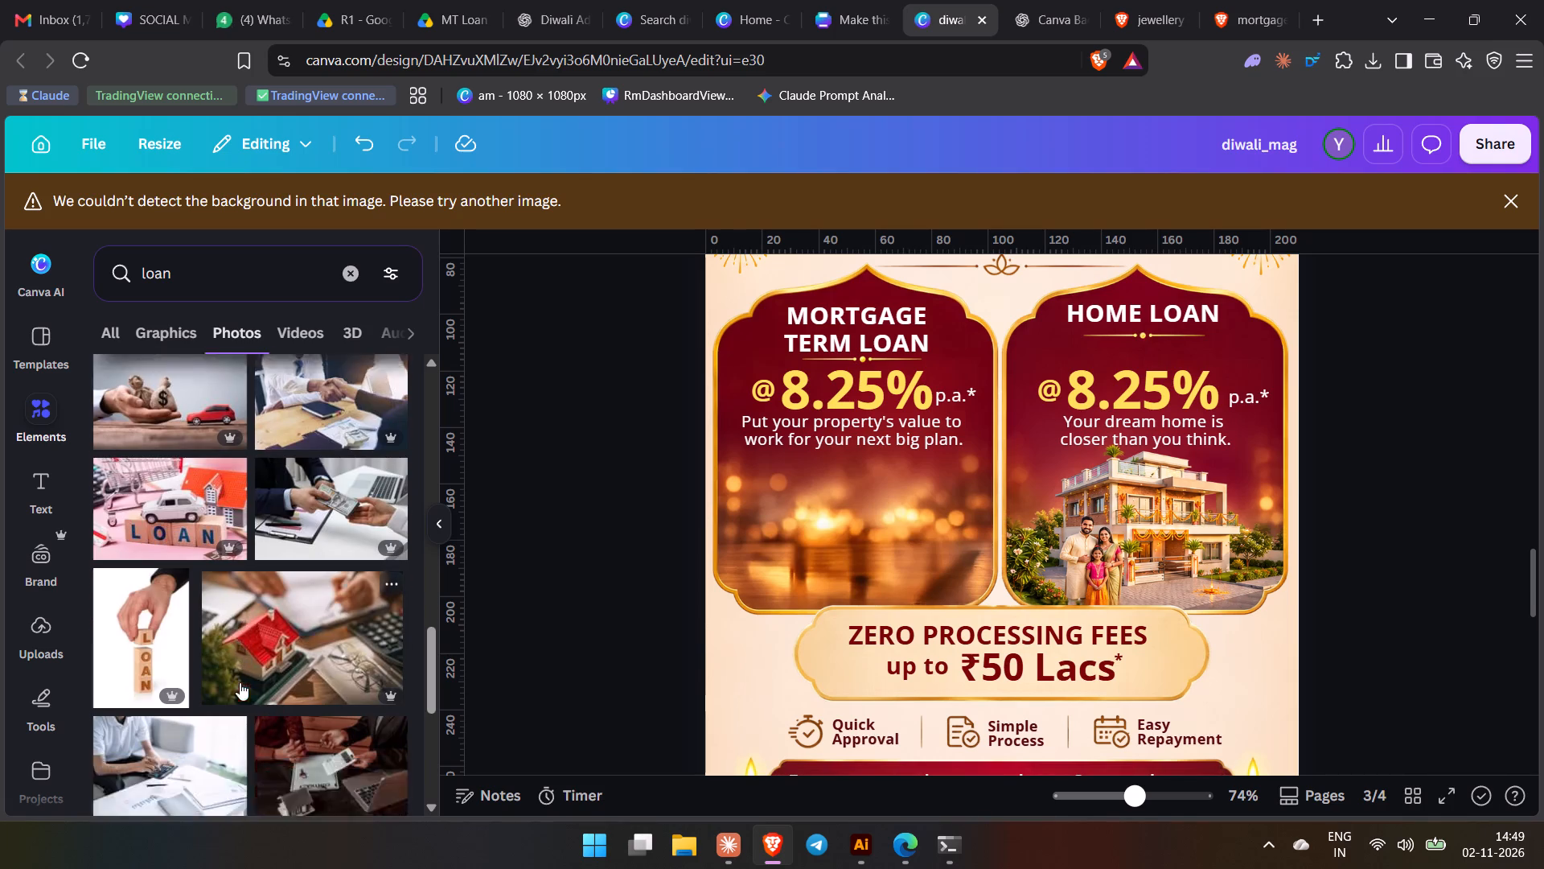
pyautogui.scroll(-4, 240, 682)
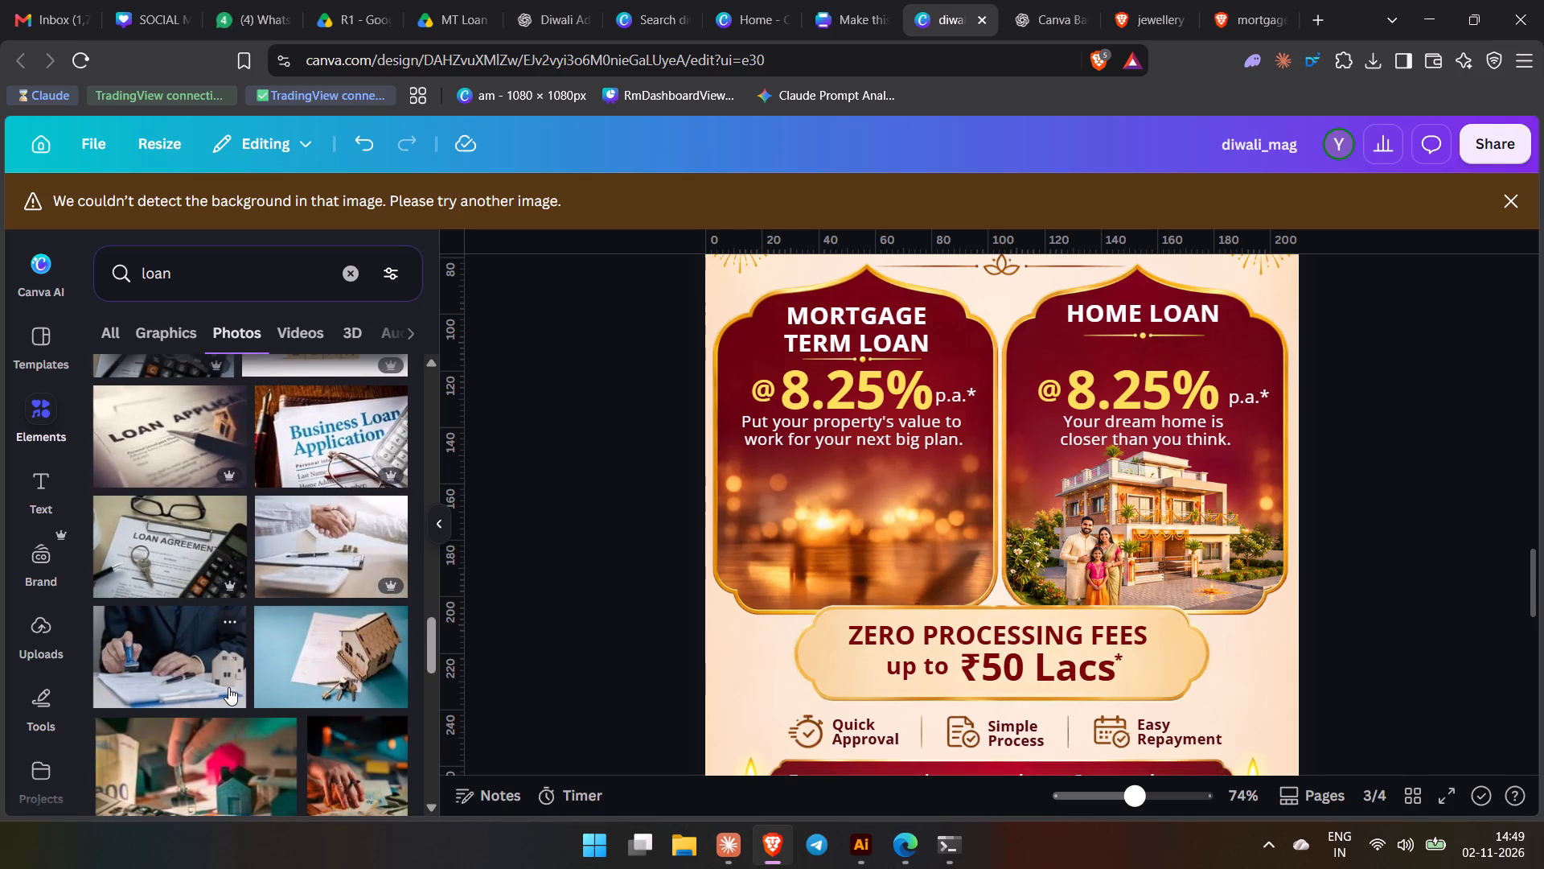
pyautogui.scroll(-8, 224, 690)
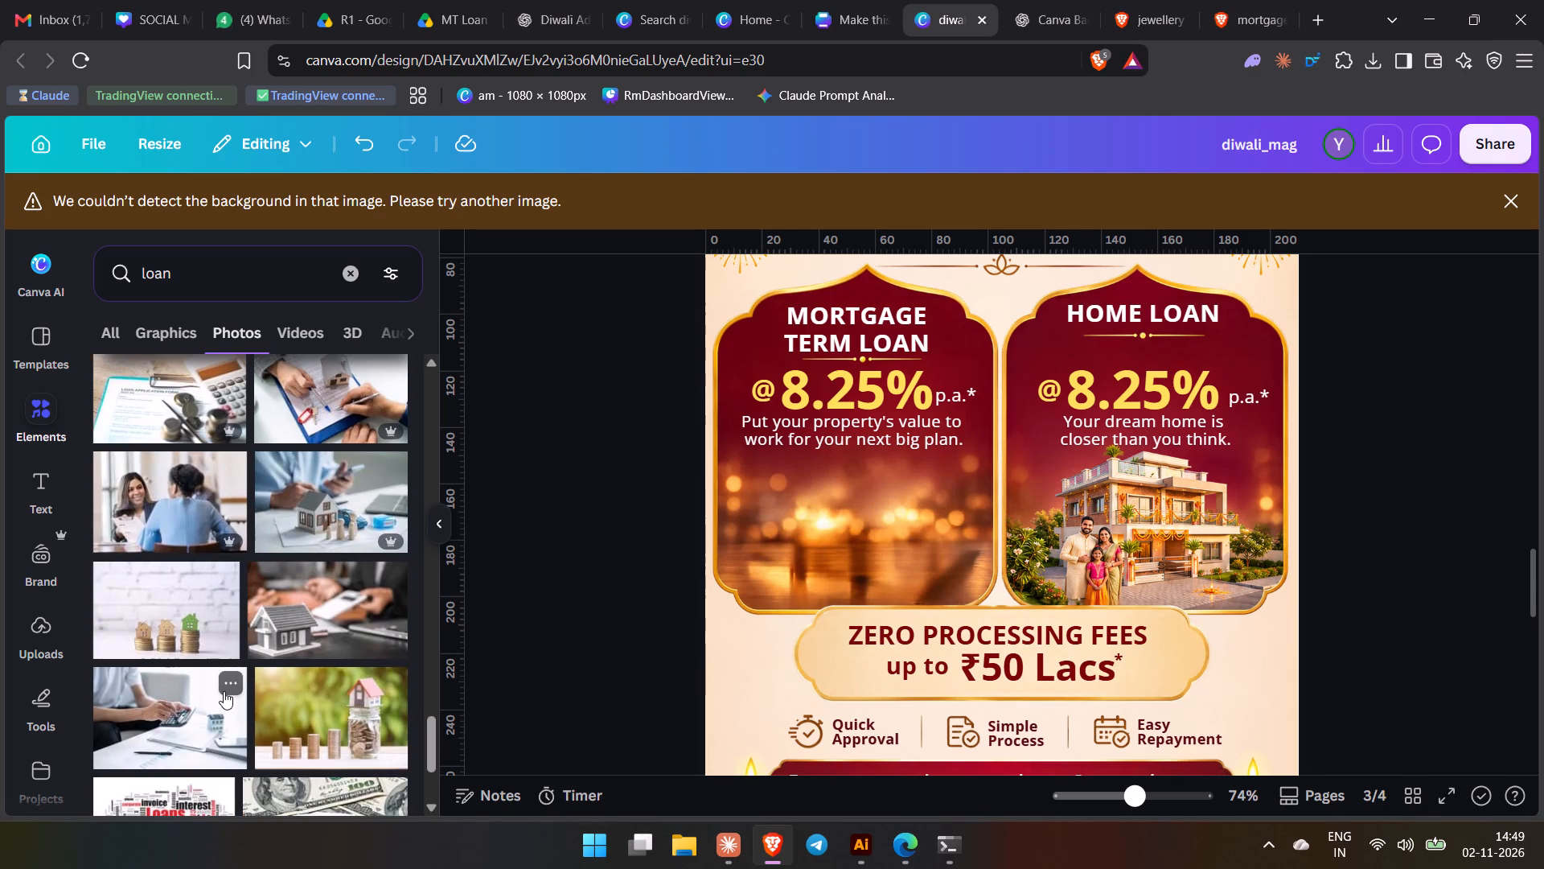
pyautogui.click(336, 702)
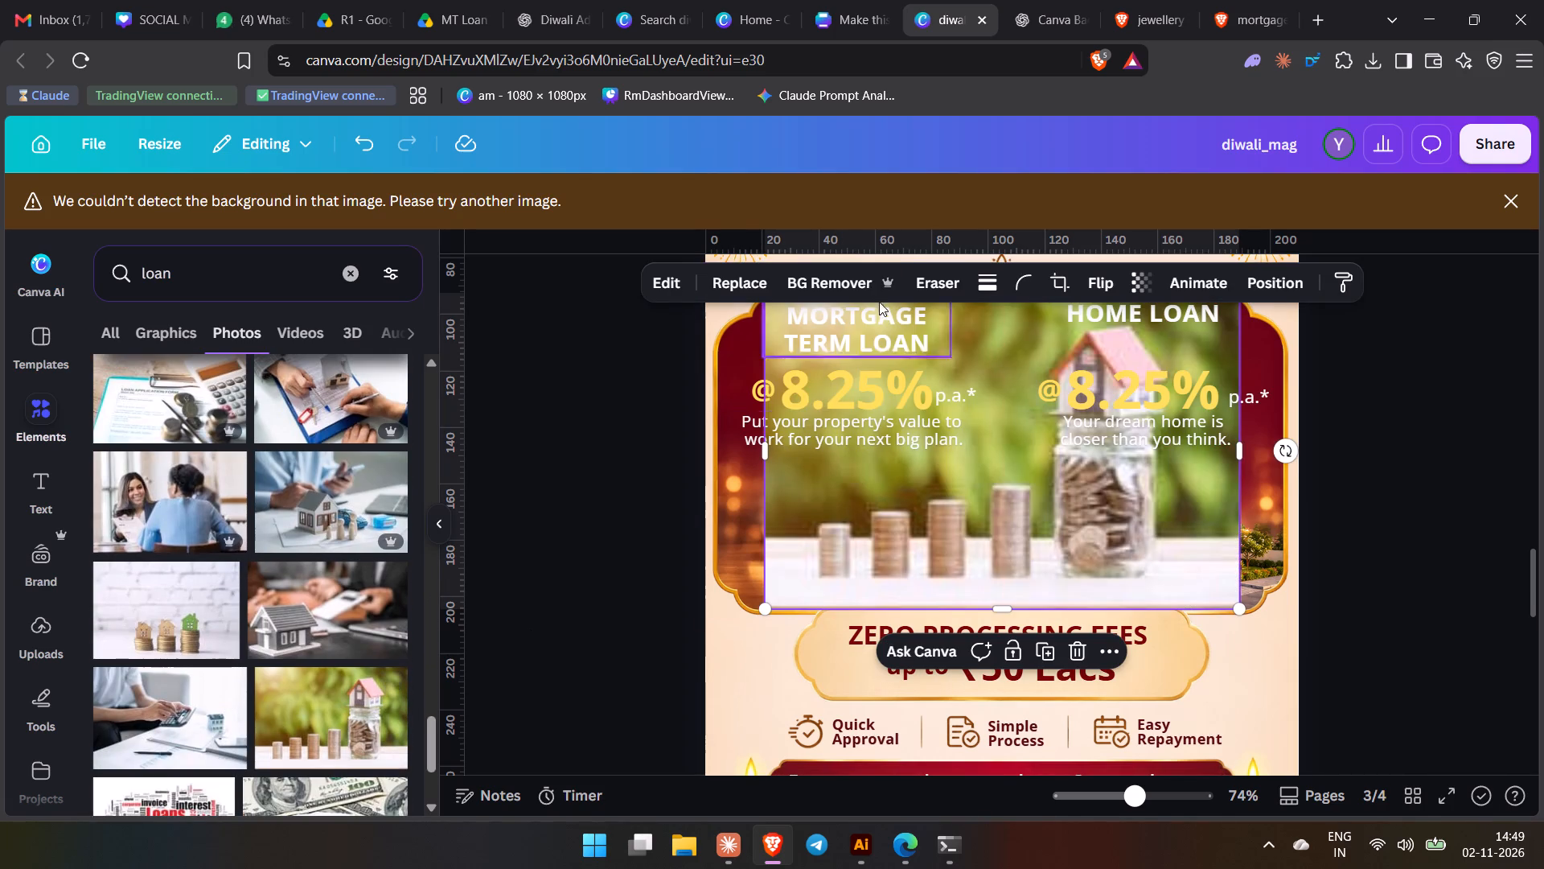
# Remove the background from the photo of rising coin stacks and the house-topped coin jar.
pyautogui.click(787, 286)
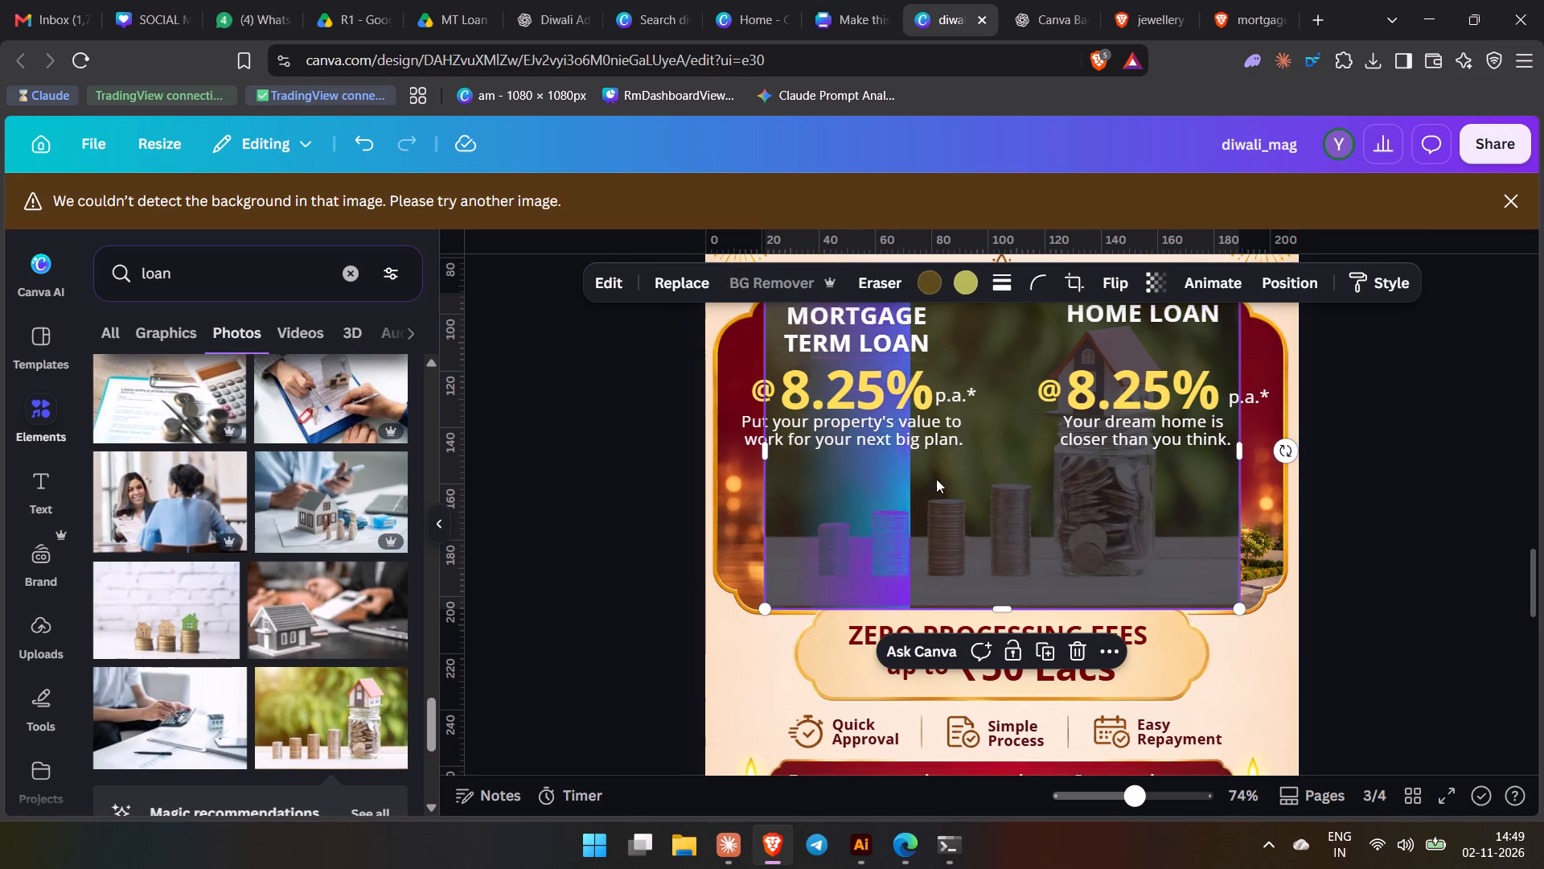
# Shrink the coin stacks and house jar cutout and place it in the mortgage term loan card's lower area, below the tagline.
pyautogui.moveTo(1140, 550); pyautogui.dragTo(1074, 595)
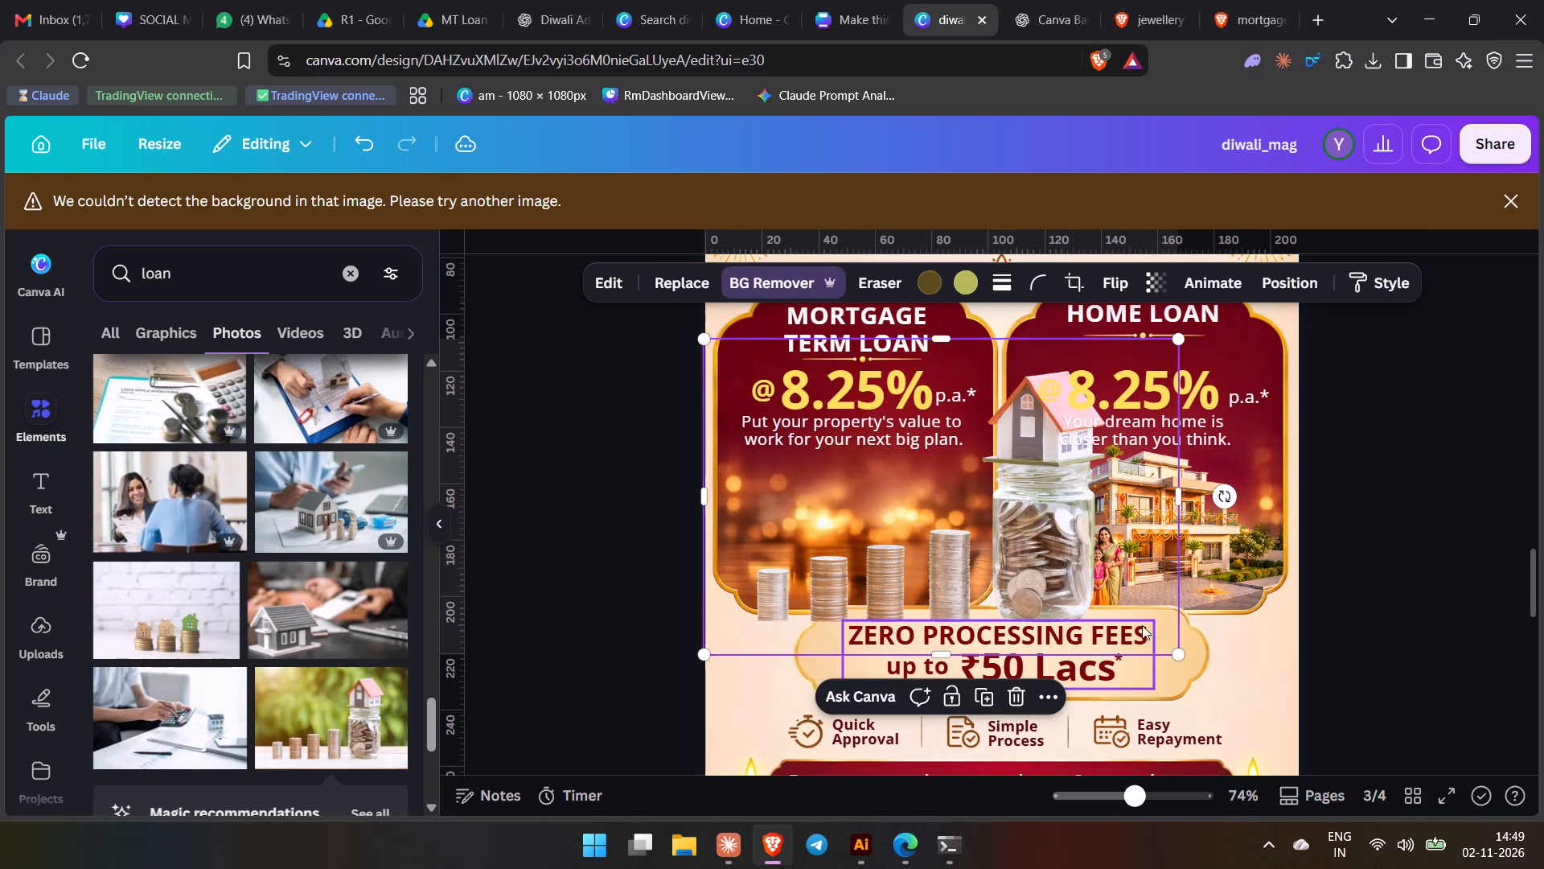
pyautogui.moveTo(1184, 656); pyautogui.dragTo(948, 530)
pyautogui.moveTo(907, 490); pyautogui.dragTo(910, 498)
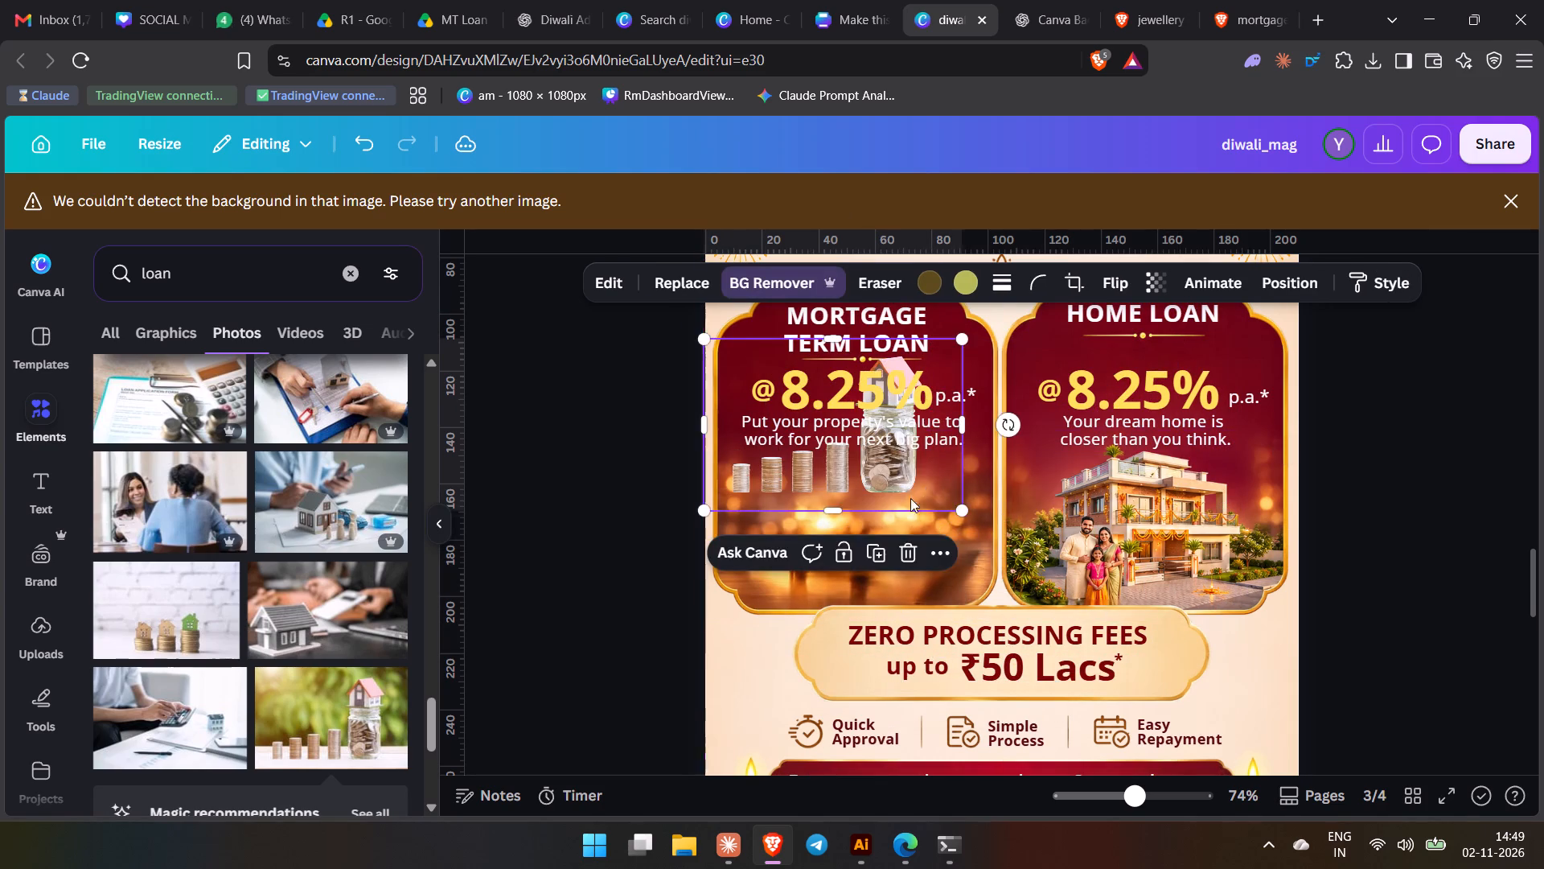
pyautogui.moveTo(910, 498); pyautogui.dragTo(937, 609)
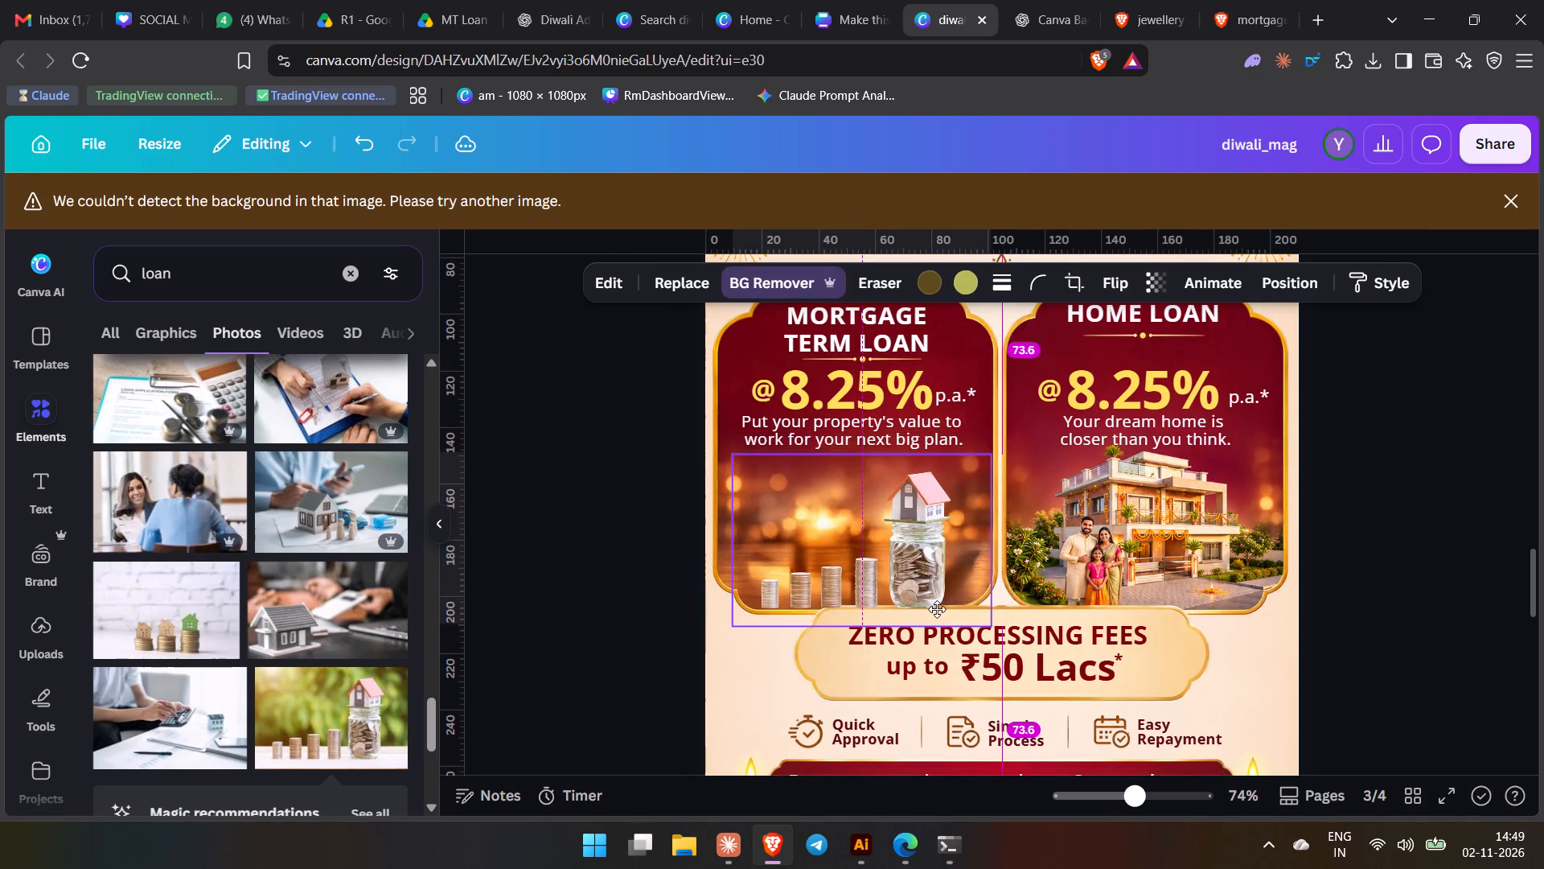
pyautogui.moveTo(937, 609); pyautogui.dragTo(938, 609)
pyautogui.moveTo(938, 609); pyautogui.dragTo(938, 610)
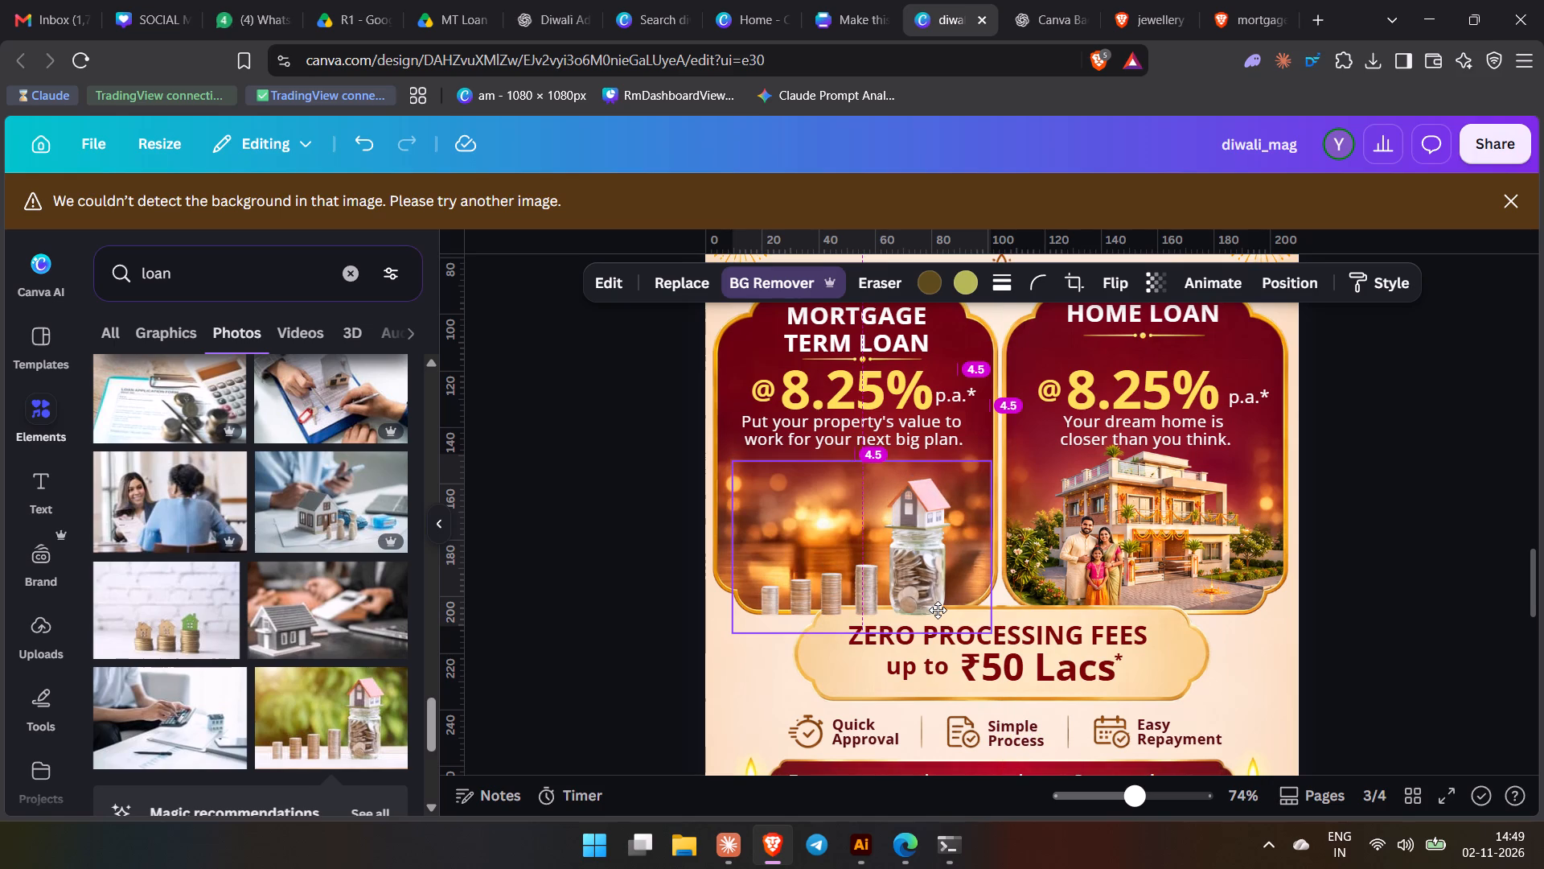
pyautogui.moveTo(938, 610); pyautogui.dragTo(935, 608)
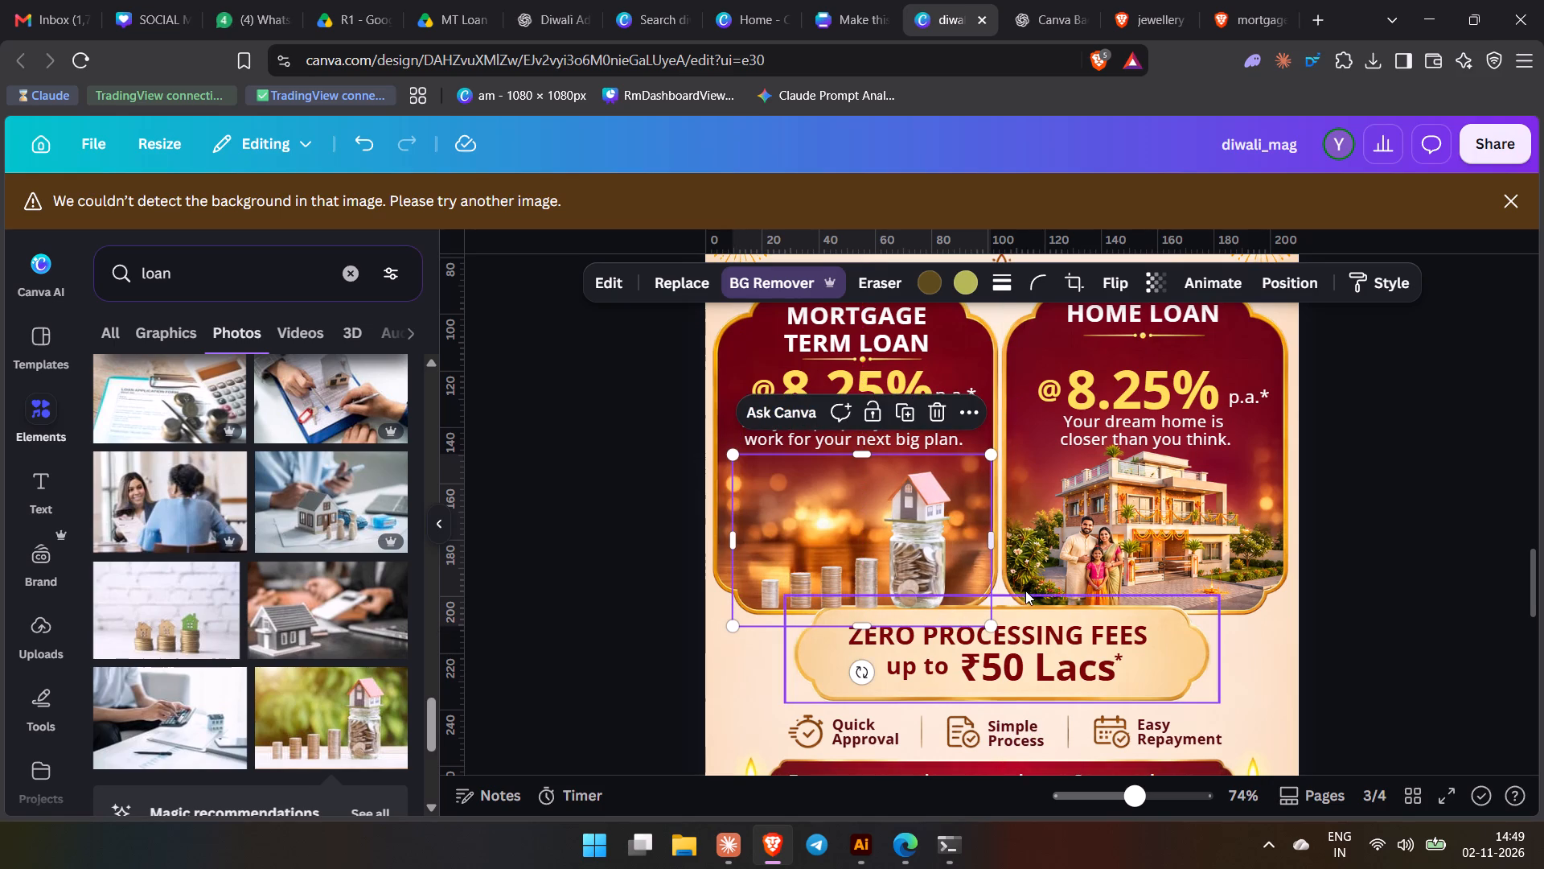
pyautogui.press('Down')
pyautogui.press('Down')
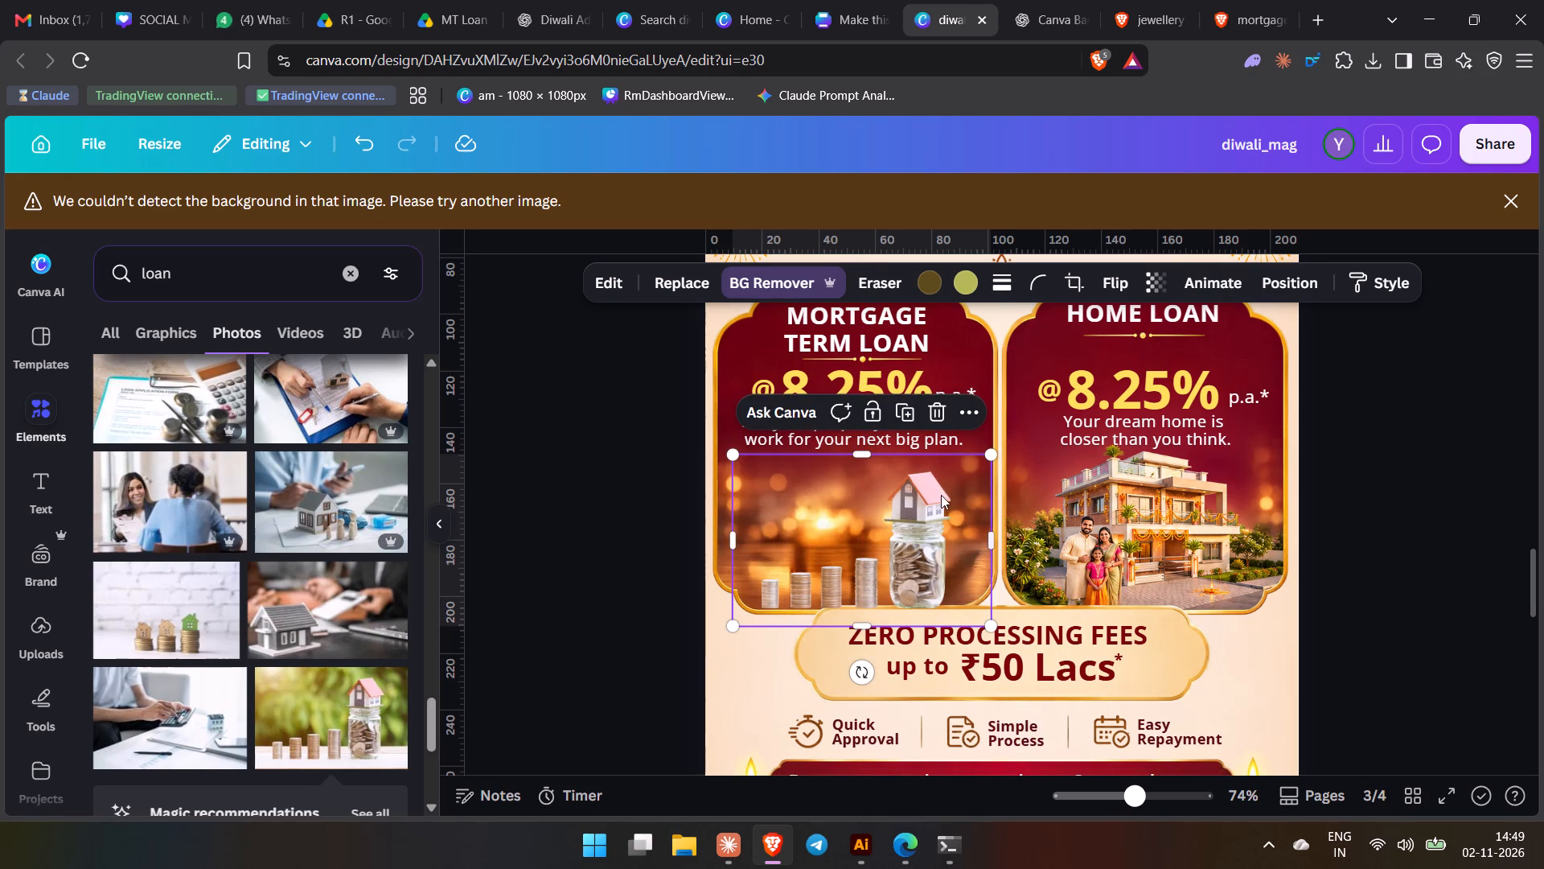
pyautogui.click(640, 484)
pyautogui.click(790, 489)
pyautogui.press('Down')
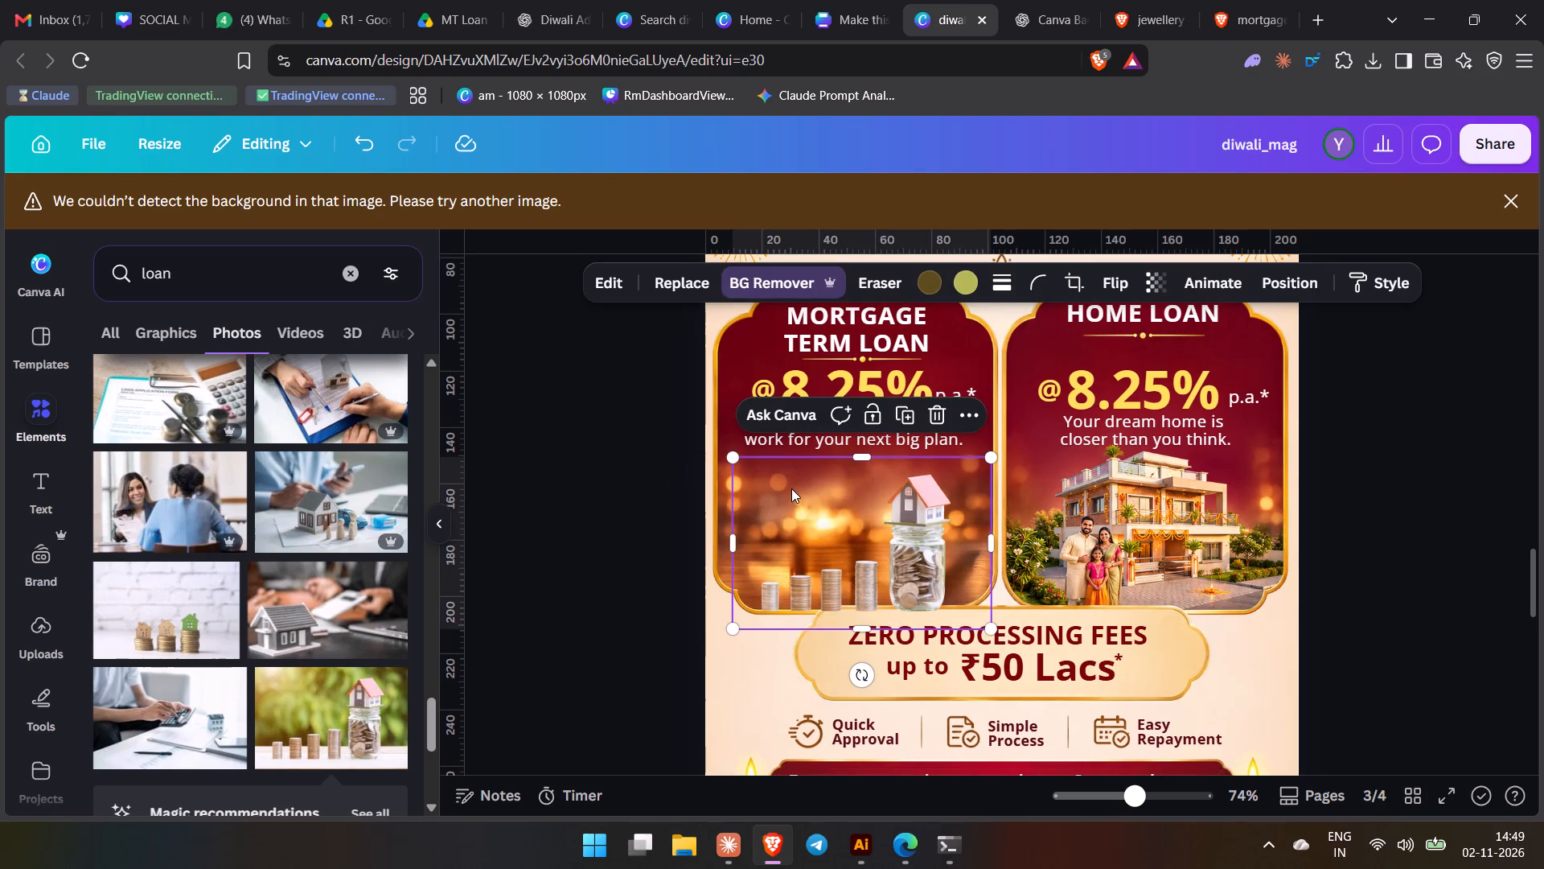
# Send the coin stacks and house jar cutout one layer backward.
pyautogui.hotkey('ctrl', '[')
# Enlarge the coin jar cutout to fill the mortgage card's width below the tagline and nudge it left within the gold frame.
pyautogui.moveTo(986, 459); pyautogui.dragTo(1003, 447)
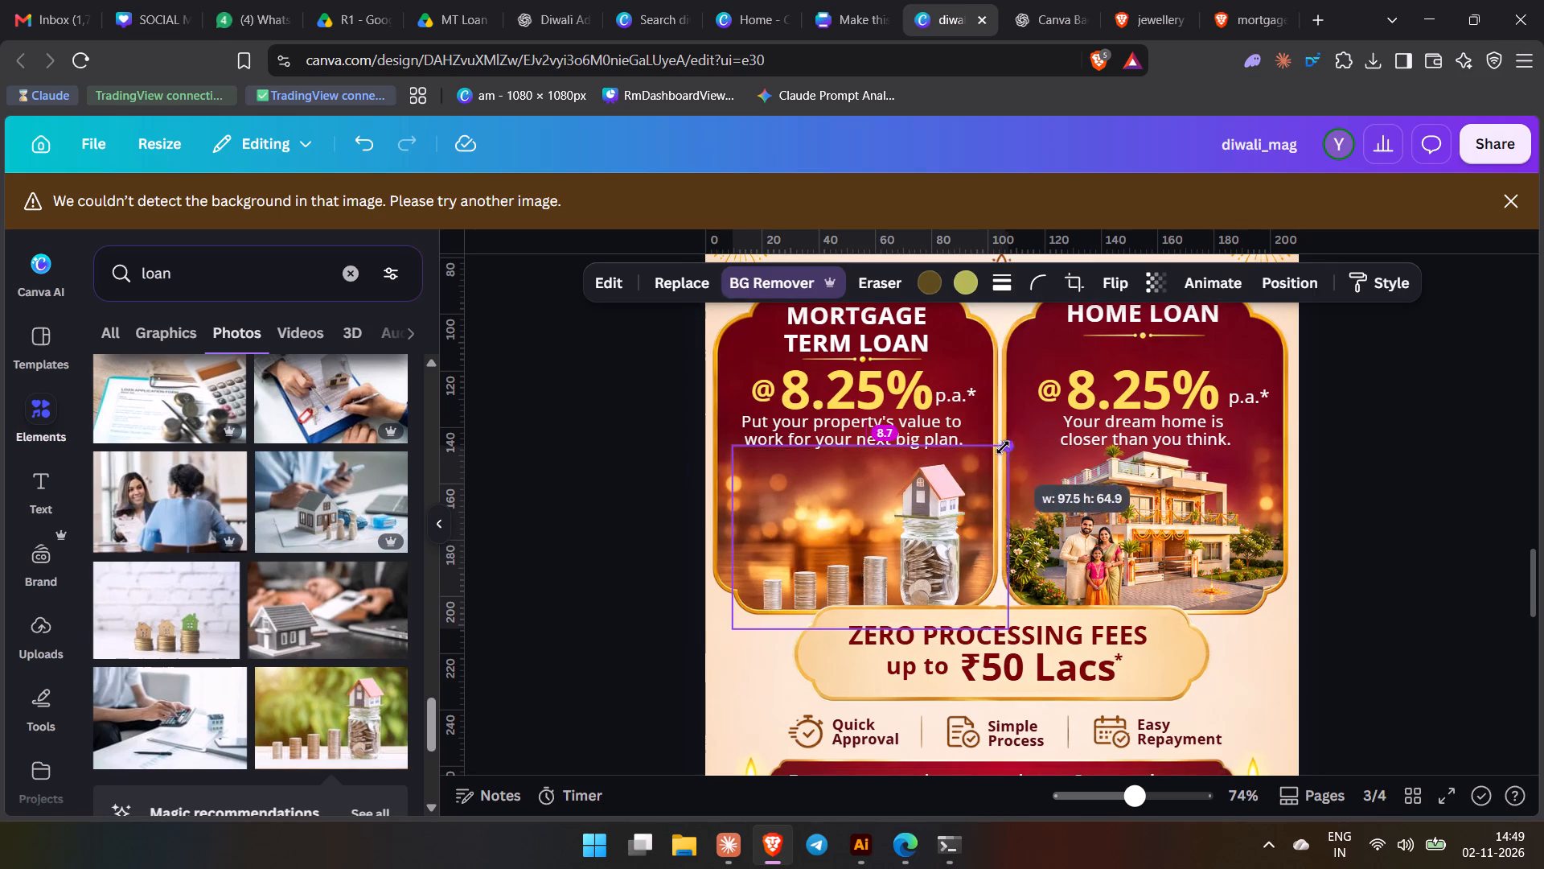
pyautogui.moveTo(1003, 447); pyautogui.dragTo(1029, 427)
pyautogui.press('Left')
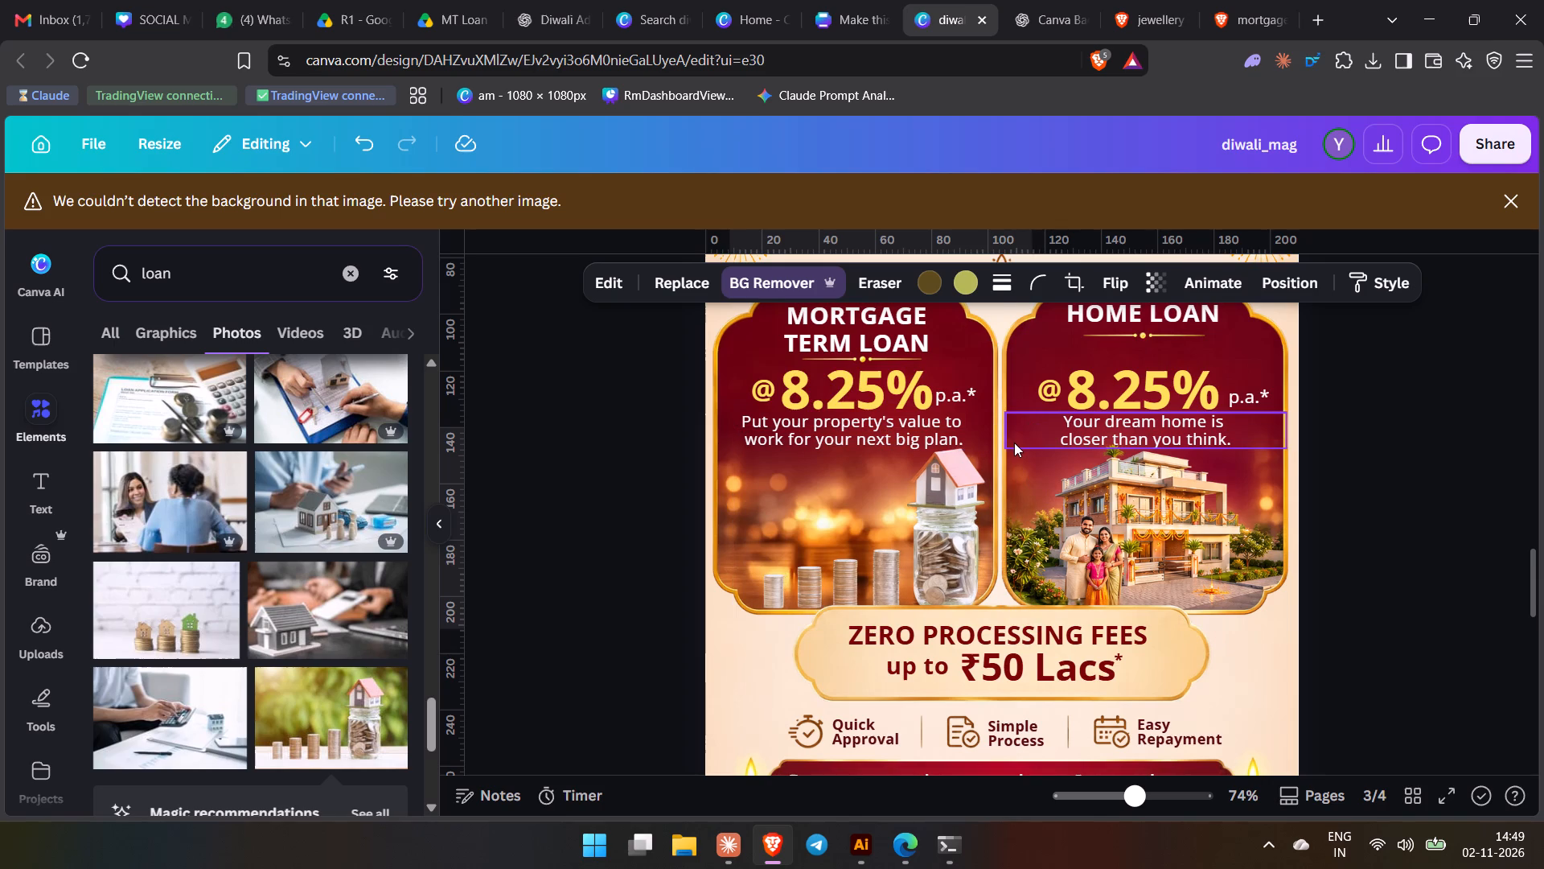
pyautogui.press('Left')
pyautogui.press('Left')
pyautogui.press('Left')
pyautogui.press('Down')
pyautogui.press('Left')
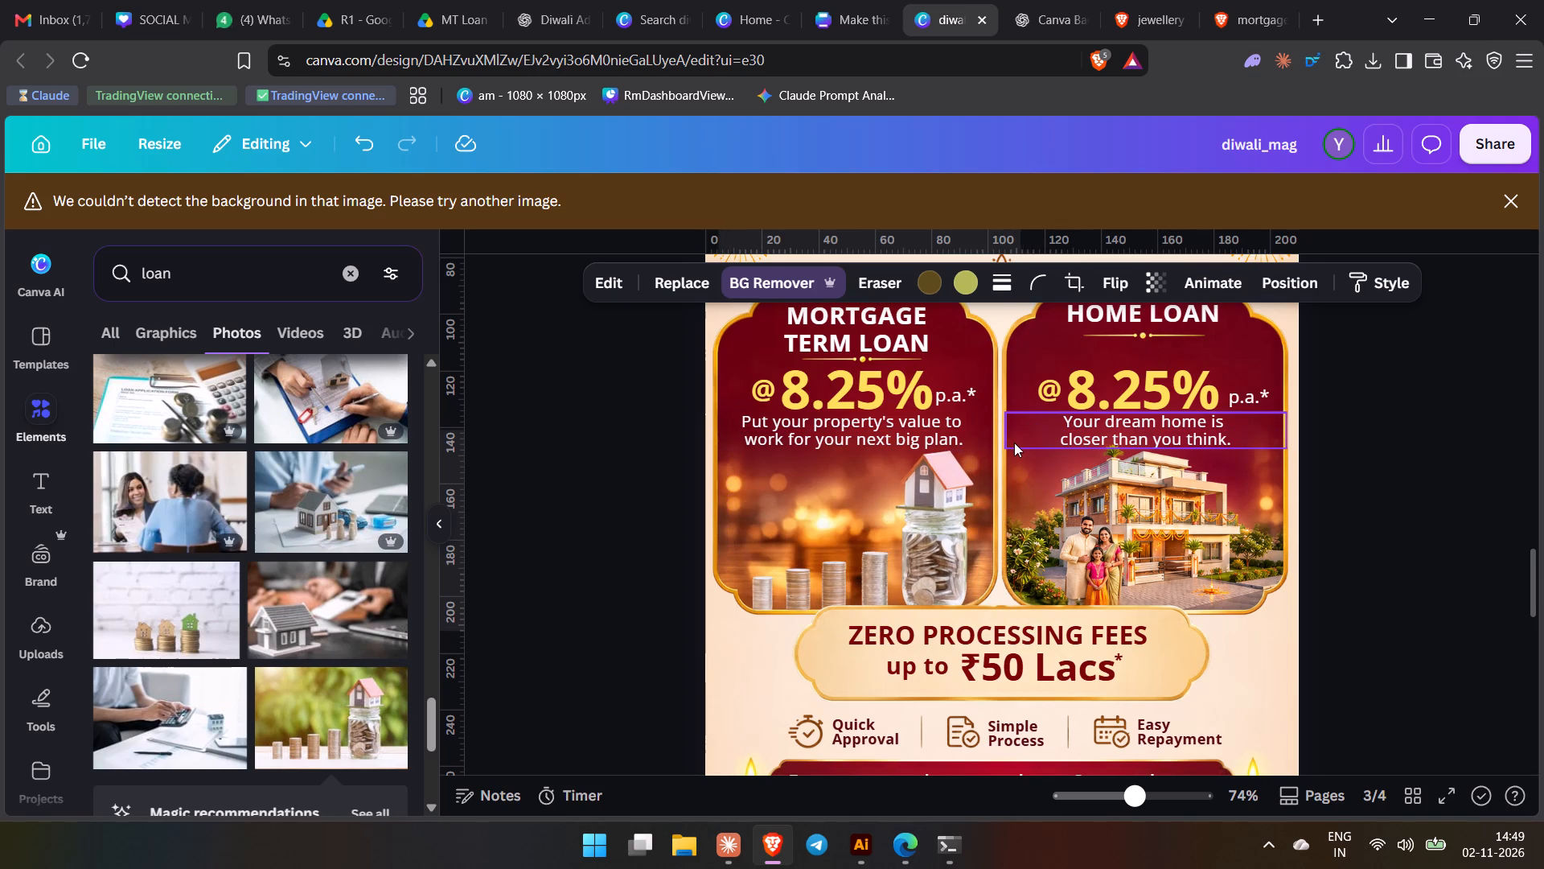
pyautogui.press('Left')
pyautogui.press('Left')
pyautogui.press('Right')
pyautogui.click(1367, 624)
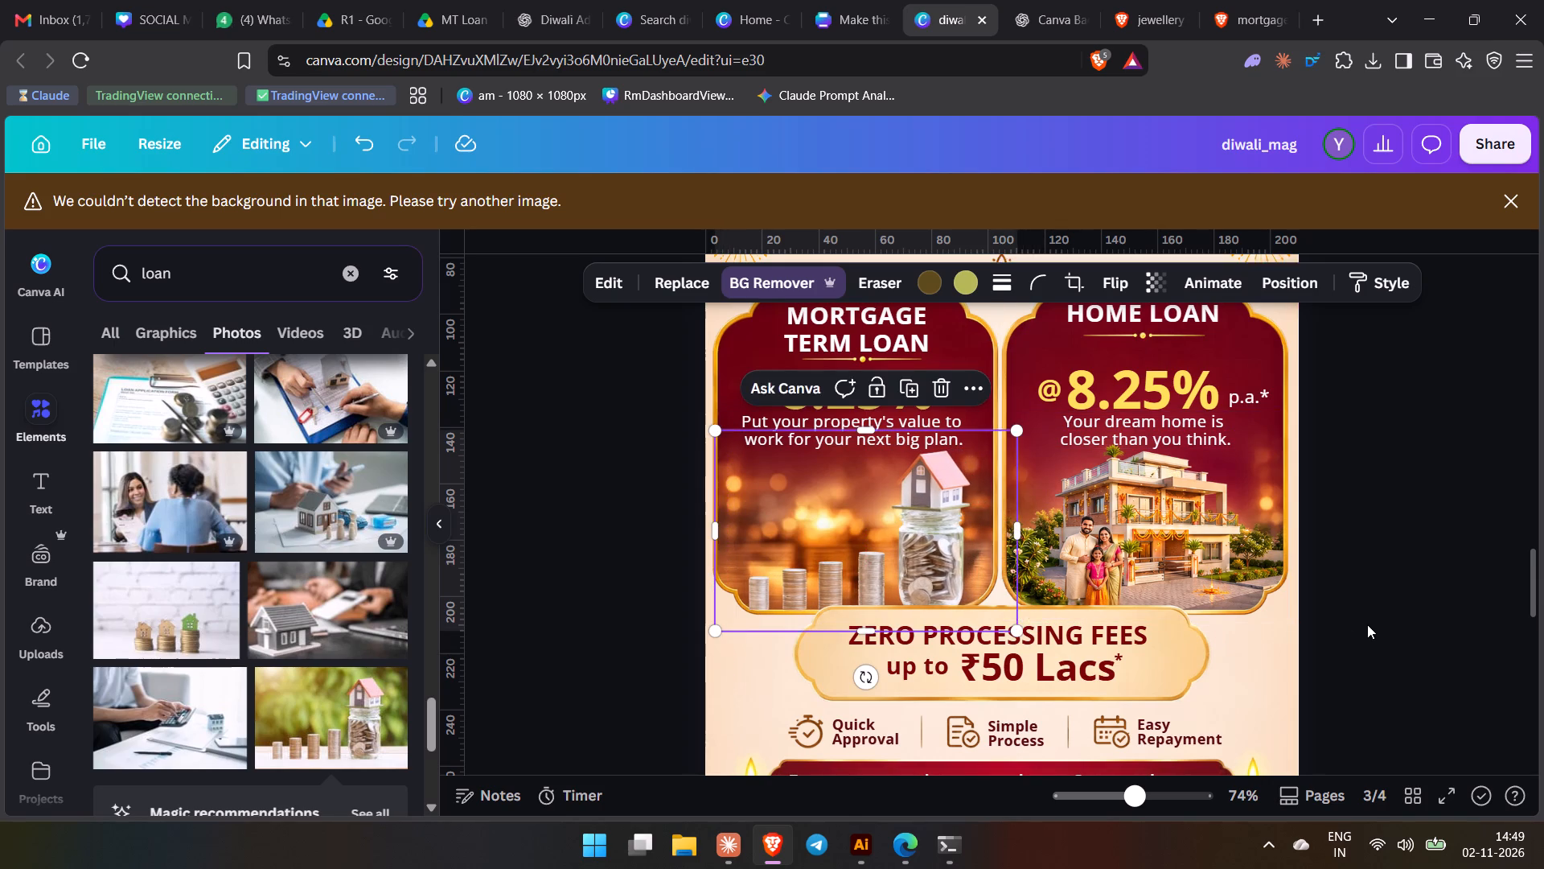
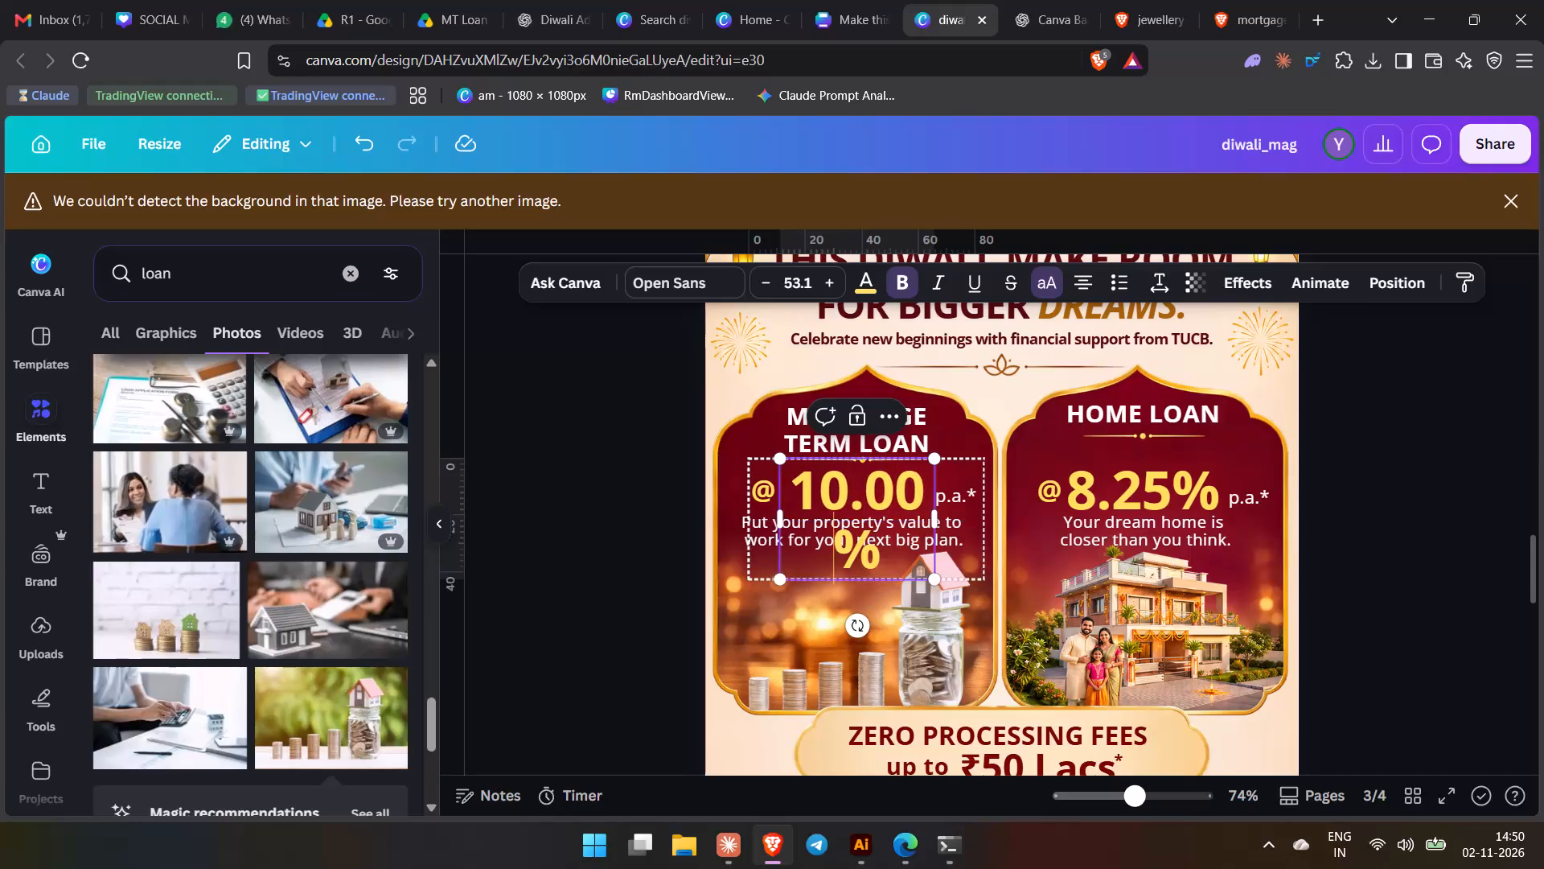
# Shorten the interest rate on the Mortgage Term Loan card to 10.0% so it fits on one line.
pyautogui.press('BackSpace')
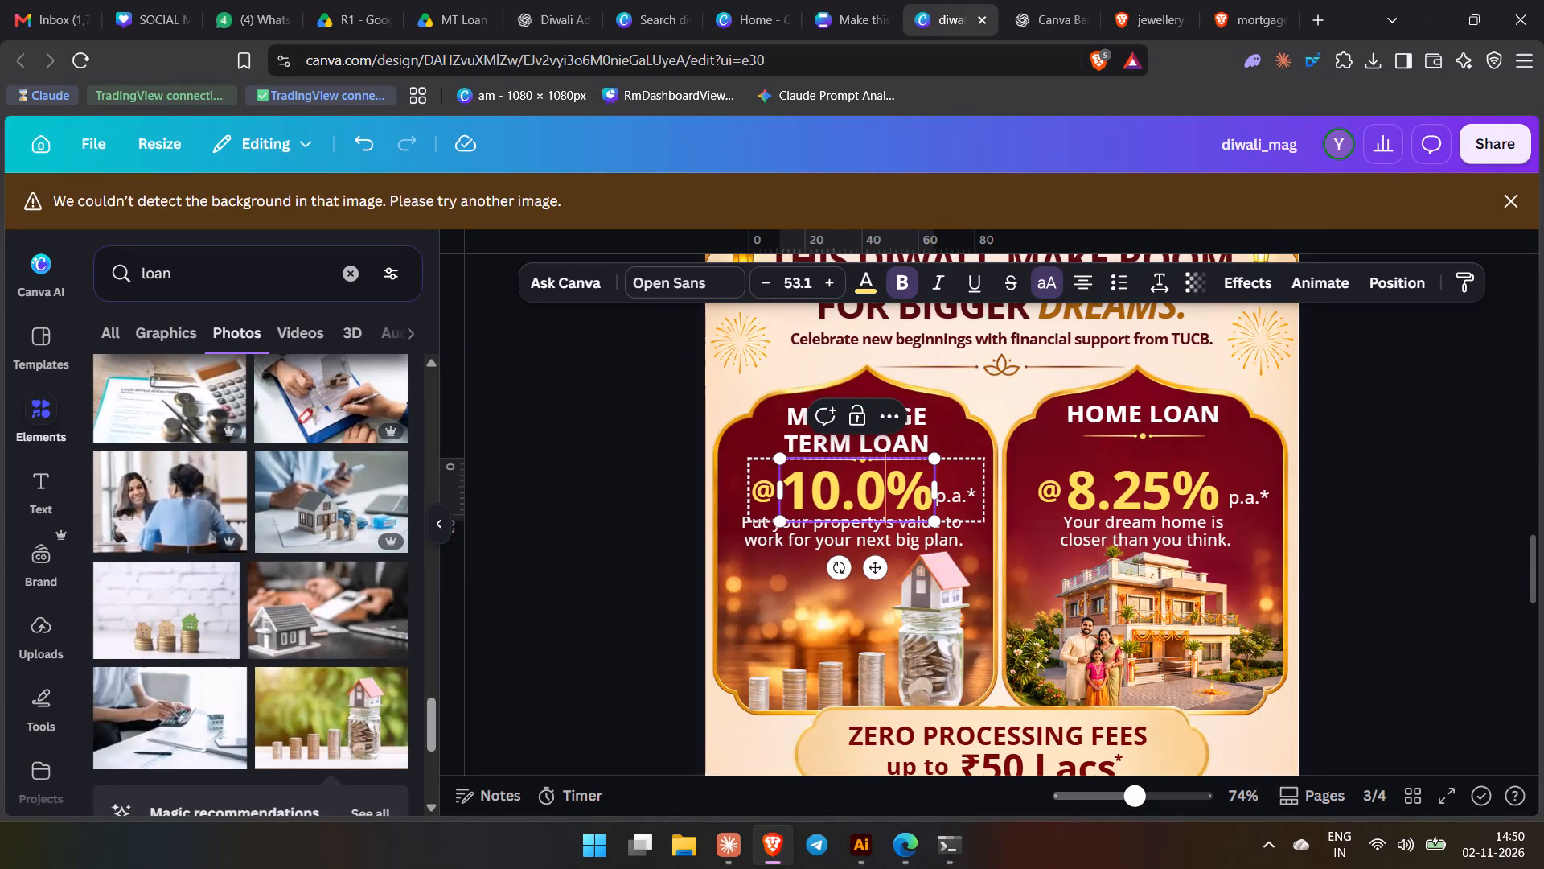
pyautogui.click(1349, 613)
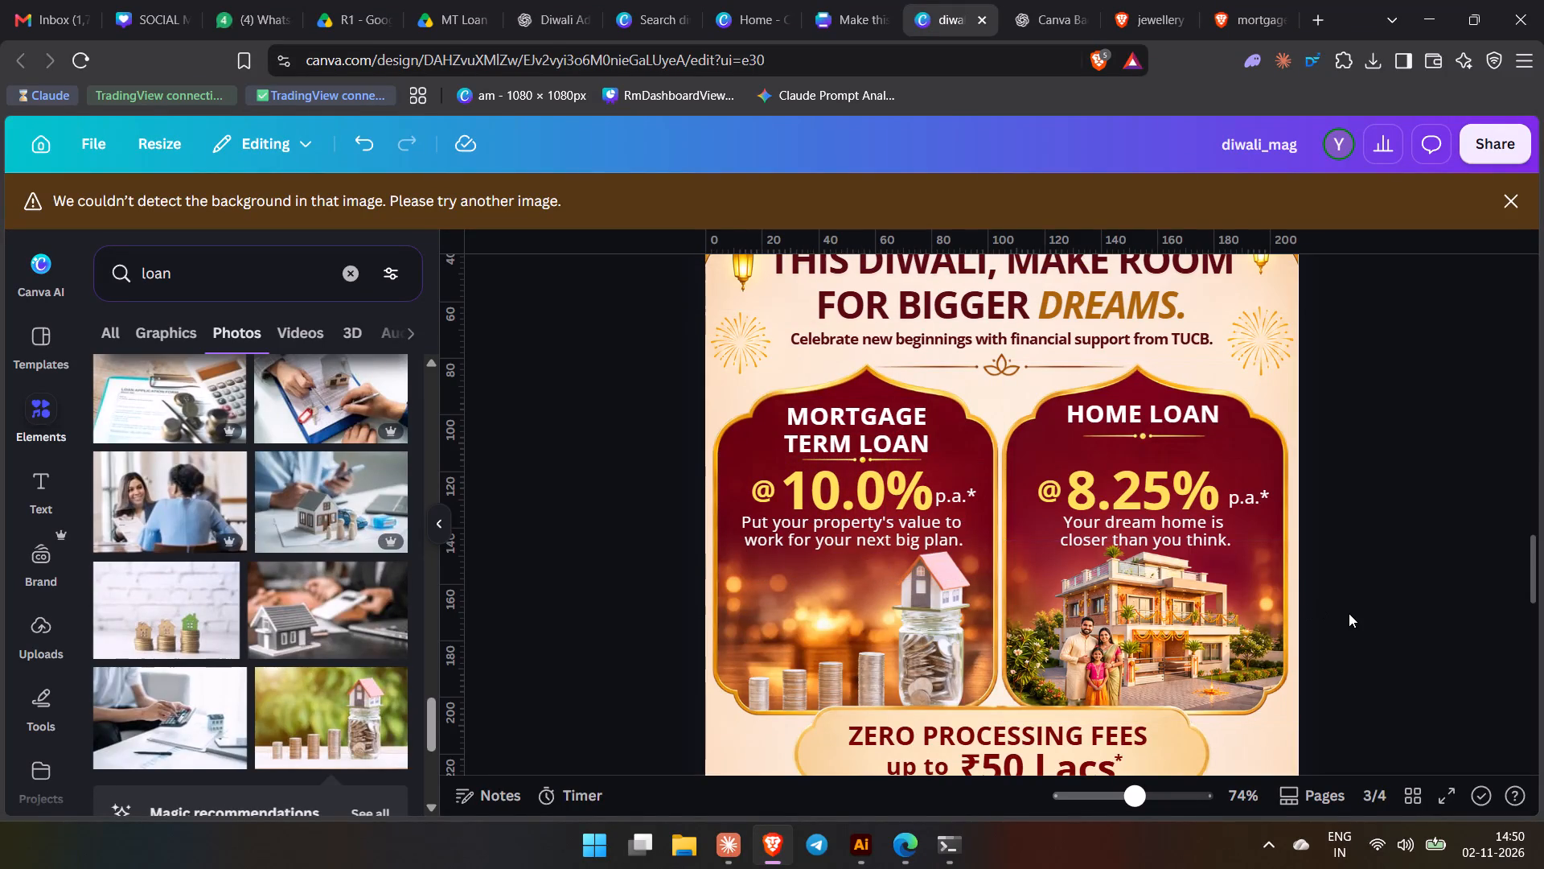
pyautogui.scroll(-3, 1349, 615)
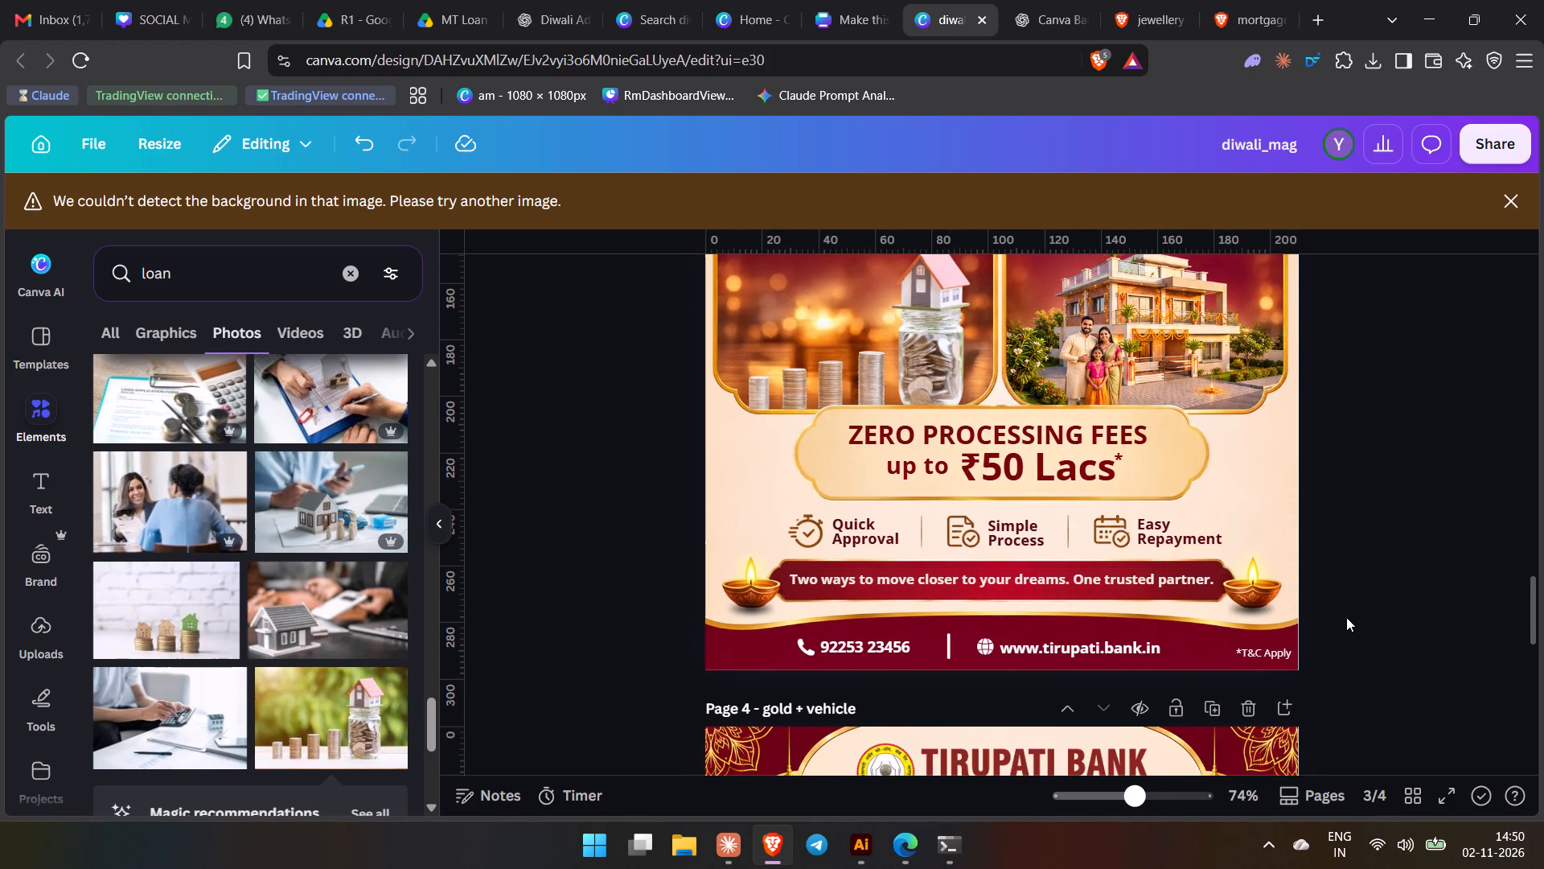
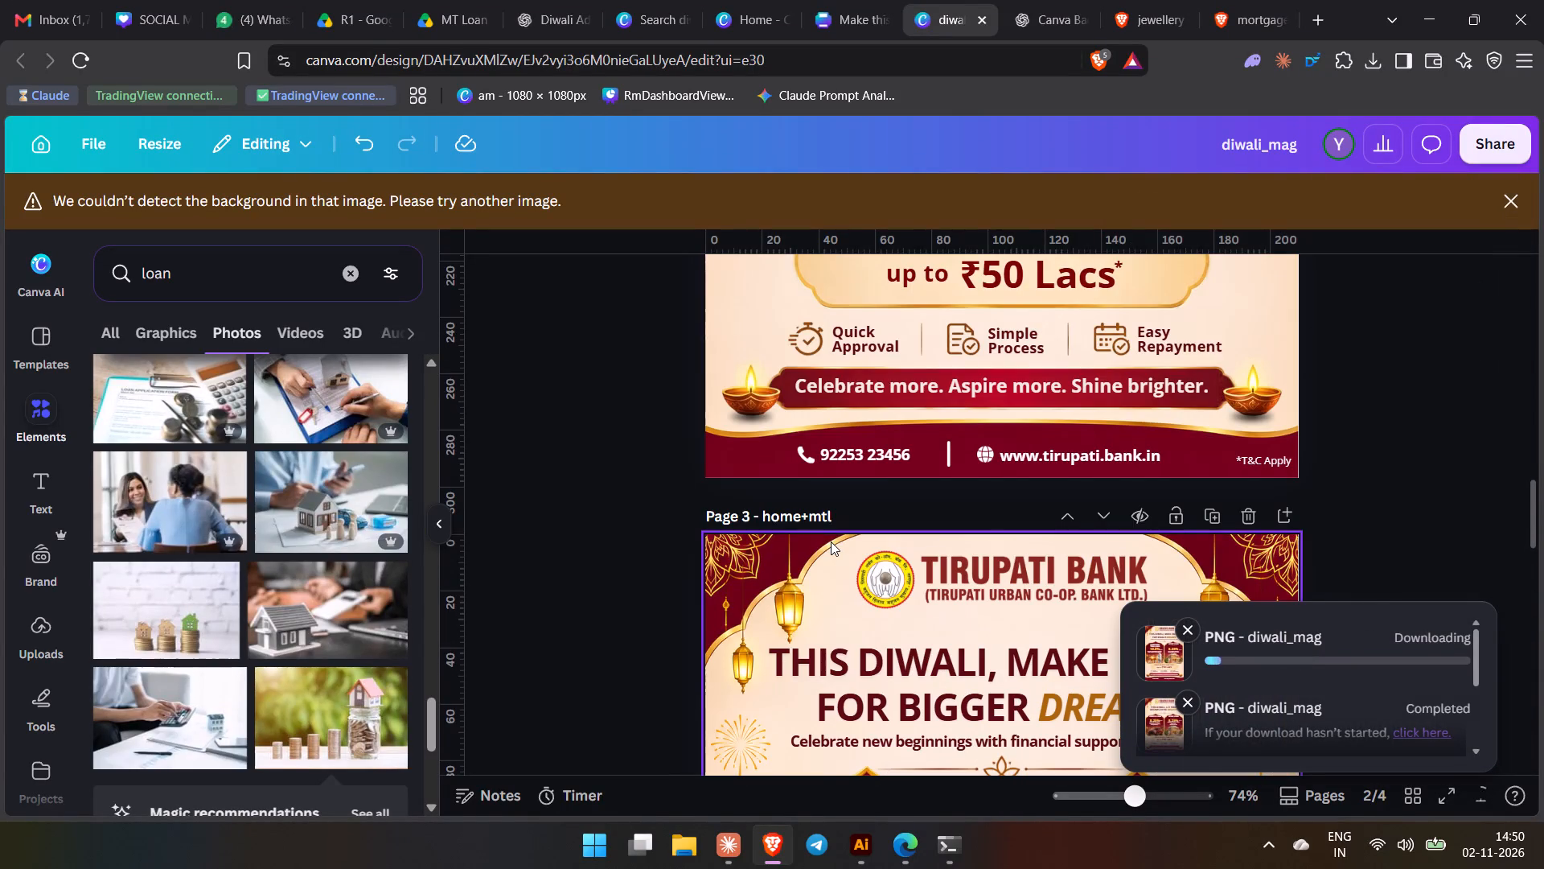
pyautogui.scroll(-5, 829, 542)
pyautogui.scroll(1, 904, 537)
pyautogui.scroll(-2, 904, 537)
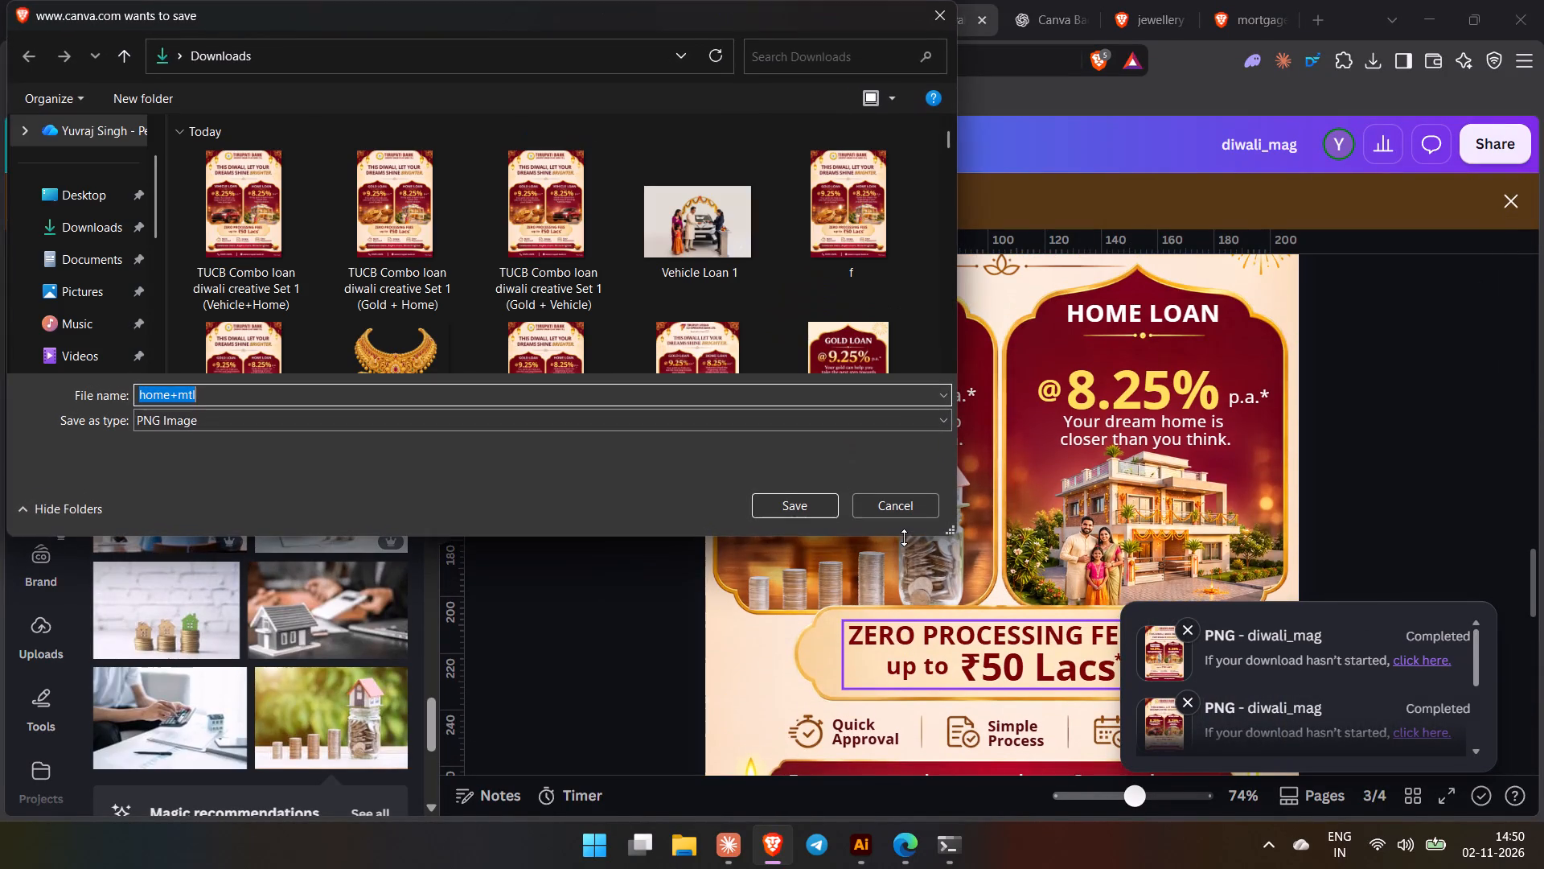
# Save the exported PNG in Downloads as "TUCB Combo loan diwali creative Set 1 (mtl+Home)", basing the name on the existing Vehicle+Home file.
pyautogui.click(251, 263)
pyautogui.click(454, 397)
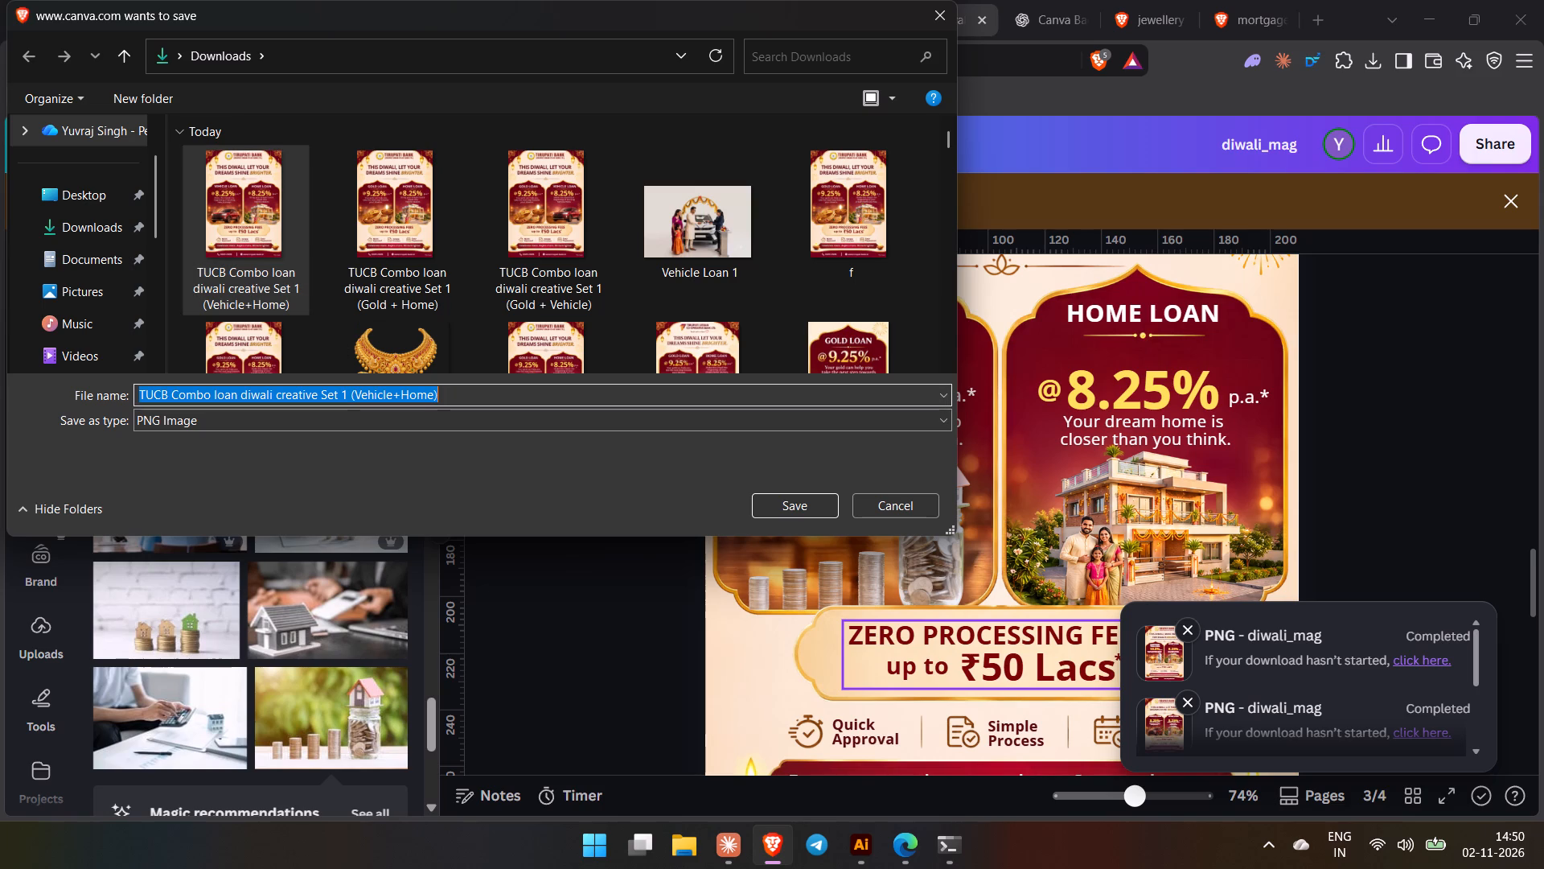
pyautogui.press('Left')
pyautogui.press('Right')
pyautogui.press('Right')
pyautogui.press('Right')
pyautogui.press('Right')
pyautogui.press('Right')
pyautogui.press('Right')
pyautogui.press('Right')
pyautogui.press('Right')
pyautogui.press('Right')
pyautogui.press('Right')
pyautogui.press('Right')
pyautogui.press('Right')
pyautogui.press('Right')
pyautogui.press('Right')
pyautogui.press('Right')
pyautogui.press('Right')
pyautogui.press('Right')
pyautogui.press('Right')
pyautogui.press('Right')
pyautogui.press('Right')
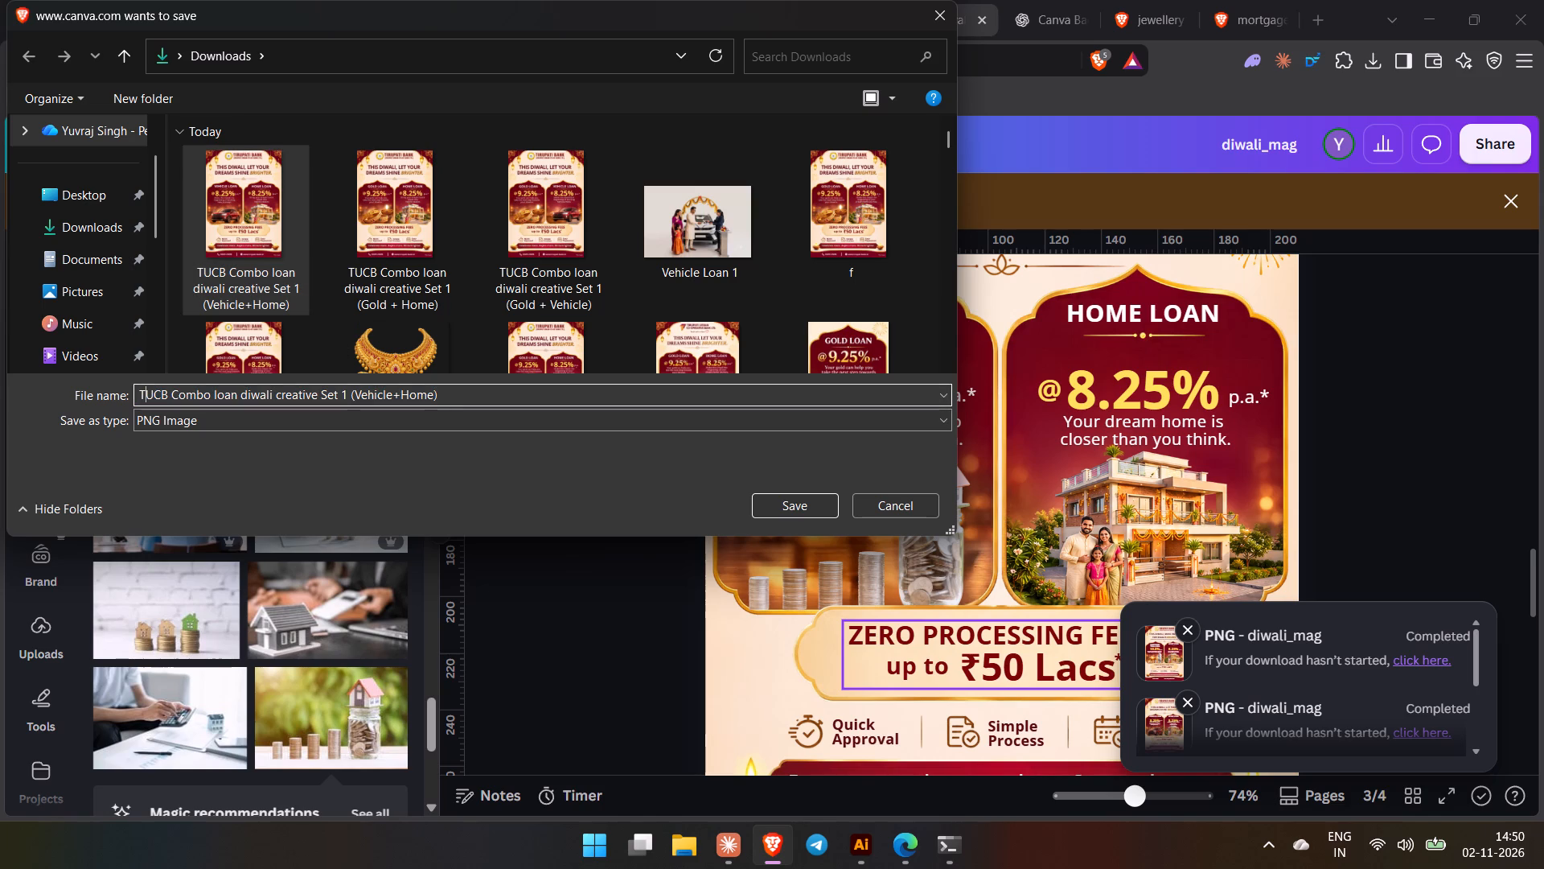
pyautogui.press('Right')
pyautogui.press('Right')
pyautogui.hotkey('ctrl', 'shift', 'Right')
pyautogui.press('BackSpace')
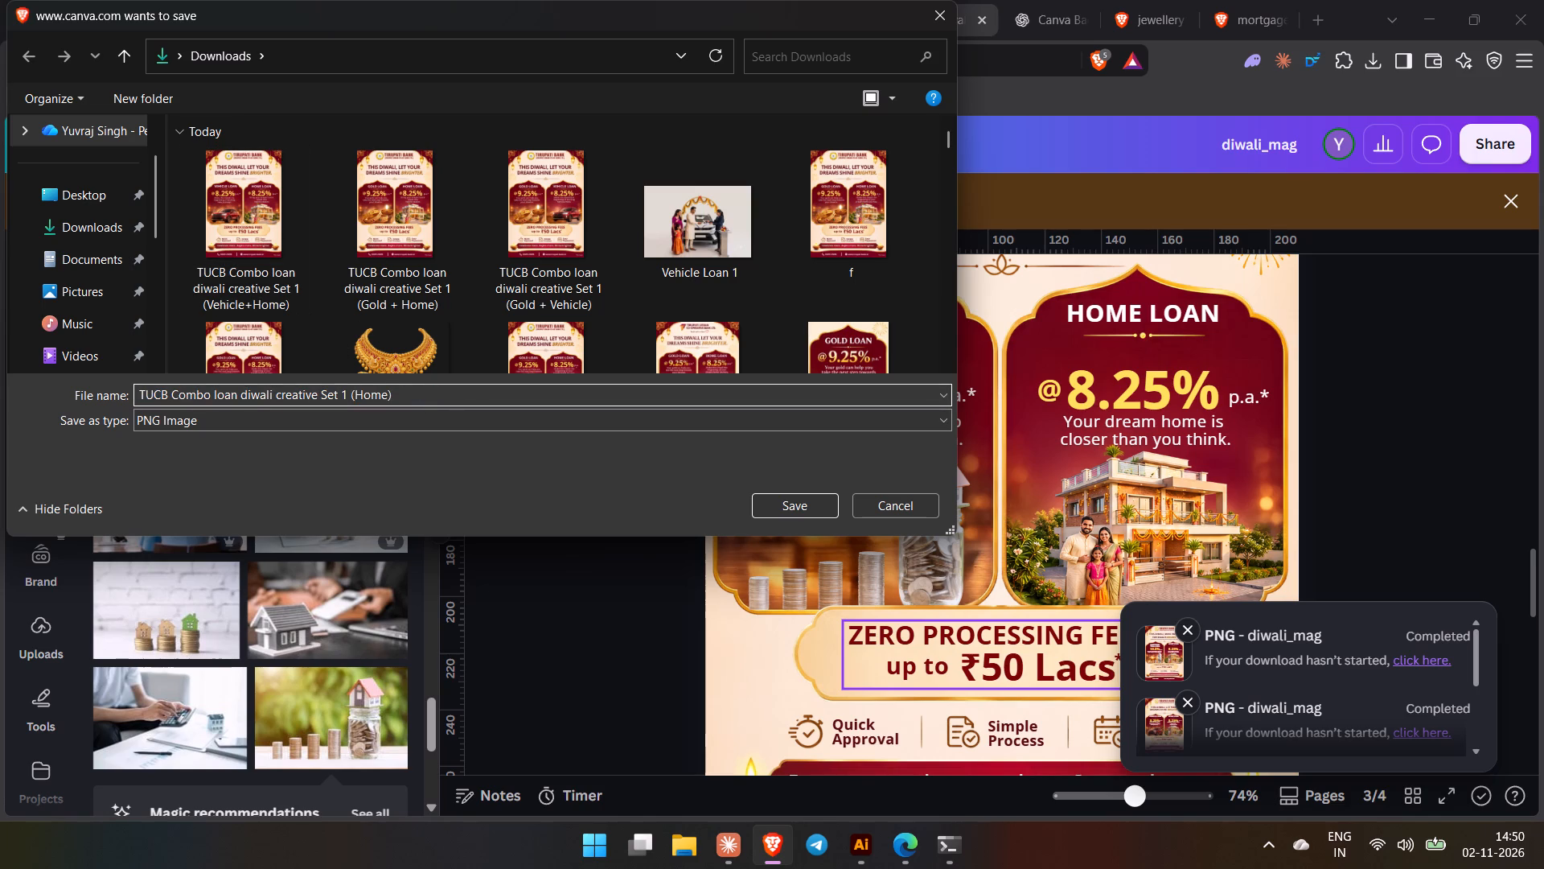
pyautogui.write('mtl+')
pyautogui.press('Return')
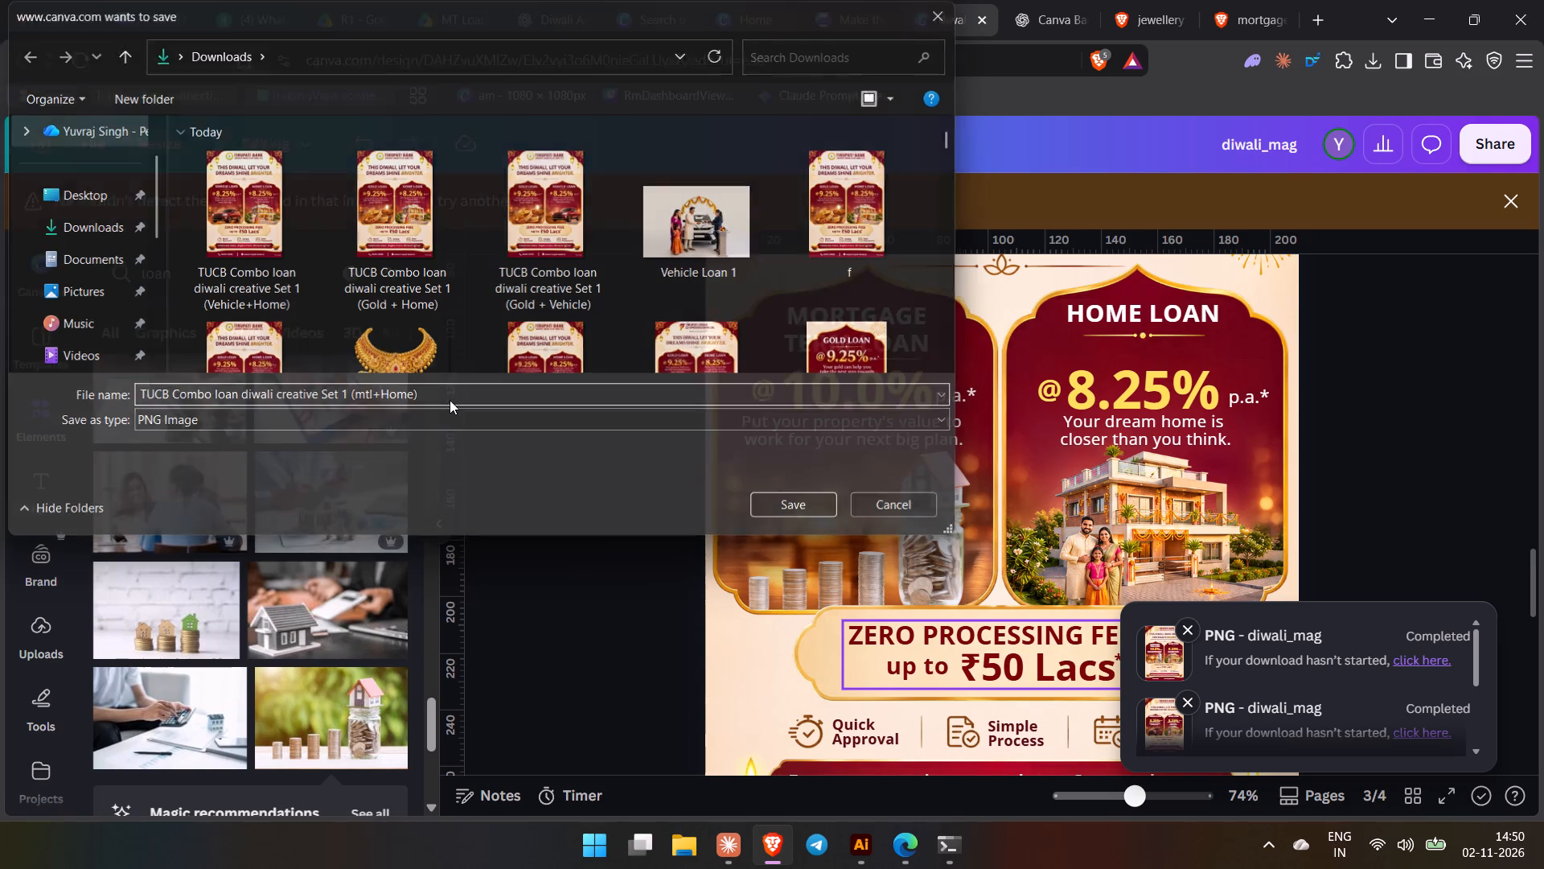
# Open the downloaded mtl+Home creative in the Photos viewer and check its mortgage and home loan cards.
pyautogui.click(1185, 115)
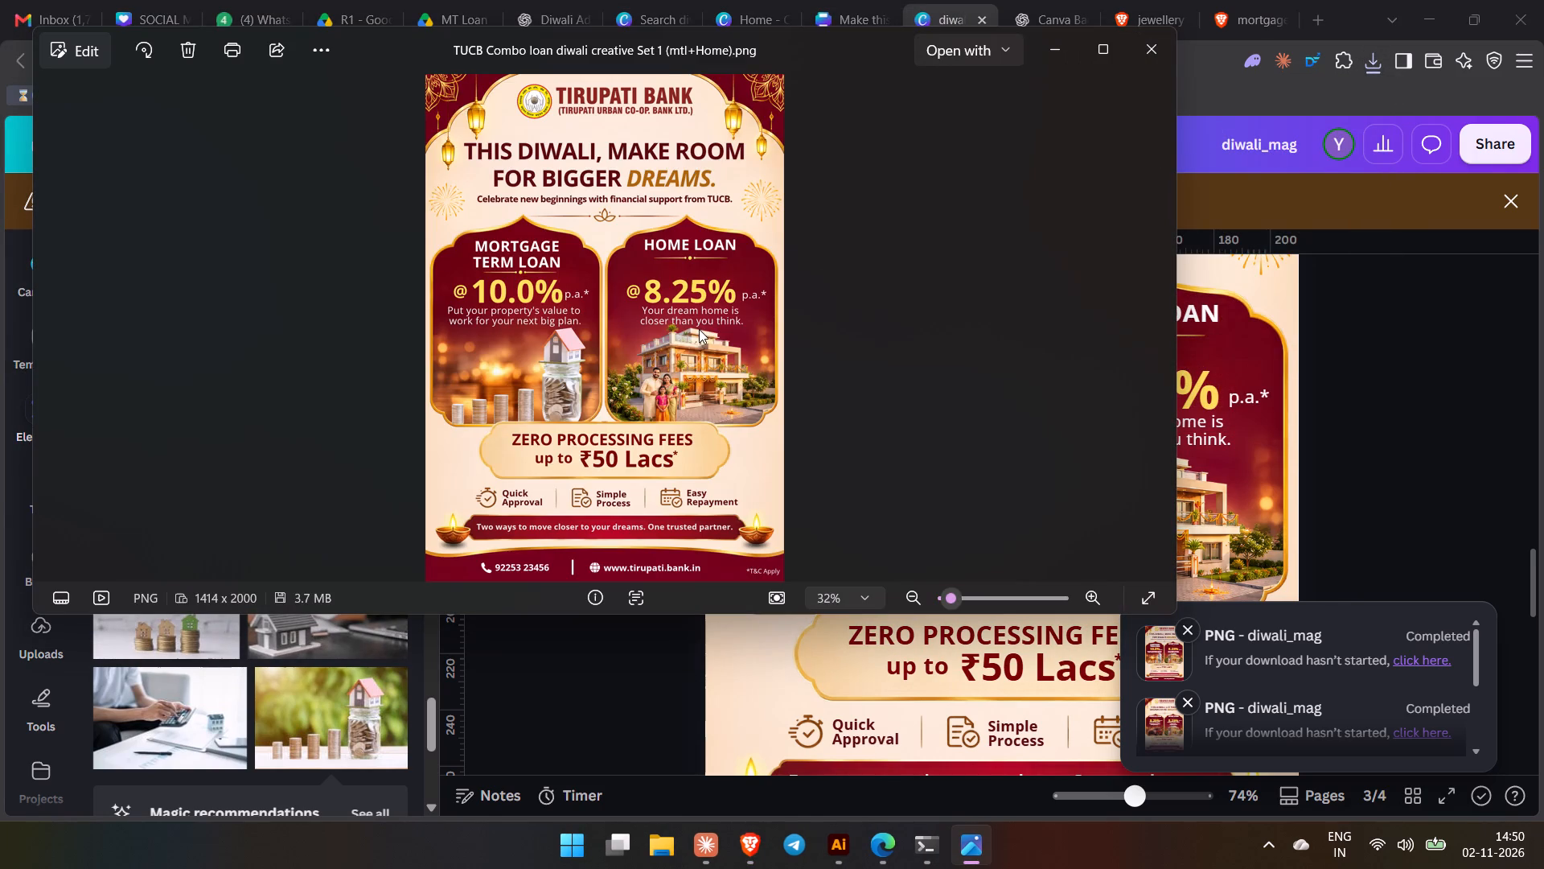
pyautogui.scroll(4, 542, 340)
pyautogui.scroll(-4, 519, 351)
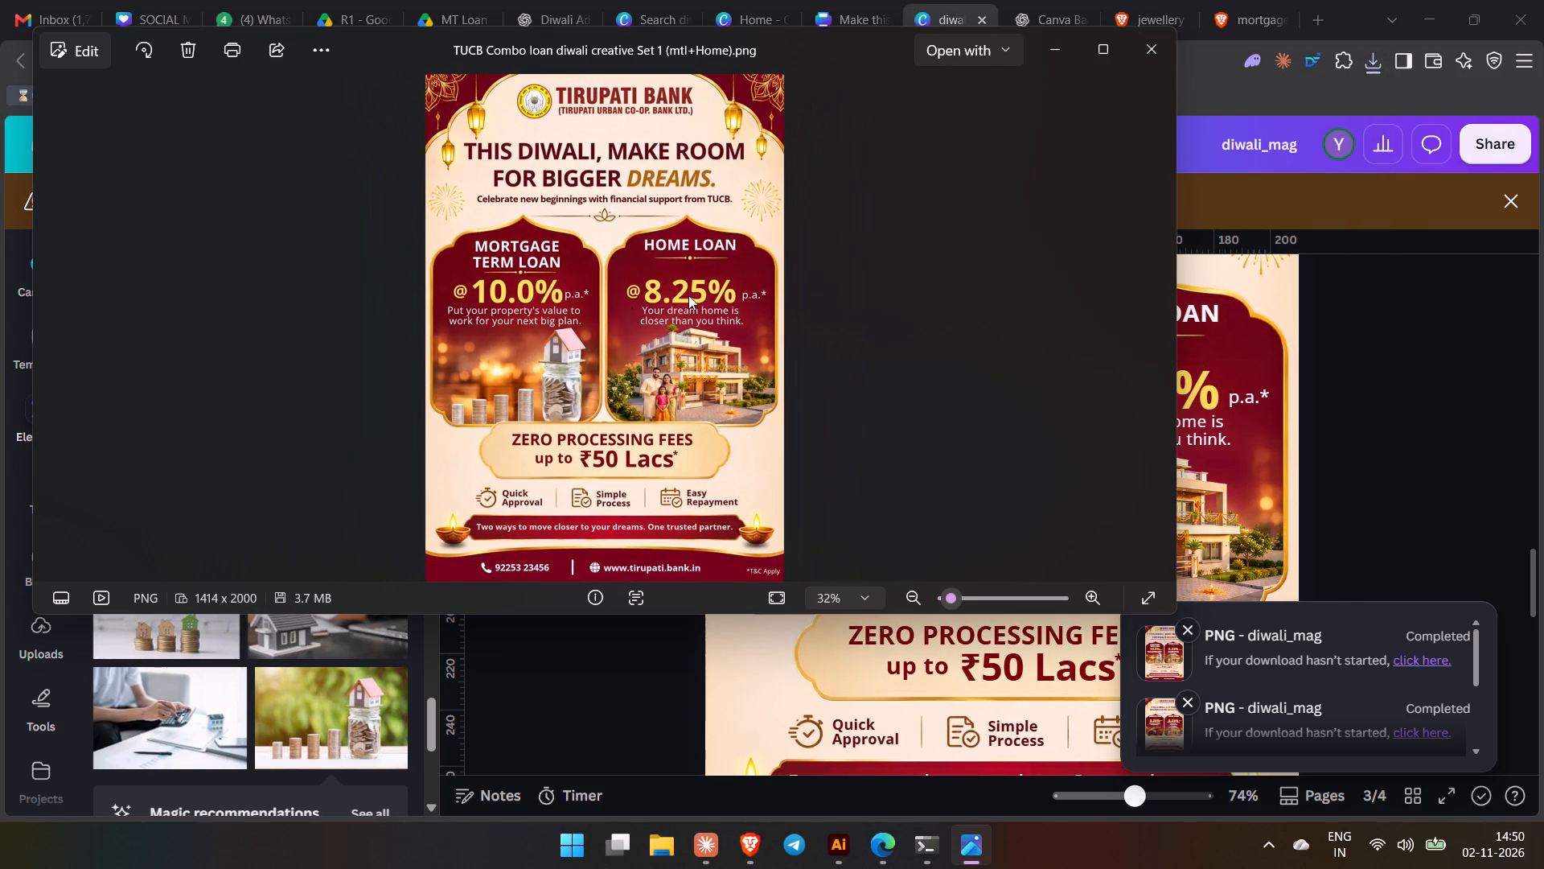
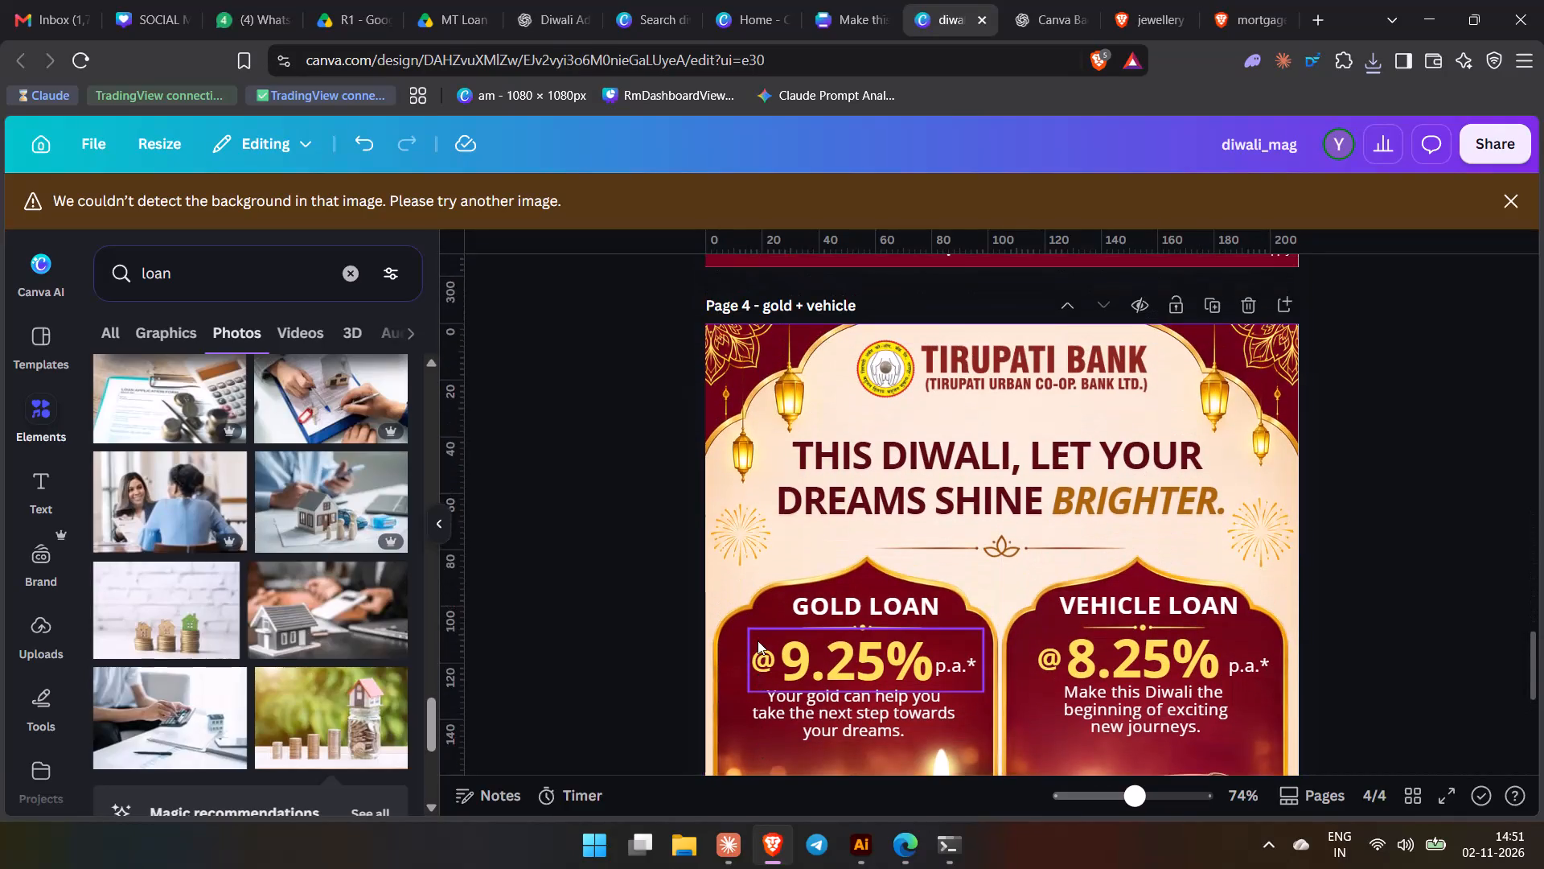
# Review the gold + vehicle creative on page 4, from its headline and loan cards to the processing-fee banner and footer.
pyautogui.scroll(-4, 758, 641)
pyautogui.scroll(2, 758, 644)
pyautogui.scroll(-4, 757, 647)
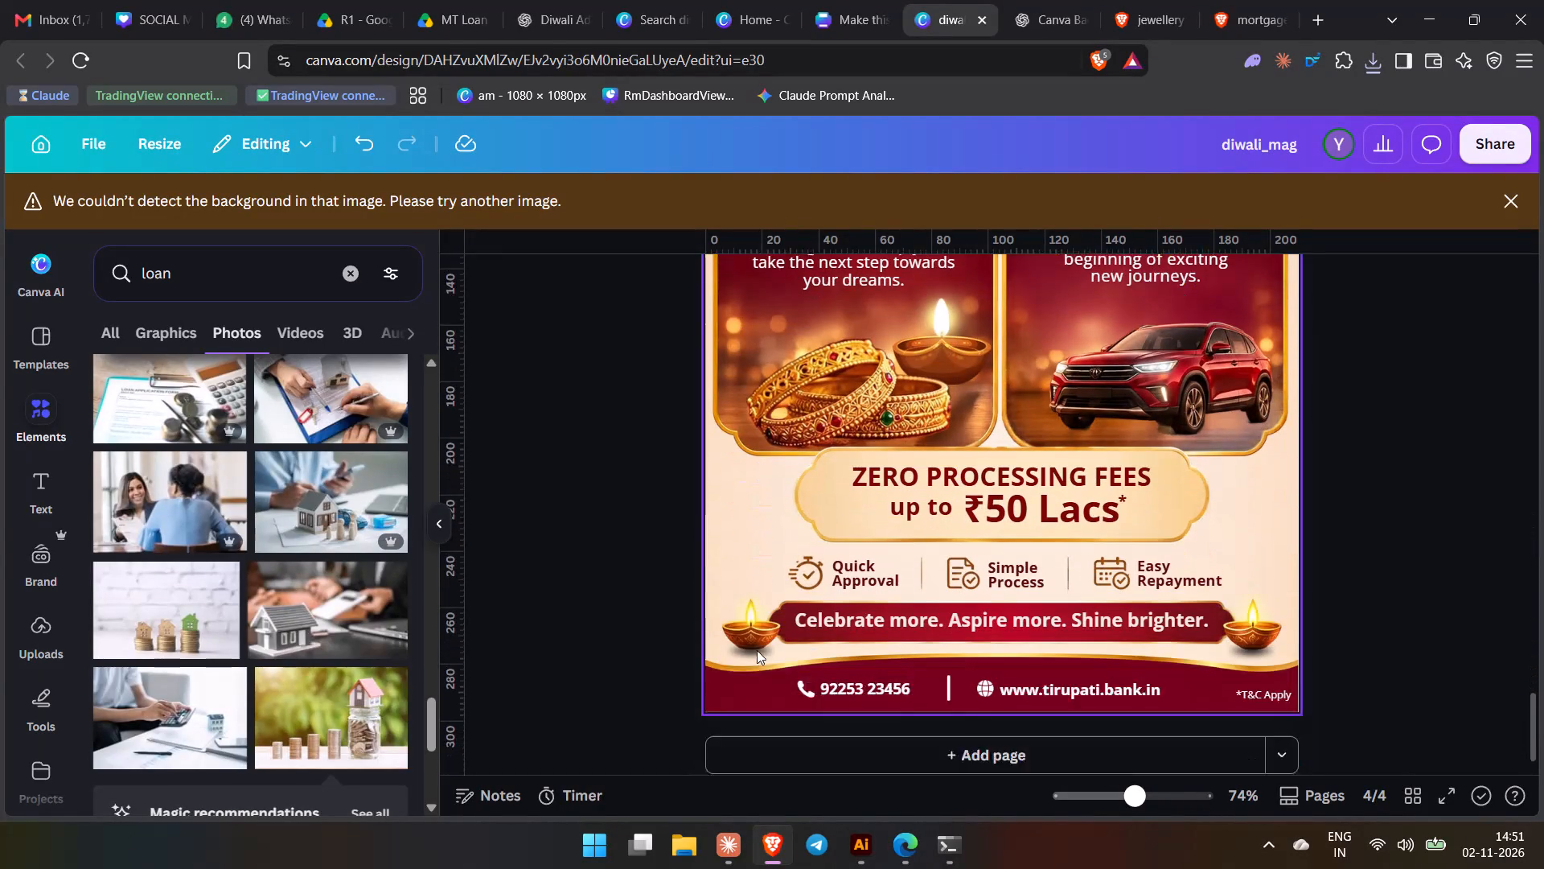
pyautogui.scroll(-4, 758, 653)
pyautogui.scroll(7, 770, 672)
pyautogui.scroll(-2, 796, 673)
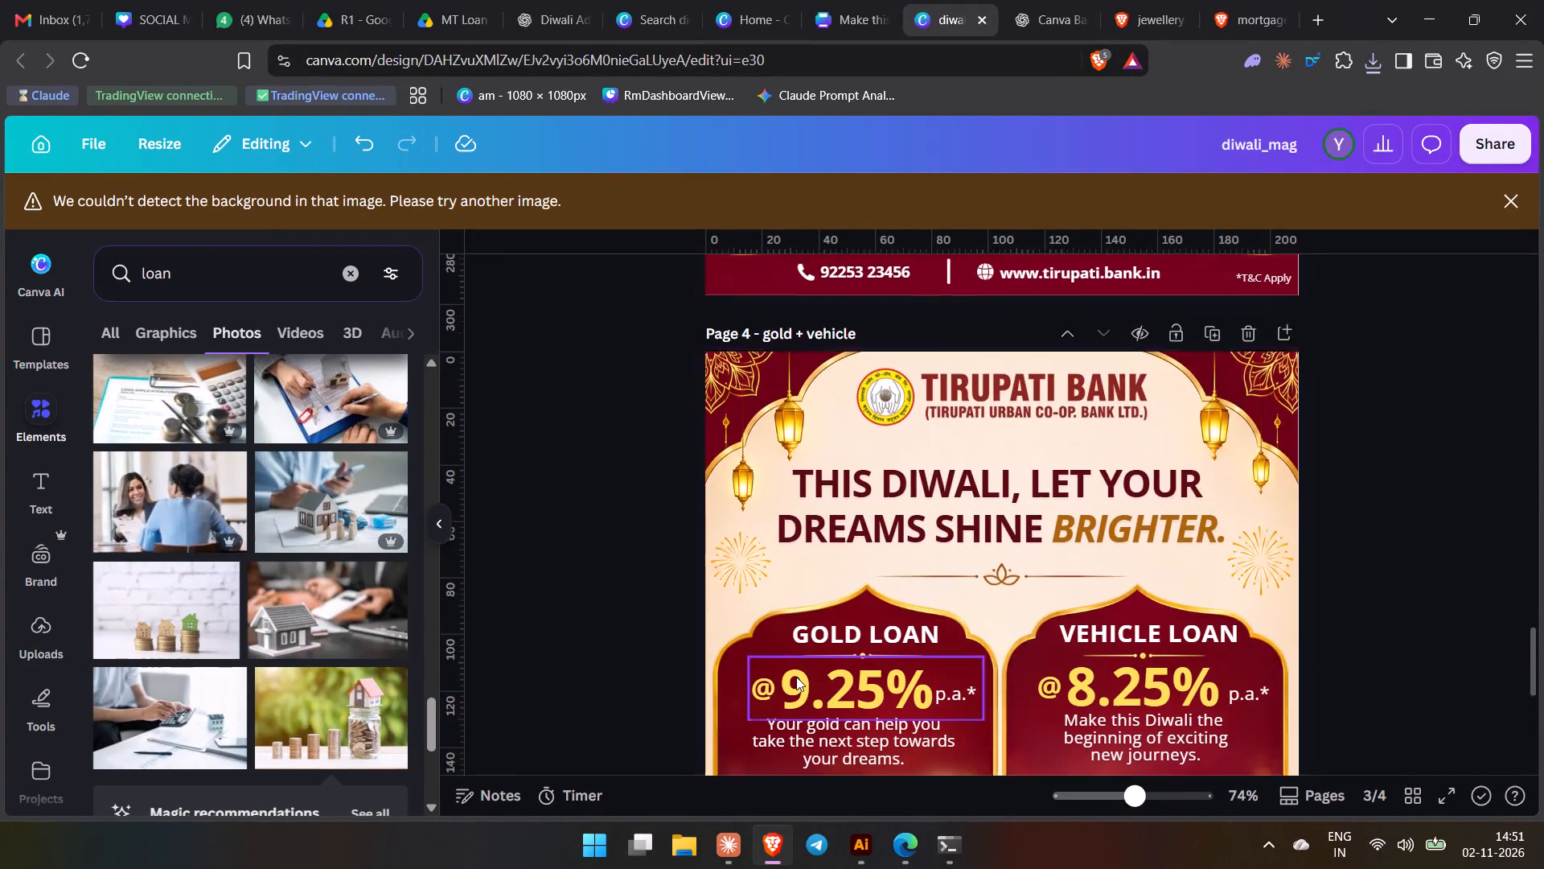
pyautogui.scroll(-1, 796, 677)
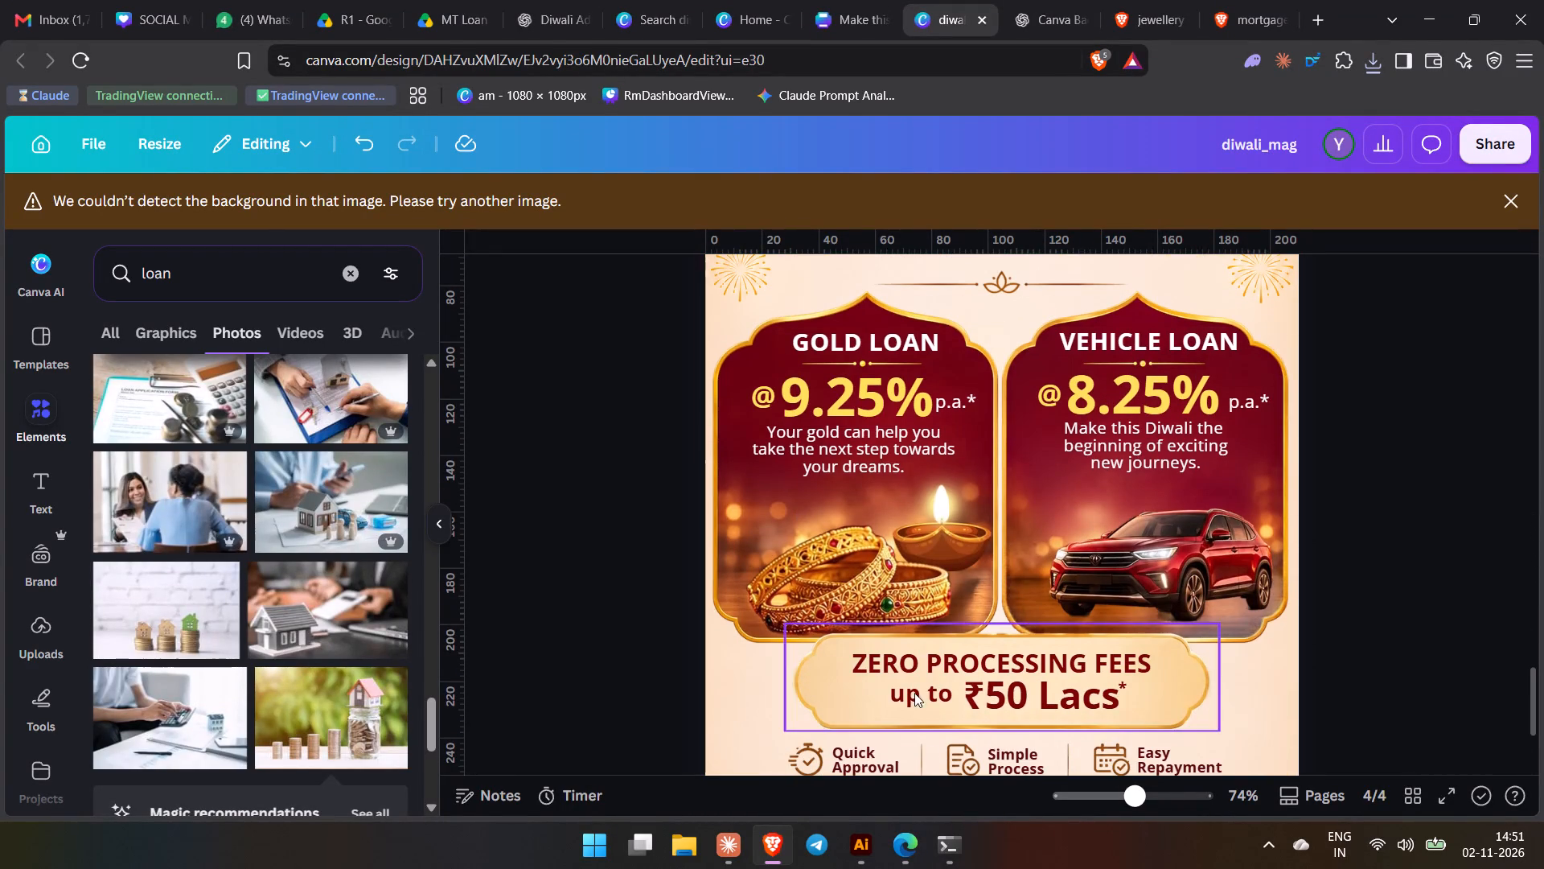
pyautogui.scroll(-11, 859, 628)
pyautogui.click(647, 506)
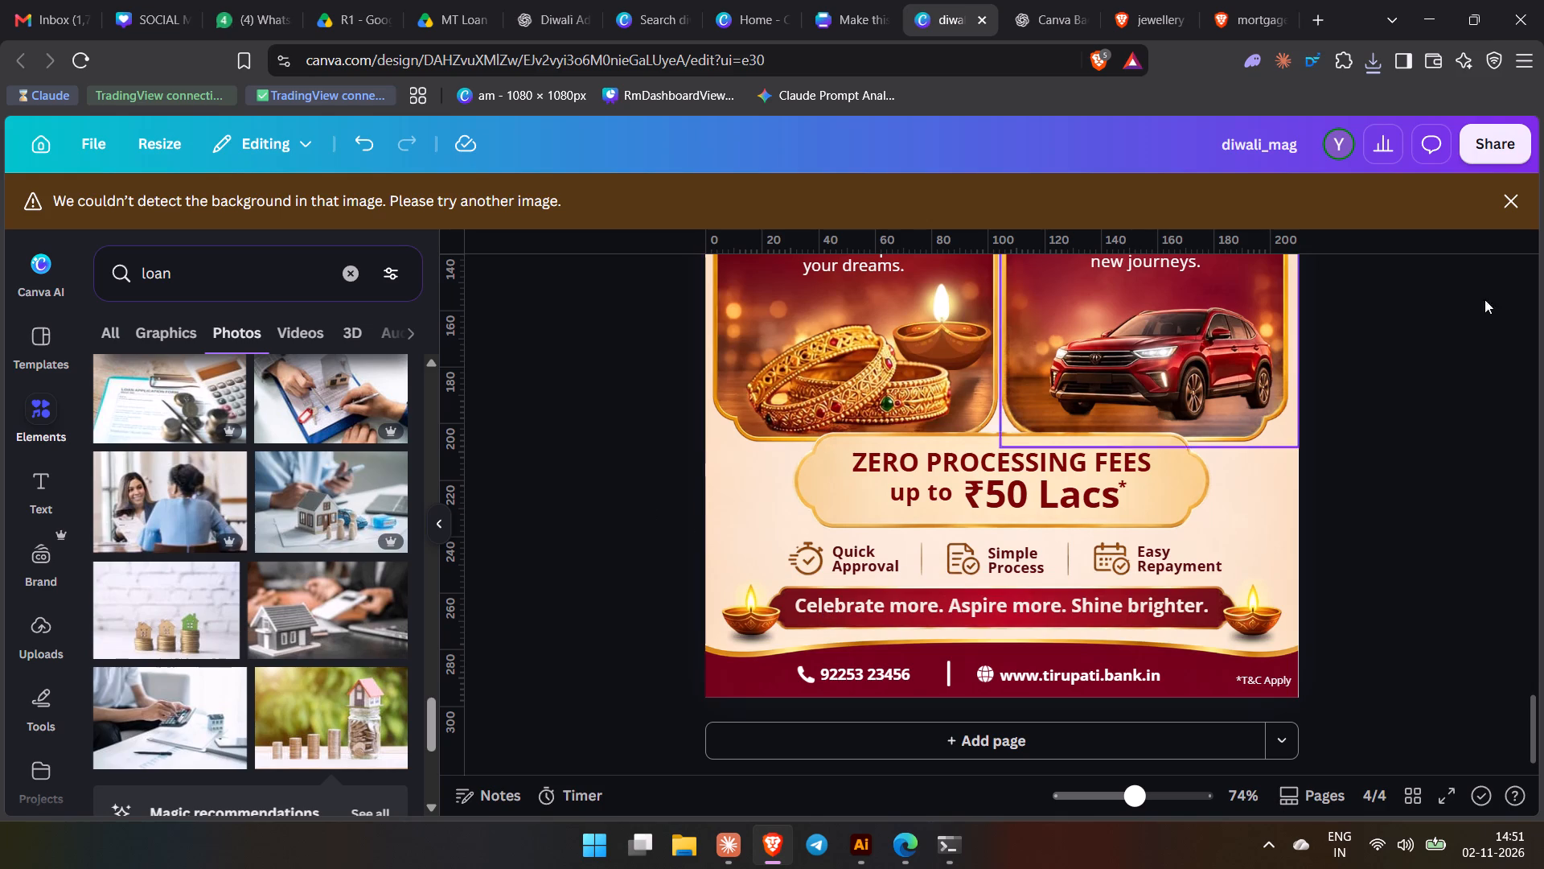
# Dismiss the background-detection notice above the design and return to the mortgage and home loan creative on page 3.
pyautogui.click(1518, 196)
pyautogui.scroll(8, 1386, 505)
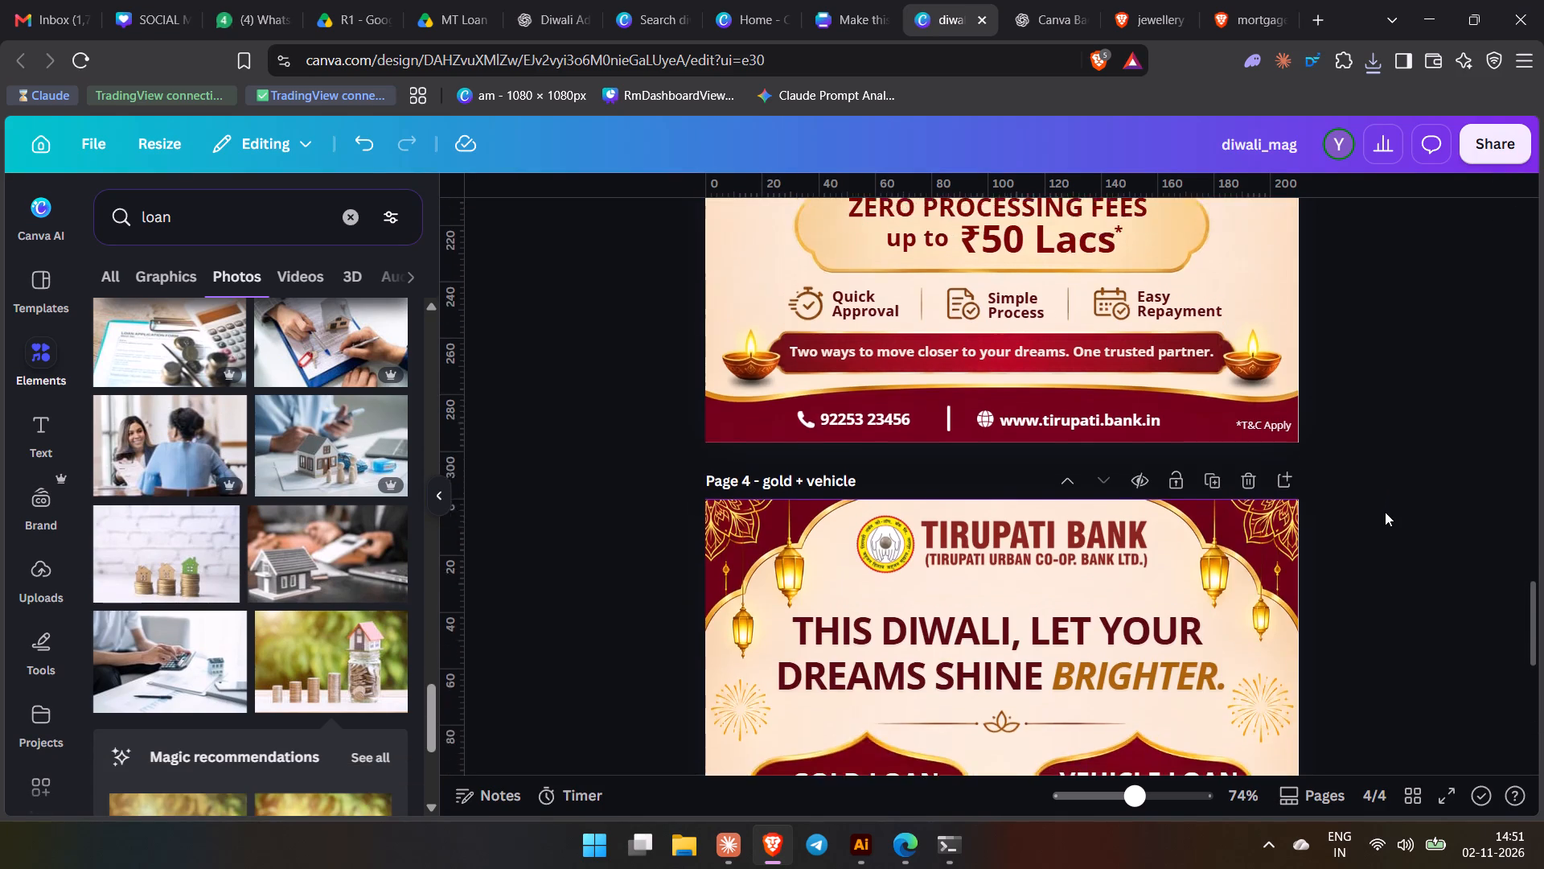
pyautogui.scroll(2, 1385, 512)
# Close the ChatGPT Canva background, jewellery and mortgage browser pages, leaving the diwali_mag design open.
pyautogui.click(1144, 0)
pyautogui.click(1027, 0)
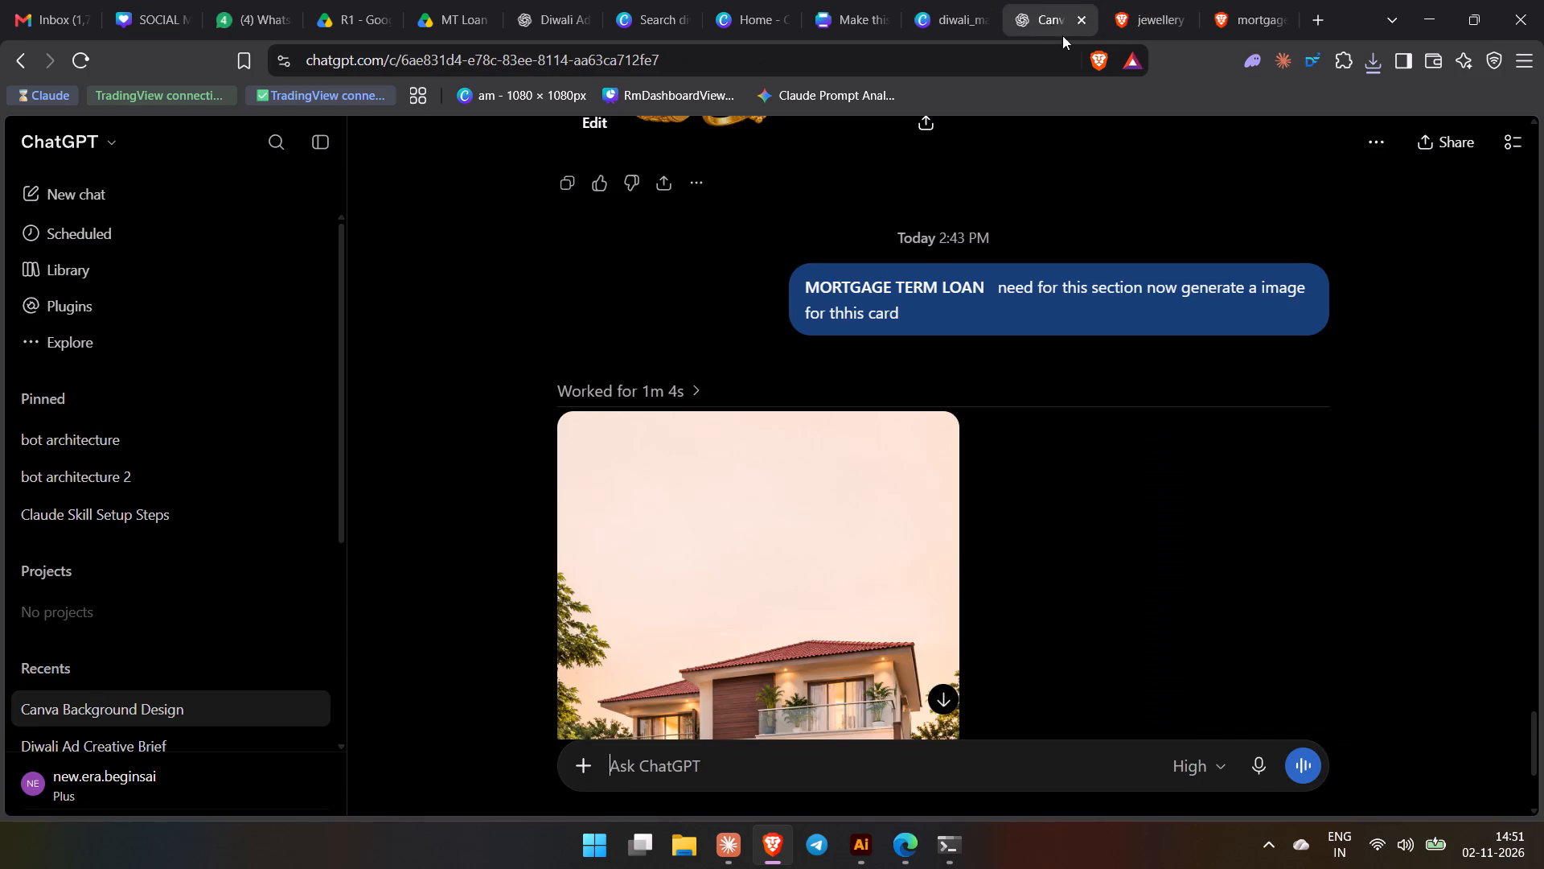
pyautogui.click(1082, 23)
pyautogui.doubleClick(1082, 24)
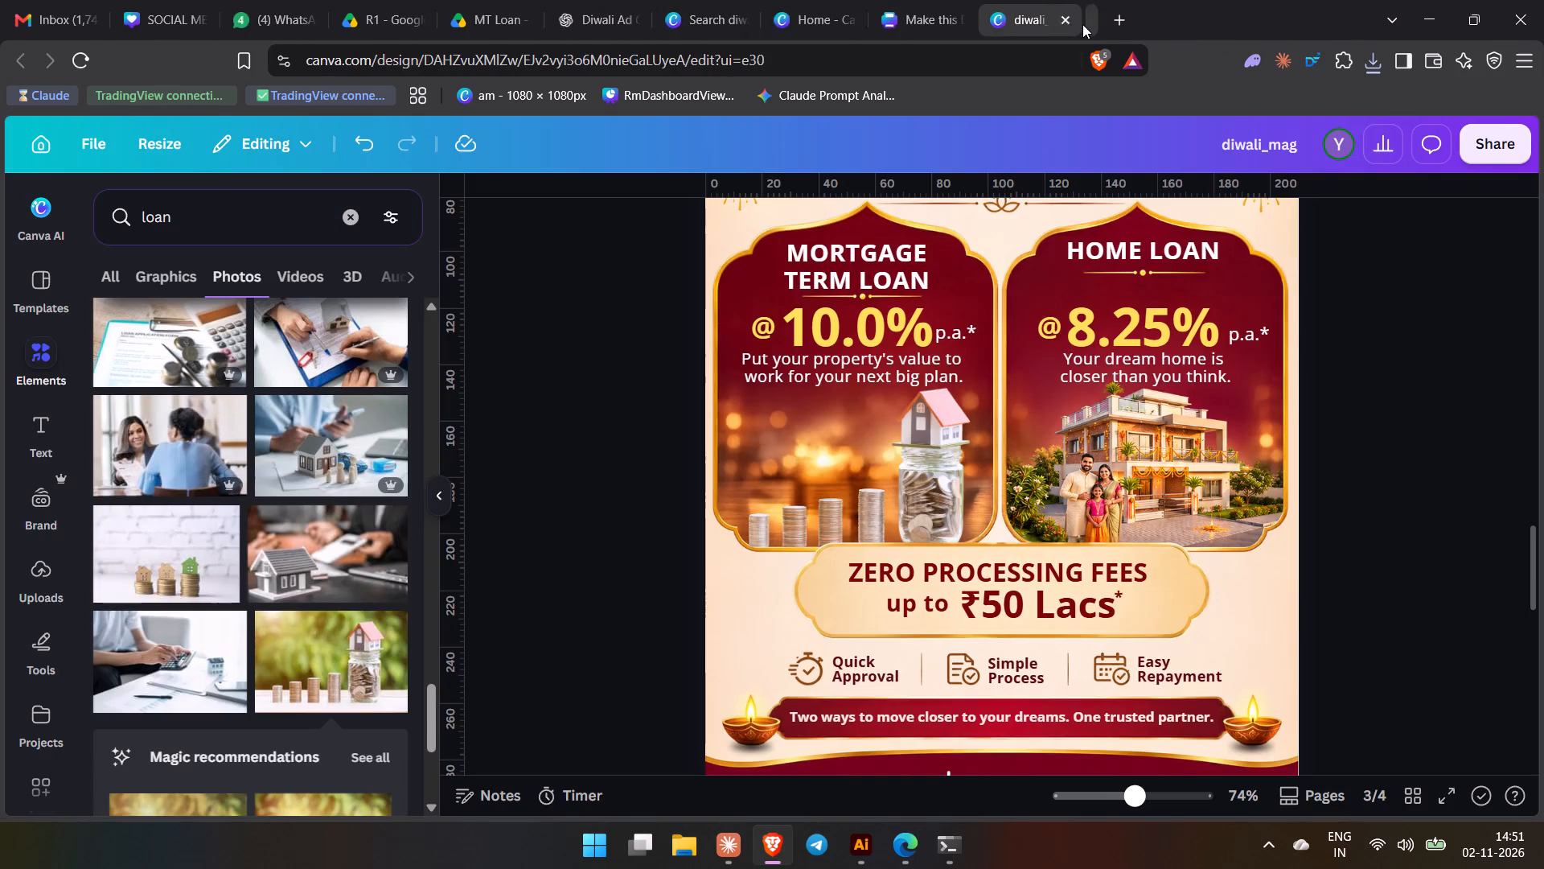
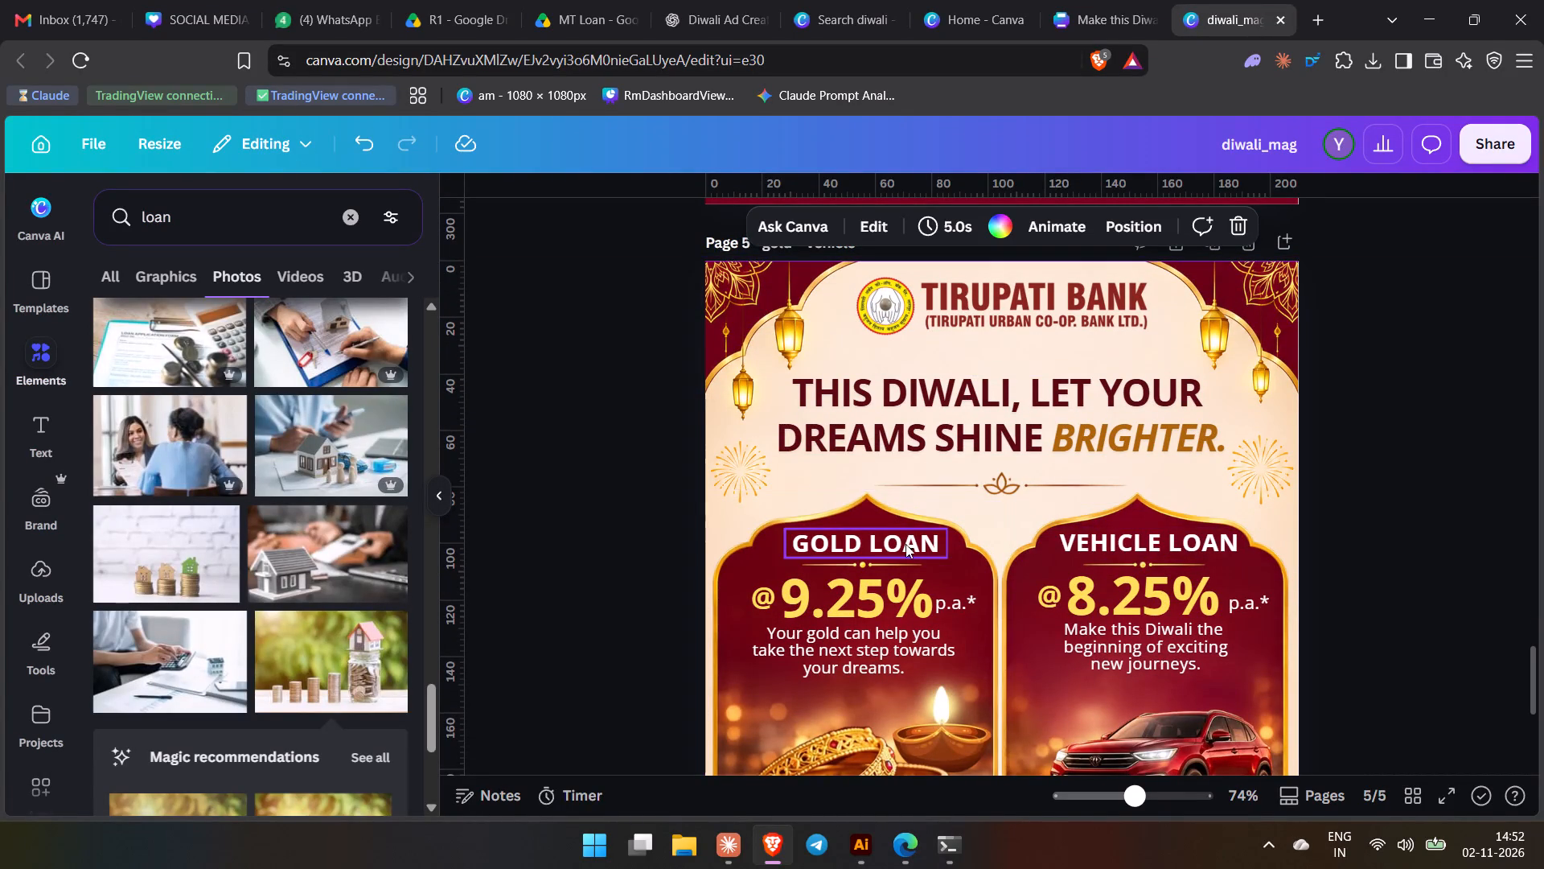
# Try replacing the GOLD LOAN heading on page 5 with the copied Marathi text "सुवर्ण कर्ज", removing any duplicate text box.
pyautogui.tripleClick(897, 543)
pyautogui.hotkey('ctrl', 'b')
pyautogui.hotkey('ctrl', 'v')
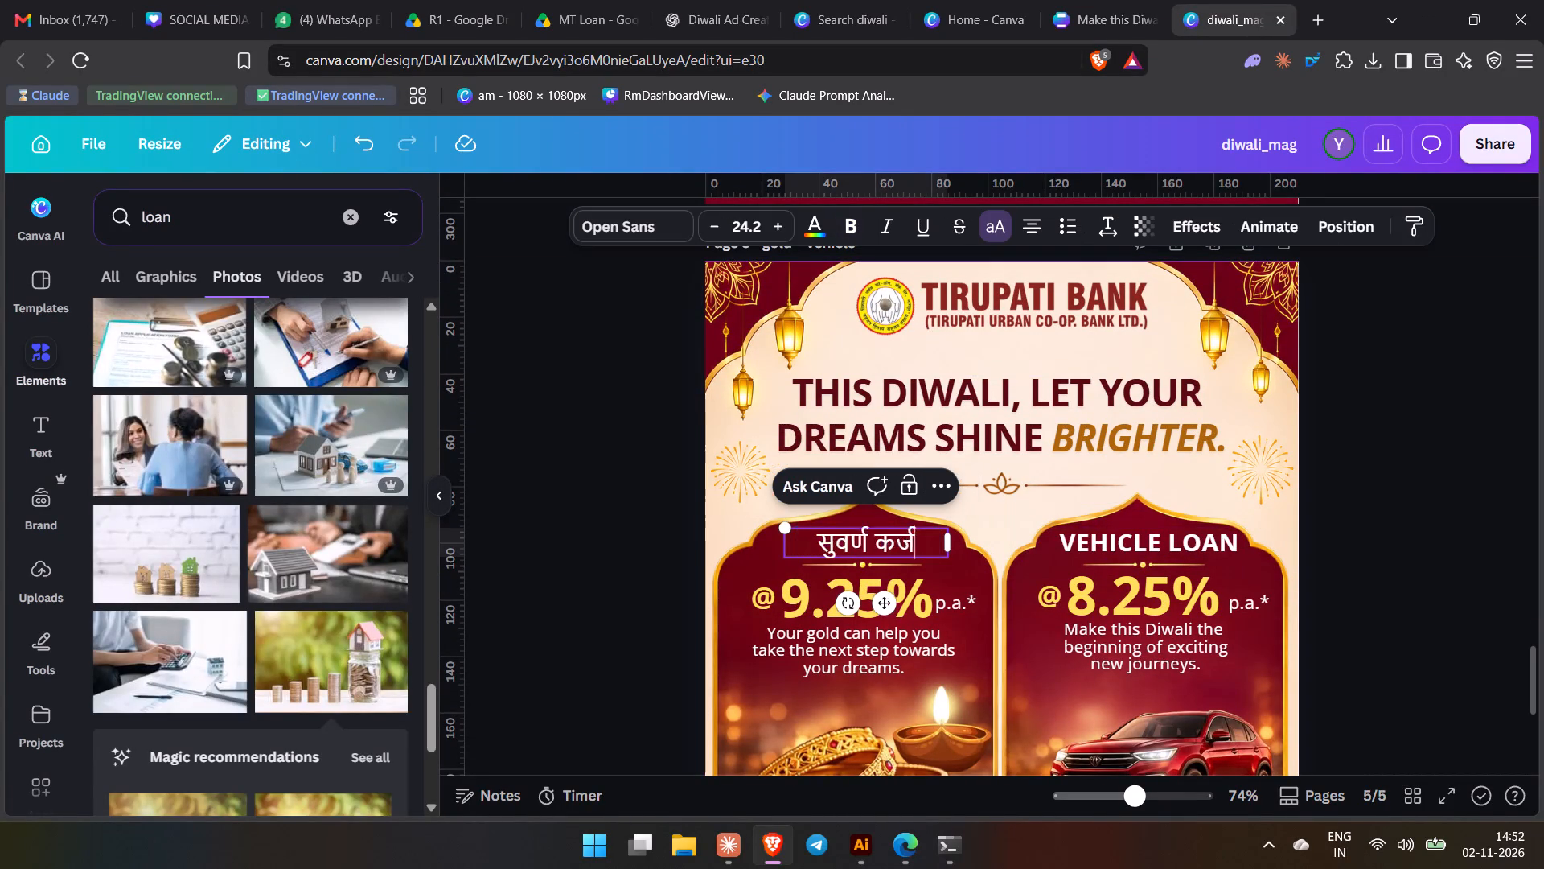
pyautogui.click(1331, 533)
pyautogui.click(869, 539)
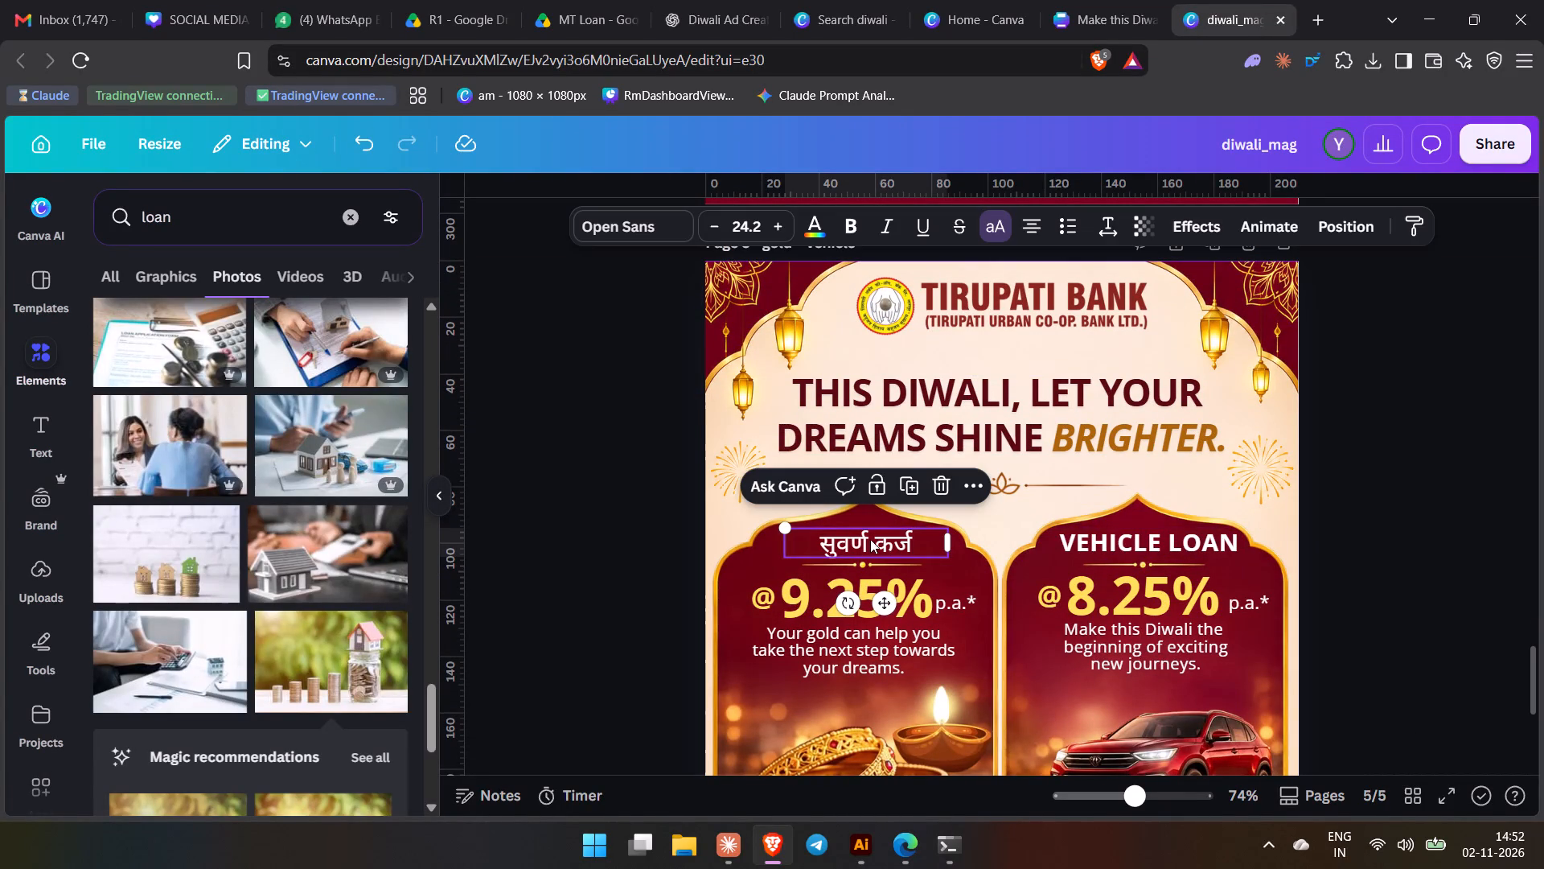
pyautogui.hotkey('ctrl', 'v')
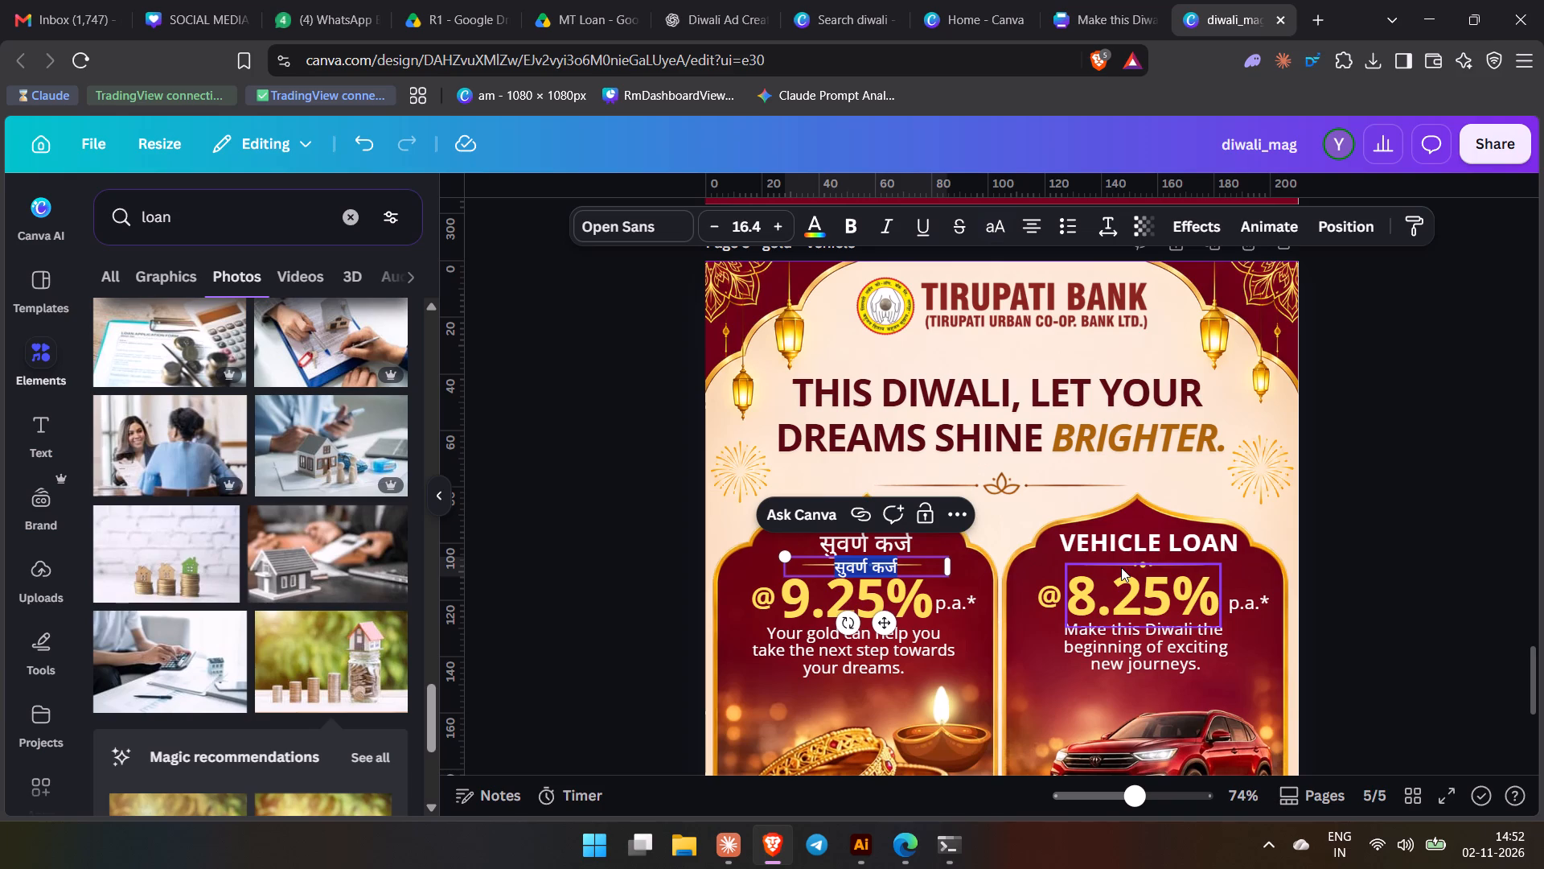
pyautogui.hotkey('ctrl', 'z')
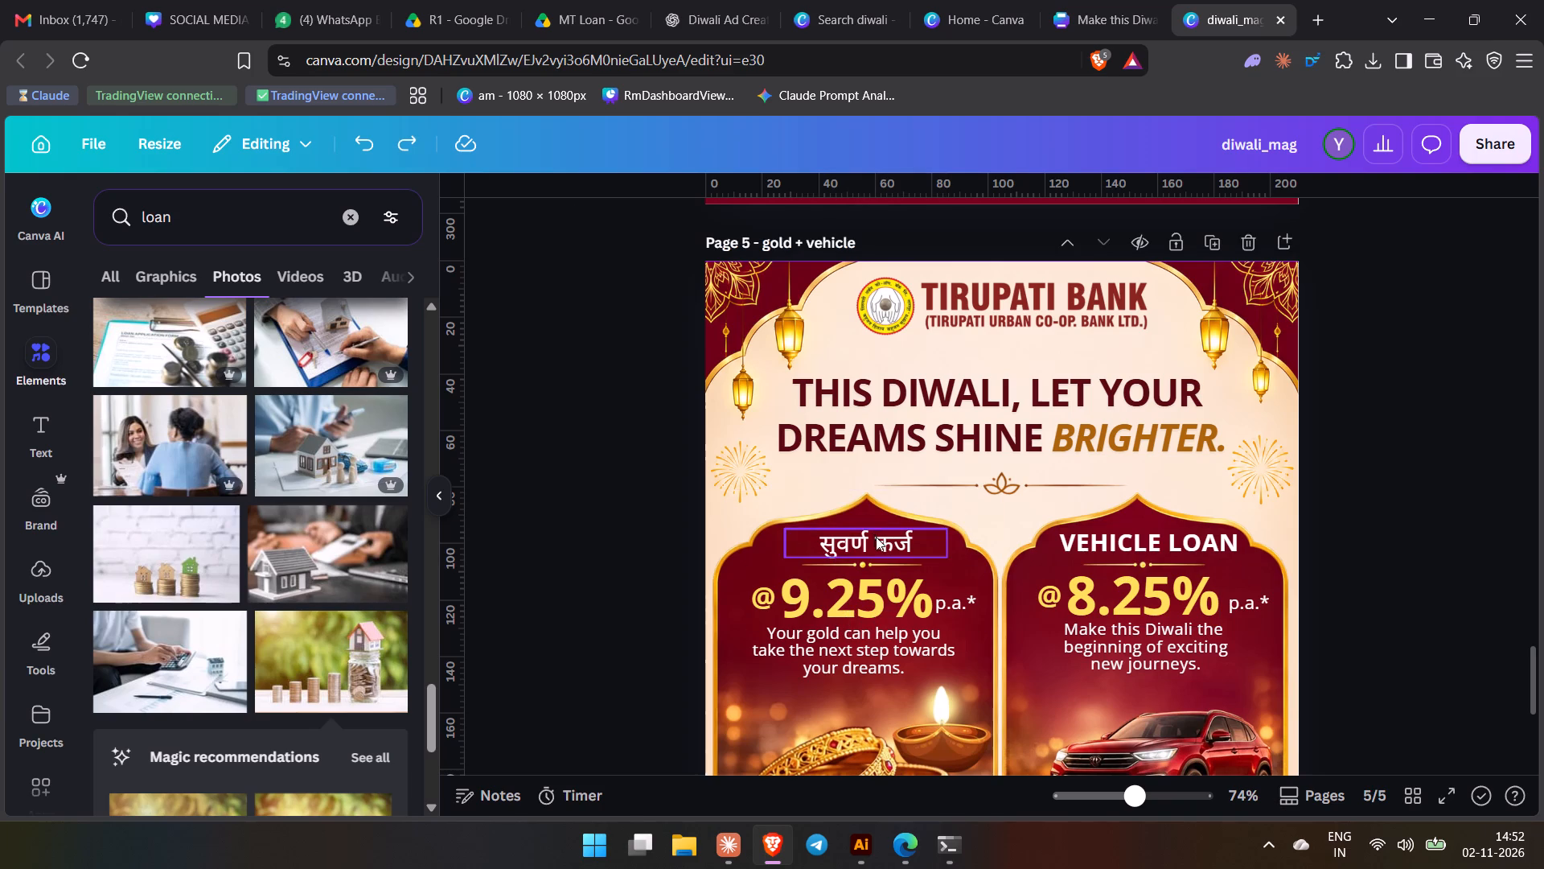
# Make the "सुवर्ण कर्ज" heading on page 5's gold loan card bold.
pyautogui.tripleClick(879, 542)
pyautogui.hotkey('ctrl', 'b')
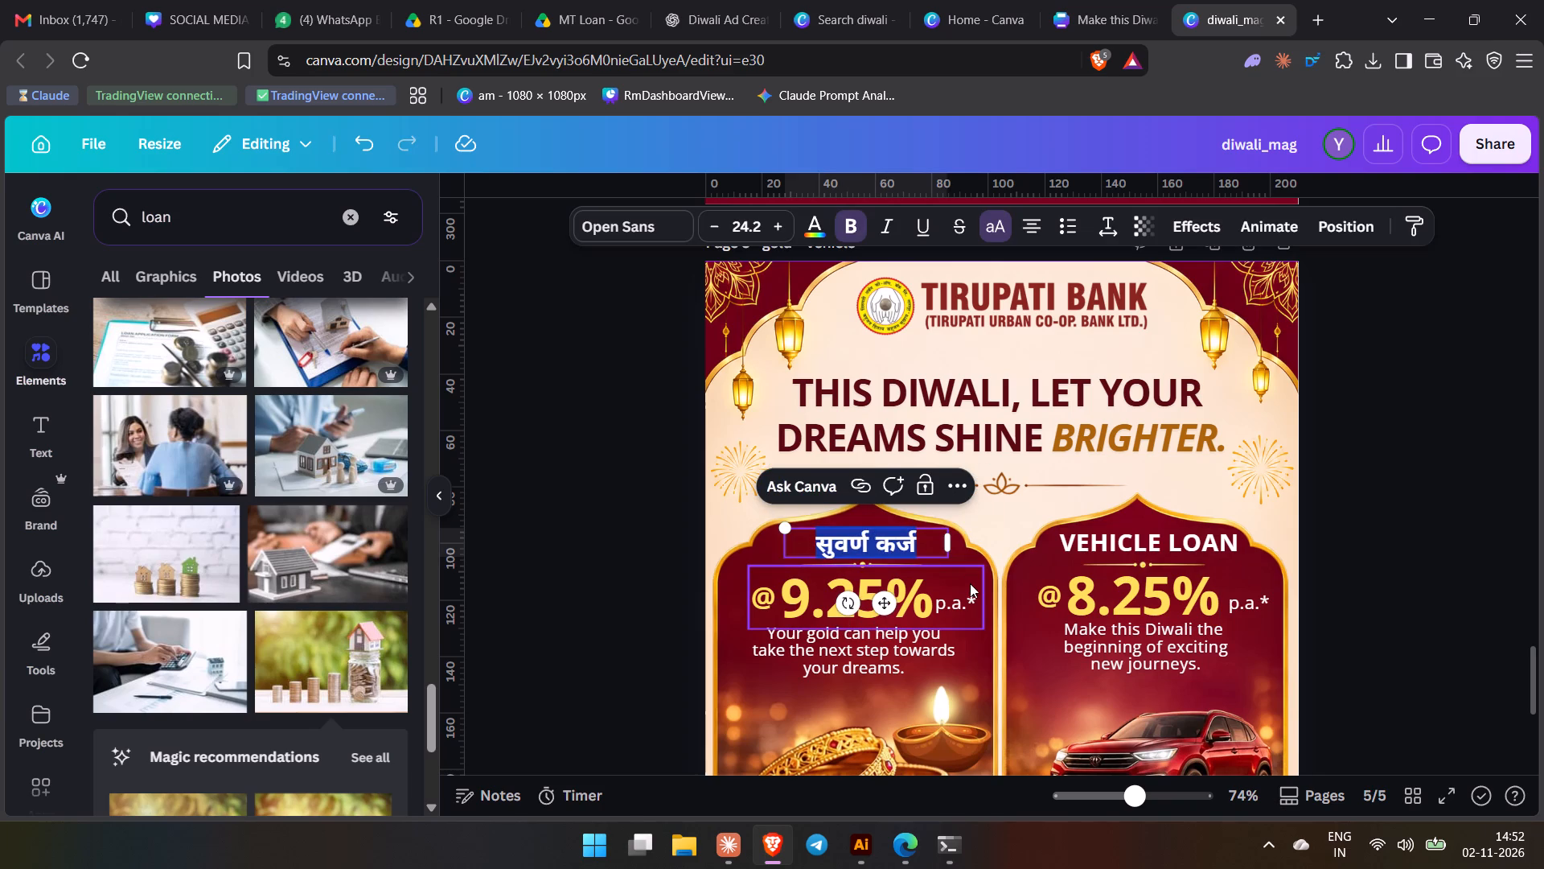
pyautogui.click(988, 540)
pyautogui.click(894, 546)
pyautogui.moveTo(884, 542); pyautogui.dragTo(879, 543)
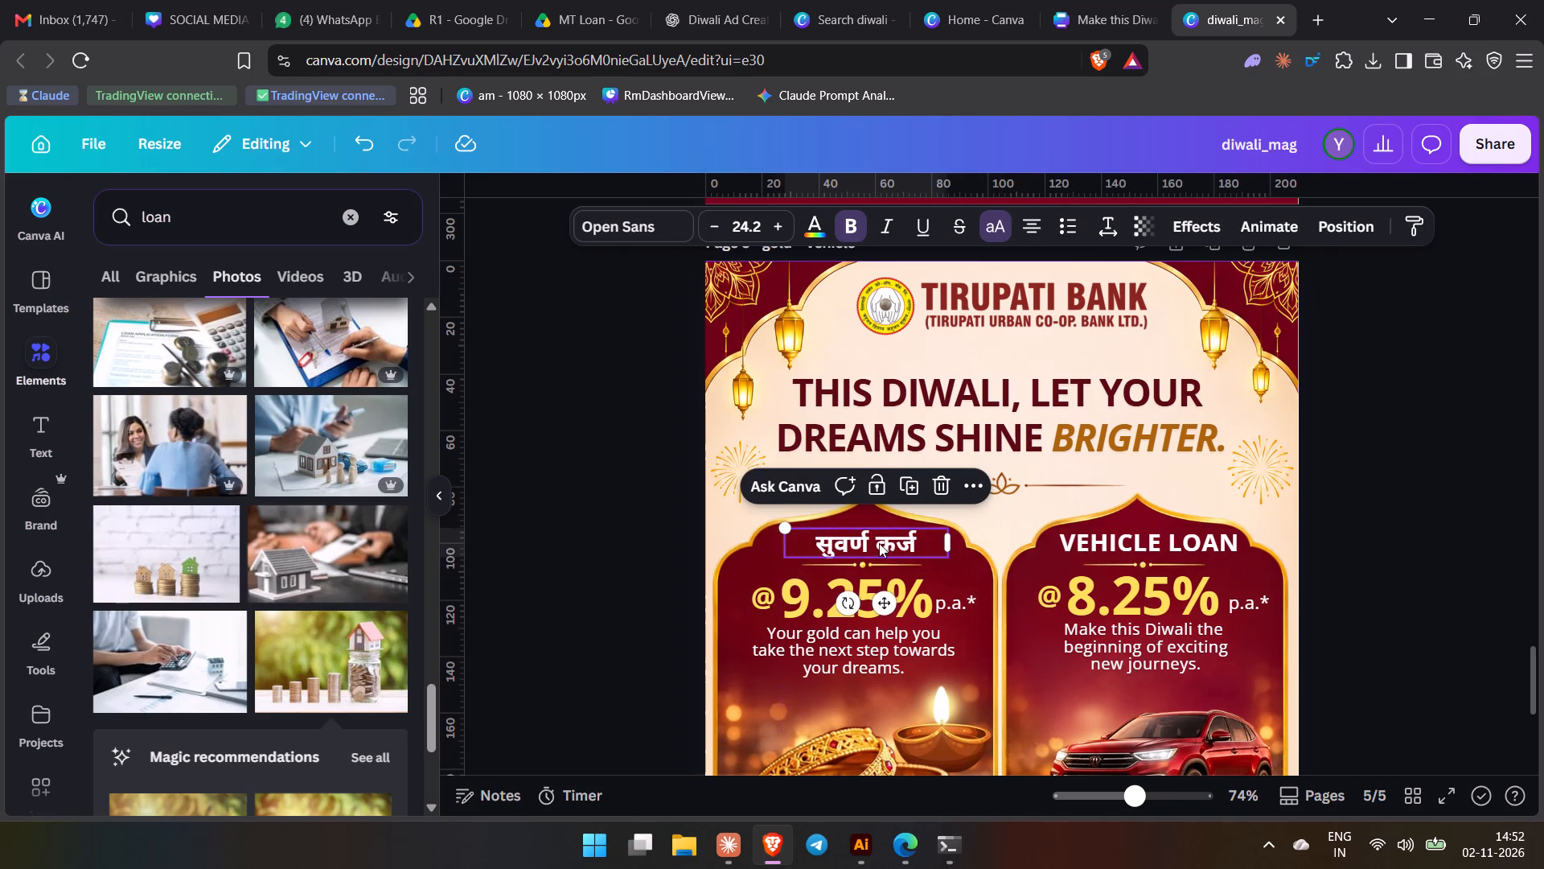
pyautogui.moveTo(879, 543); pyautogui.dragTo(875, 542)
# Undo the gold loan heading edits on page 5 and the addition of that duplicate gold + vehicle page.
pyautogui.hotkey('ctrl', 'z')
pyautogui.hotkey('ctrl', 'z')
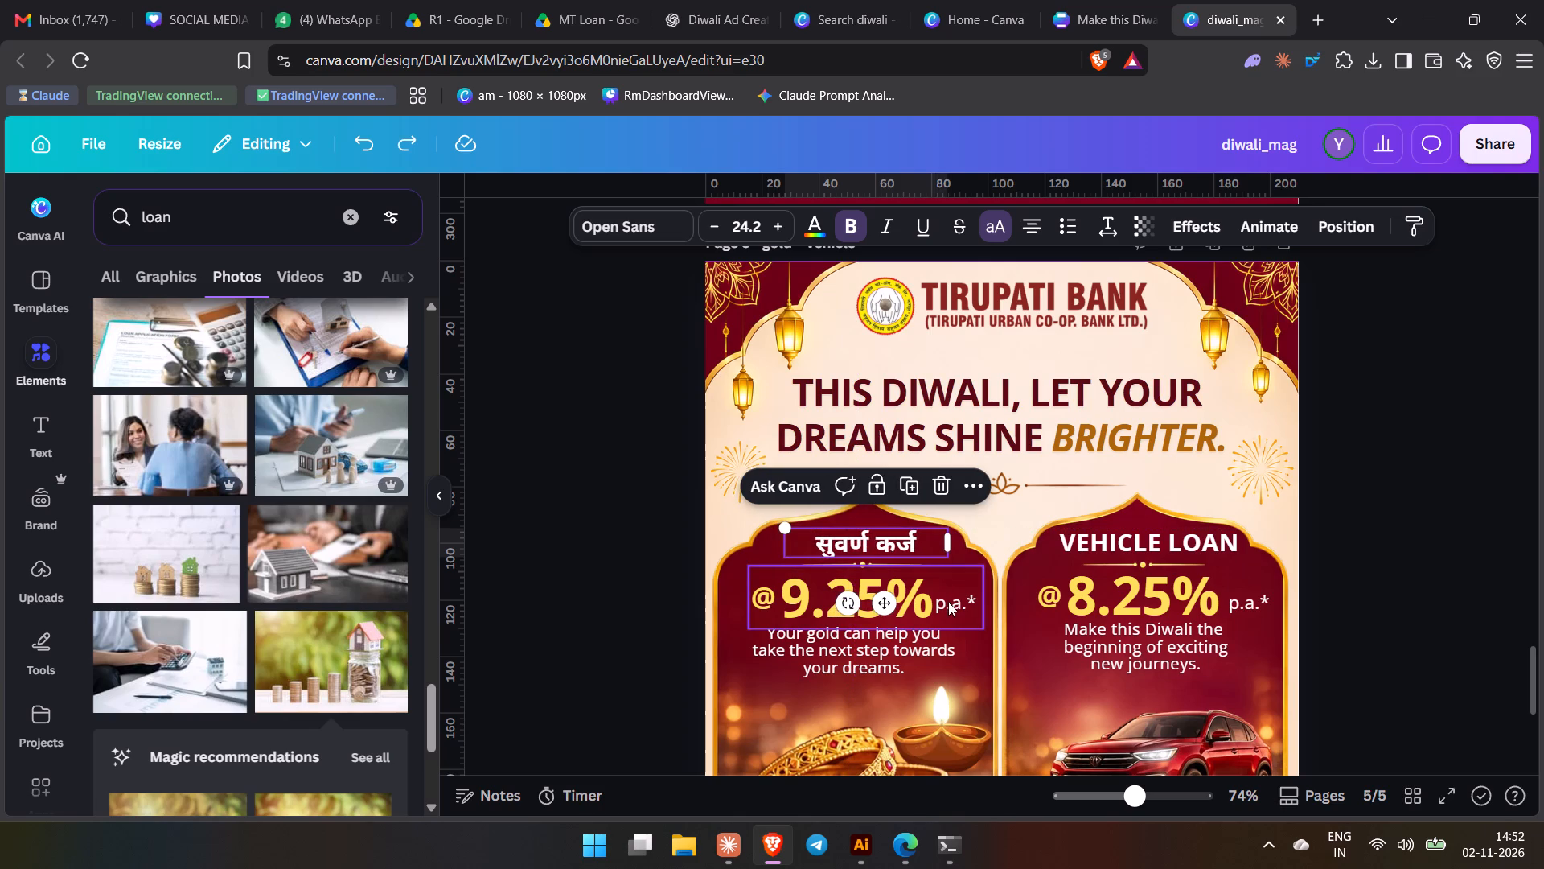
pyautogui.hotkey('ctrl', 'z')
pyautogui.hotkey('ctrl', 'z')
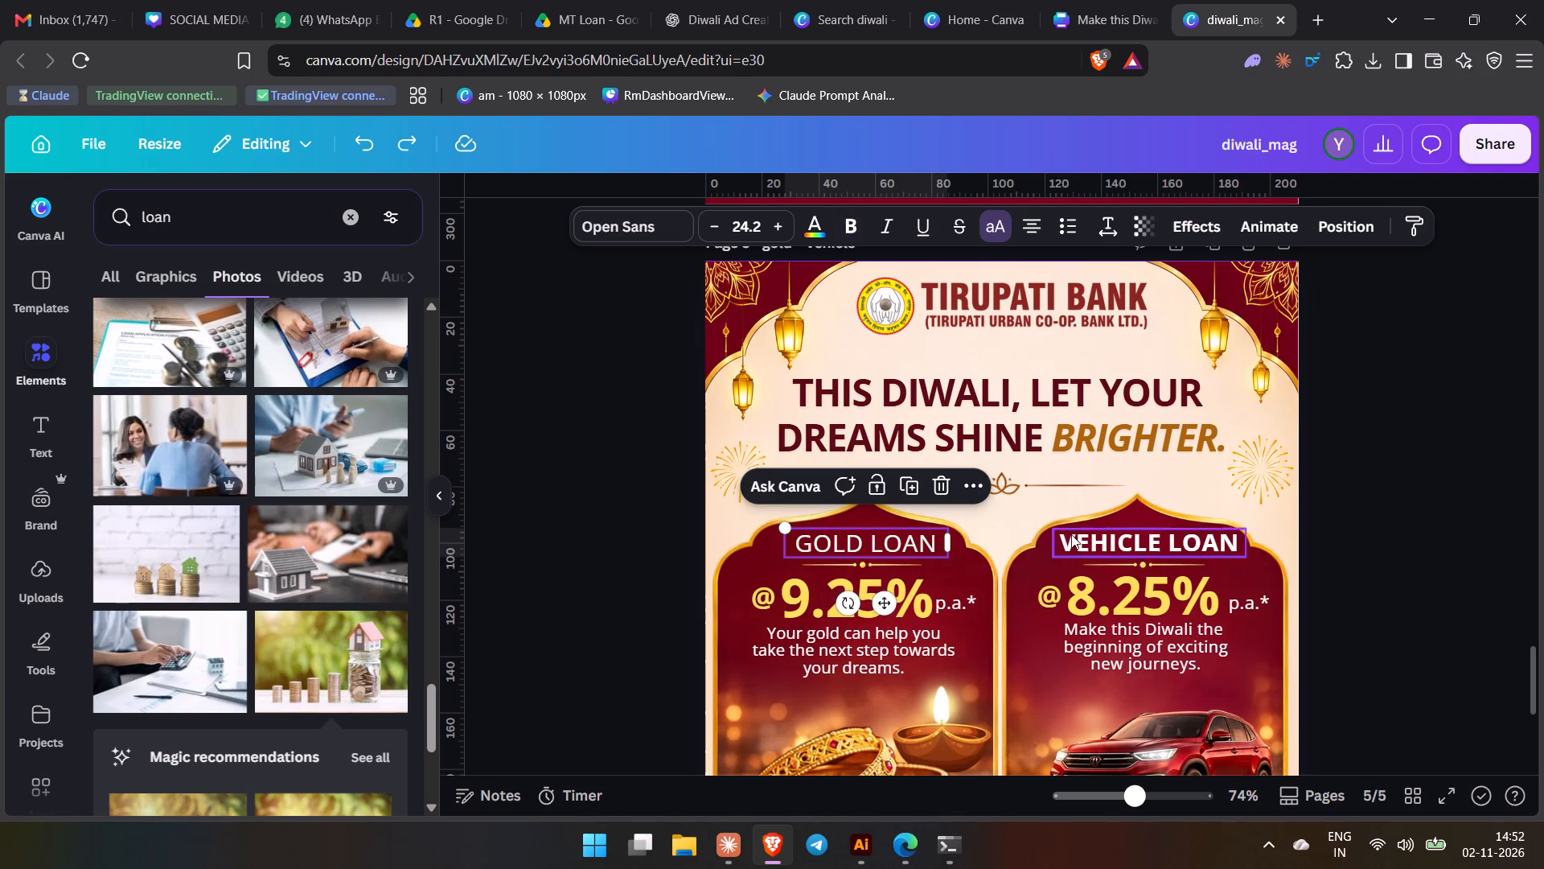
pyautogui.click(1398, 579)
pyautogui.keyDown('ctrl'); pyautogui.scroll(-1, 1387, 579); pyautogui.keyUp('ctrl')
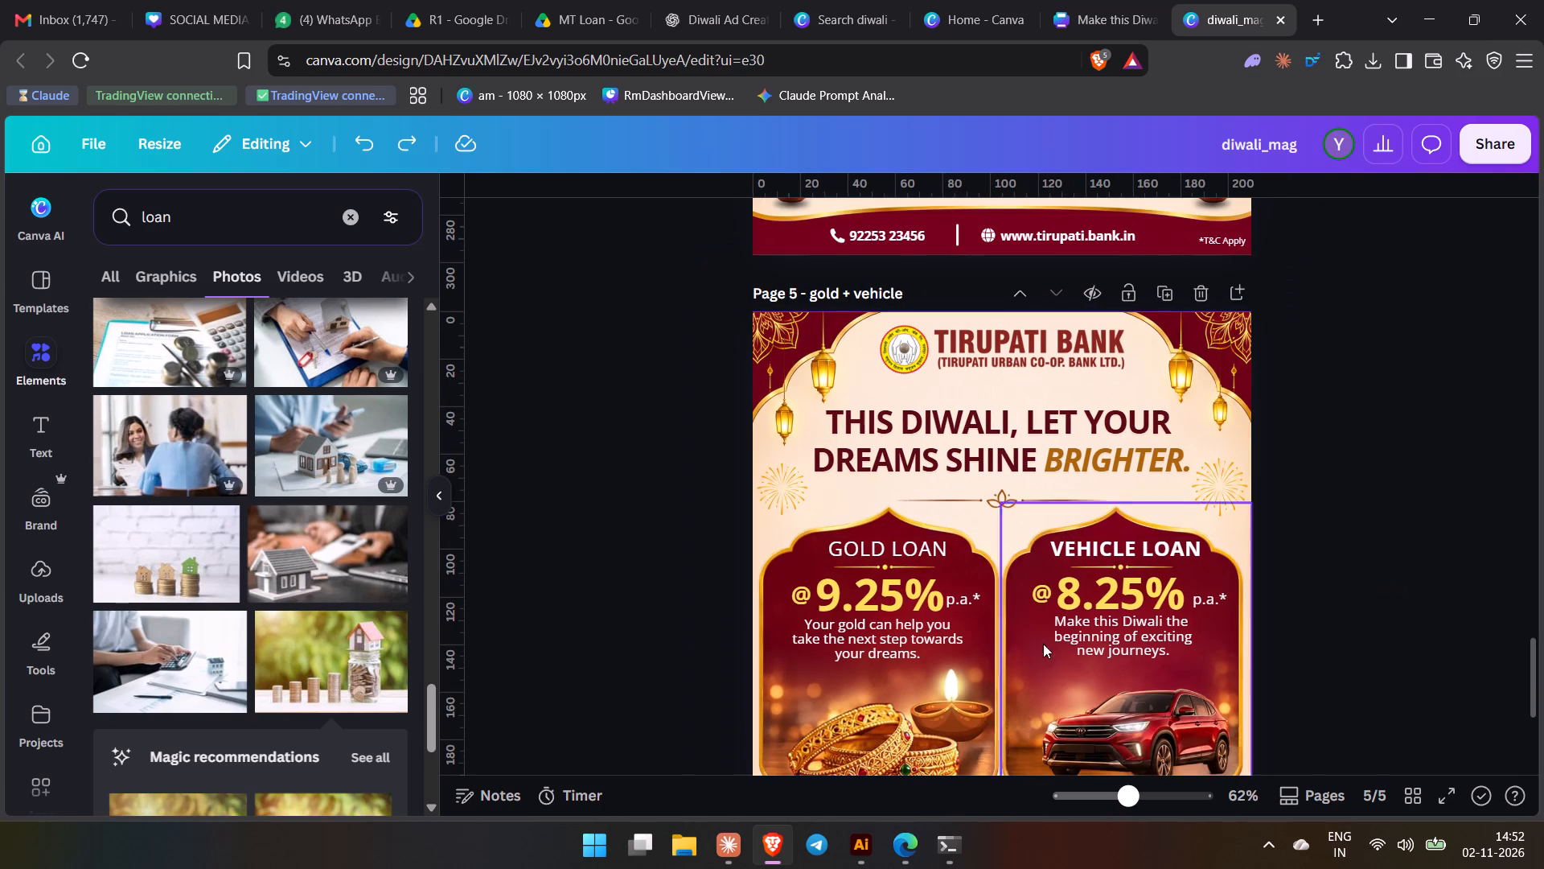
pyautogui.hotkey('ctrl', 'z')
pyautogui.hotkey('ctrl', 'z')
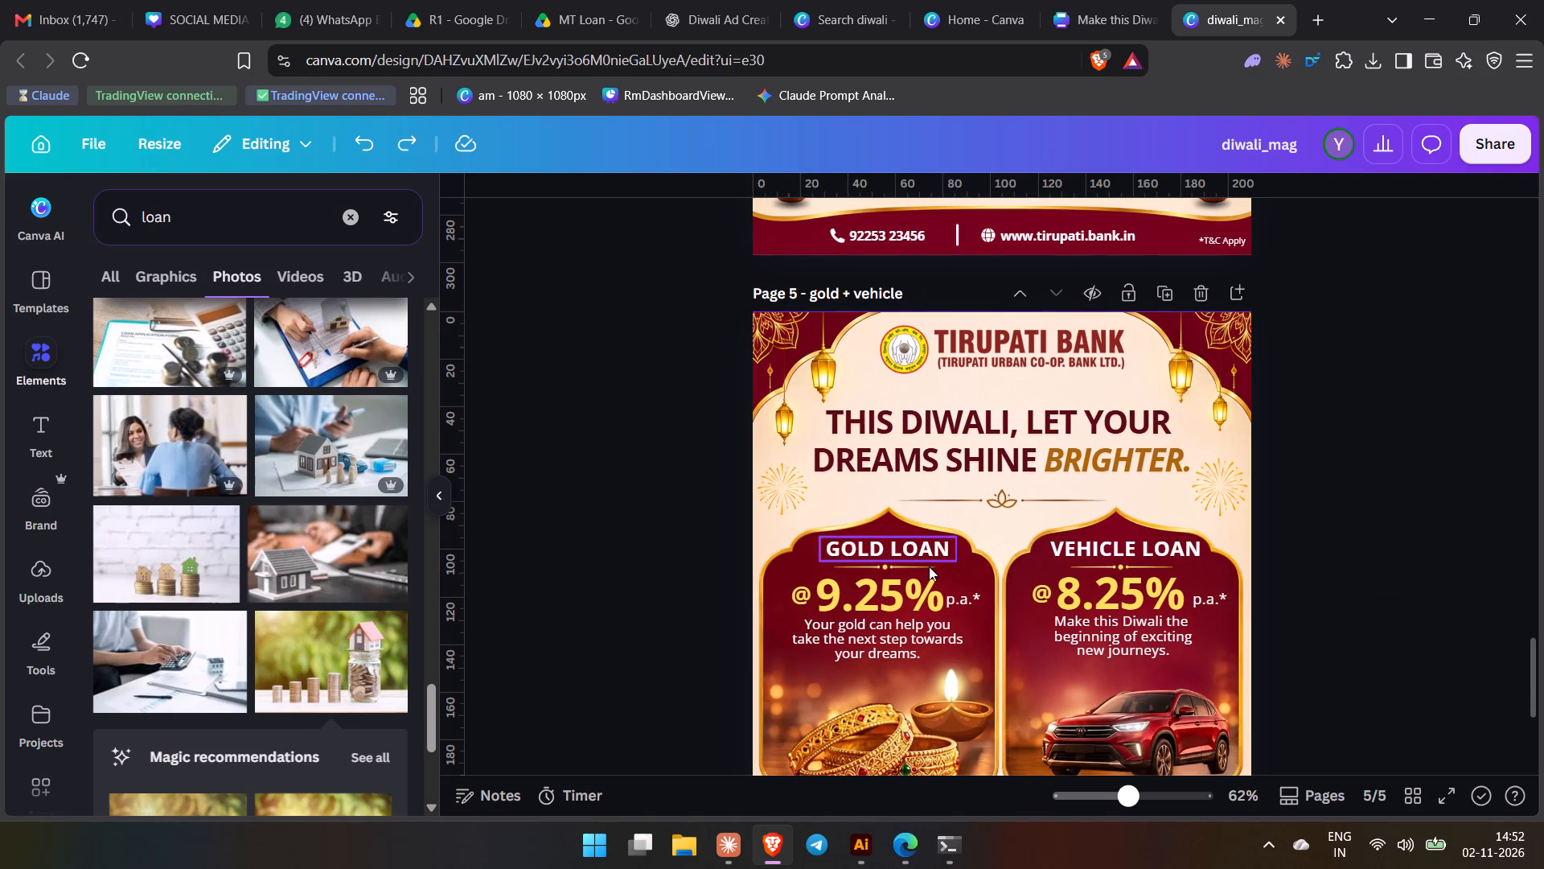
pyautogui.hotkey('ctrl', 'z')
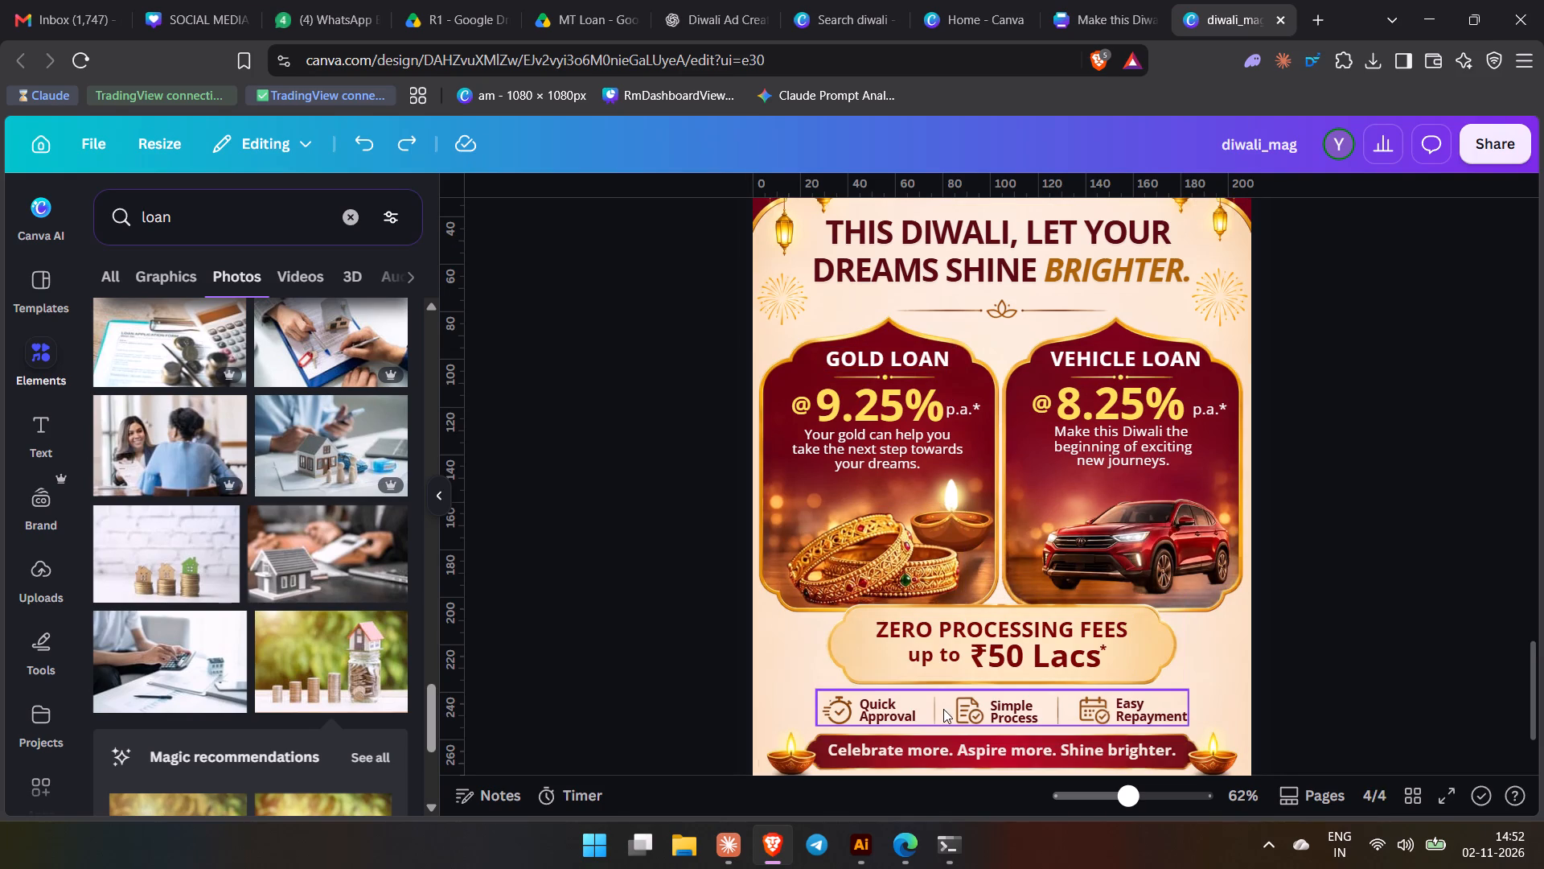
# Replace the GOLD LOAN heading on the page 4 gold + vehicle creative with "सुवर्ण कर्ज", keeping its bold style.
pyautogui.scroll(1, 942, 711)
pyautogui.tripleClick(886, 462)
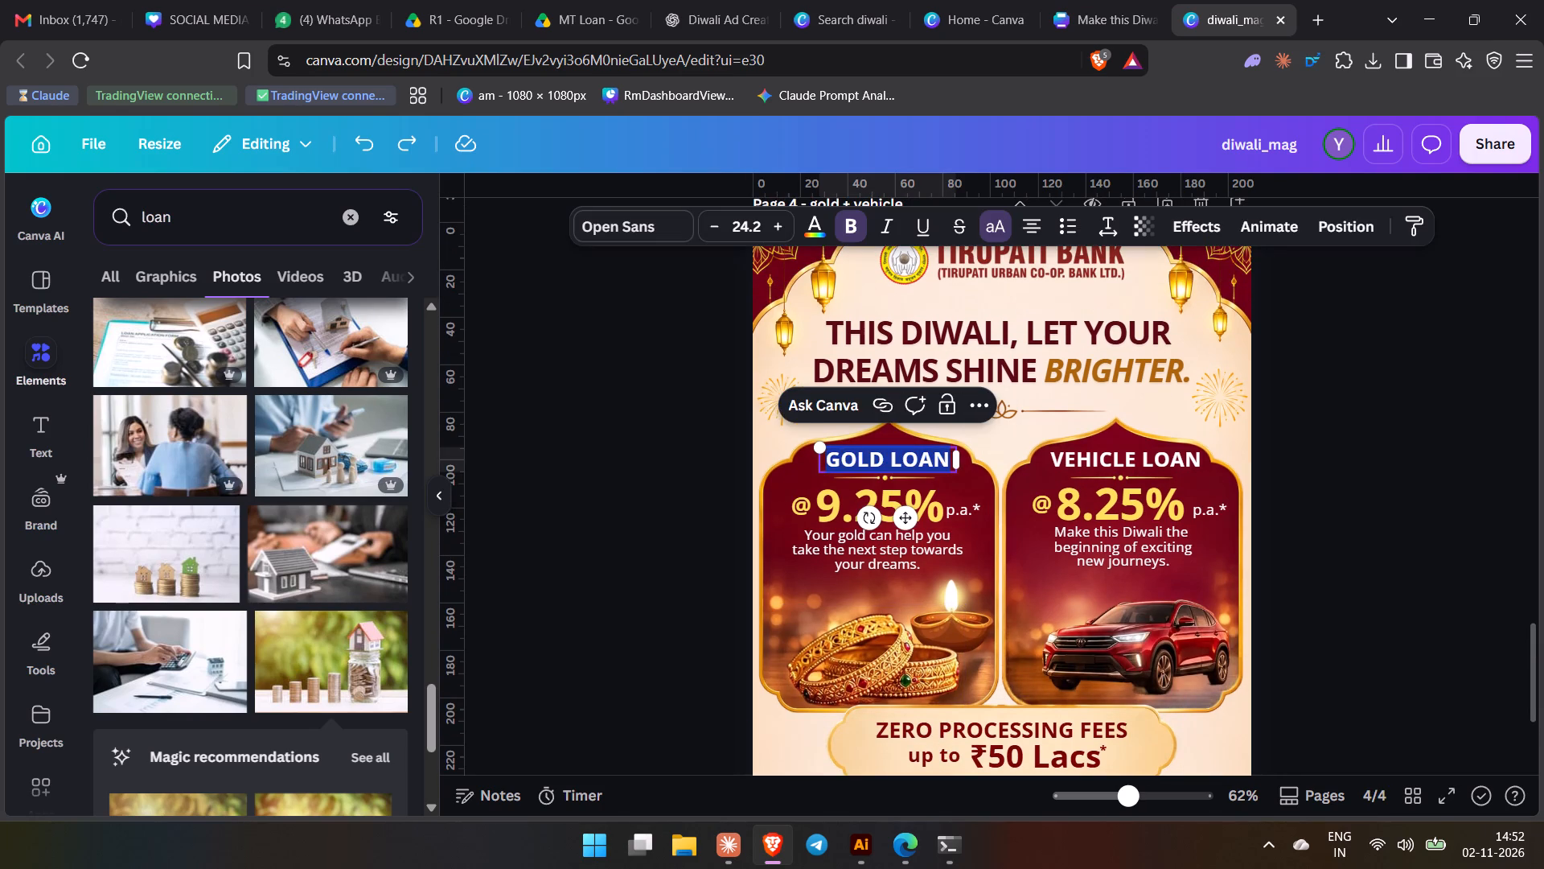
pyautogui.hotkey('ctrl', 'v')
pyautogui.click(1344, 525)
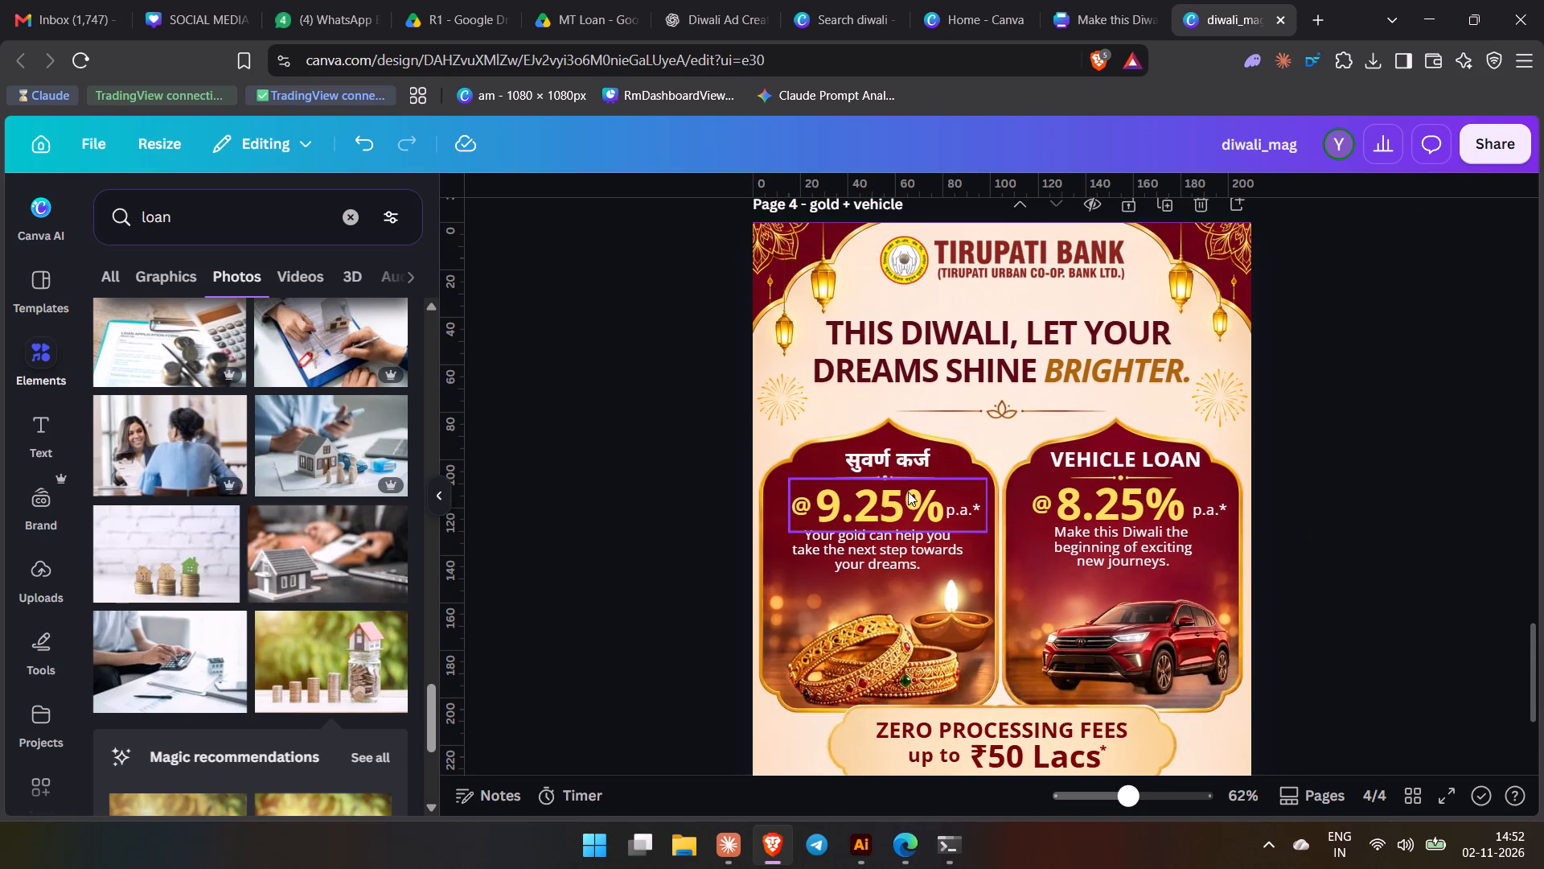
# Switch to the Illustrator window with the Untitled-2 document.
pyautogui.hotkey('alt', 'Tab')
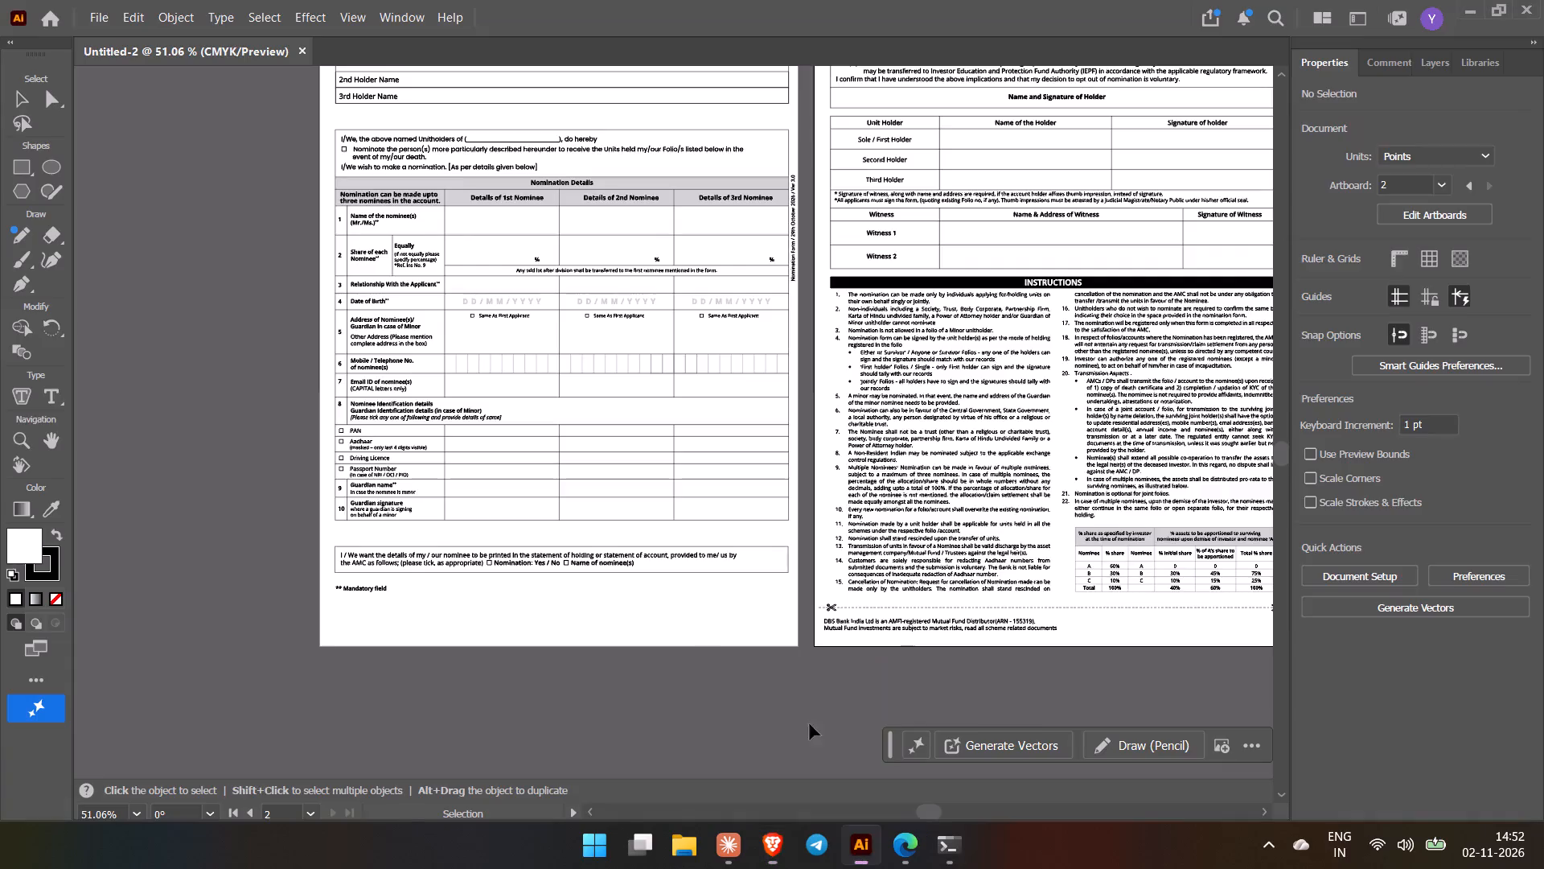
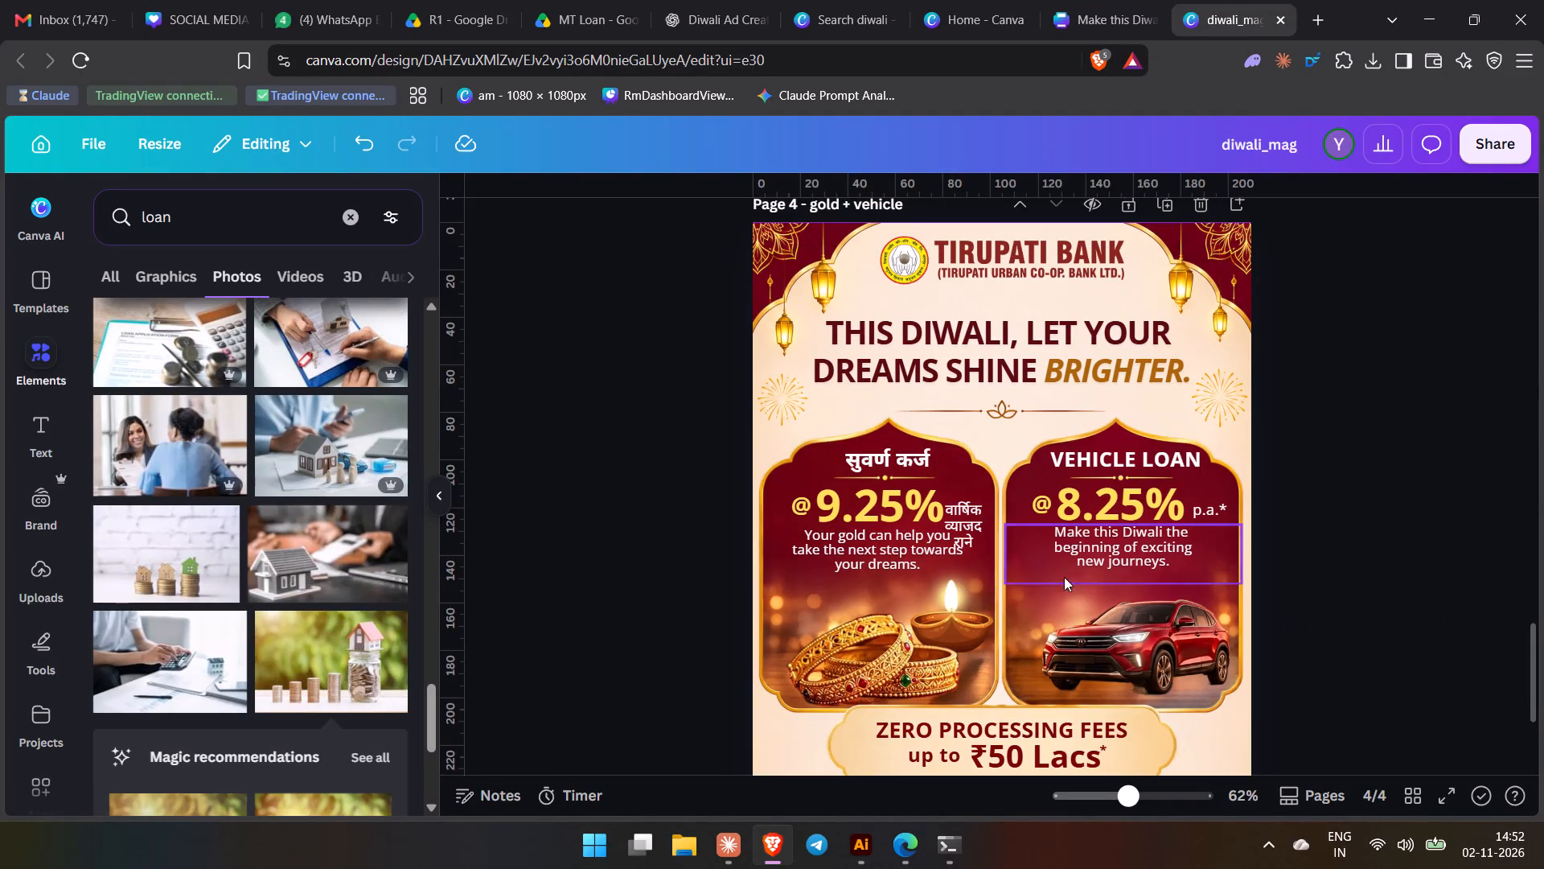
# Undo the Marathi "वार्षिक व्याजदराने" replacement of the "p.a.*" text beside the 9.25% rate on page 4's gold loan card.
pyautogui.hotkey('ctrl', 'z')
pyautogui.hotkey('ctrl', 'z')
pyautogui.click(1369, 517)
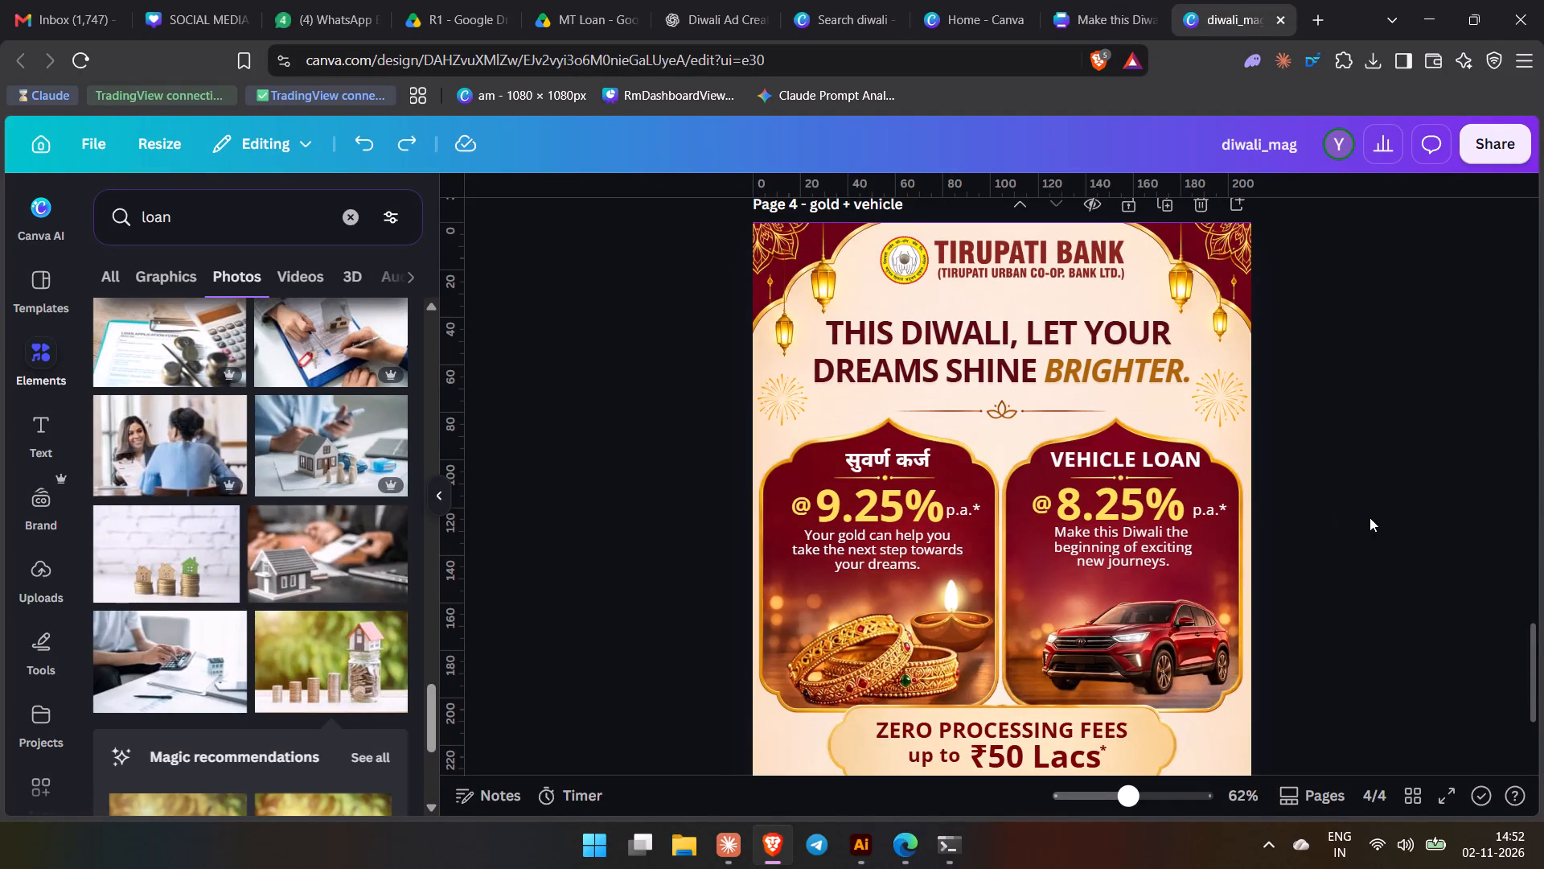
# Review the remaining English text across the page 4 gold + vehicle creative.
pyautogui.scroll(2, 1348, 513)
pyautogui.scroll(-3, 1350, 510)
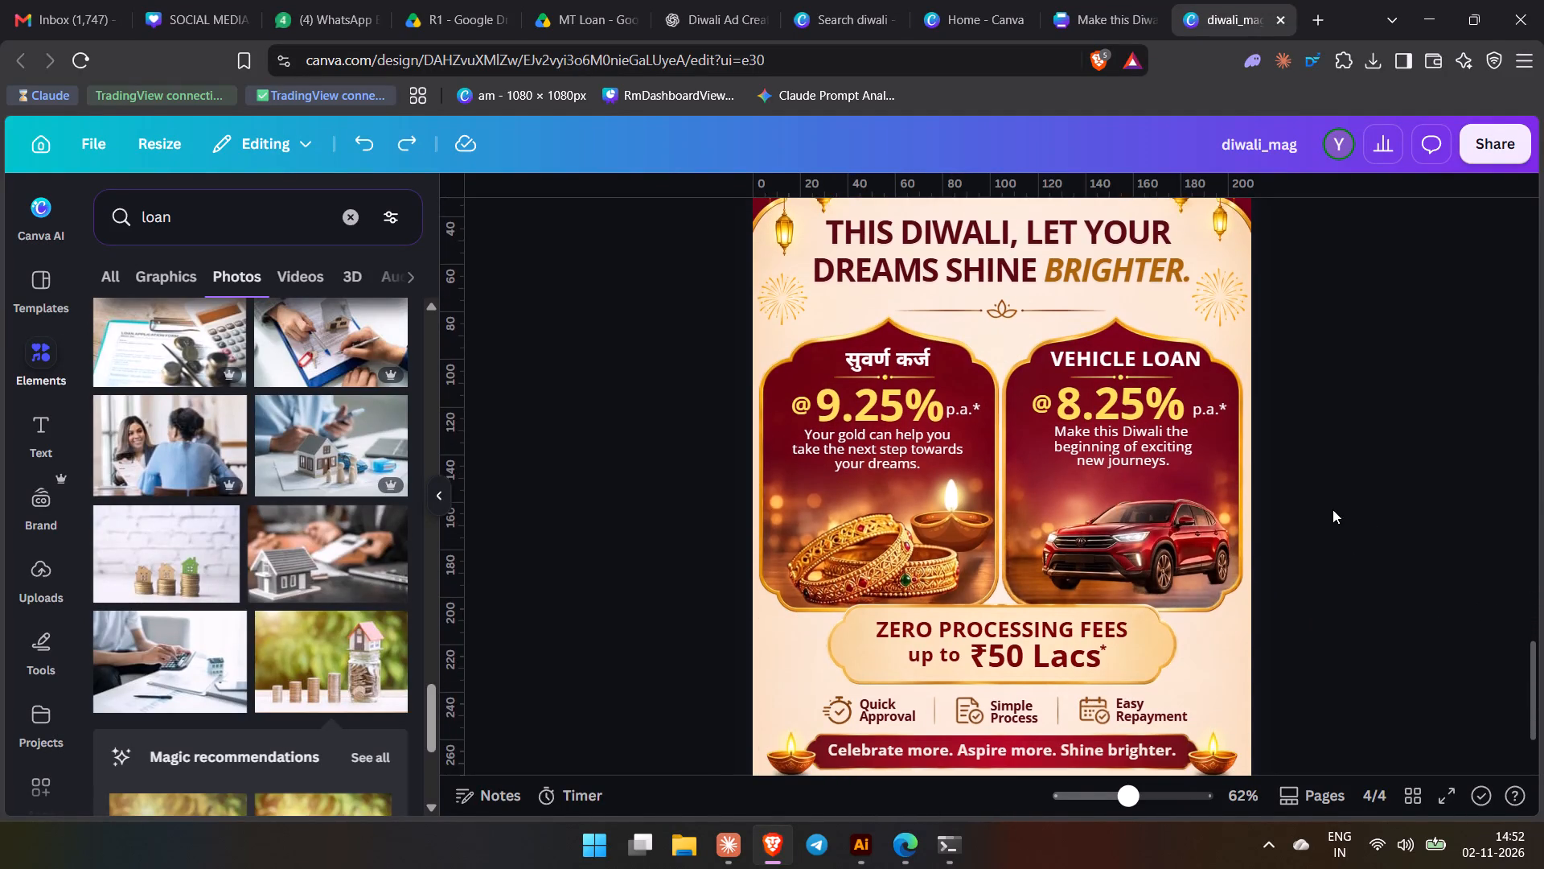
pyautogui.scroll(-3, 1333, 509)
pyautogui.scroll(3, 1177, 422)
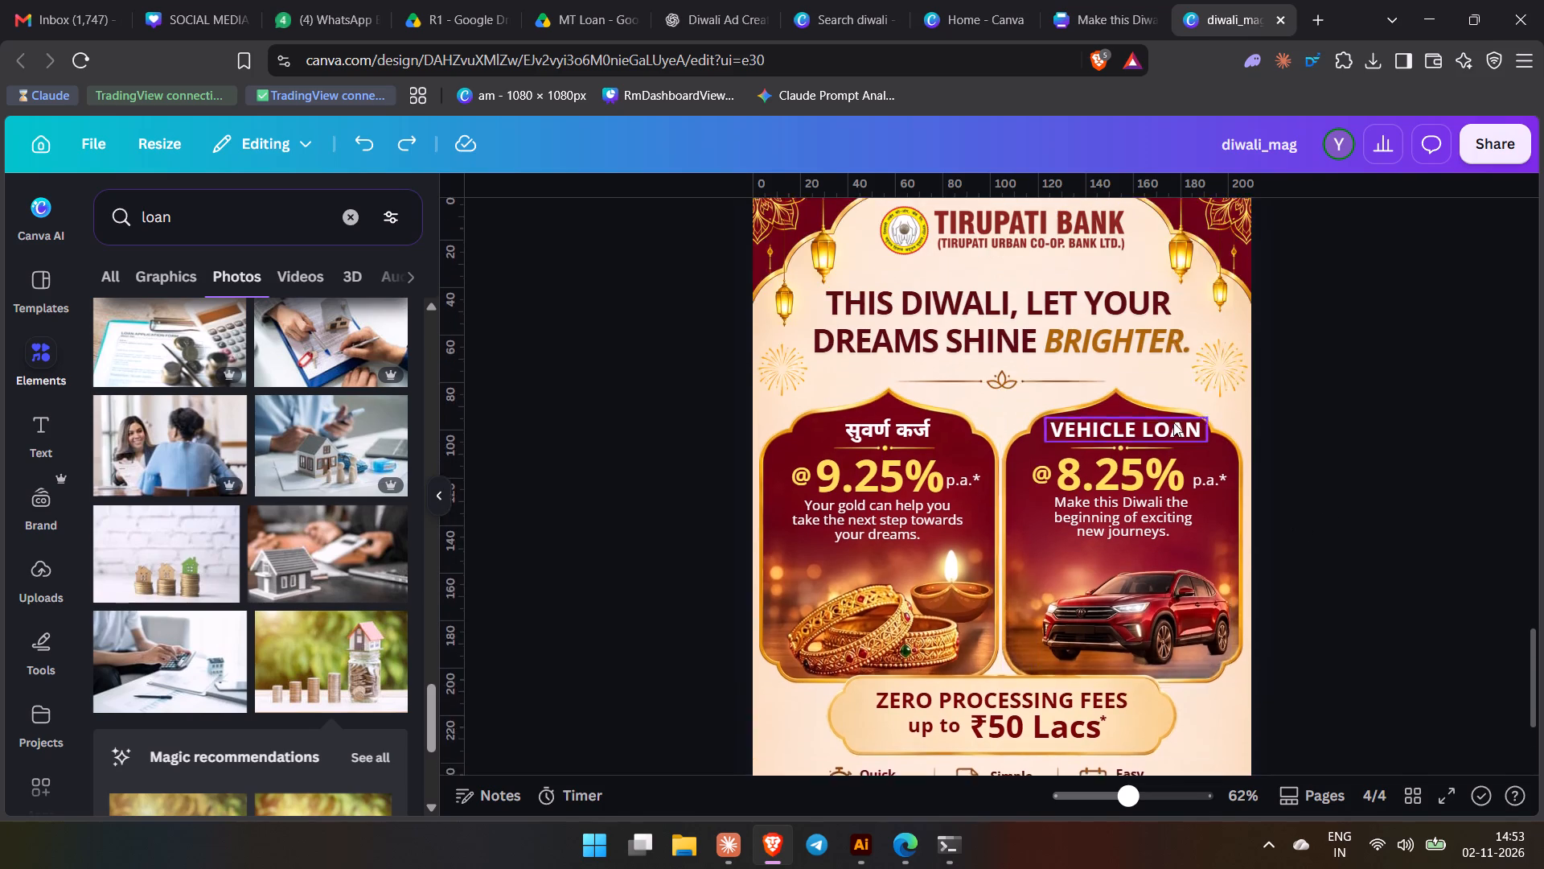
pyautogui.scroll(1, 1171, 424)
pyautogui.scroll(-1, 1165, 431)
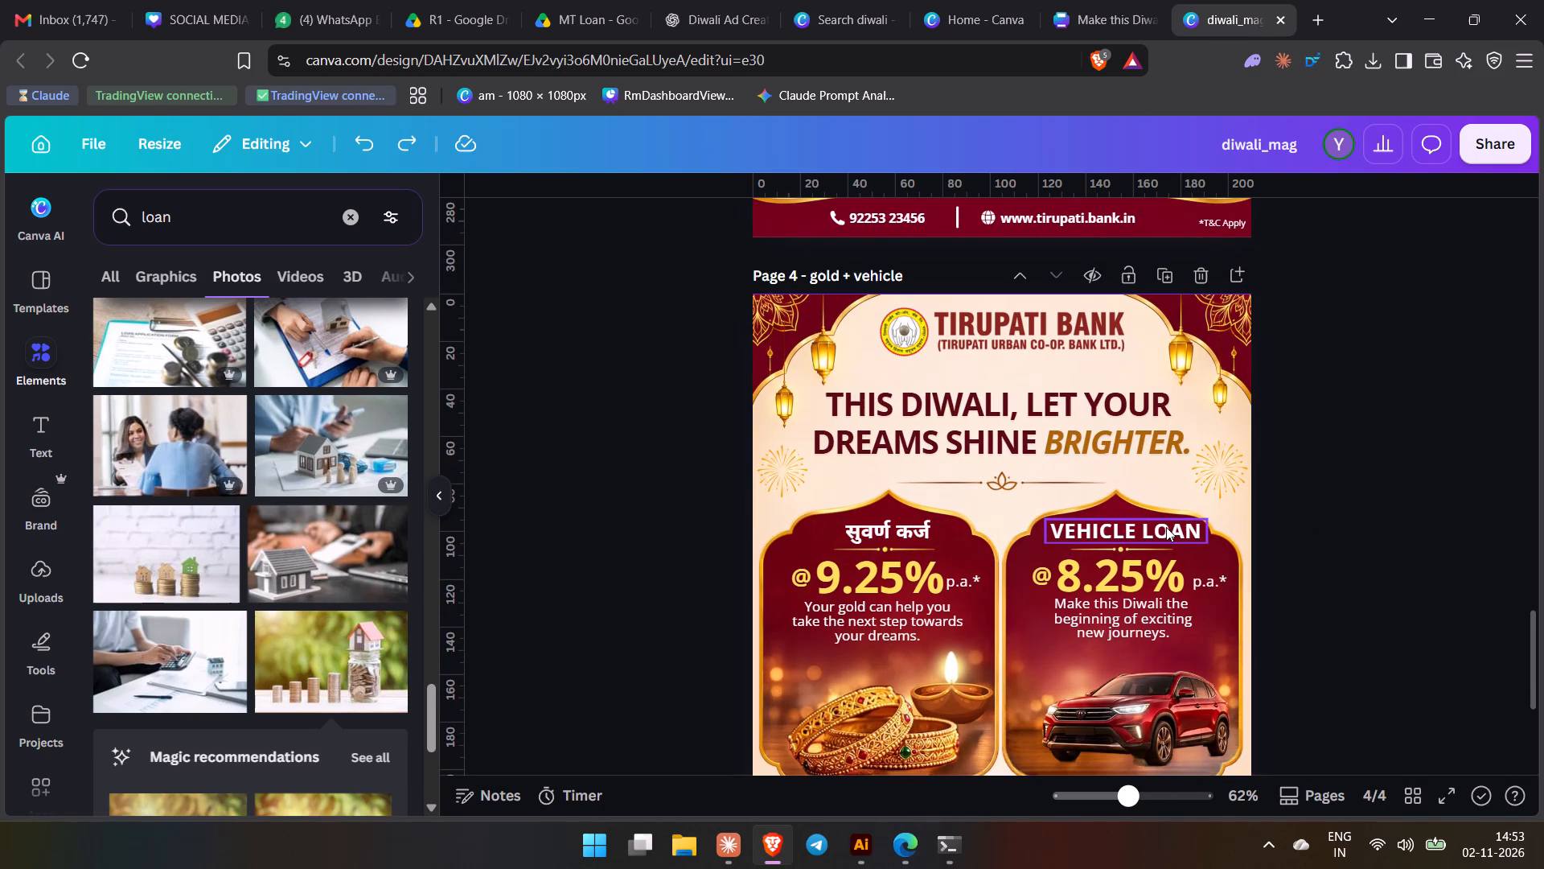
# Switch to the open Canva design "Make this Diwali the beginning of exciting new journeys.".
pyautogui.click(1073, 2)
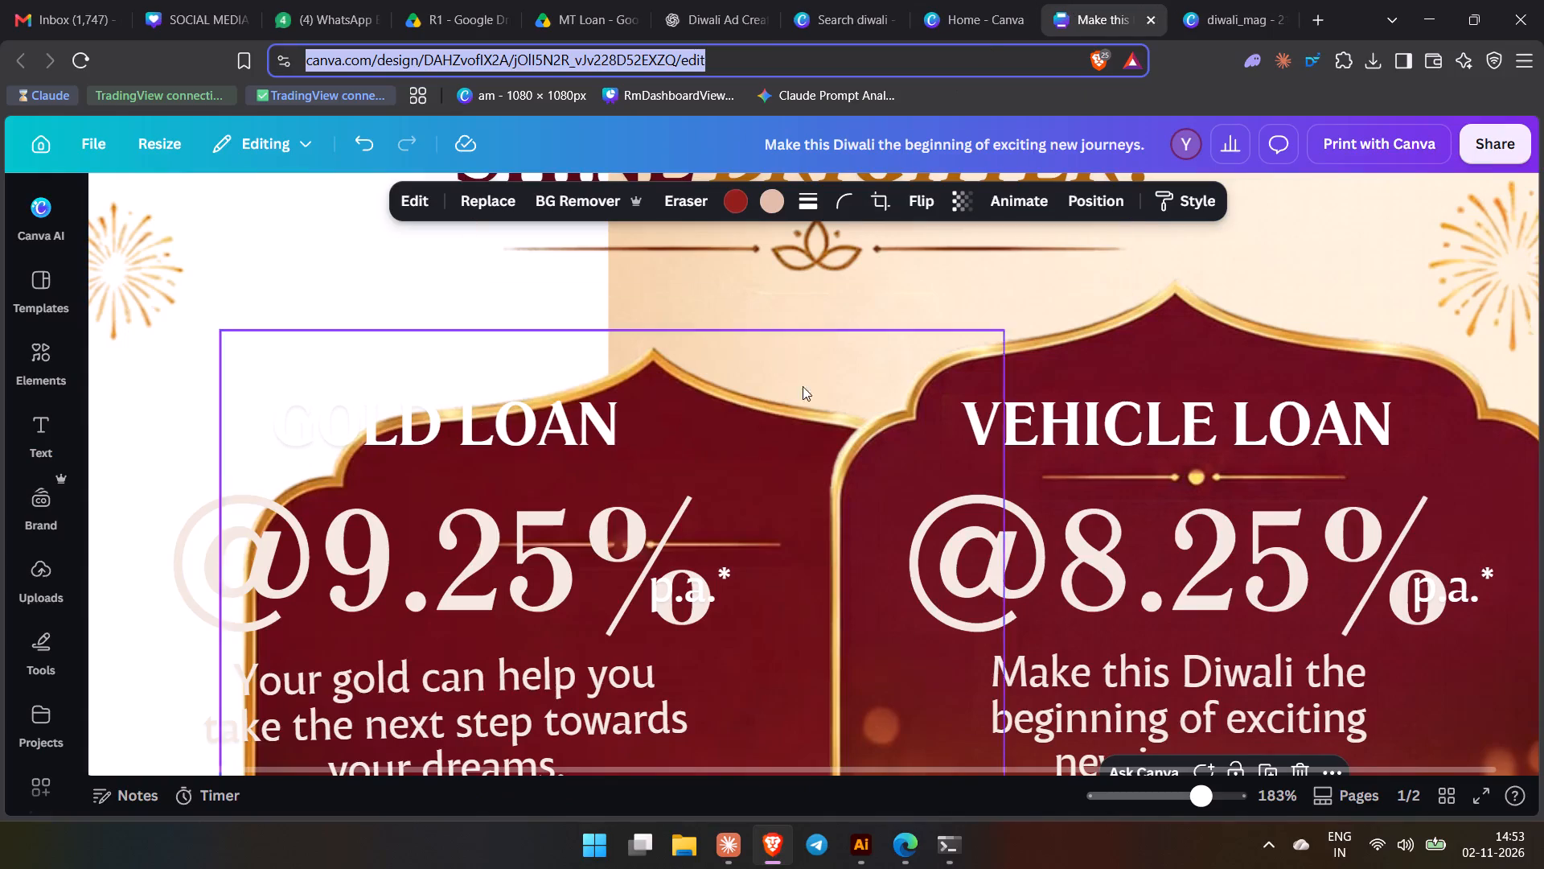
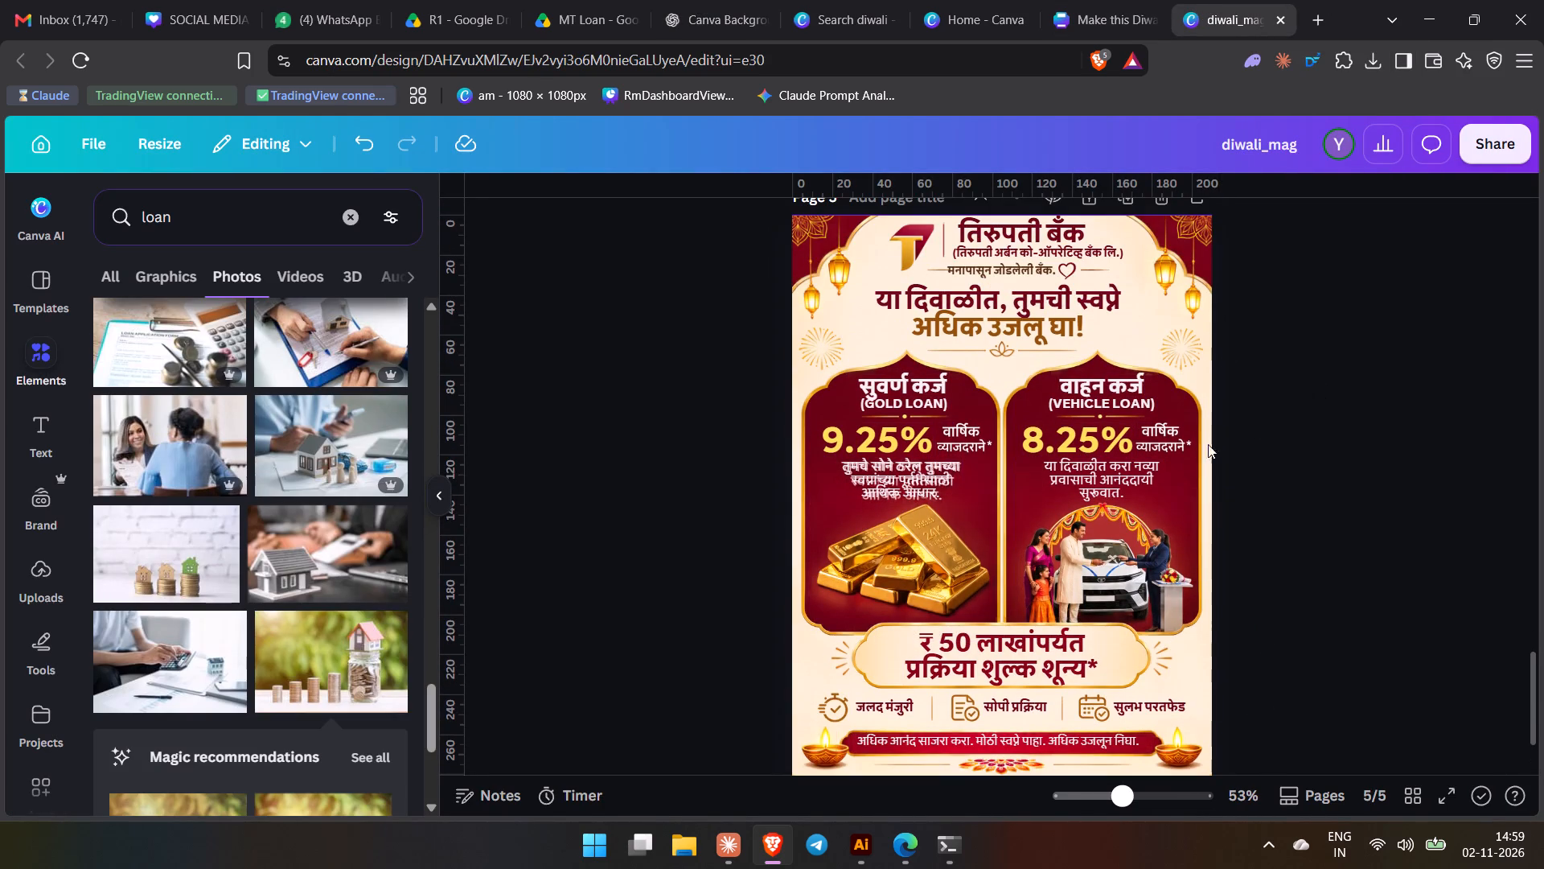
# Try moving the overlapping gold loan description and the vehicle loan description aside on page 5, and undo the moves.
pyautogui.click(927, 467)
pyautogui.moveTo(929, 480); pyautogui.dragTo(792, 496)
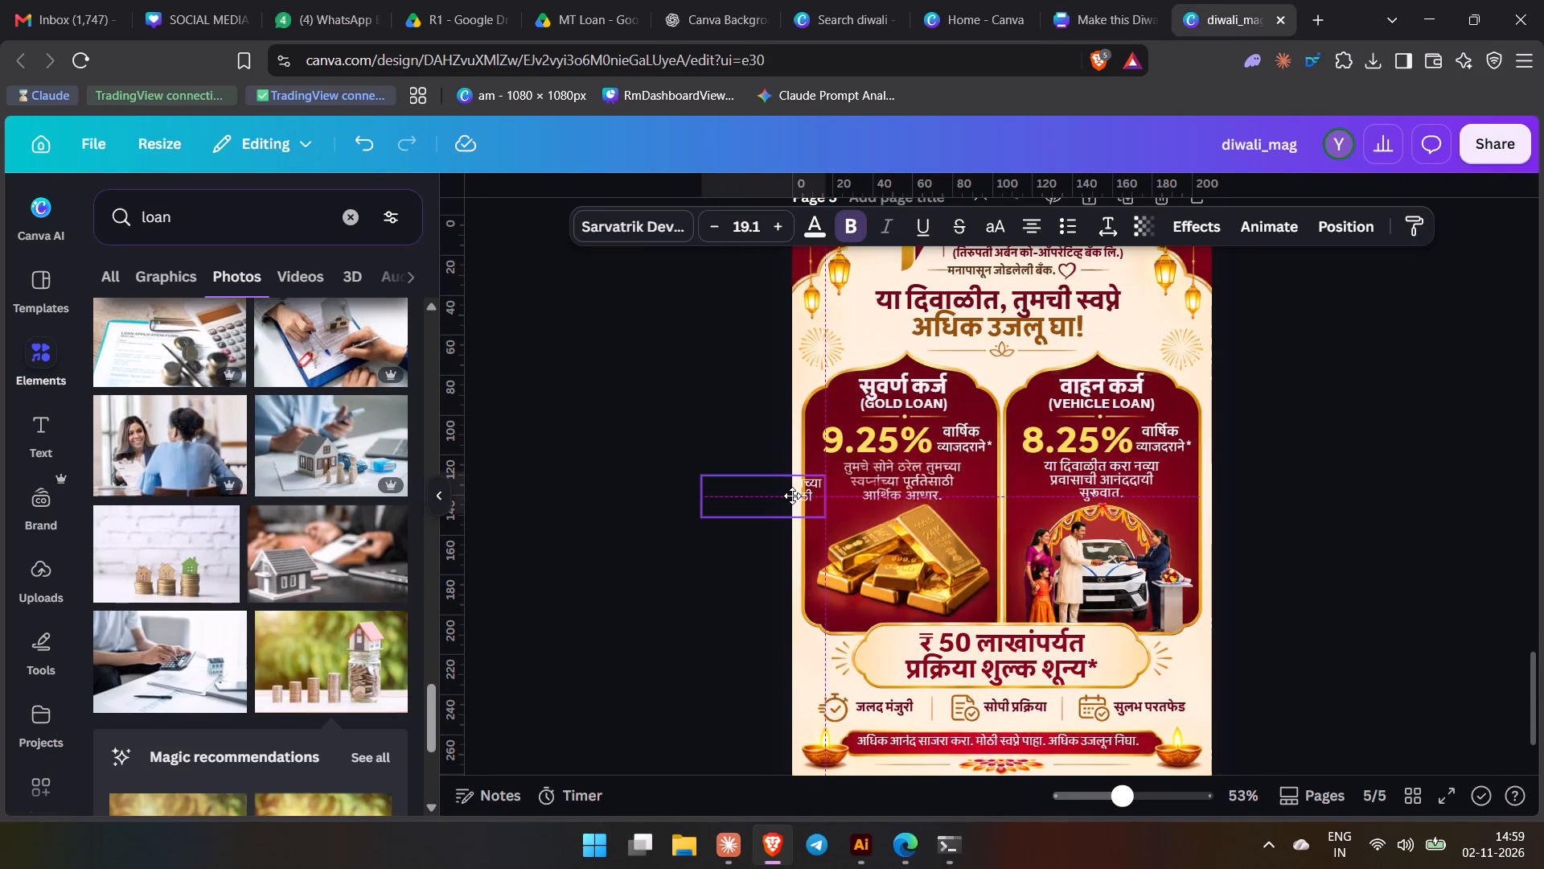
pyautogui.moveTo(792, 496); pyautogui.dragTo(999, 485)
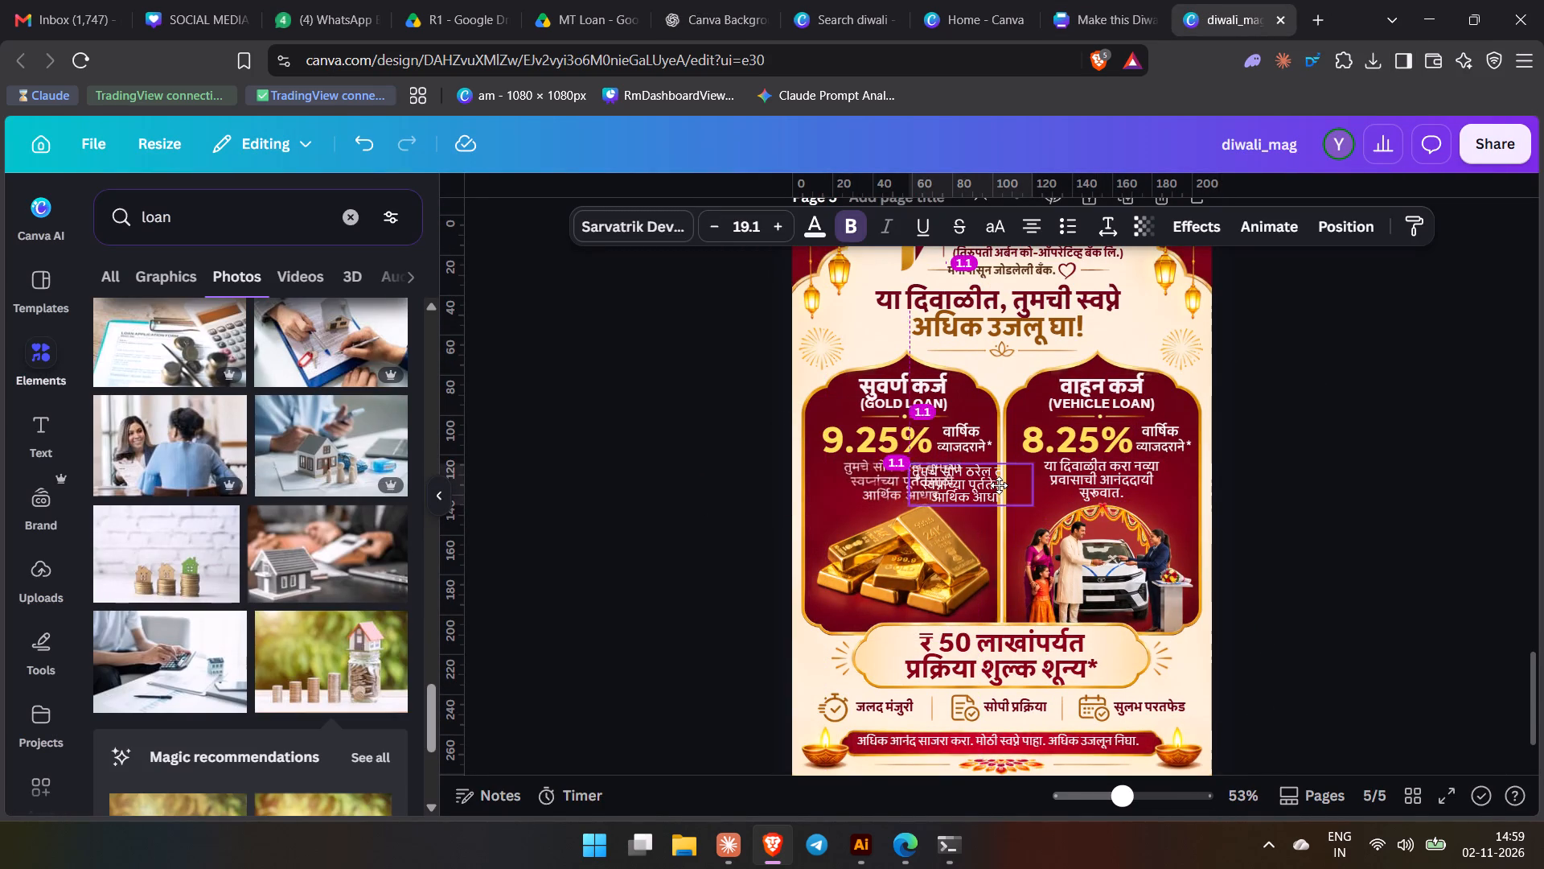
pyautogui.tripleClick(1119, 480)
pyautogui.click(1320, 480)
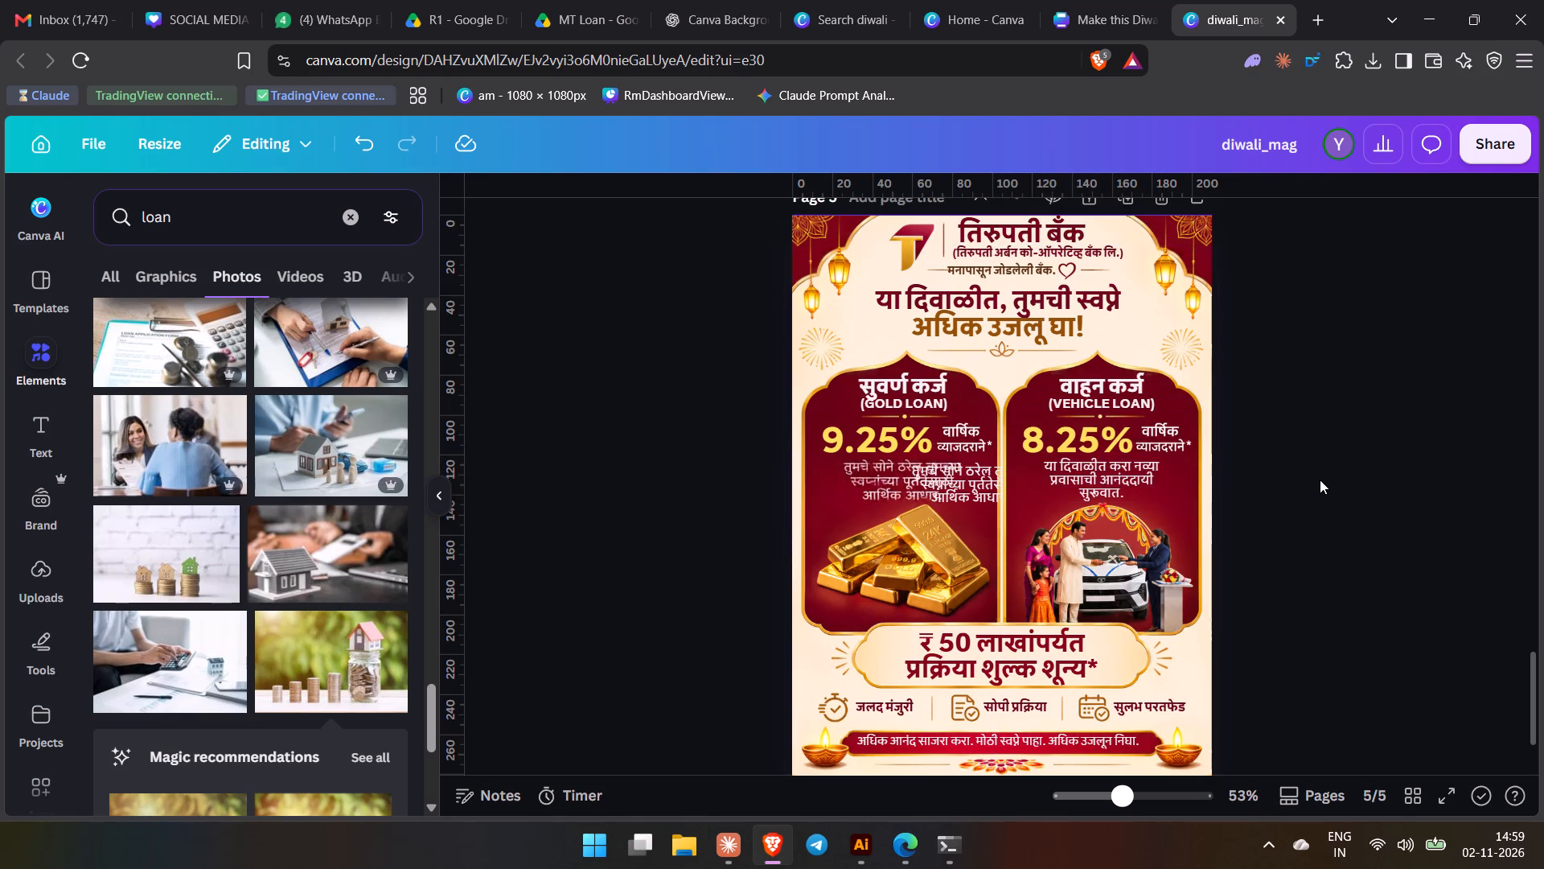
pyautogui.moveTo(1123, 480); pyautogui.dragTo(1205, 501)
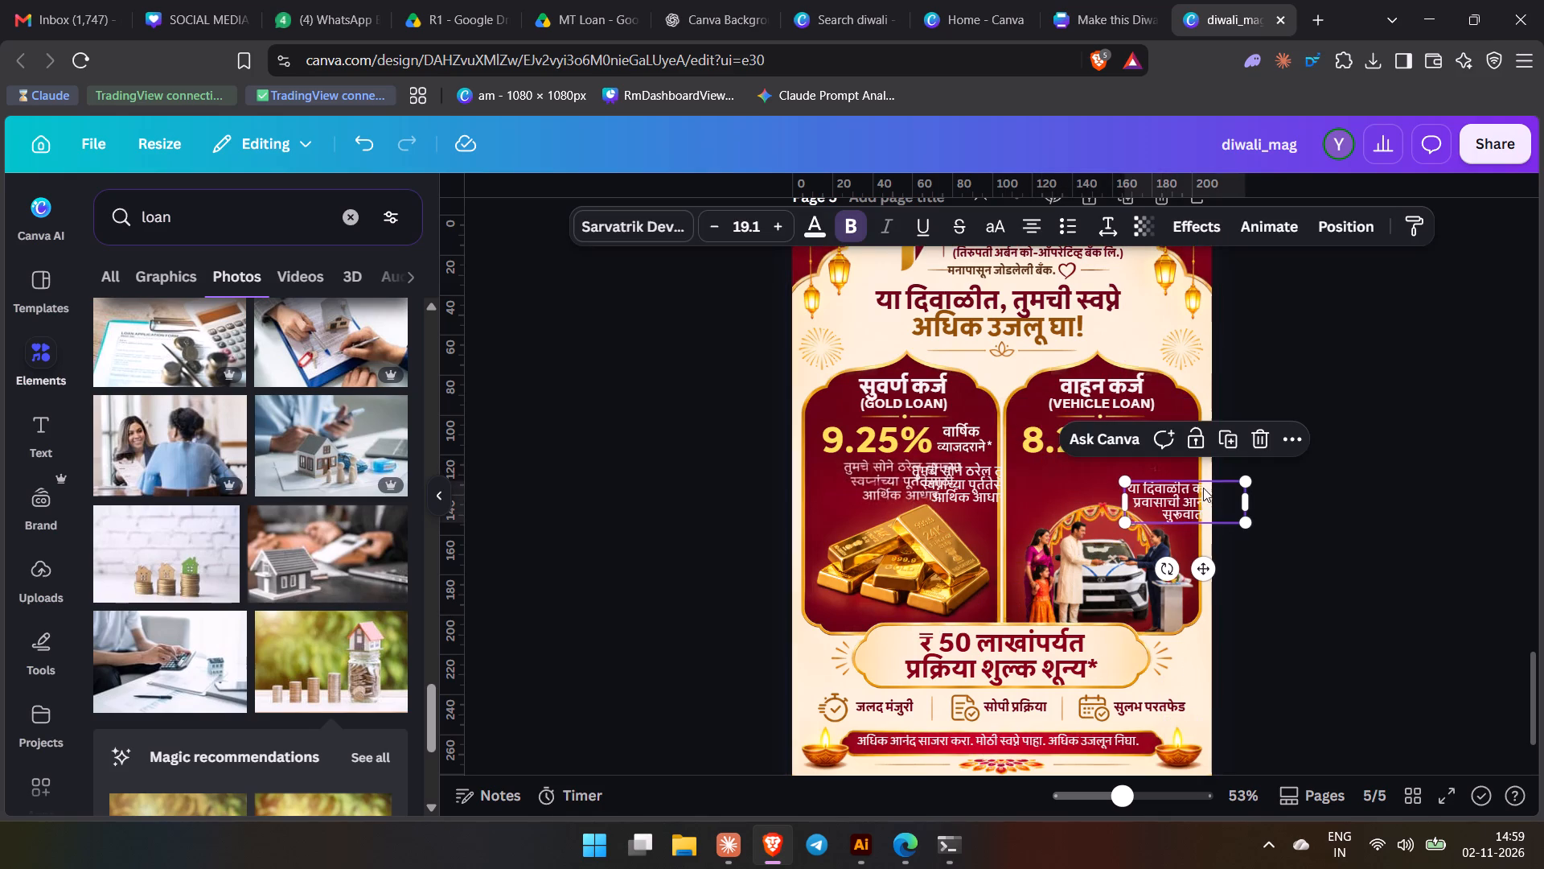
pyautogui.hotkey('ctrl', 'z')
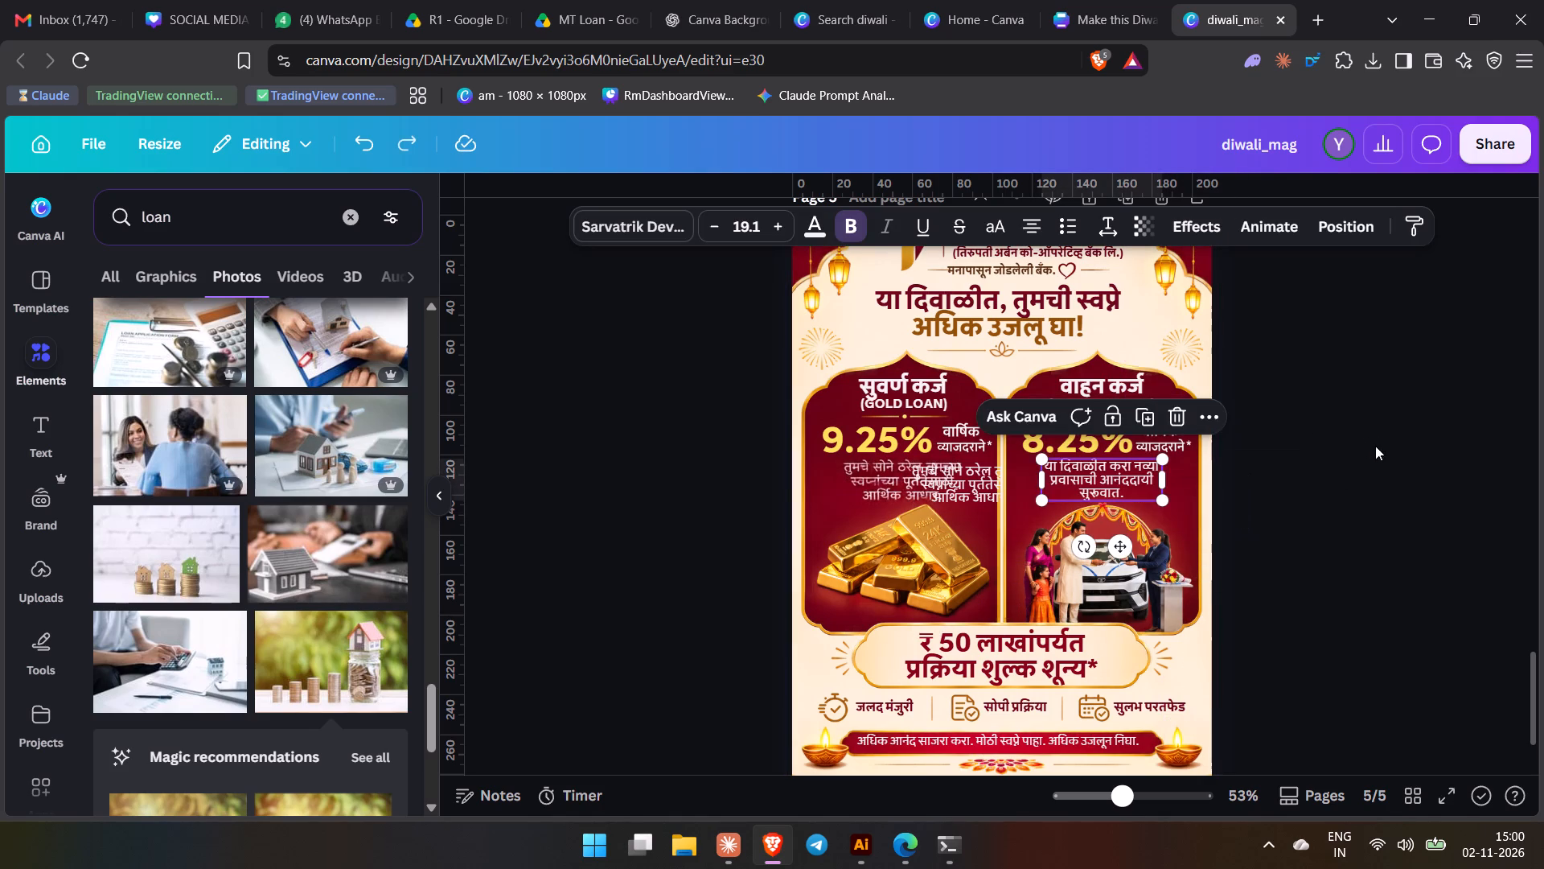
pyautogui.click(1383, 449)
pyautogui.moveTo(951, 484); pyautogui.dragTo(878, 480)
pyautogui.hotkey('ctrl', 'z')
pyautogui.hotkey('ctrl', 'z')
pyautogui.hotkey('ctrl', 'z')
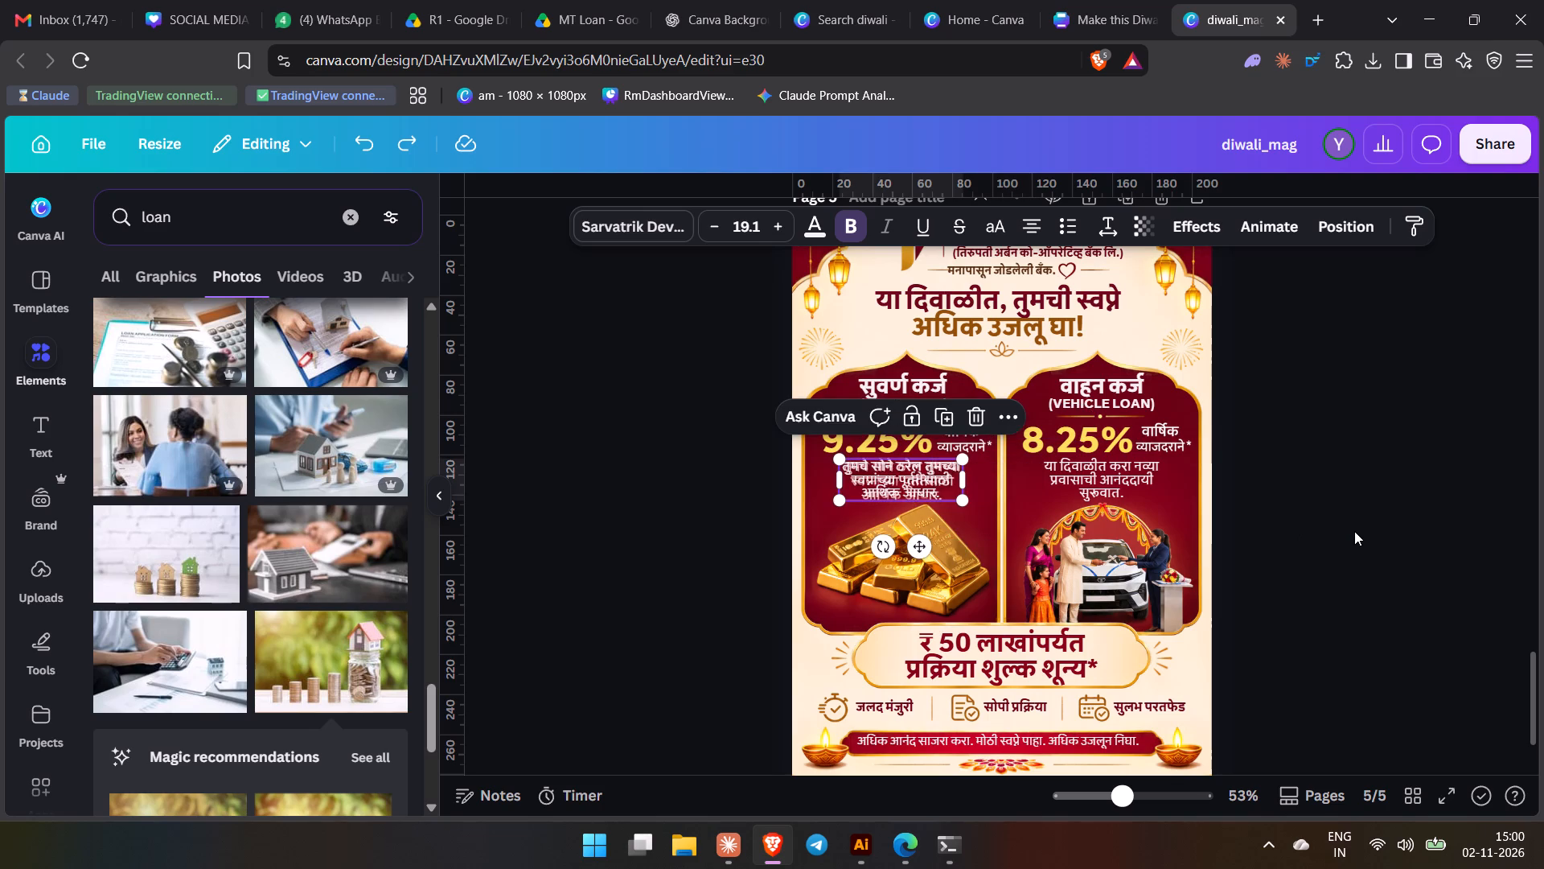
# Replace the headline's first line on page 4 with the Marathi line "या दिवाळीत, तुमची स्वप्ने" copied from page 5, keeping a line break after it.
pyautogui.click(1386, 530)
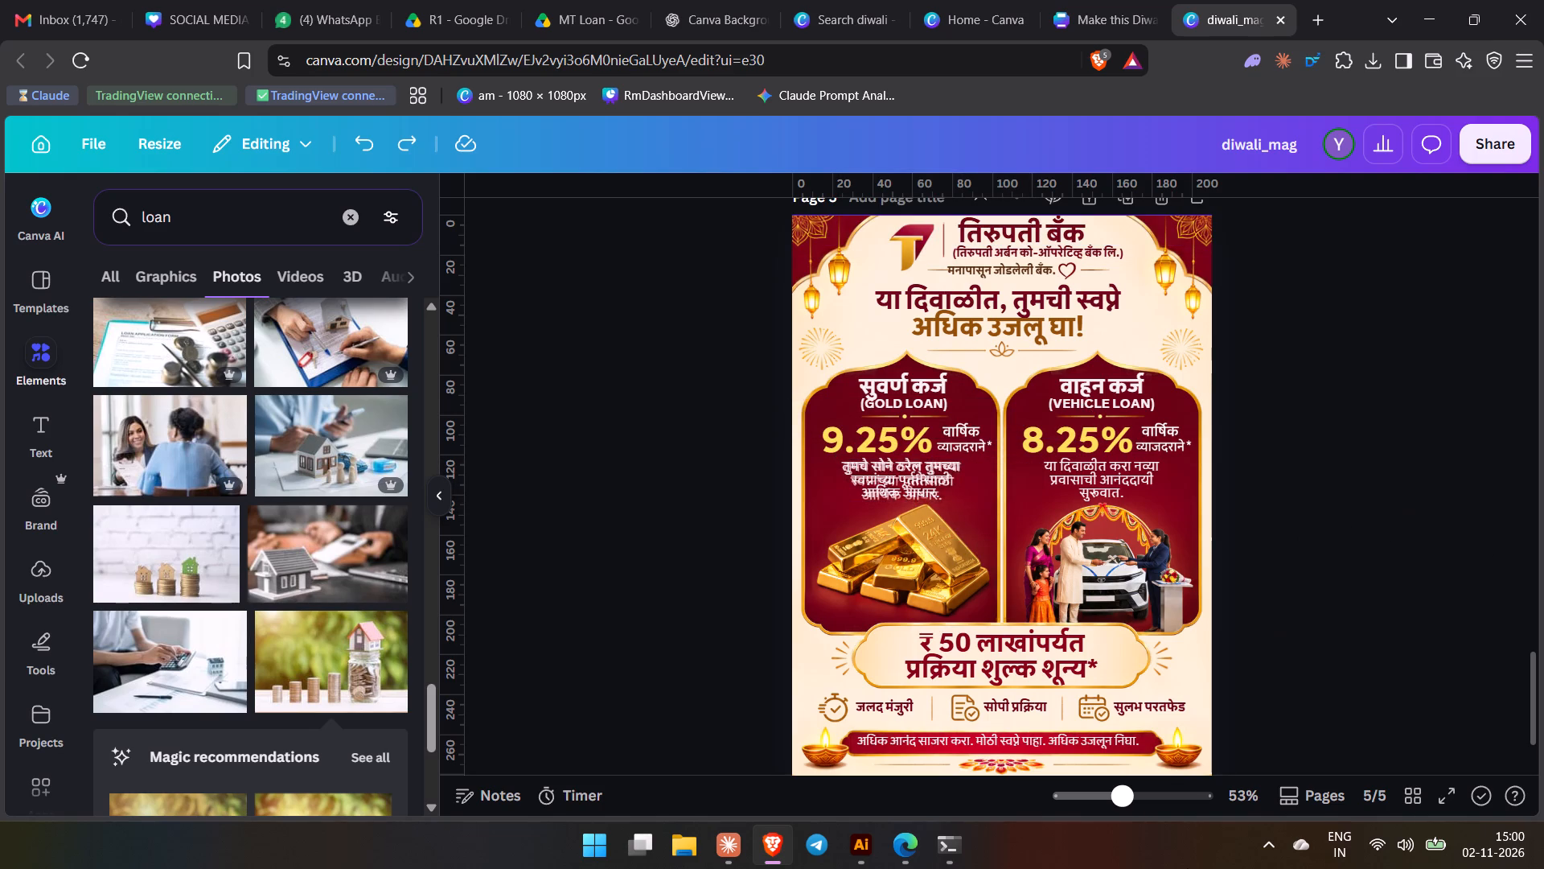
pyautogui.scroll(8, 1008, 415)
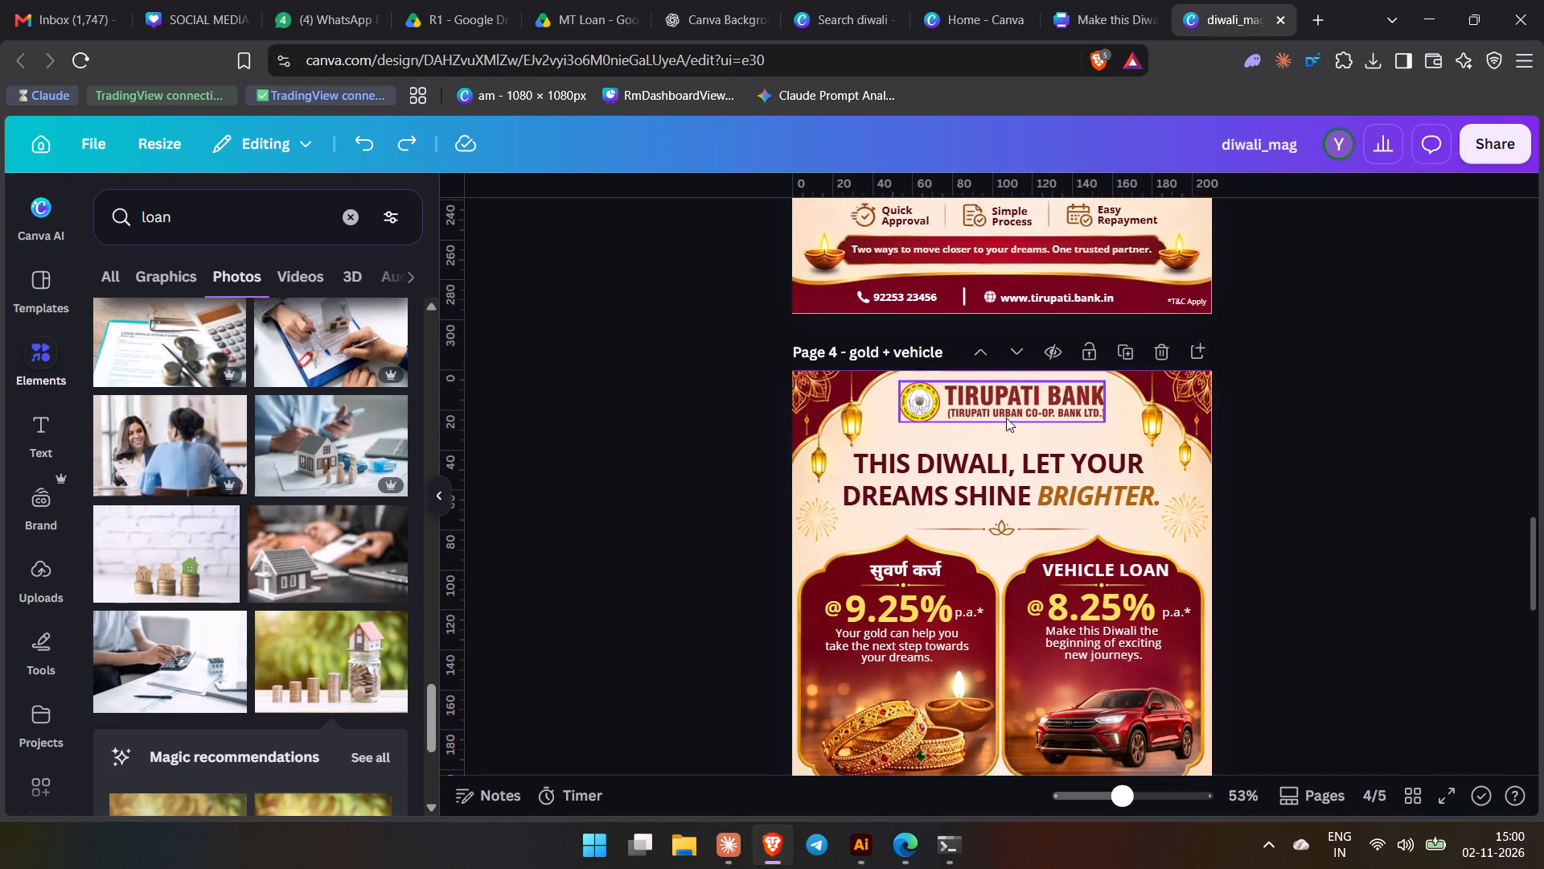
pyautogui.scroll(-7, 997, 432)
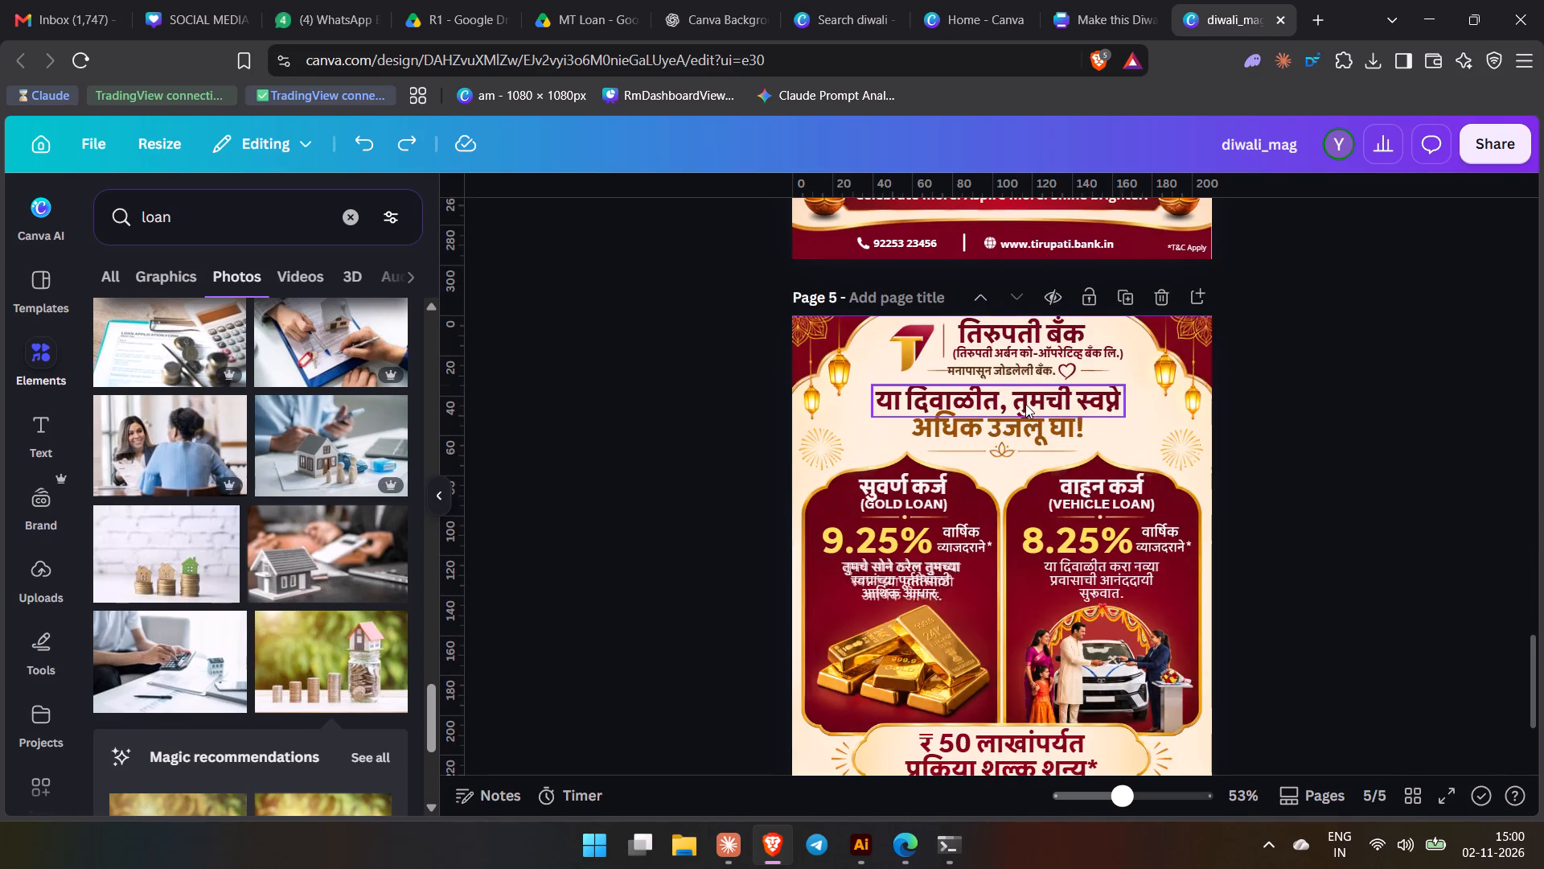
pyautogui.tripleClick(1025, 404)
pyautogui.hotkey('ctrl', 'c')
pyautogui.scroll(4, 1025, 433)
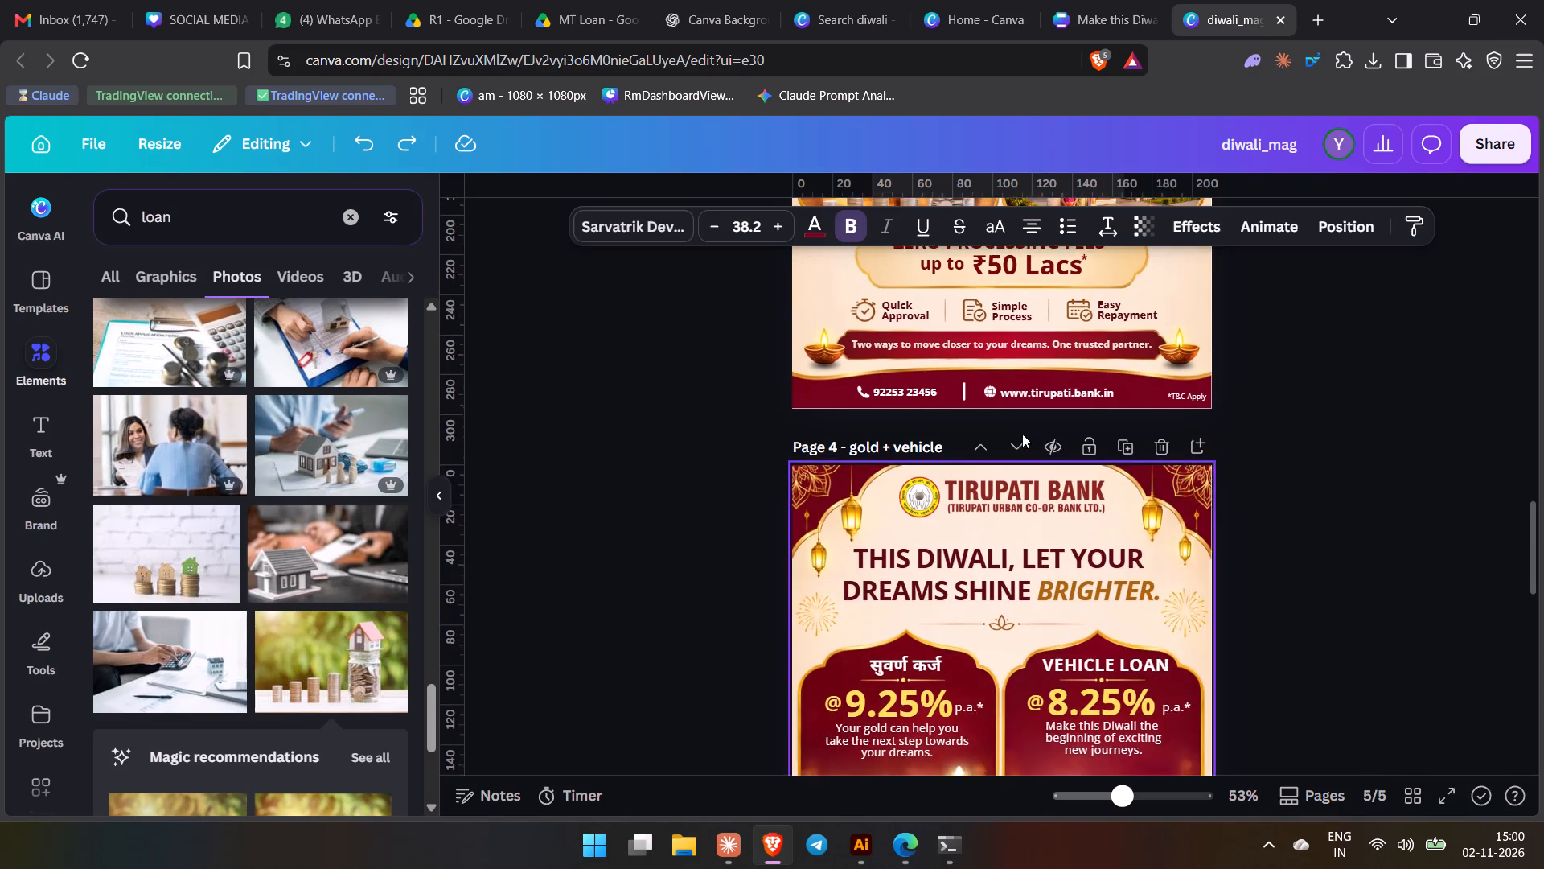
pyautogui.doubleClick(976, 572)
pyautogui.tripleClick(996, 559)
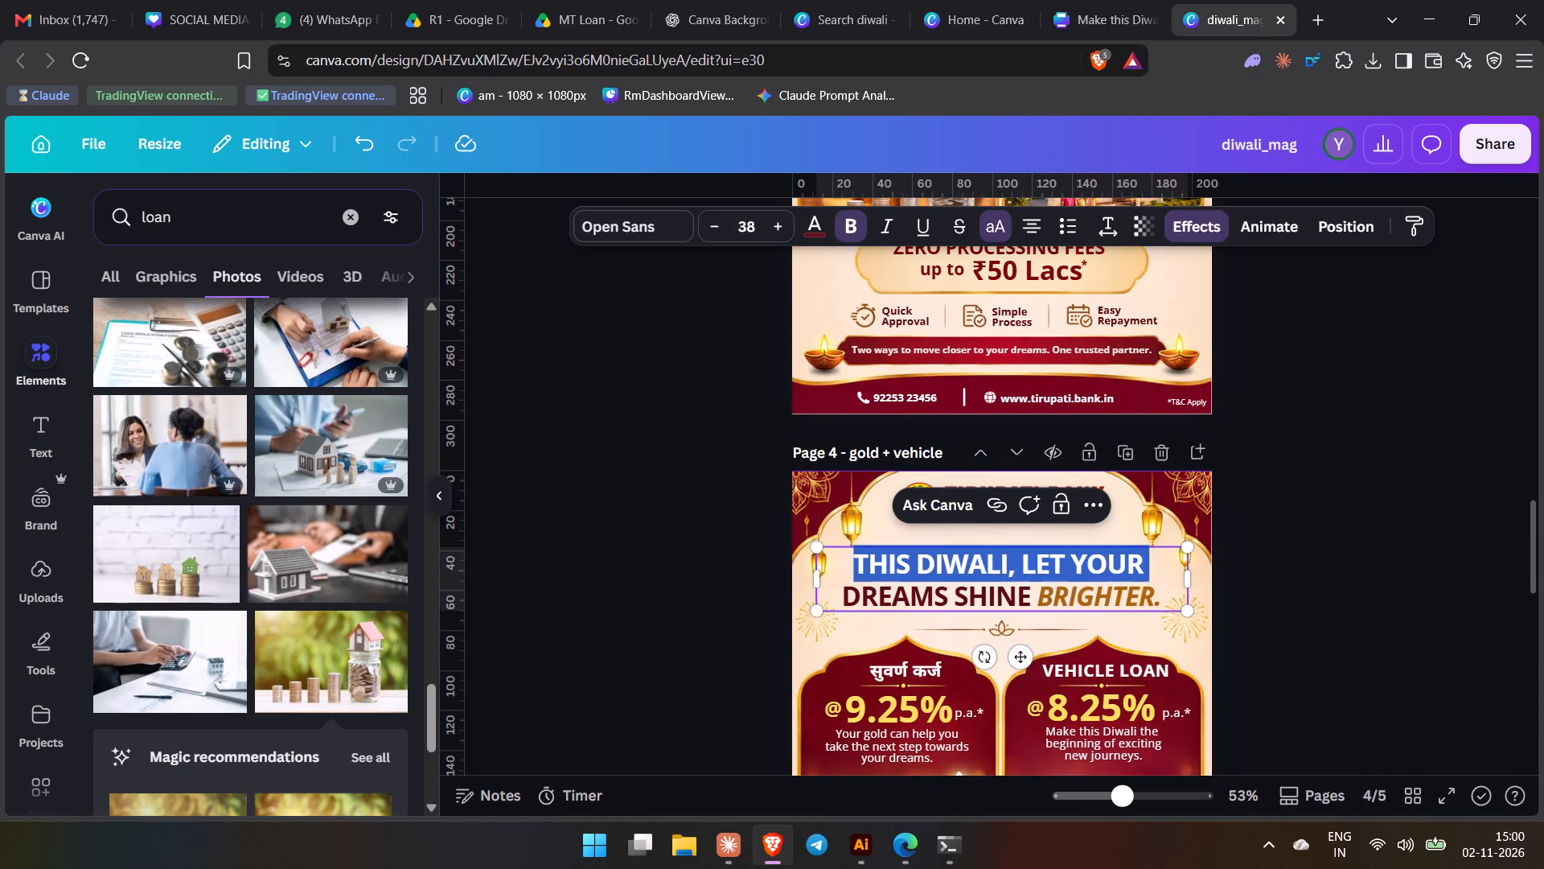
pyautogui.hotkey('ctrl', 'v')
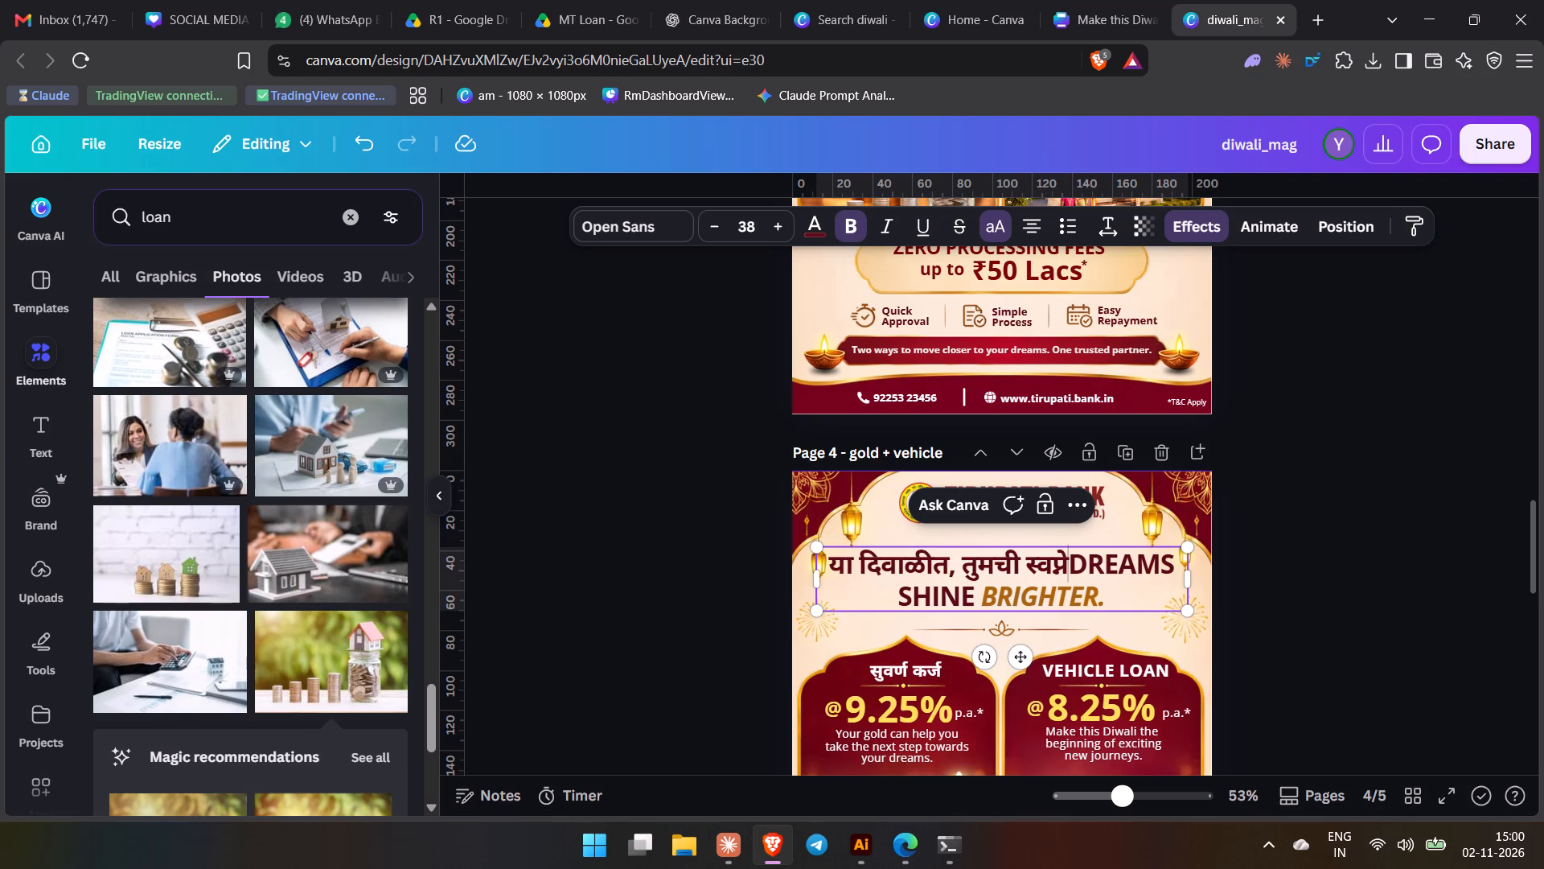
pyautogui.press('Return')
pyautogui.hotkey('alt', 'Tab')
pyautogui.hotkey('alt', 'Tab')
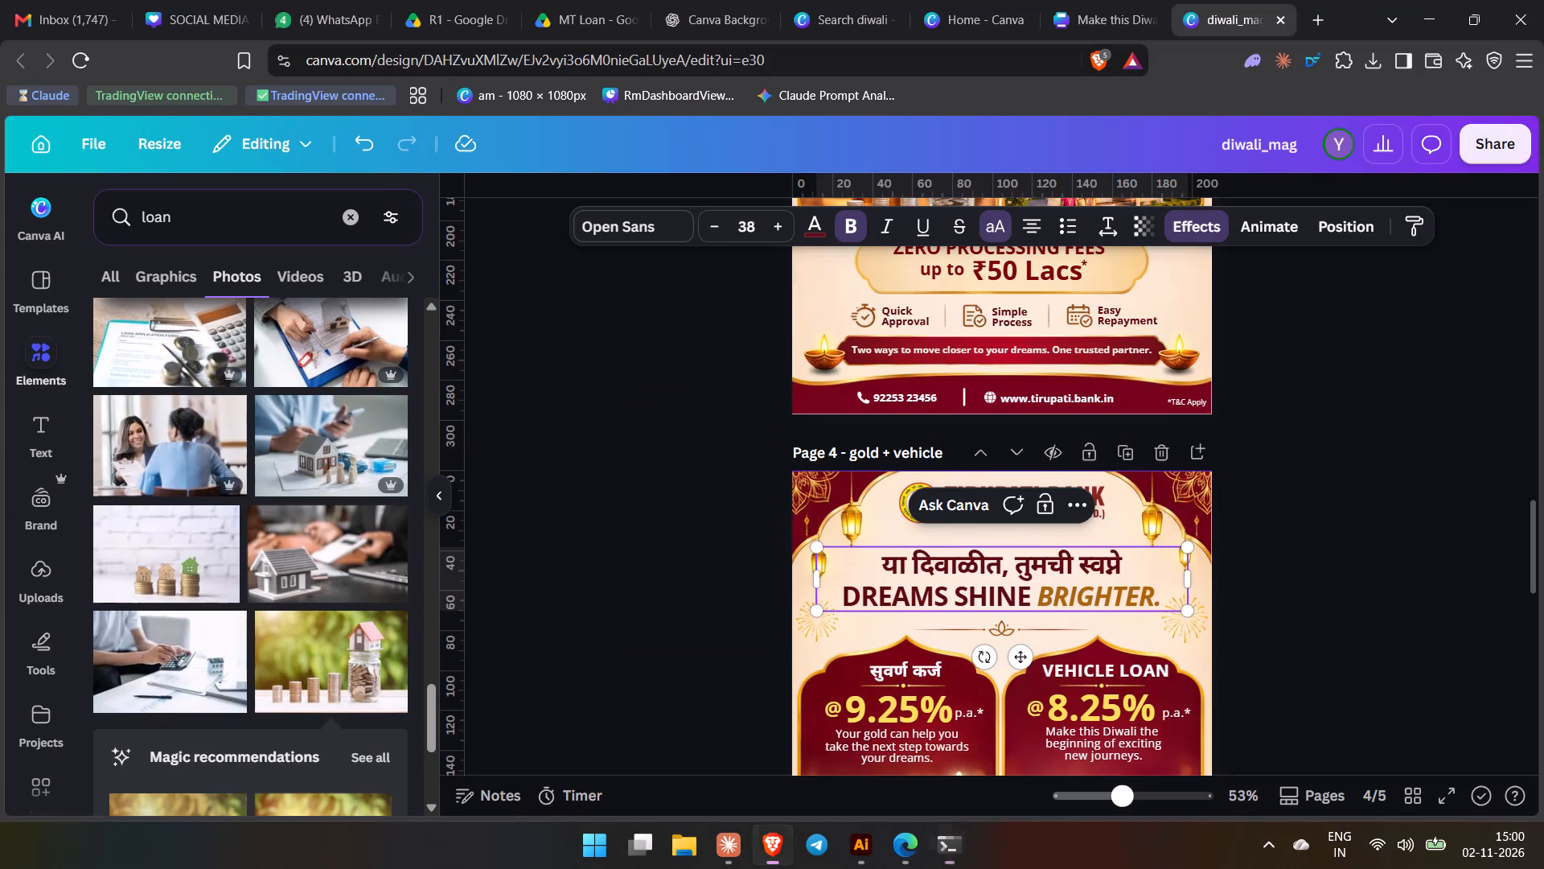
# Replace the headline's second line, "DREAMS SHINE BRIGHTER.", on page 4 with the gold Marathi second headline line copied from page 5.
pyautogui.scroll(-7, 926, 523)
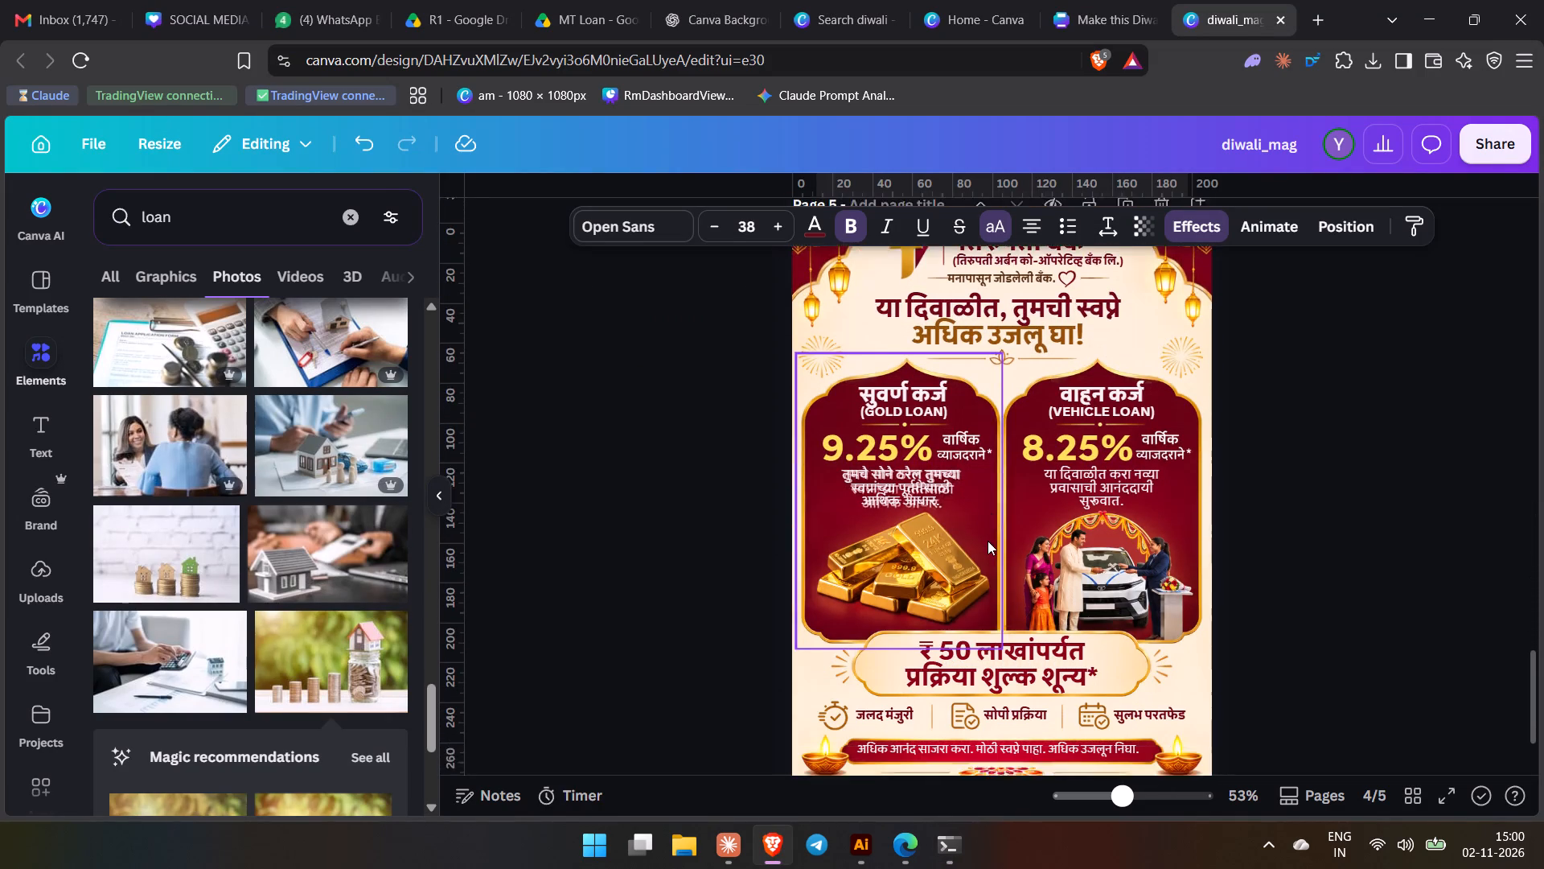
pyautogui.tripleClick(1013, 330)
pyautogui.hotkey('ctrl', 'c')
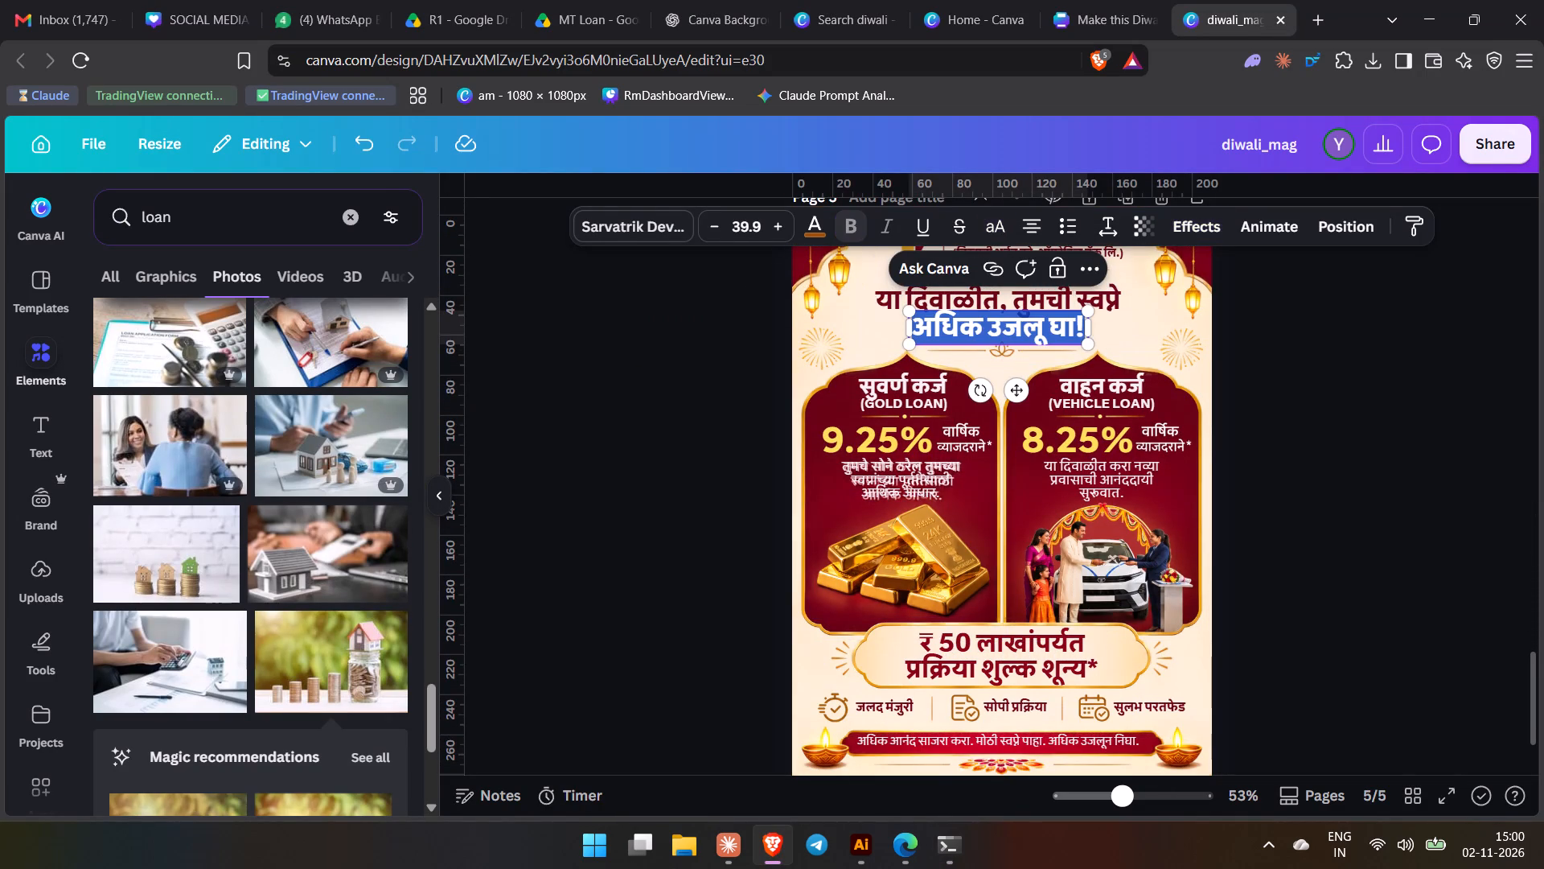
pyautogui.scroll(8, 1006, 460)
pyautogui.scroll(2, 1004, 525)
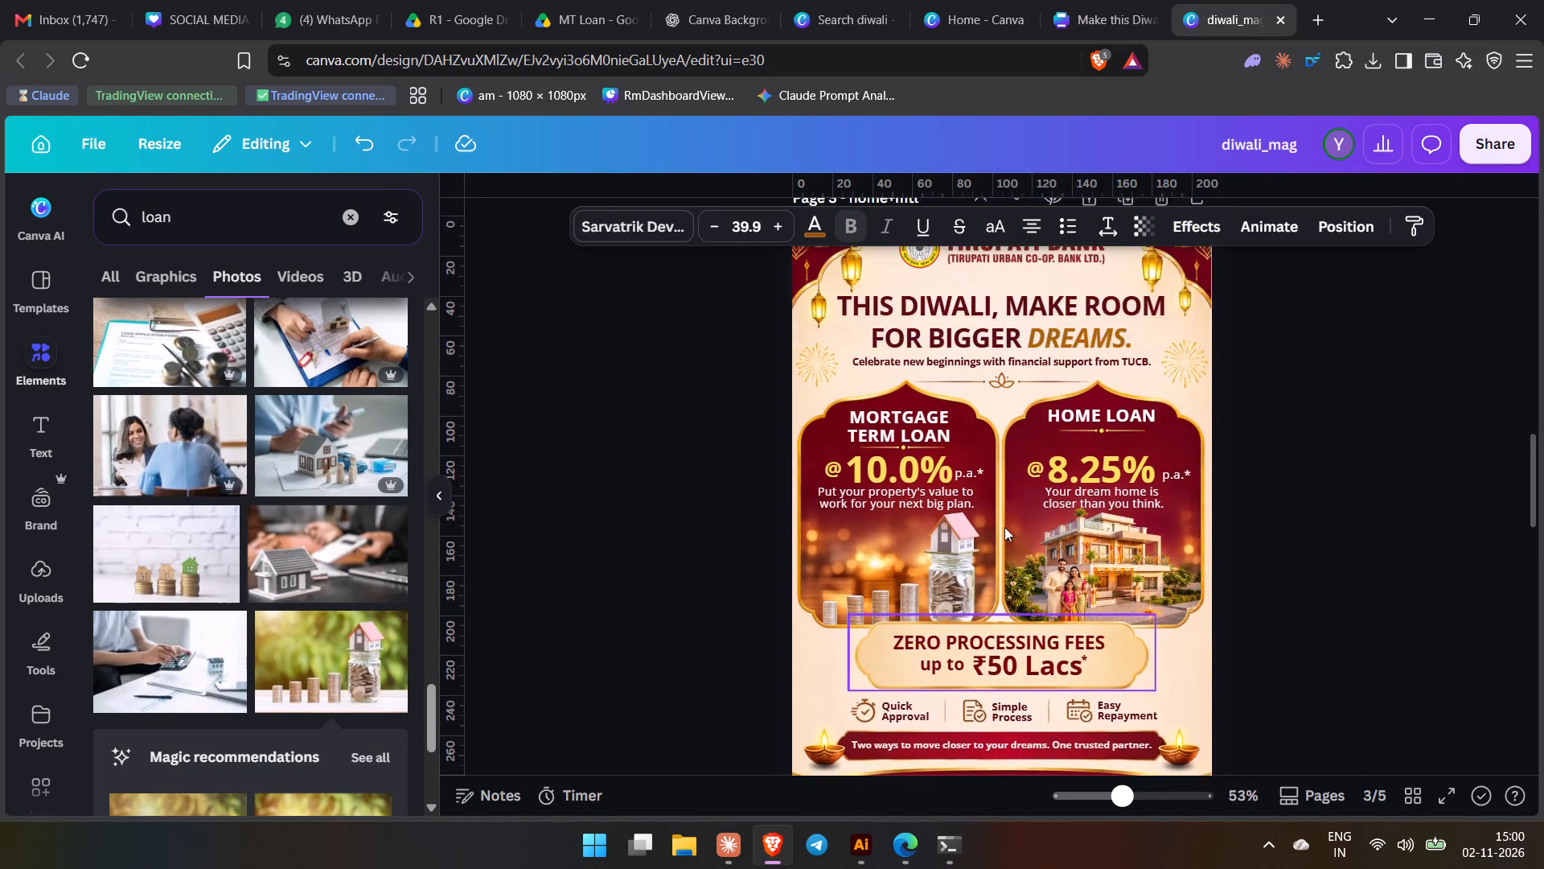
pyautogui.scroll(-7, 1004, 529)
pyautogui.tripleClick(1012, 389)
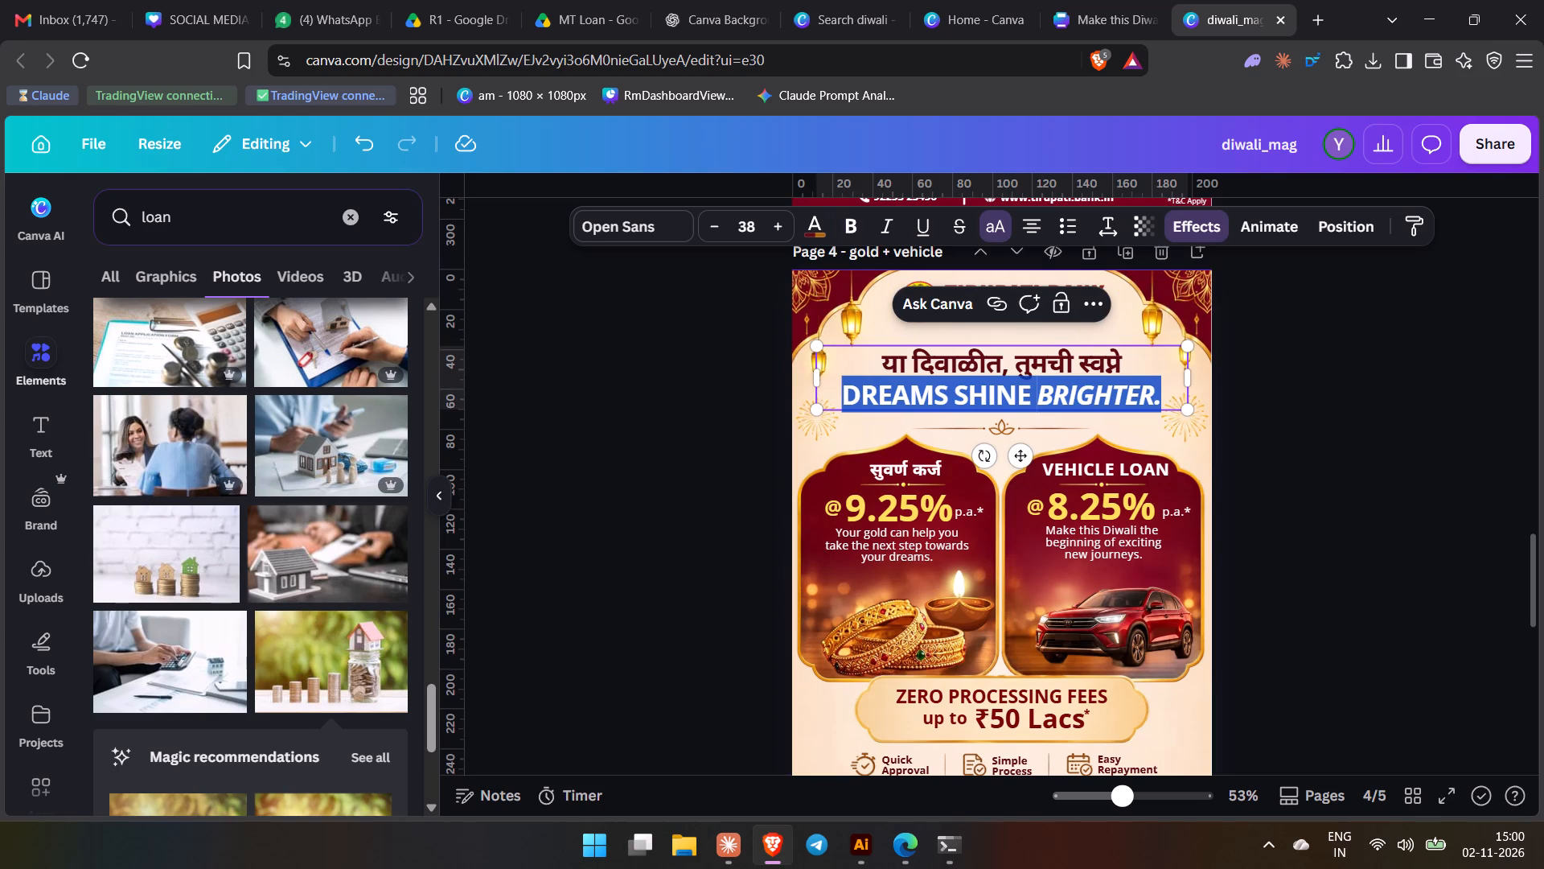
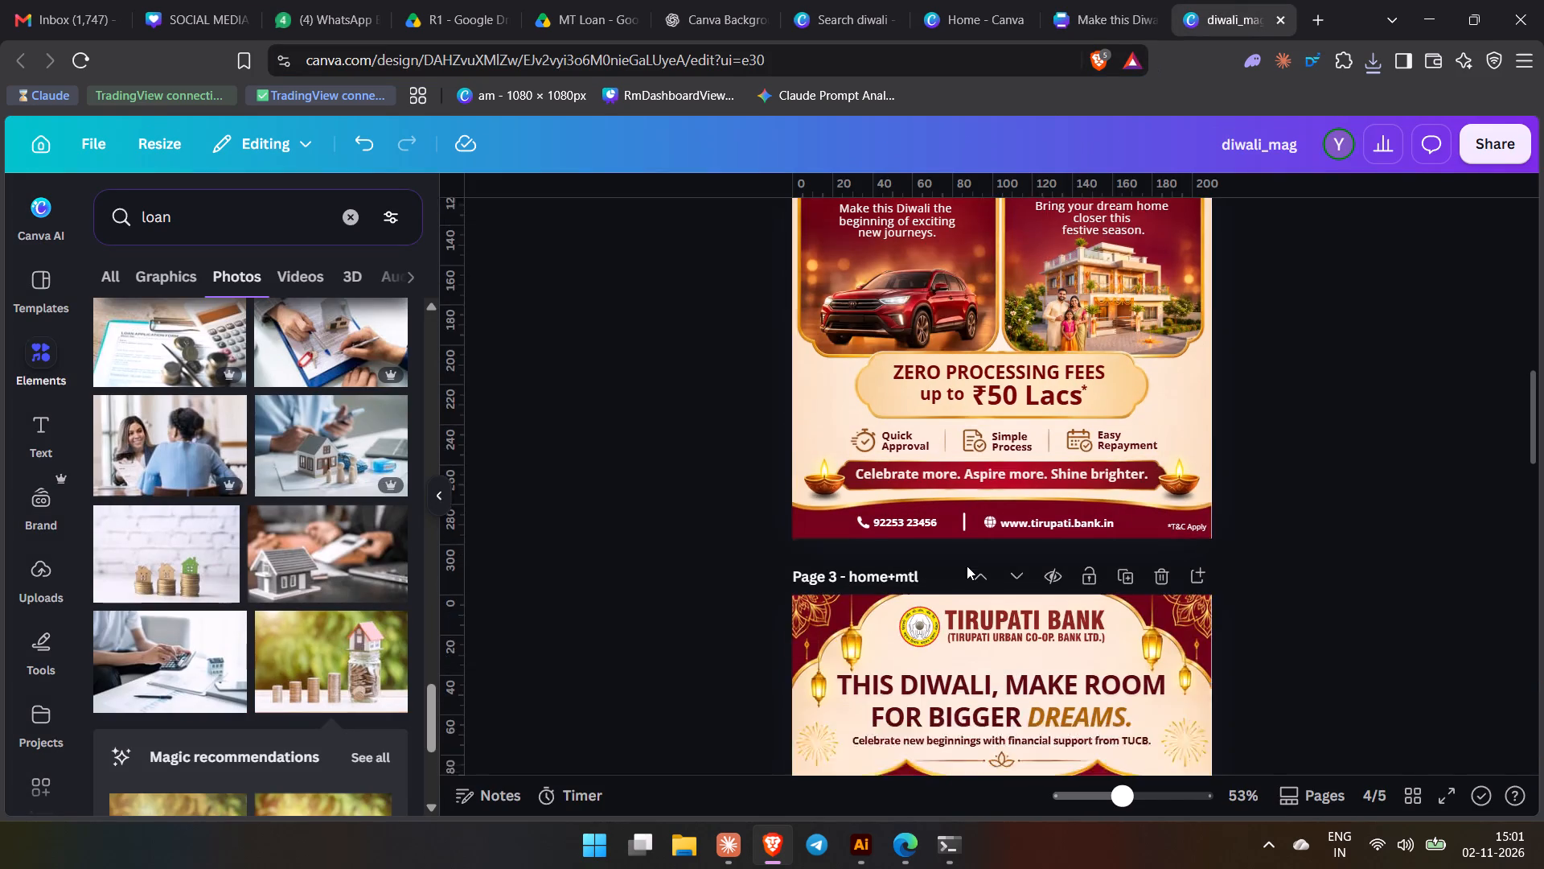
# Delete the coin stacks and house-on-jar picture from the Mortgage Term Loan panel on page 3.
pyautogui.scroll(-3, 971, 567)
pyautogui.keyDown('ctrl'); pyautogui.scroll(-1, 1267, 548); pyautogui.keyUp('ctrl')
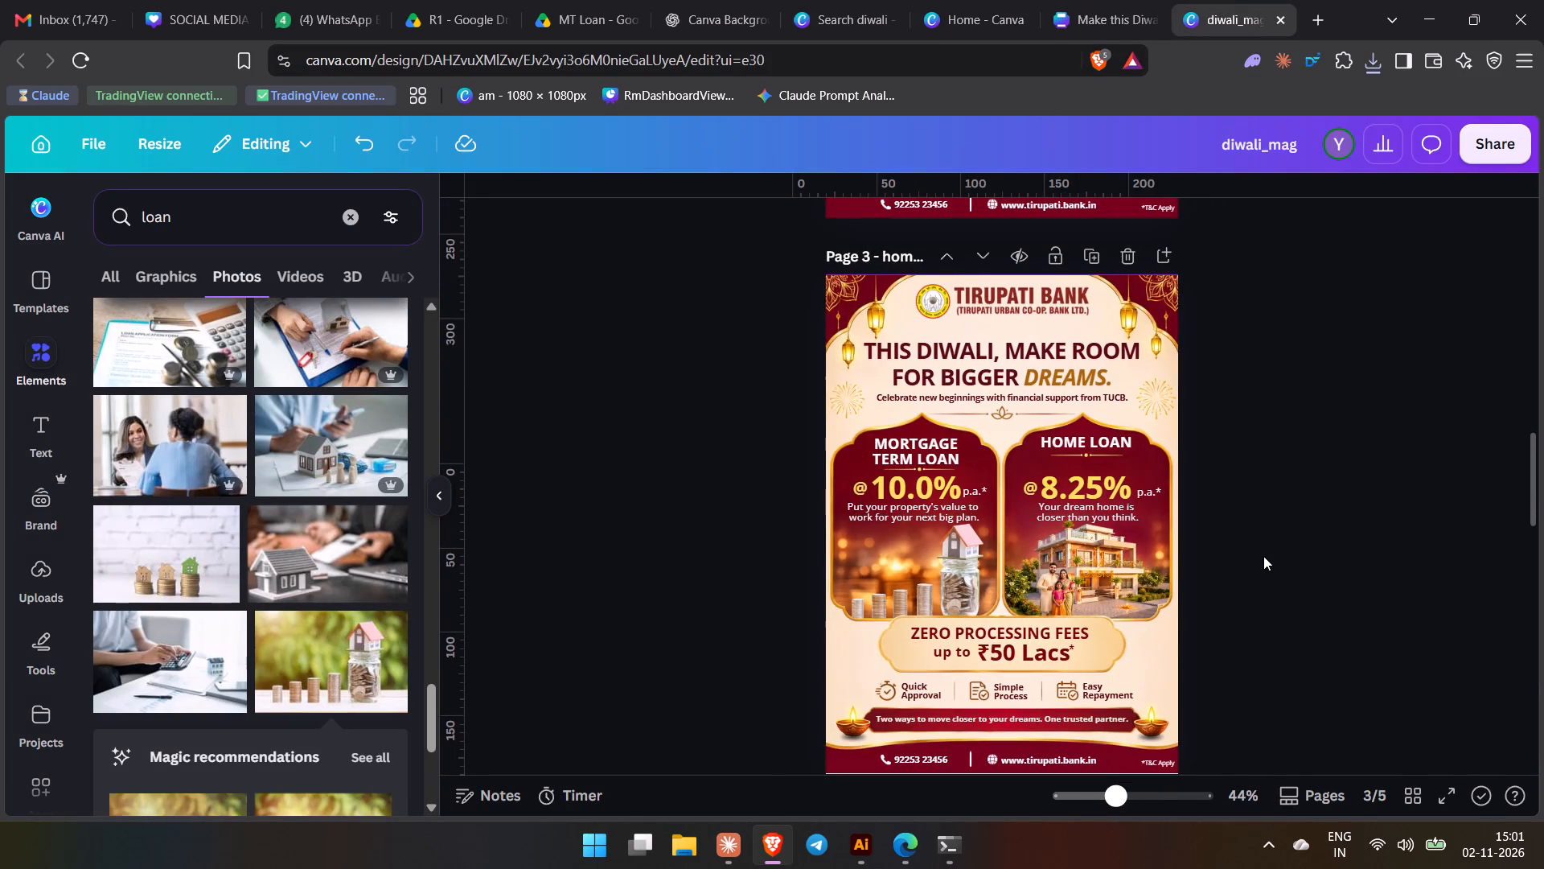
pyautogui.keyDown('ctrl'); pyautogui.scroll(4, 1262, 551); pyautogui.keyUp('ctrl')
pyautogui.click(790, 601)
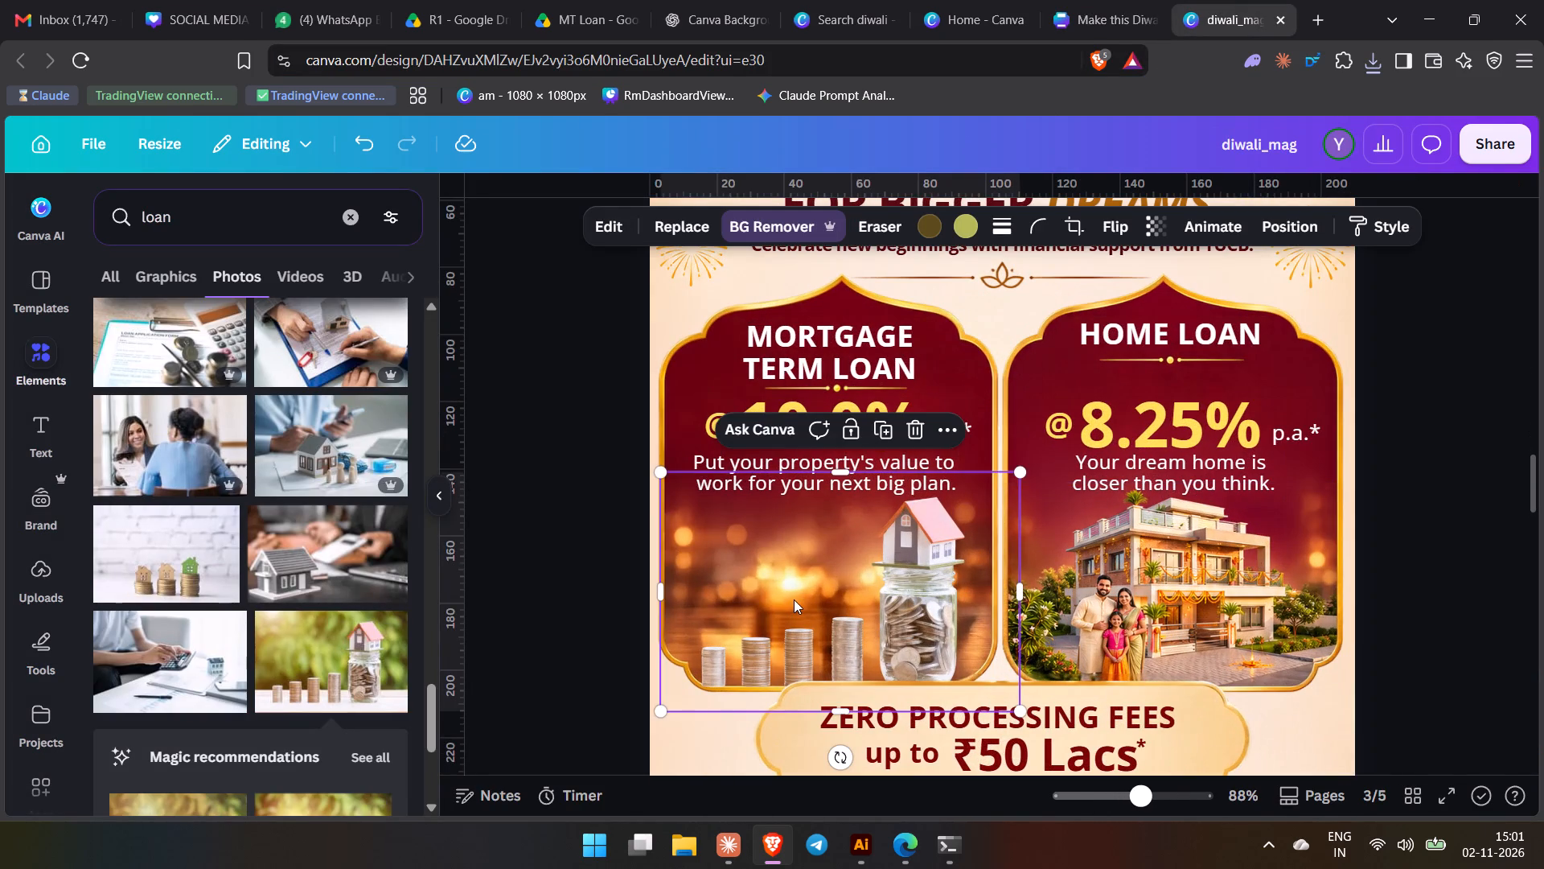
pyautogui.press('Delete')
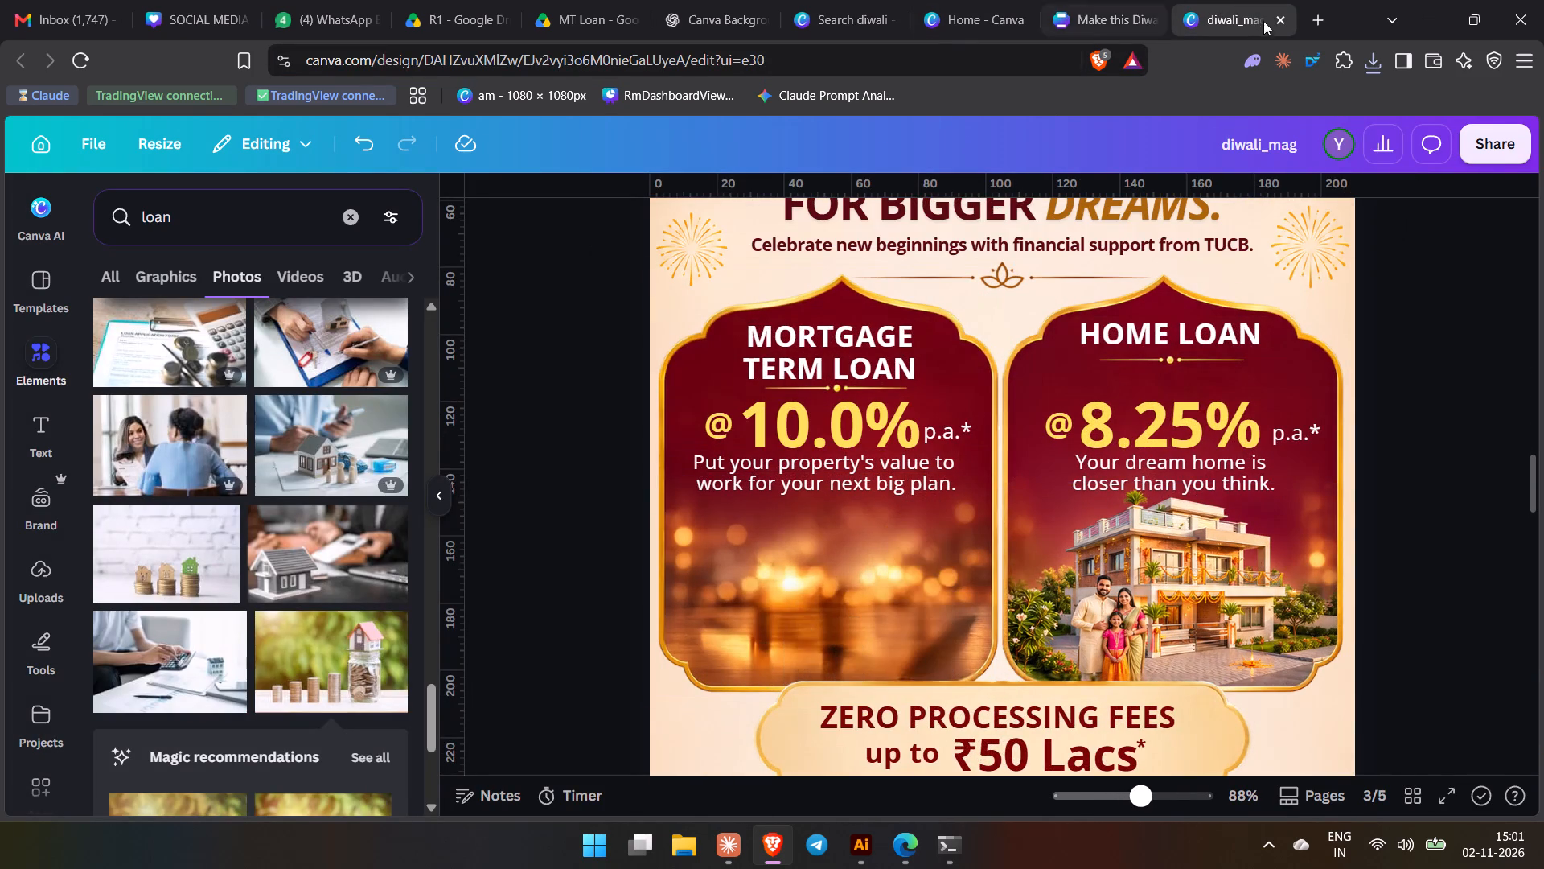
# Add the downloaded picture of a wooden house frame with gold coins and a house key to page 3.
pyautogui.click(1379, 69)
pyautogui.moveTo(1178, 156); pyautogui.dragTo(939, 476)
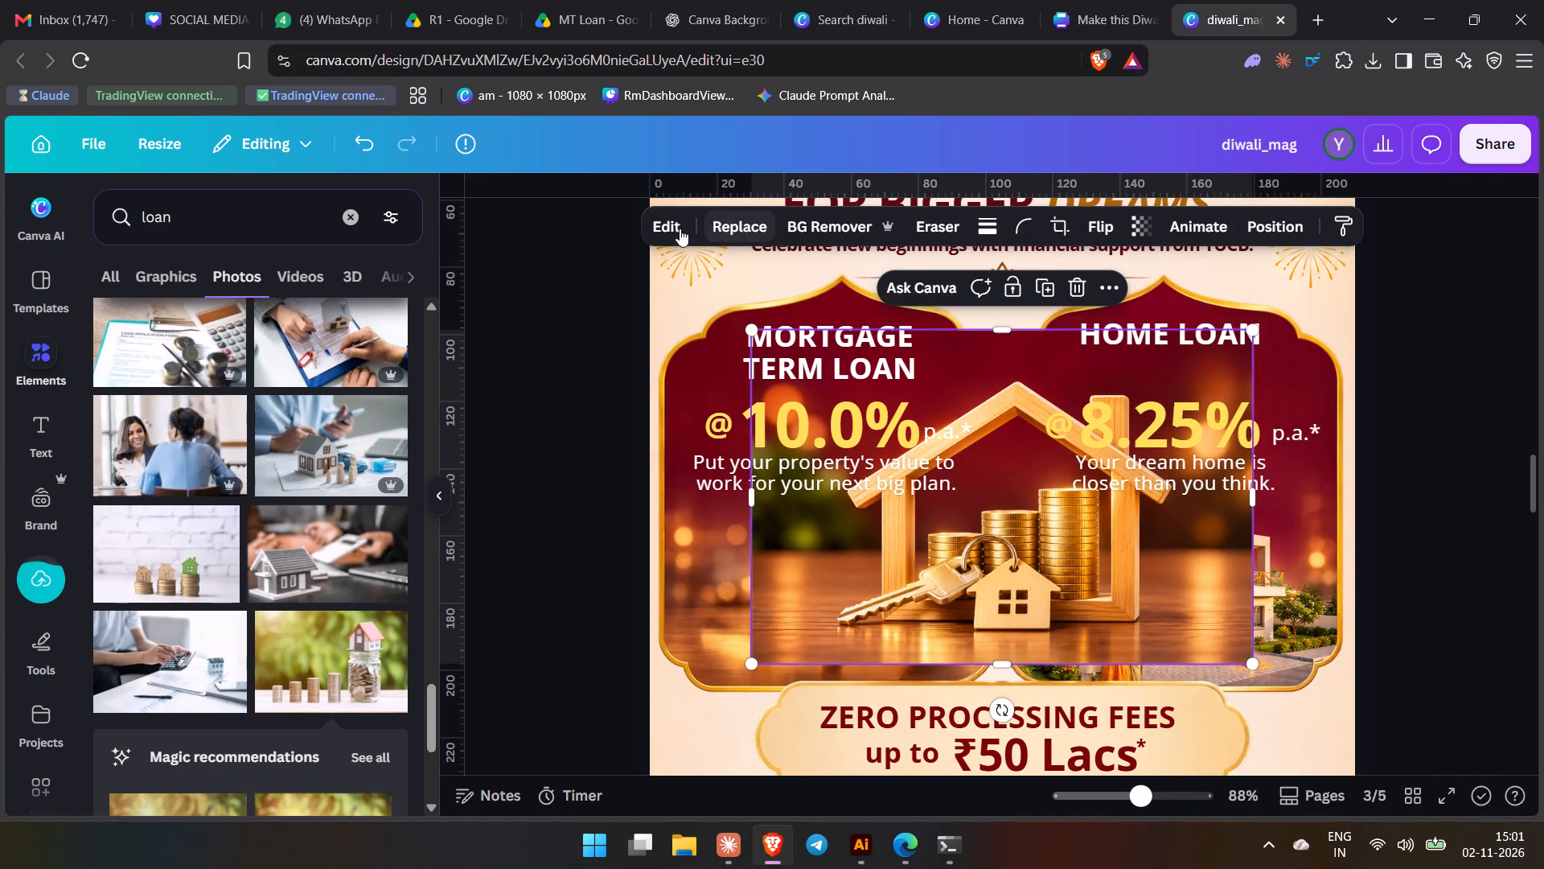
# Remove the background from the wooden house, key and coins photo on page 3.
pyautogui.click(815, 227)
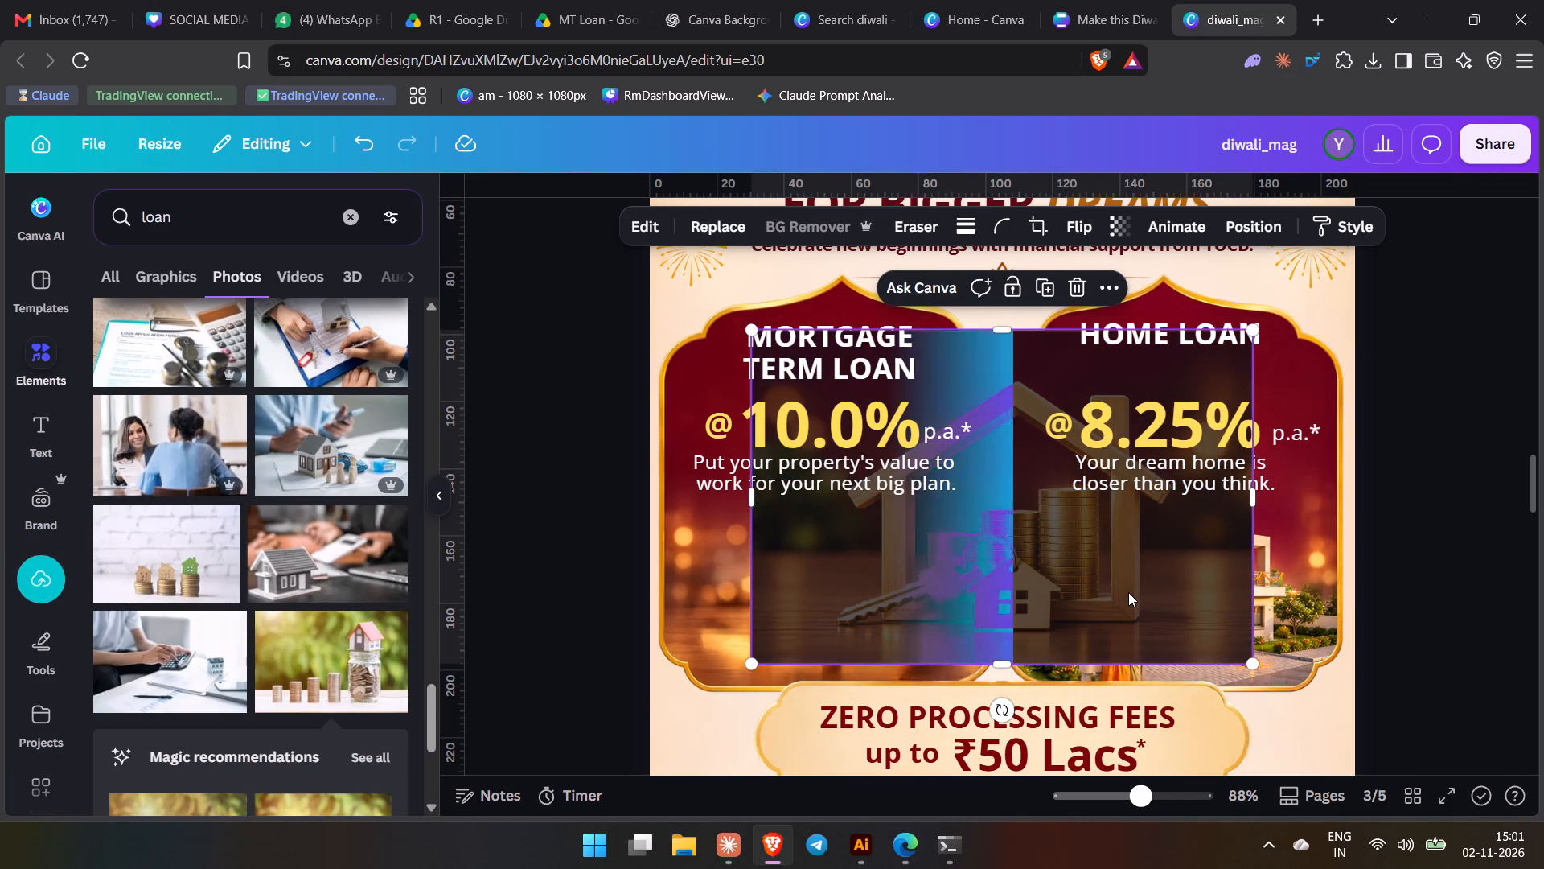
pyautogui.moveTo(1090, 584); pyautogui.dragTo(942, 616)
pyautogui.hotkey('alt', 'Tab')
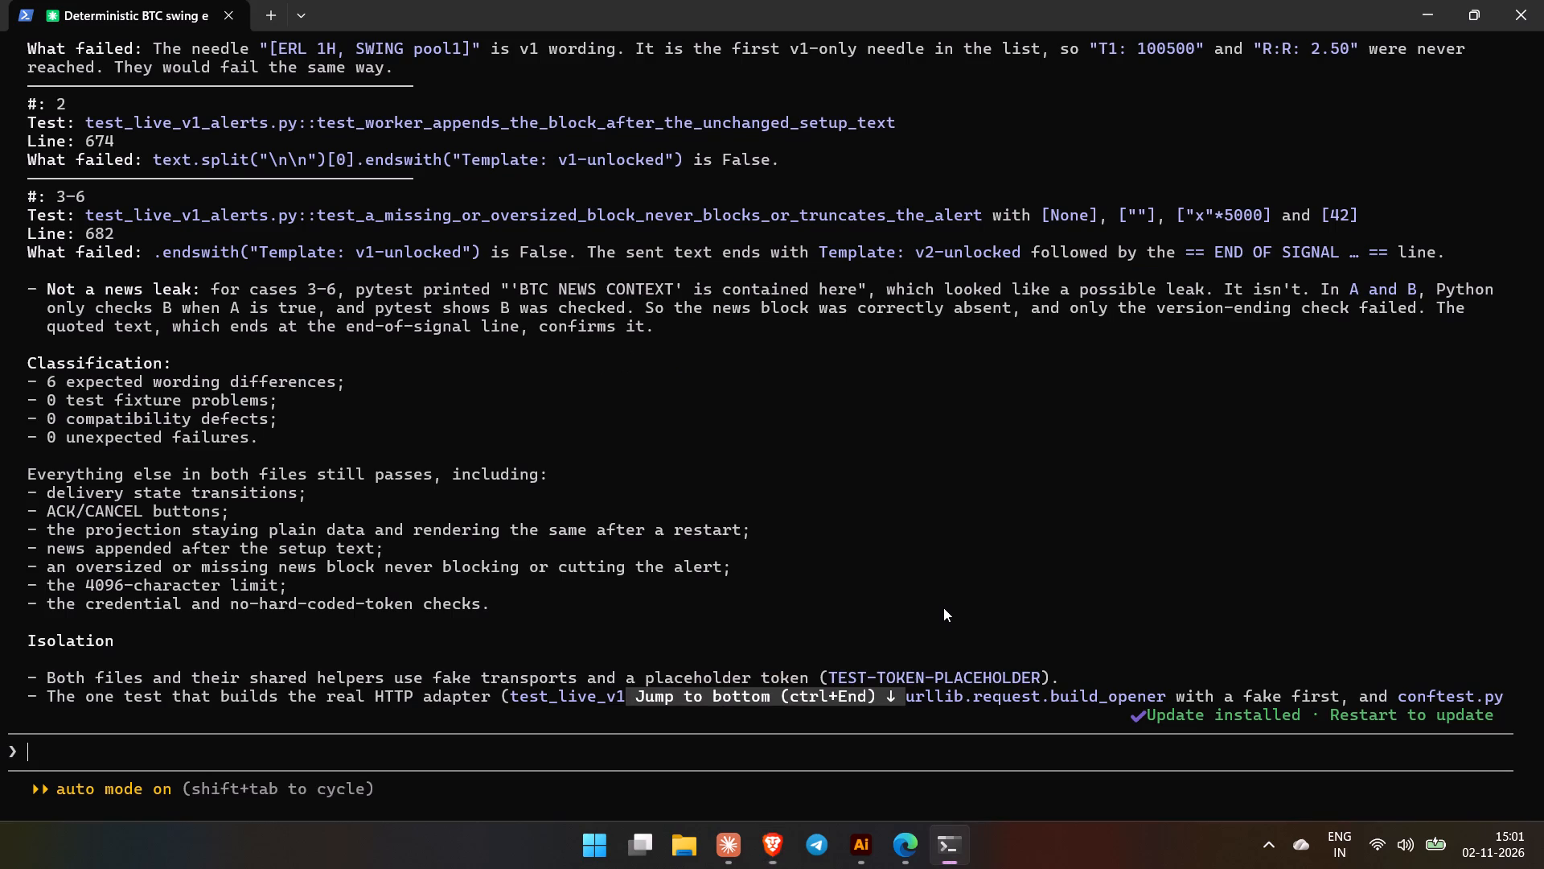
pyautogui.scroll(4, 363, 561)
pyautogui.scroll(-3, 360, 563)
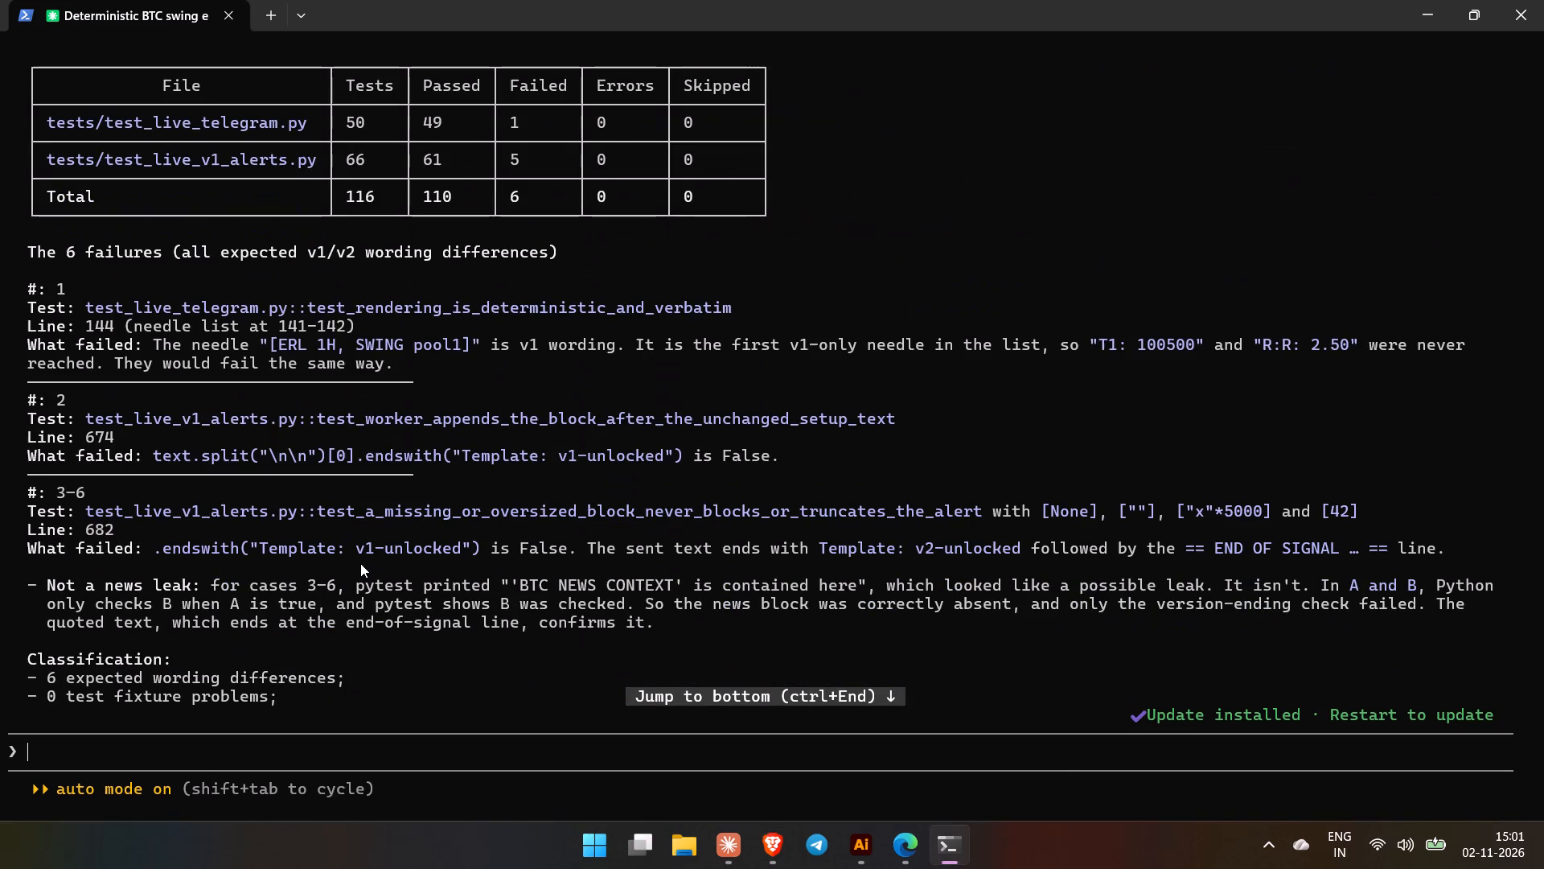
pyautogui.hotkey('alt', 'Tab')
# Scale the house-and-coins image to the Mortgage Term Loan card's width and place it beneath the card's description.
pyautogui.moveTo(1107, 694); pyautogui.dragTo(901, 602)
pyautogui.moveTo(834, 558); pyautogui.dragTo(902, 688)
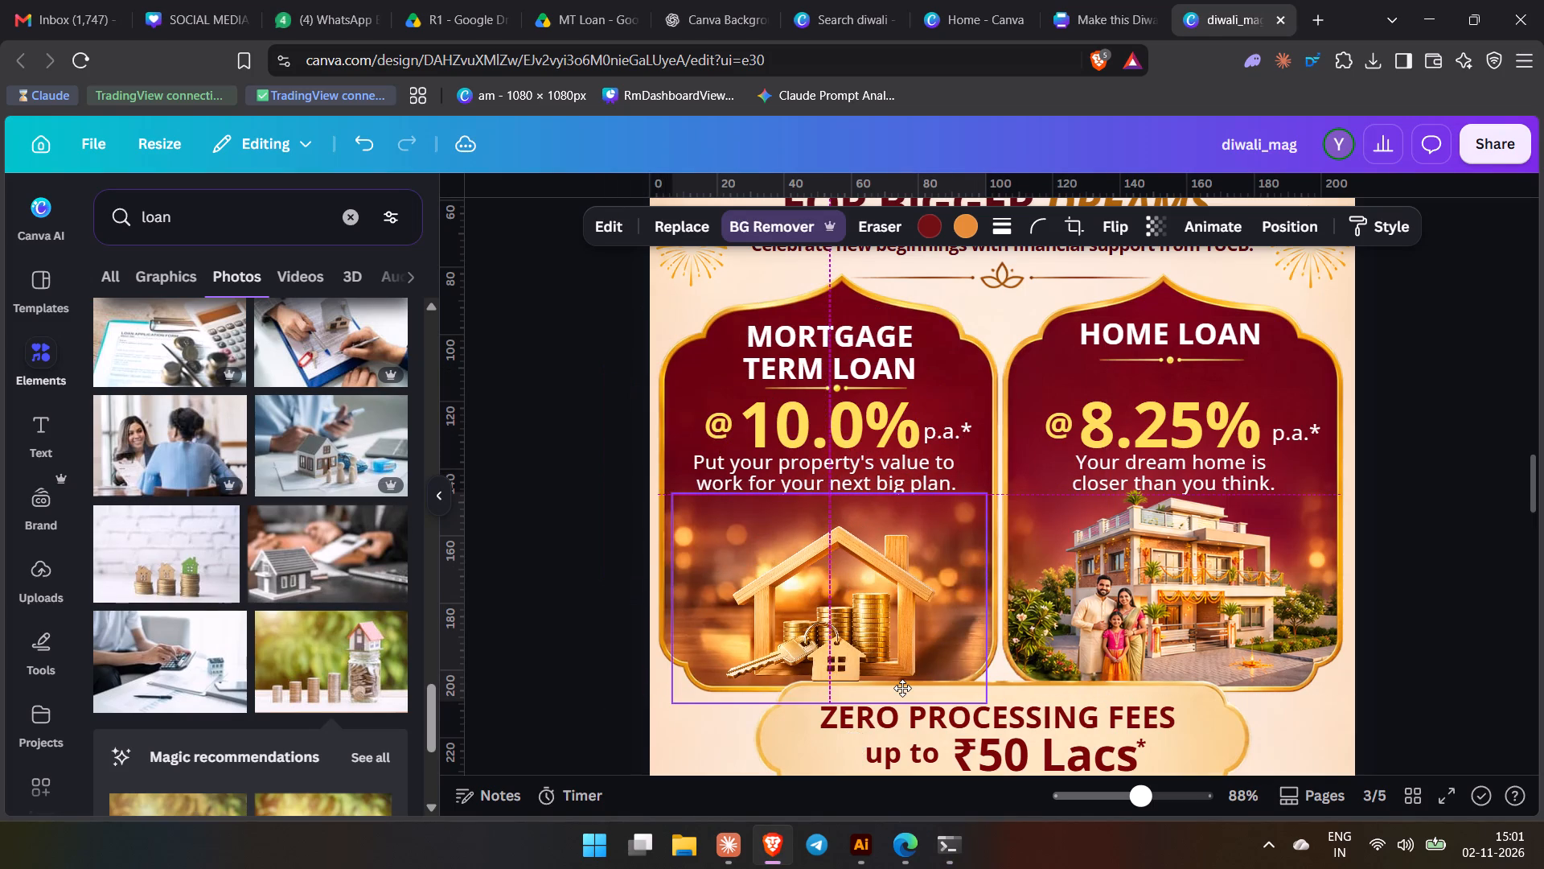
pyautogui.moveTo(902, 688); pyautogui.dragTo(894, 693)
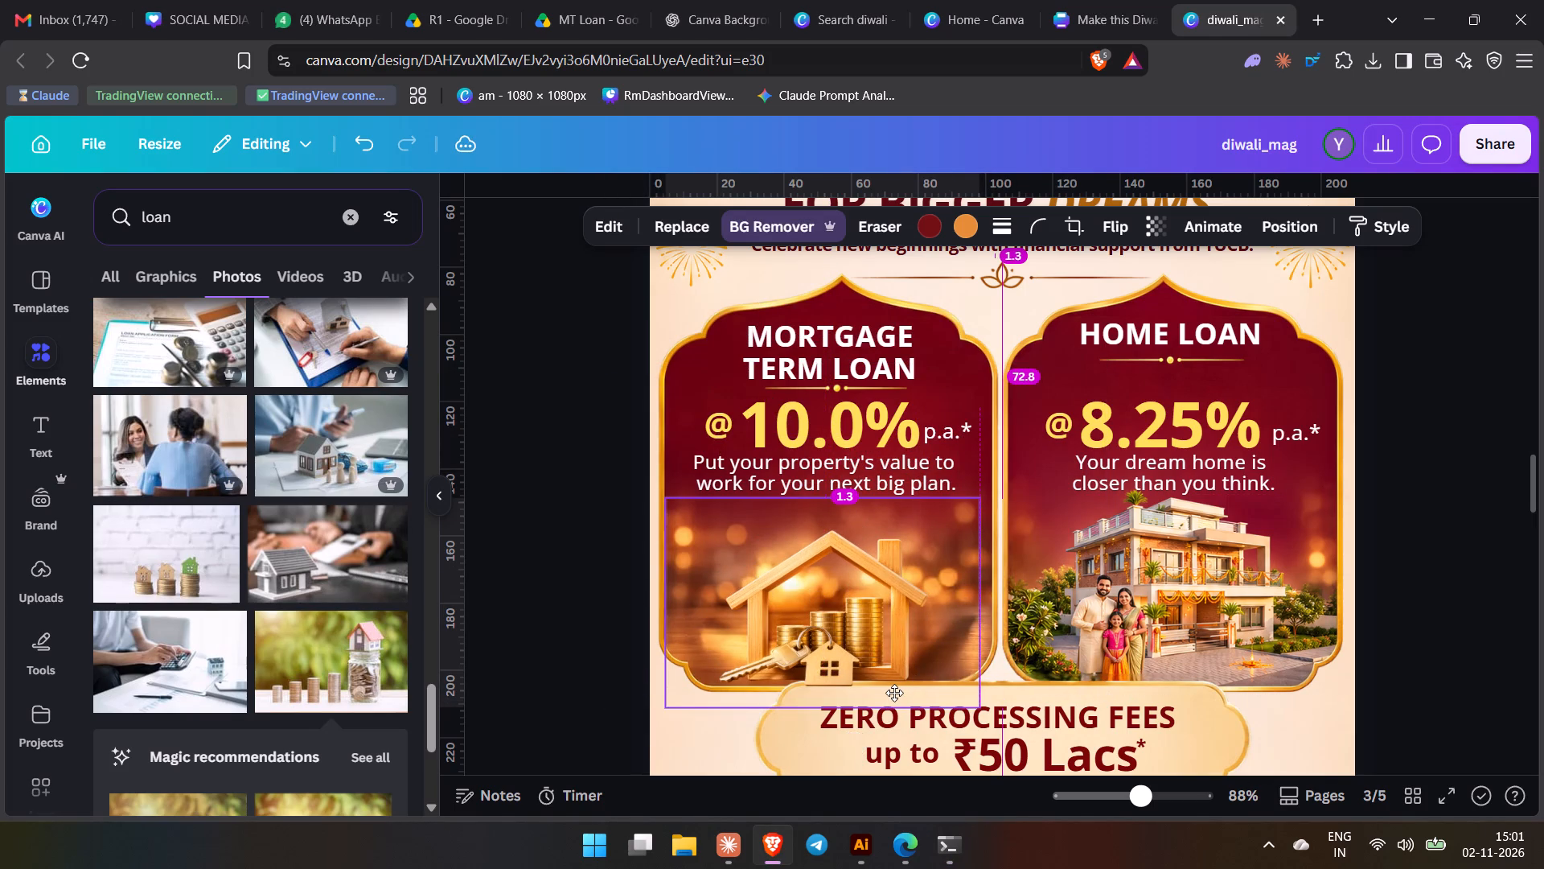
pyautogui.moveTo(894, 693); pyautogui.dragTo(889, 697)
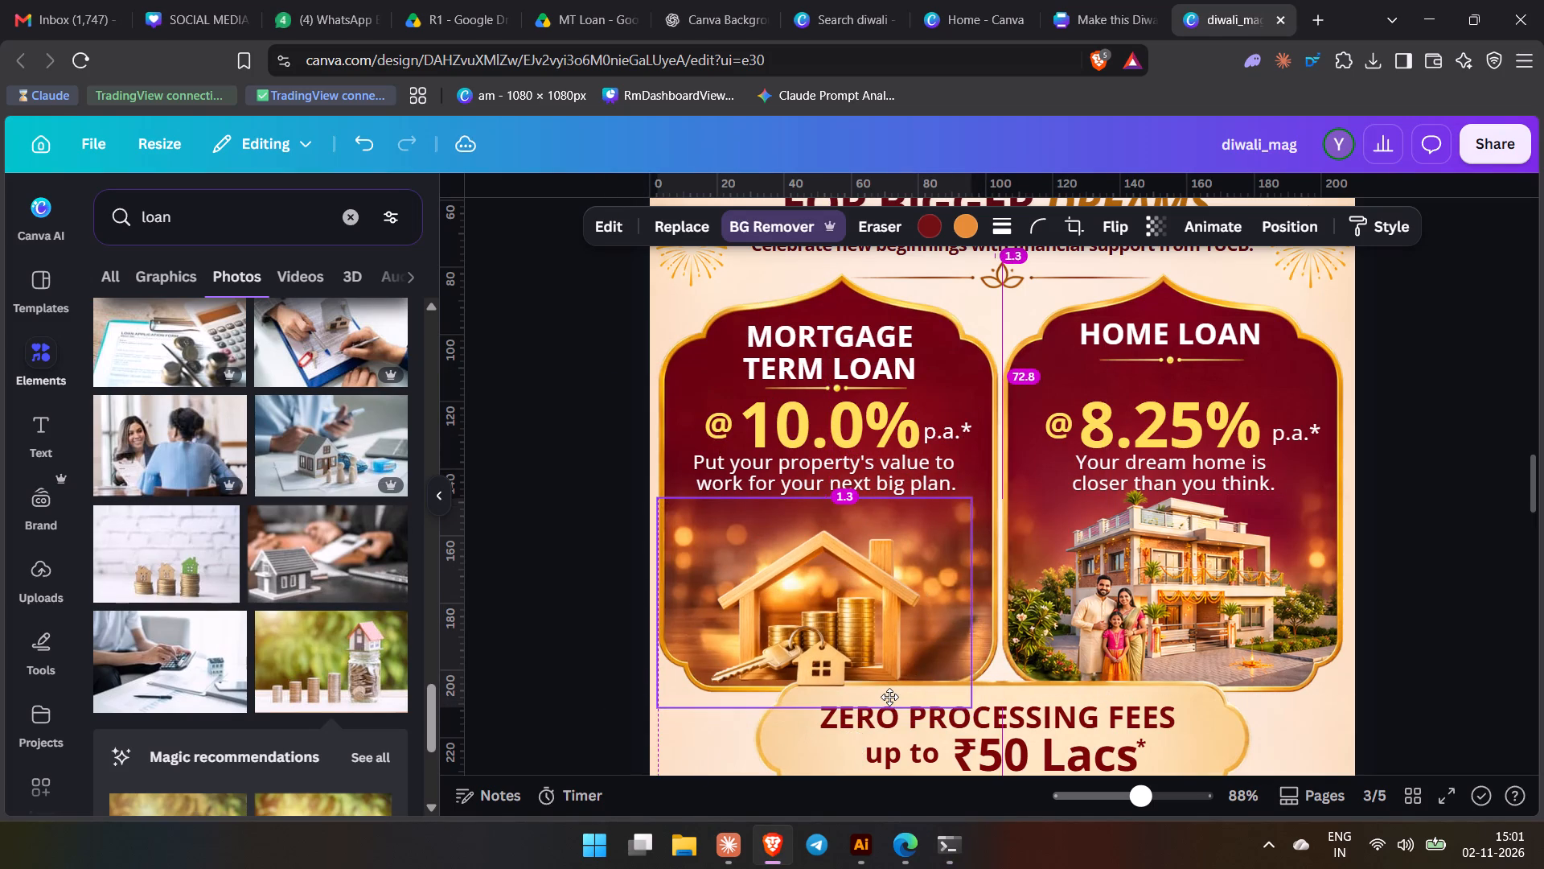
pyautogui.moveTo(889, 697); pyautogui.dragTo(888, 698)
pyautogui.moveTo(976, 508); pyautogui.dragTo(985, 493)
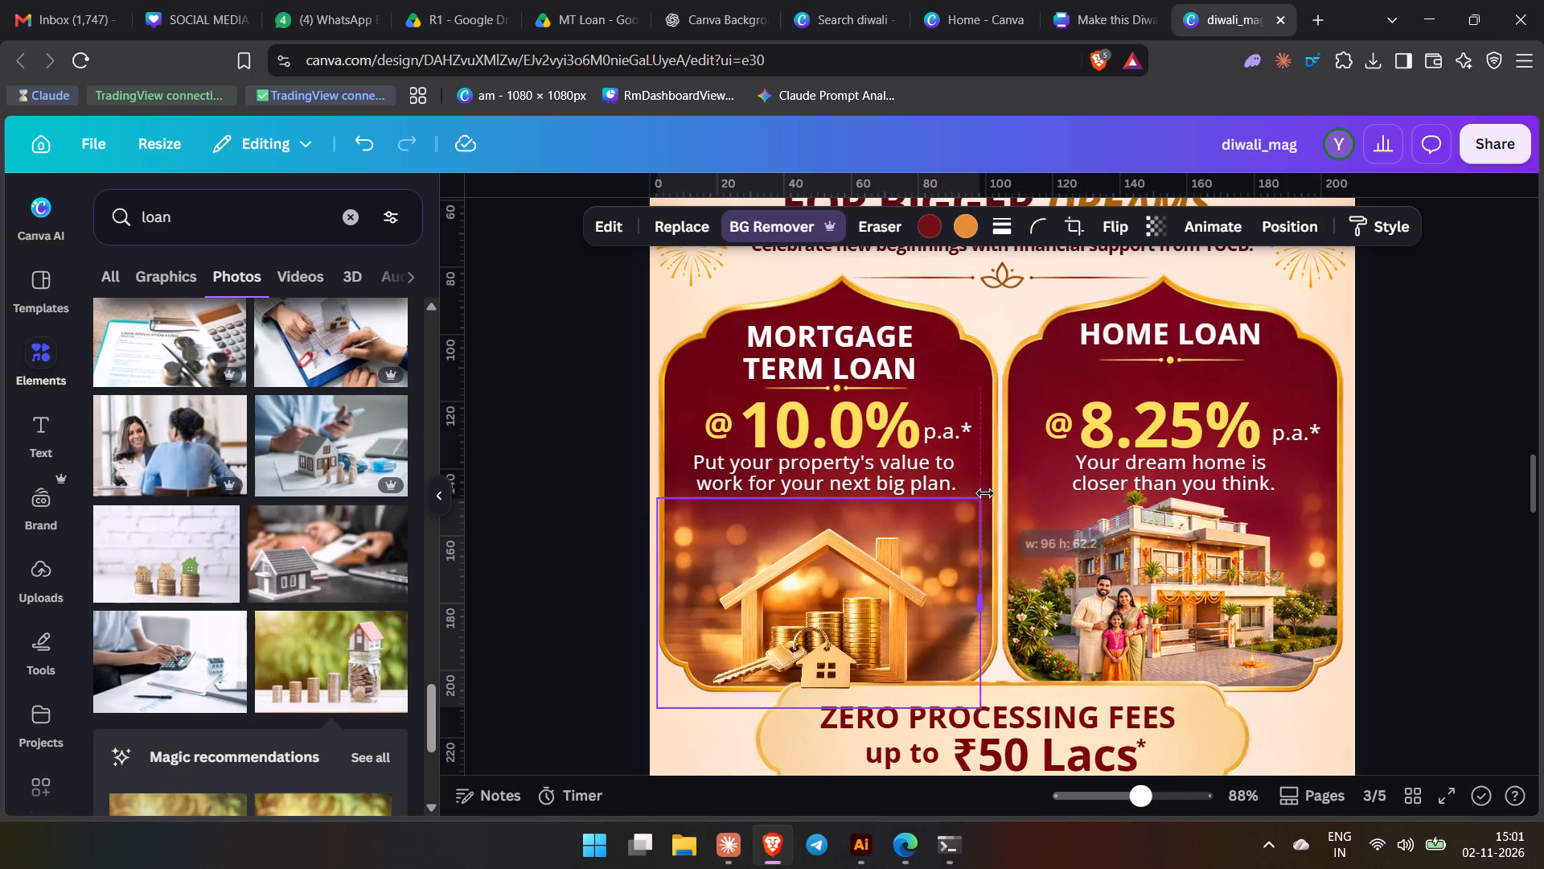
pyautogui.moveTo(985, 493); pyautogui.dragTo(999, 479)
pyautogui.hotkey('ctrl', 'z')
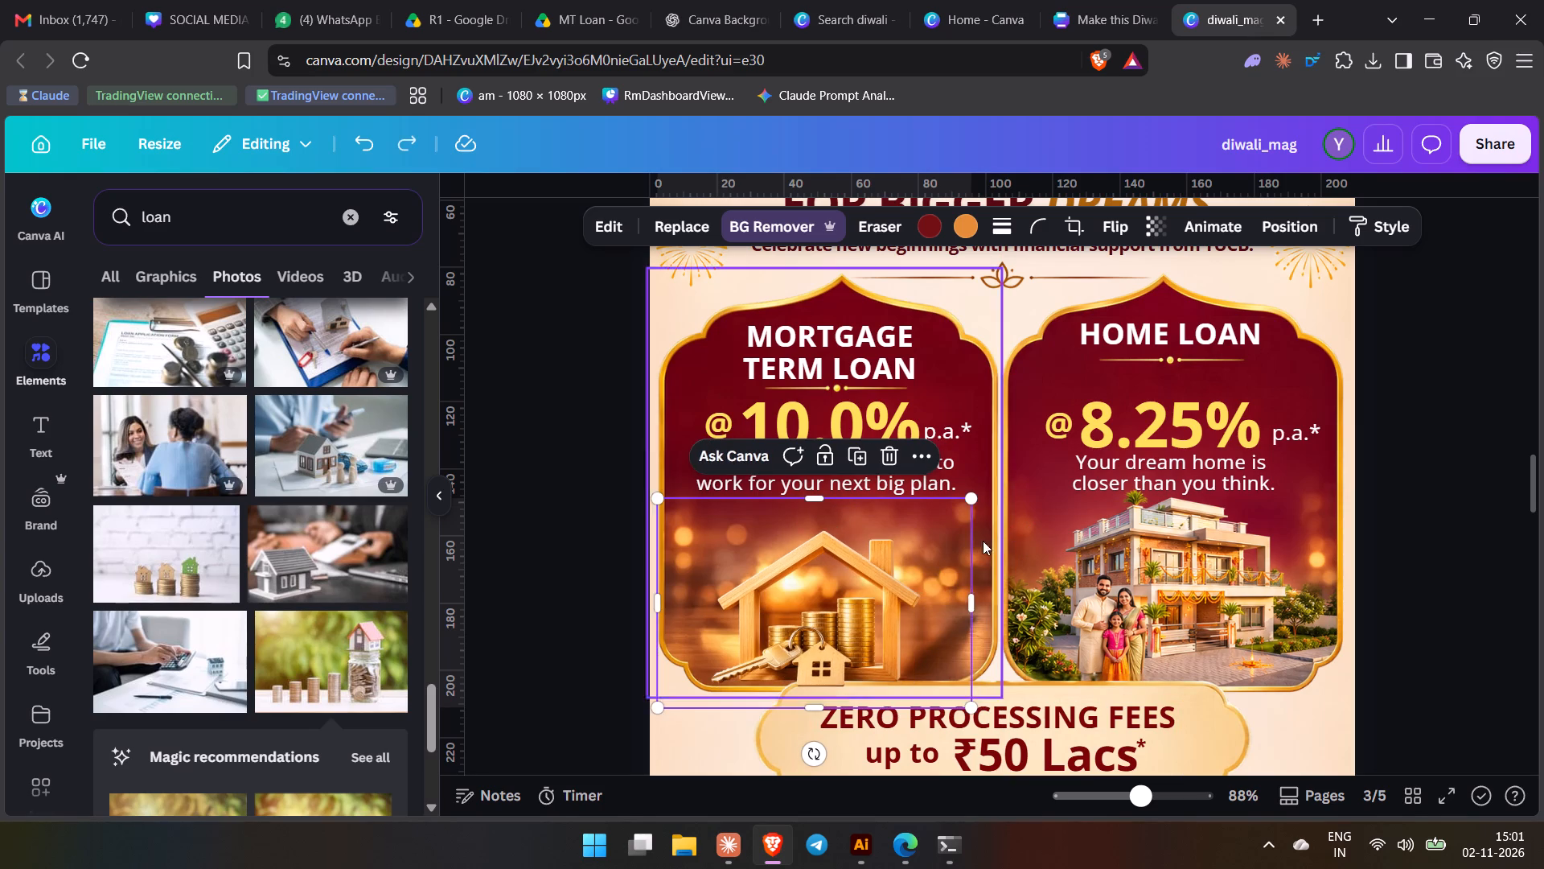
pyautogui.moveTo(972, 504); pyautogui.dragTo(988, 476)
# Switch to the terminal, examine the test-run report and its failure details, and return to the diwali_mag design.
pyautogui.hotkey('alt', 'Tab')
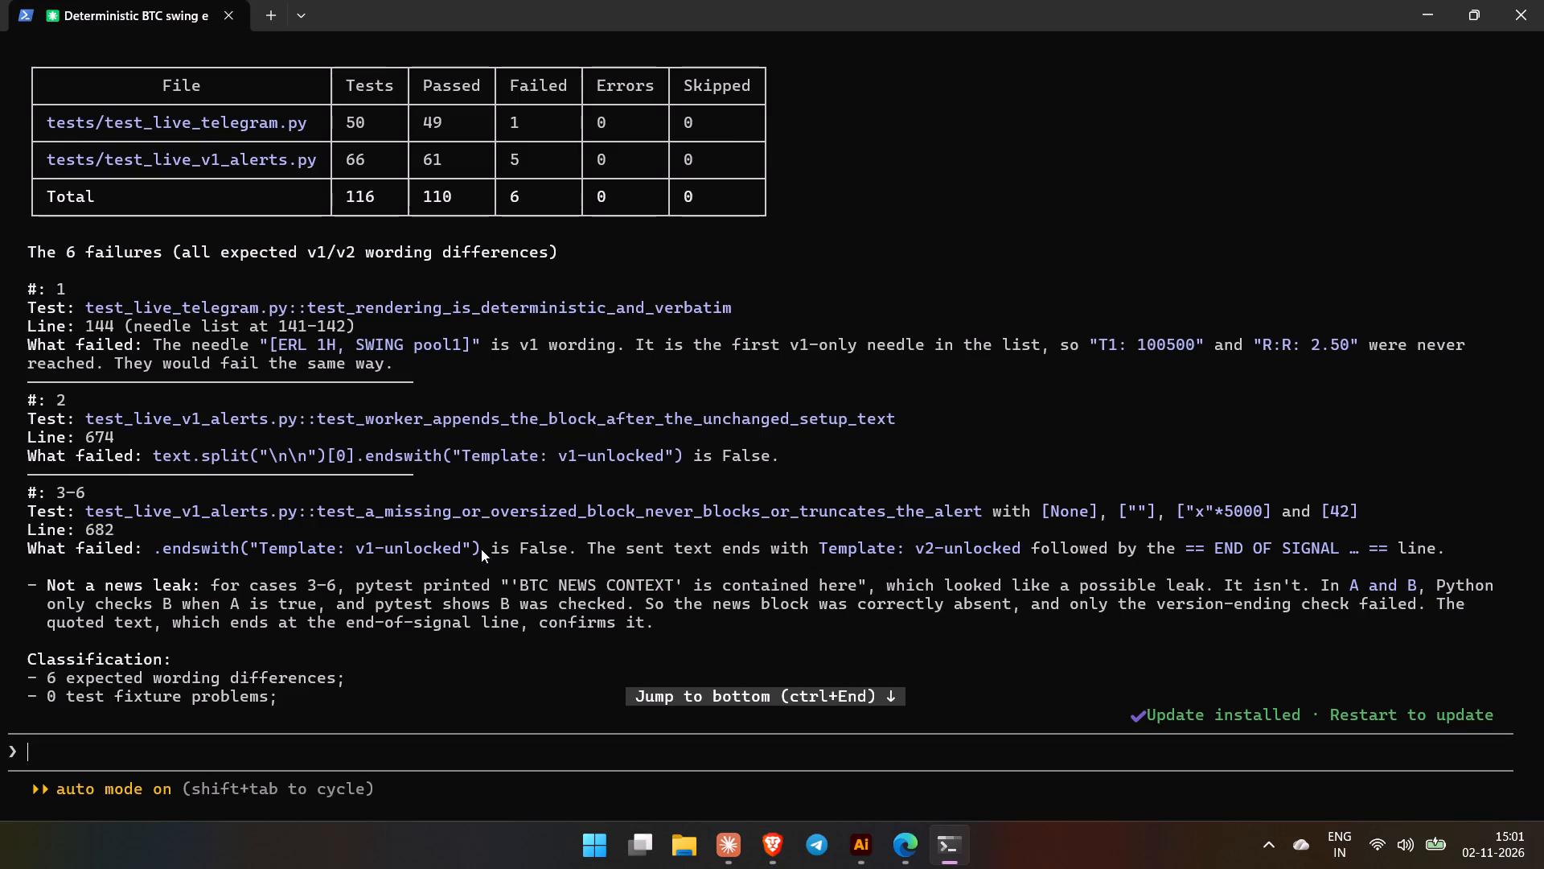
pyautogui.scroll(4, 477, 548)
pyautogui.scroll(-2, 473, 548)
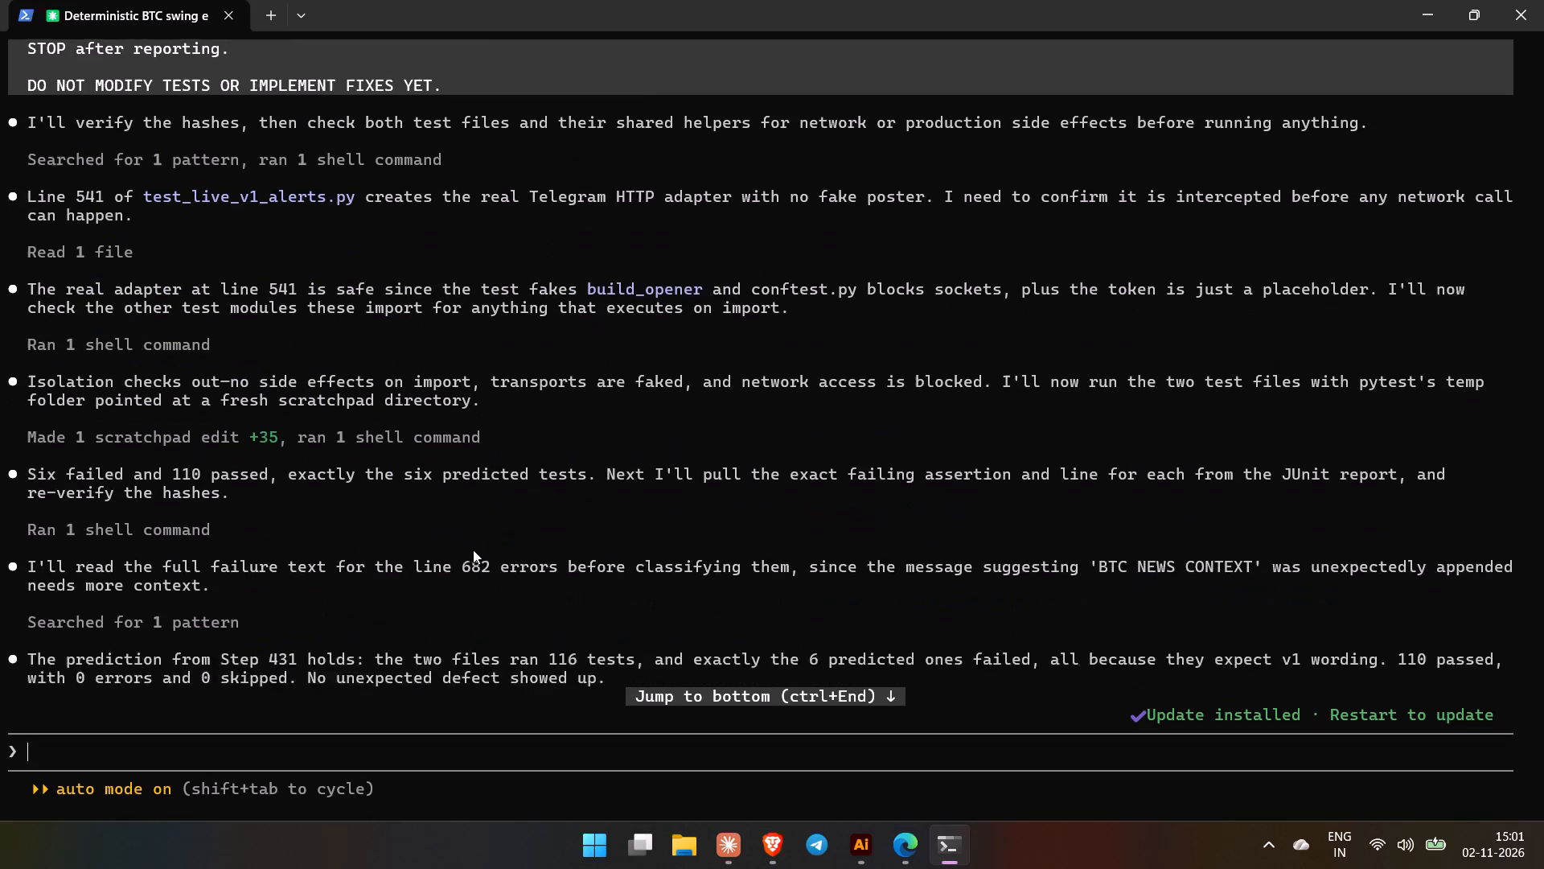
pyautogui.scroll(-5, 473, 550)
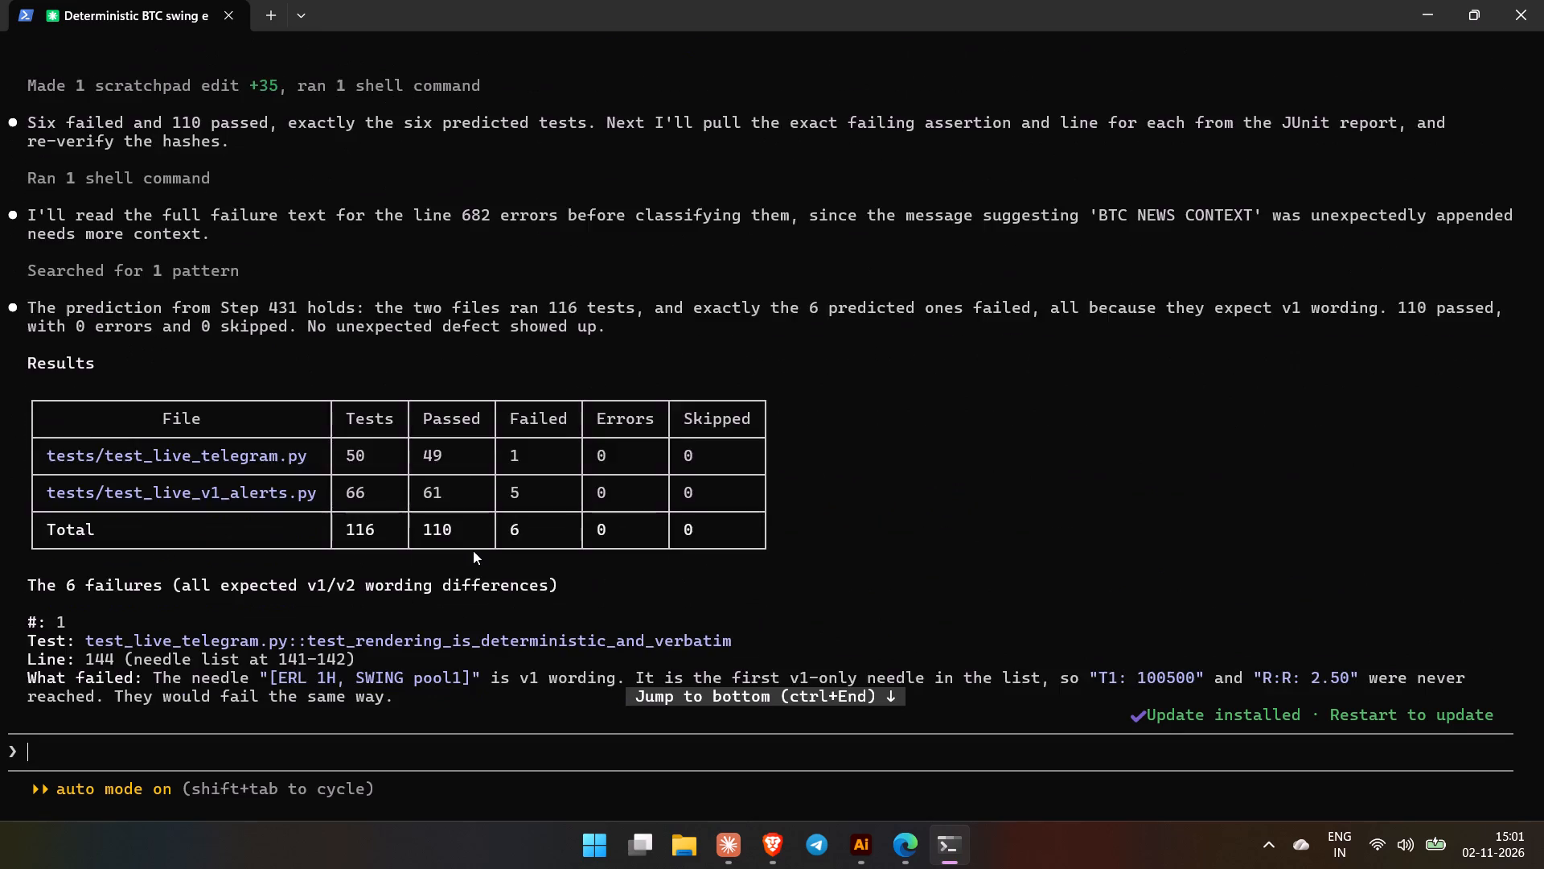
pyautogui.hotkey('alt', 'Tab')
# Adjust the placement of the house-and-coins image at the bottom of the Mortgage Term Loan card.
pyautogui.click(529, 589)
pyautogui.click(820, 594)
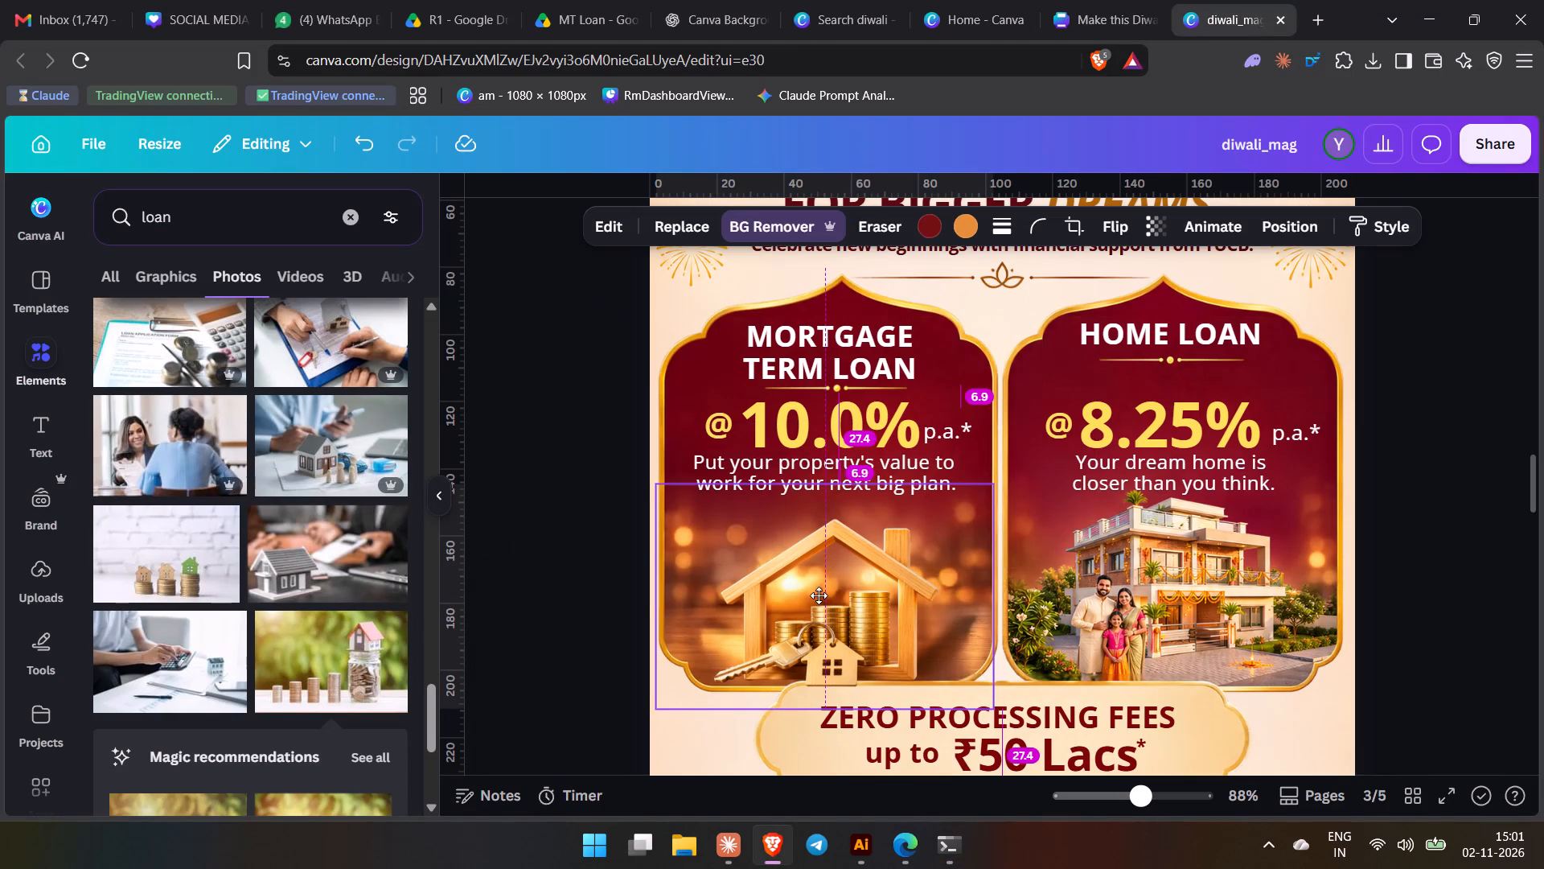
pyautogui.click(479, 612)
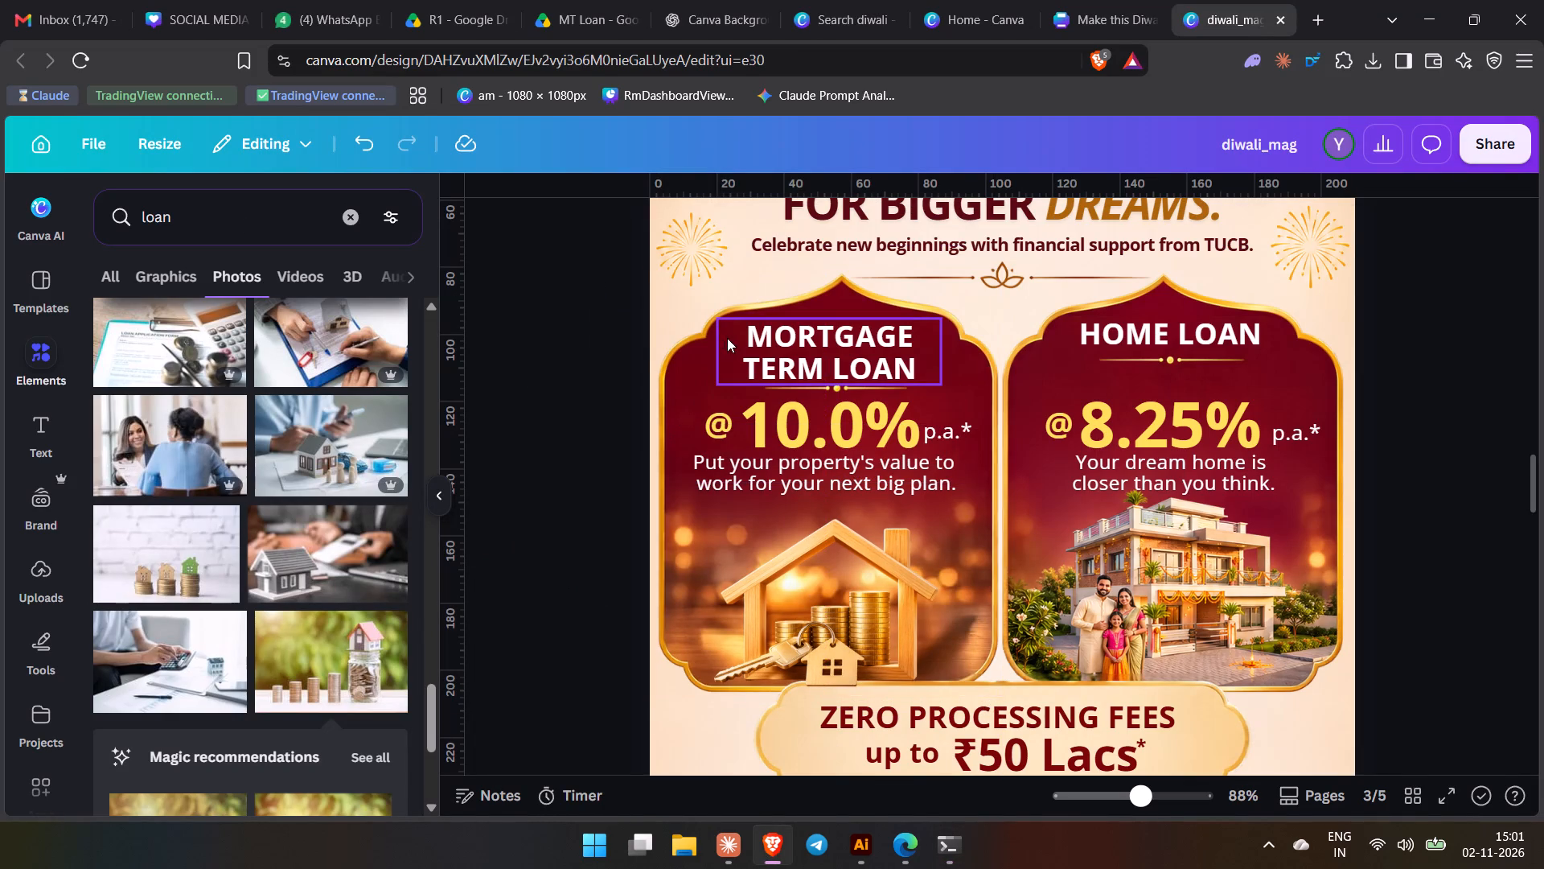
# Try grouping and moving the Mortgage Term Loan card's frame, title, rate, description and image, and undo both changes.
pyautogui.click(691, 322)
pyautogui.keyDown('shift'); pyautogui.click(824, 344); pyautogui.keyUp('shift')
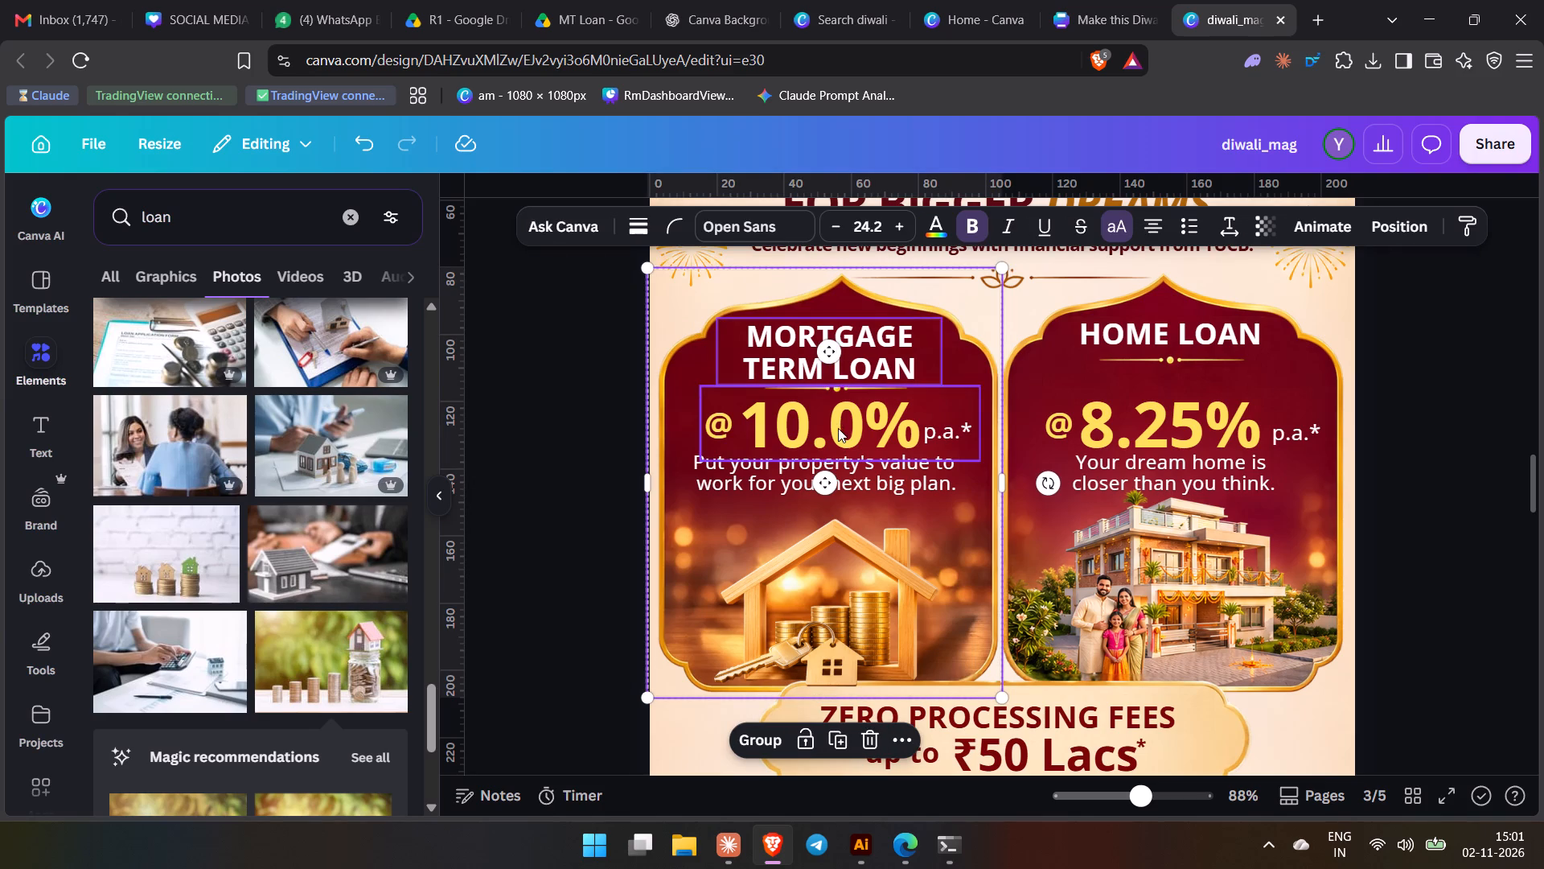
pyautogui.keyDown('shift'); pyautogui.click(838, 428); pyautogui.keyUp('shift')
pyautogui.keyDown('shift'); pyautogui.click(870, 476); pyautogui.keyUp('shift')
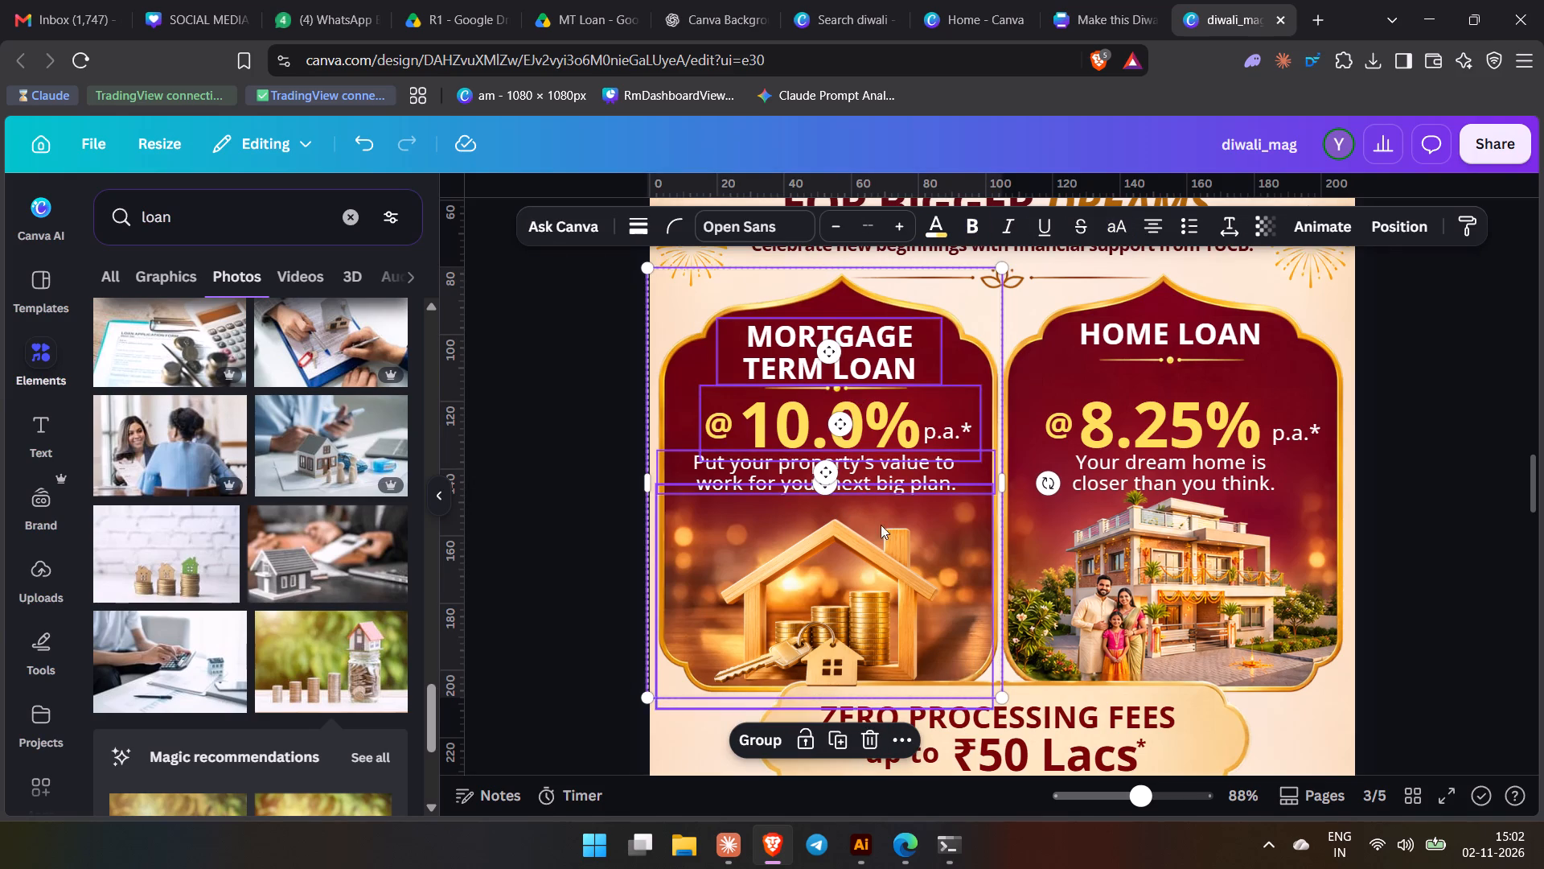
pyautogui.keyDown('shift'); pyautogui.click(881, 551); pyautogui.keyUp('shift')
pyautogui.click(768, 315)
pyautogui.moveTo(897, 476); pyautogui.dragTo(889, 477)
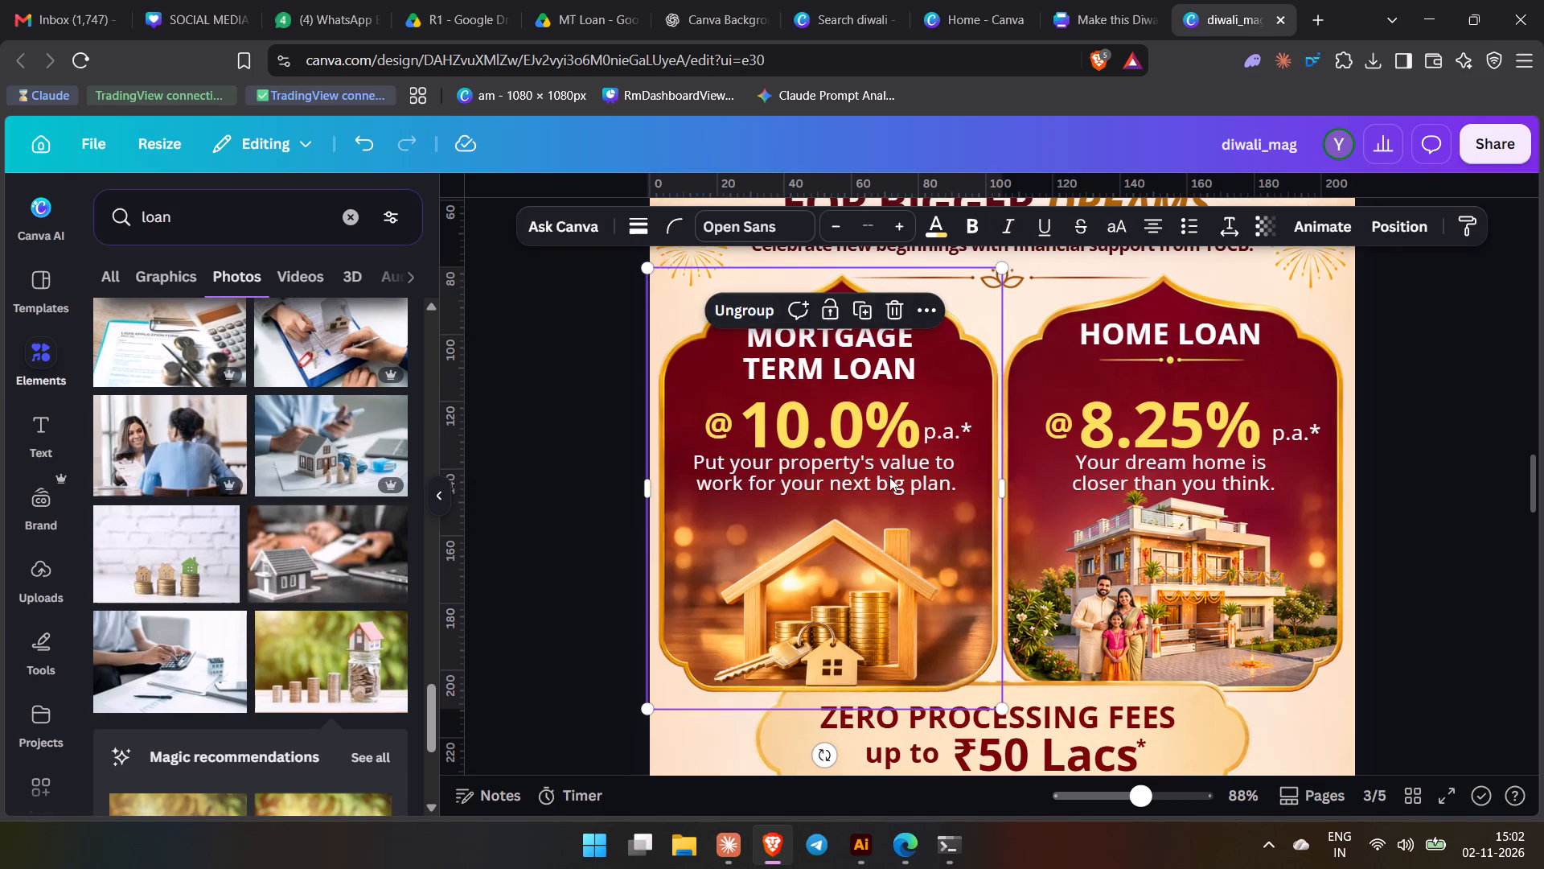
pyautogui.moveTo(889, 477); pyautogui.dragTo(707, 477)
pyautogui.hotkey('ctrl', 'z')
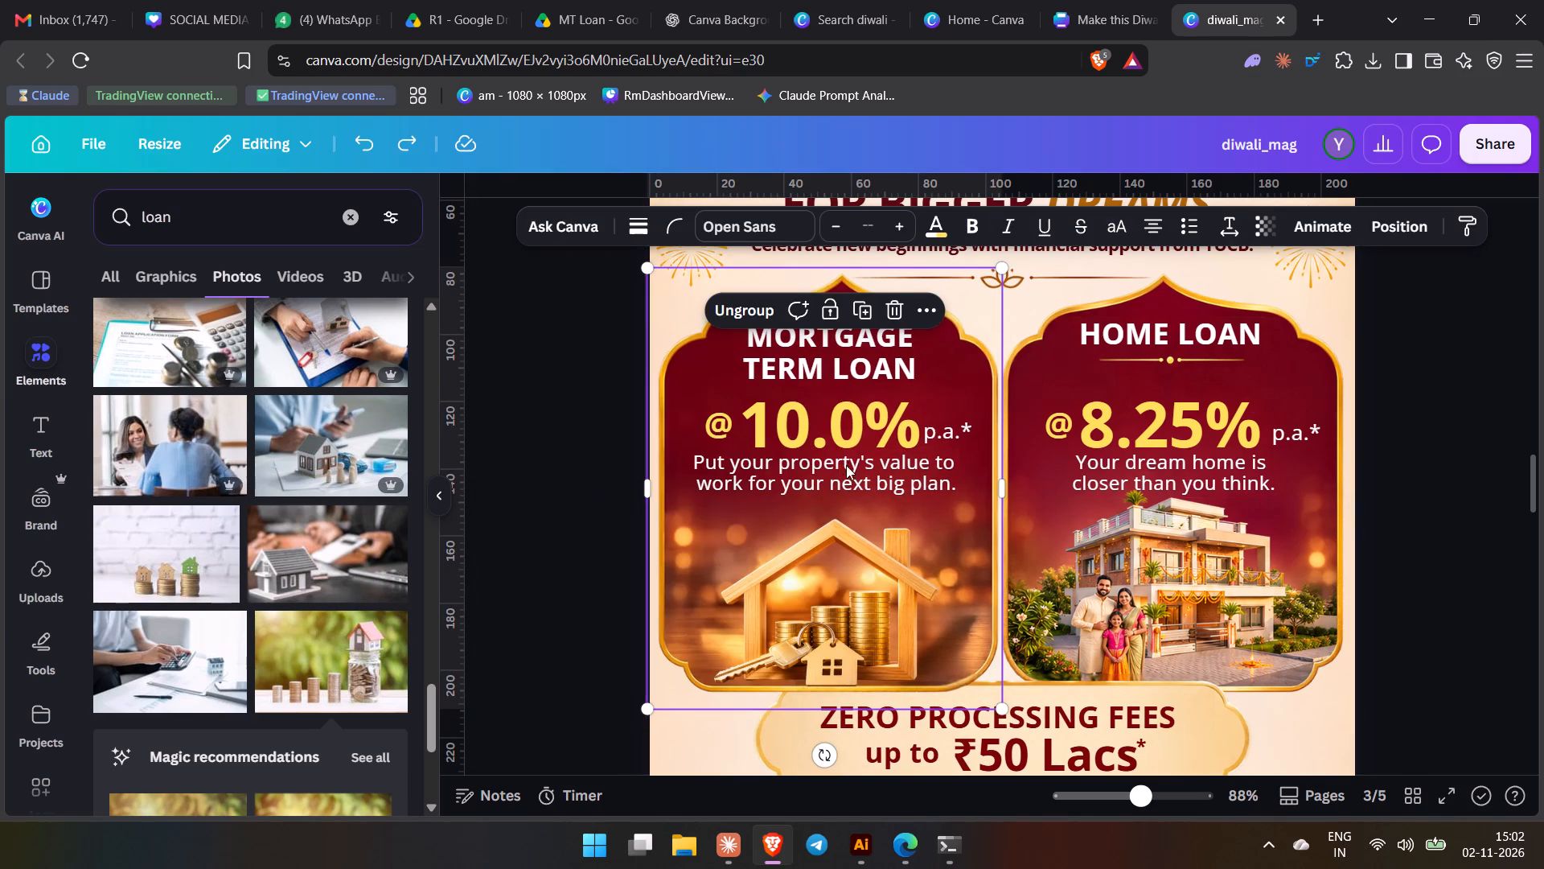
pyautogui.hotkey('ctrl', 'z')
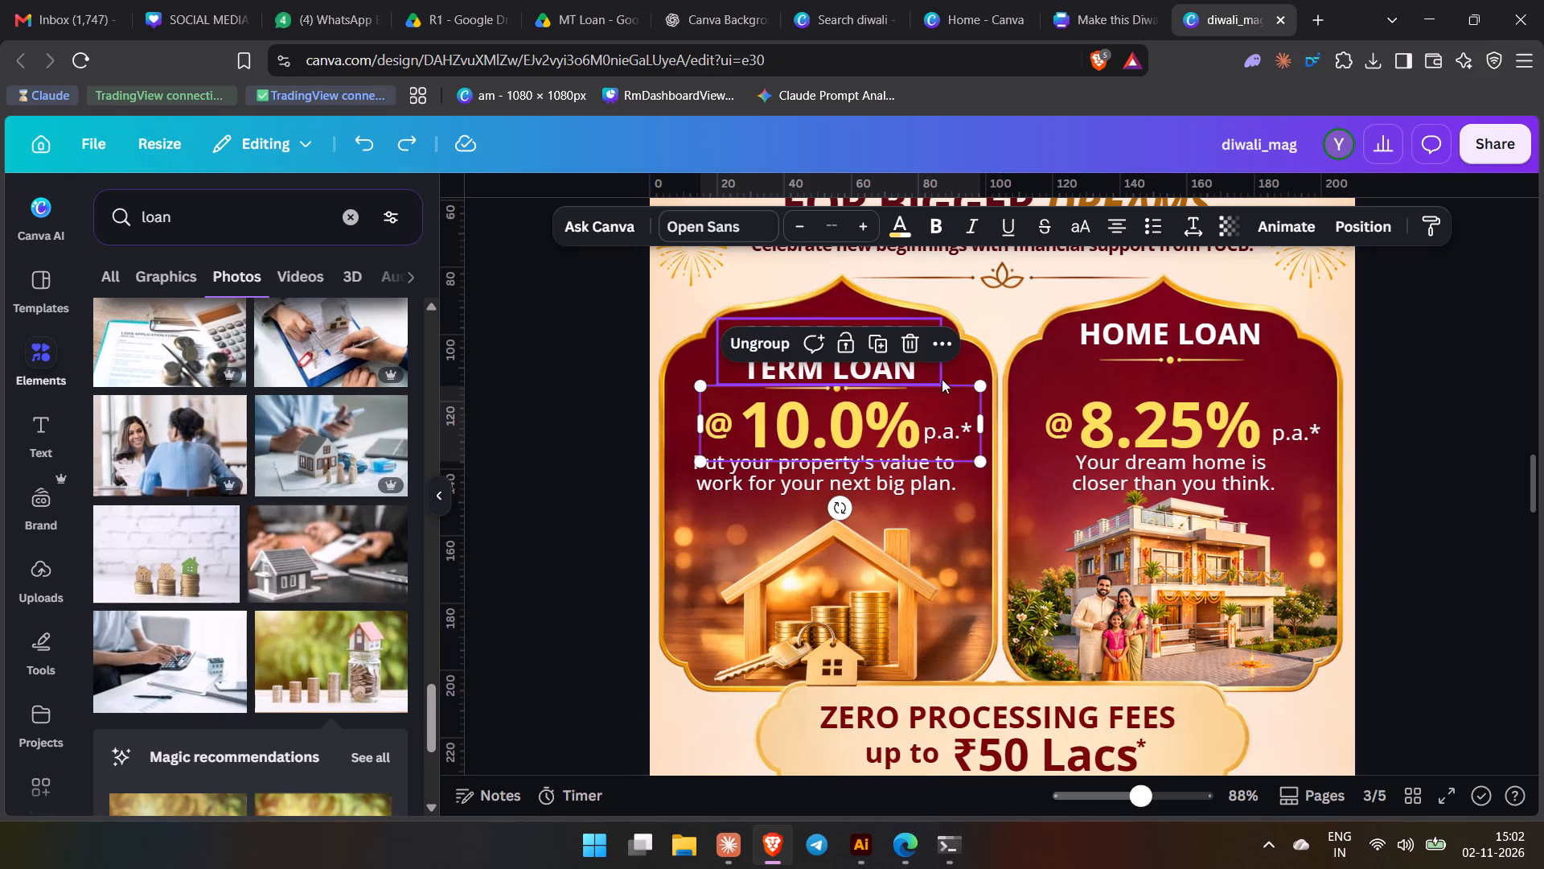
# Shift the 10.0% rate down to clear the divider line, and group the divider with the MORTGAGE TERM LOAN title.
pyautogui.click(961, 376)
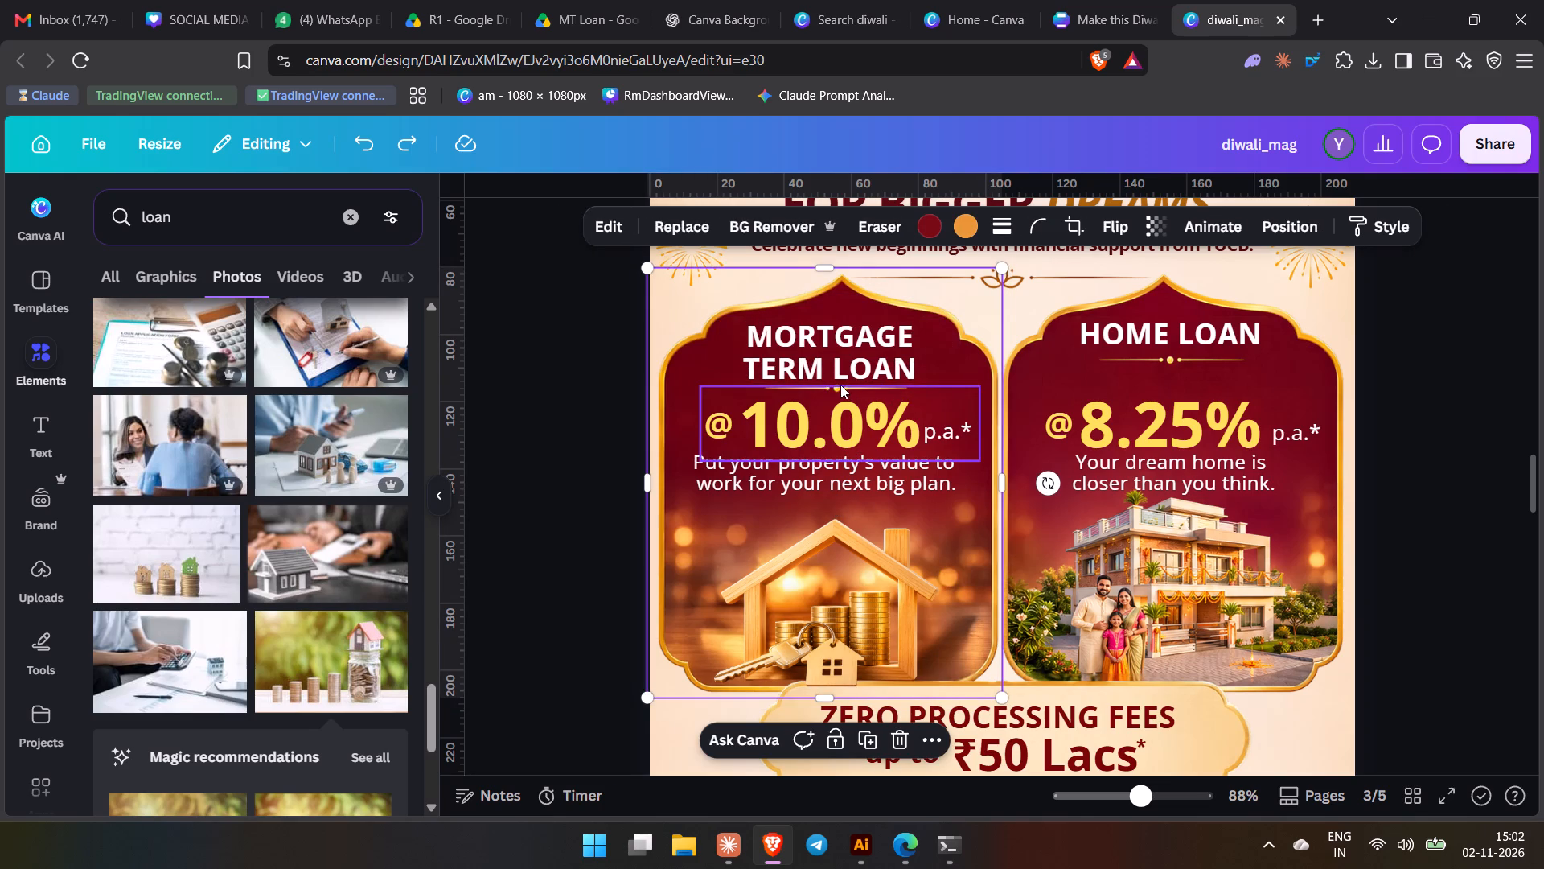
pyautogui.moveTo(844, 409); pyautogui.dragTo(844, 425)
pyautogui.click(829, 388)
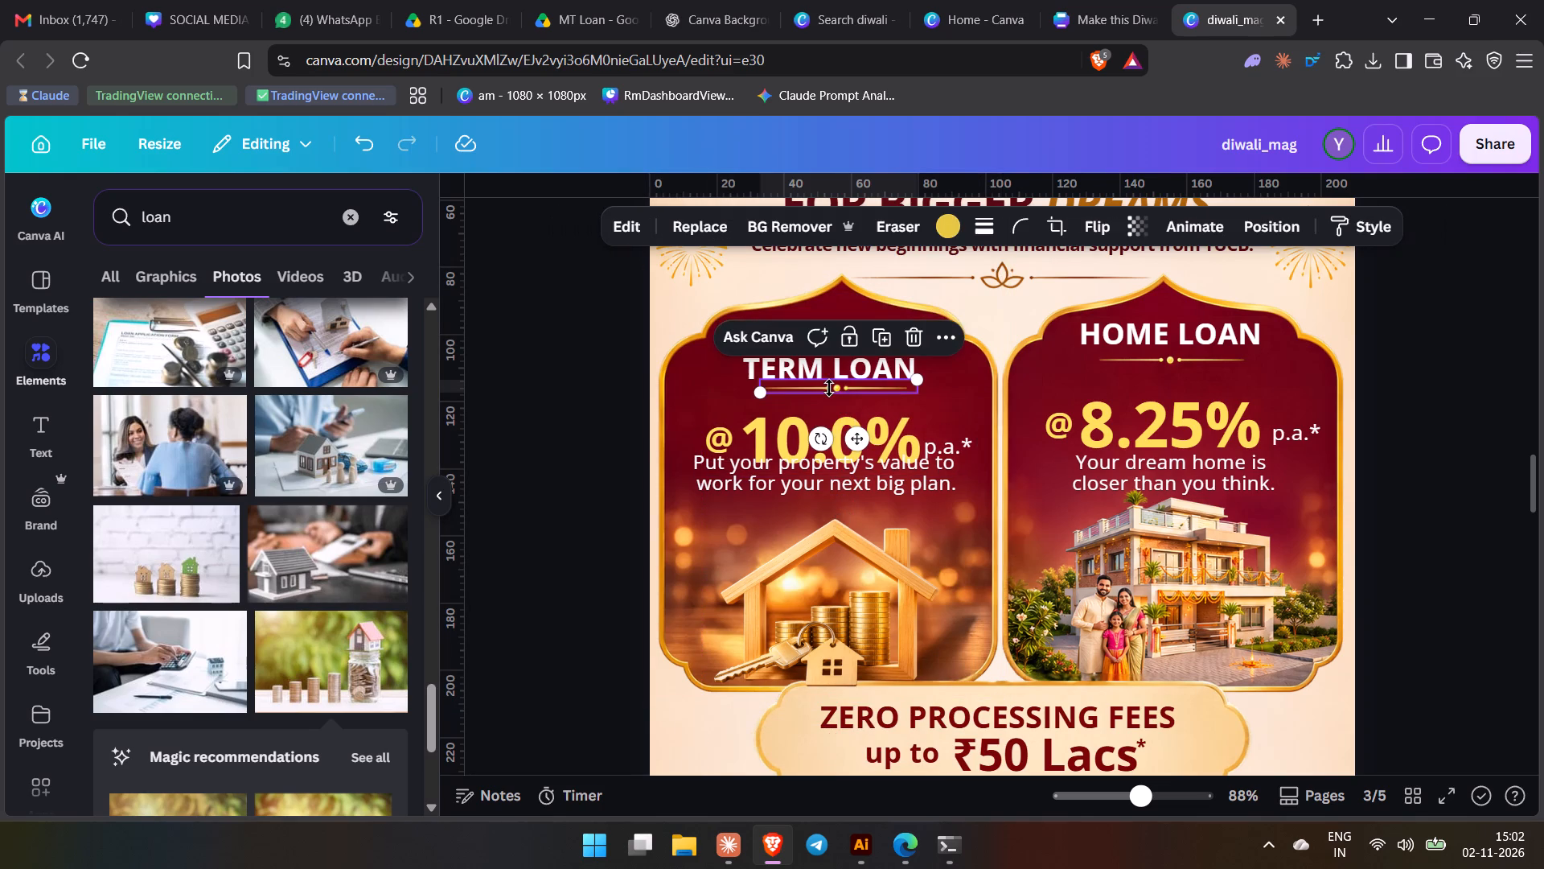
pyautogui.keyDown('shift'); pyautogui.click(847, 366); pyautogui.keyUp('shift')
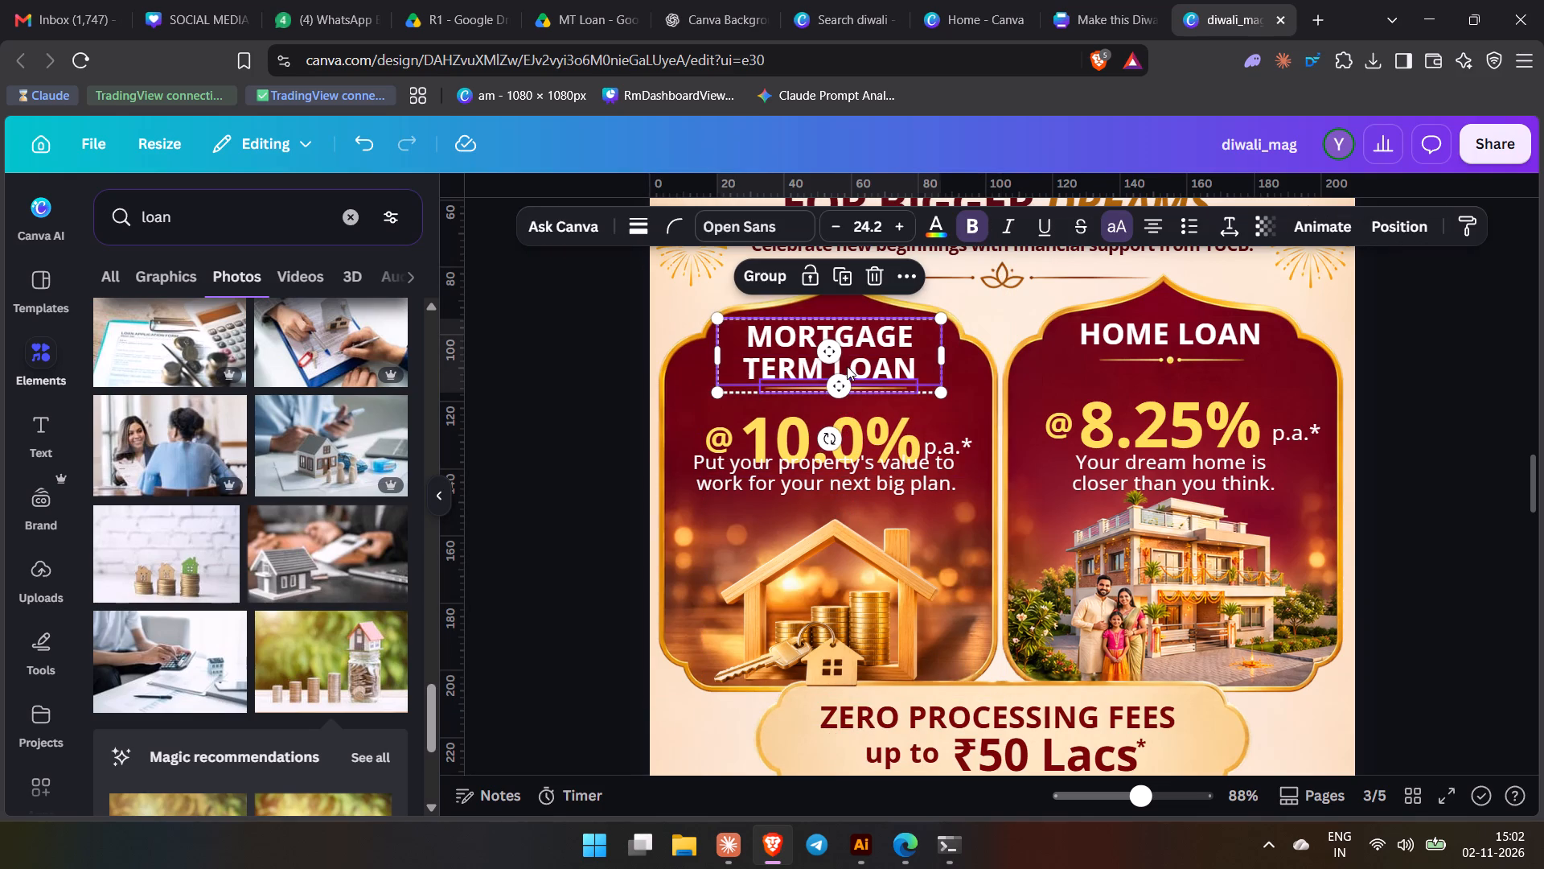
pyautogui.click(762, 283)
# Nudge the 10.0% rate group back up until it aligns with the 8.25% rate in the Home Loan card.
pyautogui.click(881, 434)
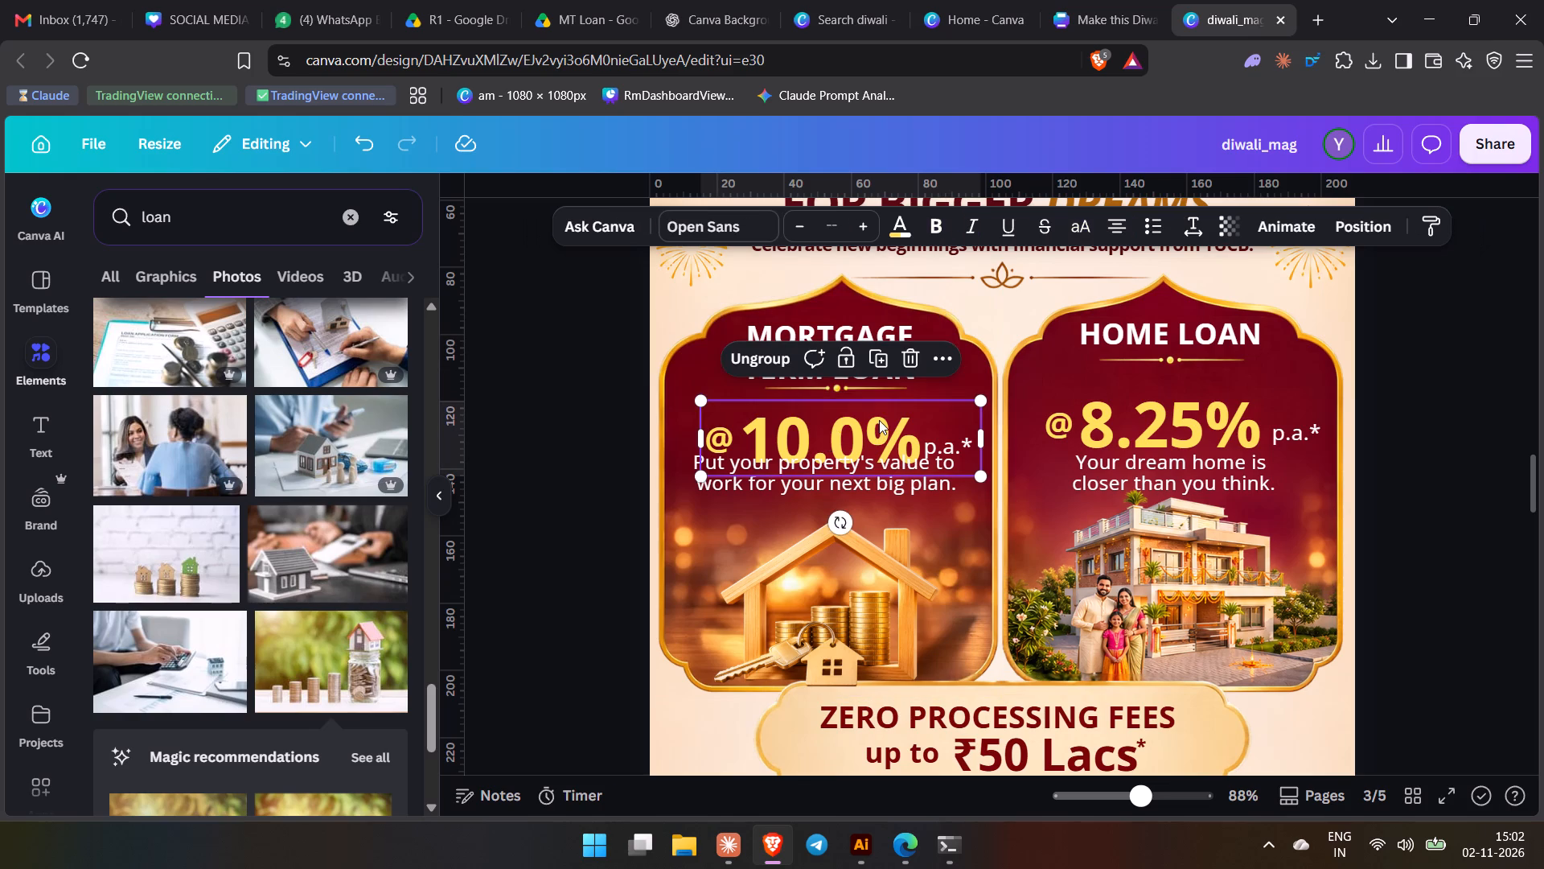
pyautogui.press('Up')
pyautogui.press('Up')
pyautogui.press('Up')
pyautogui.press('Up')
pyautogui.press('Up')
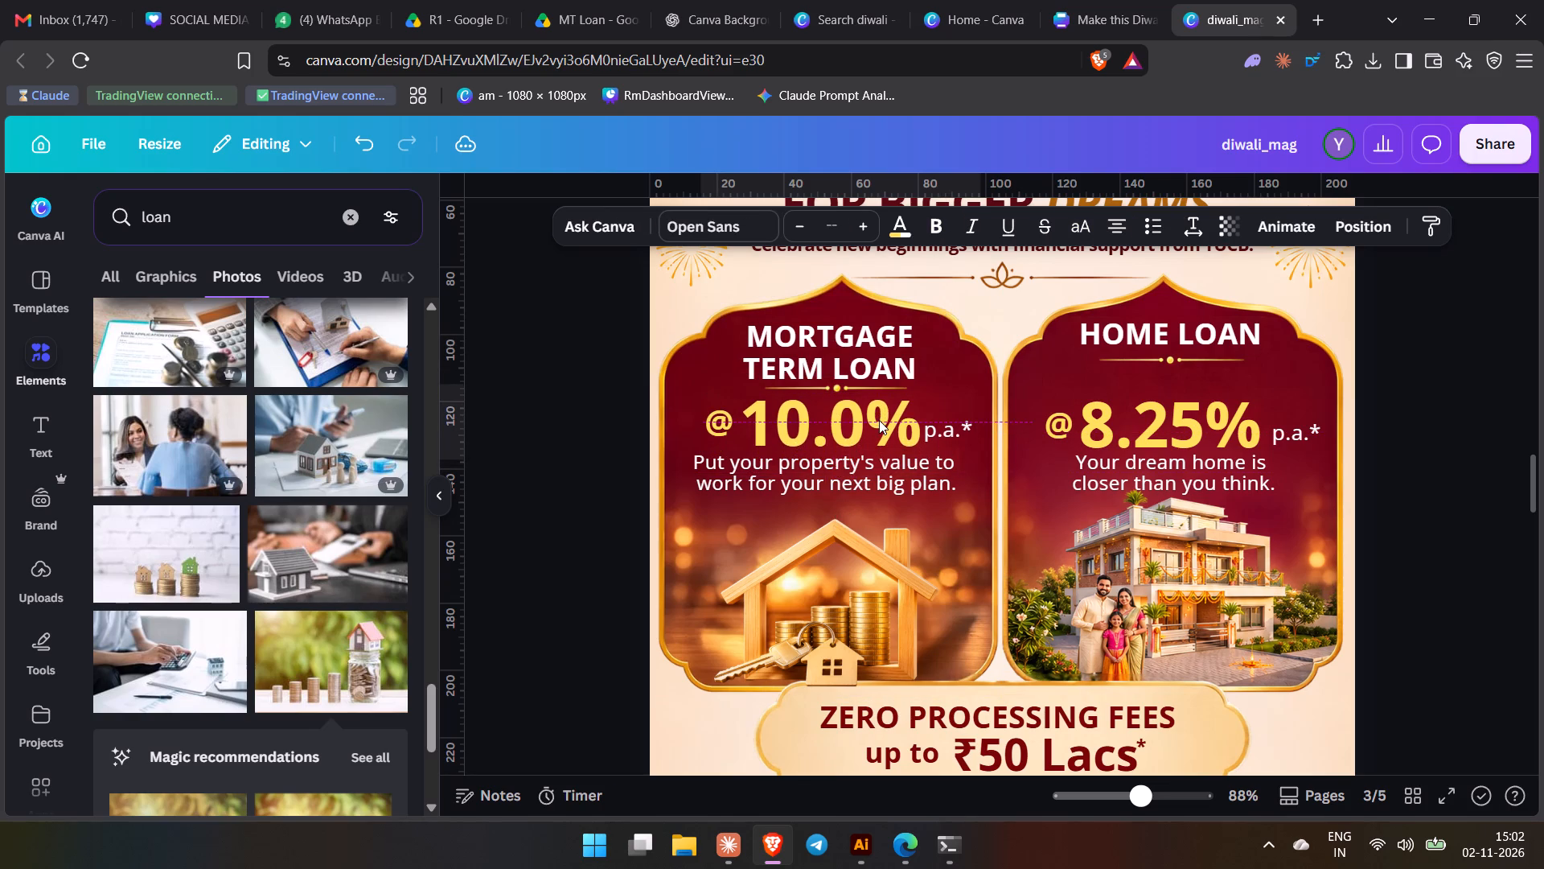
pyautogui.press('Up')
pyautogui.press('Down')
pyautogui.press('Down')
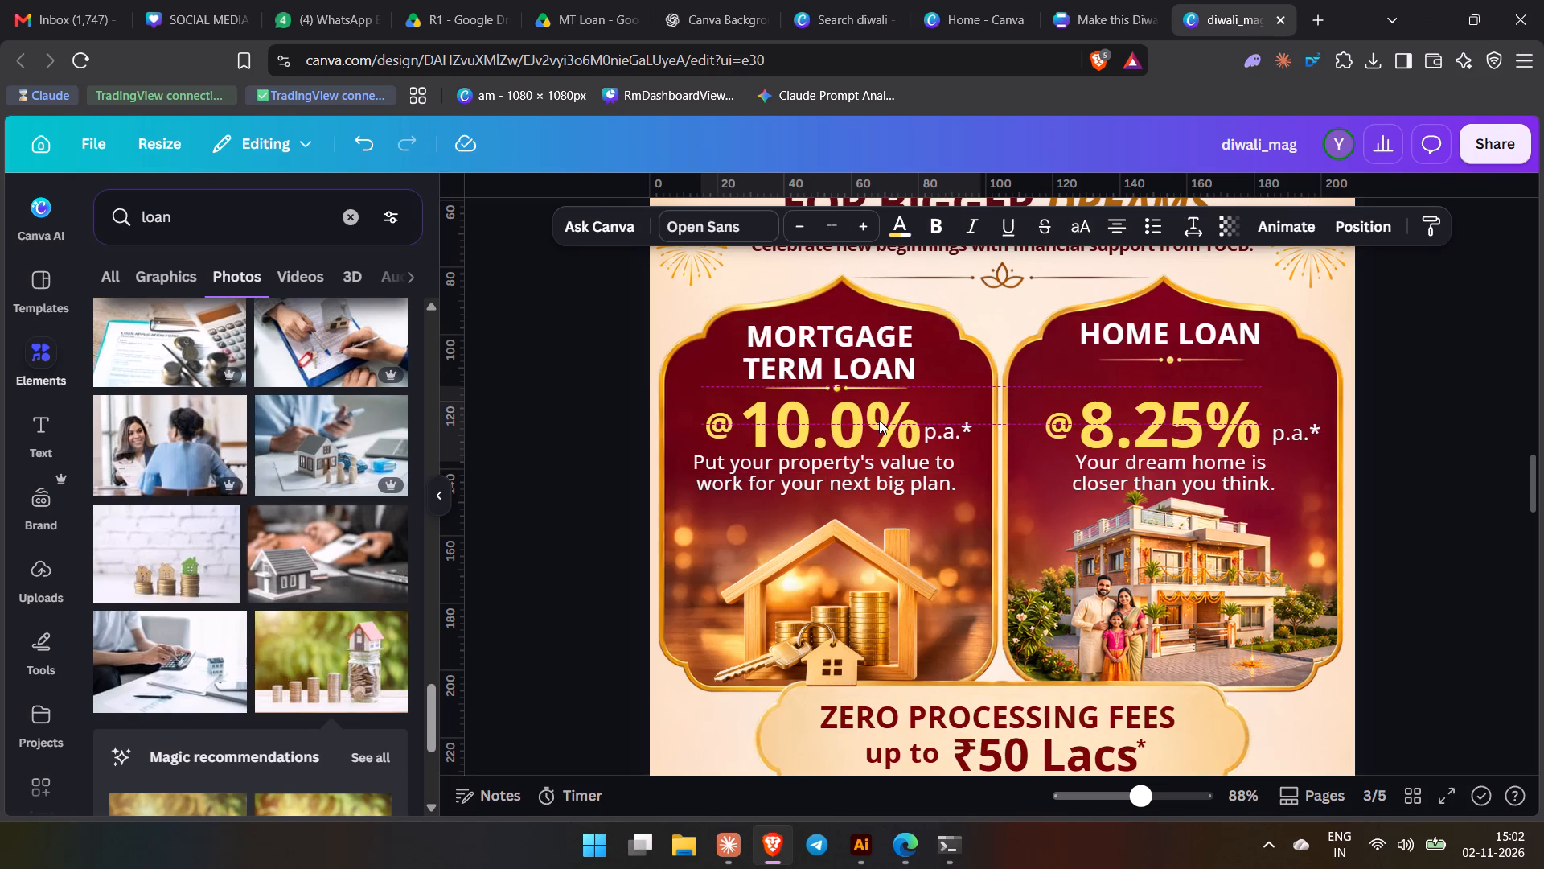
pyautogui.click(604, 399)
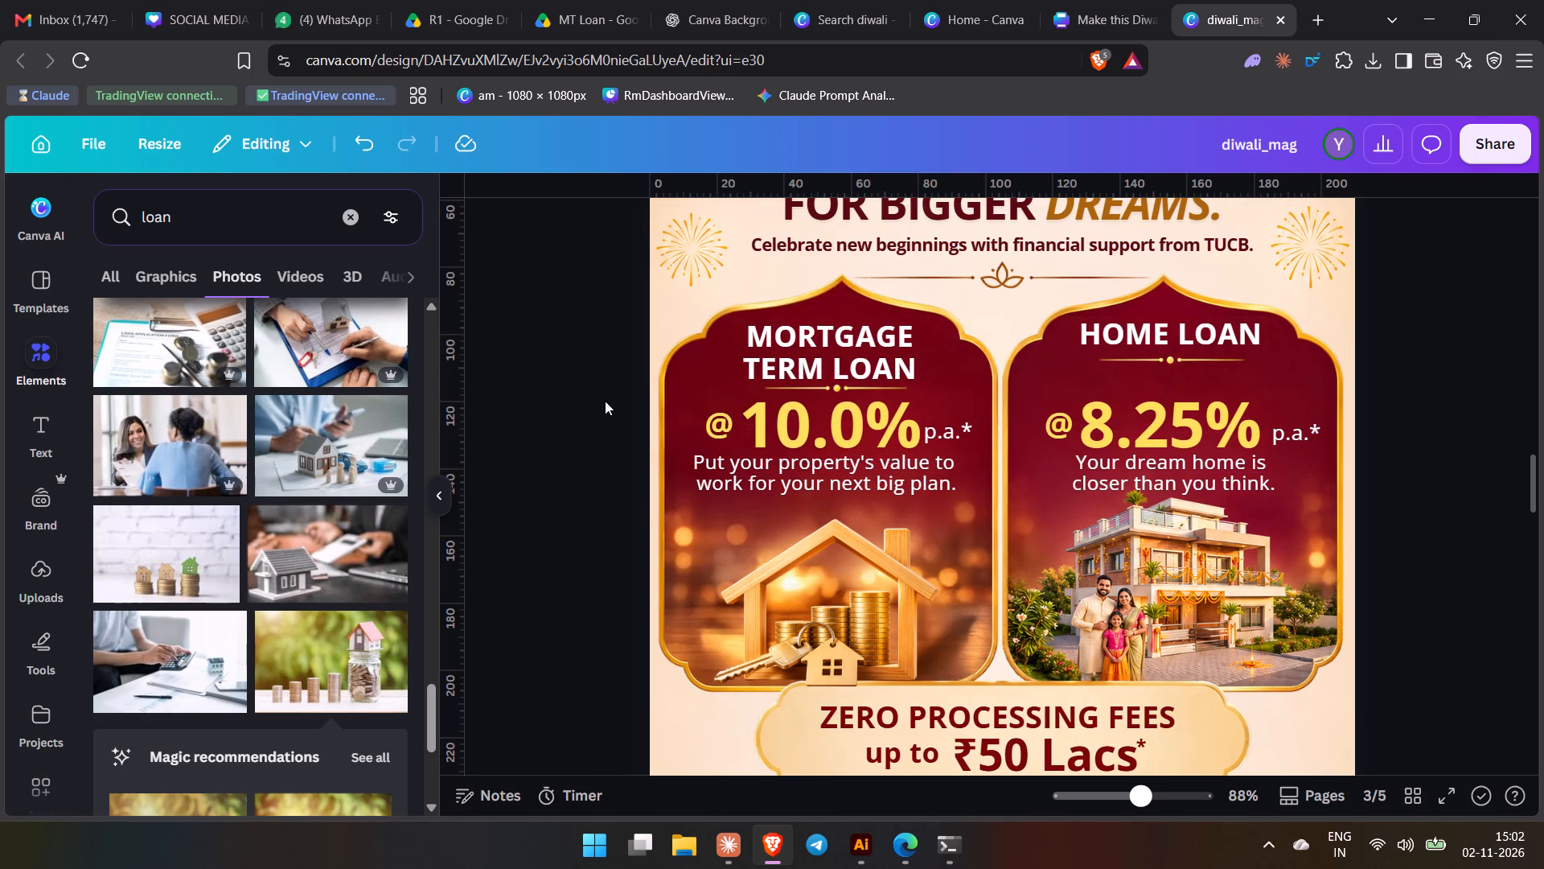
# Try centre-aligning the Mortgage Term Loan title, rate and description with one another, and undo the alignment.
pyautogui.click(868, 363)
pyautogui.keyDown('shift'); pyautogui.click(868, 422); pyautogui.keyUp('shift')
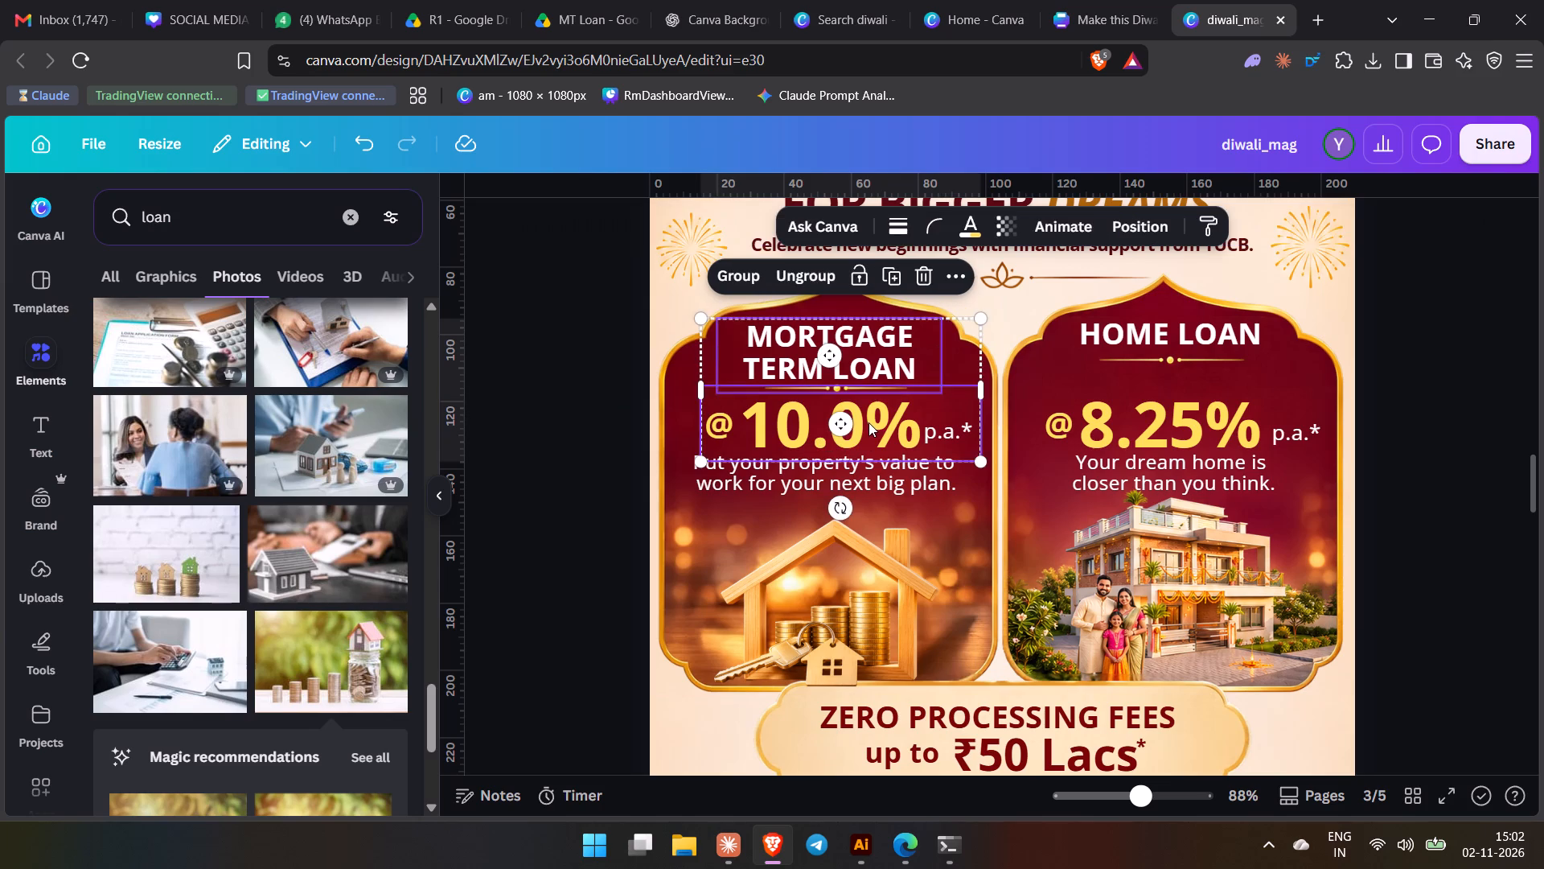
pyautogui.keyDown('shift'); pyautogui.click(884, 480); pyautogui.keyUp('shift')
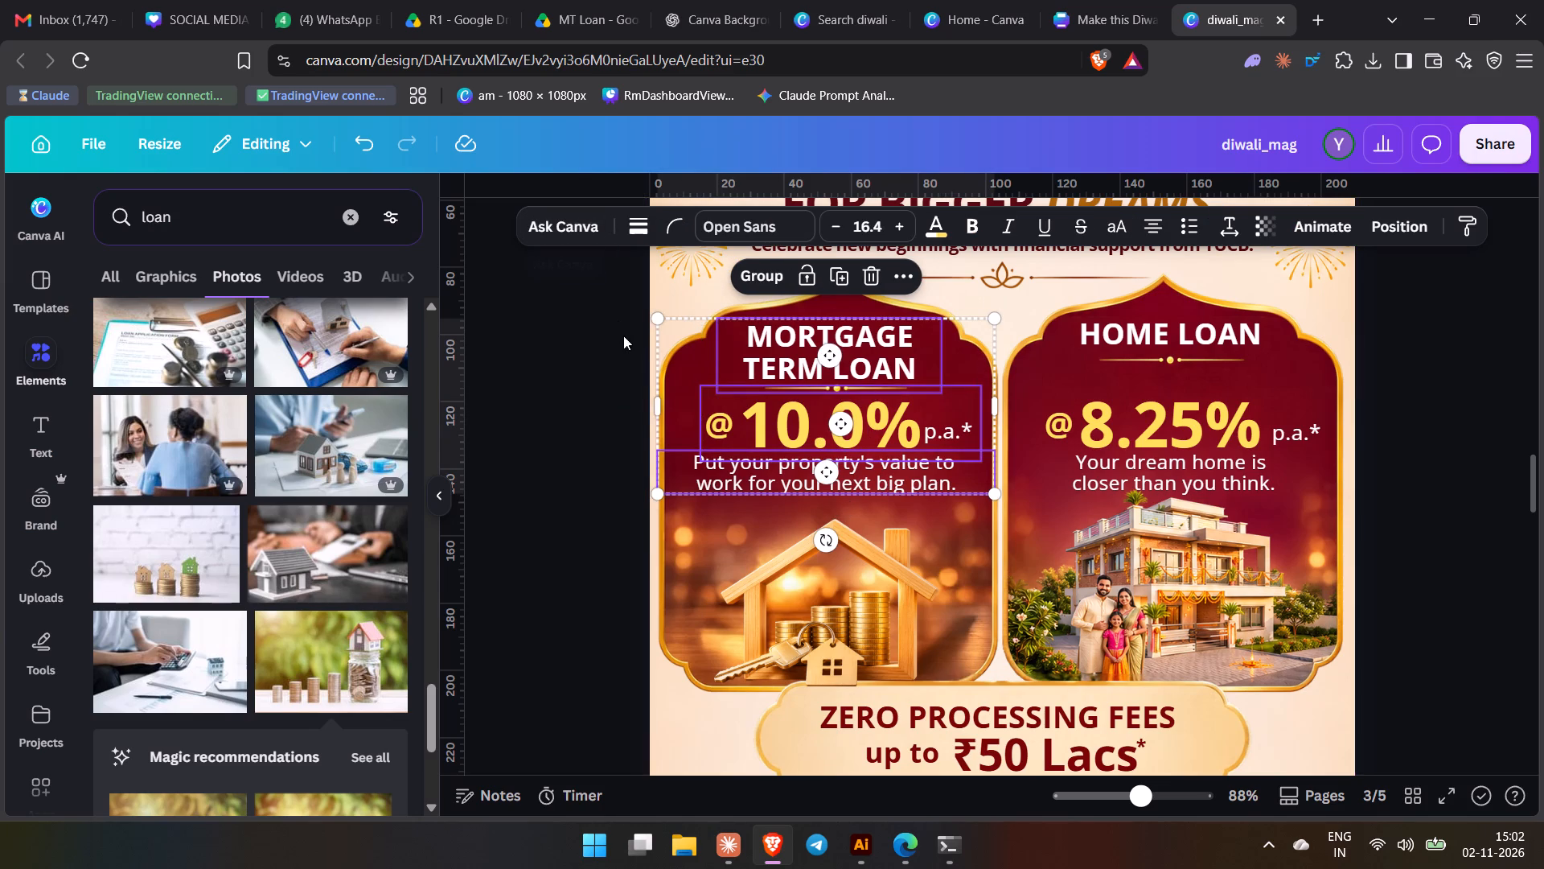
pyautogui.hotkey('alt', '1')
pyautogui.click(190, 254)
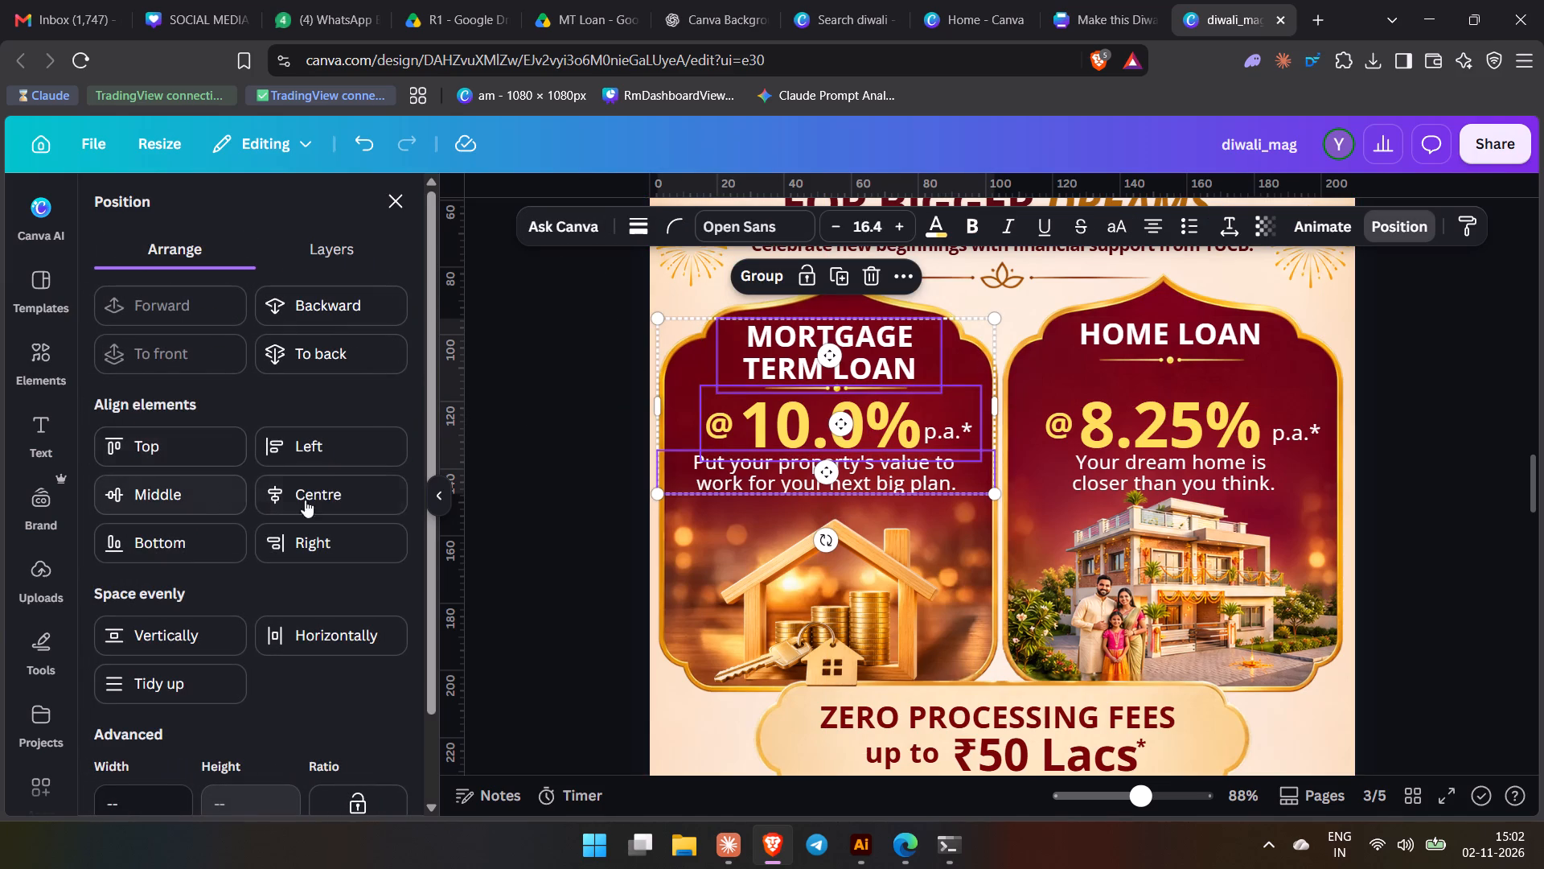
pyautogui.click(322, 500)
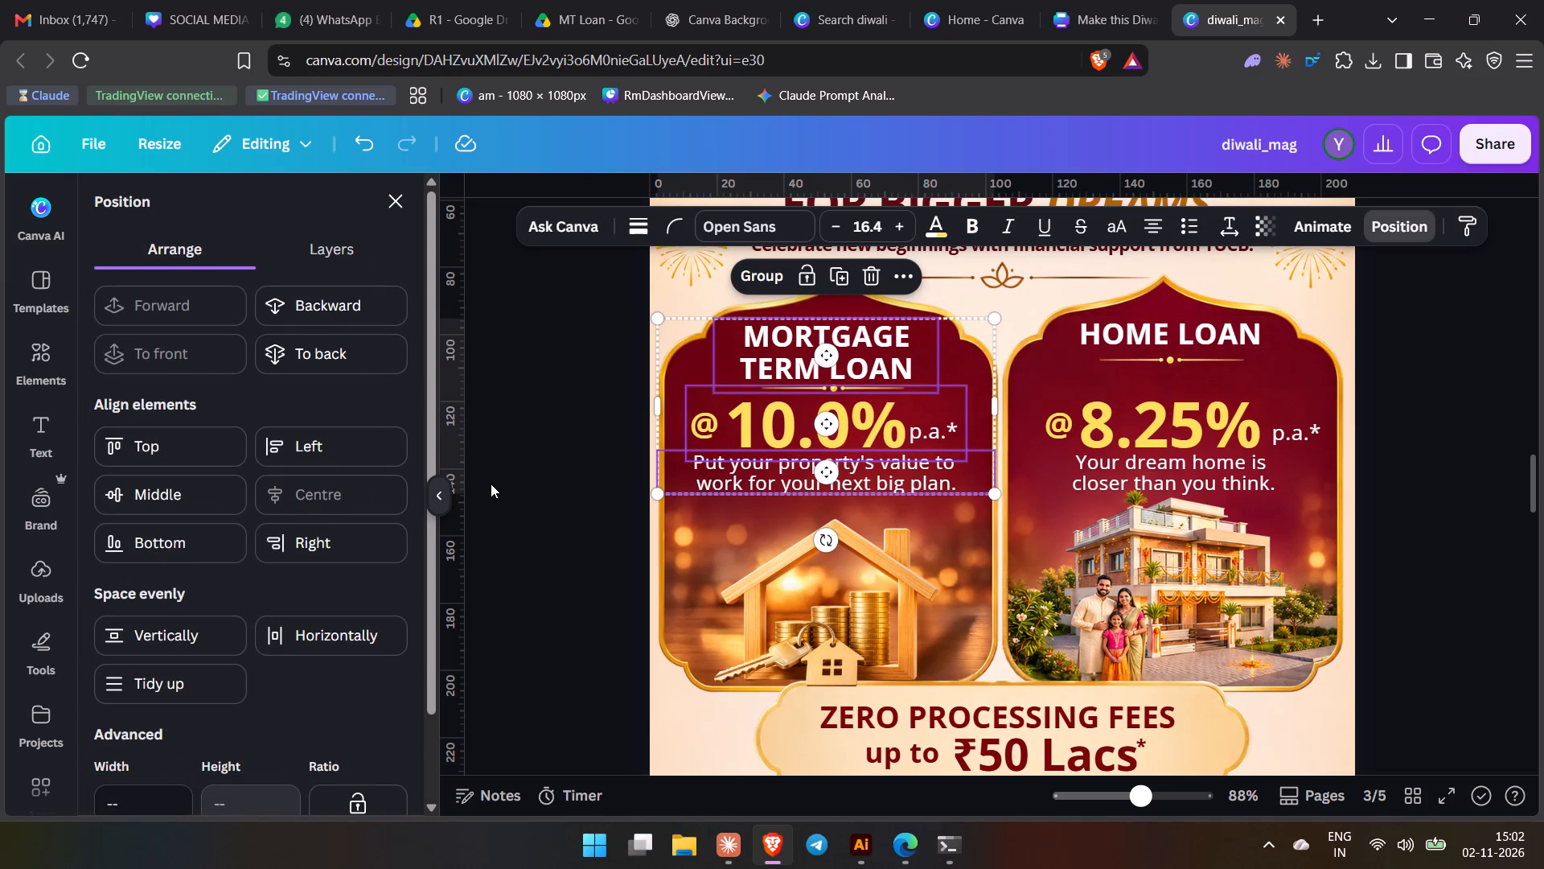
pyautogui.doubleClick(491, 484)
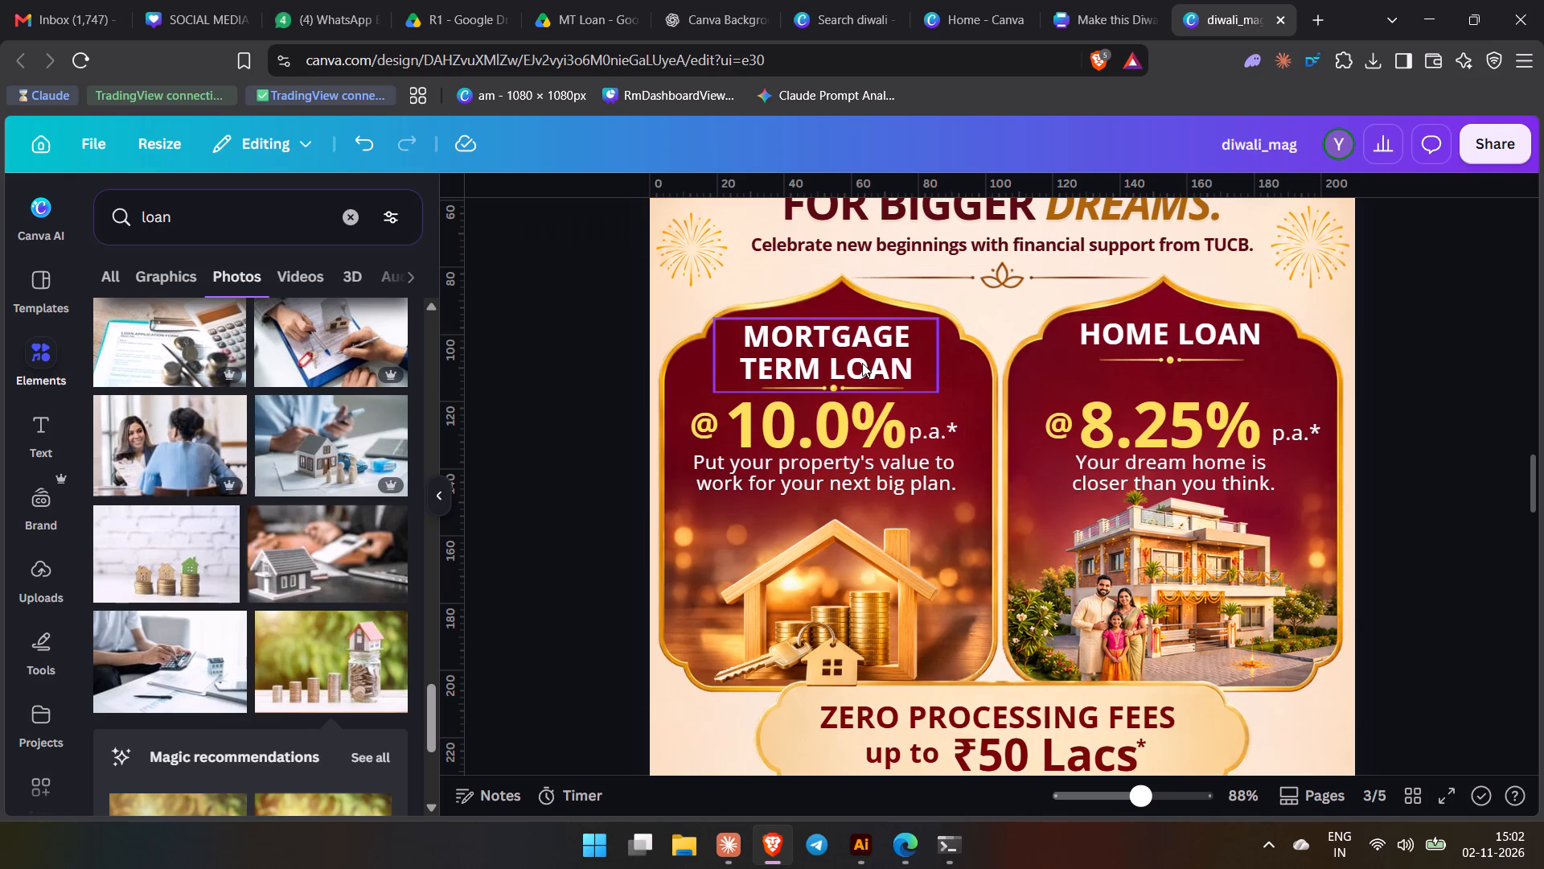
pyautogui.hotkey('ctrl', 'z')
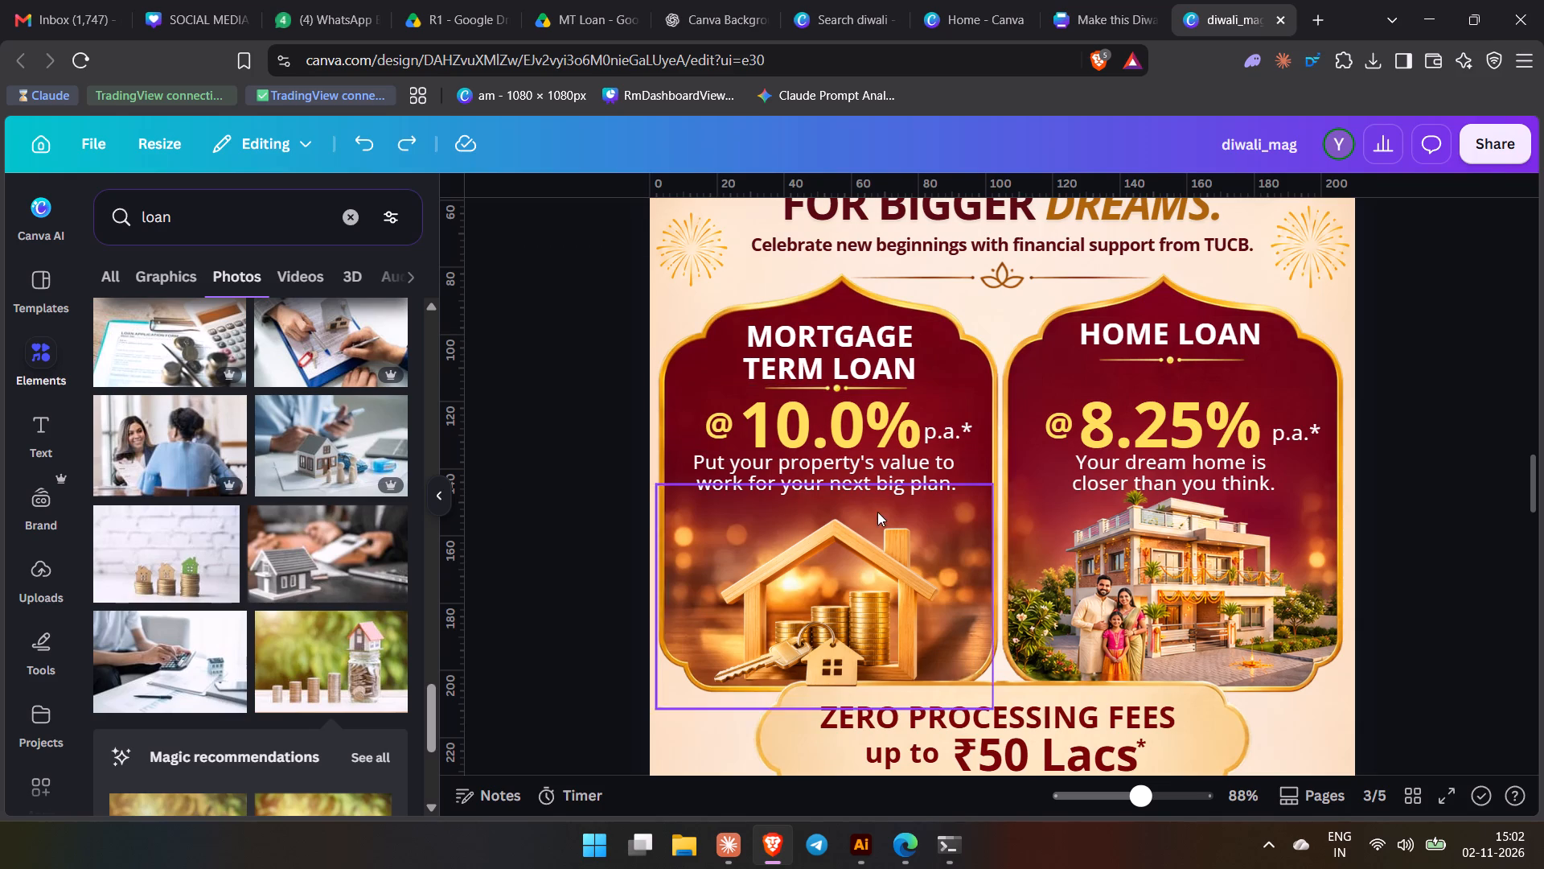
# Narrow the Mortgage Term Loan description's text box from both sides to a width of about 98.1.
pyautogui.click(874, 482)
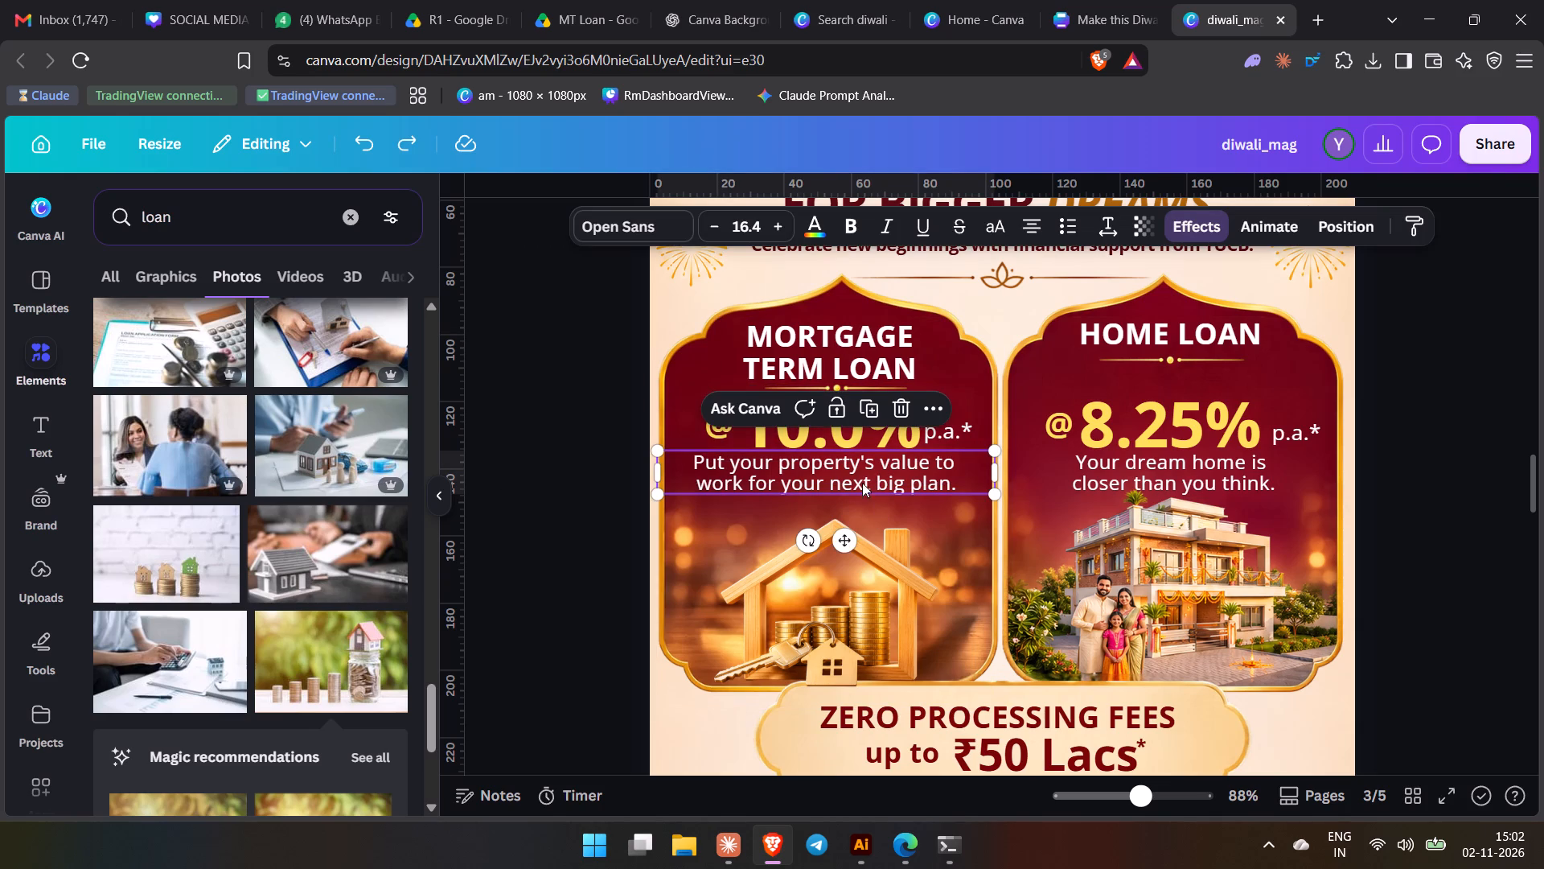
pyautogui.click(658, 473)
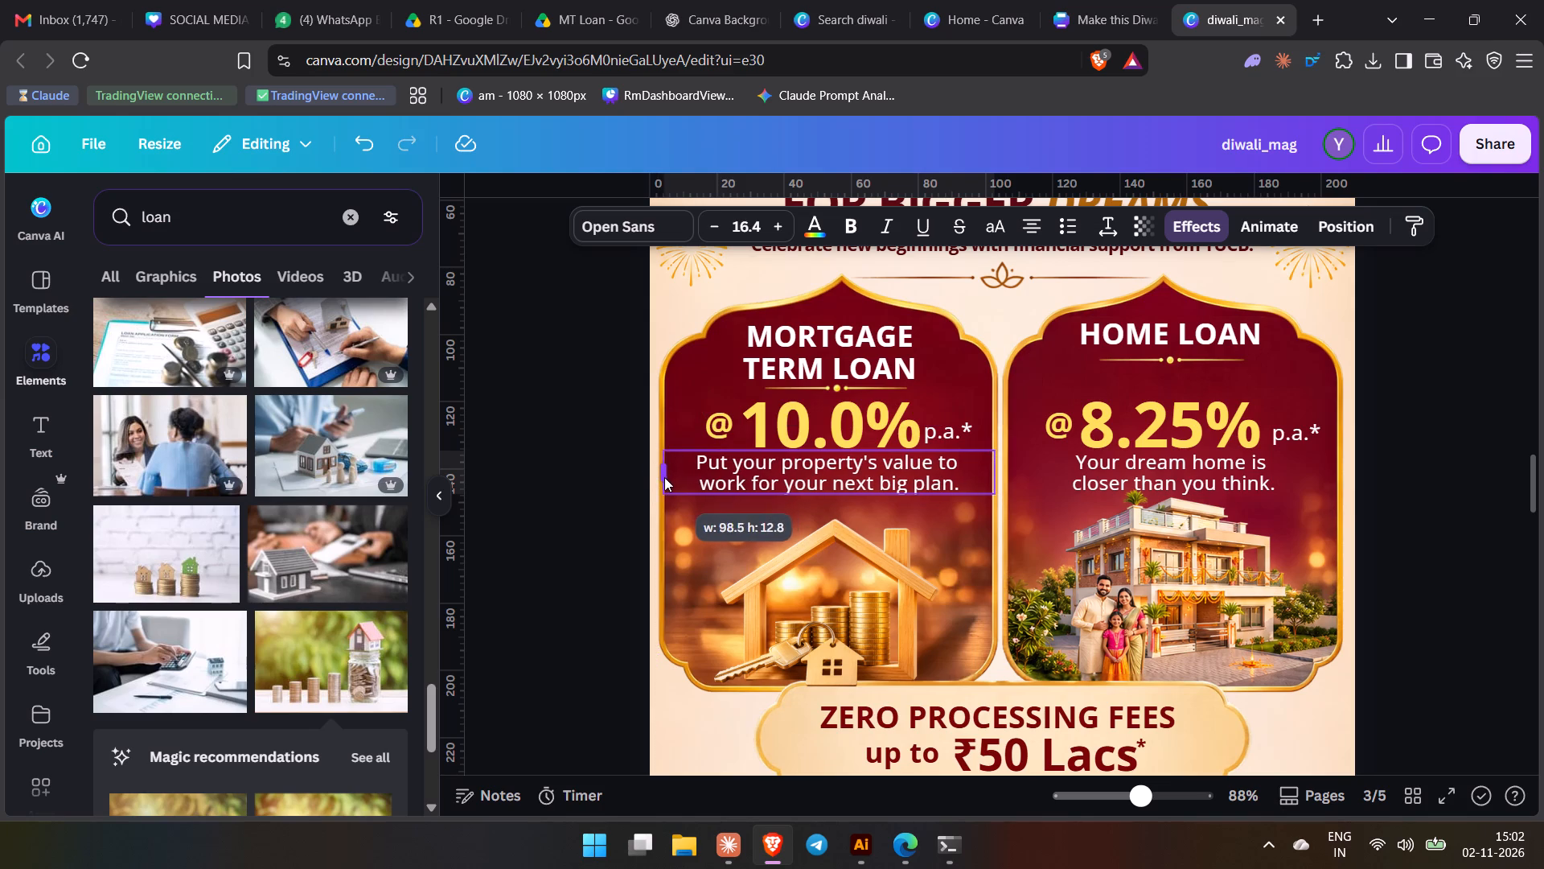
pyautogui.click(996, 481)
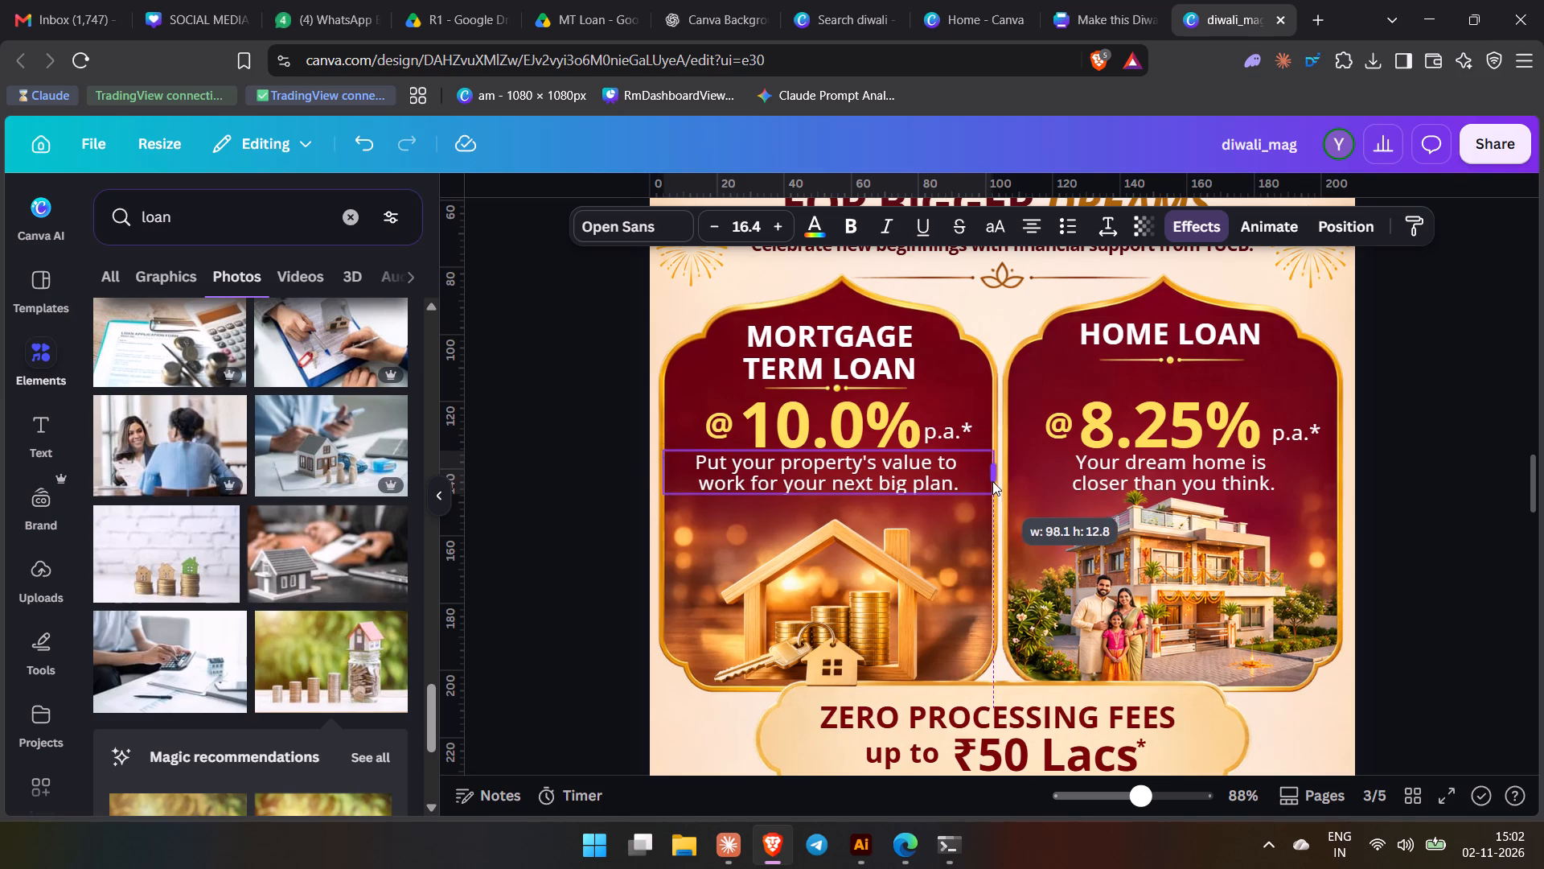
# Group the Mortgage Term Loan card's title, 10.0% rate, description, golden house image and arched frame into one group.
pyautogui.click(967, 589)
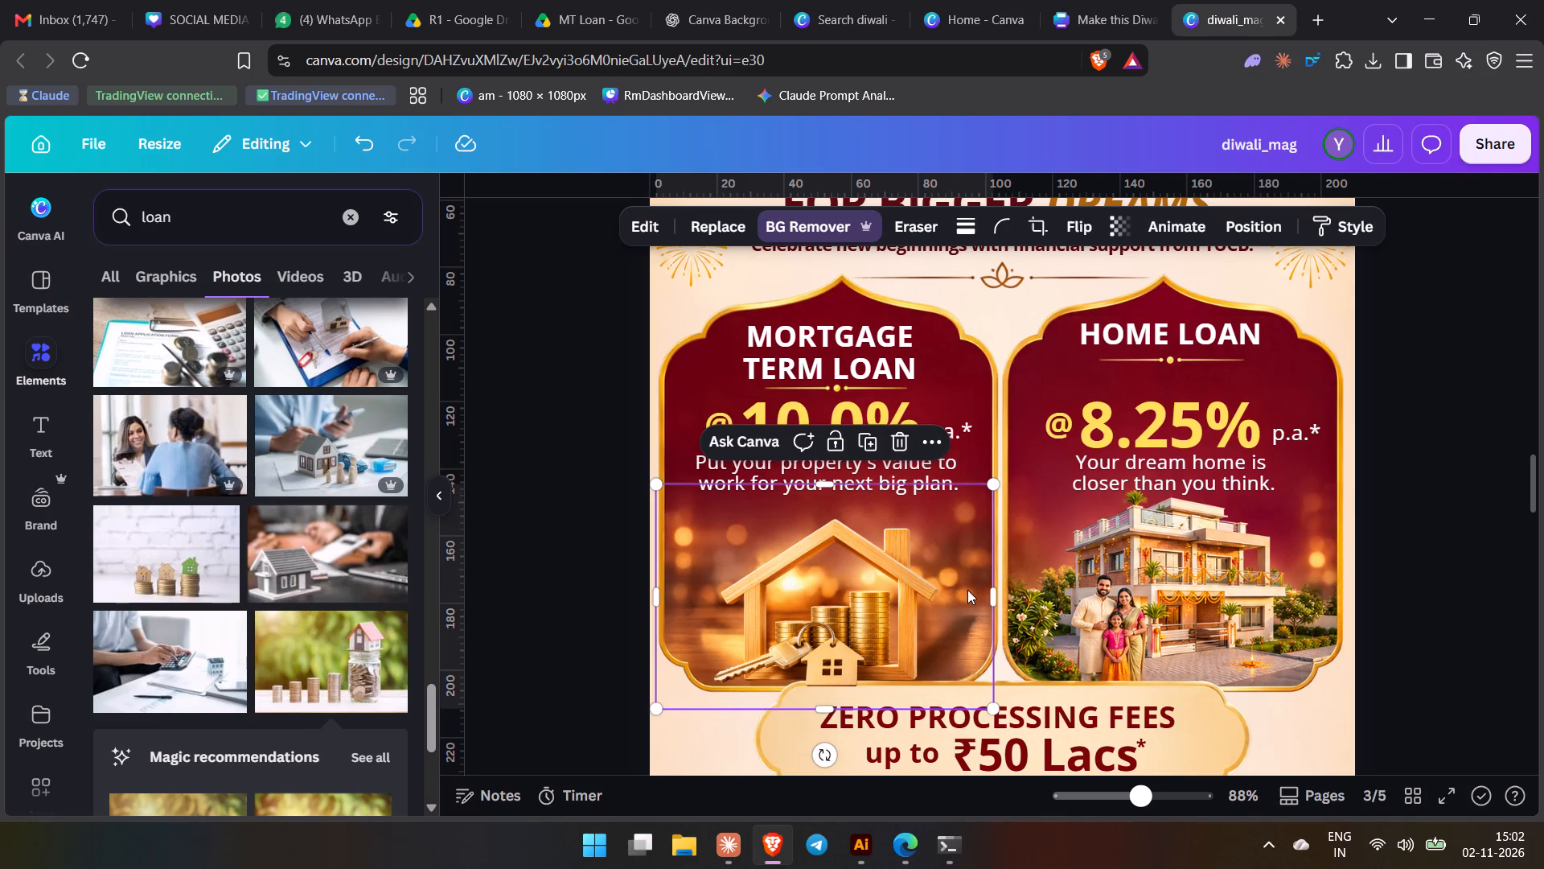
pyautogui.click(606, 420)
pyautogui.click(822, 345)
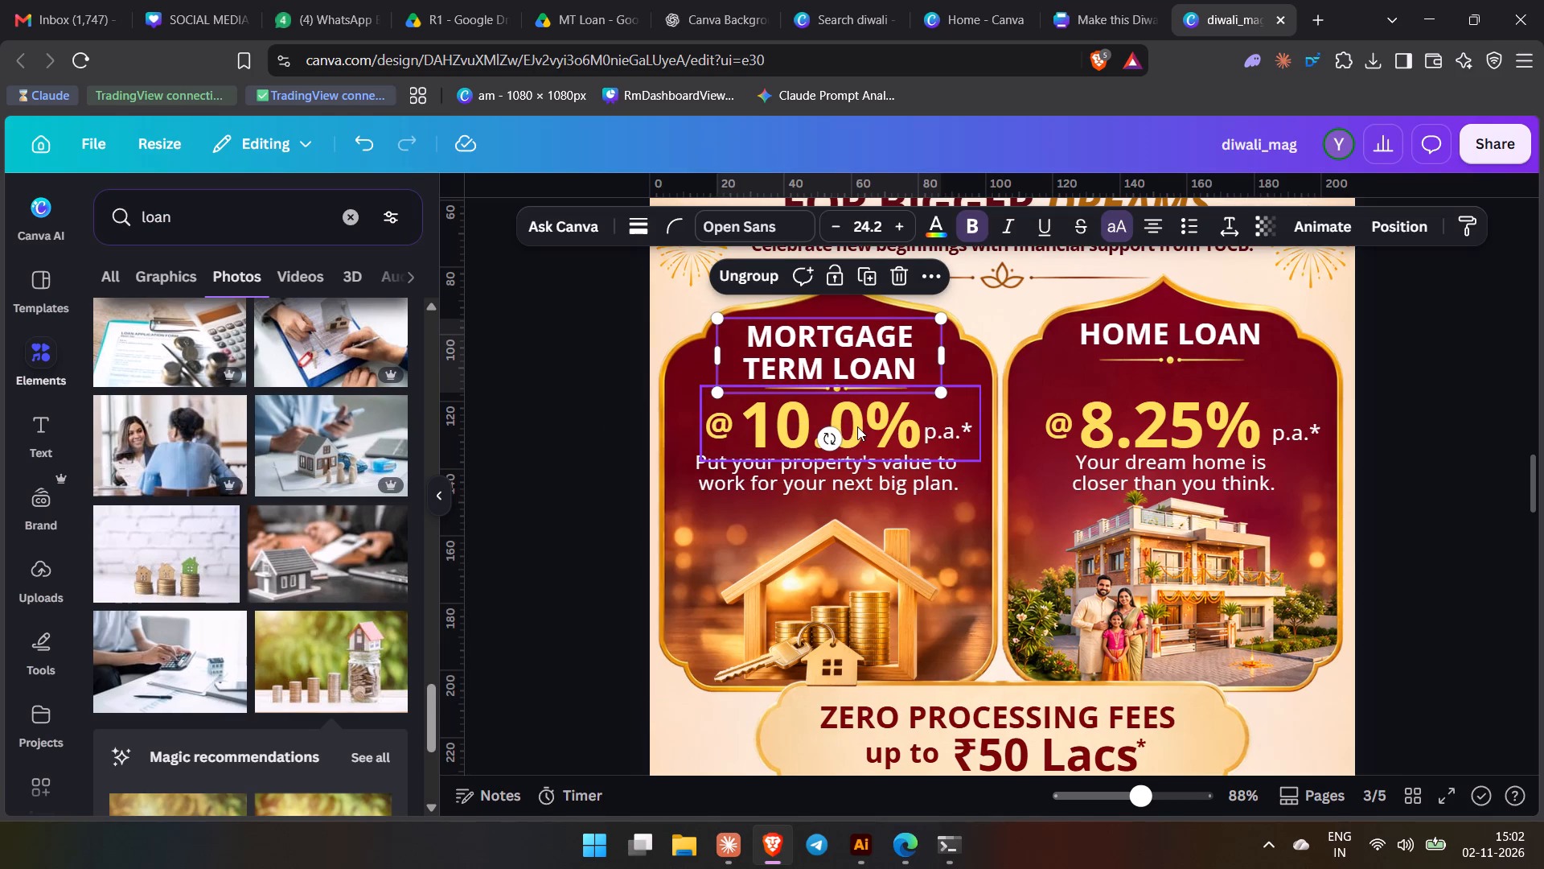
pyautogui.keyDown('shift'); pyautogui.click(858, 428); pyautogui.keyUp('shift')
pyautogui.keyDown('shift'); pyautogui.click(884, 486); pyautogui.keyUp('shift')
pyautogui.keyDown('shift'); pyautogui.click(900, 544); pyautogui.keyUp('shift')
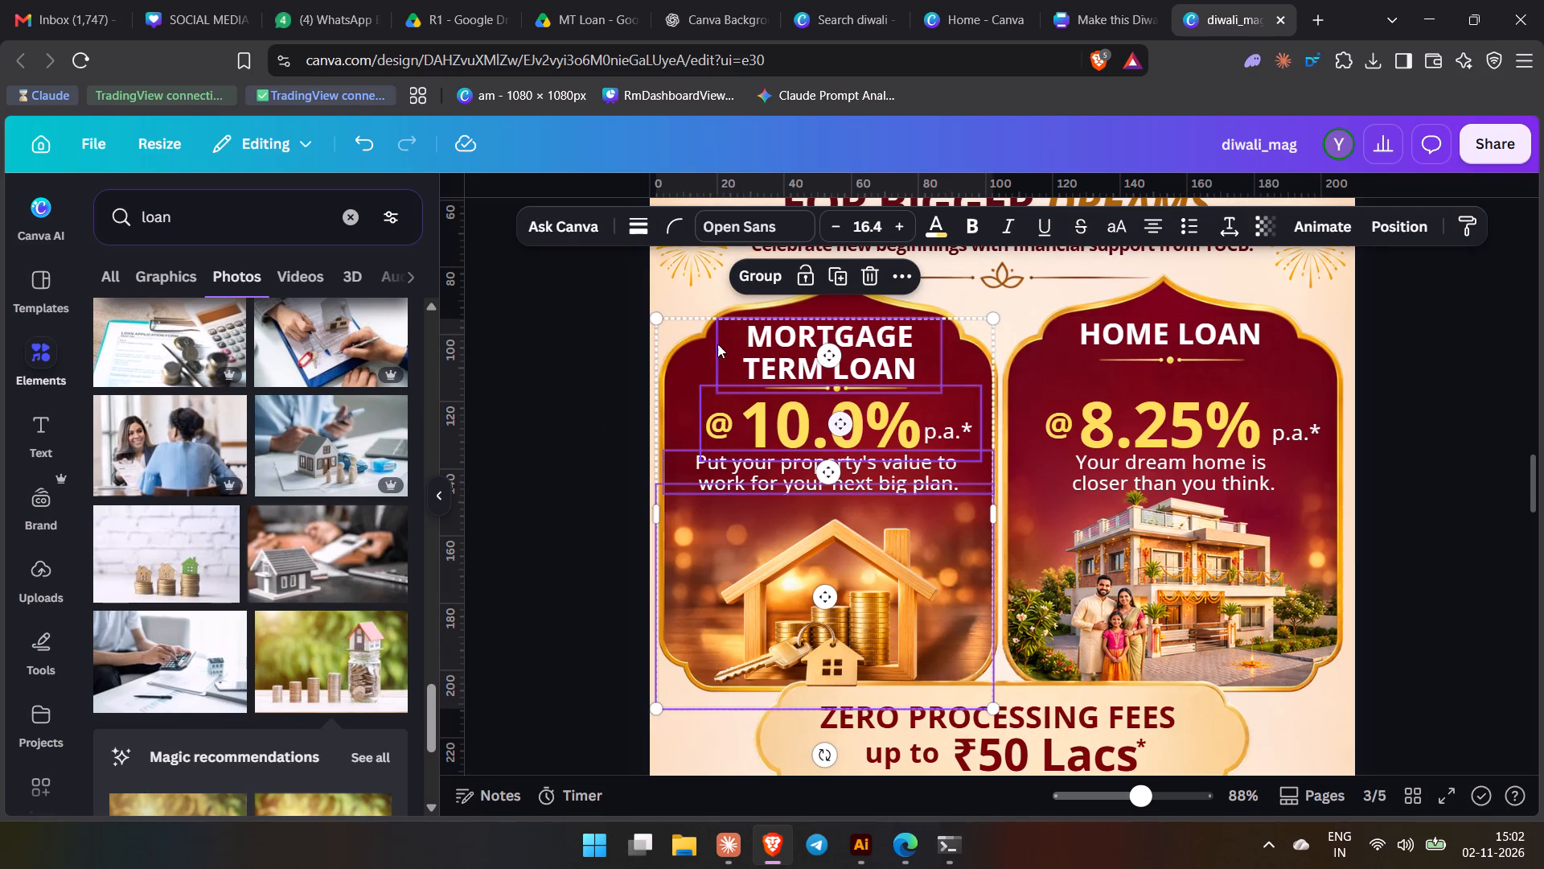
pyautogui.keyDown('shift'); pyautogui.click(684, 309); pyautogui.keyUp('shift')
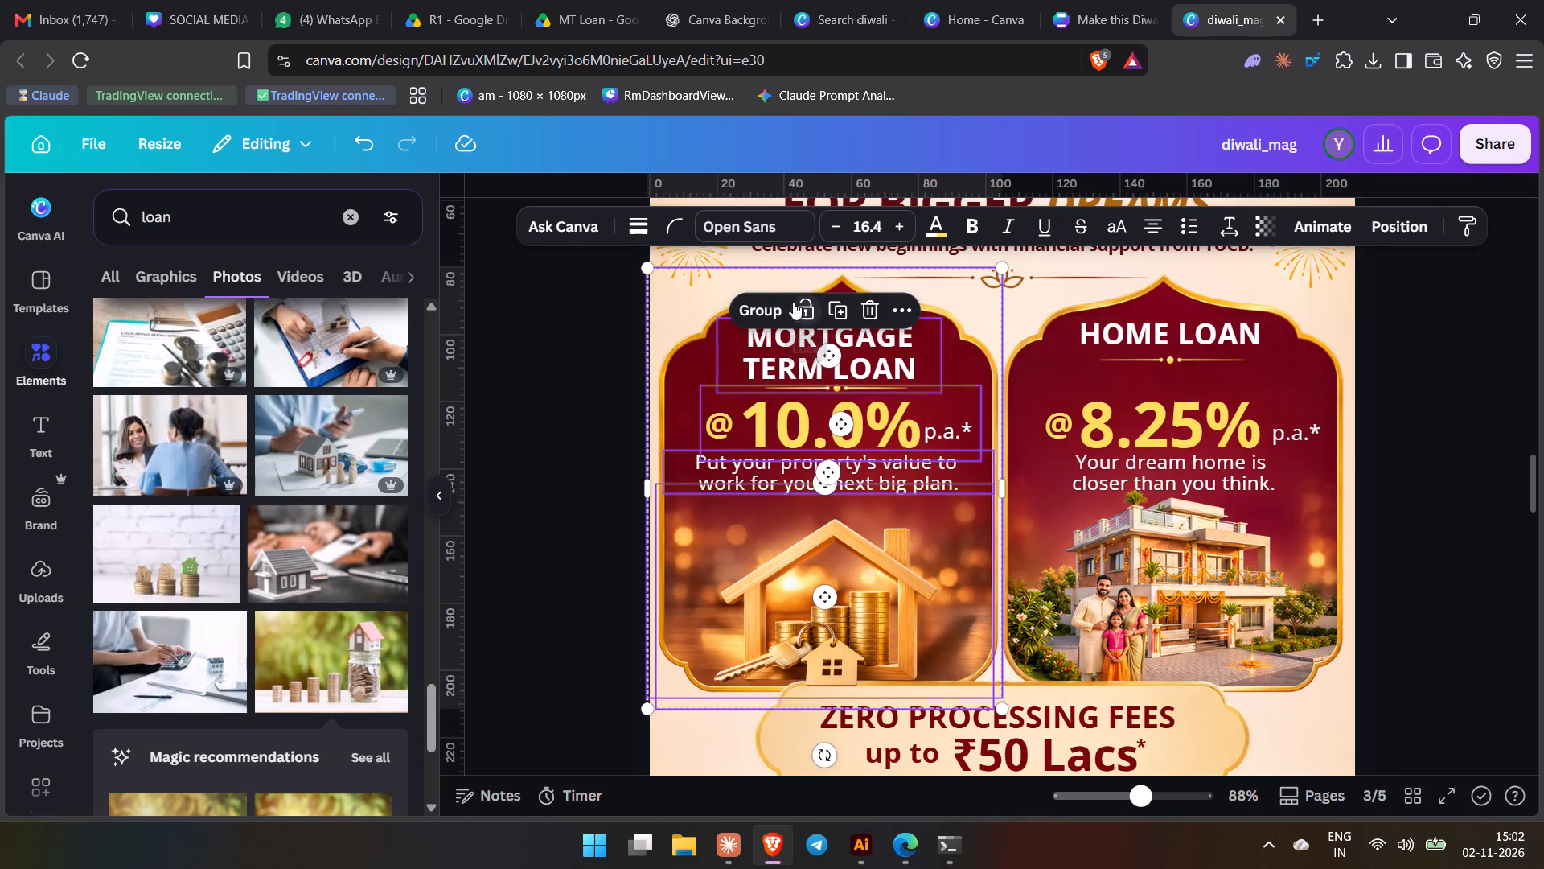
pyautogui.click(758, 307)
pyautogui.click(1415, 487)
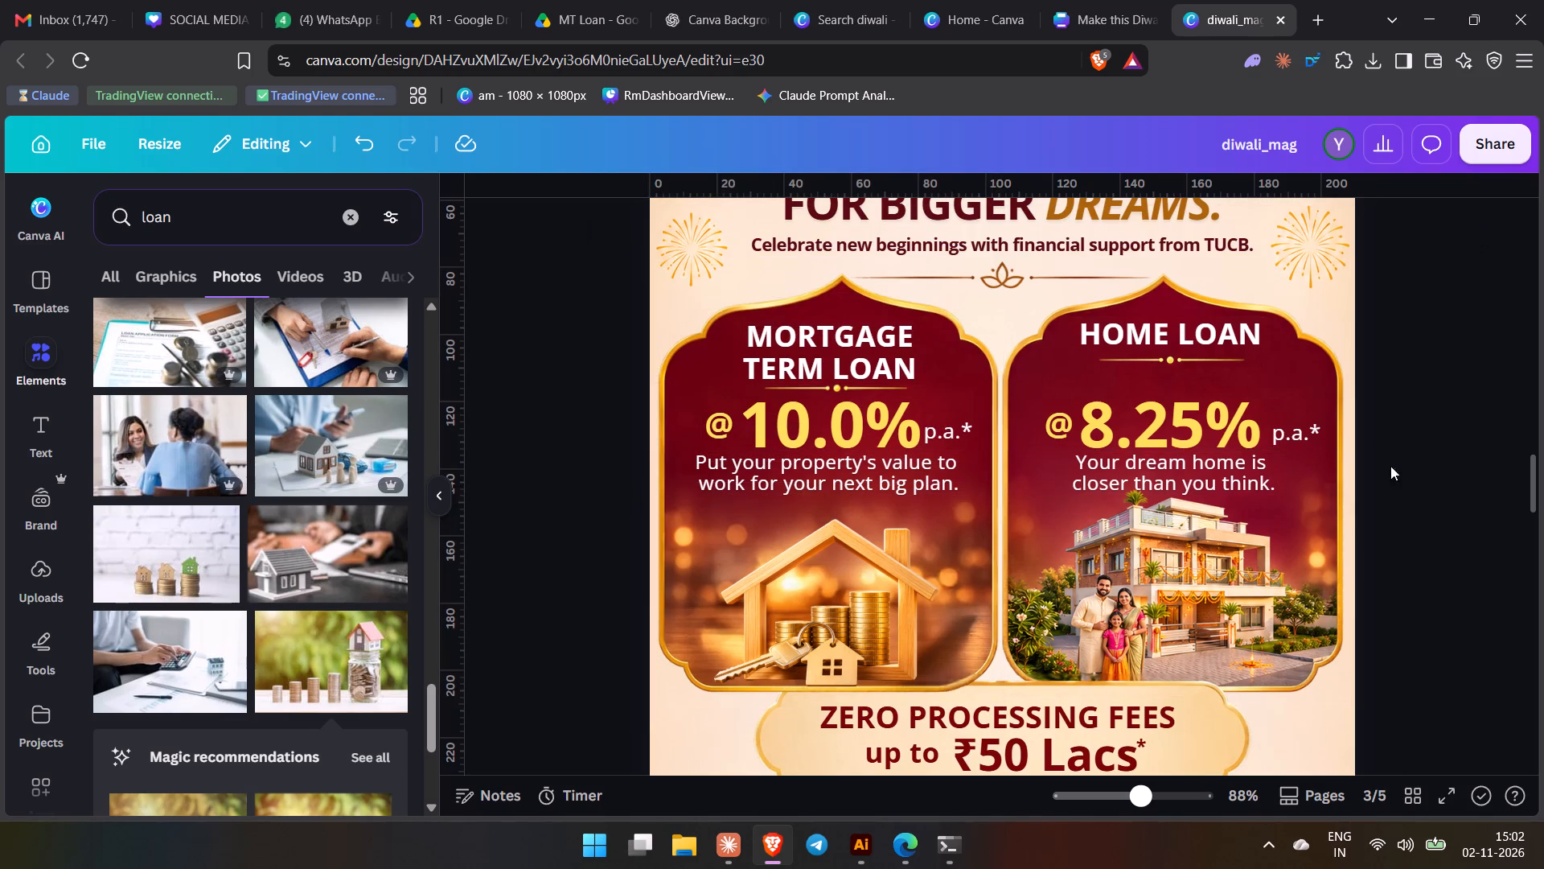
# Group the Home Loan card's title, divider, 8.25% rate pieces, description, house image and arched frame into one group.
pyautogui.click(1222, 340)
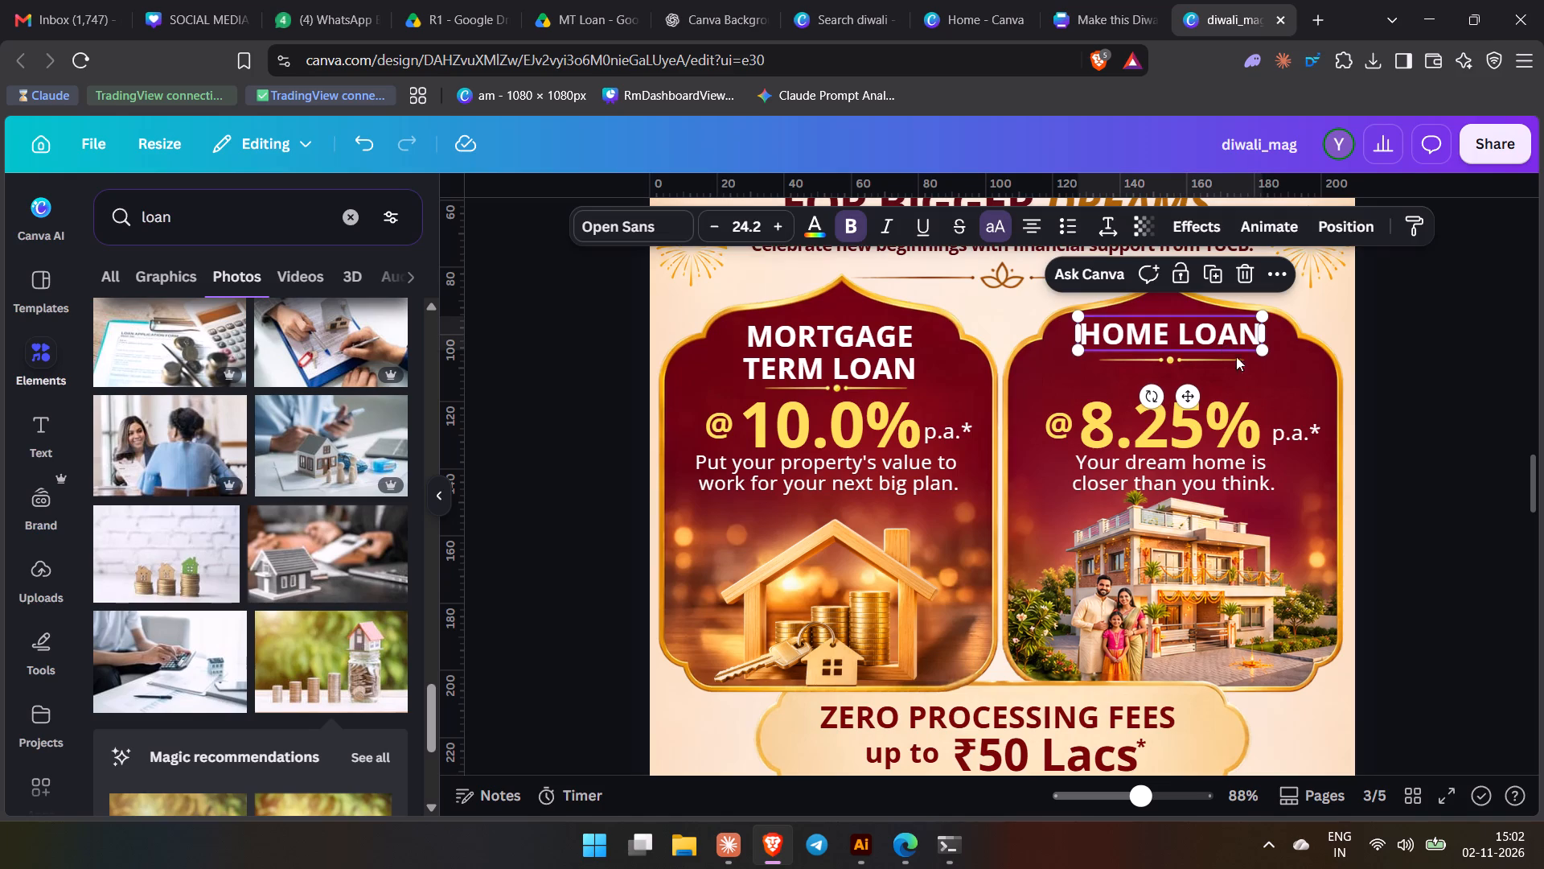
pyautogui.keyDown('shift'); pyautogui.click(1219, 362); pyautogui.keyUp('shift')
pyautogui.keyDown('shift'); pyautogui.click(1229, 415); pyautogui.keyUp('shift')
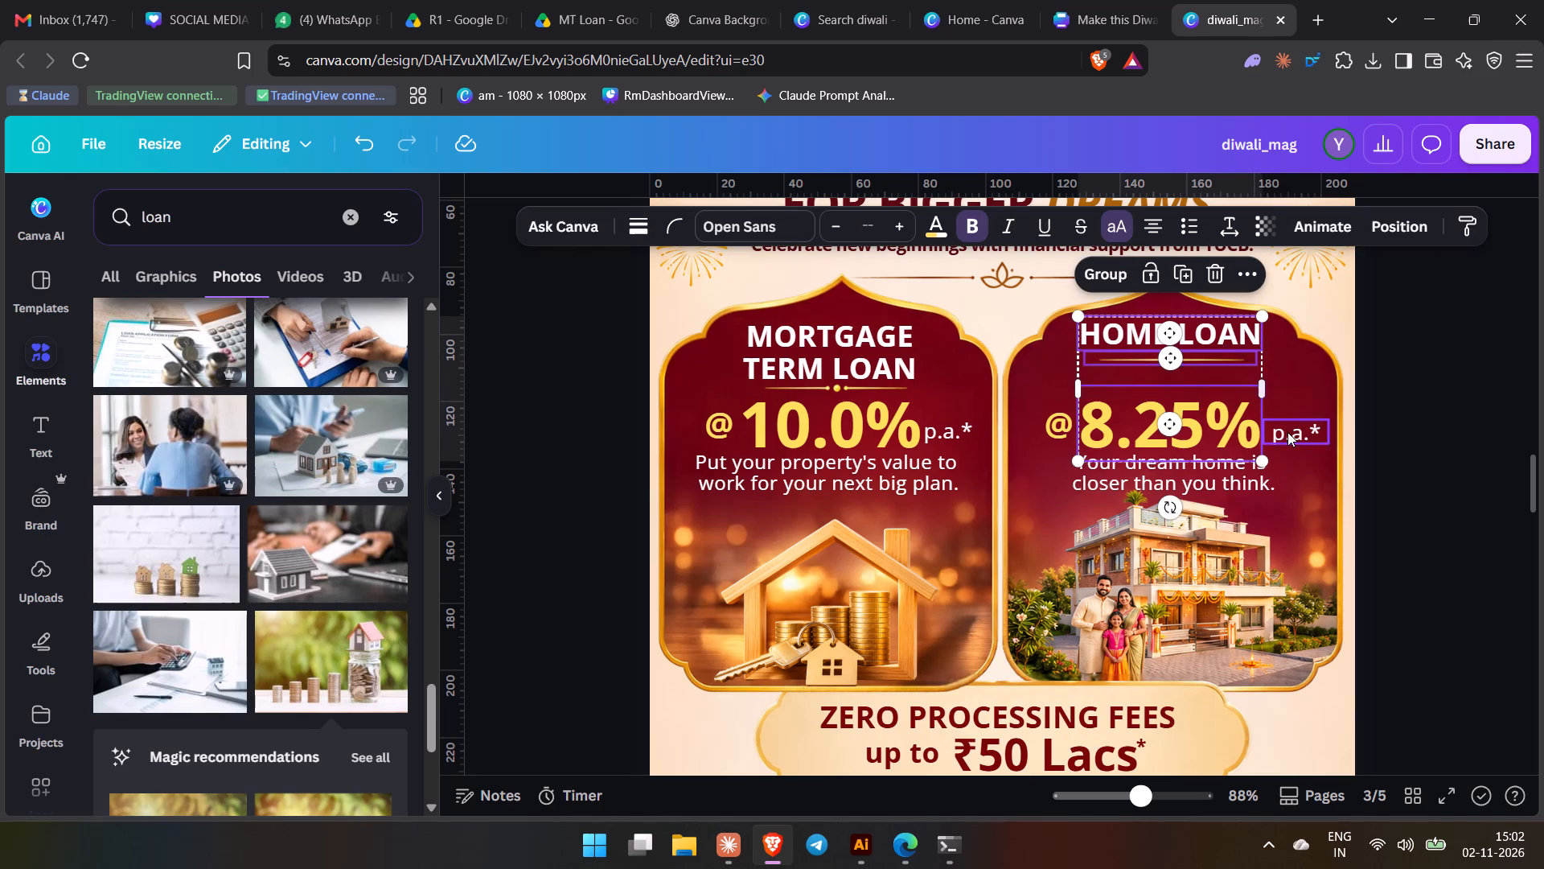
pyautogui.keyDown('shift'); pyautogui.click(1287, 432); pyautogui.keyUp('shift')
pyautogui.keyDown('shift'); pyautogui.click(1059, 422); pyautogui.keyUp('shift')
pyautogui.keyDown('shift'); pyautogui.click(1146, 476); pyautogui.keyUp('shift')
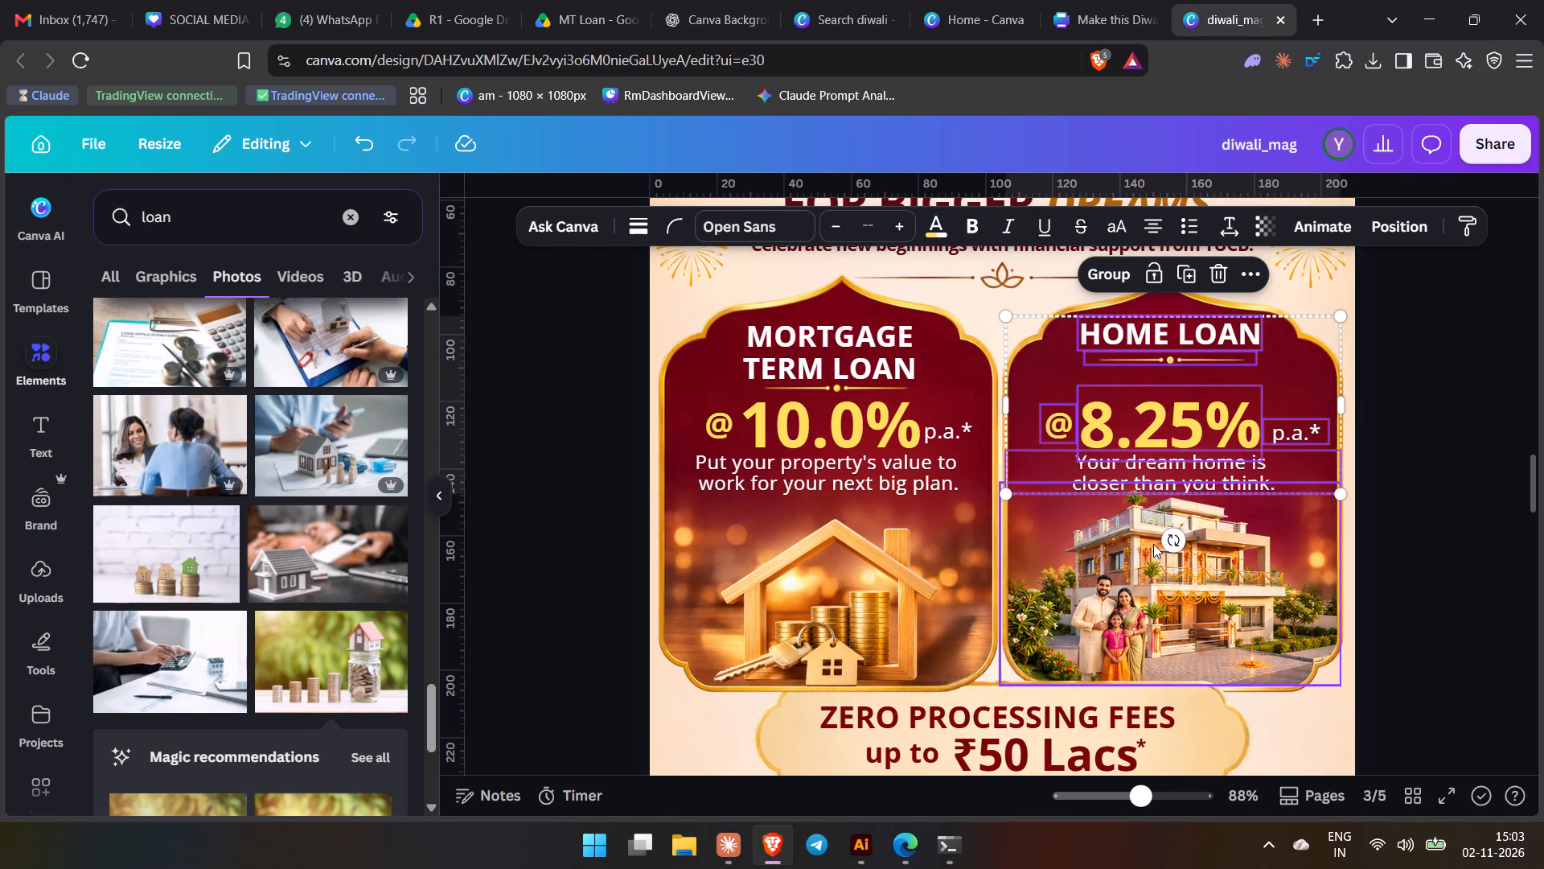
pyautogui.keyDown('shift'); pyautogui.click(1156, 566); pyautogui.keyUp('shift')
pyautogui.keyDown('shift'); pyautogui.click(1293, 362); pyautogui.keyUp('shift')
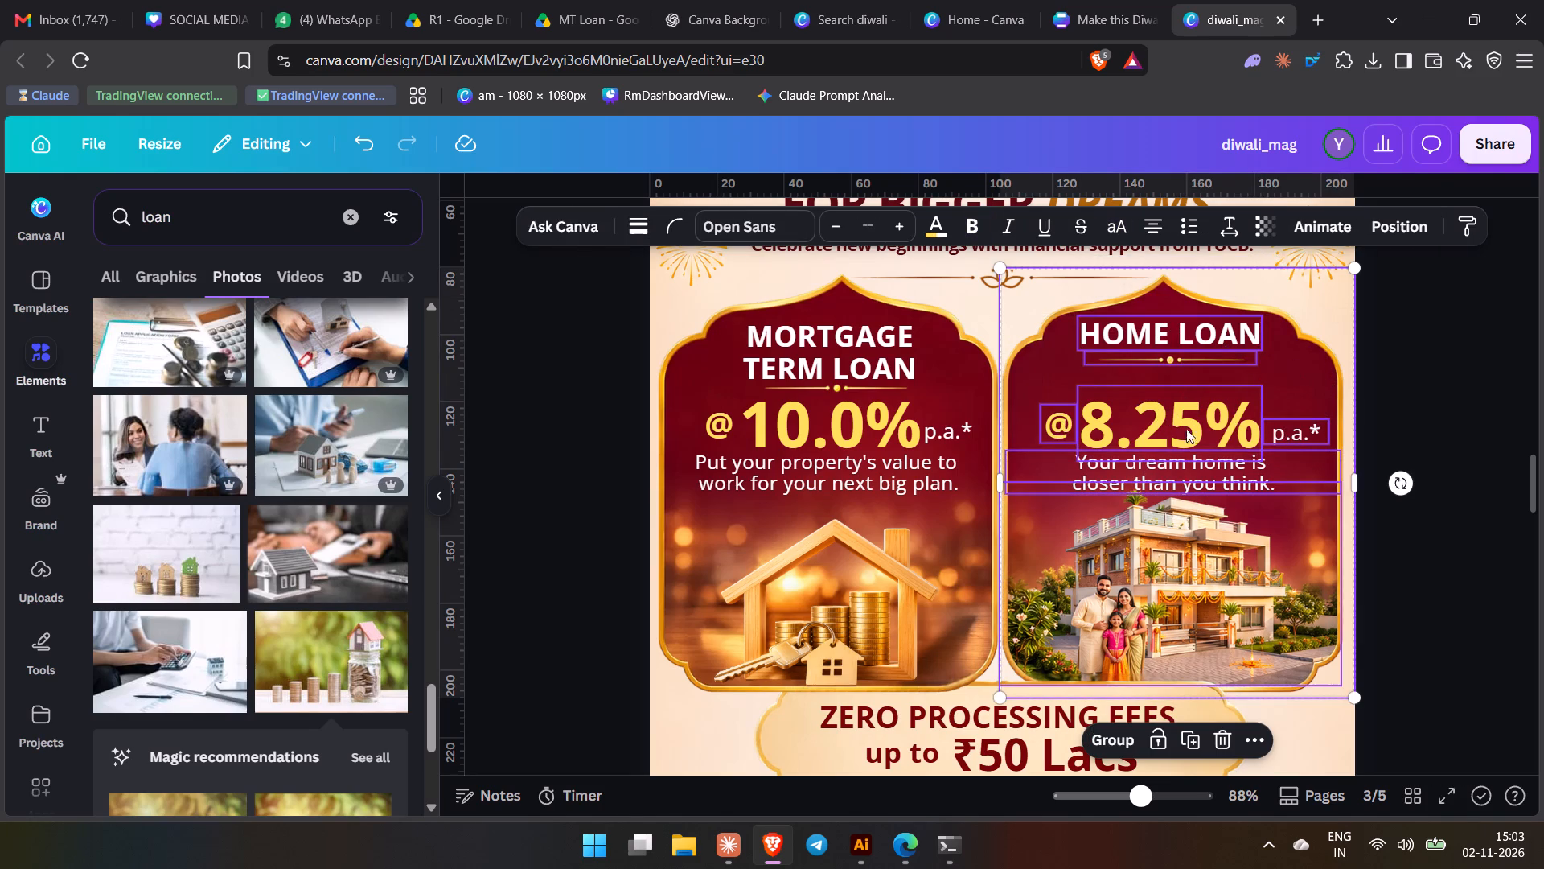
pyautogui.click(1112, 734)
pyautogui.click(1425, 590)
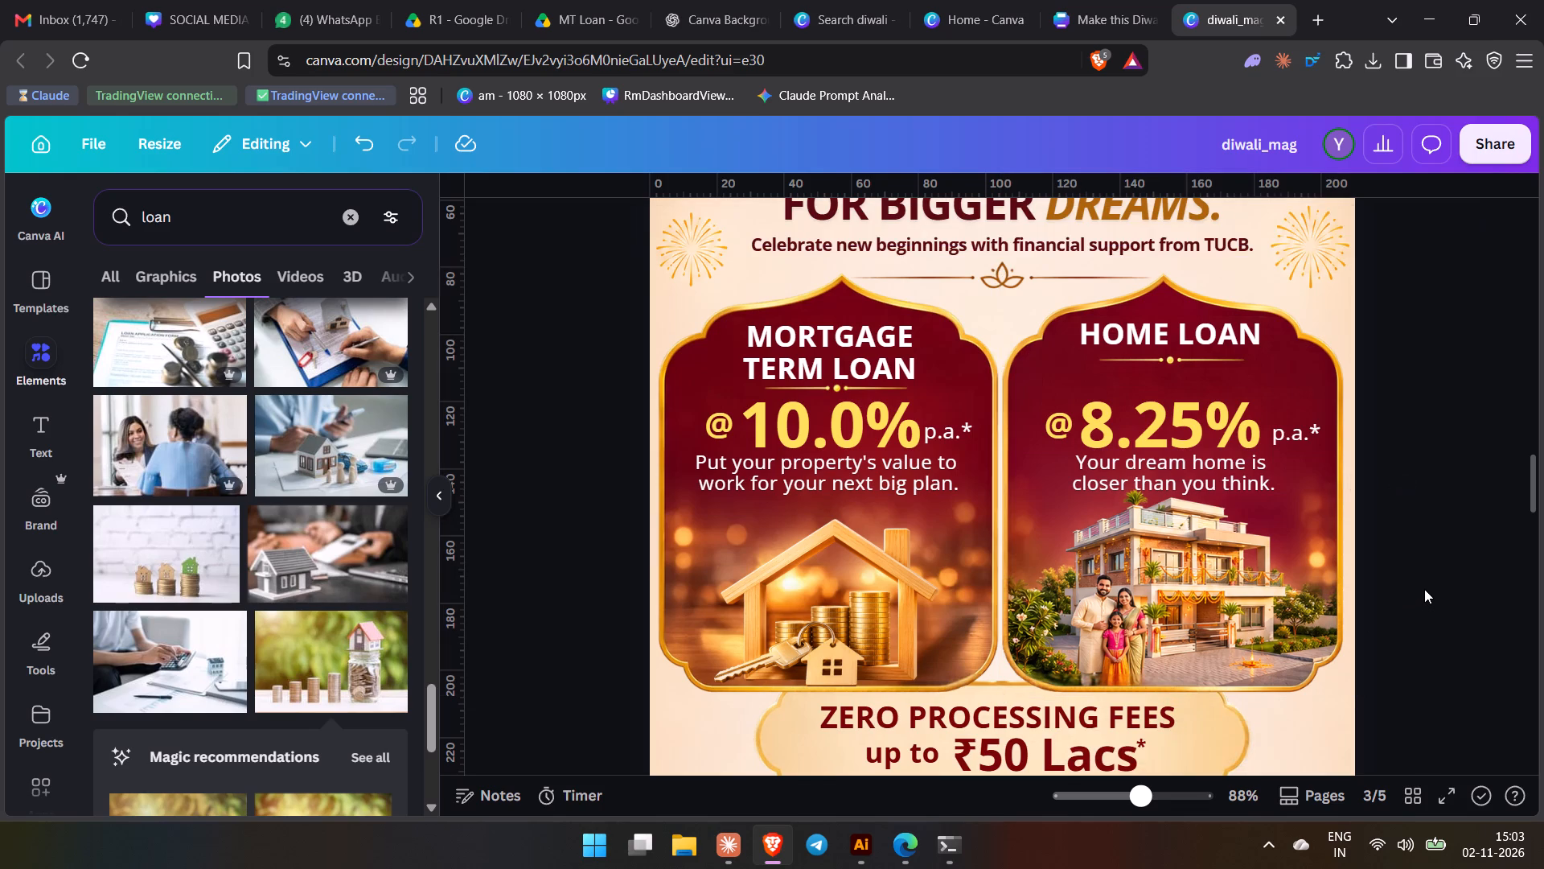
# Shift the Mortgage Term Loan card off the page's right side and move the Home Loan card into the left slot above the processing-fee banner.
pyautogui.keyDown('ctrl'); pyautogui.scroll(-2, 1421, 585); pyautogui.keyUp('ctrl')
pyautogui.moveTo(905, 564); pyautogui.dragTo(1254, 564)
pyautogui.moveTo(1045, 537); pyautogui.dragTo(811, 540)
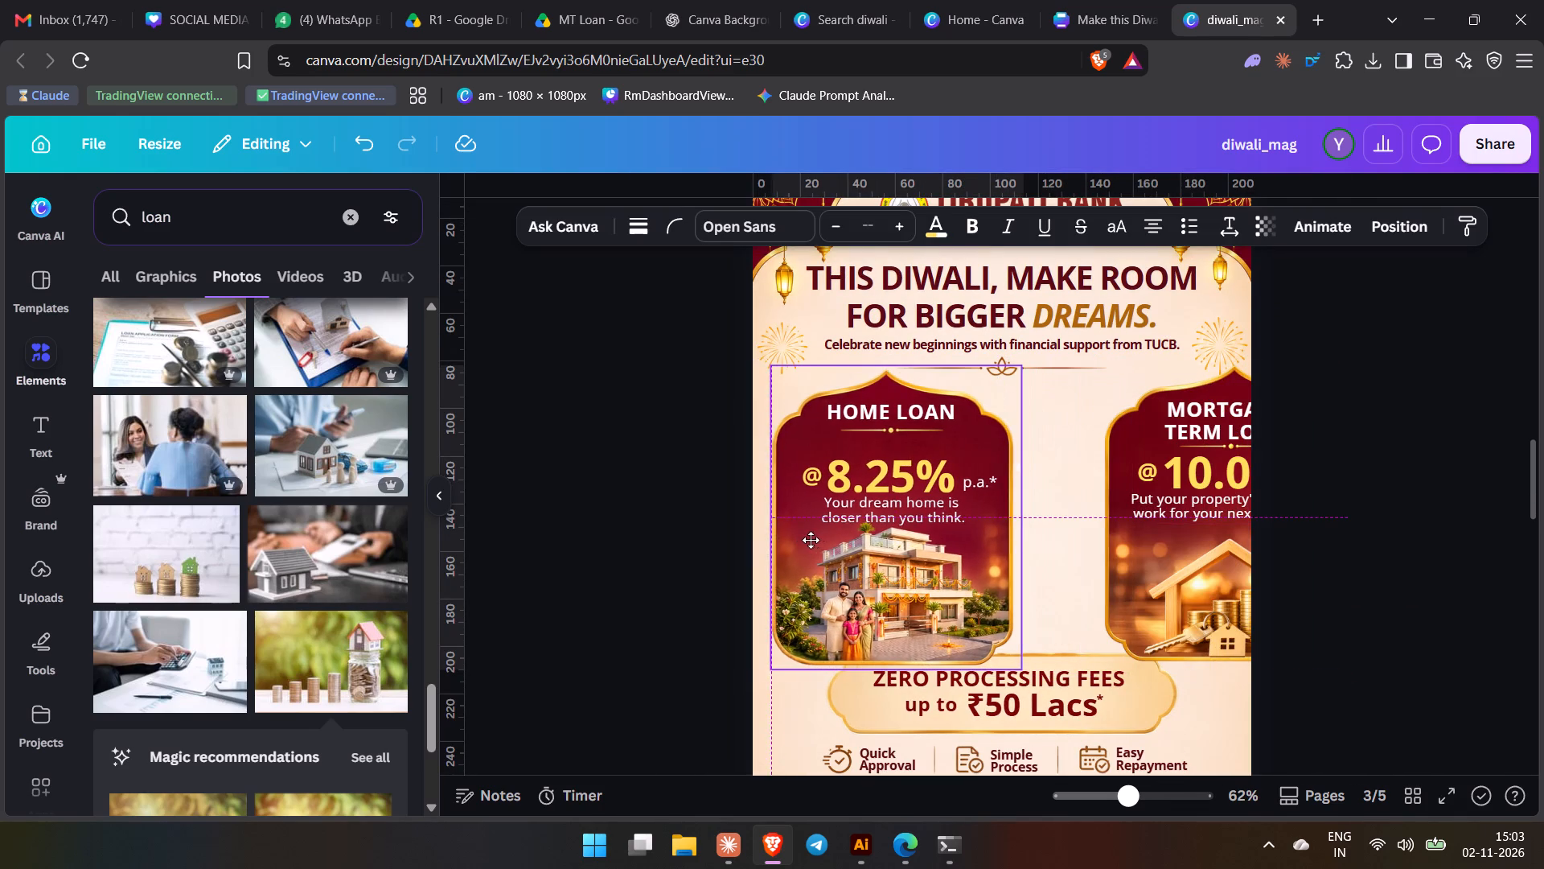
pyautogui.moveTo(811, 540); pyautogui.dragTo(801, 534)
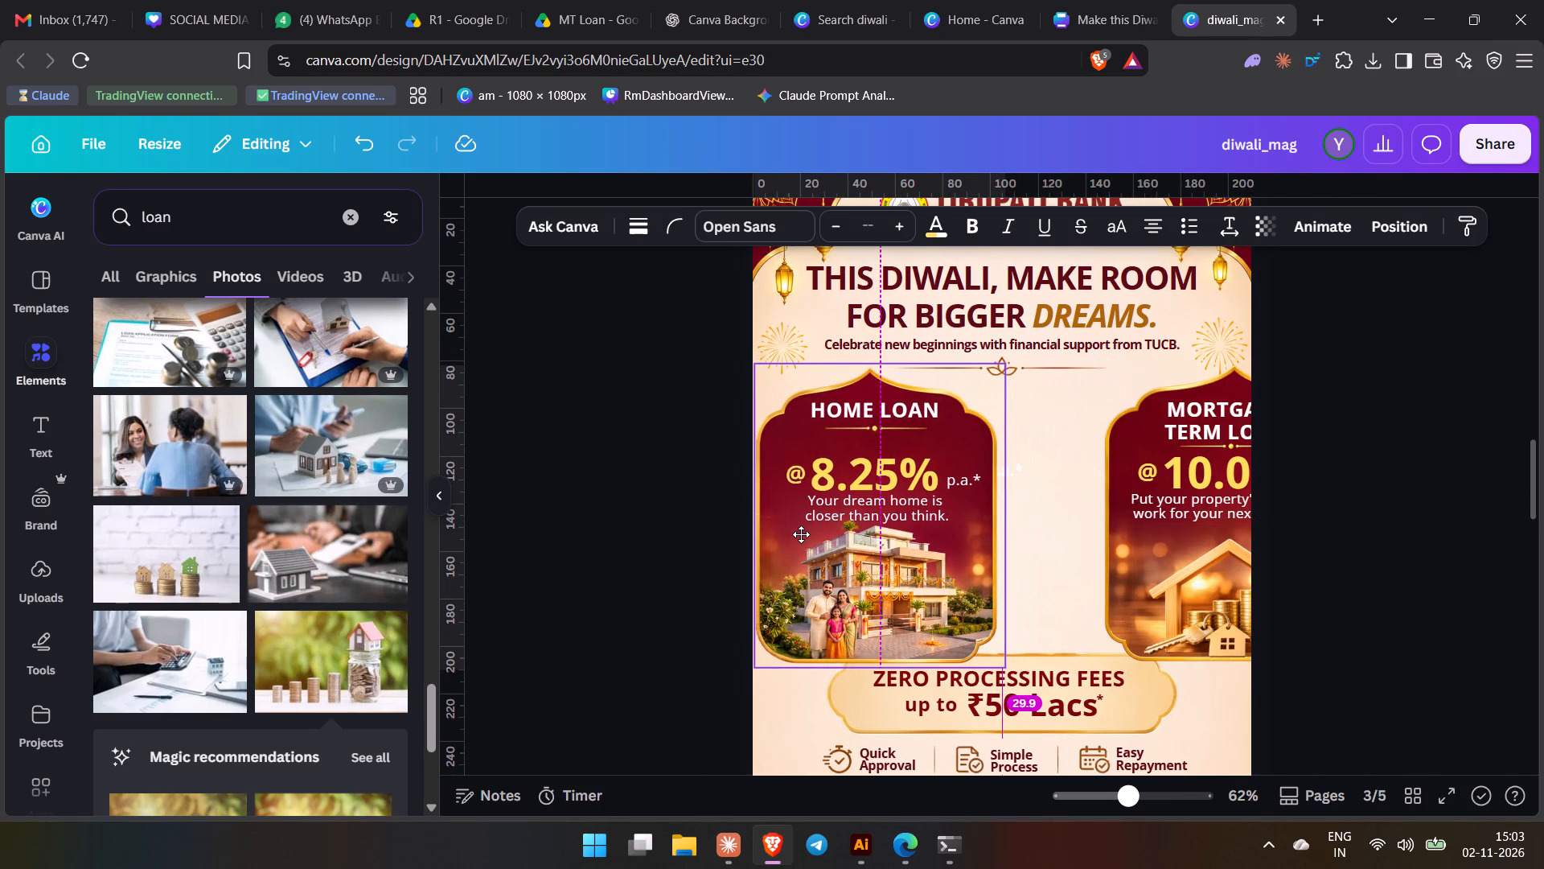
pyautogui.moveTo(801, 534); pyautogui.dragTo(799, 531)
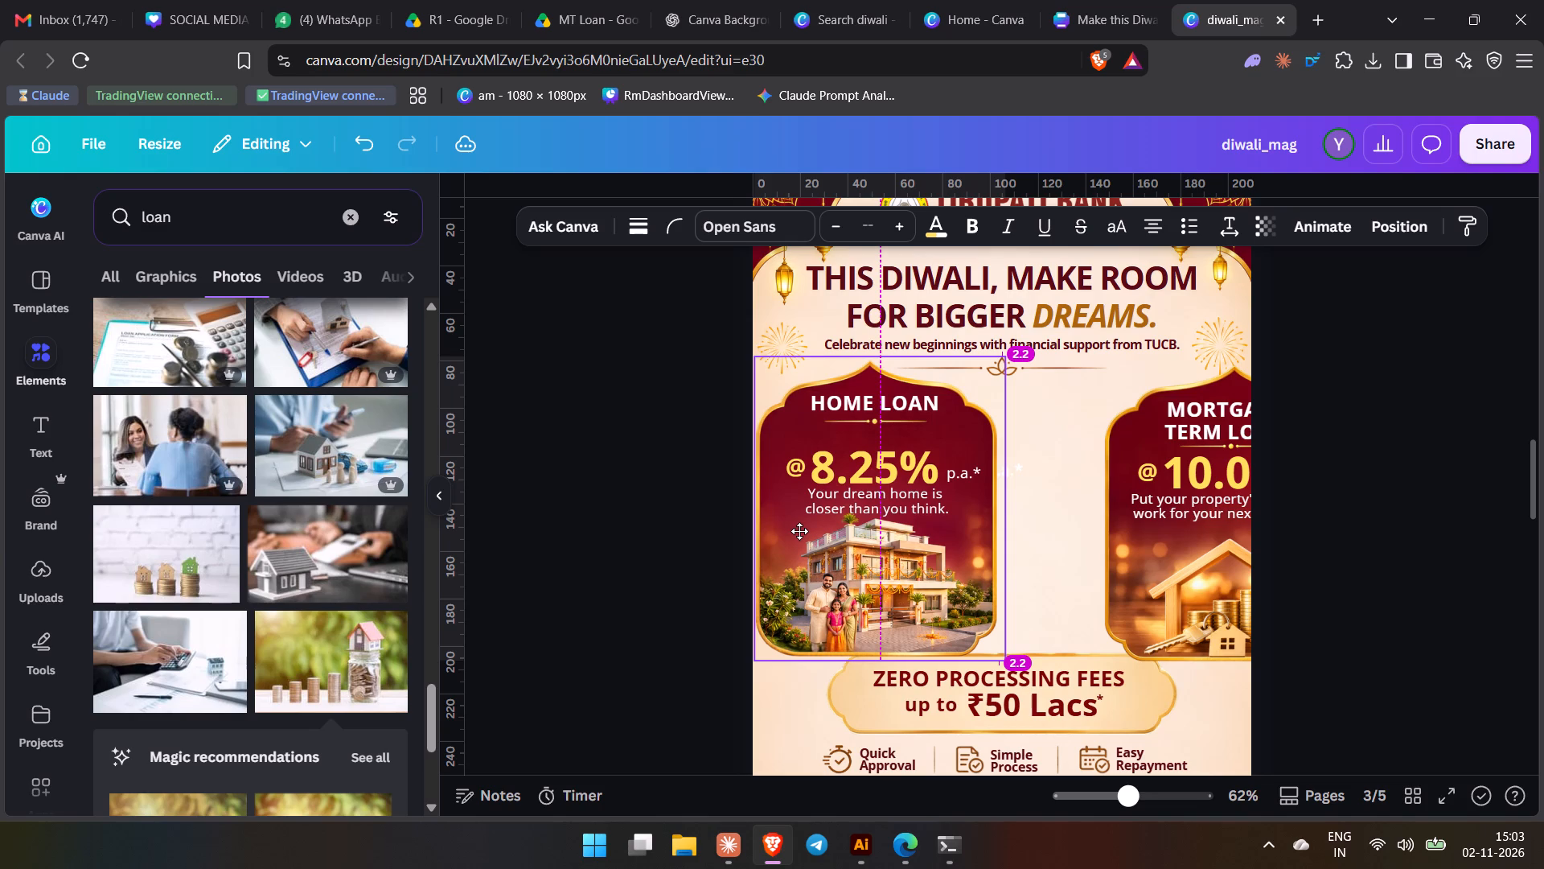
pyautogui.moveTo(799, 531); pyautogui.dragTo(803, 533)
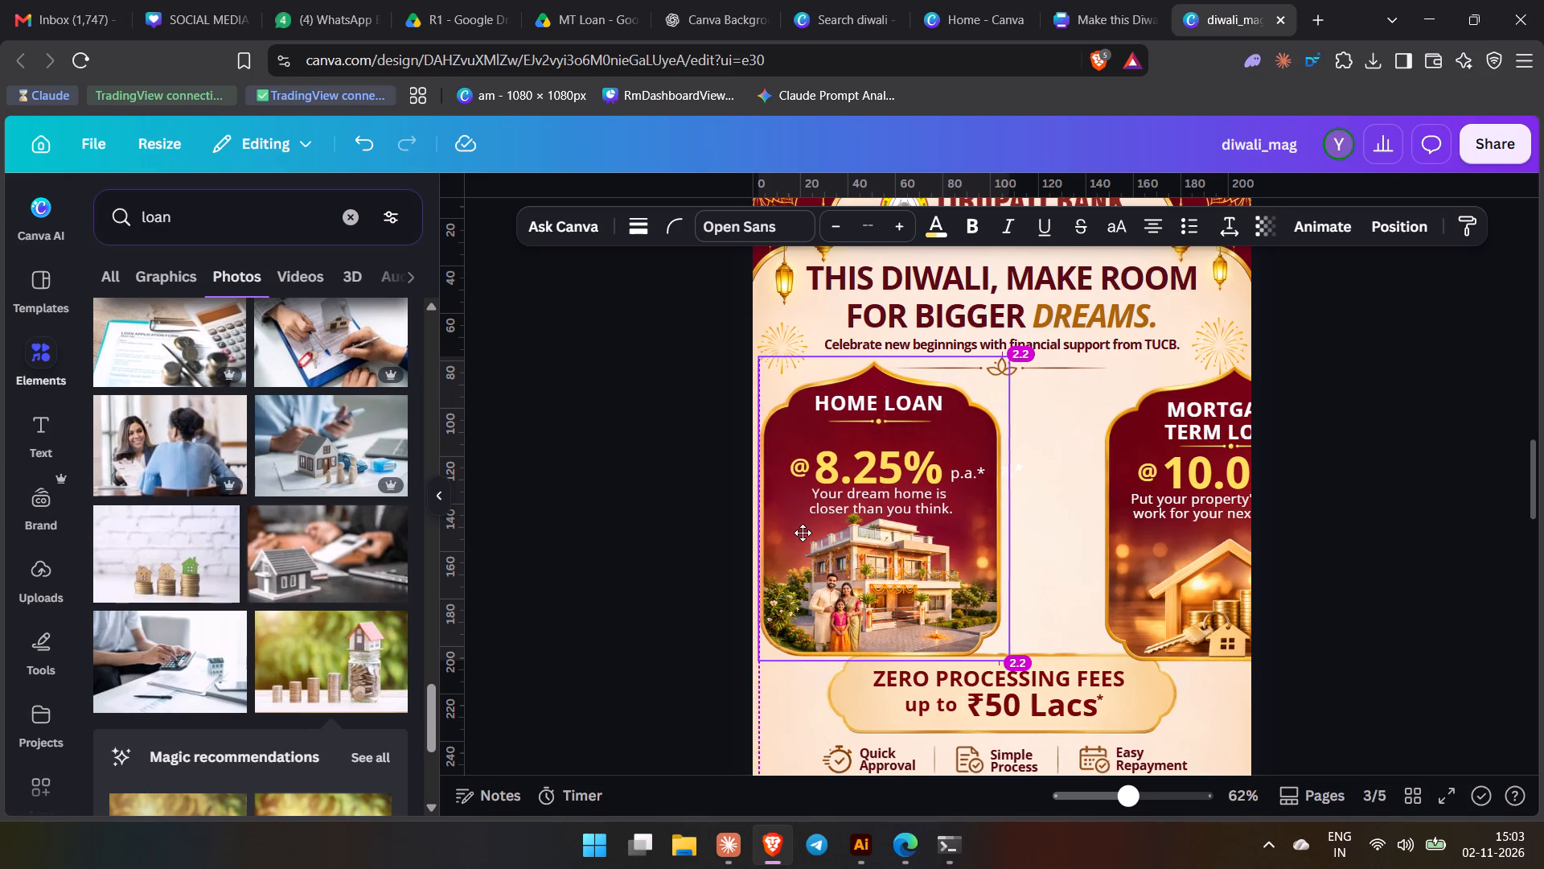
pyautogui.moveTo(803, 533); pyautogui.dragTo(801, 533)
# Place the Mortgage Term Loan card in the right slot, level with the Home Loan card.
pyautogui.moveTo(1175, 558); pyautogui.dragTo(1065, 551)
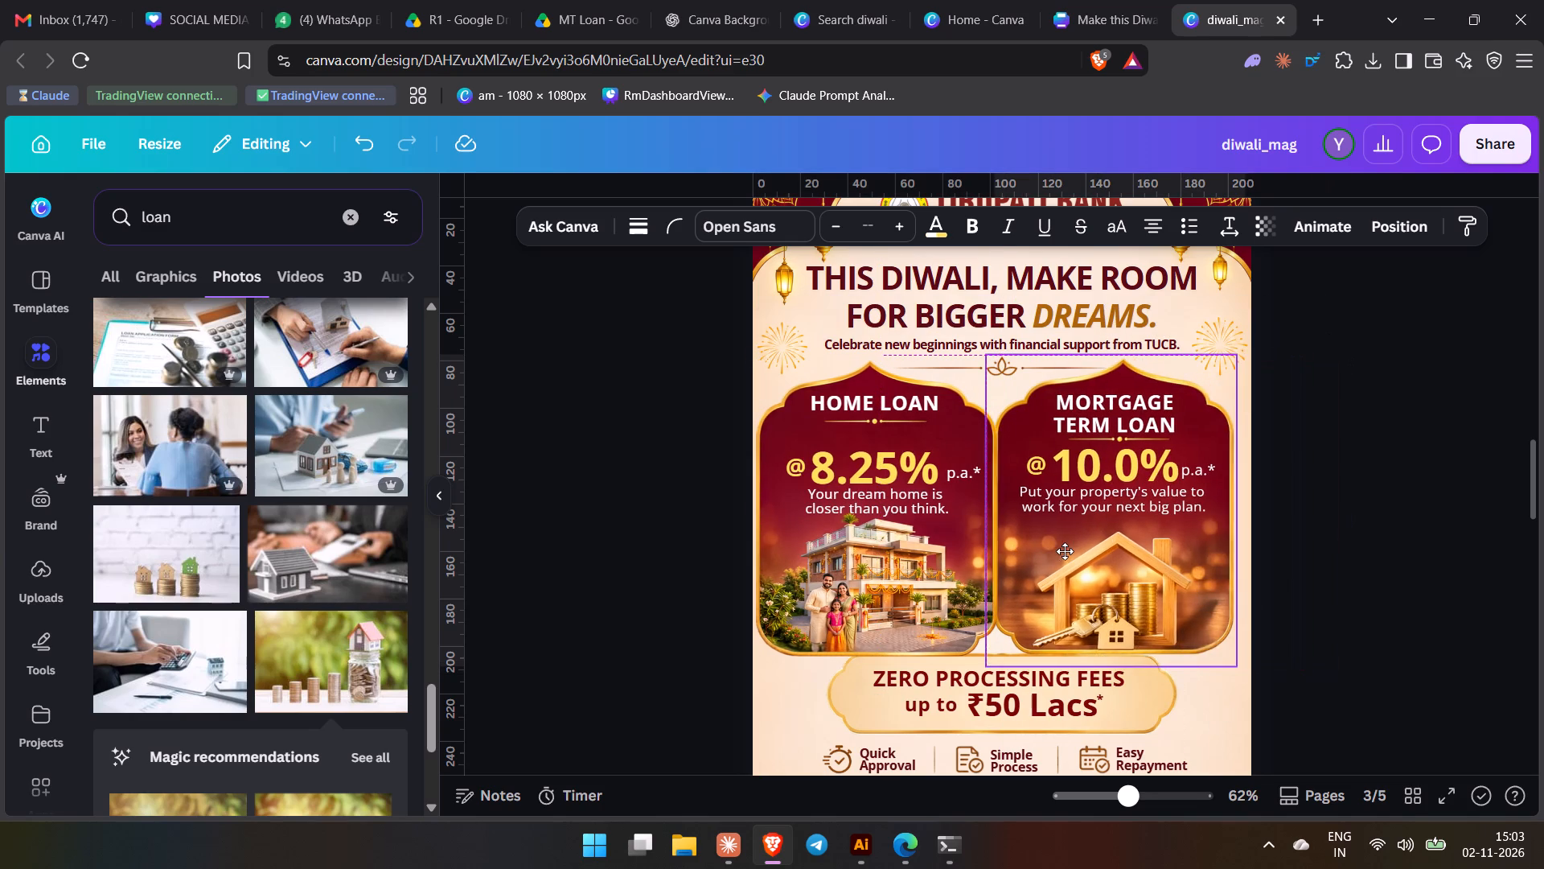
pyautogui.moveTo(1065, 551); pyautogui.dragTo(1078, 552)
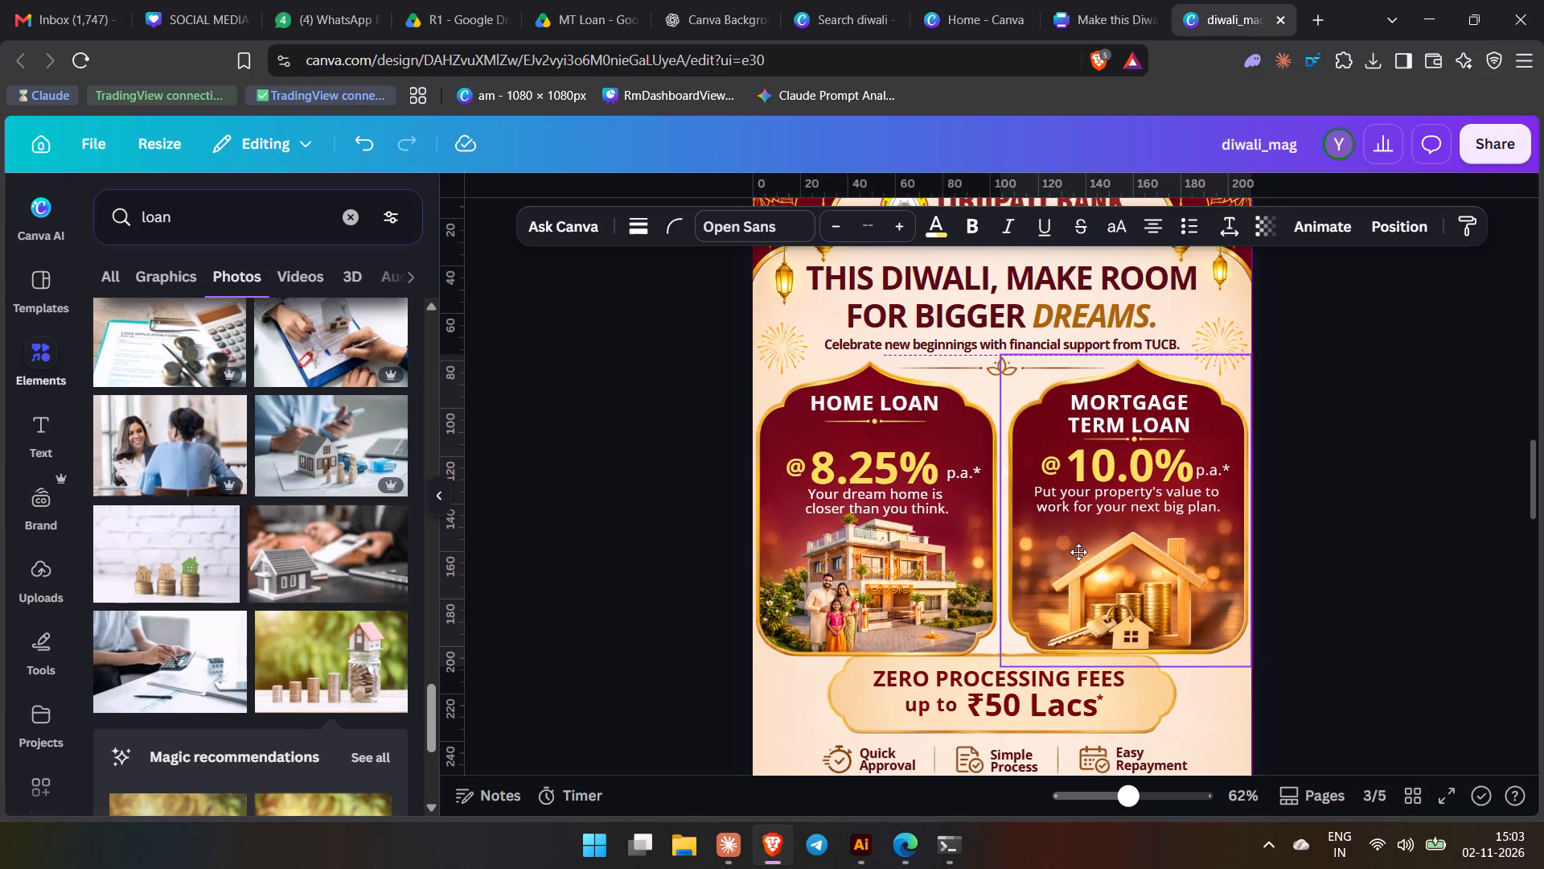
pyautogui.moveTo(1078, 552); pyautogui.dragTo(1078, 549)
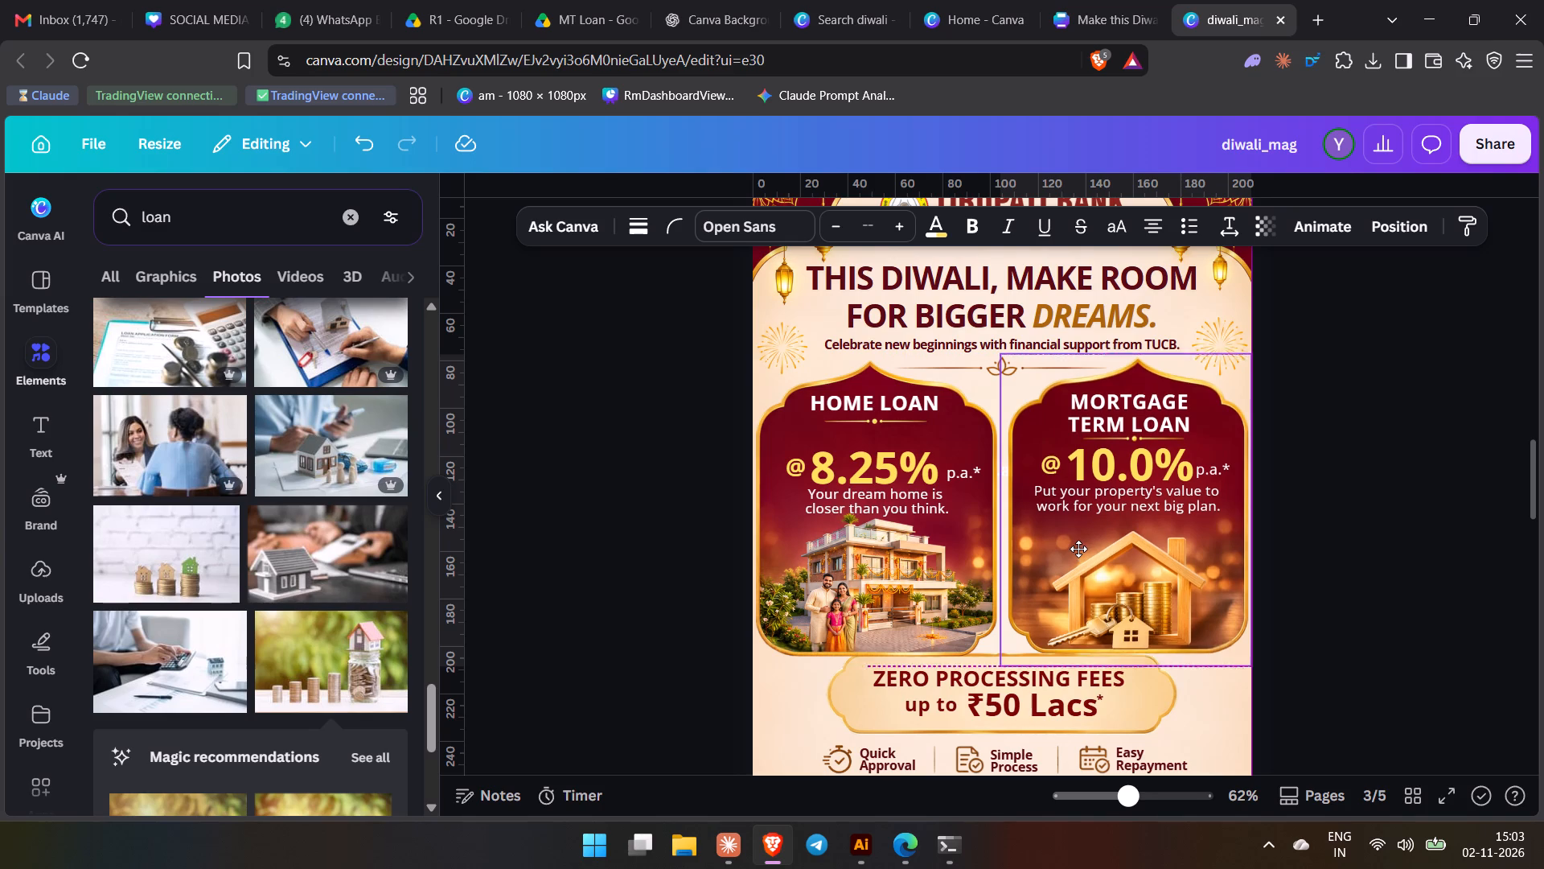
pyautogui.moveTo(1078, 549); pyautogui.dragTo(1078, 550)
pyautogui.moveTo(1078, 550); pyautogui.dragTo(1078, 552)
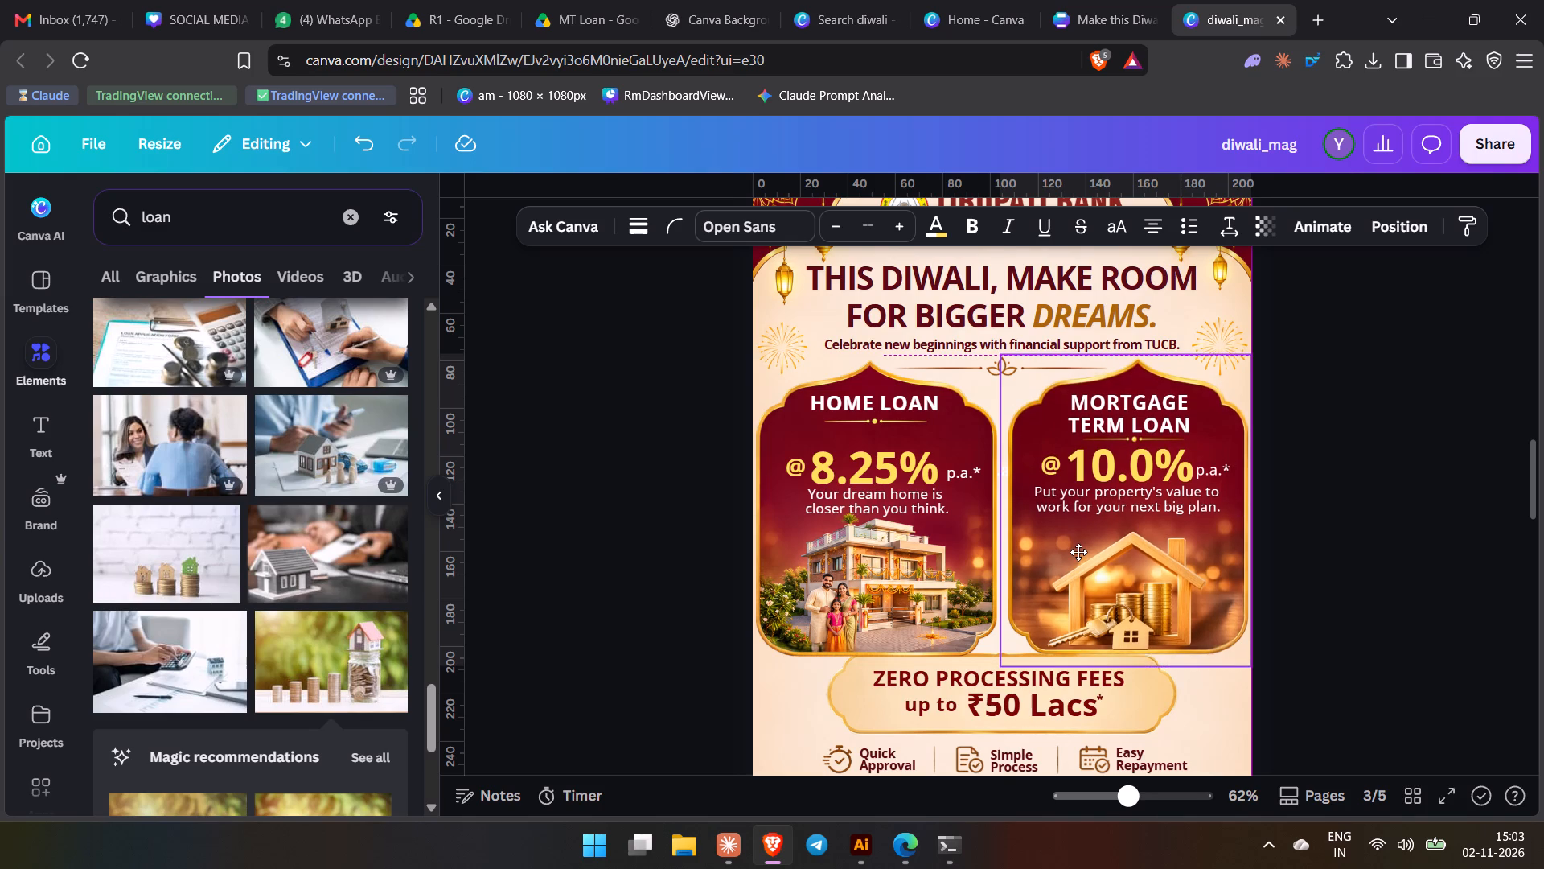
pyautogui.moveTo(1078, 552); pyautogui.dragTo(1078, 555)
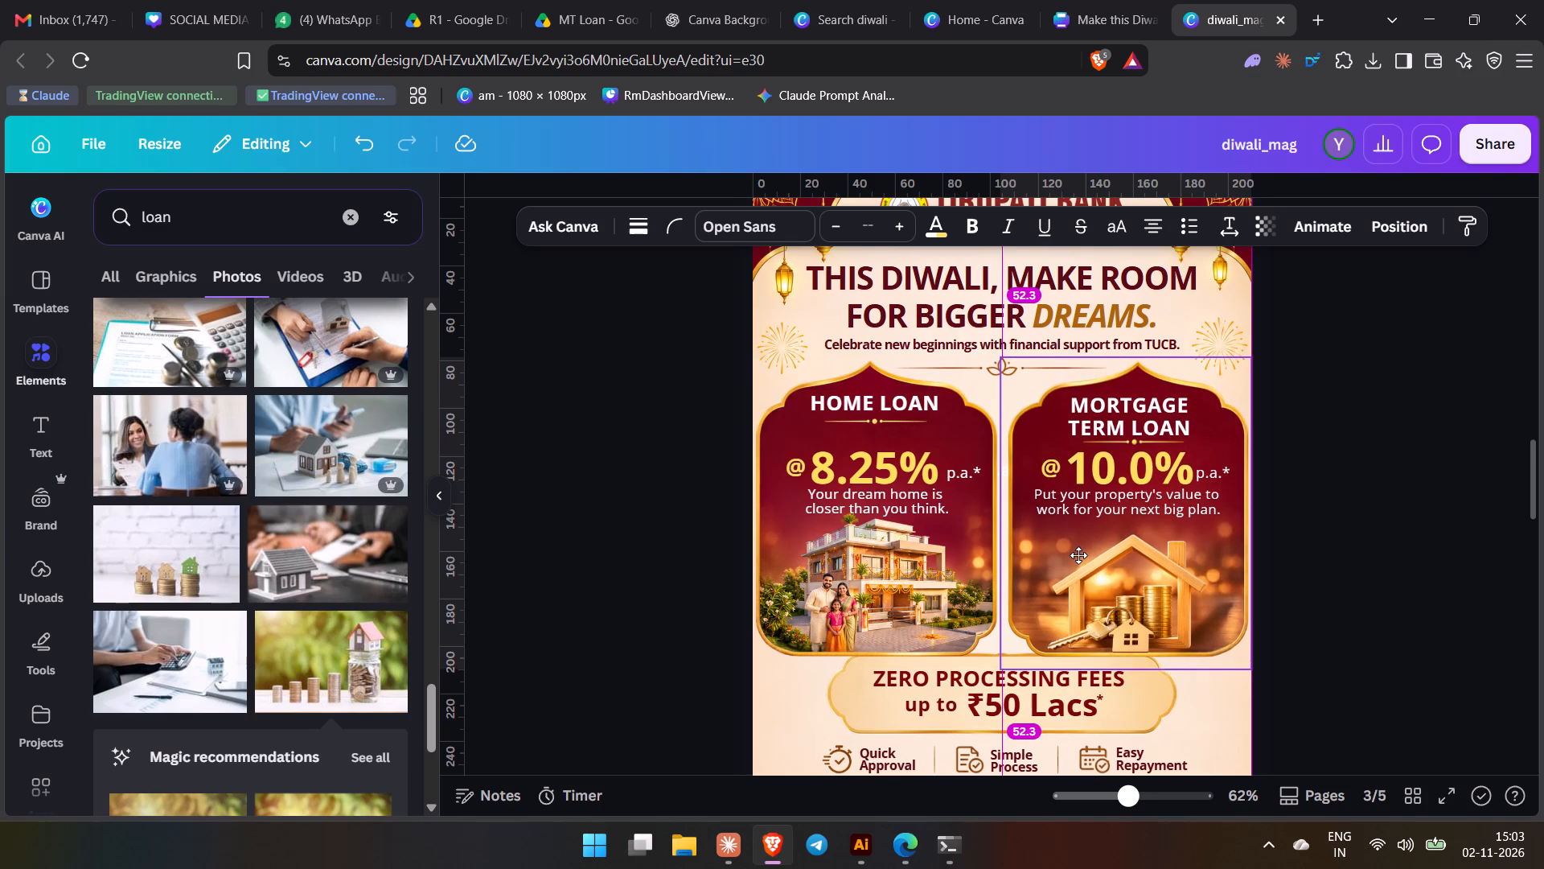
pyautogui.moveTo(1078, 555); pyautogui.dragTo(1078, 564)
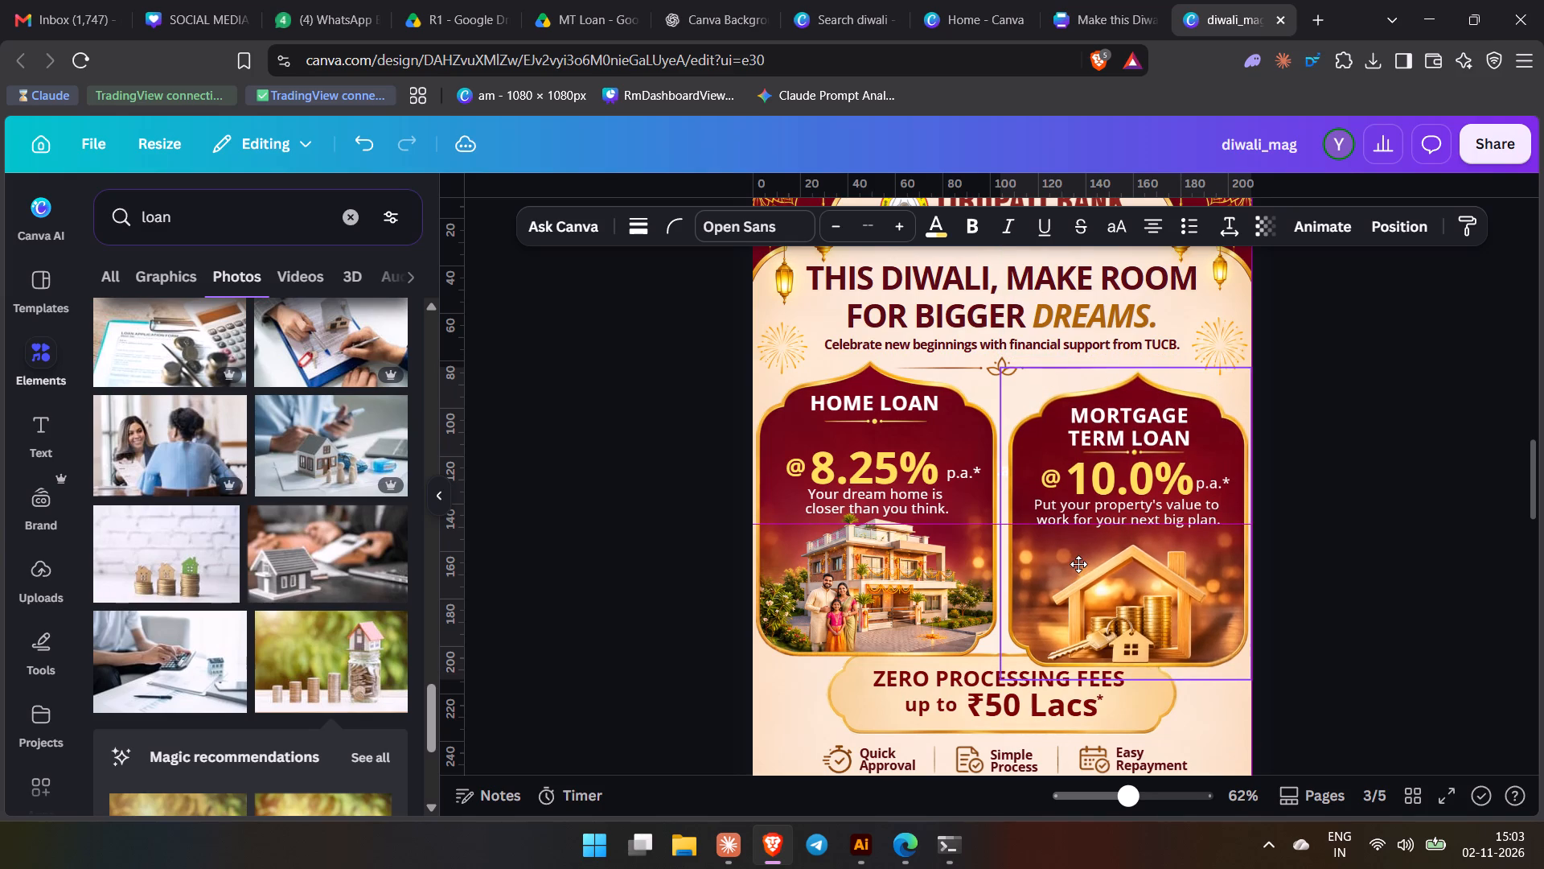
pyautogui.moveTo(1078, 564); pyautogui.dragTo(1078, 557)
pyautogui.moveTo(1078, 557); pyautogui.dragTo(1079, 554)
pyautogui.click(1418, 603)
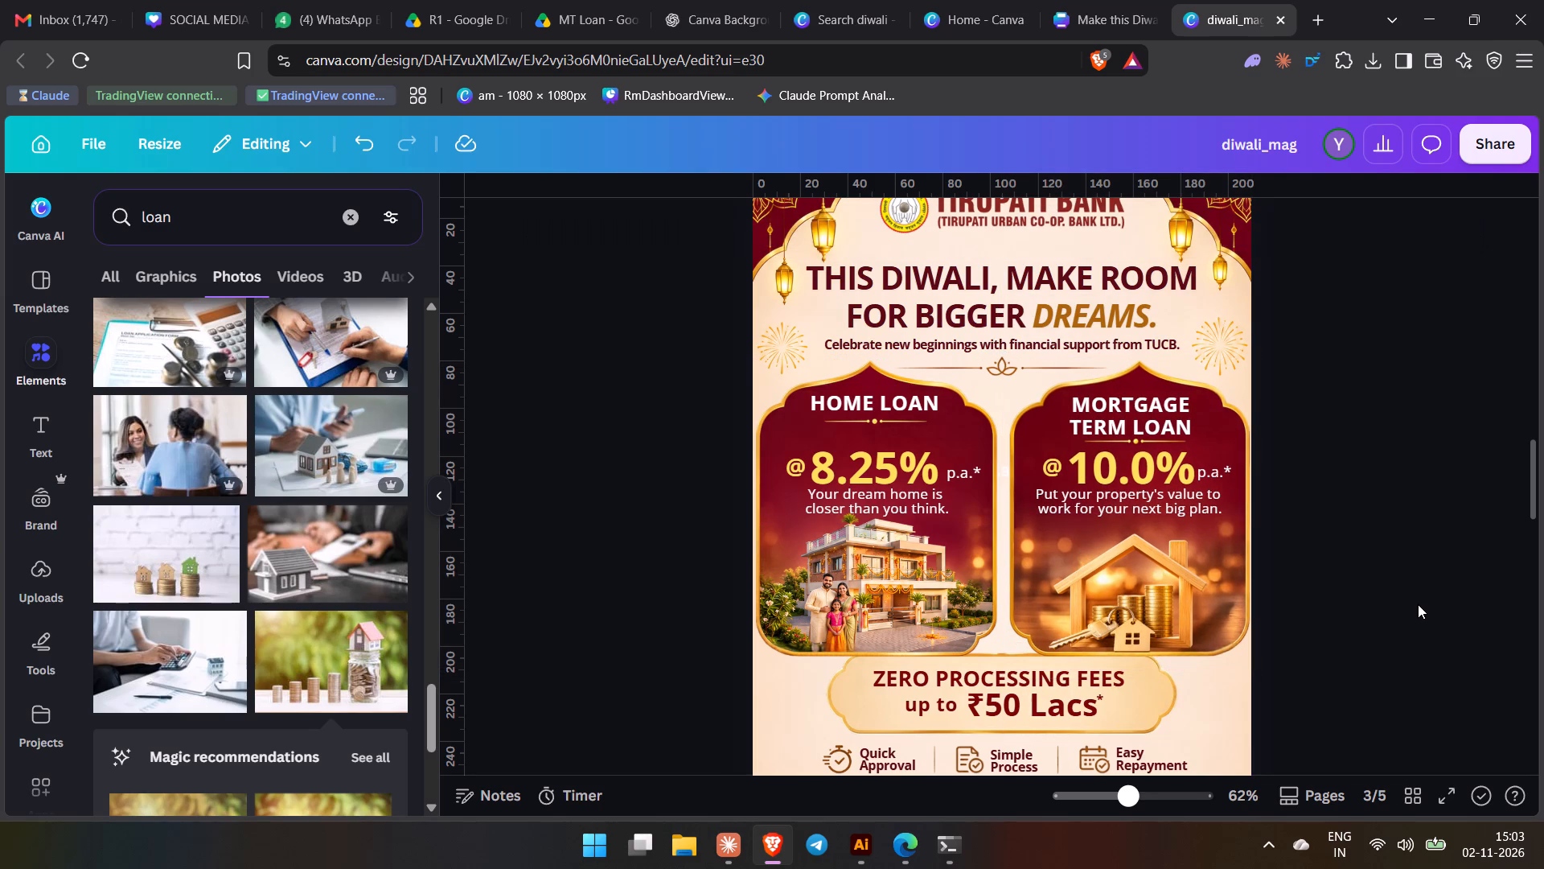
# Compare with page 2's card layout and nudge the Home Loan card right and the Mortgage Term Loan card left to close the gap.
pyautogui.scroll(5, 1107, 532)
pyautogui.scroll(-2, 1102, 539)
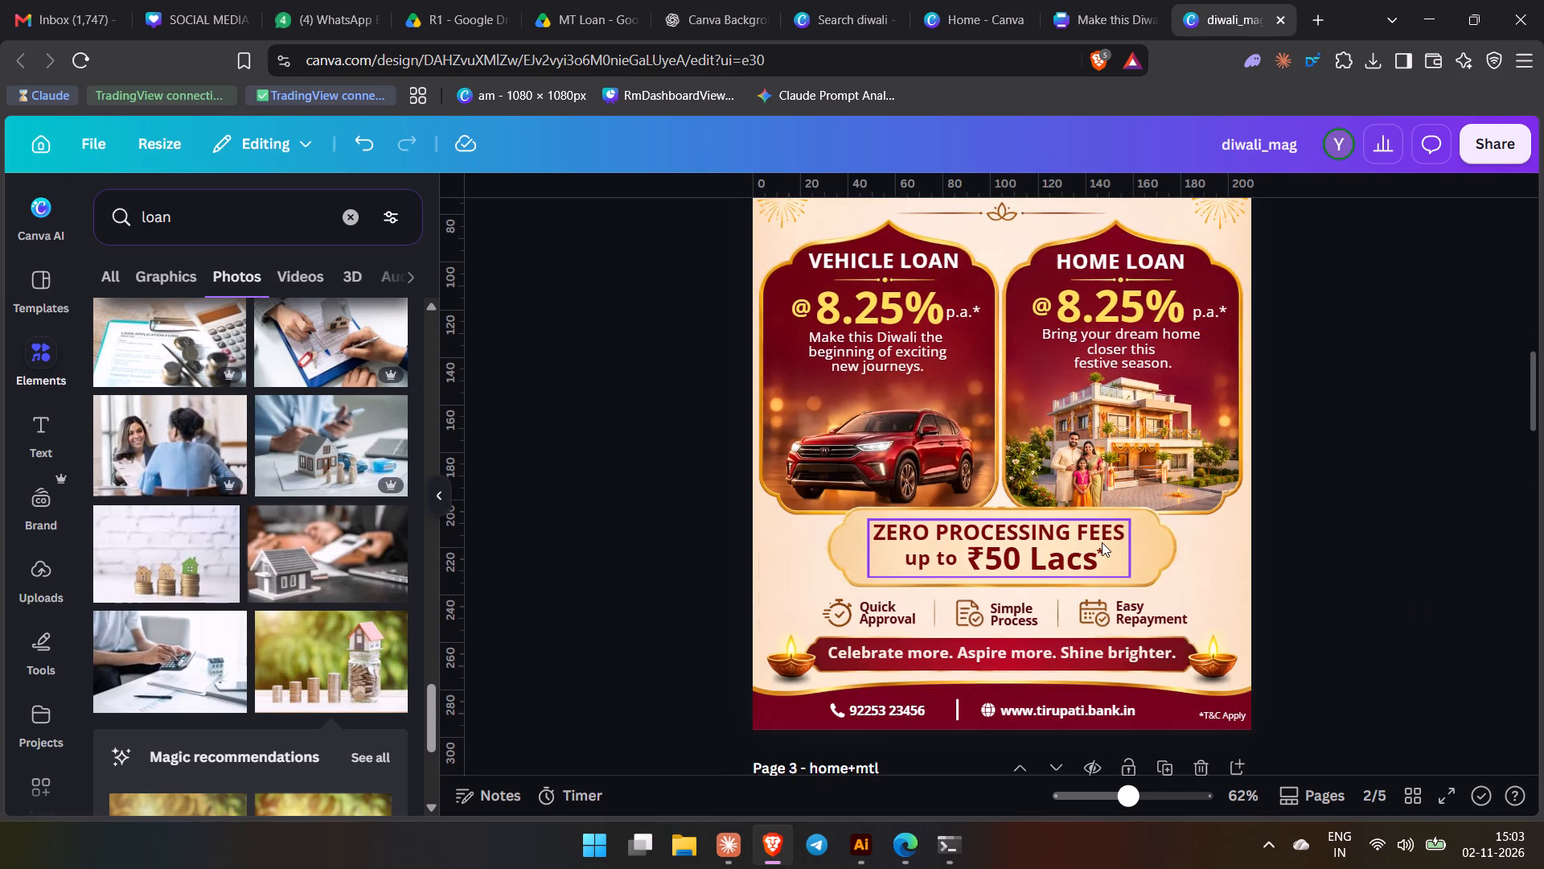
pyautogui.scroll(-5, 1098, 553)
pyautogui.scroll(2, 989, 508)
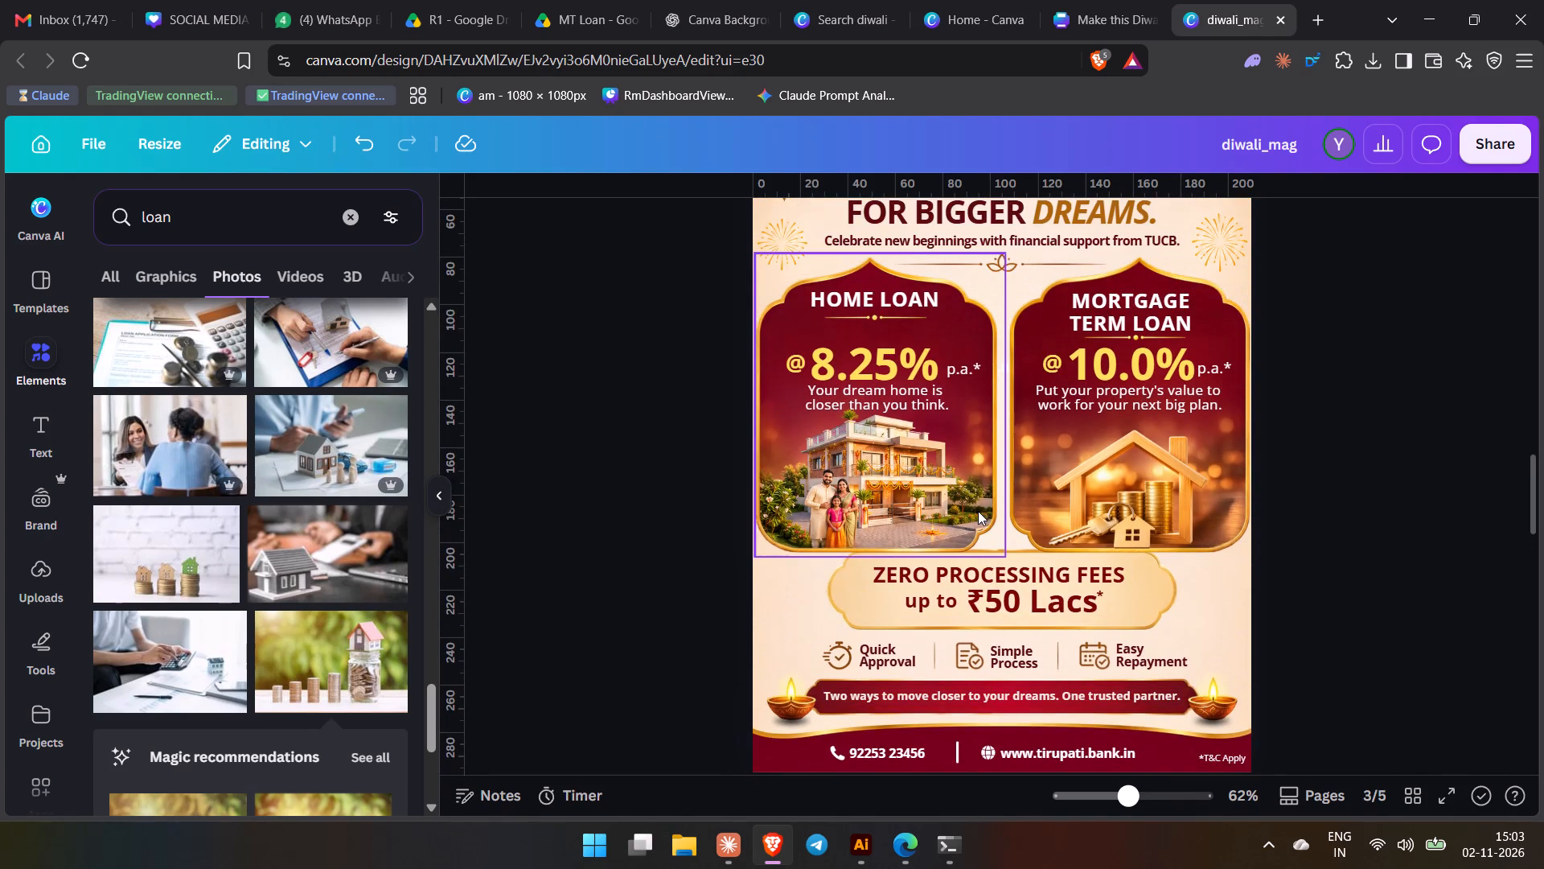
pyautogui.click(843, 460)
pyautogui.press('Right')
pyautogui.press('Right')
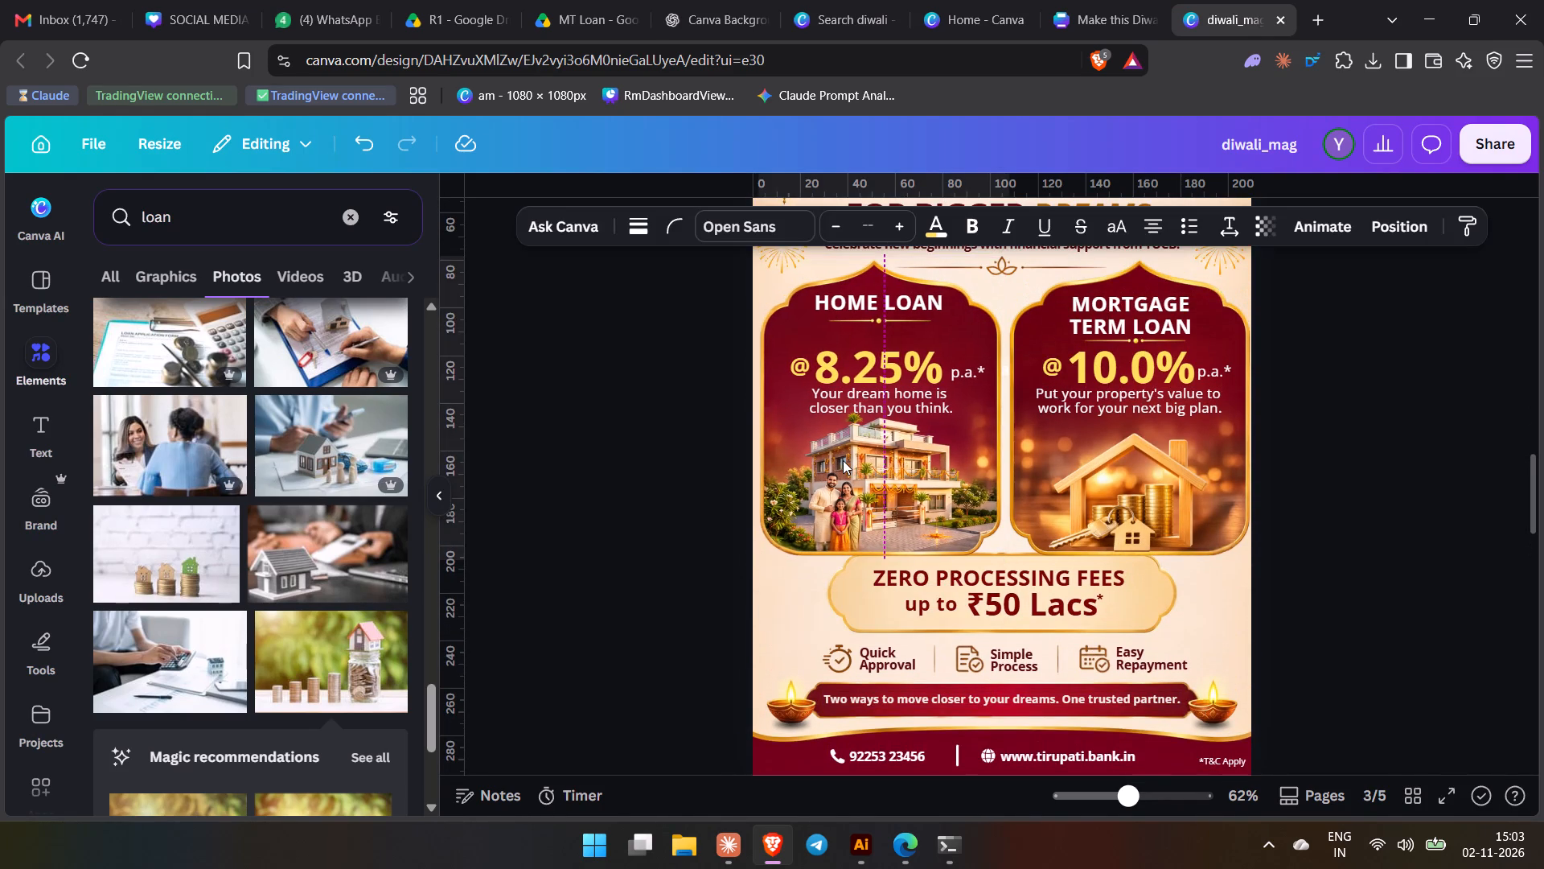
pyautogui.click(1103, 449)
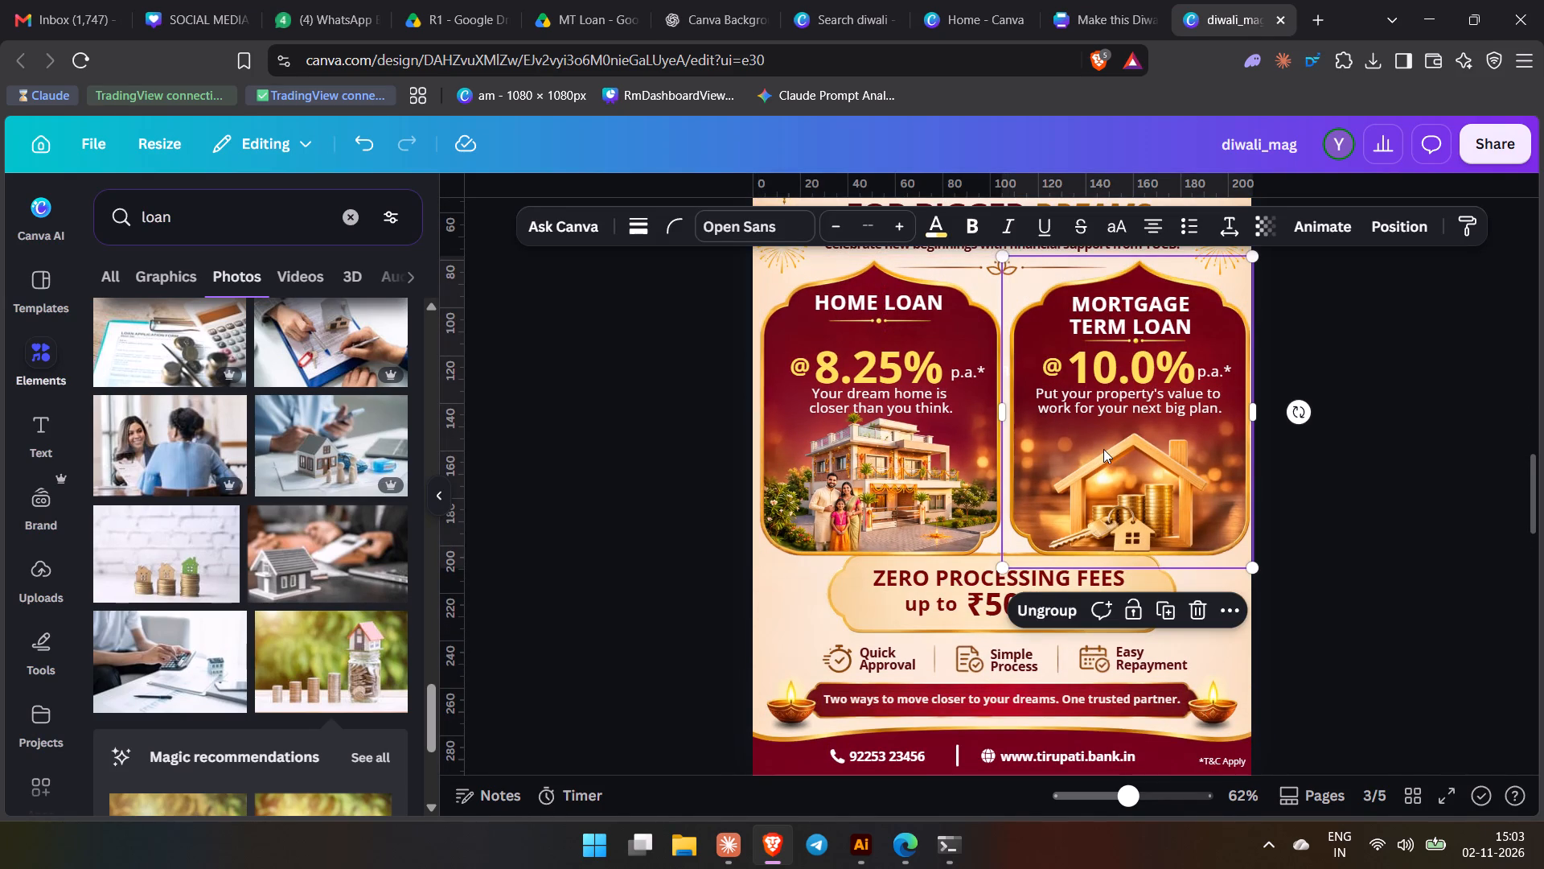
pyautogui.press('Left')
pyautogui.press('Left')
pyautogui.press('Left')
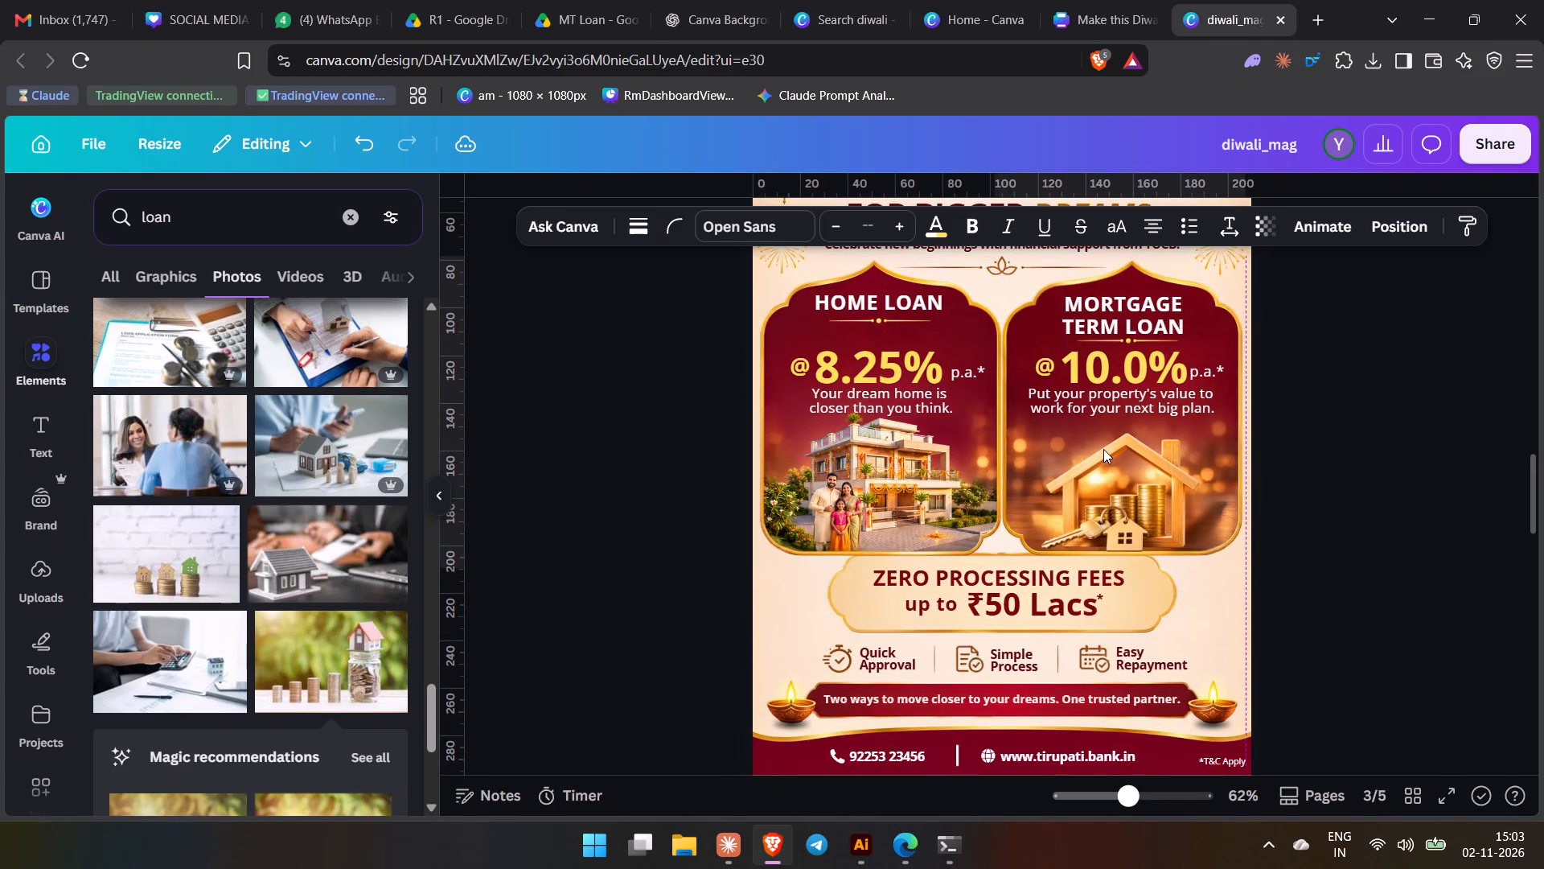
pyautogui.click(1345, 538)
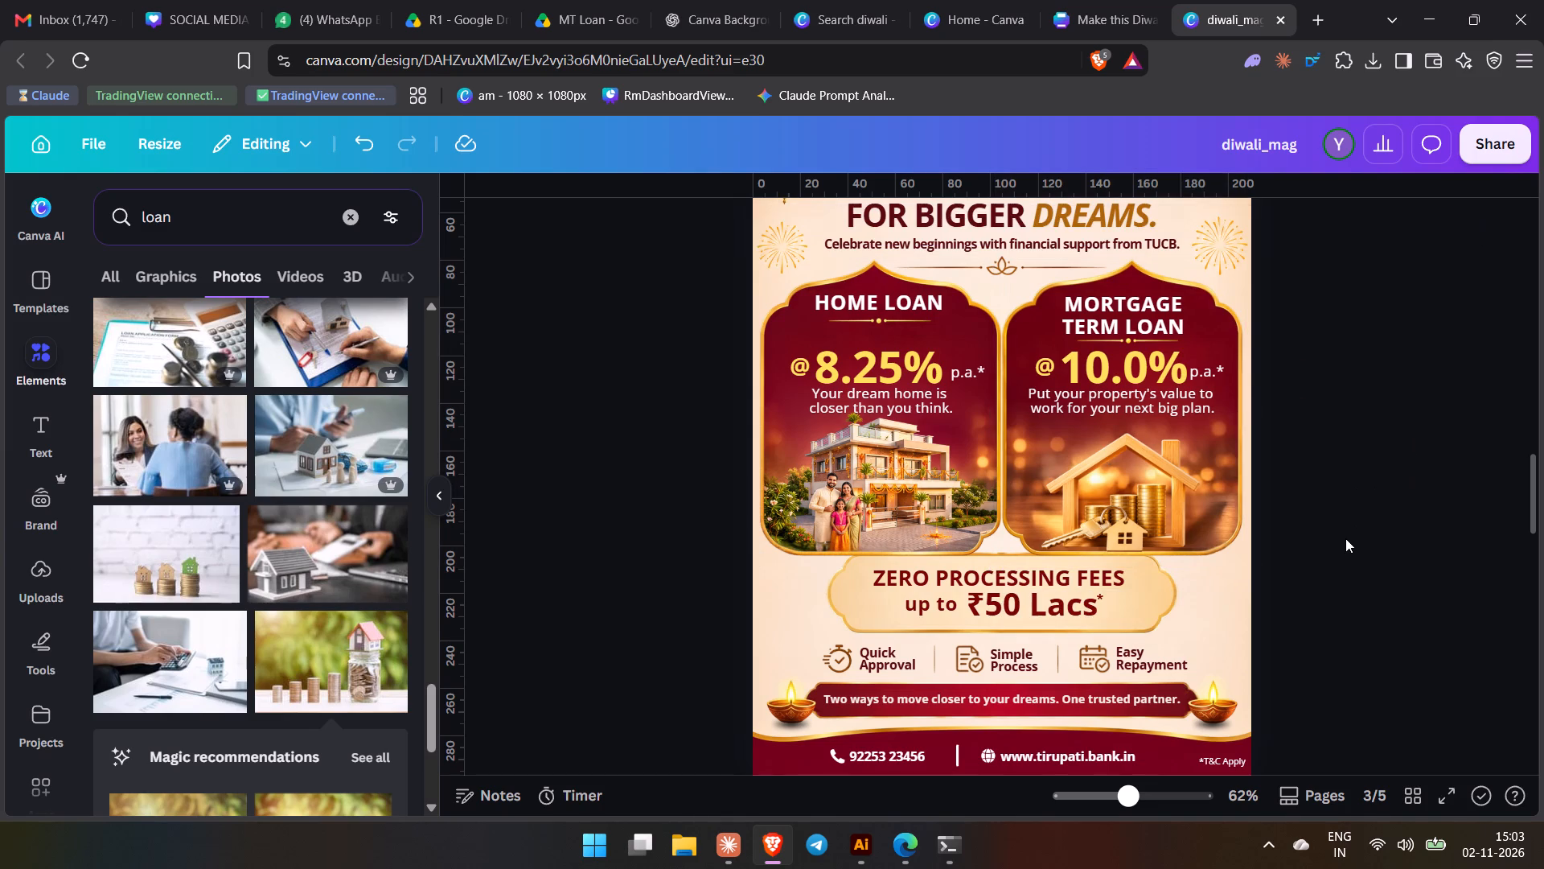
# Fine-tune the card spacing by nudging the Mortgage Term Loan card slightly right and the Home Loan card slightly left.
pyautogui.scroll(6, 1357, 558)
pyautogui.scroll(-5, 1357, 558)
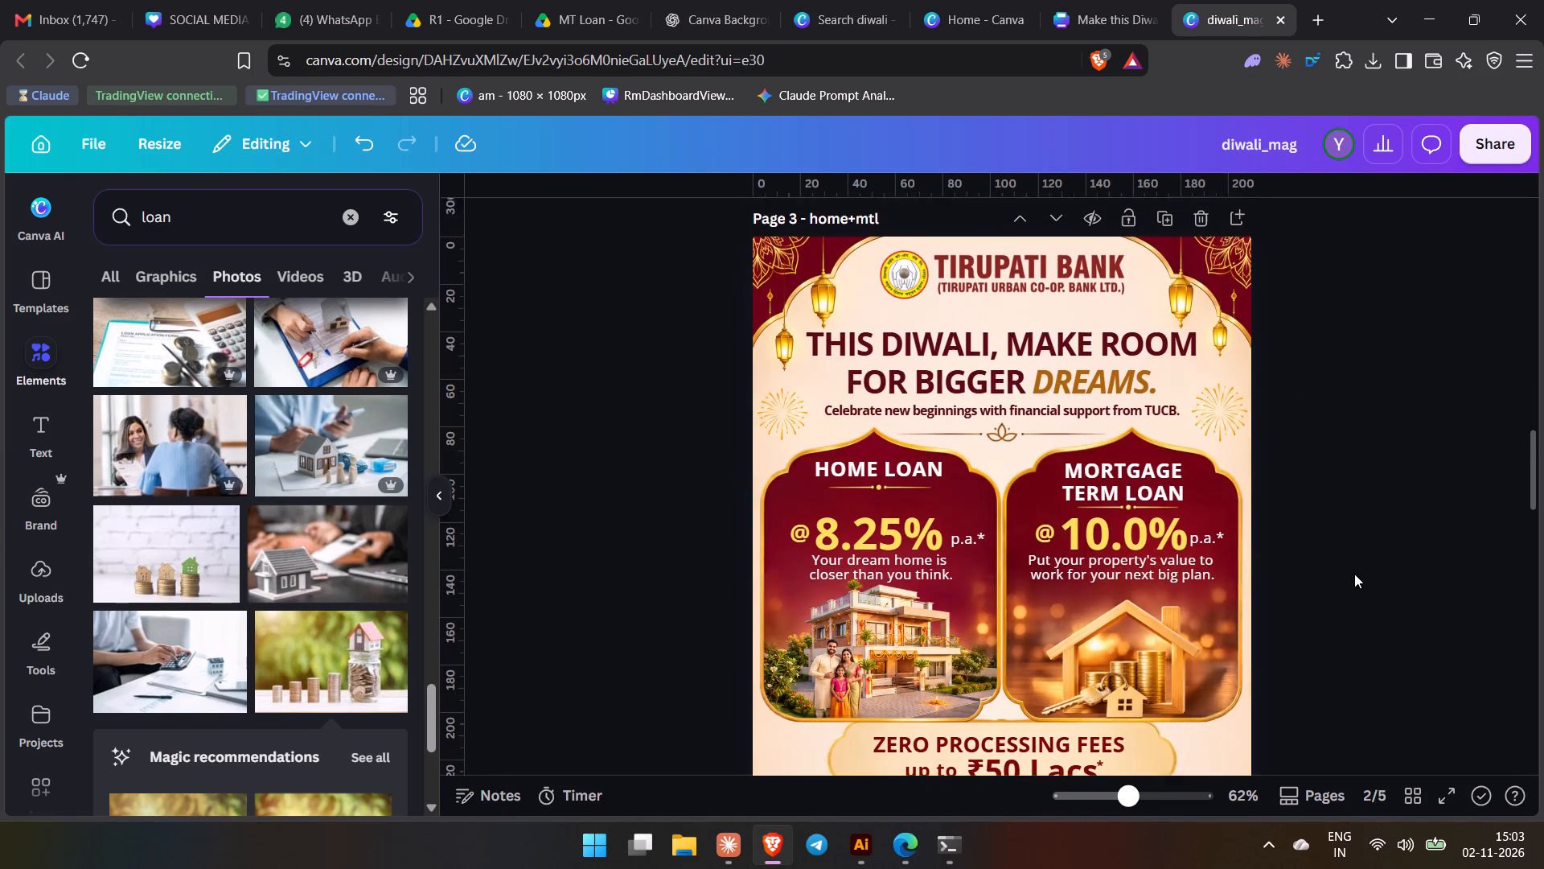
pyautogui.click(1192, 597)
pyautogui.press('Right')
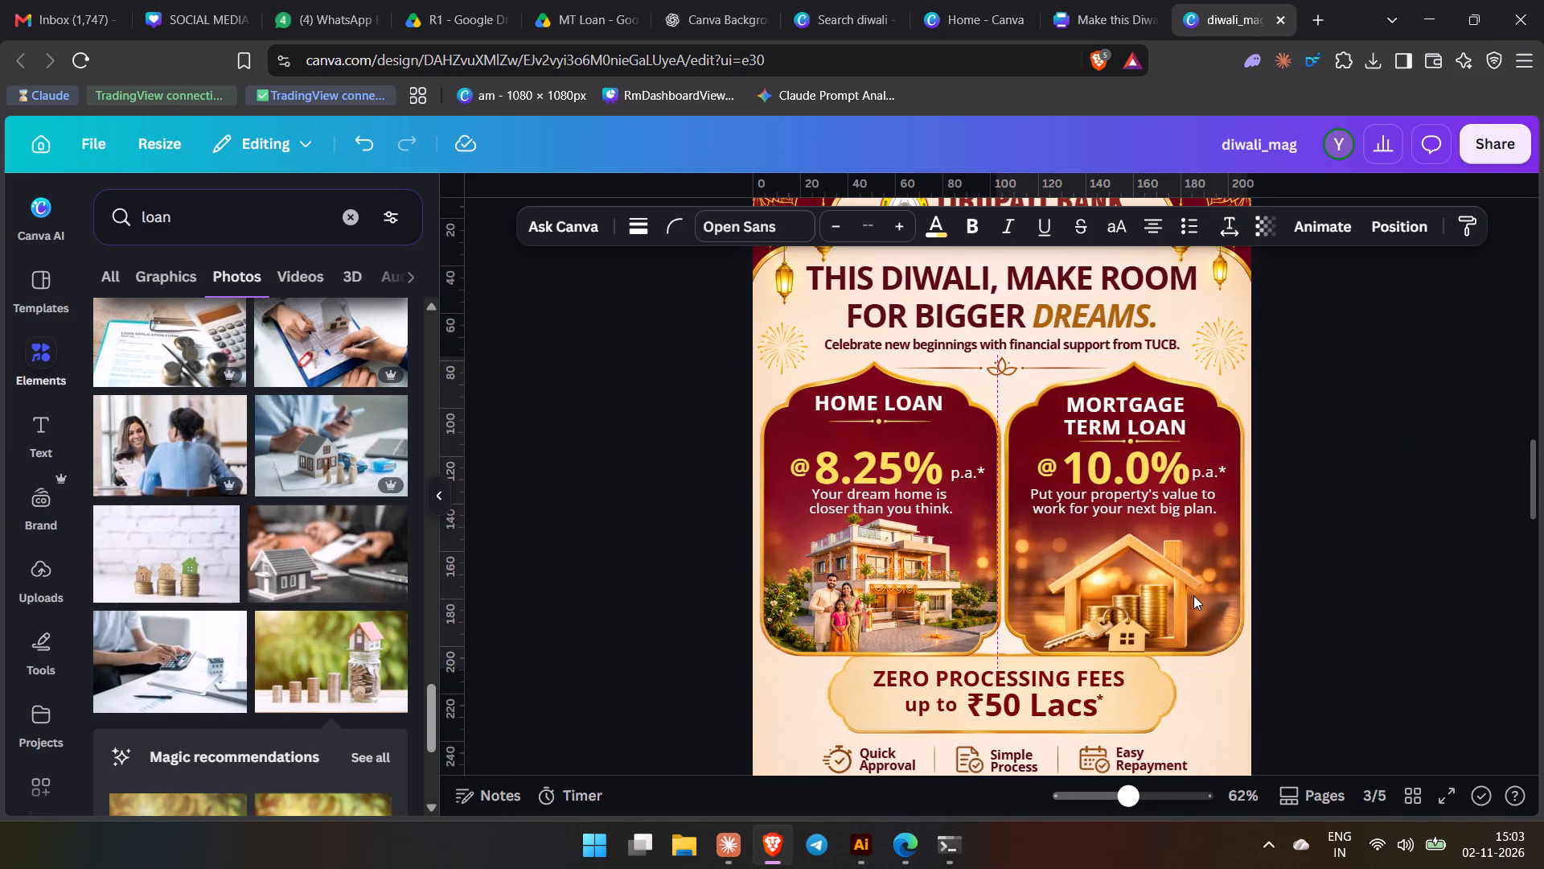
pyautogui.click(841, 531)
pyautogui.press('Left')
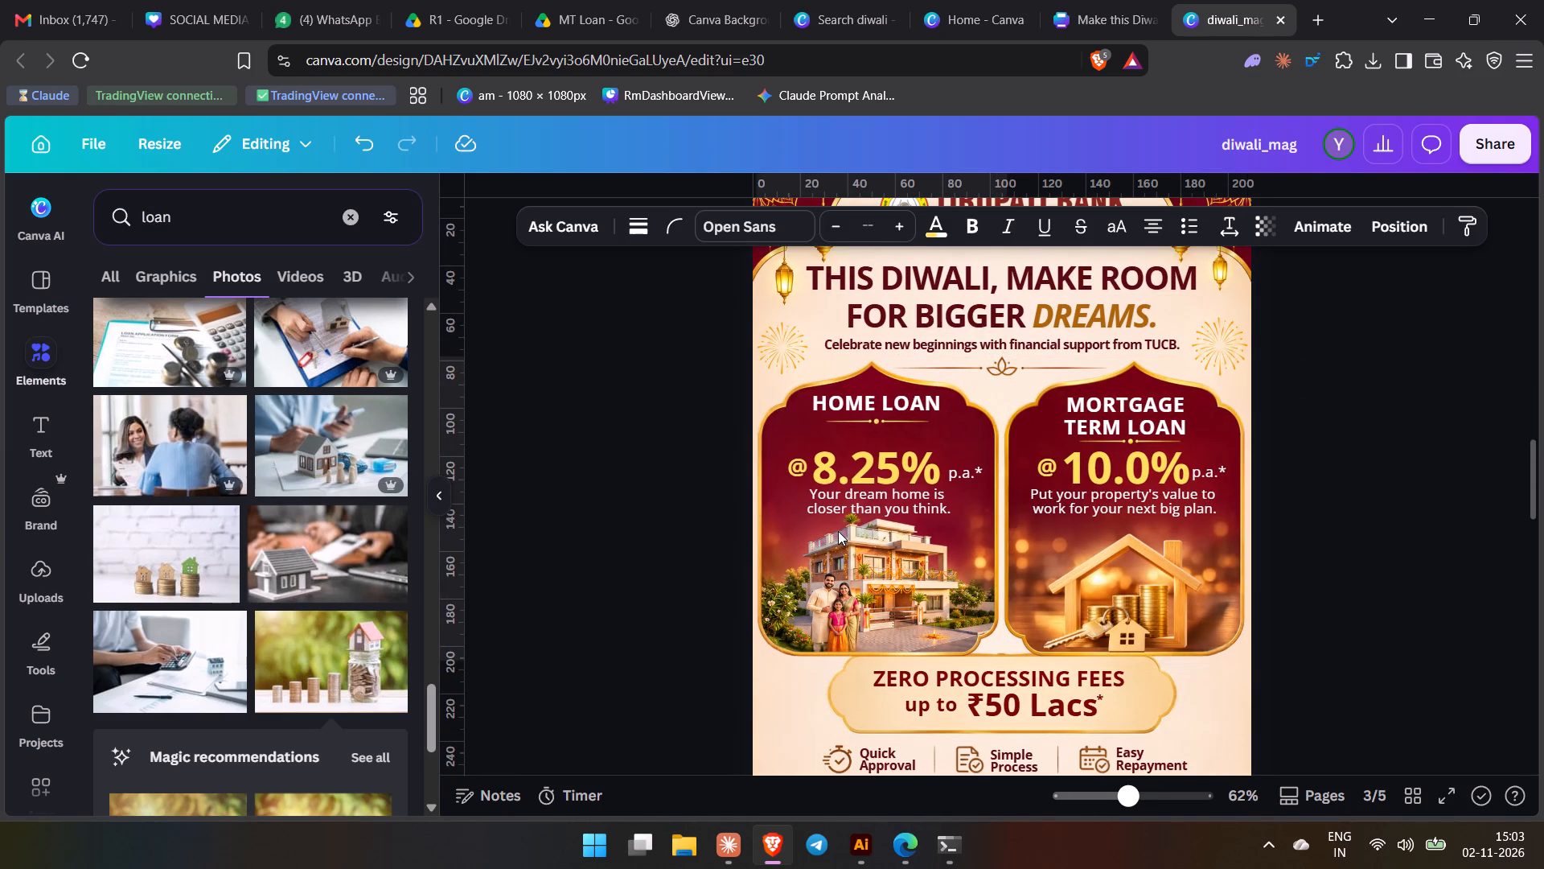
pyautogui.click(1401, 575)
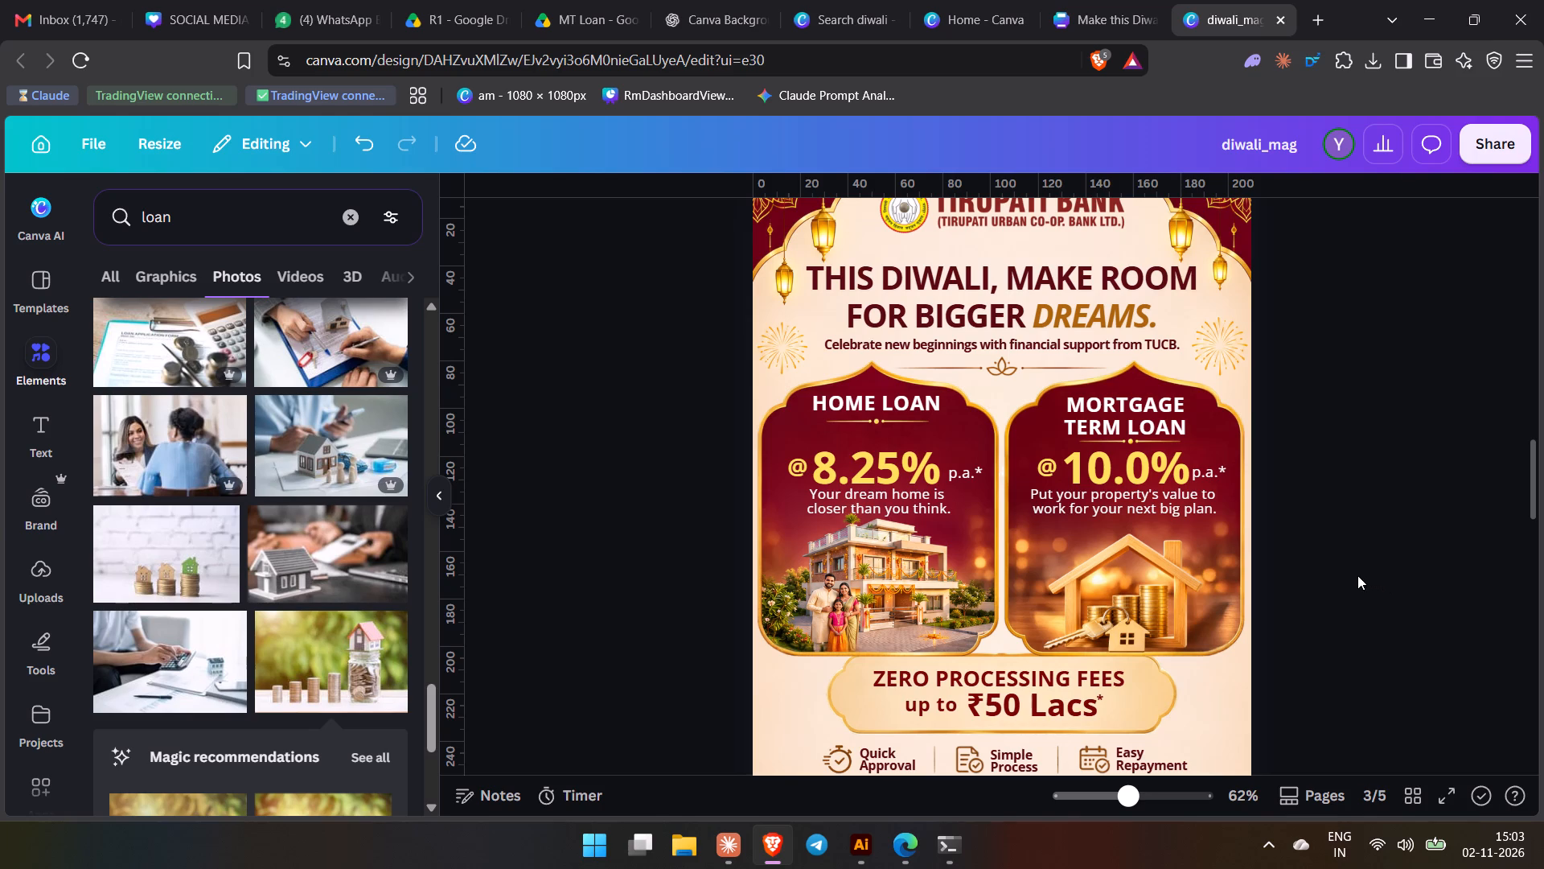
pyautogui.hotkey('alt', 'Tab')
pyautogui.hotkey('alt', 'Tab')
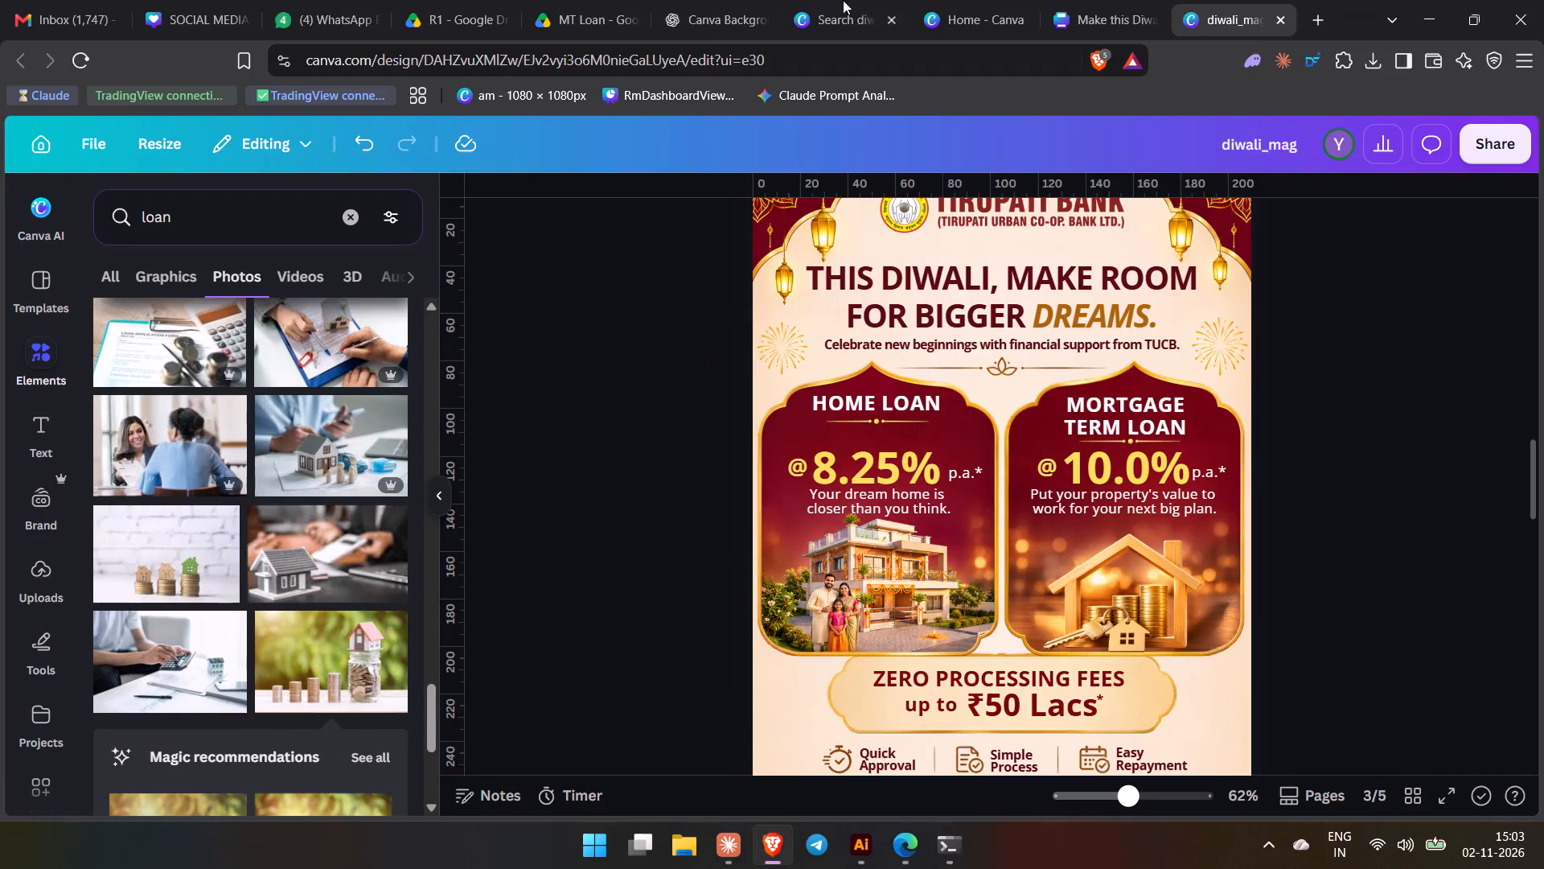
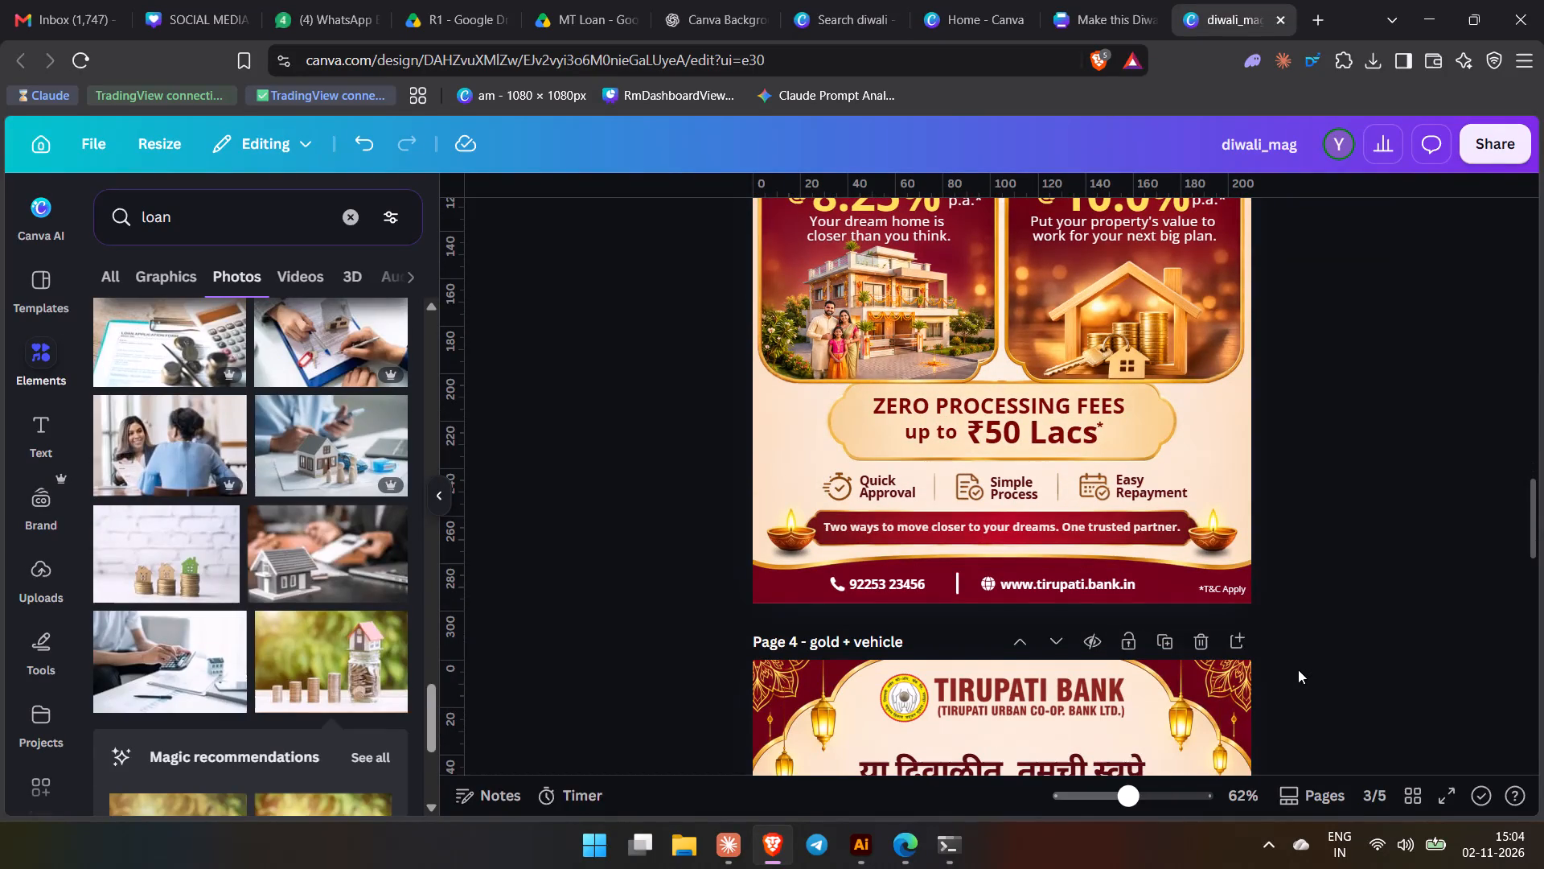
# Download only page 3 as a high-quality PNG, overwriting "TUCB Combo loan diwali creative Set 1 (mtl+Home)" in Downloads.
pyautogui.scroll(-5, 1296, 673)
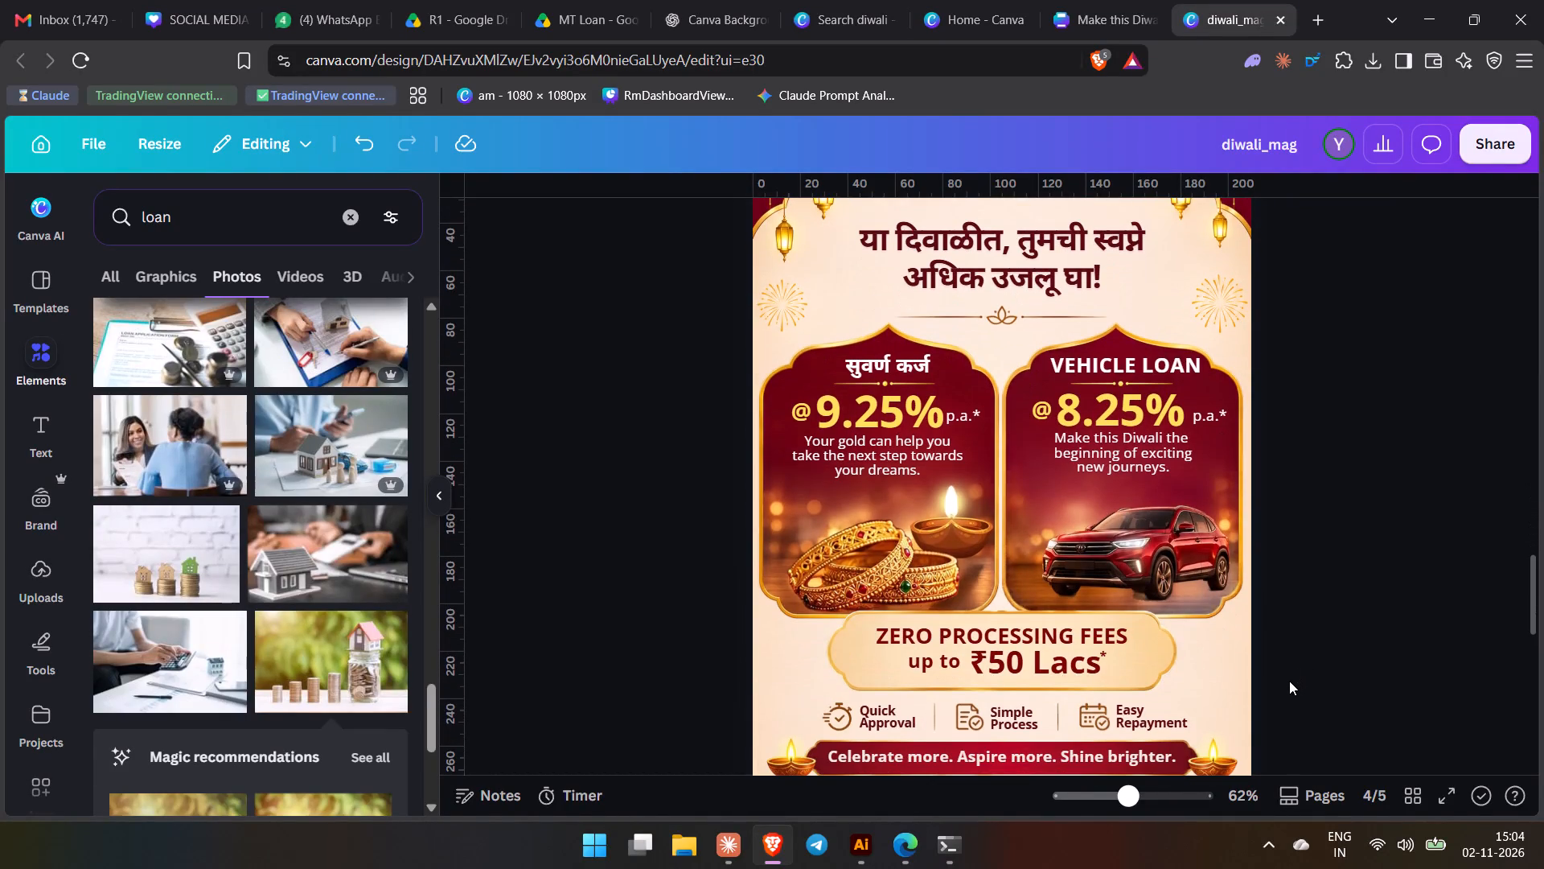
pyautogui.scroll(7, 1288, 681)
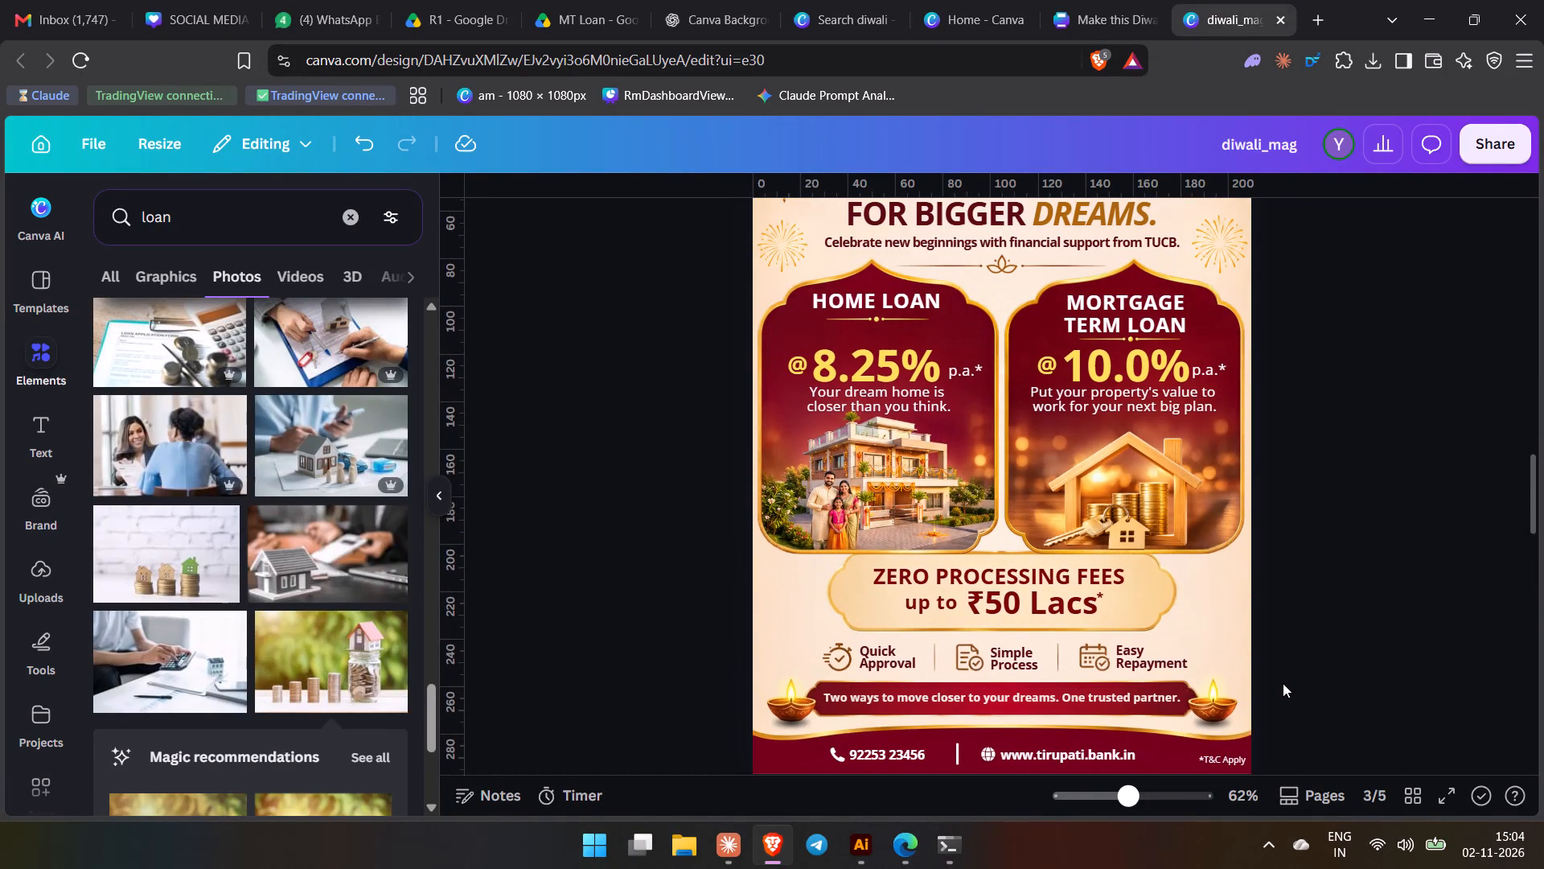
pyautogui.scroll(1, 1283, 683)
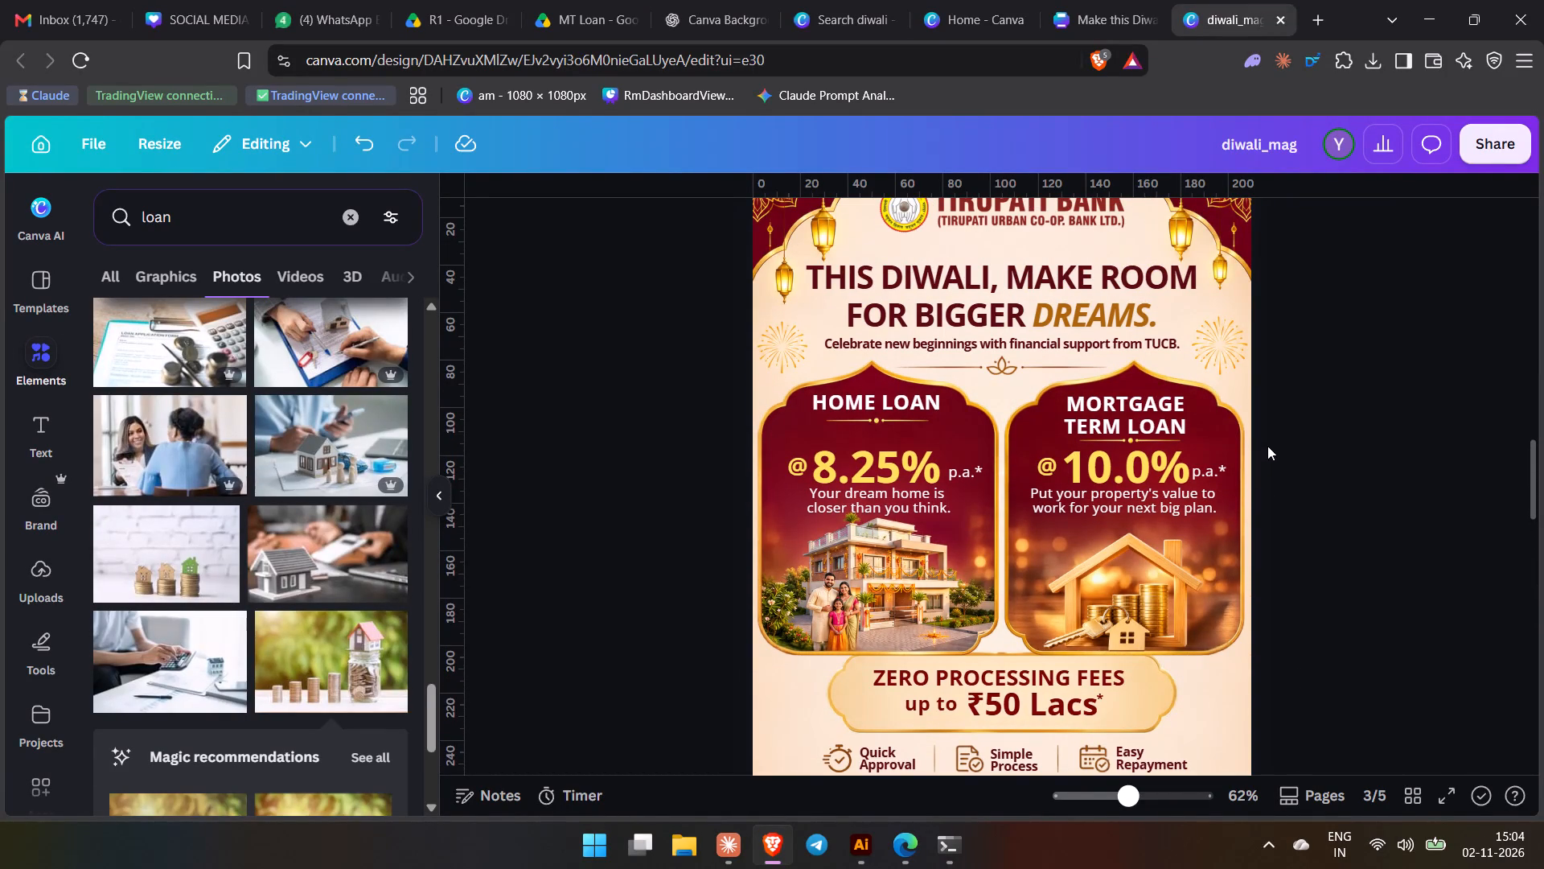
pyautogui.click(1488, 150)
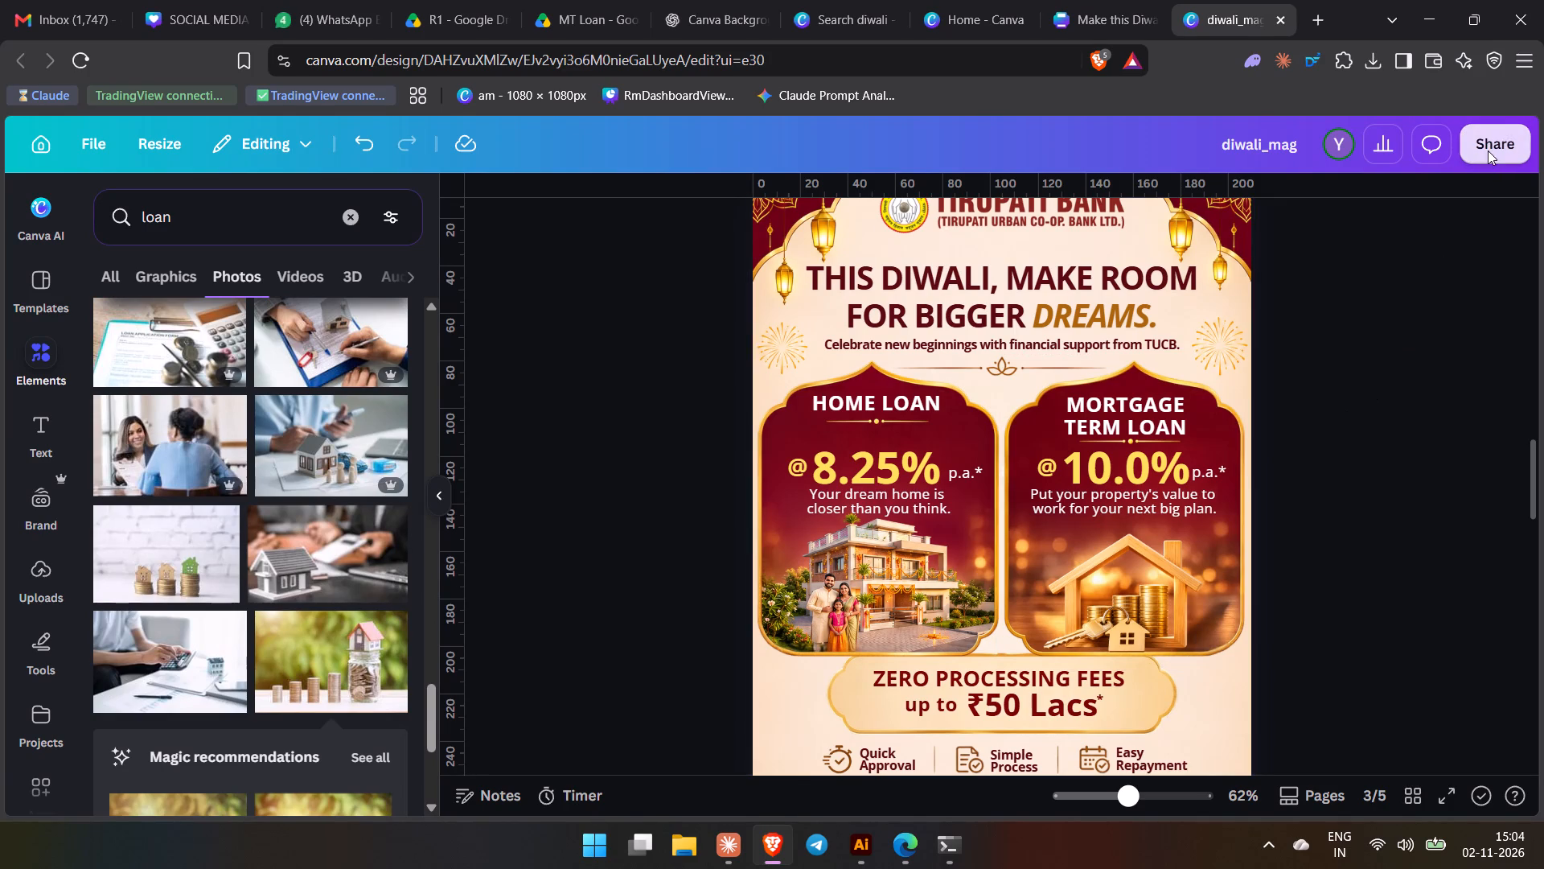
pyautogui.click(1176, 610)
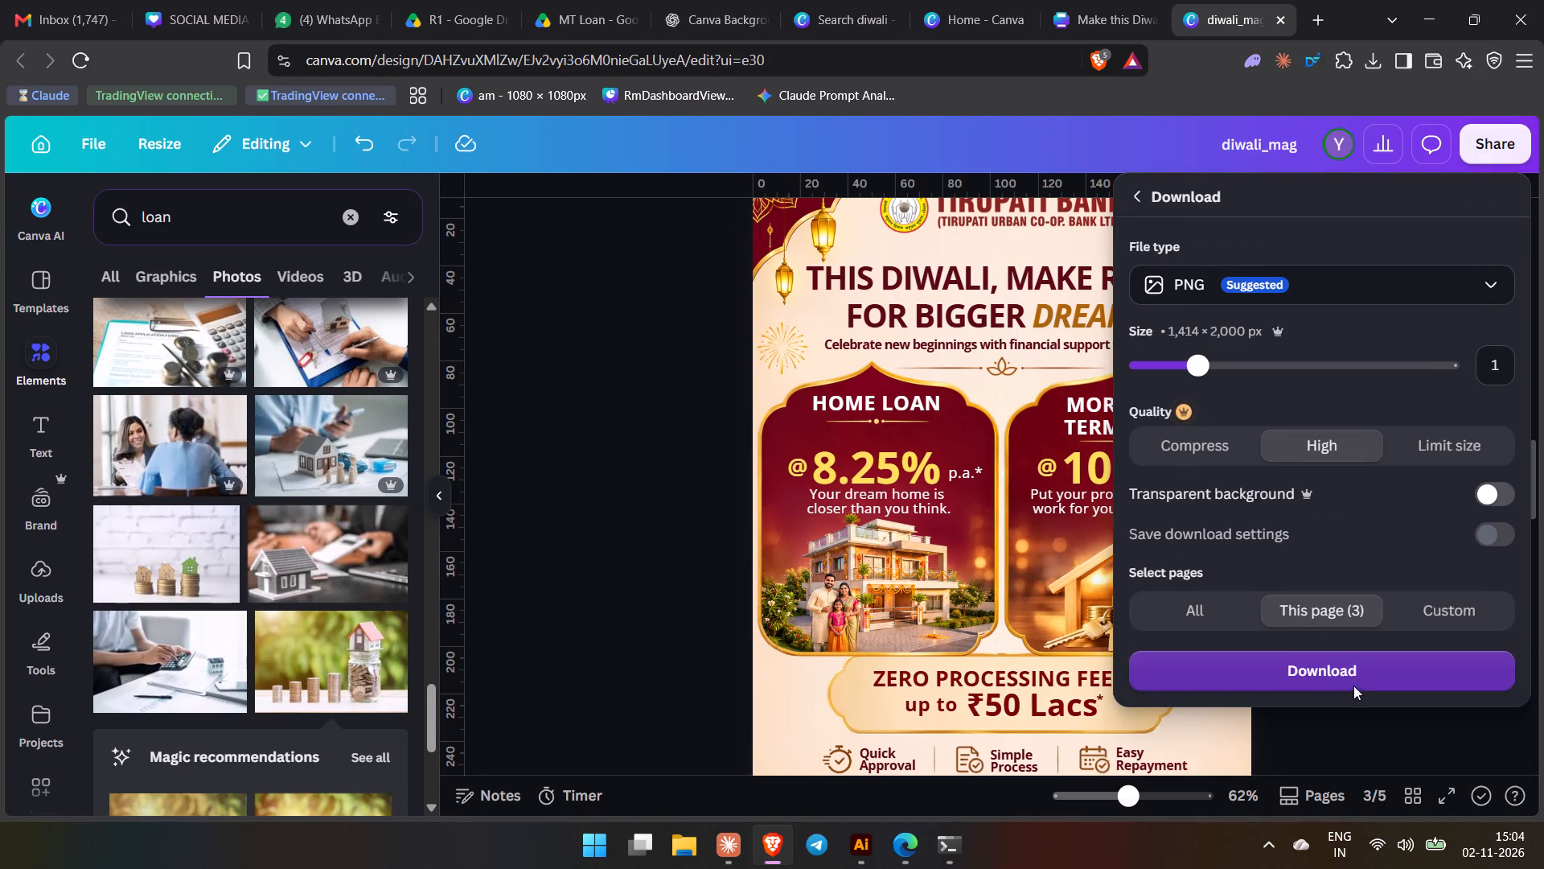
pyautogui.click(1349, 682)
pyautogui.click(1339, 663)
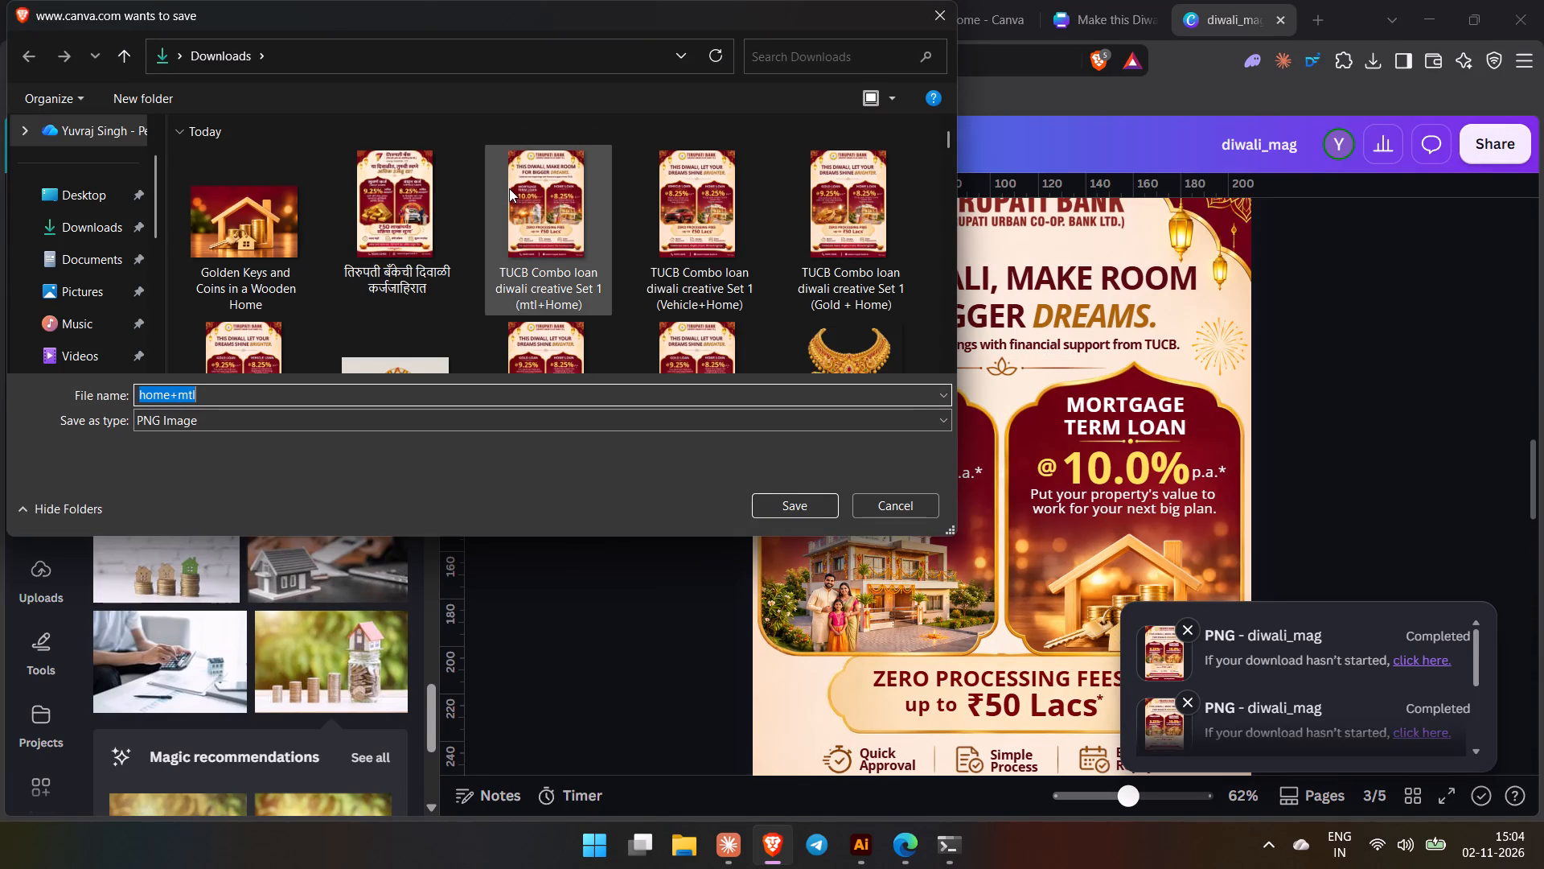
pyautogui.click(509, 188)
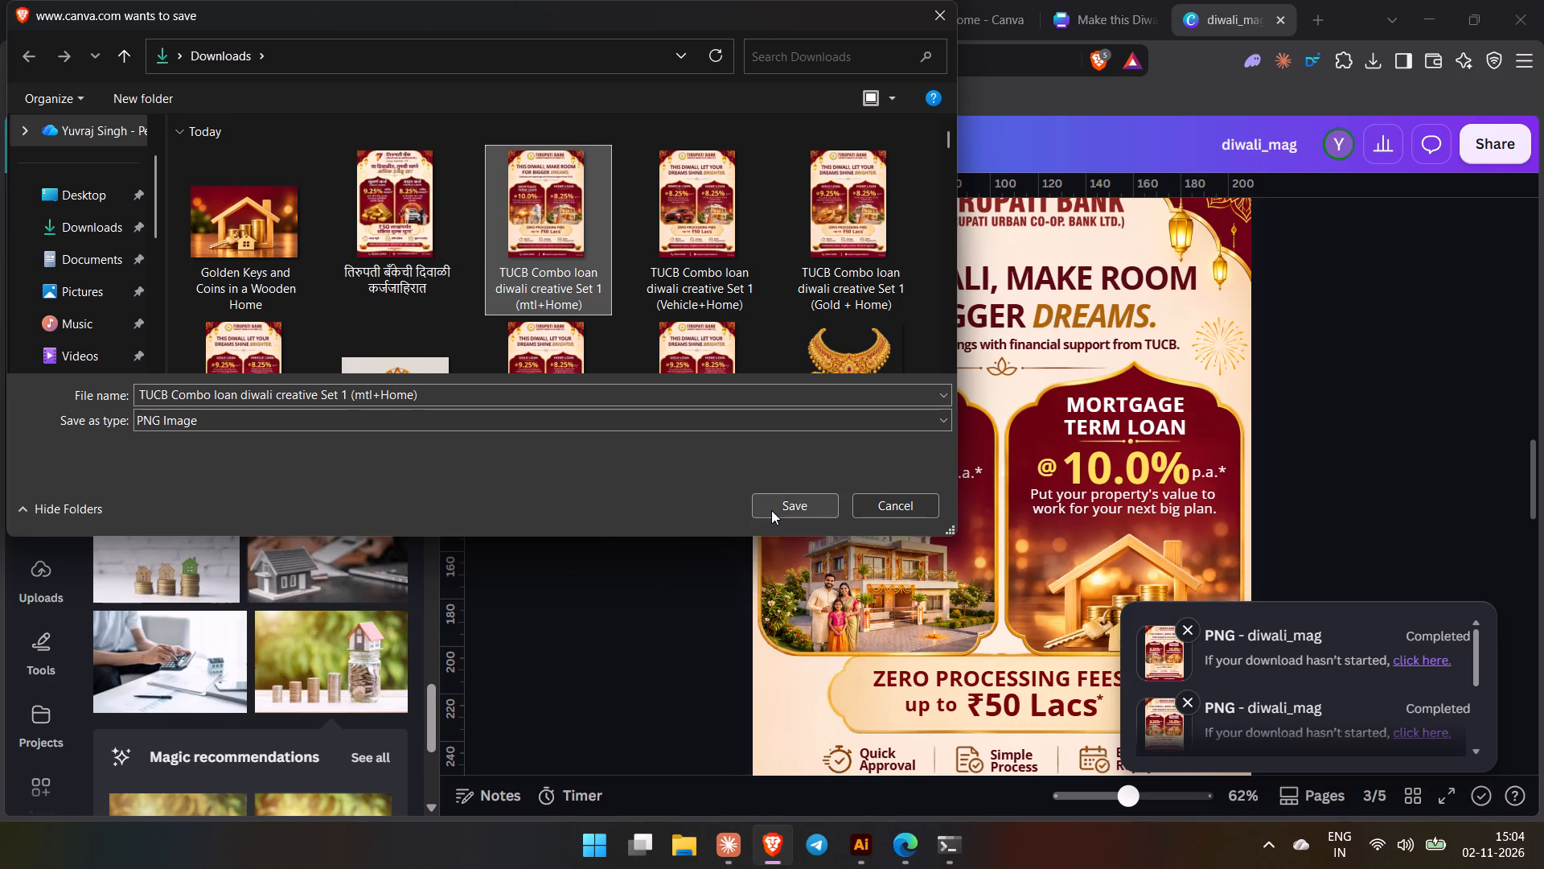
pyautogui.click(771, 510)
pyautogui.click(863, 422)
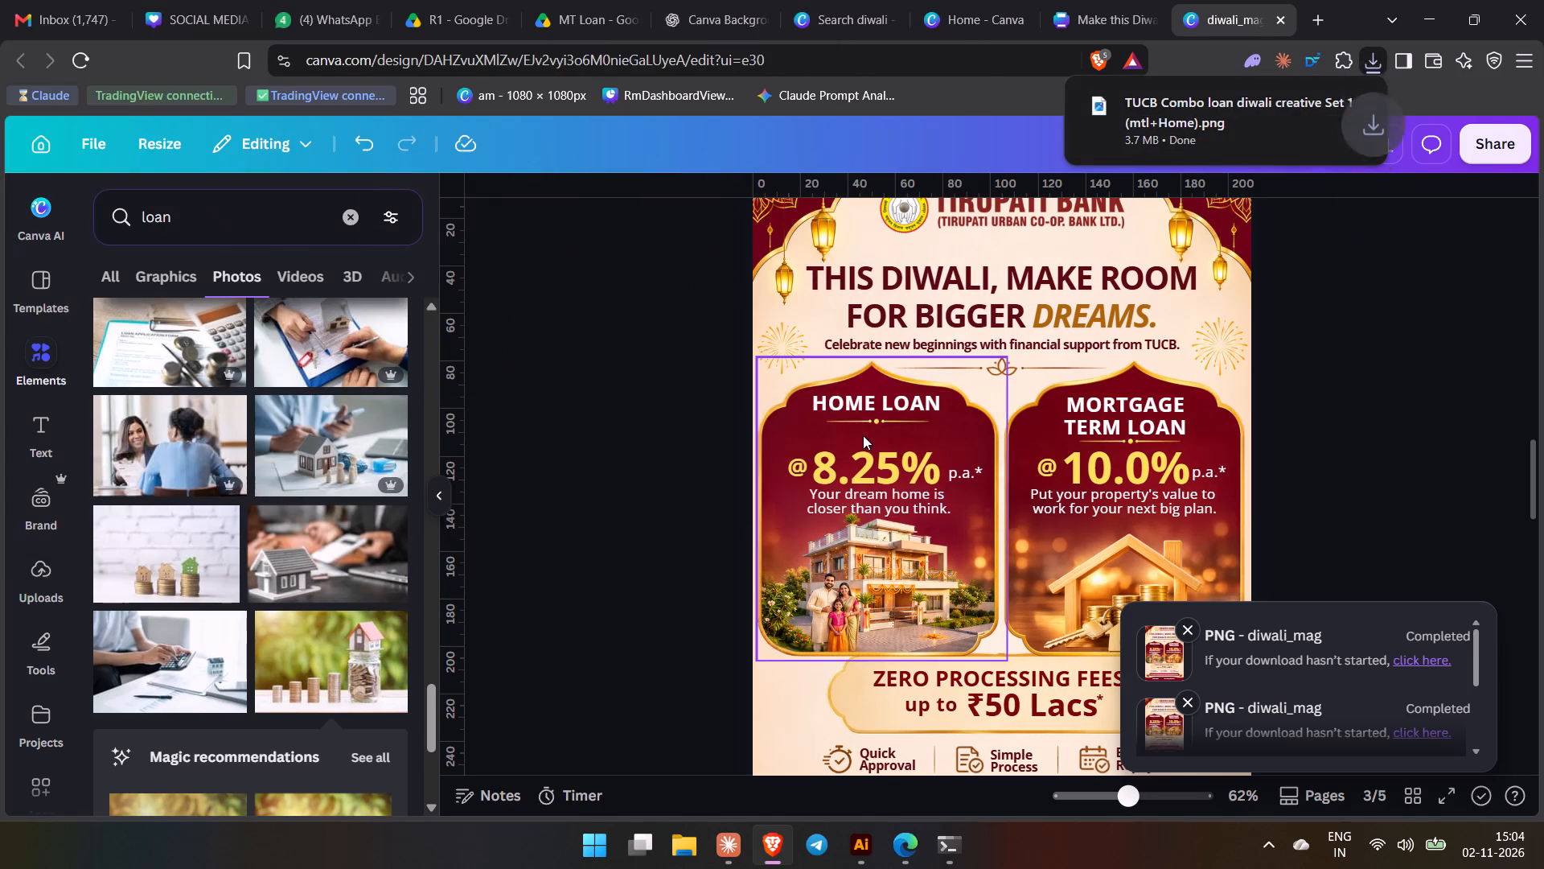
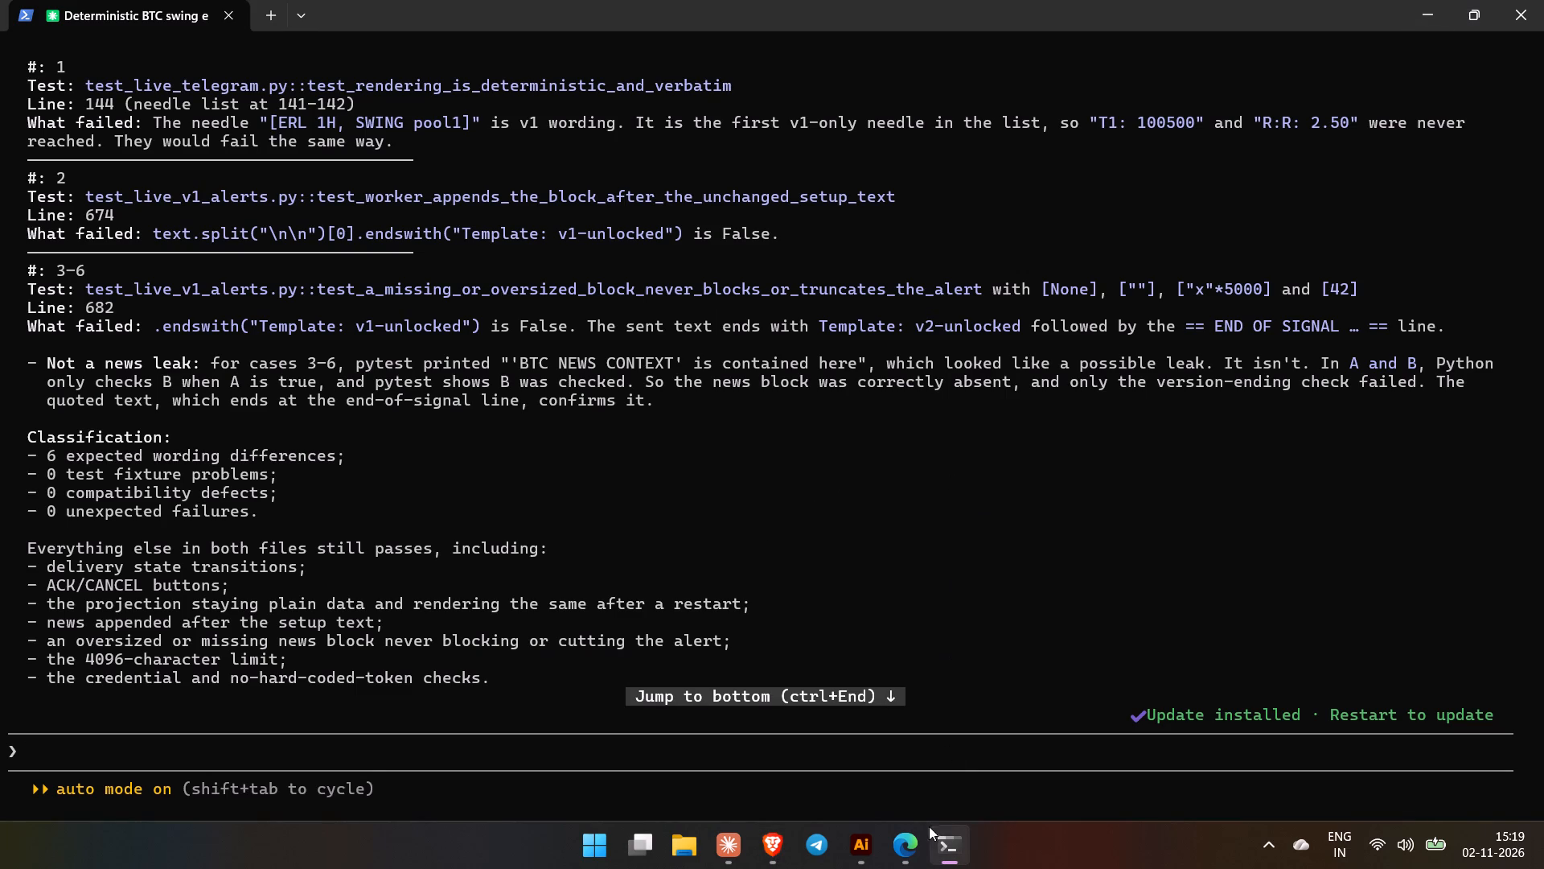
pyautogui.click(860, 851)
pyautogui.click(860, 851)
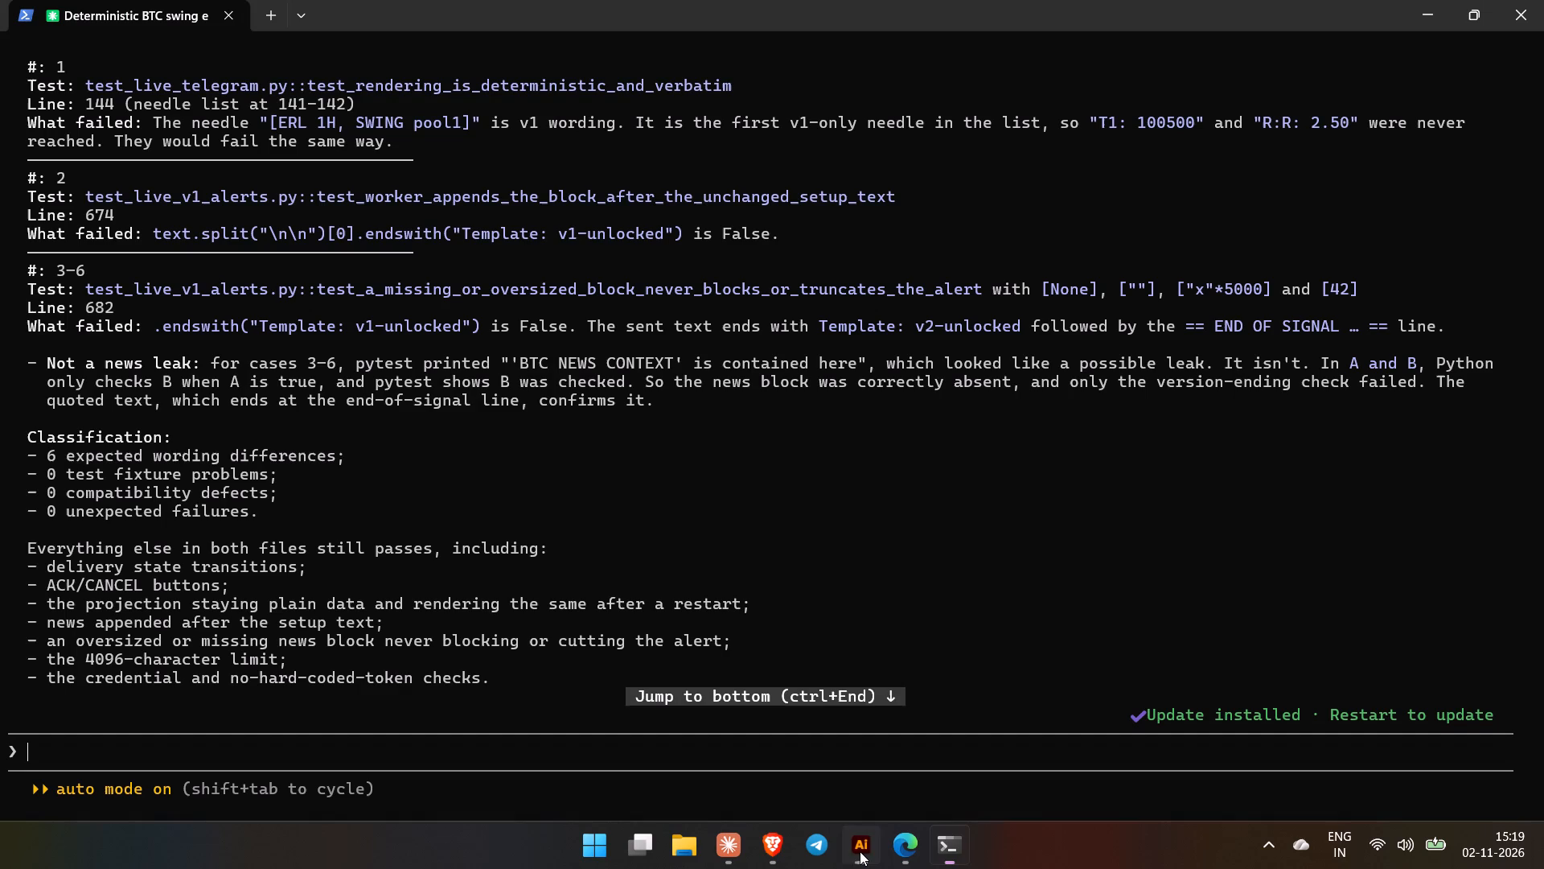
pyautogui.click(768, 845)
pyautogui.scroll(-8, 988, 641)
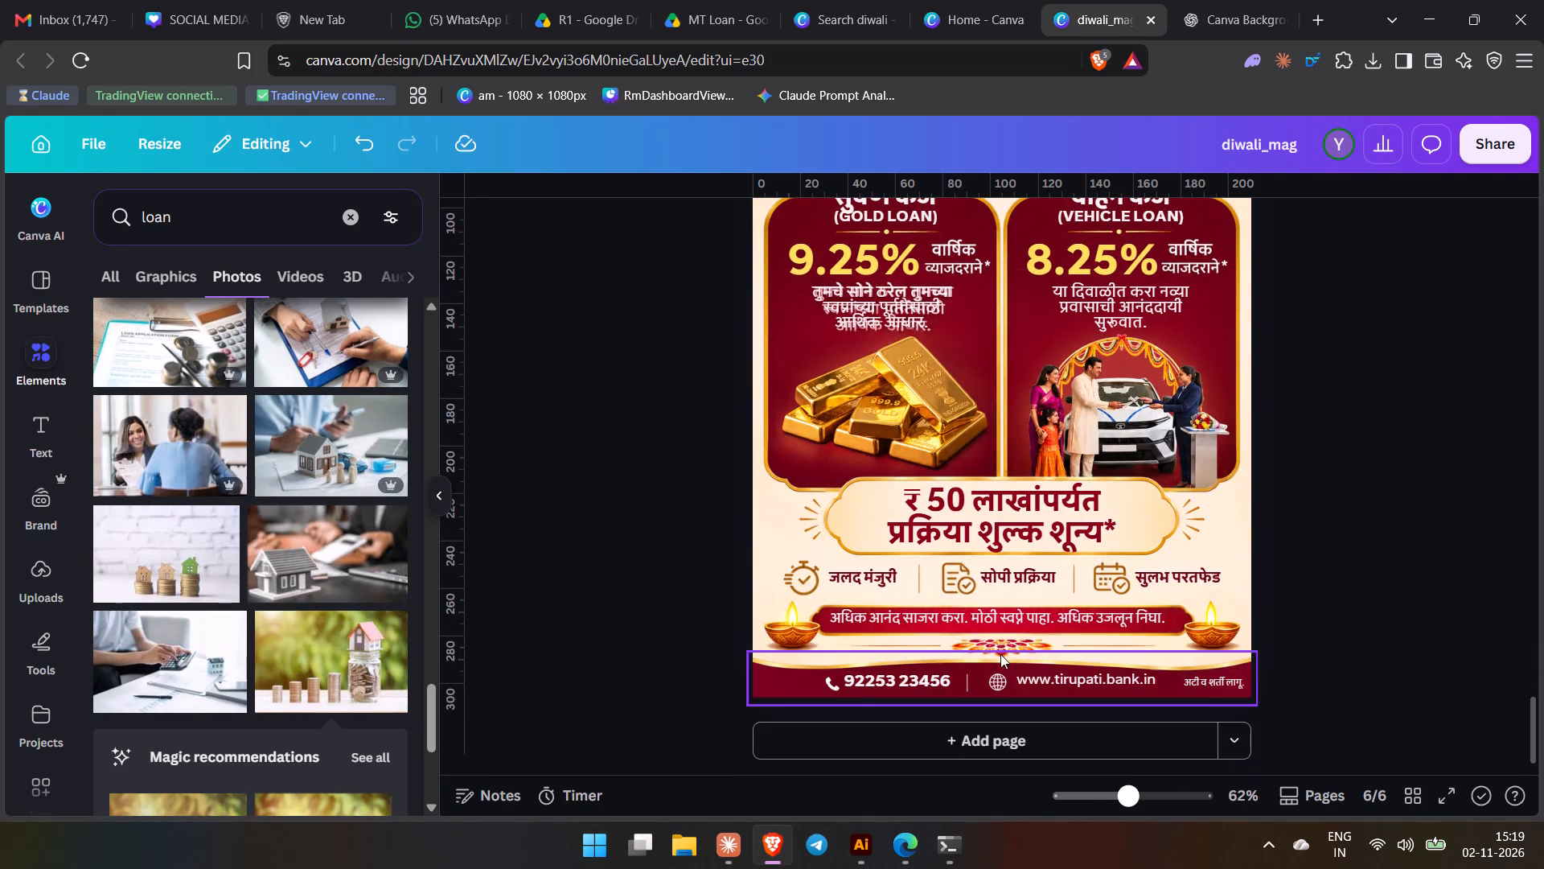
pyautogui.scroll(-3, 1000, 654)
pyautogui.scroll(13, 1006, 665)
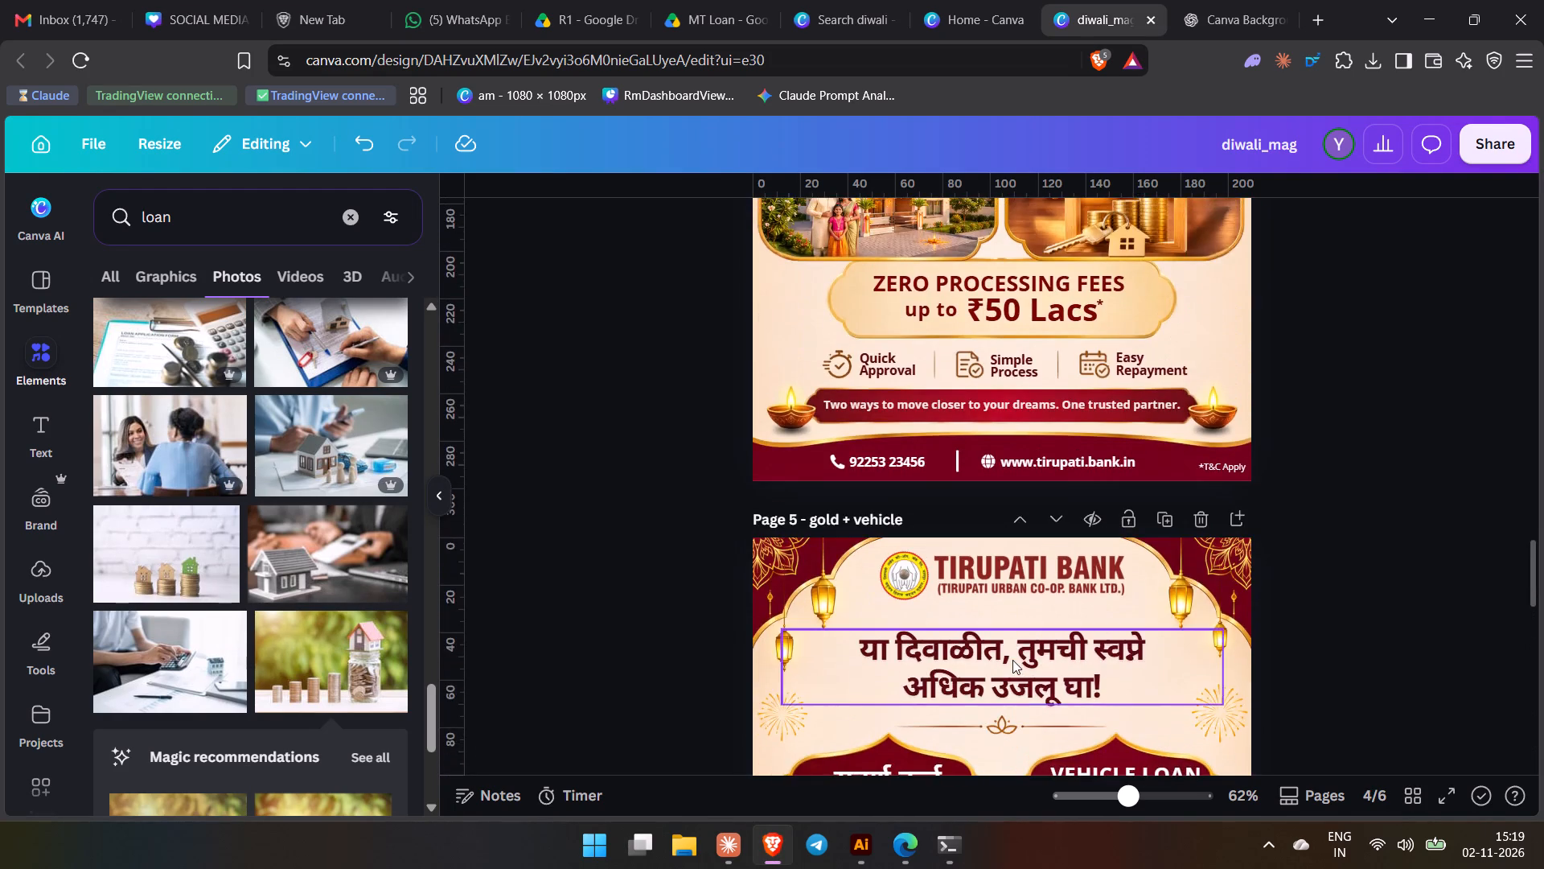
pyautogui.scroll(4, 1012, 660)
pyautogui.scroll(-20, 1012, 660)
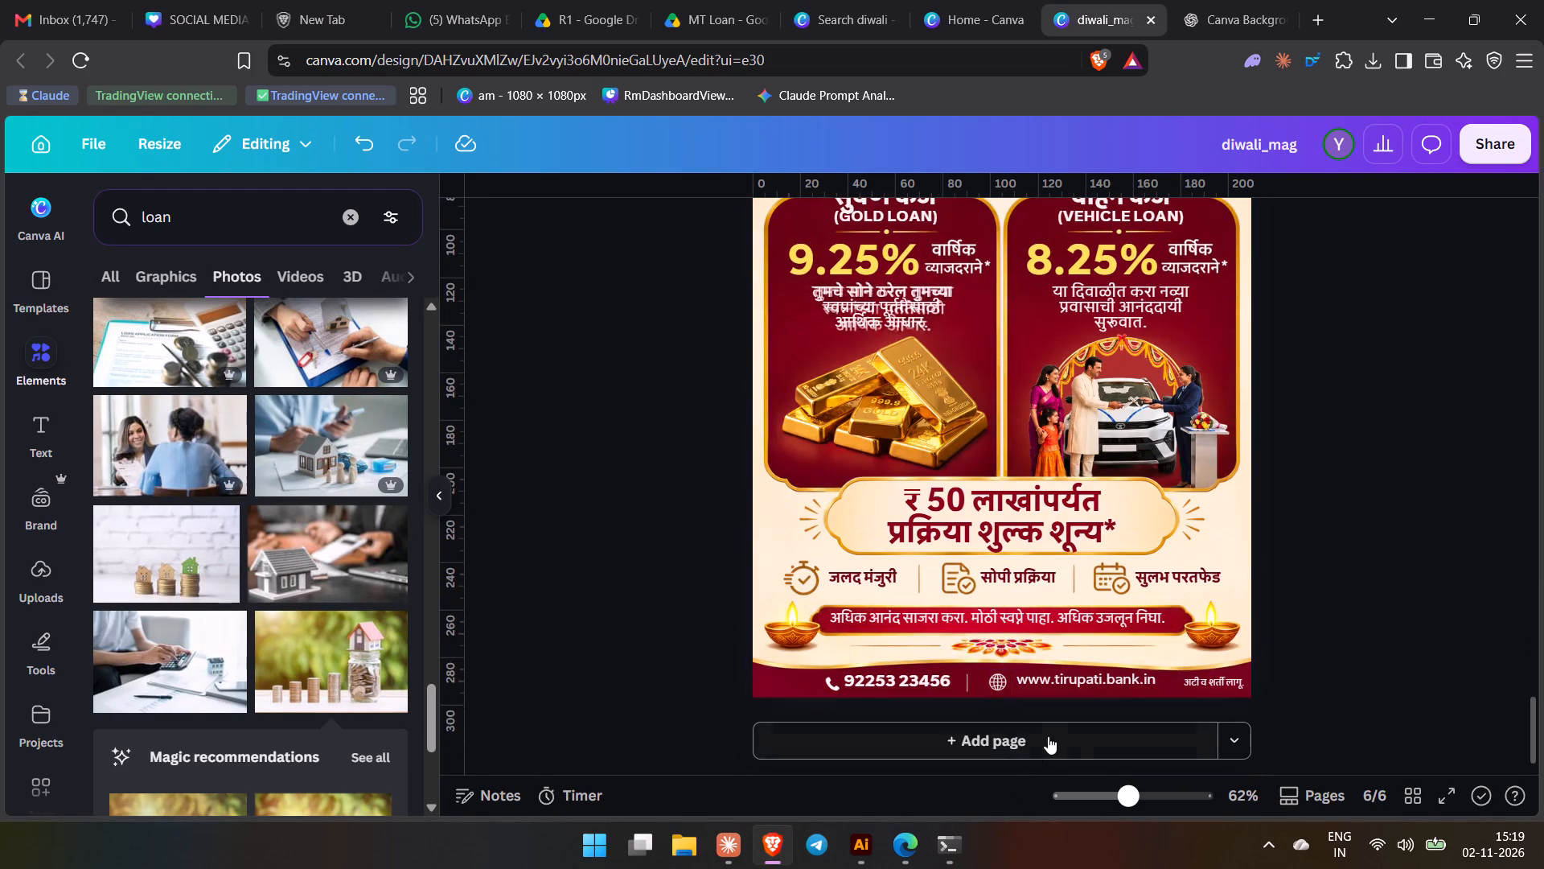
pyautogui.click(1045, 741)
# Copy the foreground elements of page 4, home+mtl, from the logo down to the footer text, onto blank page 7.
pyautogui.scroll(13, 1293, 640)
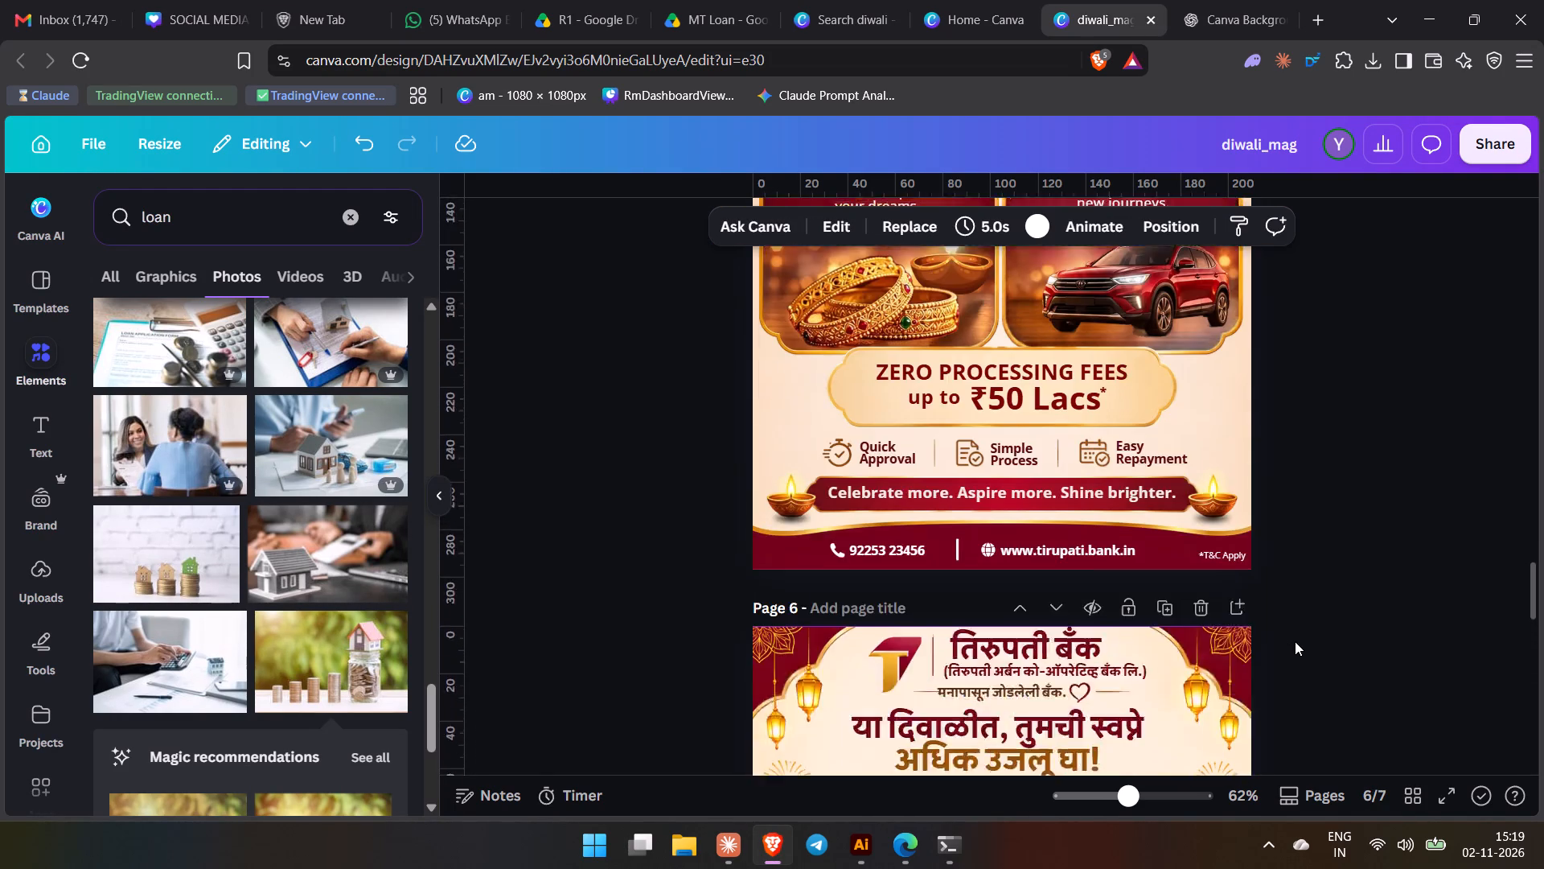
pyautogui.scroll(6, 1295, 641)
pyautogui.scroll(3, 1003, 540)
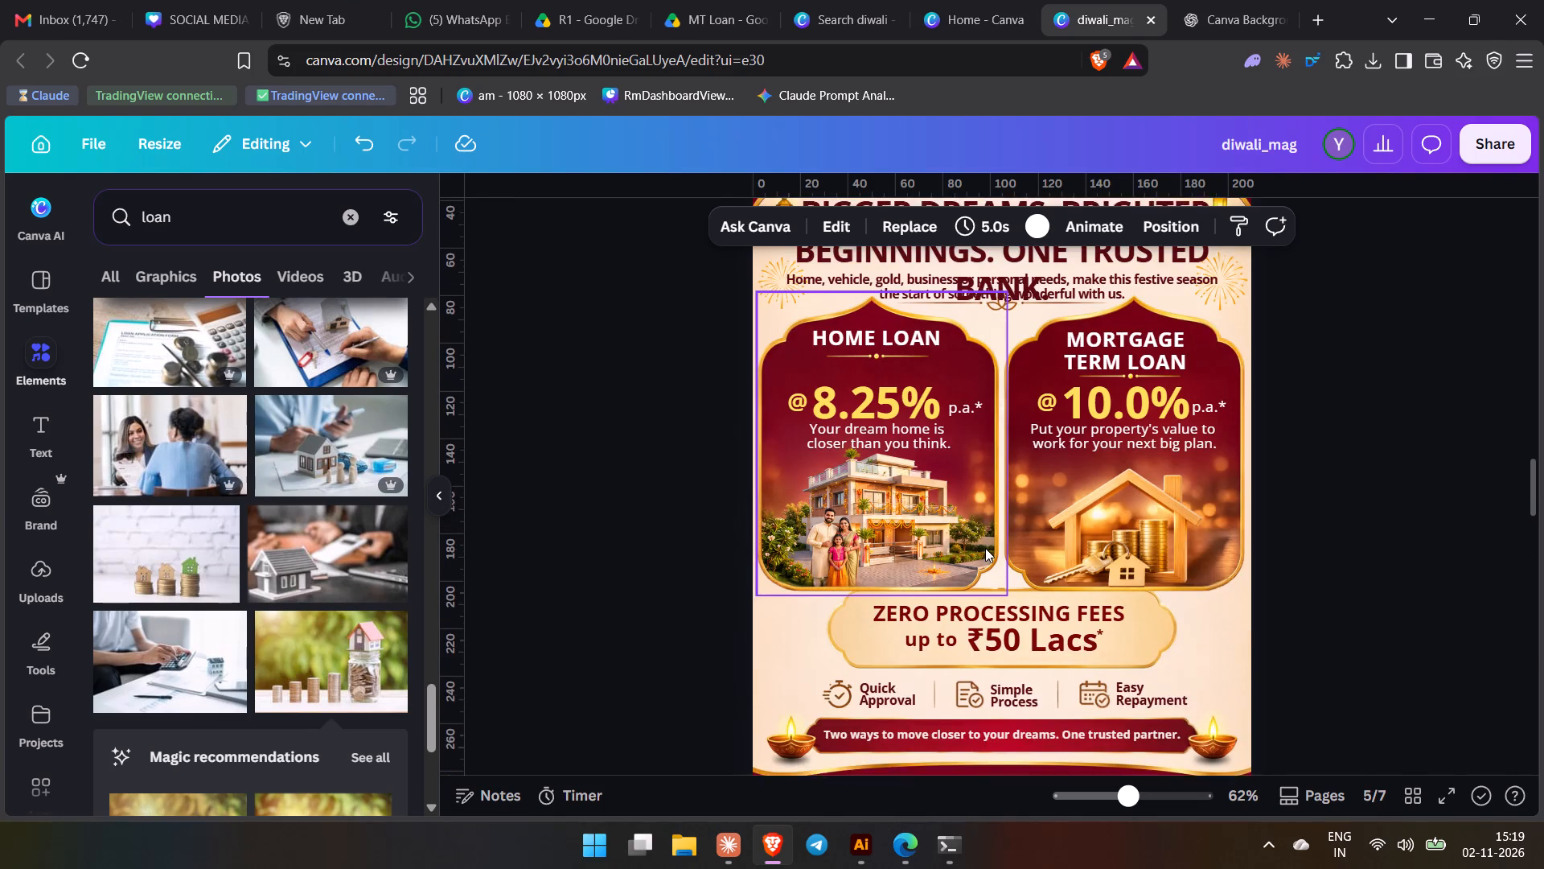
pyautogui.scroll(2, 985, 549)
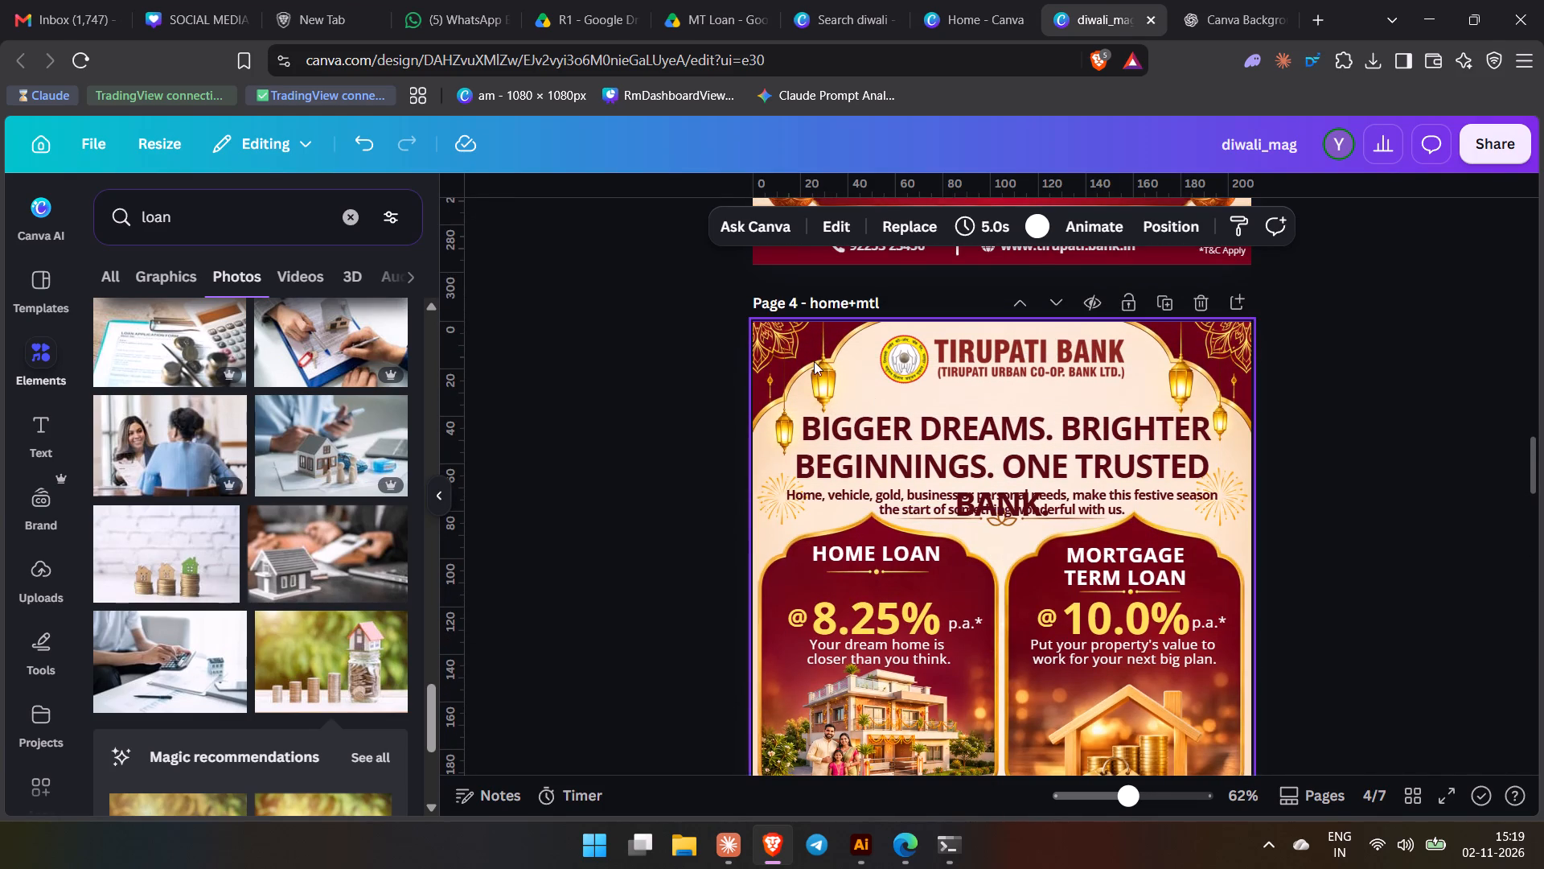
pyautogui.moveTo(721, 330); pyautogui.dragTo(1296, 677)
pyautogui.scroll(-2, 1311, 701)
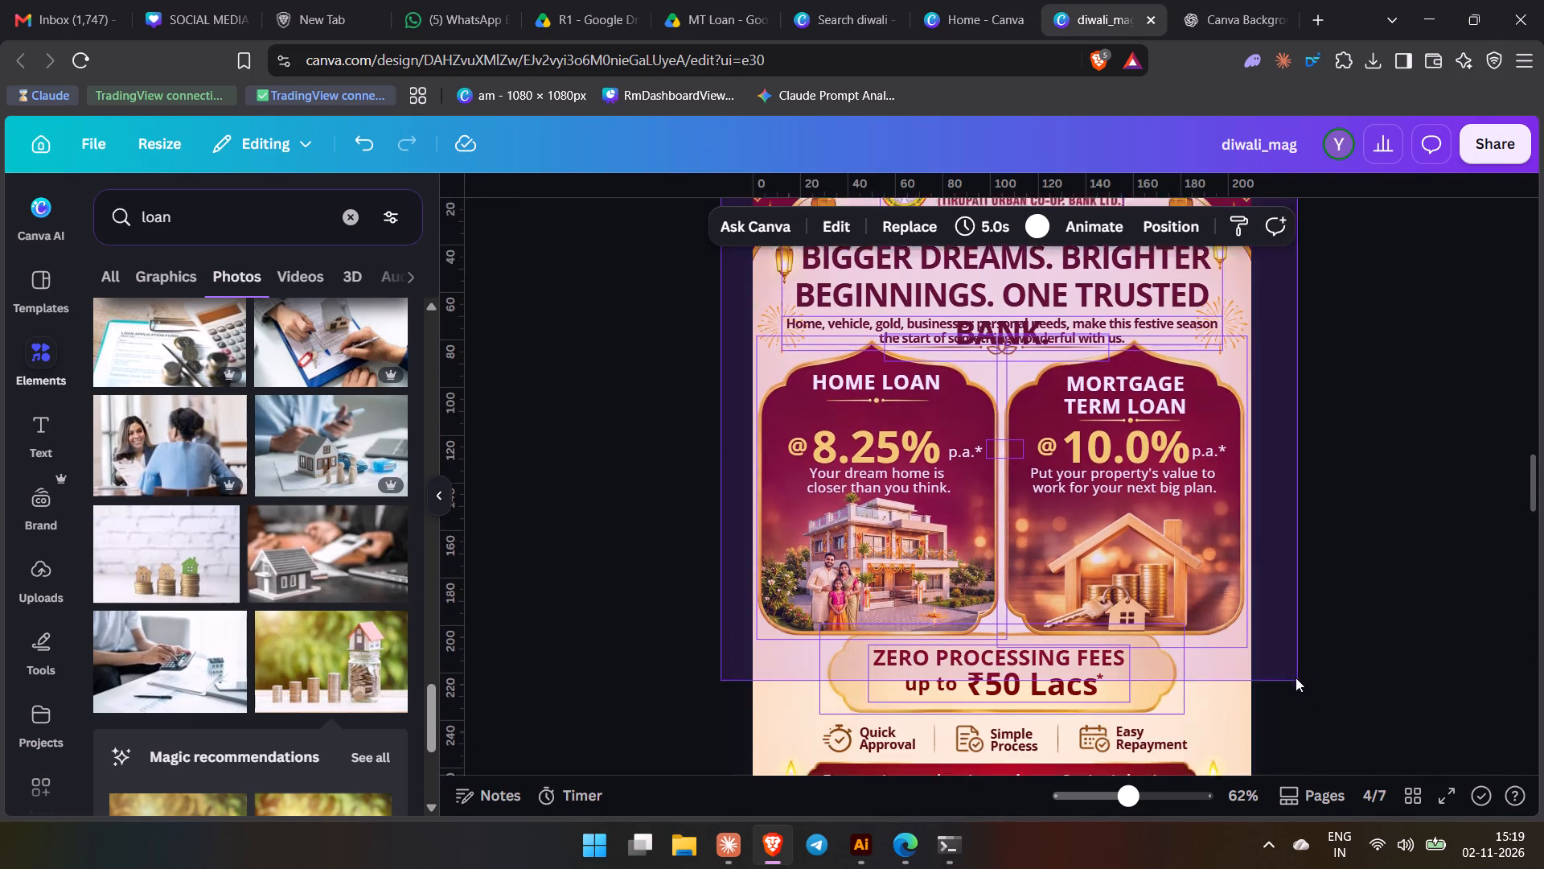
pyautogui.moveTo(1296, 677); pyautogui.dragTo(1296, 722)
pyautogui.scroll(-1, 1304, 734)
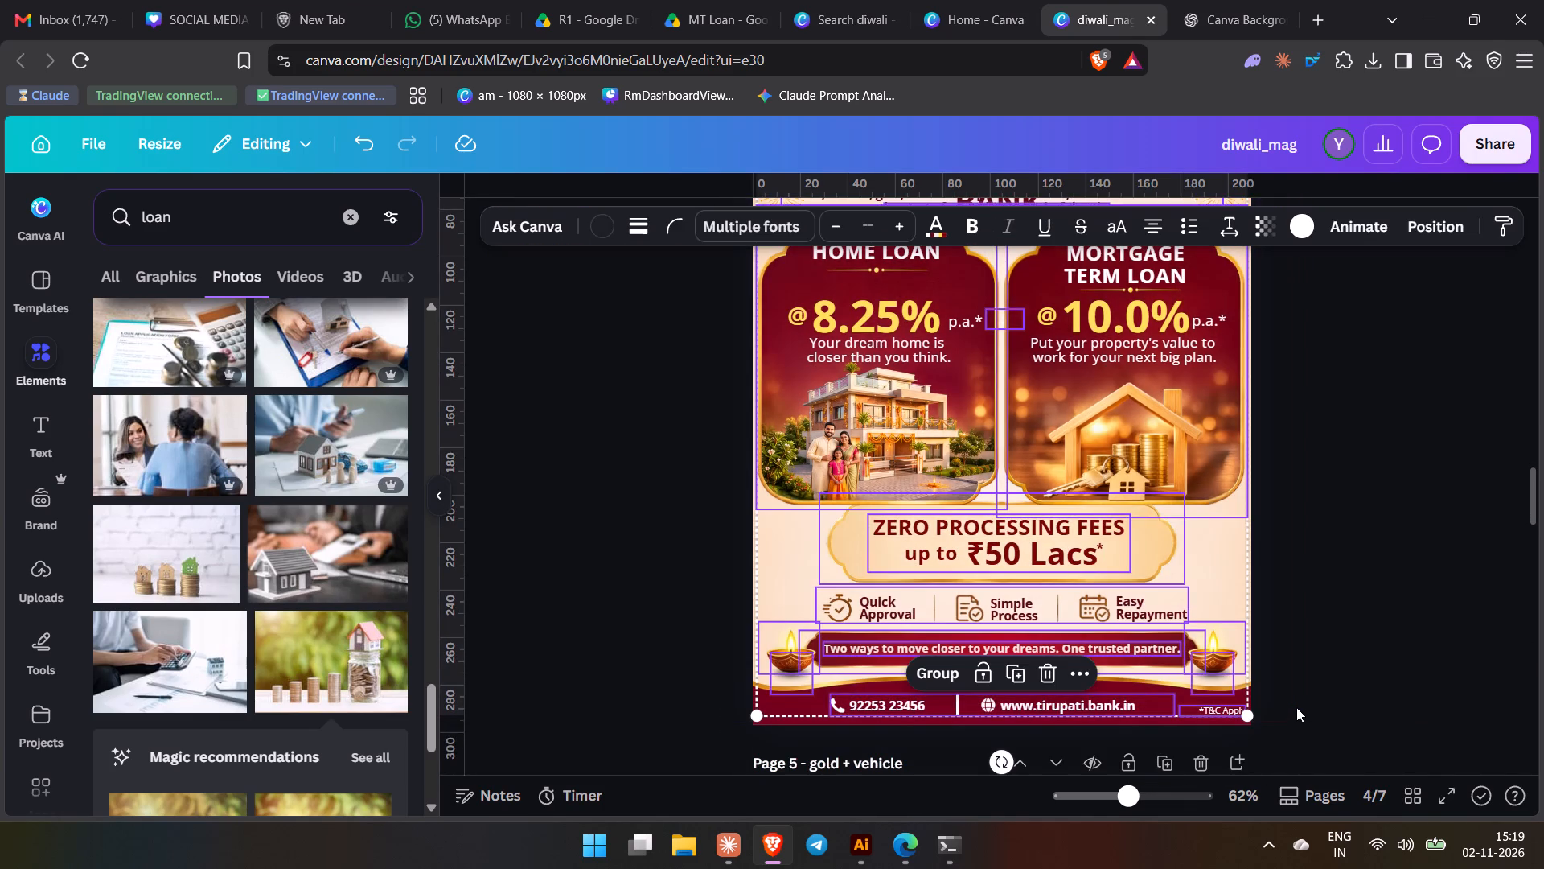
pyautogui.hotkey('ctrl', 'c')
pyautogui.scroll(-18, 1285, 731)
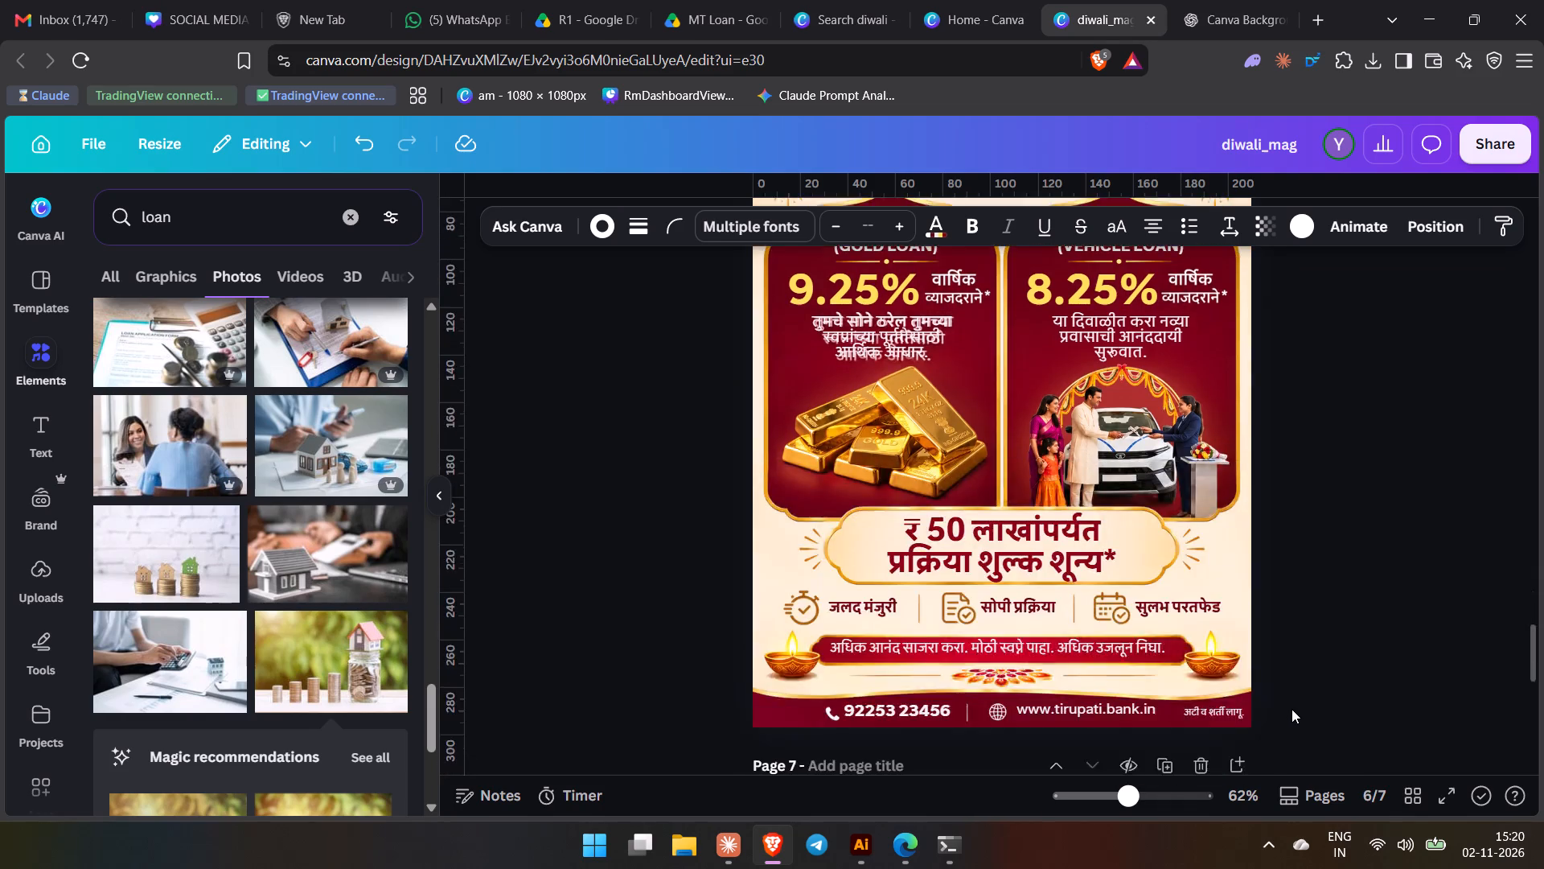
pyautogui.scroll(-2, 1291, 709)
pyautogui.click(1033, 592)
pyautogui.hotkey('ctrl', 'v')
# Delete the Quick Approval, Simple Process, Easy Repayment row and the zero processing fees text and badge from page 7.
pyautogui.scroll(-2, 1397, 603)
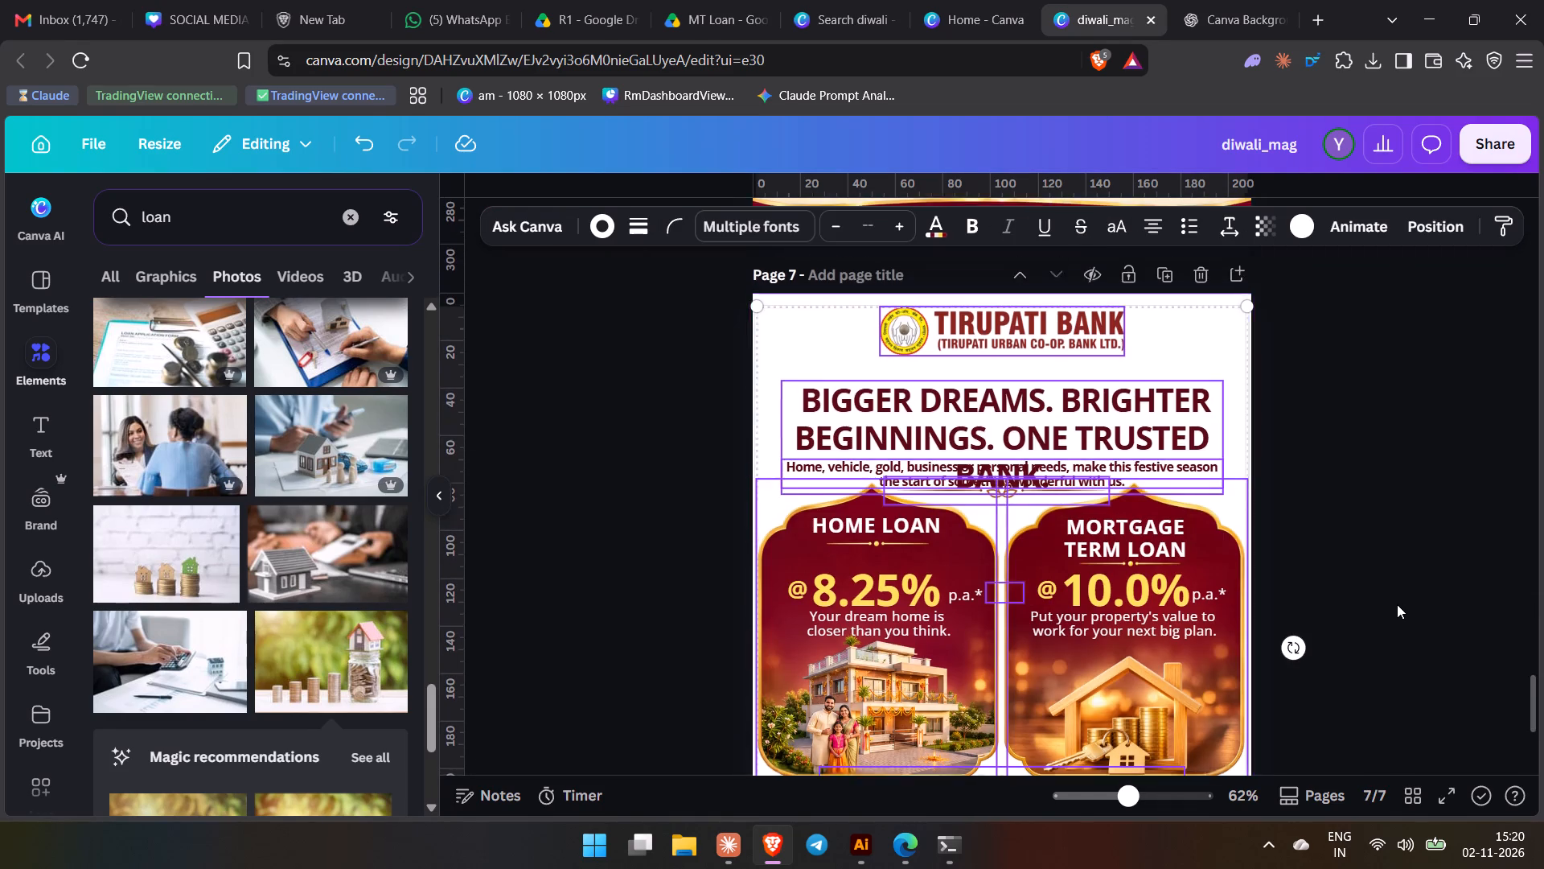
pyautogui.scroll(-2, 1397, 604)
pyautogui.click(1407, 611)
pyautogui.click(1159, 584)
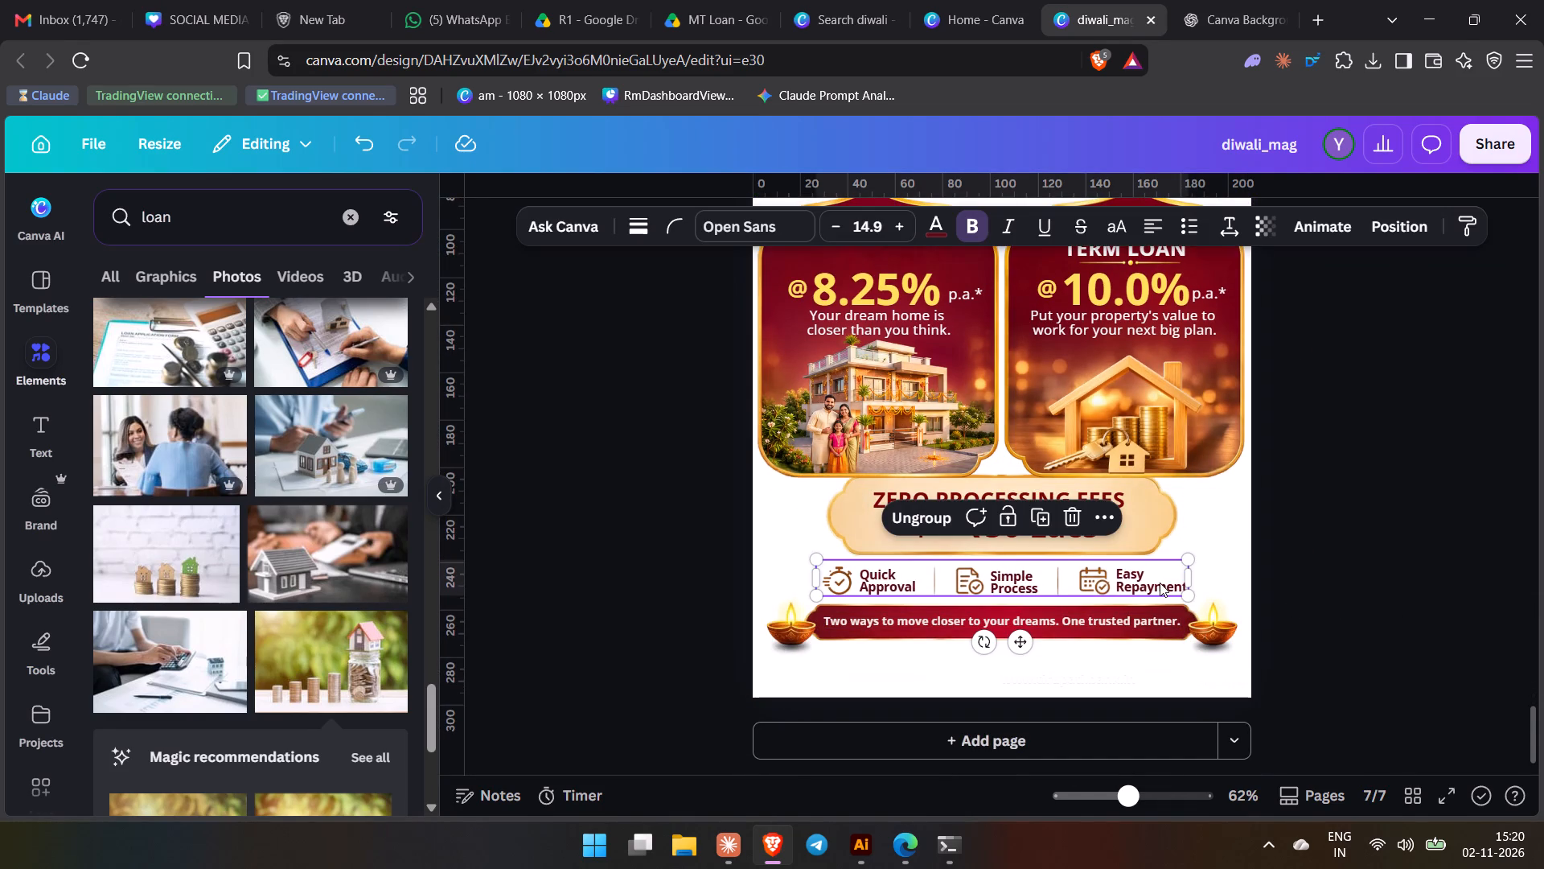
pyautogui.press('Delete')
pyautogui.click(1058, 525)
pyautogui.press('Delete')
pyautogui.click(1090, 533)
pyautogui.press('Delete')
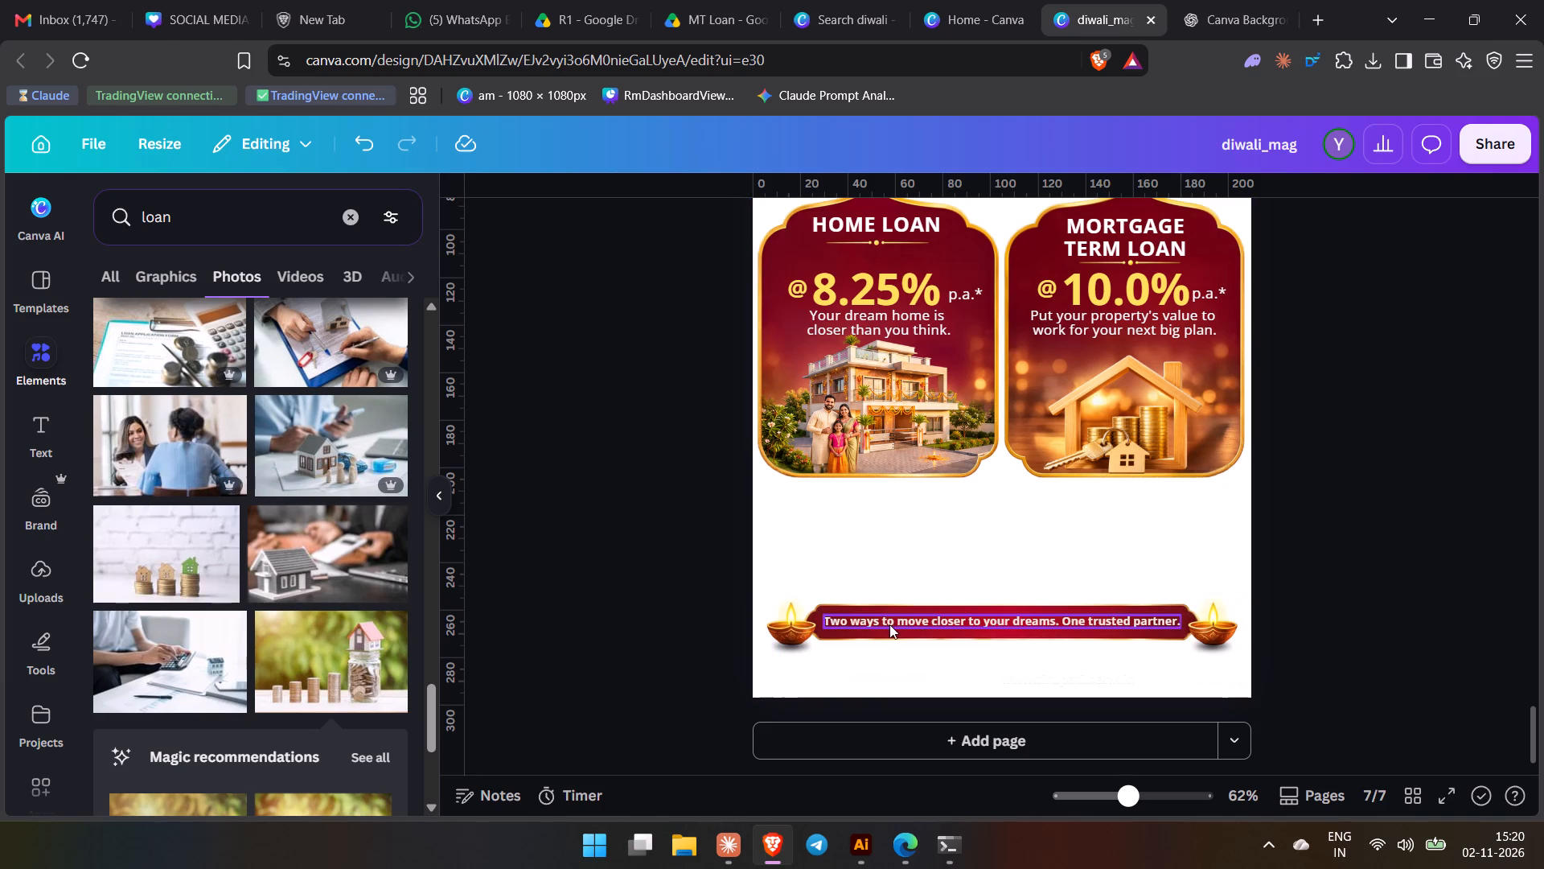
# Copy the festive lantern background from page 4 onto page 7.
pyautogui.scroll(2, 889, 625)
pyautogui.scroll(-2, 889, 626)
pyautogui.scroll(2, 893, 630)
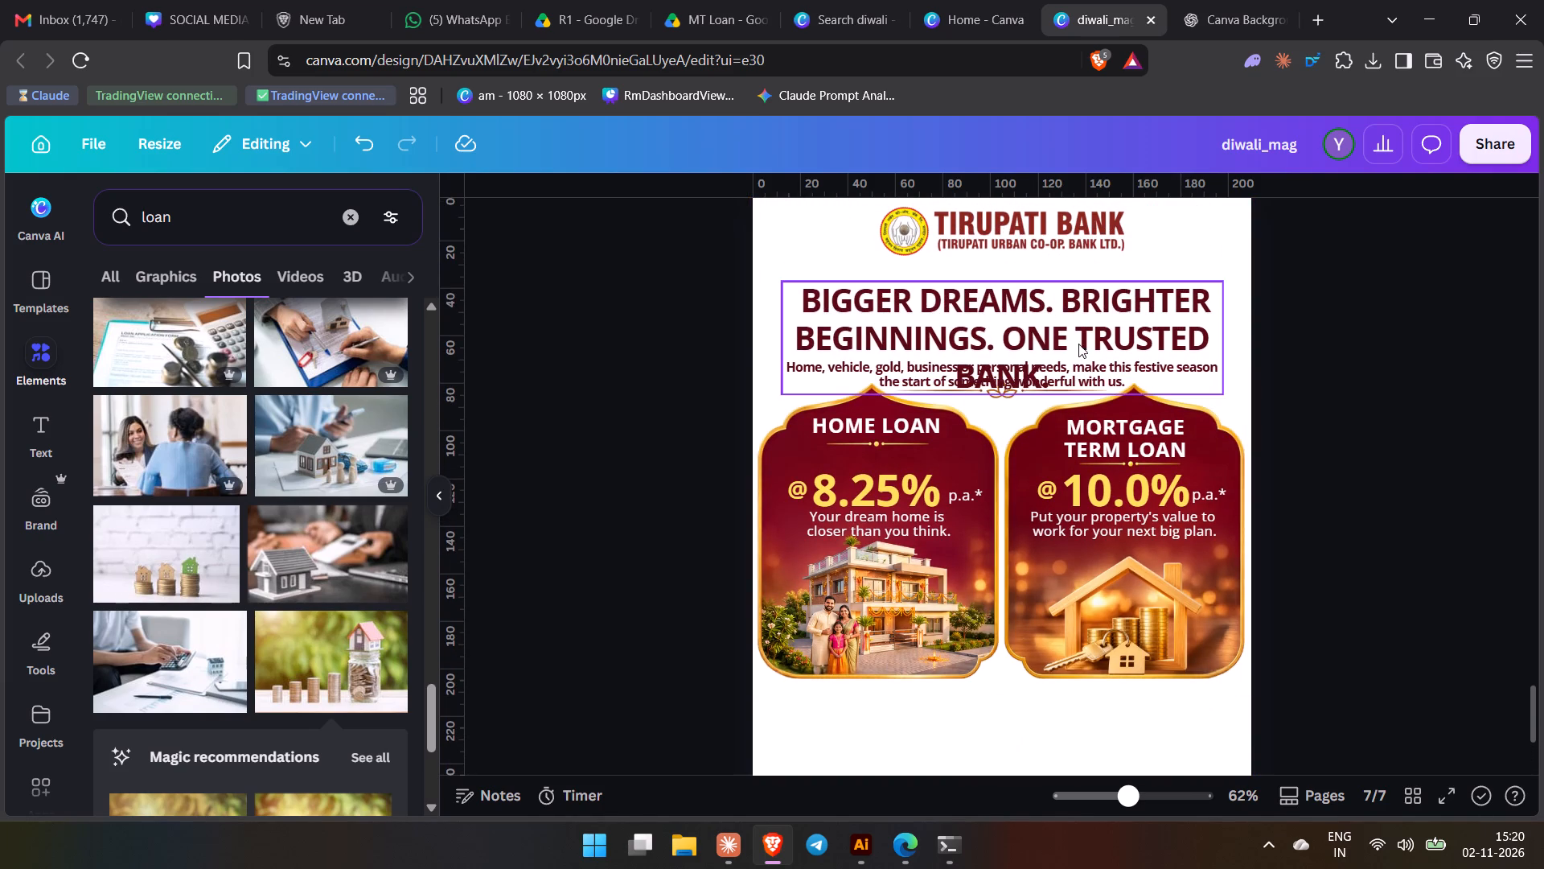
pyautogui.scroll(11, 1156, 537)
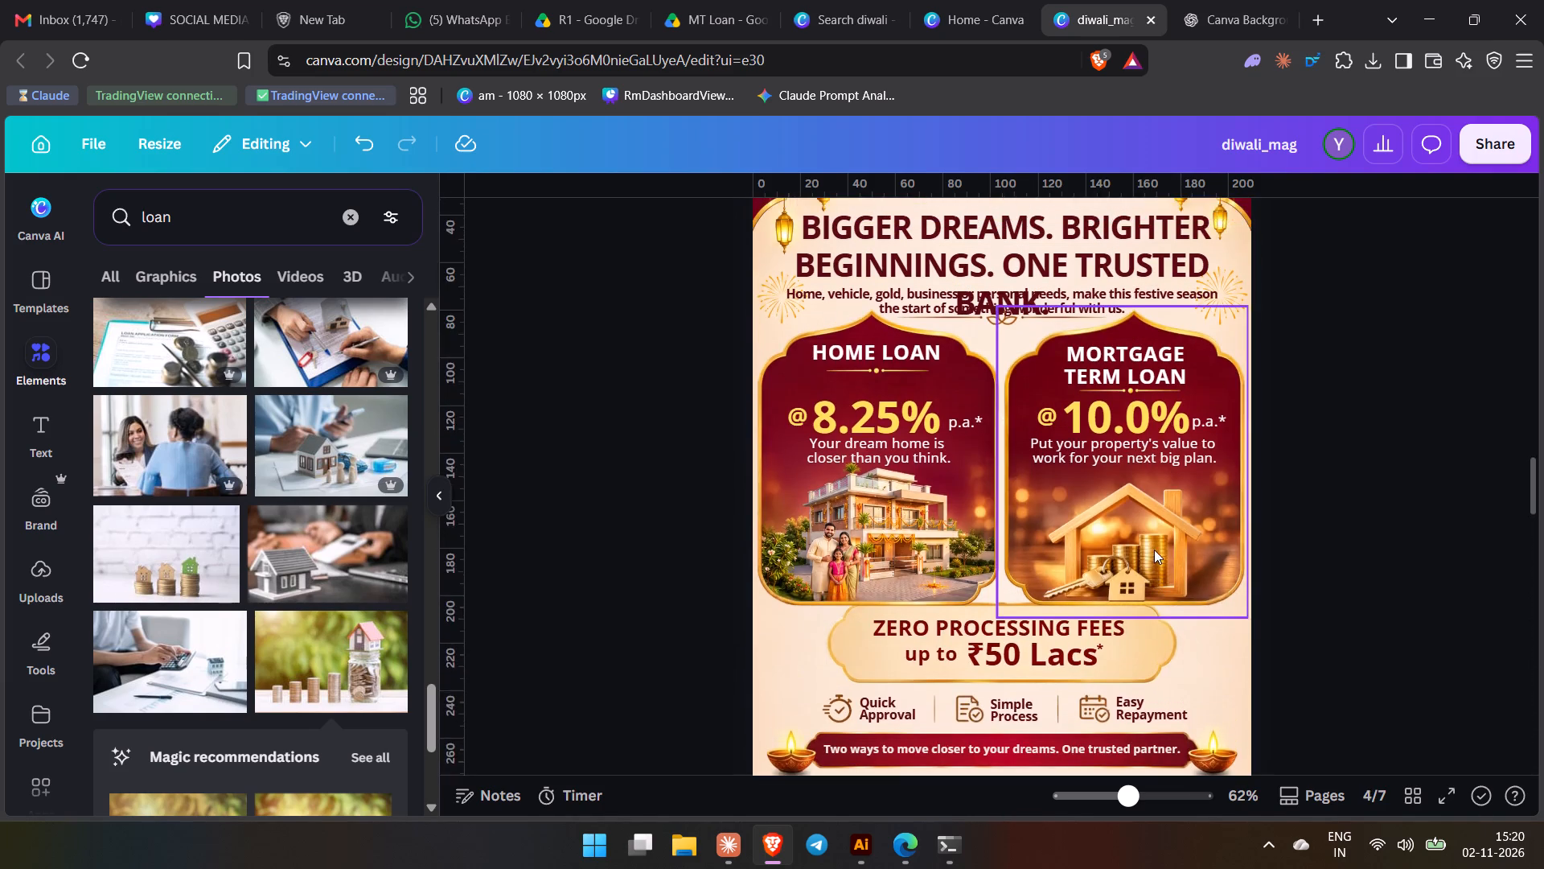
pyautogui.scroll(2, 1157, 537)
pyautogui.click(1222, 534)
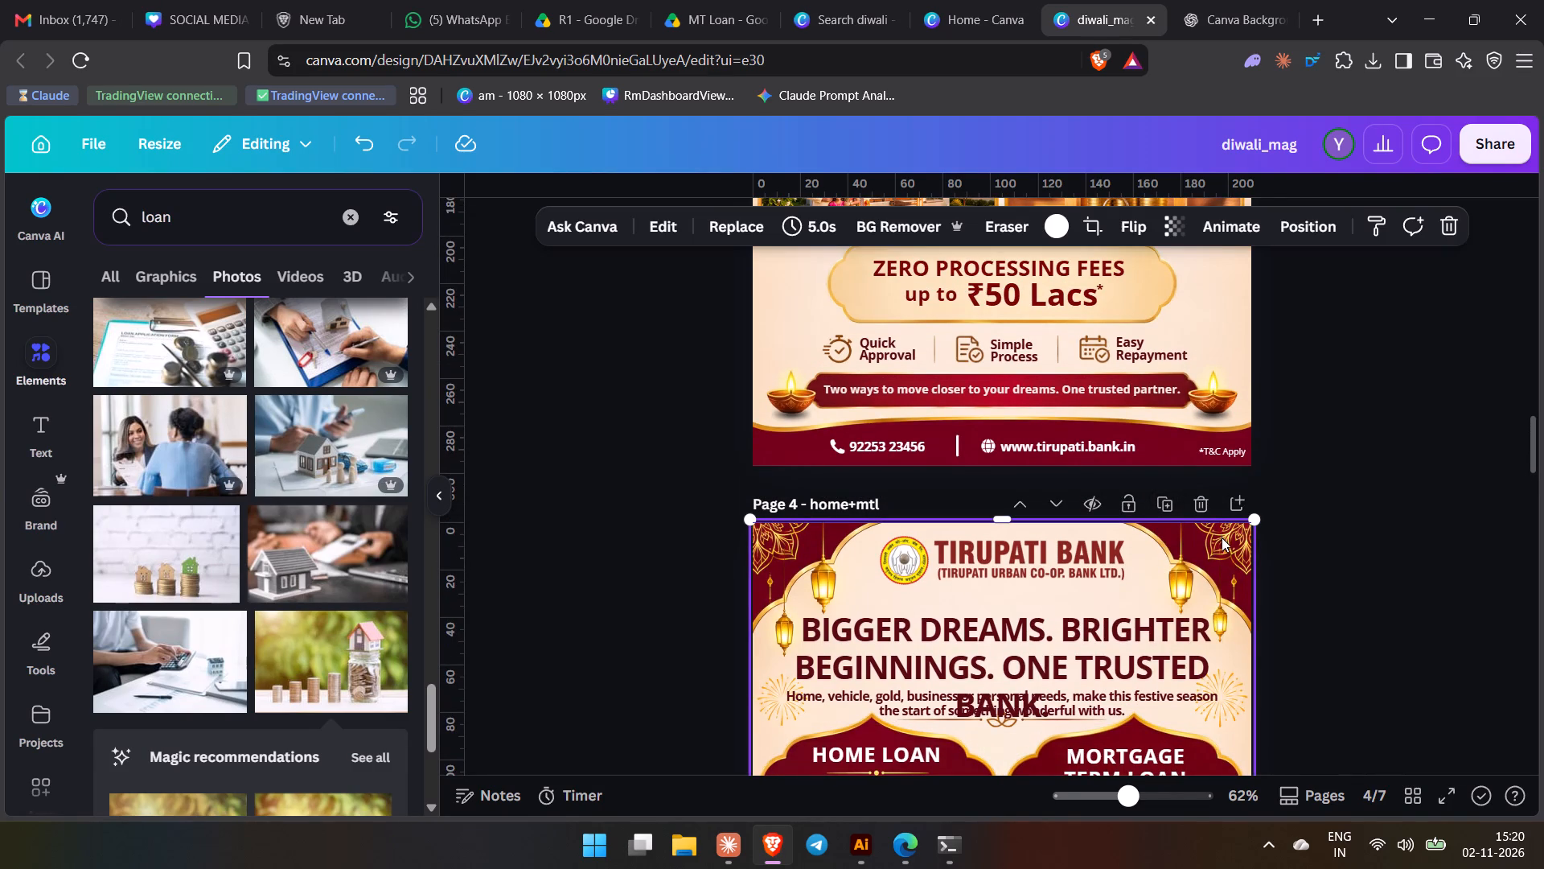
pyautogui.hotkey('ctrl', 'c')
pyautogui.scroll(-17, 1204, 550)
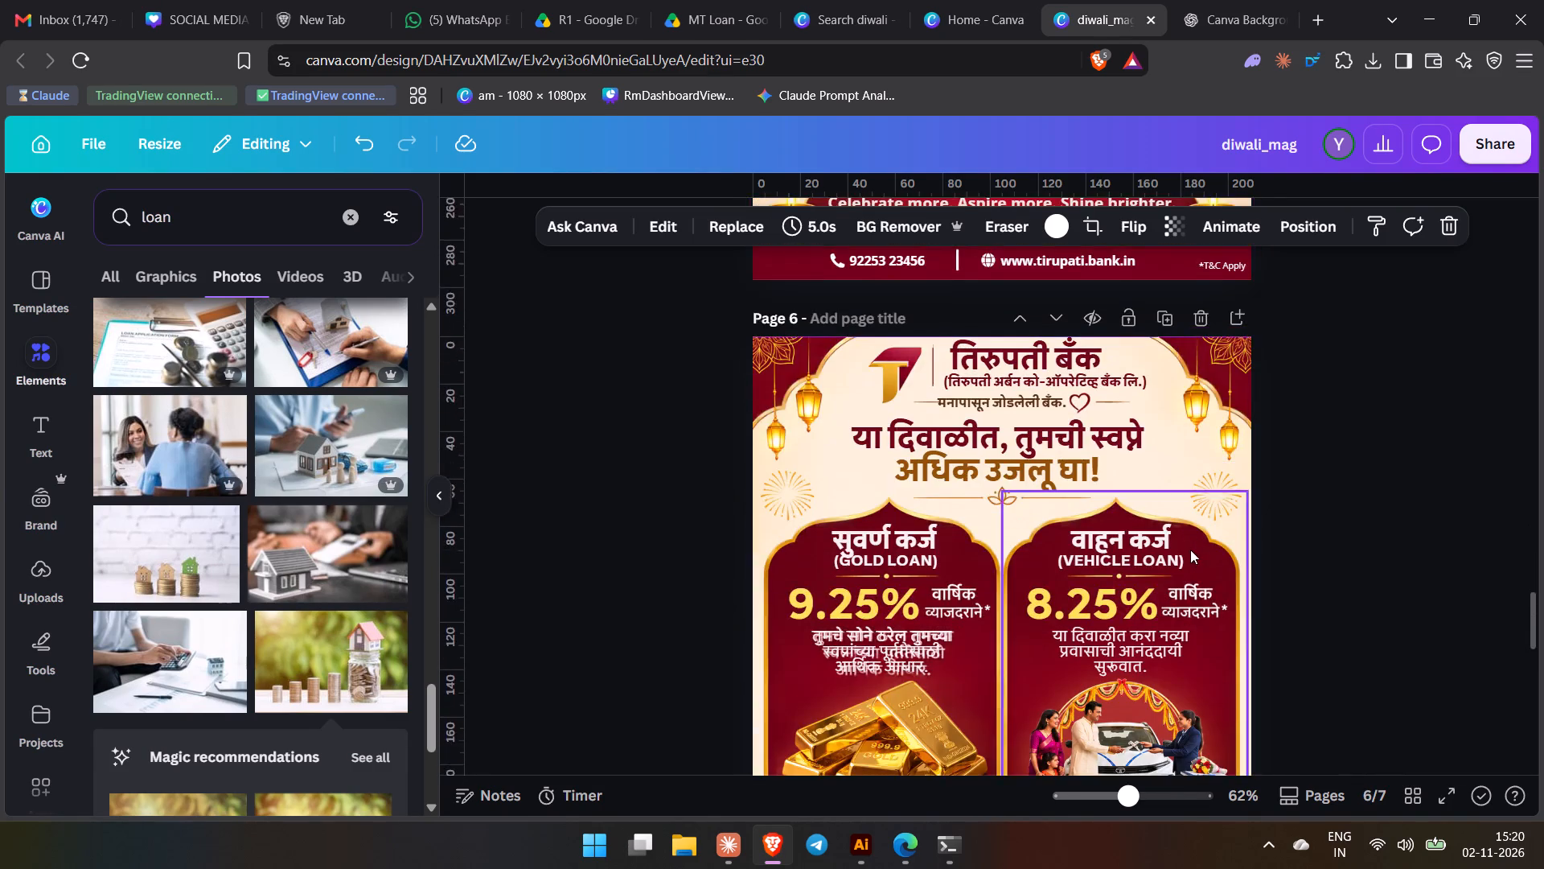
pyautogui.scroll(-9, 1189, 550)
pyautogui.click(1063, 712)
pyautogui.hotkey('ctrl', 'v')
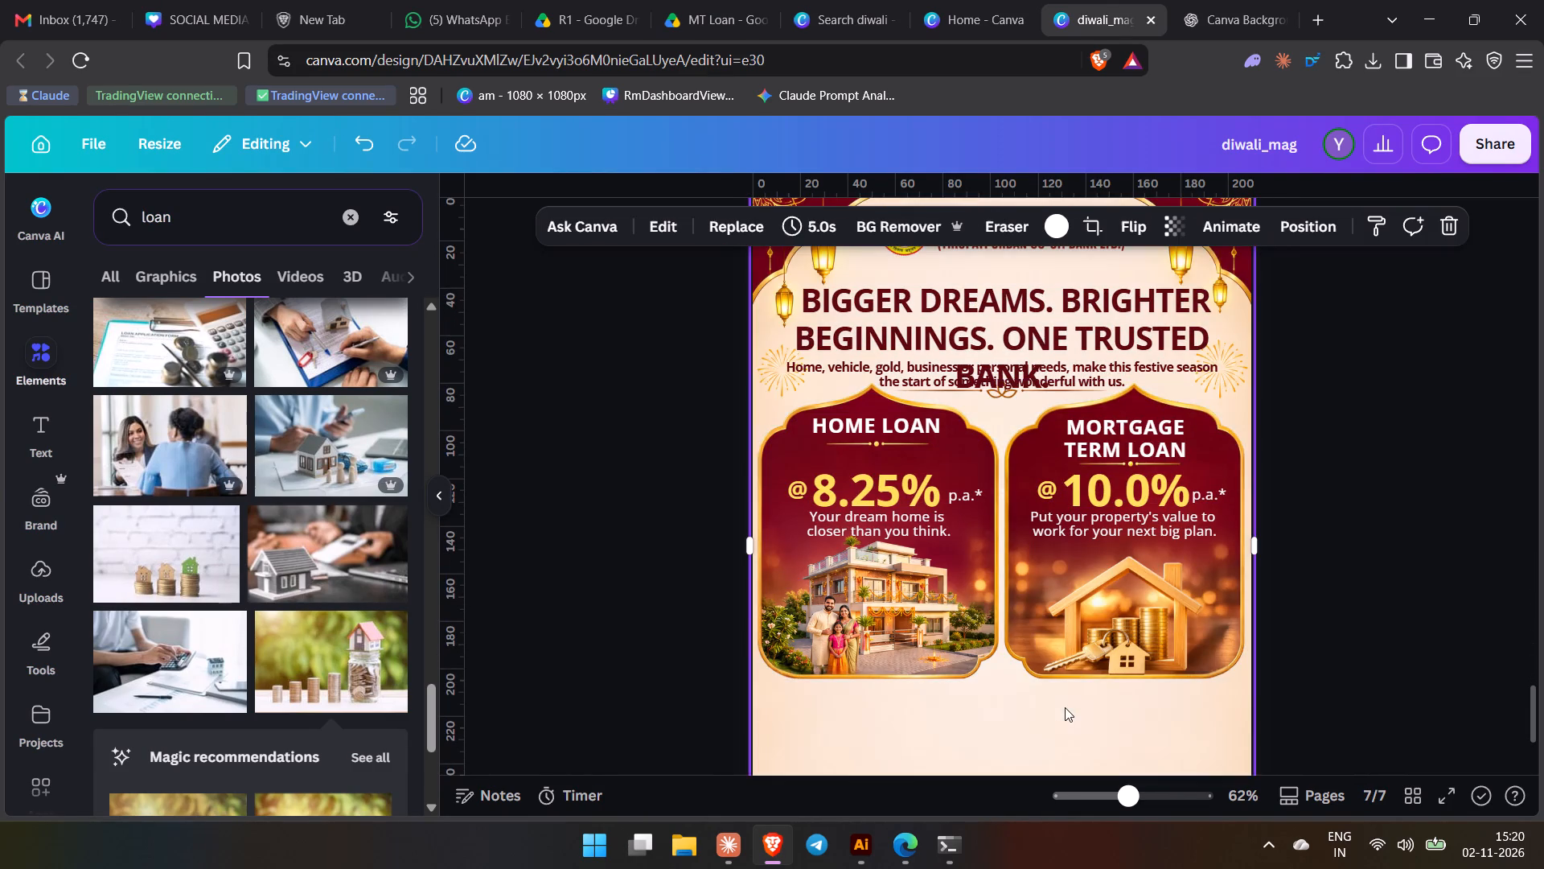
# Break page 7's headline into three lines, one sentence per line, and move it up closer to the bank logo.
pyautogui.scroll(1, 1296, 712)
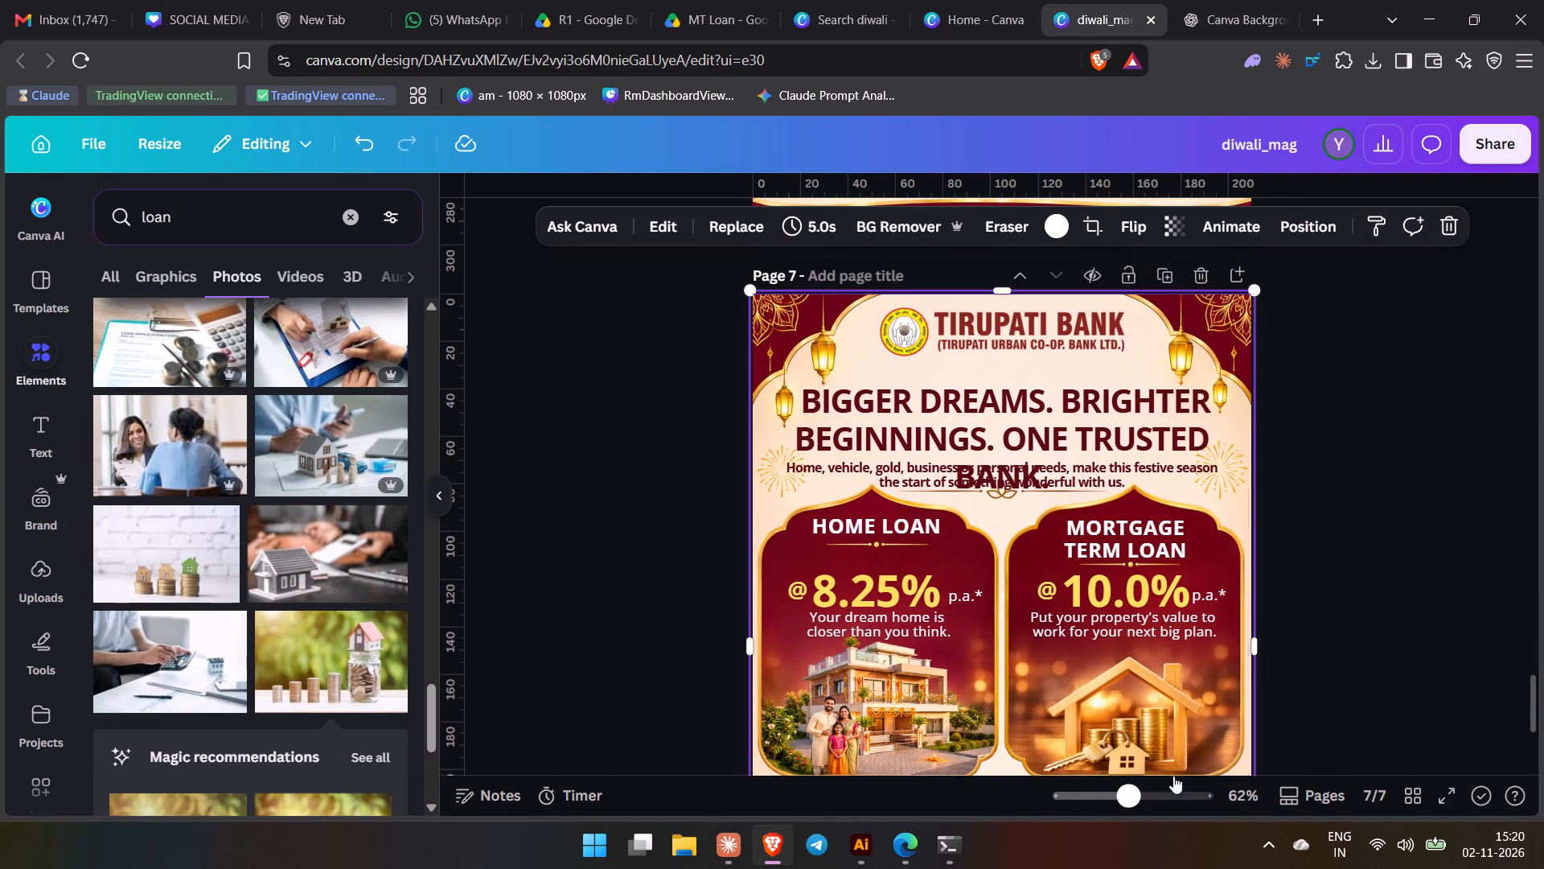
pyautogui.click(997, 389)
pyautogui.click(1066, 397)
pyautogui.click(1066, 400)
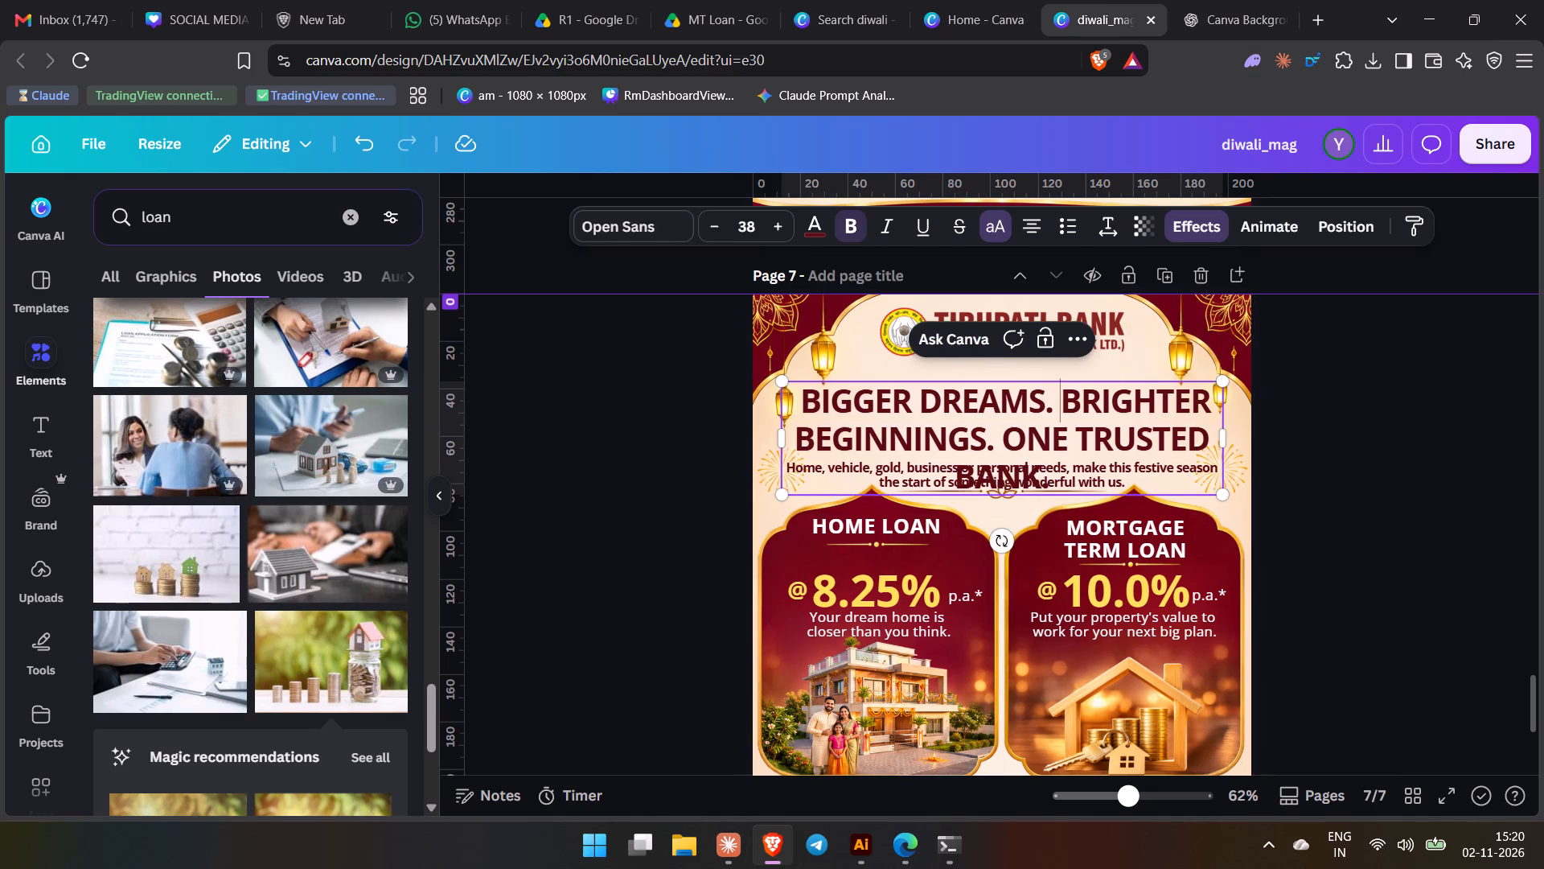
pyautogui.press('Return')
pyautogui.click(1155, 444)
pyautogui.press('Return')
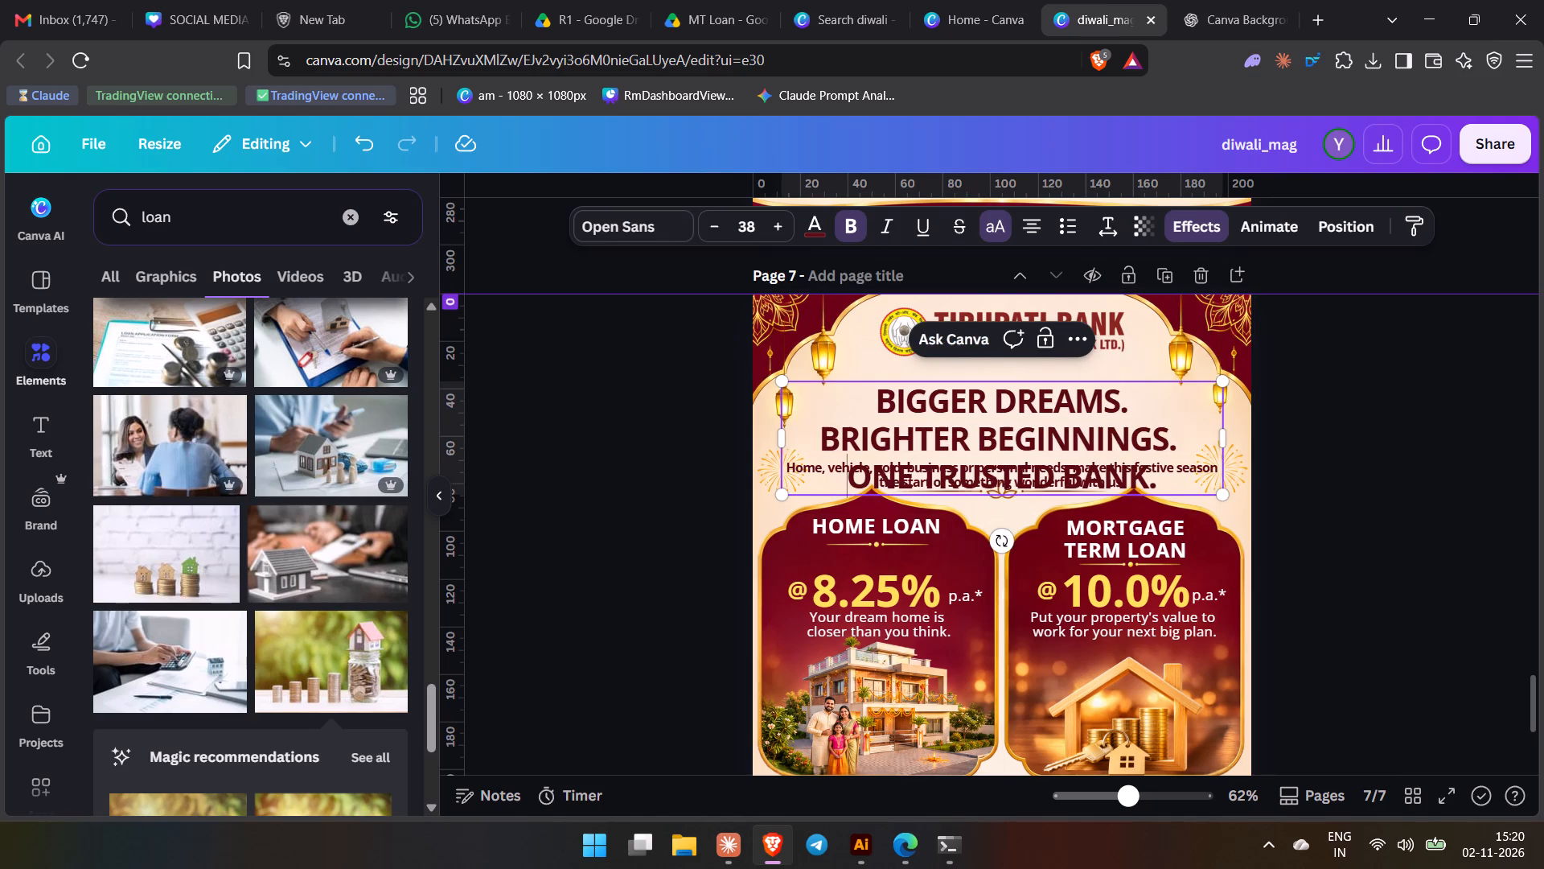
pyautogui.click(1414, 510)
pyautogui.click(1110, 416)
pyautogui.moveTo(1133, 427); pyautogui.dragTo(1136, 410)
pyautogui.click(1361, 547)
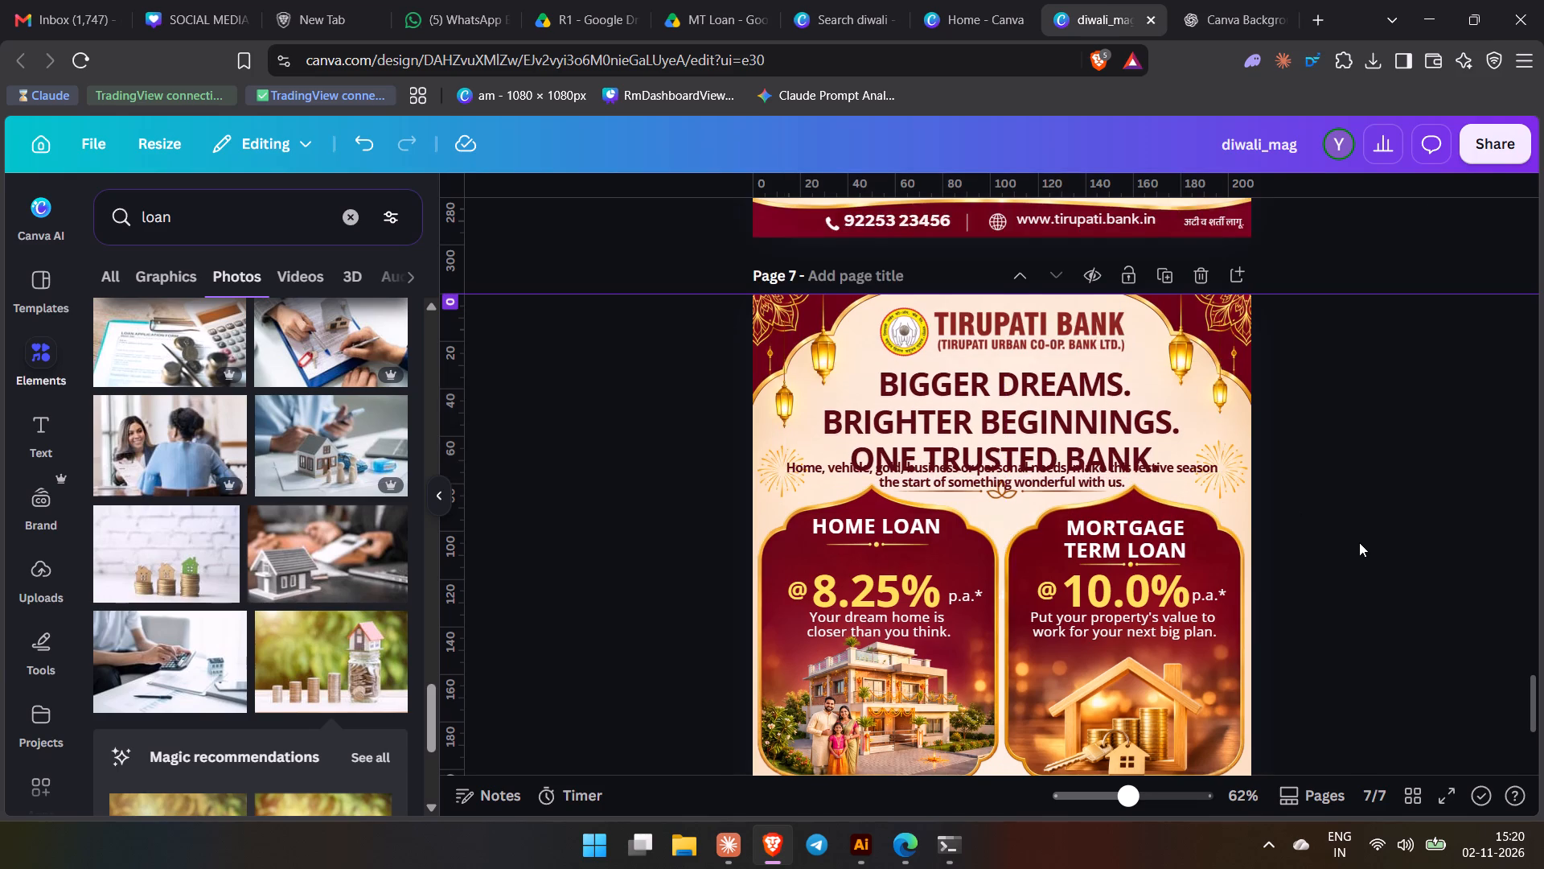
# Shrink the Home Loan and Mortgage Term Loan cards on page 7 to matching heights, leaving a gap between them.
pyautogui.scroll(-4, 1356, 545)
pyautogui.scroll(3, 1348, 537)
pyautogui.scroll(-2, 1343, 509)
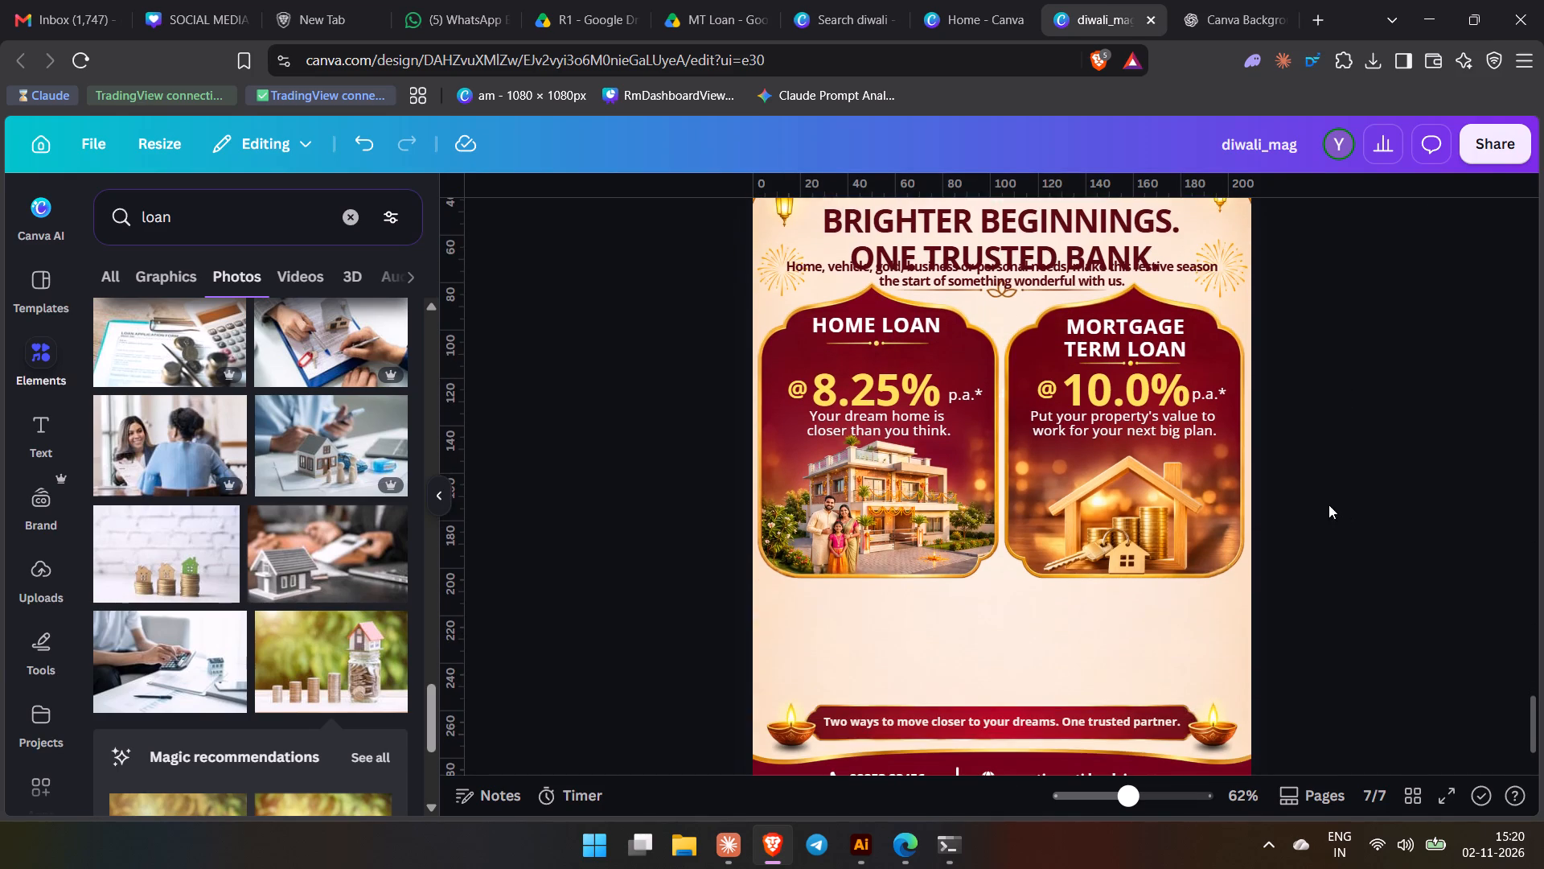
pyautogui.click(884, 476)
pyautogui.moveTo(1004, 583); pyautogui.dragTo(922, 484)
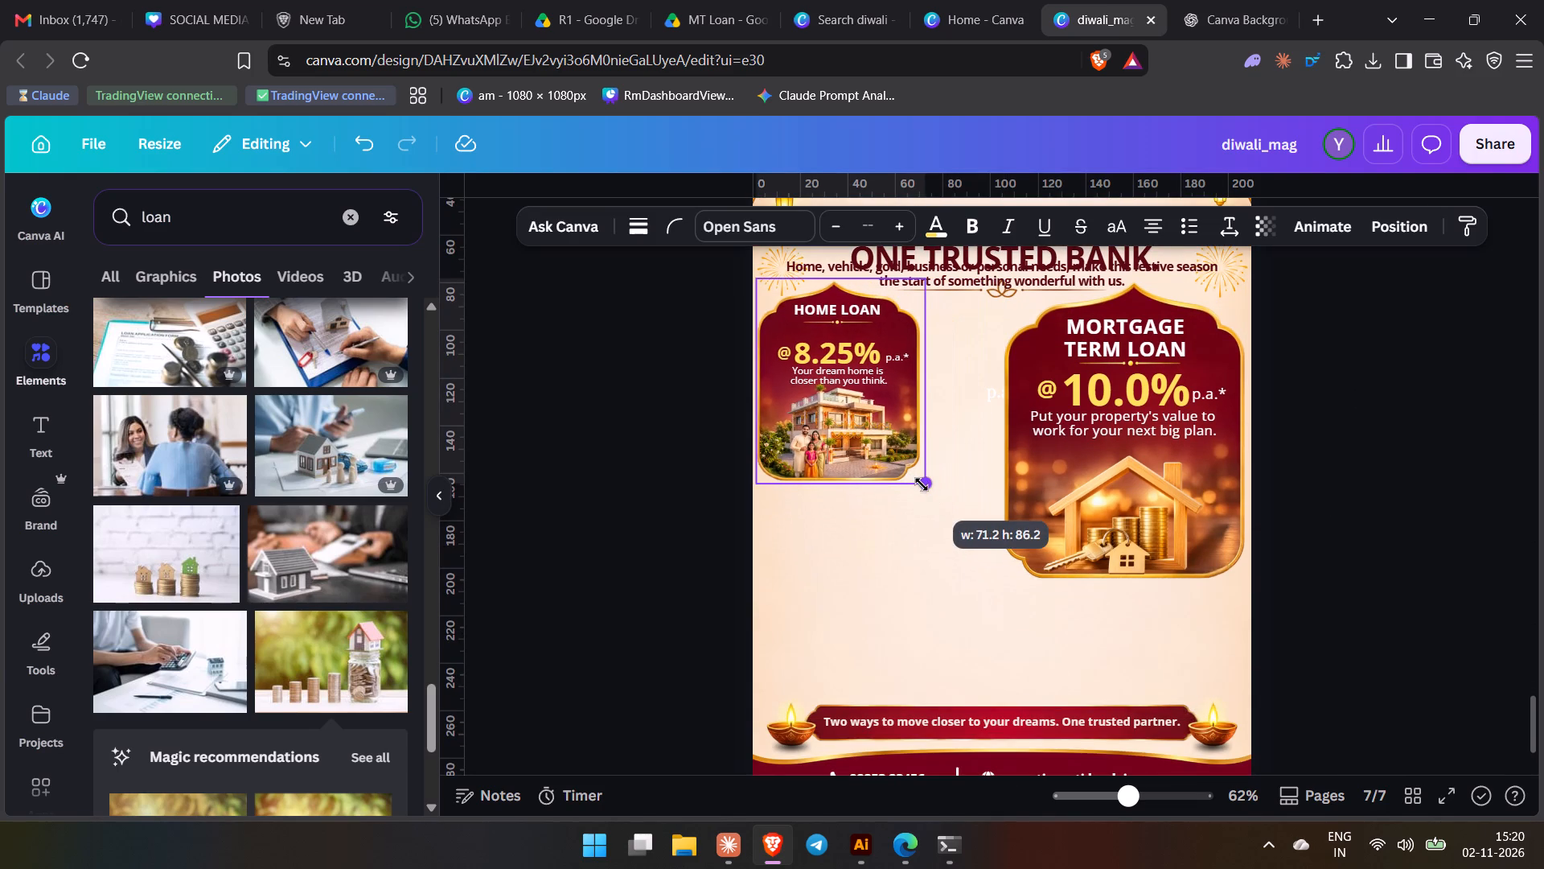
pyautogui.moveTo(922, 484); pyautogui.dragTo(958, 525)
pyautogui.click(1136, 521)
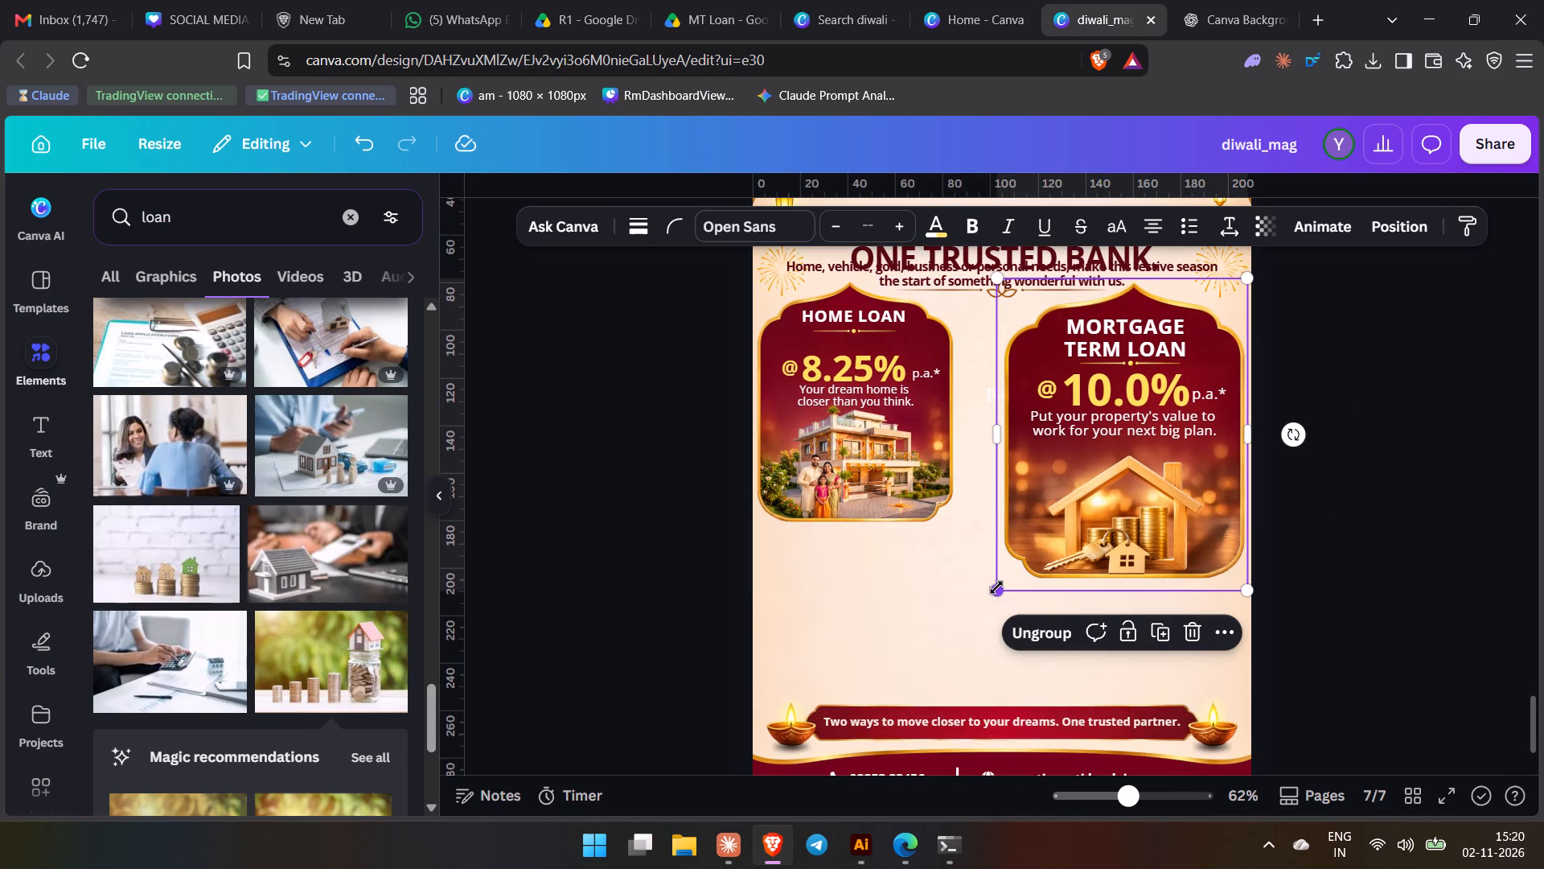
pyautogui.moveTo(996, 587); pyautogui.dragTo(1067, 467)
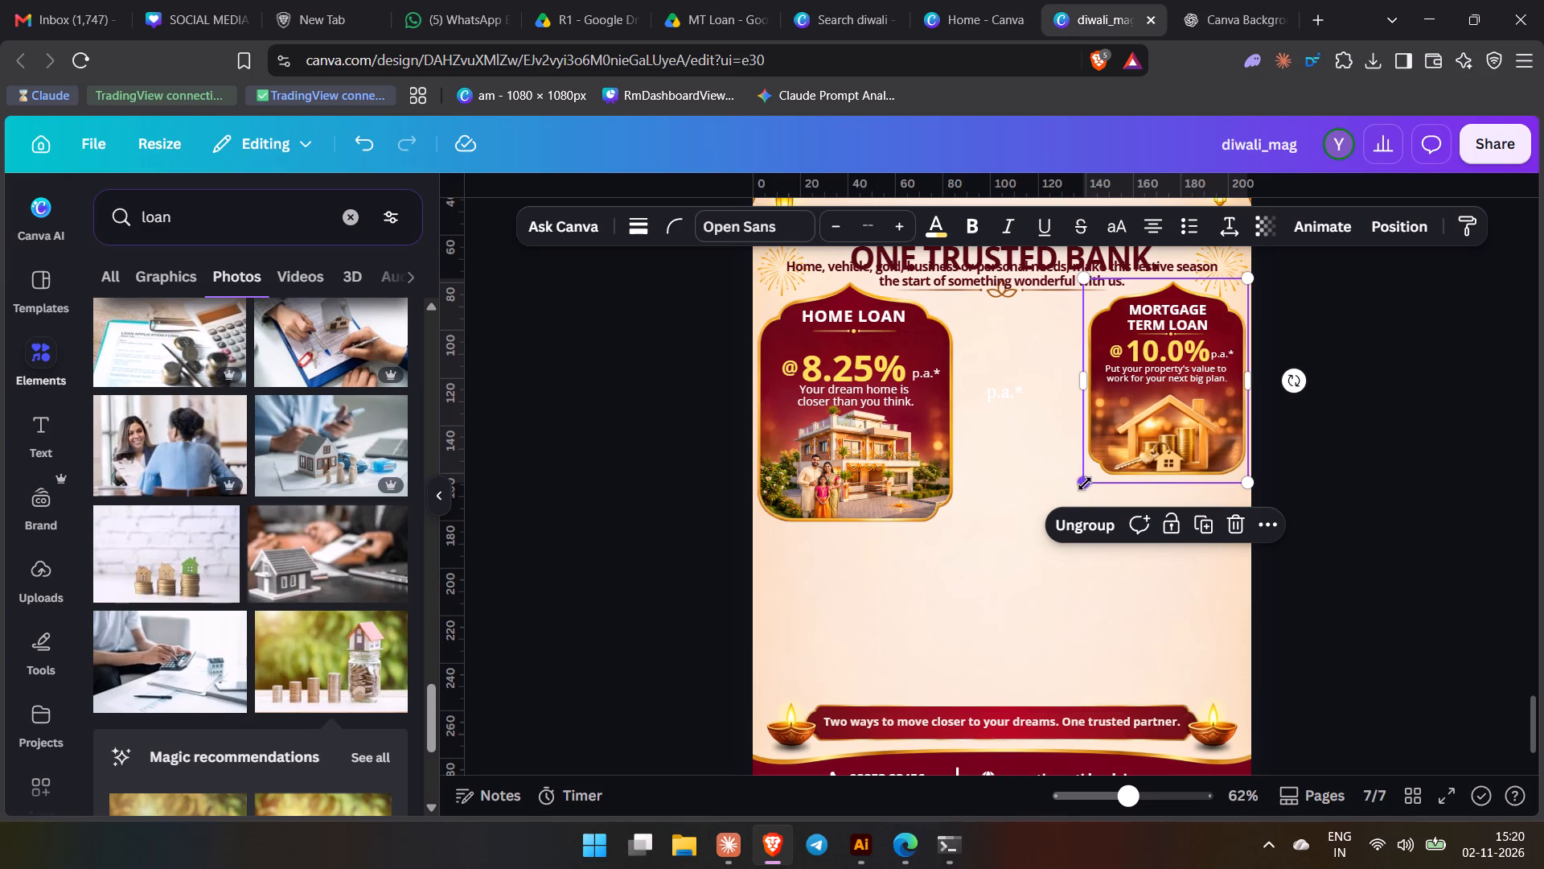
pyautogui.moveTo(1082, 485); pyautogui.dragTo(1033, 535)
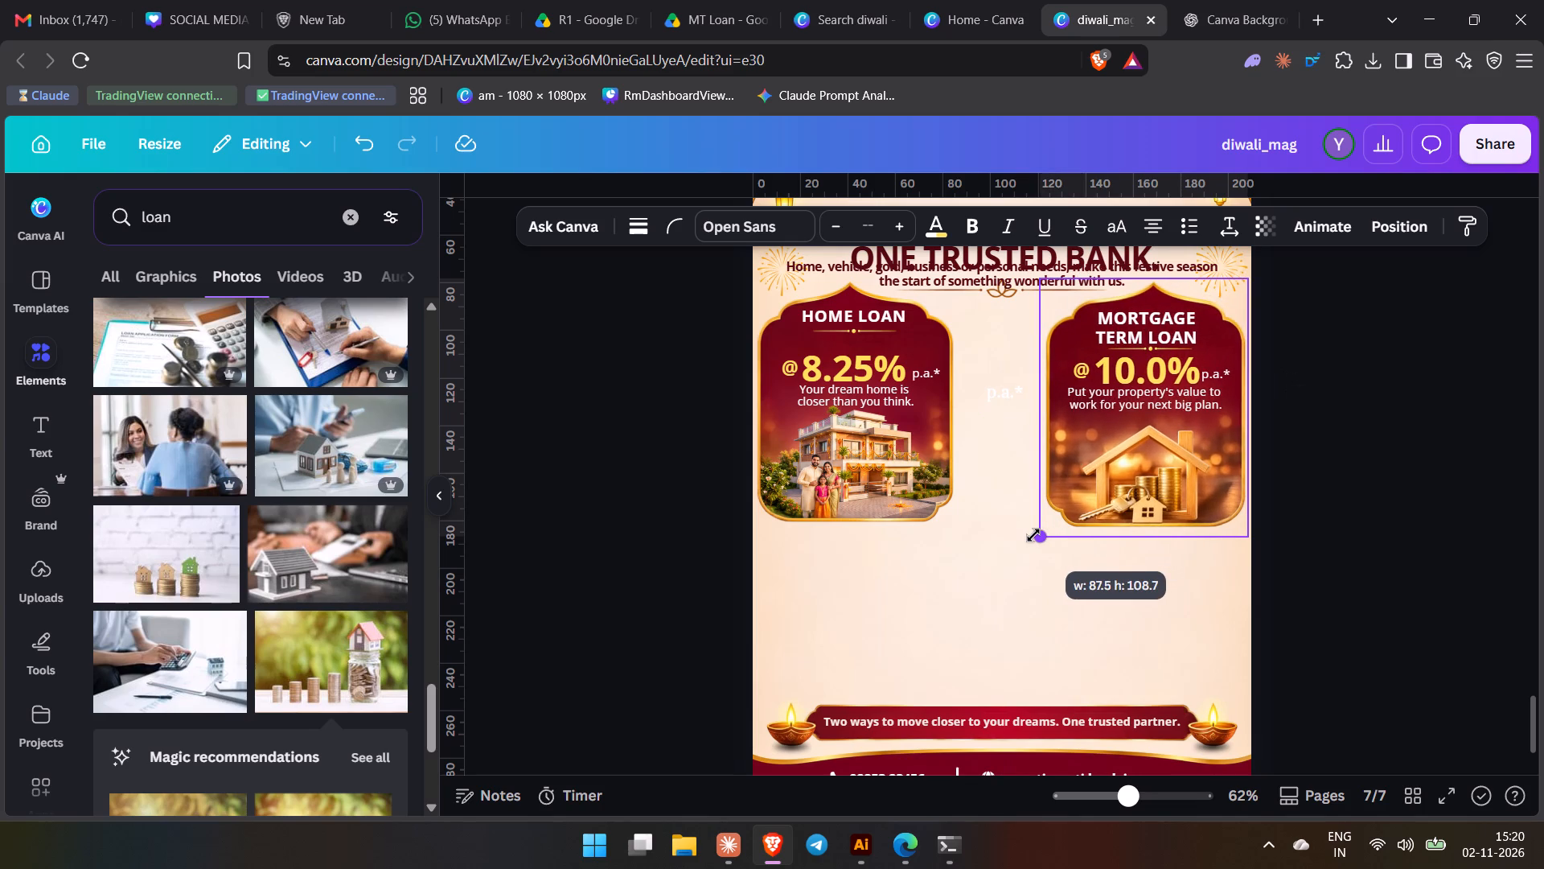
pyautogui.moveTo(1033, 535); pyautogui.dragTo(1040, 524)
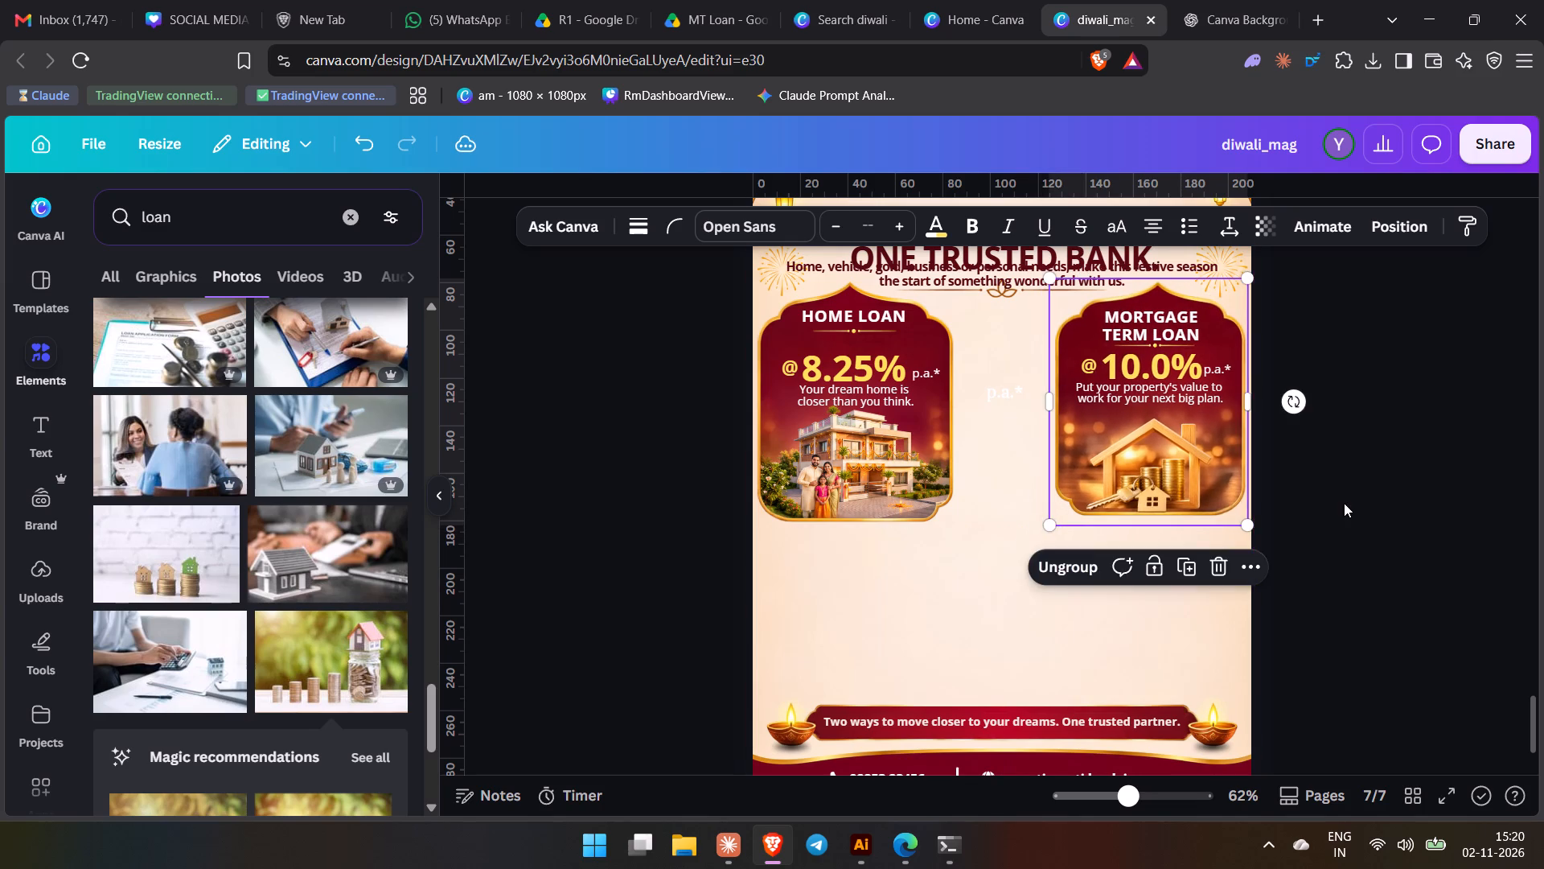
pyautogui.click(1344, 503)
# Delete the stray white "p.a.*" text between the two loan cards on page 7.
pyautogui.click(1011, 389)
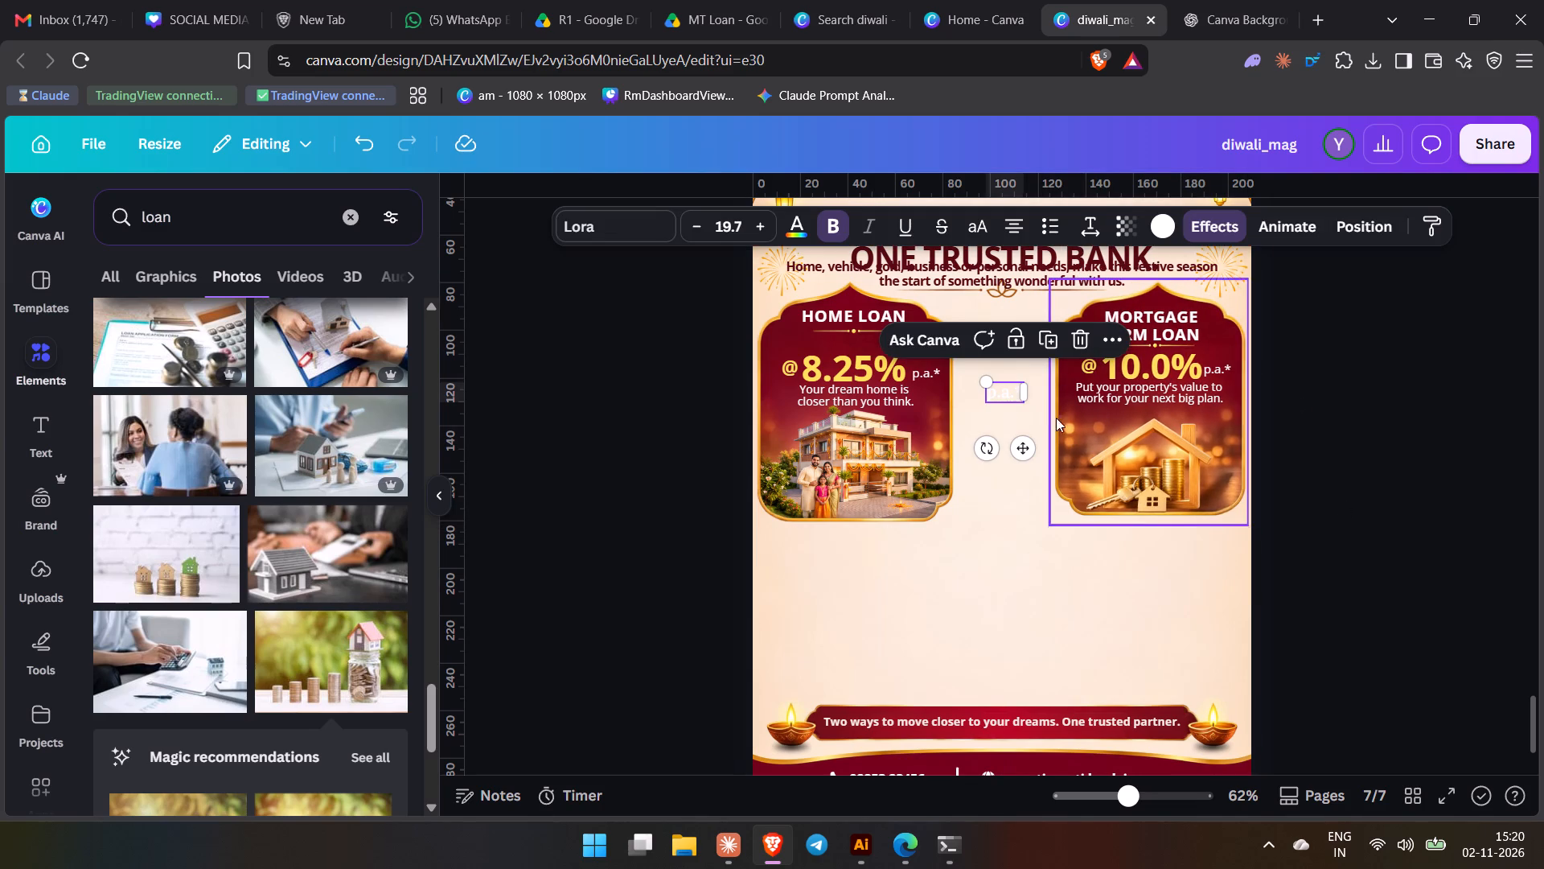
pyautogui.click(1078, 337)
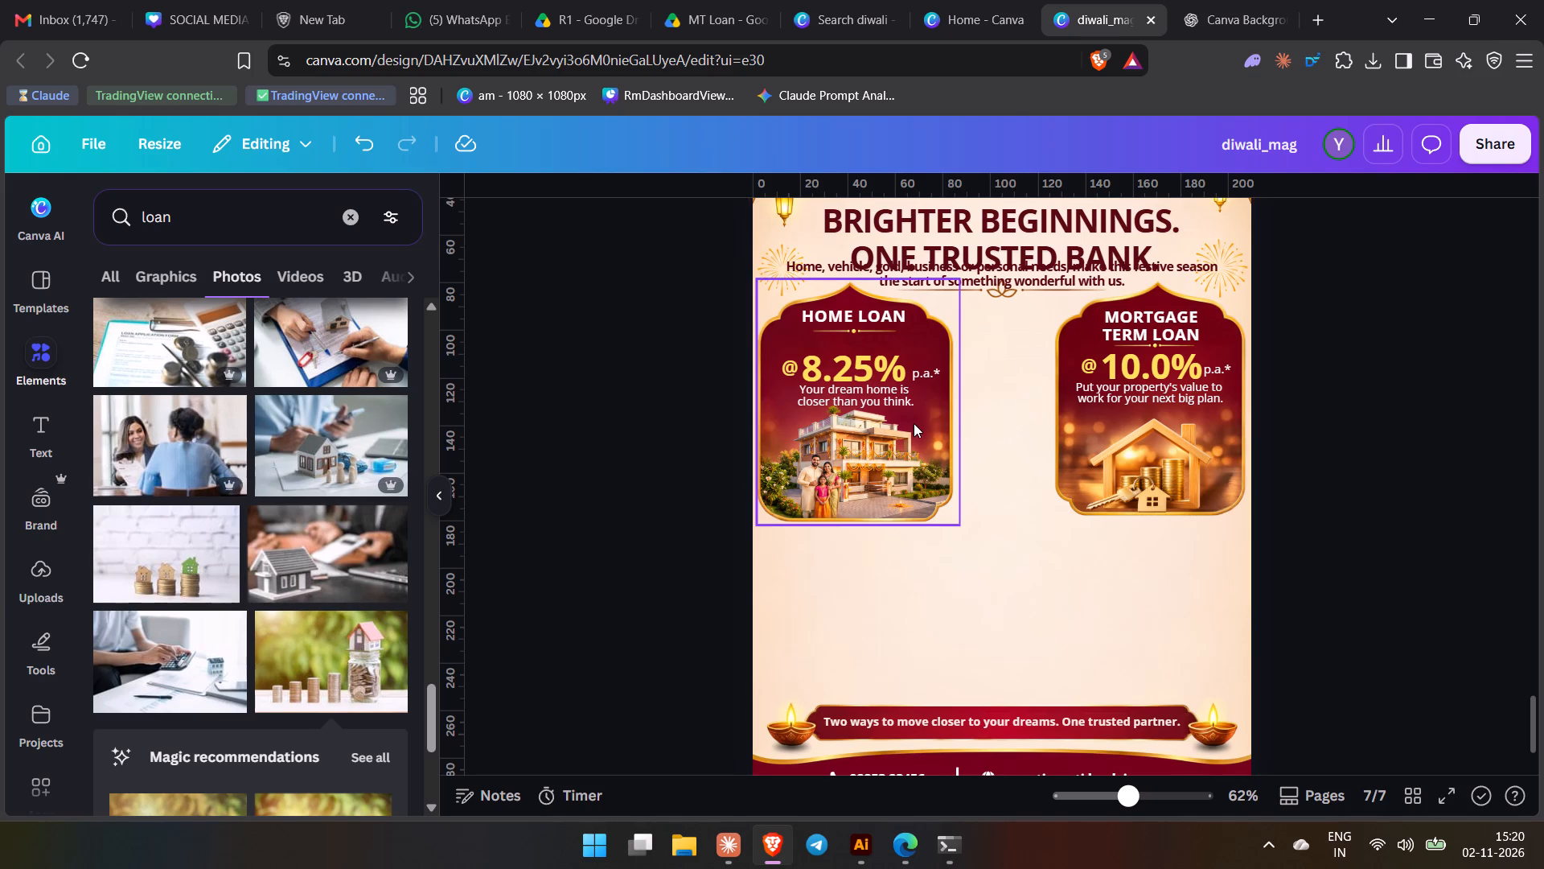
# Duplicate the Home Loan card on page 7 and place the copy below the original.
pyautogui.click(913, 421)
pyautogui.hotkey('ctrl', 'c')
pyautogui.hotkey('ctrl', 'v')
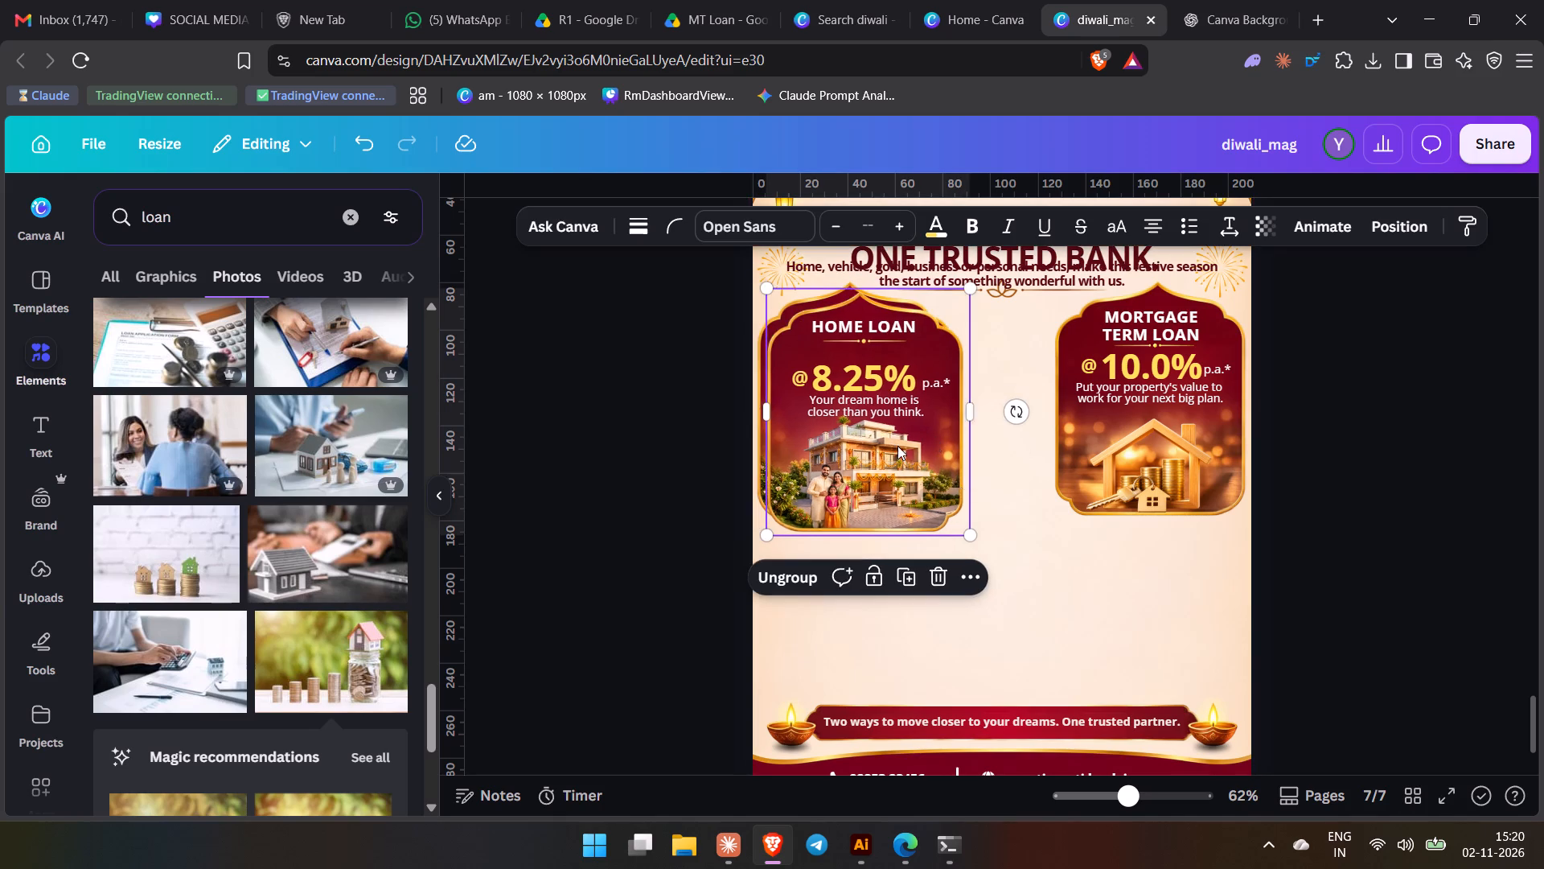
pyautogui.moveTo(897, 446); pyautogui.dragTo(882, 639)
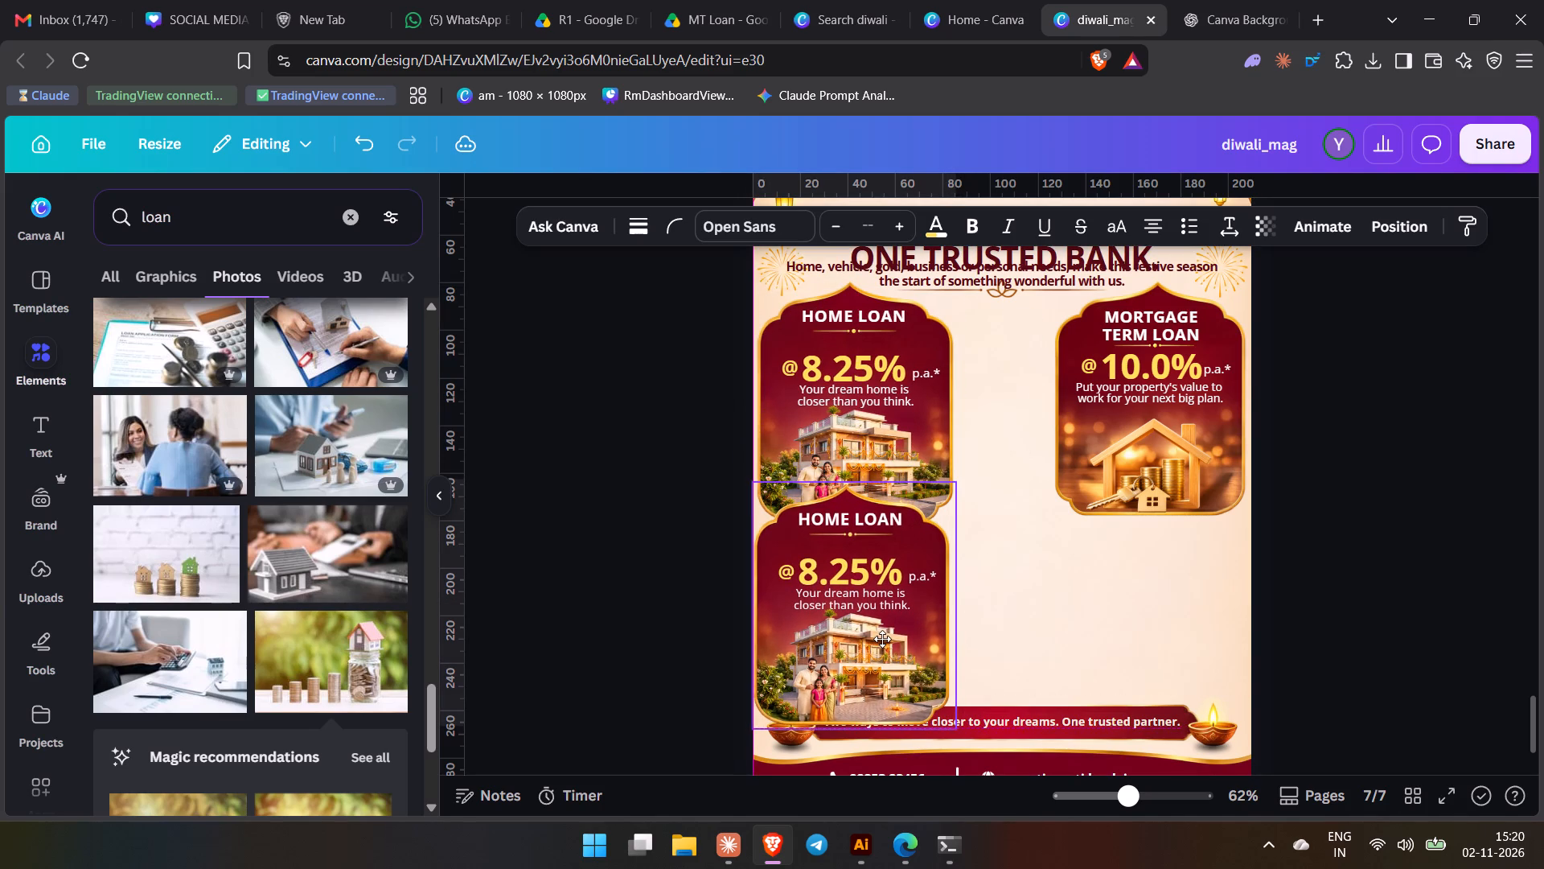
pyautogui.moveTo(882, 639); pyautogui.dragTo(883, 639)
# Move the Mortgage Term Loan card on page 7 over beside the upper Home Loan card.
pyautogui.moveTo(1152, 445); pyautogui.dragTo(1033, 444)
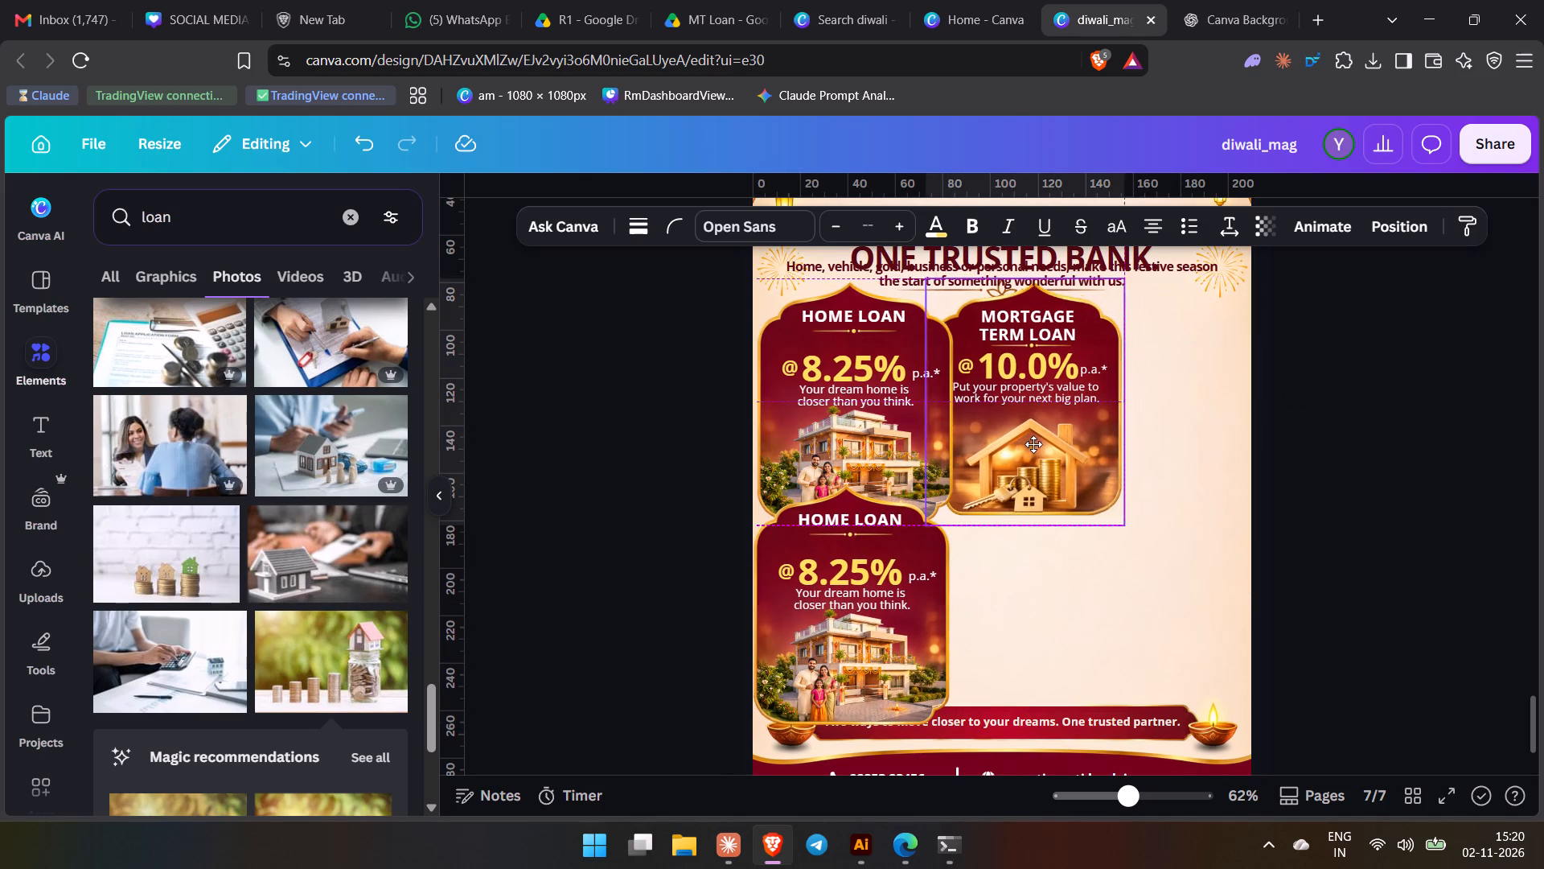
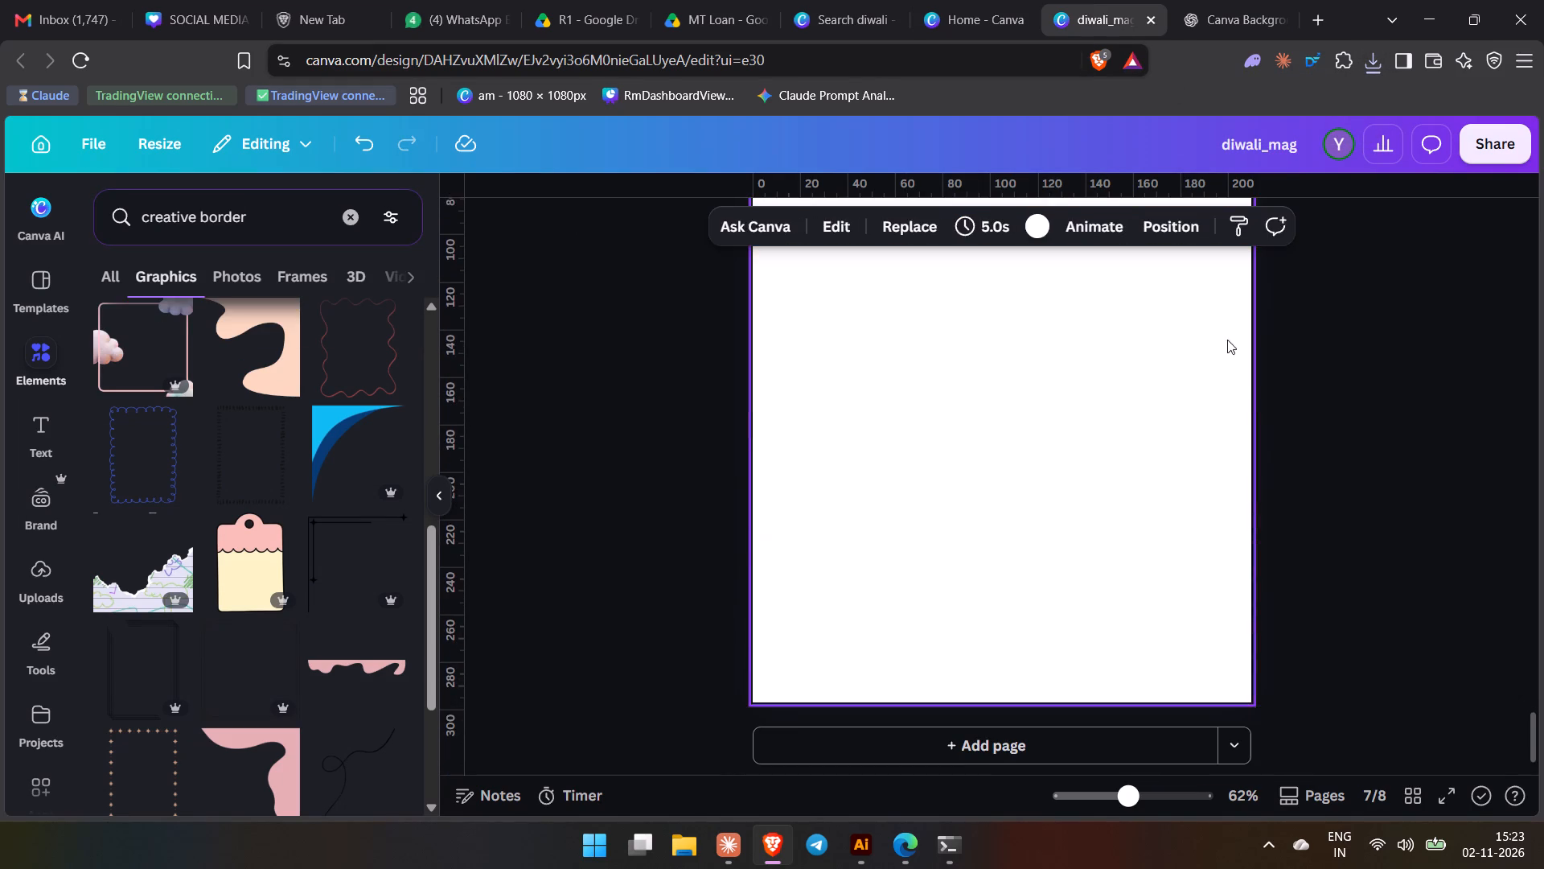
# Insert the downloaded Diwali Loan Festival Poster image on page 8 and set it as the page background.
pyautogui.click(1369, 51)
pyautogui.moveTo(1152, 155); pyautogui.dragTo(963, 336)
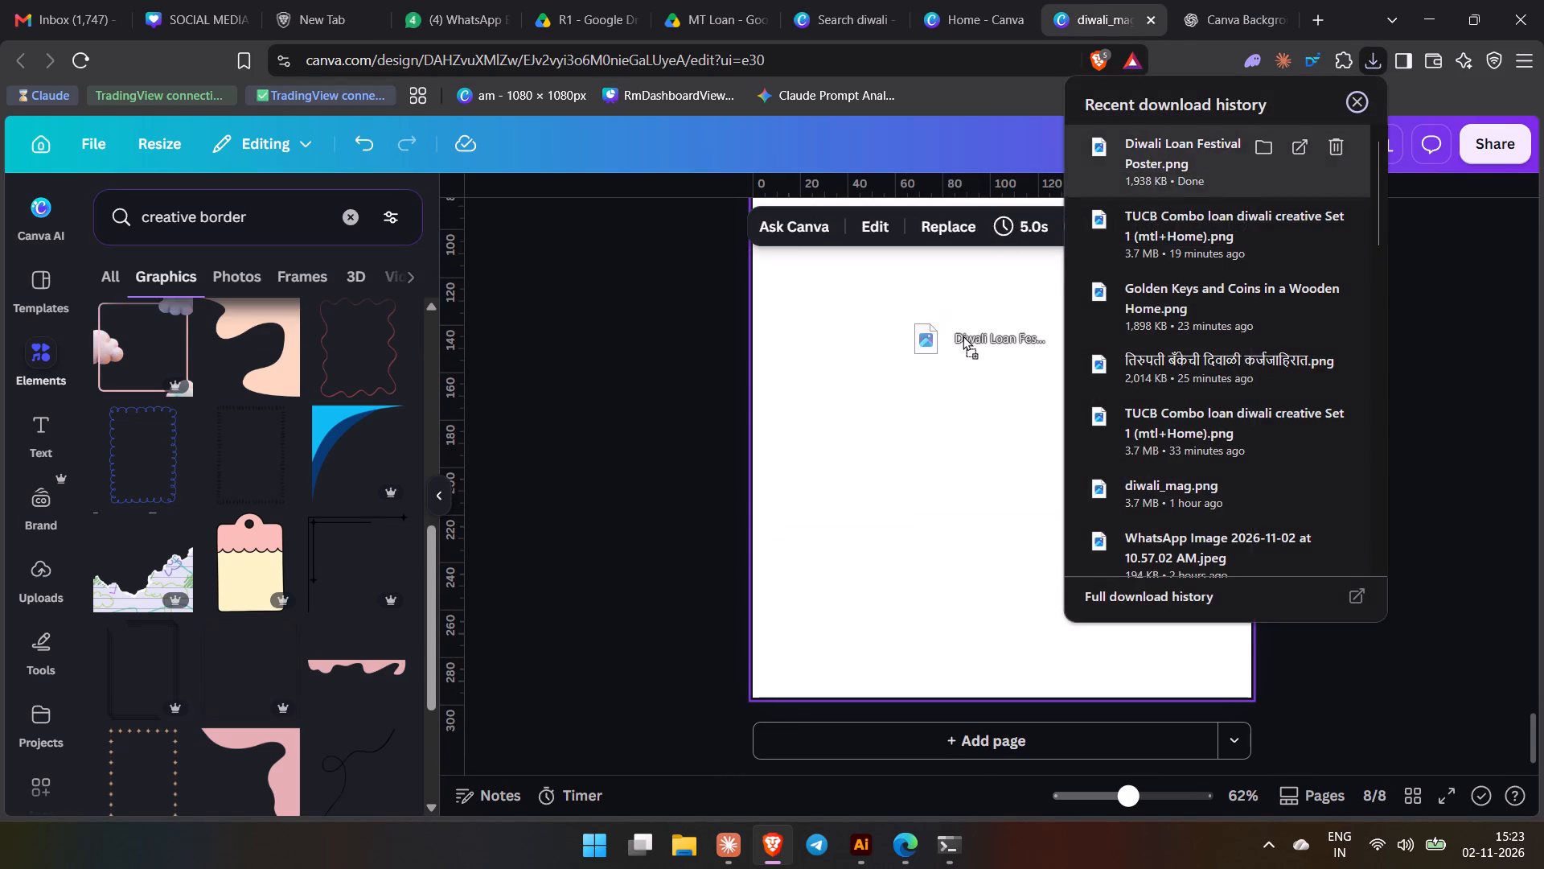
pyautogui.moveTo(963, 336); pyautogui.dragTo(963, 328)
pyautogui.scroll(-3, 1066, 570)
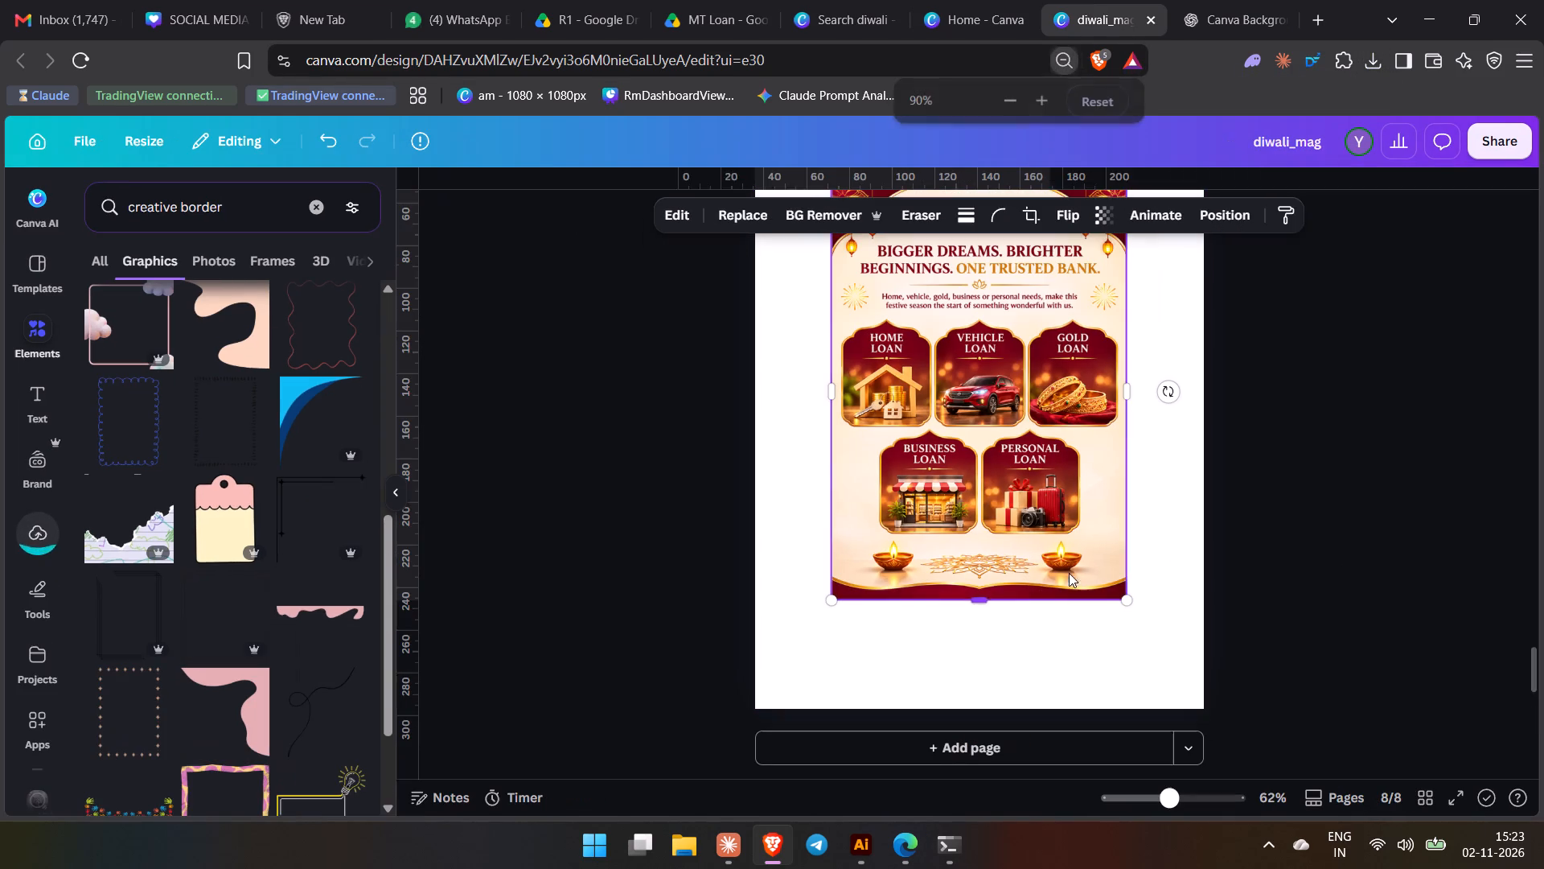
pyautogui.rightClick(986, 484)
pyautogui.click(1127, 657)
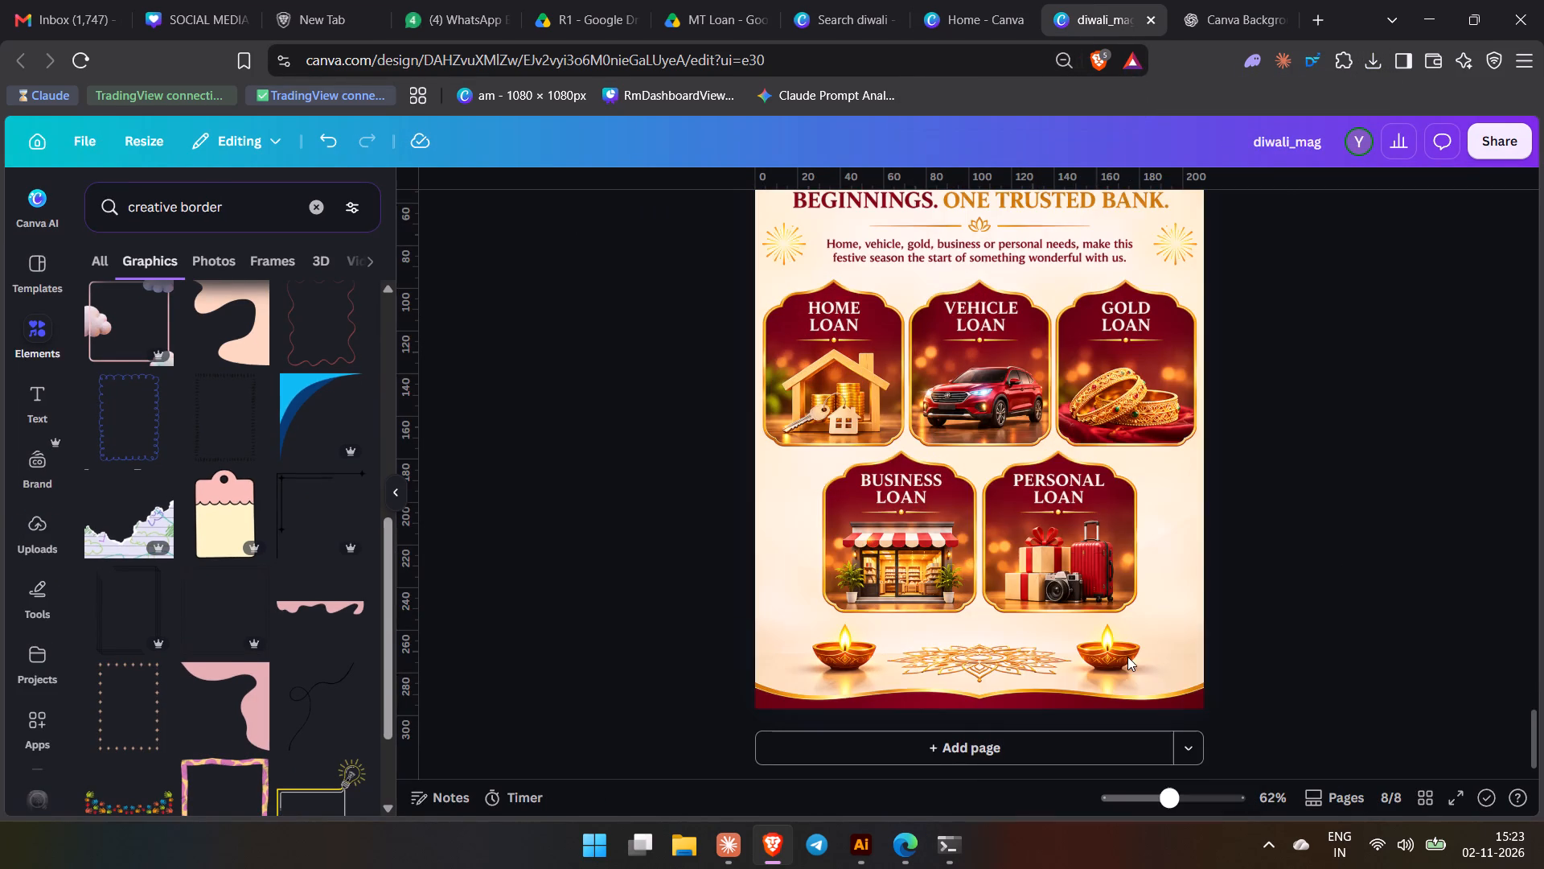
pyautogui.click(1356, 550)
# Split the page 8 poster image into editable layers with Magic Layers.
pyautogui.scroll(2, 1123, 702)
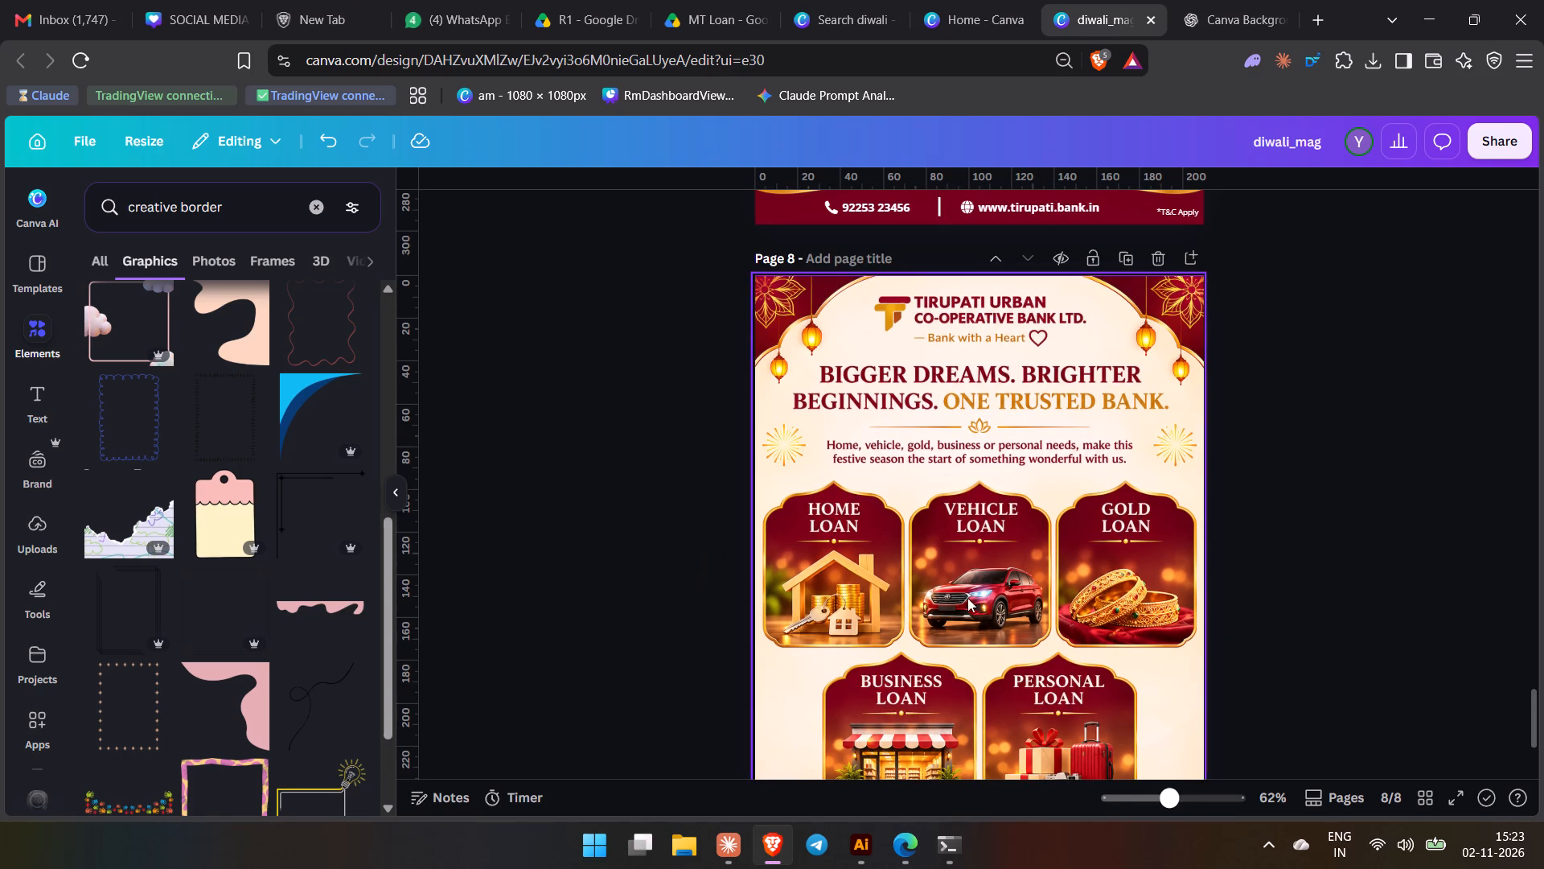
pyautogui.click(992, 459)
pyautogui.click(664, 216)
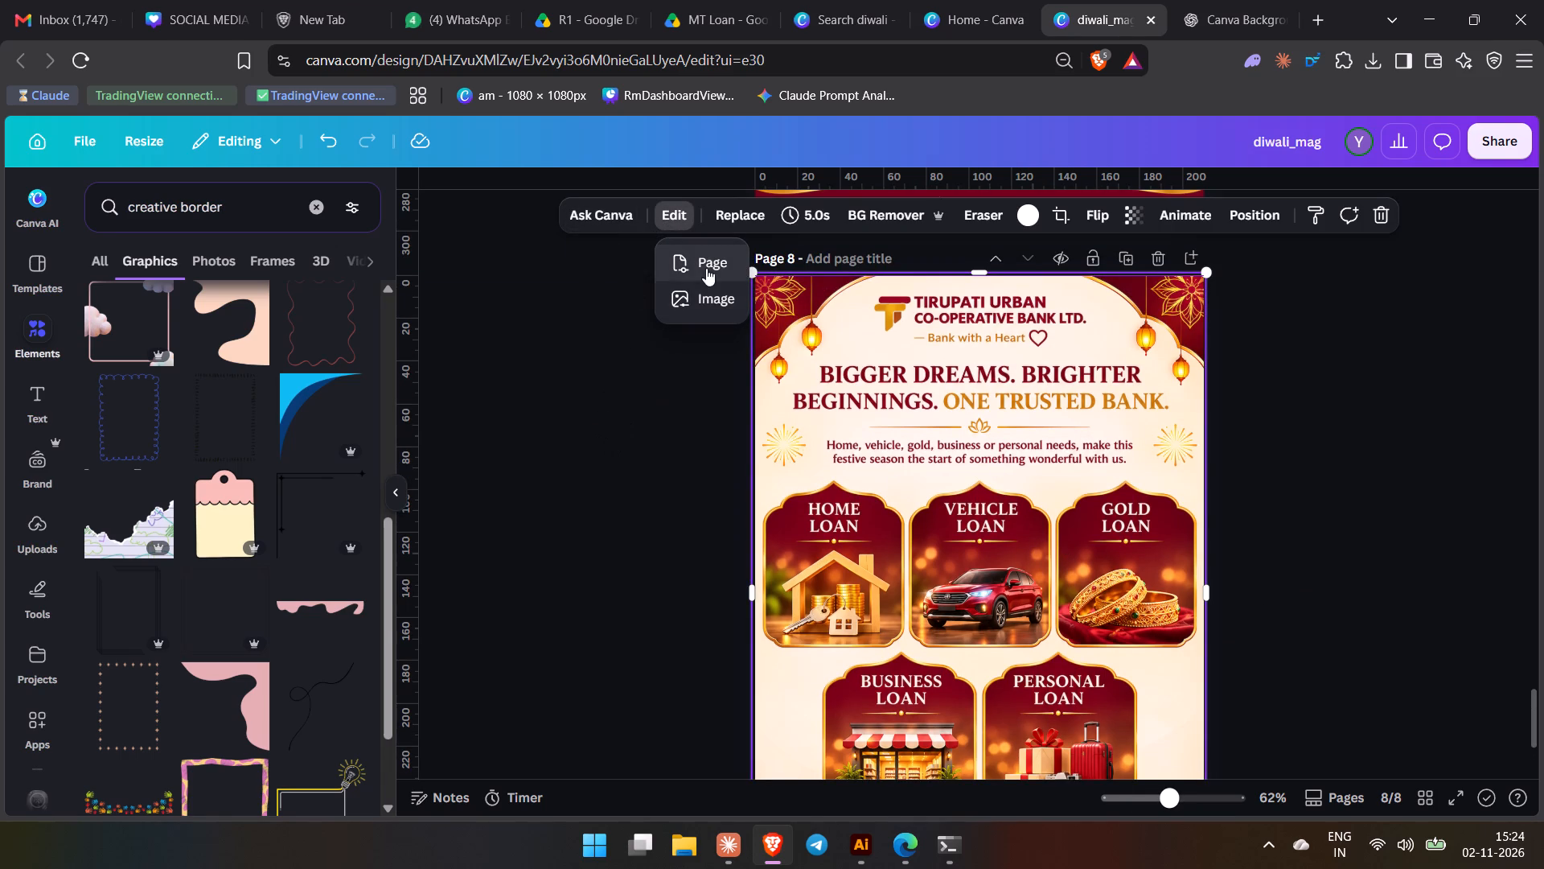
pyautogui.click(698, 307)
pyautogui.click(205, 400)
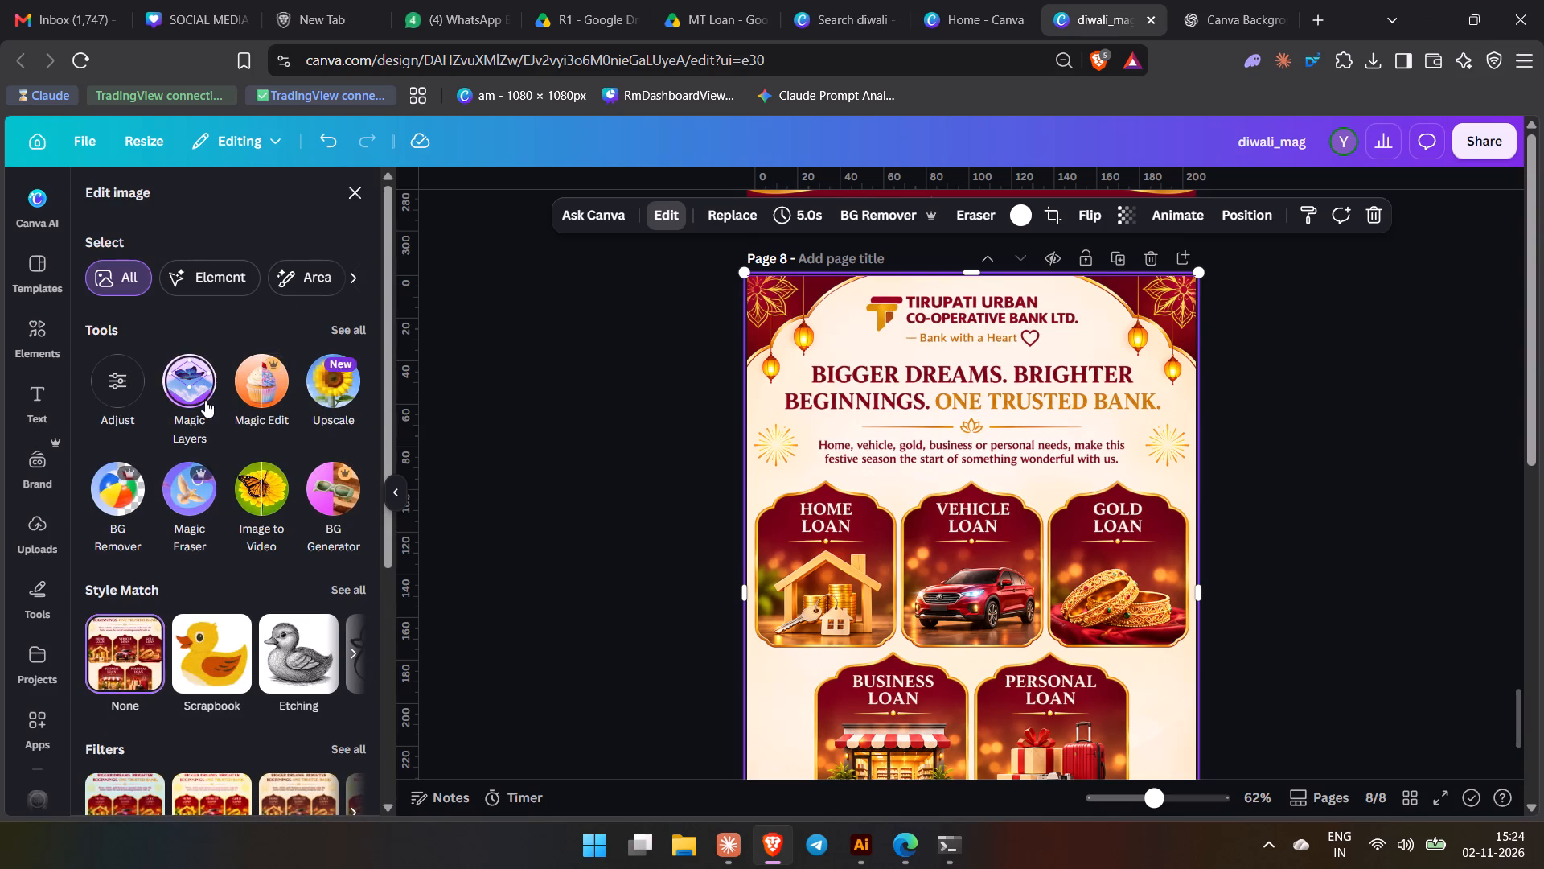
# Delete the overlapping headline and supporting paragraph from page 7.
pyautogui.scroll(7, 726, 491)
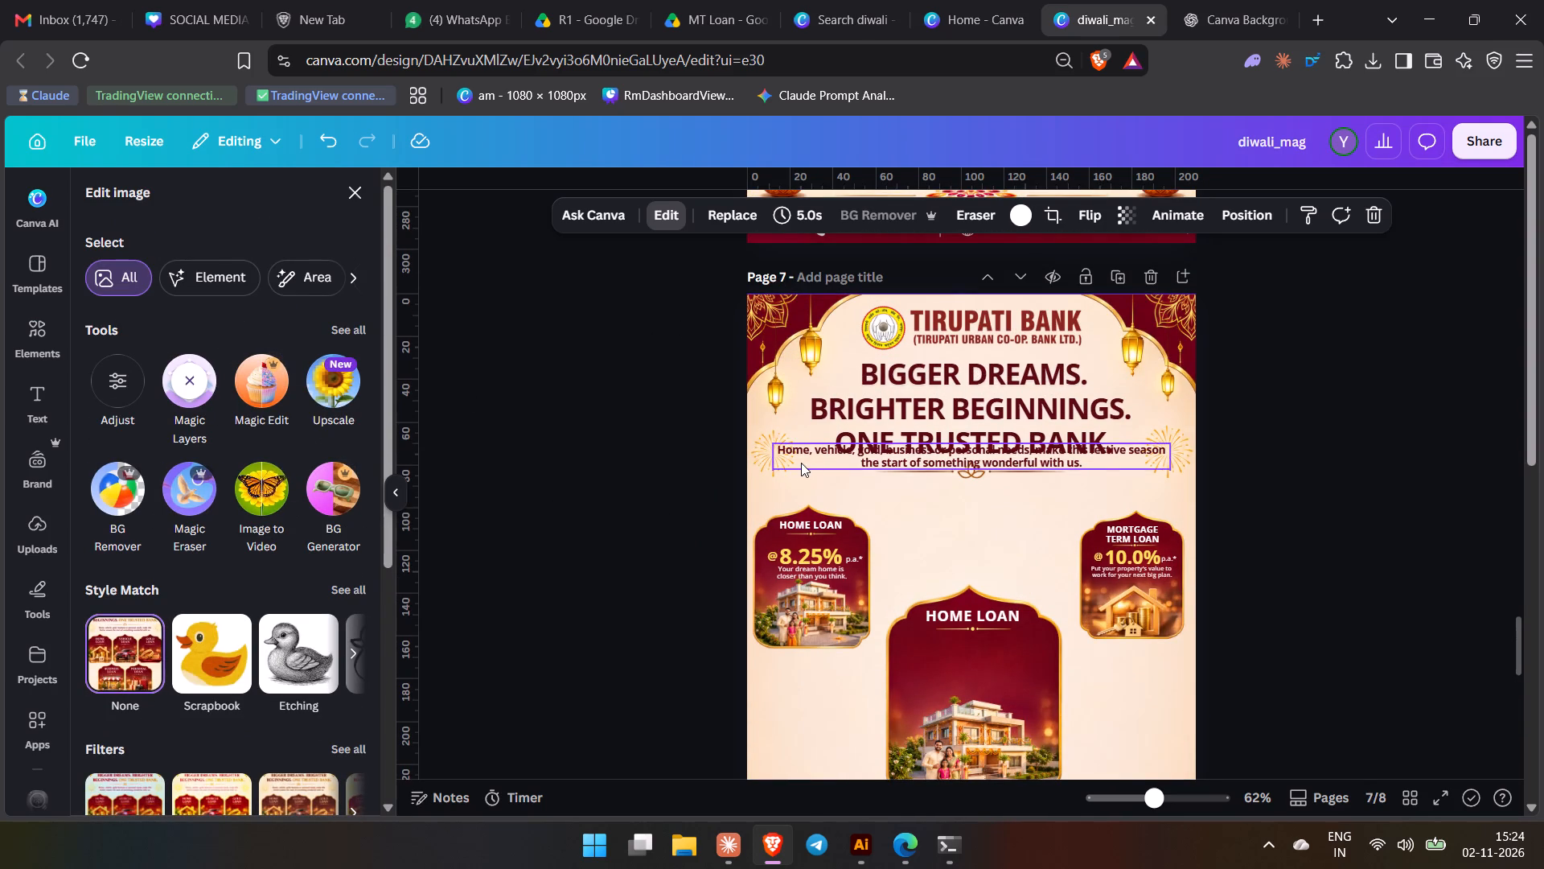
pyautogui.click(817, 448)
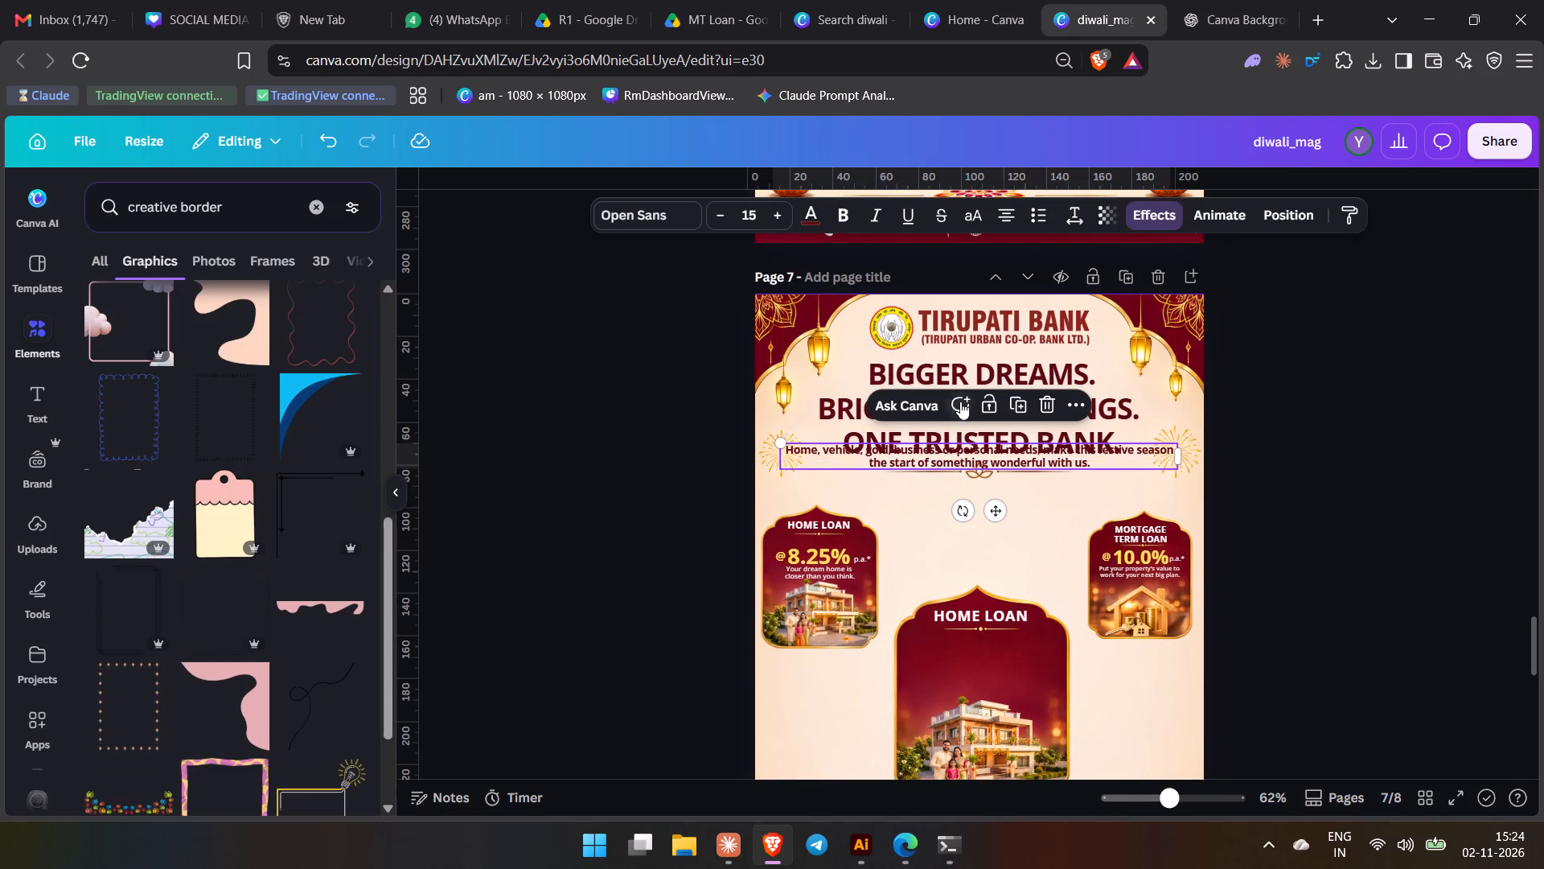
pyautogui.press('Delete')
pyautogui.click(979, 418)
pyautogui.press('Delete')
# Delete the home loan and mortgage term loan cards, the large centre card and its HOME LOAN label from page 7.
pyautogui.click(853, 562)
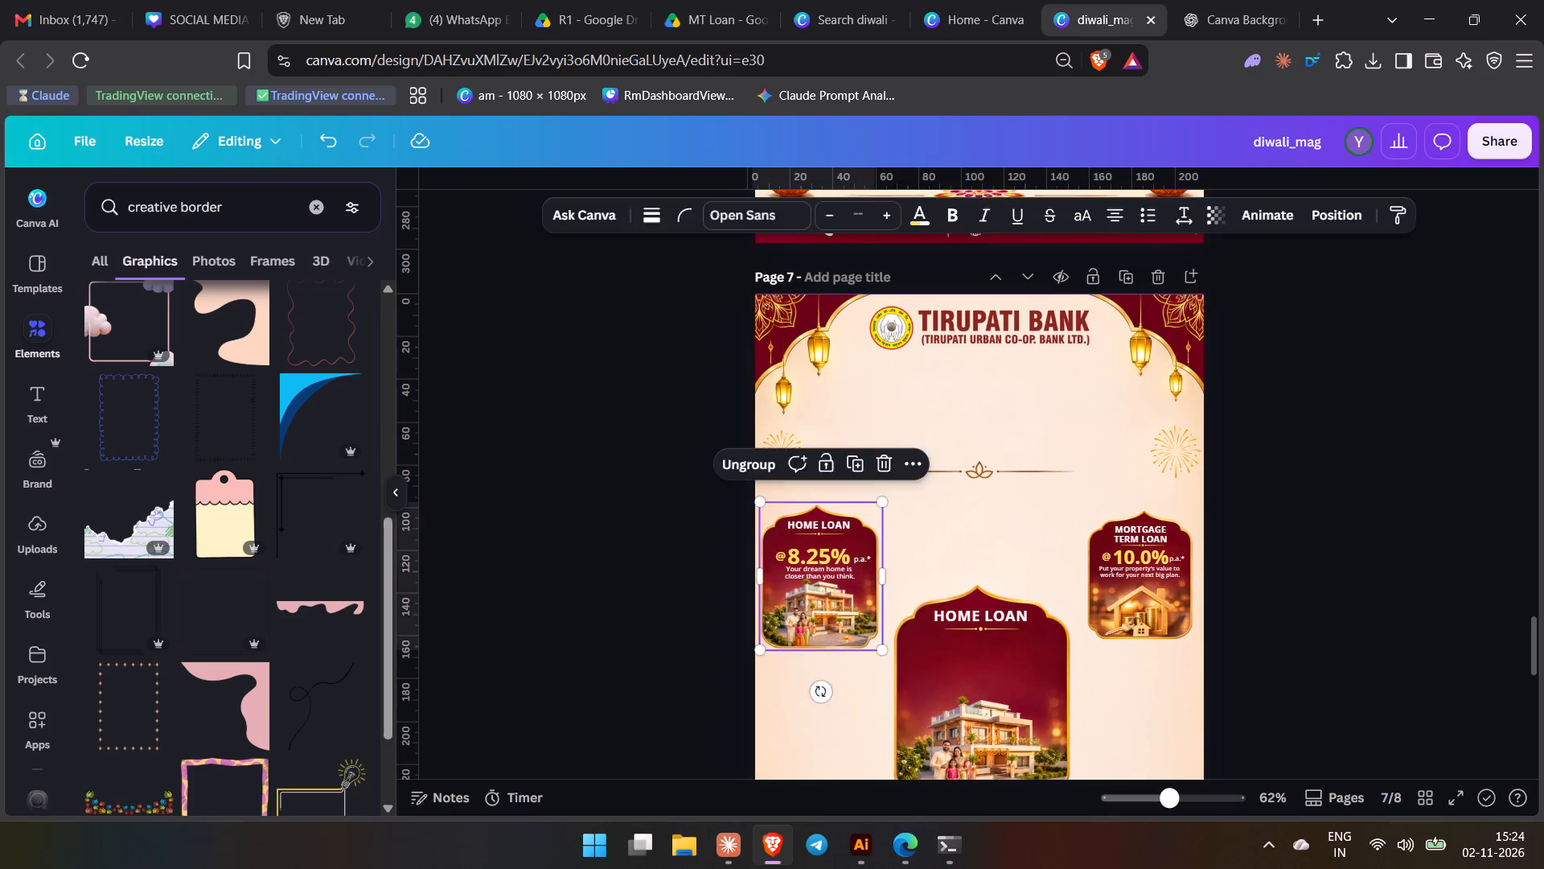
pyautogui.press('Delete')
pyautogui.click(1113, 710)
pyautogui.click(949, 715)
pyautogui.press('Delete')
pyautogui.click(993, 684)
pyautogui.press('Delete')
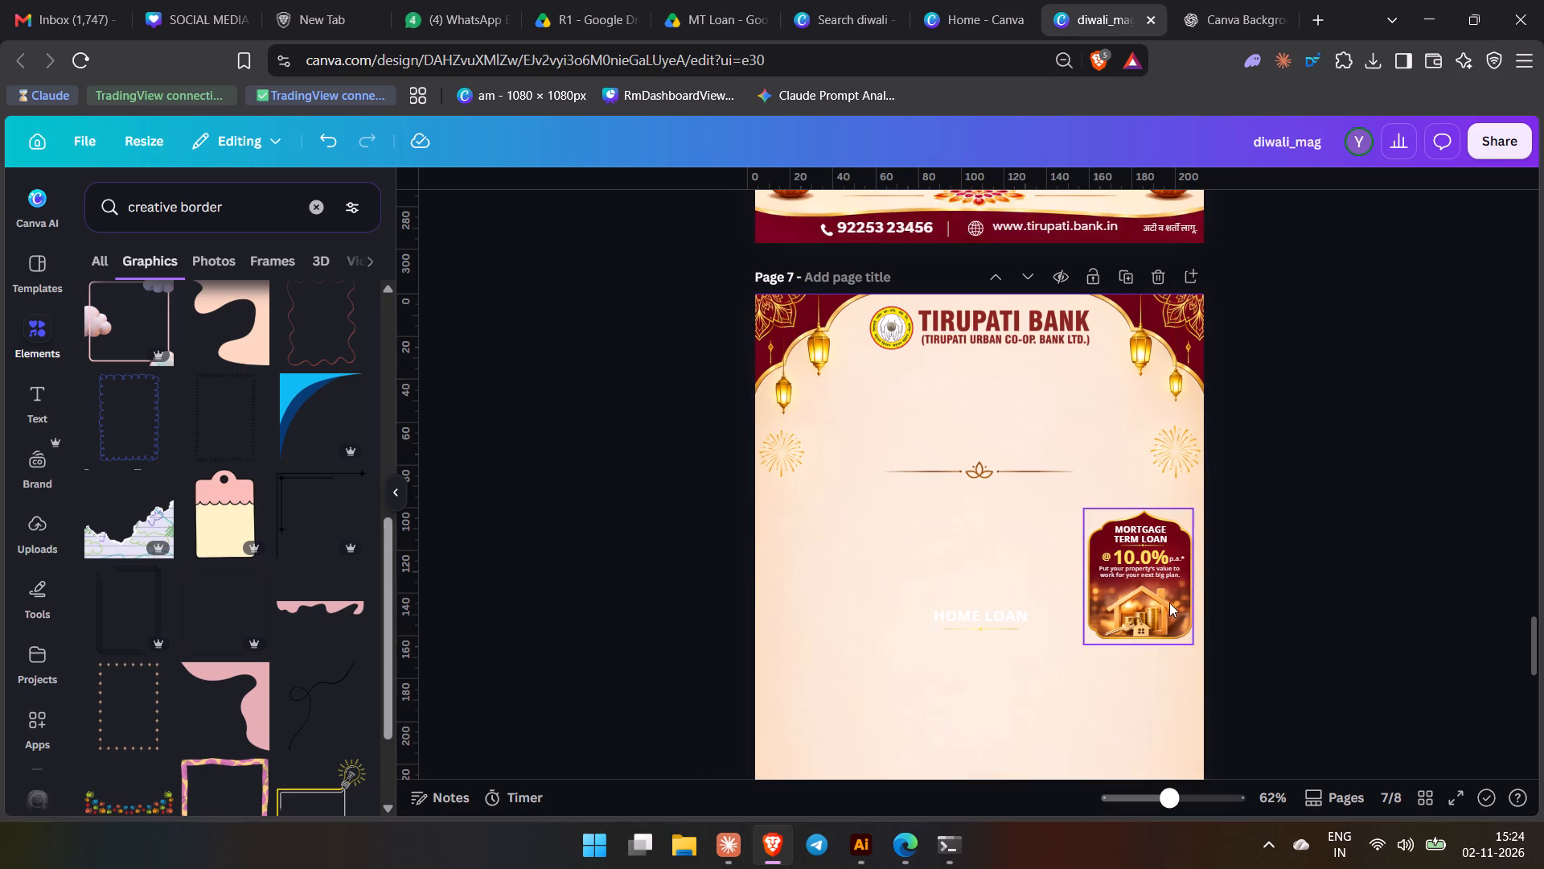
pyautogui.click(1170, 600)
pyautogui.press('Delete')
pyautogui.click(1014, 614)
pyautogui.press('Delete')
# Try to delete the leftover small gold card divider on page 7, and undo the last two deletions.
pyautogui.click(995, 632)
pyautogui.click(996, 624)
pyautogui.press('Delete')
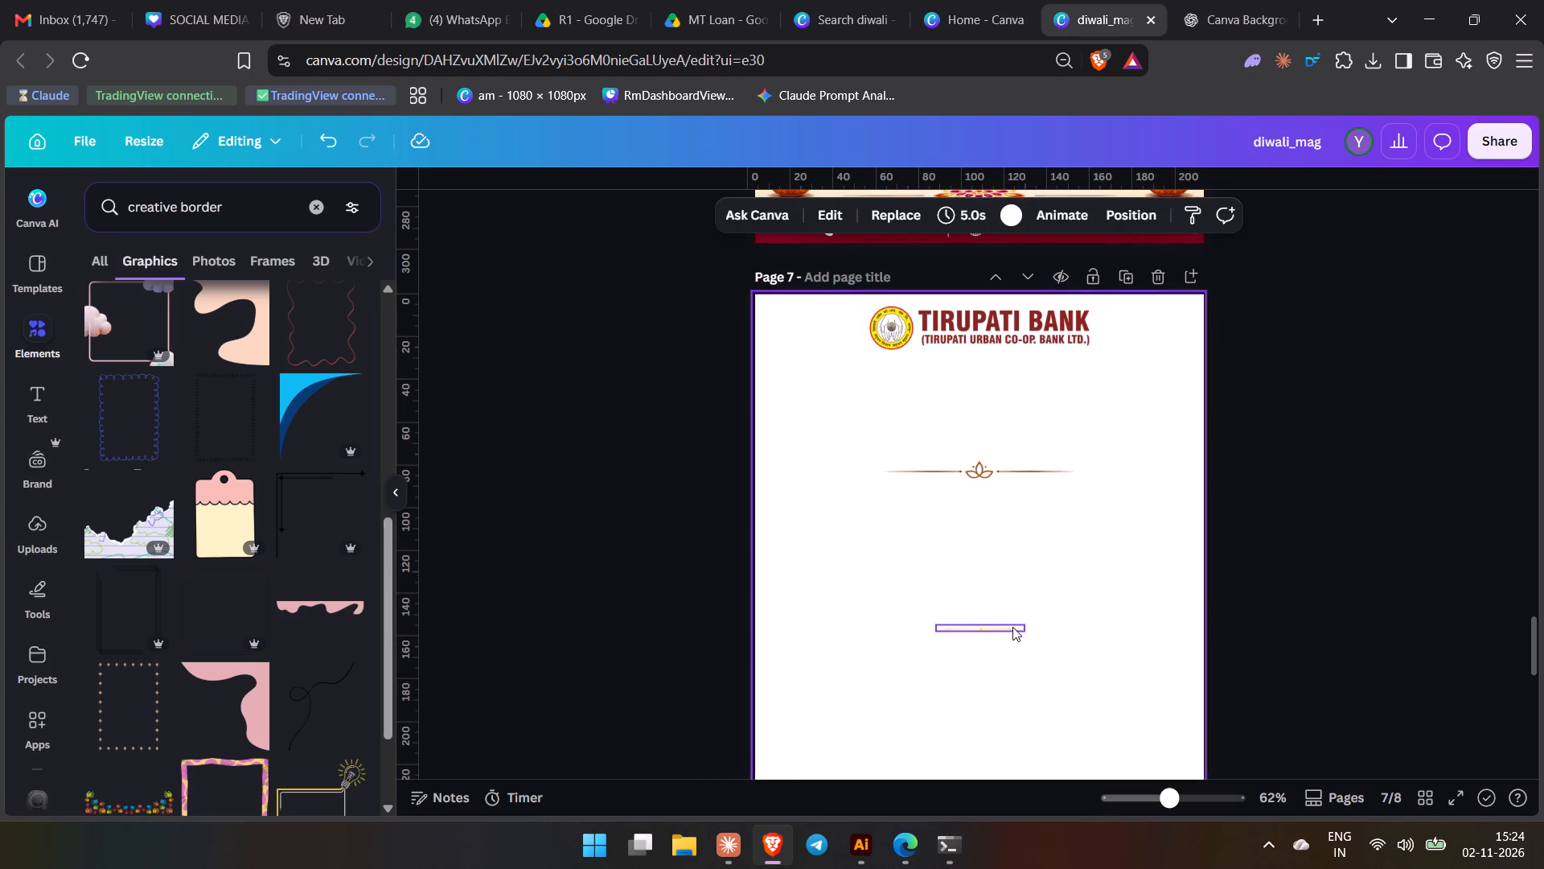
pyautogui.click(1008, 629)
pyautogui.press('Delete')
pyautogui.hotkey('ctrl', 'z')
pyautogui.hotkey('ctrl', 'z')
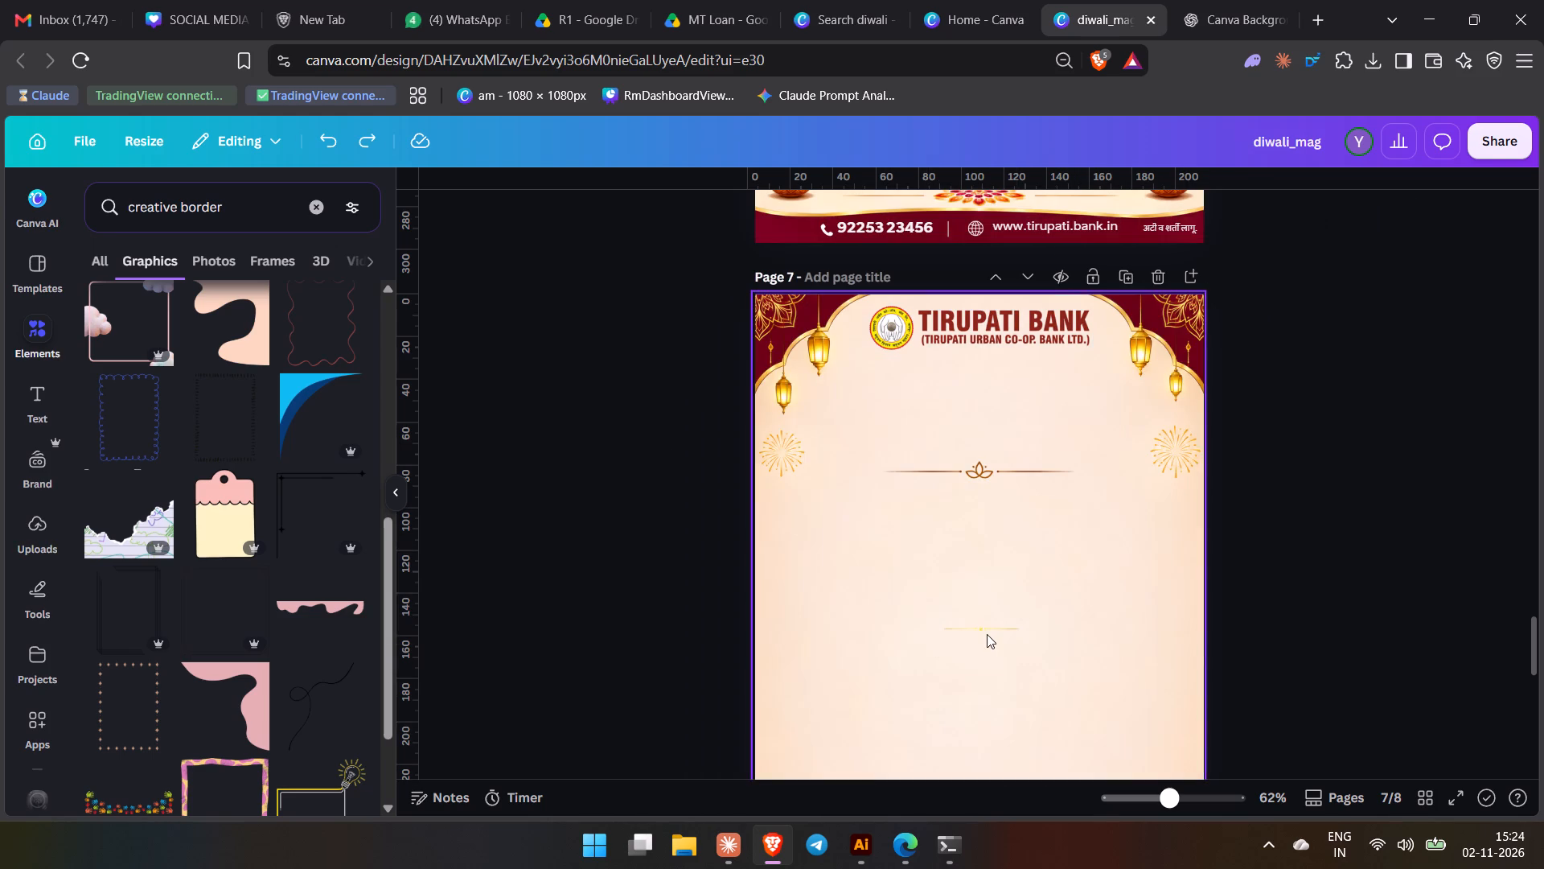
# Delete the leftover small gold card divider in the middle of page 7.
pyautogui.click(996, 632)
pyautogui.click(1000, 628)
pyautogui.press('Delete')
# Delete the "Two ways to move closer to your dreams" text and its maroon banner above page 7's footer.
pyautogui.scroll(-4, 982, 665)
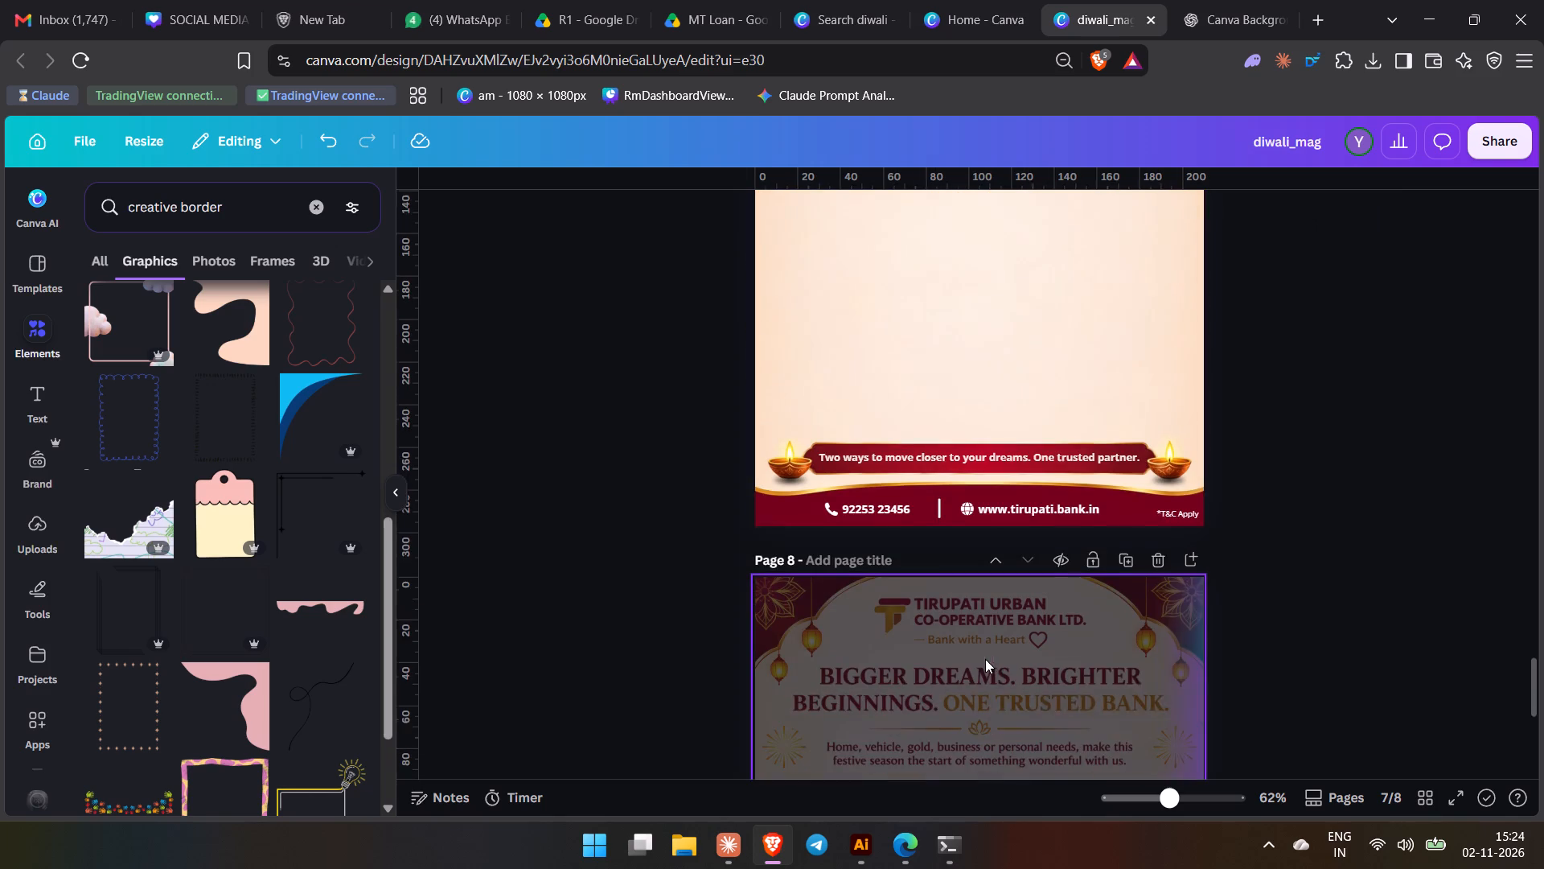
pyautogui.scroll(-1, 994, 670)
pyautogui.scroll(1, 987, 669)
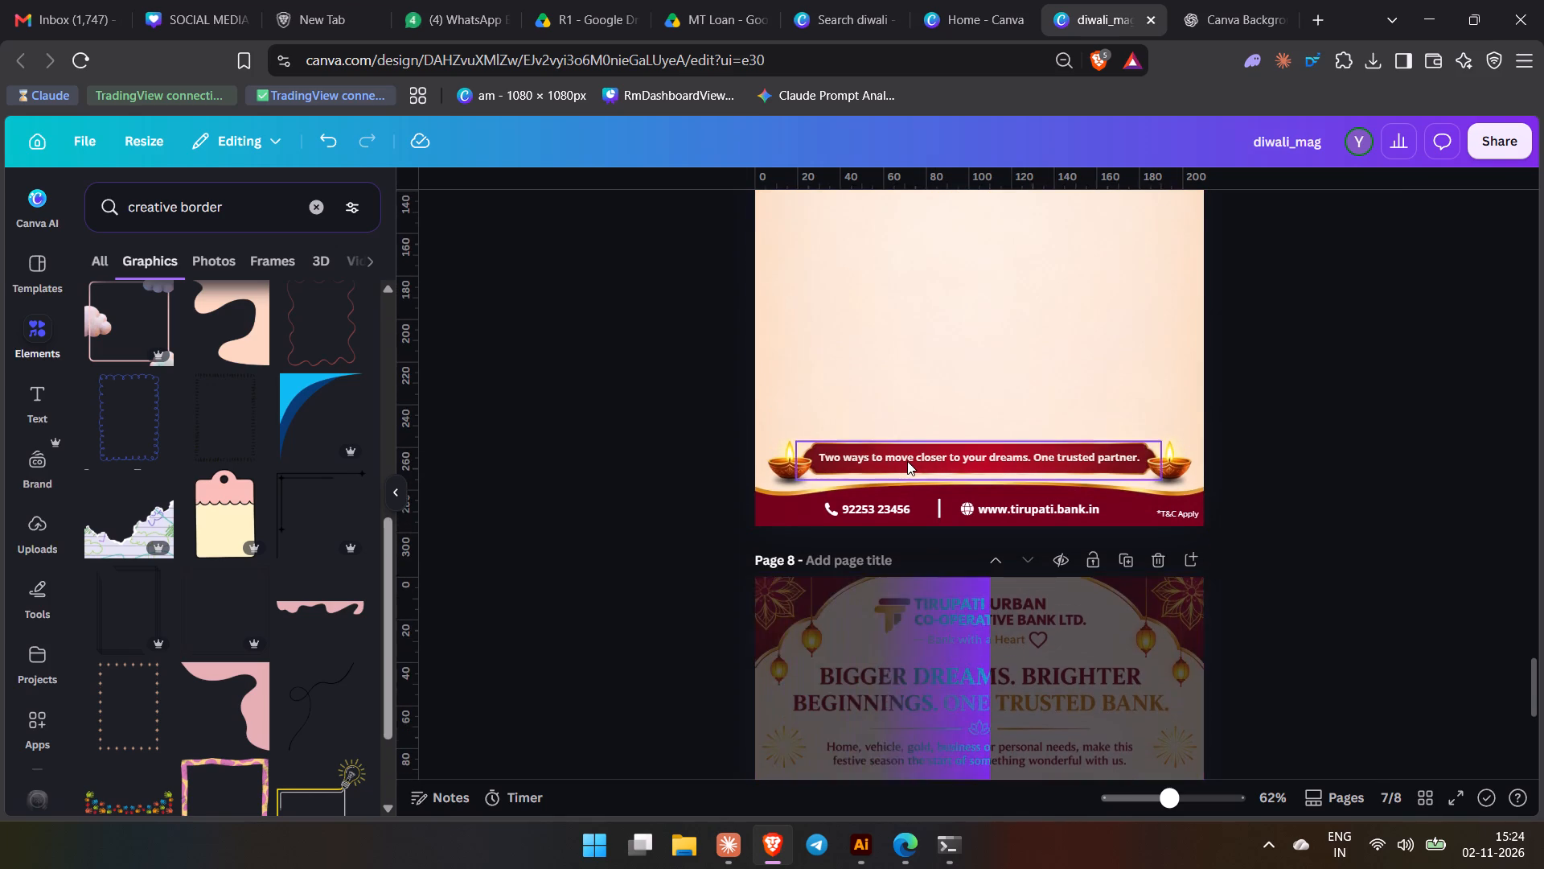
pyautogui.click(907, 461)
pyautogui.press('F12')
pyautogui.click(918, 451)
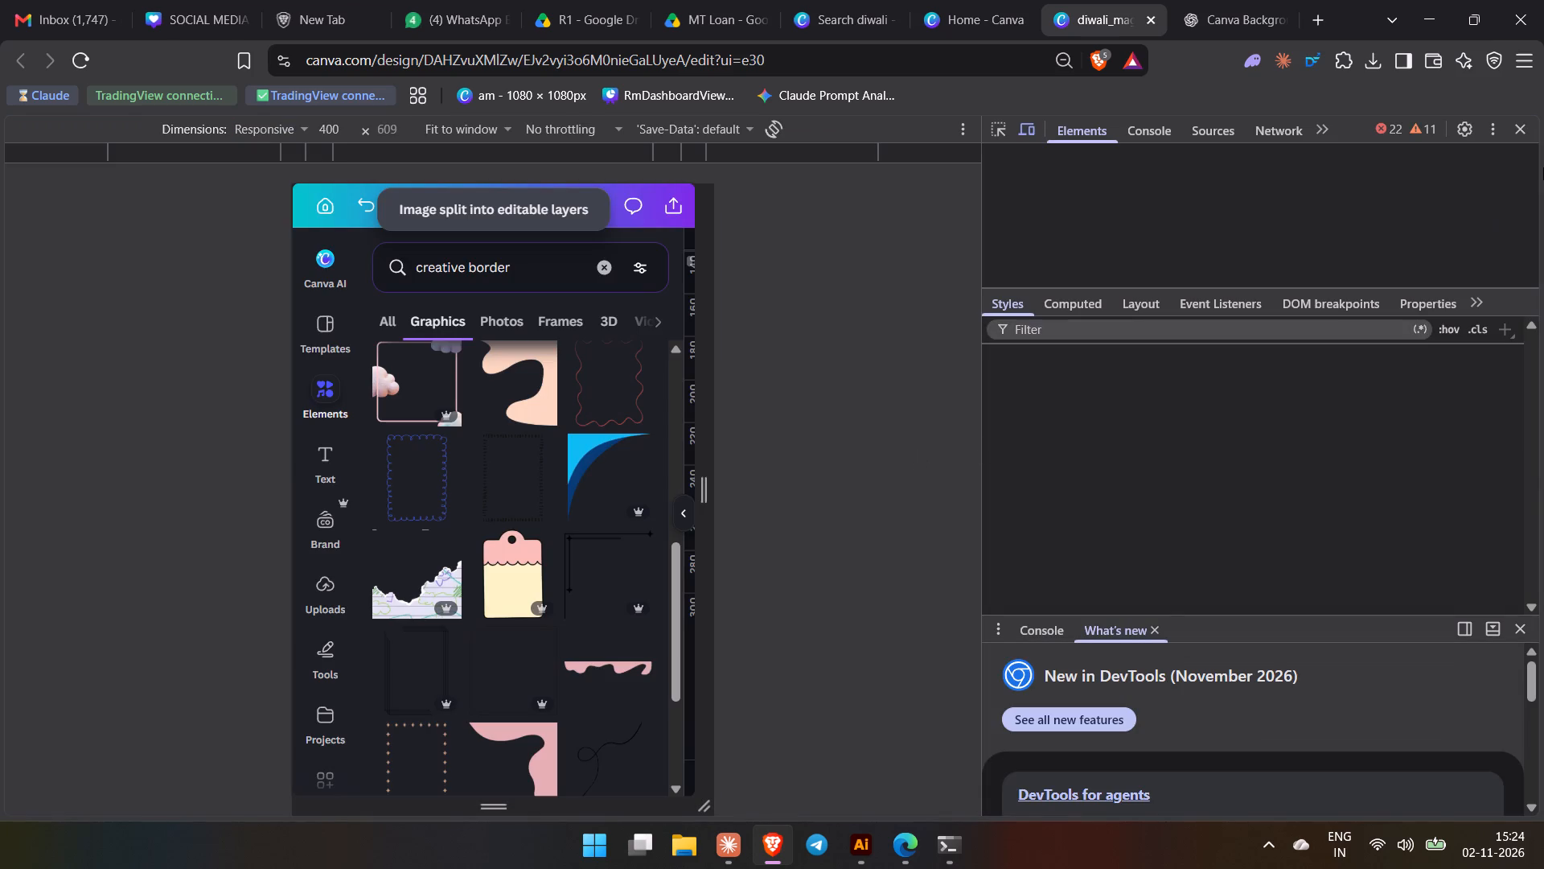
pyautogui.click(1518, 128)
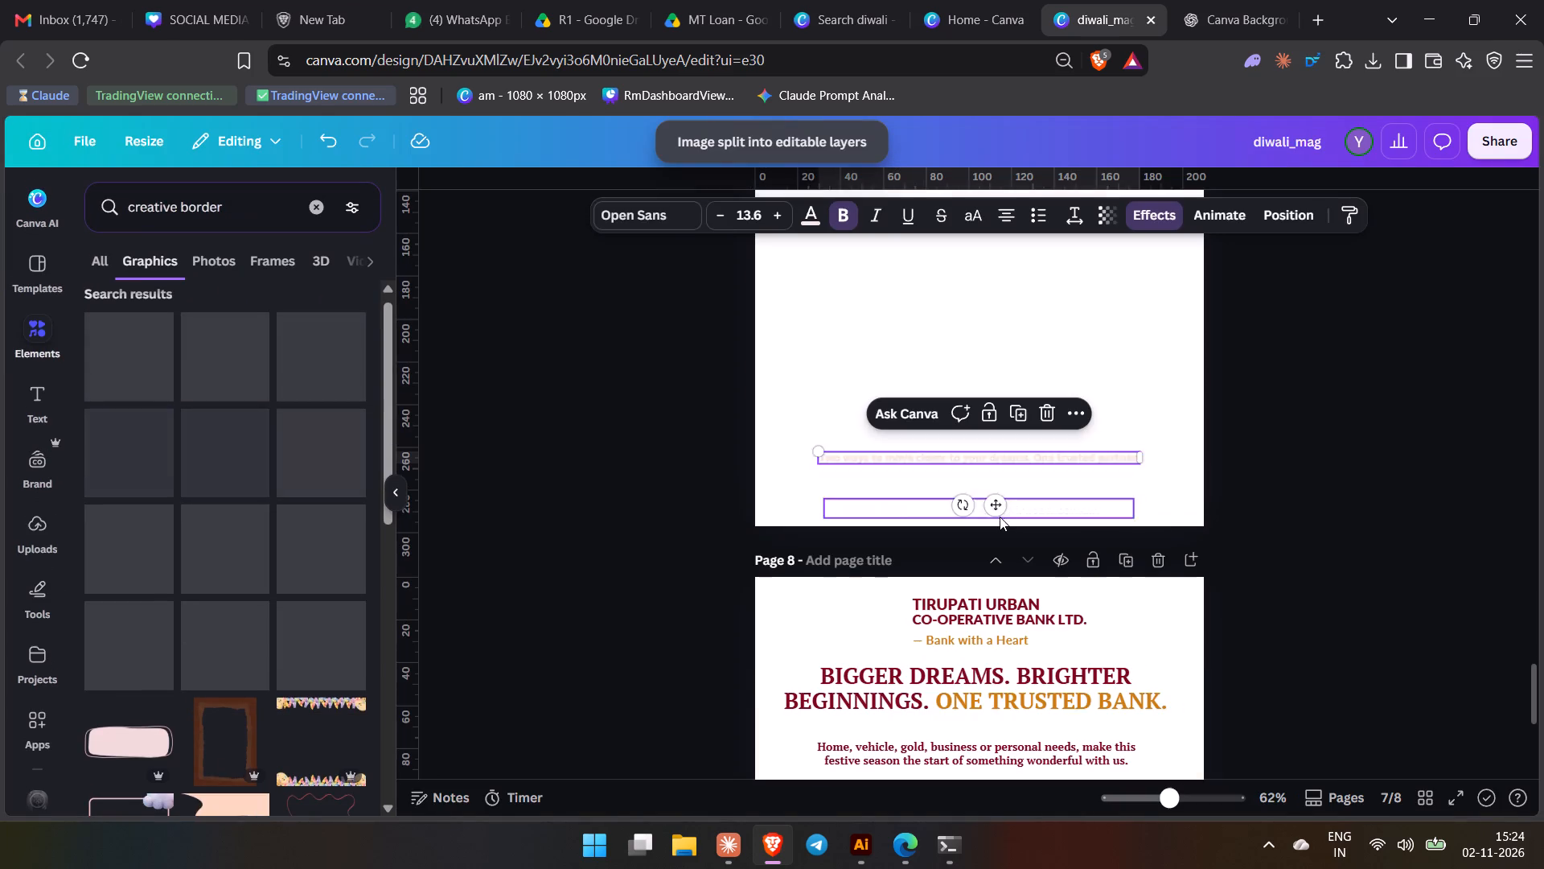
pyautogui.press('Delete')
pyautogui.click(1037, 459)
pyautogui.press('Delete')
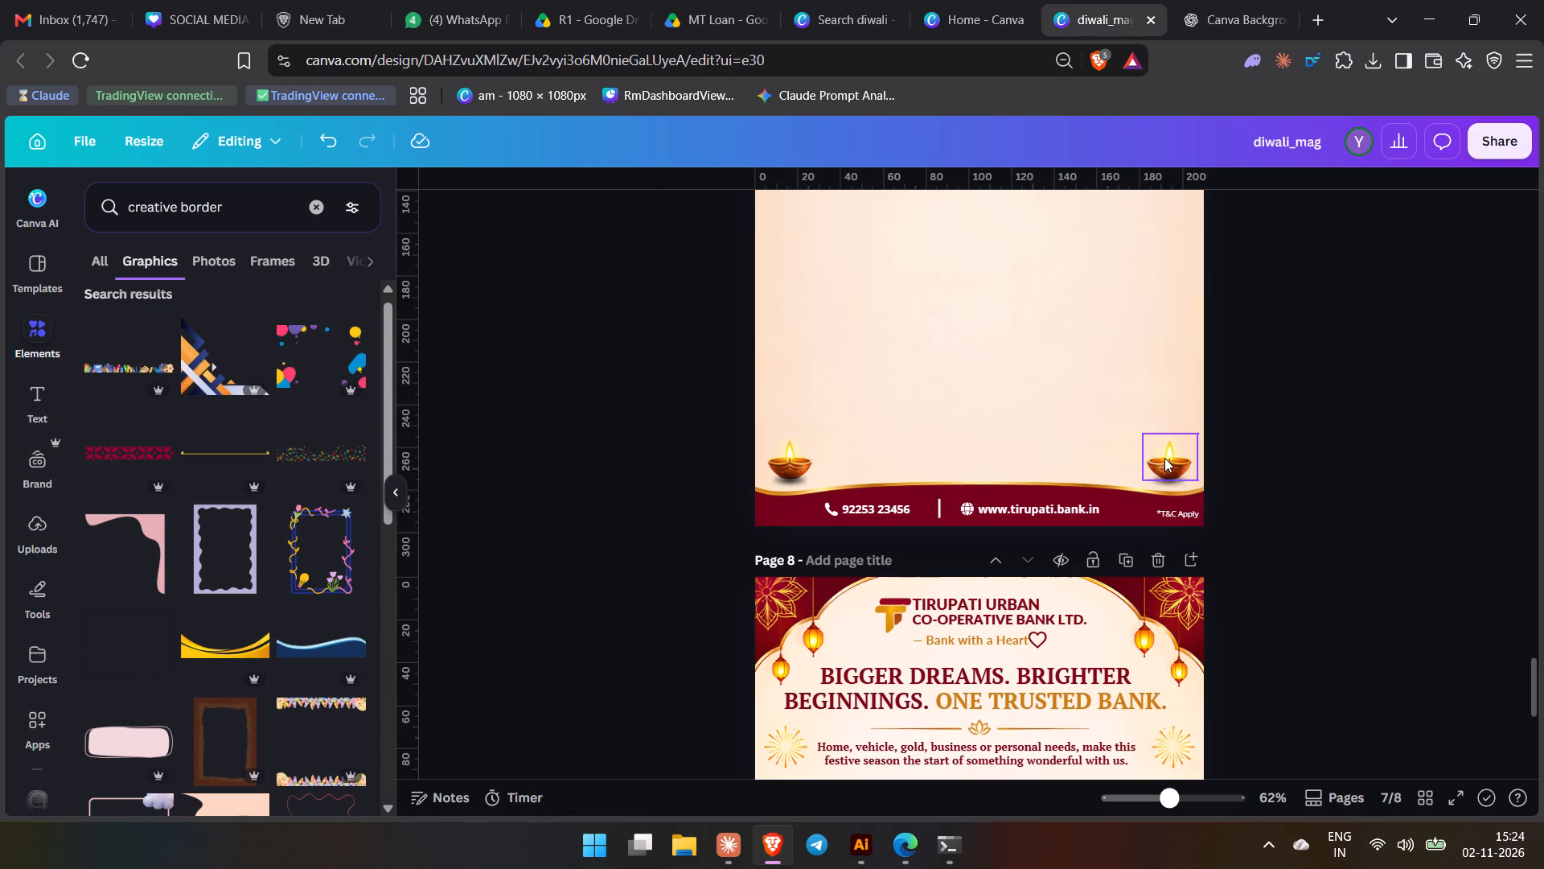
# Delete both diya lamps and their shadows above page 7's footer.
pyautogui.click(1164, 458)
pyautogui.press('Delete')
pyautogui.click(1177, 478)
pyautogui.press('Delete')
pyautogui.click(804, 465)
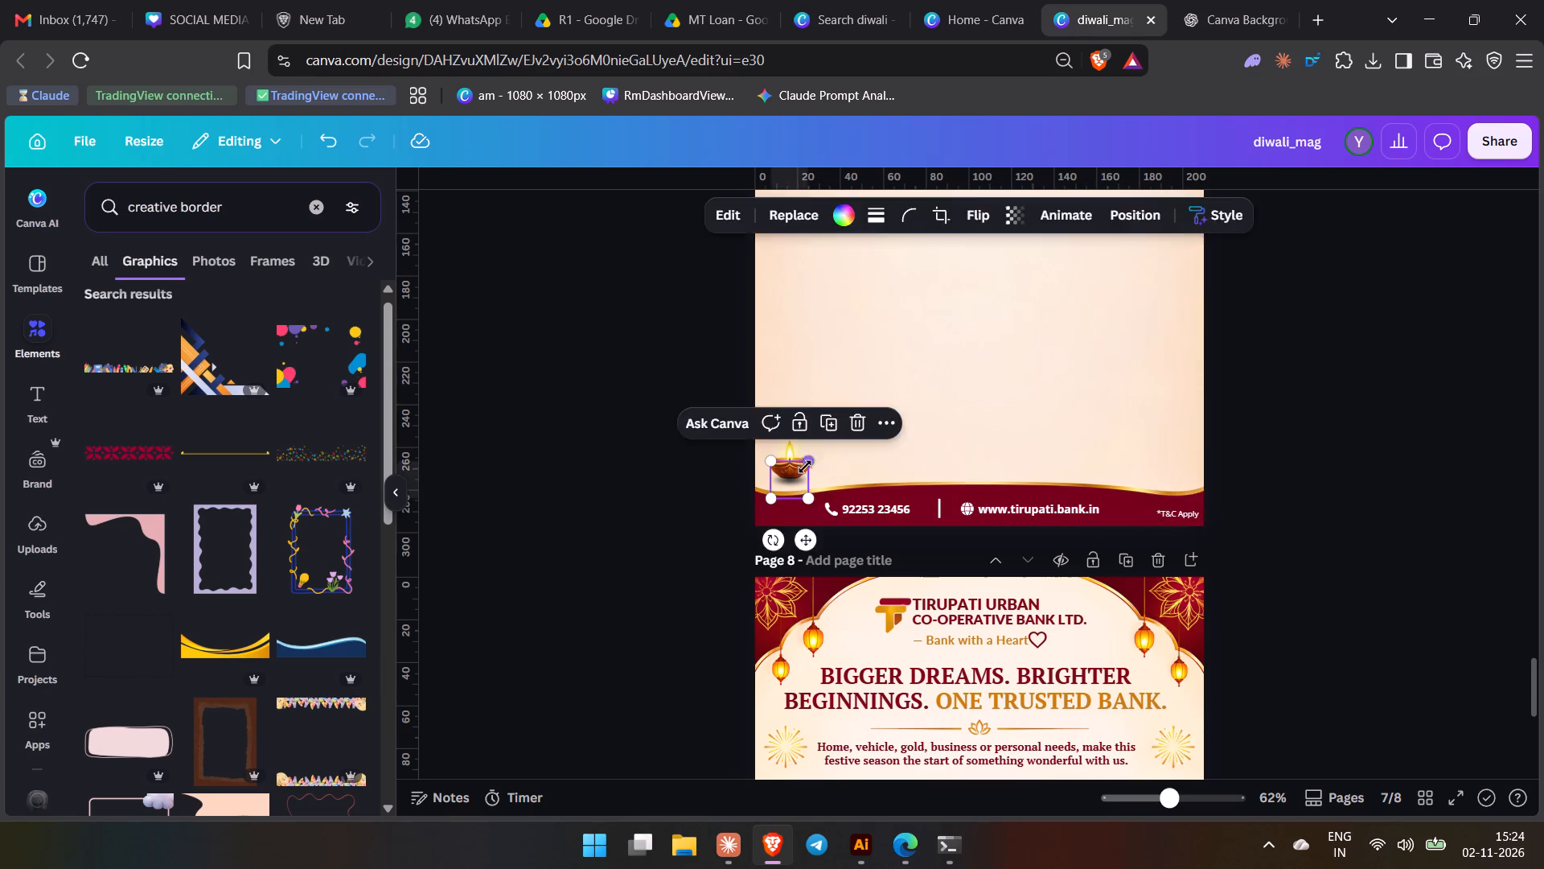
pyautogui.press('Delete')
pyautogui.click(788, 462)
pyautogui.press('Delete')
# Copy the two-colour "Bigger dreams. Brighter beginnings. One trusted bank." headline from page 8 to page 7.
pyautogui.scroll(-4, 1056, 563)
pyautogui.scroll(1, 1041, 565)
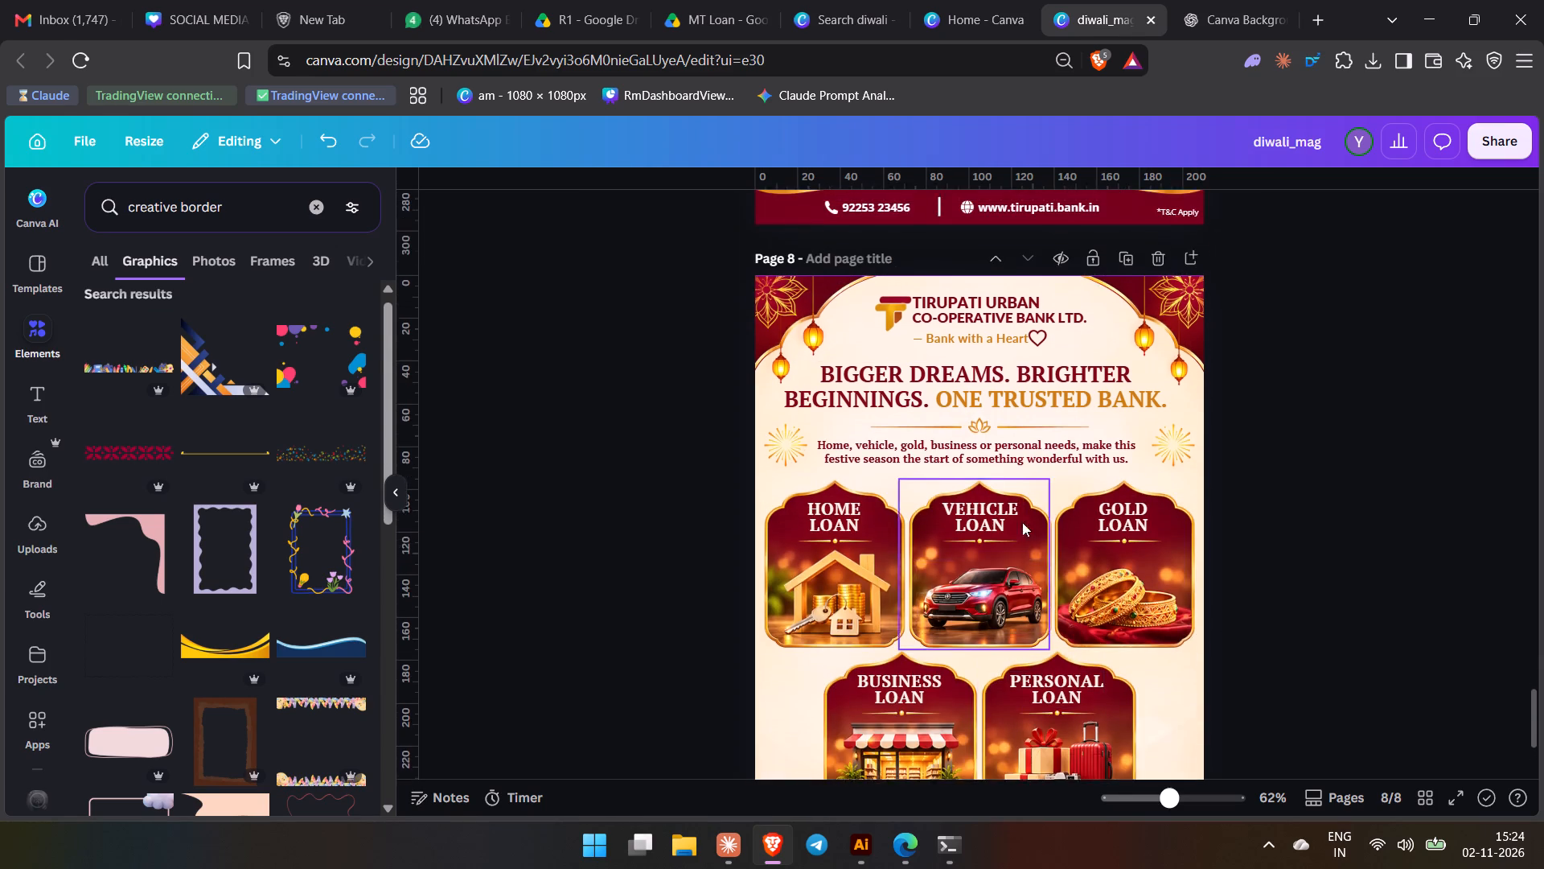
pyautogui.scroll(1, 1012, 518)
pyautogui.click(1004, 584)
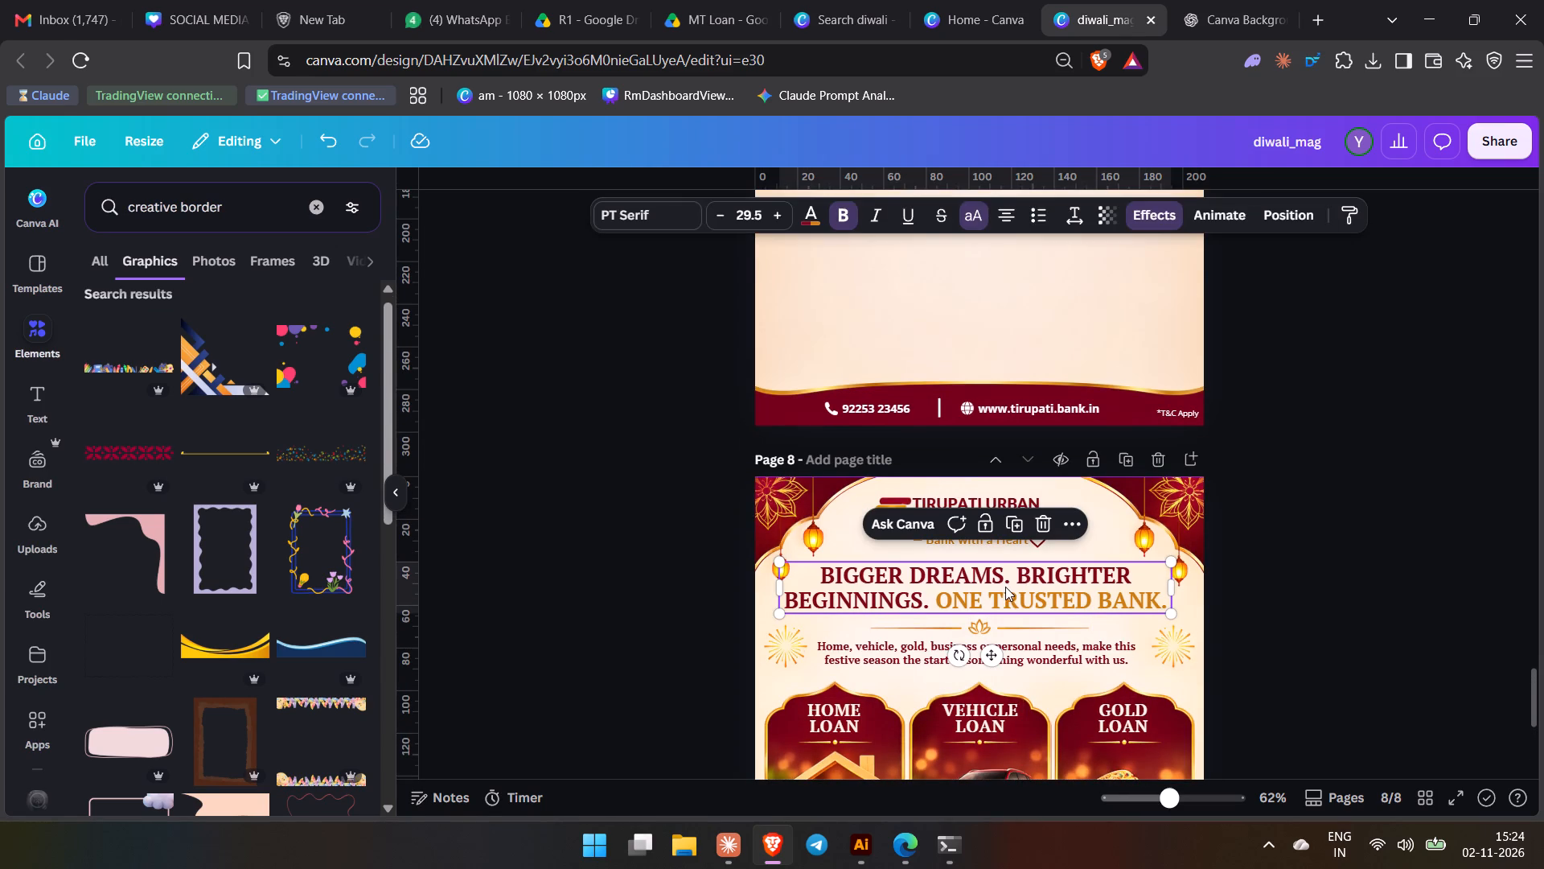
pyautogui.click(1488, 593)
pyautogui.click(1098, 606)
pyautogui.hotkey('ctrl', 'c')
pyautogui.scroll(5, 1094, 599)
pyautogui.scroll(-3, 1089, 603)
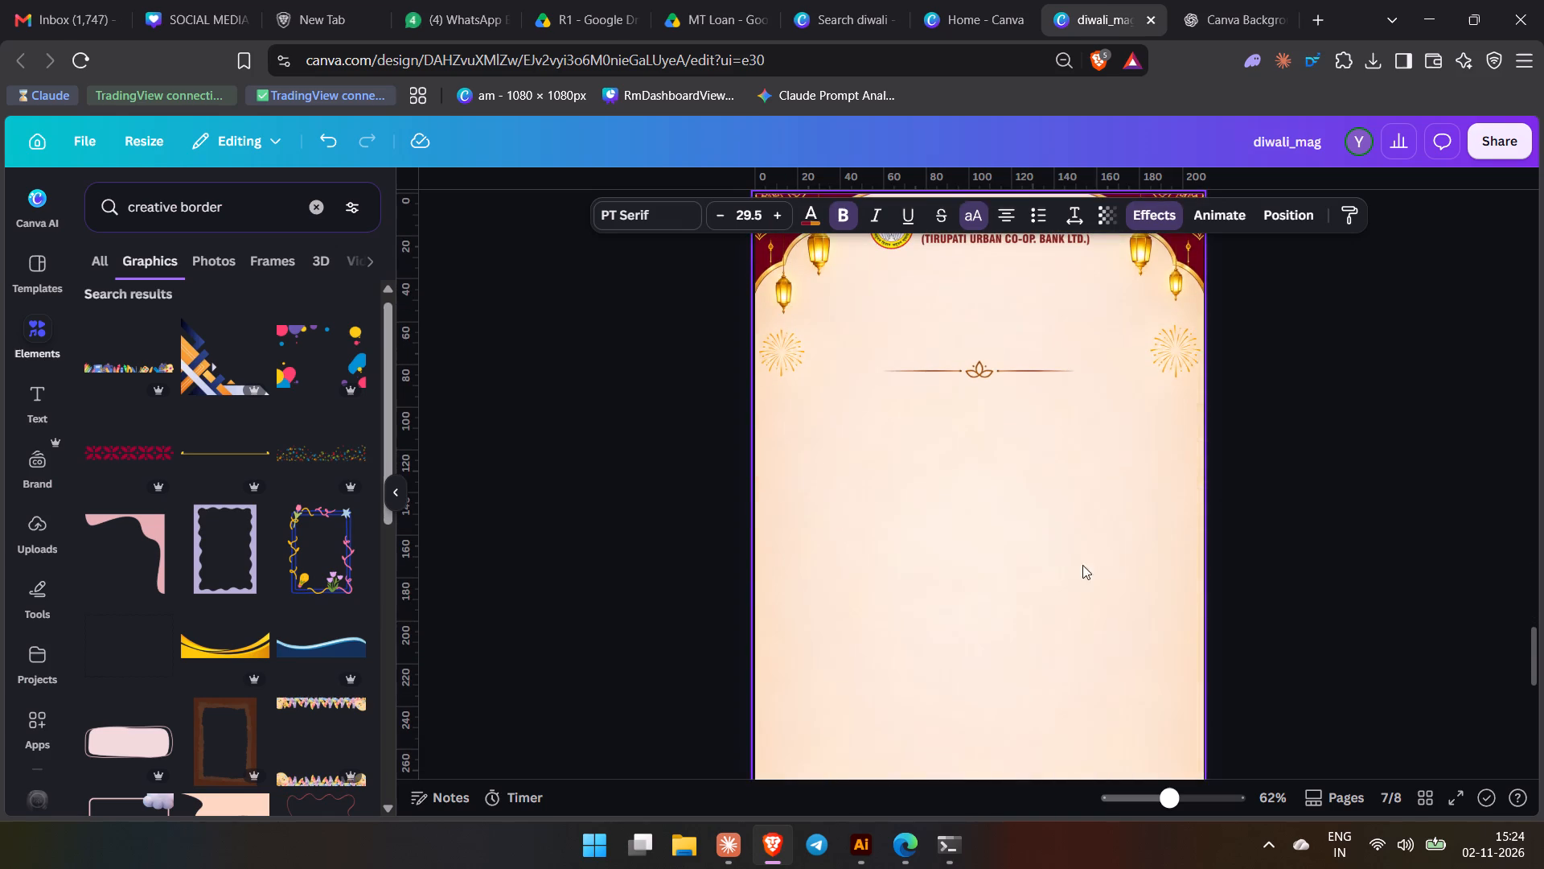
pyautogui.click(1076, 550)
pyautogui.hotkey('ctrl', 'v')
pyautogui.click(1125, 546)
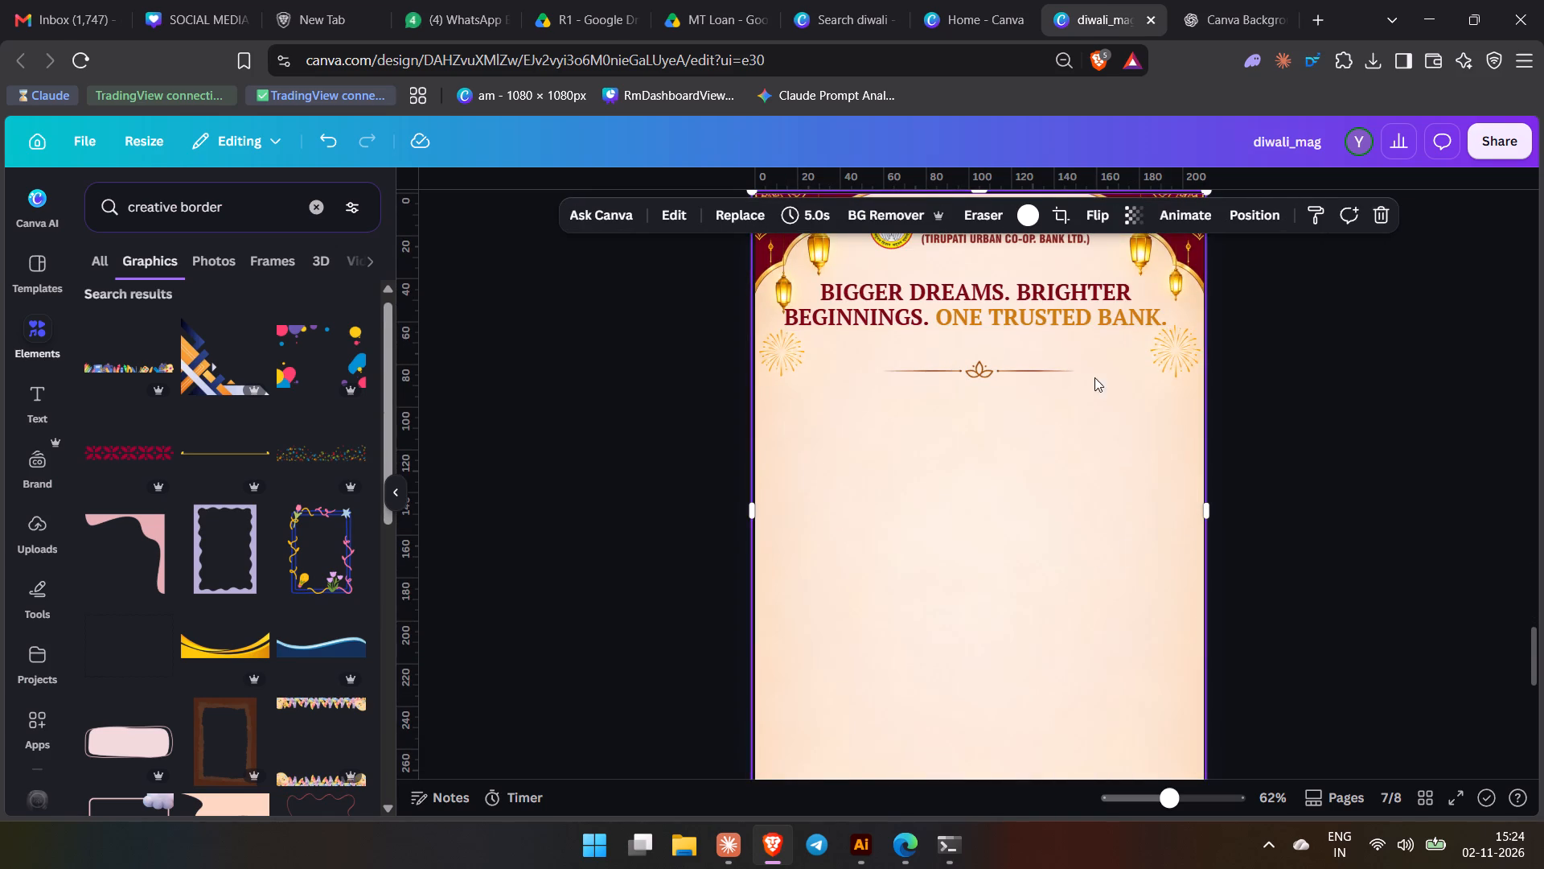
# Set the page 7 headline's font to Open Sans.
pyautogui.click(1029, 297)
pyautogui.click(667, 213)
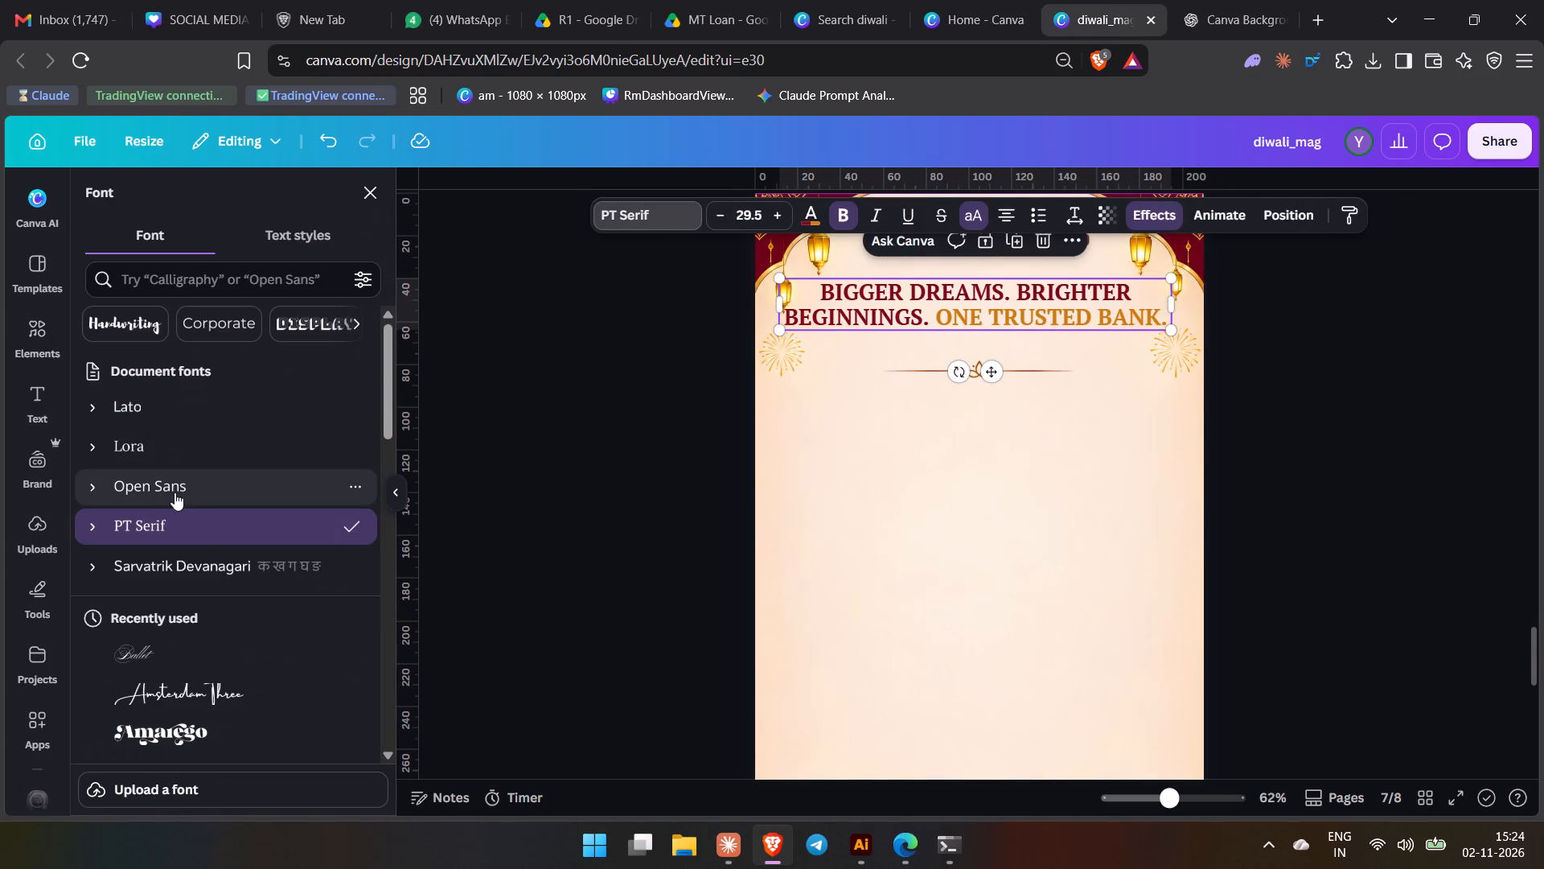
pyautogui.click(175, 493)
pyautogui.click(907, 568)
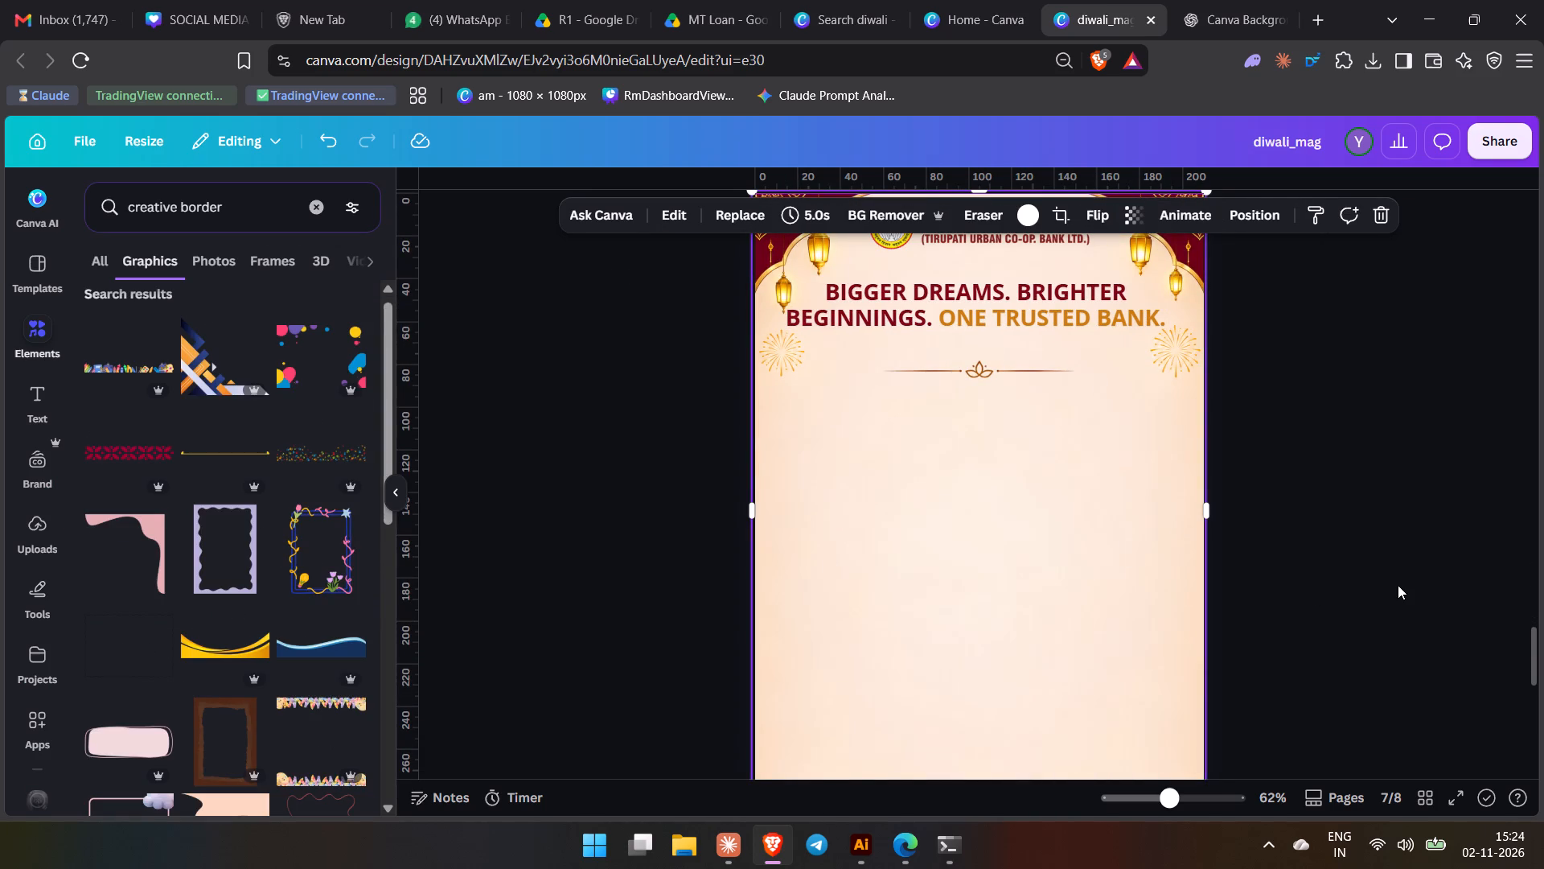
# Centre the headline horizontally on page 7.
pyautogui.scroll(1, 1375, 599)
pyautogui.hotkey('alt', '1')
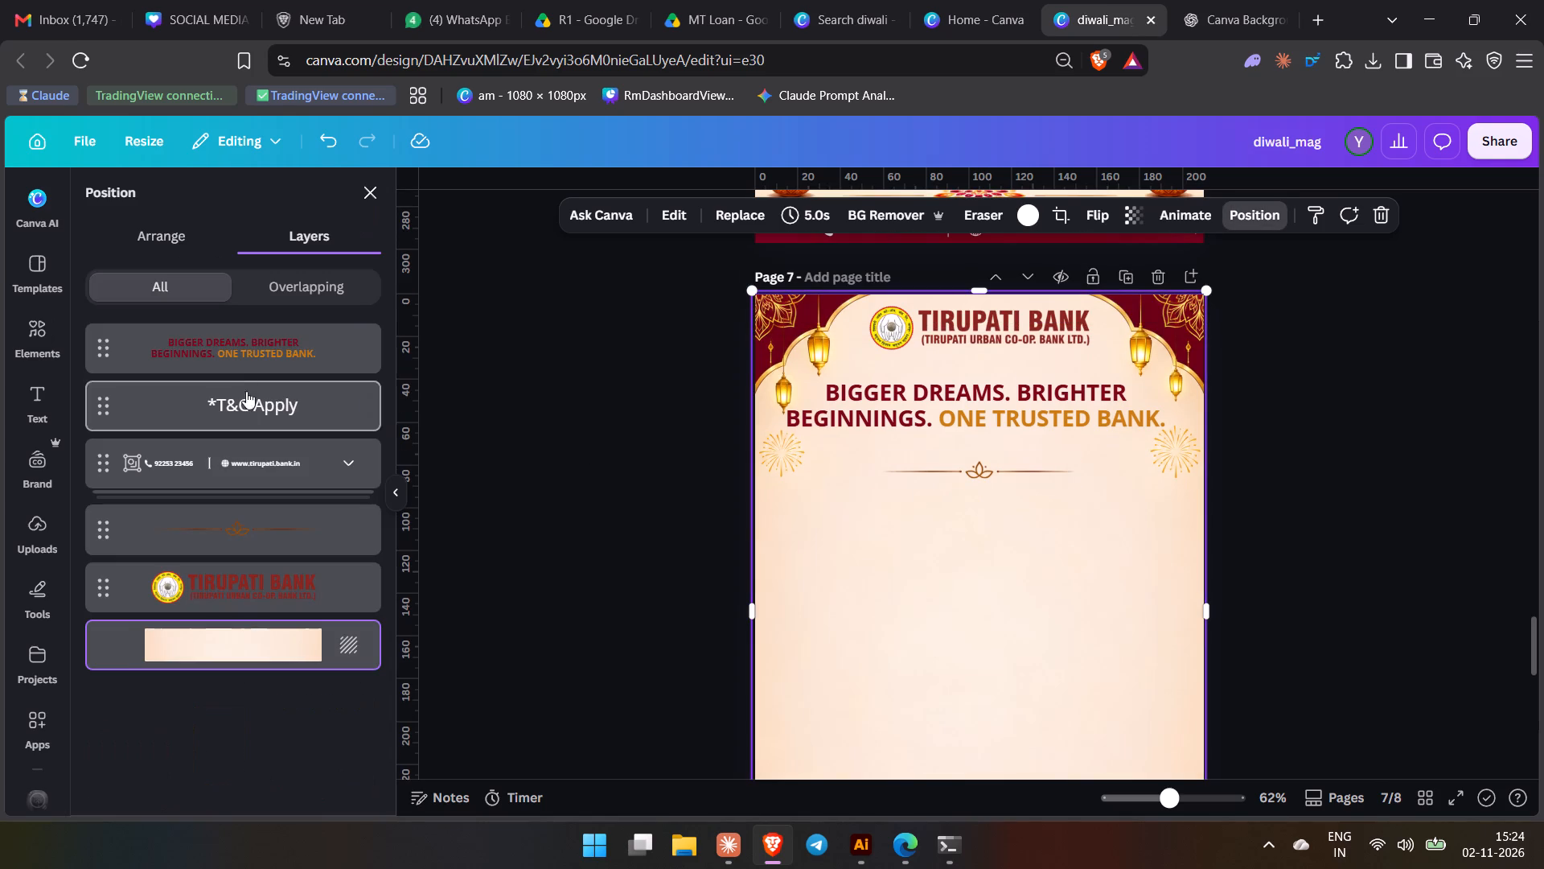
pyautogui.click(157, 229)
pyautogui.click(946, 382)
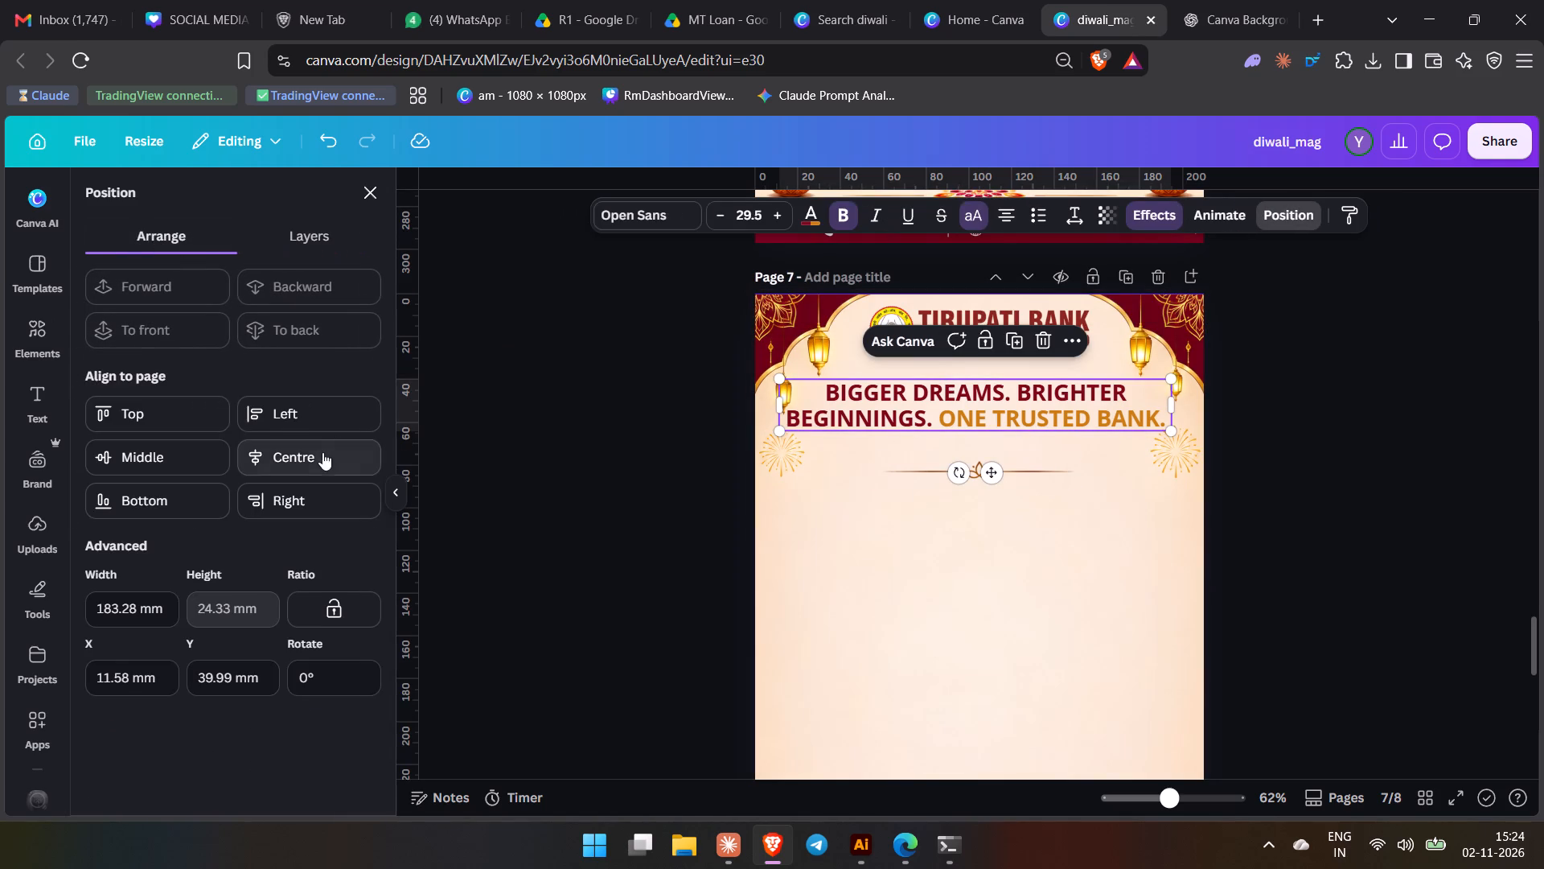
pyautogui.click(322, 452)
pyautogui.click(552, 501)
pyautogui.click(552, 501)
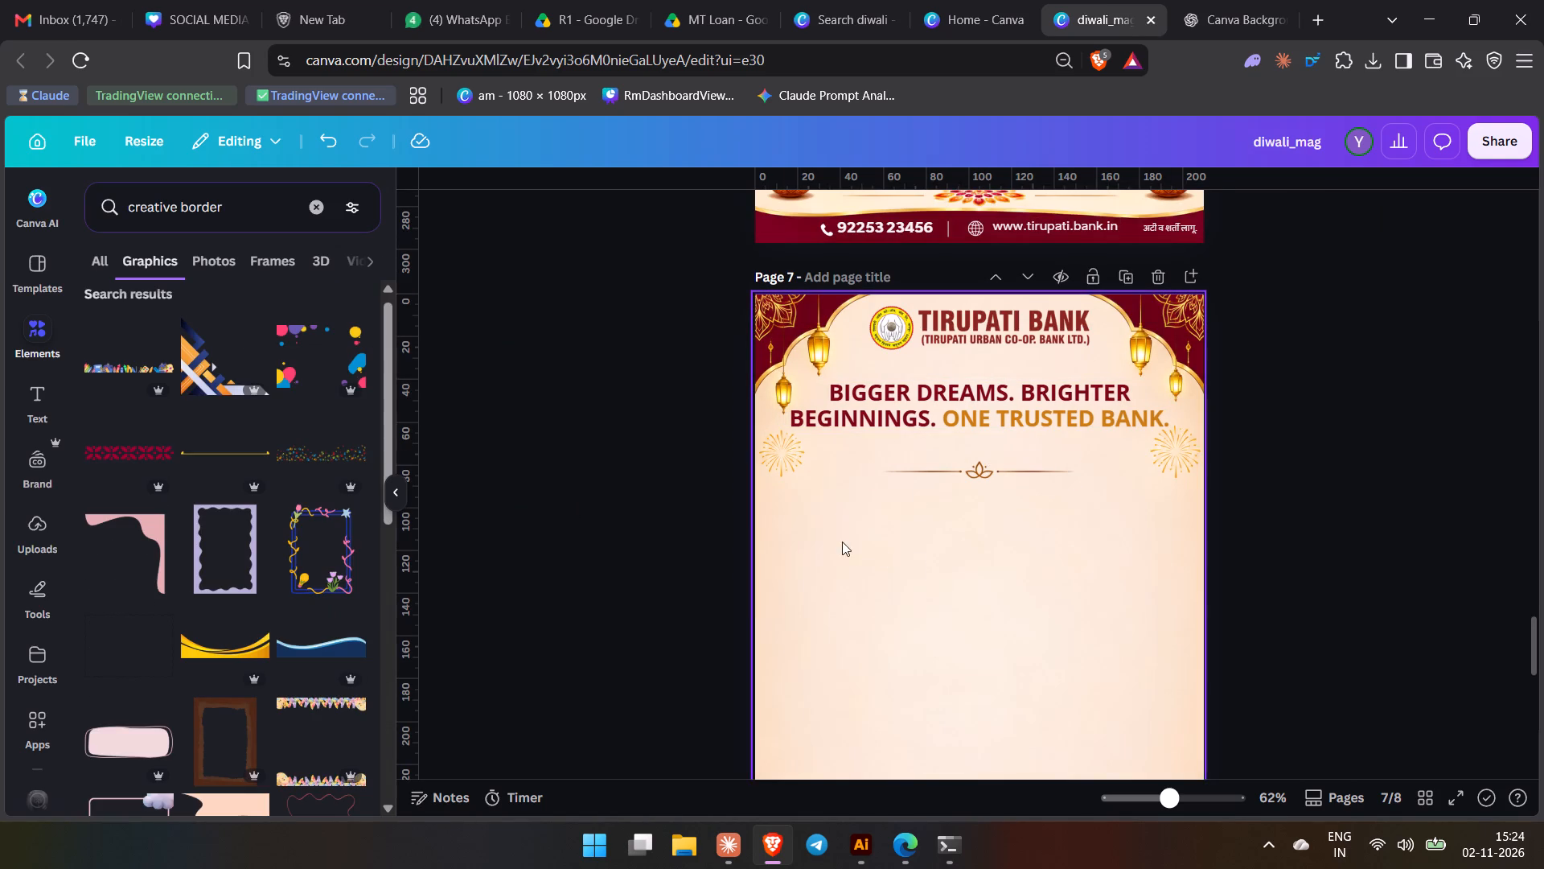
# Replace page 7's old lotus divider with a copy of the lotus divider from page 8.
pyautogui.scroll(-10, 901, 588)
pyautogui.scroll(3, 895, 583)
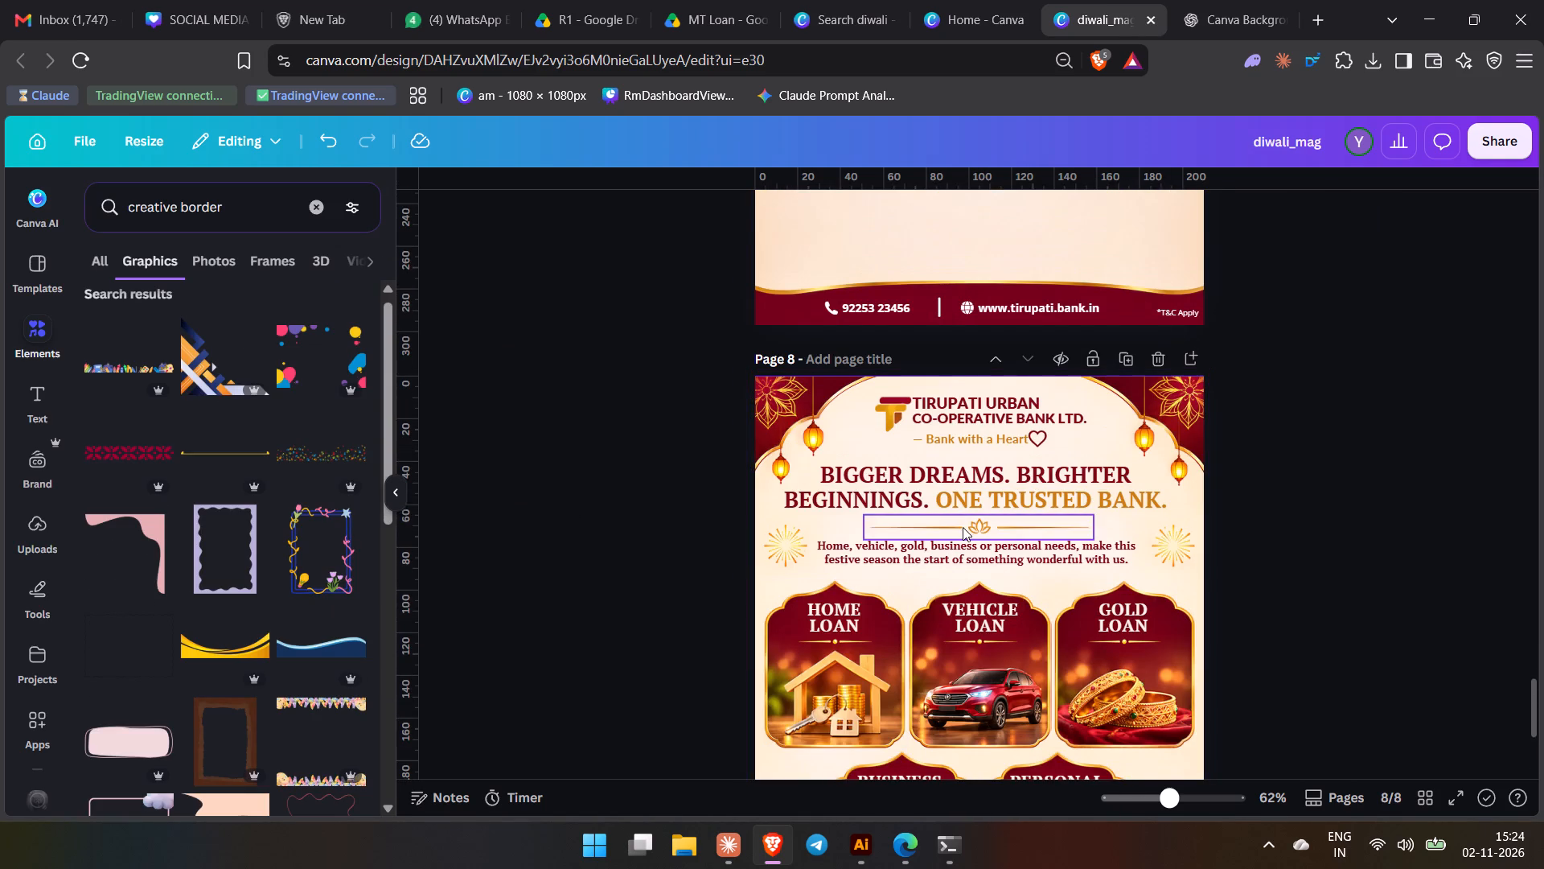
pyautogui.click(963, 527)
pyautogui.hotkey('ctrl', 'c')
pyautogui.scroll(6, 949, 545)
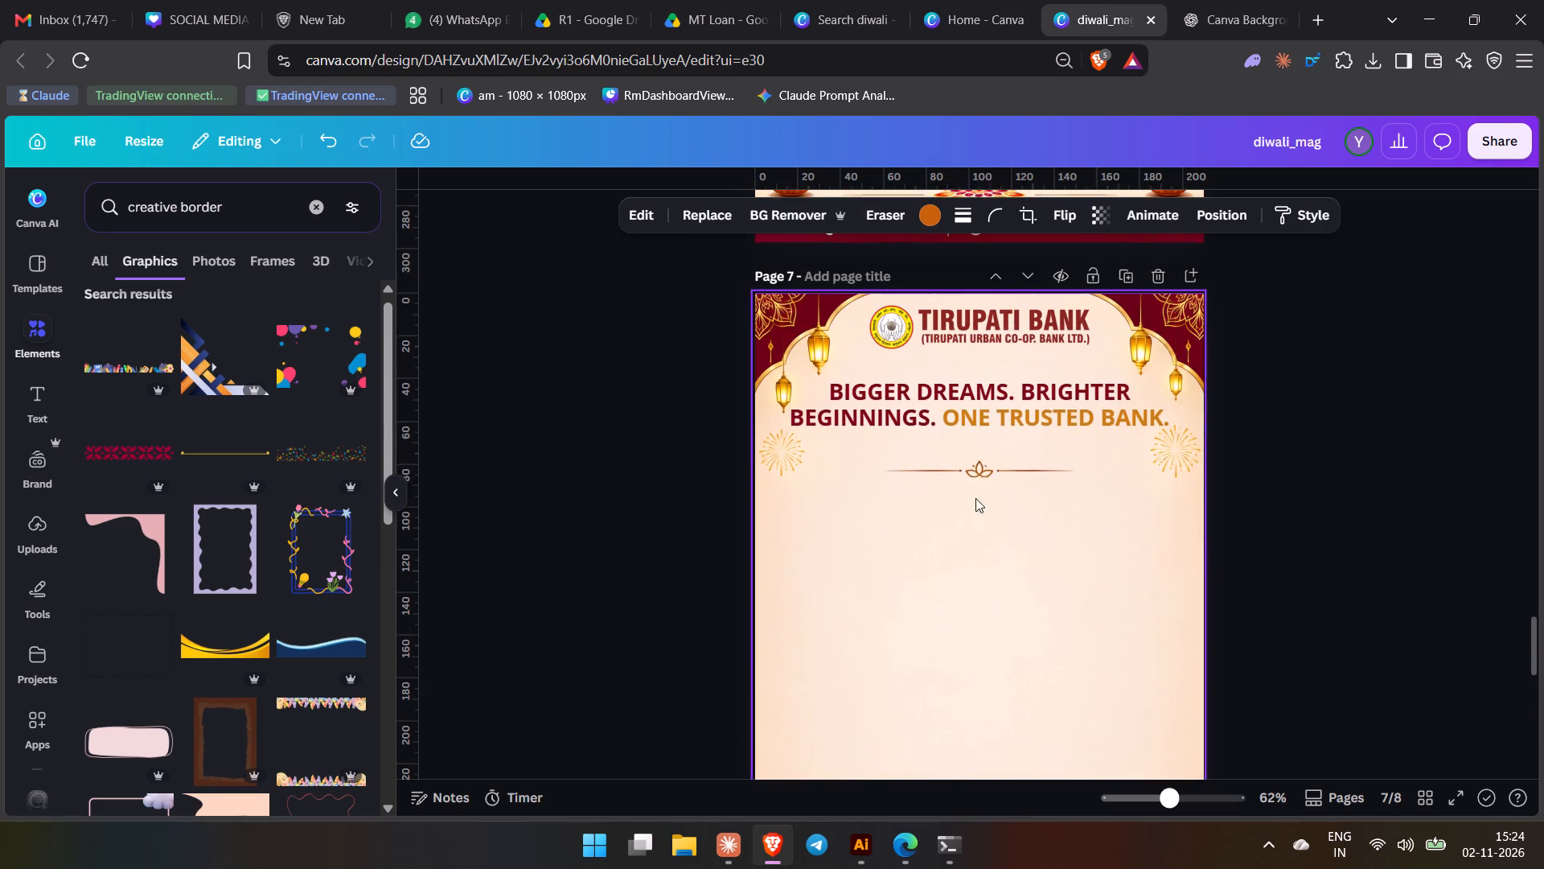
pyautogui.click(991, 470)
pyautogui.hotkey('ctrl', 'v')
pyautogui.click(996, 548)
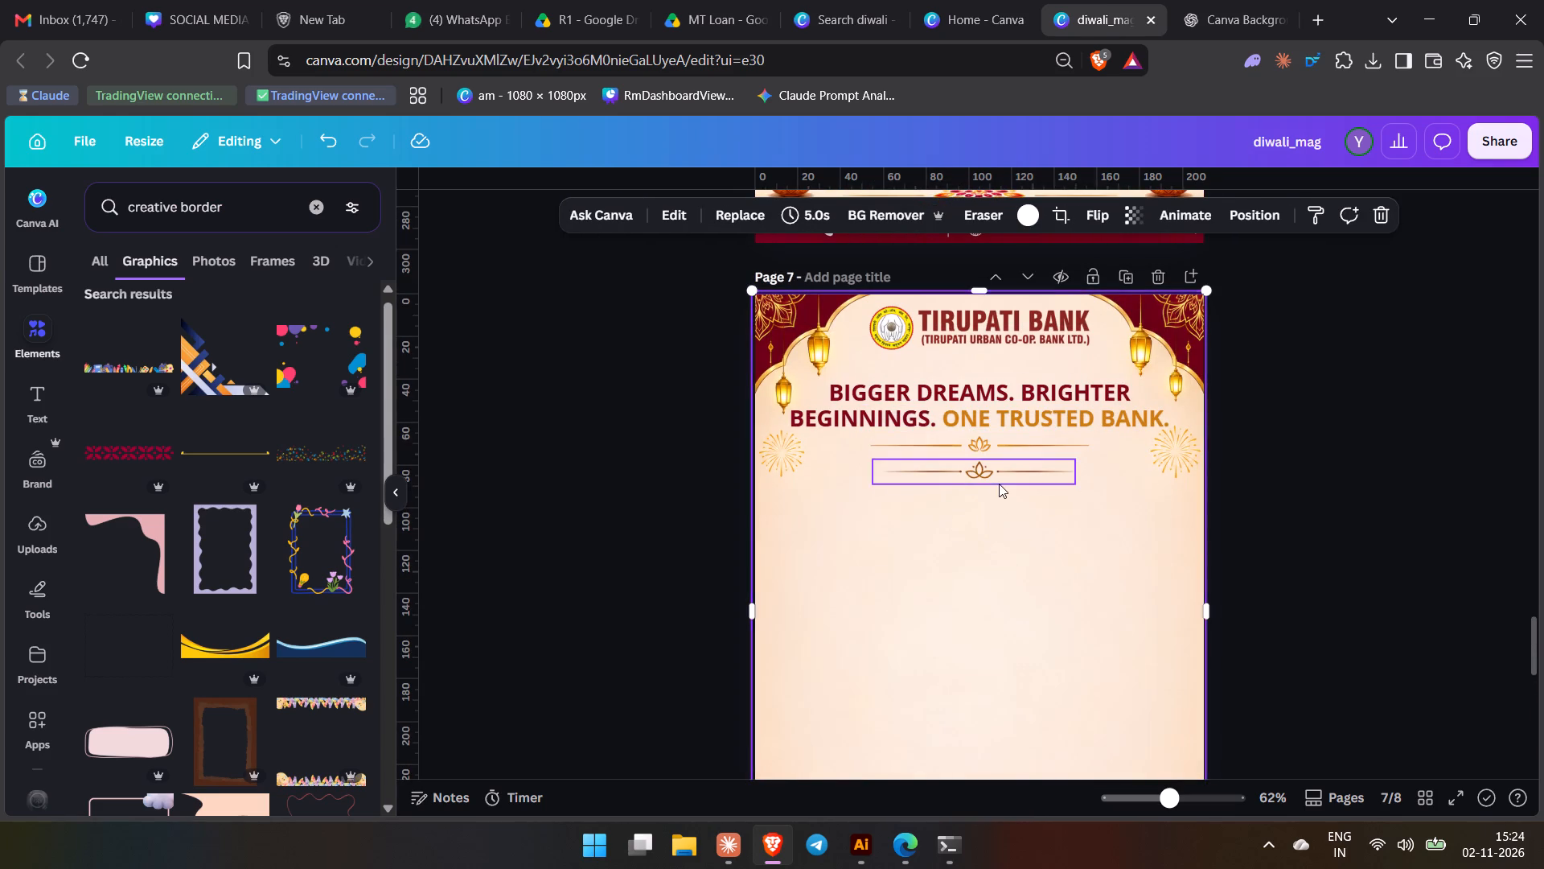
pyautogui.click(999, 481)
pyautogui.press('Delete')
# Copy the "Home, vehicle, gold, business or personal needs" paragraph from page 8 to page 7.
pyautogui.scroll(-5, 941, 624)
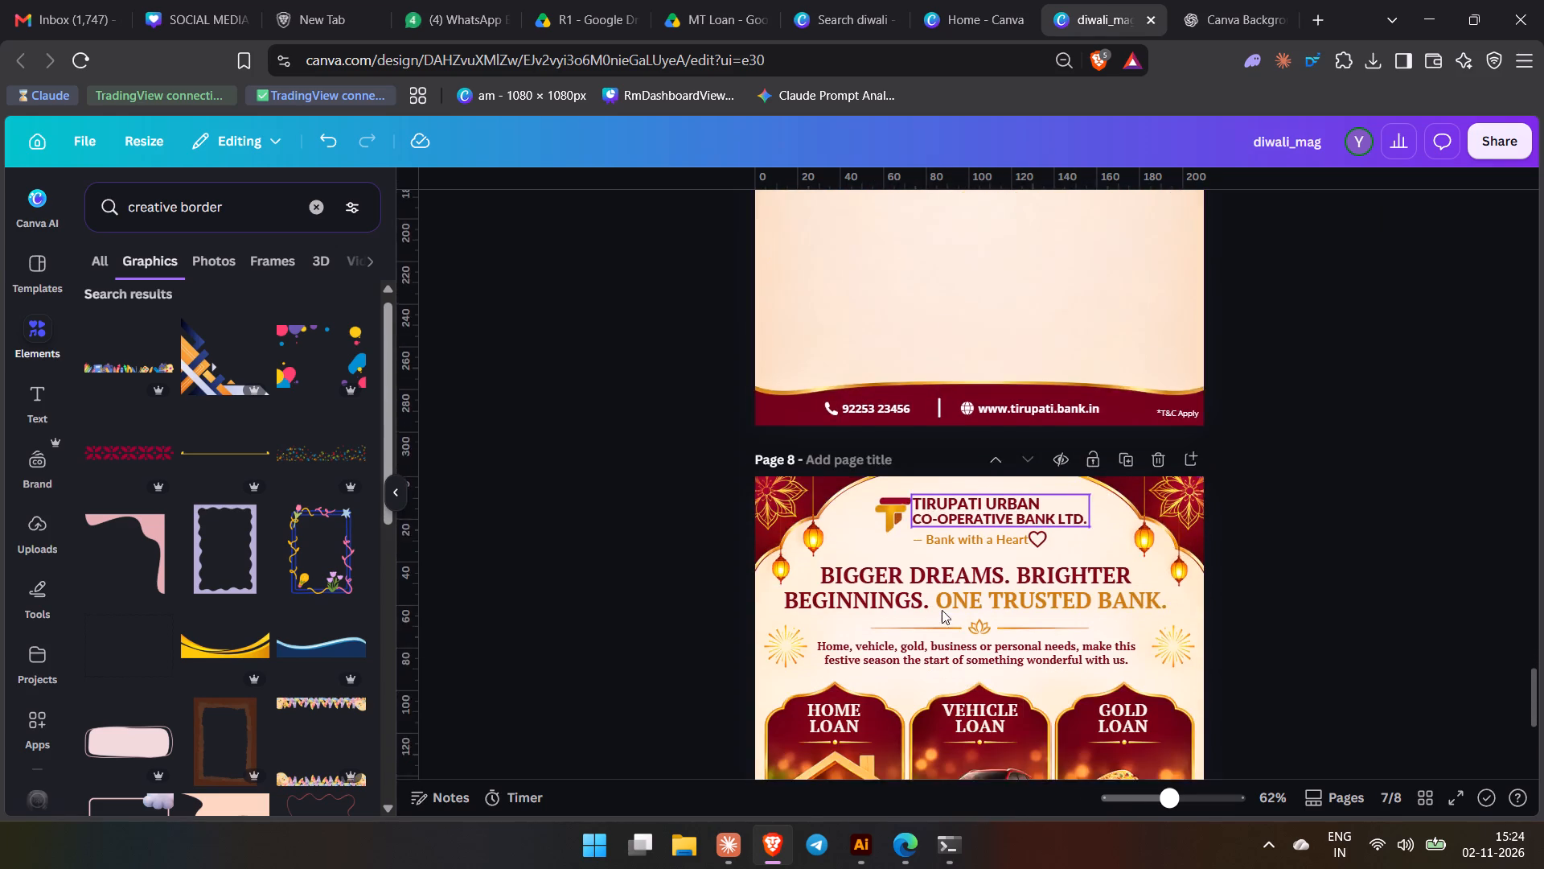
pyautogui.scroll(-3, 942, 611)
pyautogui.click(963, 359)
pyautogui.hotkey('ctrl', 'c')
pyautogui.scroll(2, 939, 450)
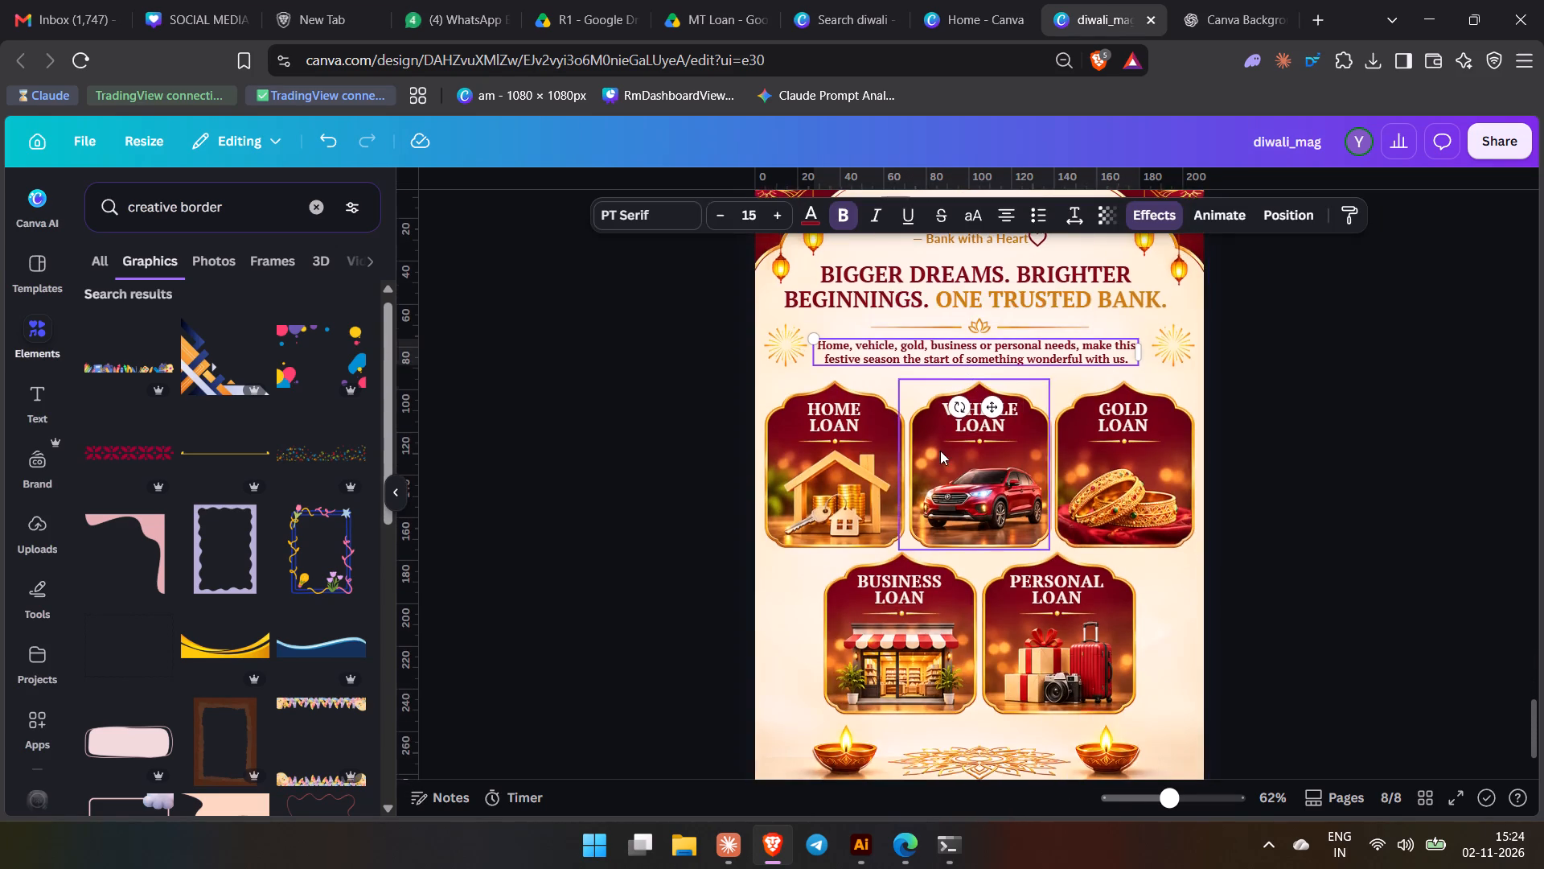
pyautogui.scroll(6, 940, 451)
pyautogui.click(945, 563)
pyautogui.hotkey('ctrl', 'v')
pyautogui.click(997, 572)
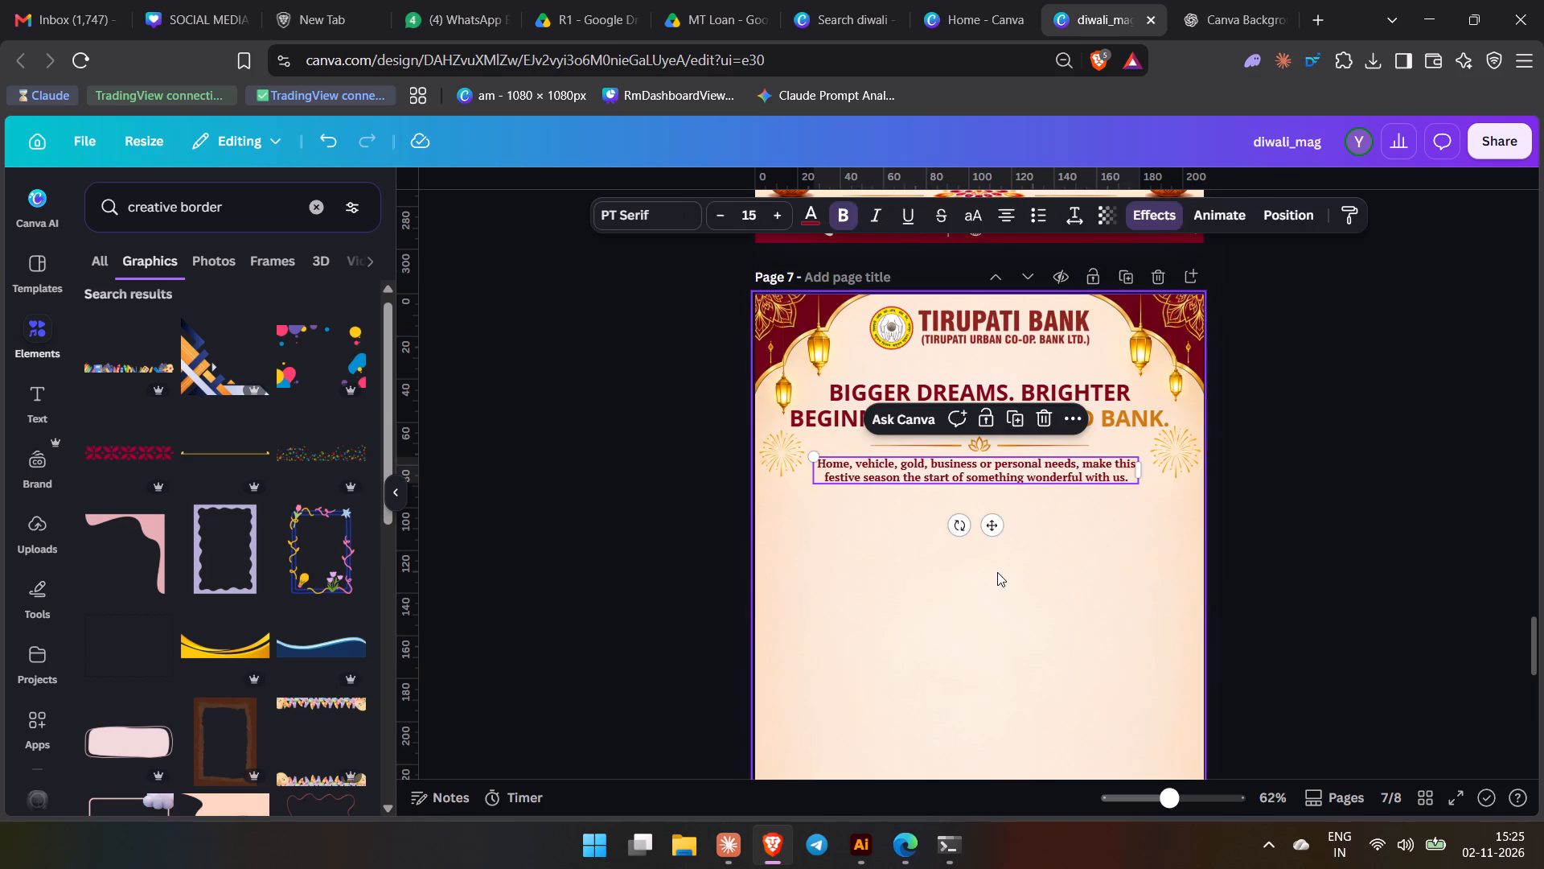
# Set the font of page 7's "Home, vehicle, gold, business or personal needs" paragraph to Open Sans.
pyautogui.click(932, 459)
pyautogui.click(654, 205)
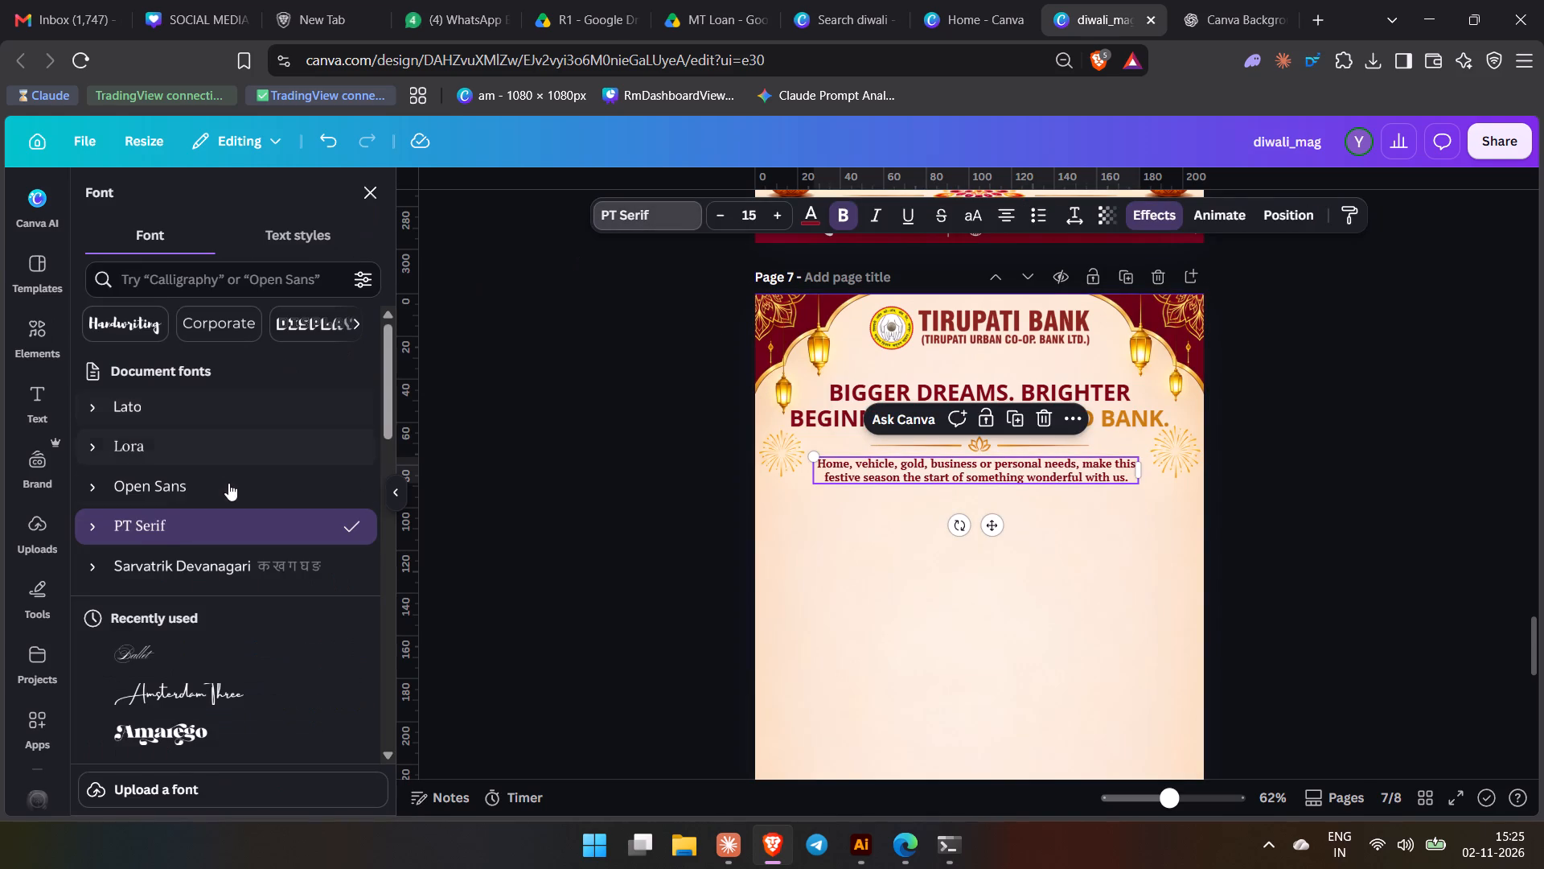
pyautogui.click(226, 488)
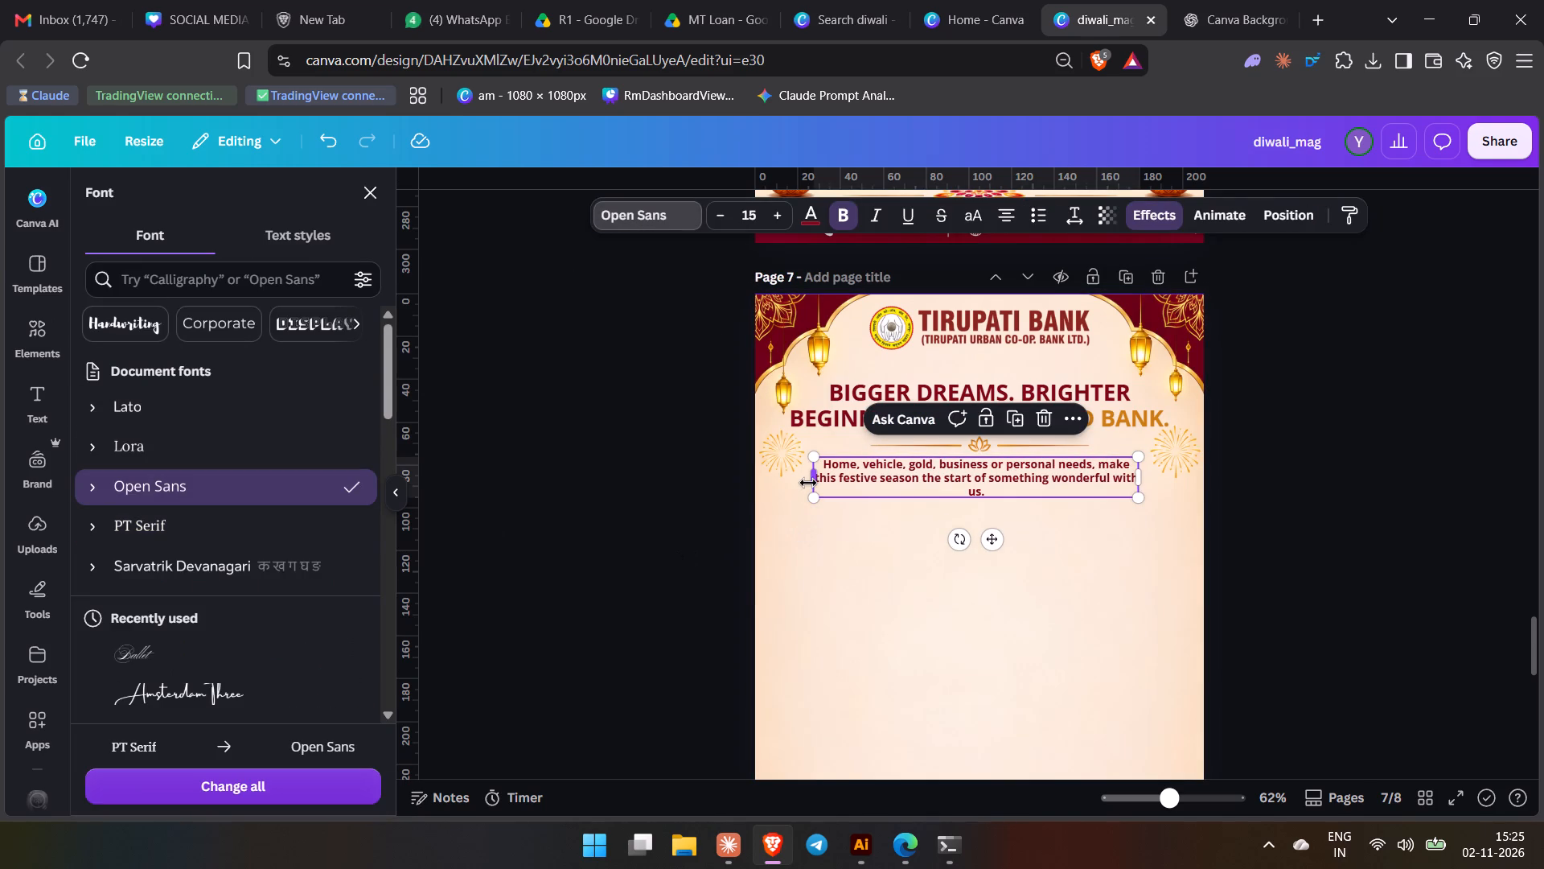
# Widen the paragraph's text box to about 166 mm and centre it horizontally on page 7.
pyautogui.moveTo(811, 482); pyautogui.dragTo(785, 482)
pyautogui.hotkey('alt', '1')
pyautogui.click(175, 237)
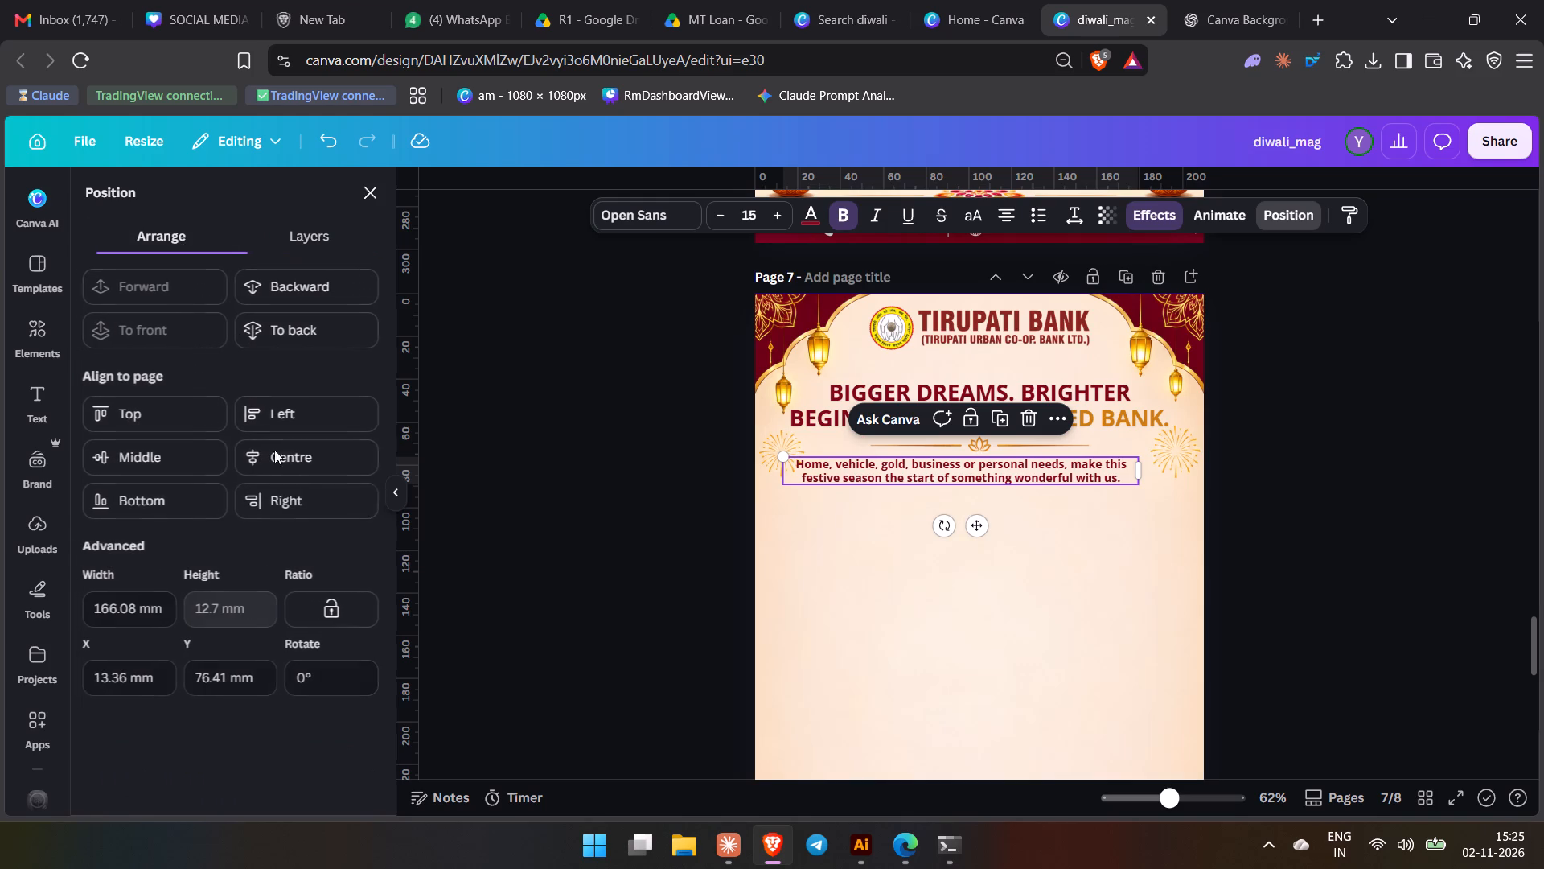
pyautogui.click(309, 455)
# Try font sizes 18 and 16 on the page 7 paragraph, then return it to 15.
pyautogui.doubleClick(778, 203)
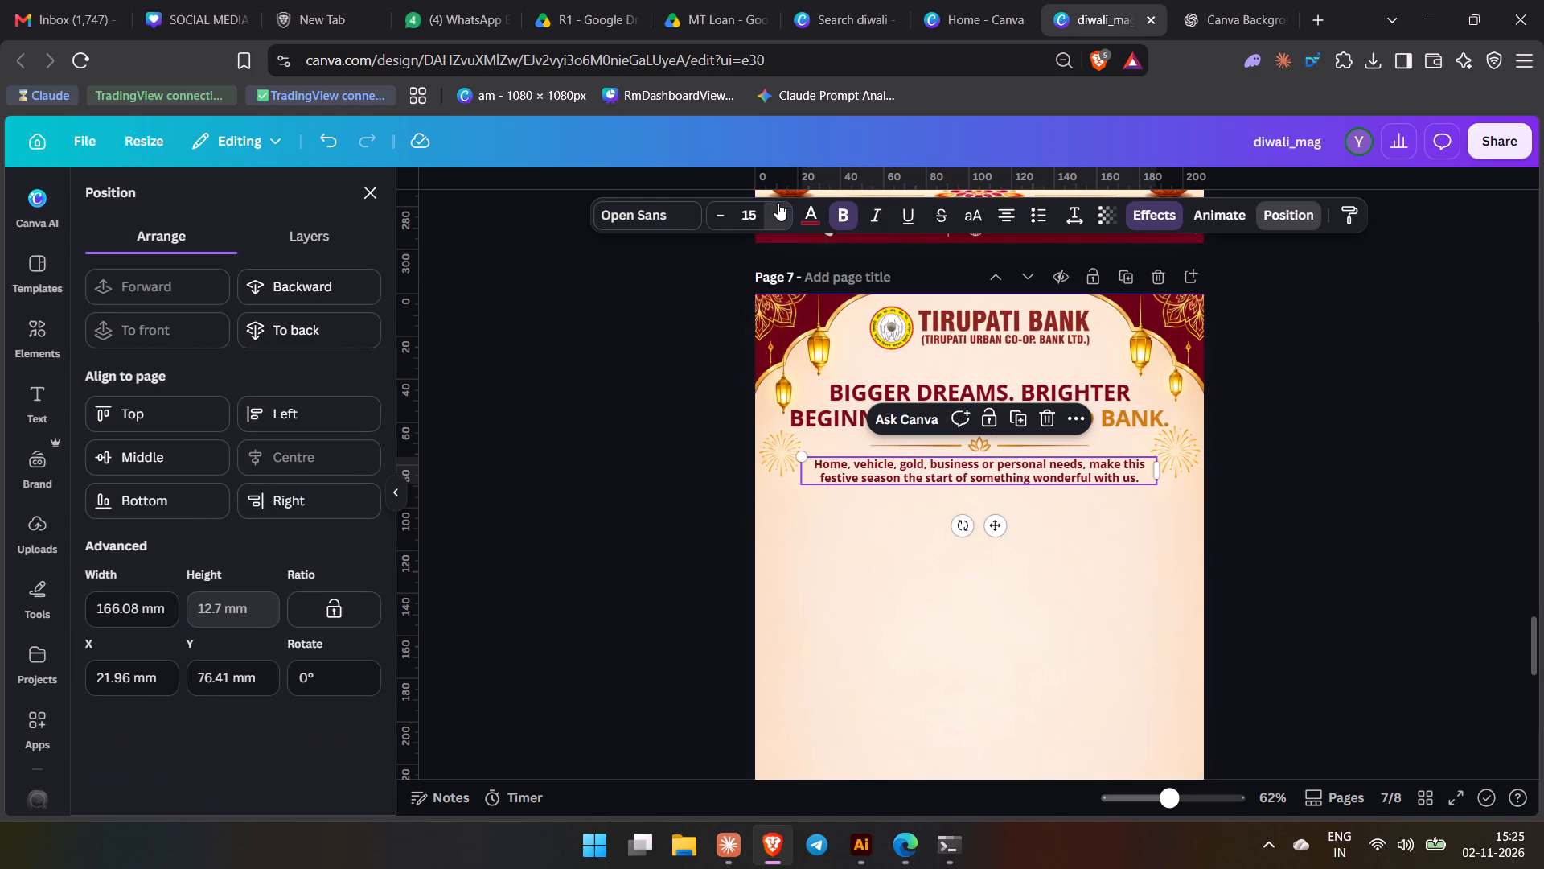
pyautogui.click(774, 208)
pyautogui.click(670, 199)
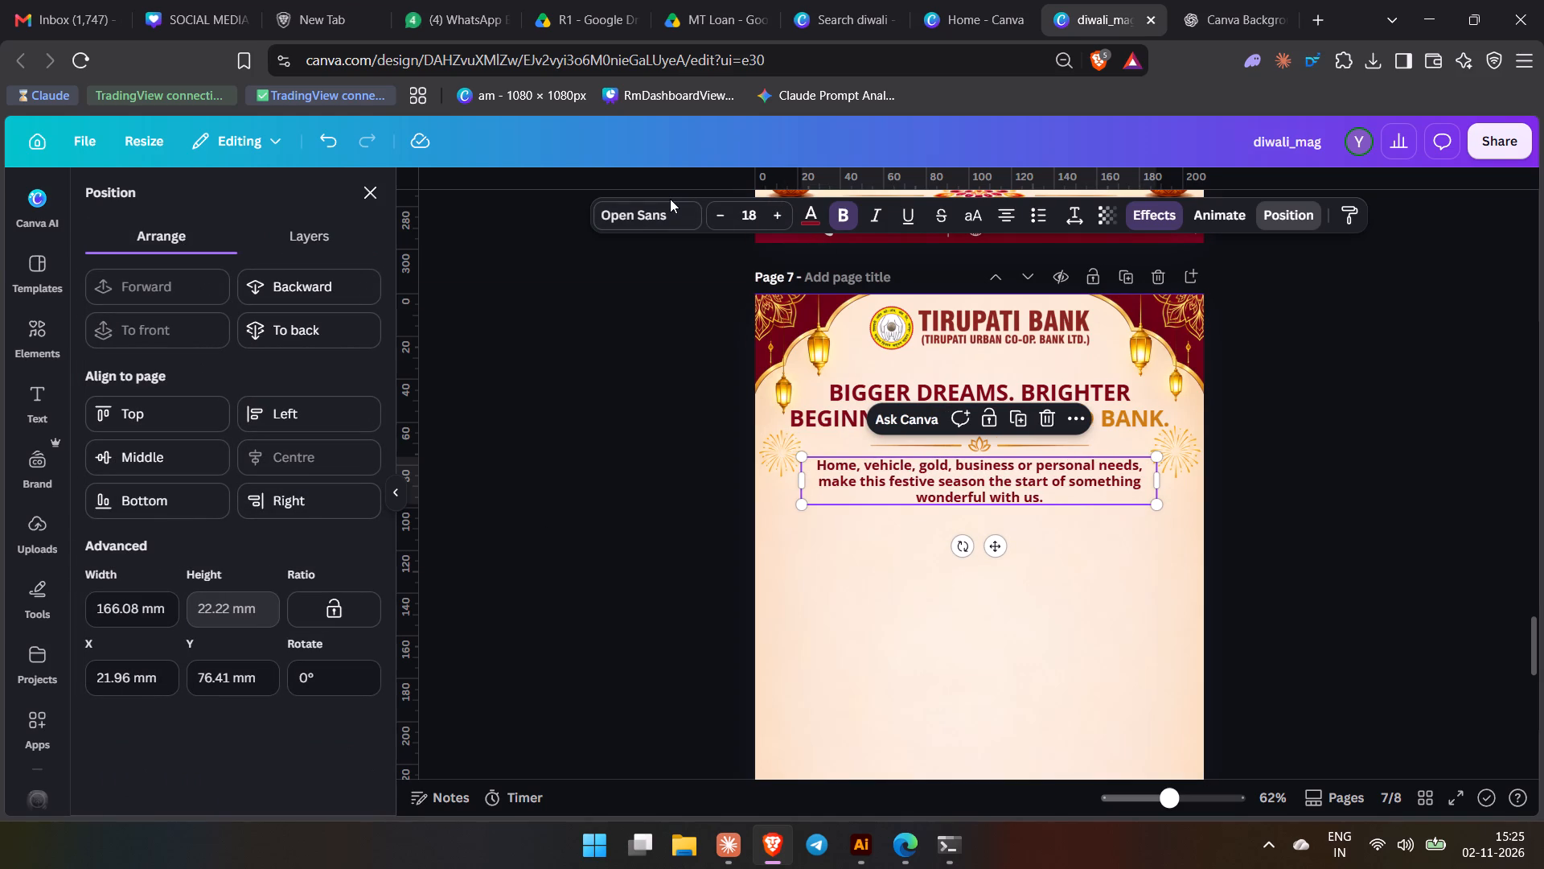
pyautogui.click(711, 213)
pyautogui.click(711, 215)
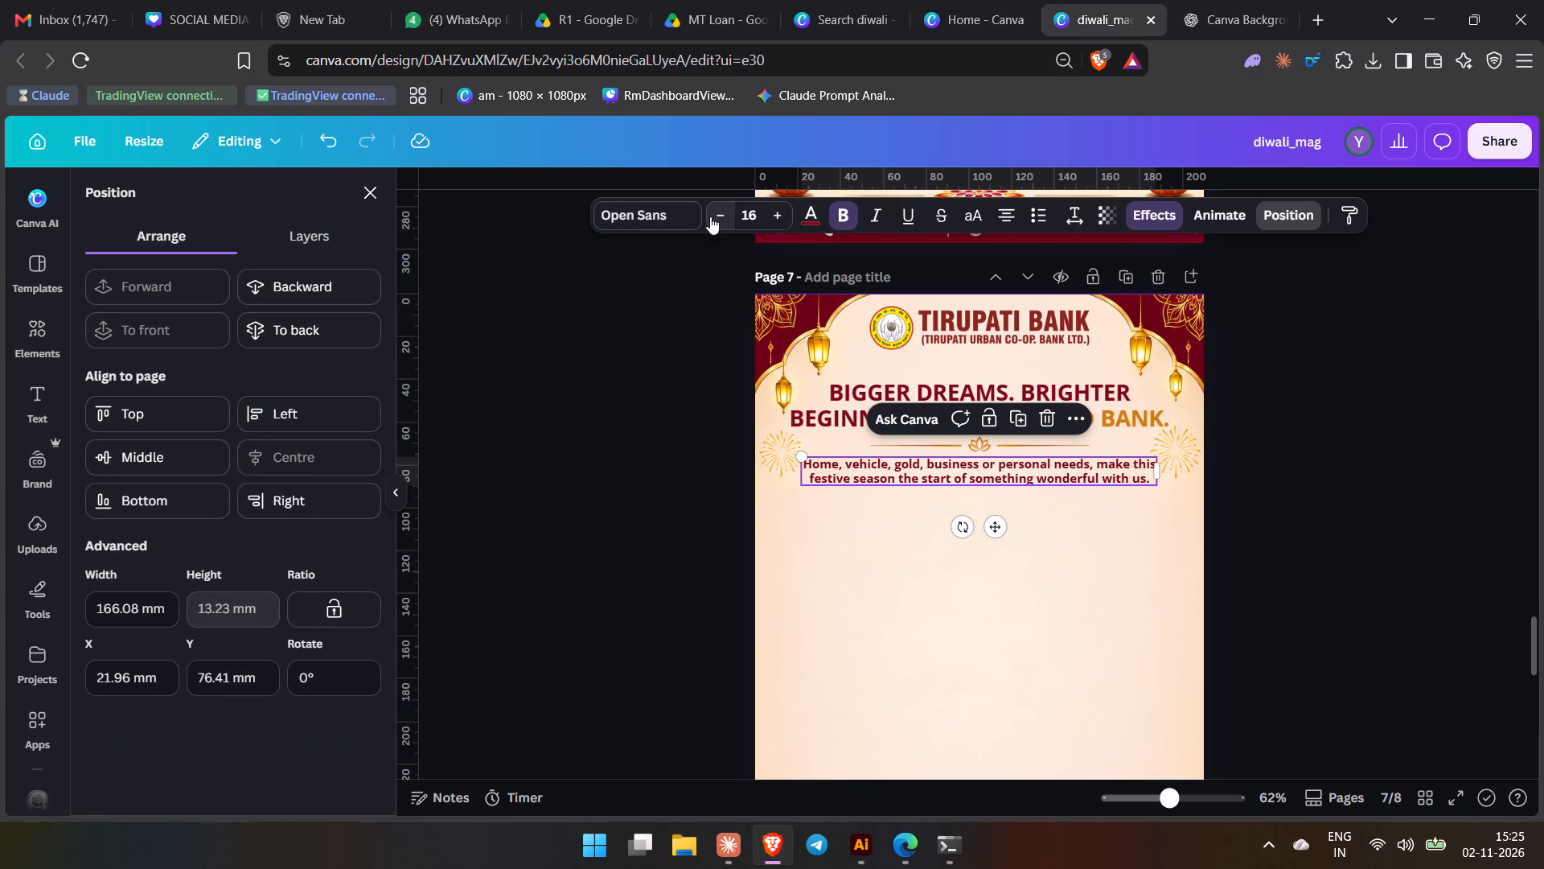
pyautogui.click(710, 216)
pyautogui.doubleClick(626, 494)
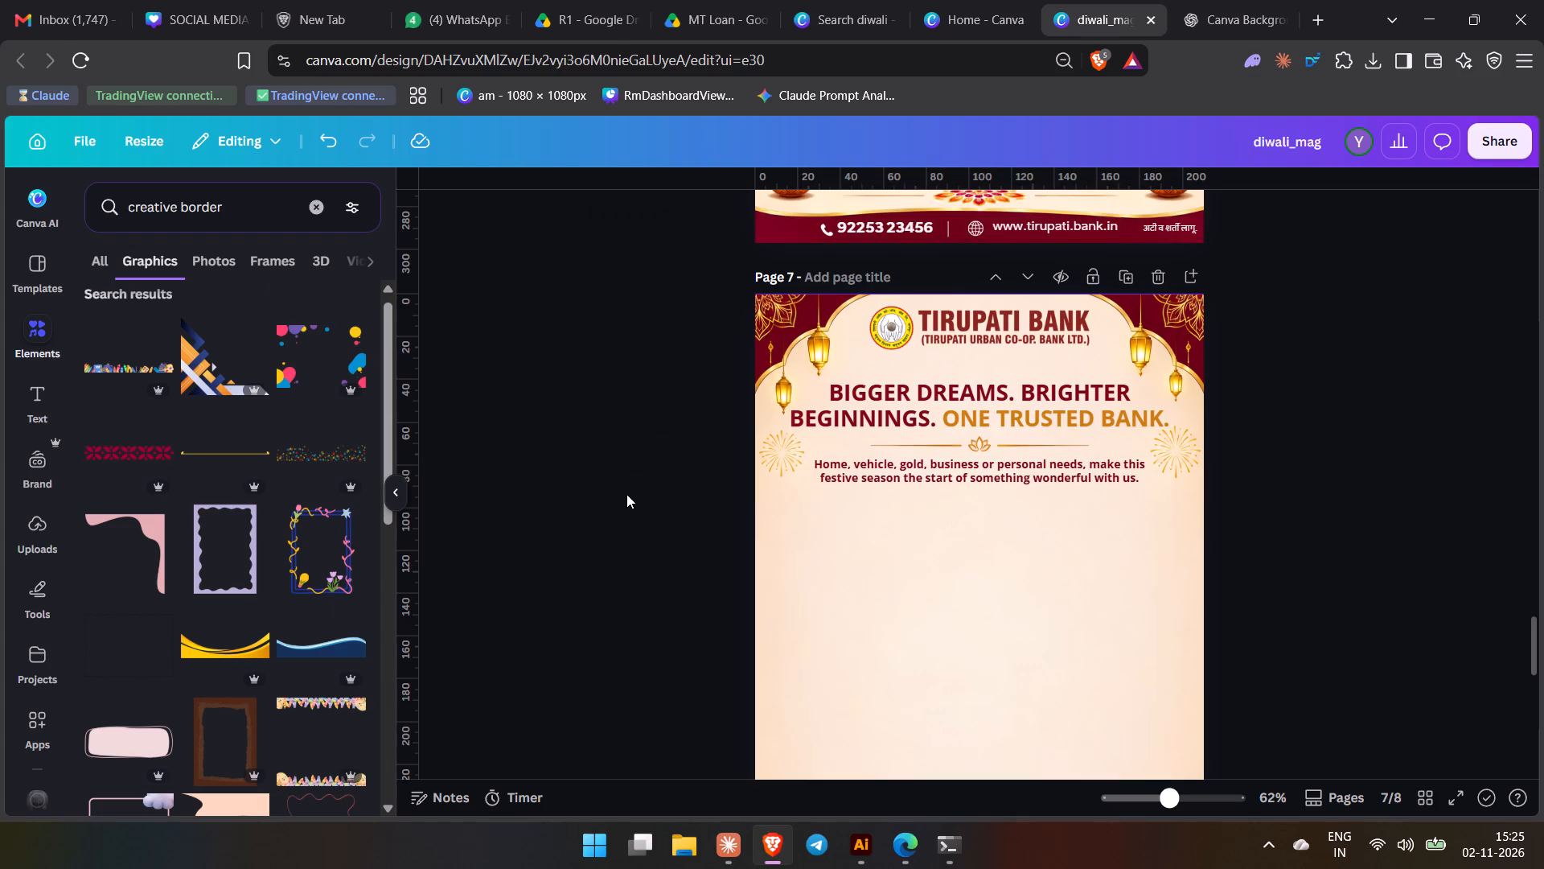
# Copy the grouped Home Loan card from page 8 onto page 7, below the paragraph.
pyautogui.scroll(-3, 1211, 660)
pyautogui.hotkey('alt', 'Tab')
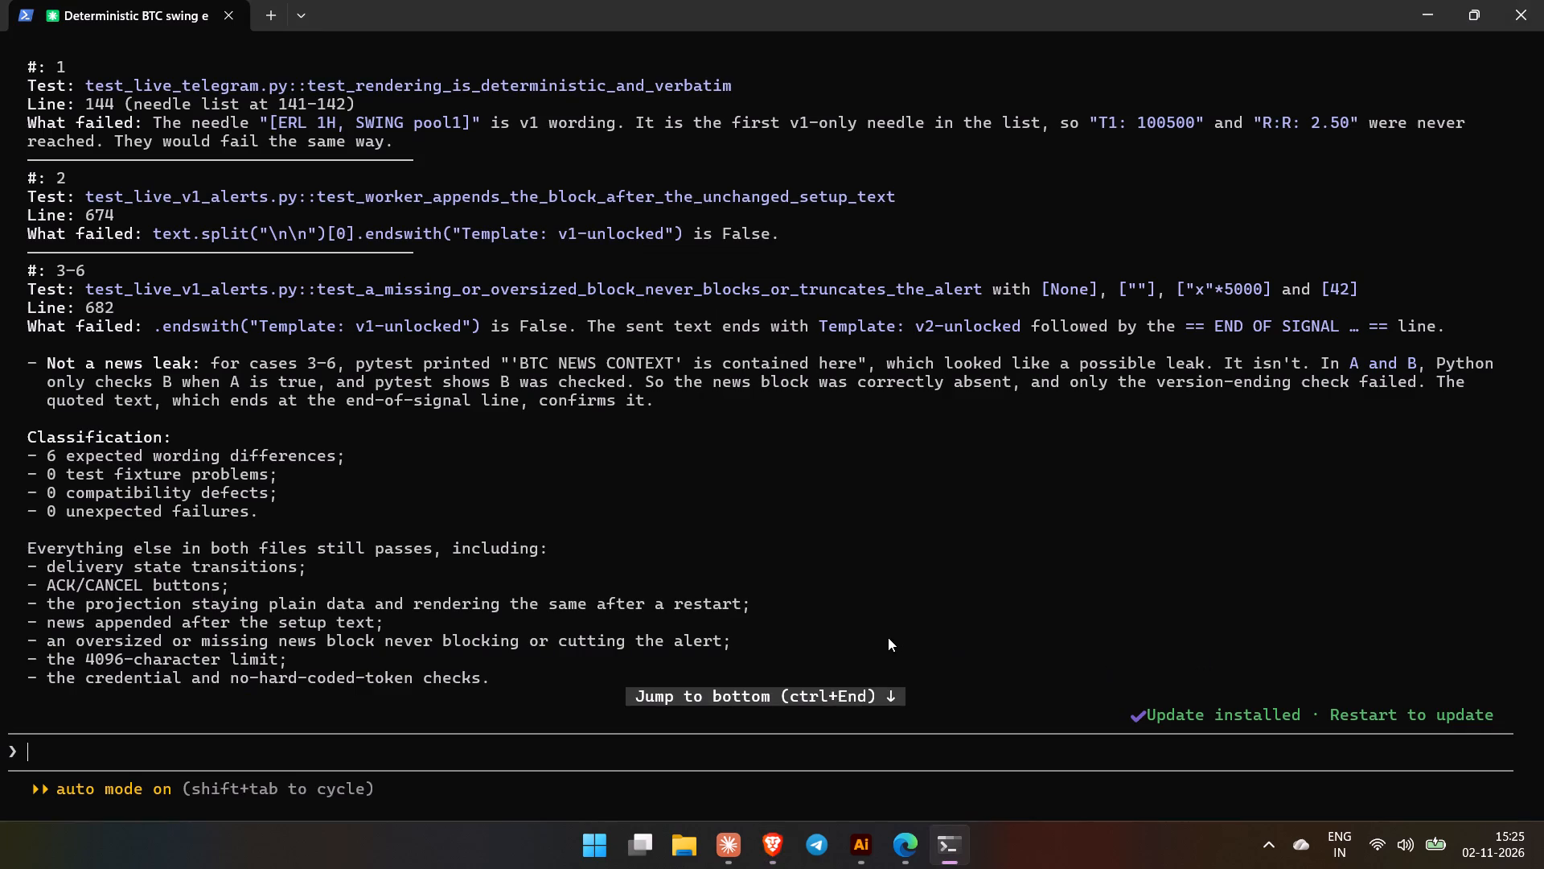
pyautogui.hotkey('alt', 'Tab')
pyautogui.scroll(-4, 915, 558)
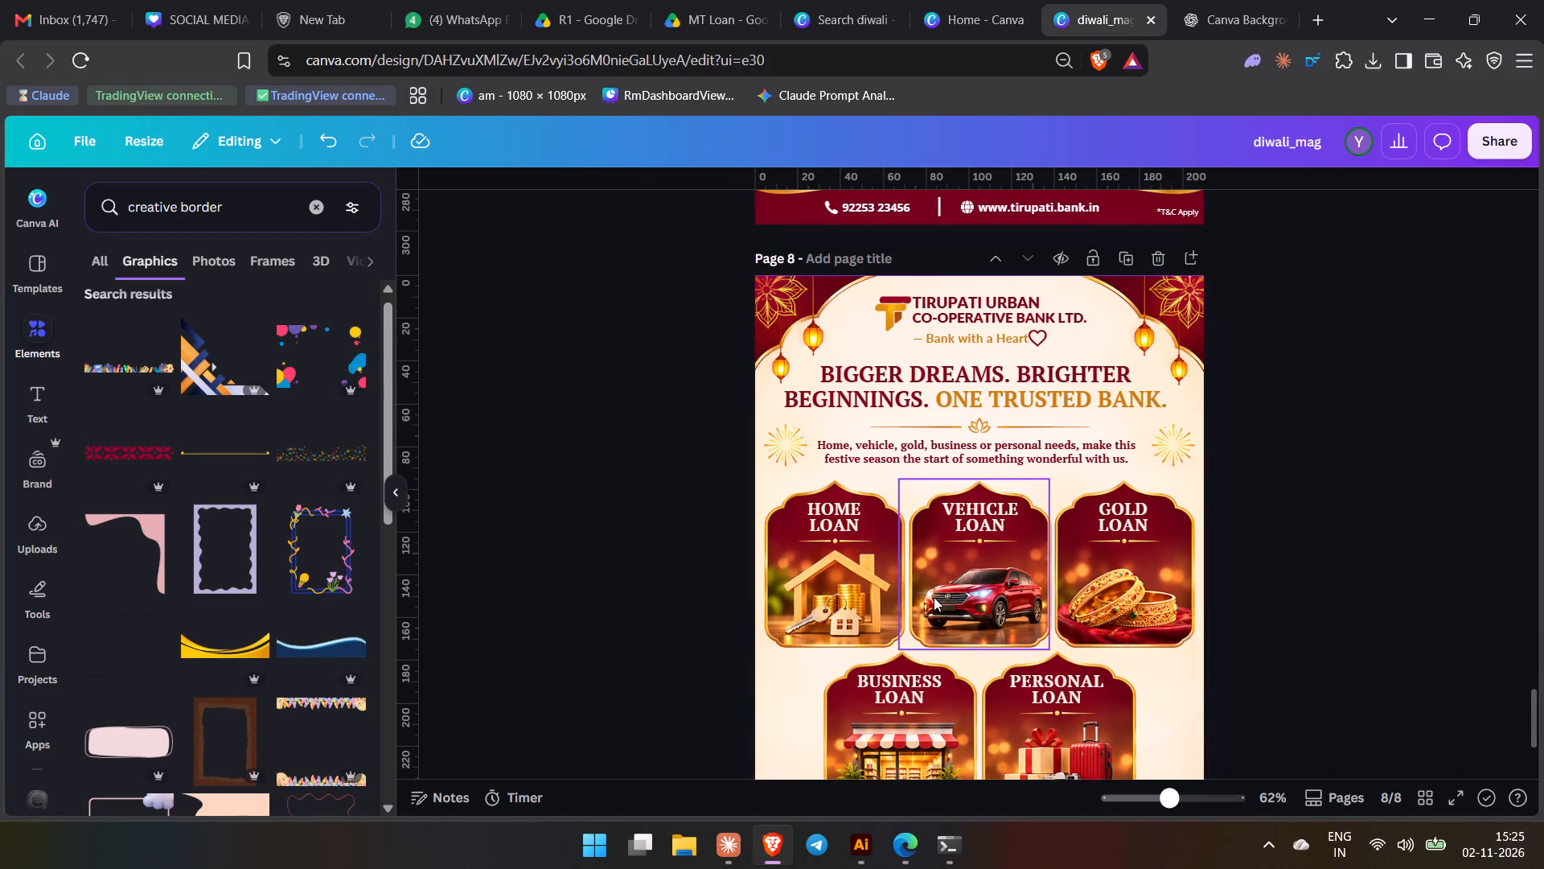
pyautogui.click(832, 587)
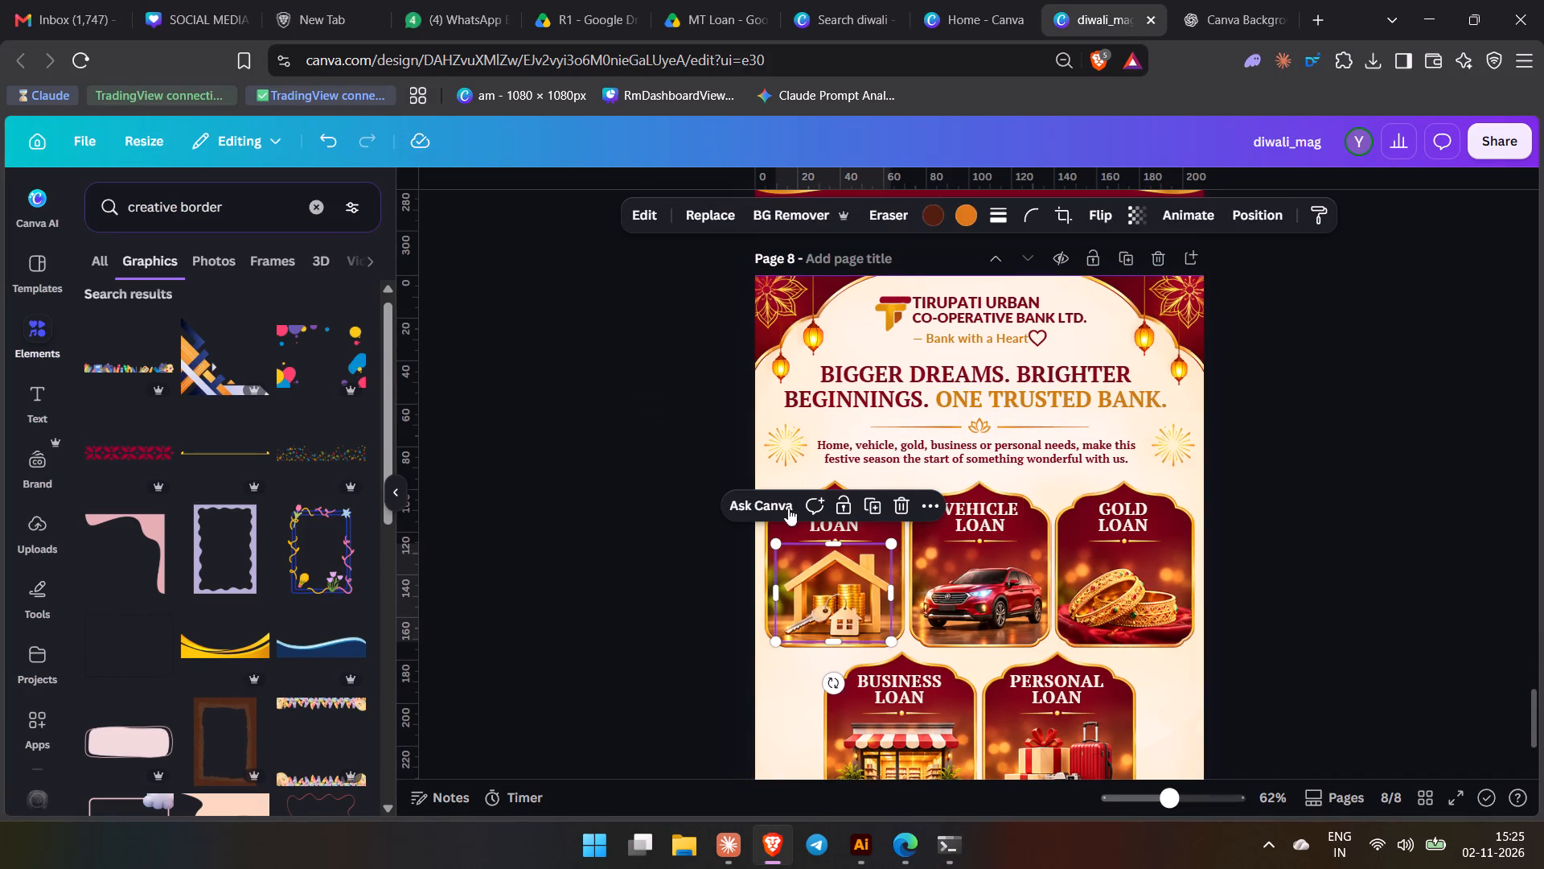
pyautogui.click(654, 467)
pyautogui.click(843, 513)
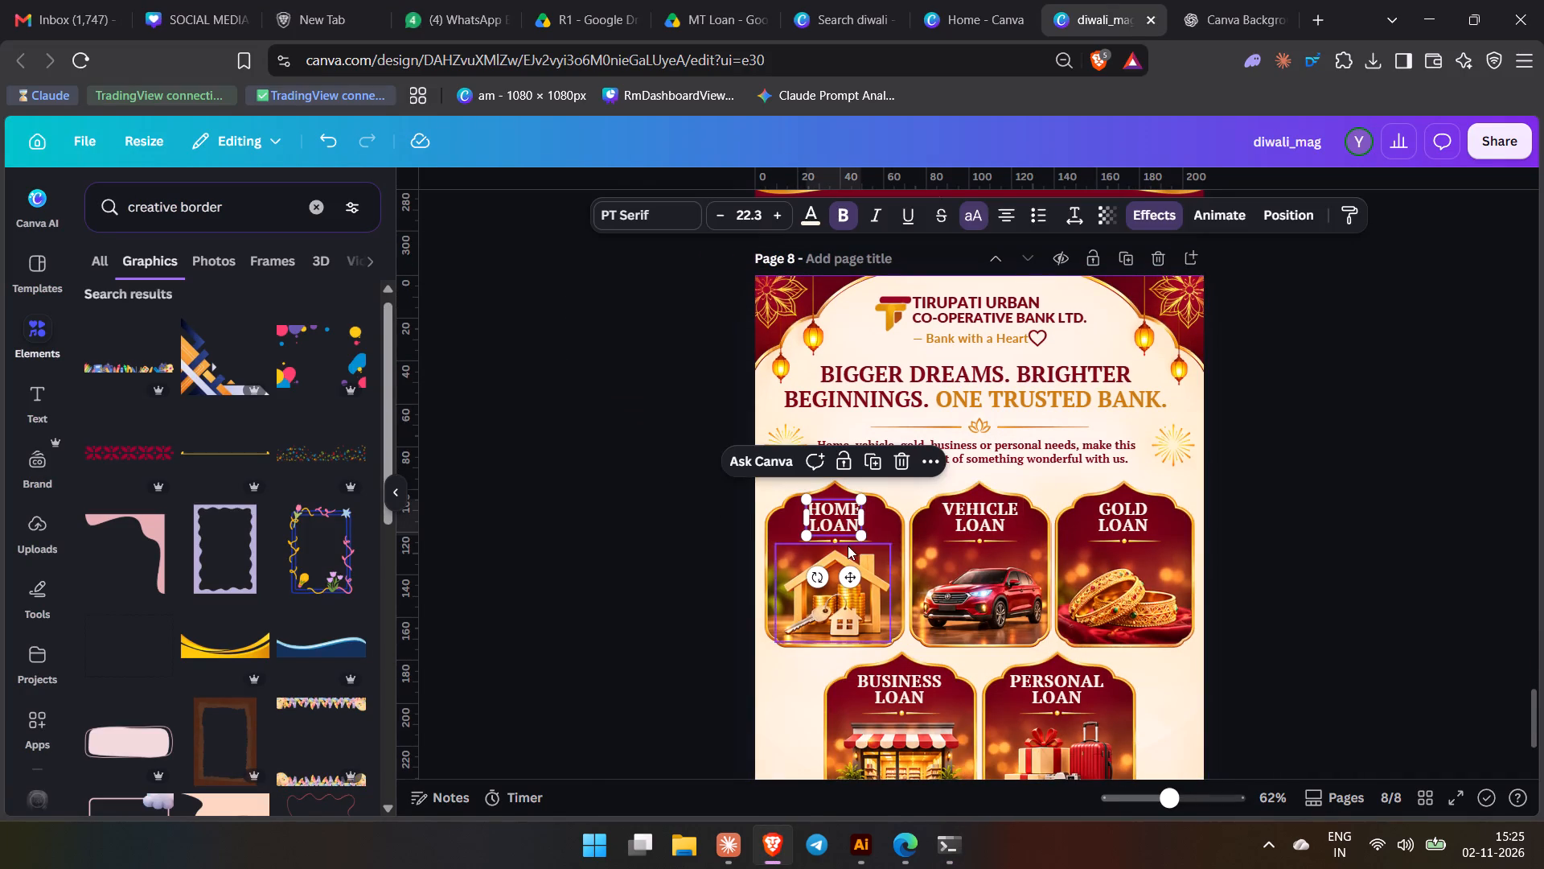
pyautogui.keyDown('shift'); pyautogui.click(857, 580); pyautogui.keyUp('shift')
pyautogui.keyDown('shift'); pyautogui.click(838, 537); pyautogui.keyUp('shift')
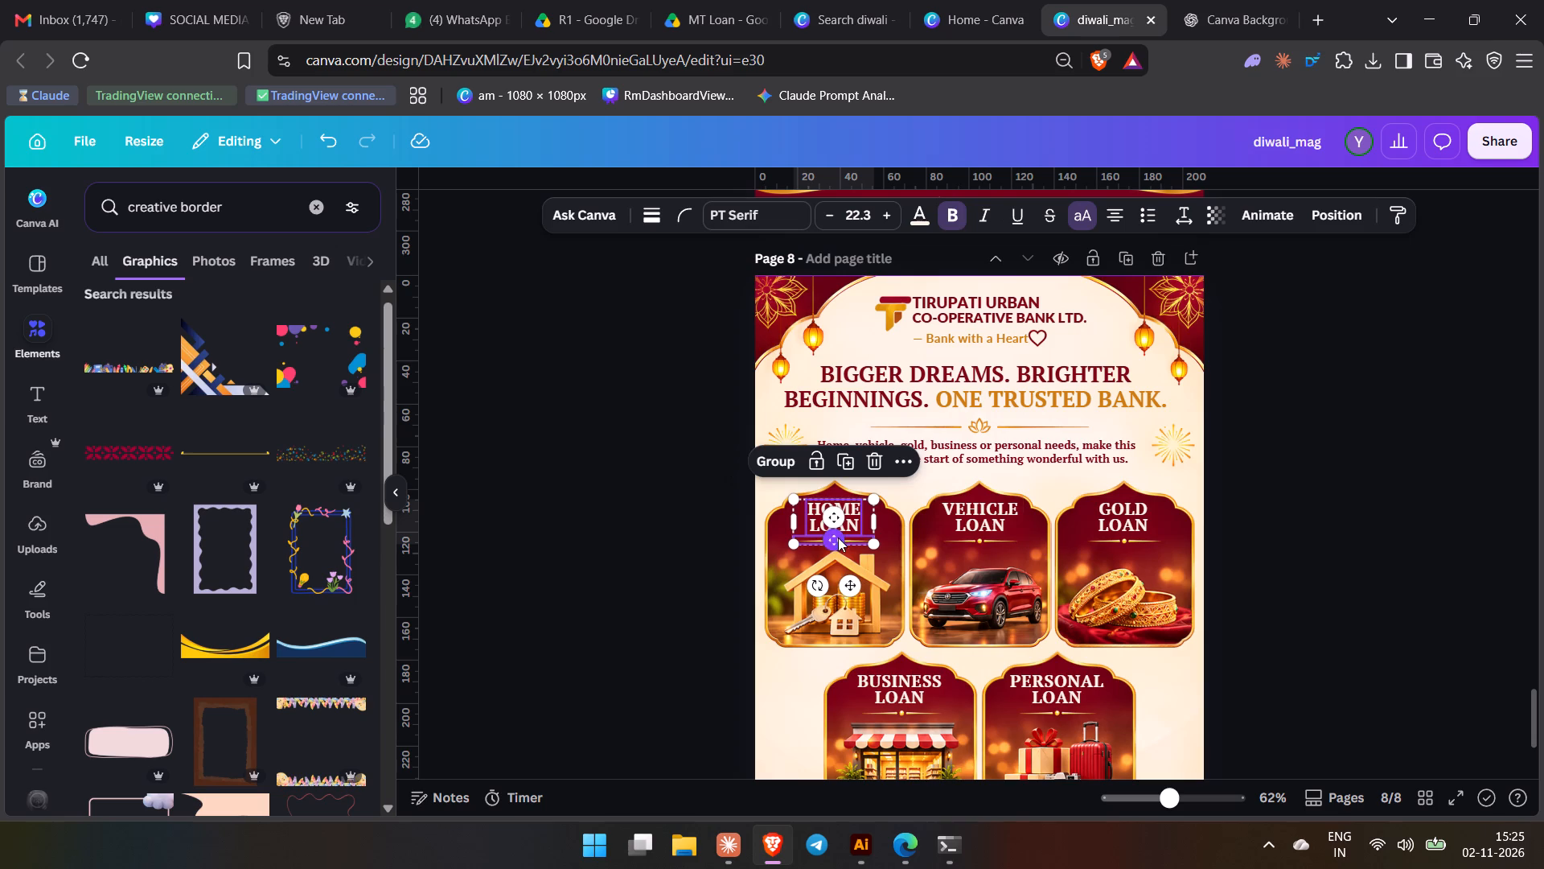
pyautogui.keyDown('shift'); pyautogui.click(868, 559); pyautogui.keyUp('shift')
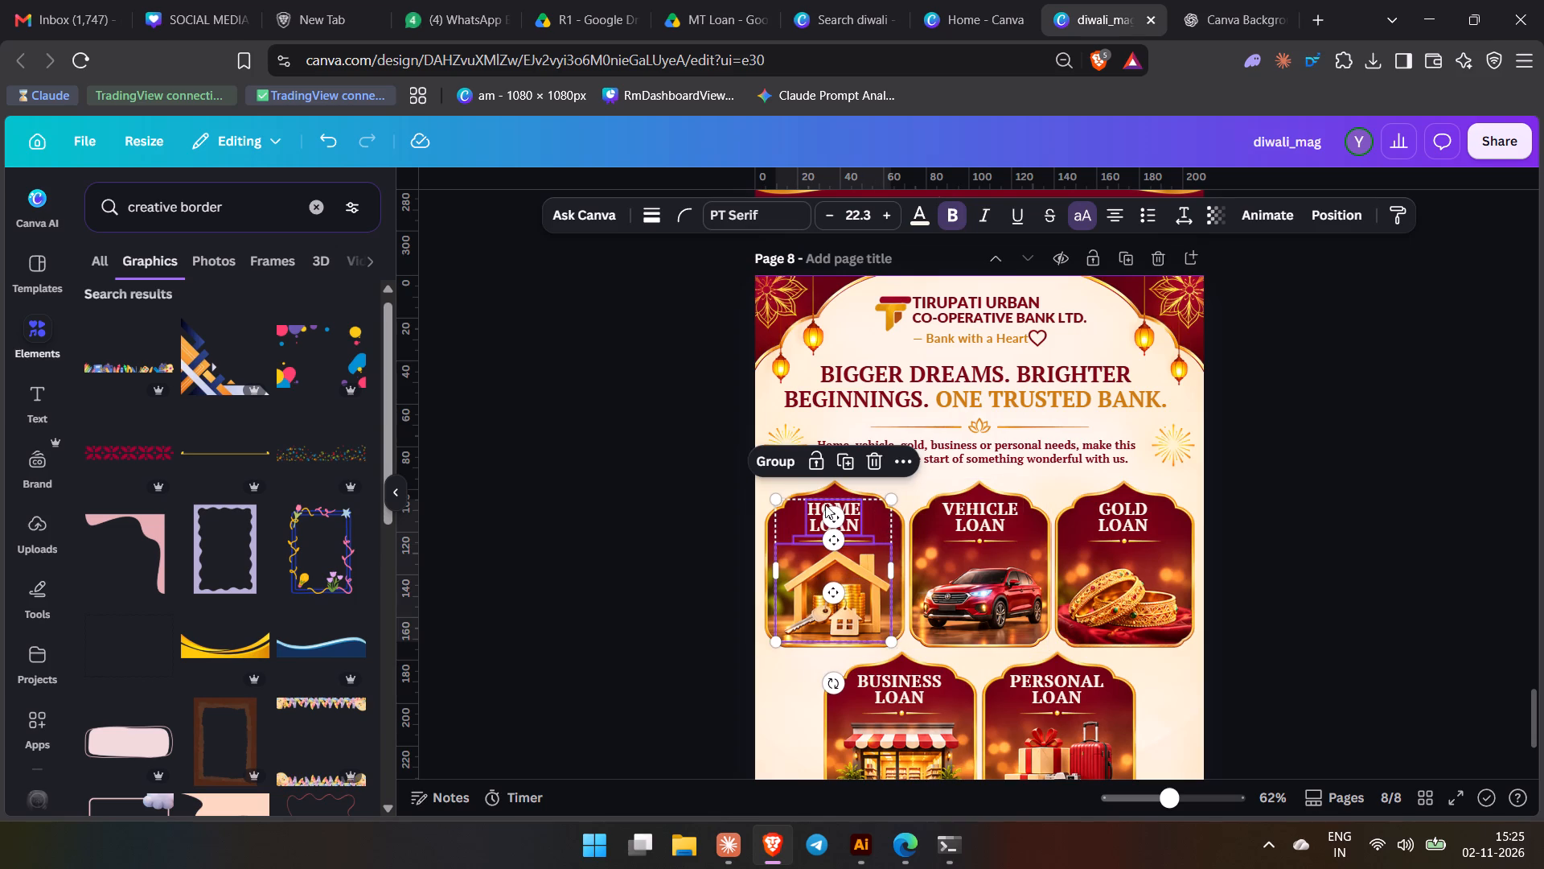
pyautogui.keyDown('shift'); pyautogui.click(788, 492); pyautogui.keyUp('shift')
pyautogui.click(795, 442)
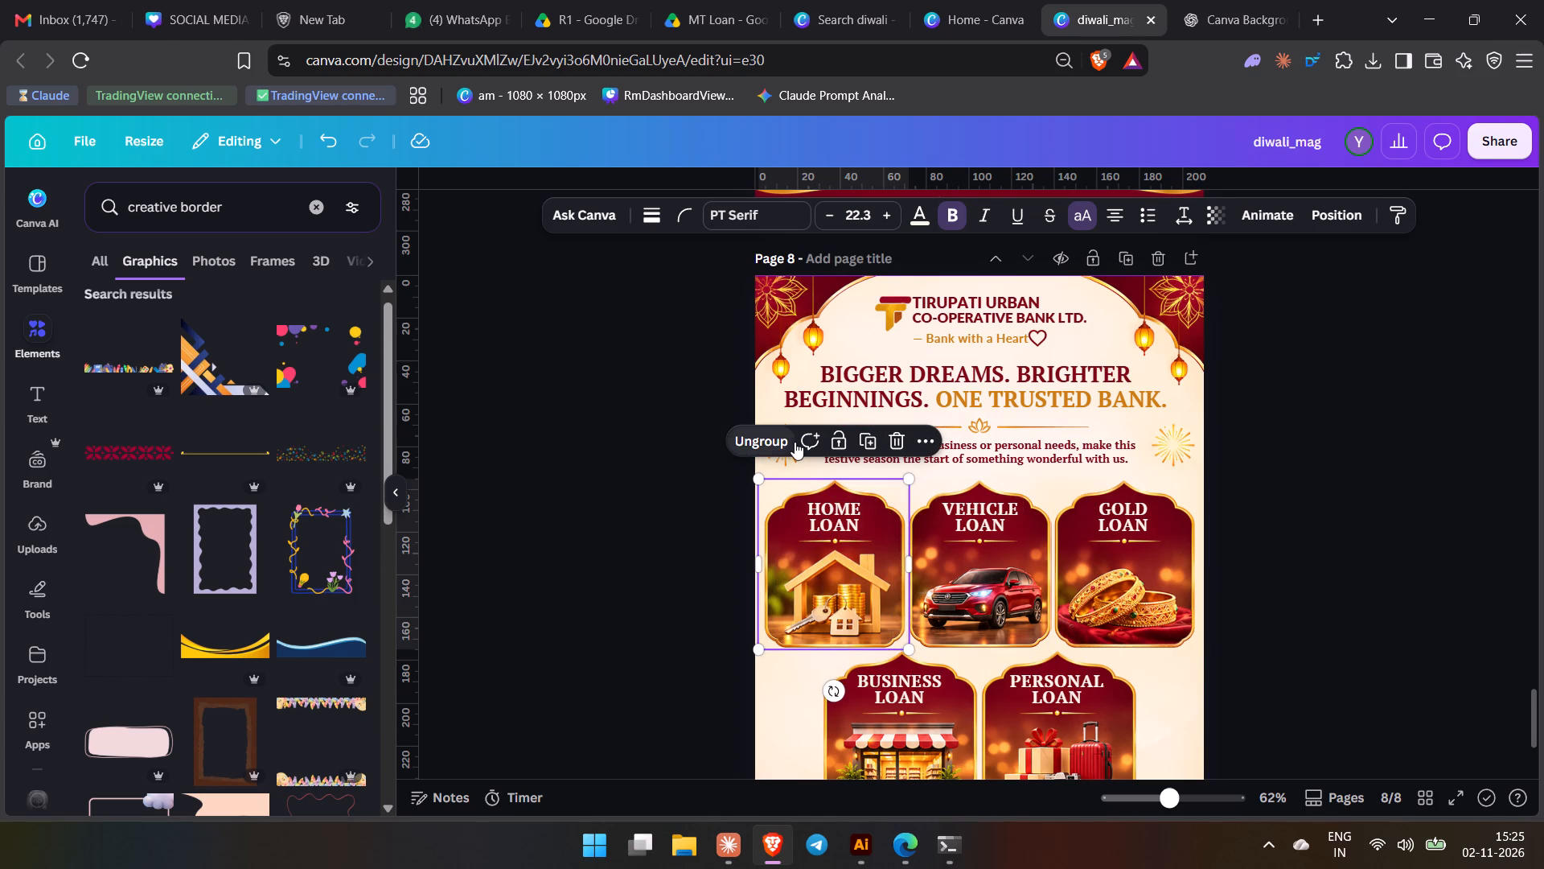
pyautogui.hotkey('ctrl', 'c')
pyautogui.scroll(3, 828, 522)
pyautogui.click(860, 482)
pyautogui.hotkey('ctrl', 'v')
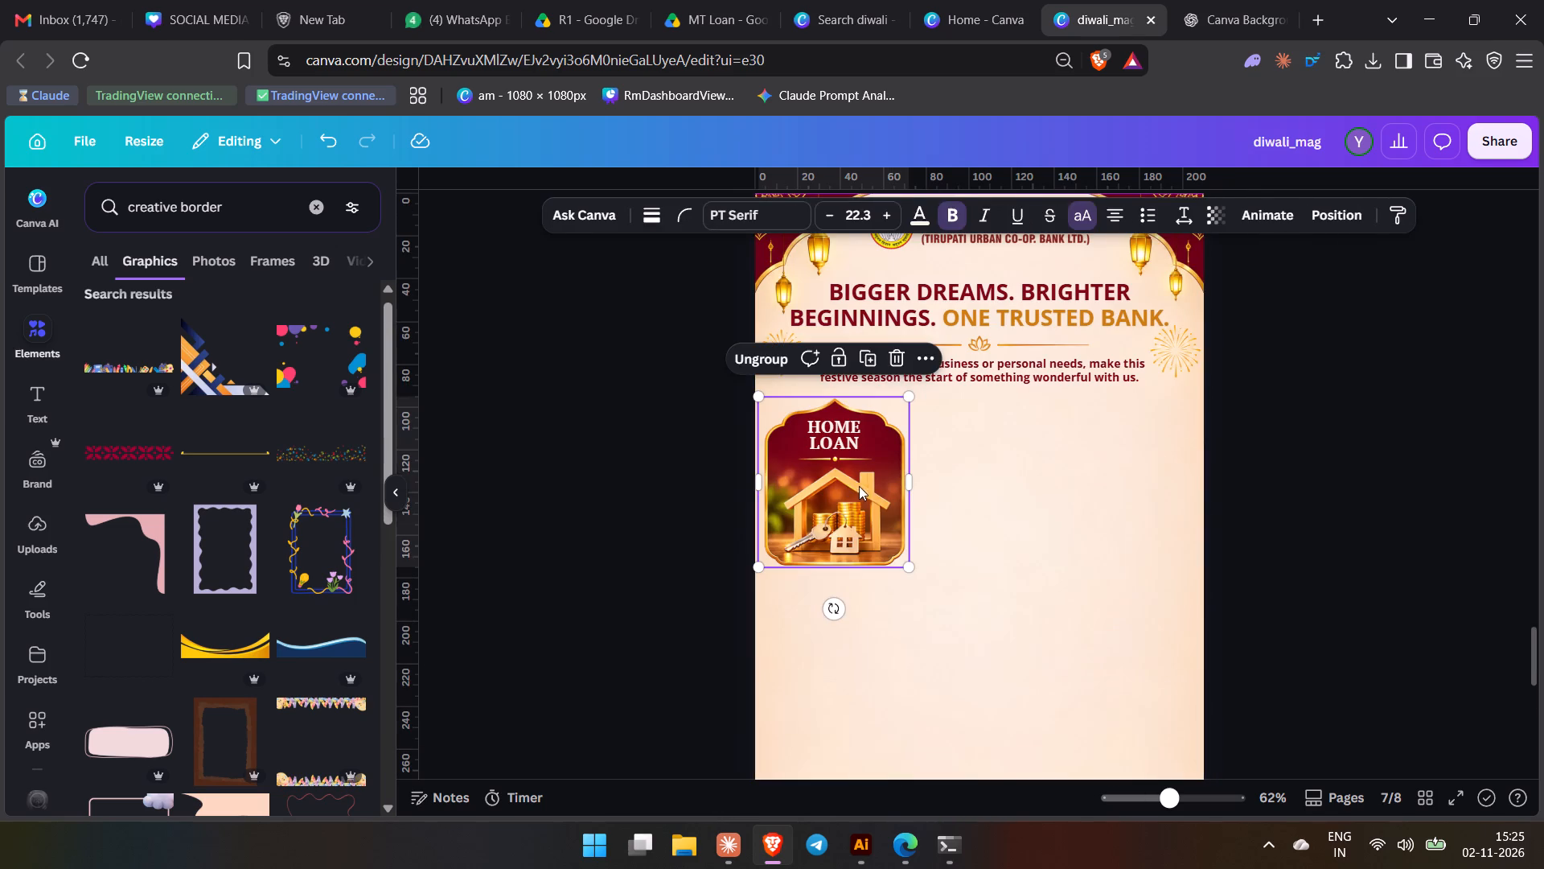
# Copy the Vehicle Loan and Gold Loan cards from page 8 to page 7, beside the Home Loan card.
pyautogui.click(1027, 606)
pyautogui.scroll(-4, 1024, 632)
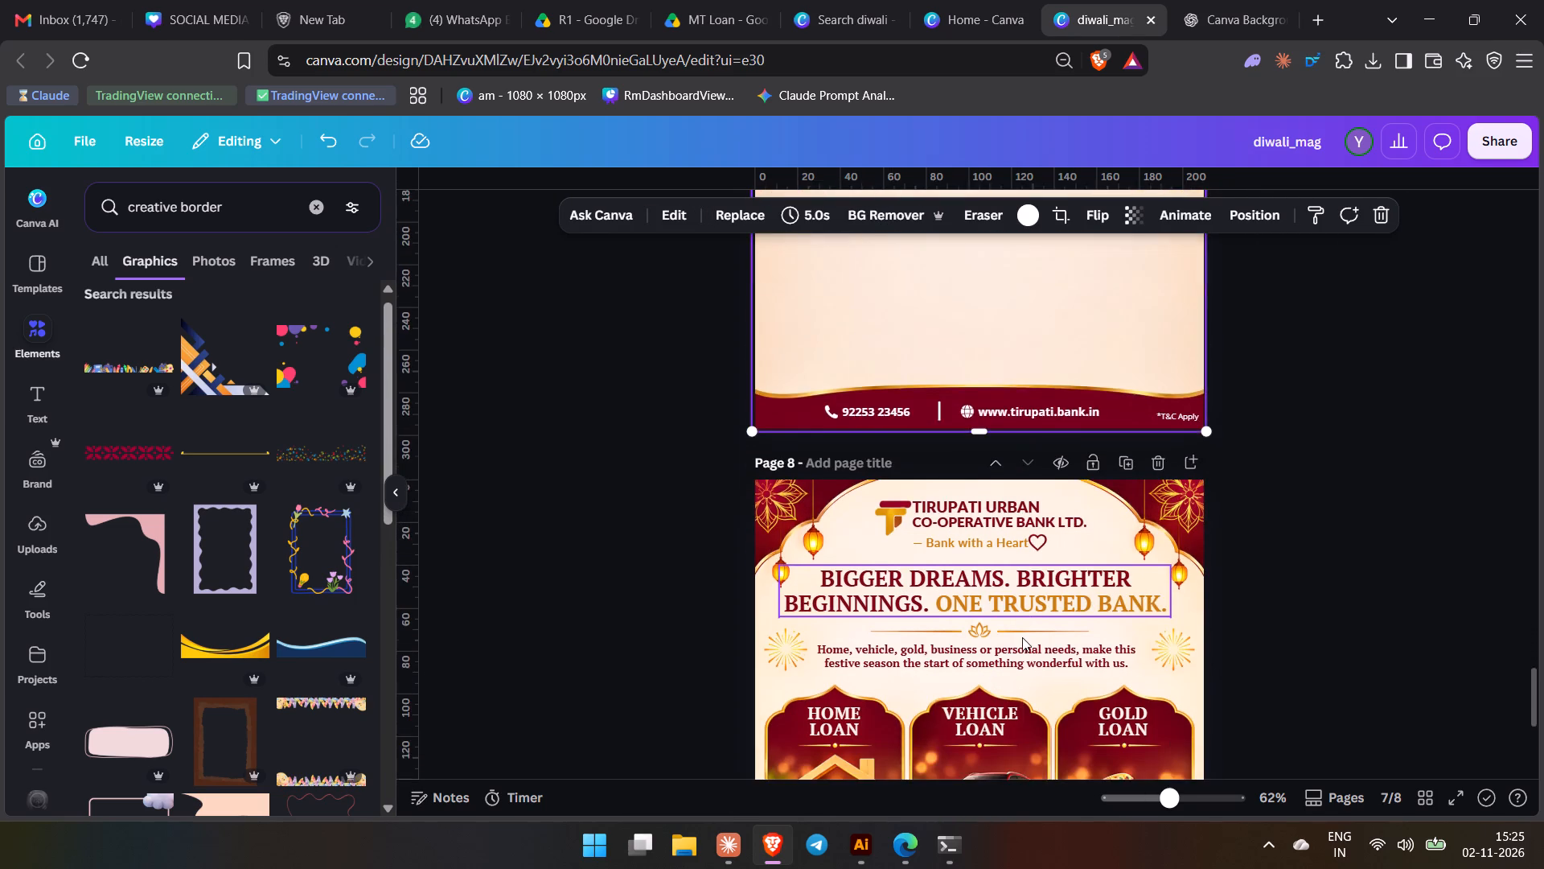
pyautogui.scroll(-2, 1022, 637)
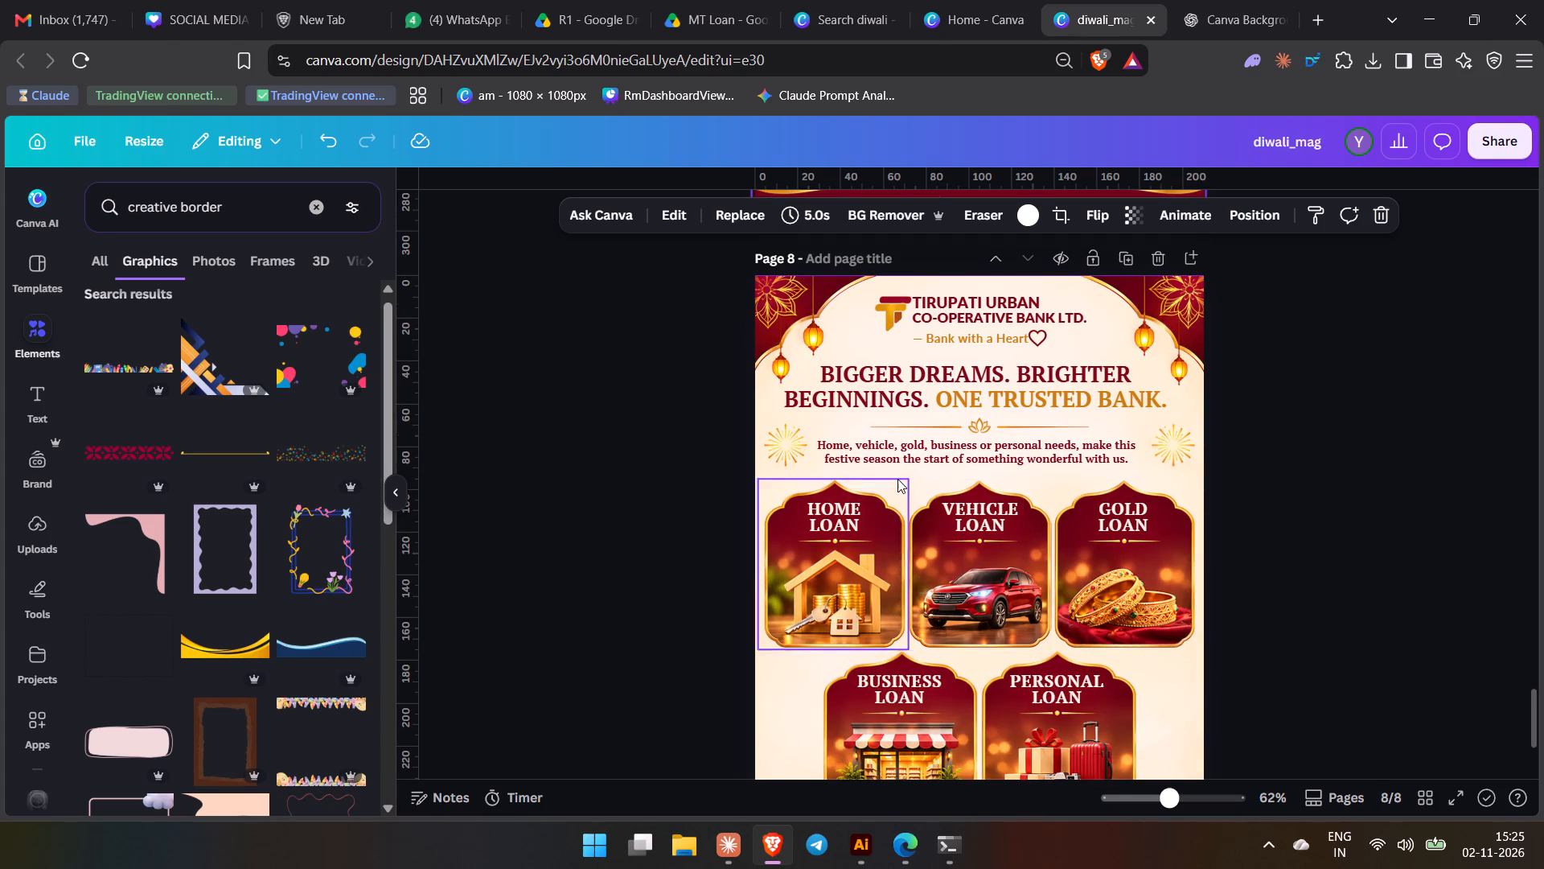
pyautogui.moveTo(1192, 660); pyautogui.dragTo(1061, 570)
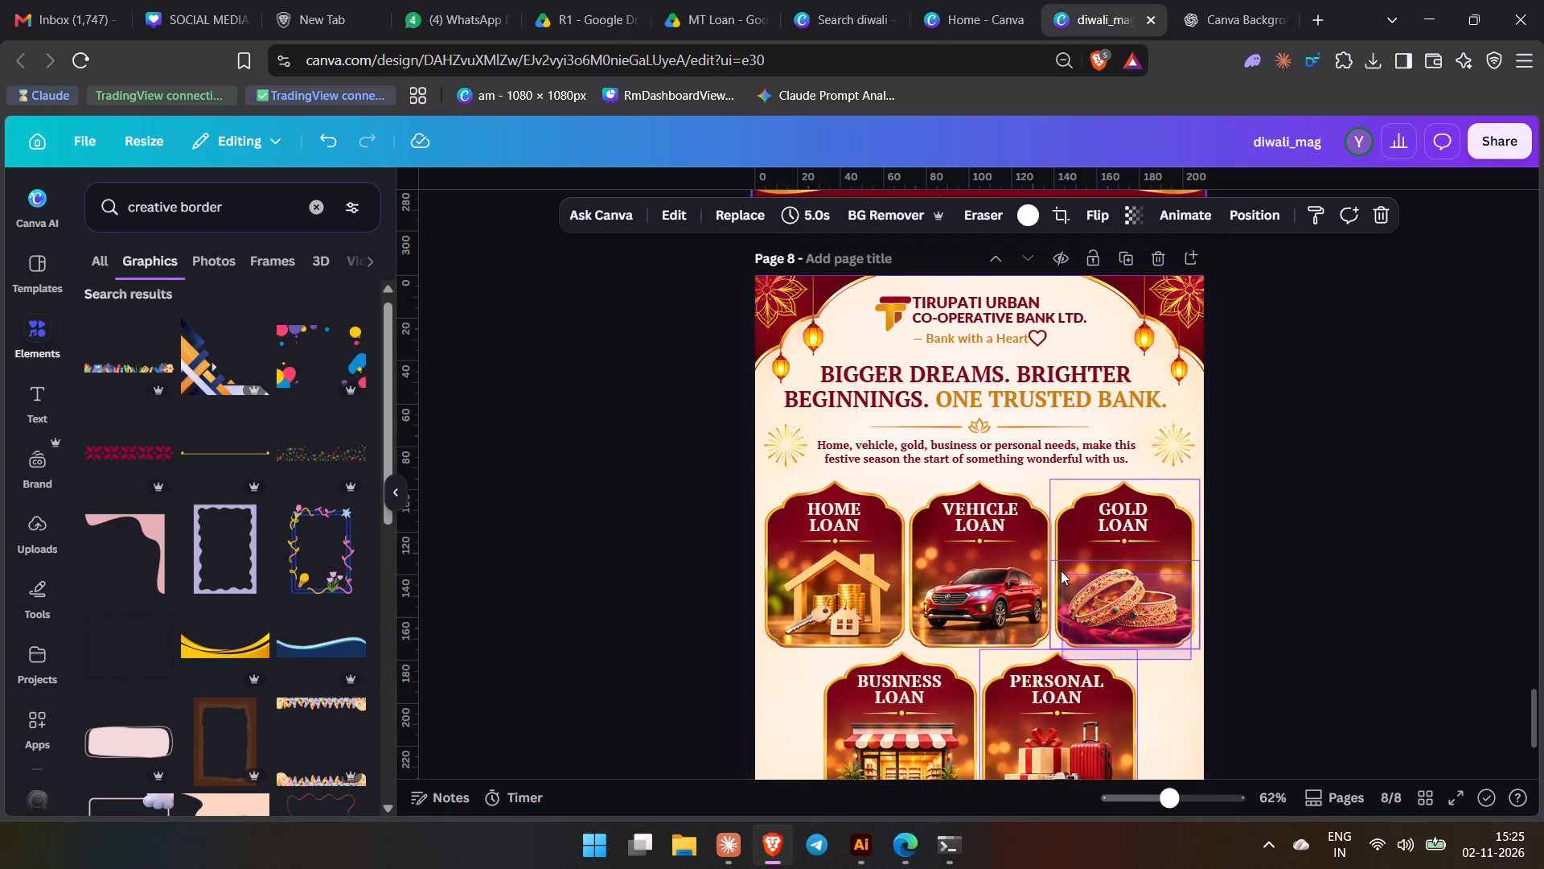
pyautogui.moveTo(1061, 570); pyautogui.dragTo(1041, 551)
pyautogui.click(1229, 476)
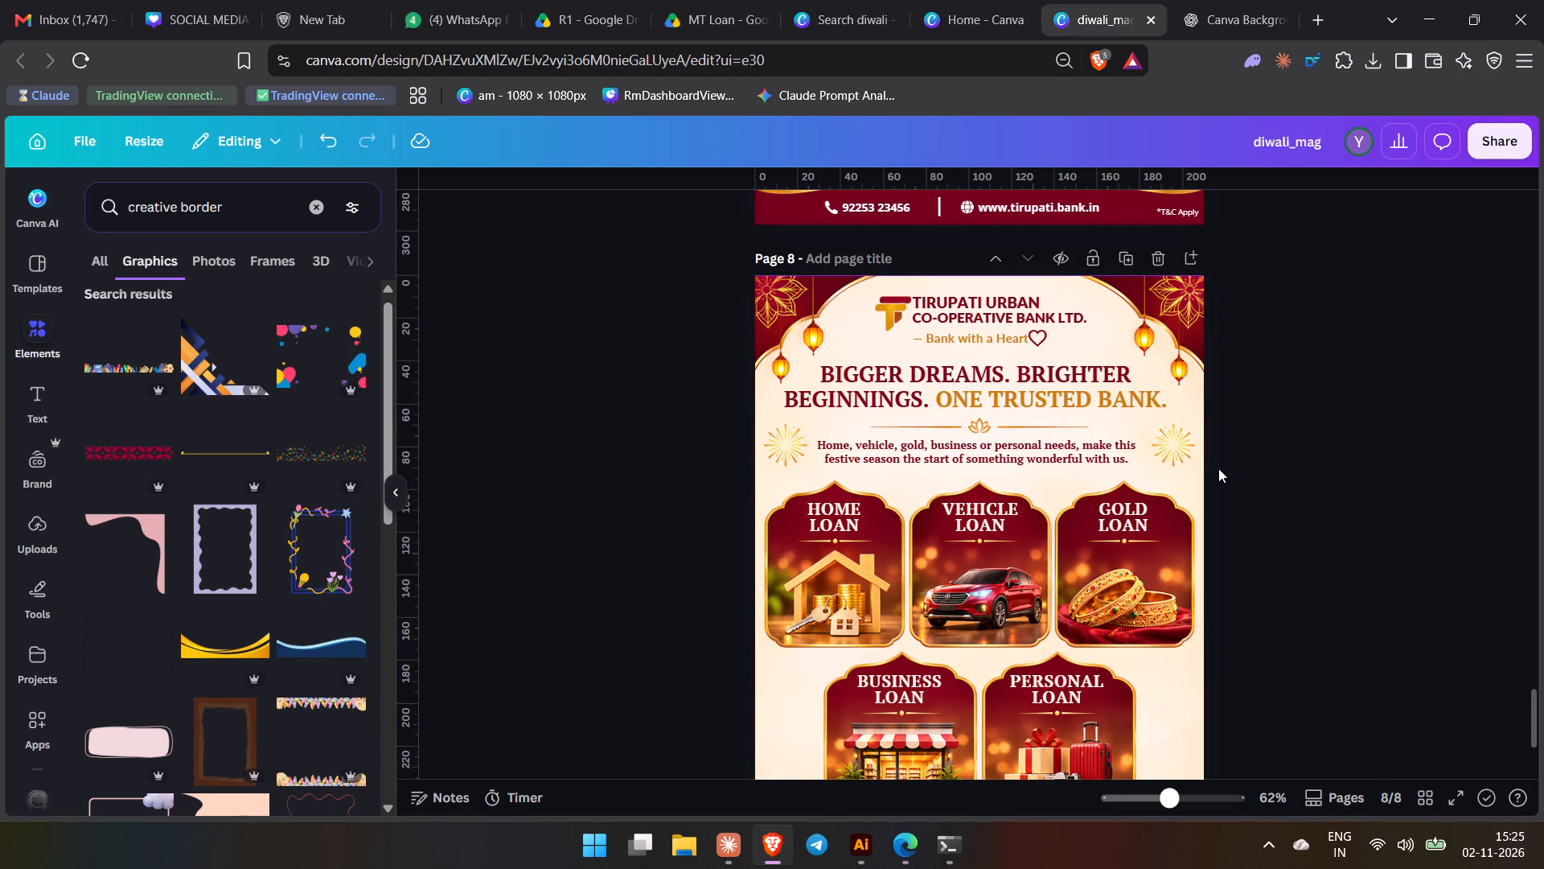
pyautogui.moveTo(1242, 483); pyautogui.dragTo(924, 636)
pyautogui.hotkey('ctrl', 'c')
pyautogui.scroll(3, 967, 636)
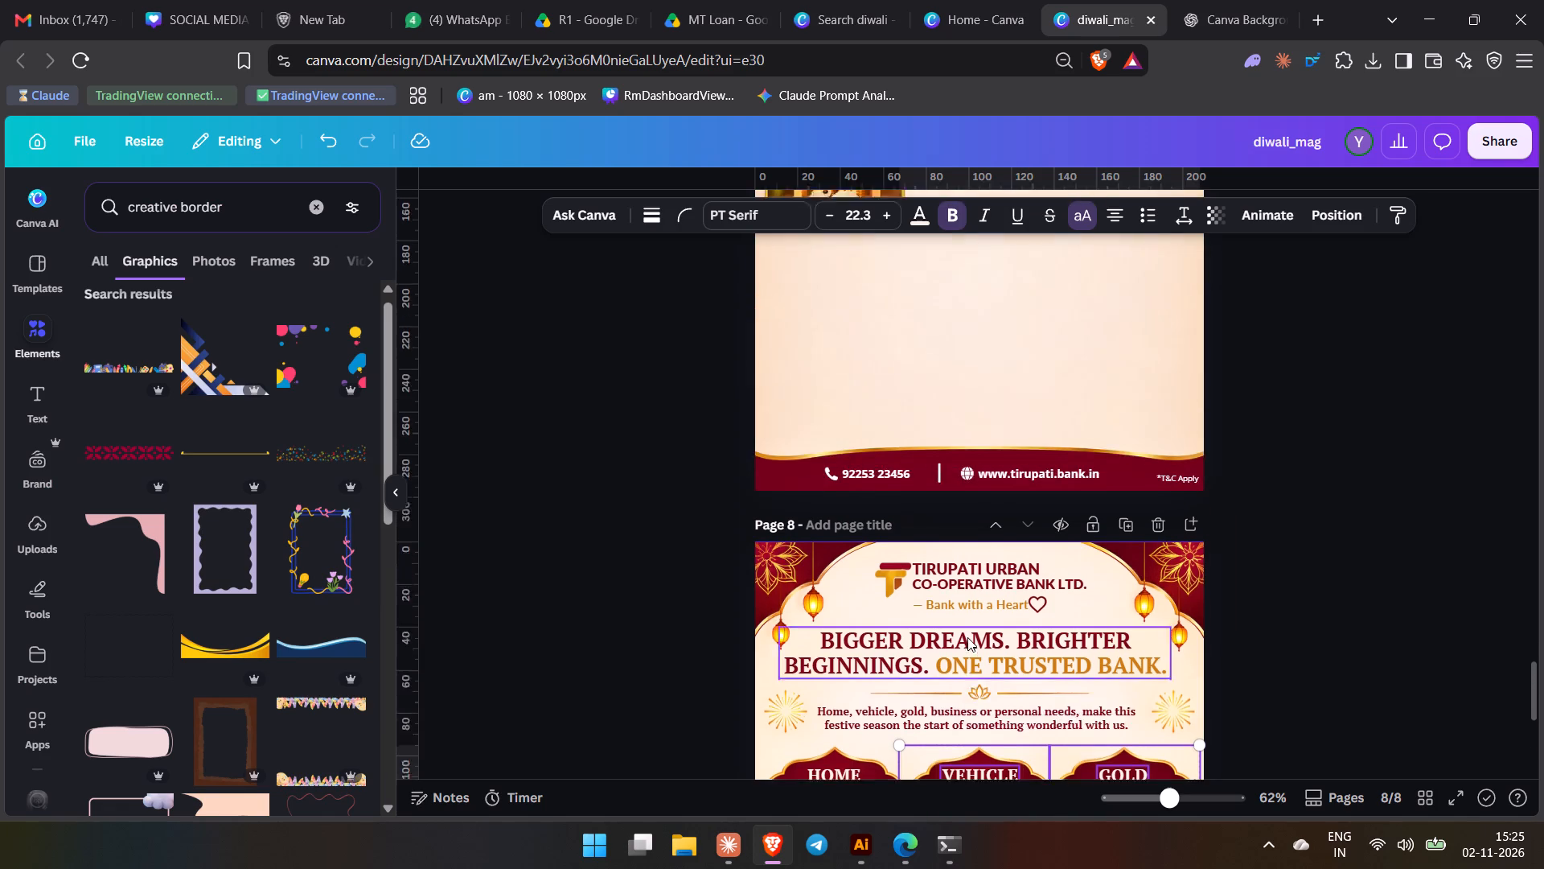
pyautogui.scroll(1, 967, 637)
pyautogui.click(1025, 431)
pyautogui.hotkey('ctrl', 'v')
pyautogui.scroll(1, 1266, 592)
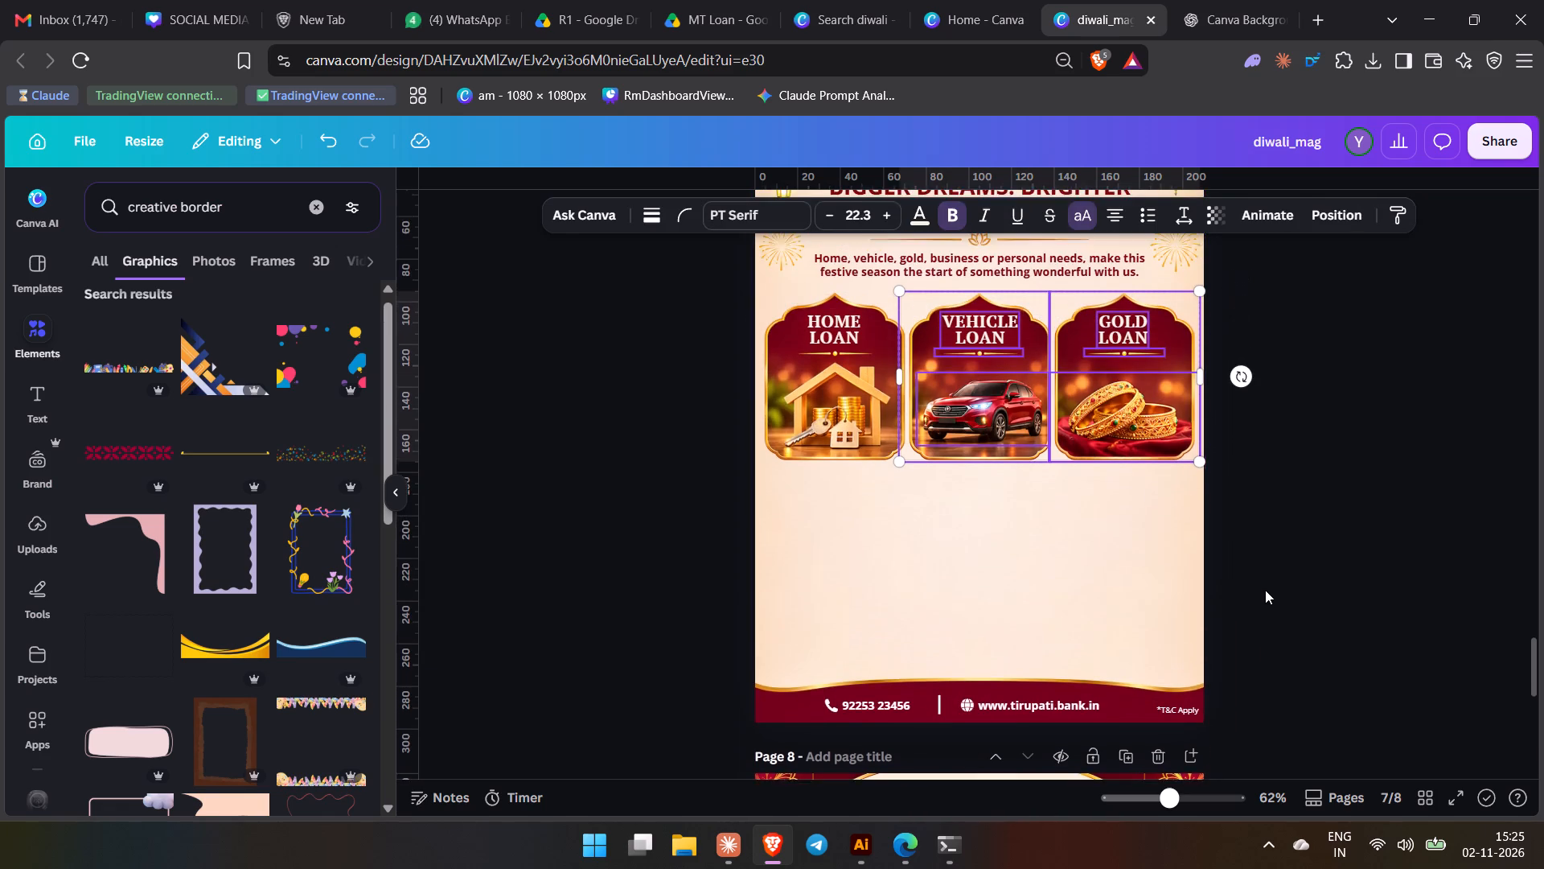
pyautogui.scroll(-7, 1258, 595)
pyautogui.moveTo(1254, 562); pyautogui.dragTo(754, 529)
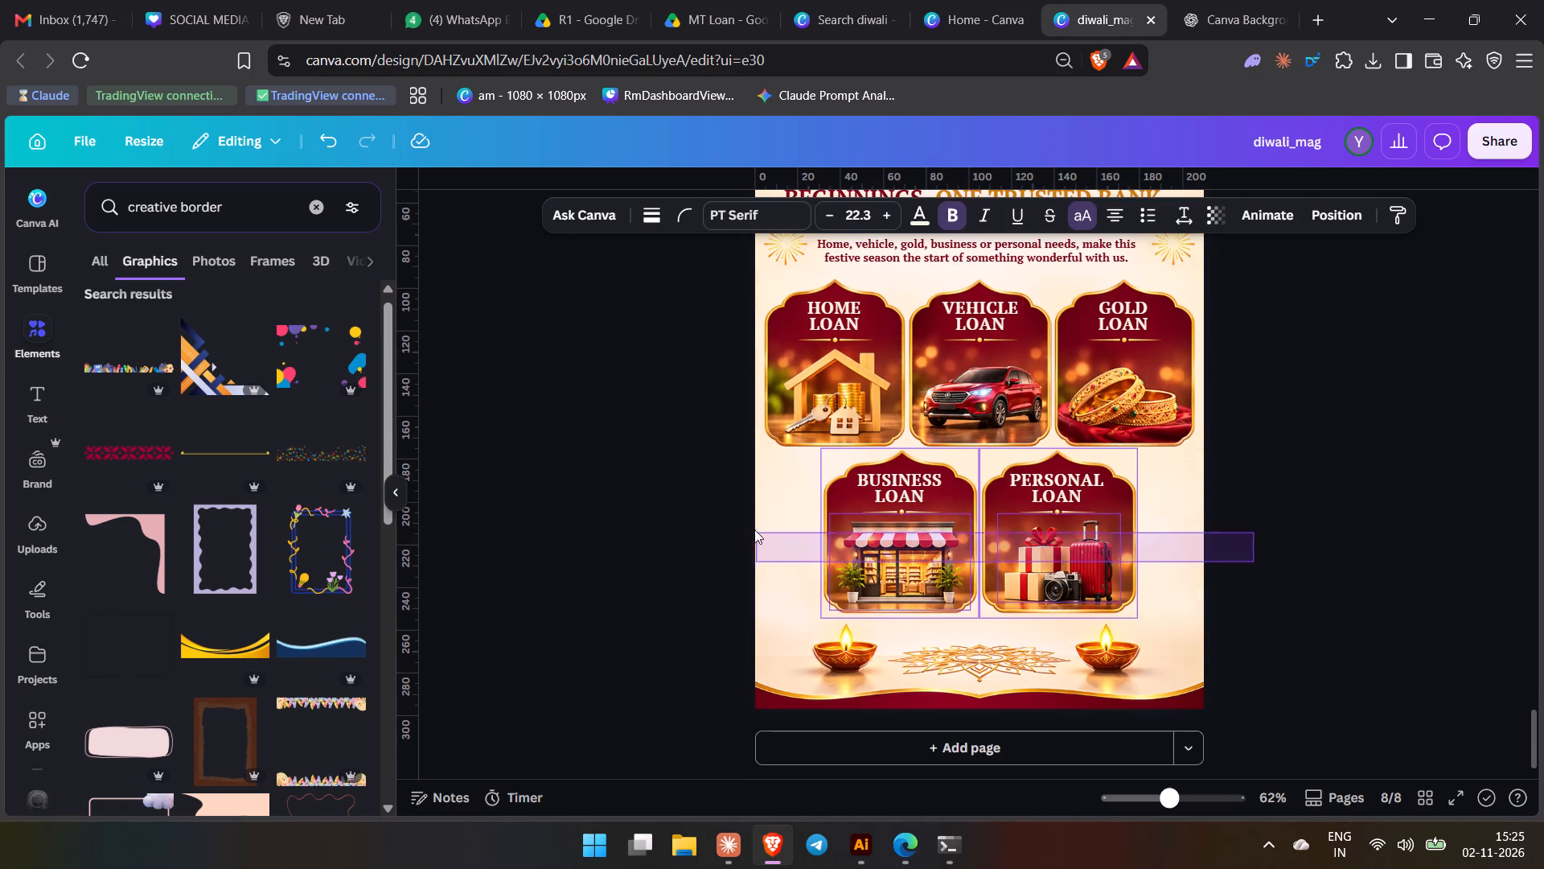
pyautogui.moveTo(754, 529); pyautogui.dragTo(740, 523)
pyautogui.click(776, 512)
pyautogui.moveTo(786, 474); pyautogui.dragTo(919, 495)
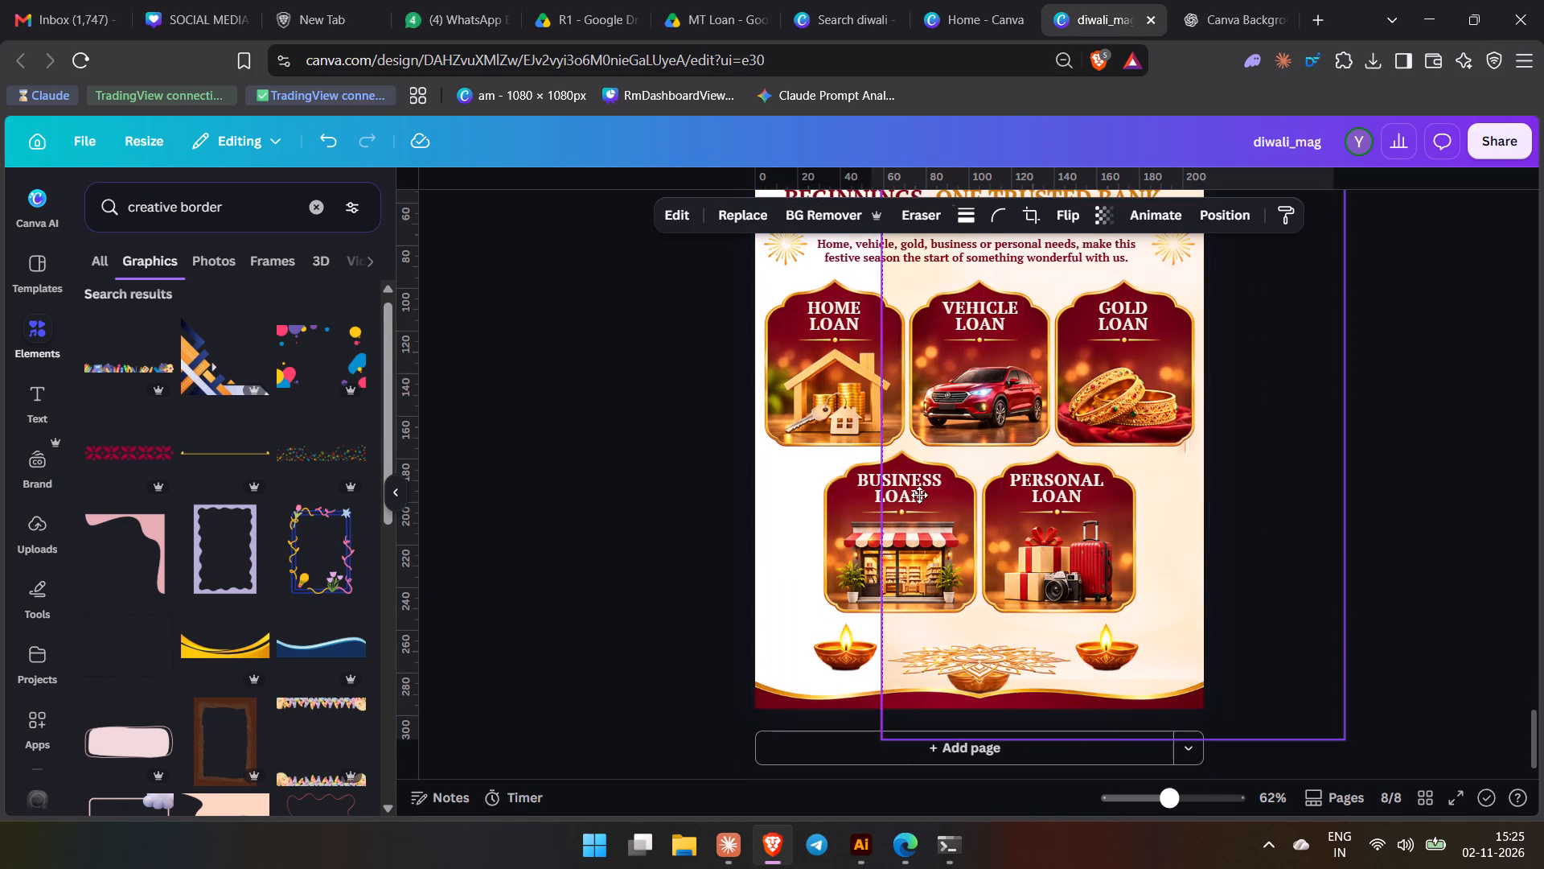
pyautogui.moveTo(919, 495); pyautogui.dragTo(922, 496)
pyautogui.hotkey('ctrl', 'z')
# Place copies of page 8's Business Loan and Personal Loan cards on page 7, keeping the originals on page 8.
pyautogui.moveTo(706, 484); pyautogui.dragTo(1152, 560)
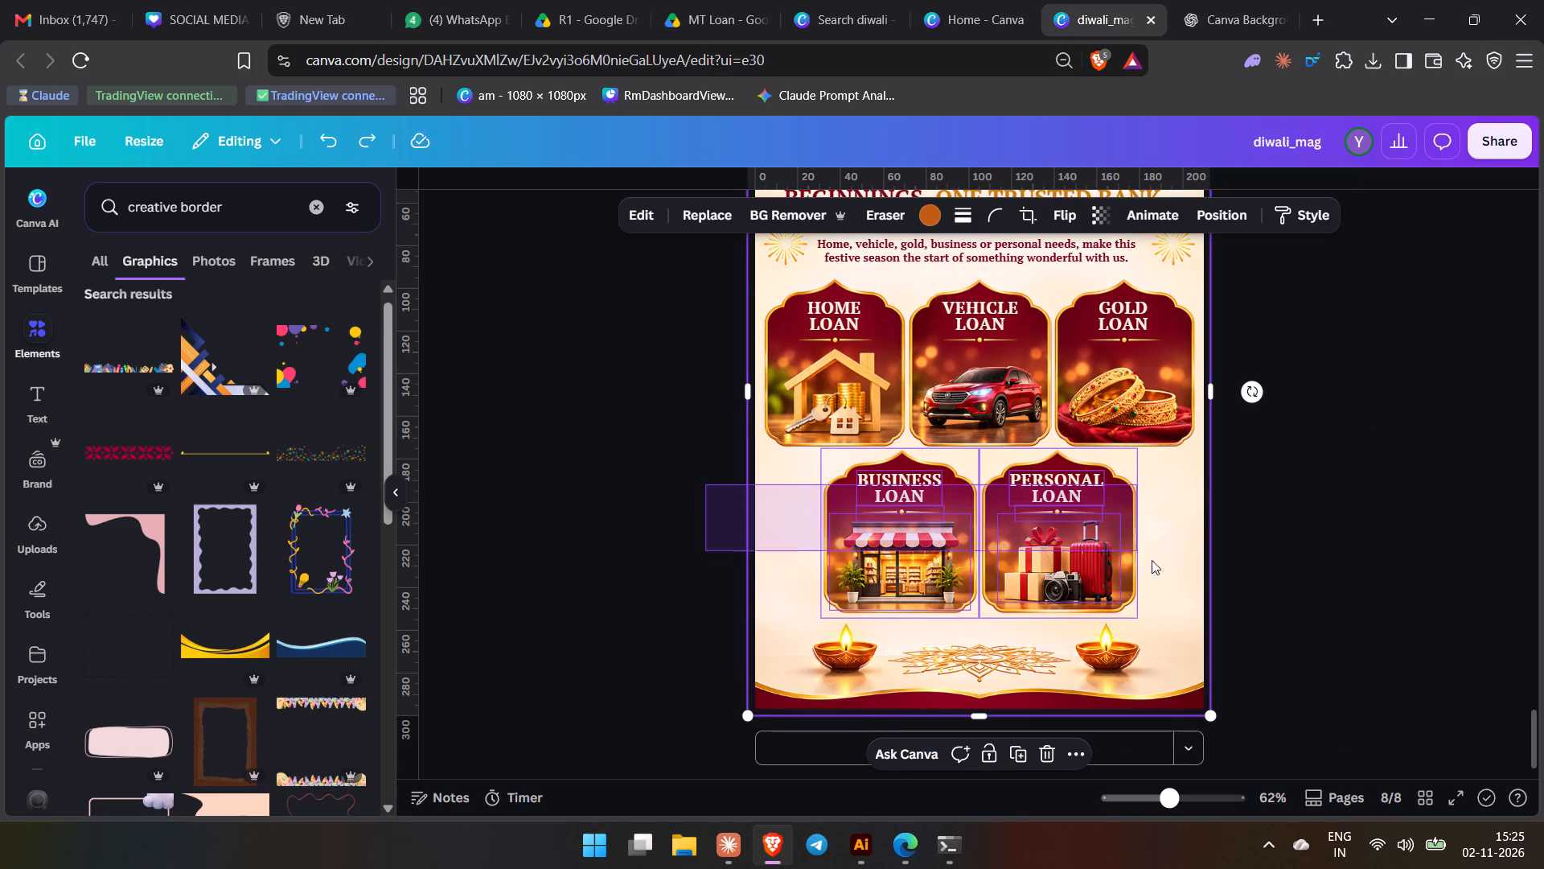
pyautogui.moveTo(1152, 560); pyautogui.dragTo(1162, 600)
pyautogui.hotkey('ctrl', 'x')
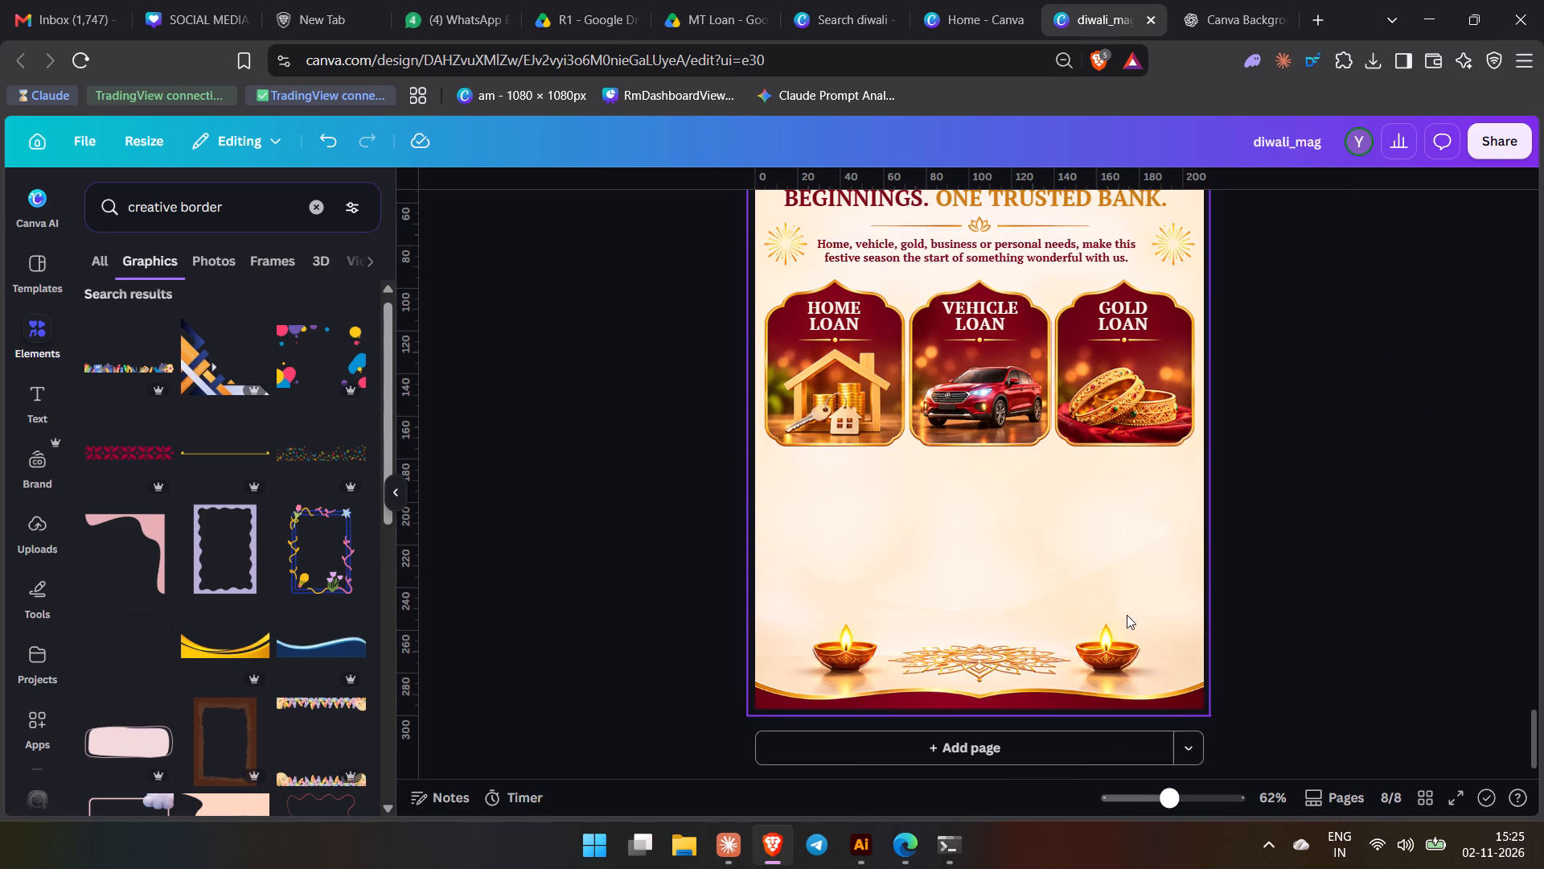
pyautogui.scroll(5, 1121, 609)
pyautogui.click(943, 397)
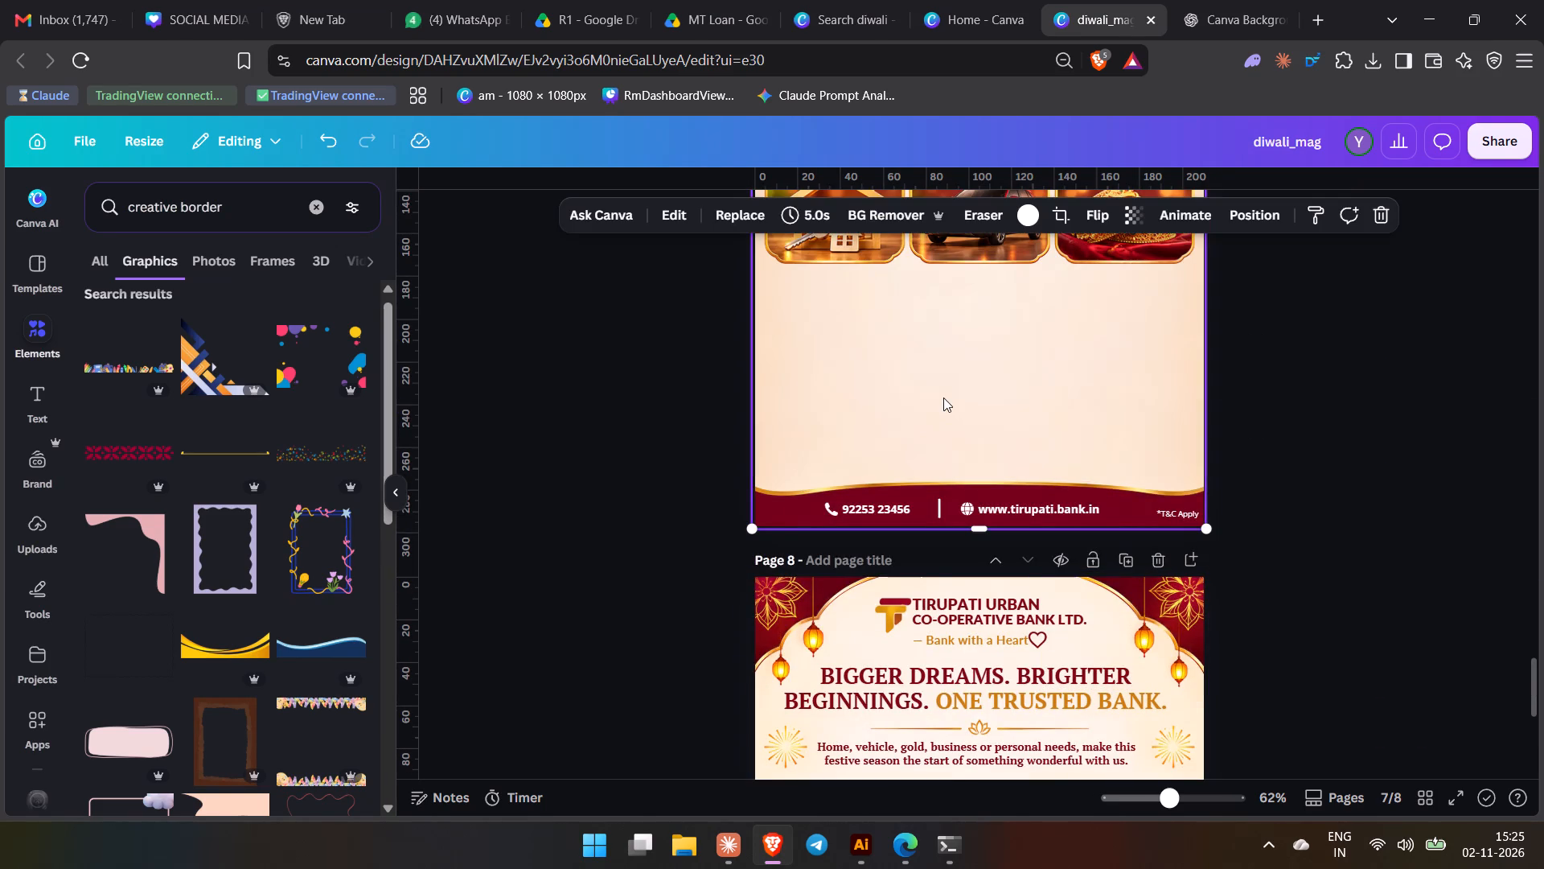
pyautogui.hotkey('ctrl', 'v')
pyautogui.scroll(-4, 959, 432)
pyautogui.click(1031, 620)
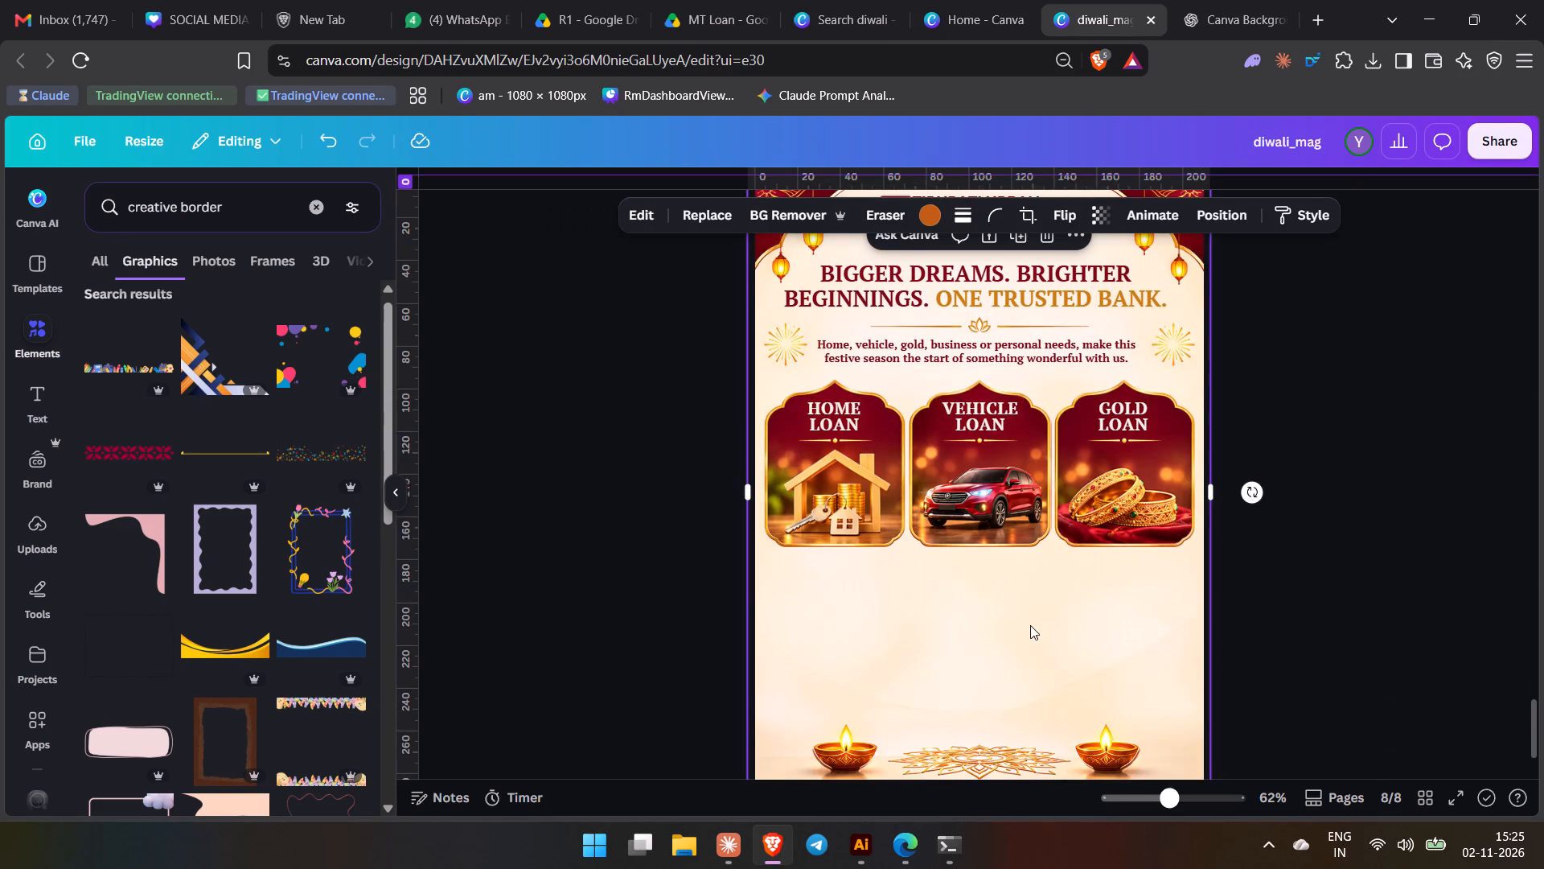
pyautogui.hotkey('ctrl', 'z')
pyautogui.hotkey('ctrl', 'z')
pyautogui.scroll(5, 1024, 626)
pyautogui.click(976, 481)
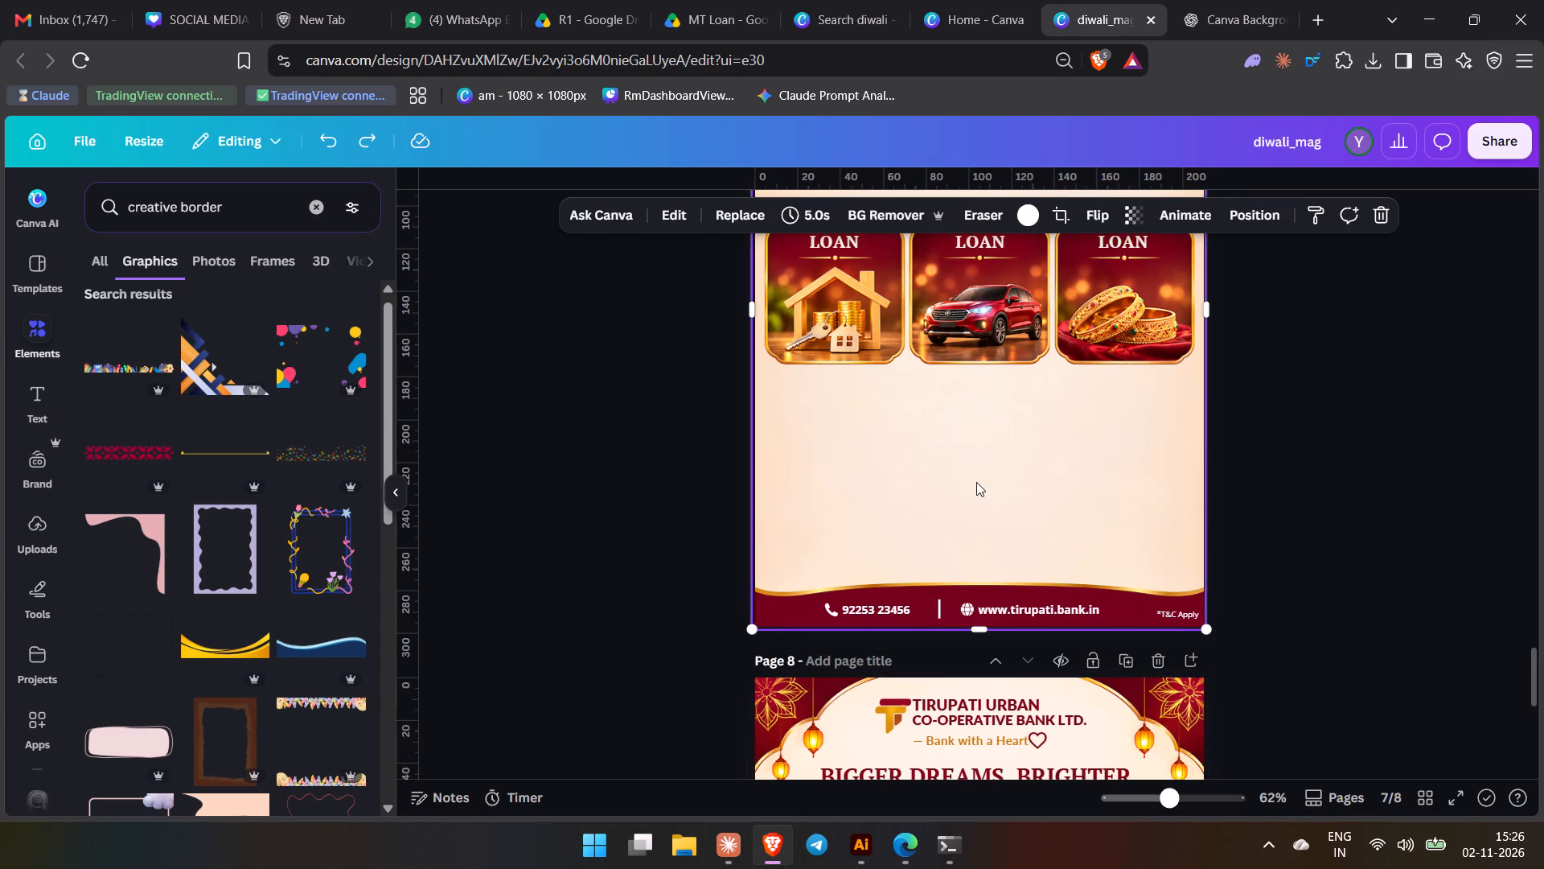
pyautogui.hotkey('ctrl', 'v')
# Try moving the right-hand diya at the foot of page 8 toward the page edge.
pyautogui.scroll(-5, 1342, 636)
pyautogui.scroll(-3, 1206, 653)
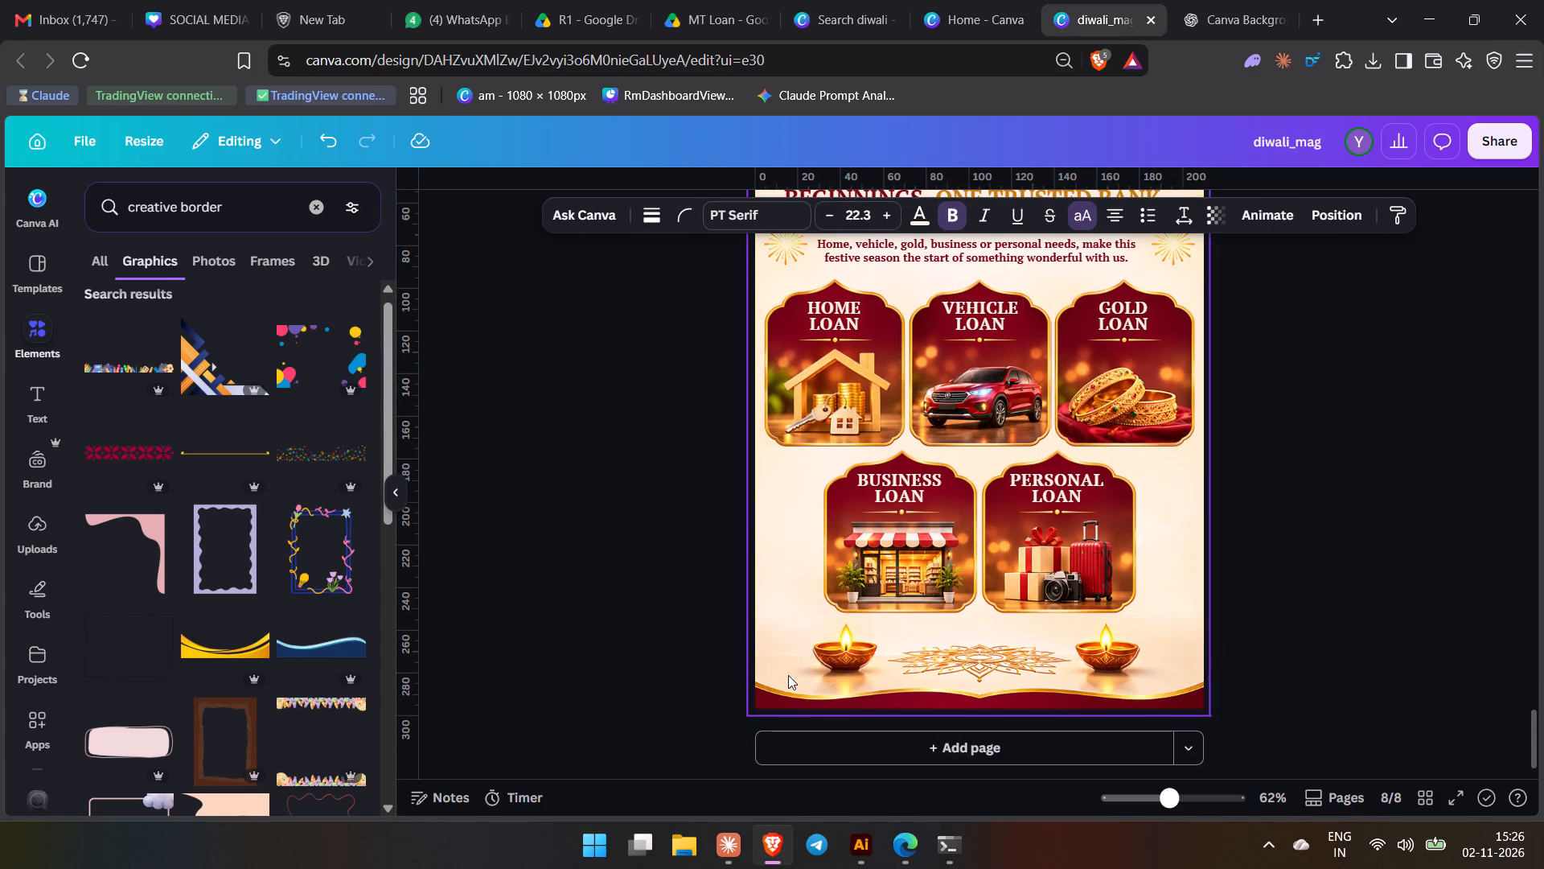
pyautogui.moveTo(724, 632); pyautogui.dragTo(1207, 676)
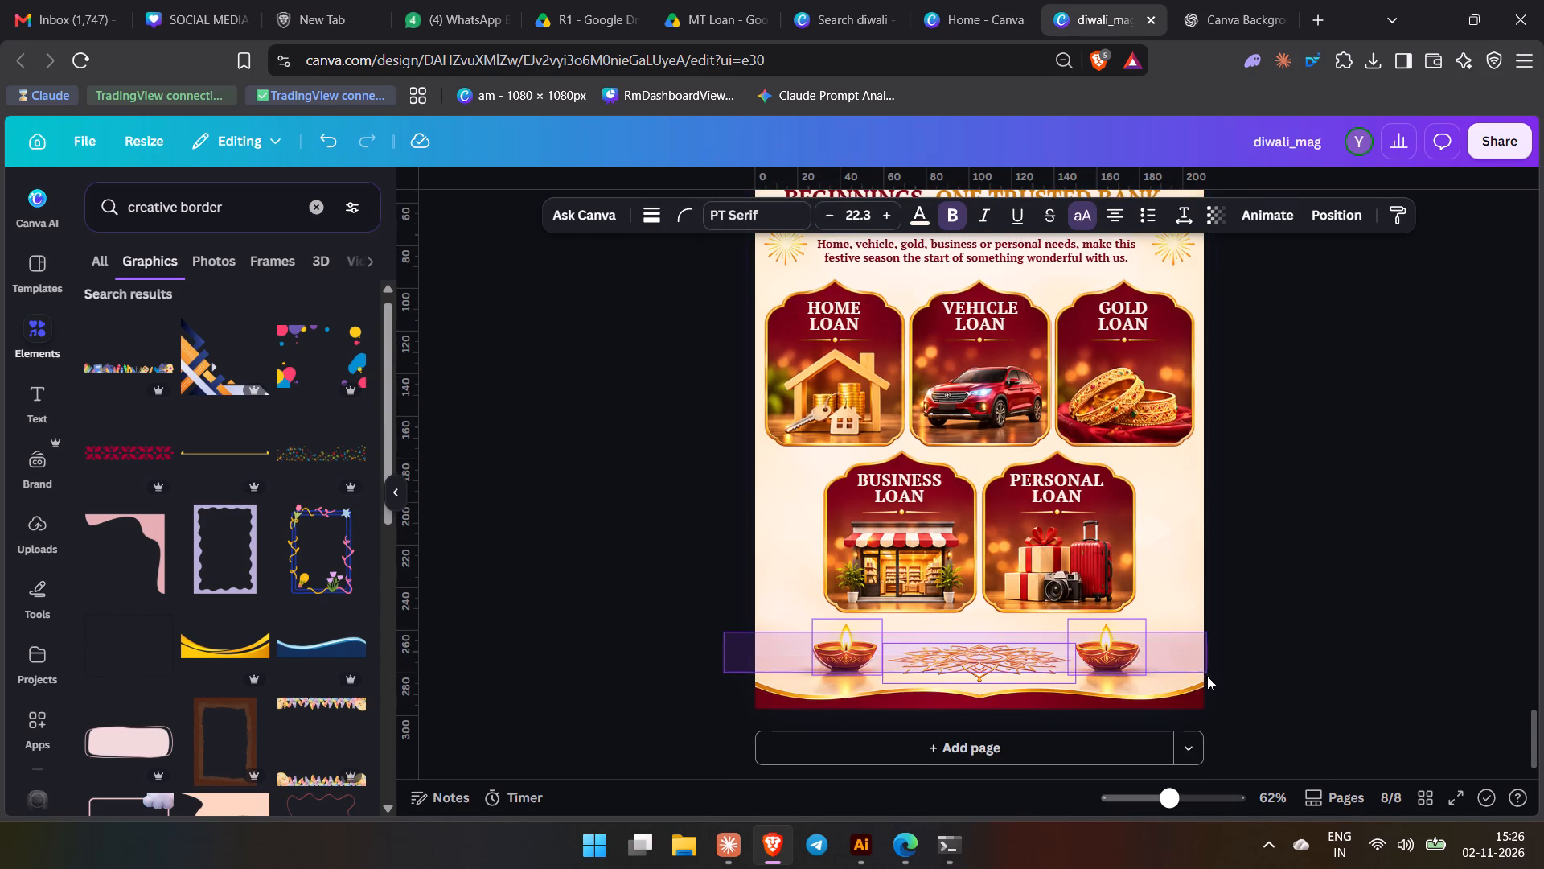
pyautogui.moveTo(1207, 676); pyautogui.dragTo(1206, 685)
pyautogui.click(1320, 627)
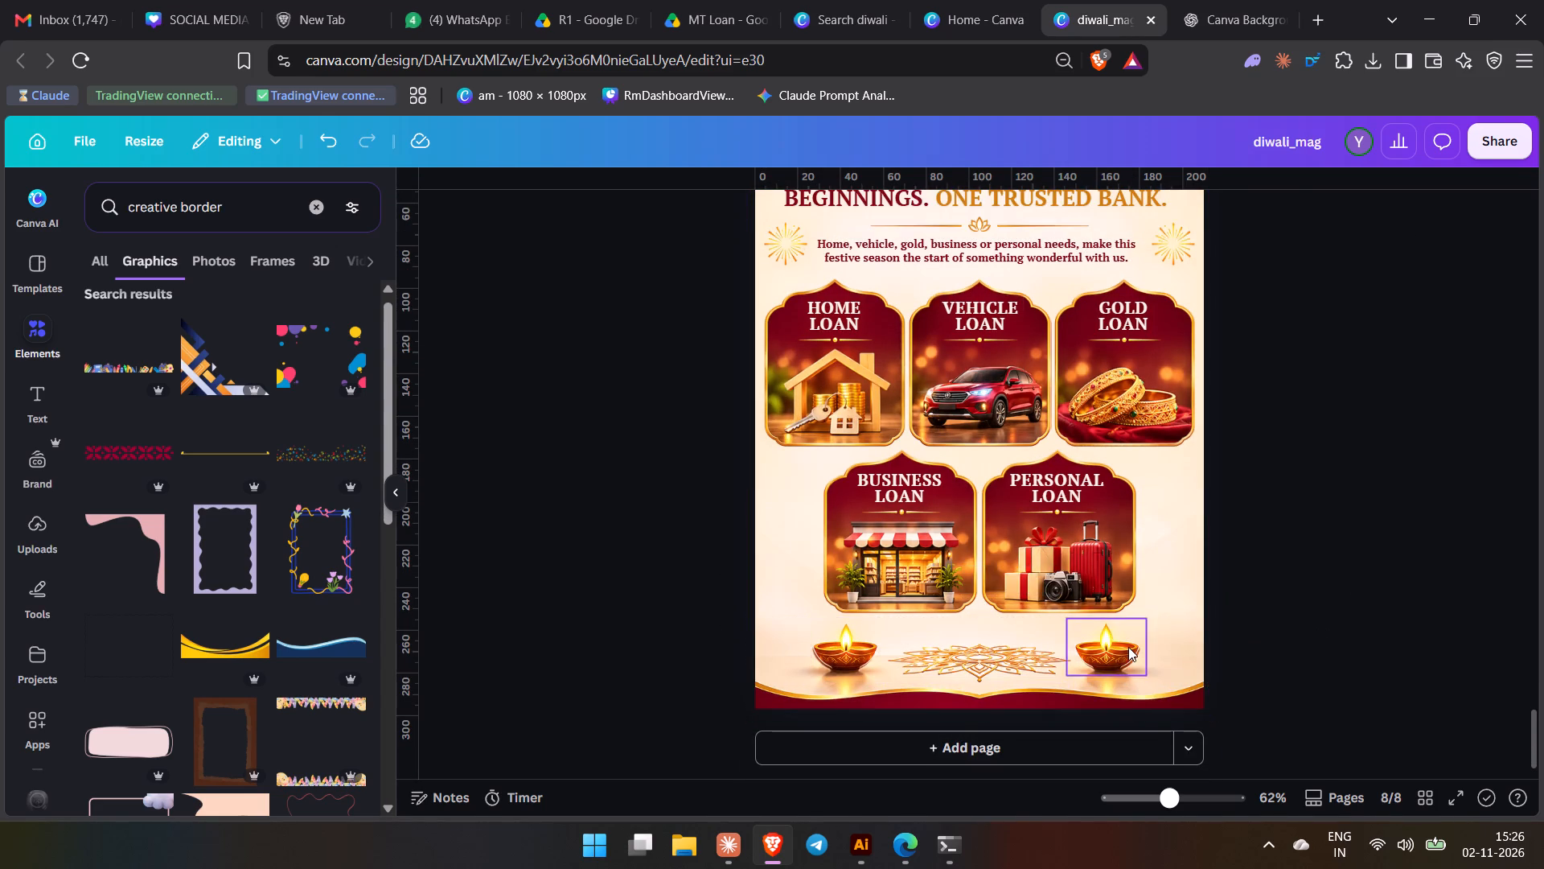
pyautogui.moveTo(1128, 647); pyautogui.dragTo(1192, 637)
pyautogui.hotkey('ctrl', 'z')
# Nudge the right-hand diya on page 8 slightly right and down.
pyautogui.click(1281, 624)
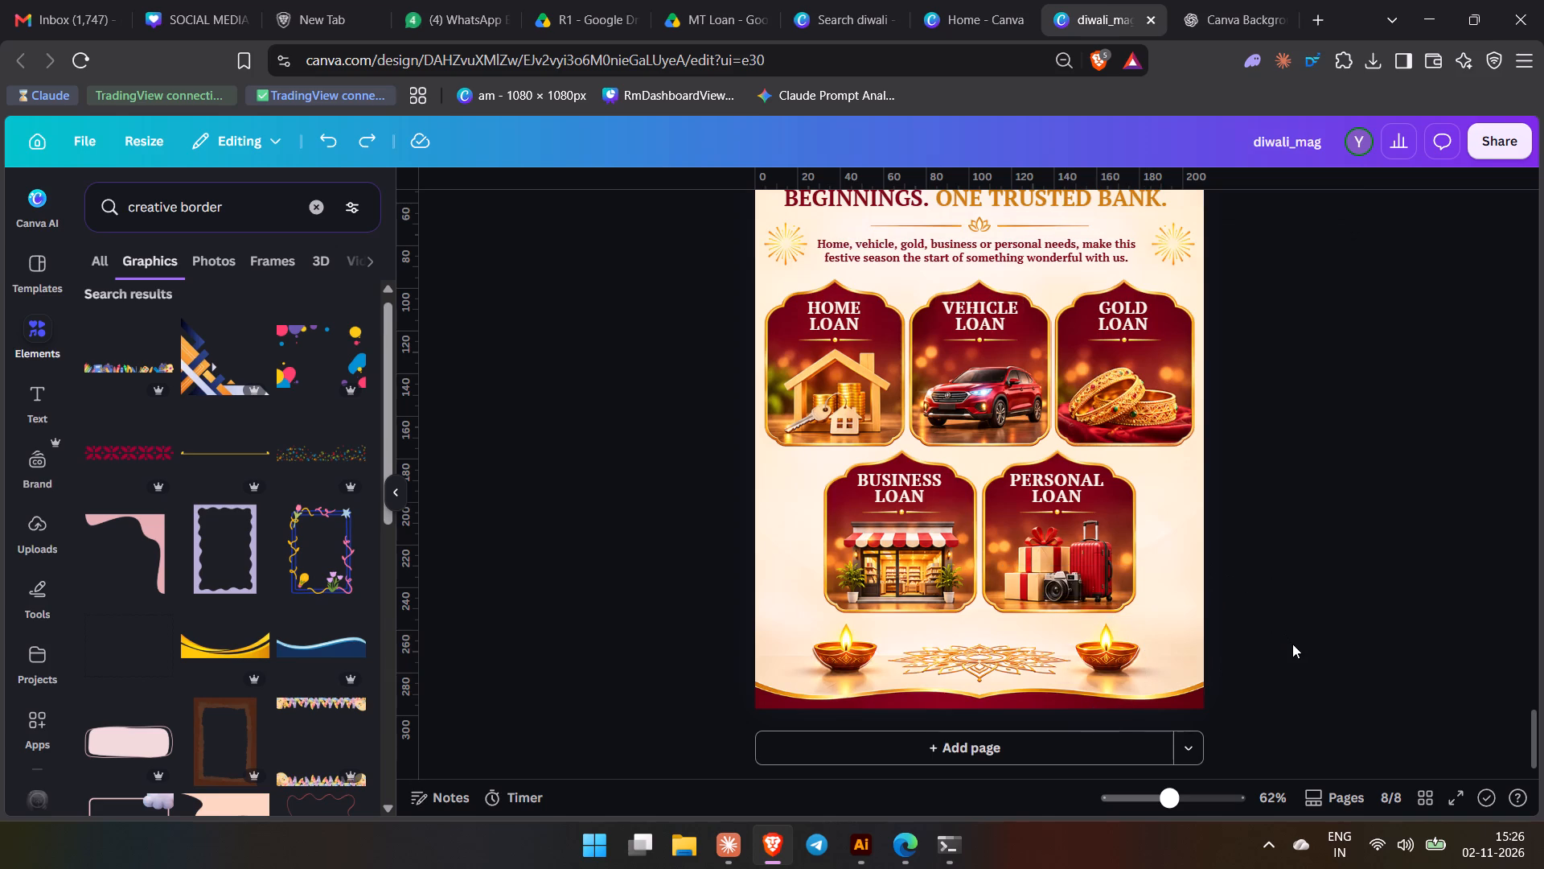
pyautogui.keyDown('ctrl'); pyautogui.scroll(8, 1174, 671); pyautogui.keyUp('ctrl')
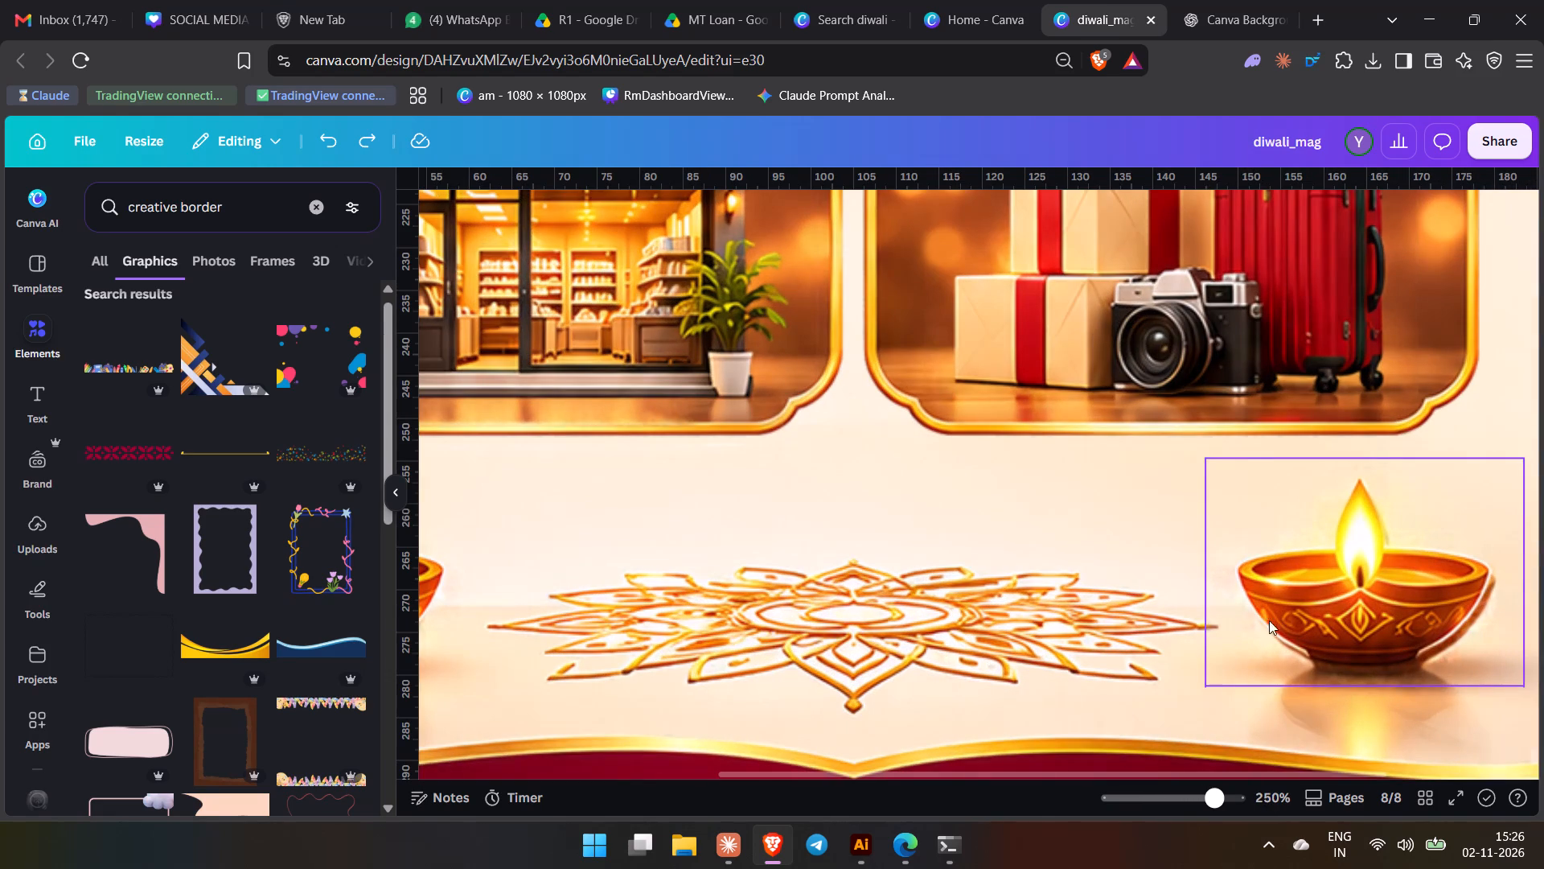
pyautogui.click(1293, 605)
pyautogui.press('Right')
pyautogui.press('Down')
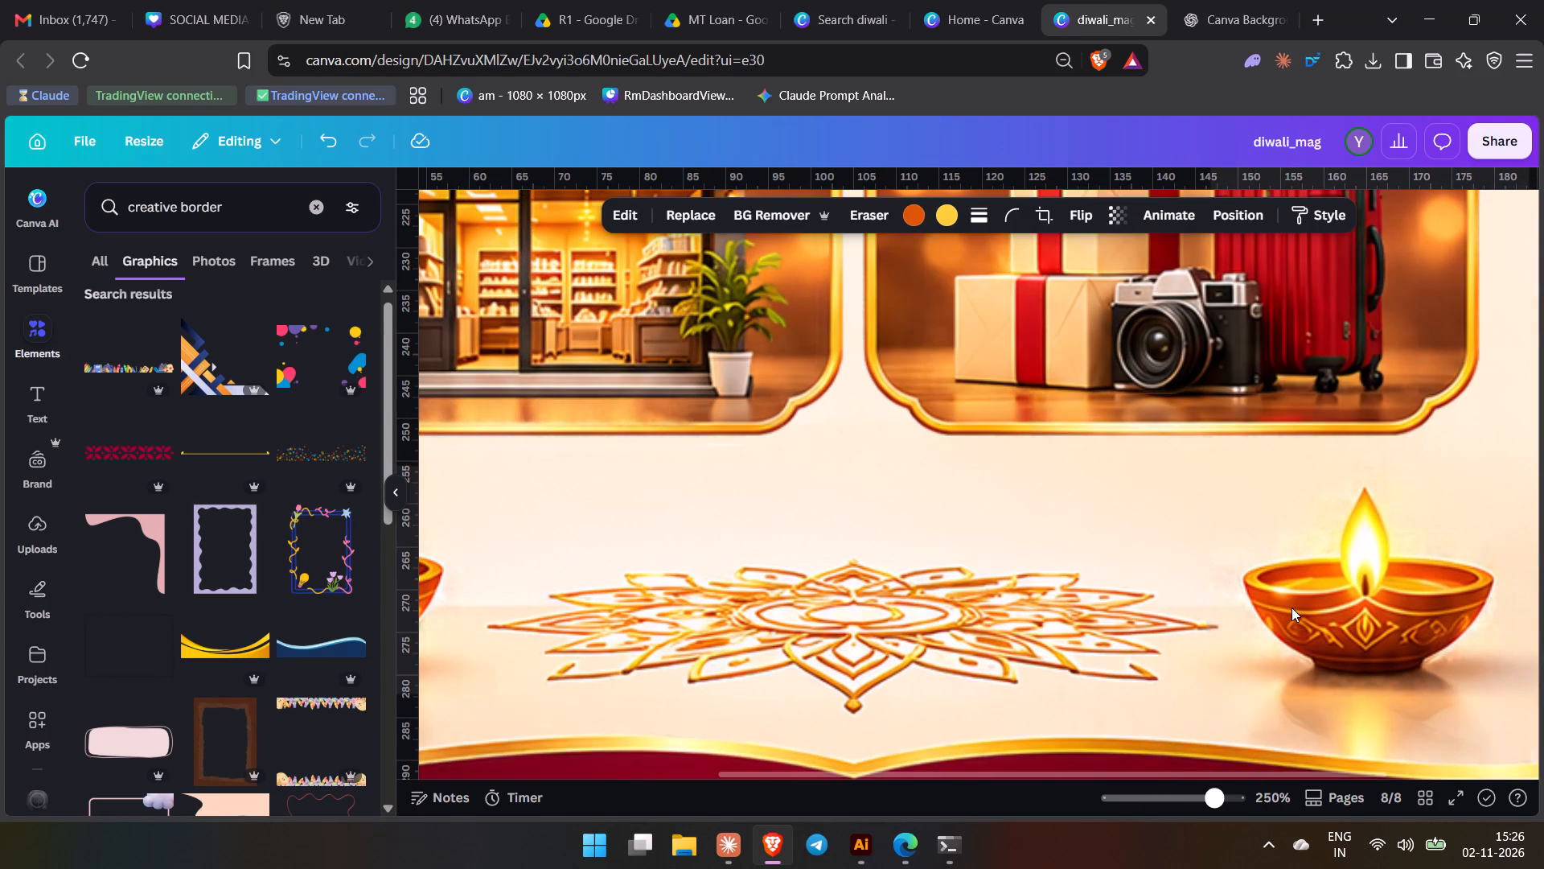
pyautogui.keyDown('ctrl'); pyautogui.scroll(-4, 389, 769); pyautogui.keyUp('ctrl')
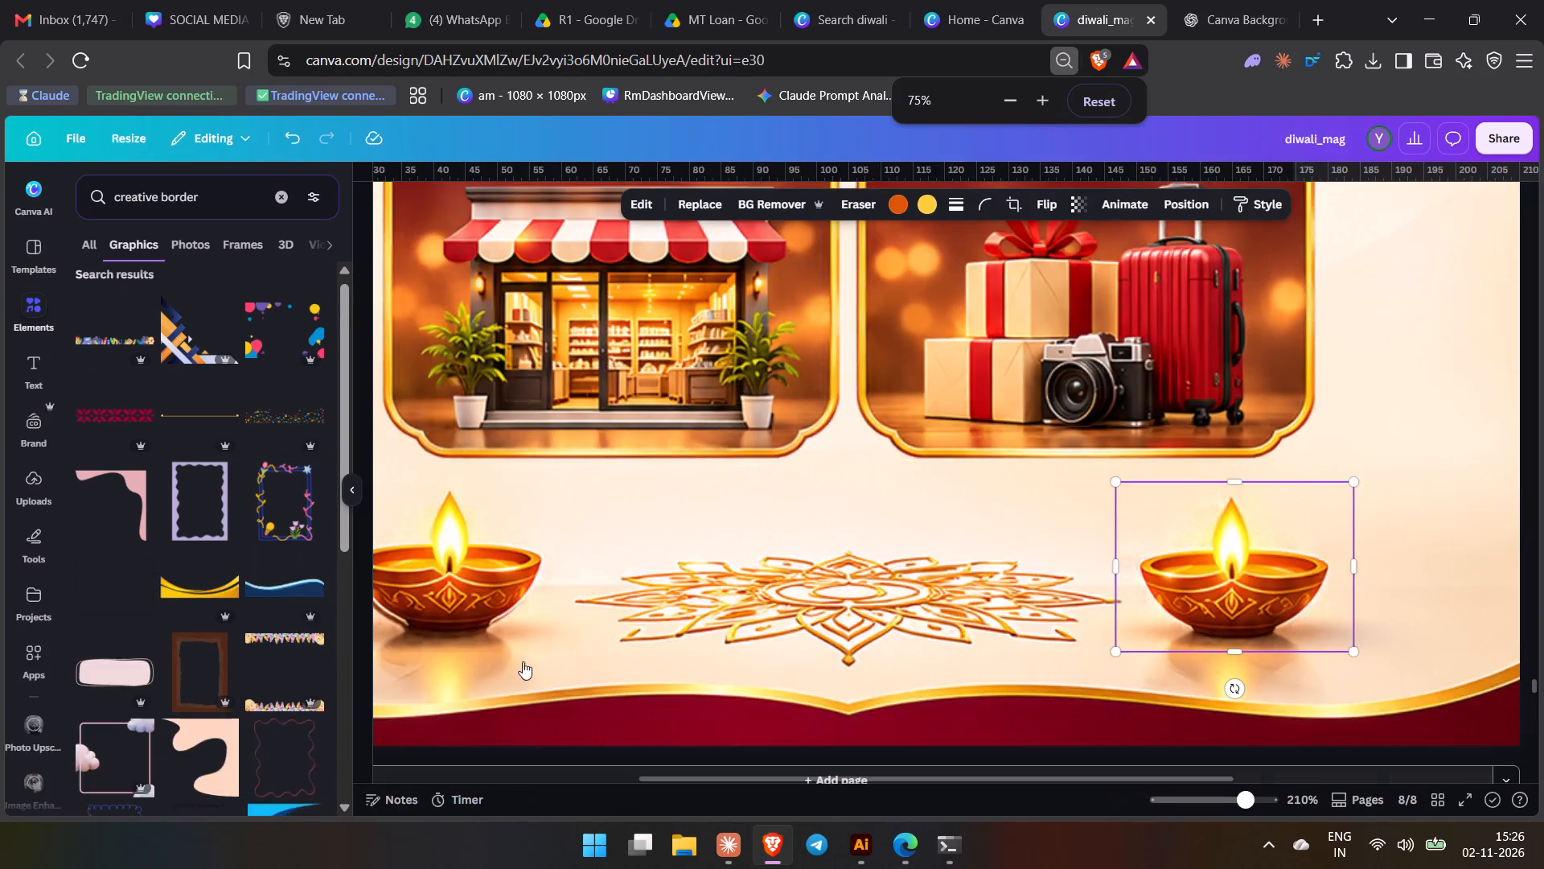
# Nudge the left-hand diya at the foot of page 8 slightly left and down.
pyautogui.keyDown('ctrl'); pyautogui.scroll(-2, 523, 661); pyautogui.keyUp('ctrl')
pyautogui.keyDown('ctrl'); pyautogui.scroll(5, 401, 647); pyautogui.keyUp('ctrl')
pyautogui.keyDown('ctrl'); pyautogui.scroll(5, 684, 648); pyautogui.keyUp('ctrl')
pyautogui.click(589, 669)
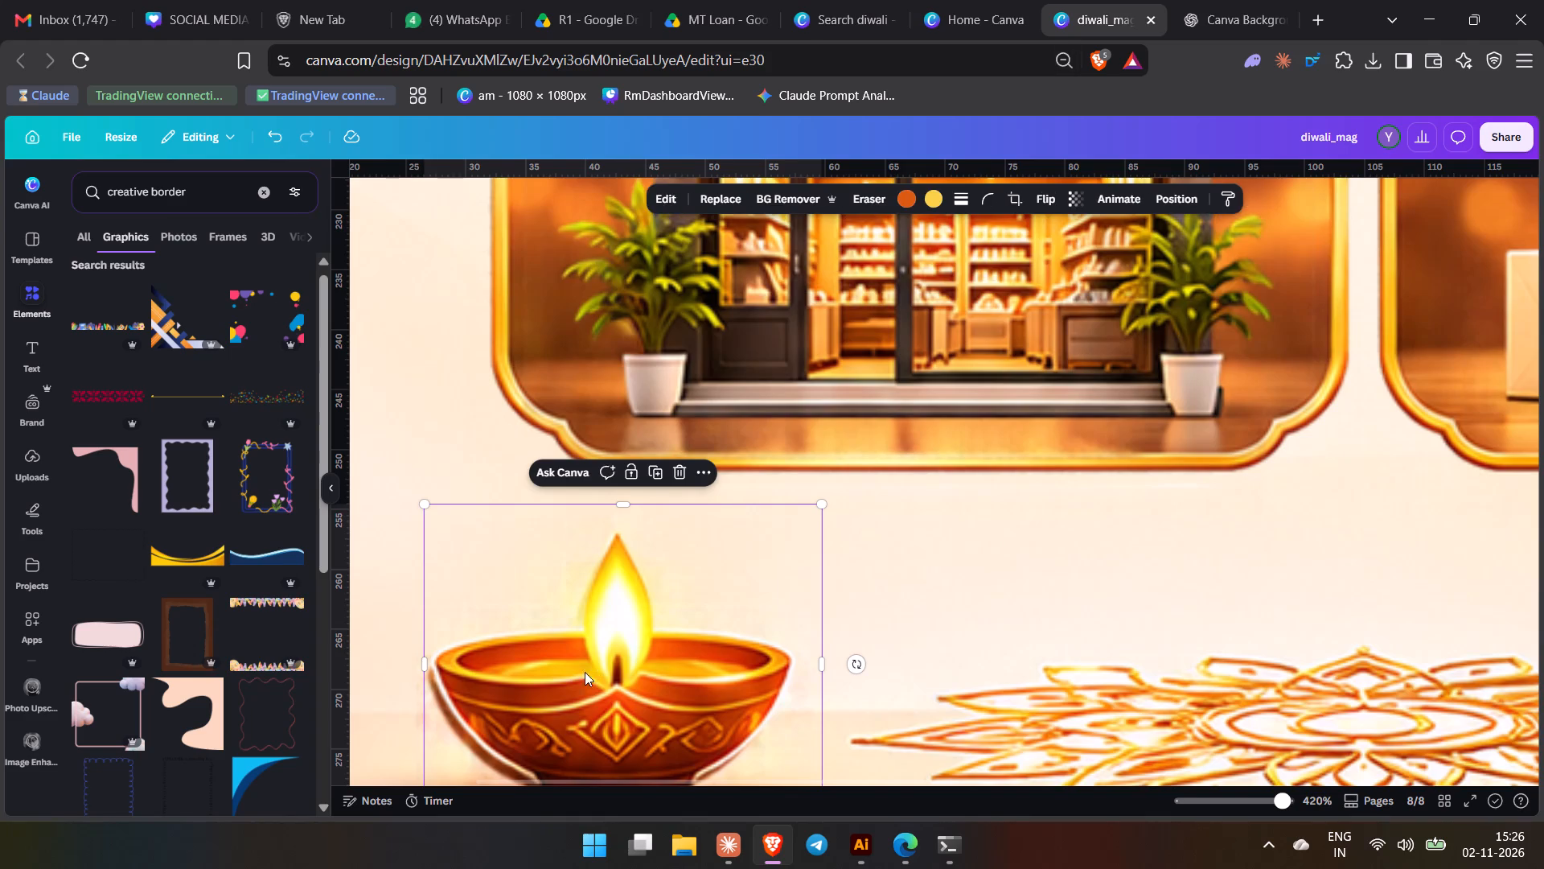
pyautogui.scroll(-2, 590, 672)
pyautogui.press('Left')
pyautogui.press('Down')
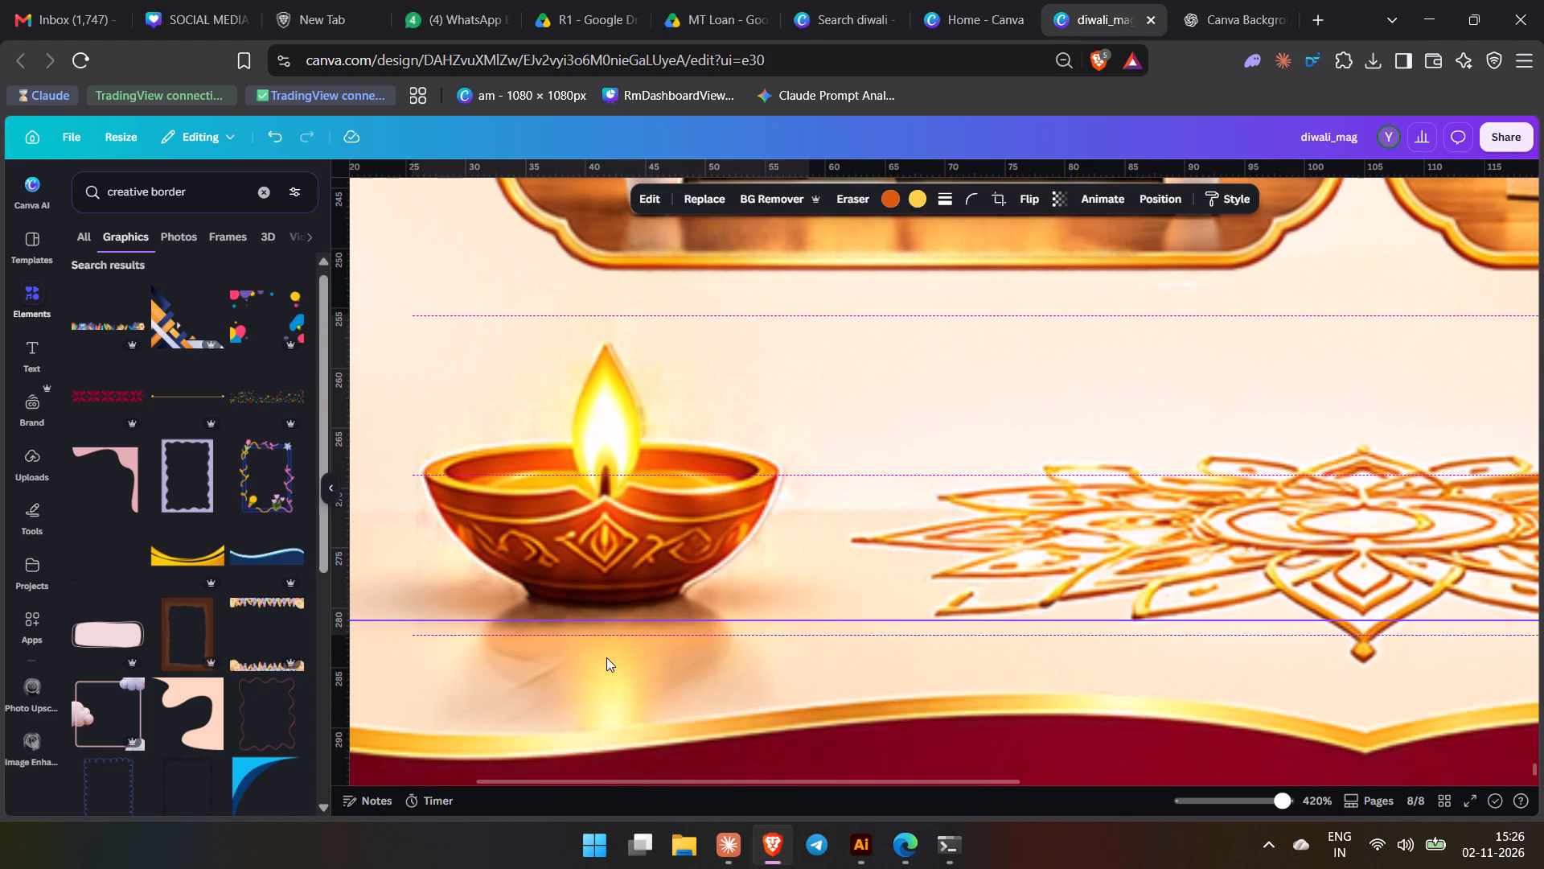
pyautogui.scroll(-3, 864, 692)
pyautogui.scroll(-1, 1035, 579)
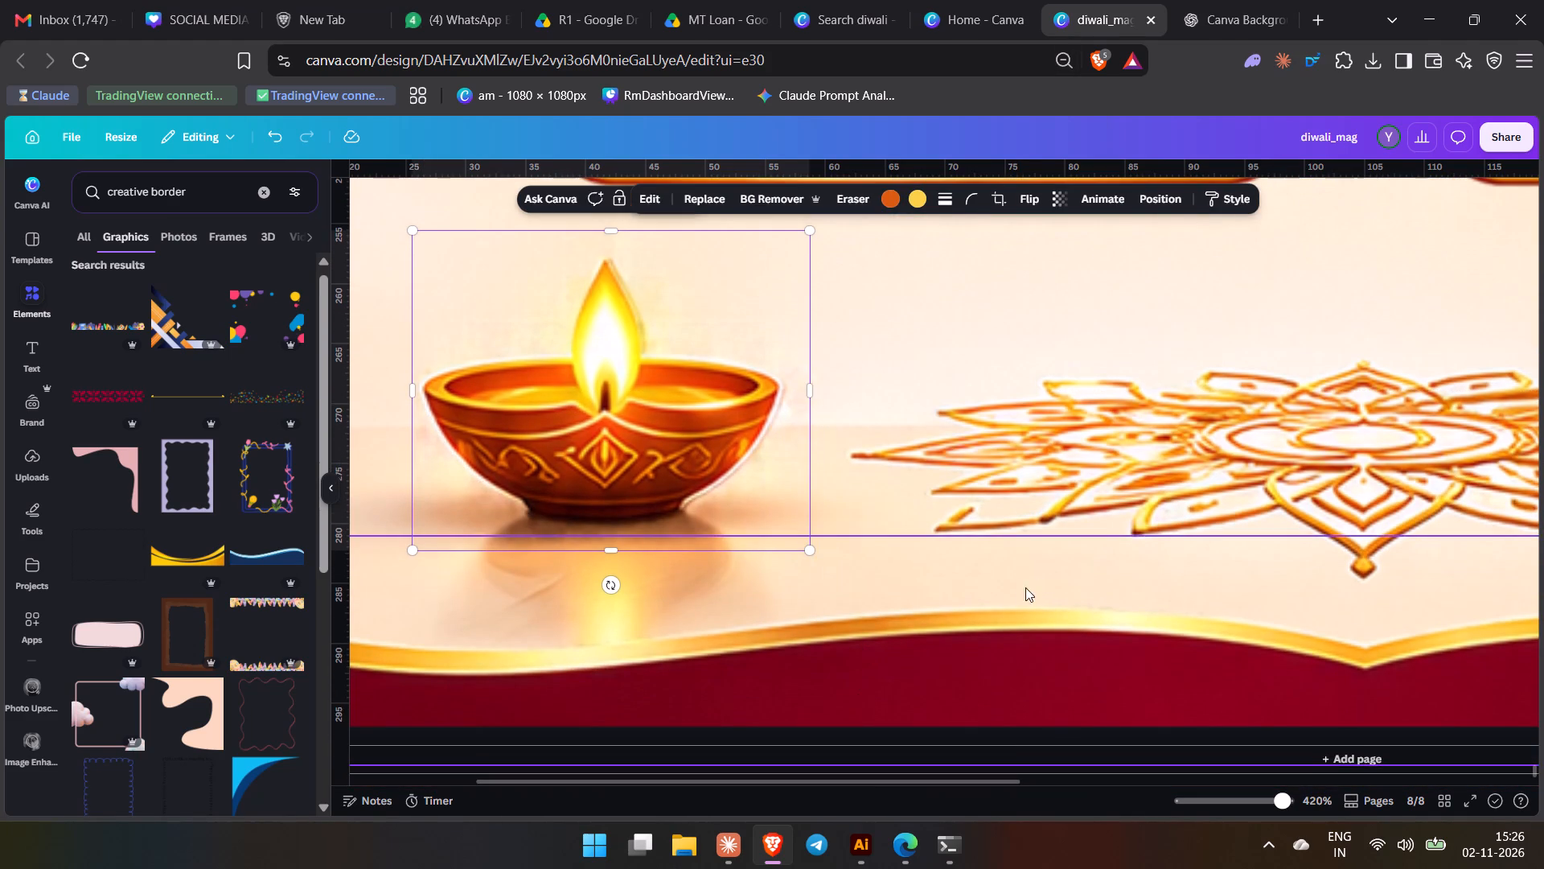
pyautogui.click(1012, 603)
pyautogui.press('Escape')
# Copy both diyas and the gold line-art rangoli from the foot of page 8 to page 7.
pyautogui.keyDown('ctrl'); pyautogui.scroll(-8, 1023, 613); pyautogui.keyUp('ctrl')
pyautogui.click(1322, 580)
pyautogui.moveTo(1403, 583); pyautogui.dragTo(589, 557)
pyautogui.hotkey('ctrl', 'c')
pyautogui.scroll(4, 811, 602)
pyautogui.scroll(4, 879, 586)
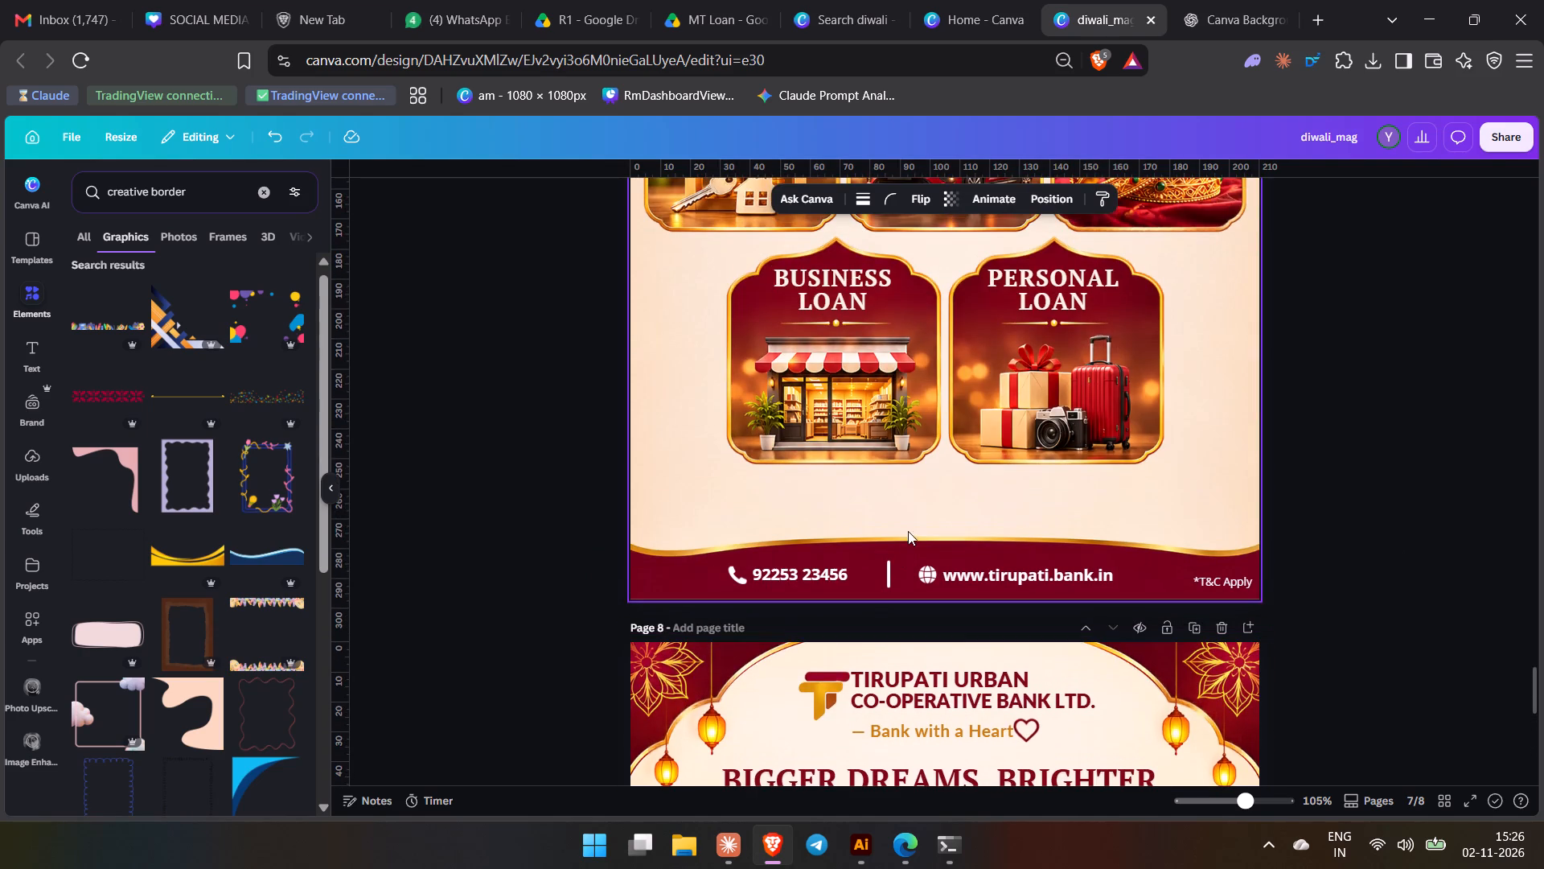
pyautogui.click(920, 504)
pyautogui.hotkey('ctrl', 'v')
pyautogui.click(1458, 554)
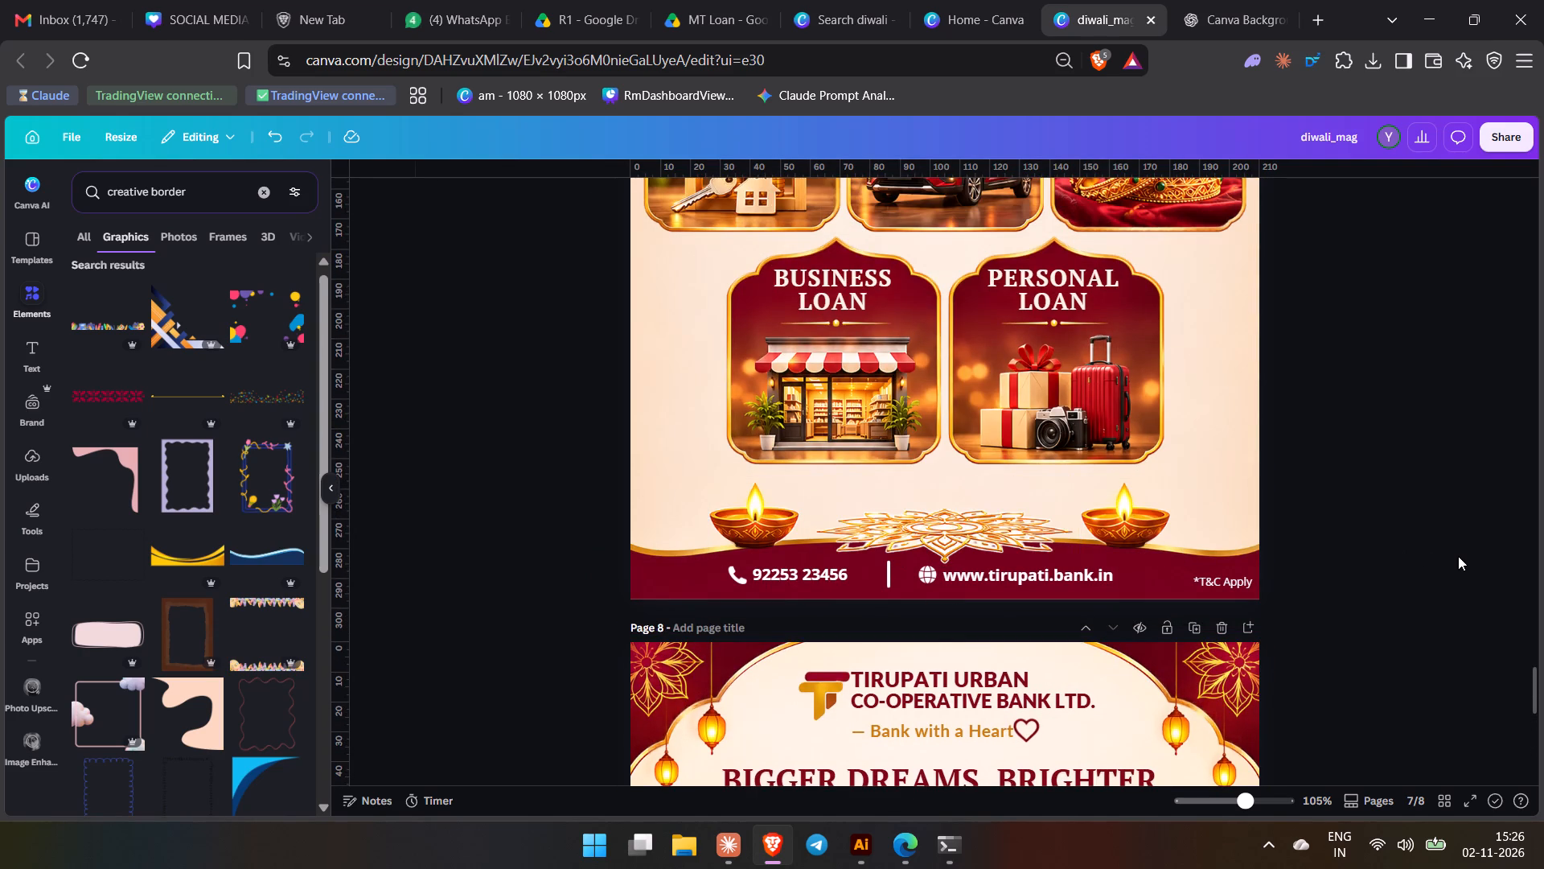
# Delete the gold line-art rangoli between the two diyas on page 7.
pyautogui.click(953, 547)
pyautogui.press('Delete')
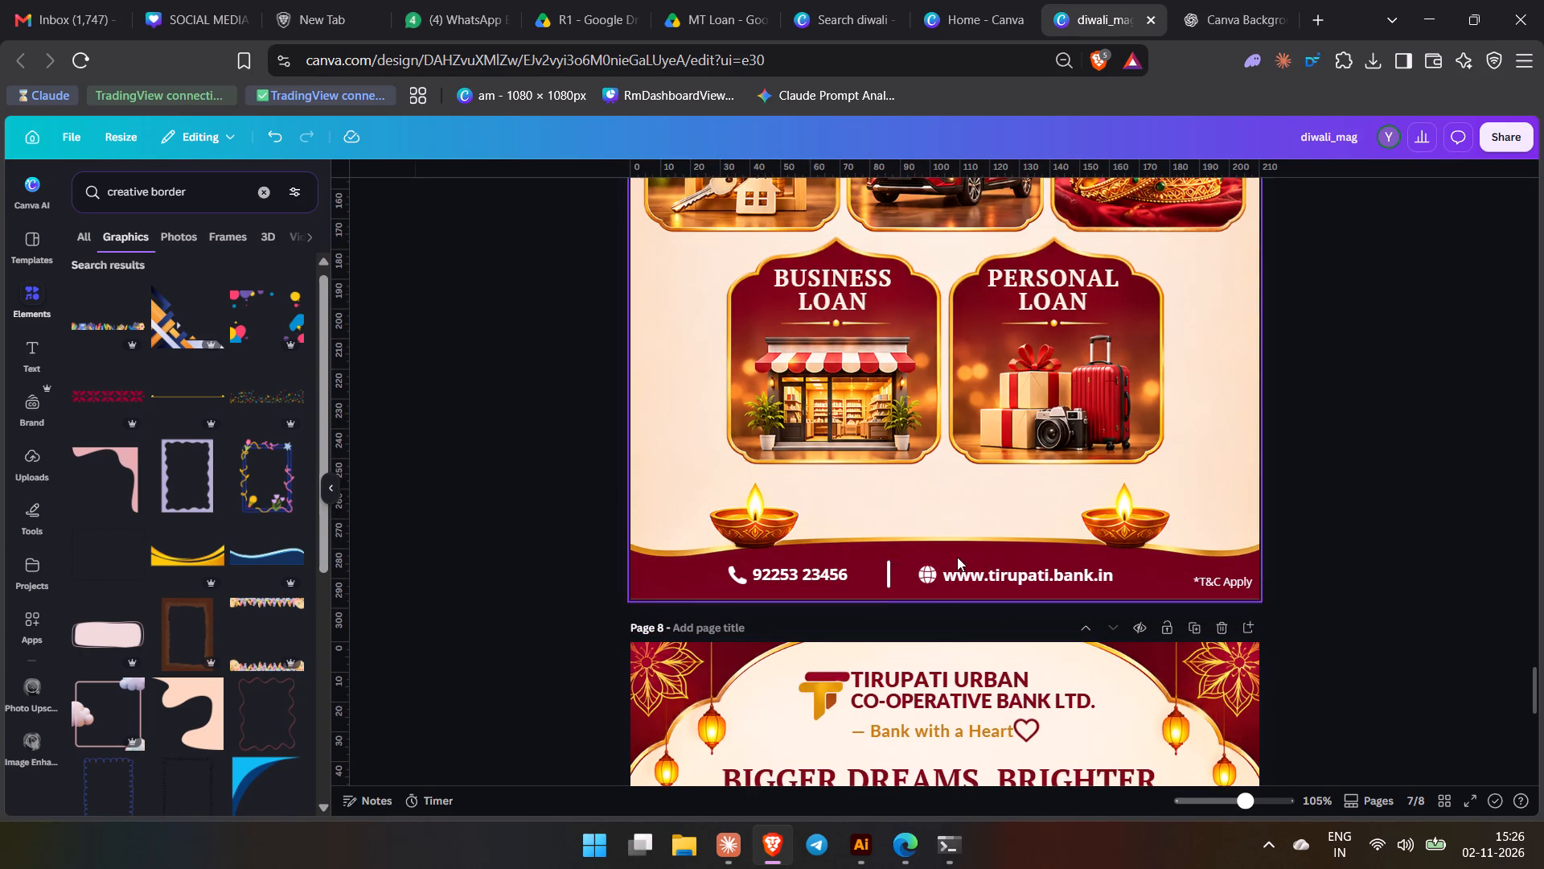
pyautogui.click(1449, 636)
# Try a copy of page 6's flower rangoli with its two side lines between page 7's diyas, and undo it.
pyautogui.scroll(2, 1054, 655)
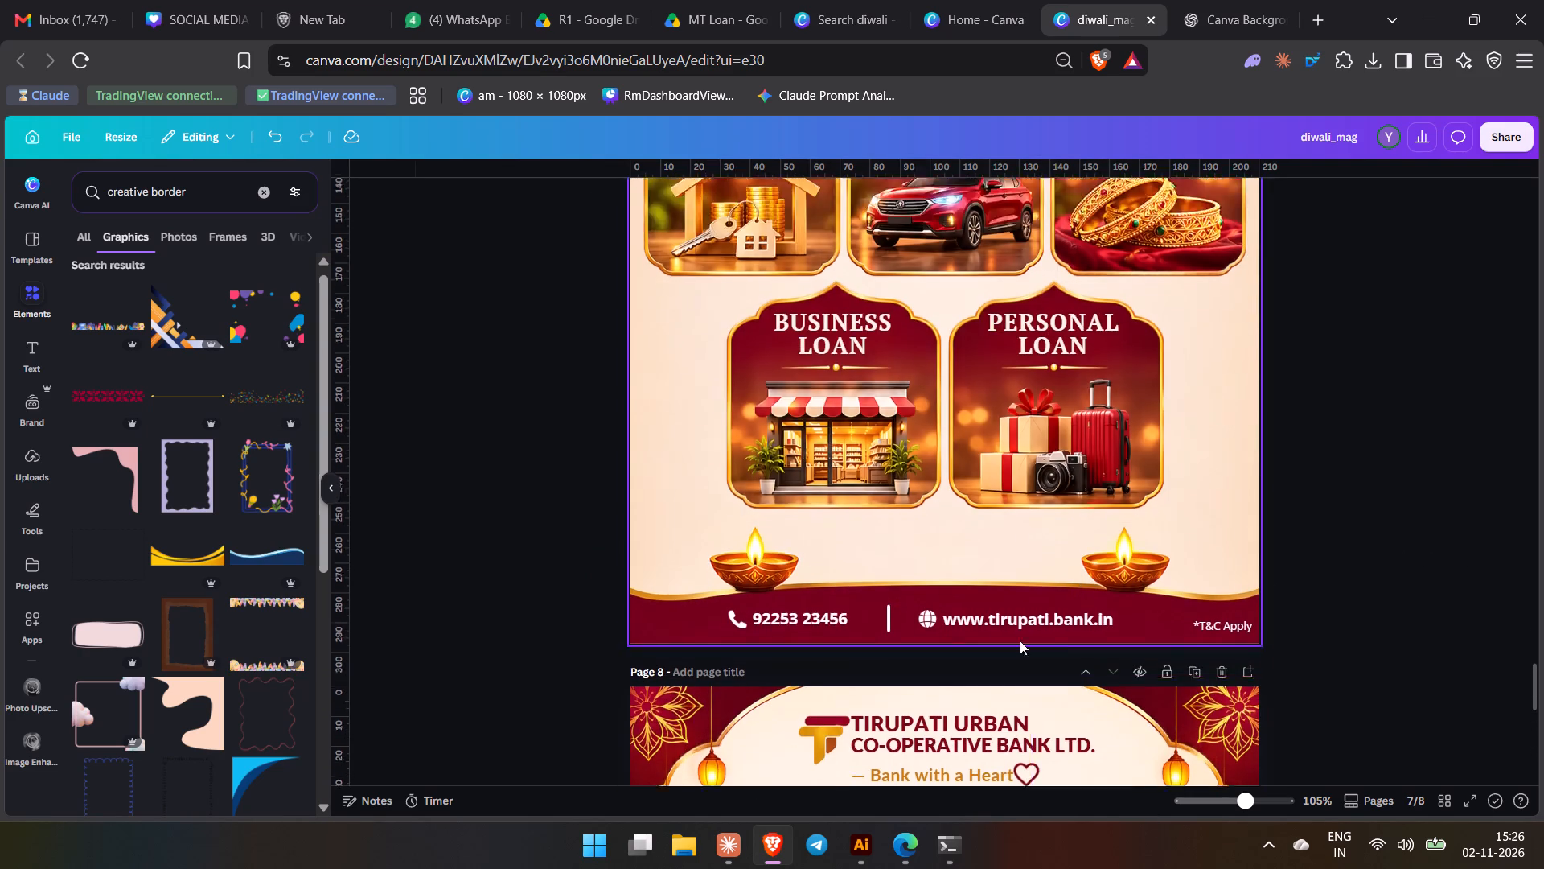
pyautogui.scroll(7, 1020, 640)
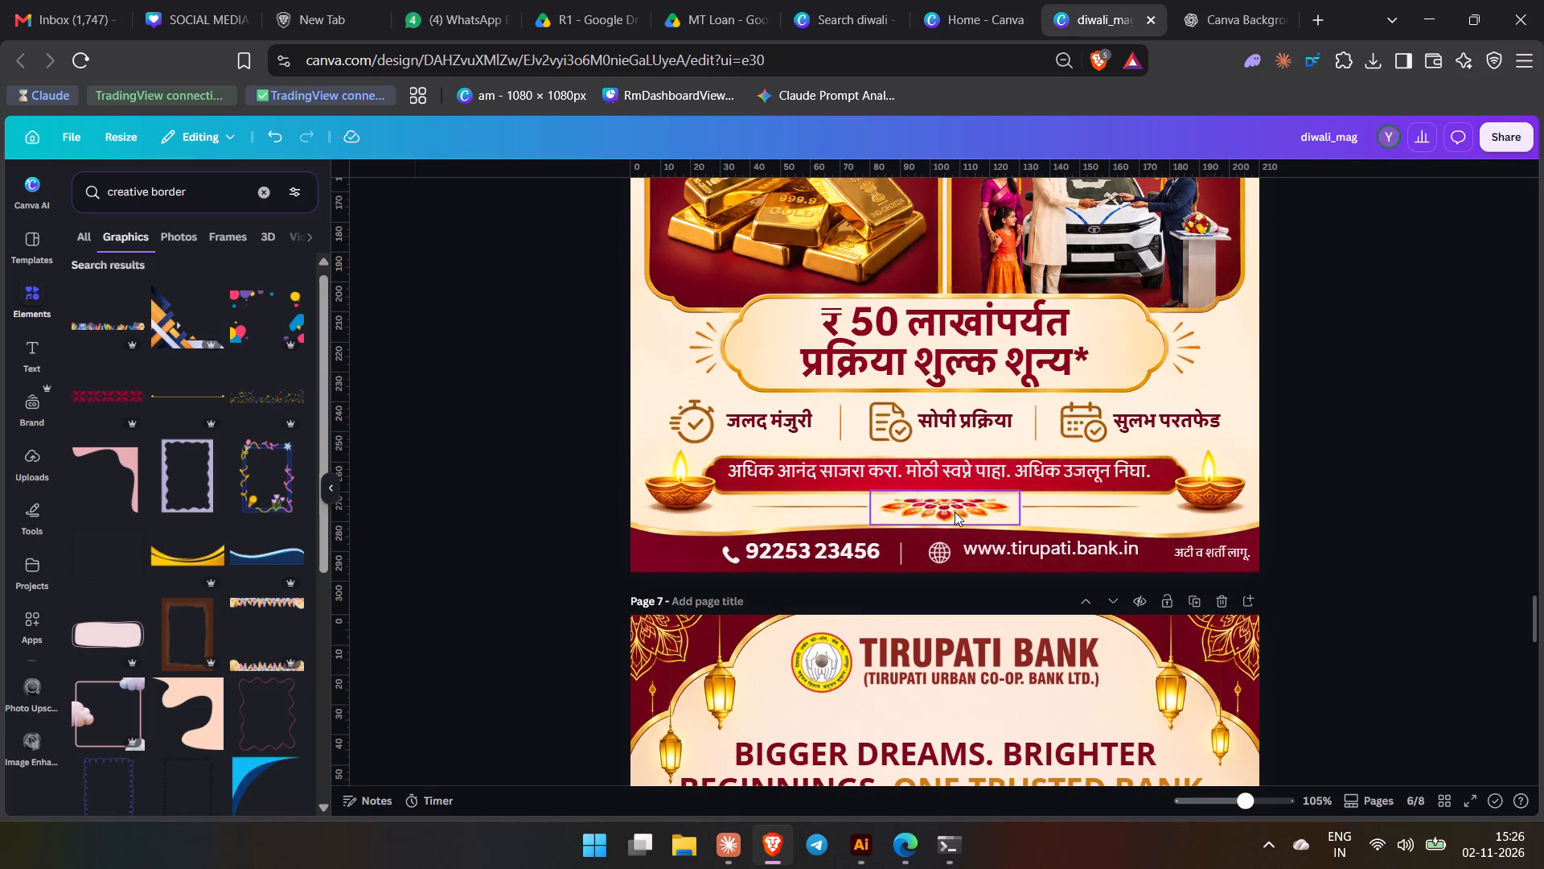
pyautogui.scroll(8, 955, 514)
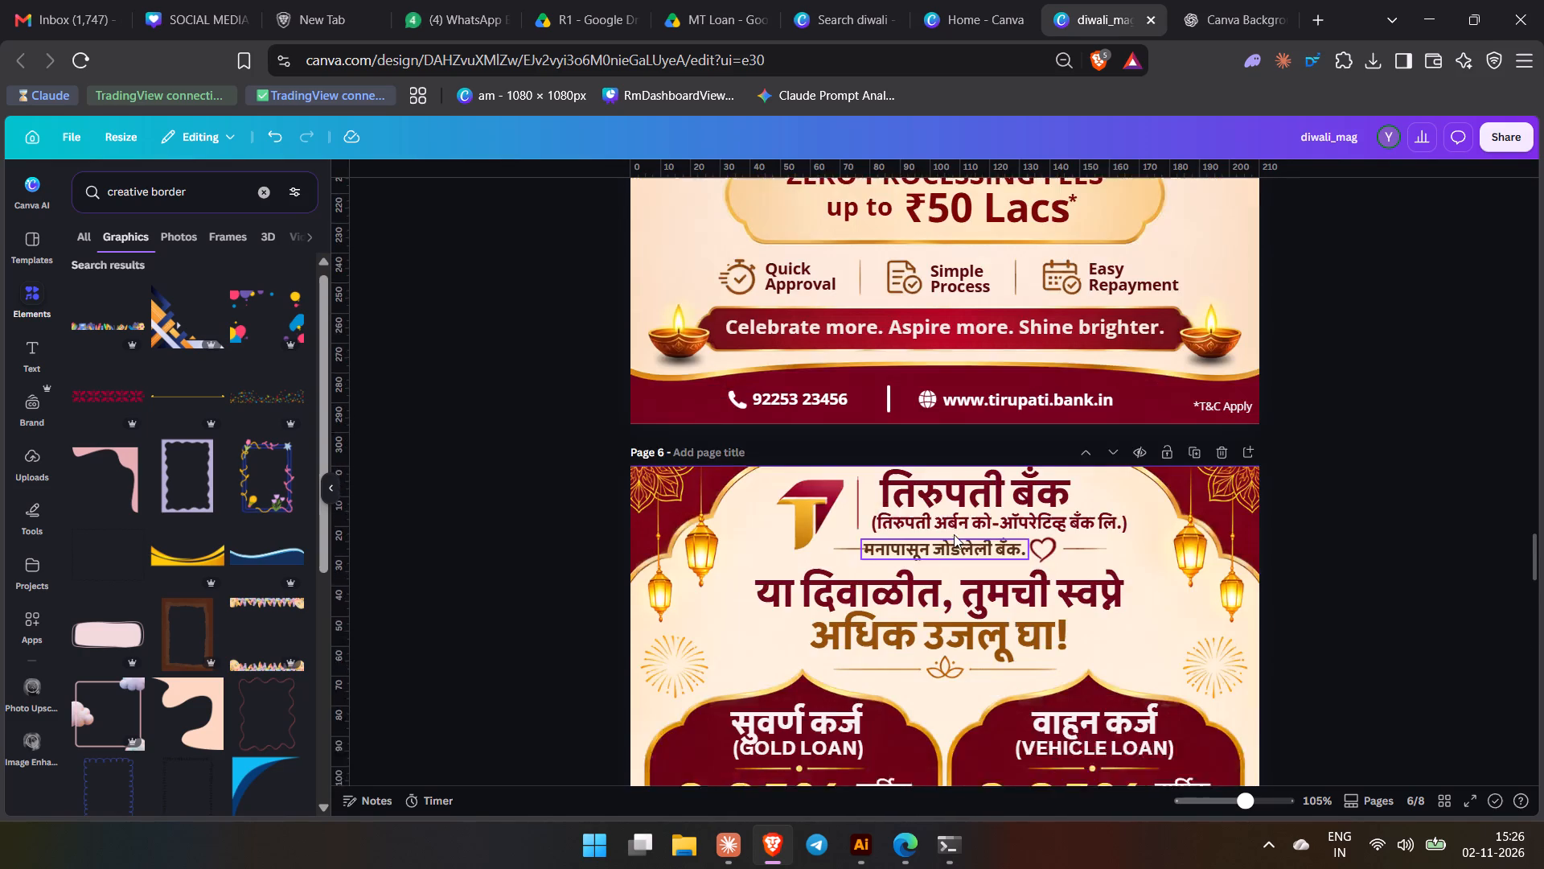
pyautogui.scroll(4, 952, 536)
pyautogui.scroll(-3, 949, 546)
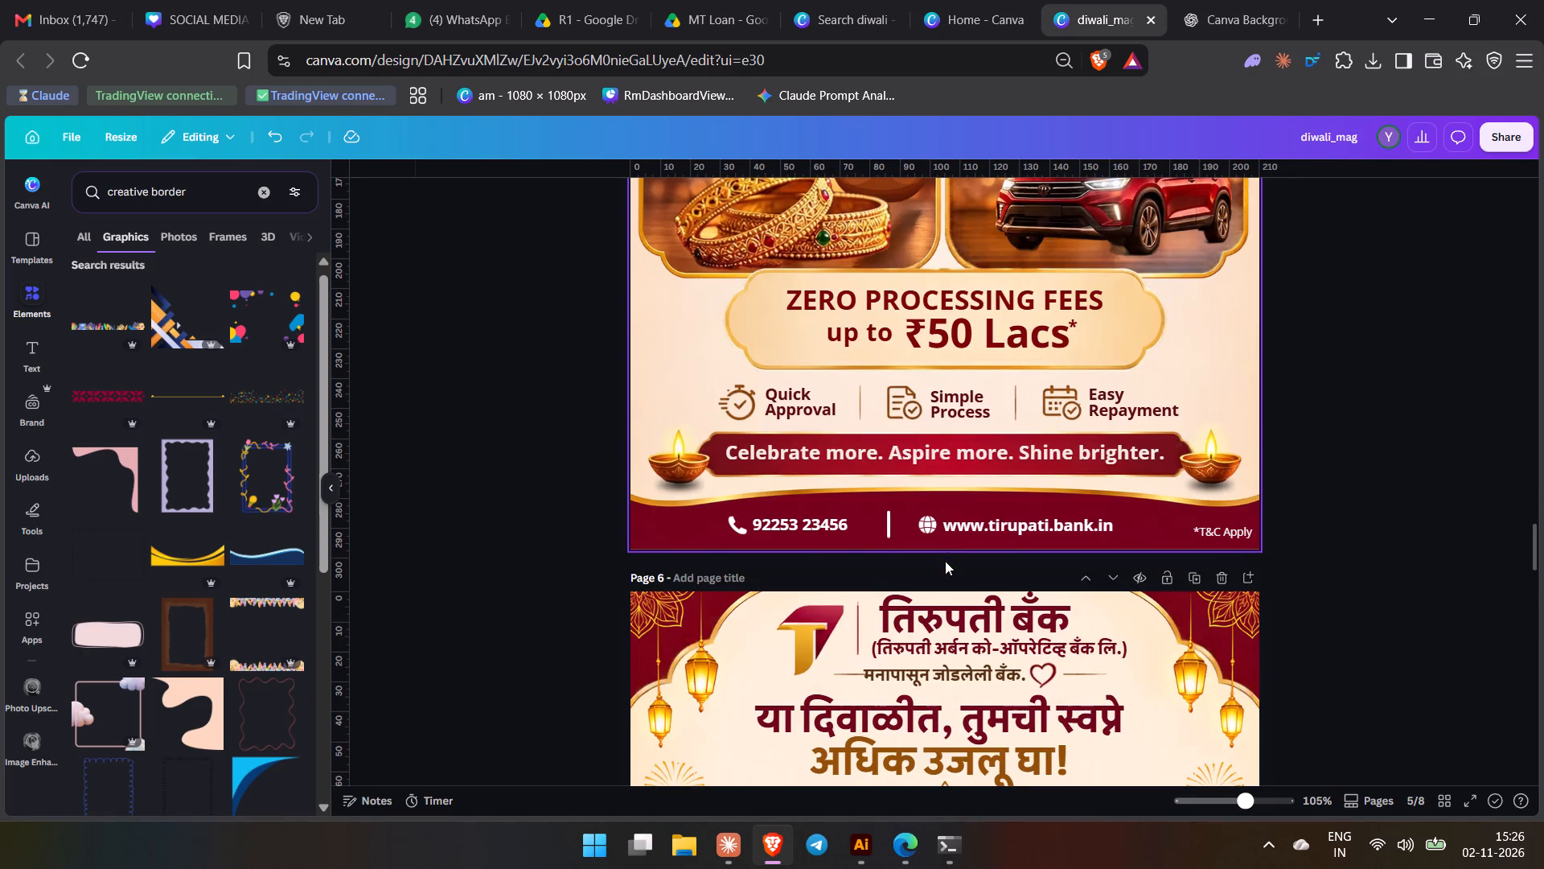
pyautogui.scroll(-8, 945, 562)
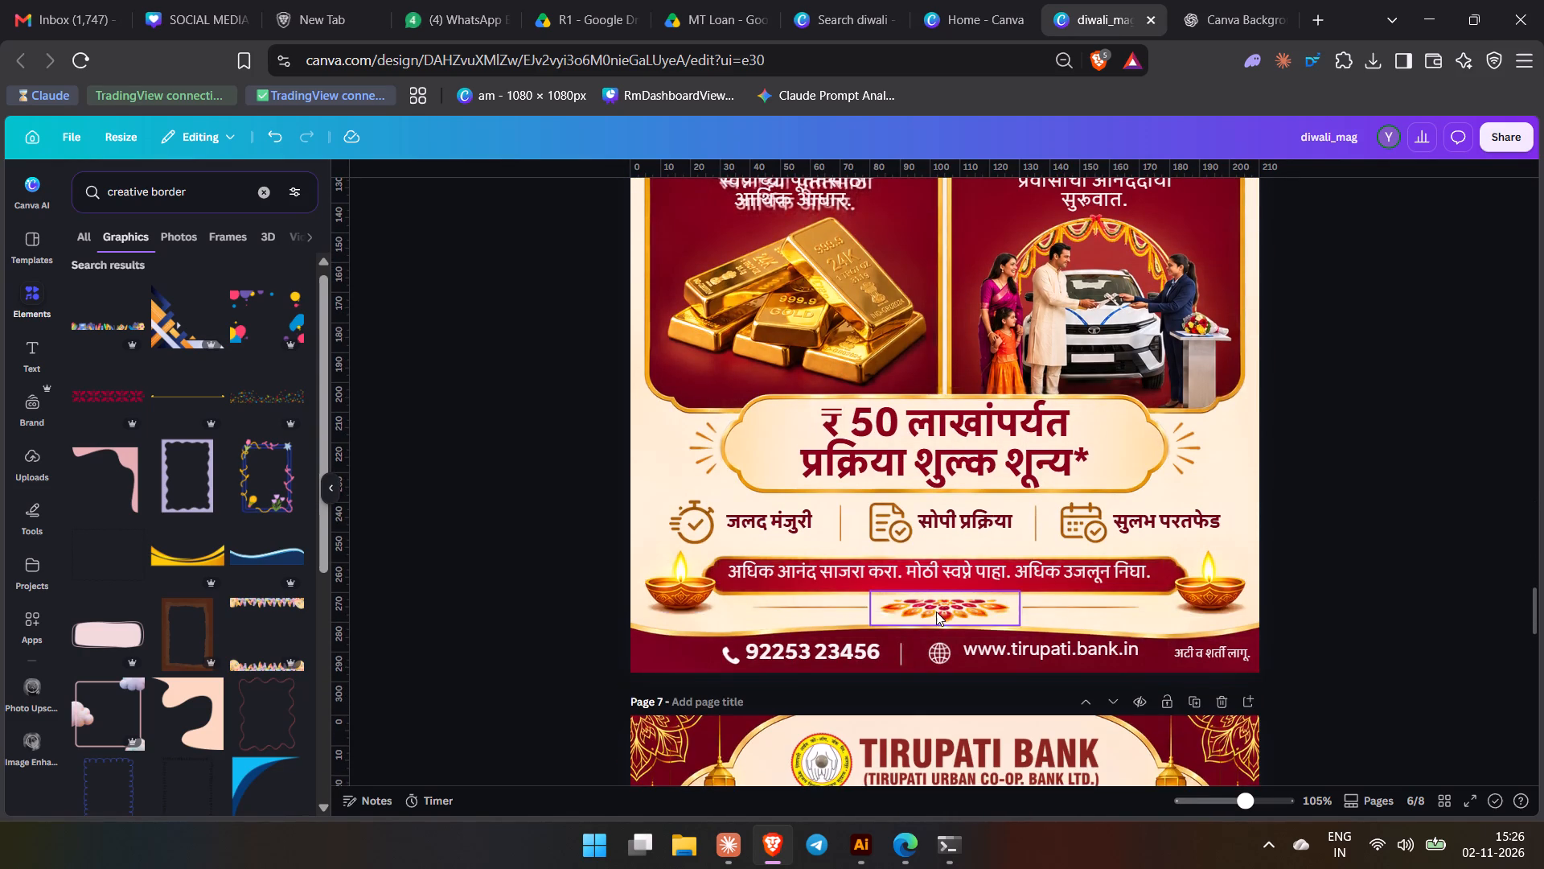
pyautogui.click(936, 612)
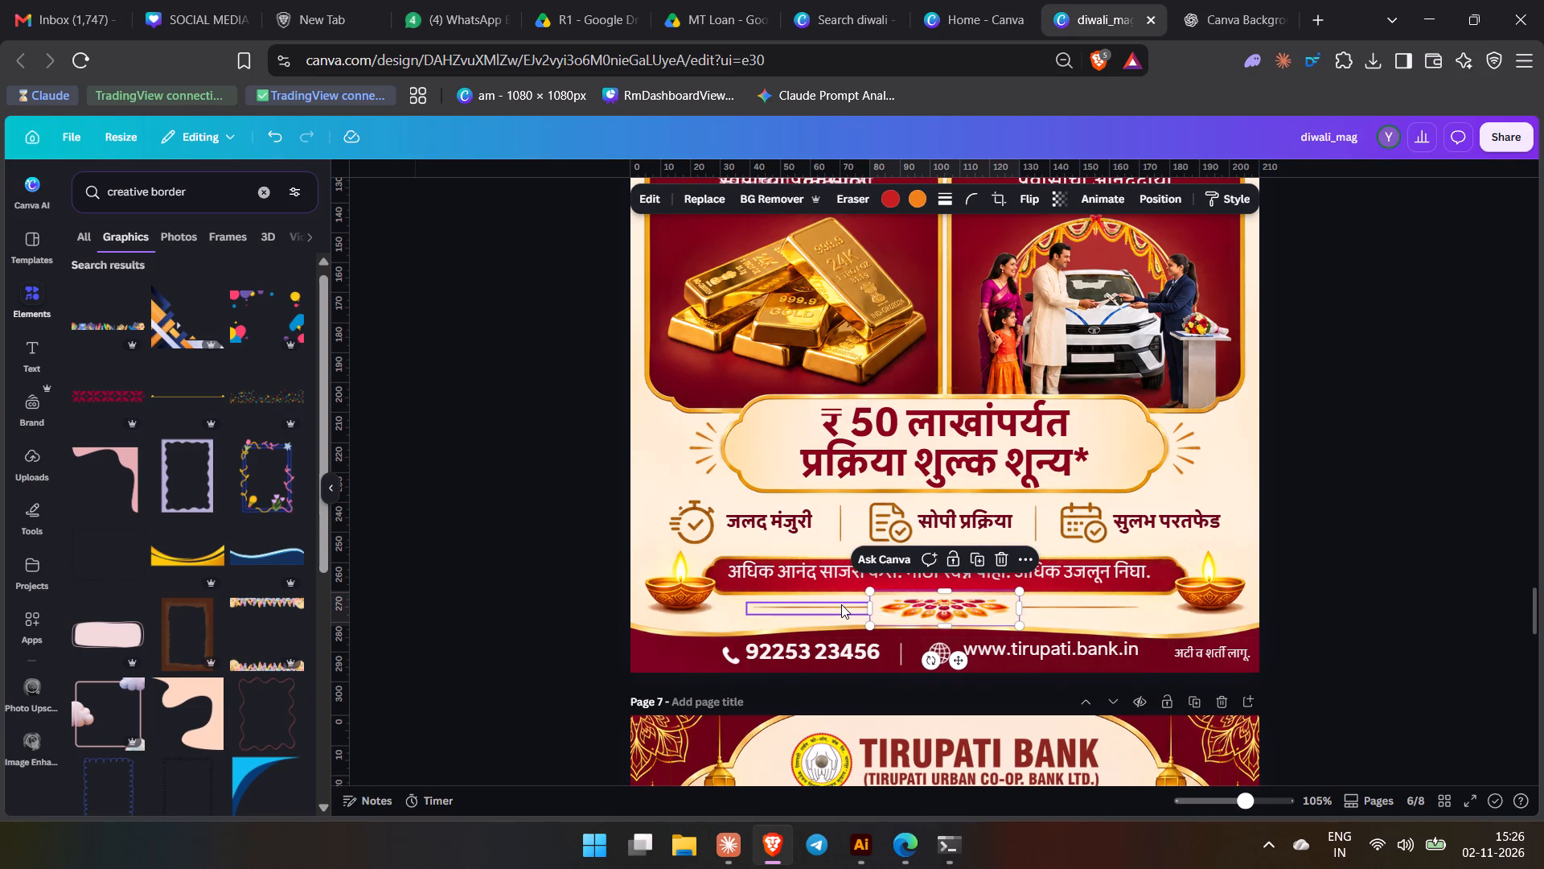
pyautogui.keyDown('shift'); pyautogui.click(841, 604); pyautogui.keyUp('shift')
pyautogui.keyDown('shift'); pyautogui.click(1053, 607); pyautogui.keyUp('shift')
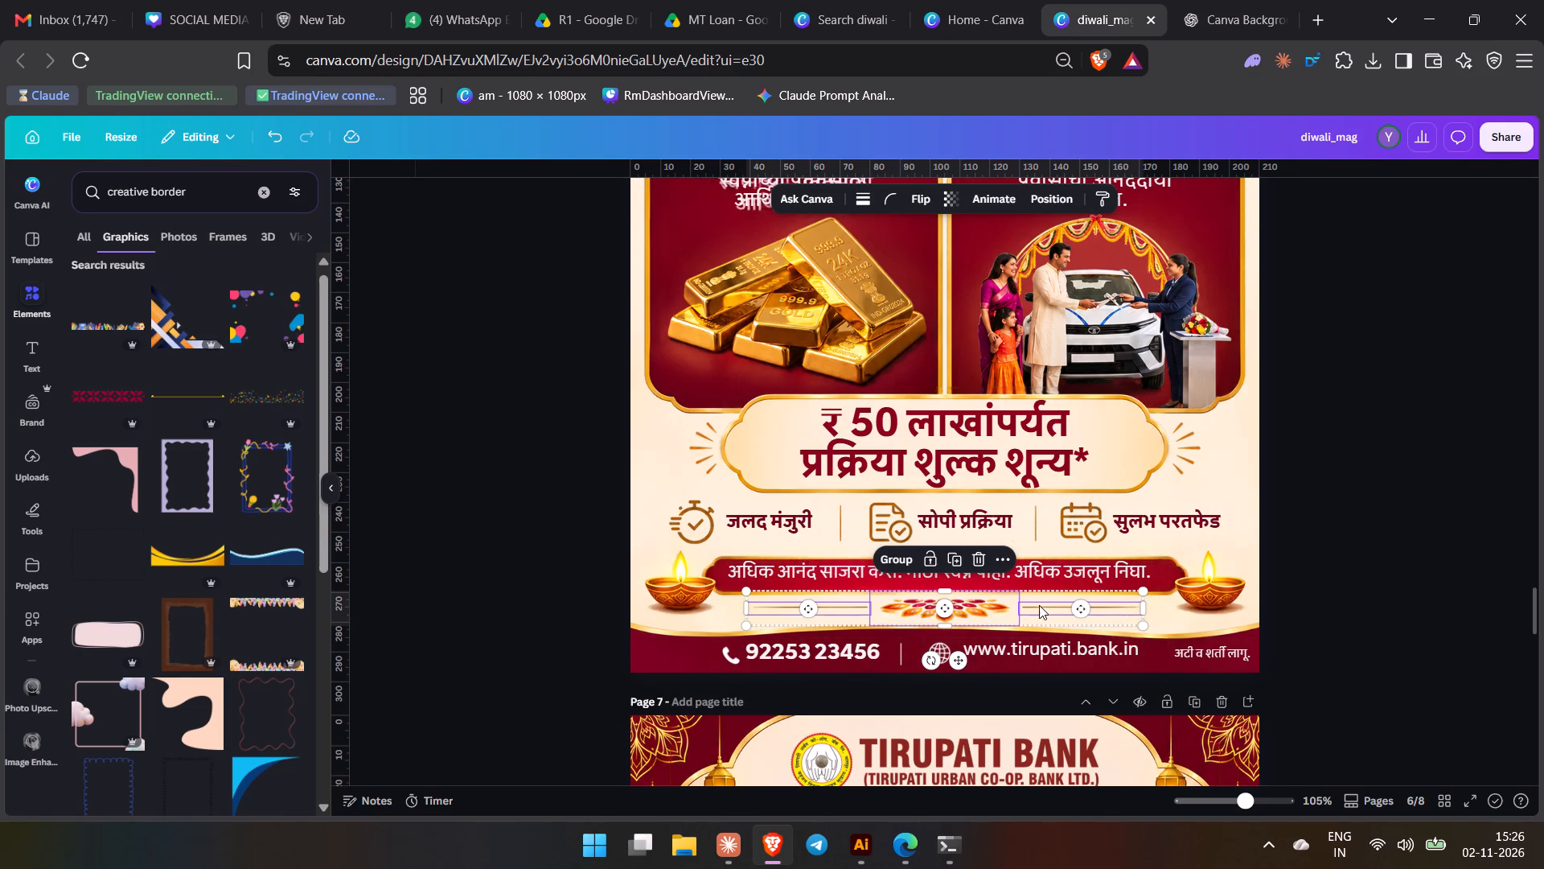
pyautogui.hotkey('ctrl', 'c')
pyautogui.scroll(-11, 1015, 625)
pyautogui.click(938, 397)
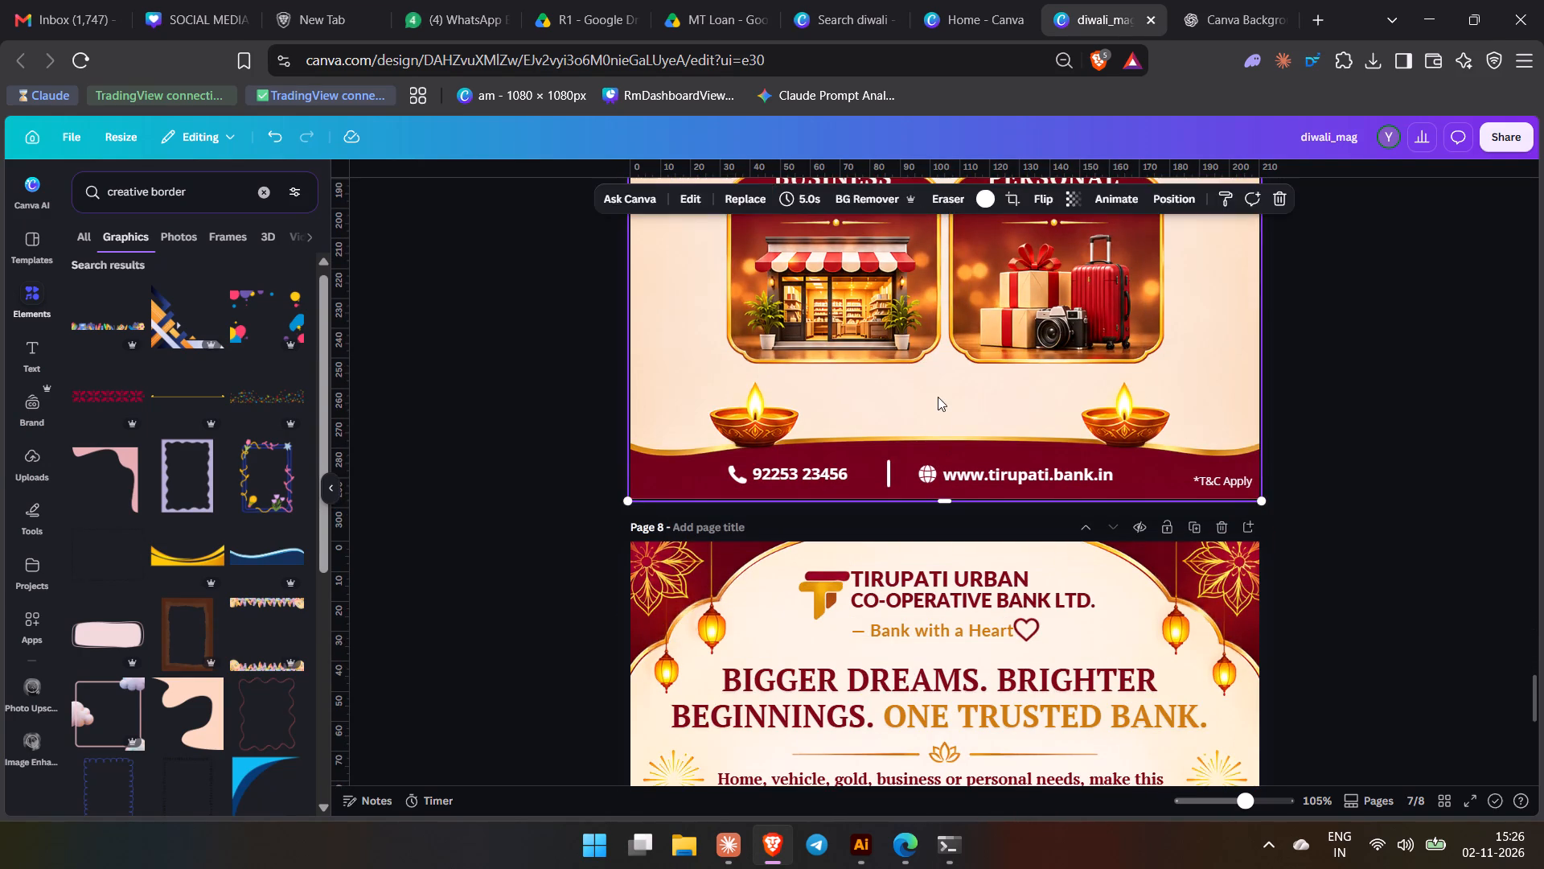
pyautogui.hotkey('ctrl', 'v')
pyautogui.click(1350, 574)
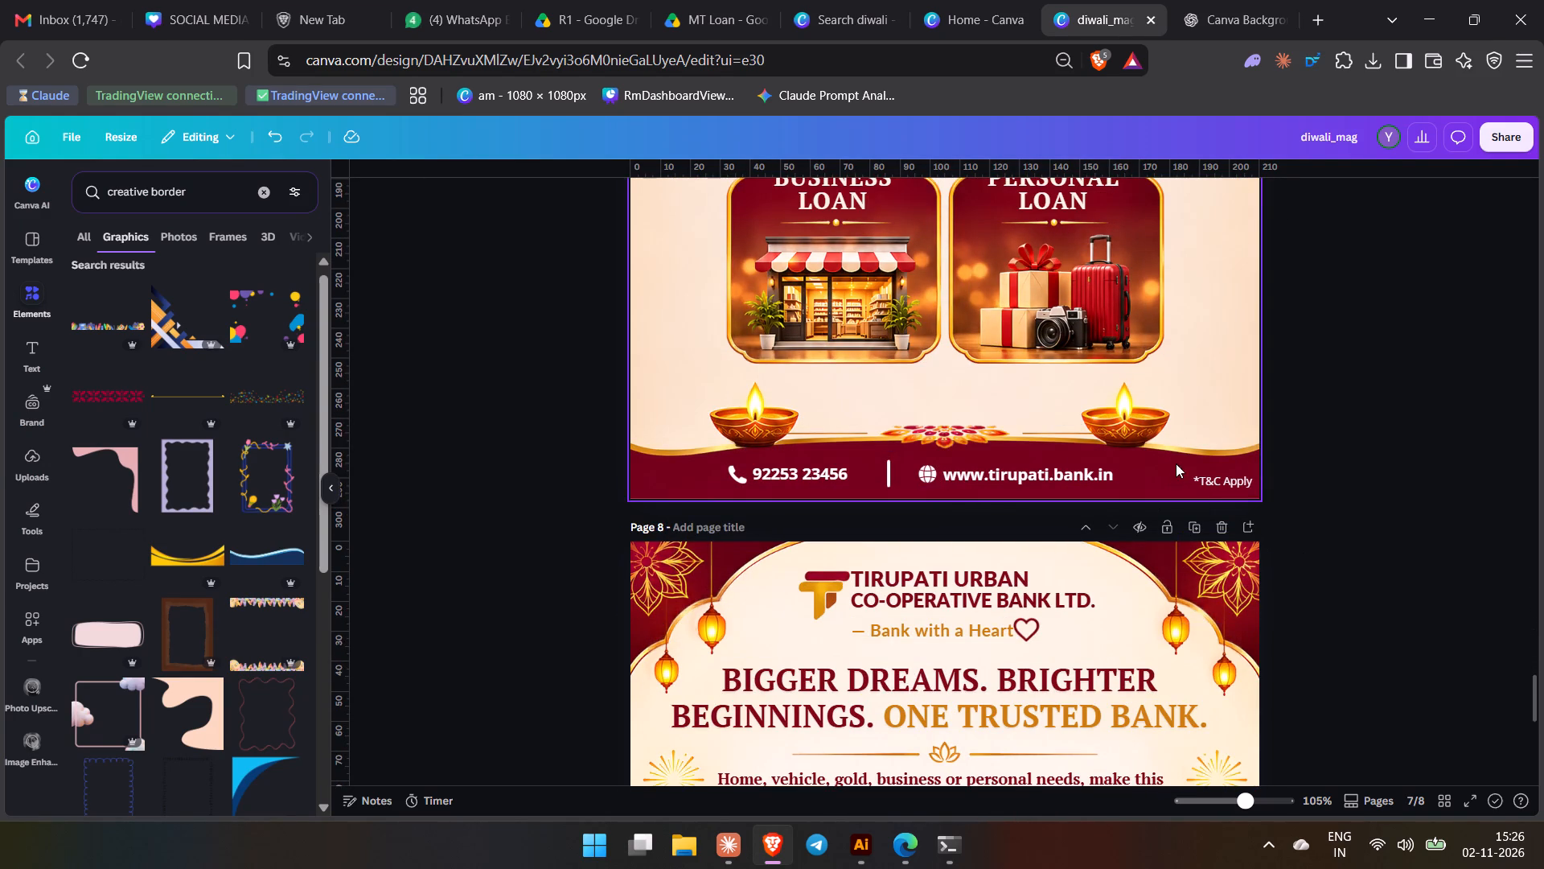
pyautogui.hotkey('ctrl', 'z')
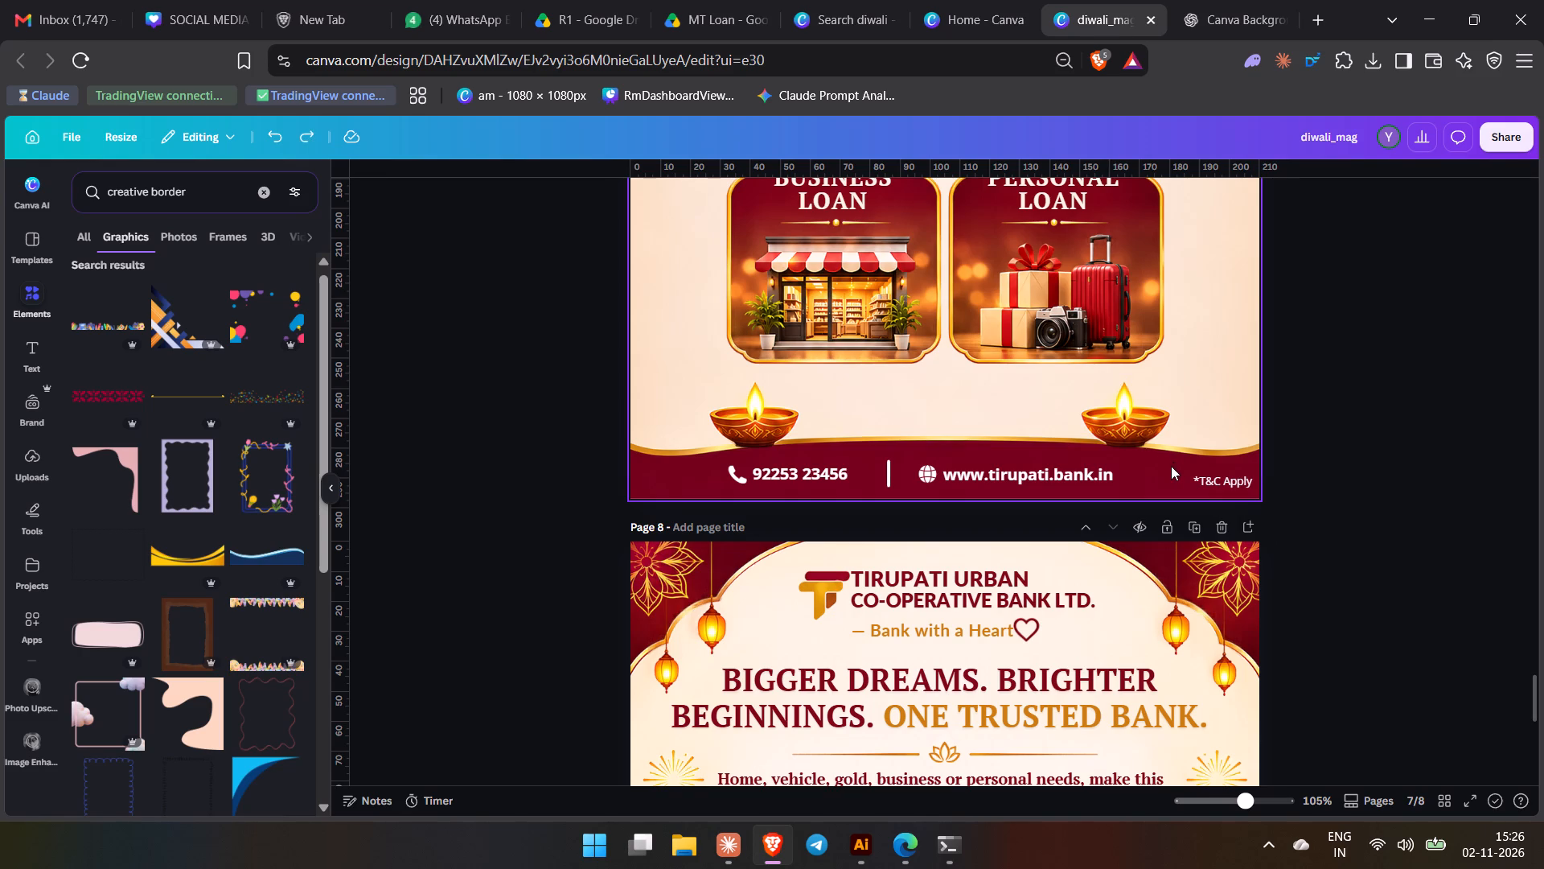
# Copy the gold line-art rangoli from page 8 to page 7, between the two diyas.
pyautogui.scroll(-9, 1223, 594)
pyautogui.click(1027, 673)
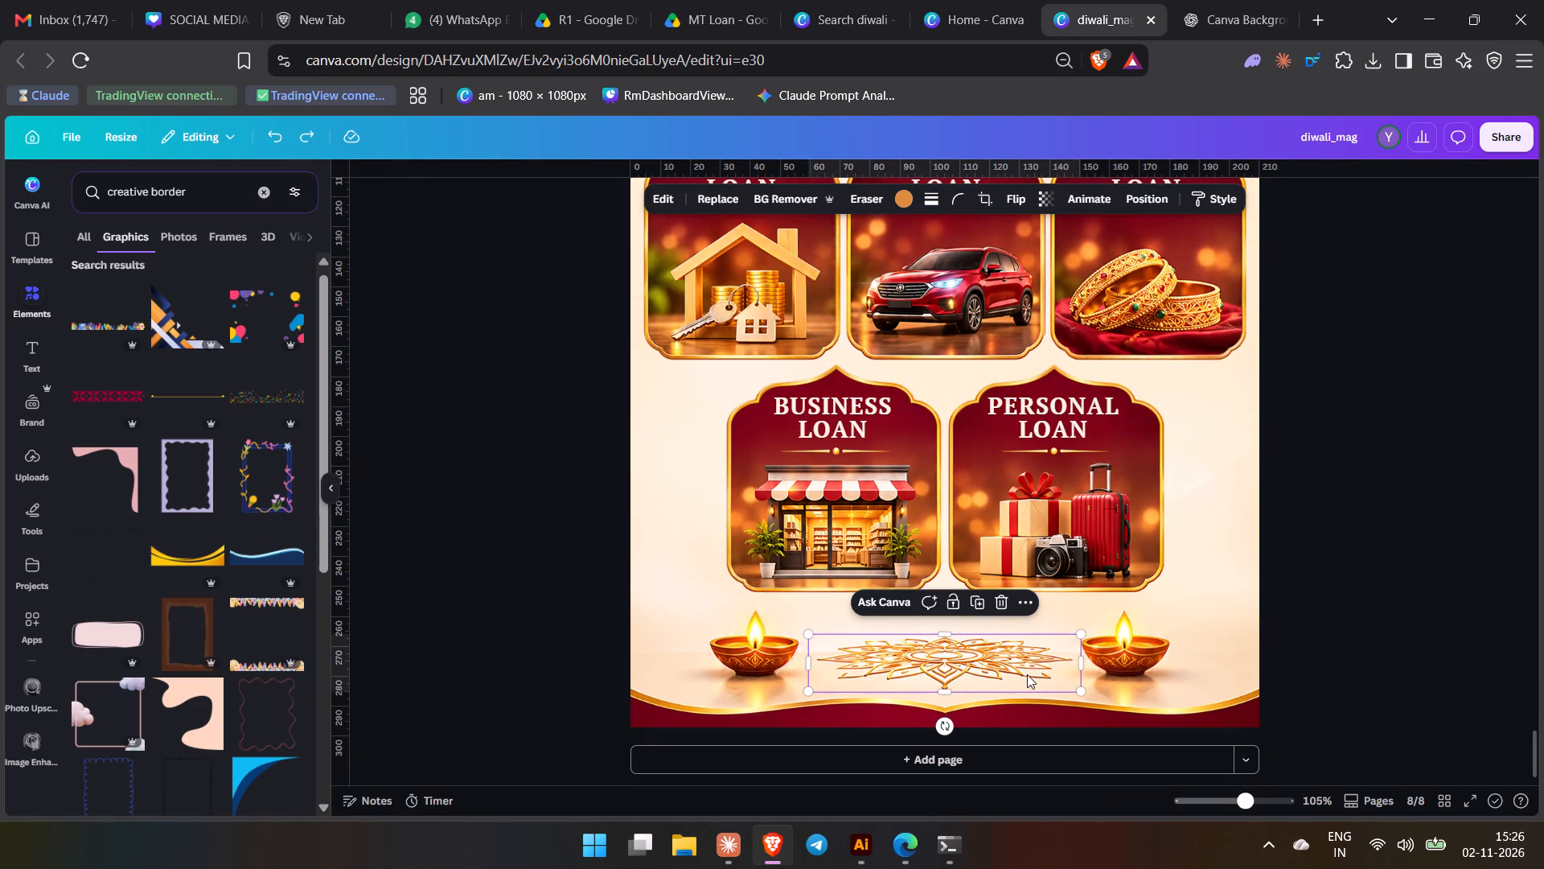
pyautogui.hotkey('ctrl', 'c')
pyautogui.scroll(8, 1027, 674)
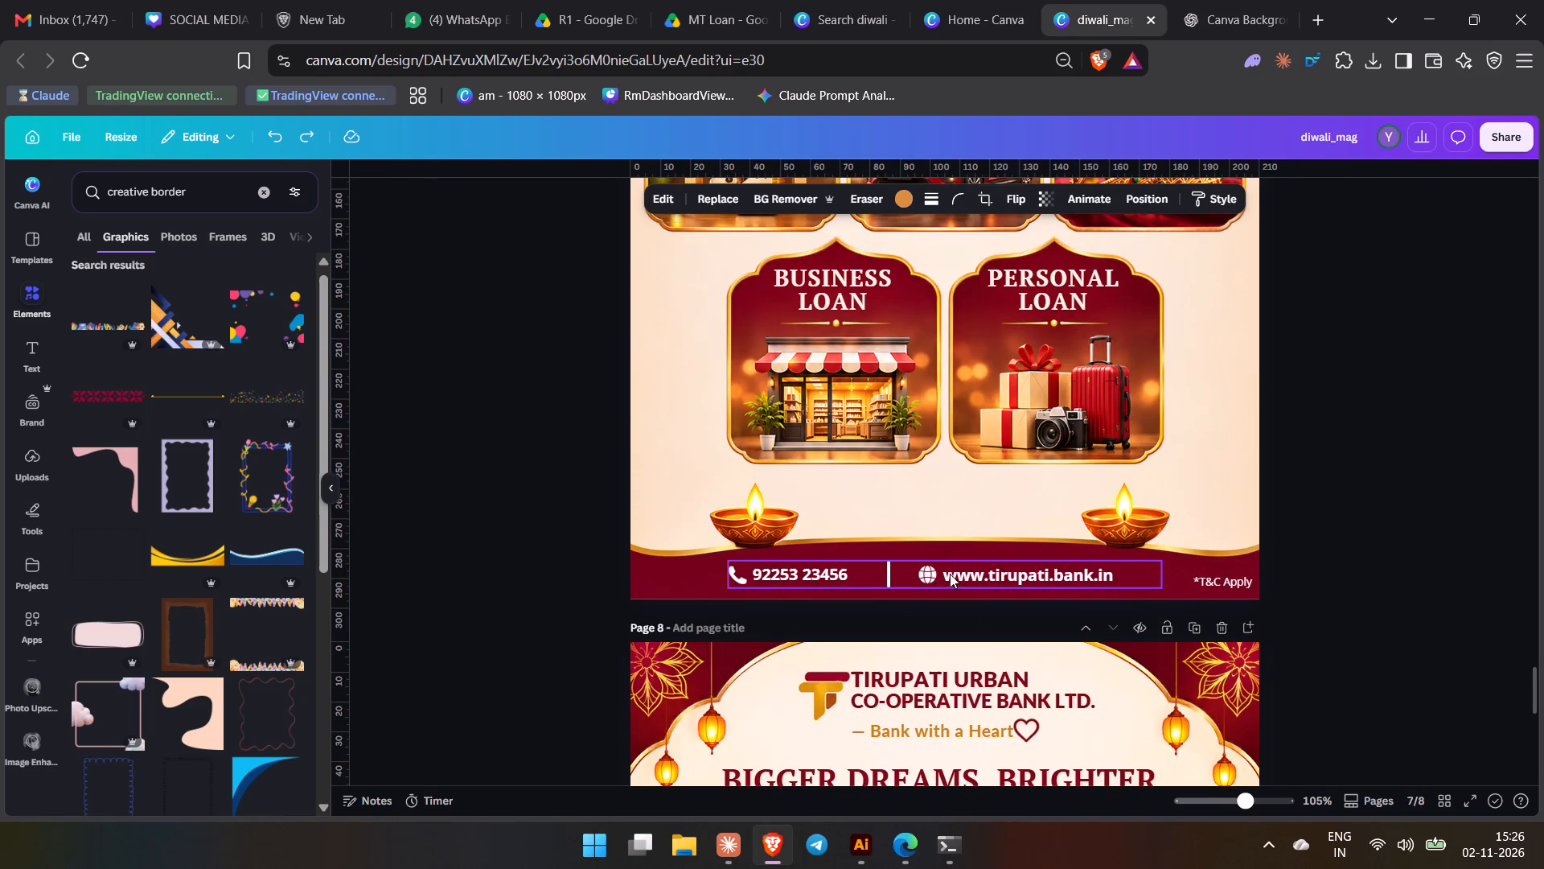
pyautogui.hotkey('ctrl', 'v')
pyautogui.click(1292, 543)
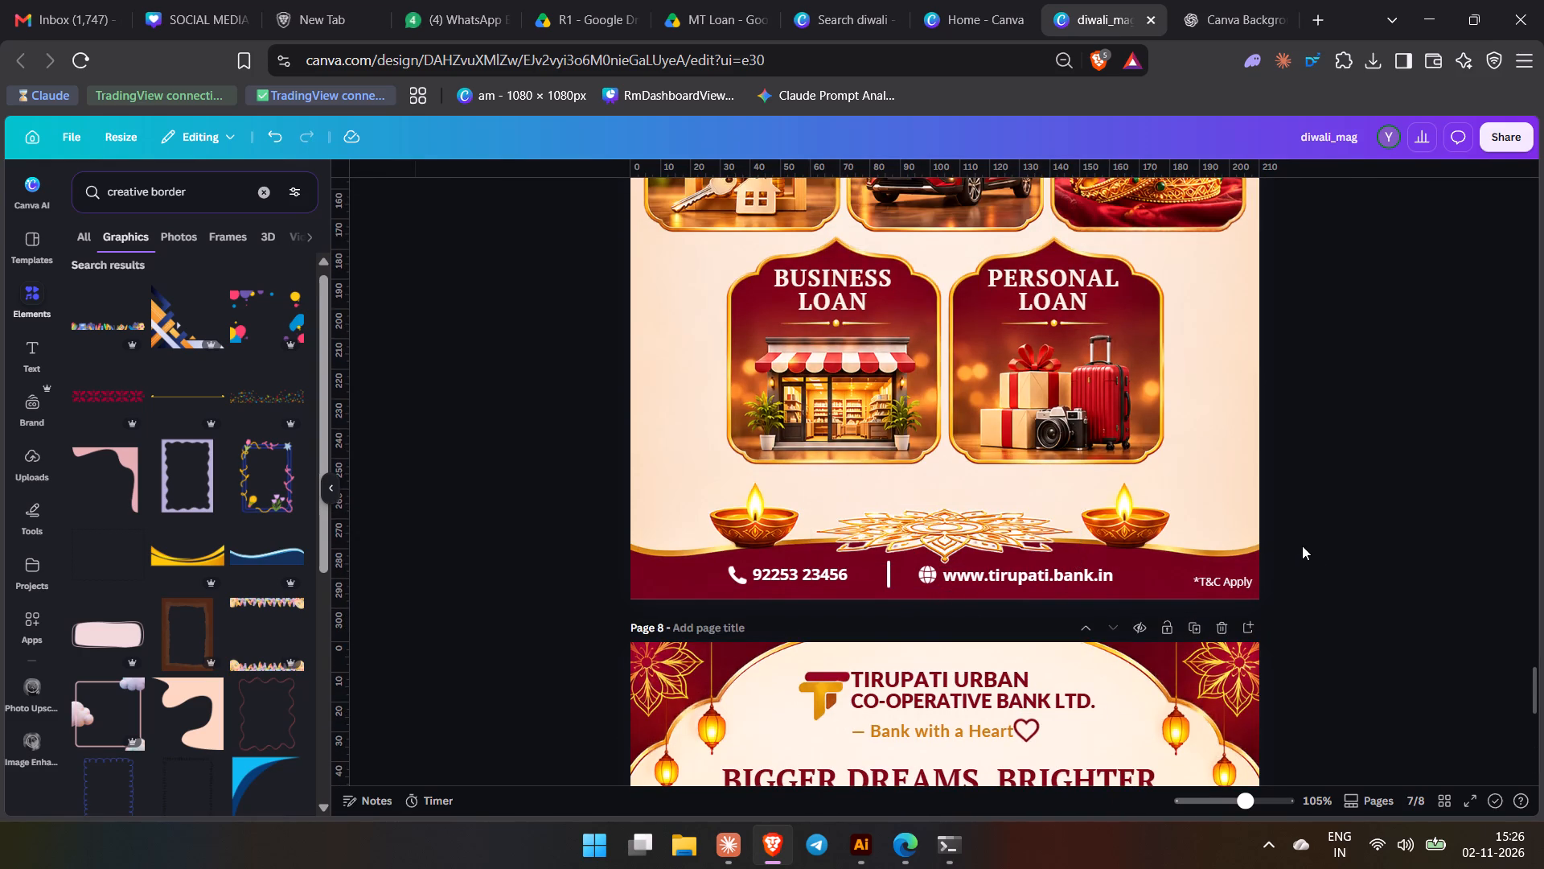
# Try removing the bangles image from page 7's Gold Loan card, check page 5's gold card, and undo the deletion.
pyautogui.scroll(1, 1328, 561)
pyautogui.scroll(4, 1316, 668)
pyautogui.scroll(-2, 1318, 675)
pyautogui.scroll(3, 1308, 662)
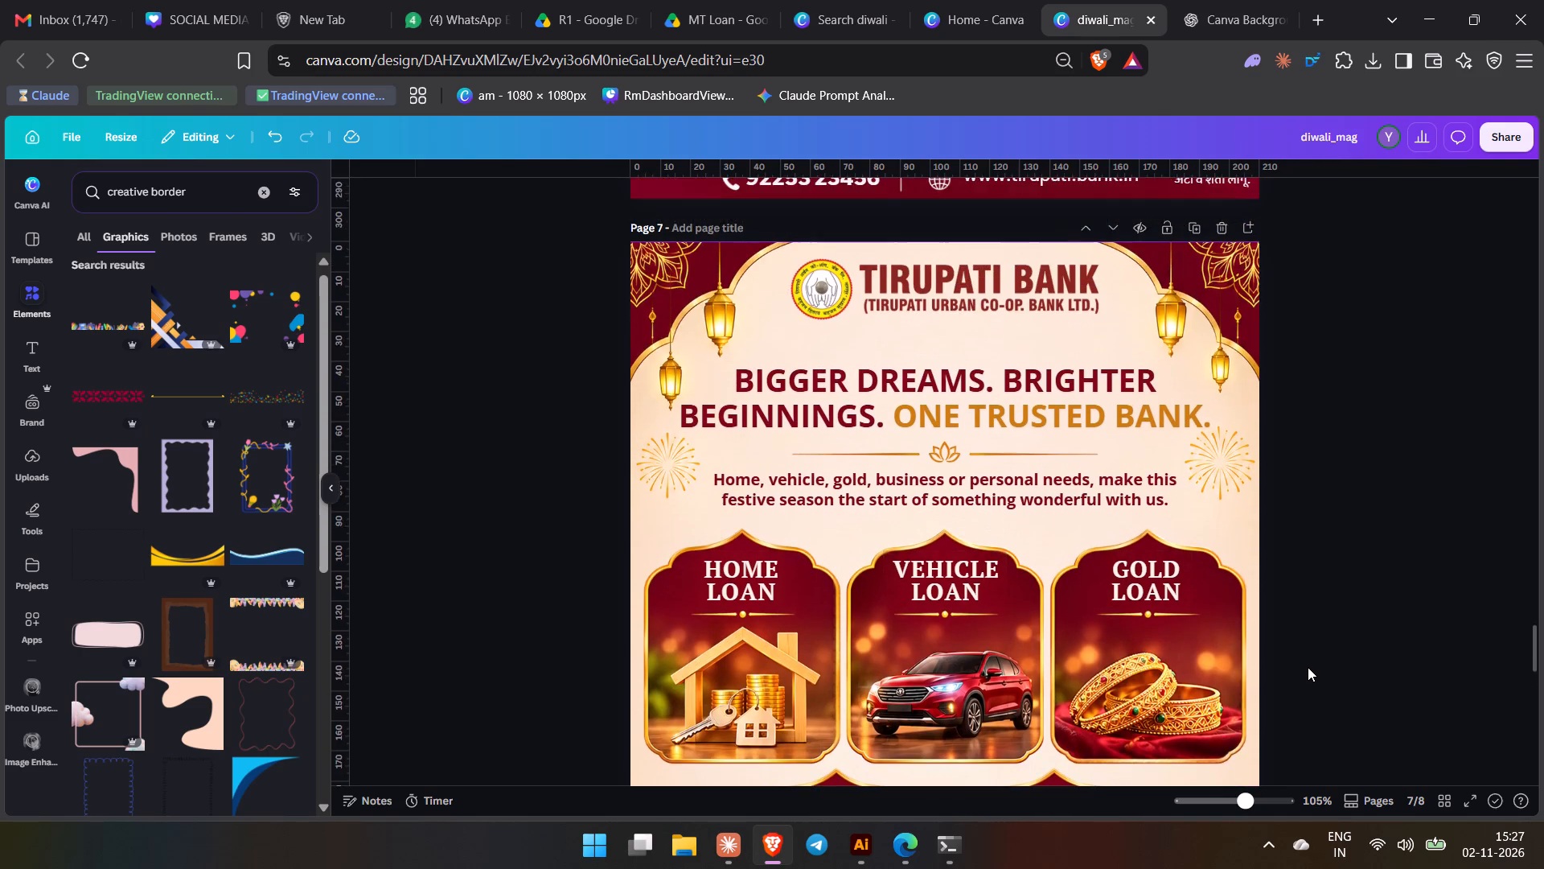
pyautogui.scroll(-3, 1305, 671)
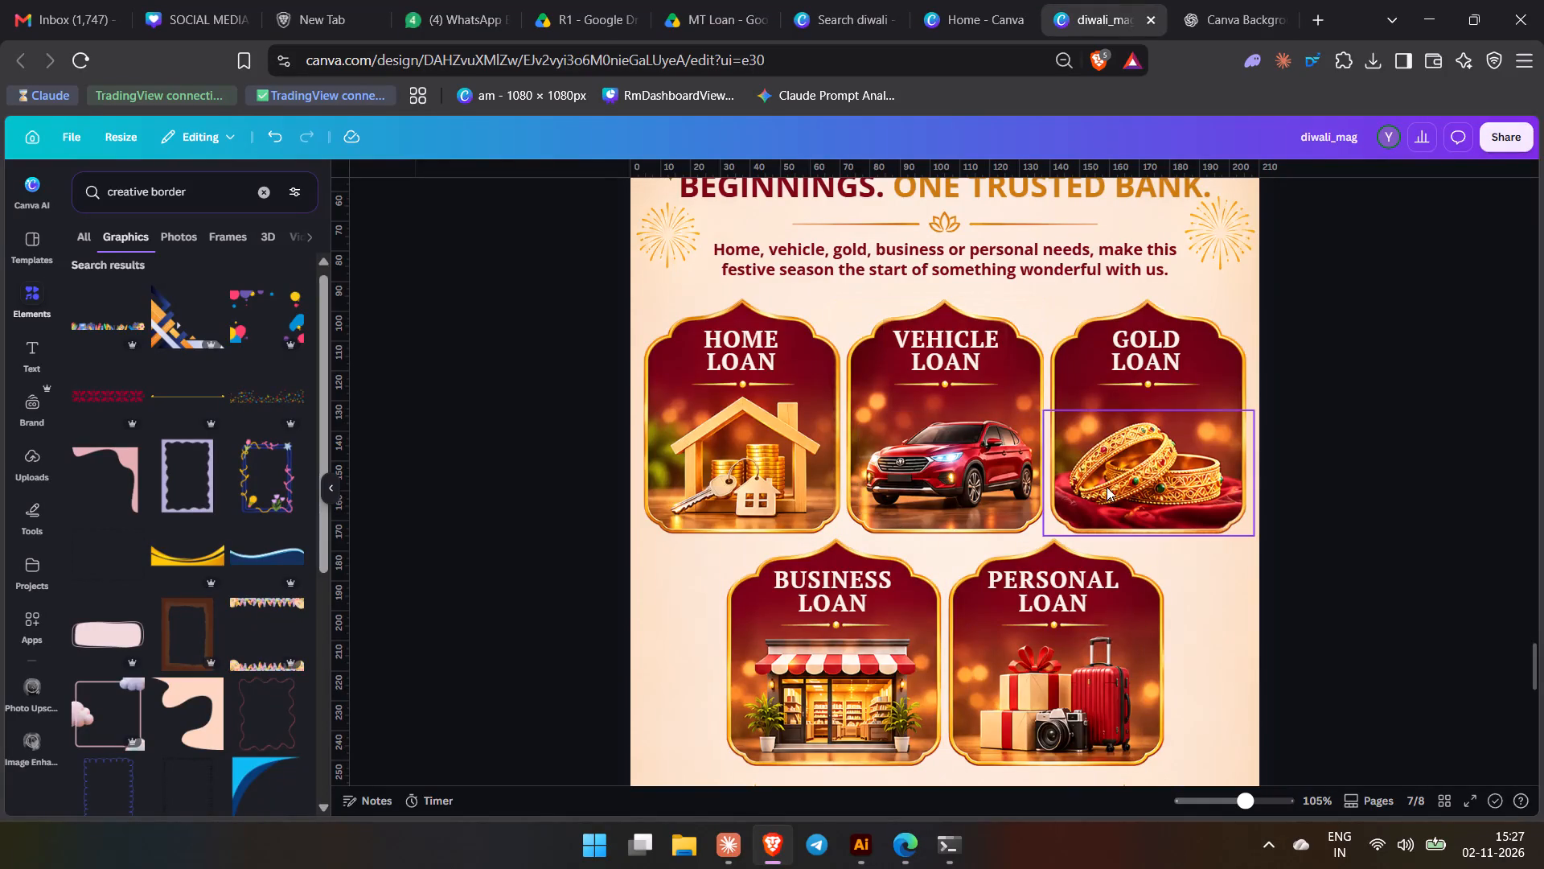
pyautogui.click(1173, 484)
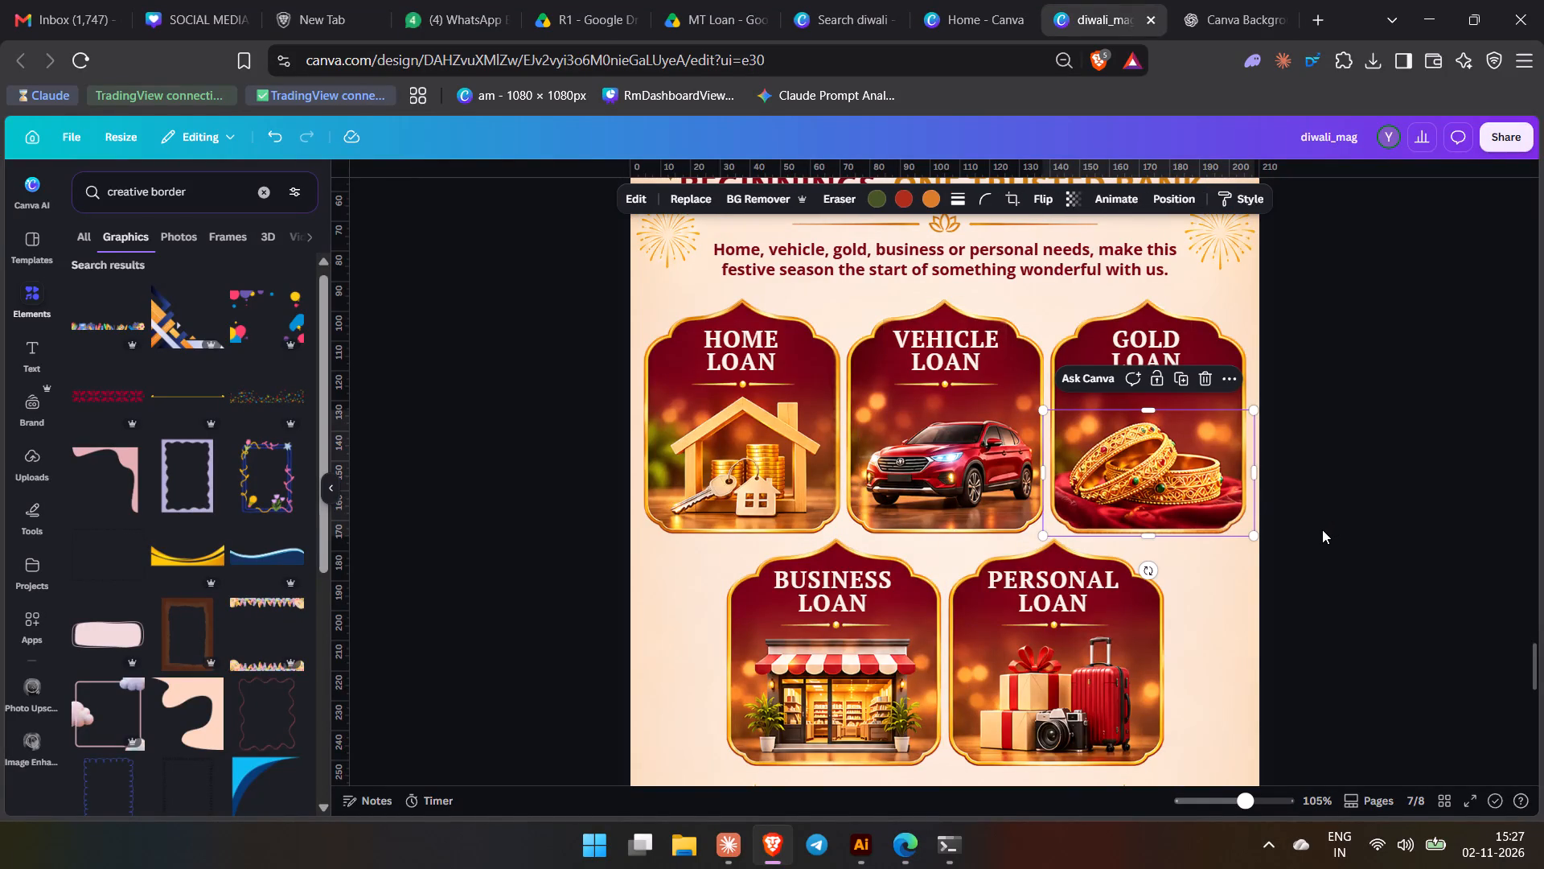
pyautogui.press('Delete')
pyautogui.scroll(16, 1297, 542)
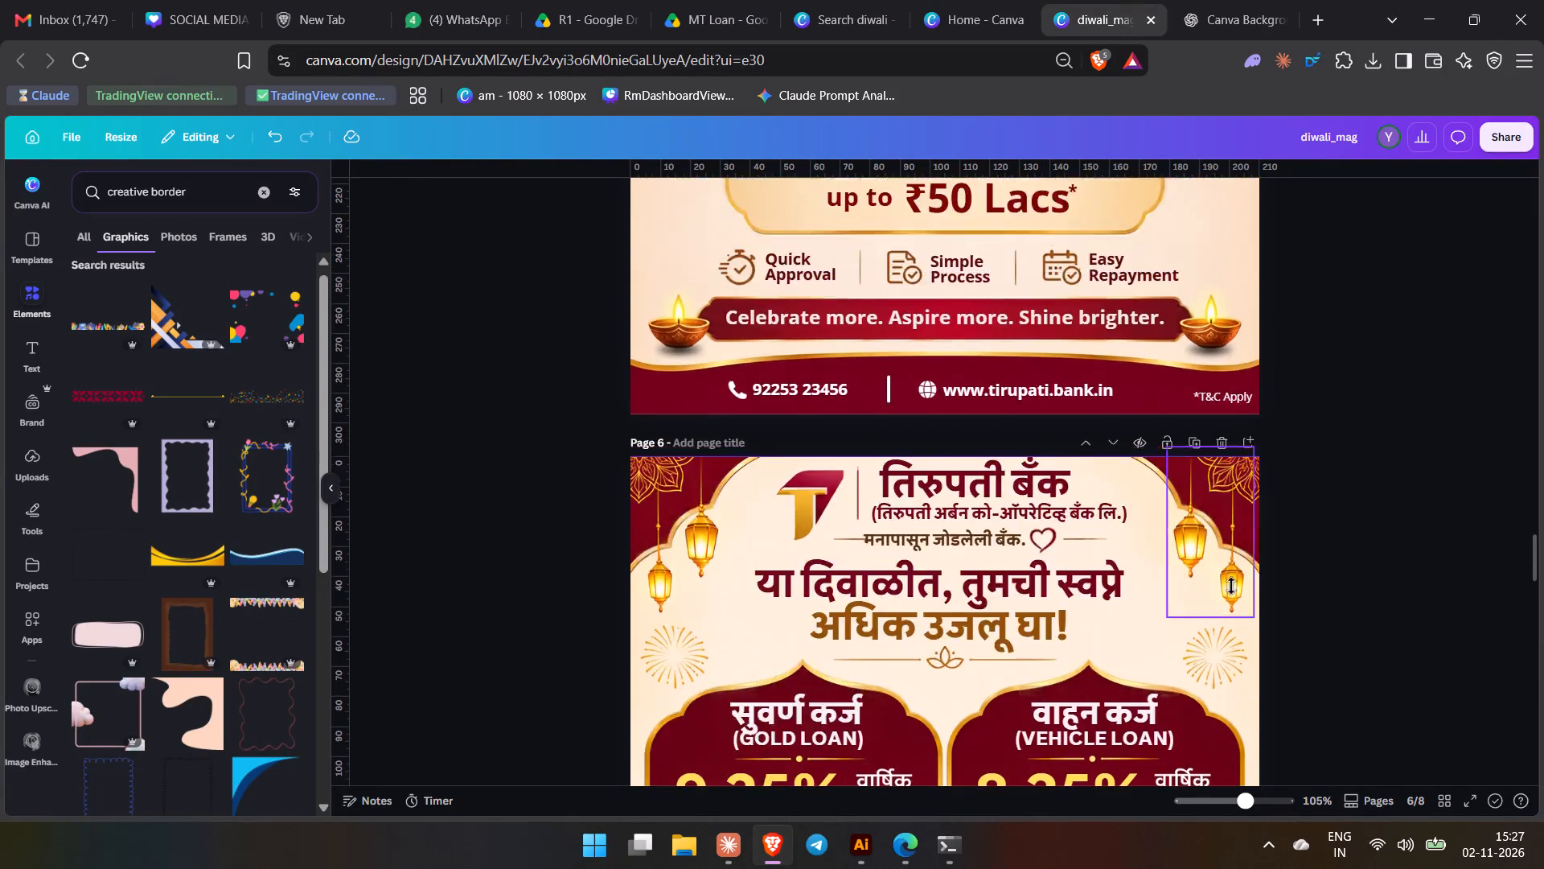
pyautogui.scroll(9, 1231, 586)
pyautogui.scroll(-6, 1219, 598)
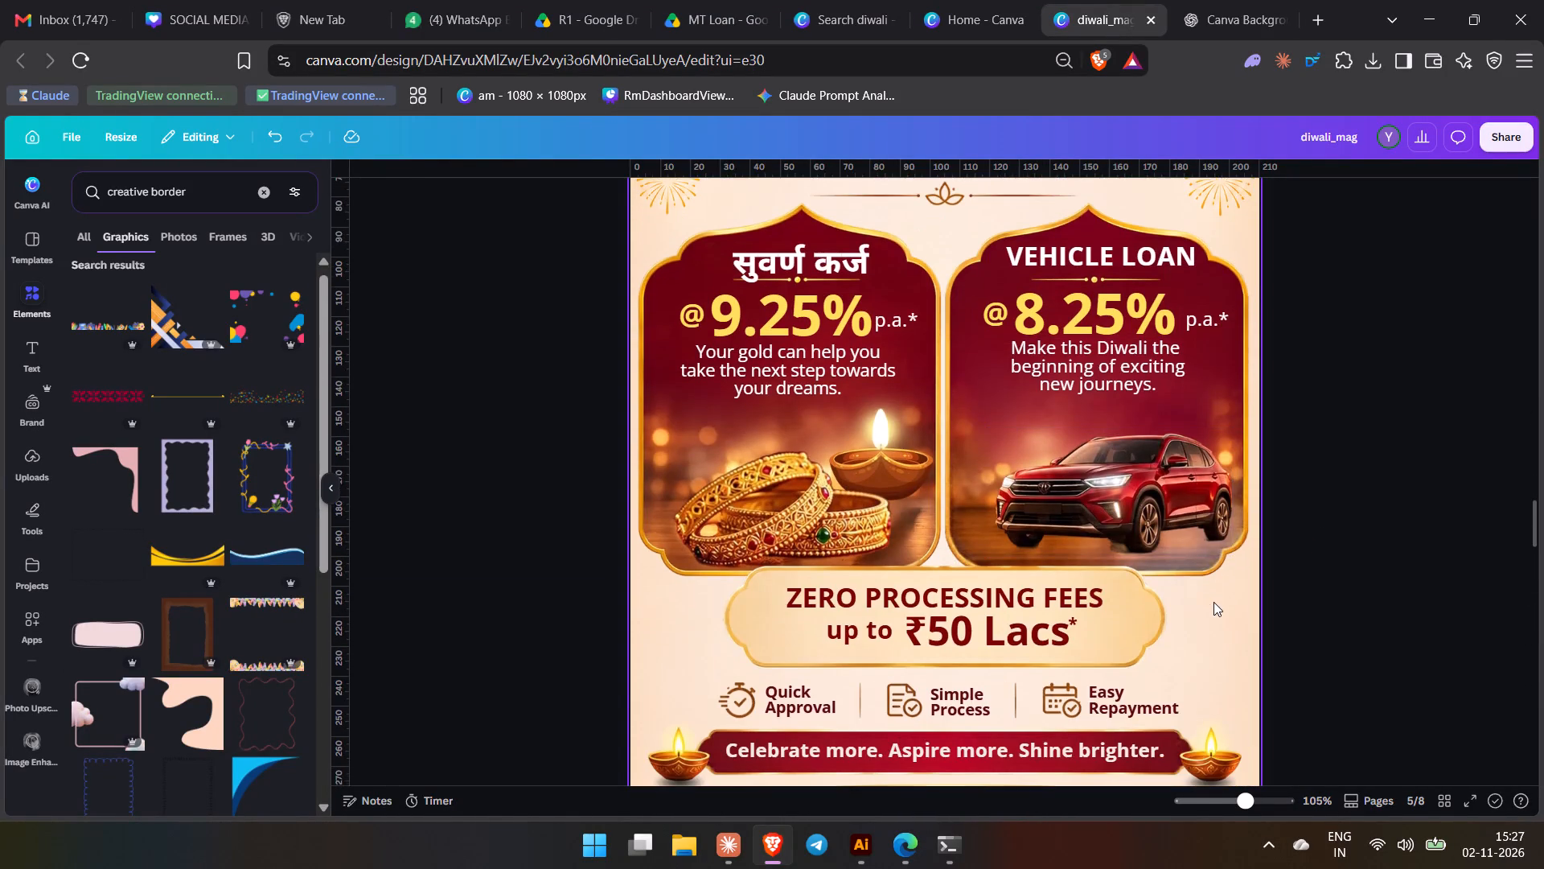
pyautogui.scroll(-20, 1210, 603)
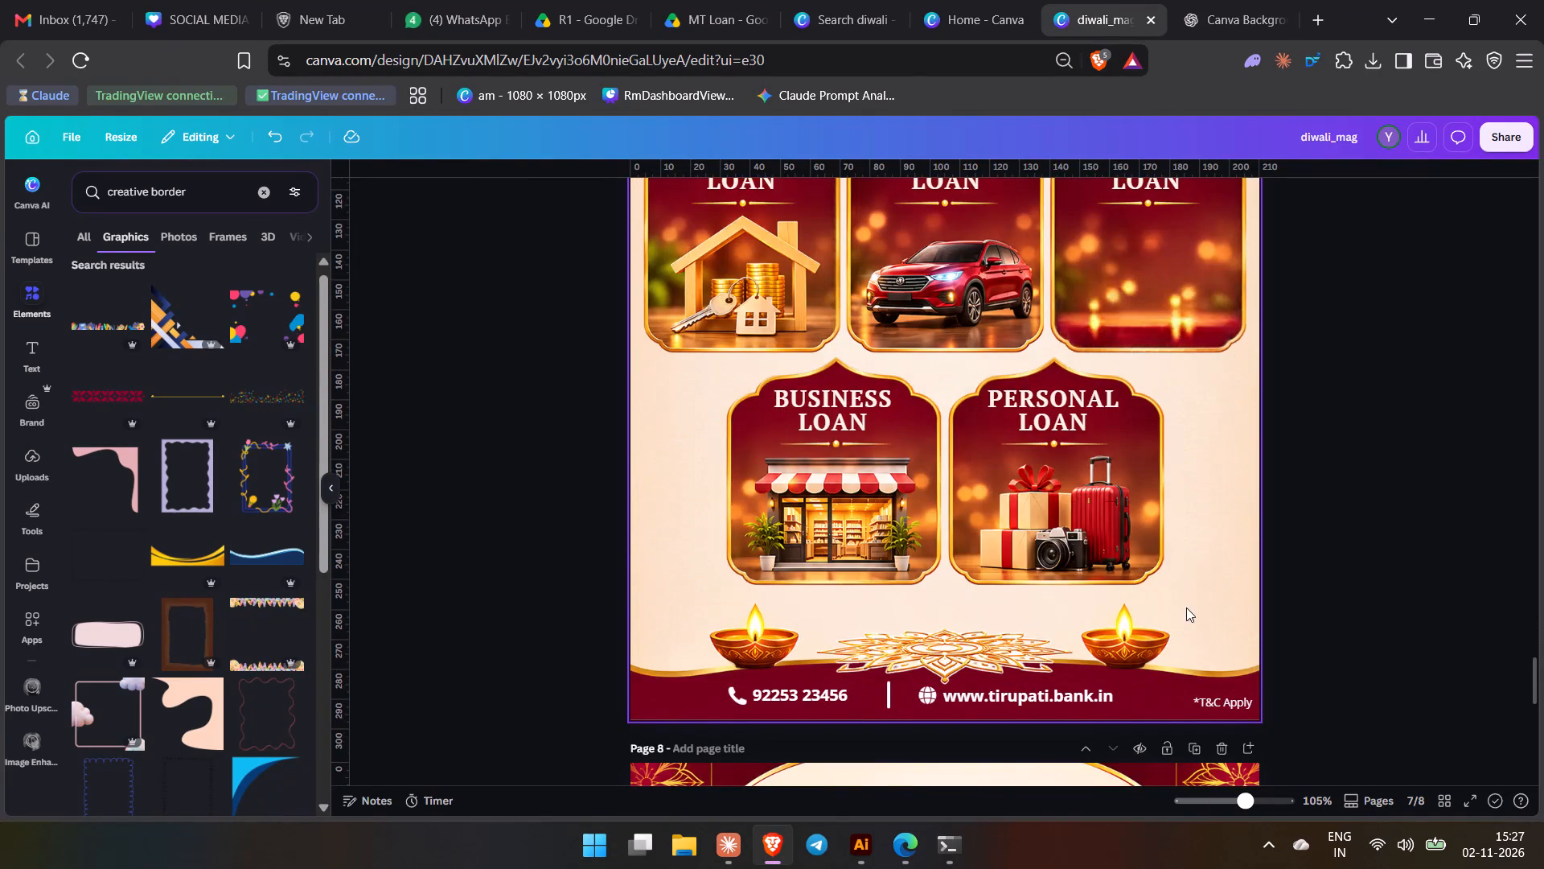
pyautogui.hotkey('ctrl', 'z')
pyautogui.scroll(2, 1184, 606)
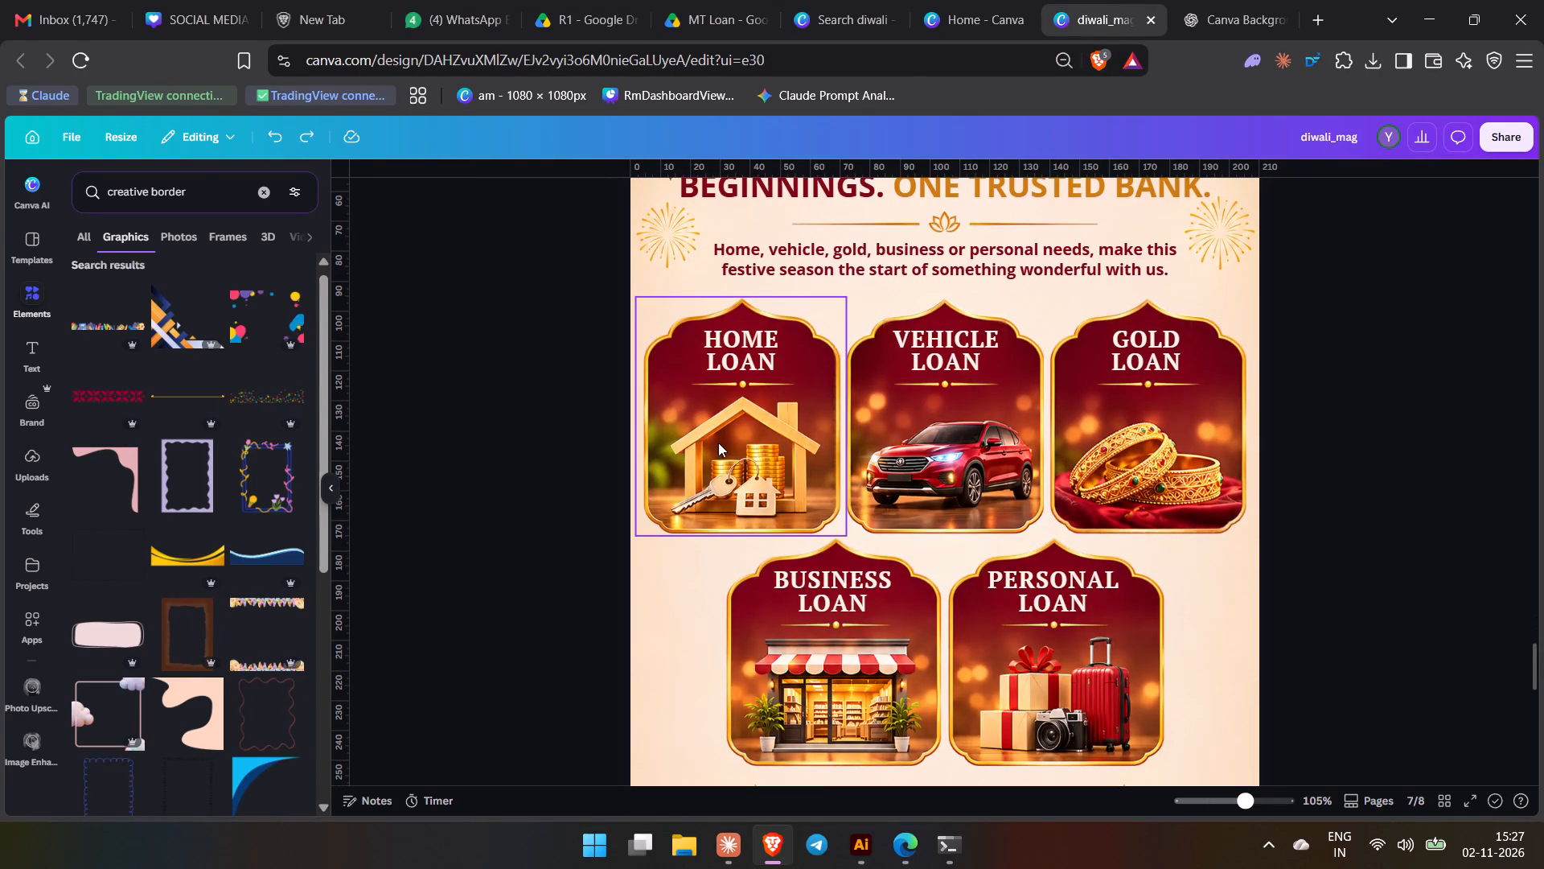
# Switch to the R1 folder in Google Drive and examine the loan cards in 38_TUCB_All_Products_8(W)ftx8(H)ft_Banner.pdf.
pyautogui.click(586, 9)
pyautogui.doubleClick(587, 364)
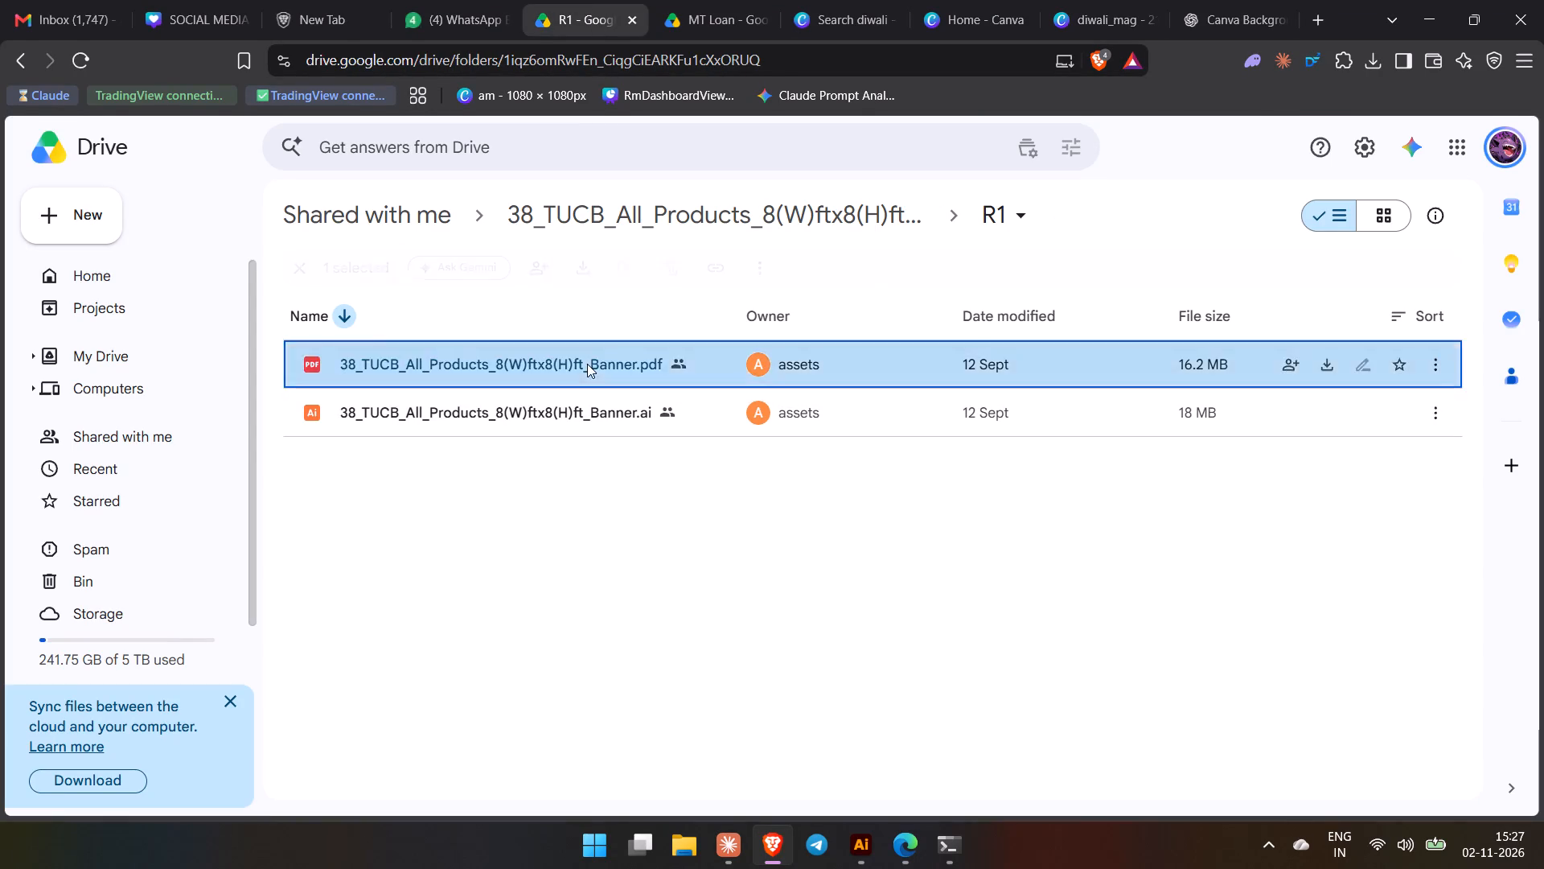
pyautogui.scroll(-4, 722, 579)
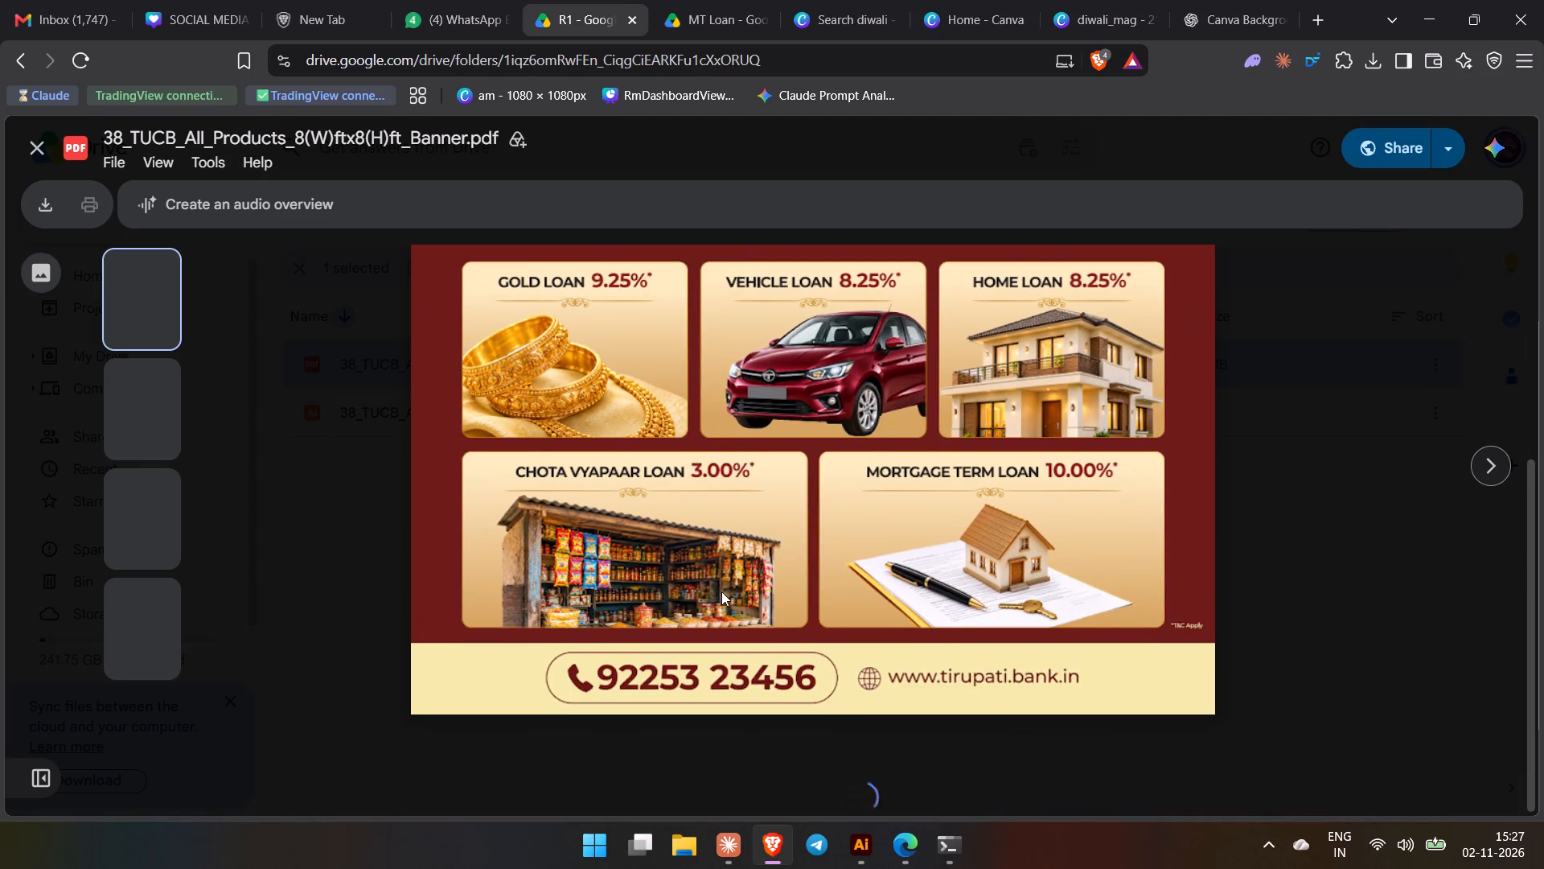
pyautogui.scroll(1, 721, 591)
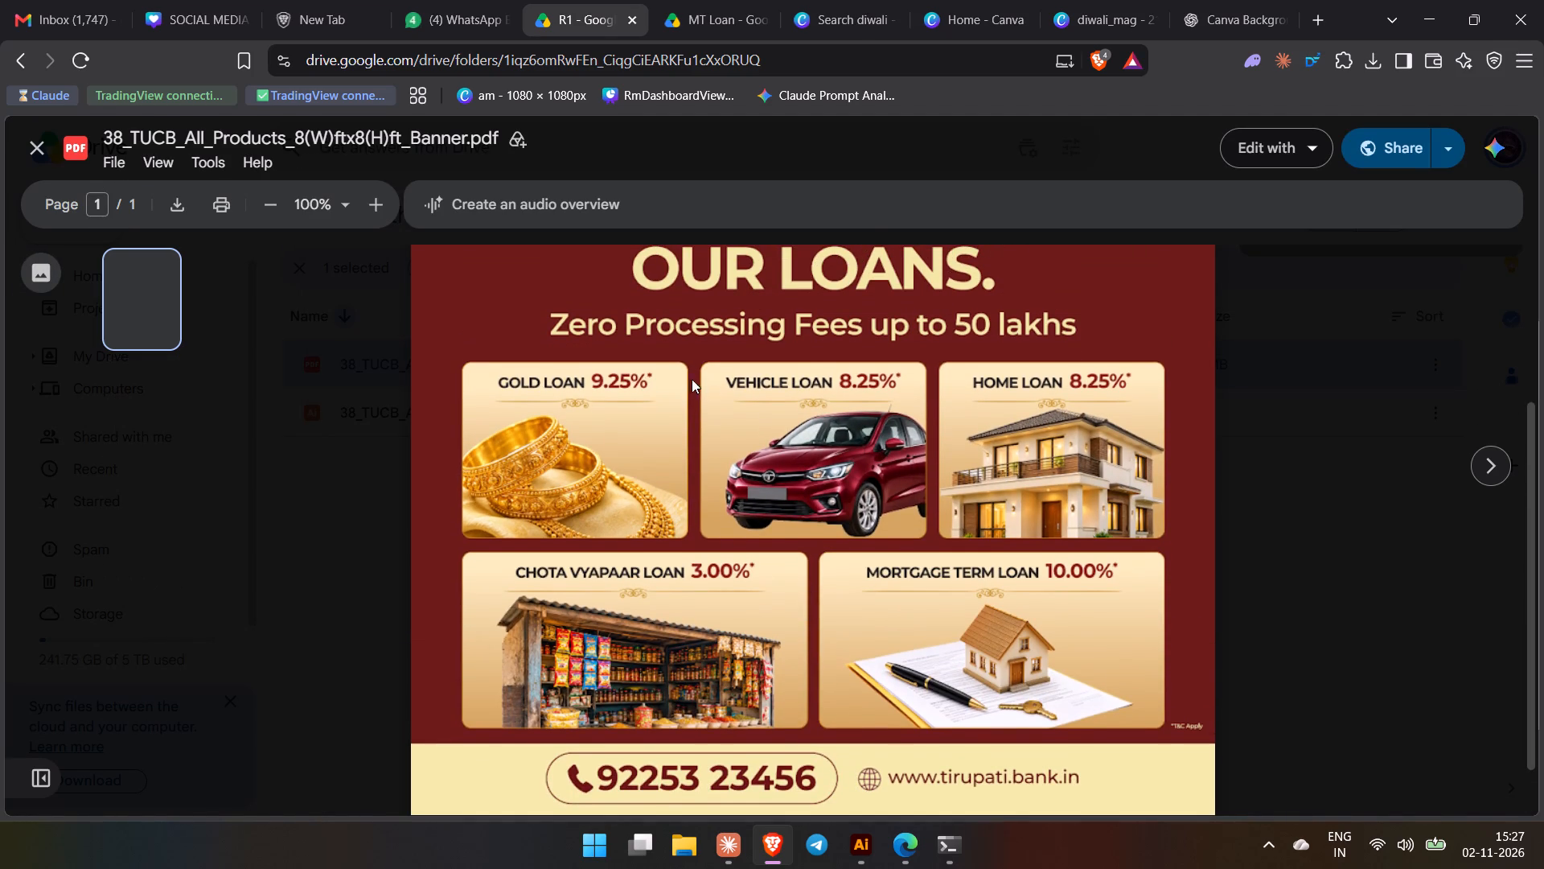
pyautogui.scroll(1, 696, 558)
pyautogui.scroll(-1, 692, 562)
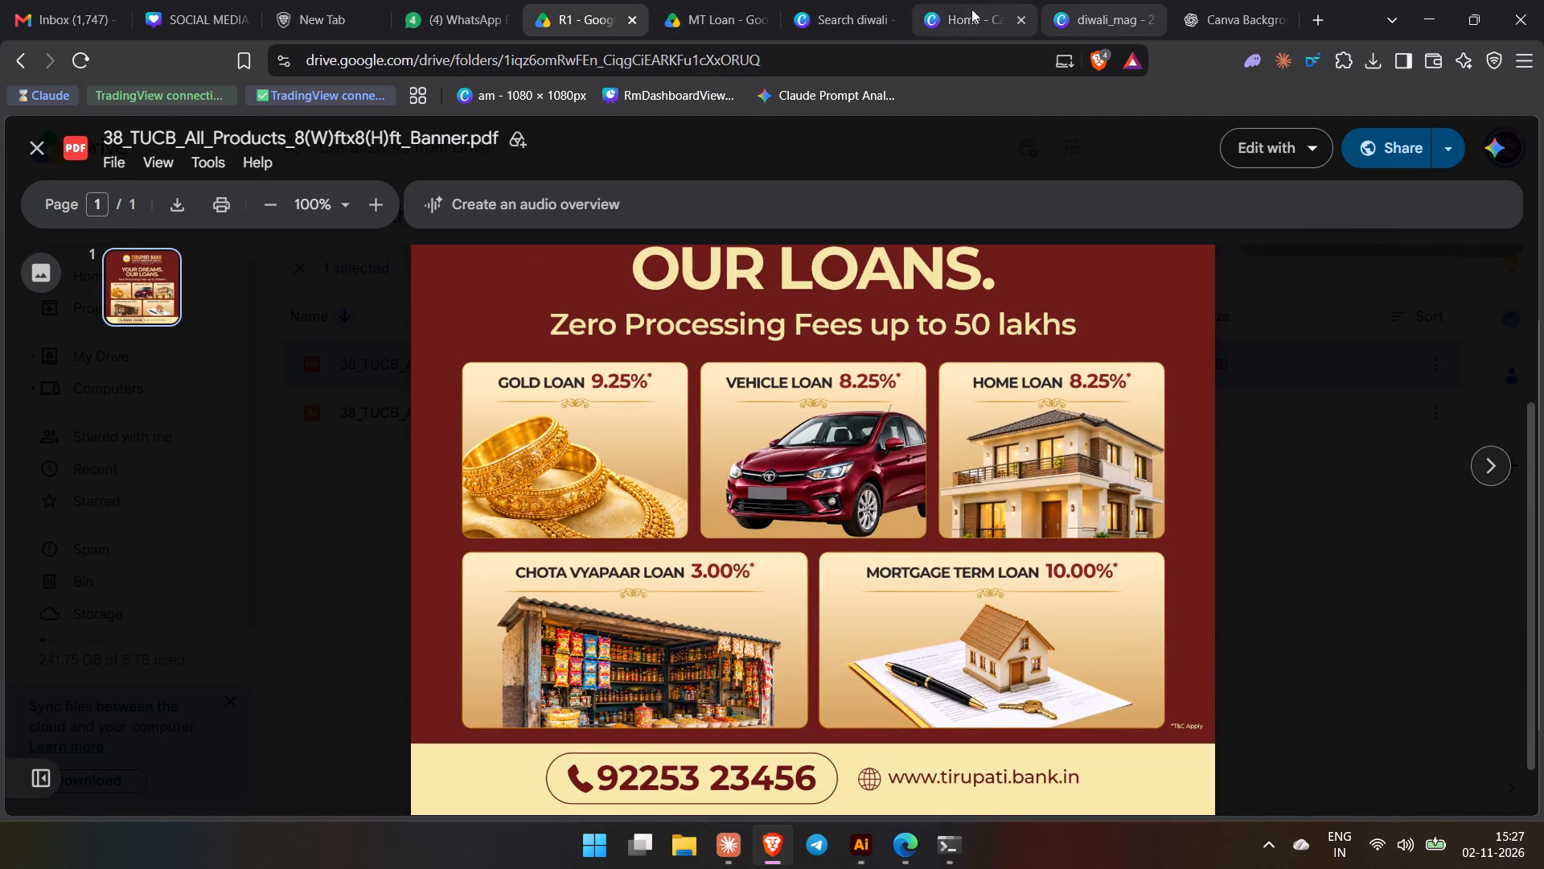
# Close the Search diwali and Canva Home browser tabs.
pyautogui.click(889, 23)
pyautogui.click(889, 23)
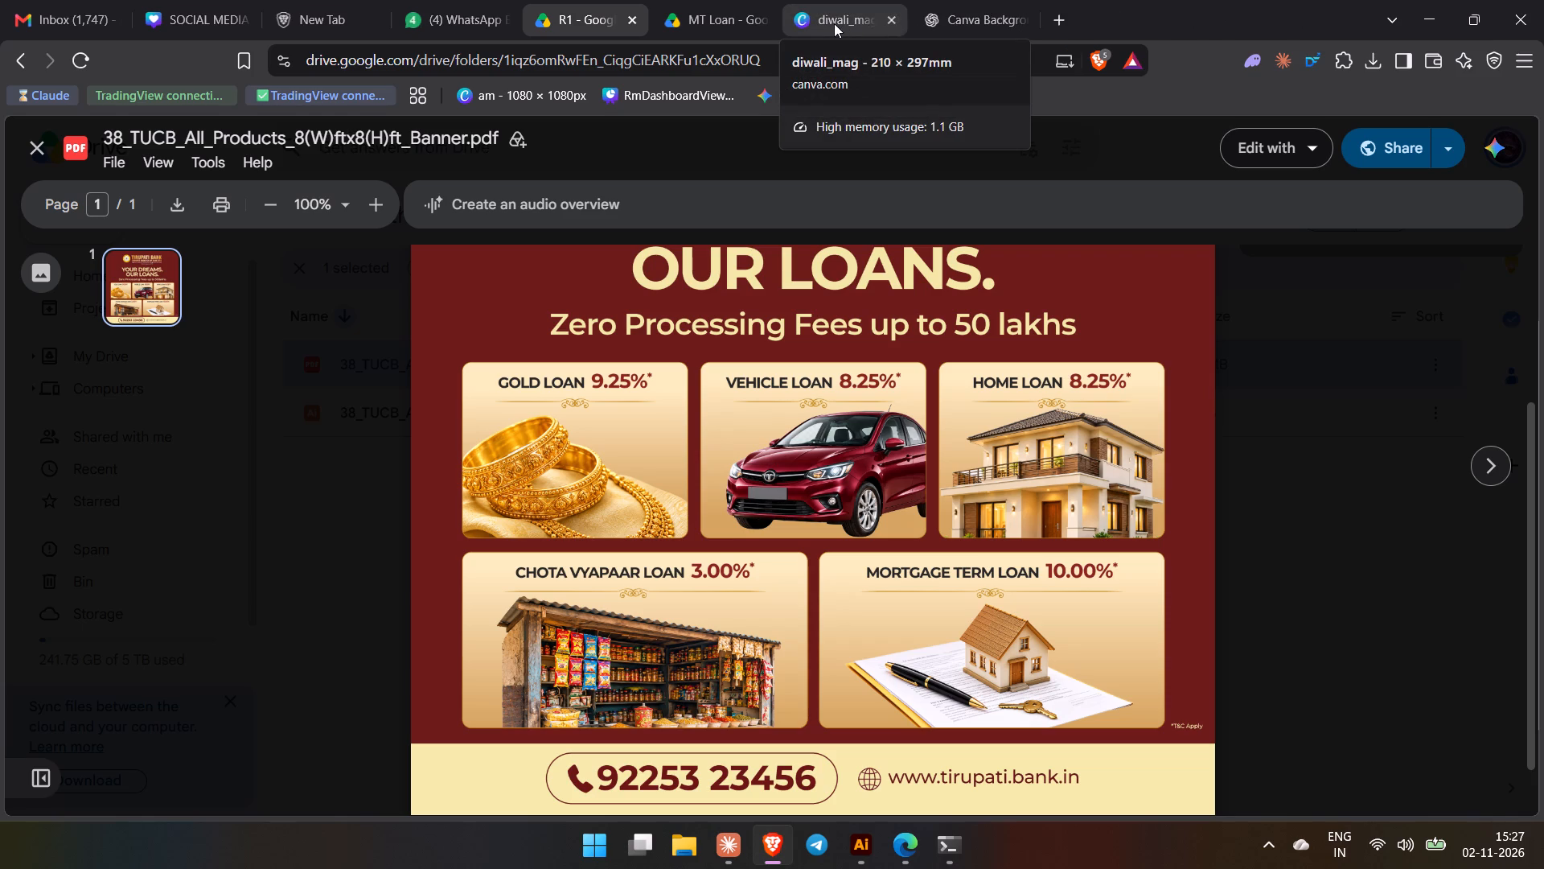
# Compare diwali_mag page 7's loan cards with the Drive banner, and replace the Personal Loan card's title with text starting with M.
pyautogui.click(834, 23)
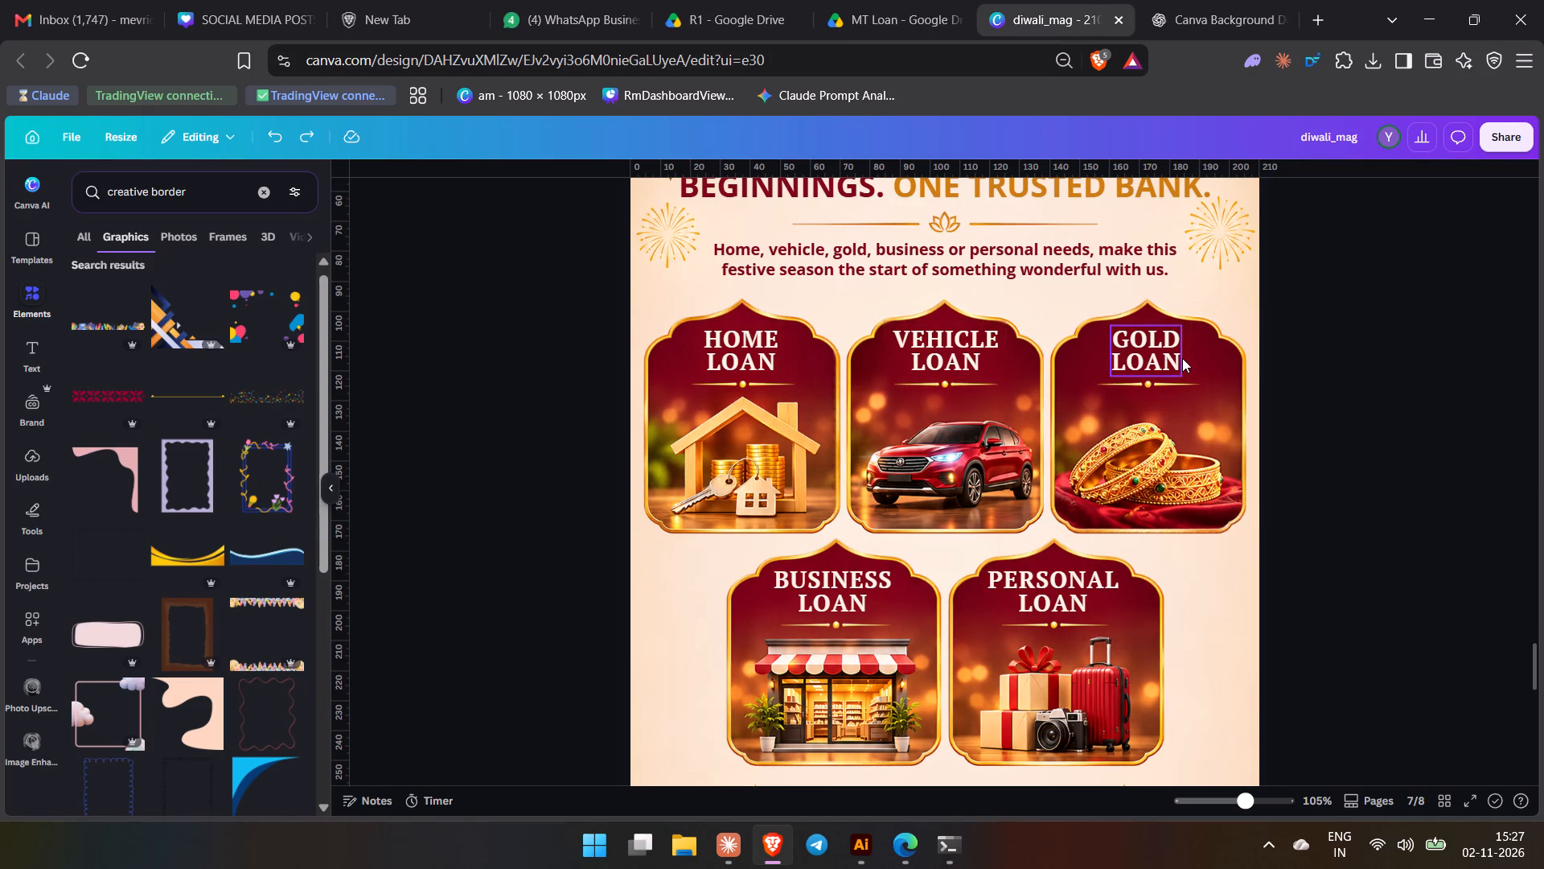
pyautogui.click(742, 0)
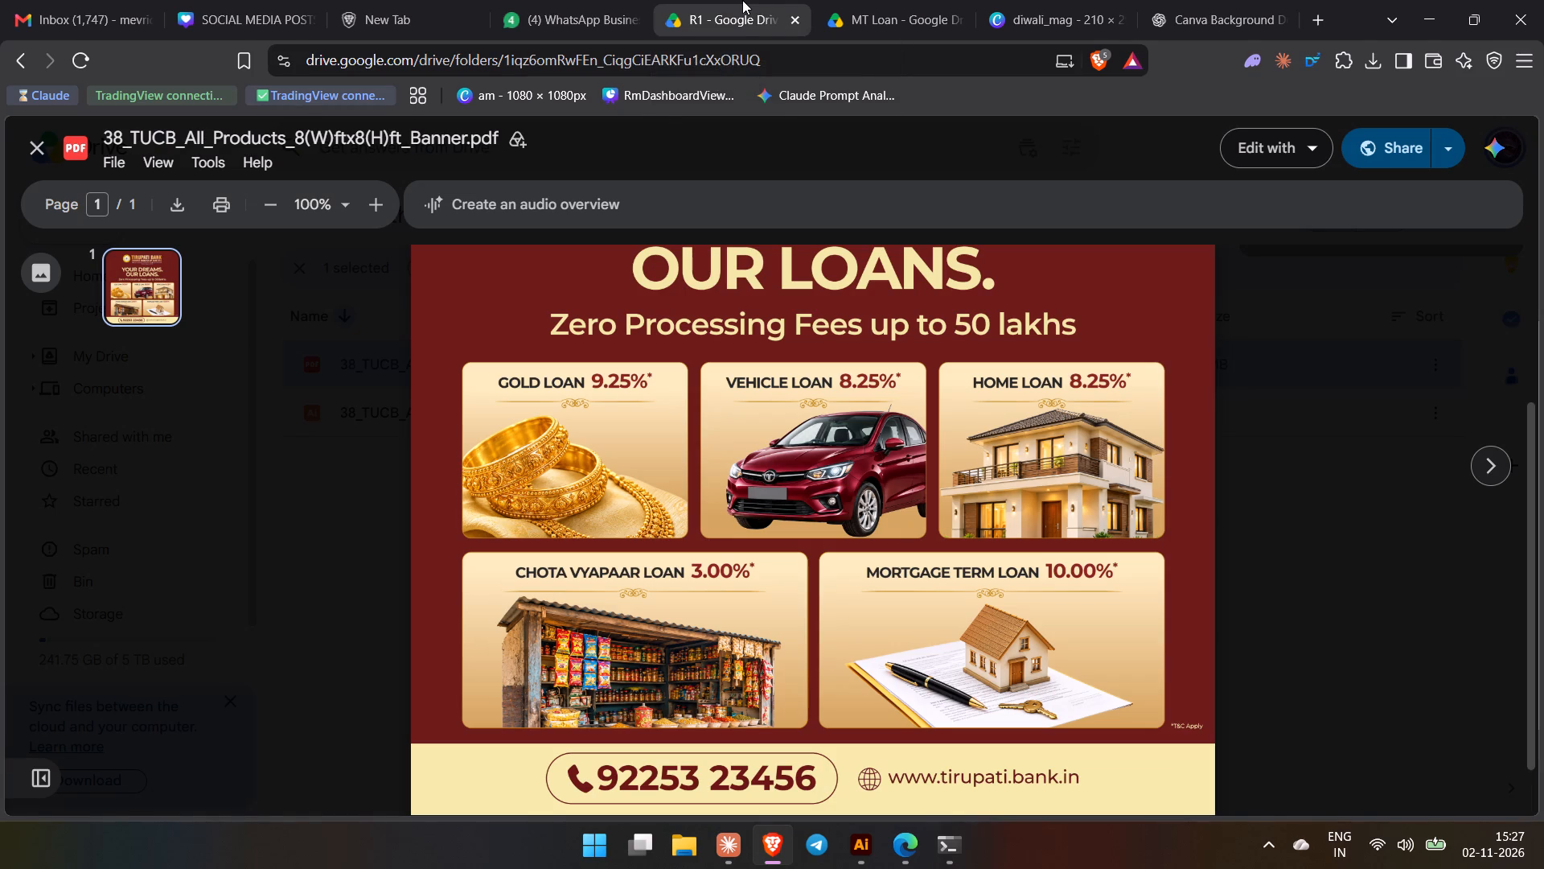
pyautogui.click(1102, 0)
pyautogui.tripleClick(1053, 594)
pyautogui.tripleClick(1053, 594)
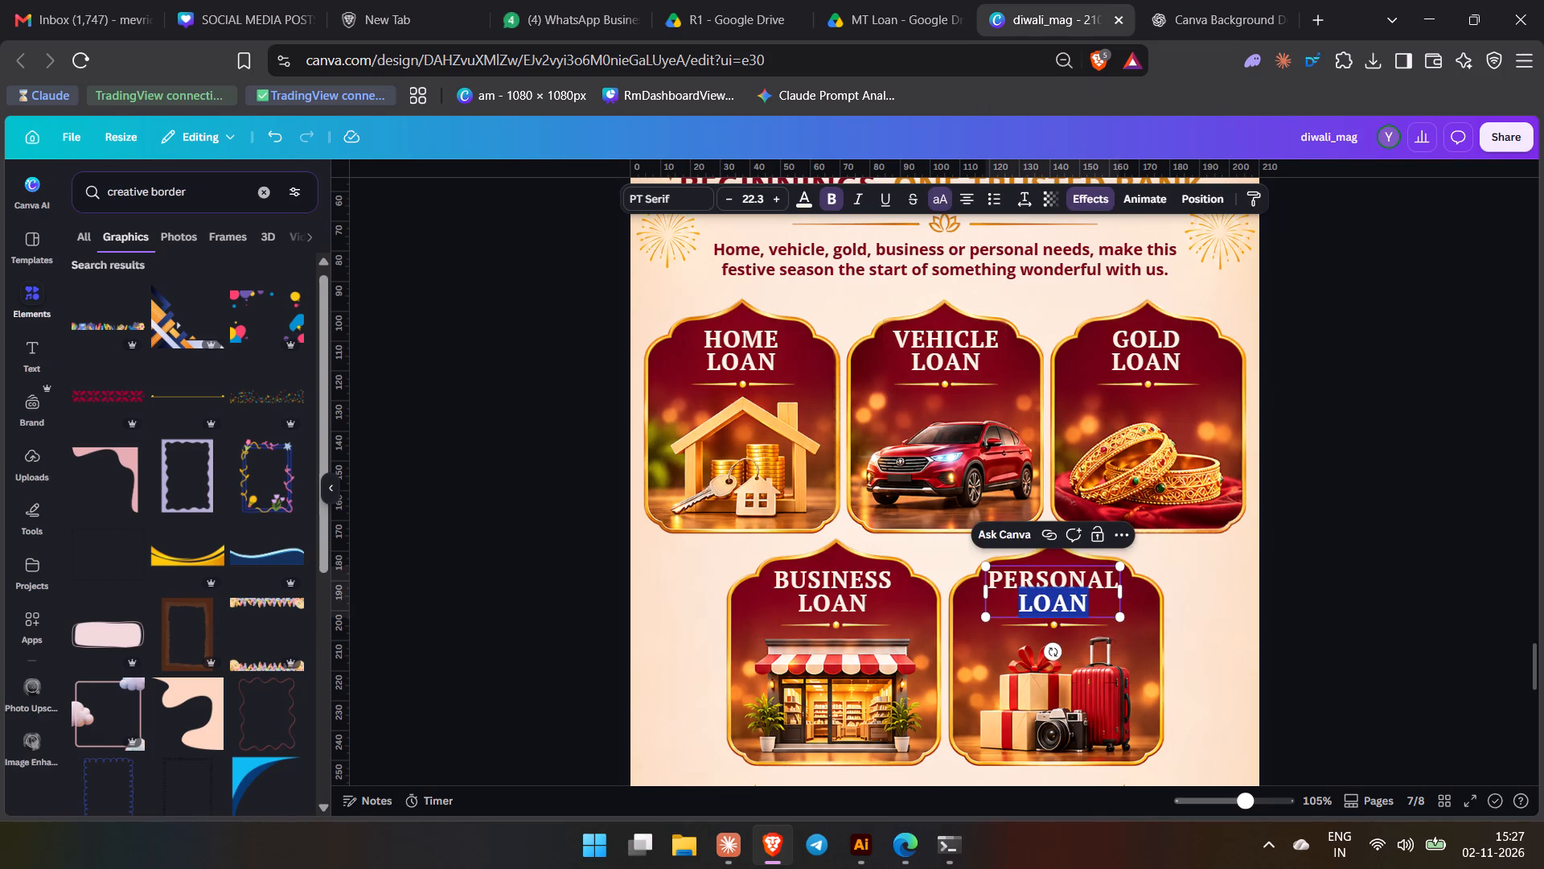
pyautogui.hotkey('ctrl', 'a')
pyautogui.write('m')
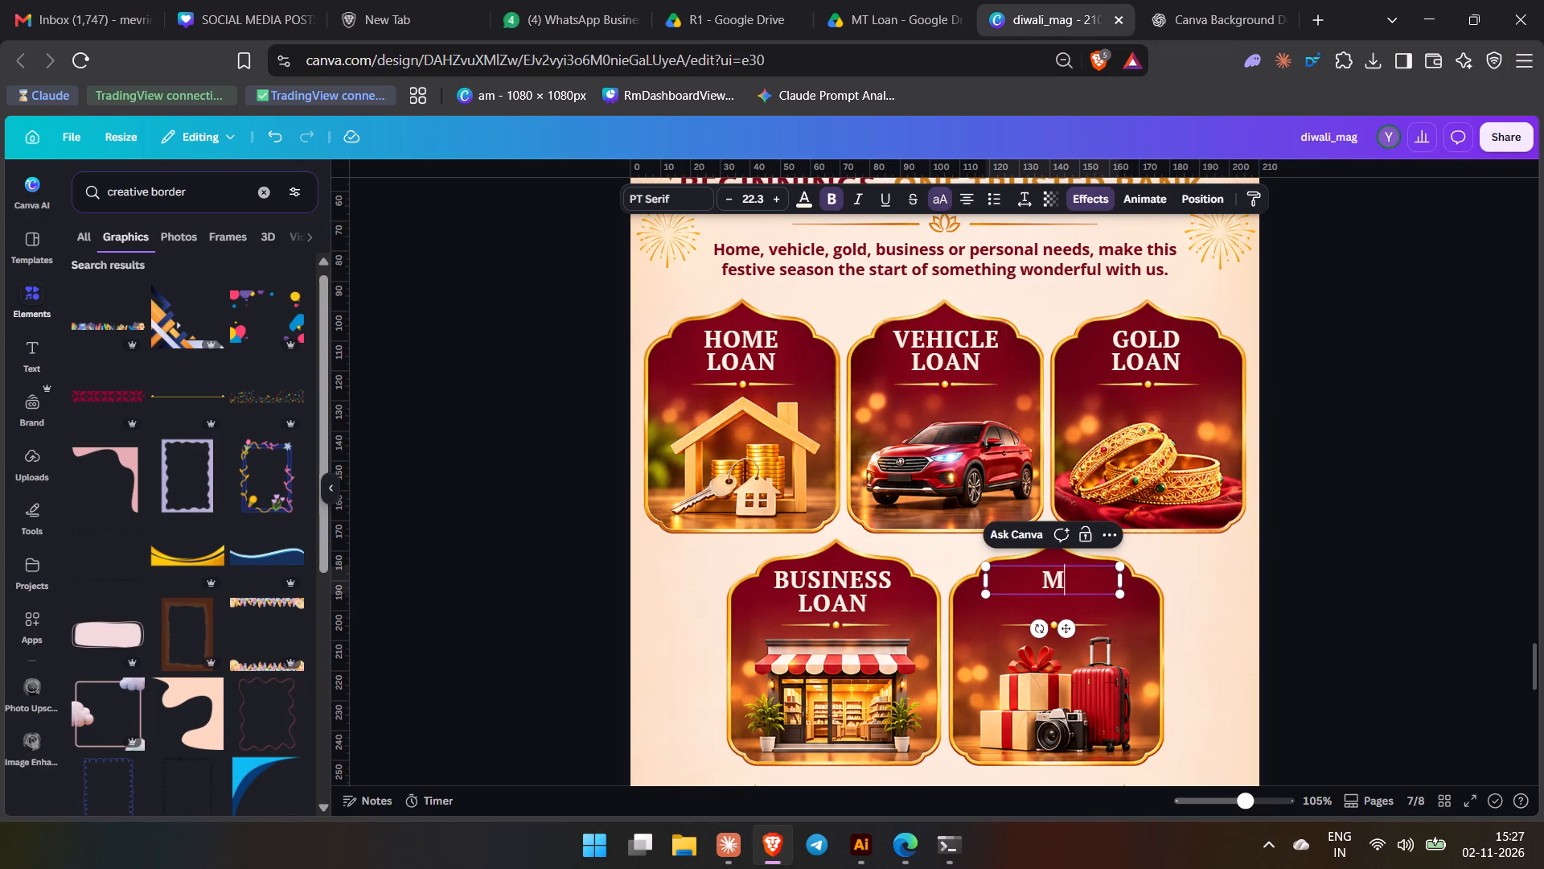
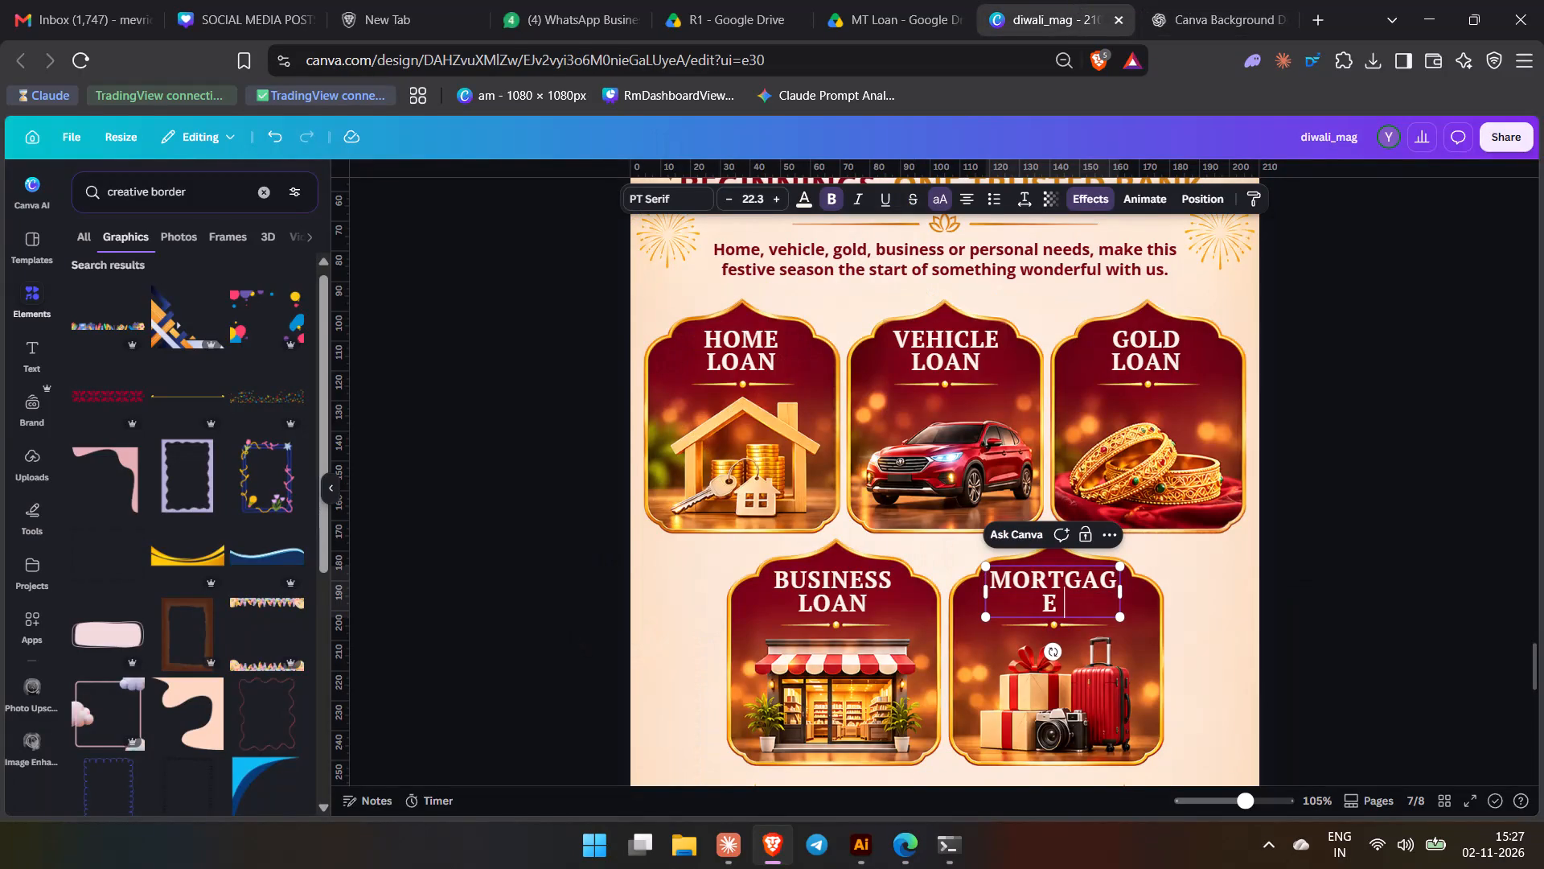
# Complete the heading of page 7's last loan card, the one with gifts and a suitcase, as "Mortgage Term Loan".
pyautogui.click(1077, 0)
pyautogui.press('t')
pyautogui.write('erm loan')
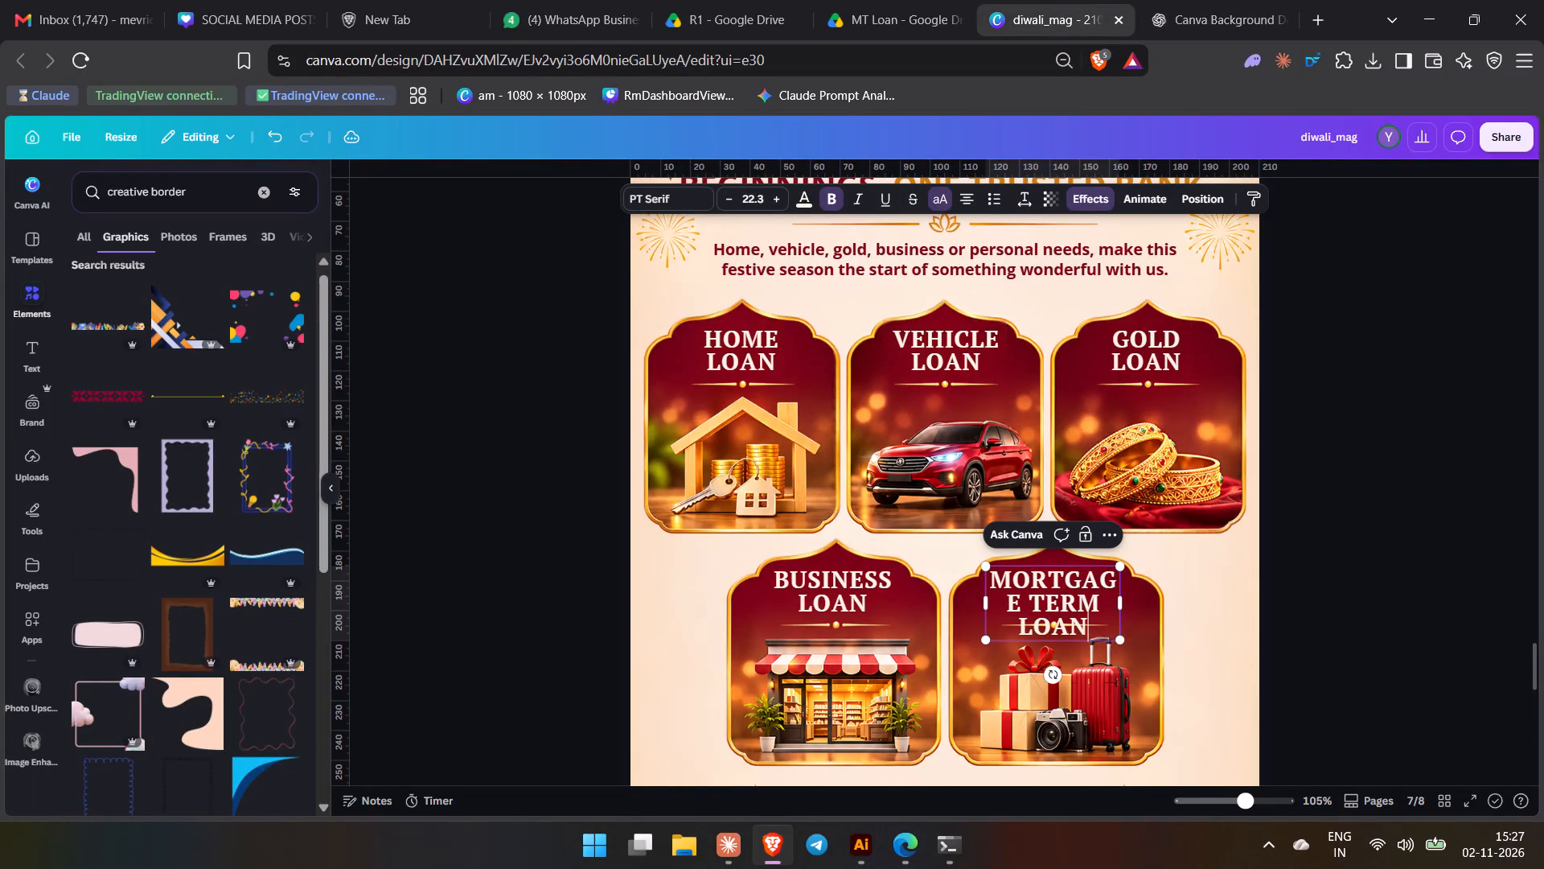
pyautogui.click(1418, 458)
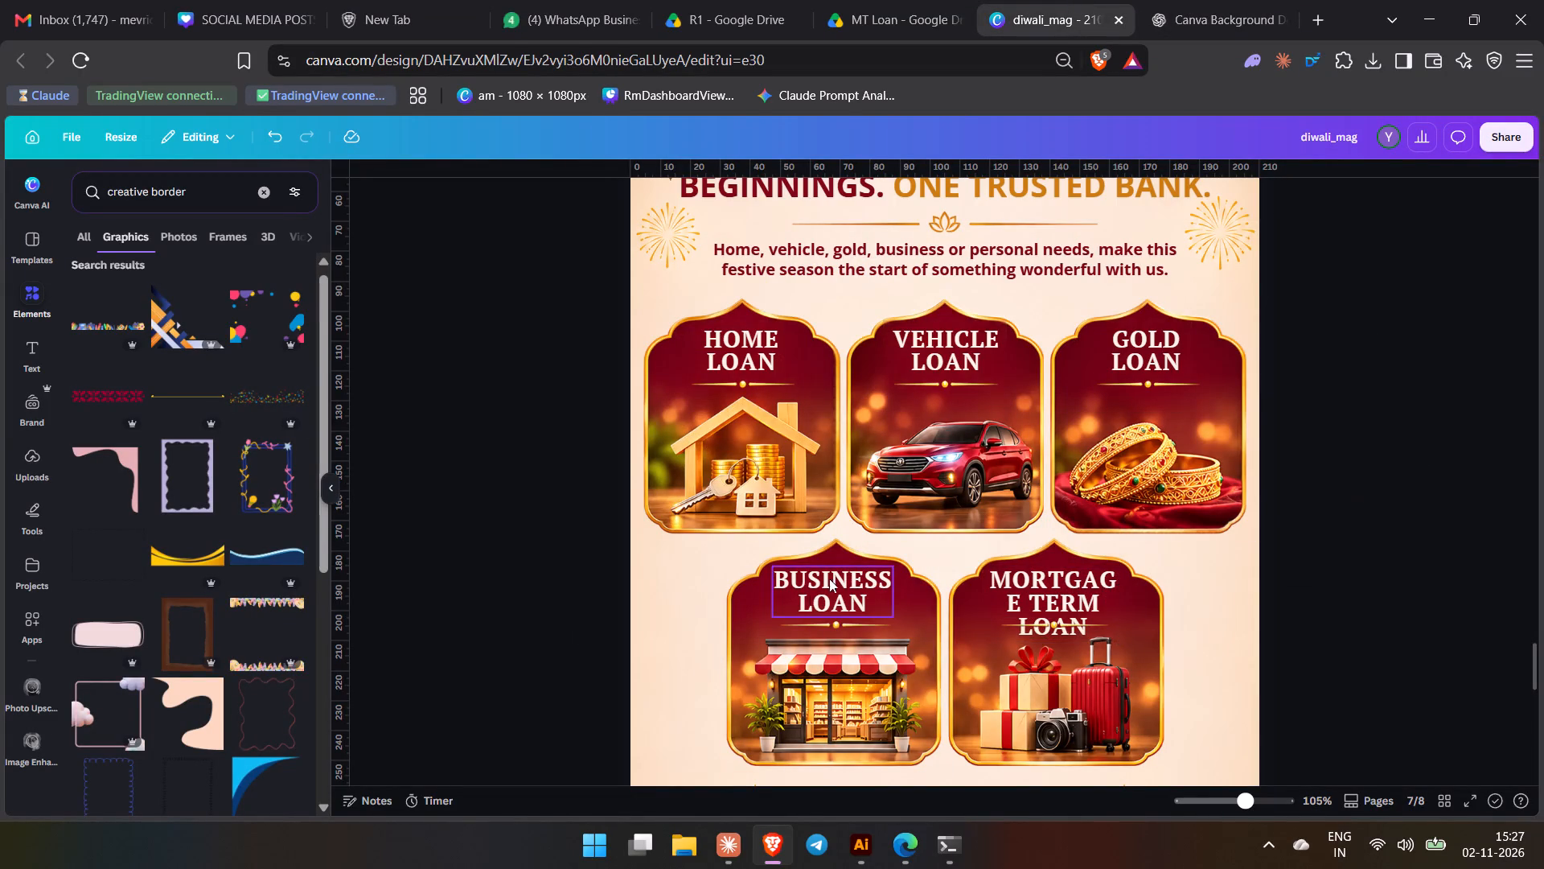
# Select page 7's Business Loan heading and check the name of the corresponding loan card in the bank's banner PDF in Google Drive.
pyautogui.click(810, 595)
pyautogui.click(740, 0)
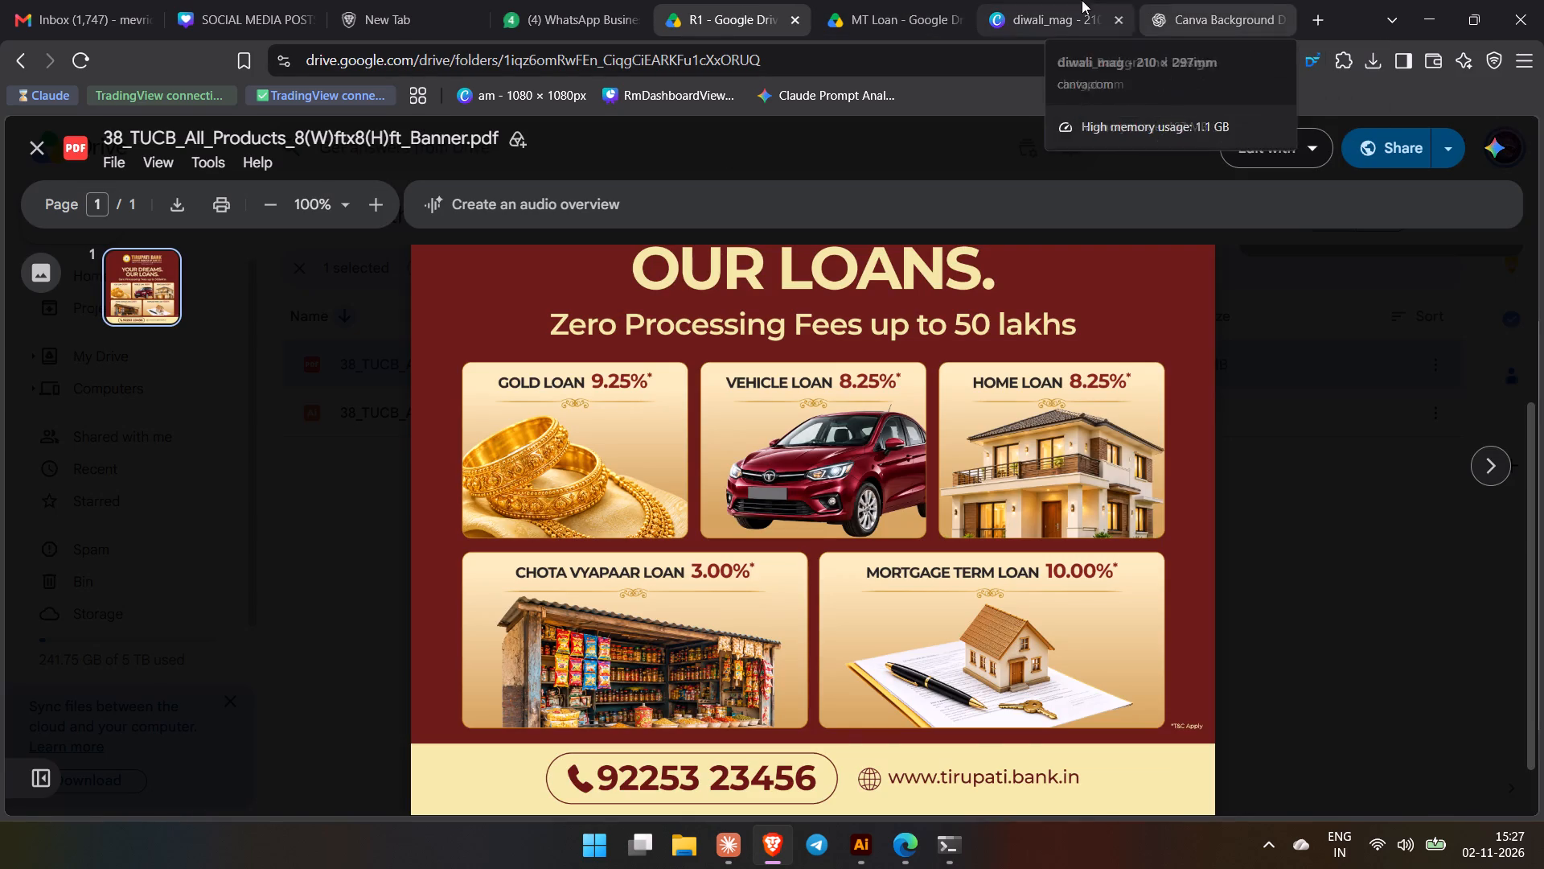
# Switch to the diwali_mag design and replace page 7's Business Loan card heading with "chota vyapaar loan".
pyautogui.click(1059, 0)
pyautogui.tripleClick(859, 581)
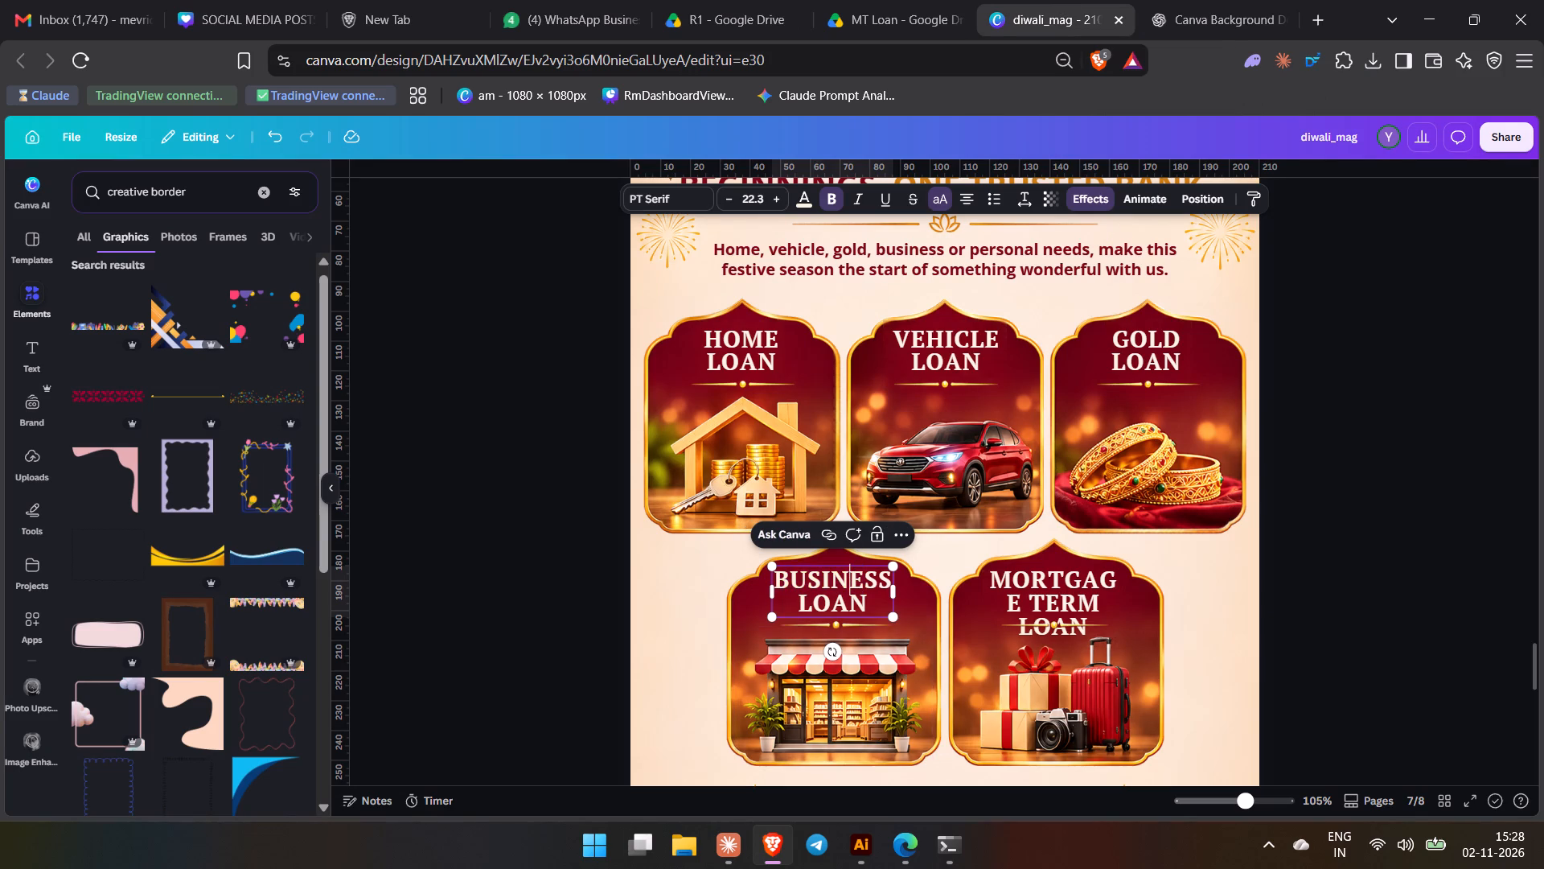
pyautogui.hotkey('ctrl', 'a')
pyautogui.write('chota vyapaar loan')
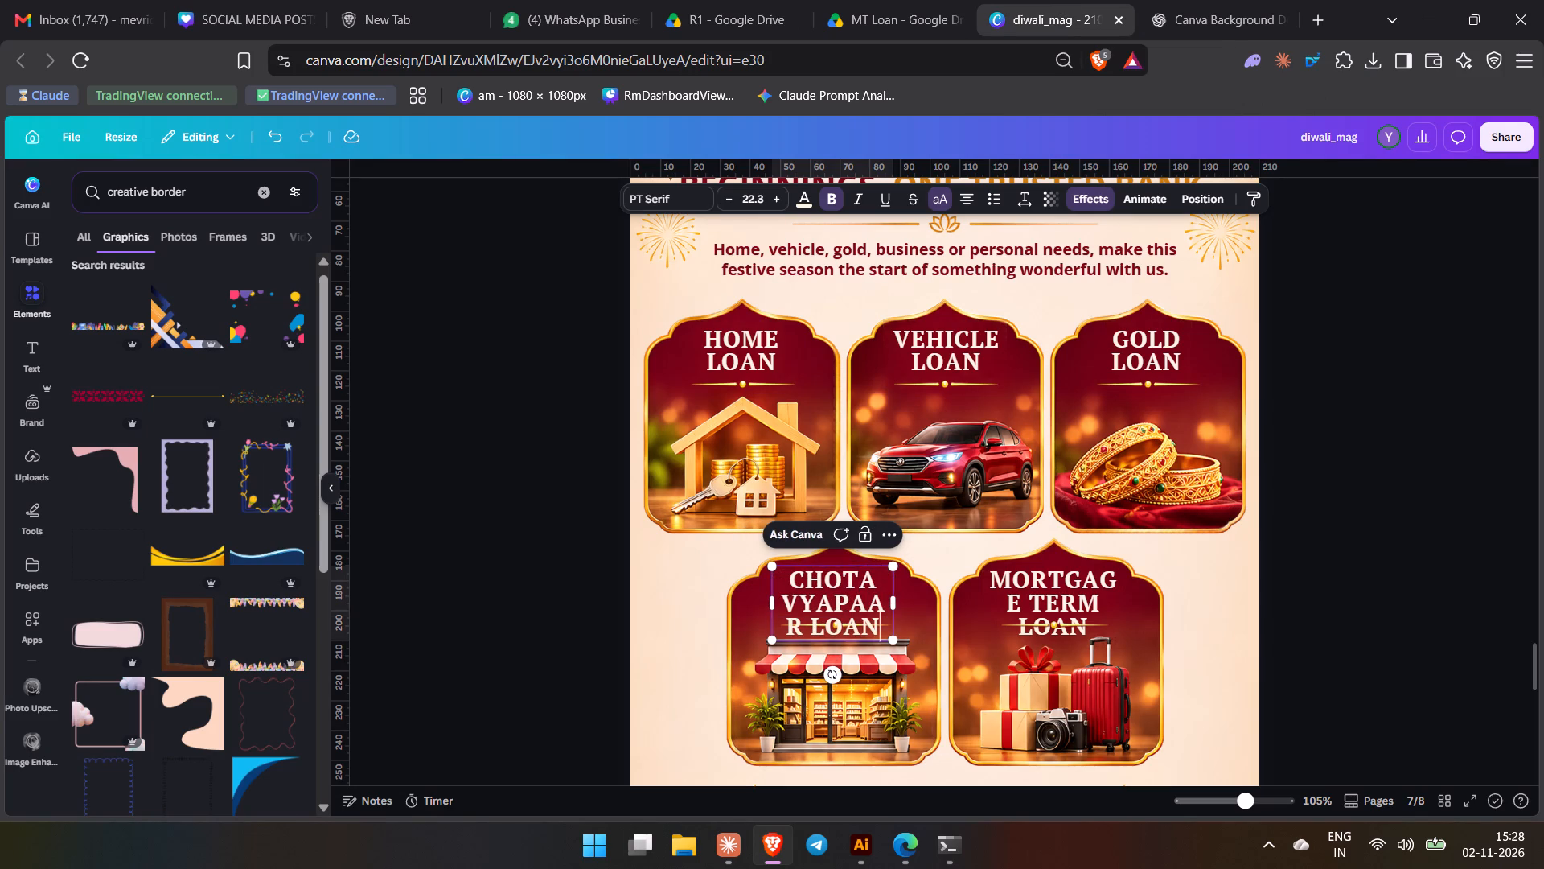
pyautogui.click(1336, 589)
# Widen the text boxes of the Chota Vyapaar Loan and Mortgage Term Loan headings so each fits on two lines.
pyautogui.scroll(-1, 1088, 616)
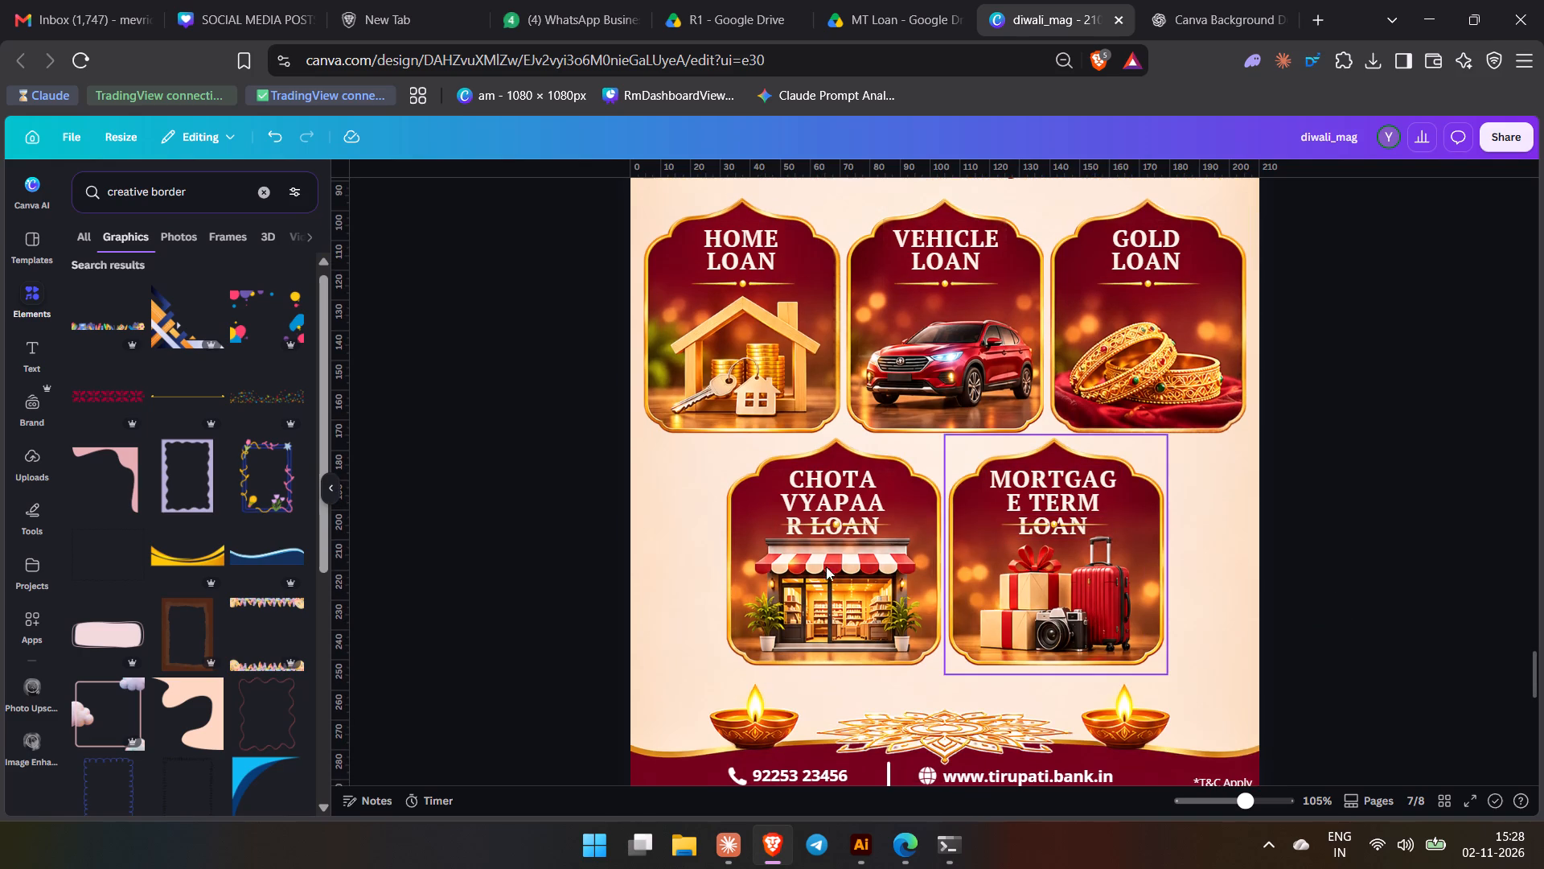
pyautogui.click(814, 500)
pyautogui.moveTo(767, 506); pyautogui.dragTo(712, 500)
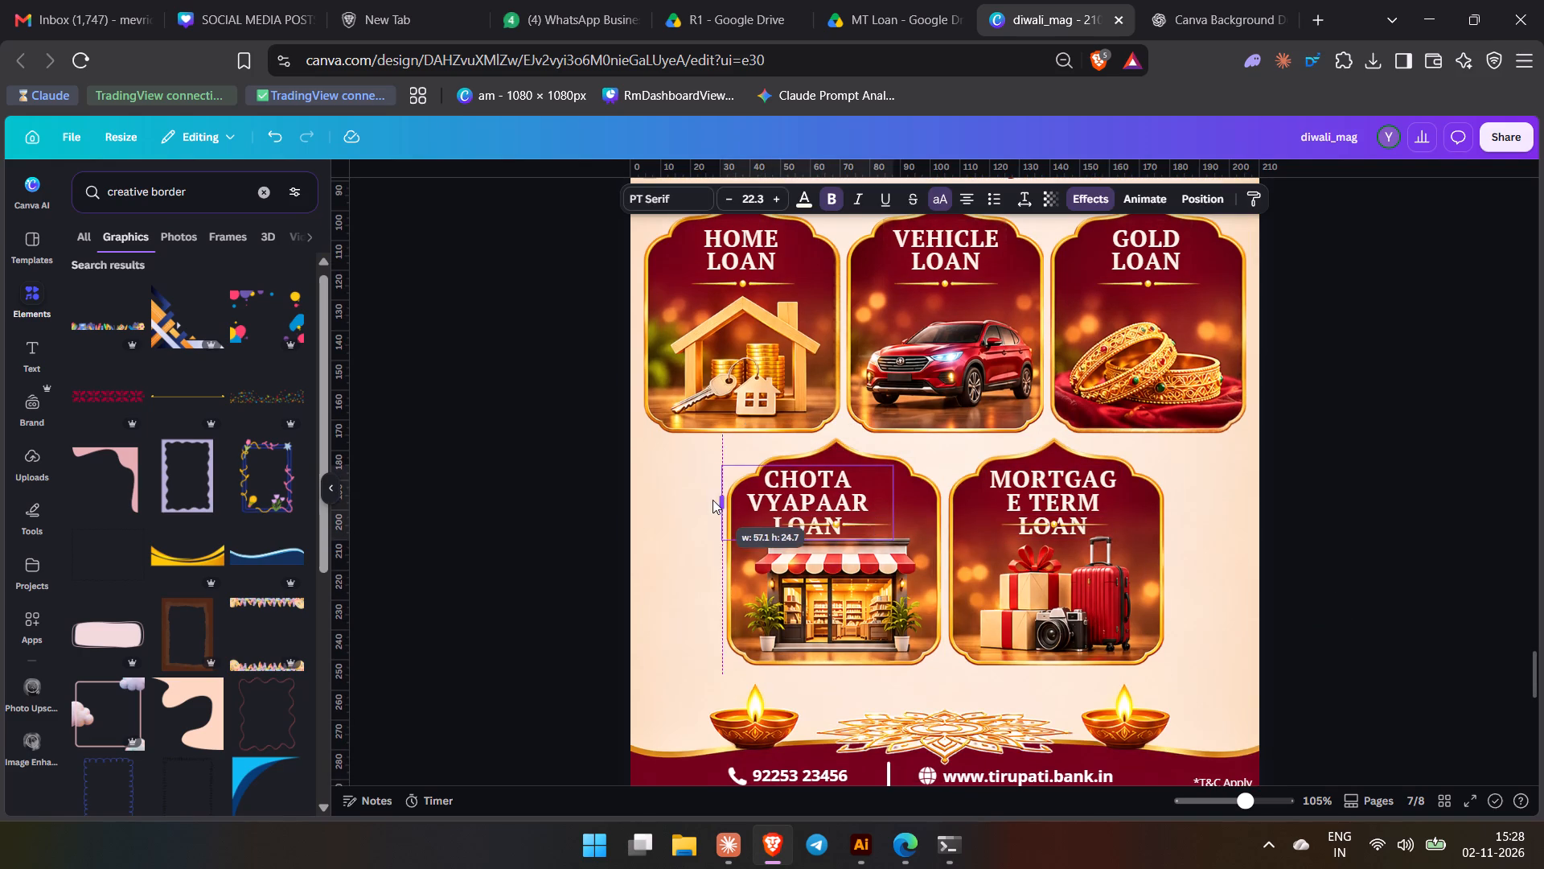
pyautogui.moveTo(712, 500); pyautogui.dragTo(688, 510)
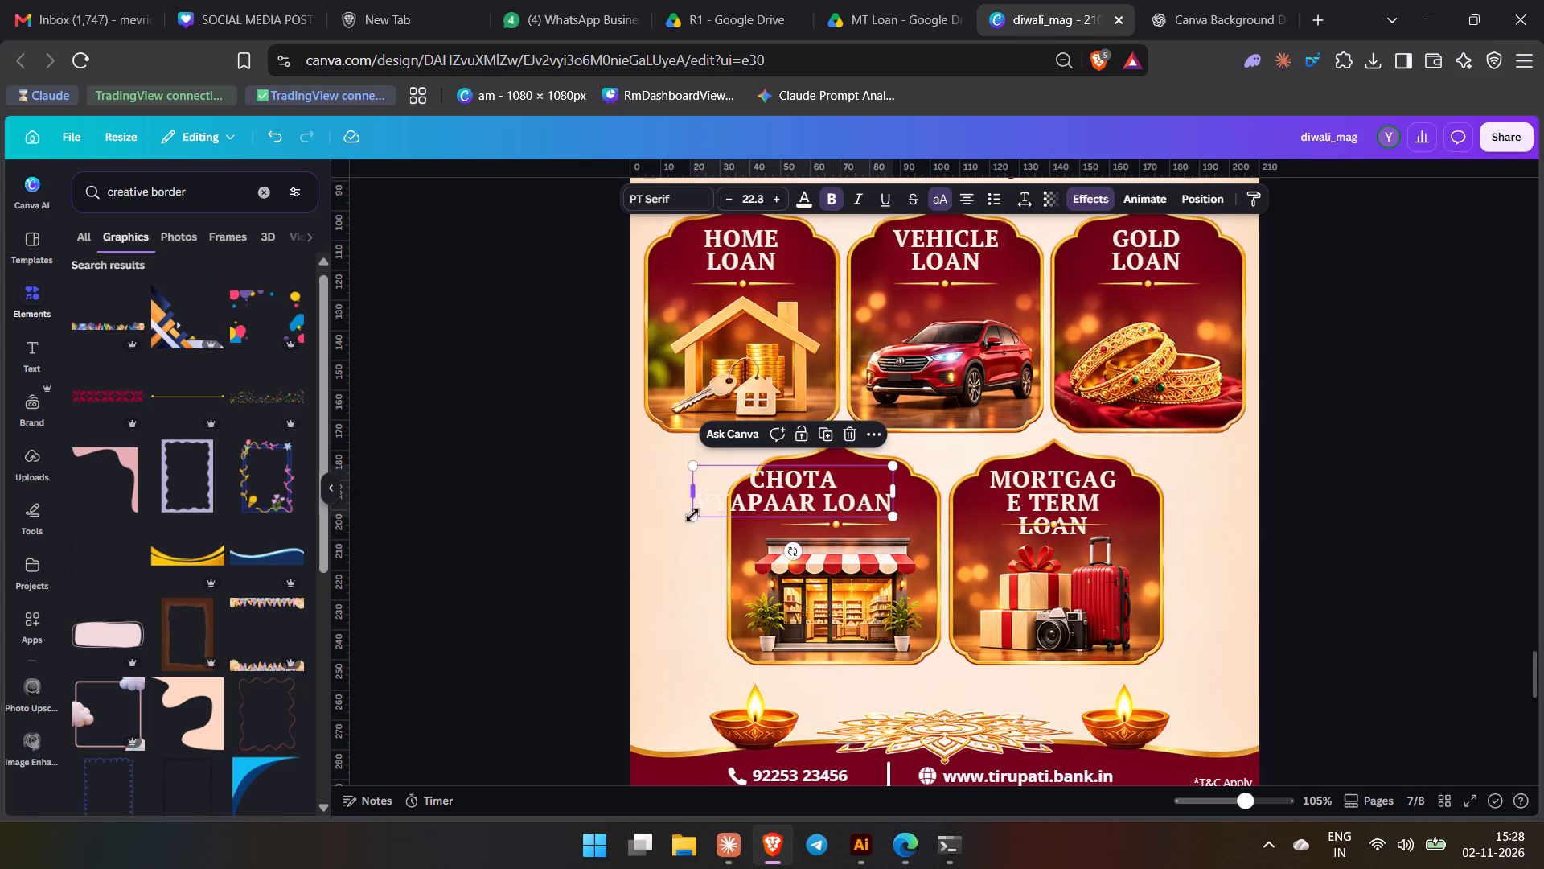
pyautogui.click(1061, 497)
pyautogui.moveTo(1126, 505); pyautogui.dragTo(1149, 505)
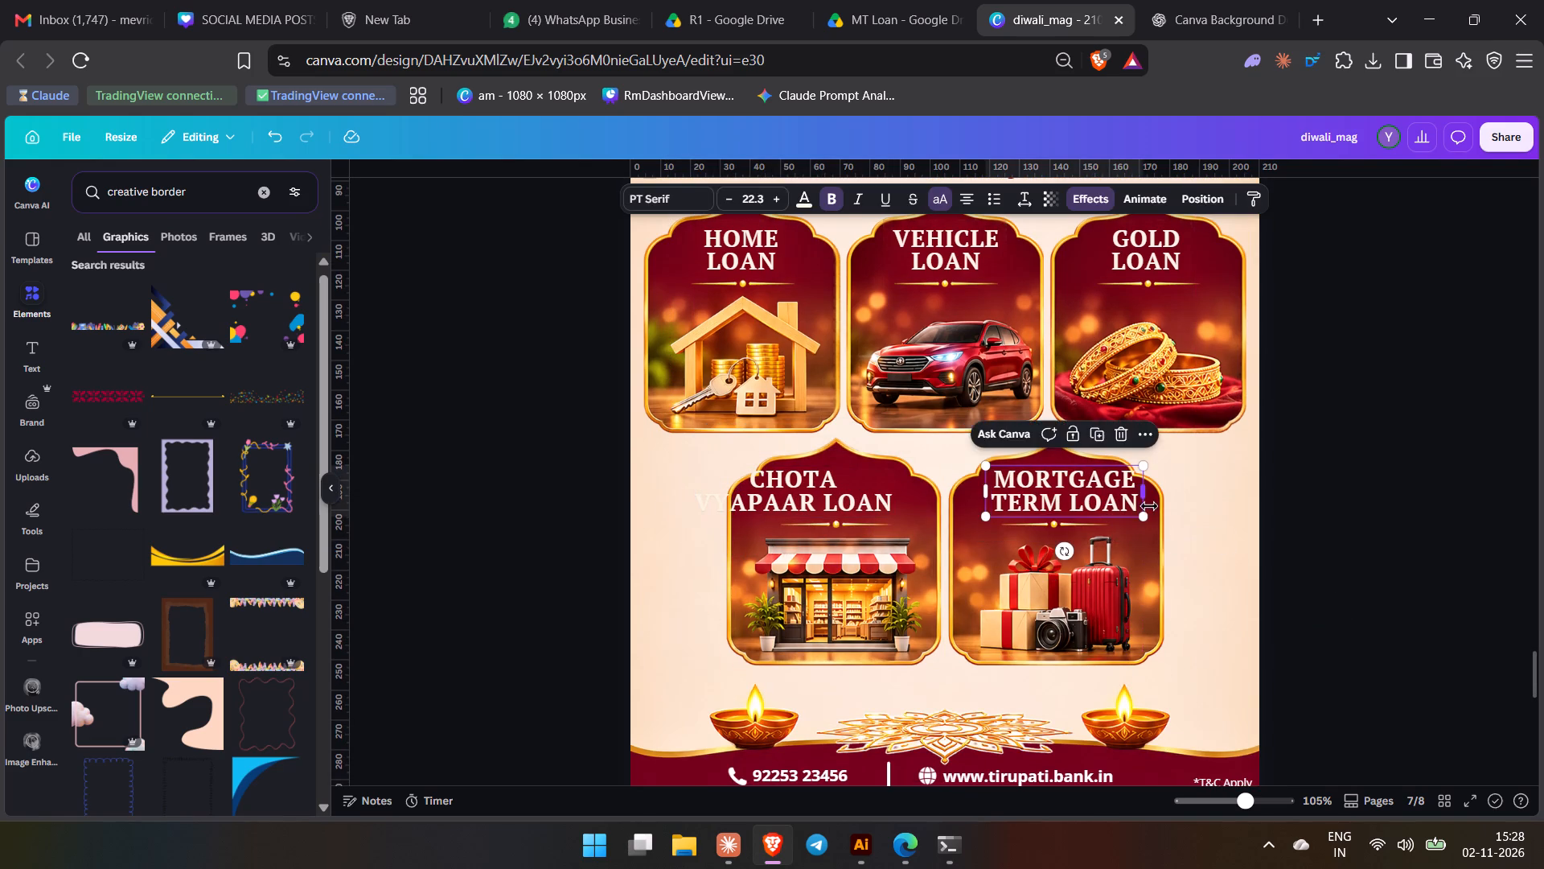
pyautogui.click(1426, 591)
# Centre the Chota Vyapaar Loan heading within its card, level with the Mortgage Term Loan heading.
pyautogui.moveTo(832, 504); pyautogui.dragTo(874, 500)
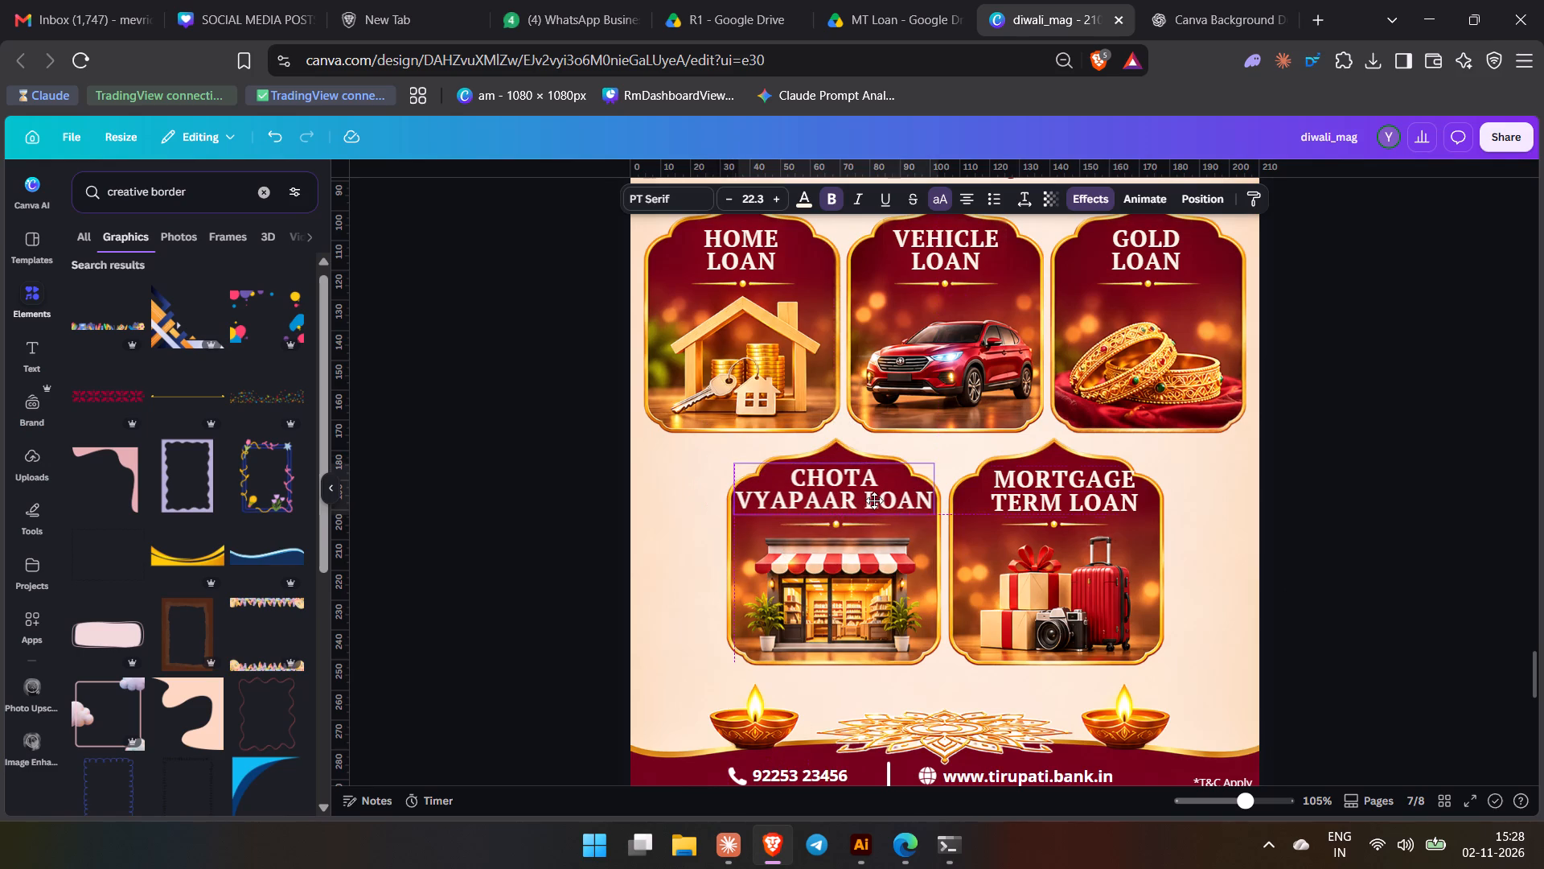
pyautogui.moveTo(874, 500); pyautogui.dragTo(870, 503)
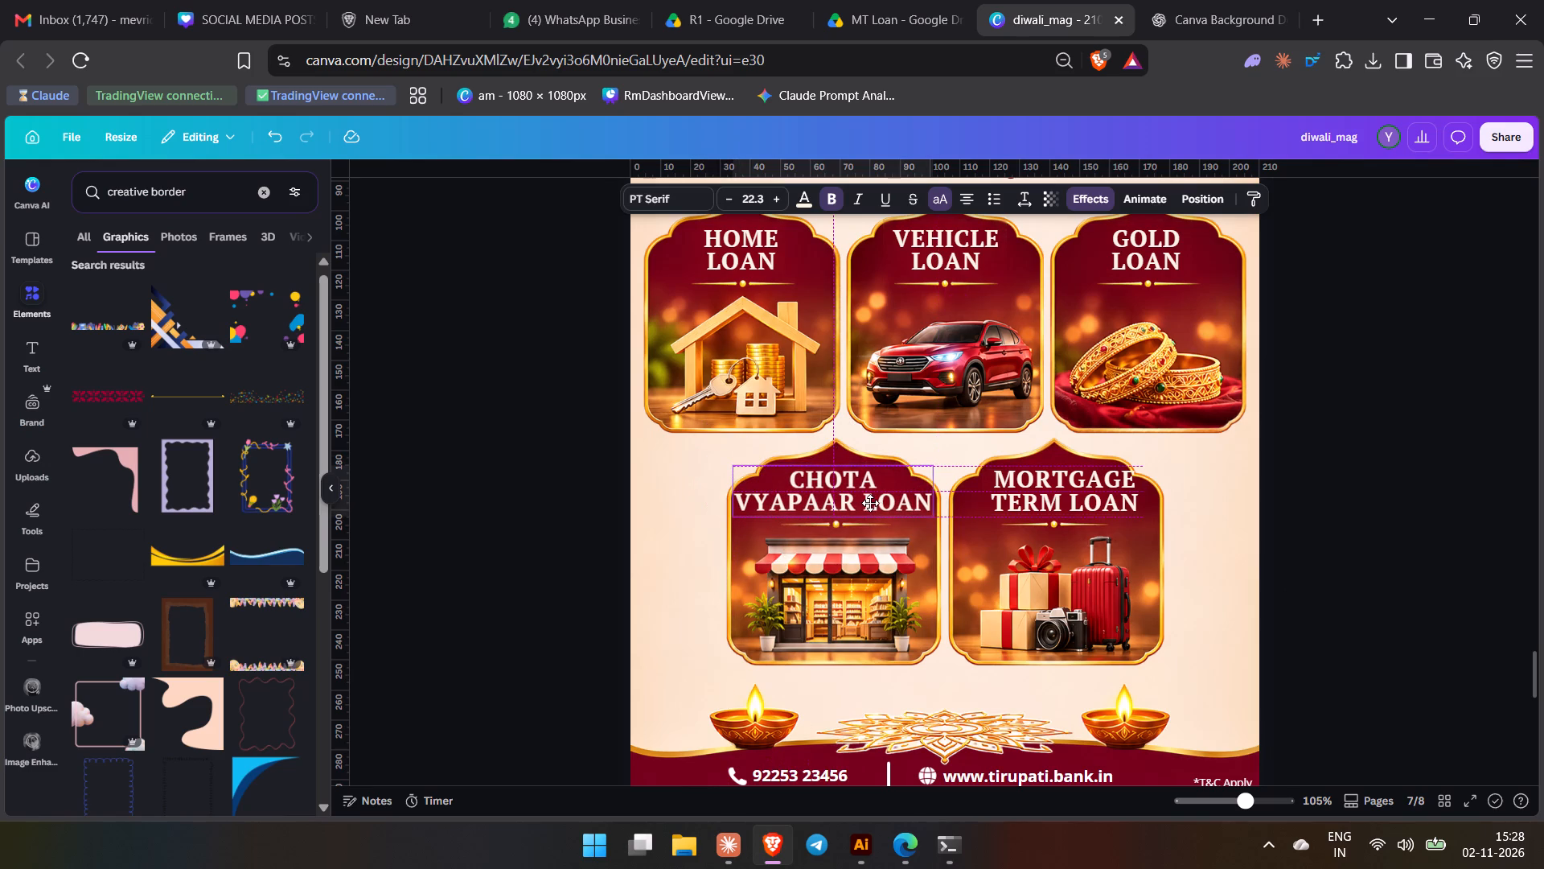
pyautogui.moveTo(870, 503); pyautogui.dragTo(872, 503)
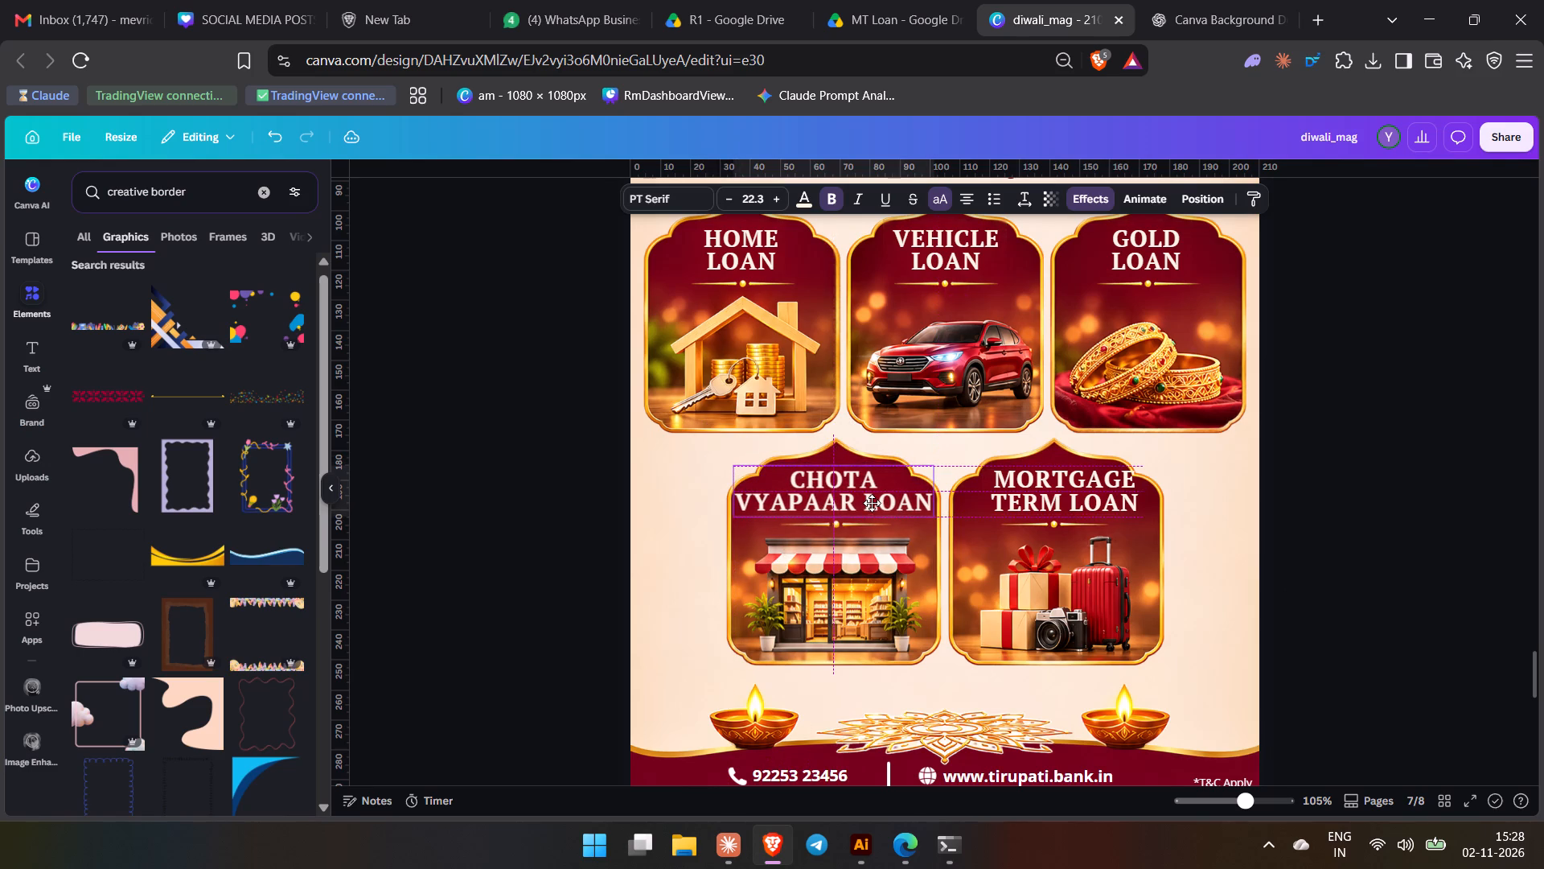
pyautogui.moveTo(872, 503); pyautogui.dragTo(868, 505)
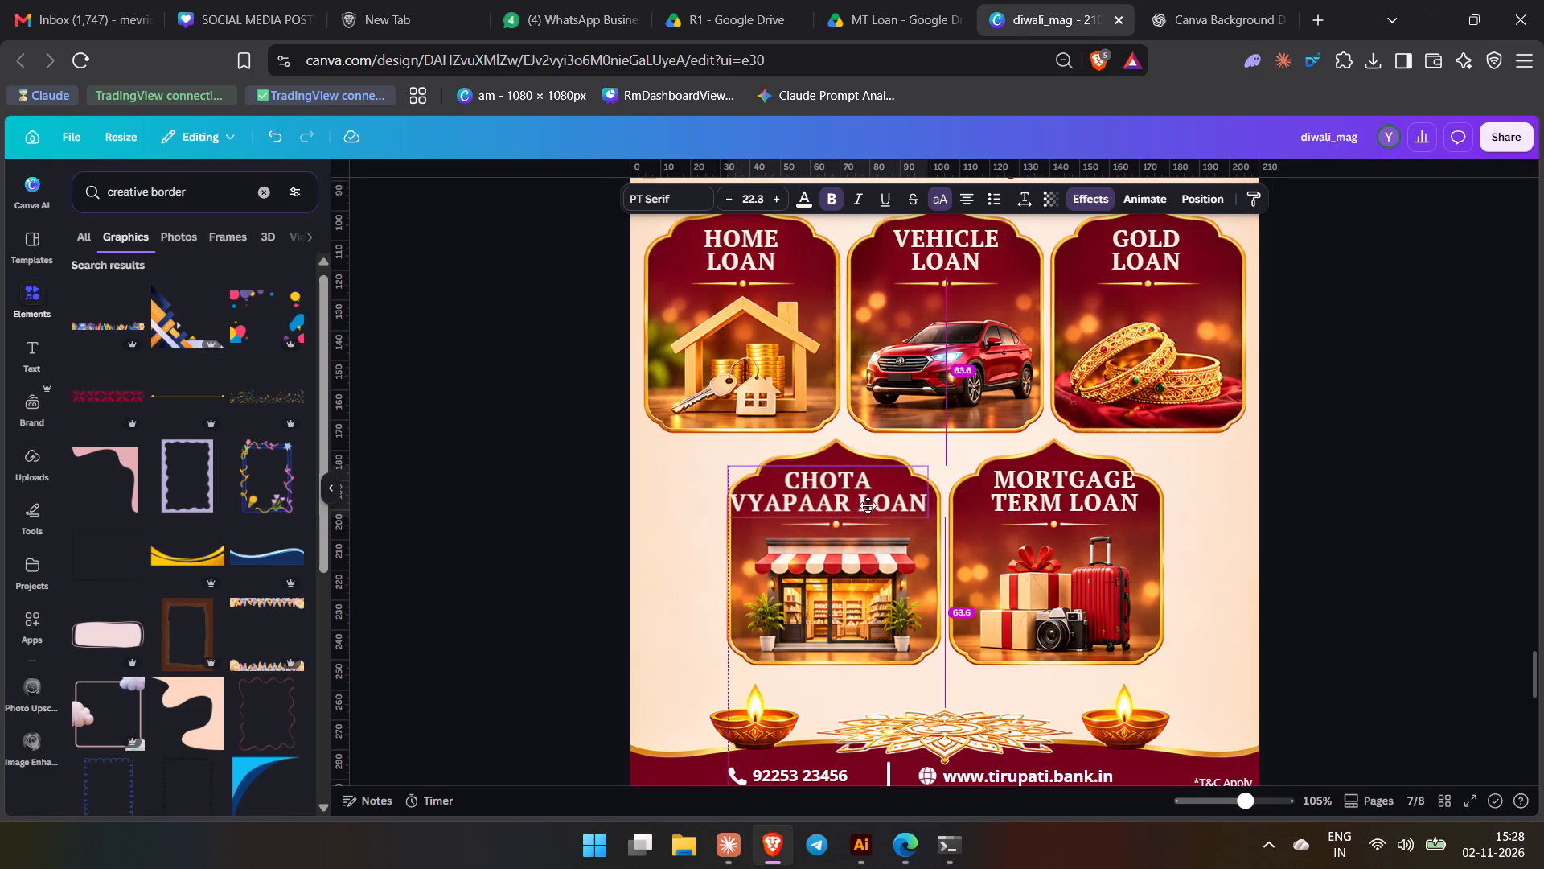
pyautogui.moveTo(868, 505); pyautogui.dragTo(871, 505)
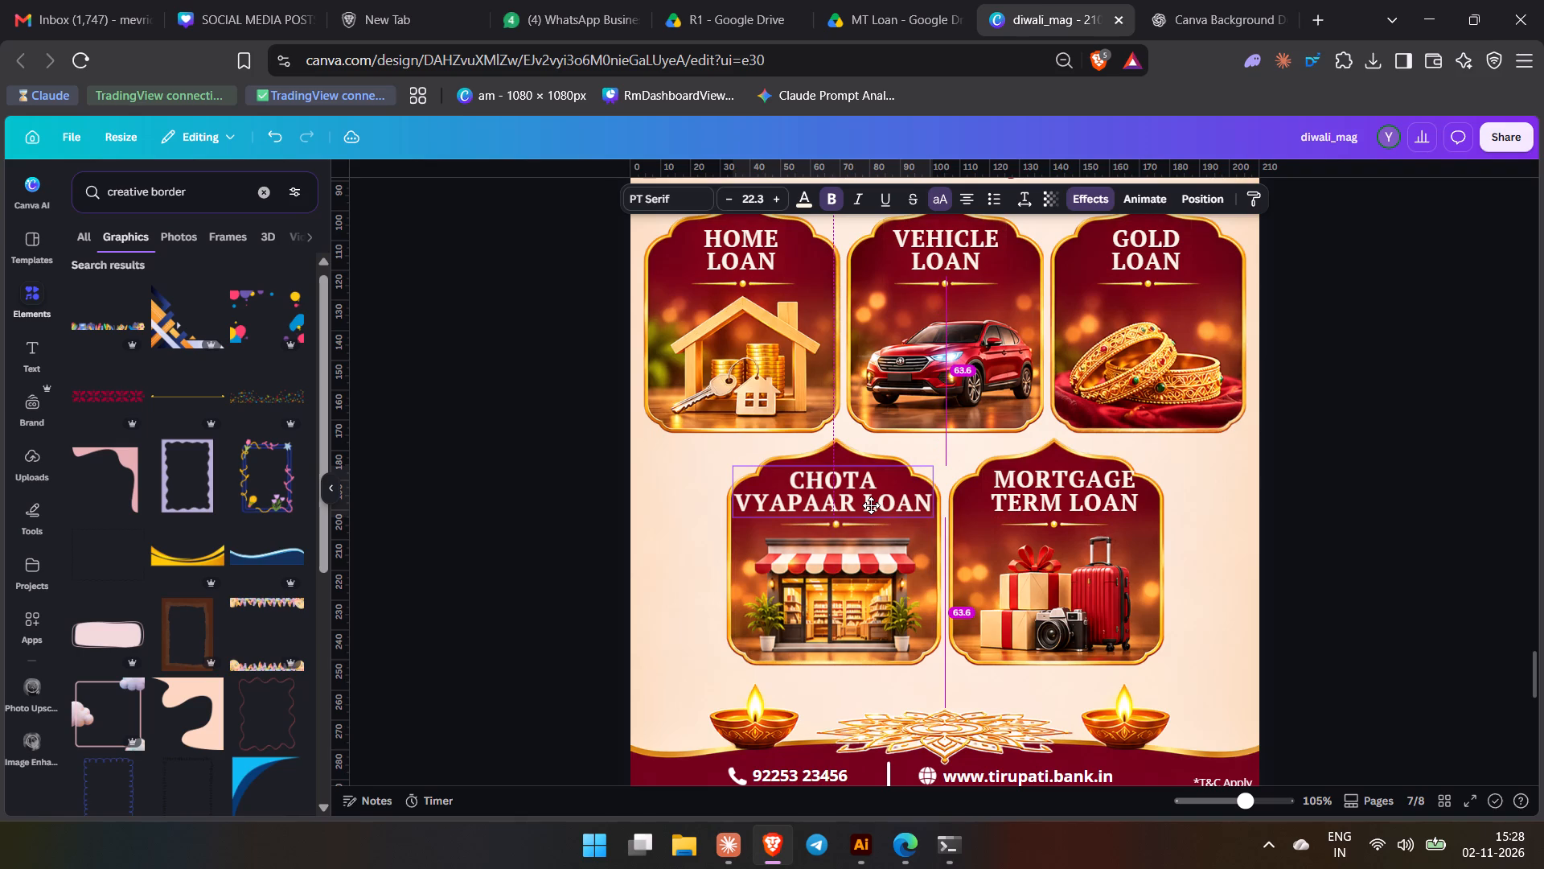
pyautogui.moveTo(871, 505); pyautogui.dragTo(874, 505)
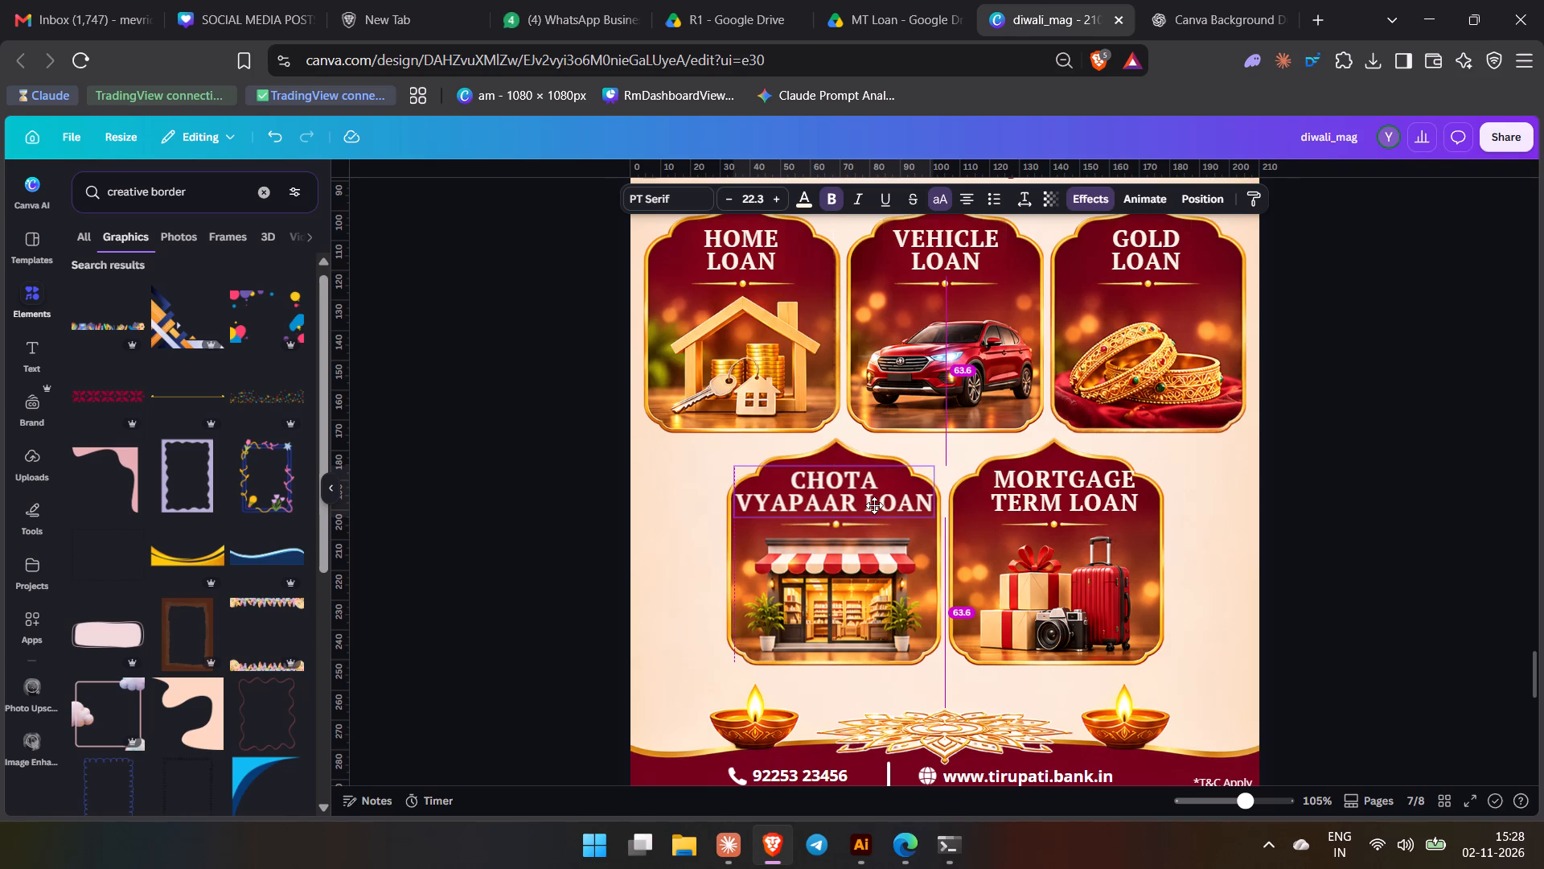
pyautogui.moveTo(874, 505); pyautogui.dragTo(872, 505)
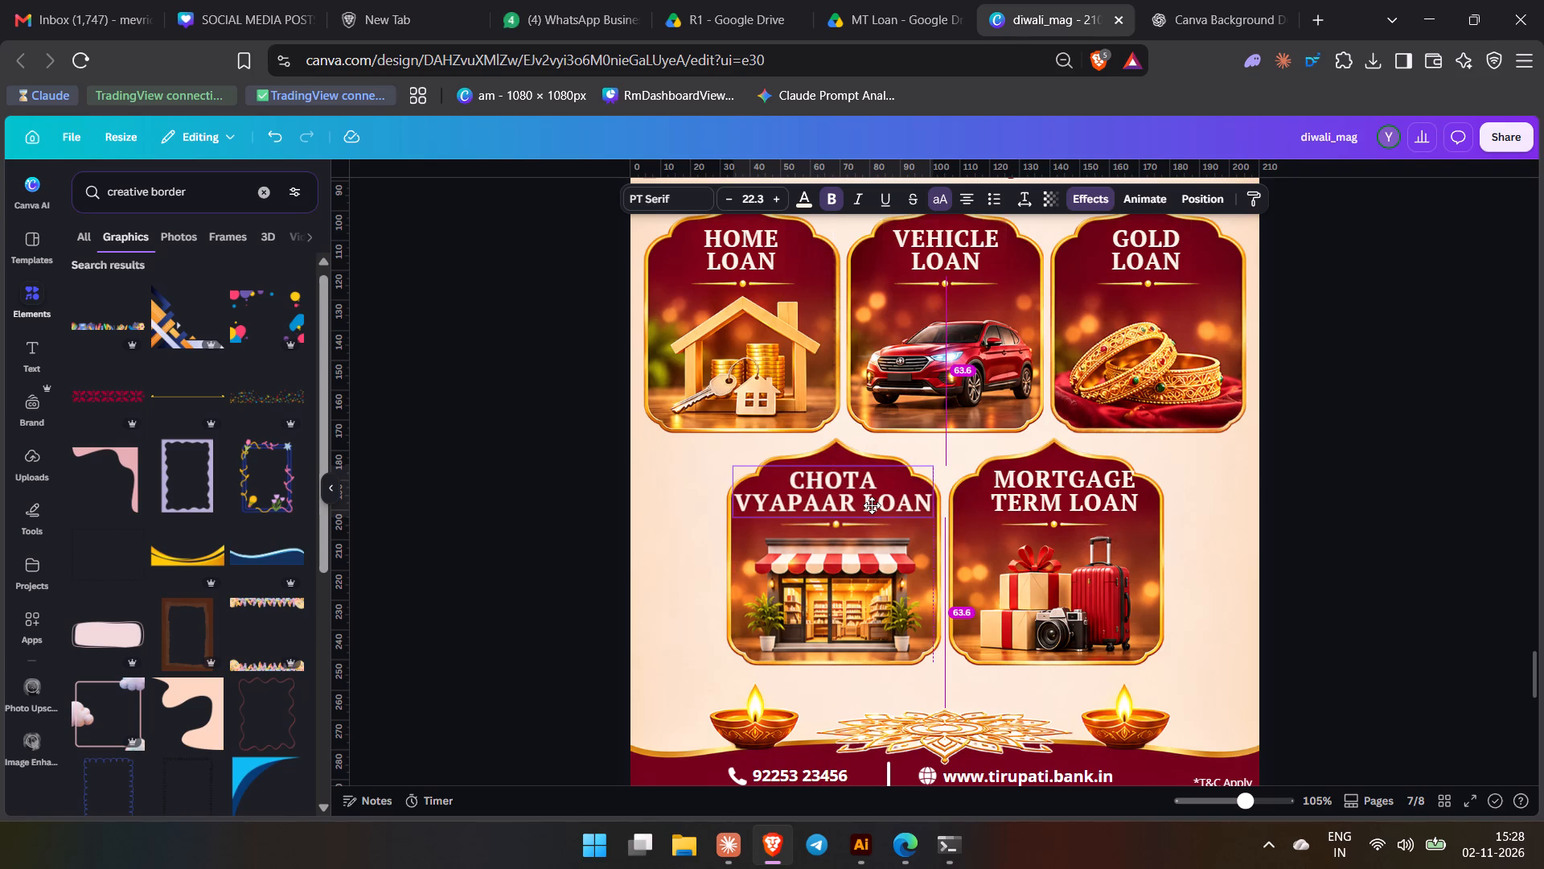
pyautogui.moveTo(872, 505); pyautogui.dragTo(873, 505)
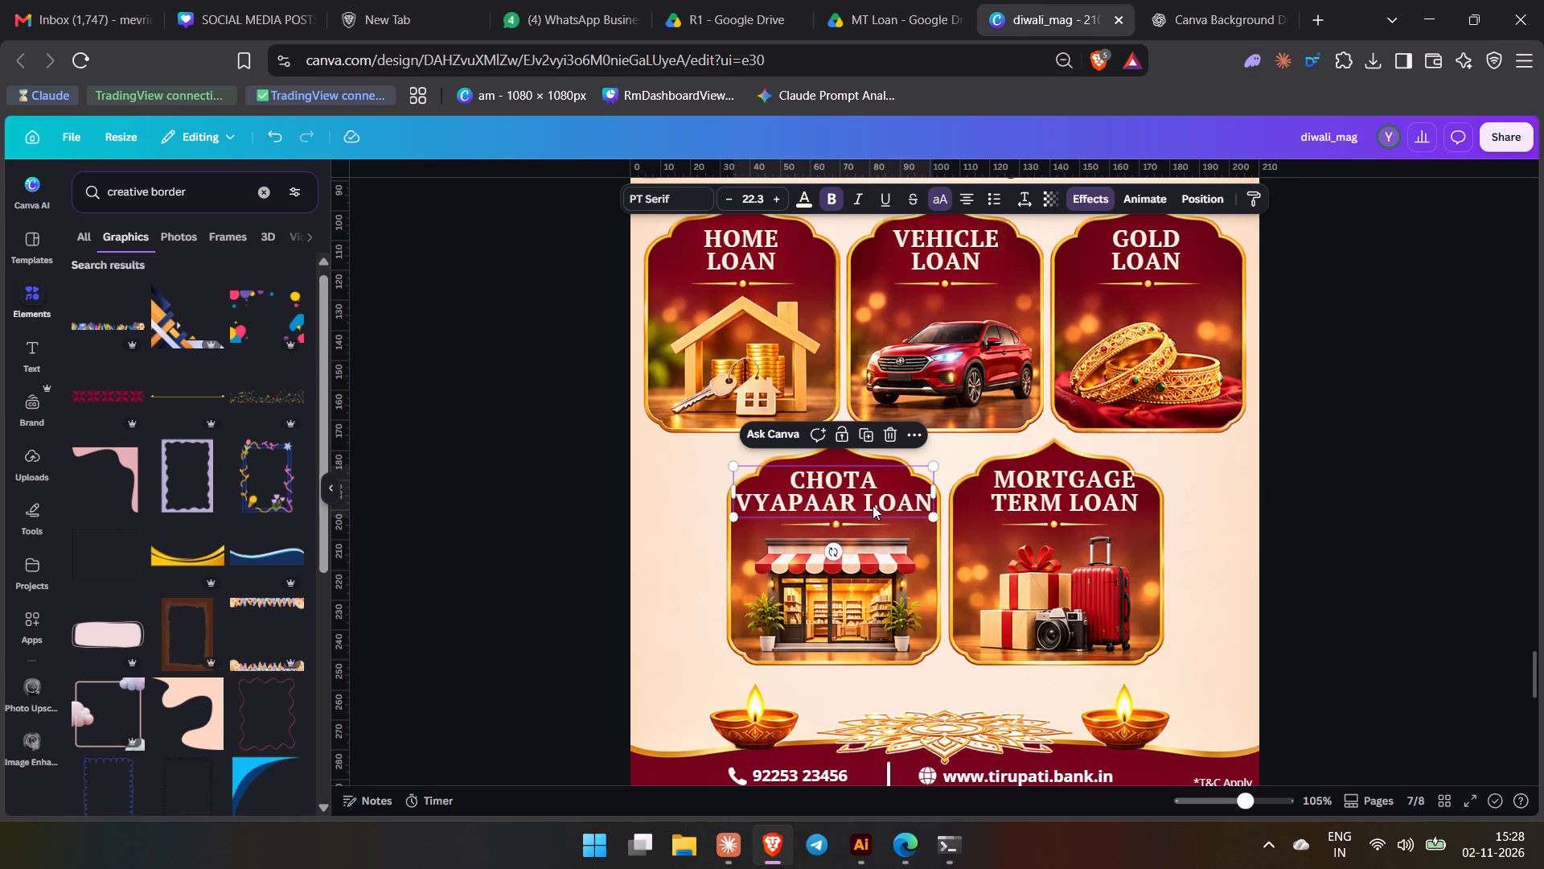
# Centre the Mortgage Term Loan heading within its card, level with the Chota Vyapaar Loan heading.
pyautogui.click(1060, 508)
pyautogui.moveTo(1086, 492); pyautogui.dragTo(1073, 495)
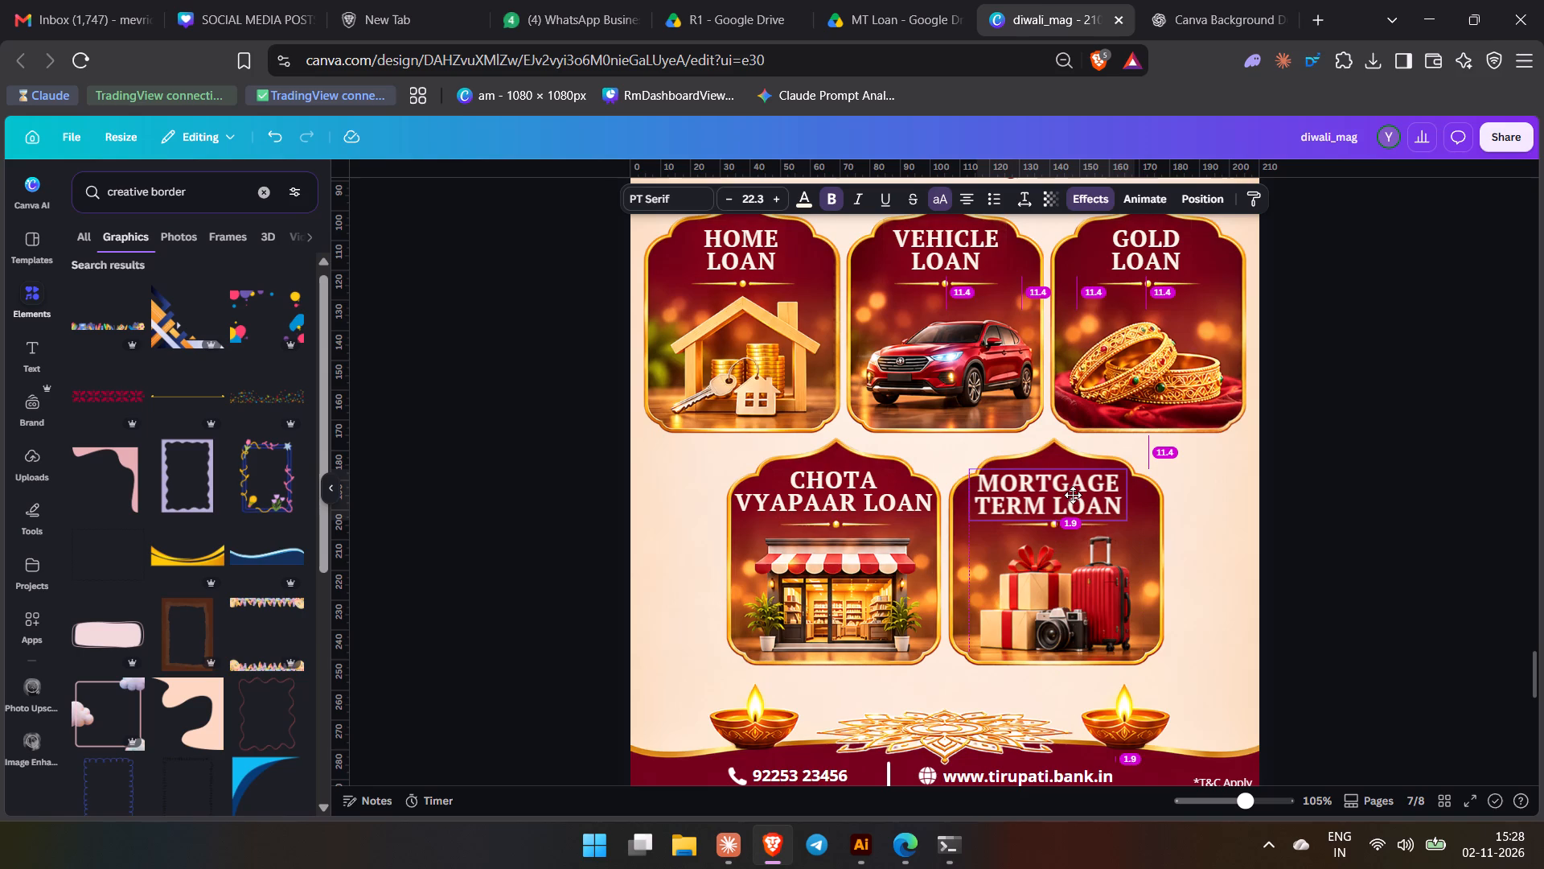
pyautogui.moveTo(1073, 495); pyautogui.dragTo(1078, 496)
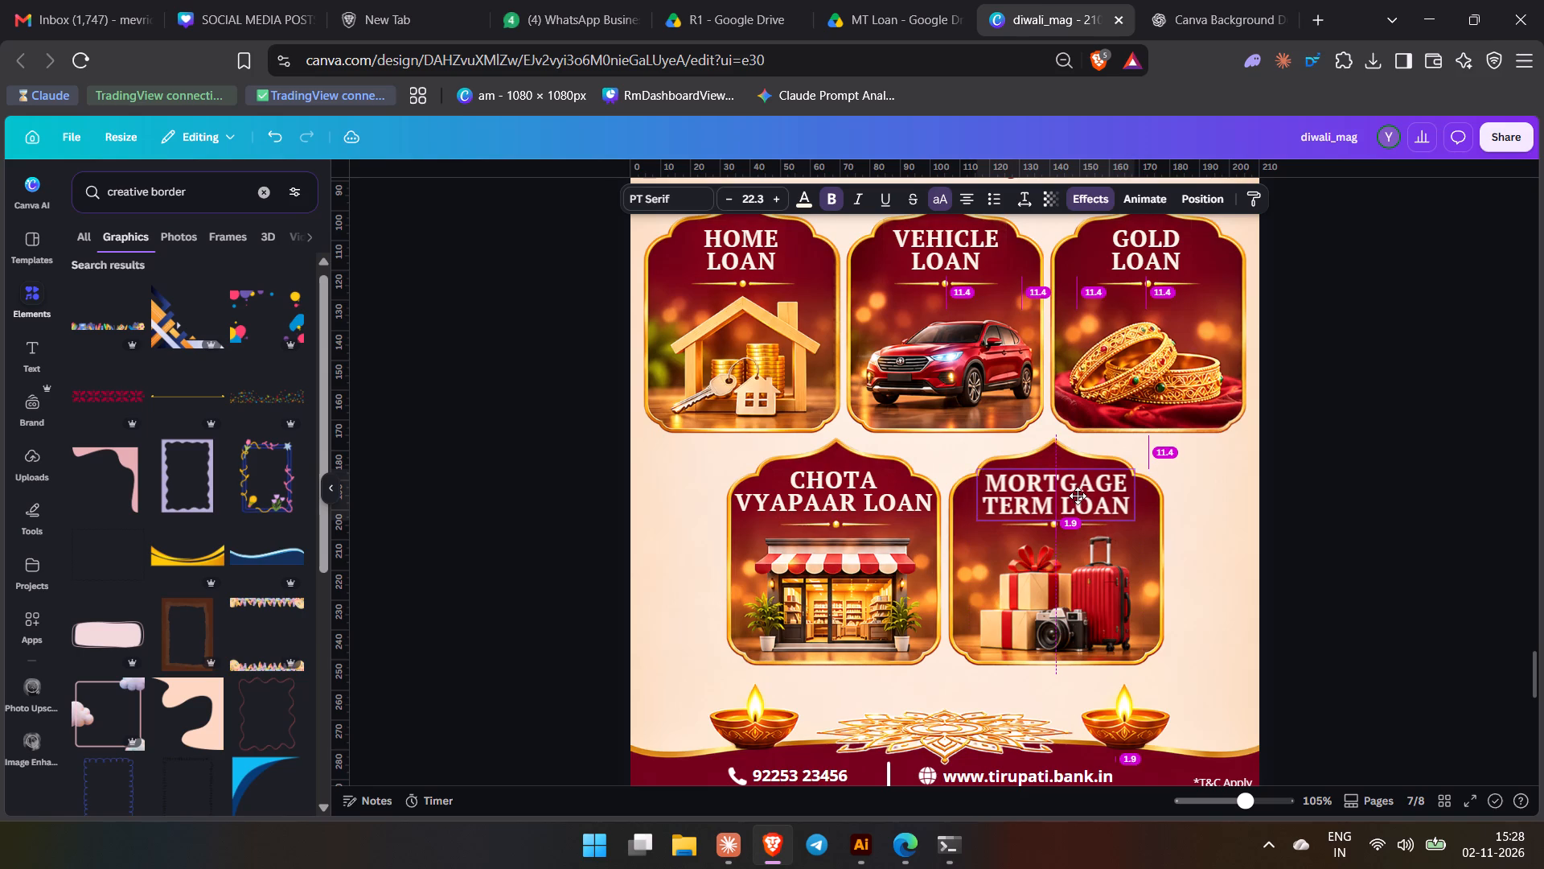
pyautogui.moveTo(1078, 496); pyautogui.dragTo(1078, 492)
pyautogui.click(1257, 523)
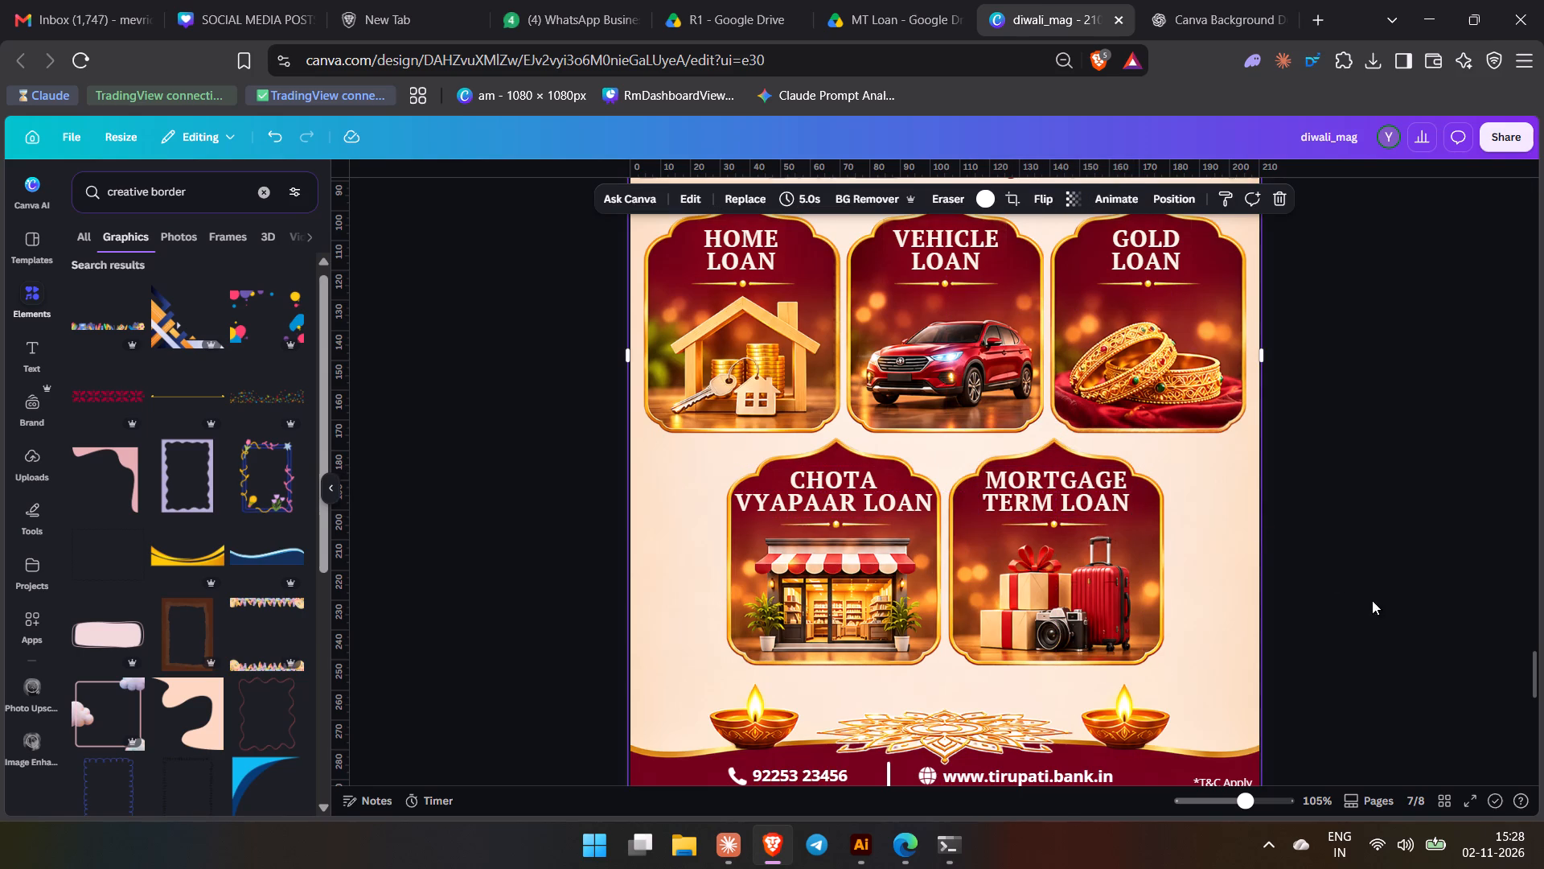
# Delete the gift boxes, suitcase and camera image from the Mortgage Term Loan card.
pyautogui.scroll(1, 1204, 690)
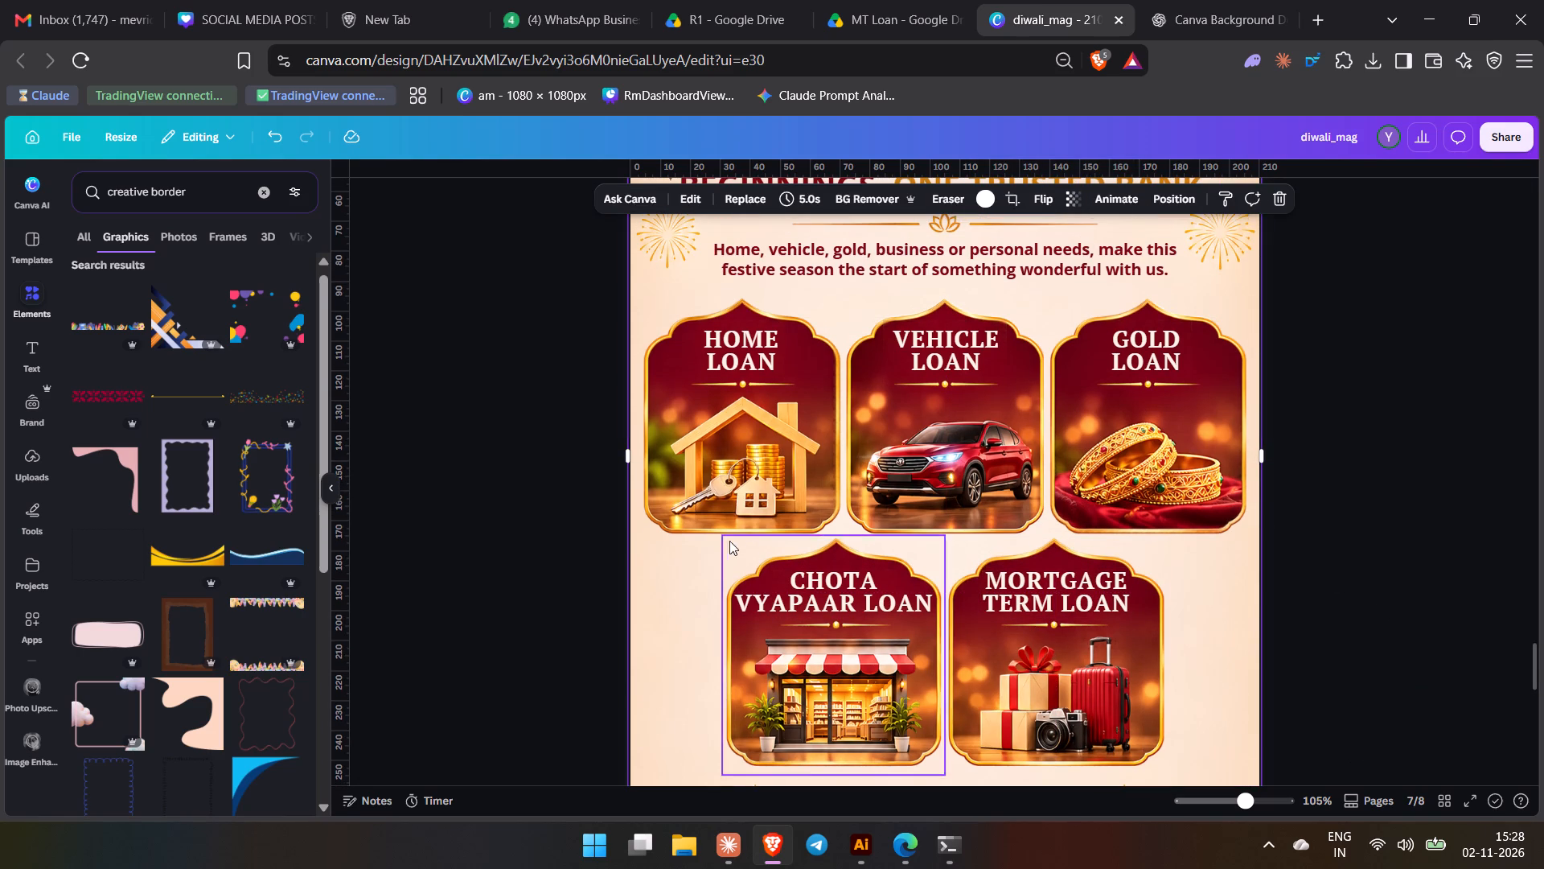
pyautogui.click(729, 462)
pyautogui.click(685, 264)
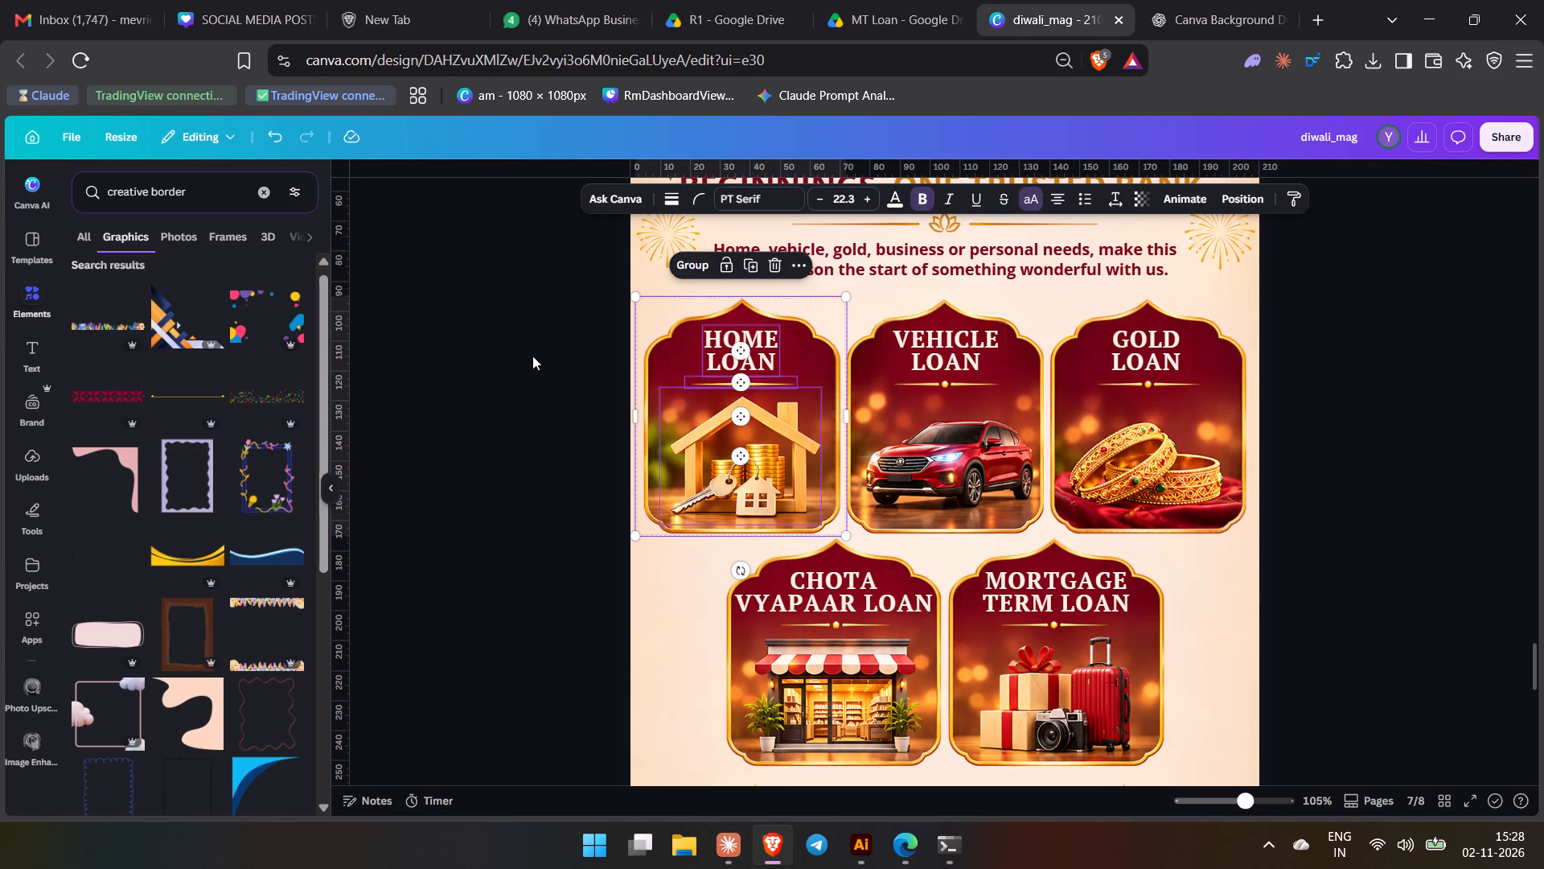
pyautogui.click(510, 369)
pyautogui.click(784, 453)
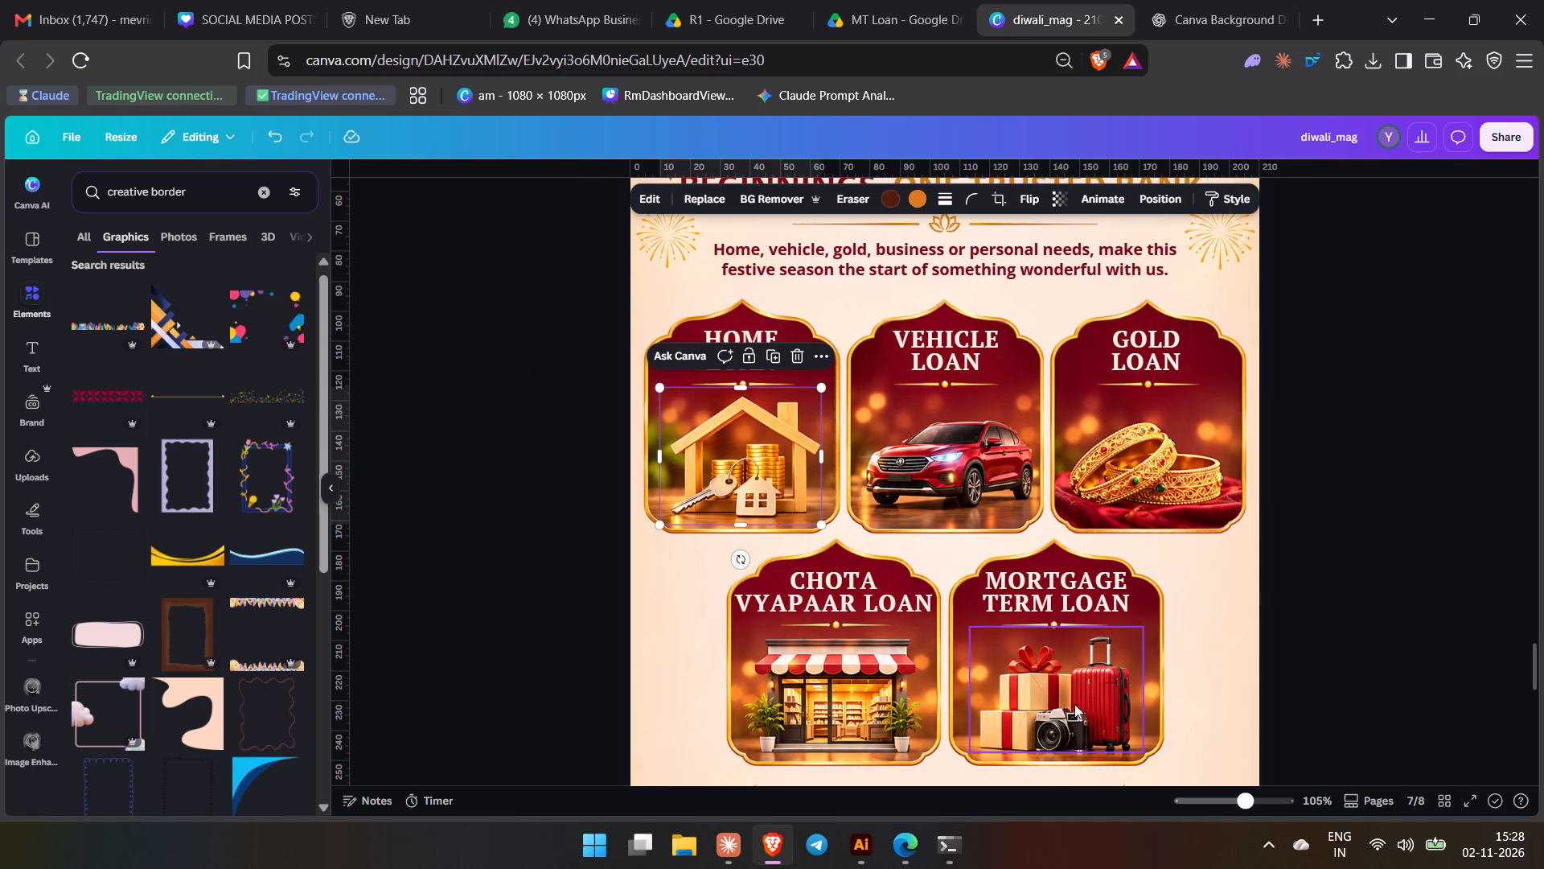
pyautogui.click(1081, 710)
pyautogui.press('Delete')
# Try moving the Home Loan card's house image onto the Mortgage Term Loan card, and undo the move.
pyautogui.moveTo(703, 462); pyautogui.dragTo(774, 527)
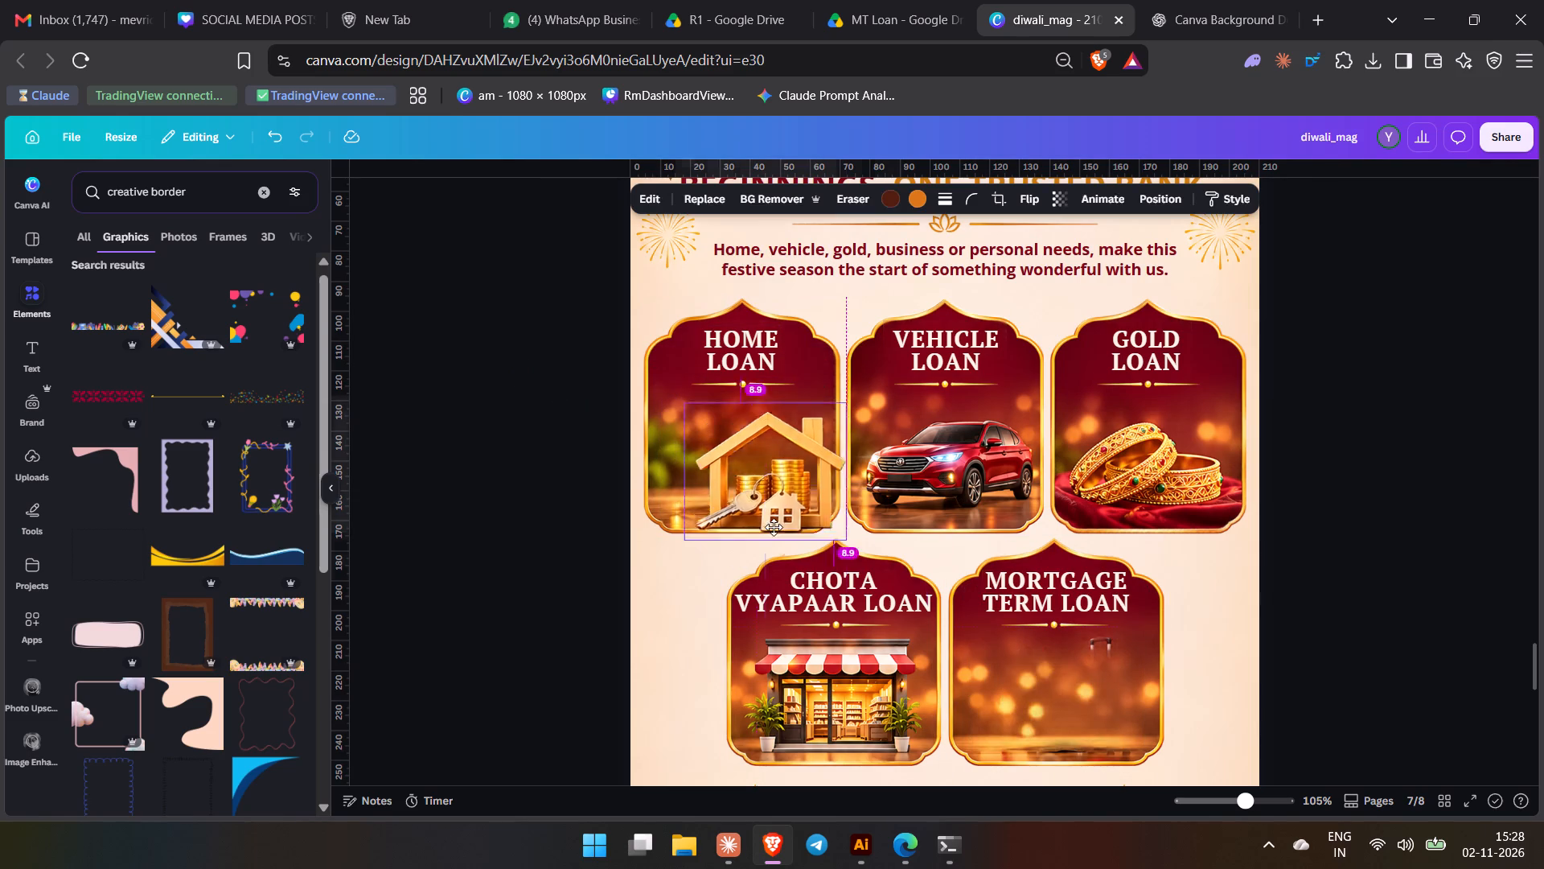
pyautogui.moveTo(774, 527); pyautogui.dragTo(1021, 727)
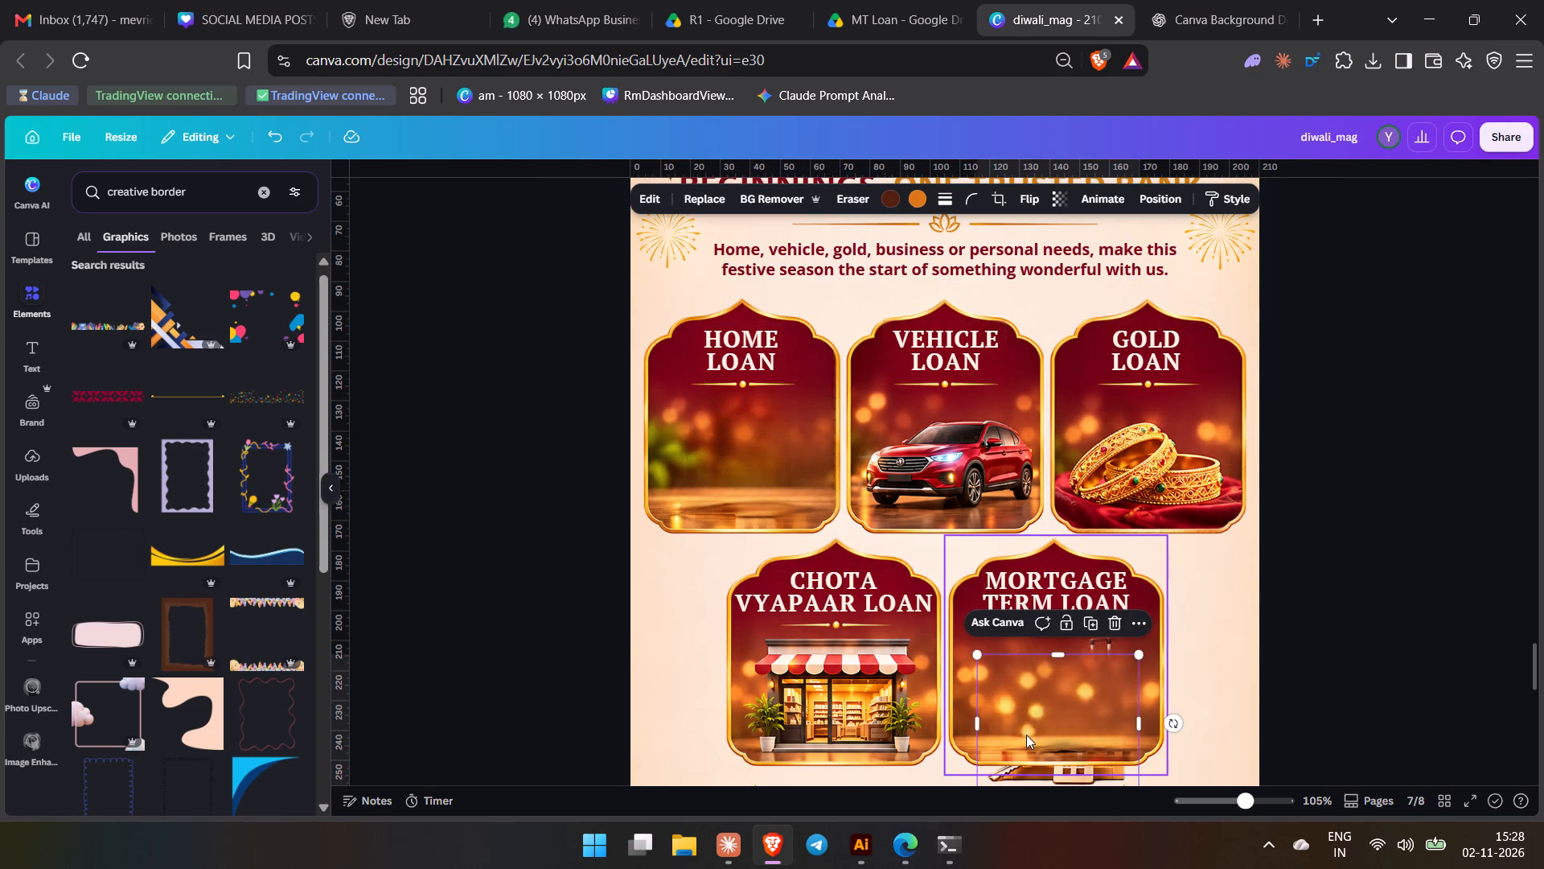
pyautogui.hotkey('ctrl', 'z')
# Copy the Home Loan card's house image into the Mortgage Term Loan card, enlarge it slightly and centre it below the divider.
pyautogui.hotkey('ctrl', 'c')
pyautogui.click(1068, 679)
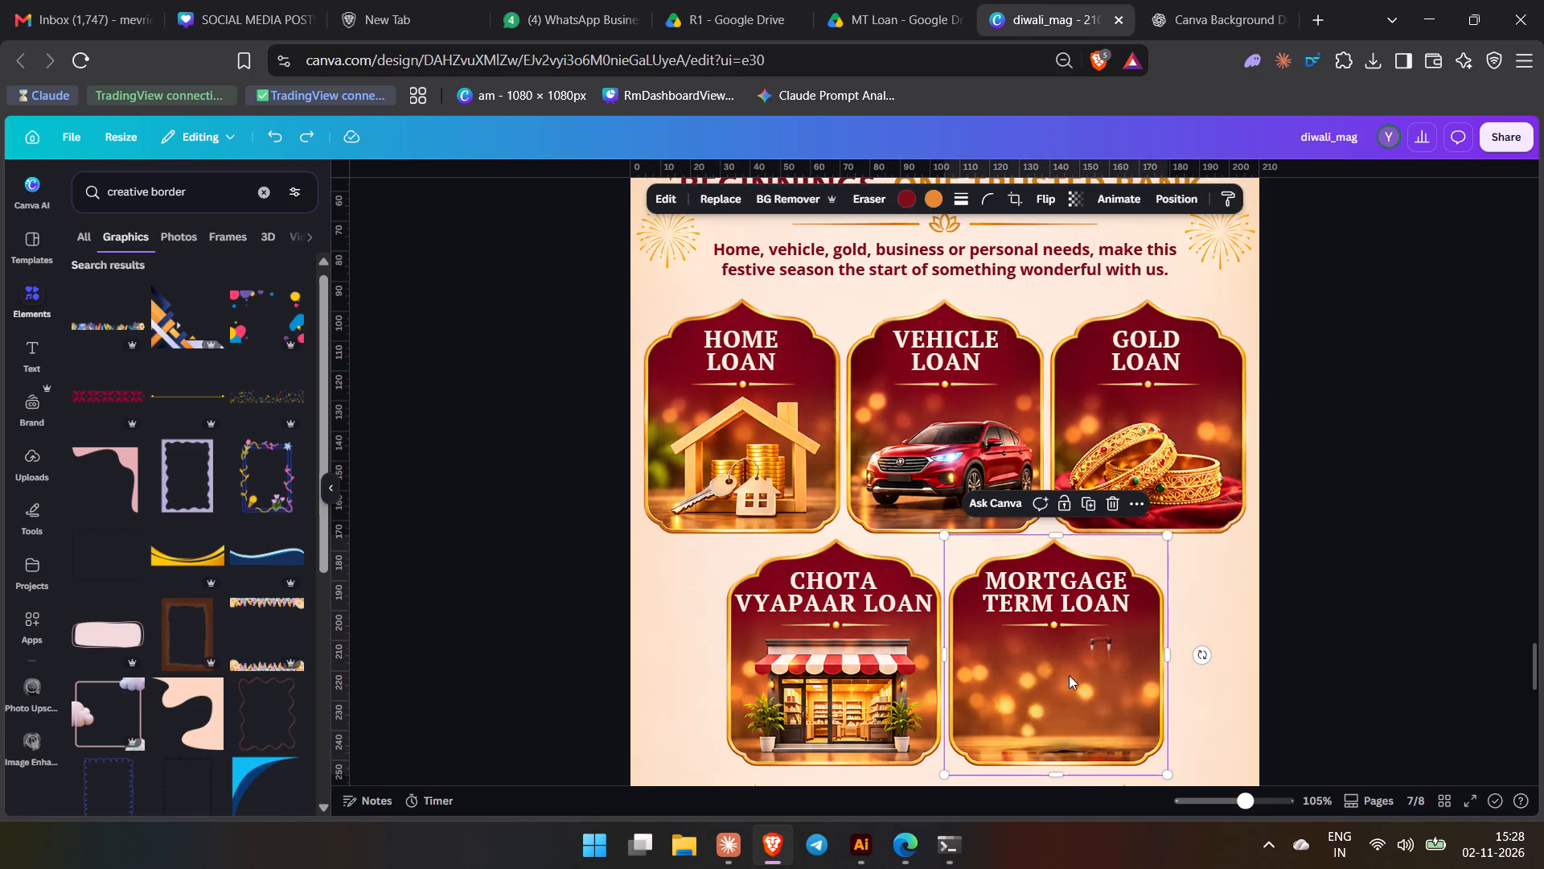
pyautogui.hotkey('ctrl', 'v')
pyautogui.moveTo(766, 476); pyautogui.dragTo(1073, 686)
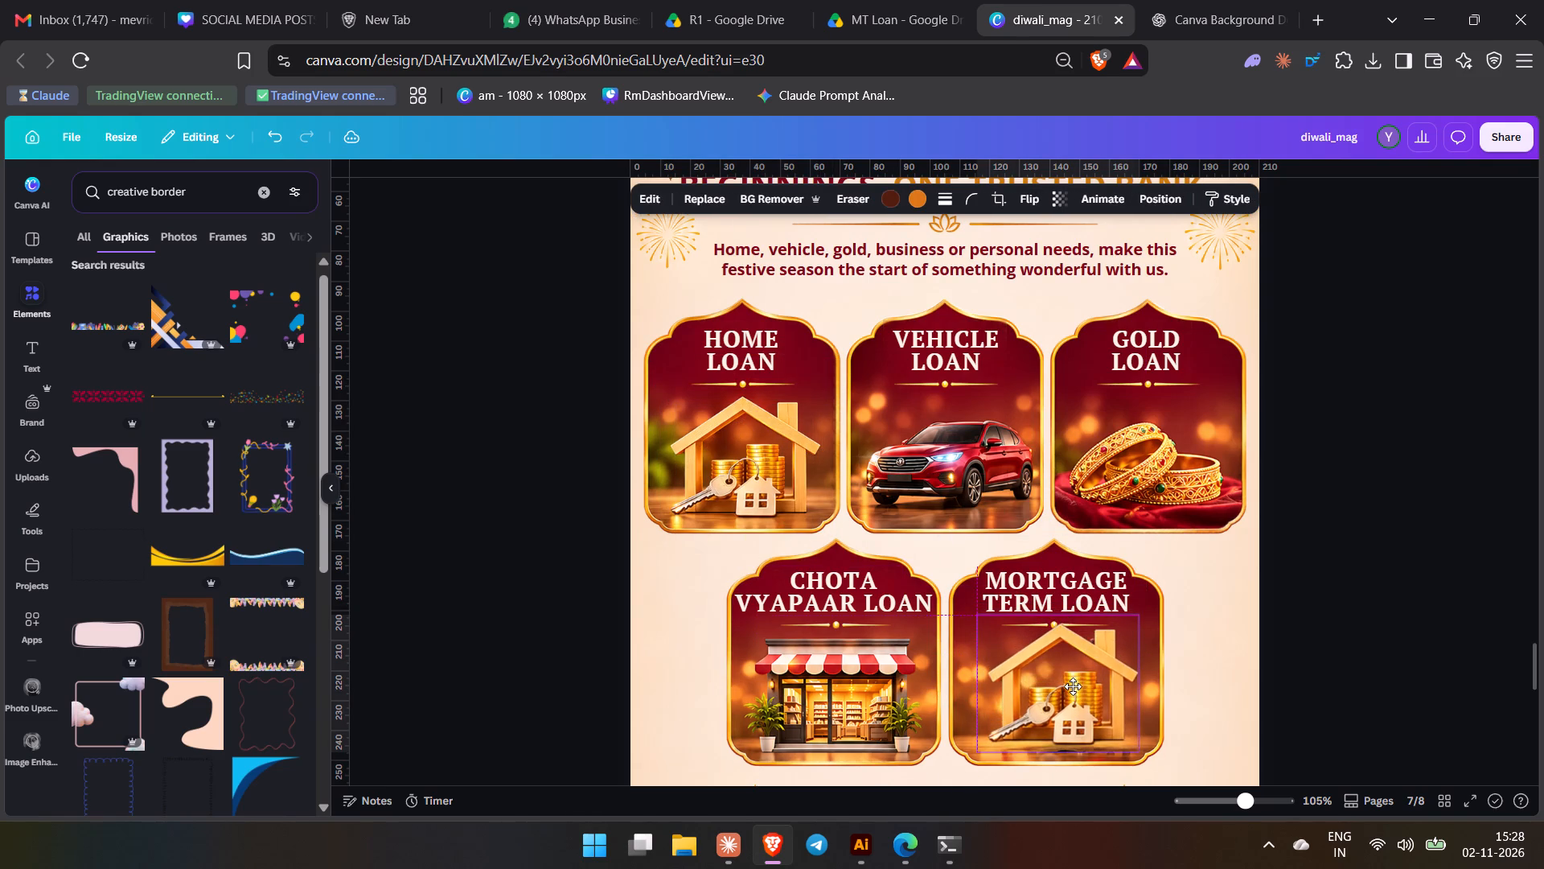
pyautogui.moveTo(1073, 686); pyautogui.dragTo(1066, 694)
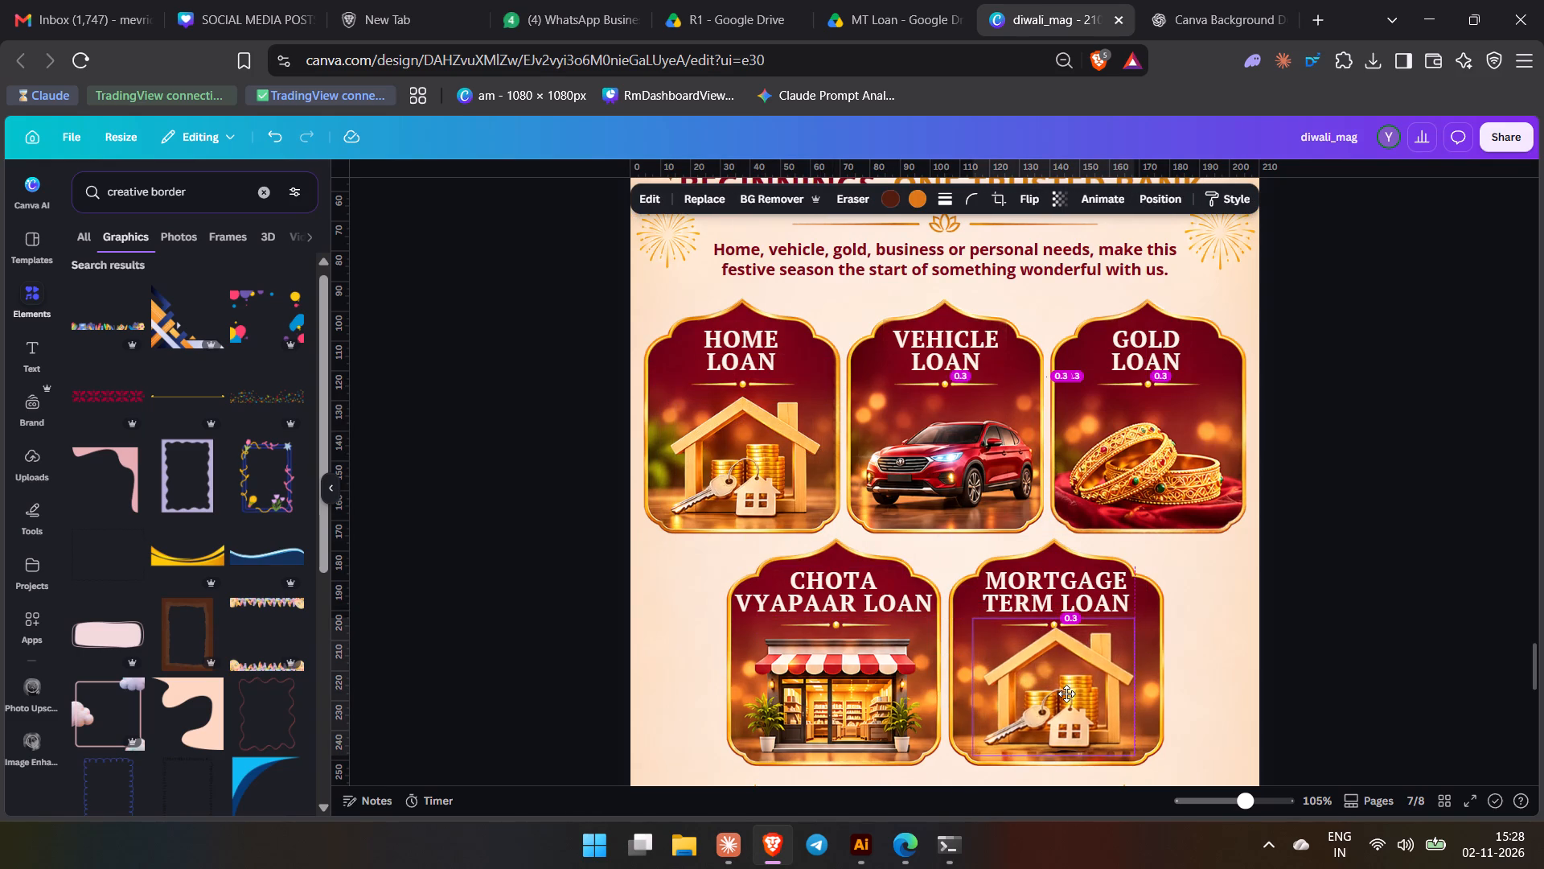
pyautogui.moveTo(1066, 694); pyautogui.dragTo(1063, 701)
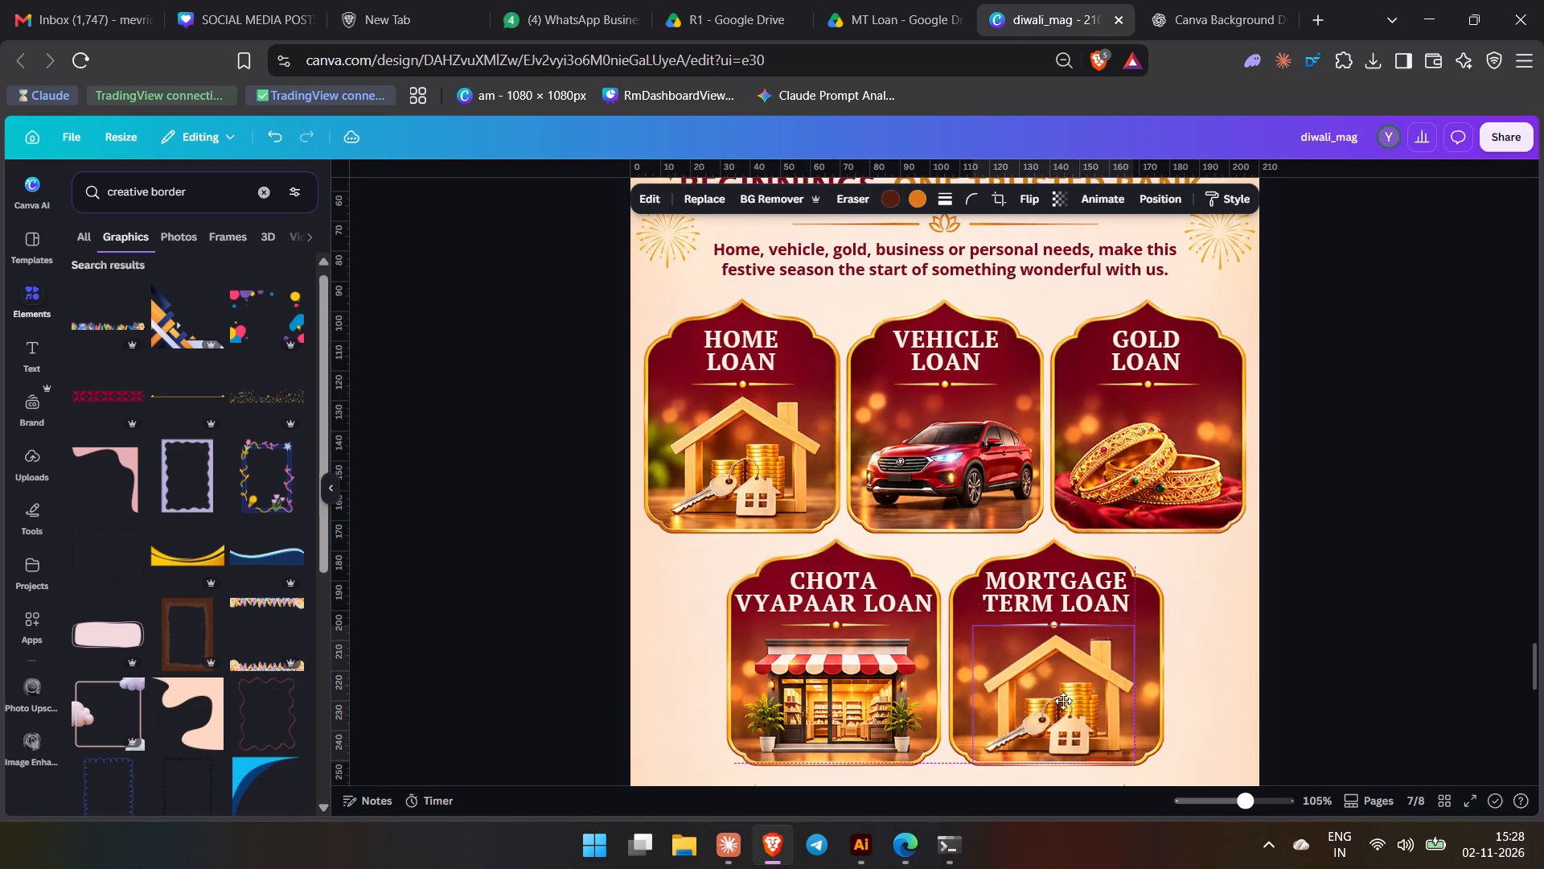
pyautogui.moveTo(1063, 701); pyautogui.dragTo(1065, 701)
pyautogui.click(1135, 628)
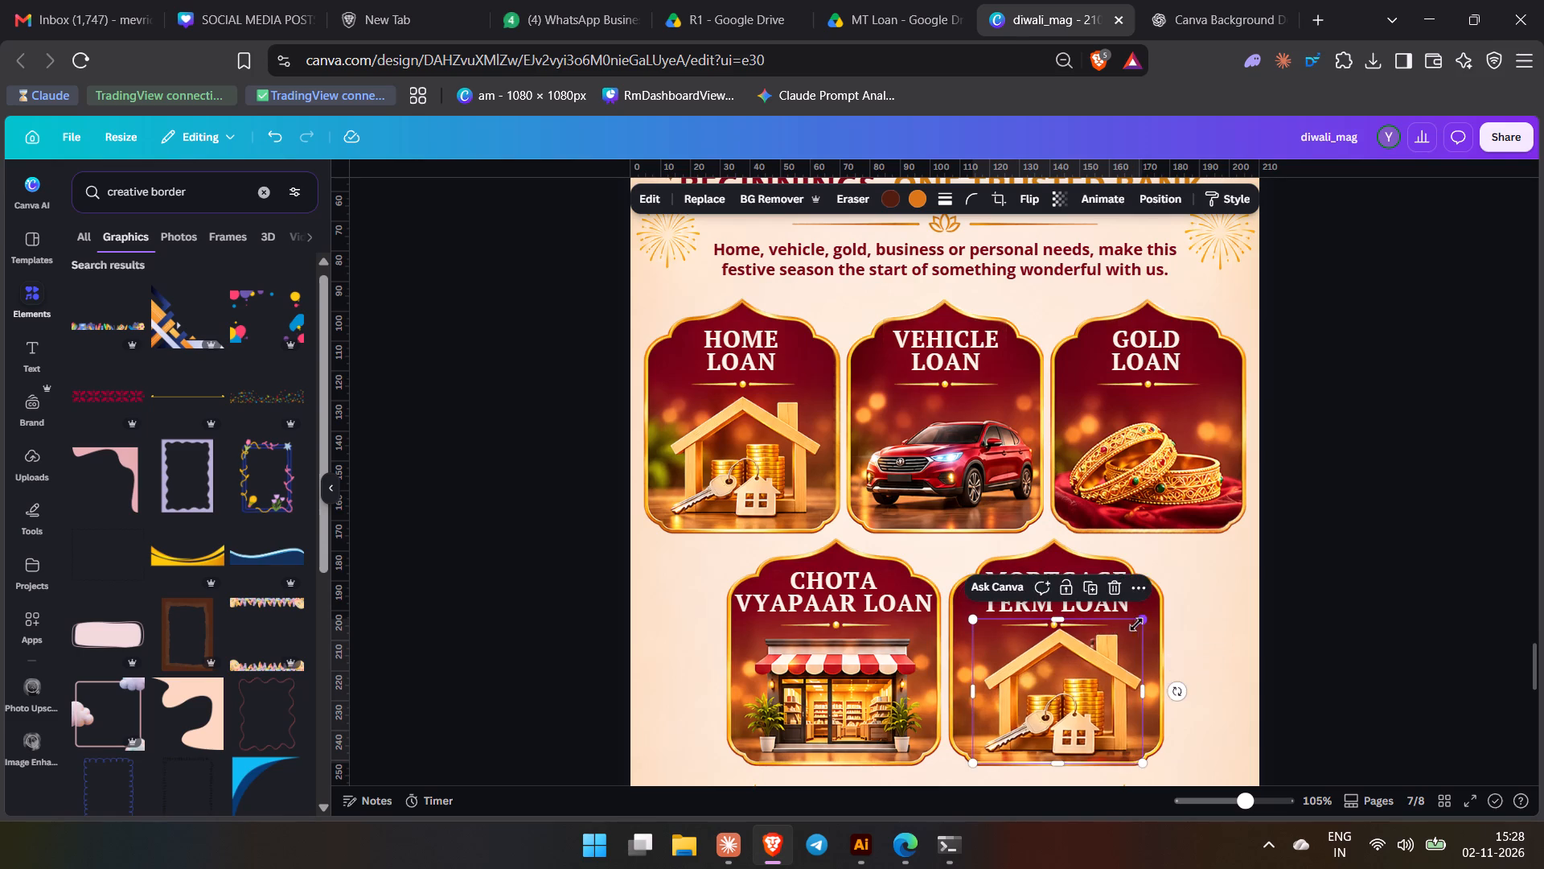
pyautogui.moveTo(1103, 682); pyautogui.dragTo(1094, 683)
# Remove the leftover suitcase handle from the Mortgage Term Loan card's background with Magic Eraser at brush size 40.
pyautogui.keyDown('ctrl'); pyautogui.scroll(4, 1086, 681); pyautogui.keyUp('ctrl')
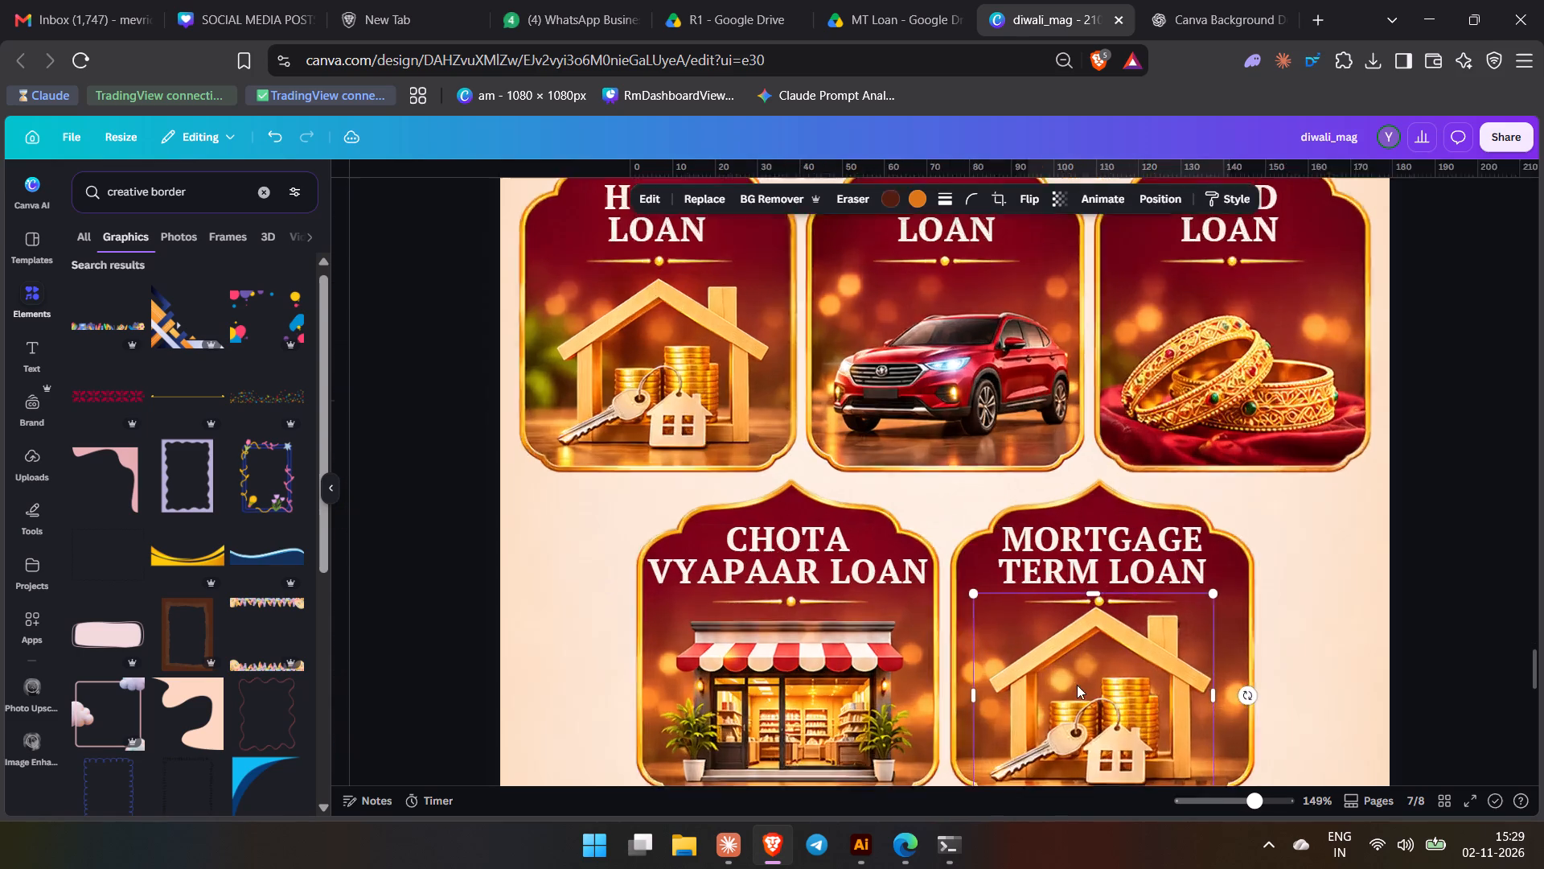
pyautogui.keyDown('ctrl'); pyautogui.scroll(2, 1077, 685); pyautogui.keyUp('ctrl')
pyautogui.click(1406, 547)
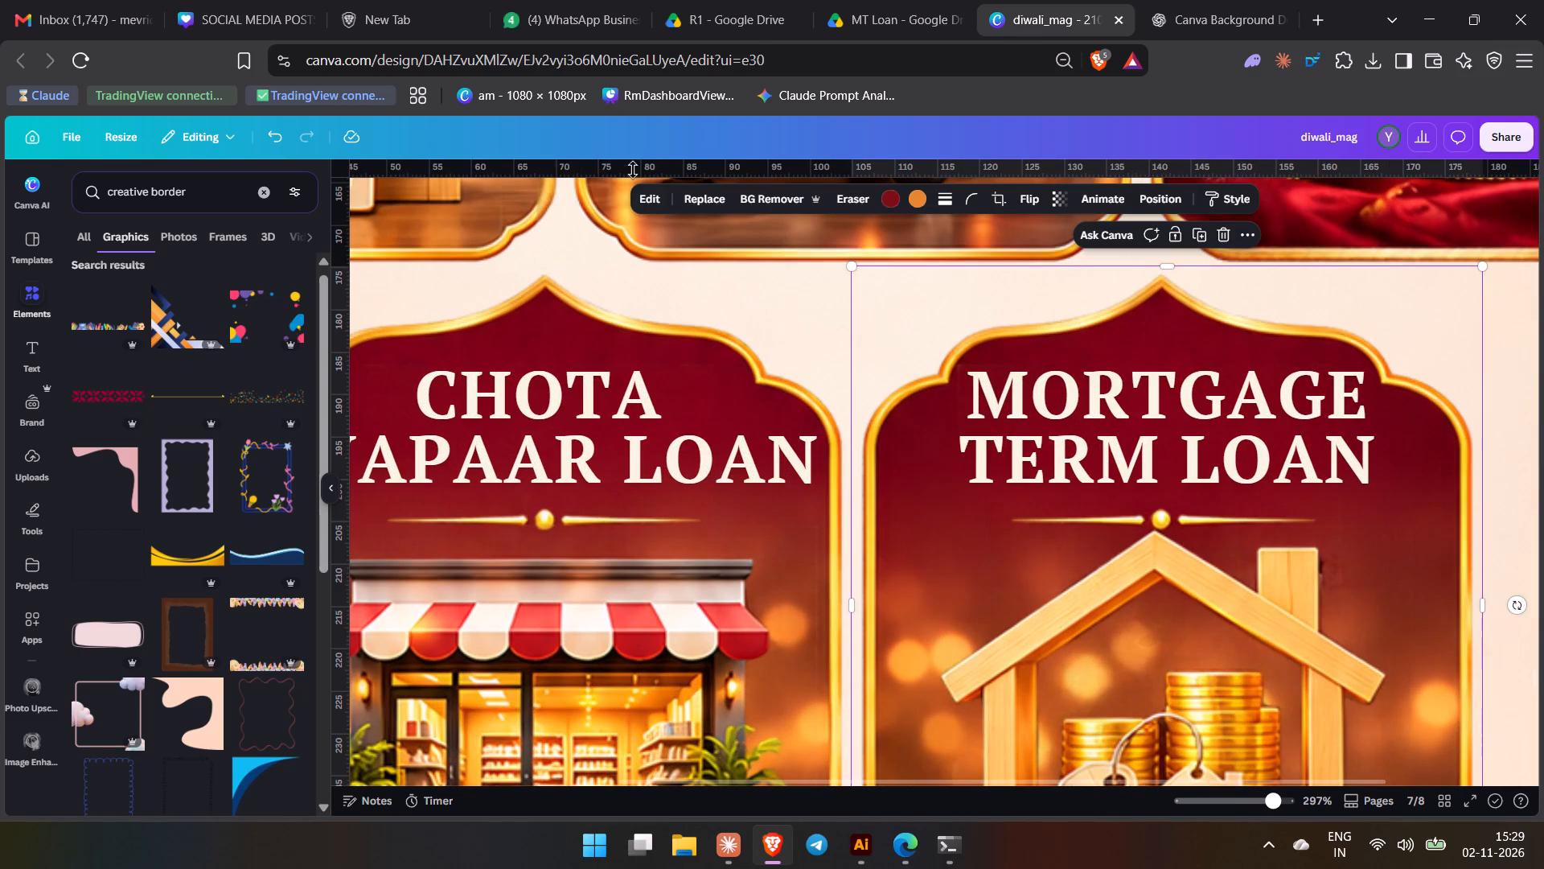
pyautogui.click(646, 201)
pyautogui.click(142, 435)
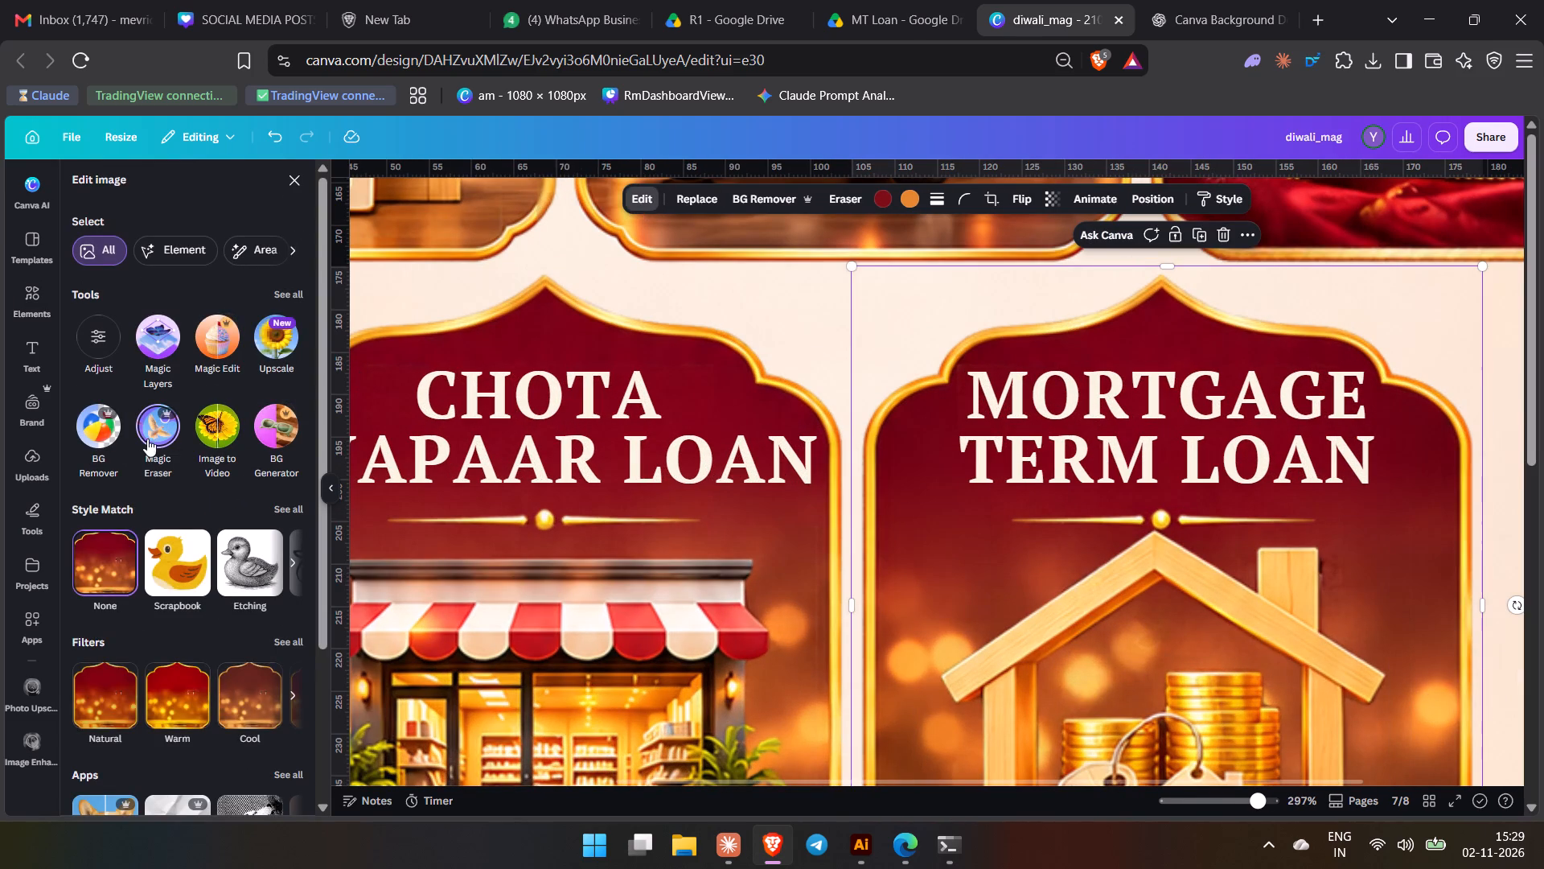
pyautogui.moveTo(1027, 458); pyautogui.dragTo(1062, 449)
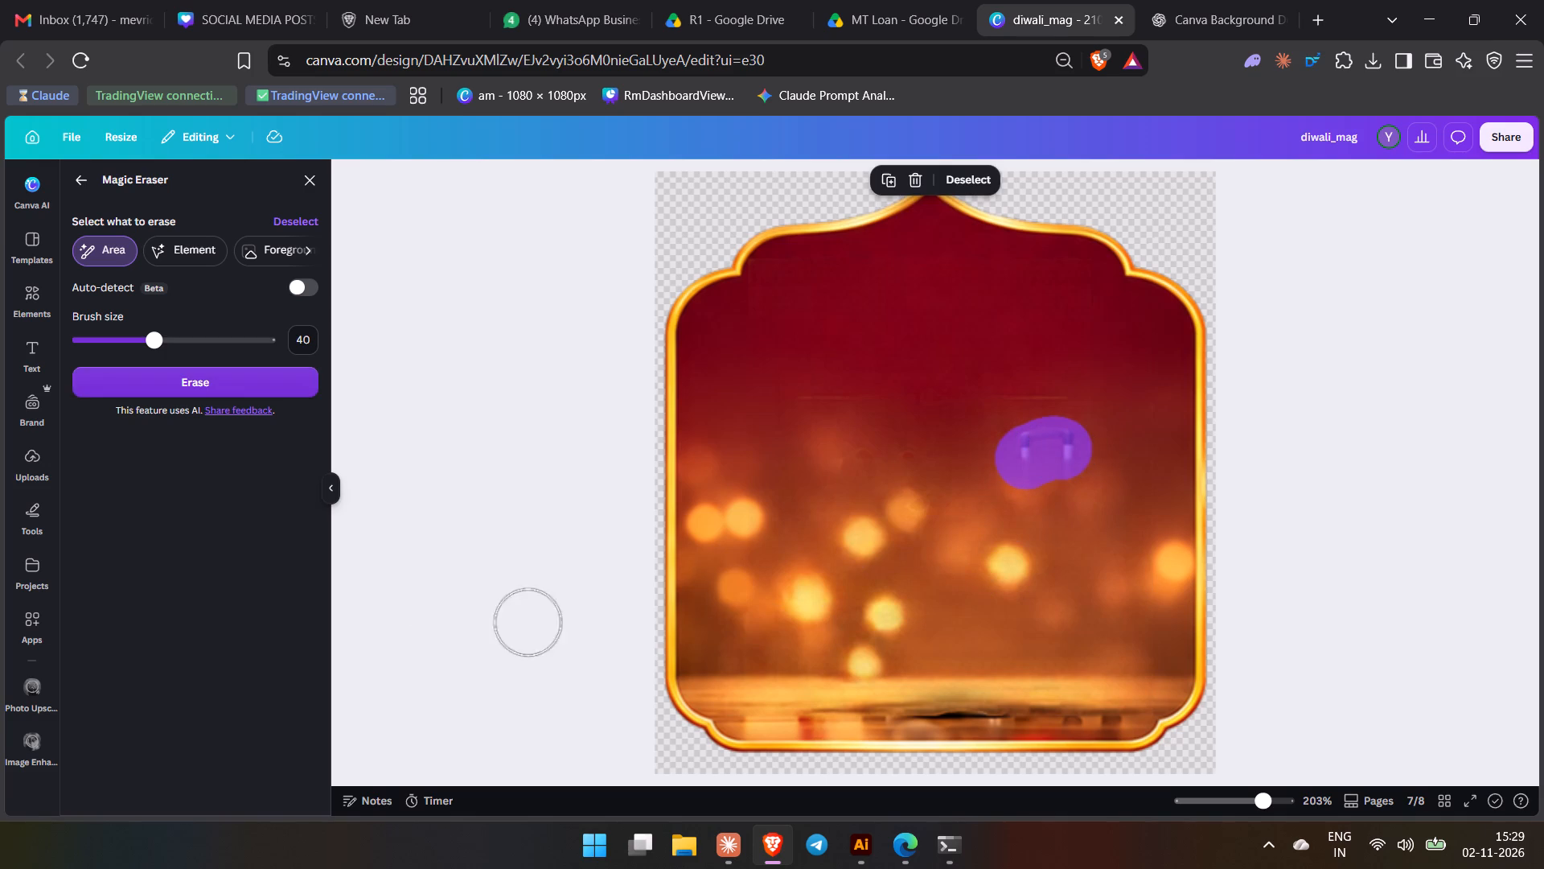
pyautogui.click(274, 377)
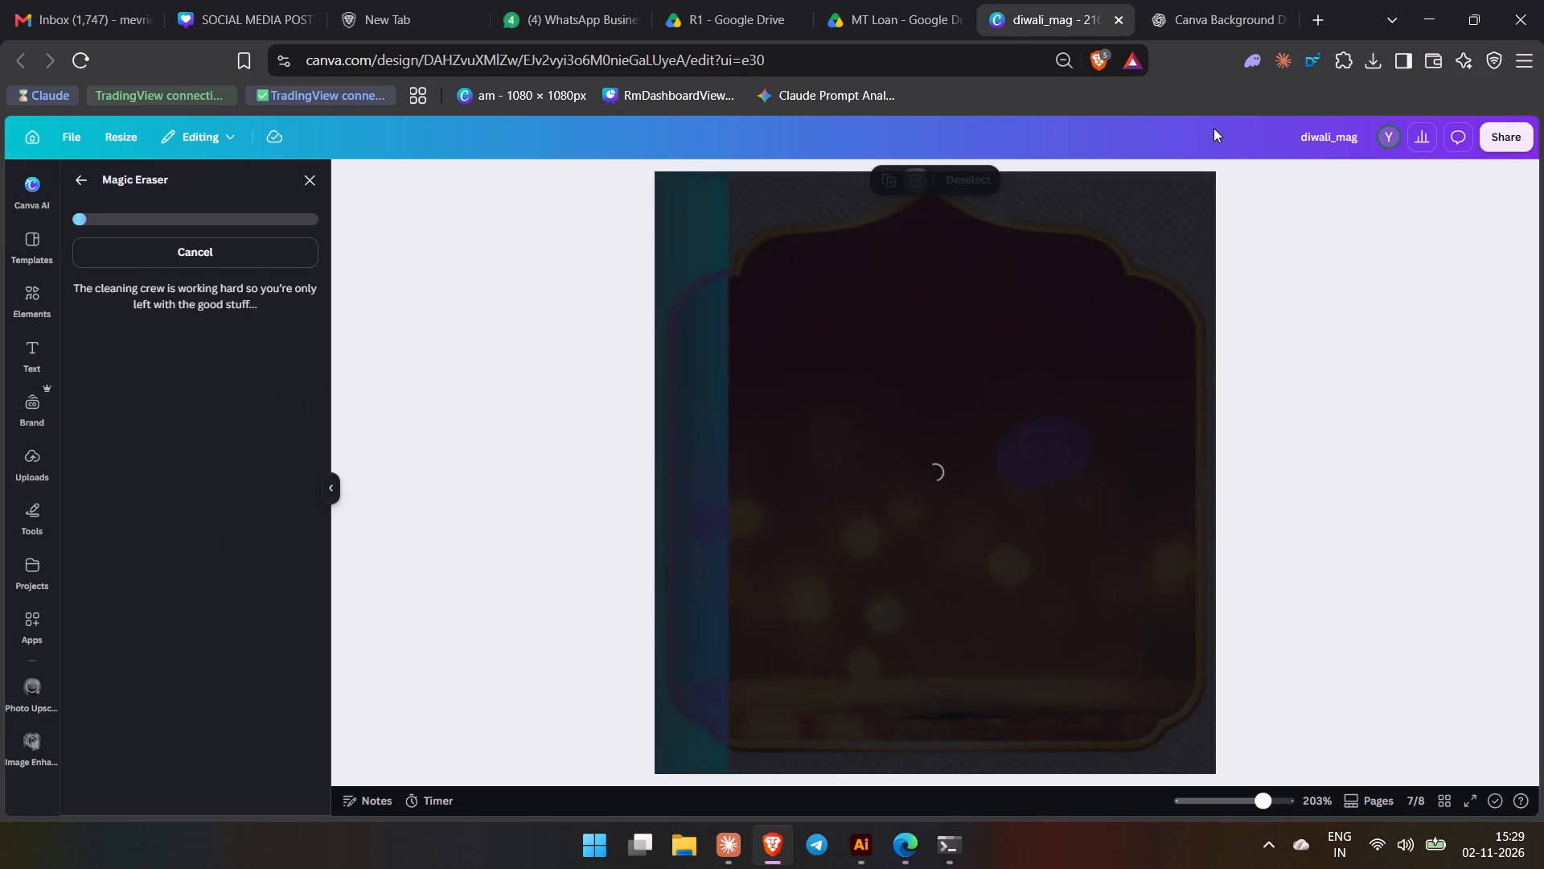
pyautogui.keyDown('ctrl'); pyautogui.scroll(3, 1213, 127); pyautogui.keyUp('ctrl')
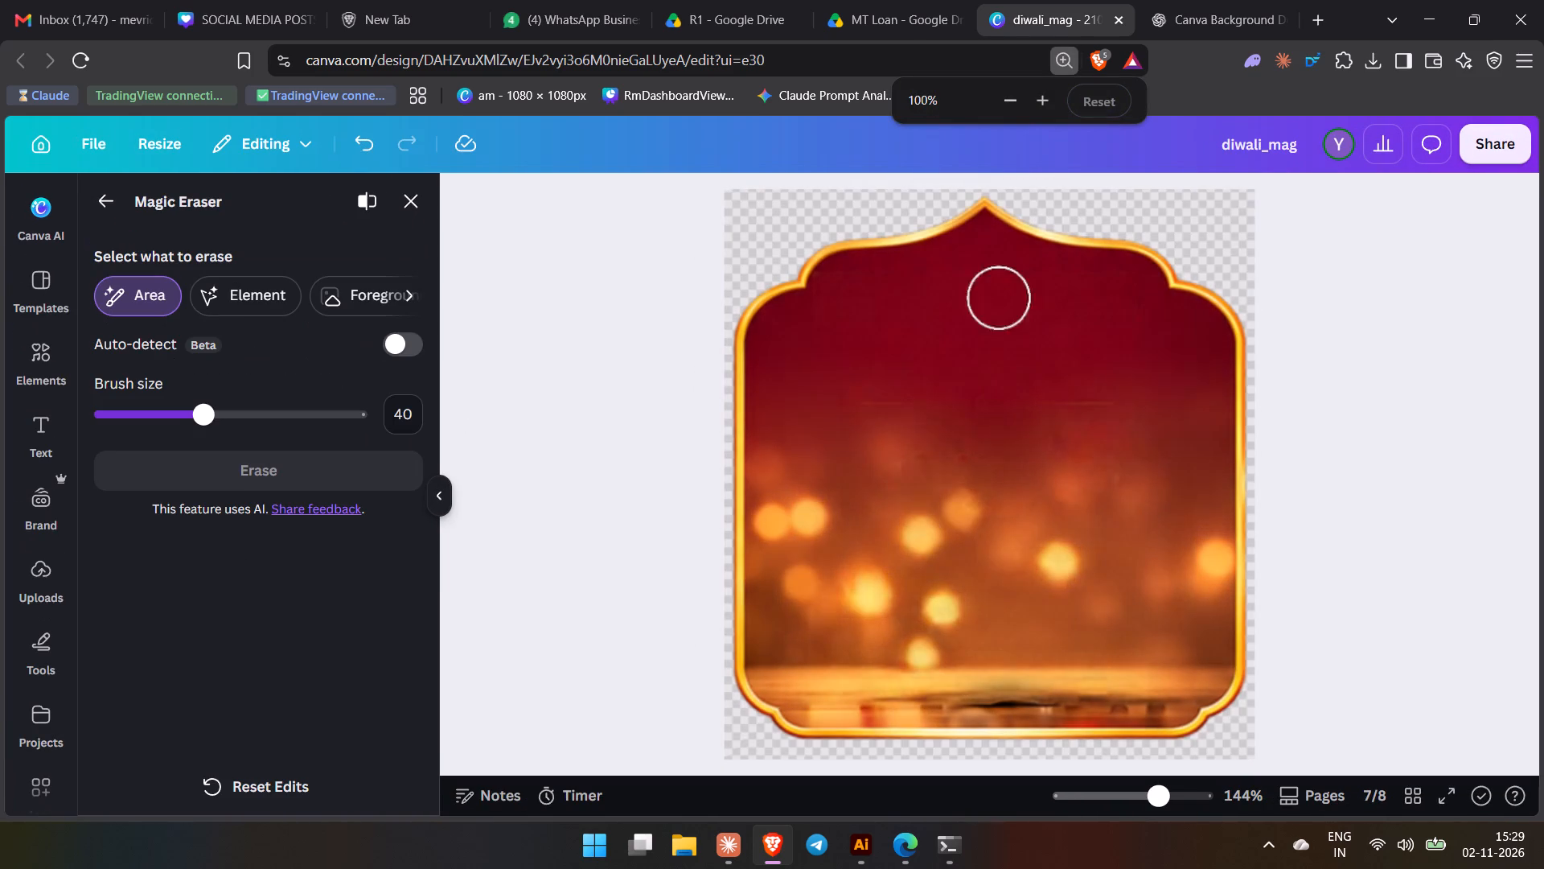
pyautogui.click(408, 206)
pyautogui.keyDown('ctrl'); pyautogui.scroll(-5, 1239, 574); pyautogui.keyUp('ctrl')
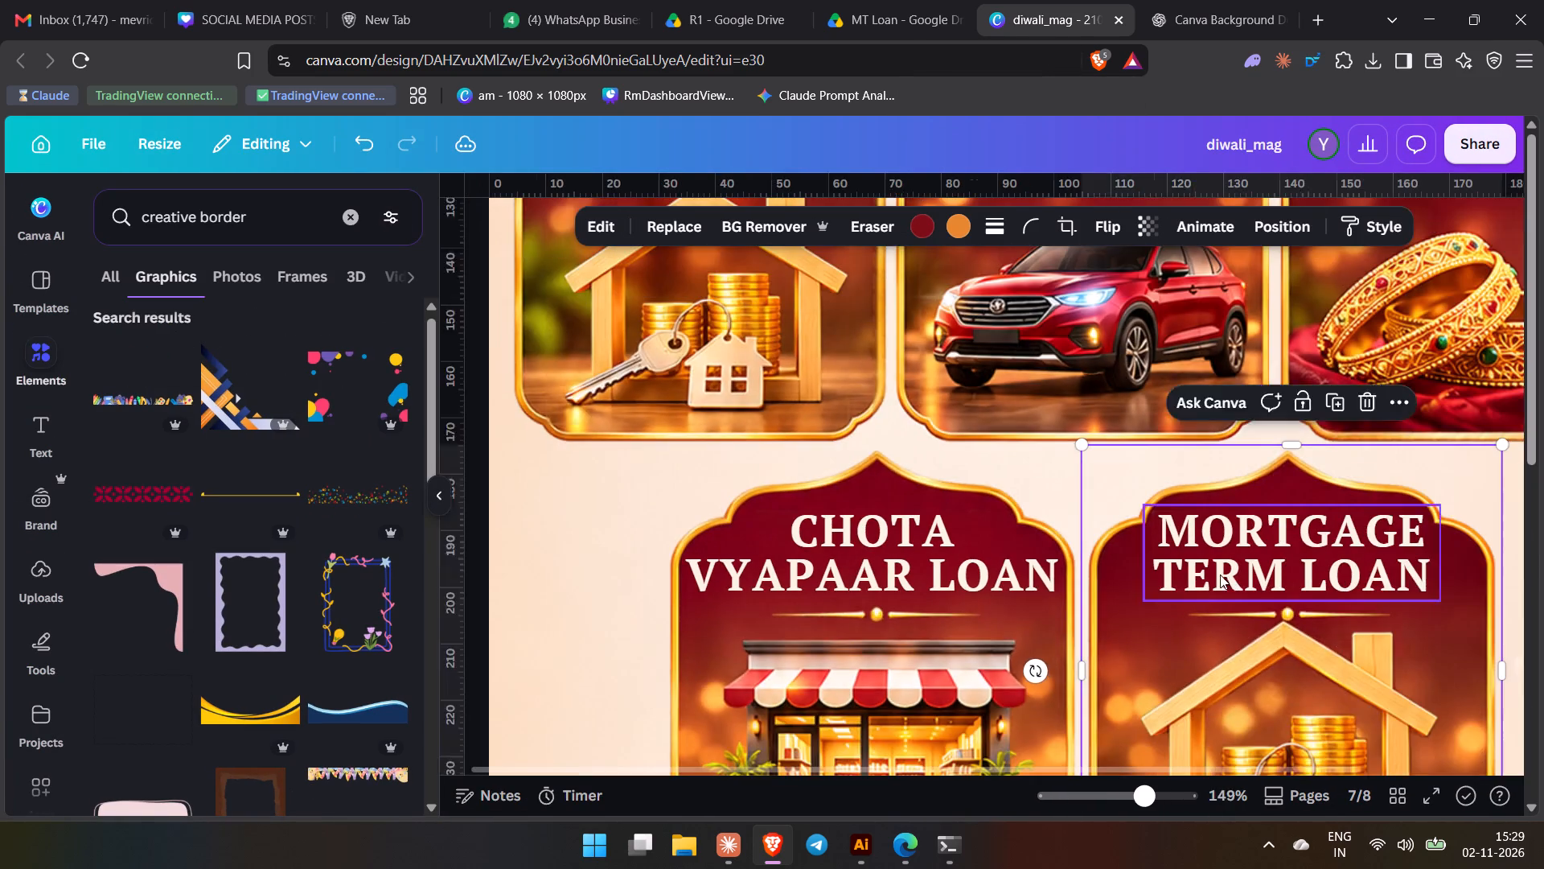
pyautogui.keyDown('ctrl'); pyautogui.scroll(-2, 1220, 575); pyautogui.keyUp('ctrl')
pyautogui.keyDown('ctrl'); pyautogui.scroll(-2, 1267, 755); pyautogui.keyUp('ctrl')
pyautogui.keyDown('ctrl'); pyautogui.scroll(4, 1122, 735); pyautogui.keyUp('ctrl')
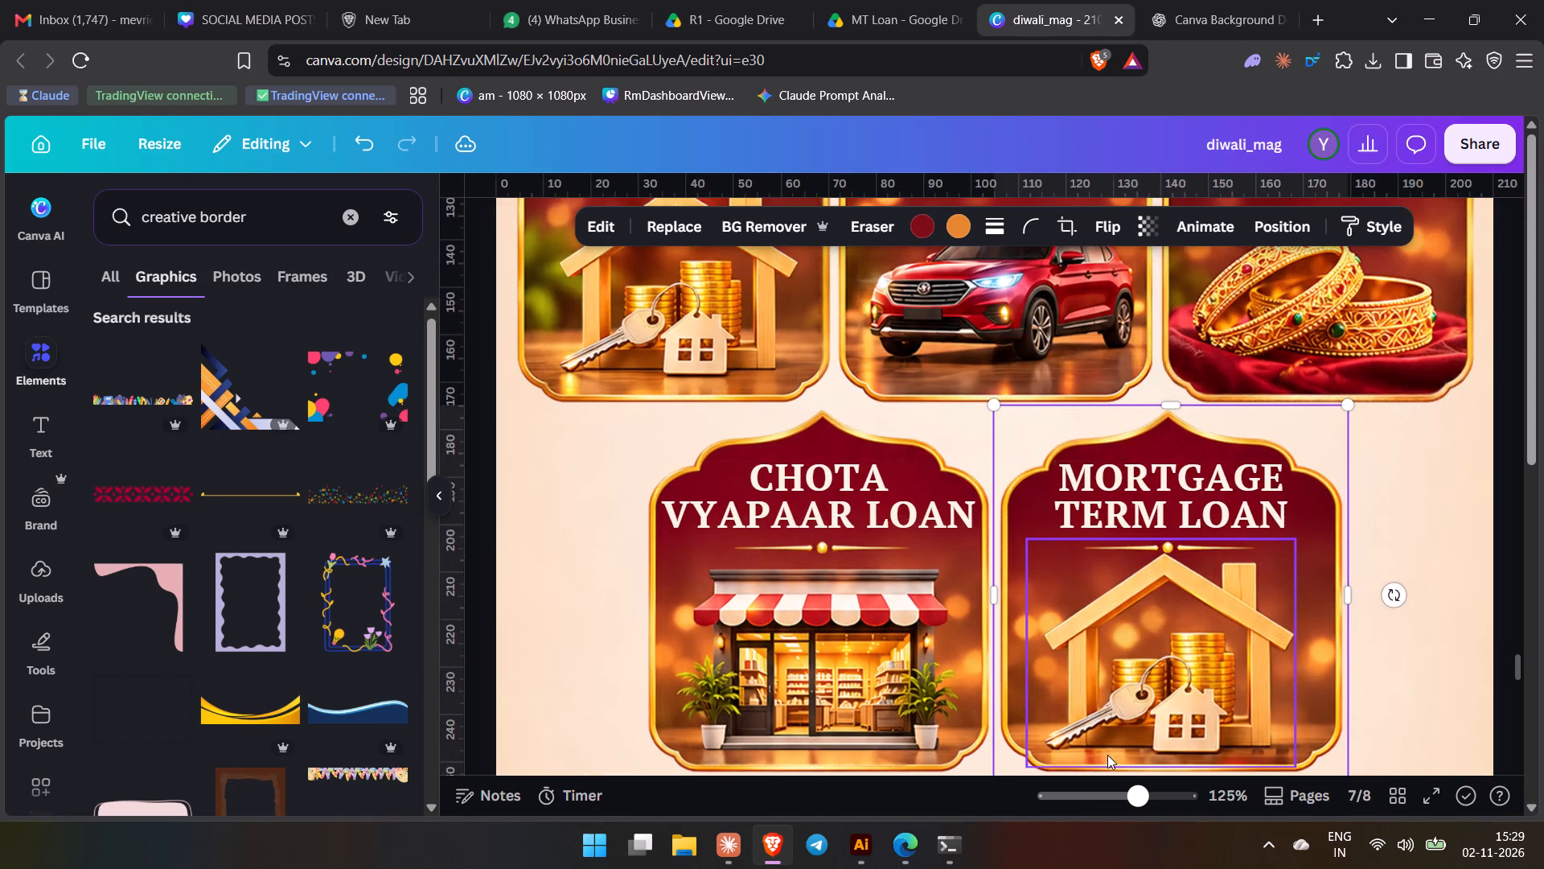
# Nudge the house image slightly down inside page 7's Mortgage Term Loan card.
pyautogui.scroll(-1, 1170, 705)
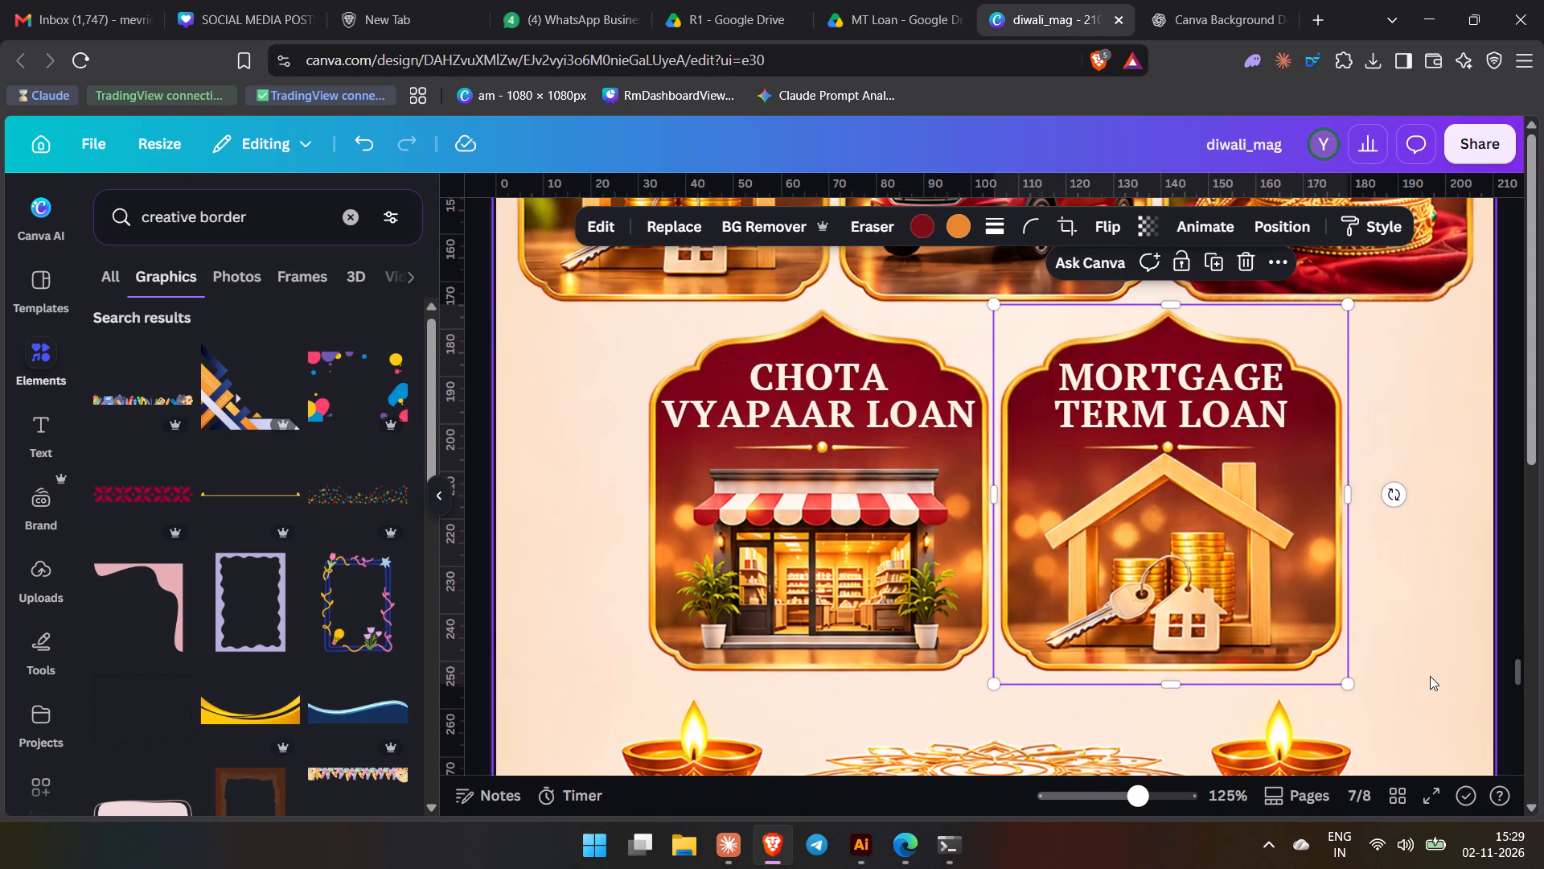
pyautogui.click(1176, 555)
pyautogui.press('Down')
pyautogui.press('Down')
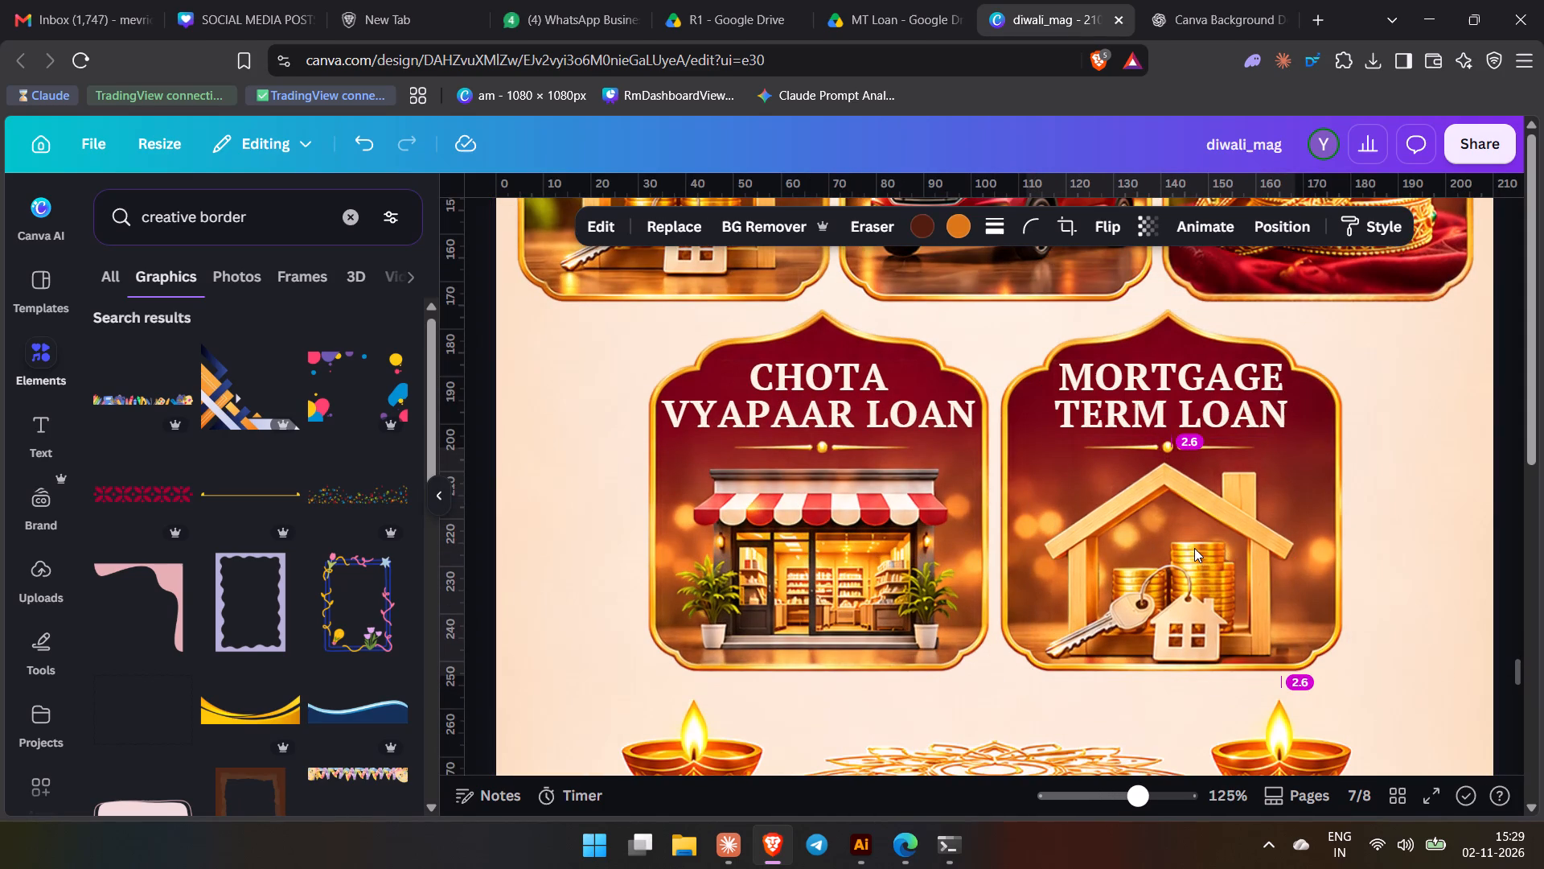
pyautogui.click(1485, 646)
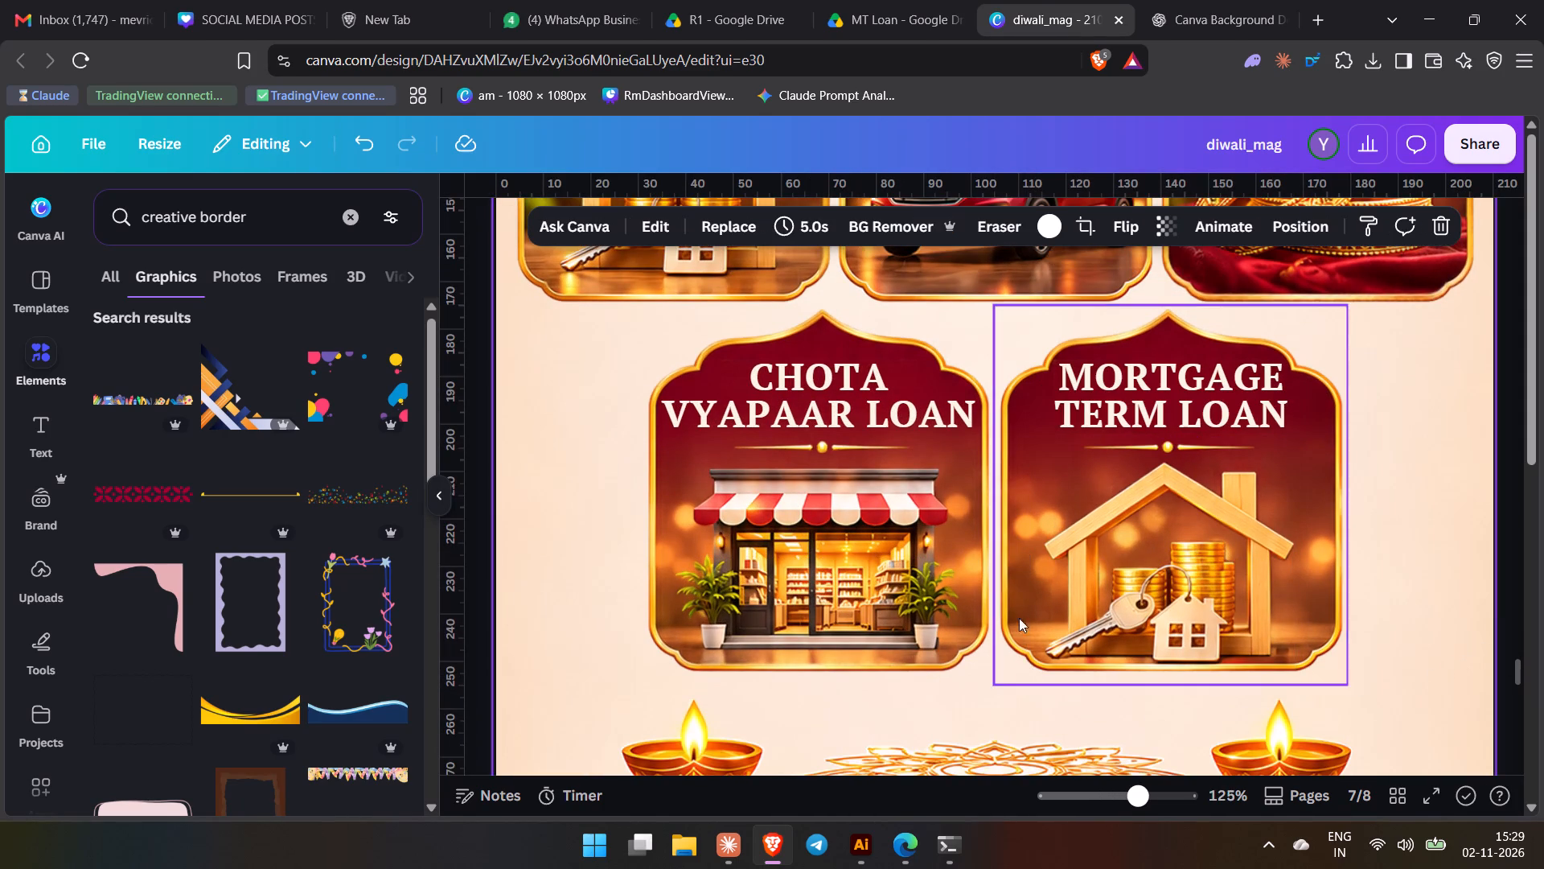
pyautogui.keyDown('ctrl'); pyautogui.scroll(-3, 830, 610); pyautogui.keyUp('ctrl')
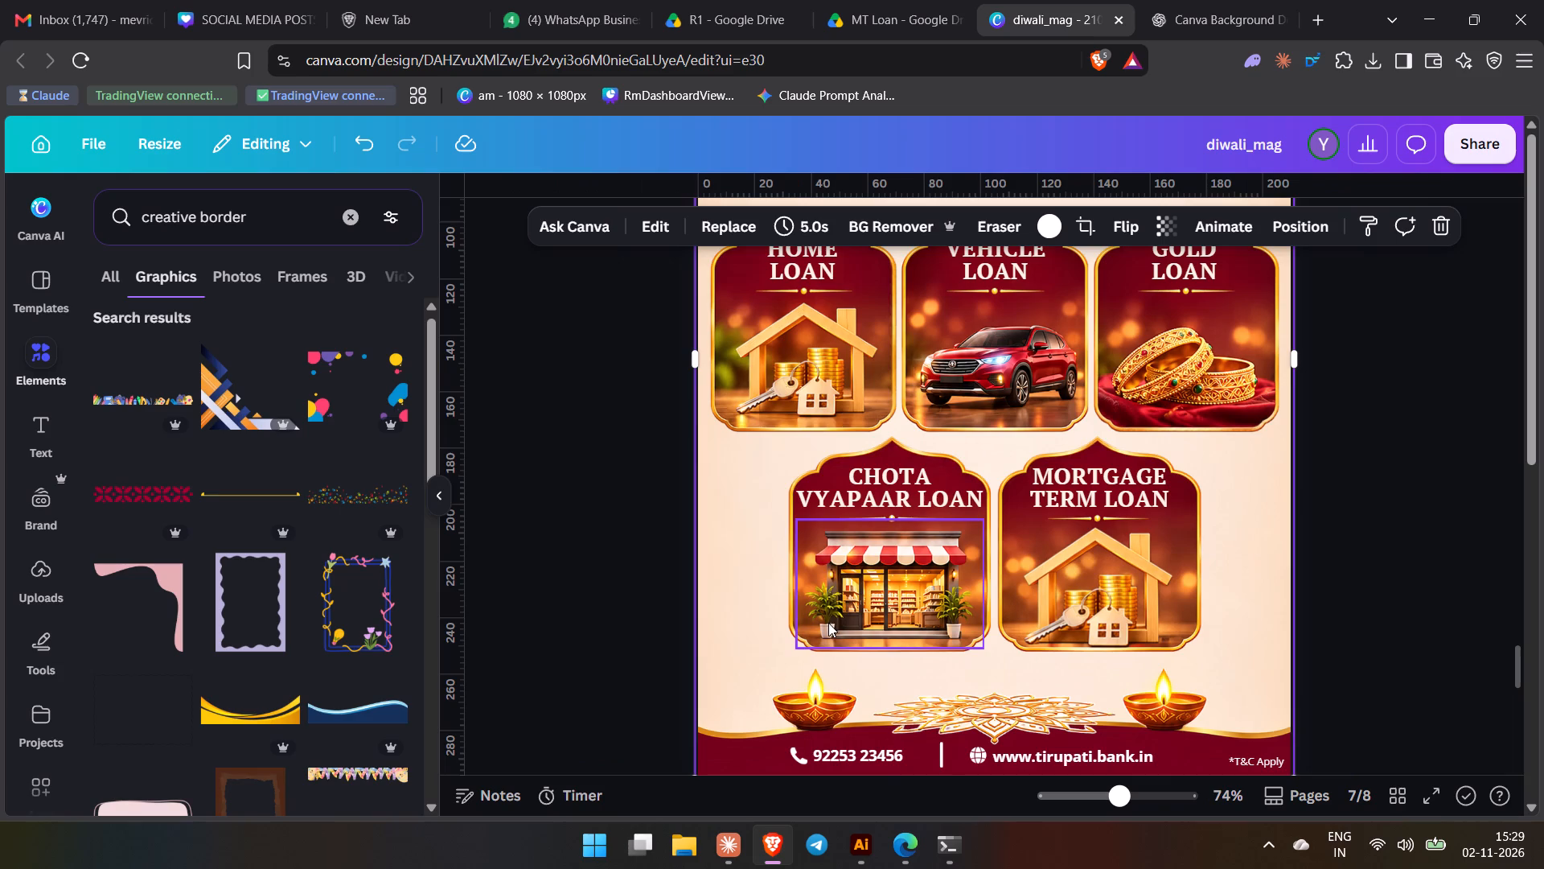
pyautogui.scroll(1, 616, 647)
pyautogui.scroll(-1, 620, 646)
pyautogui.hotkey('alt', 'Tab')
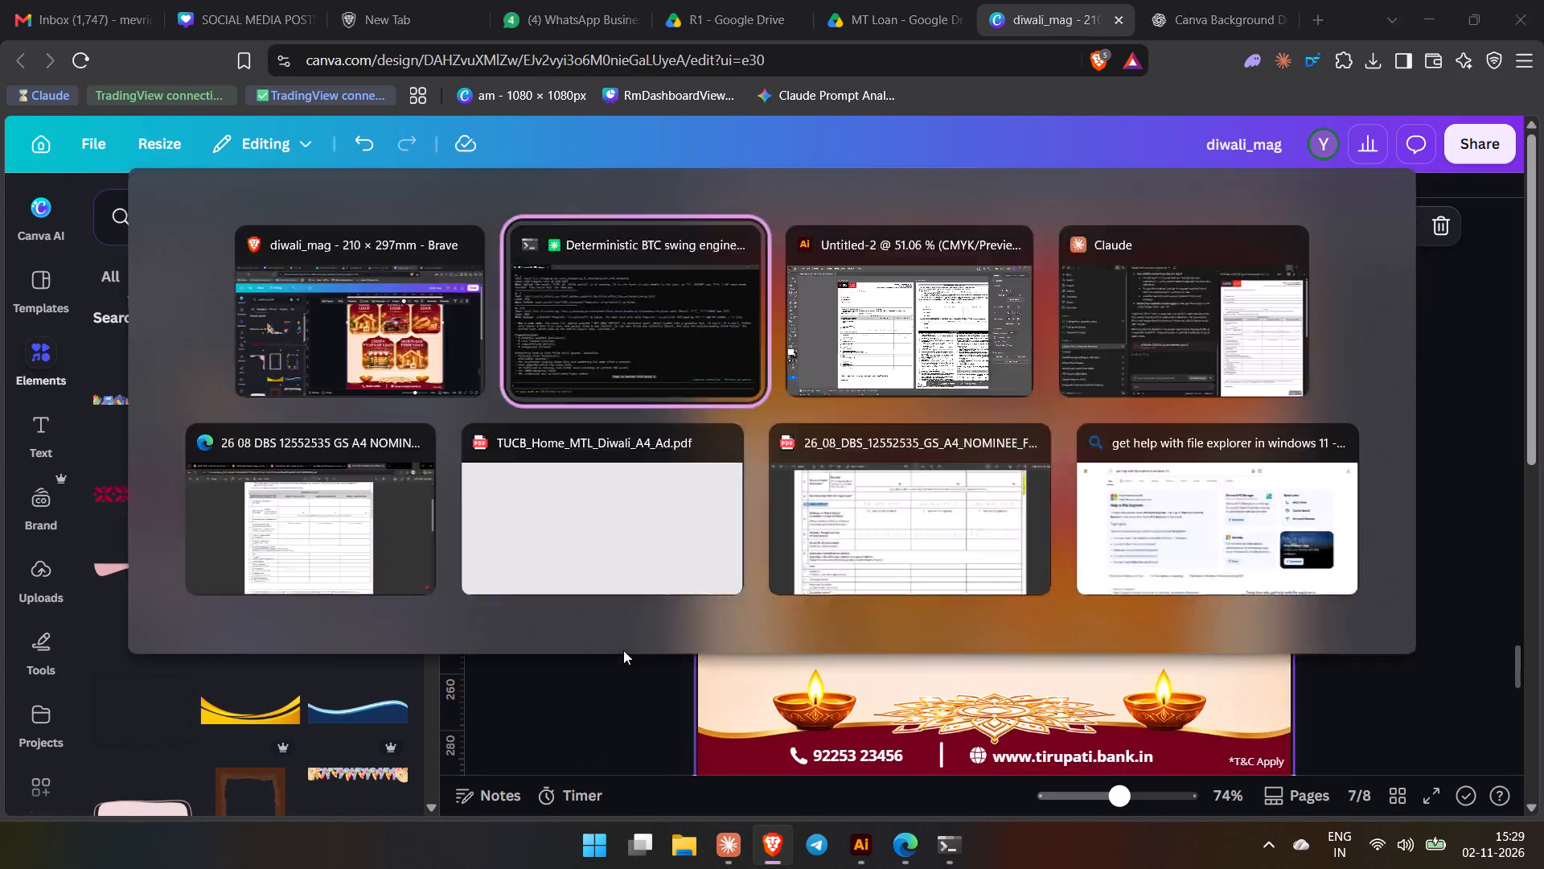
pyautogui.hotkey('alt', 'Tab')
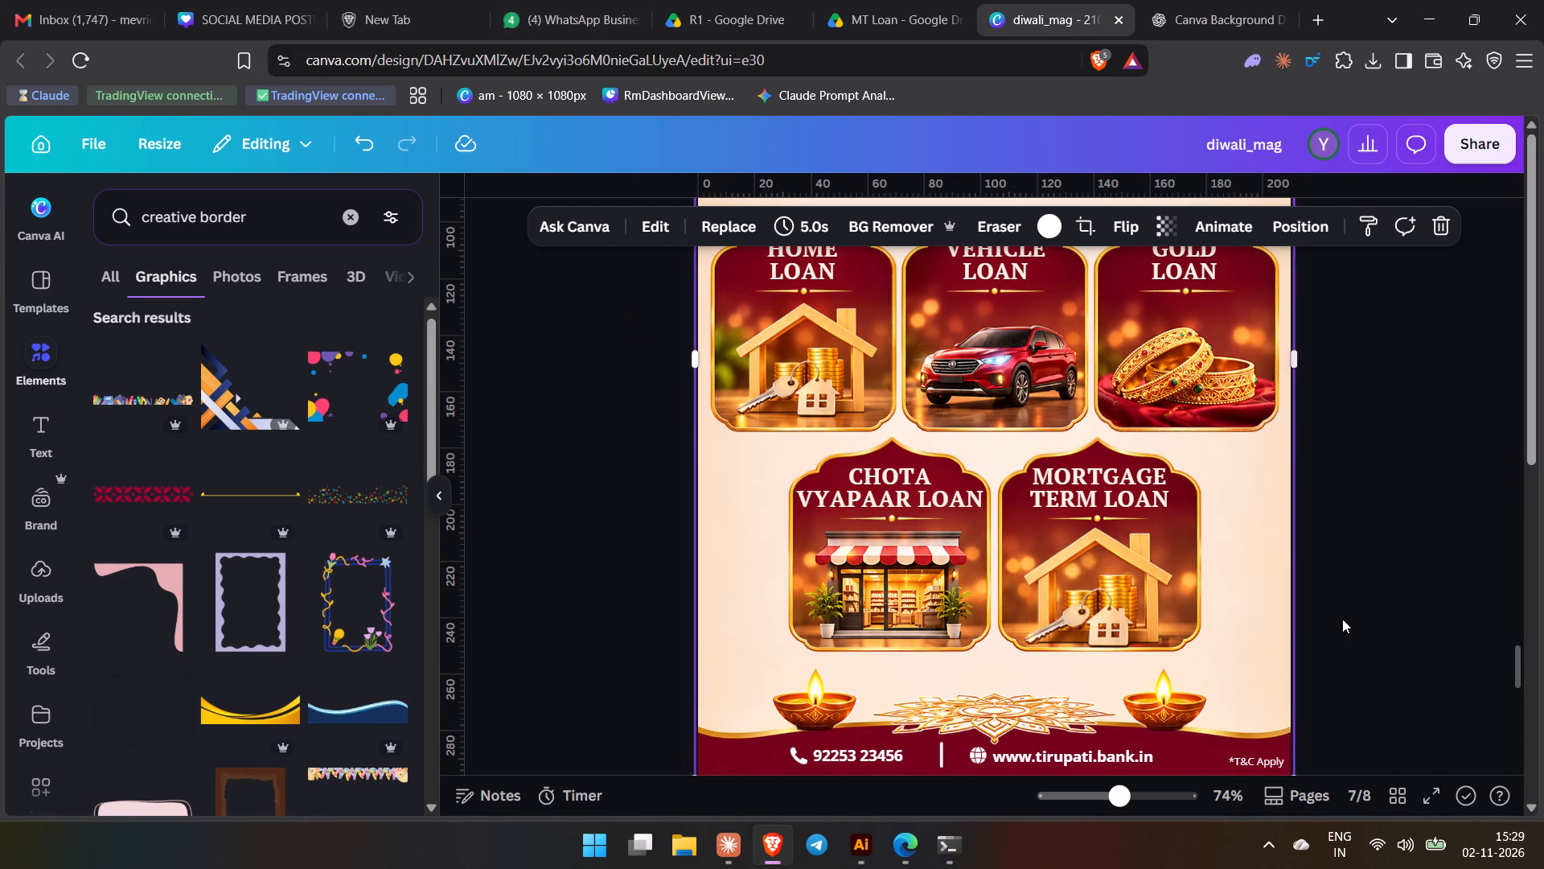
# Ungroup page 4's Home Loan card and copy its decorated house and family image.
pyautogui.scroll(17, 1315, 637)
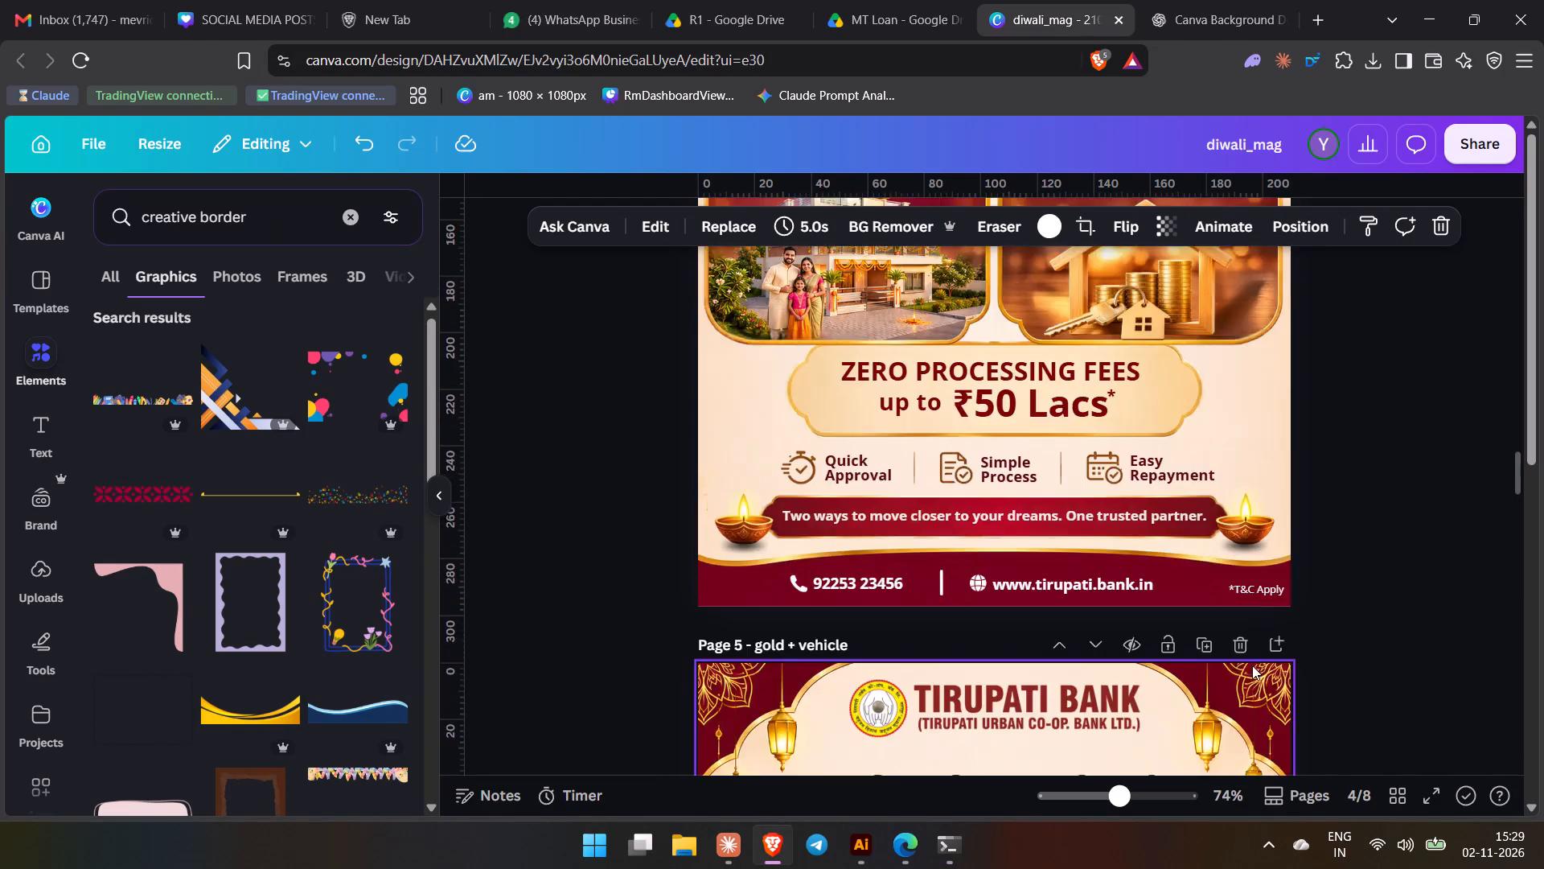
pyautogui.scroll(3, 1252, 663)
pyautogui.click(859, 544)
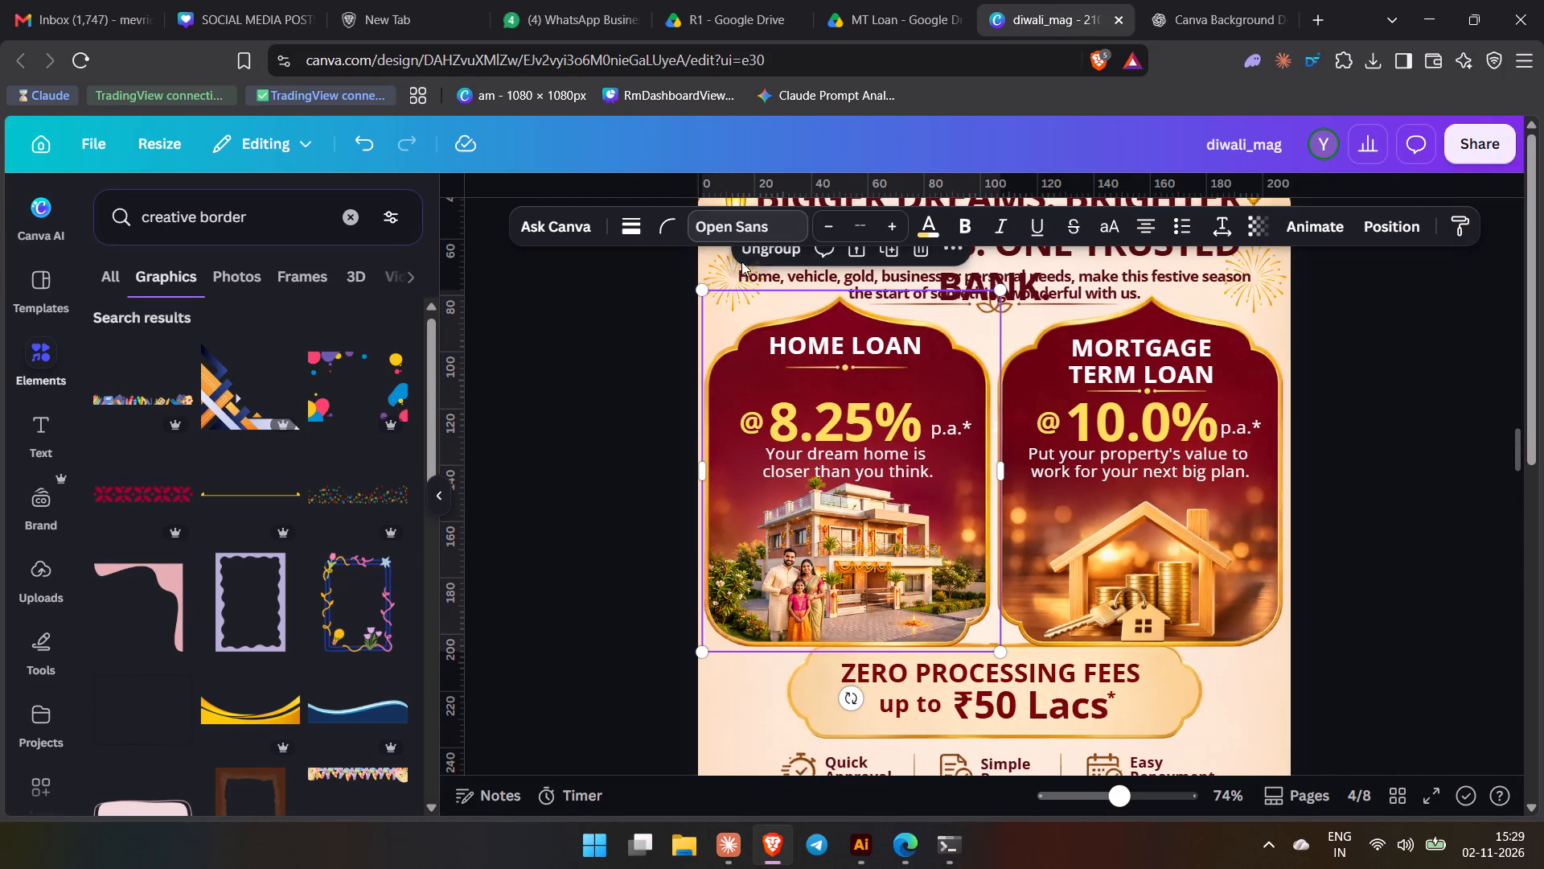
pyautogui.click(751, 249)
pyautogui.click(581, 445)
pyautogui.click(877, 566)
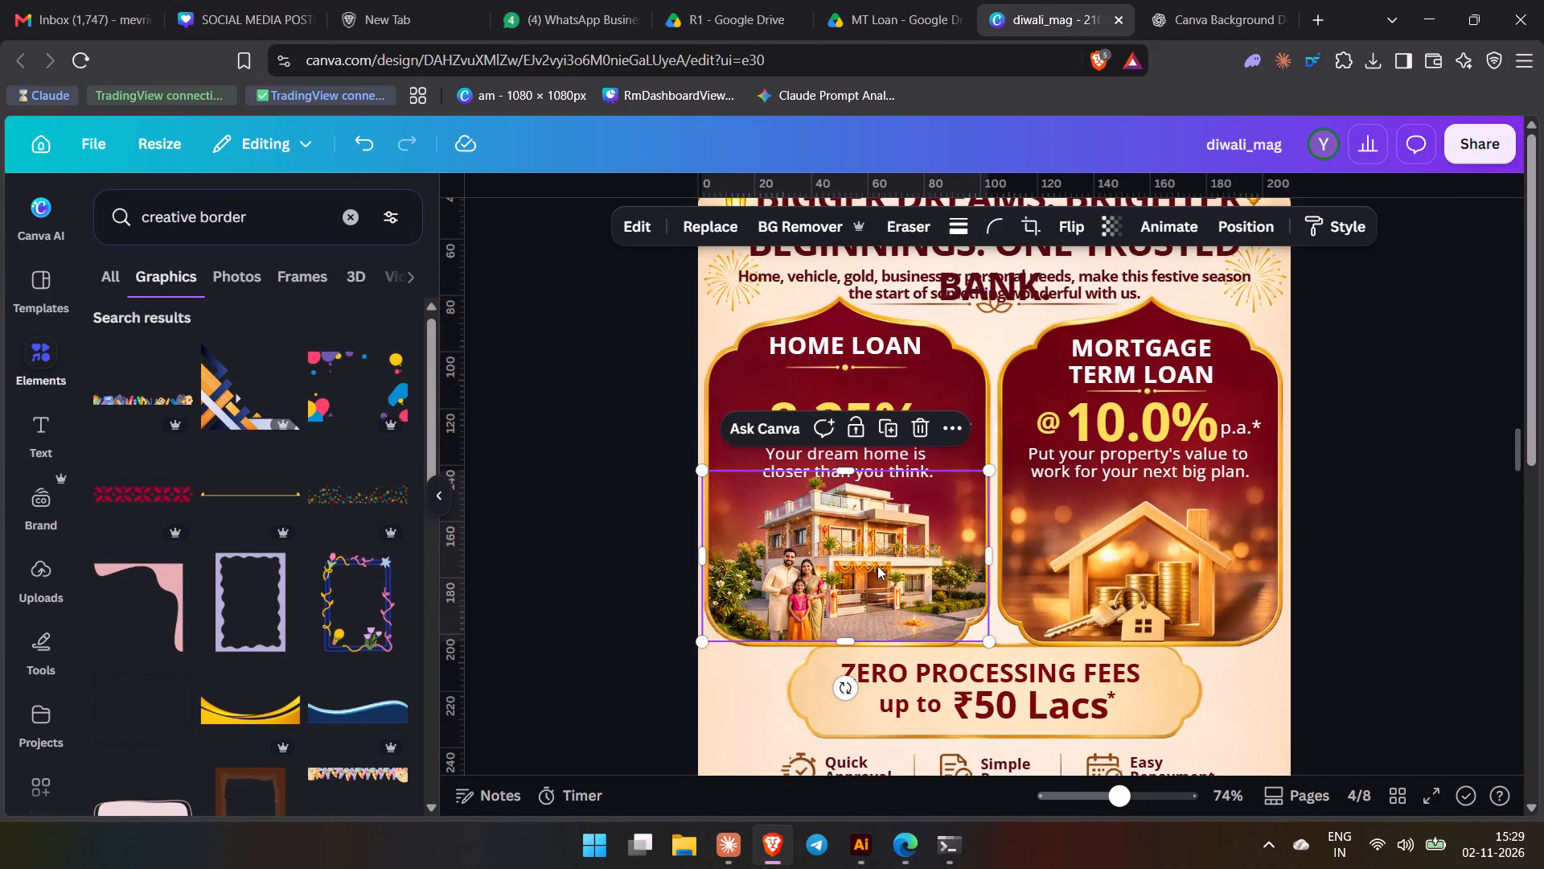
pyautogui.hotkey('ctrl', 'c')
# Replace page 7's Home Loan wooden house with the copied family house image, scaled to about 72 by 43 mm over the card's lower half.
pyautogui.scroll(-14, 874, 570)
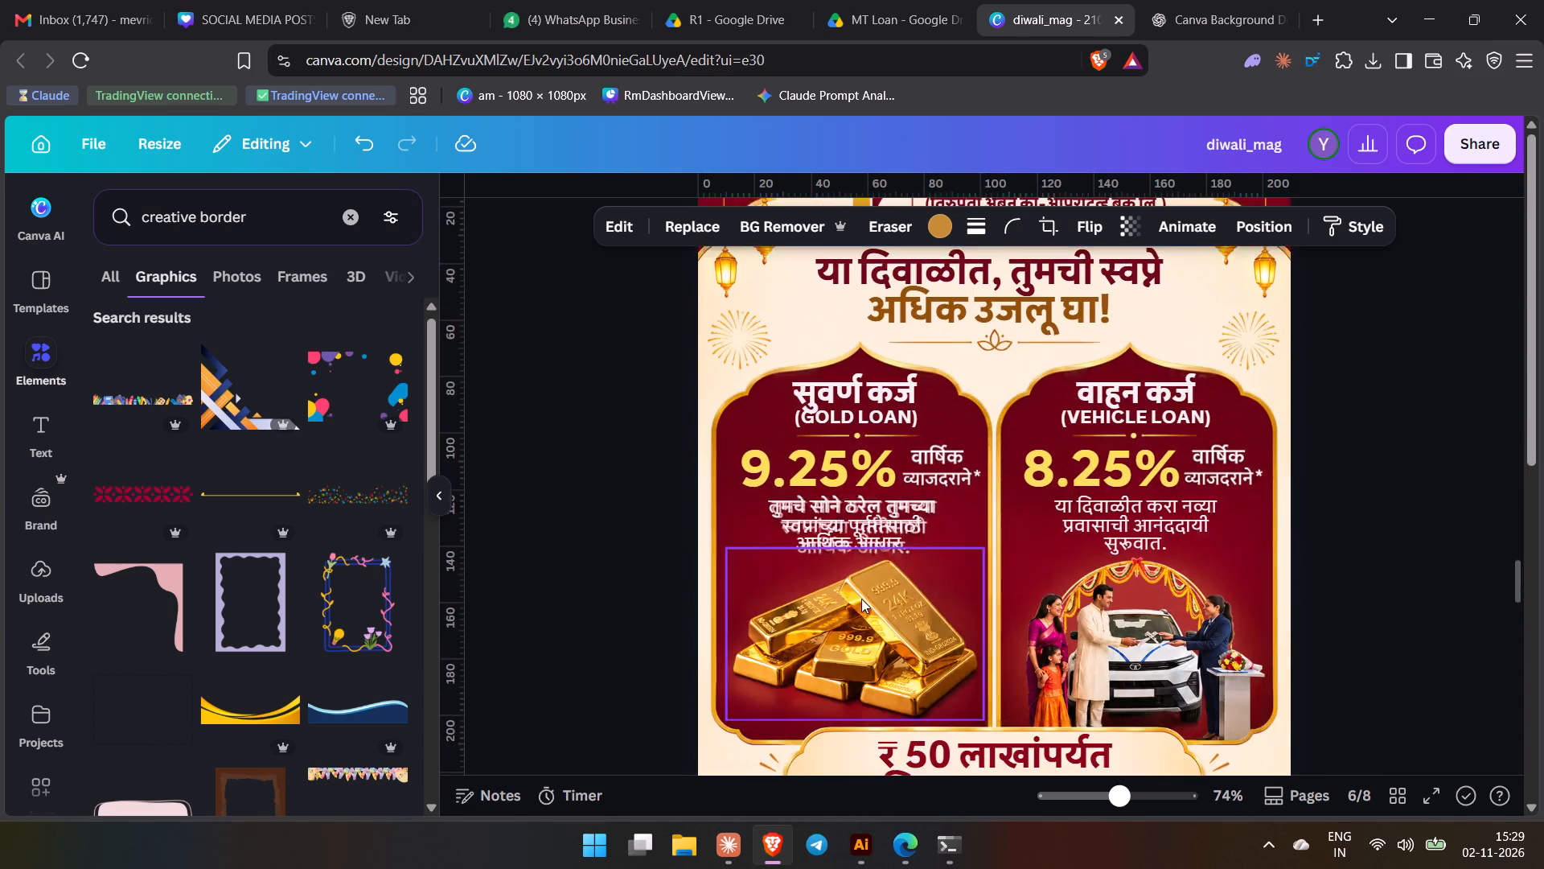
pyautogui.scroll(-8, 860, 599)
pyautogui.scroll(5, 859, 599)
pyautogui.scroll(-3, 858, 599)
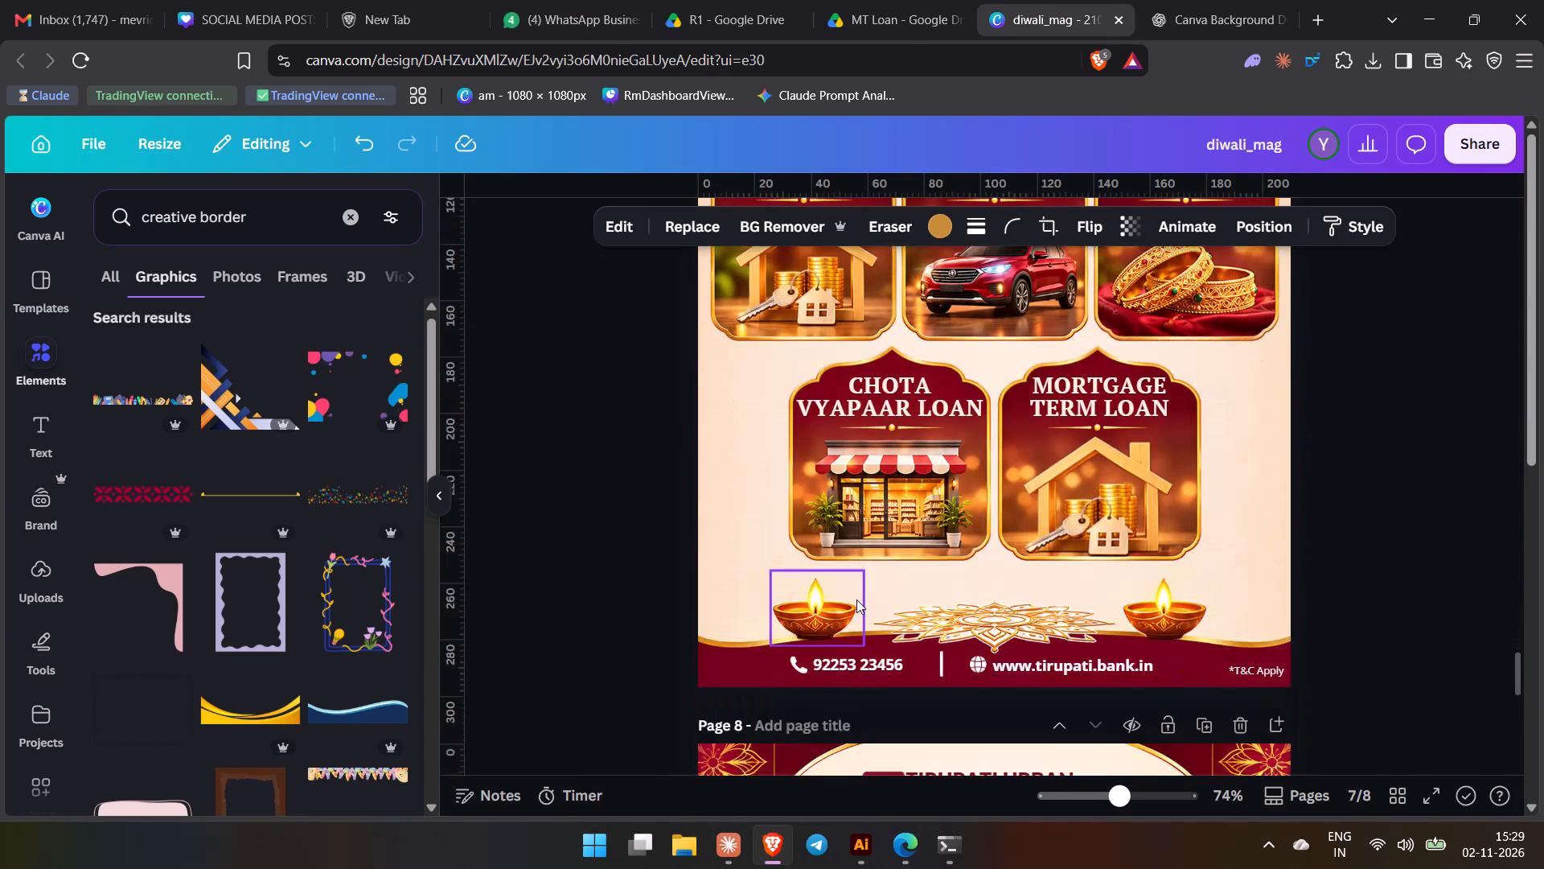
pyautogui.scroll(1, 856, 599)
pyautogui.click(793, 382)
pyautogui.press('Delete')
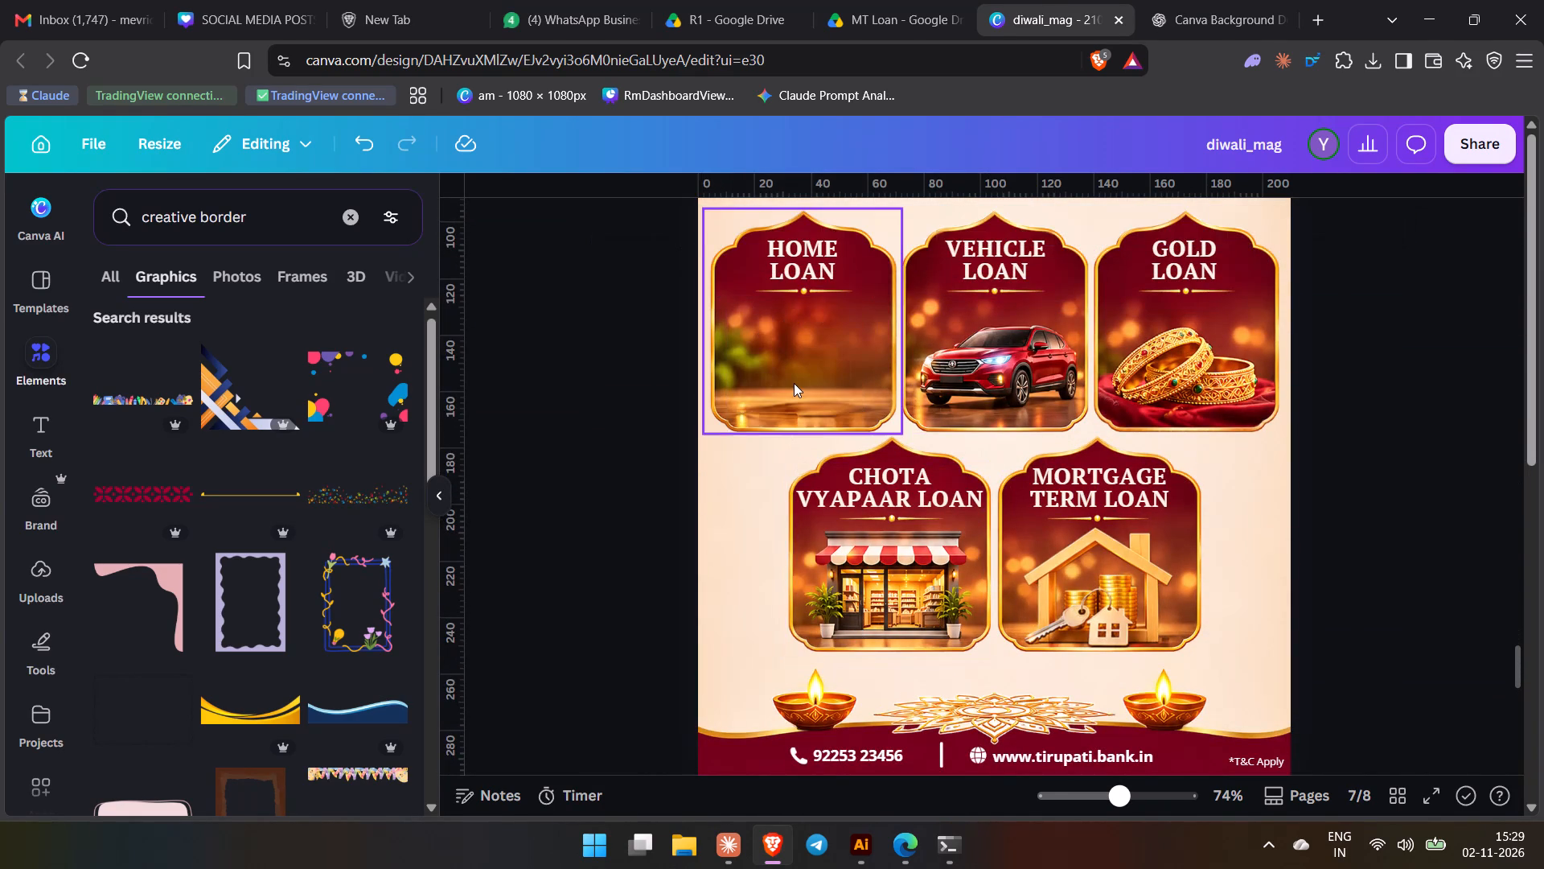
pyautogui.hotkey('ctrl', 'v')
pyautogui.moveTo(852, 426); pyautogui.dragTo(827, 341)
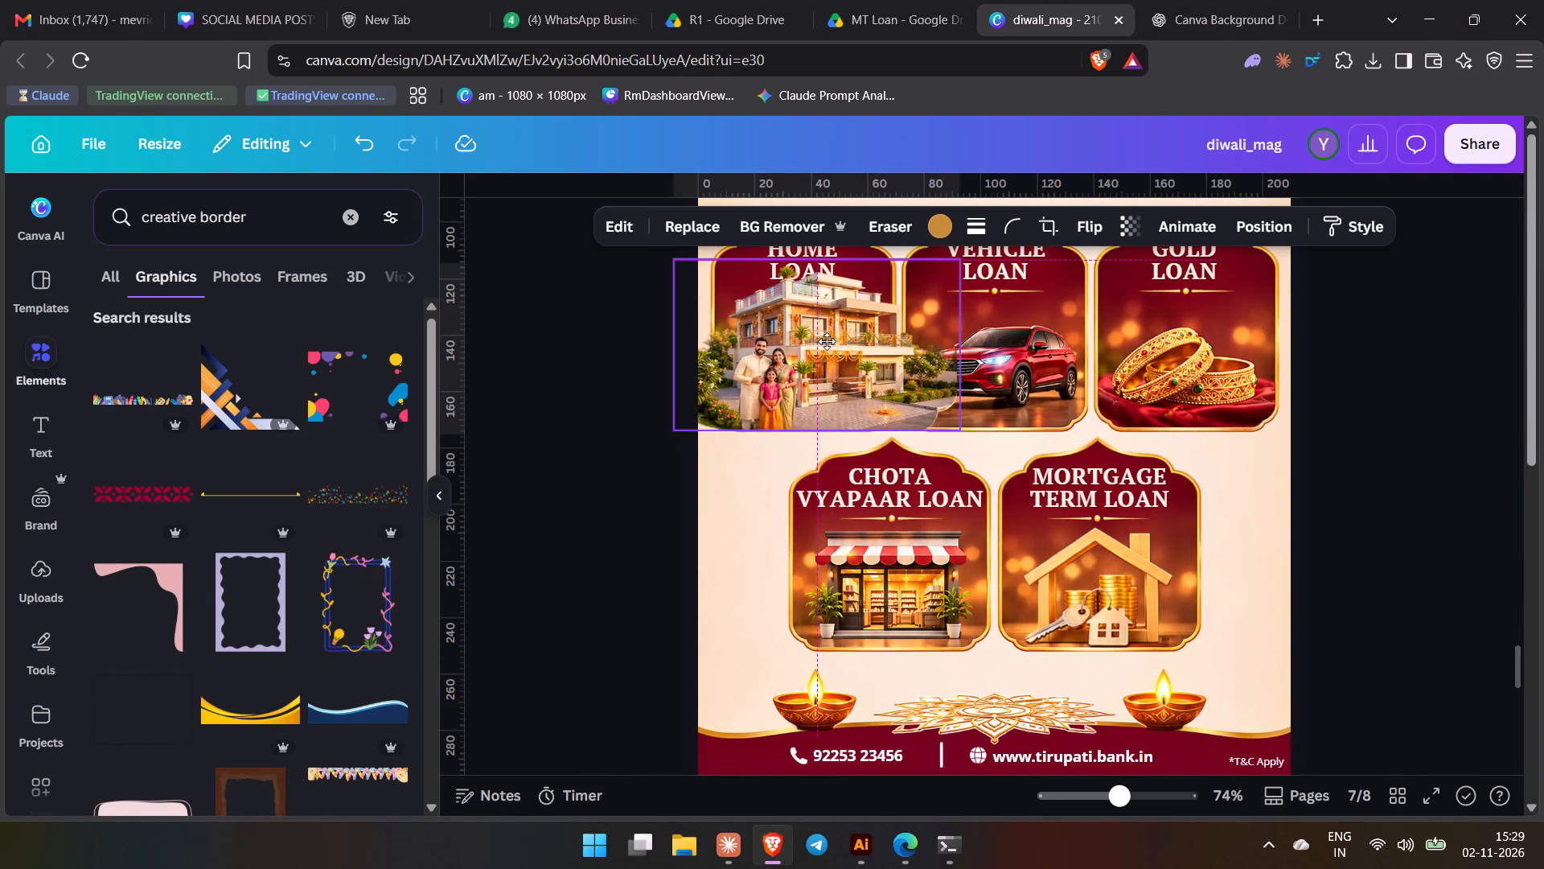
pyautogui.moveTo(827, 341); pyautogui.dragTo(827, 342)
pyautogui.moveTo(960, 426); pyautogui.dragTo(868, 391)
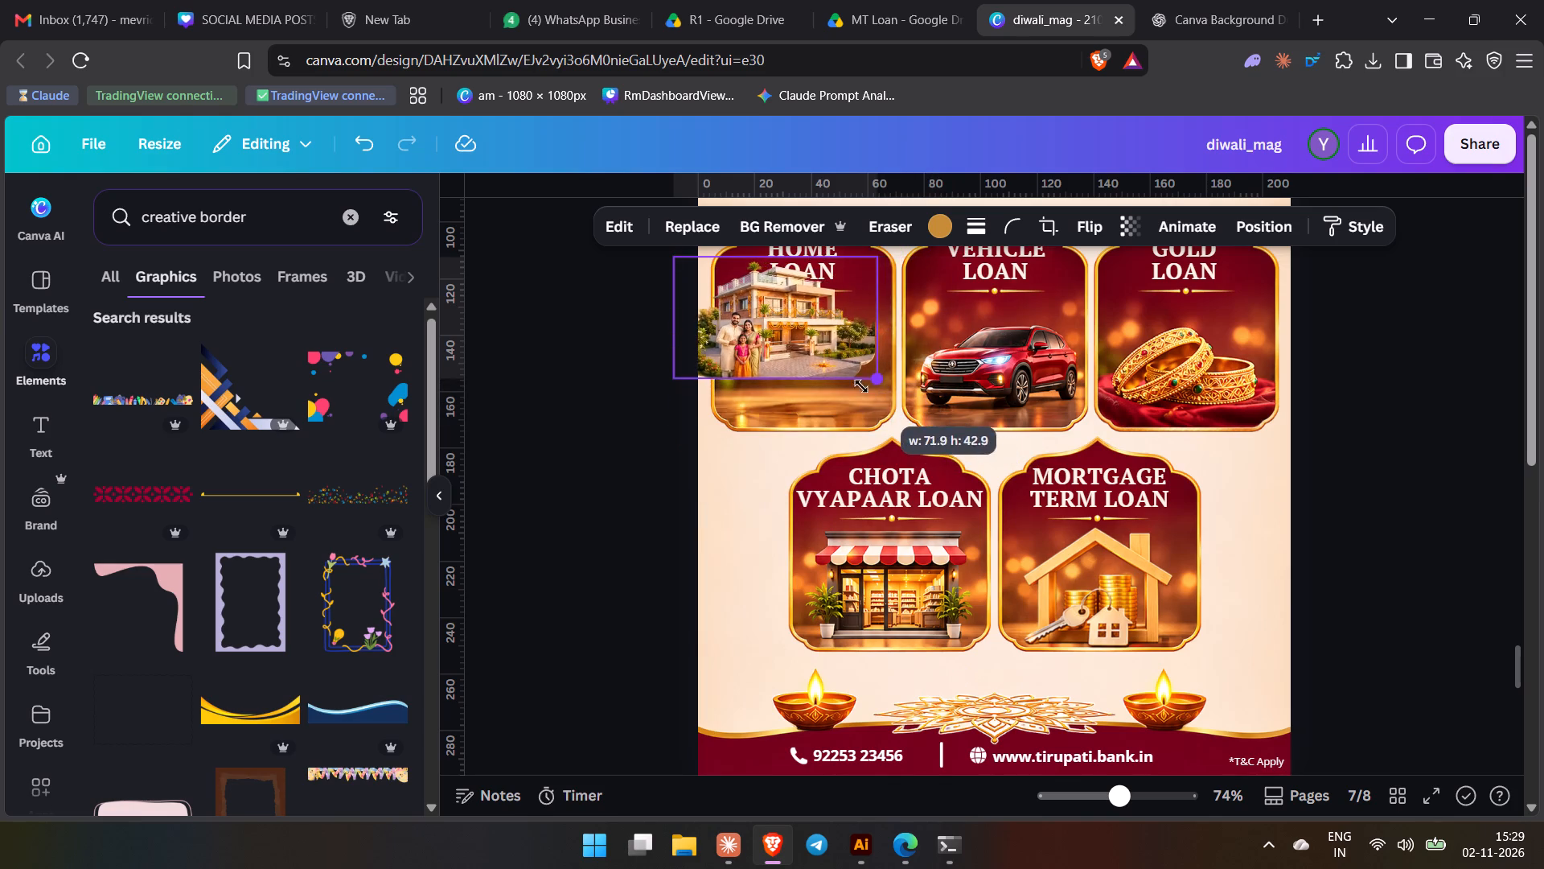
pyautogui.moveTo(808, 340); pyautogui.dragTo(841, 391)
# Shrink the family house image to about 69 by 41 mm, aligning its lower-left corner with the Home Loan card's frame.
pyautogui.keyDown('ctrl'); pyautogui.scroll(5, 816, 401); pyautogui.keyUp('ctrl')
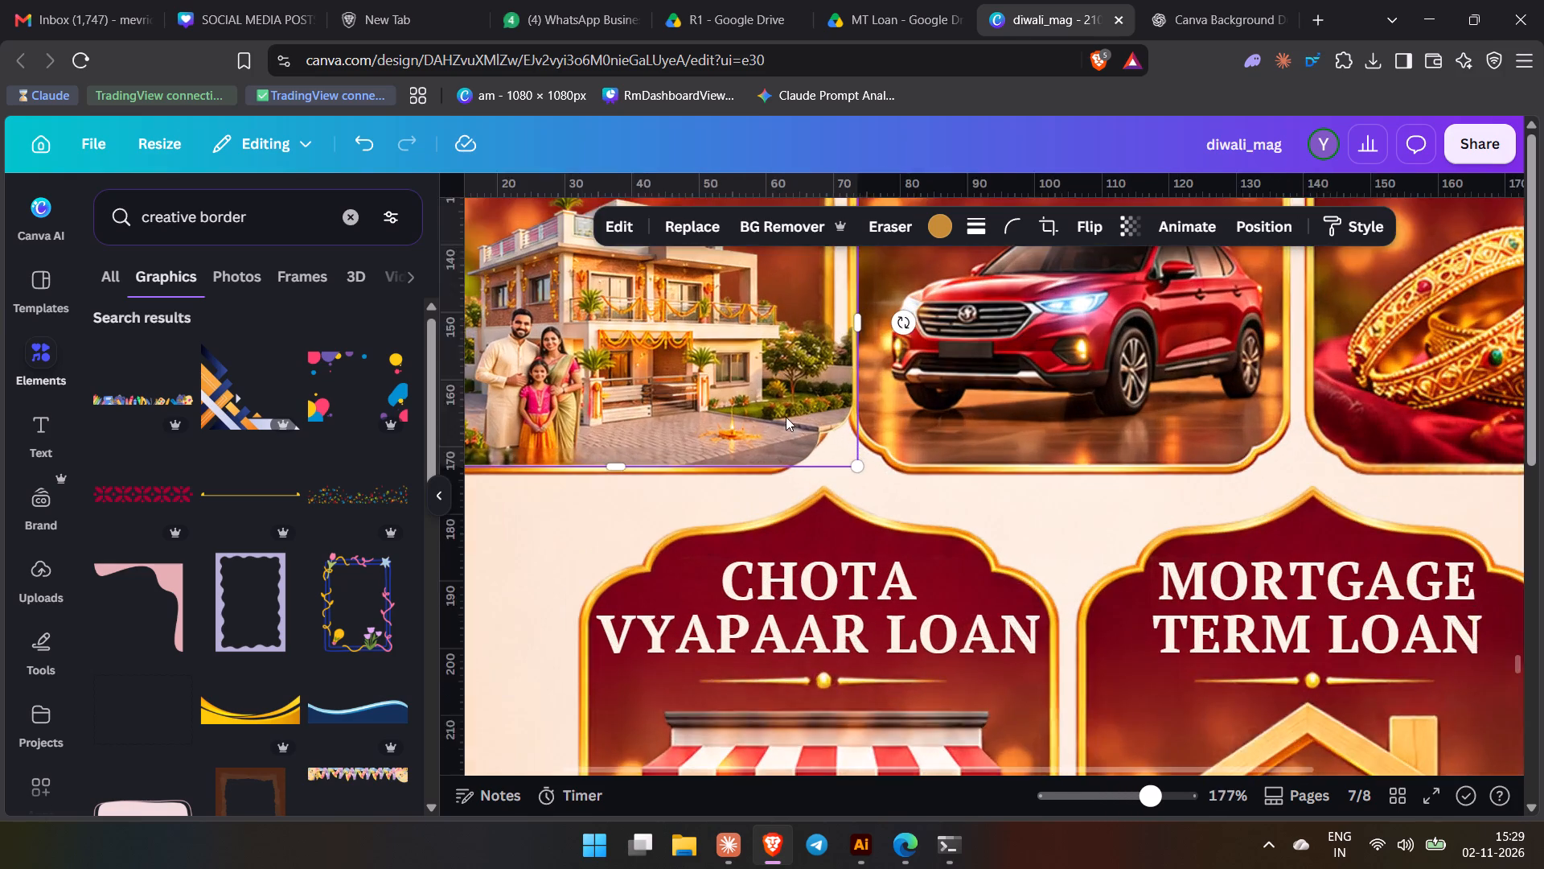
pyautogui.keyDown('ctrl'); pyautogui.scroll(-1, 772, 418); pyautogui.keyUp('ctrl')
pyautogui.keyDown('ctrl'); pyautogui.scroll(3, 504, 518); pyautogui.keyUp('ctrl')
pyautogui.keyDown('ctrl'); pyautogui.scroll(-2, 504, 518); pyautogui.keyUp('ctrl')
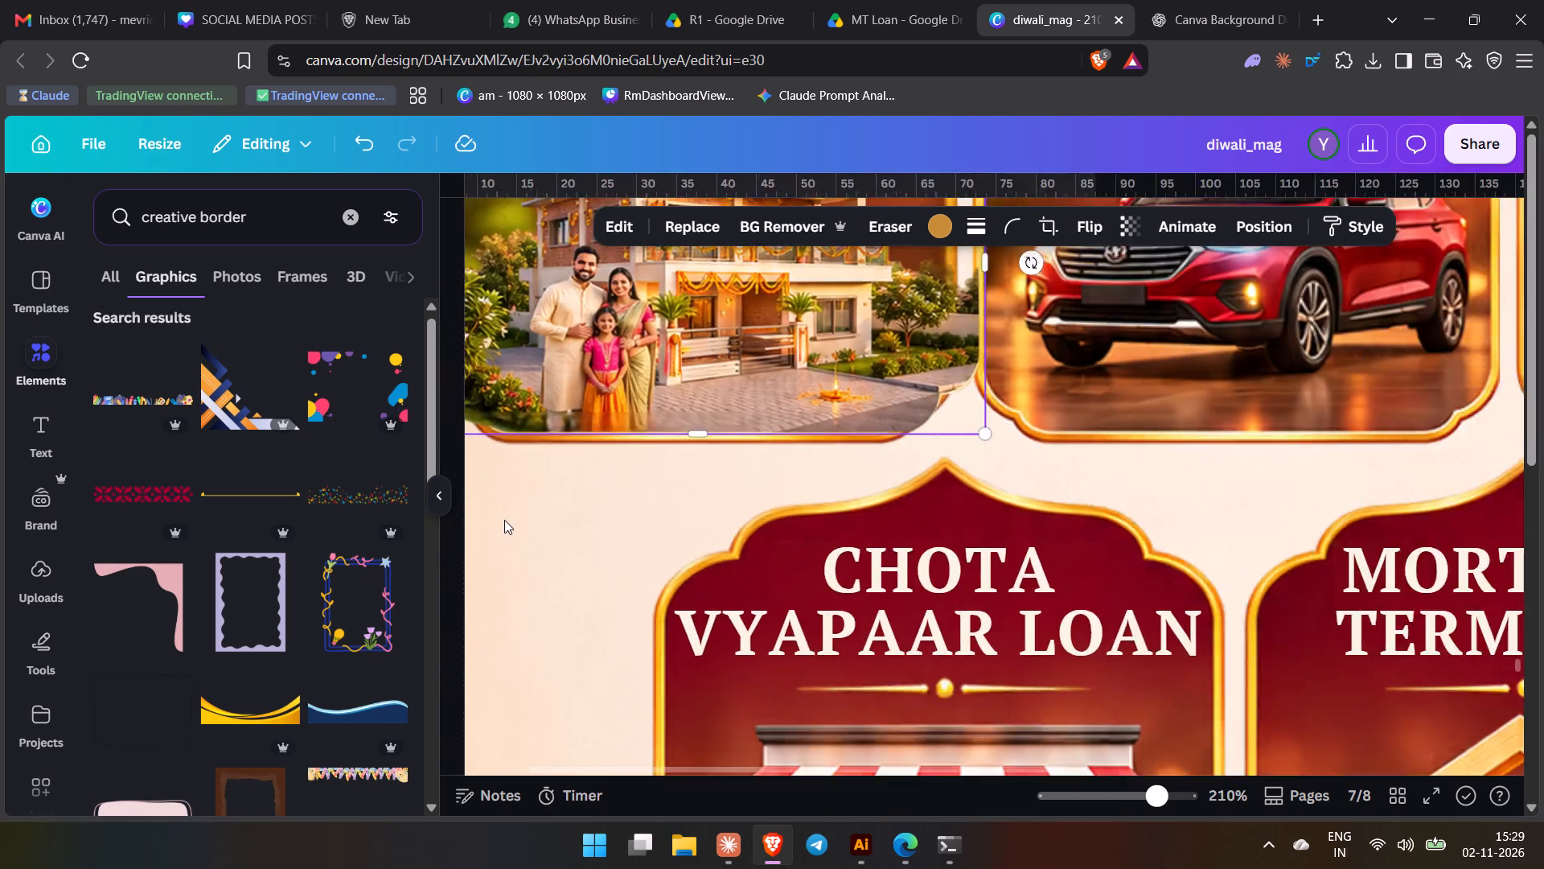
pyautogui.keyDown('ctrl'); pyautogui.scroll(-4, 504, 520); pyautogui.keyUp('ctrl')
pyautogui.keyDown('ctrl'); pyautogui.scroll(6, 534, 425); pyautogui.keyUp('ctrl')
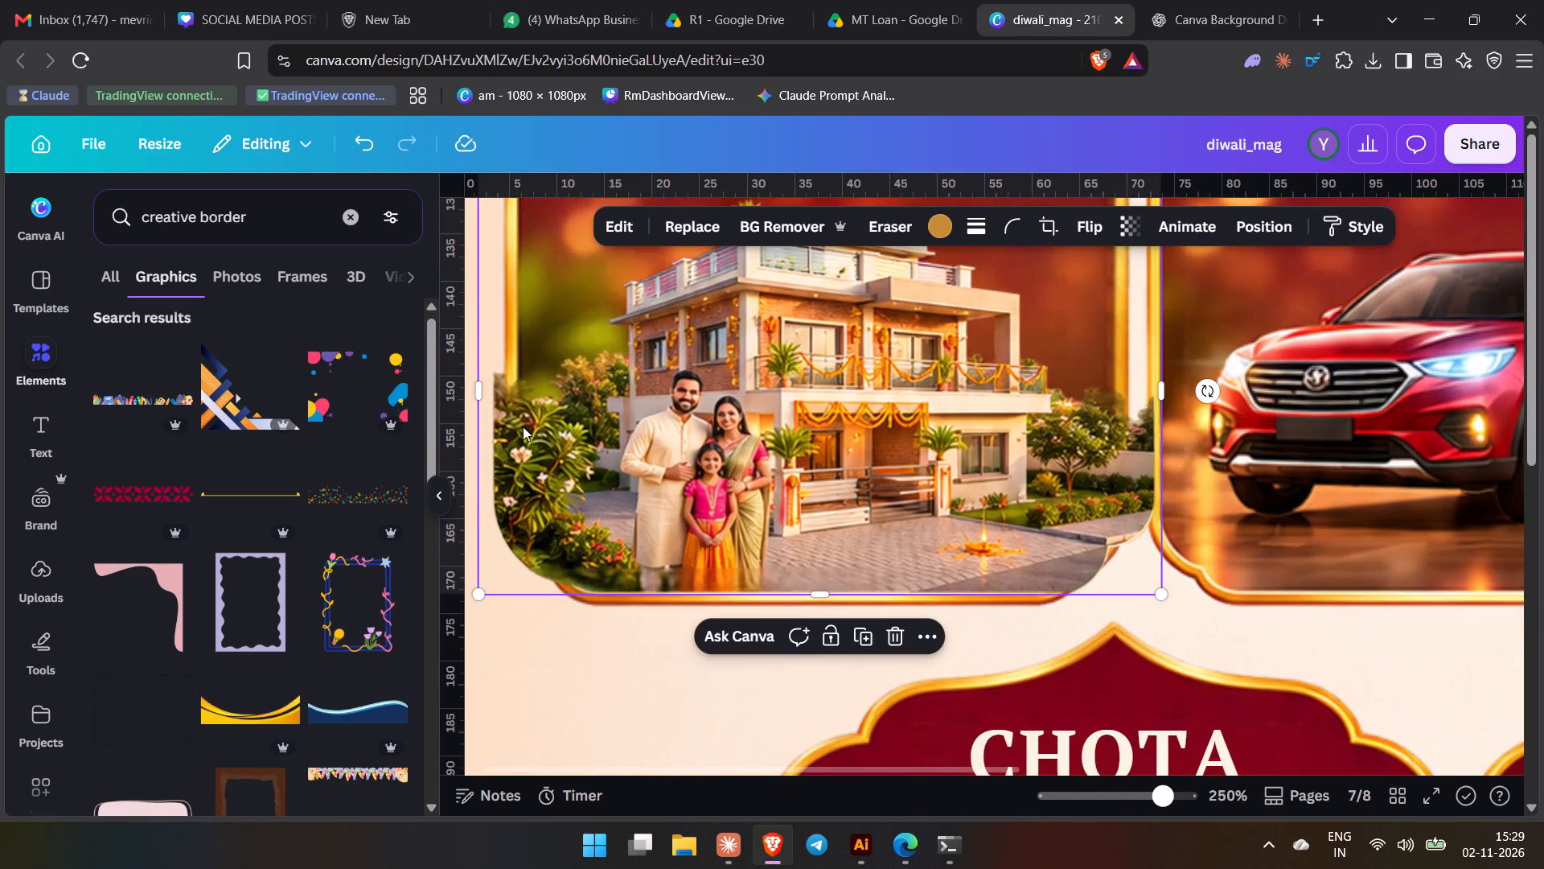
pyautogui.click(620, 436)
pyautogui.click(499, 587)
pyautogui.moveTo(481, 598); pyautogui.dragTo(506, 582)
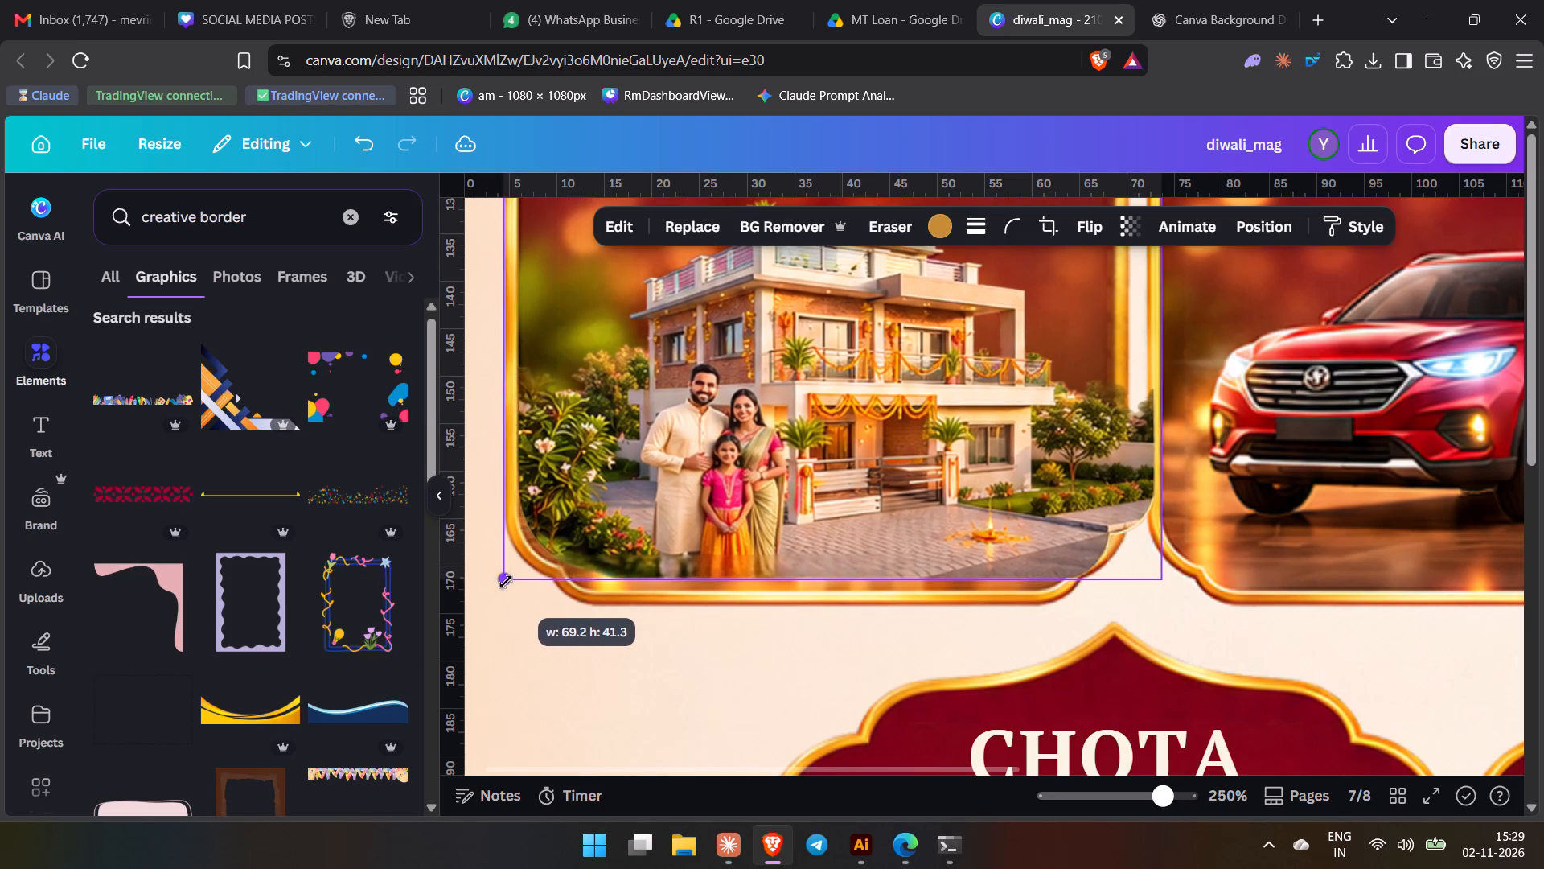
pyautogui.moveTo(506, 582); pyautogui.dragTo(511, 581)
# Shrink the family house image to about 64 by 38 mm and centre it within the Home Loan card's lower frame.
pyautogui.scroll(4, 894, 529)
pyautogui.scroll(-2, 885, 526)
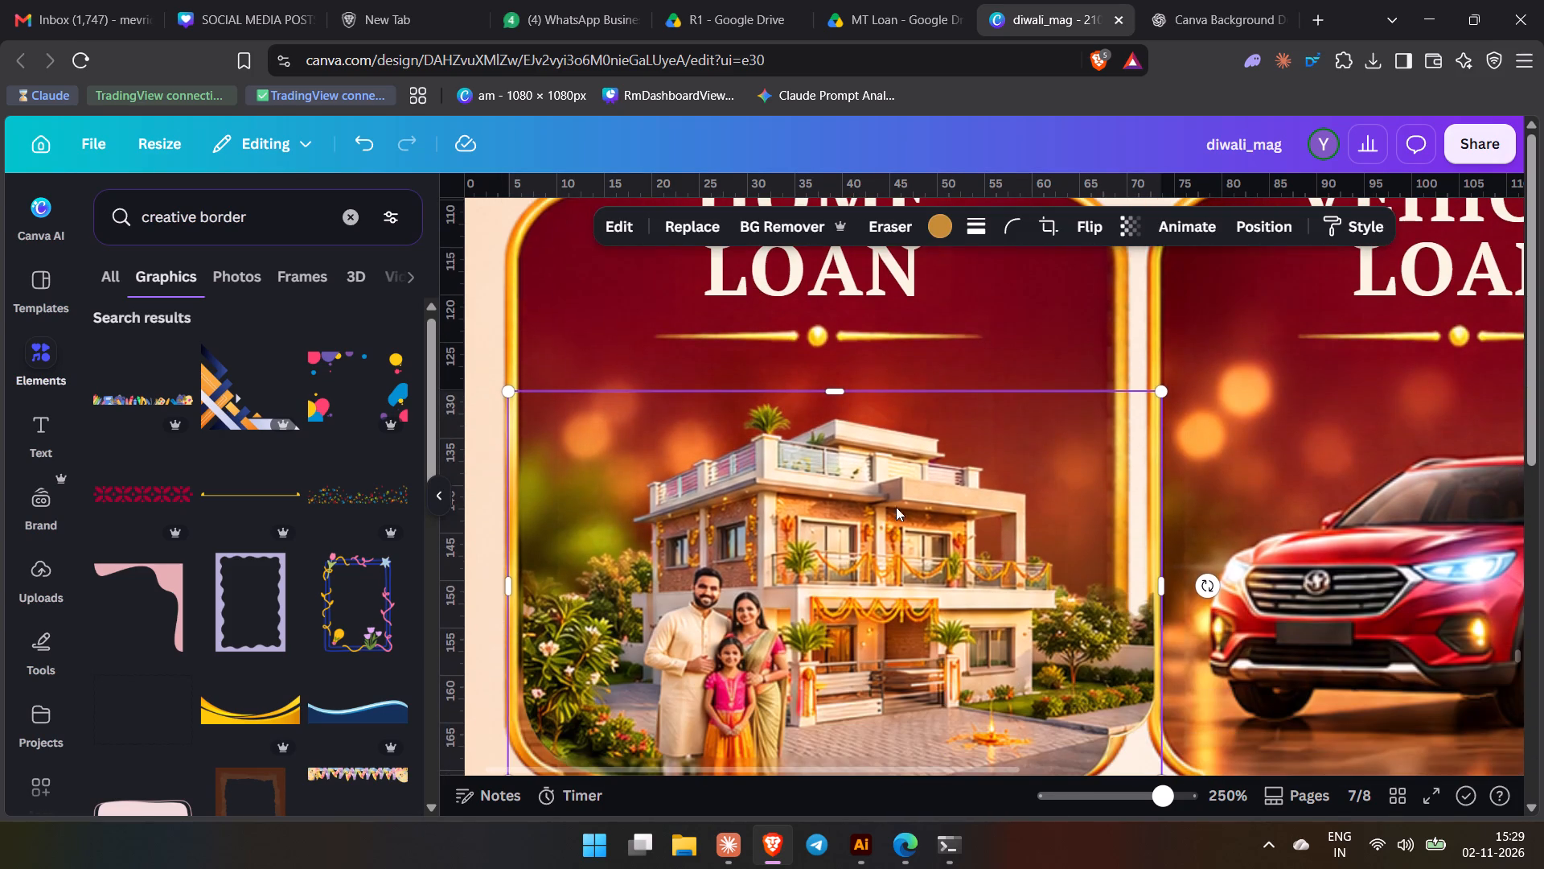
pyautogui.click(1156, 585)
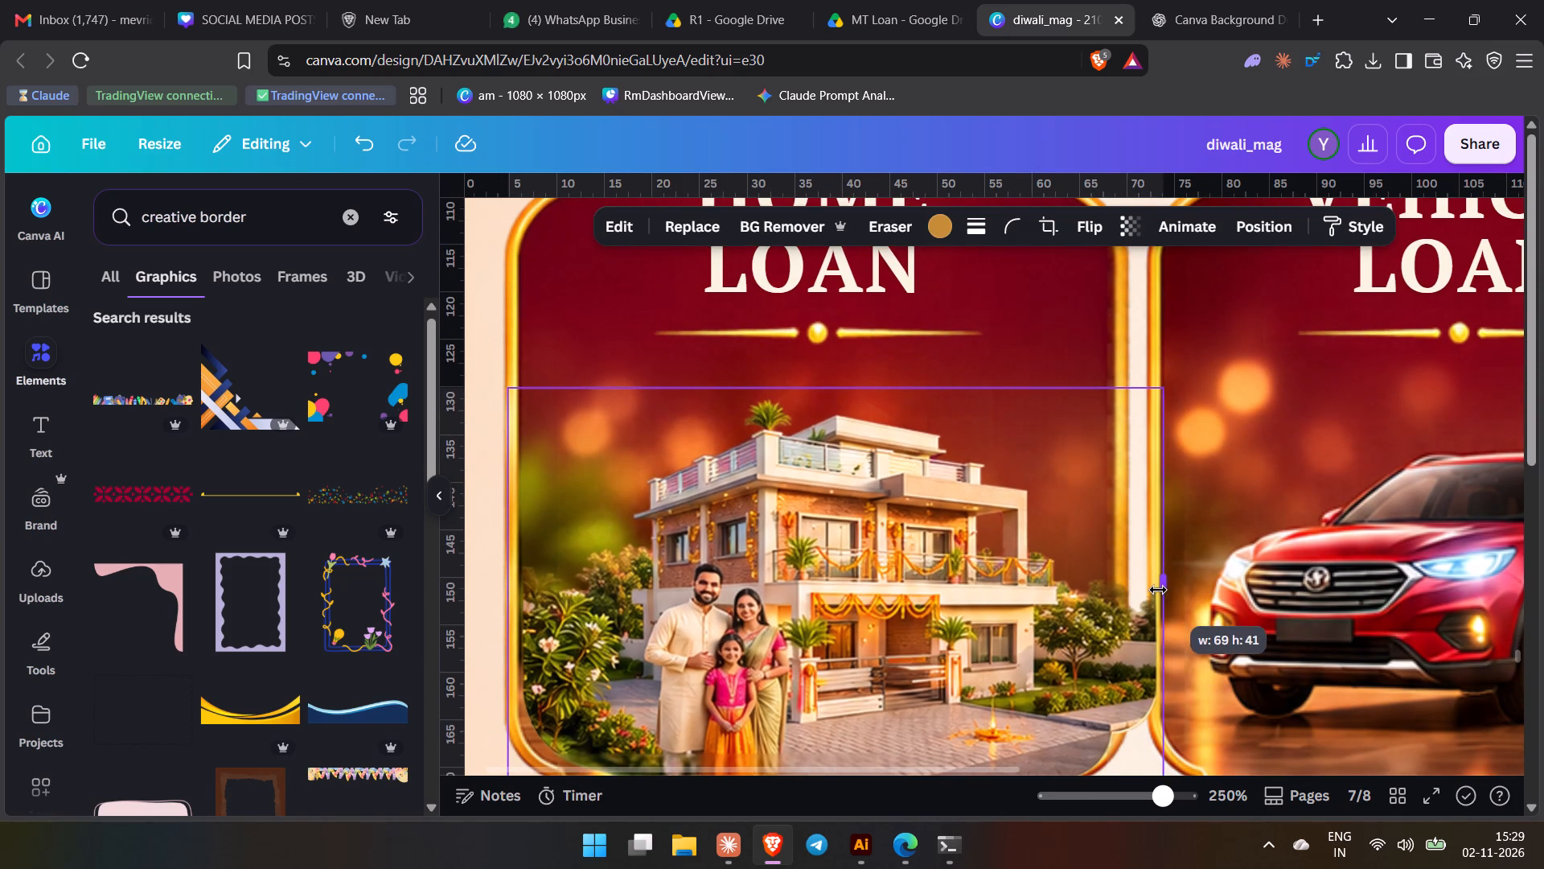
pyautogui.moveTo(1156, 391); pyautogui.dragTo(1100, 418)
pyautogui.scroll(-2, 1062, 594)
pyautogui.moveTo(923, 495); pyautogui.dragTo(932, 510)
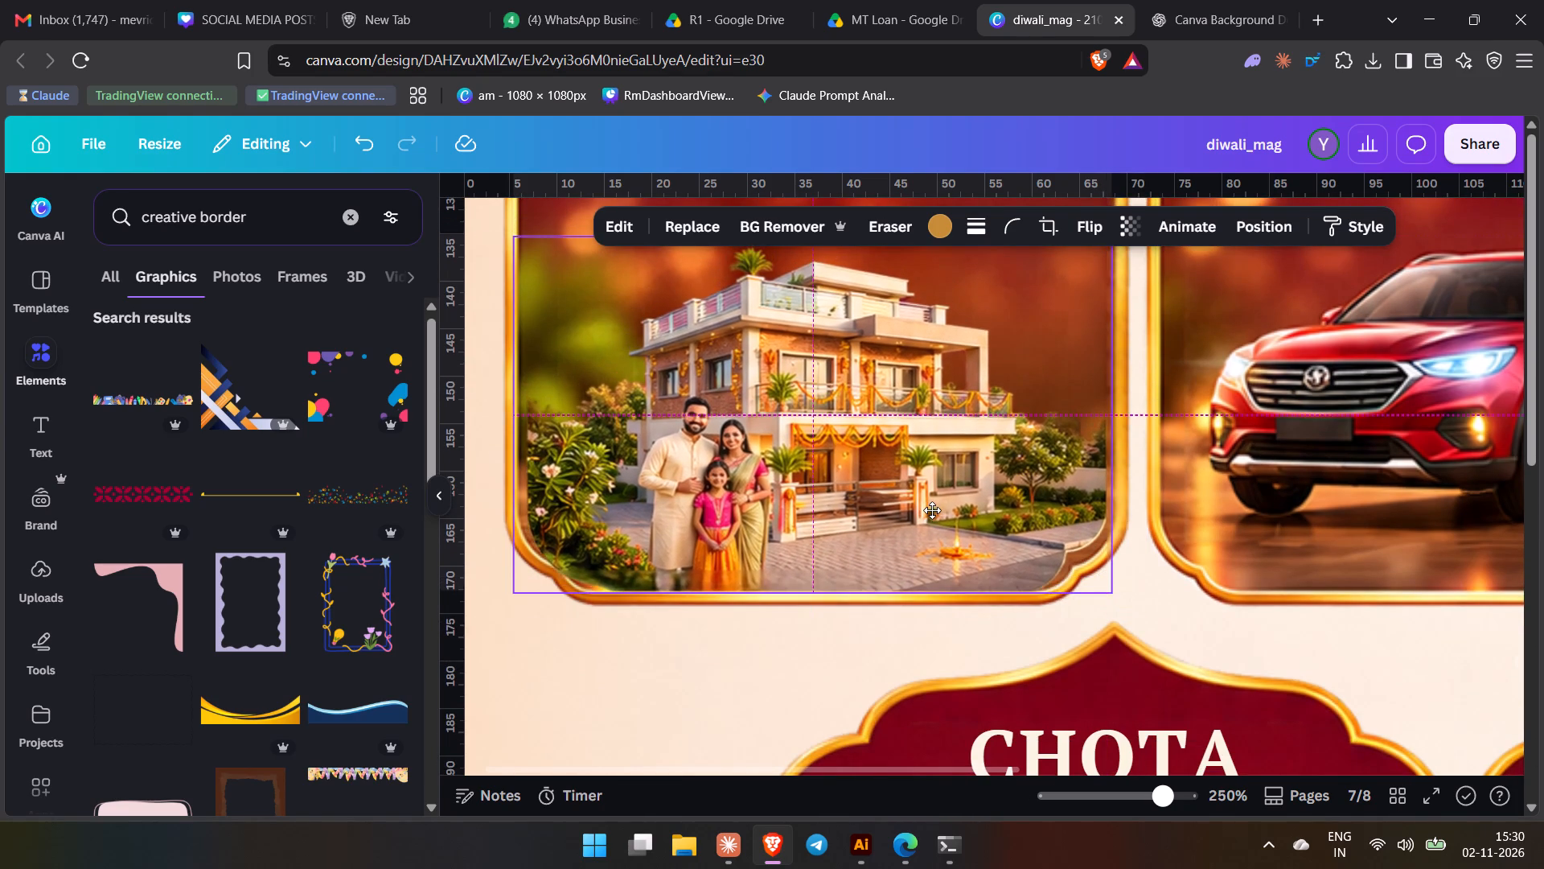
pyautogui.moveTo(932, 510); pyautogui.dragTo(938, 510)
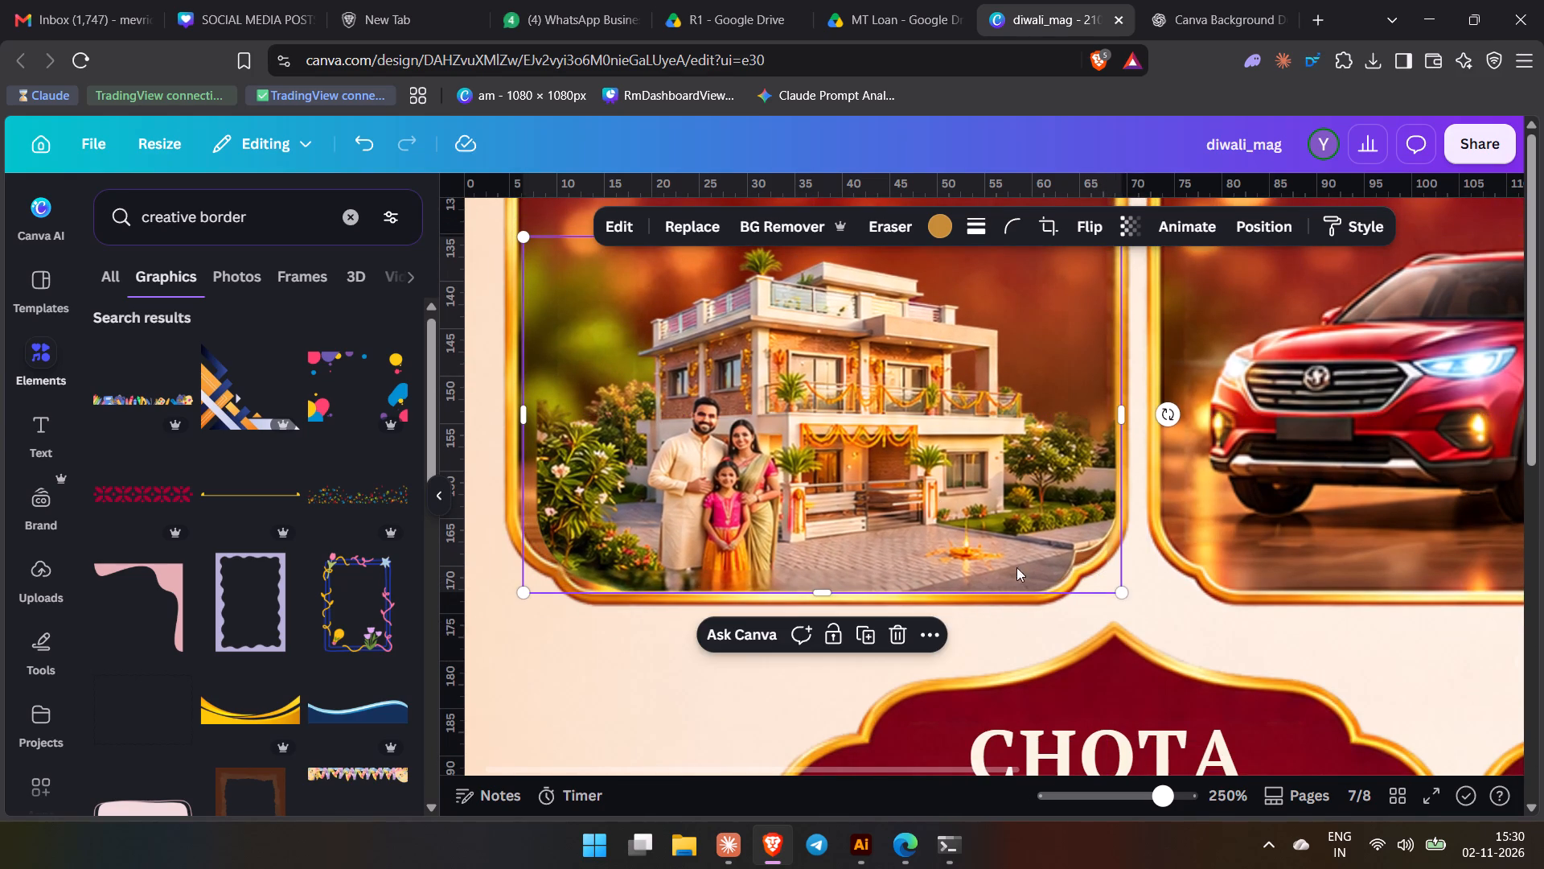
pyautogui.moveTo(1120, 591); pyautogui.dragTo(1127, 601)
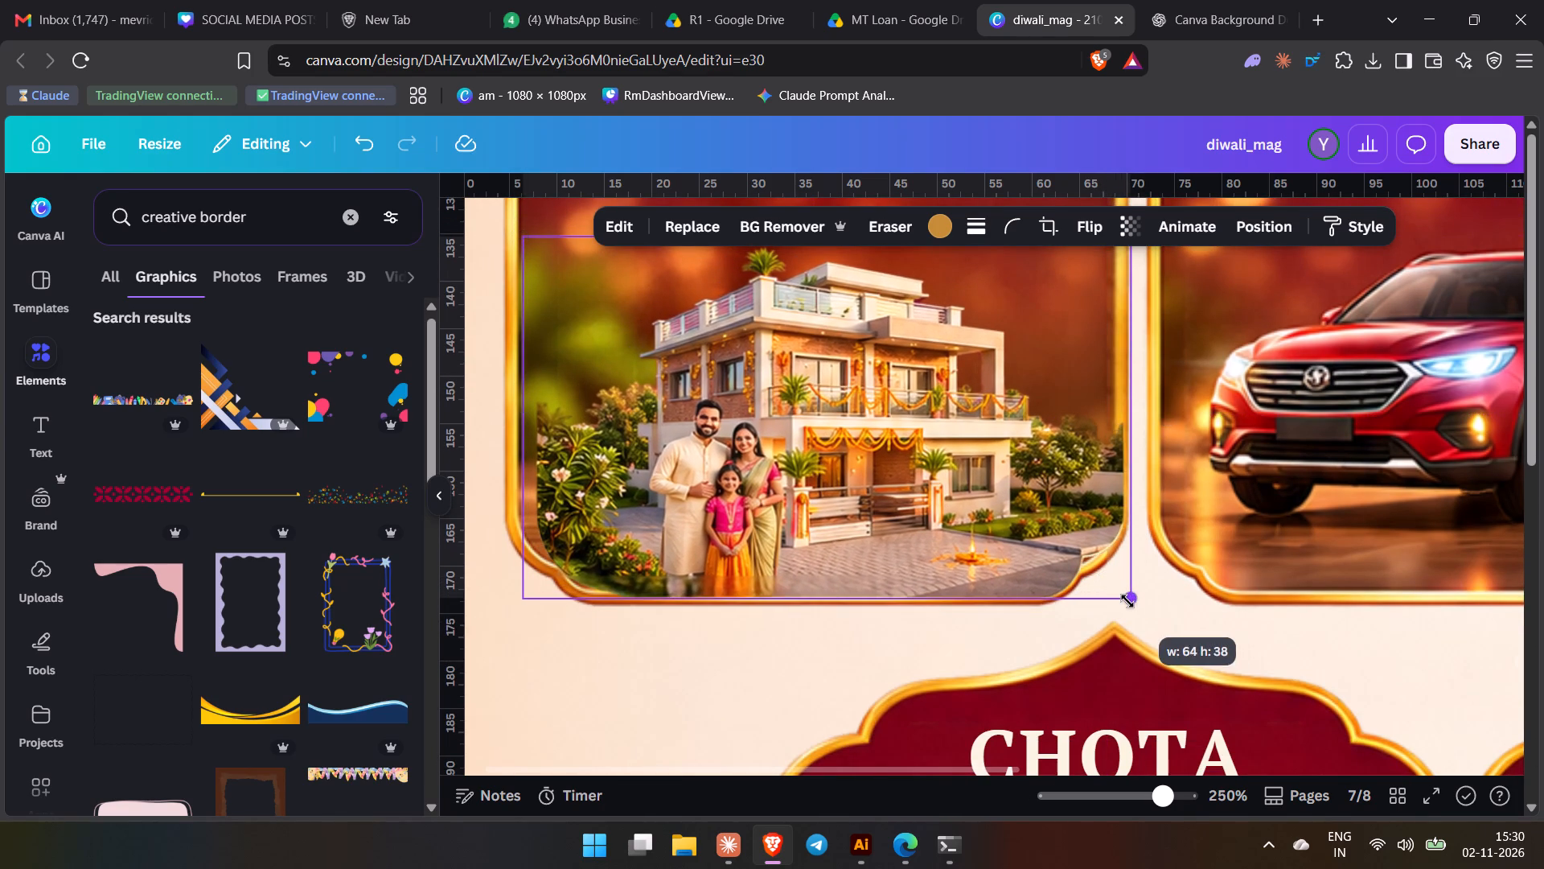
pyautogui.moveTo(1127, 601); pyautogui.dragTo(1126, 601)
pyautogui.click(1075, 548)
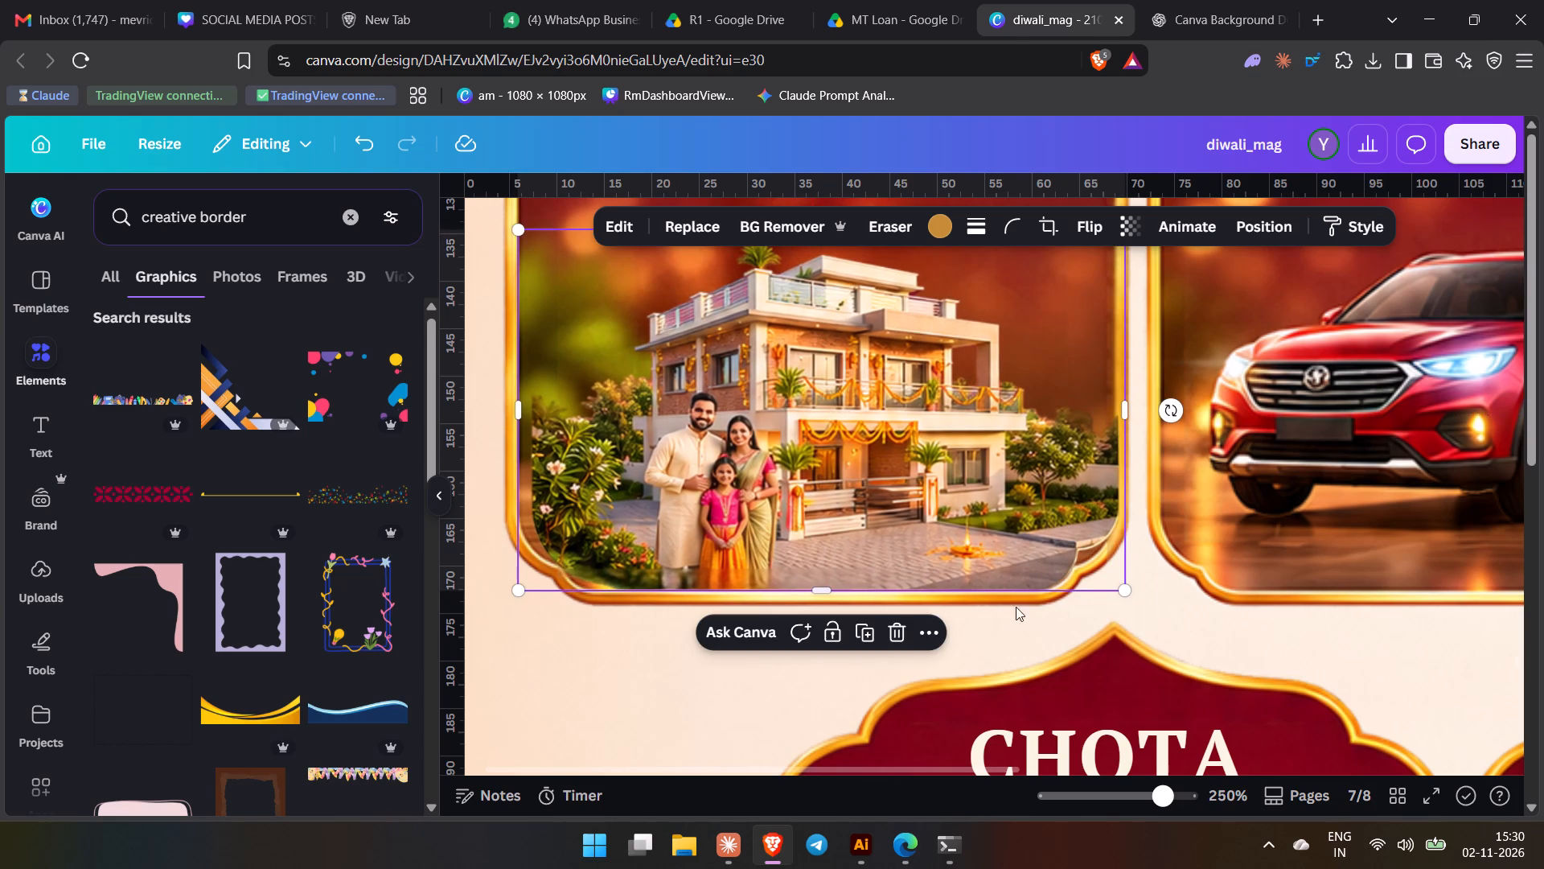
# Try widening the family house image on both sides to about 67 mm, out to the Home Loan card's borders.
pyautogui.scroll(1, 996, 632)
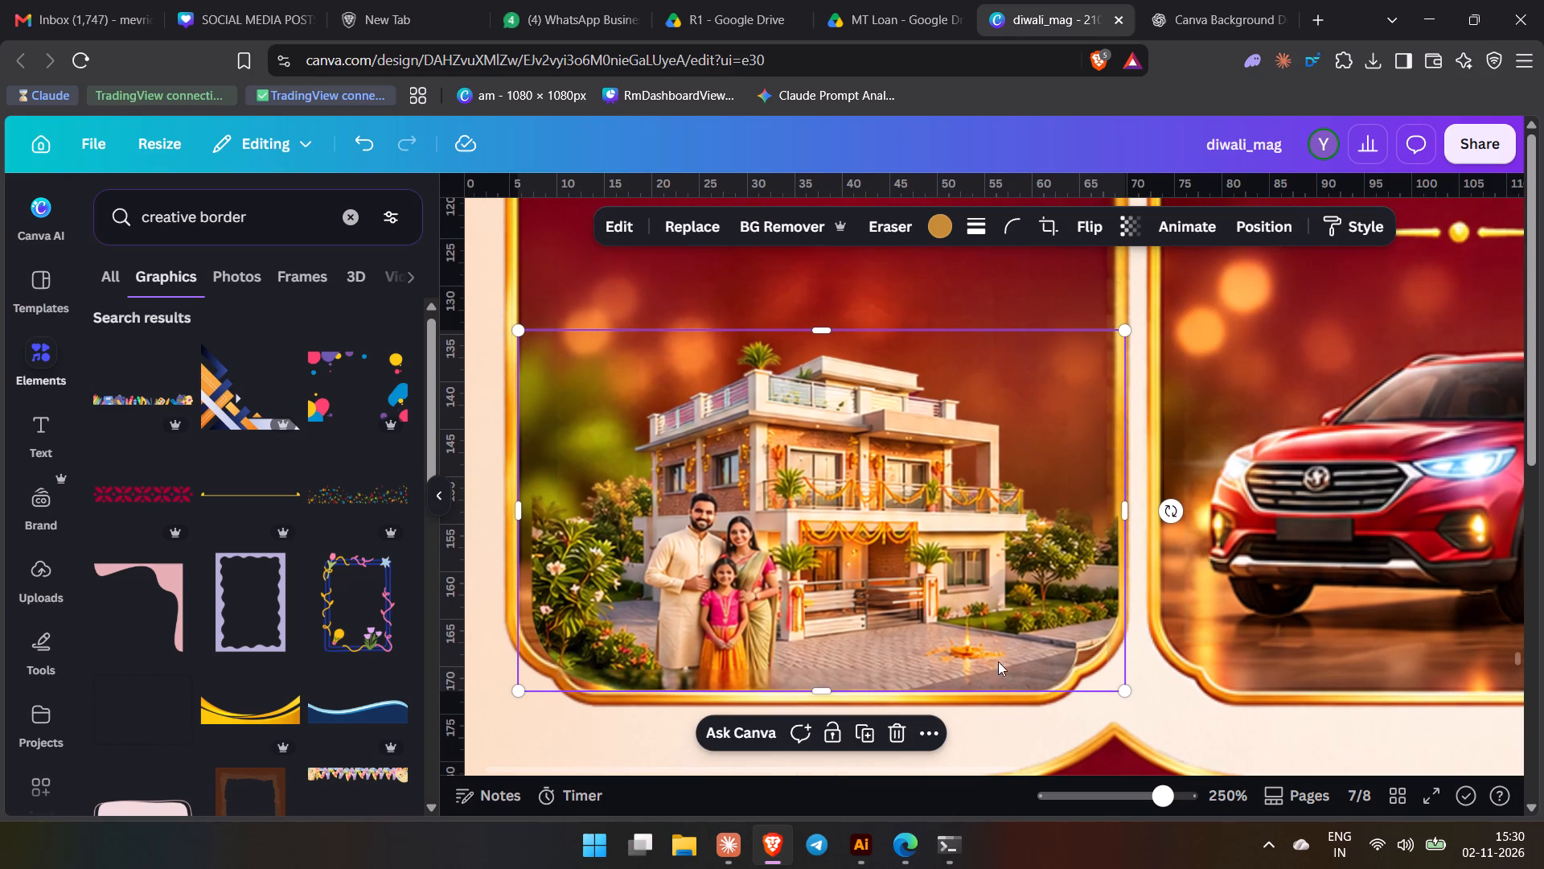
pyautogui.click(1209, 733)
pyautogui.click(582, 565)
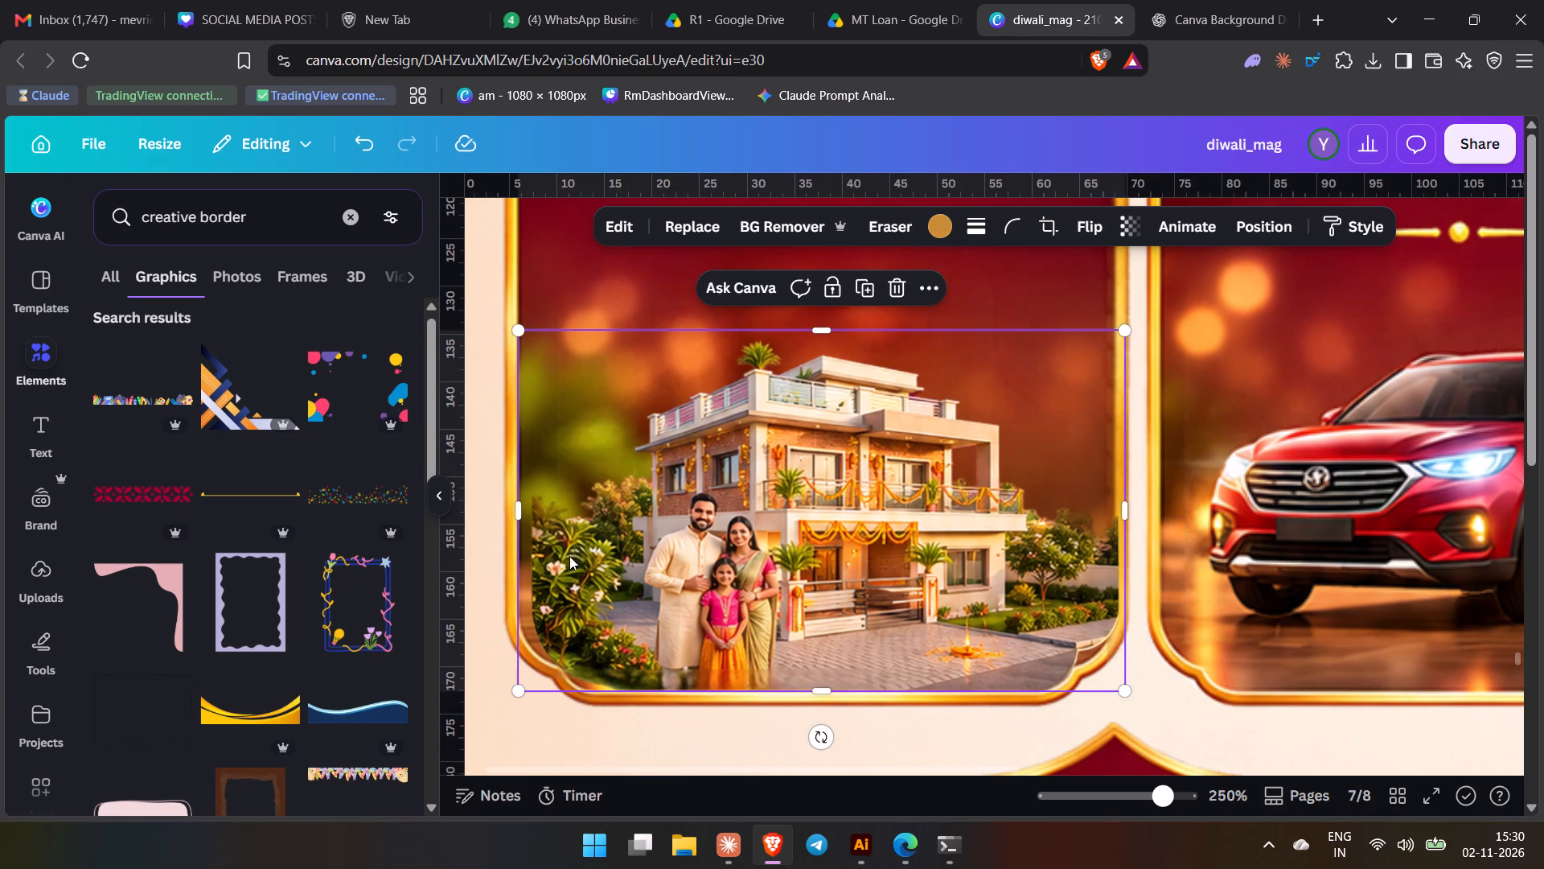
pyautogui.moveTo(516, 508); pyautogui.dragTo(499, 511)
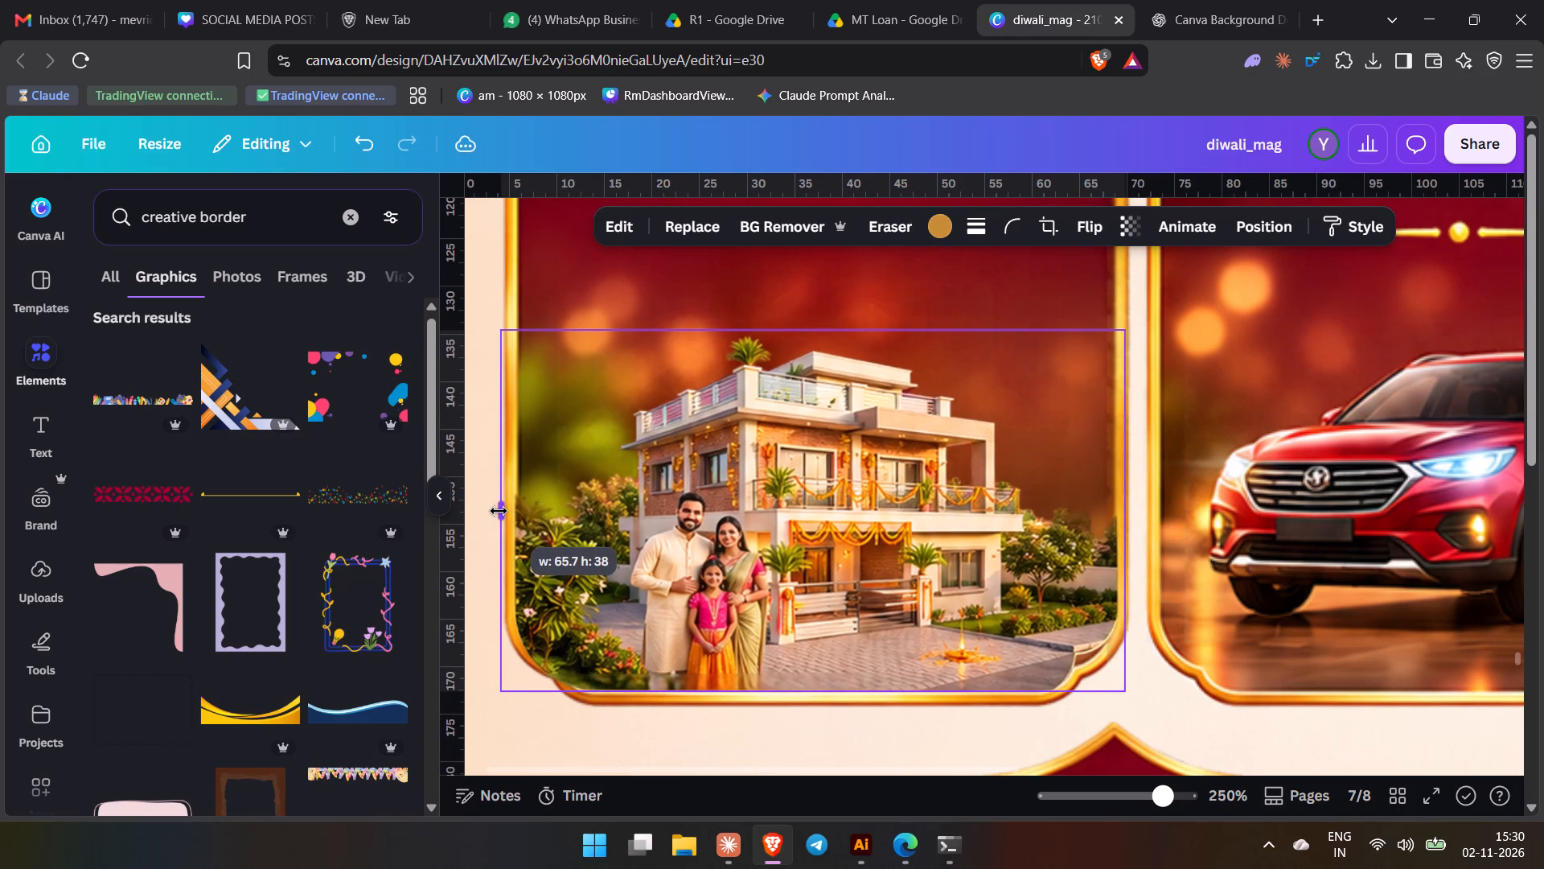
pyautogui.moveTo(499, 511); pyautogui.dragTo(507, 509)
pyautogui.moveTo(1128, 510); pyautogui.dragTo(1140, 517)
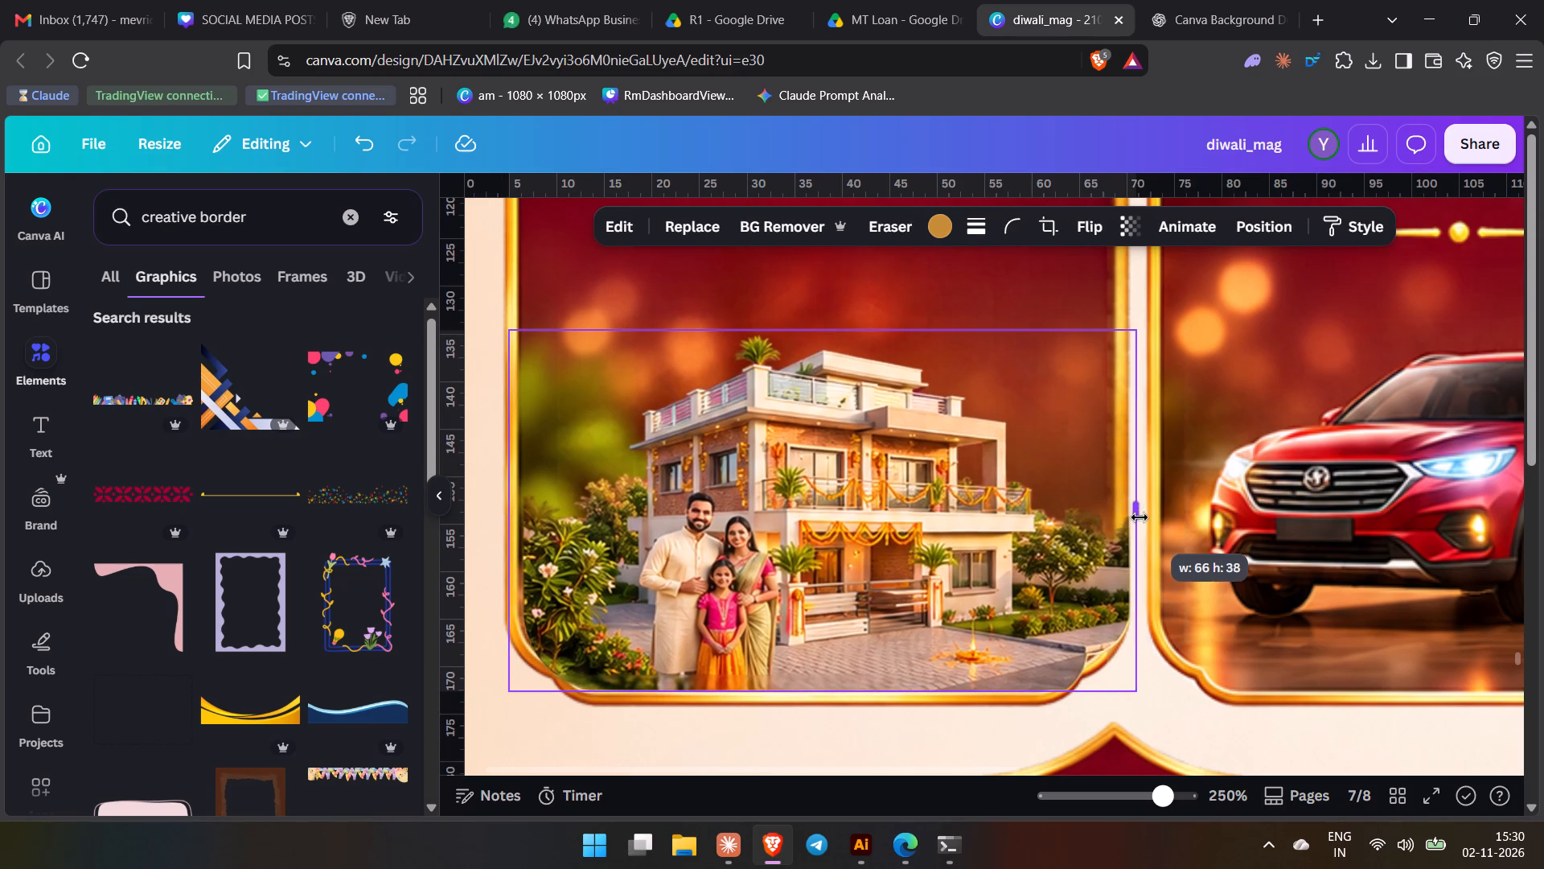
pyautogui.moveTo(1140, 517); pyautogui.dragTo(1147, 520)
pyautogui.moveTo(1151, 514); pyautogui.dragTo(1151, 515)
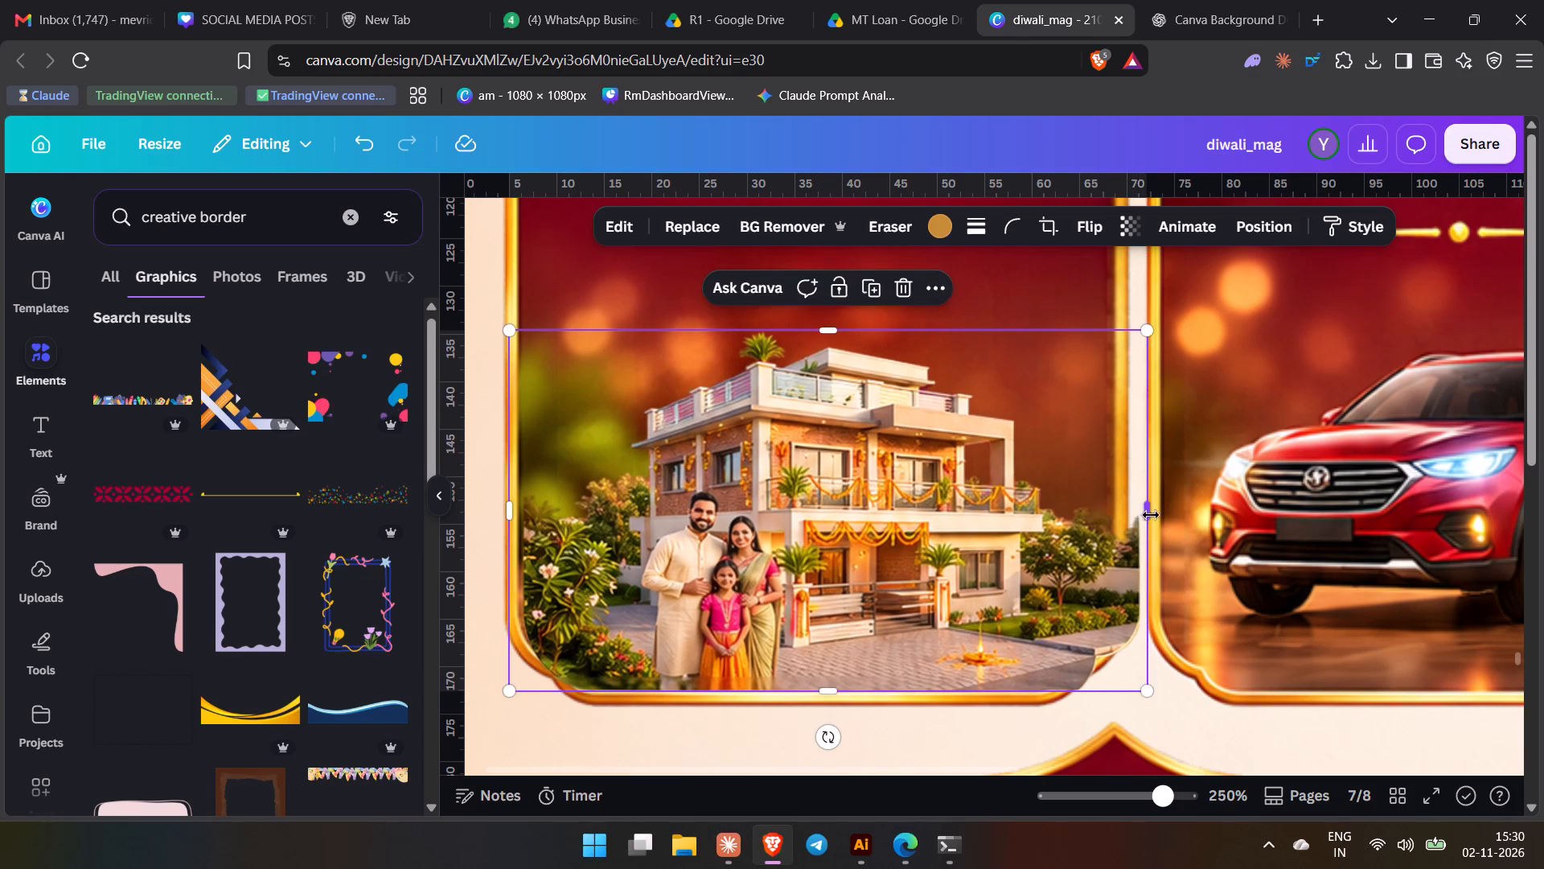
# Crop both sides of the family house image to about 55 mm wide, inside the Home Loan card's border, and nudge it up slightly.
pyautogui.moveTo(1151, 515); pyautogui.dragTo(1085, 517)
pyautogui.moveTo(506, 508); pyautogui.dragTo(537, 514)
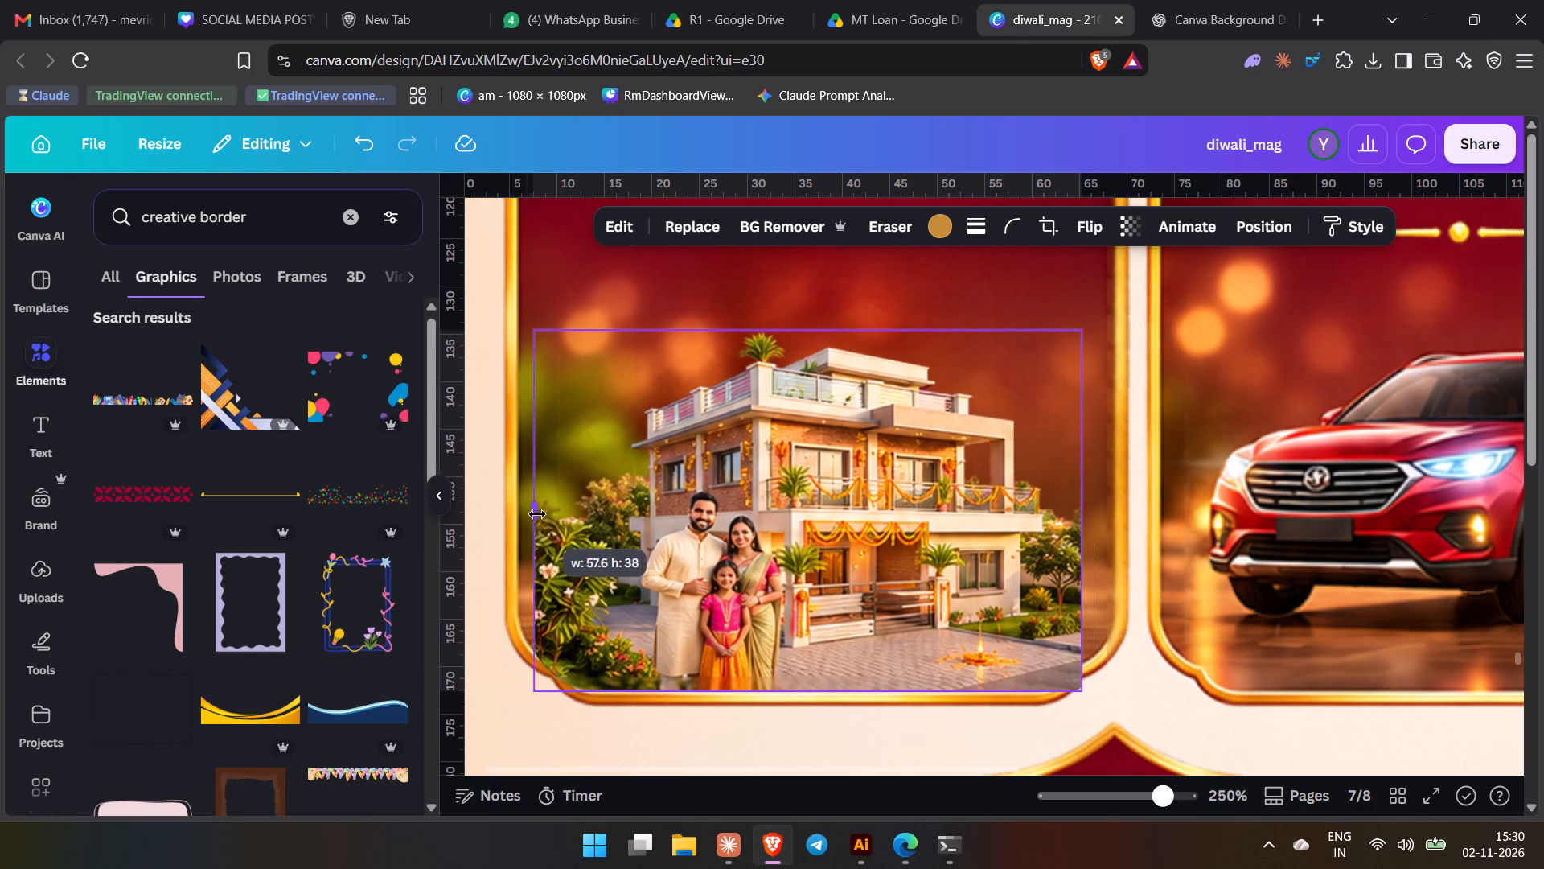
pyautogui.moveTo(537, 514); pyautogui.dragTo(556, 517)
pyautogui.click(754, 599)
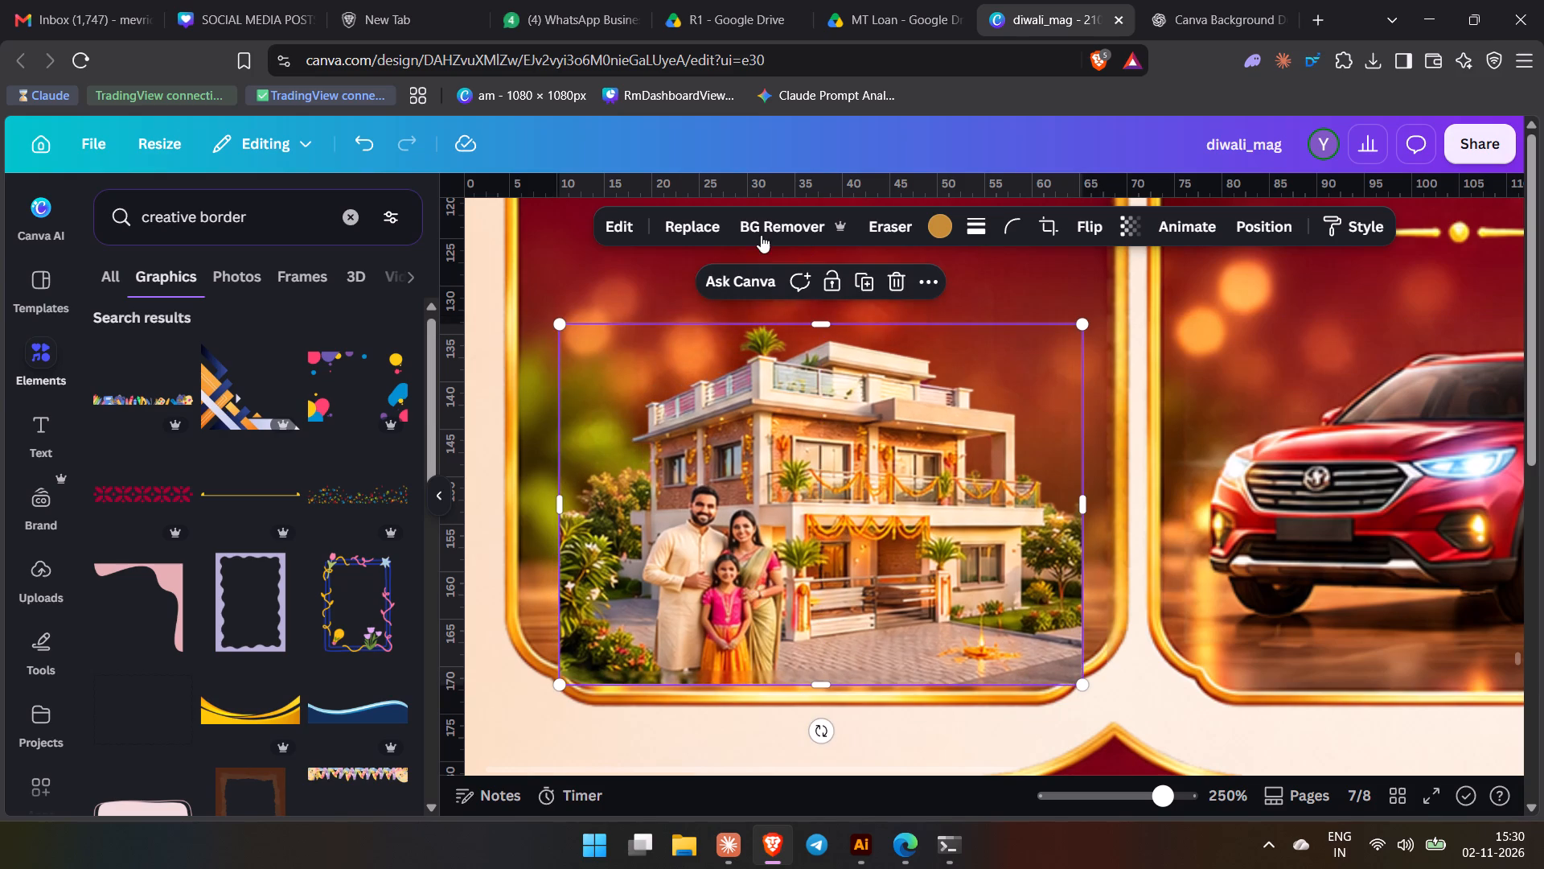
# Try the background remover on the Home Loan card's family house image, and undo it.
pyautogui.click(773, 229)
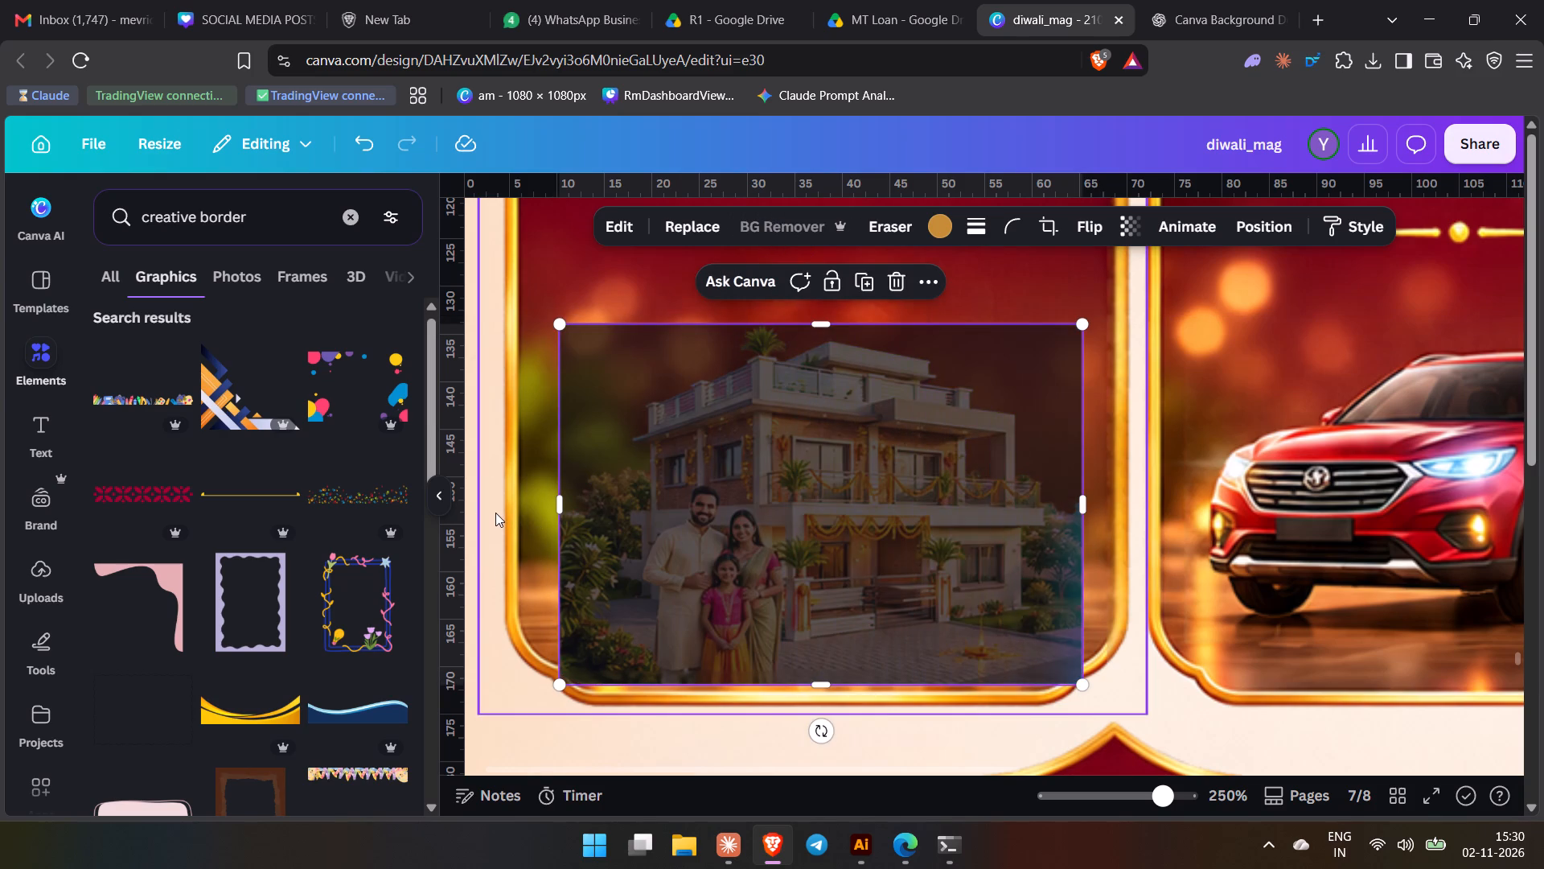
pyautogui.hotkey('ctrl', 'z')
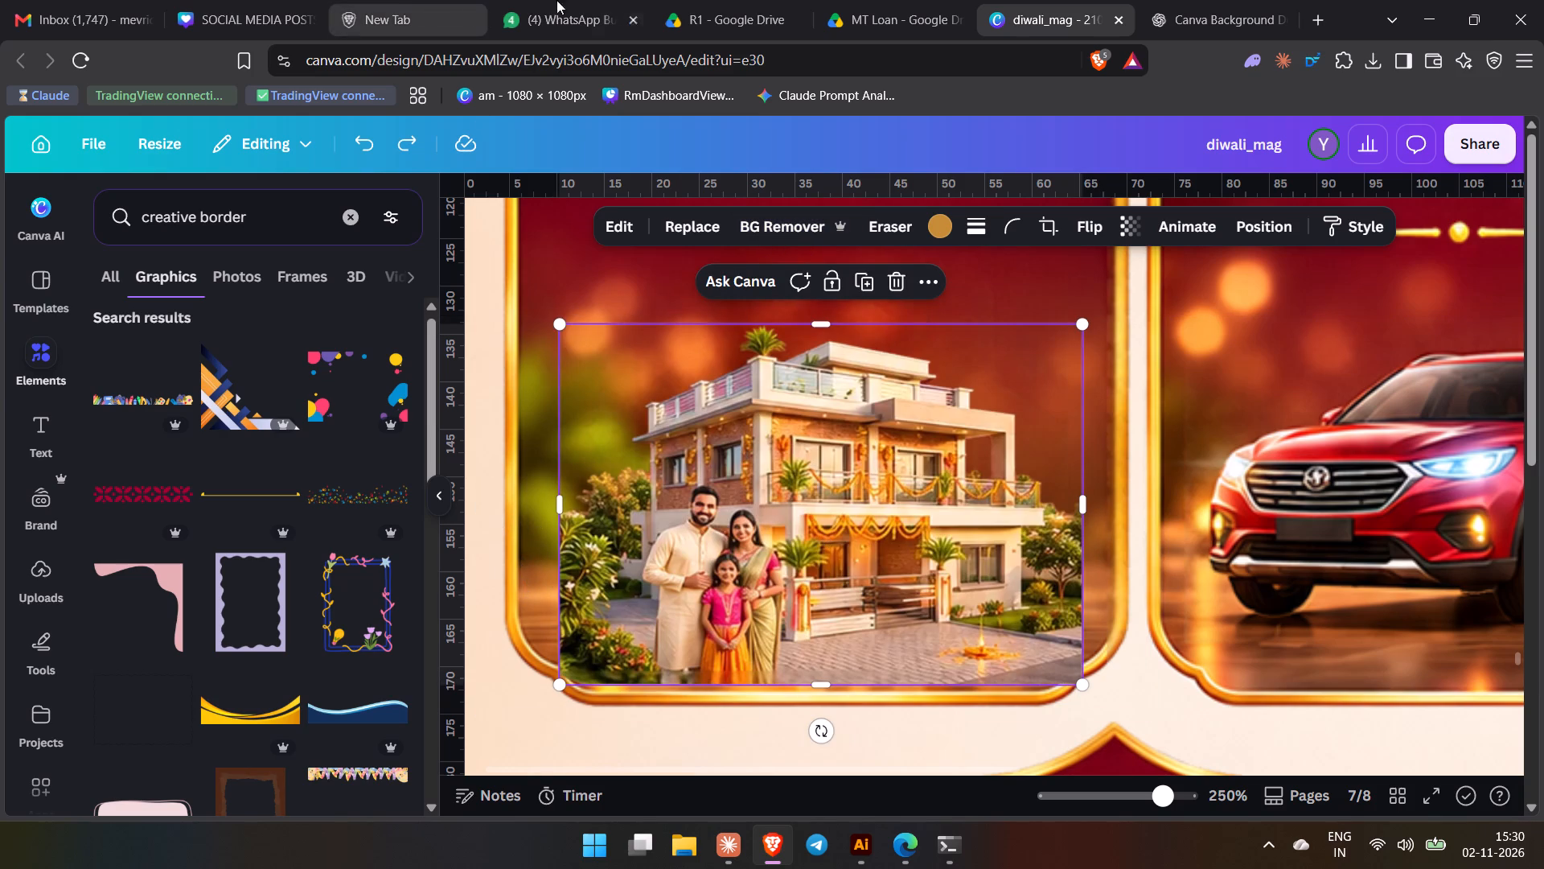
# Switch to the MT Loan folder in Google Drive and go to the Home Loan folder inside Image Assets.
pyautogui.click(700, 0)
pyautogui.click(827, 39)
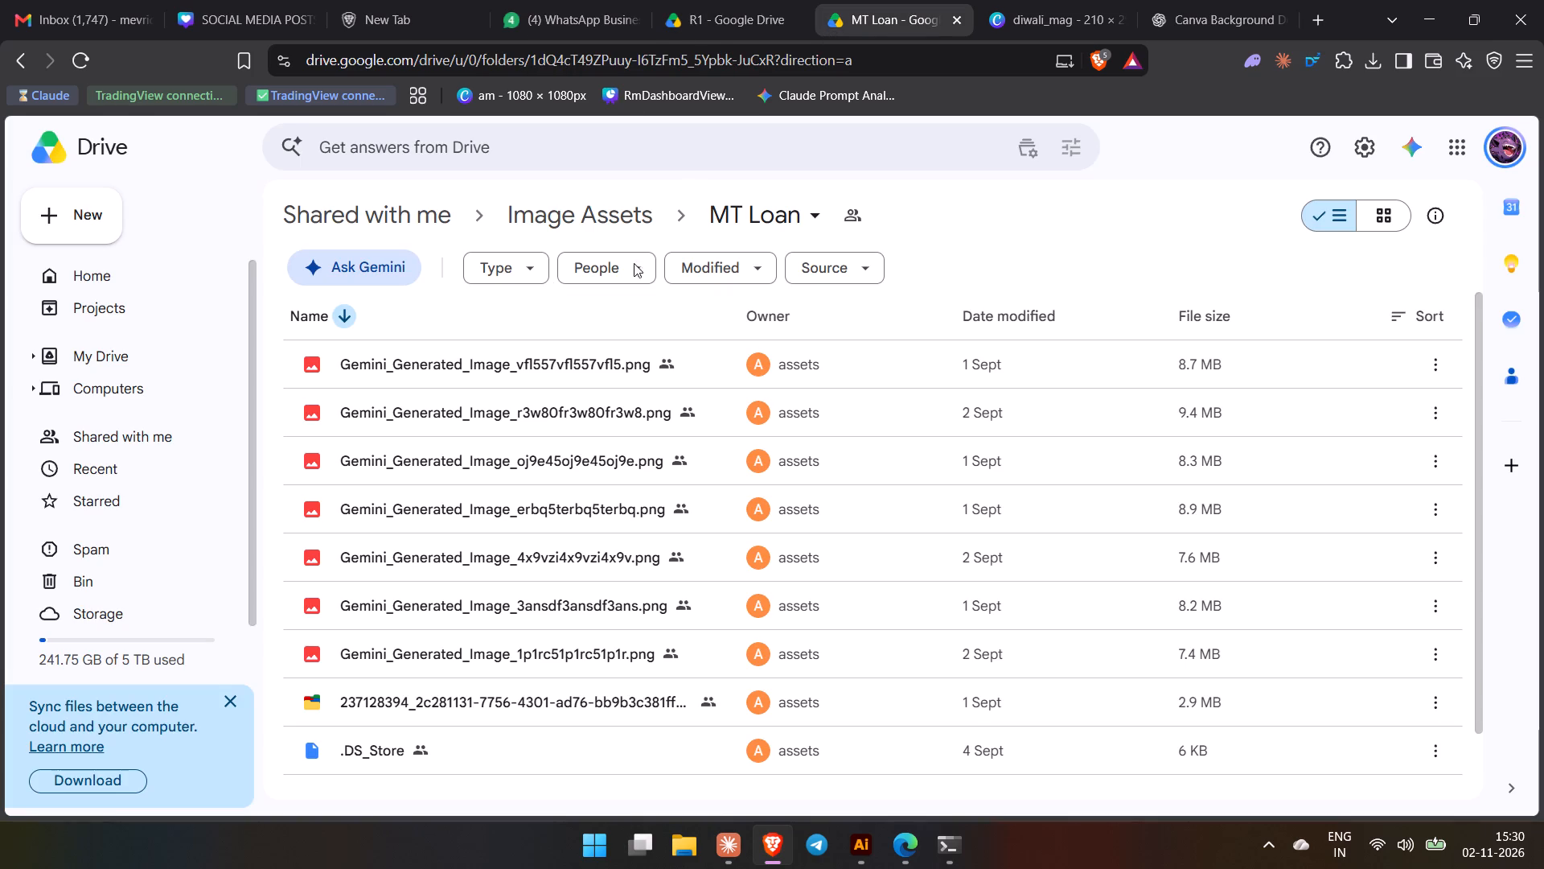
pyautogui.click(584, 208)
pyautogui.doubleClick(474, 513)
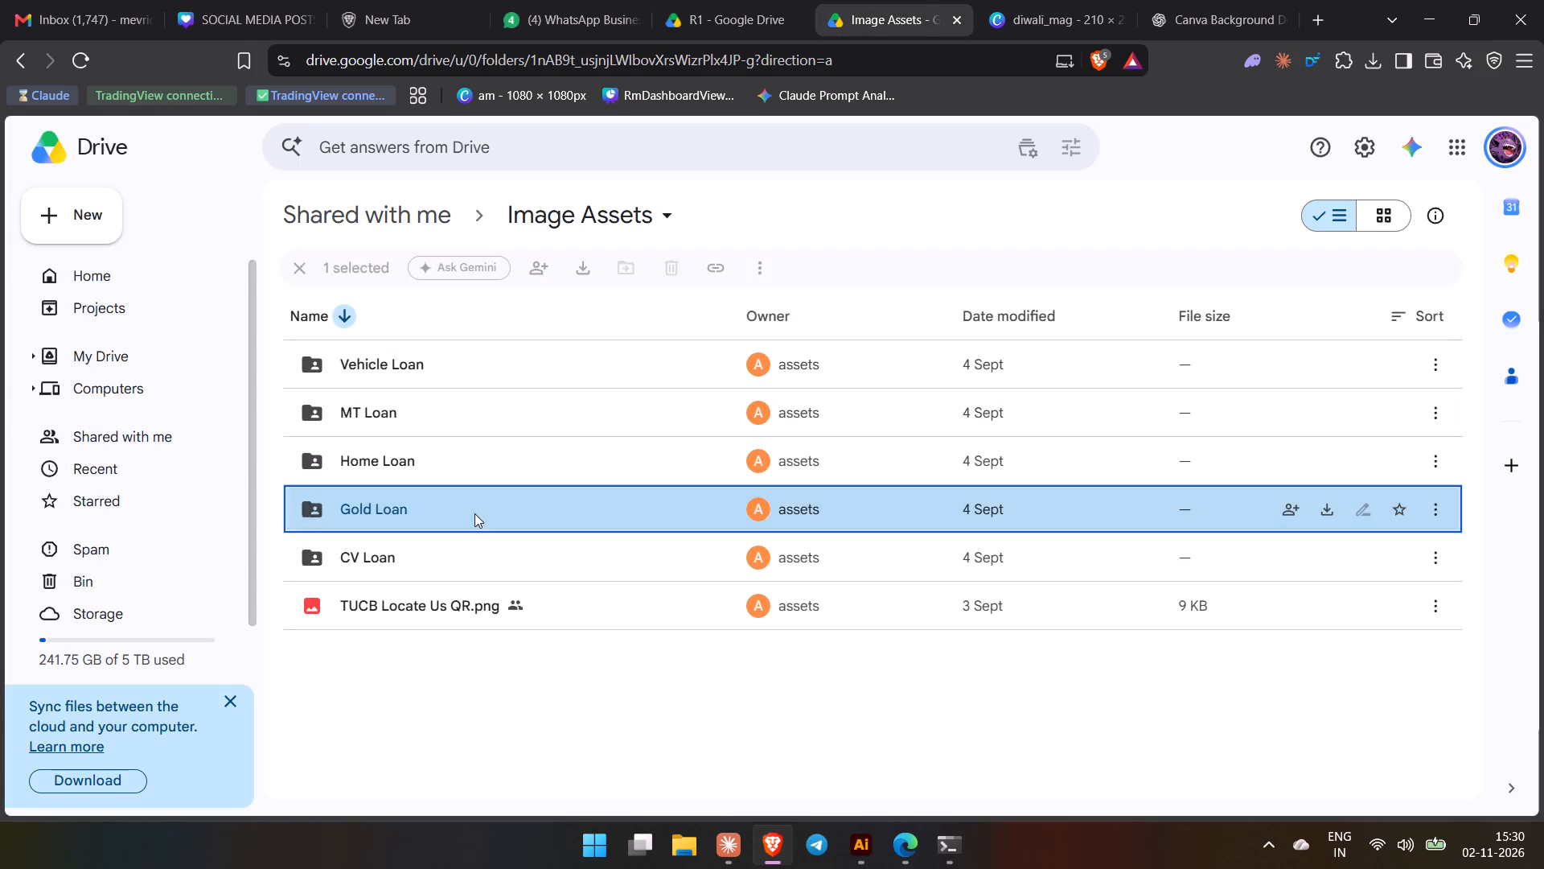
pyautogui.moveTo(482, 286); pyautogui.dragTo(457, 310)
pyautogui.click(446, 468)
pyautogui.click(442, 473)
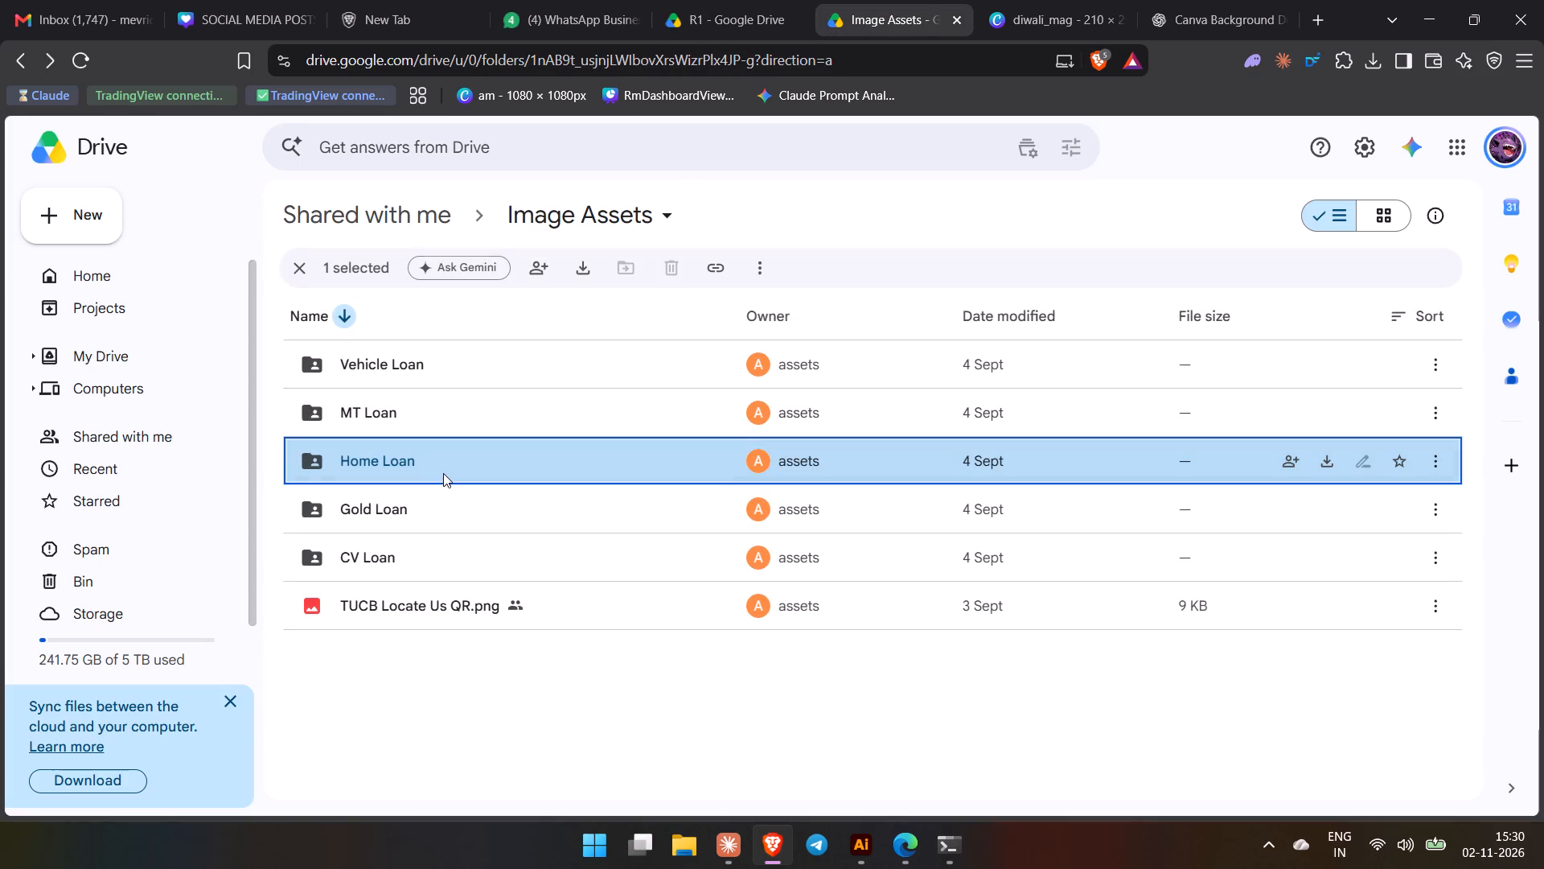
pyautogui.doubleClick(443, 471)
pyautogui.doubleClick(453, 462)
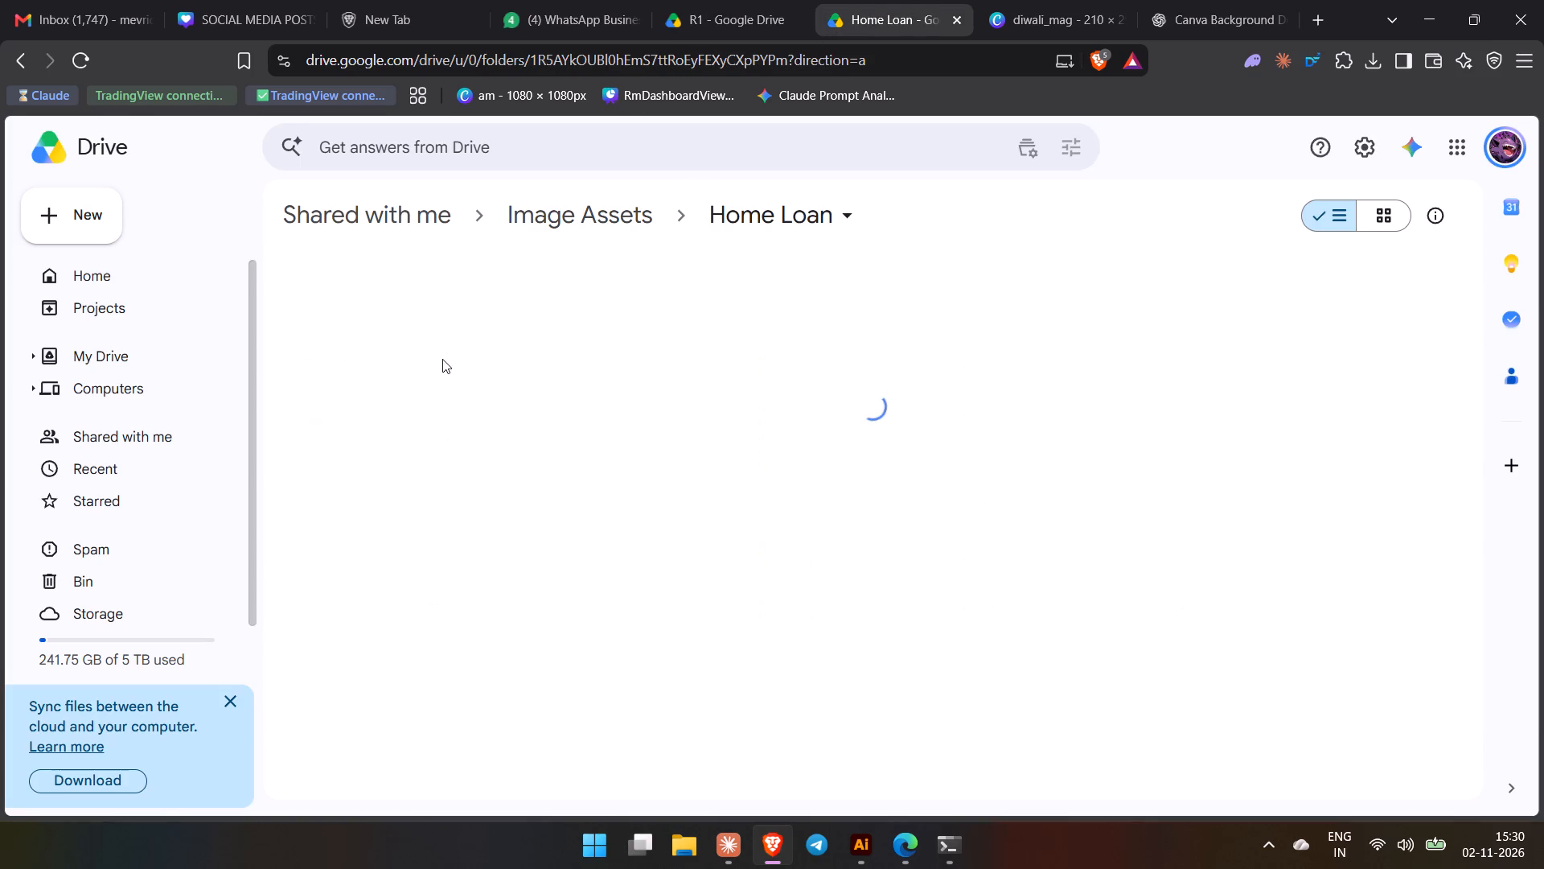
# Preview Home Loan 2.png from the Home Loan folder, close the preview and download that file.
pyautogui.click(456, 327)
pyautogui.doubleClick(450, 377)
pyautogui.doubleClick(466, 451)
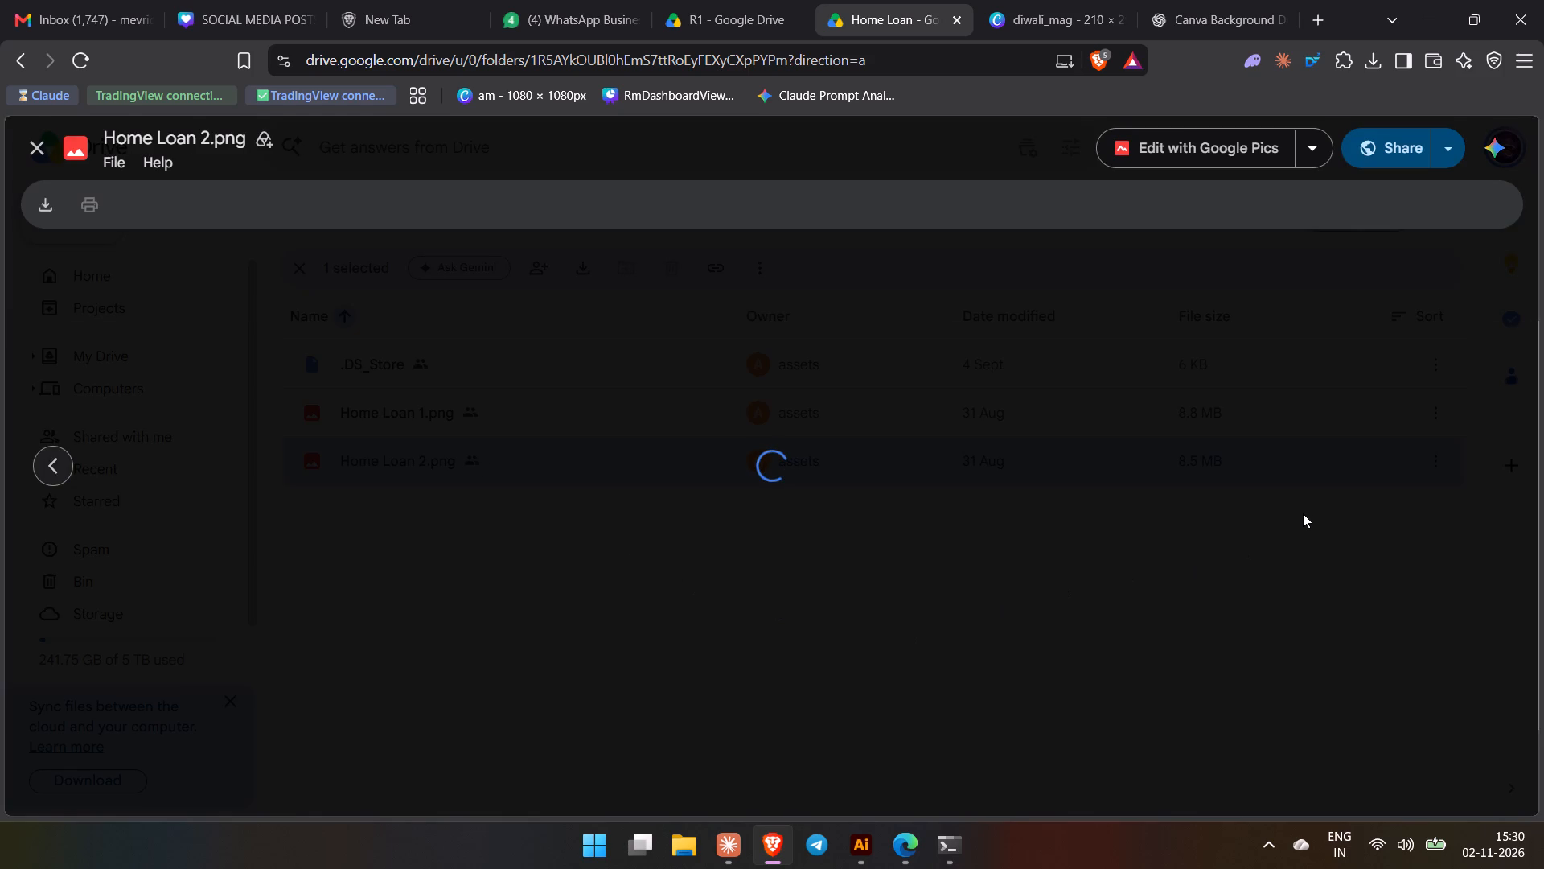
pyautogui.click(1303, 513)
pyautogui.click(451, 463)
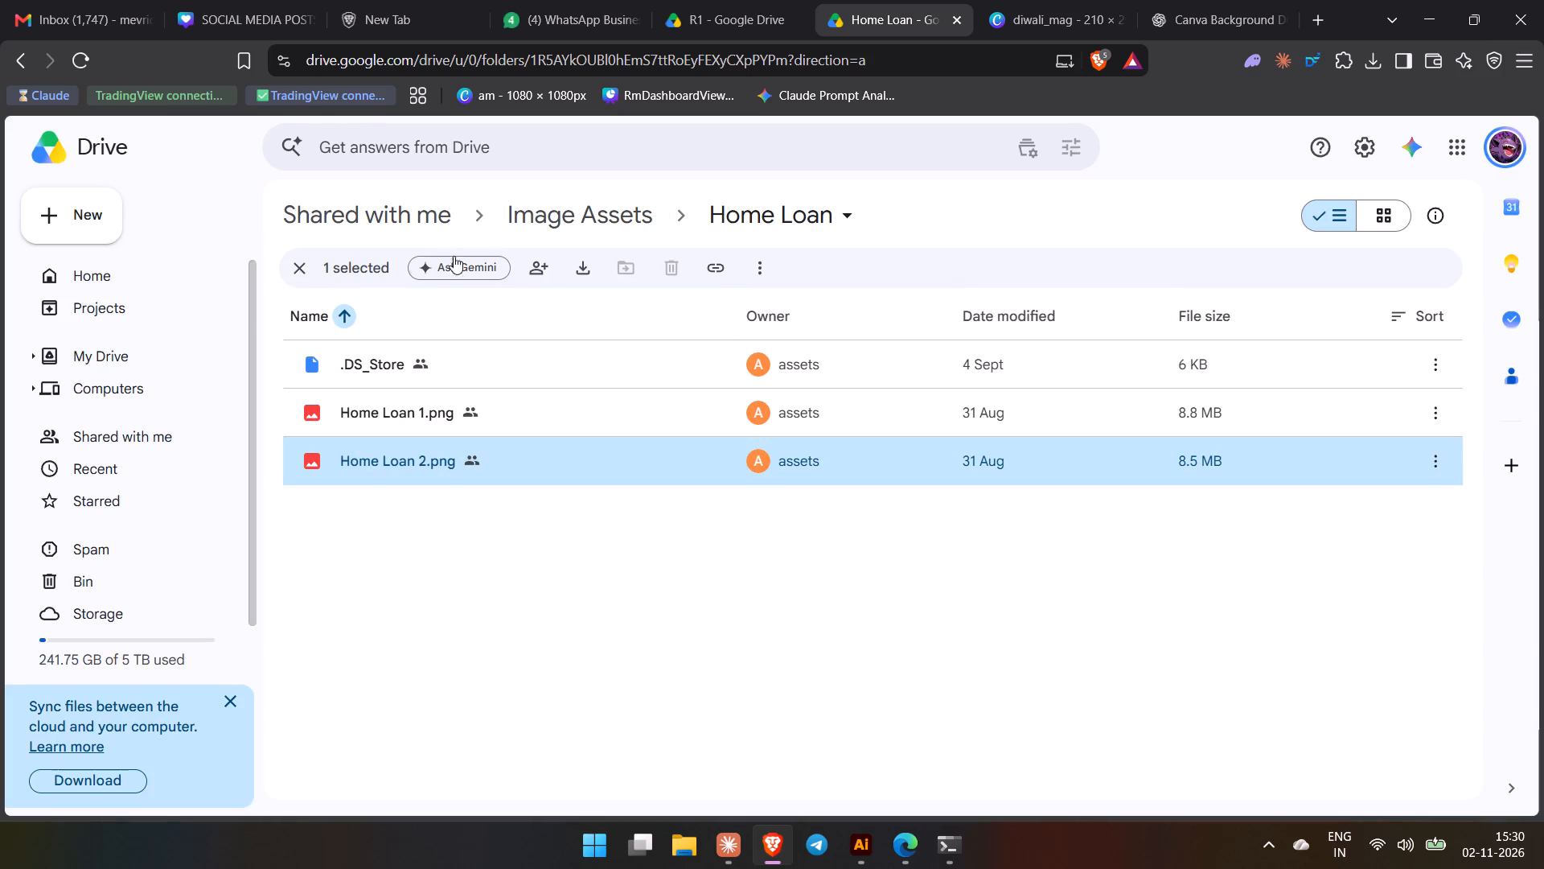
pyautogui.click(589, 269)
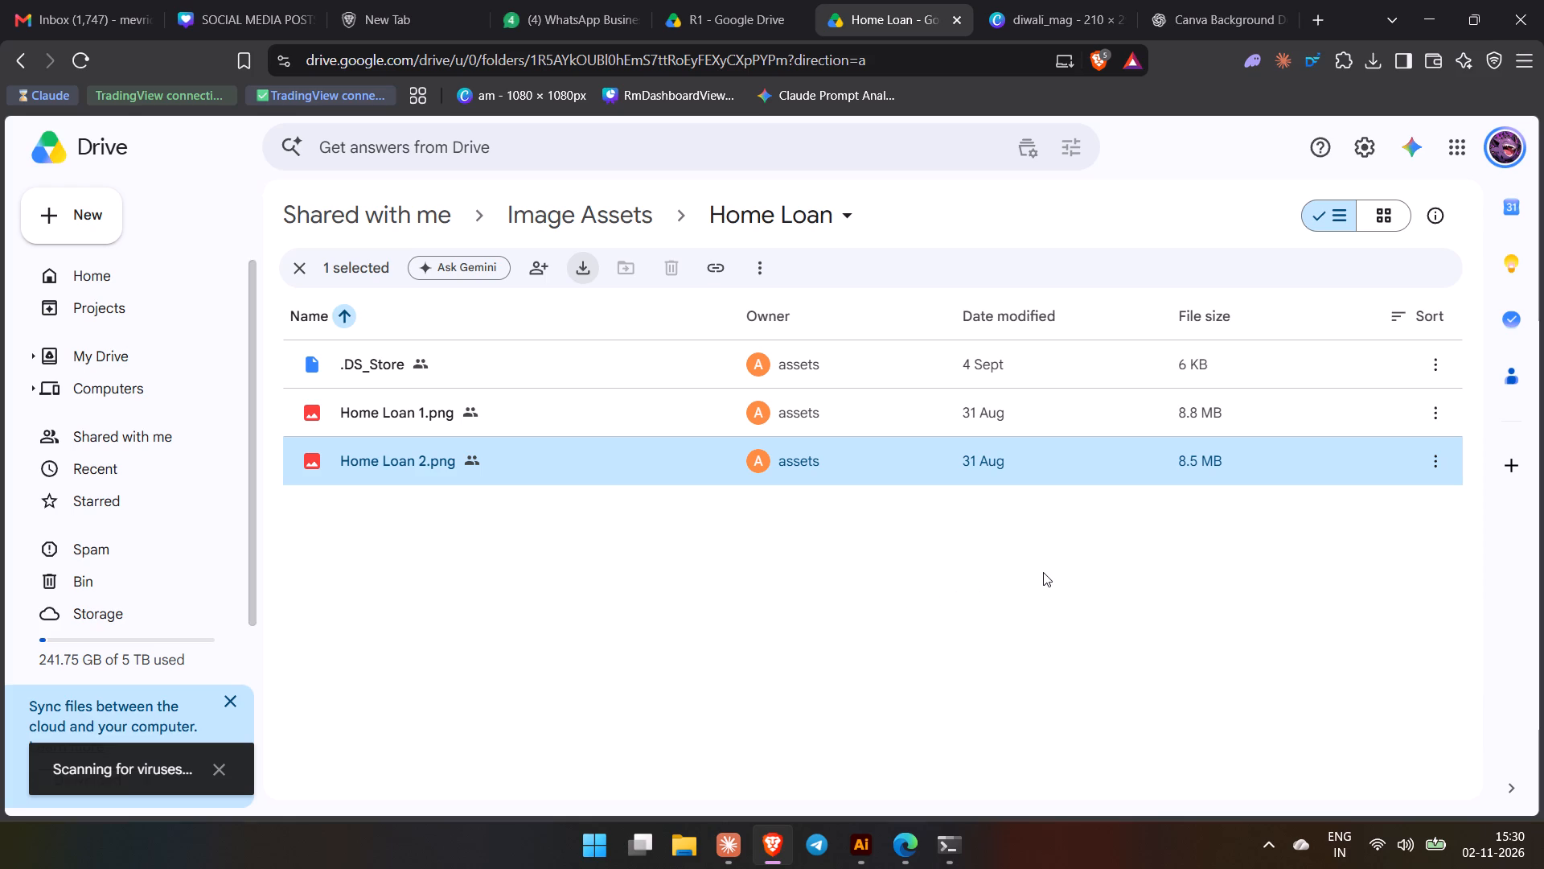
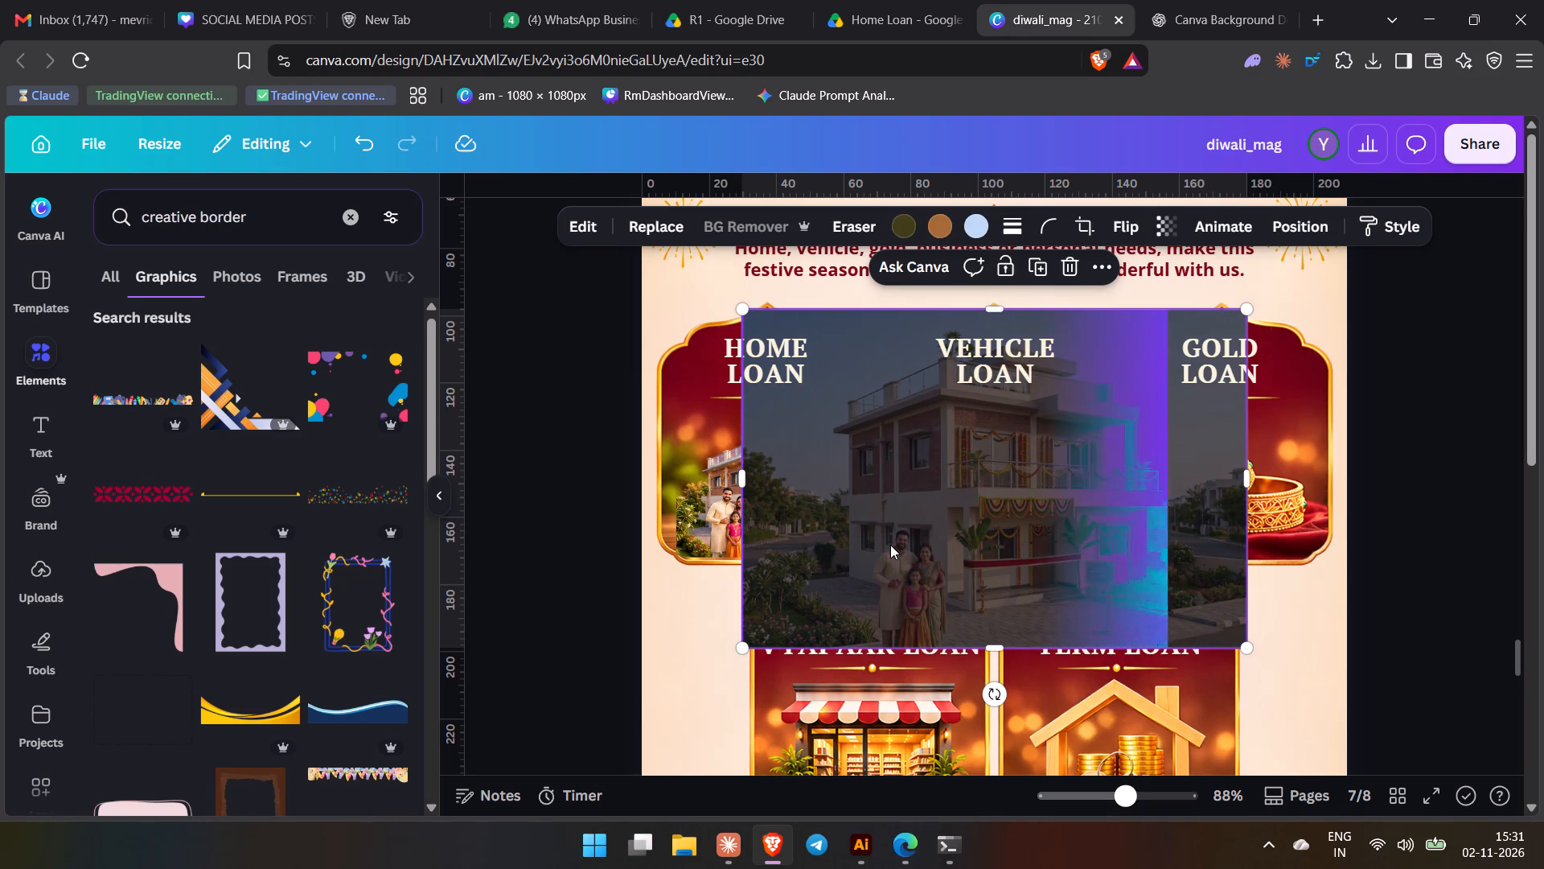
# Try positioning the background-removed family picture over the loan cards, and delete it from page 7.
pyautogui.moveTo(884, 545); pyautogui.dragTo(992, 537)
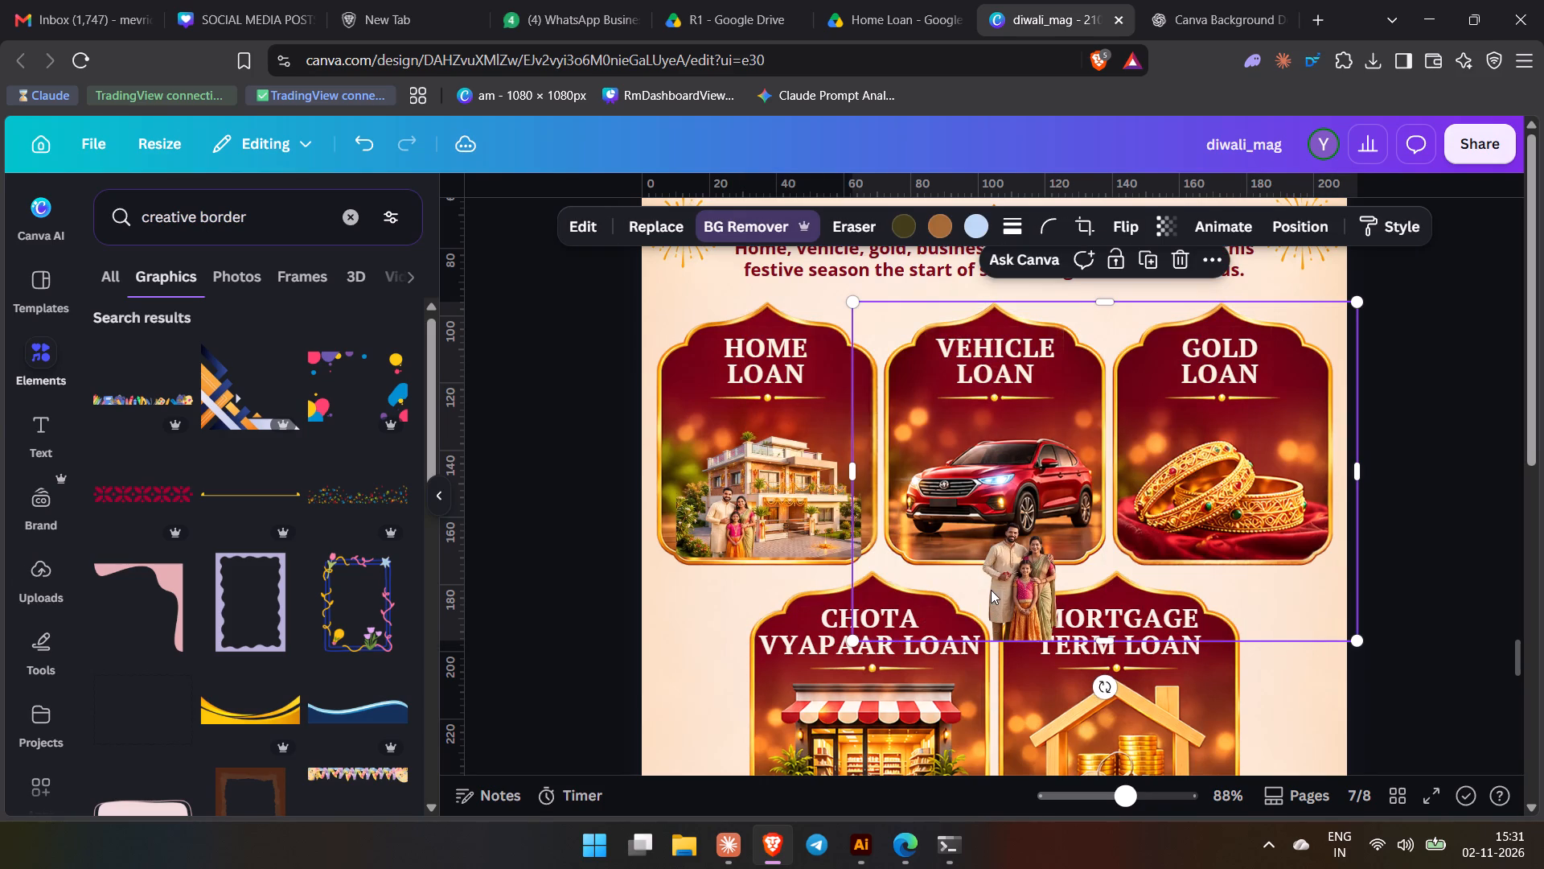
pyautogui.moveTo(1000, 589); pyautogui.dragTo(774, 565)
pyautogui.hotkey('ctrl', 'z')
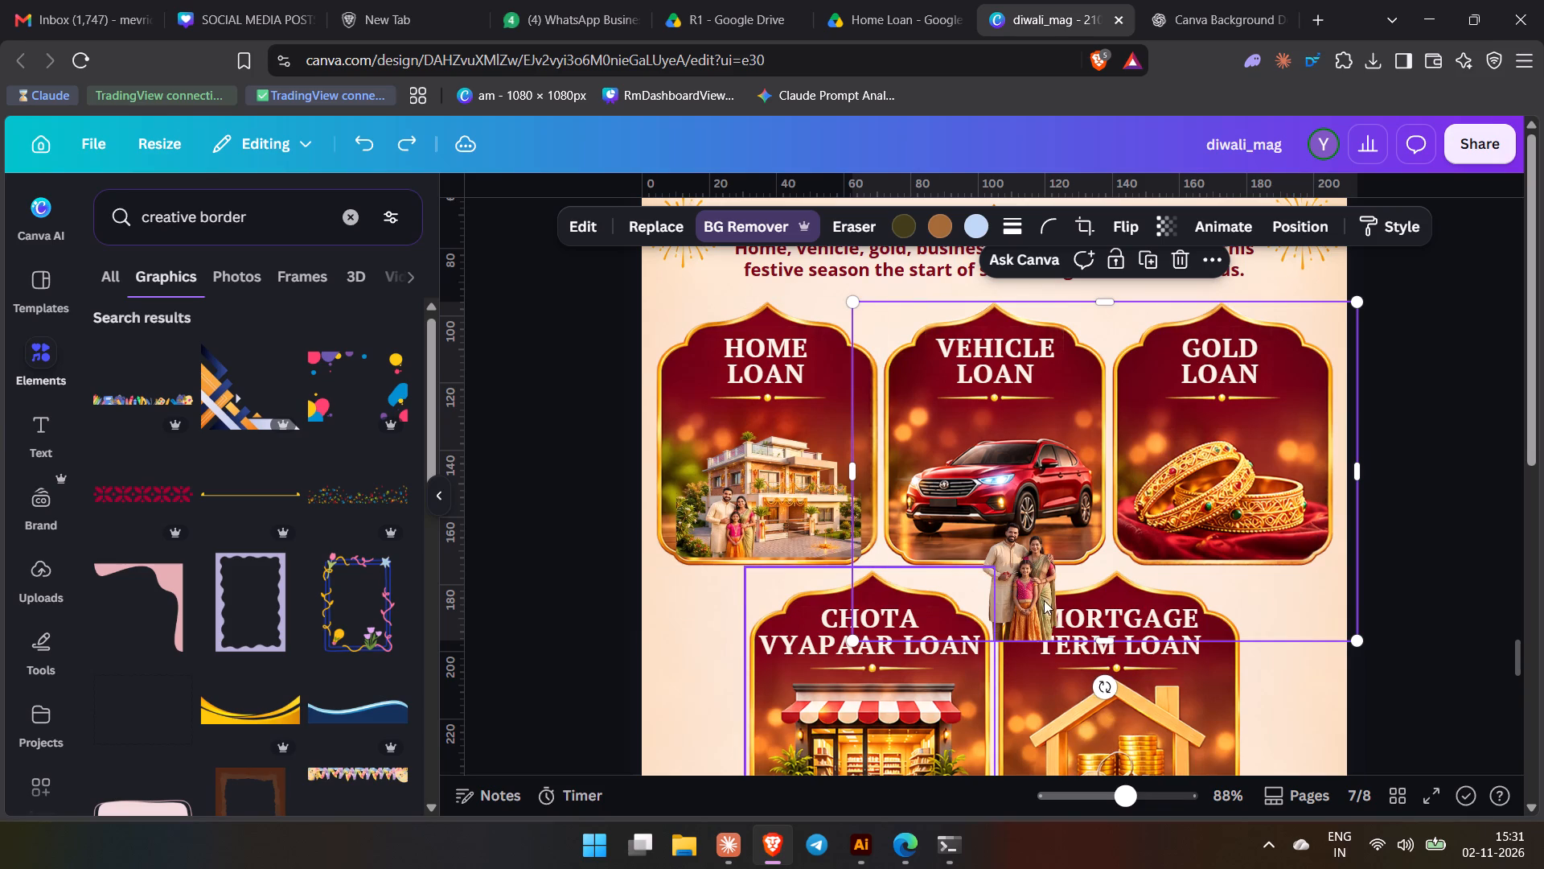
pyautogui.moveTo(1042, 587); pyautogui.dragTo(889, 586)
pyautogui.press('Delete')
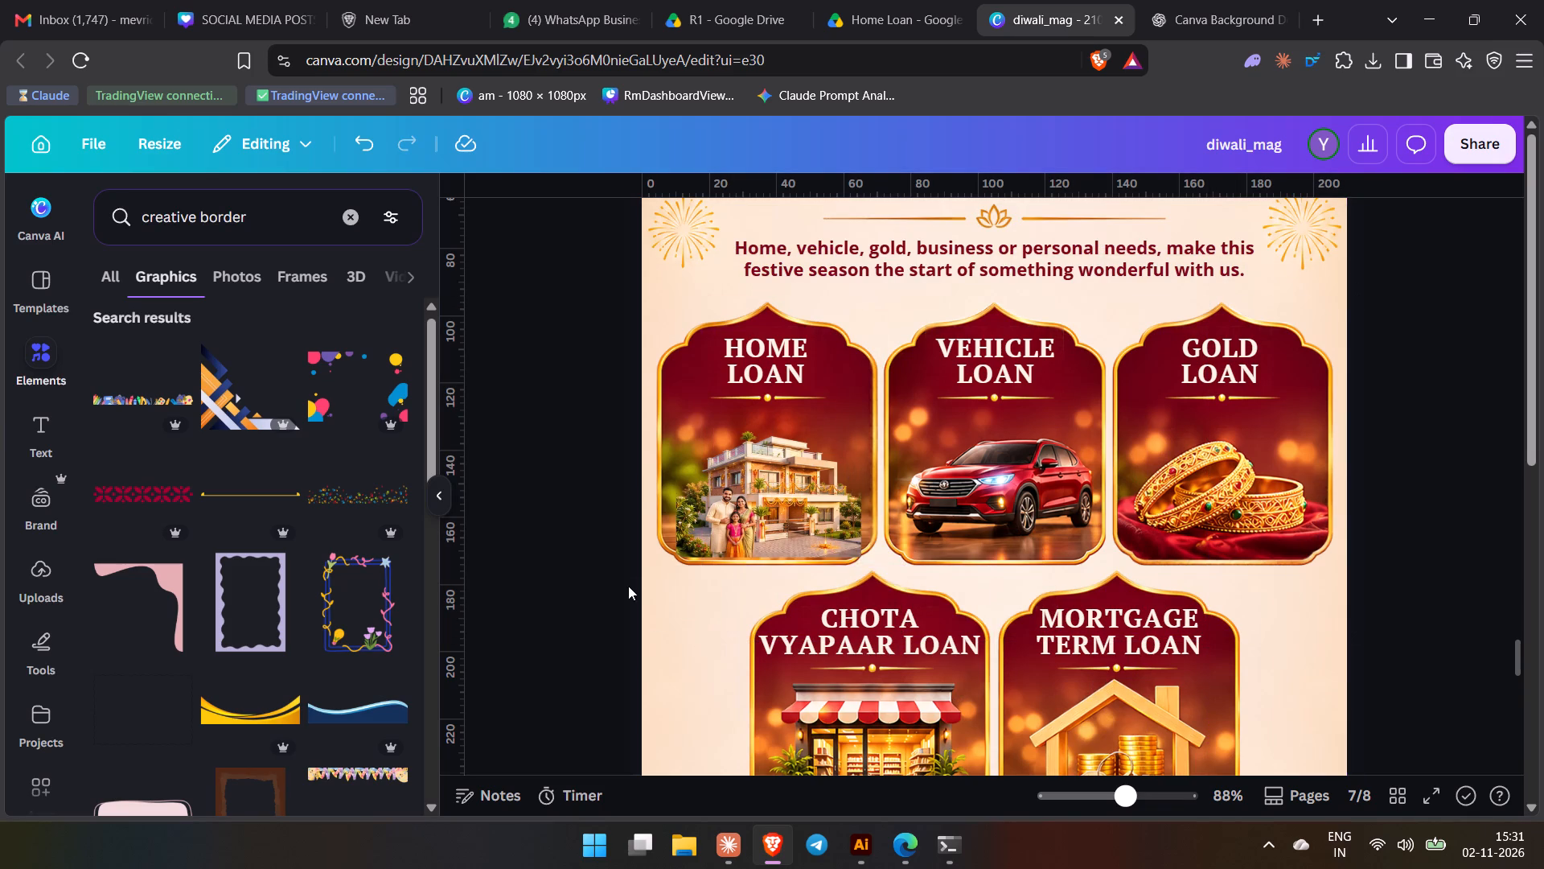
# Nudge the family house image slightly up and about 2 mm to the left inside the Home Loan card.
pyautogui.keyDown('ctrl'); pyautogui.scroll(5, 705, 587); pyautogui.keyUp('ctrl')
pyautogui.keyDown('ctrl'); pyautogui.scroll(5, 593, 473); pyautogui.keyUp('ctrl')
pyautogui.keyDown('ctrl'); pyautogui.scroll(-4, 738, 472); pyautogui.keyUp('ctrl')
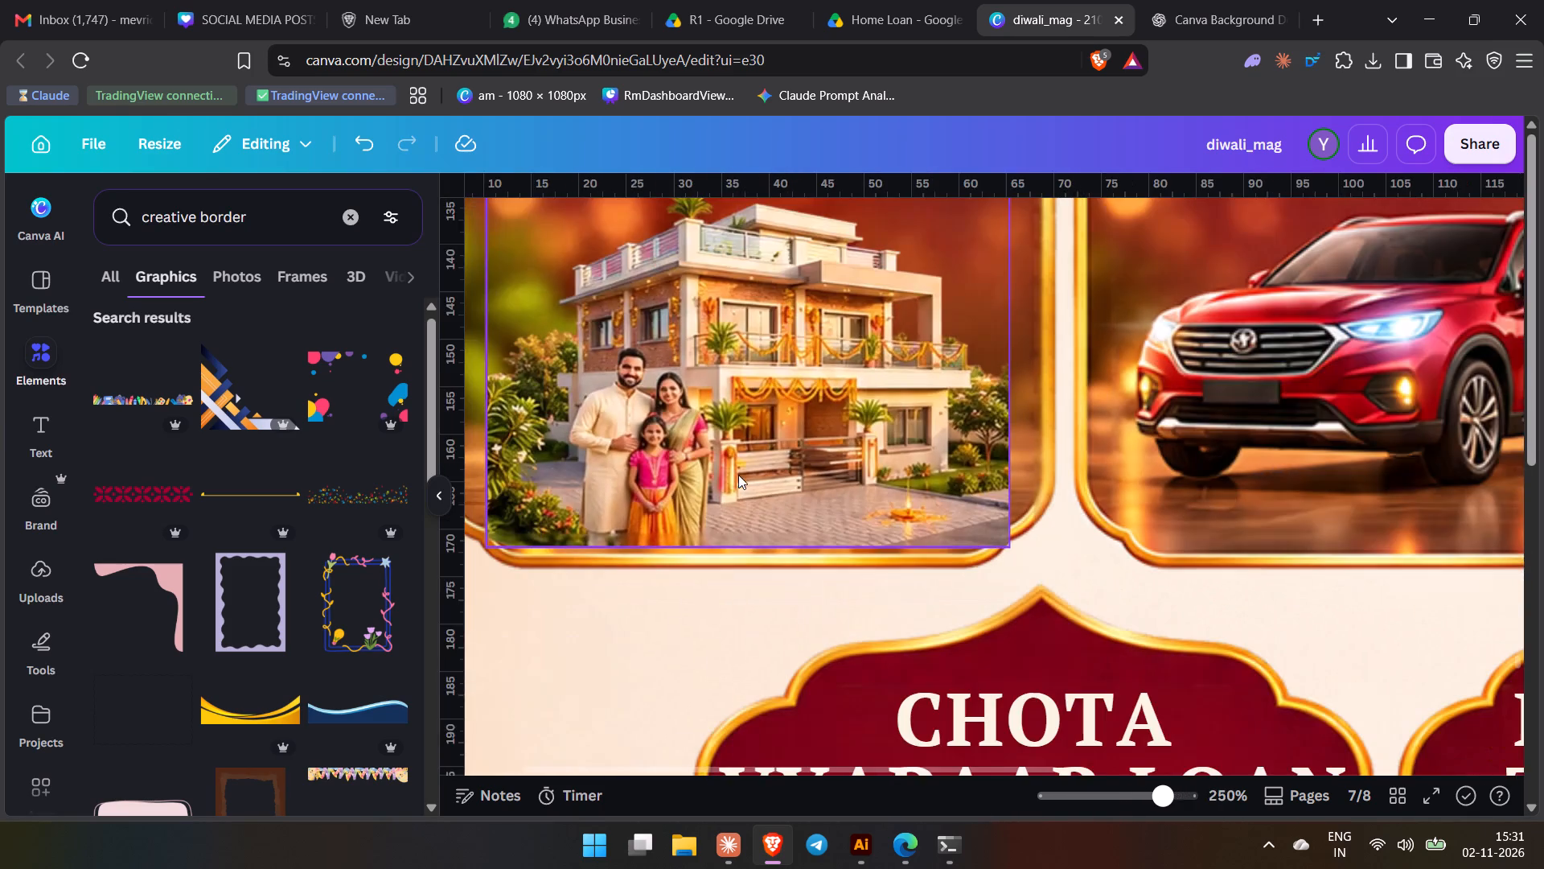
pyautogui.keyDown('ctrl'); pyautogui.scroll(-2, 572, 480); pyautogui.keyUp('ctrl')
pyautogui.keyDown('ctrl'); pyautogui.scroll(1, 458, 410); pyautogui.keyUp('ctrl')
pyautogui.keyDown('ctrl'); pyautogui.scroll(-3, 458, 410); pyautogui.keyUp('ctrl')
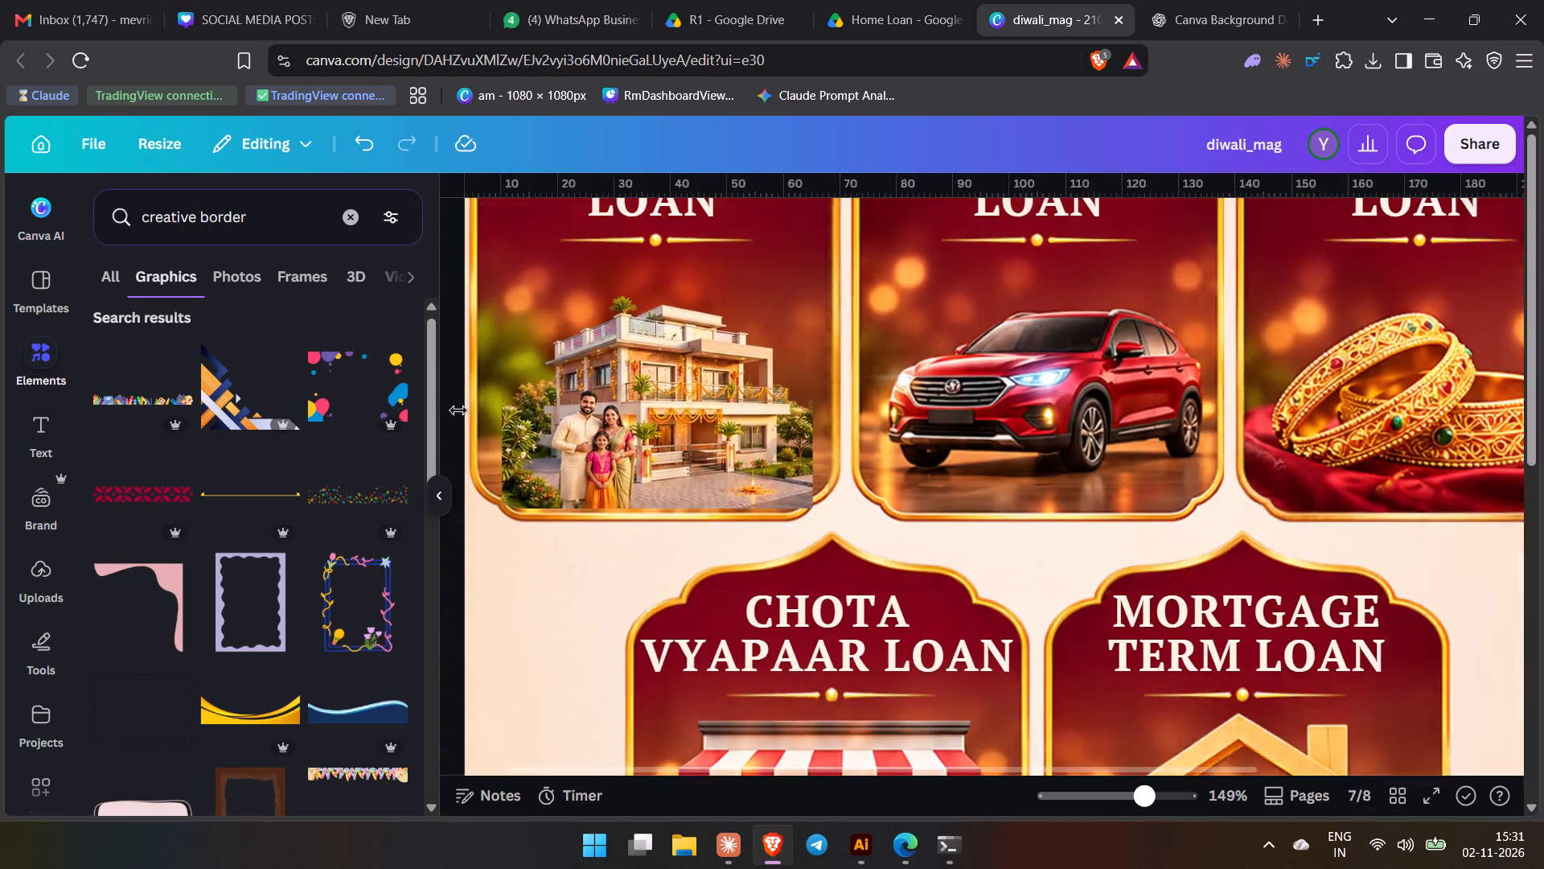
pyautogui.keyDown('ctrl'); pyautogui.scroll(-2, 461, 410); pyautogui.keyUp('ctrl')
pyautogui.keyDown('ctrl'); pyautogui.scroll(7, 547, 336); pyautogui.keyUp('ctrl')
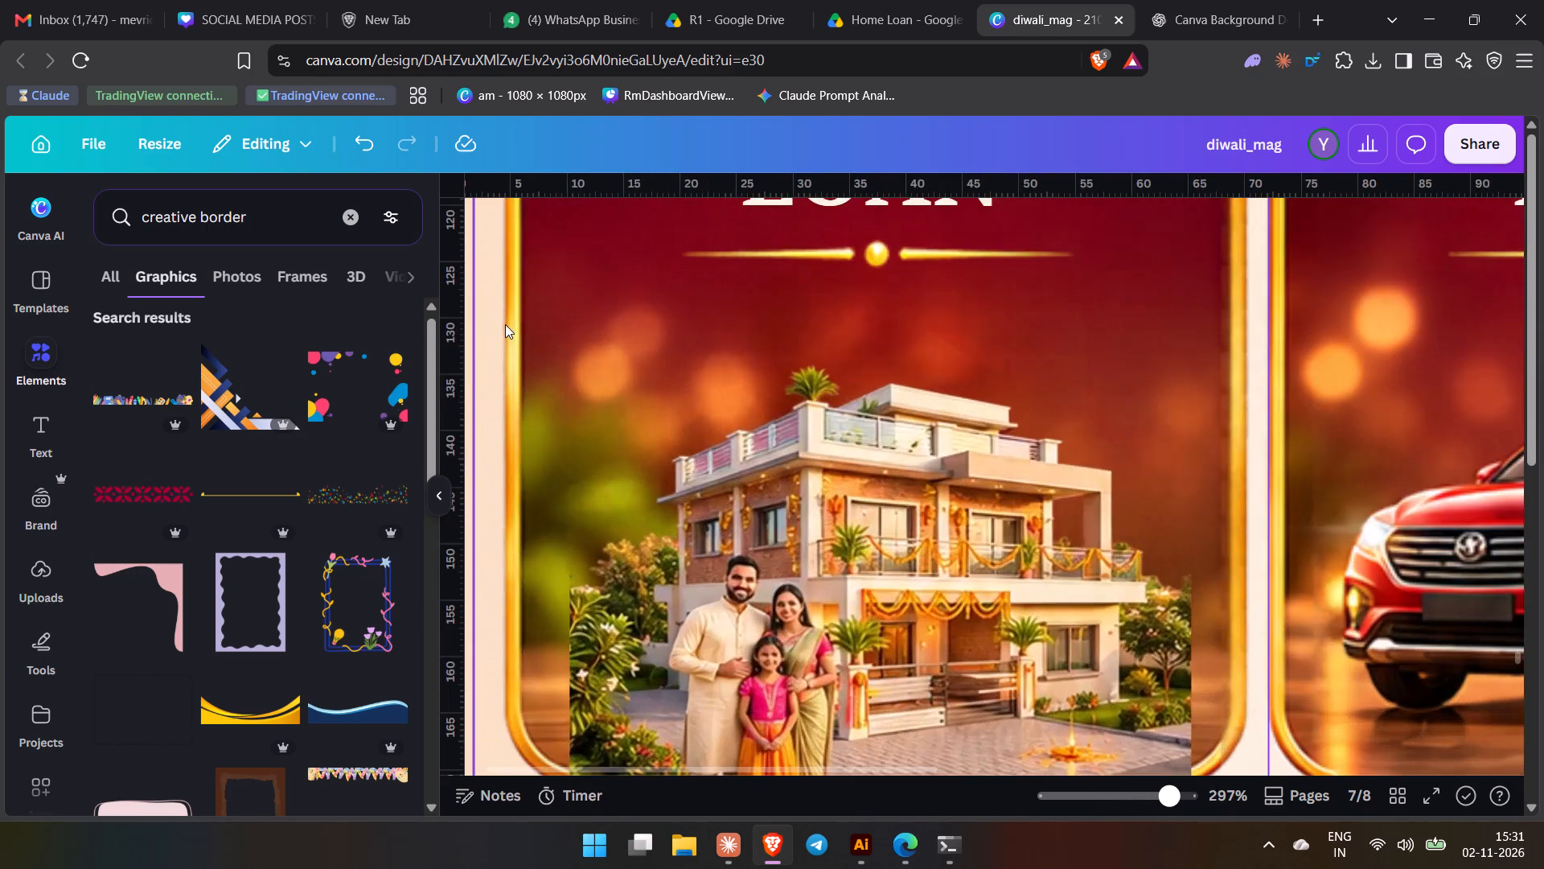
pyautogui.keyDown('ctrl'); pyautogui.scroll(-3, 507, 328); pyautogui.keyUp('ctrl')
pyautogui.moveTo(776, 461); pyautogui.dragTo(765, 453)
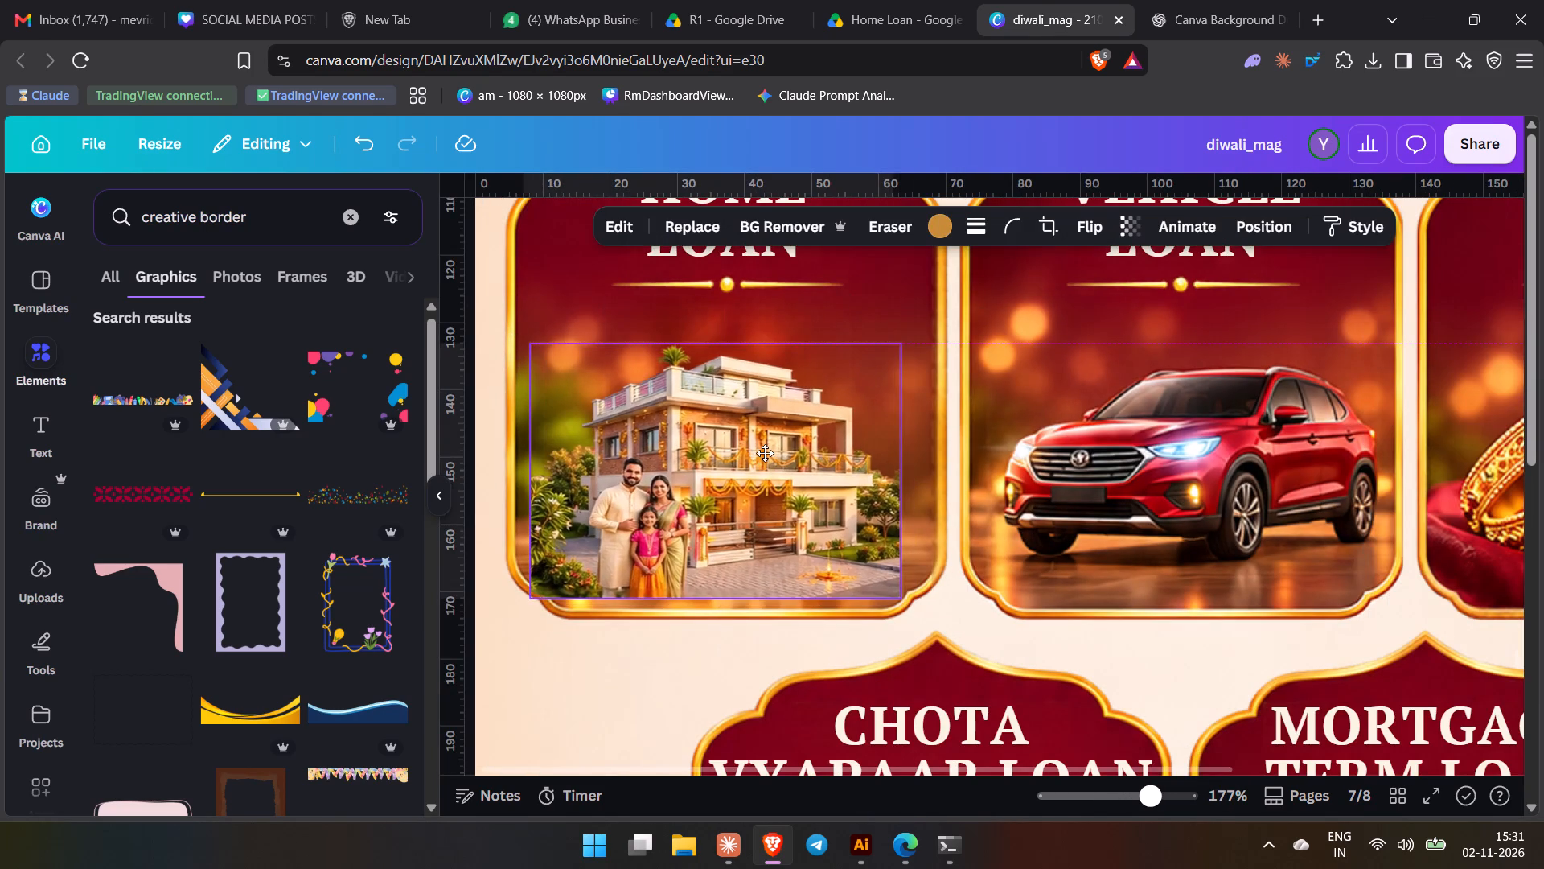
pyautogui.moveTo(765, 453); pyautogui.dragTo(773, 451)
# Check the all-products banner in the R1 Drive folder, return to diwali_mag and delete the Home Loan card's family house image.
pyautogui.click(684, 0)
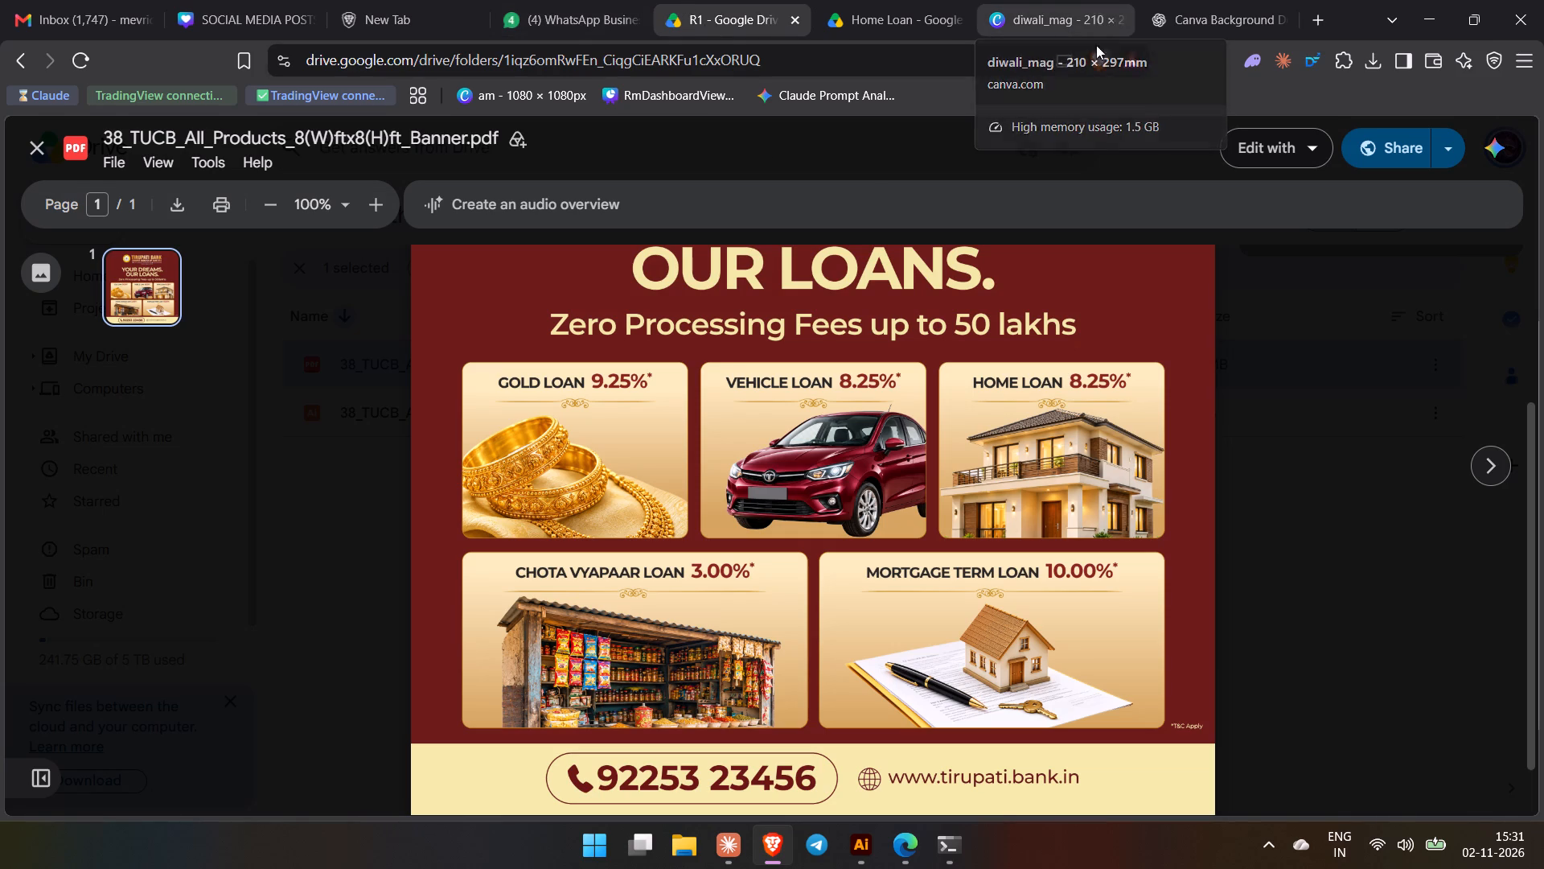
pyautogui.click(1201, 5)
pyautogui.click(1031, 0)
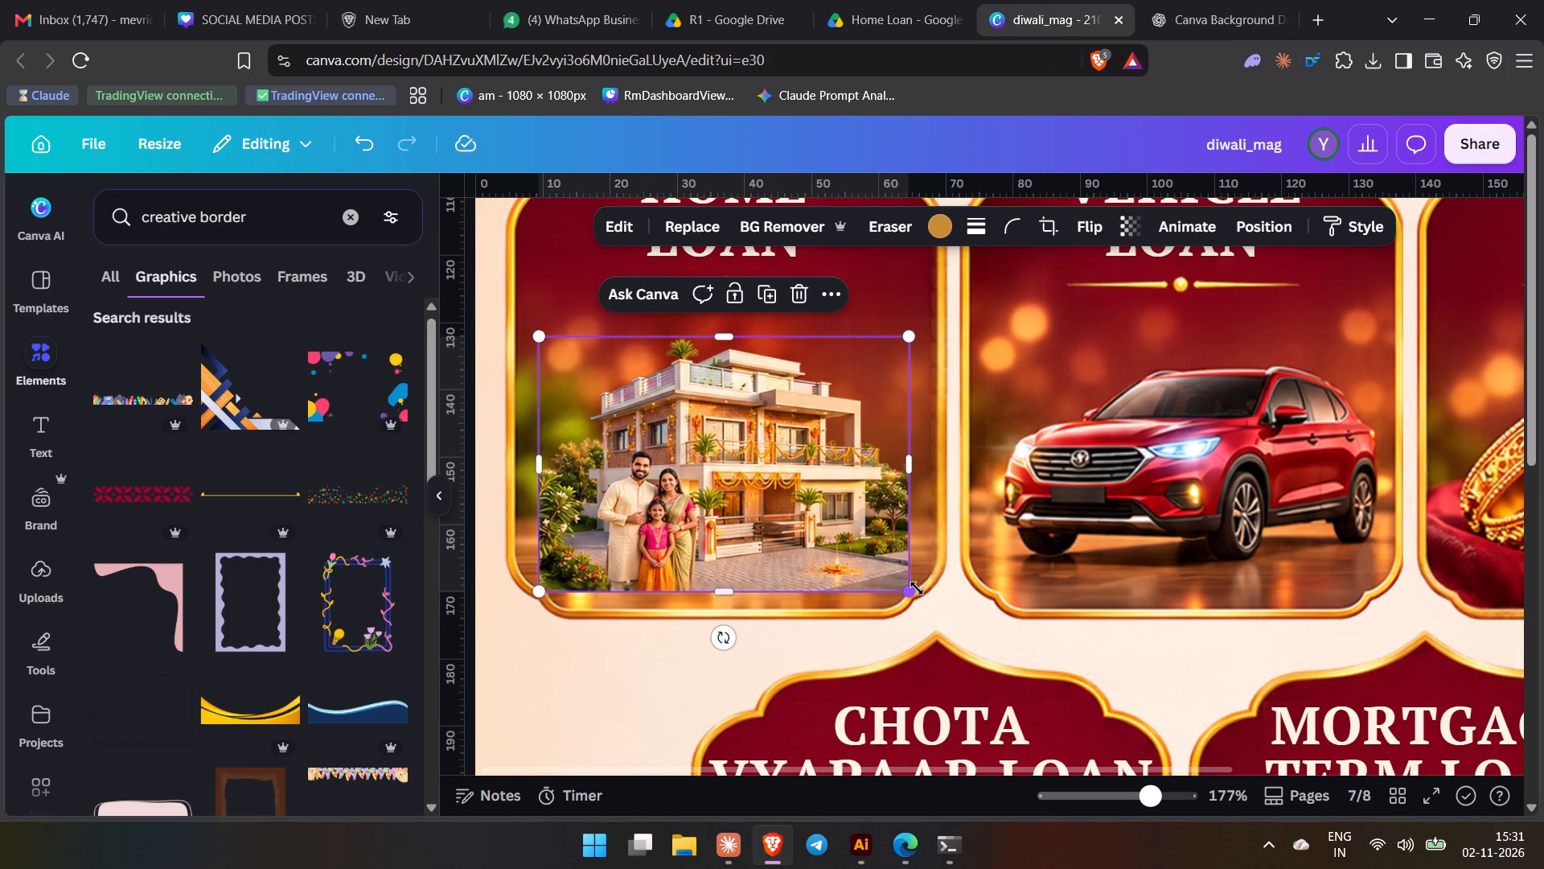
pyautogui.click(739, 587)
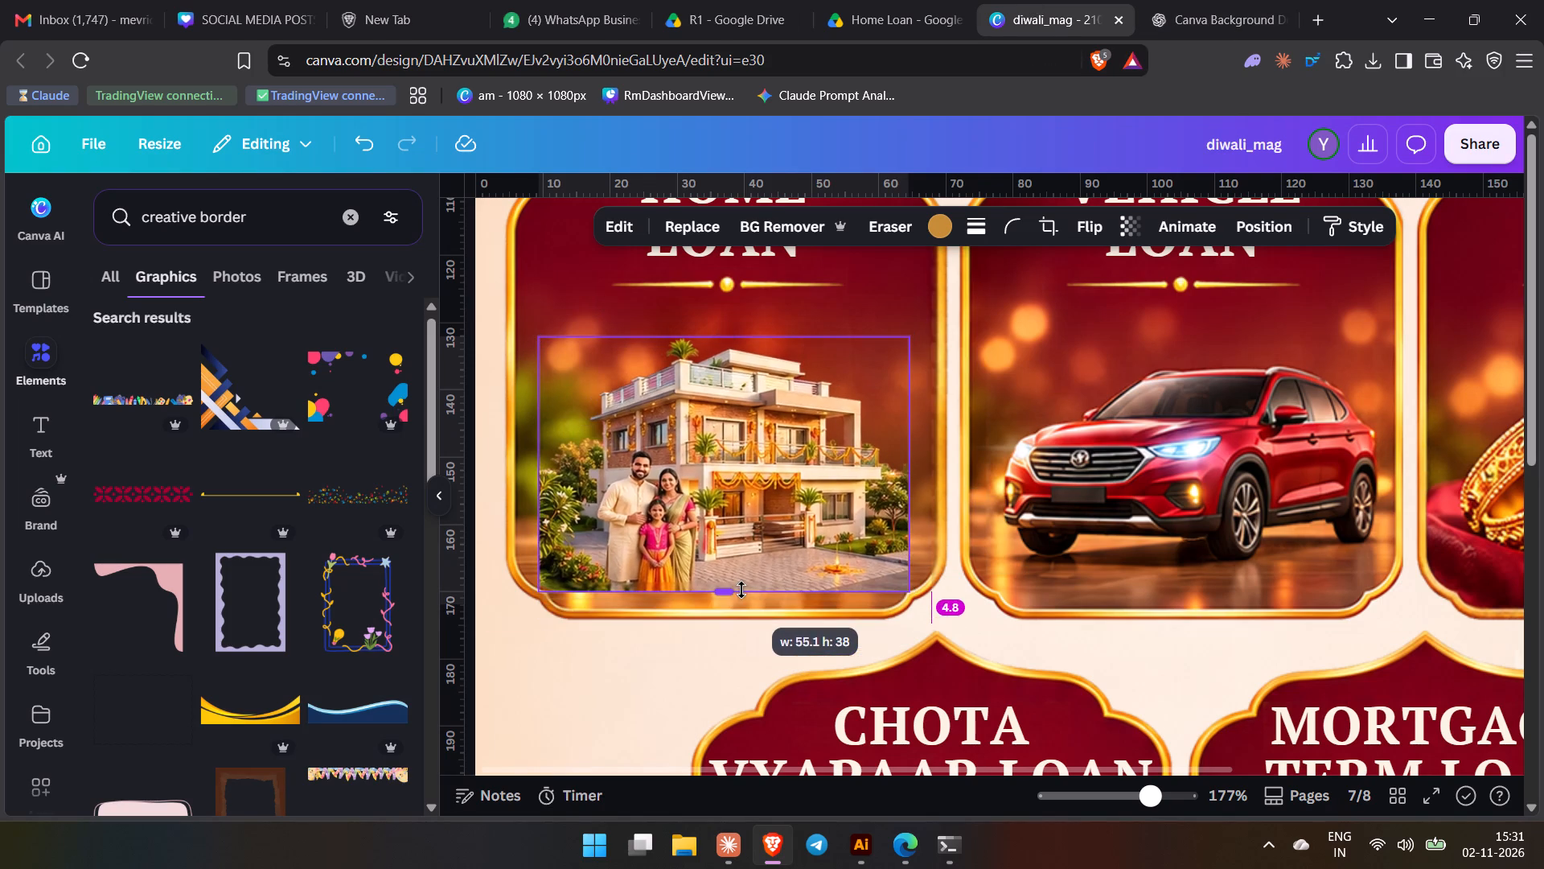
pyautogui.click(937, 547)
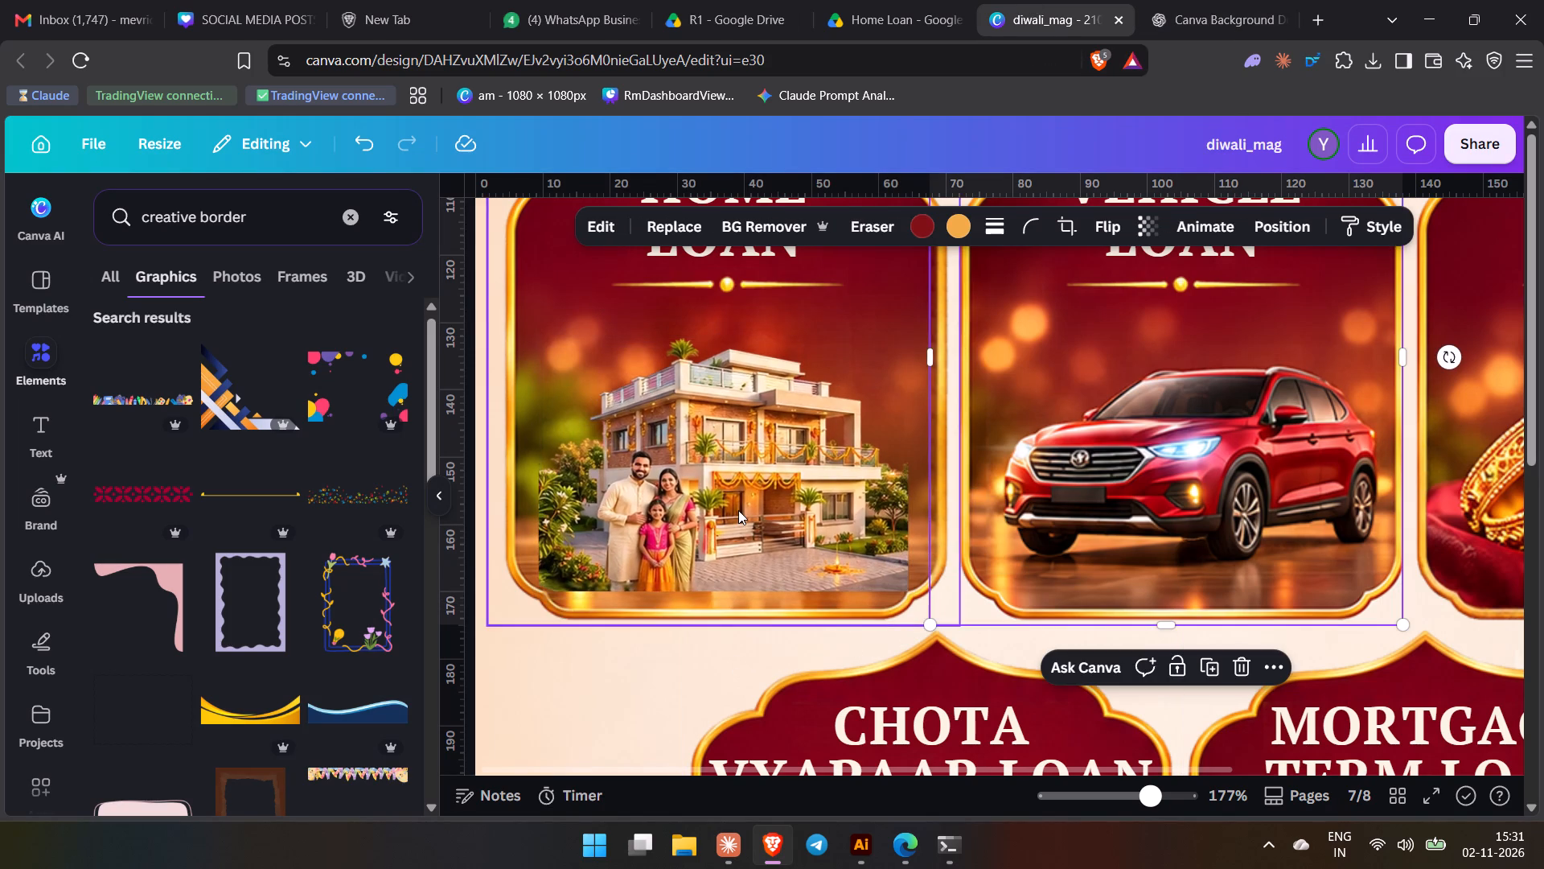
pyautogui.click(738, 510)
pyautogui.press('Delete')
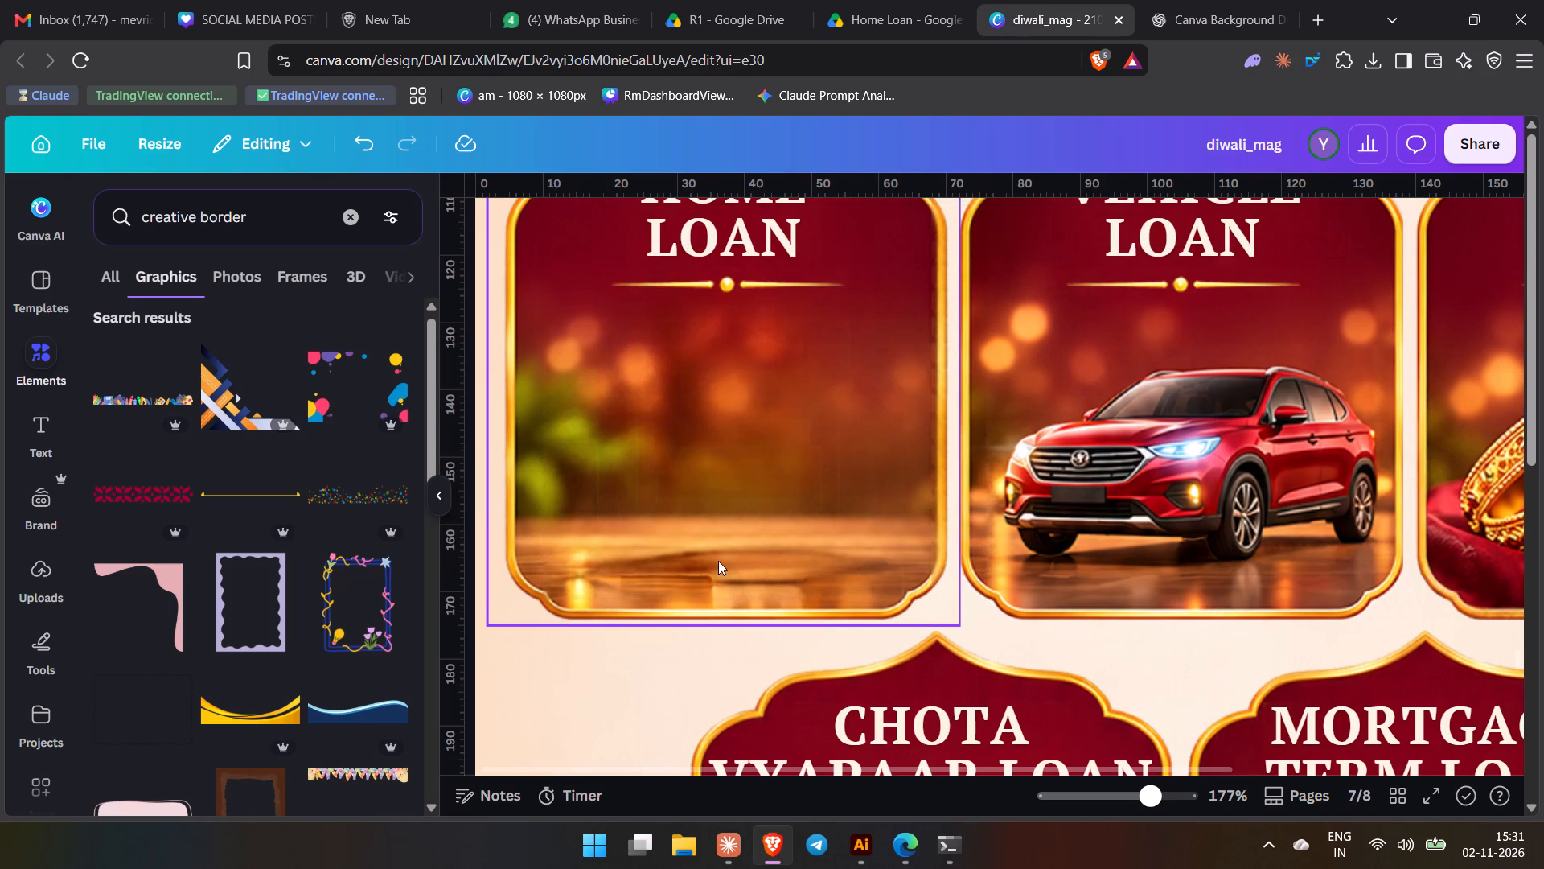
# Delete the striped-awning storefront image from the Chota Vyapaar Loan card.
pyautogui.keyDown('ctrl'); pyautogui.scroll(-6, 690, 620); pyautogui.keyUp('ctrl')
pyautogui.scroll(-2, 778, 629)
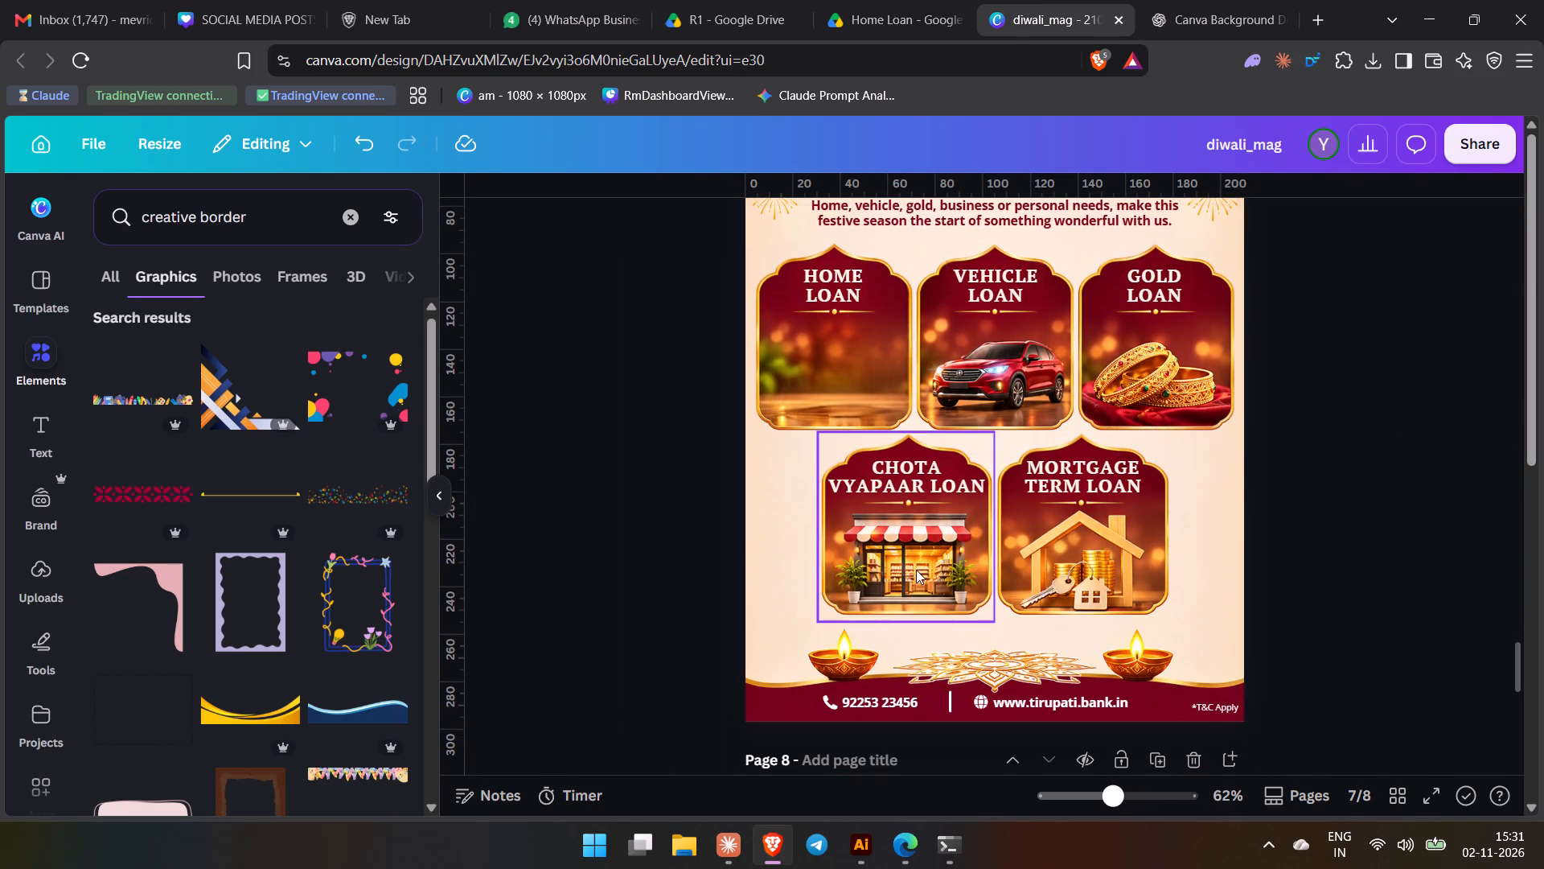
pyautogui.click(916, 570)
pyautogui.moveTo(913, 573); pyautogui.dragTo(784, 605)
pyautogui.press('Delete')
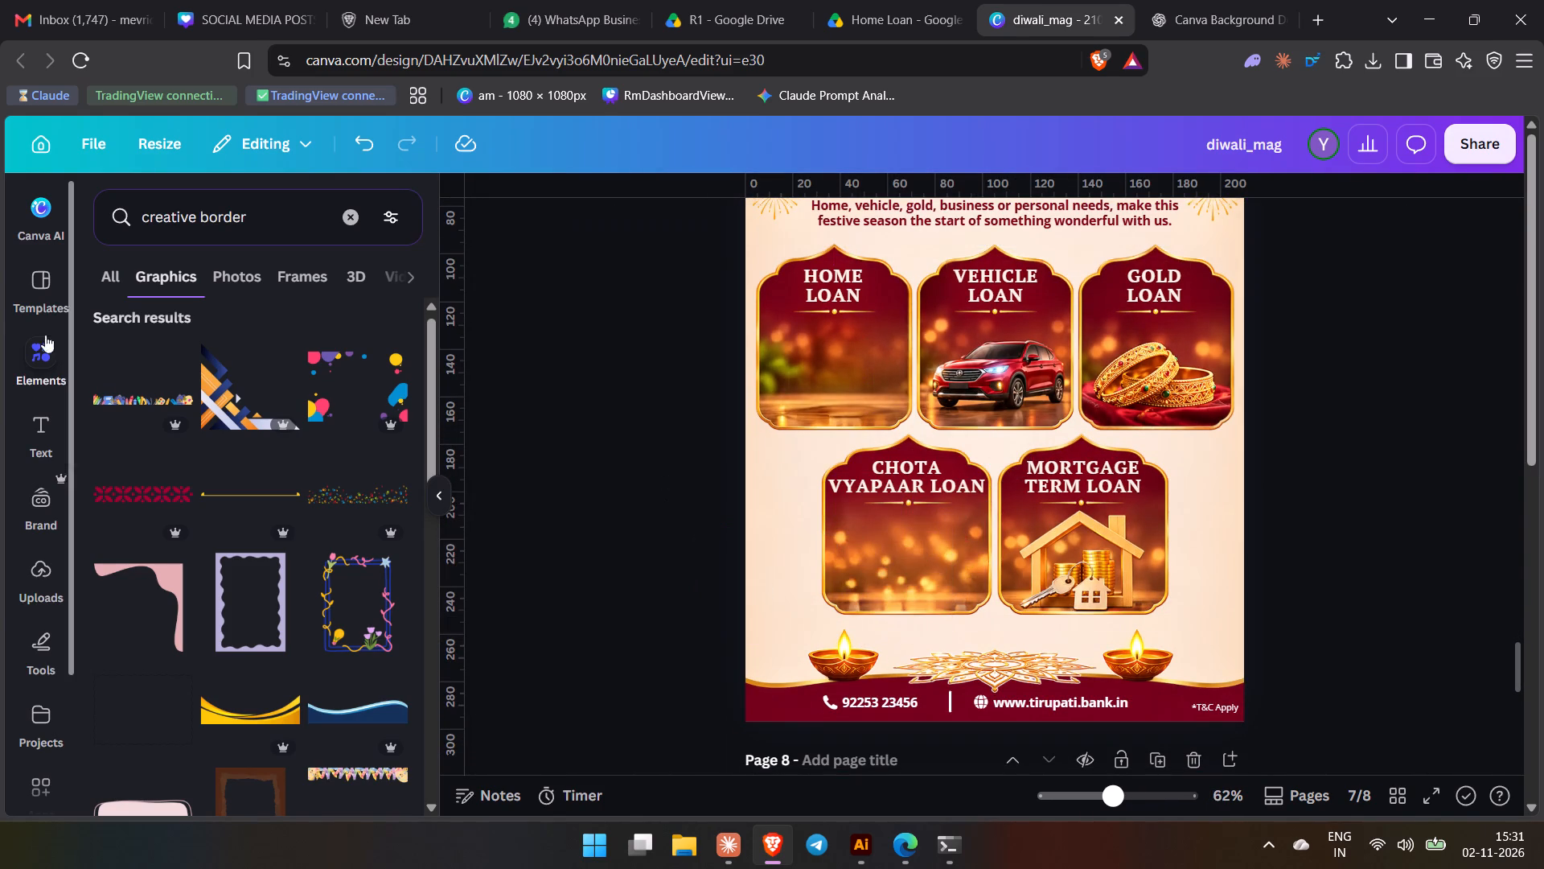
# Search the elements library for "dukan" across all result types.
pyautogui.tripleClick(155, 223)
pyautogui.write("dukan'")
pyautogui.press('BackSpace')
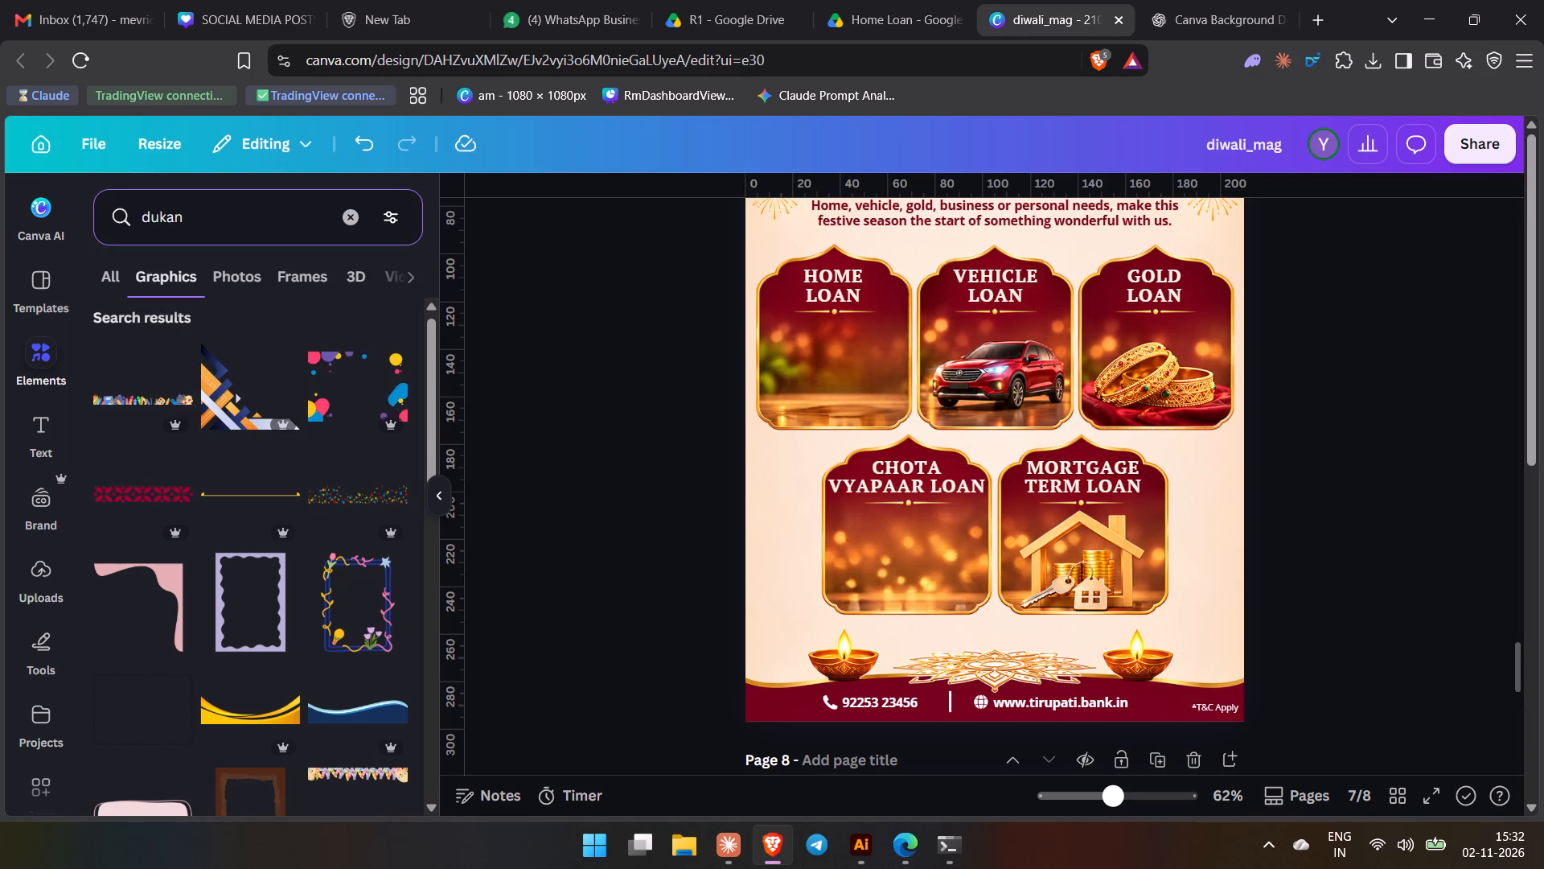
pyautogui.press('Return')
pyautogui.click(121, 283)
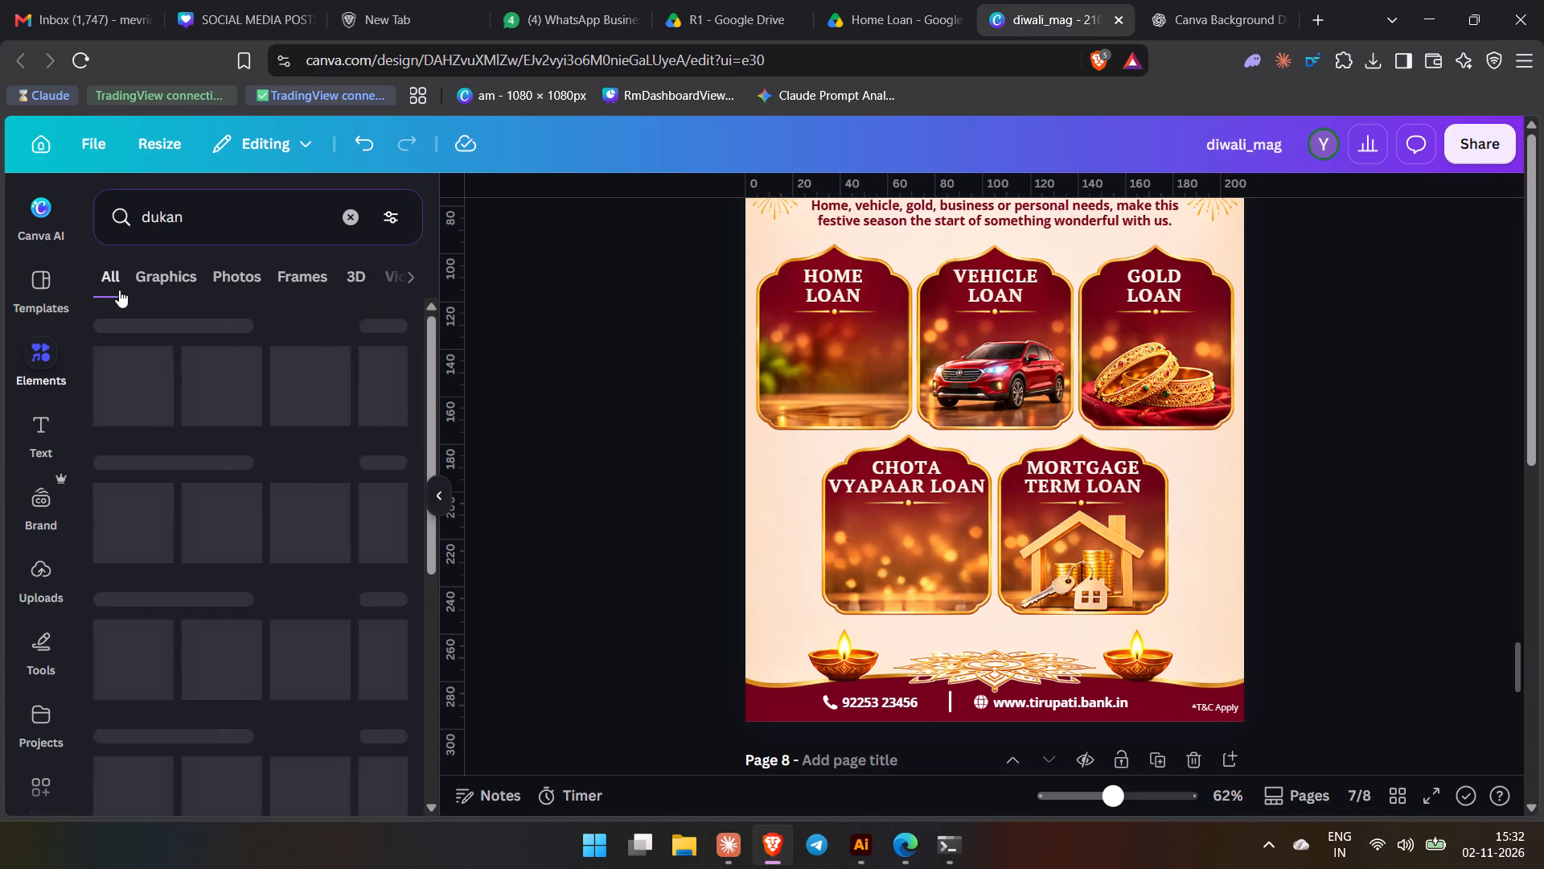
# Search the elements library for "shop indian" and narrow the results to graphics.
pyautogui.doubleClick(220, 224)
pyautogui.write('sh')
pyautogui.write('op infian')
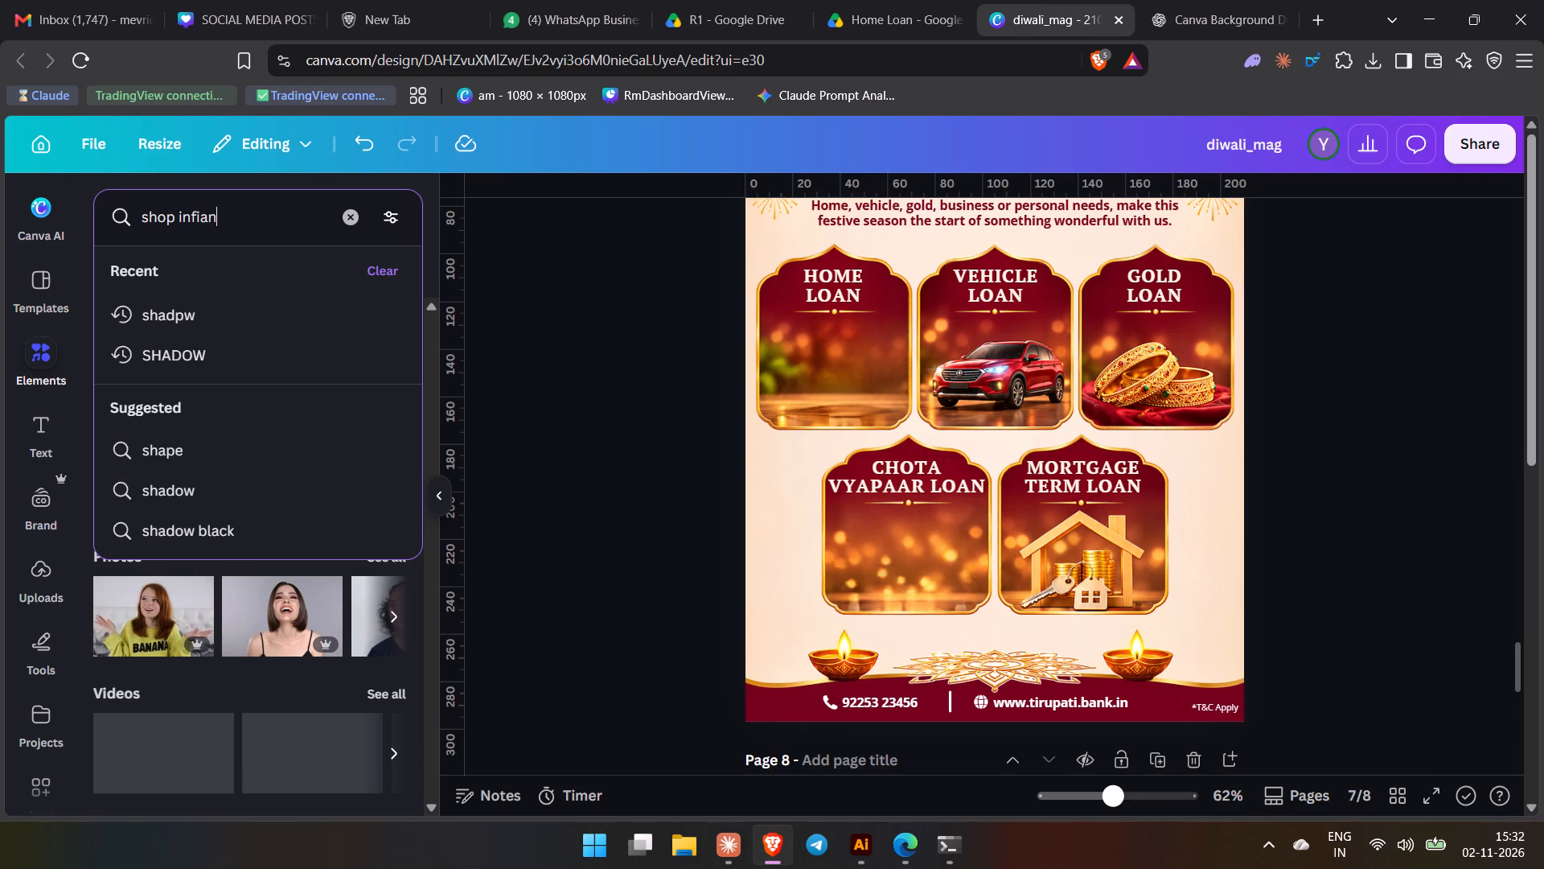
pyautogui.press('BackSpace')
pyautogui.press('BackSpace')
pyautogui.press('BackSpace')
pyautogui.press('d')
pyautogui.press('BackSpace')
pyautogui.press('BackSpace')
pyautogui.press('d')
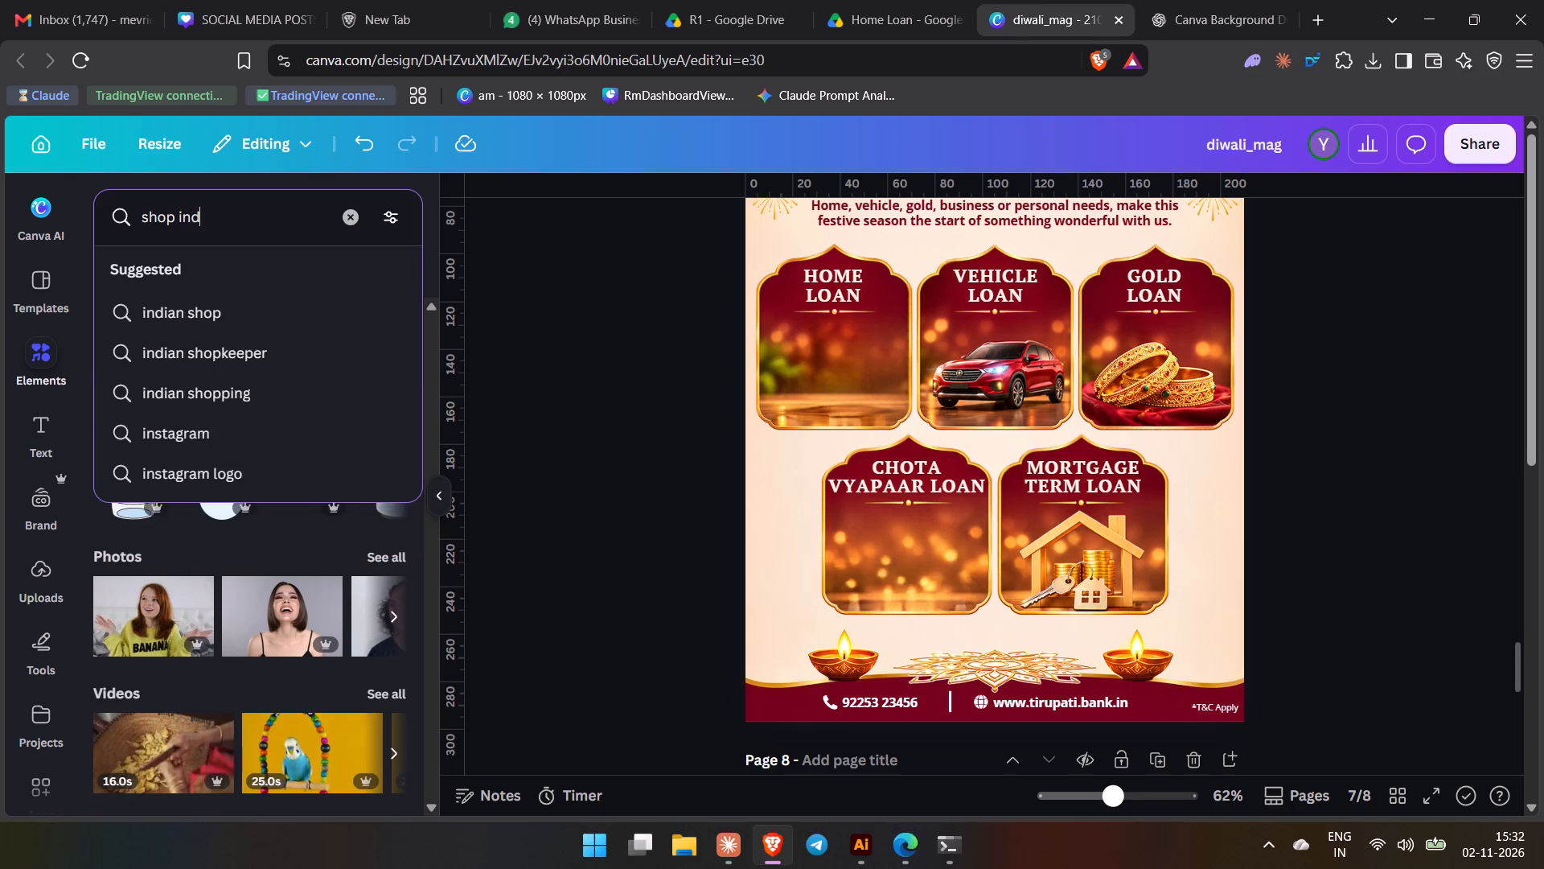
pyautogui.write('ian')
pyautogui.press('Return')
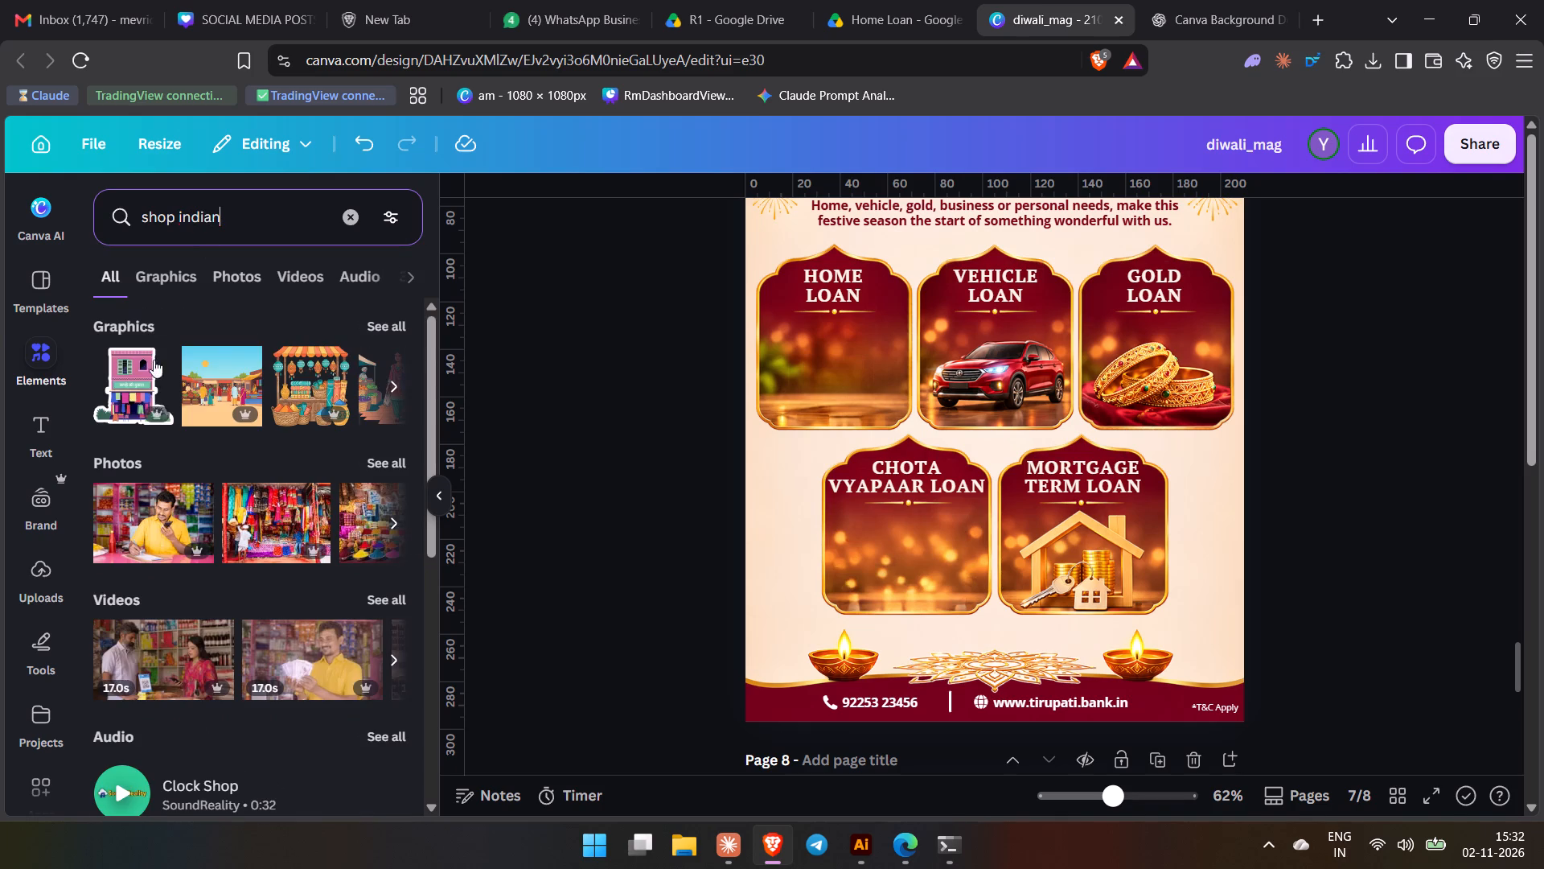
pyautogui.click(175, 274)
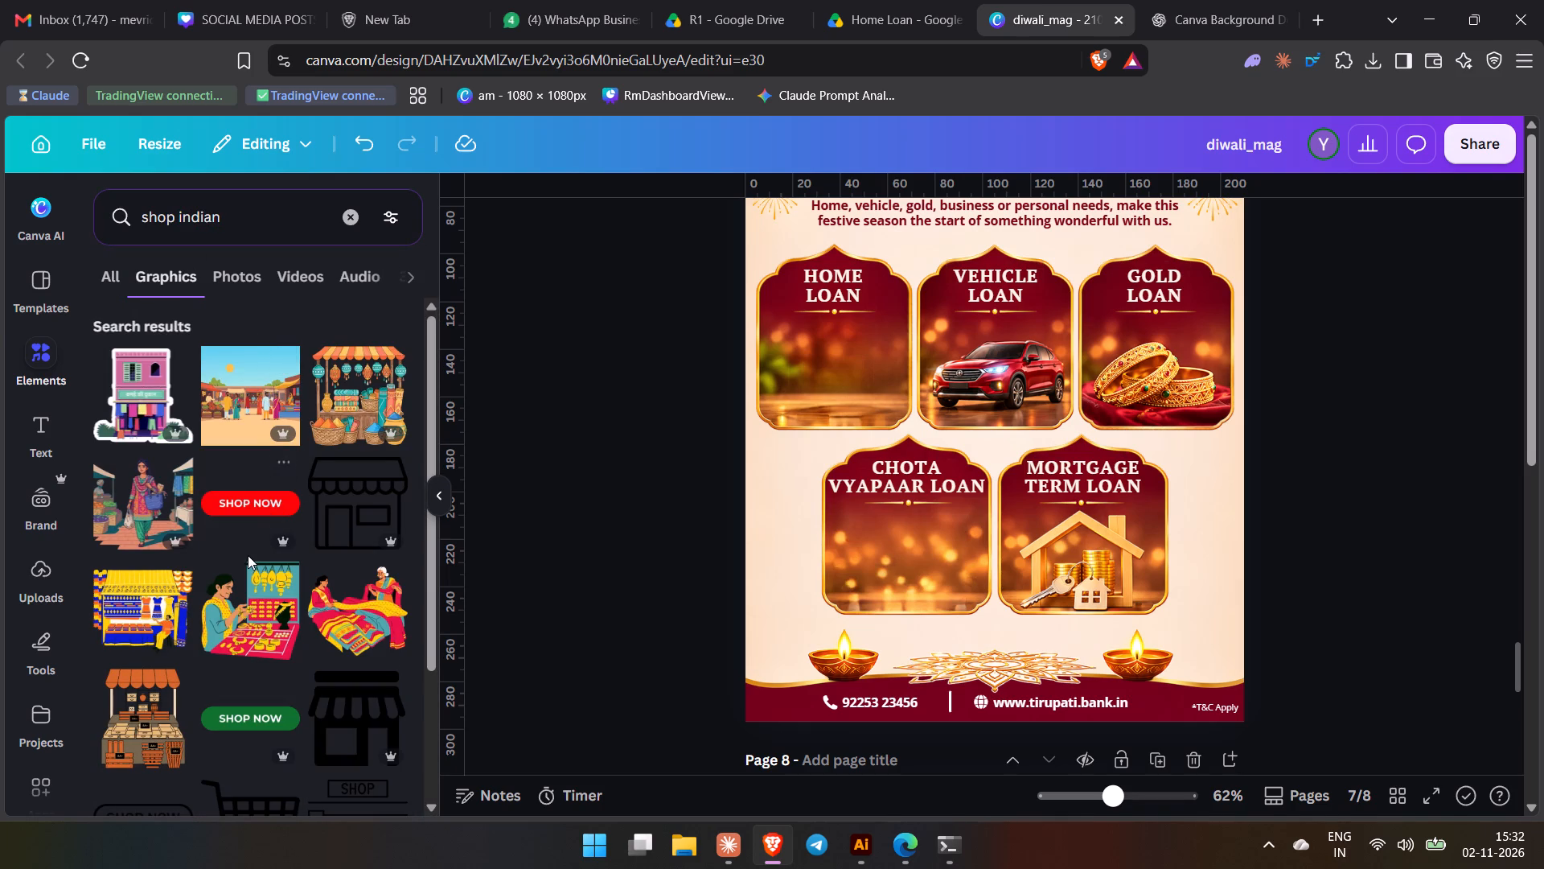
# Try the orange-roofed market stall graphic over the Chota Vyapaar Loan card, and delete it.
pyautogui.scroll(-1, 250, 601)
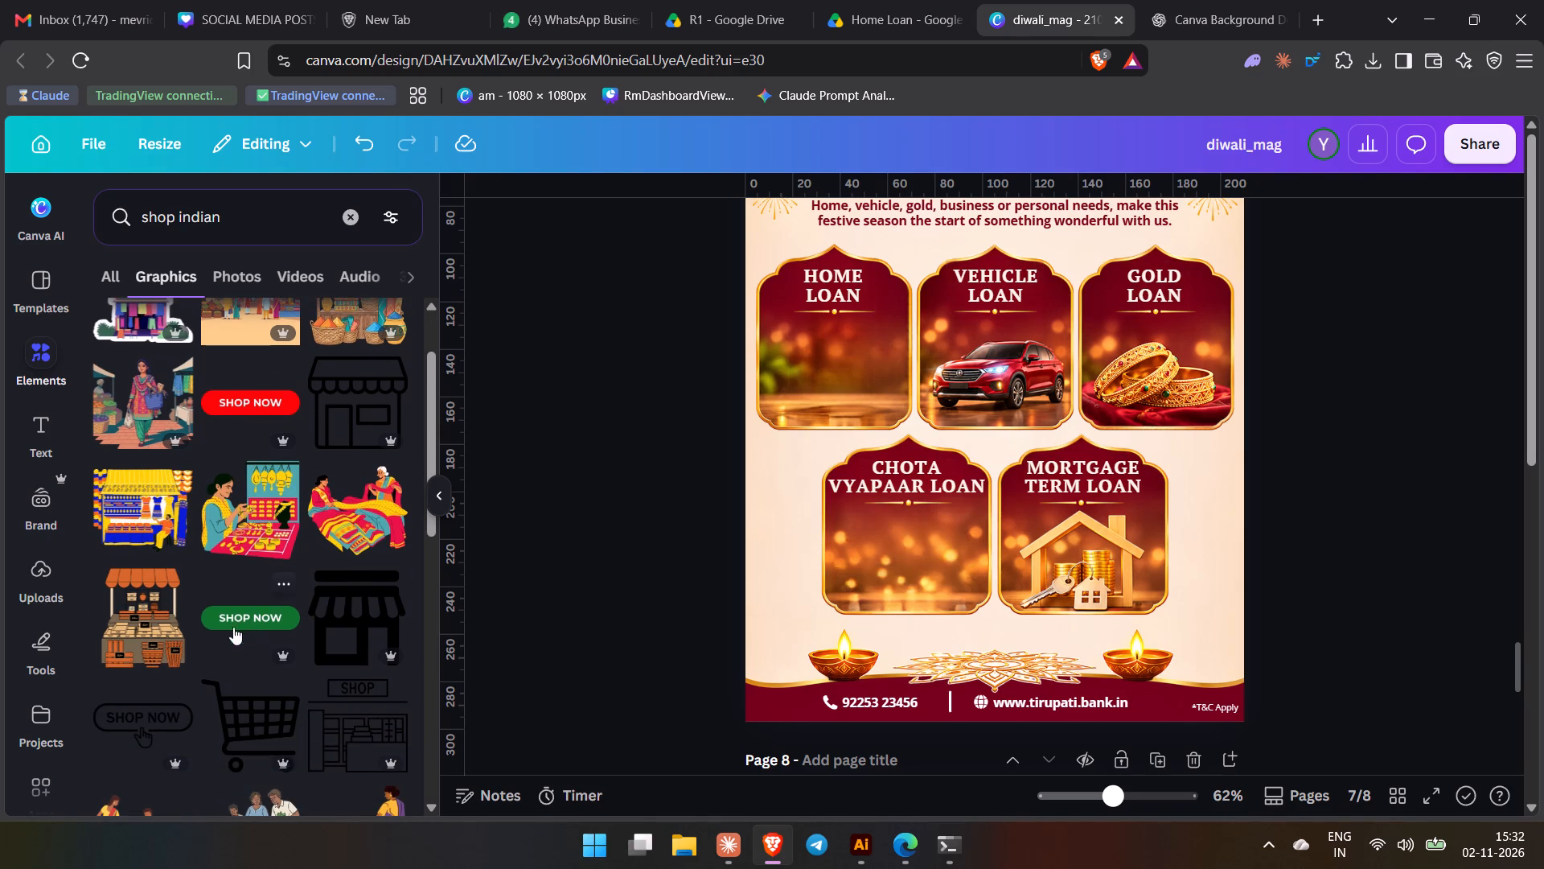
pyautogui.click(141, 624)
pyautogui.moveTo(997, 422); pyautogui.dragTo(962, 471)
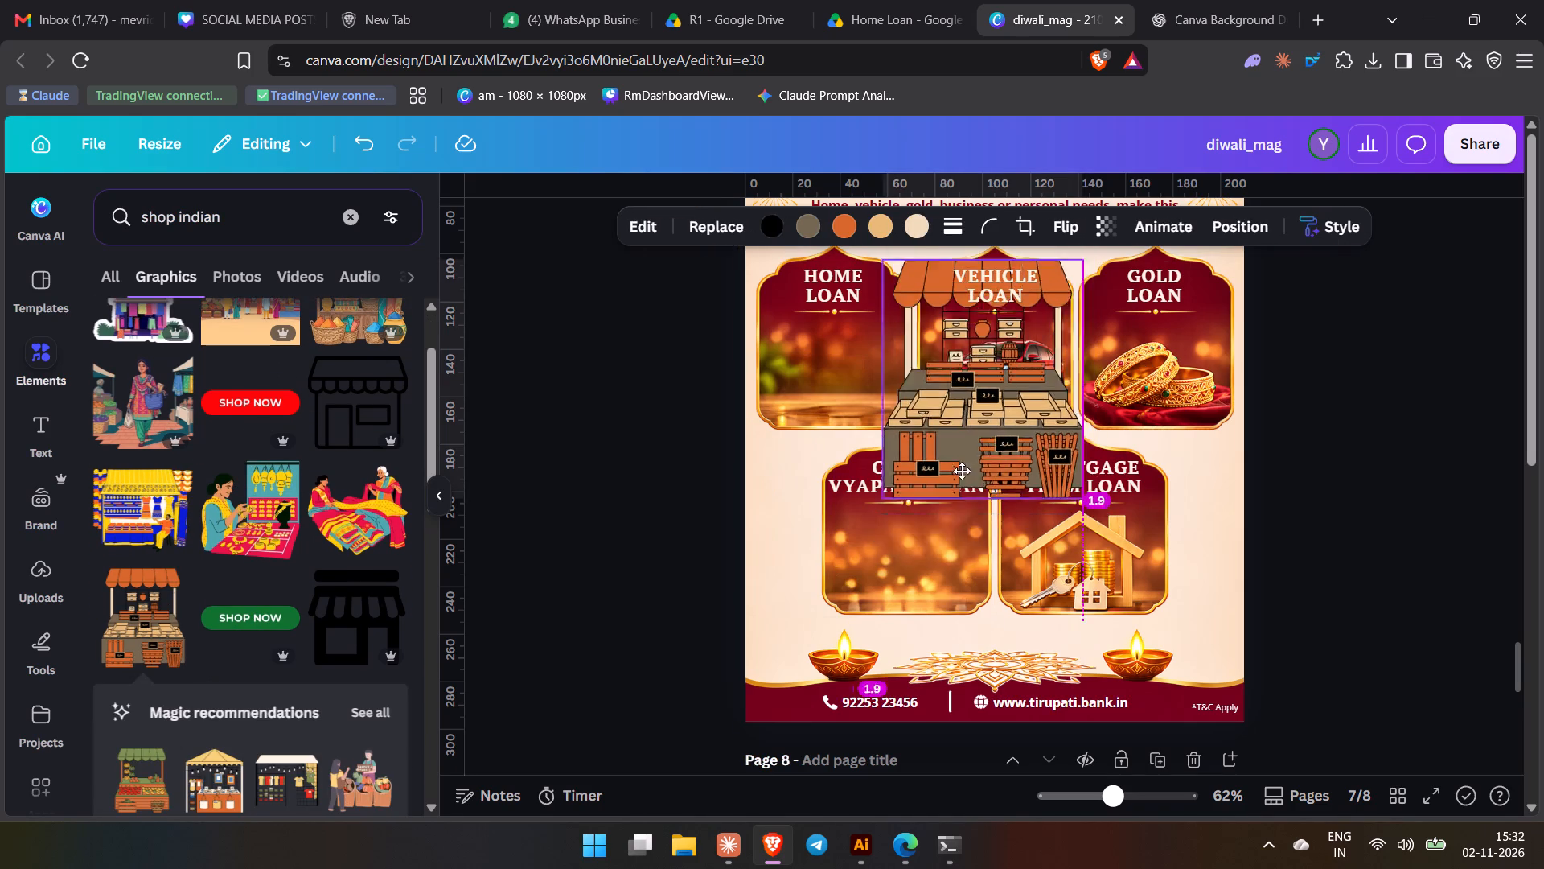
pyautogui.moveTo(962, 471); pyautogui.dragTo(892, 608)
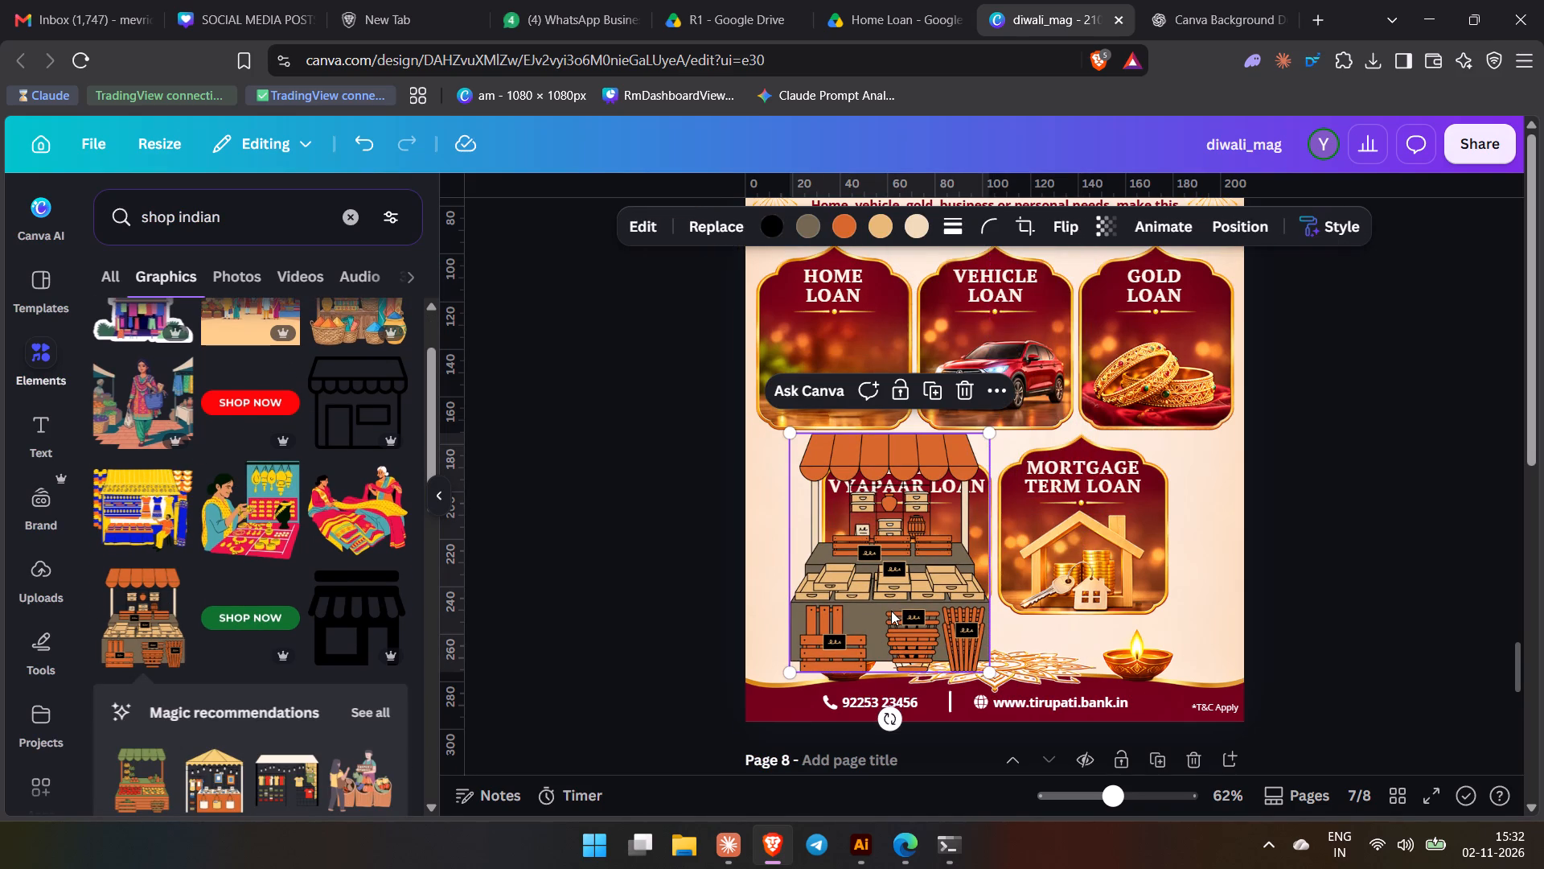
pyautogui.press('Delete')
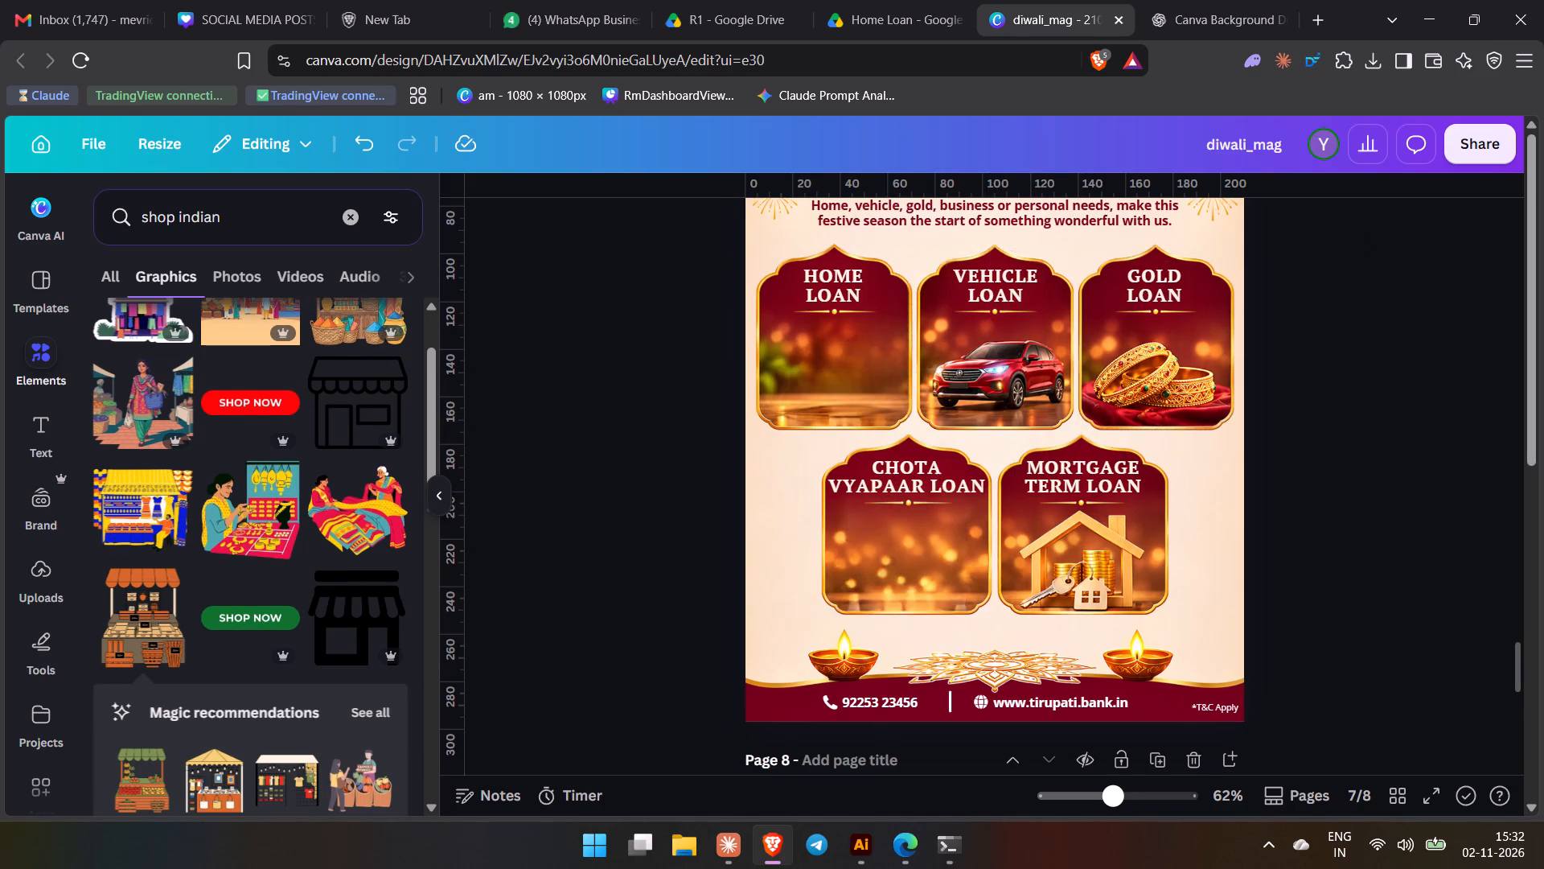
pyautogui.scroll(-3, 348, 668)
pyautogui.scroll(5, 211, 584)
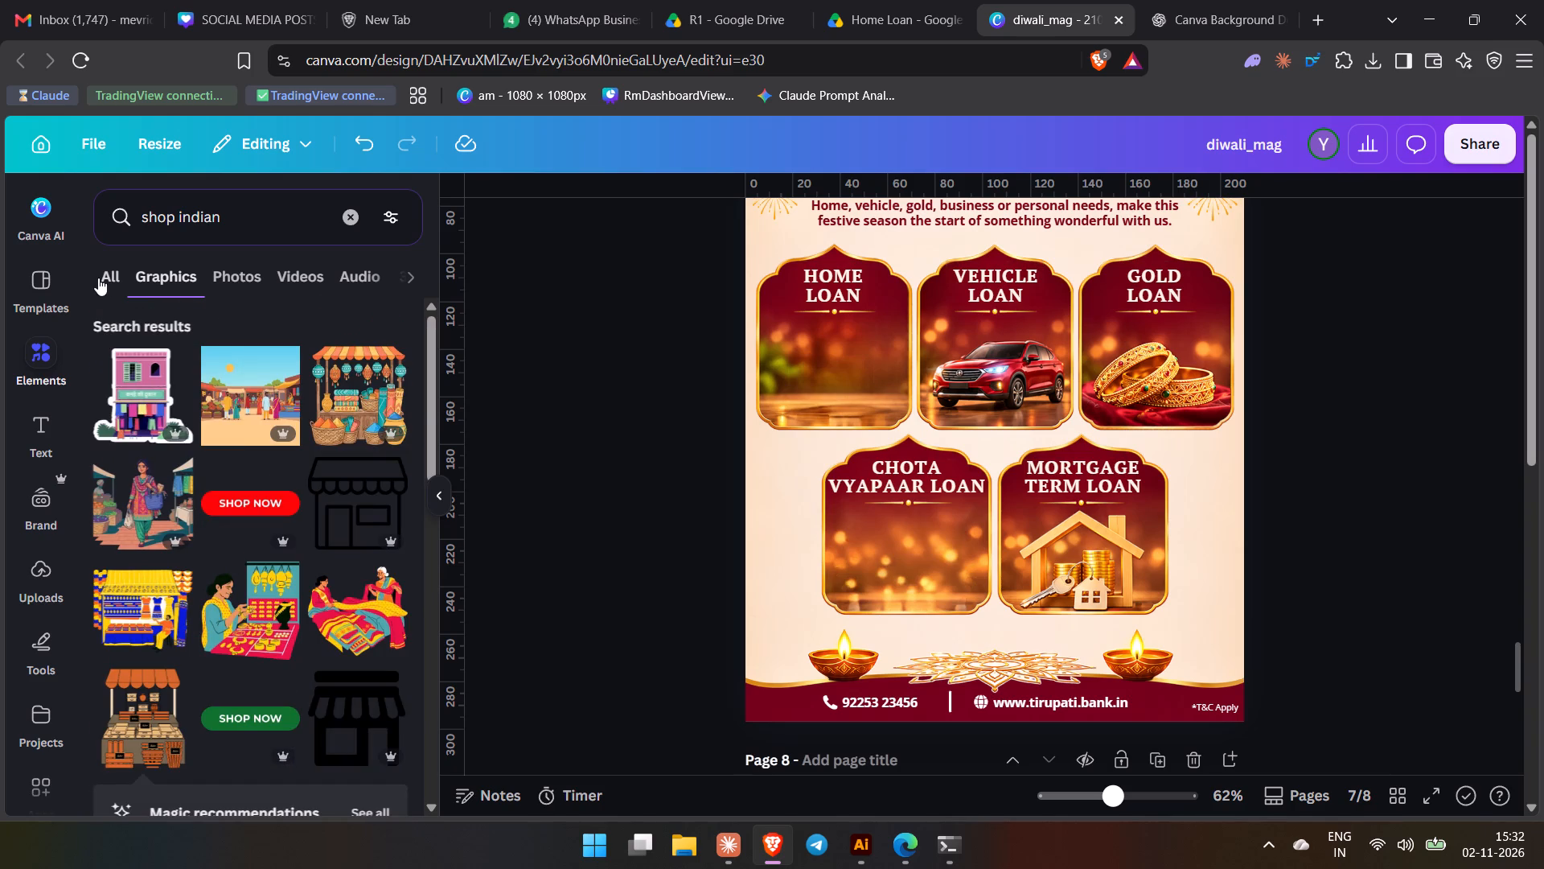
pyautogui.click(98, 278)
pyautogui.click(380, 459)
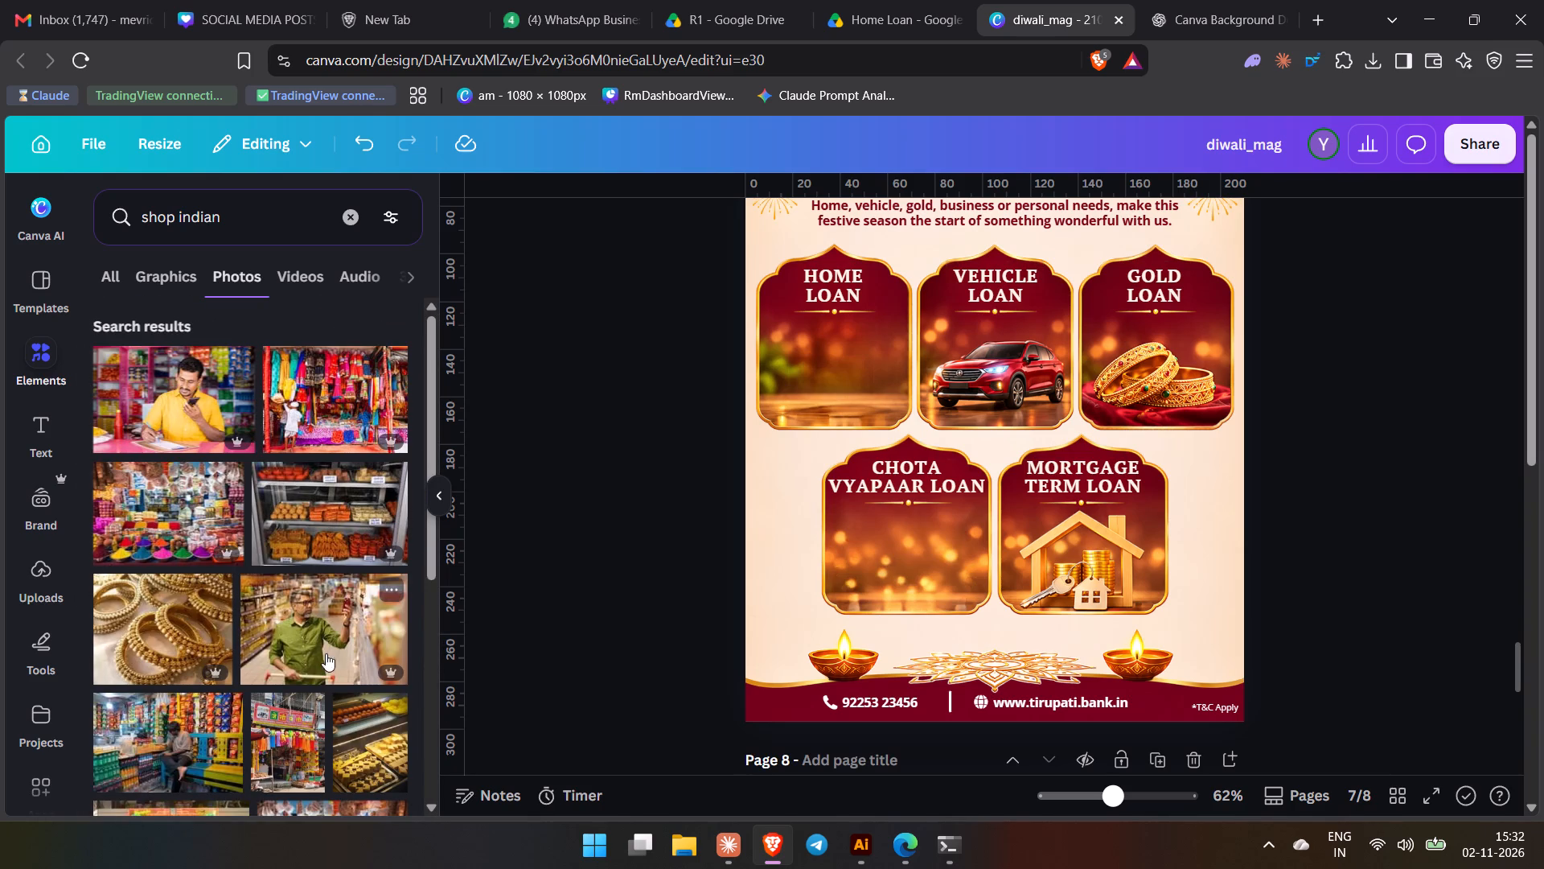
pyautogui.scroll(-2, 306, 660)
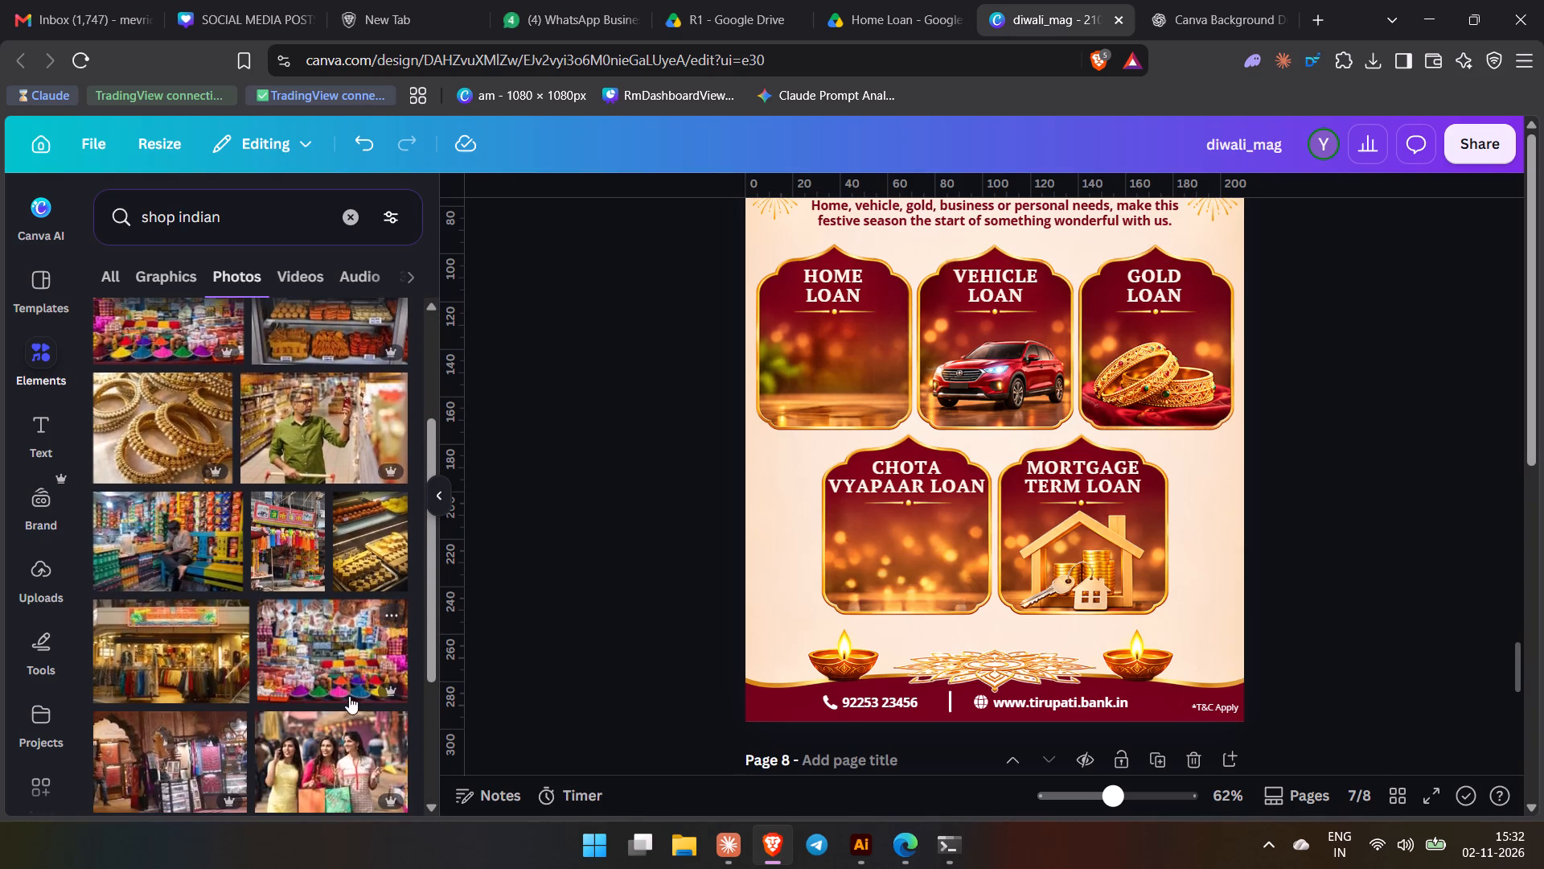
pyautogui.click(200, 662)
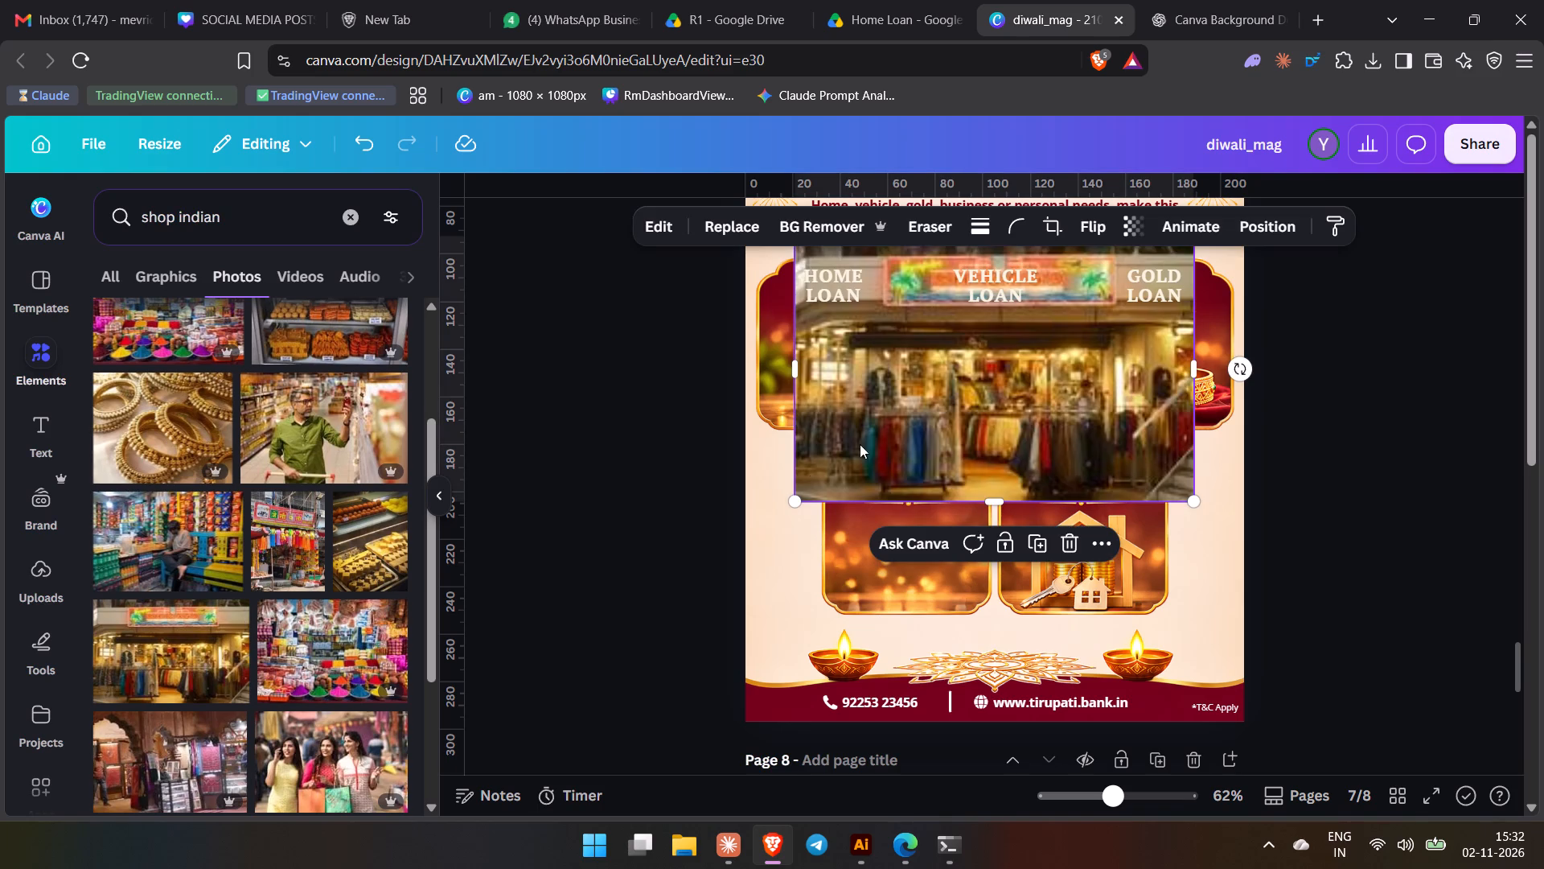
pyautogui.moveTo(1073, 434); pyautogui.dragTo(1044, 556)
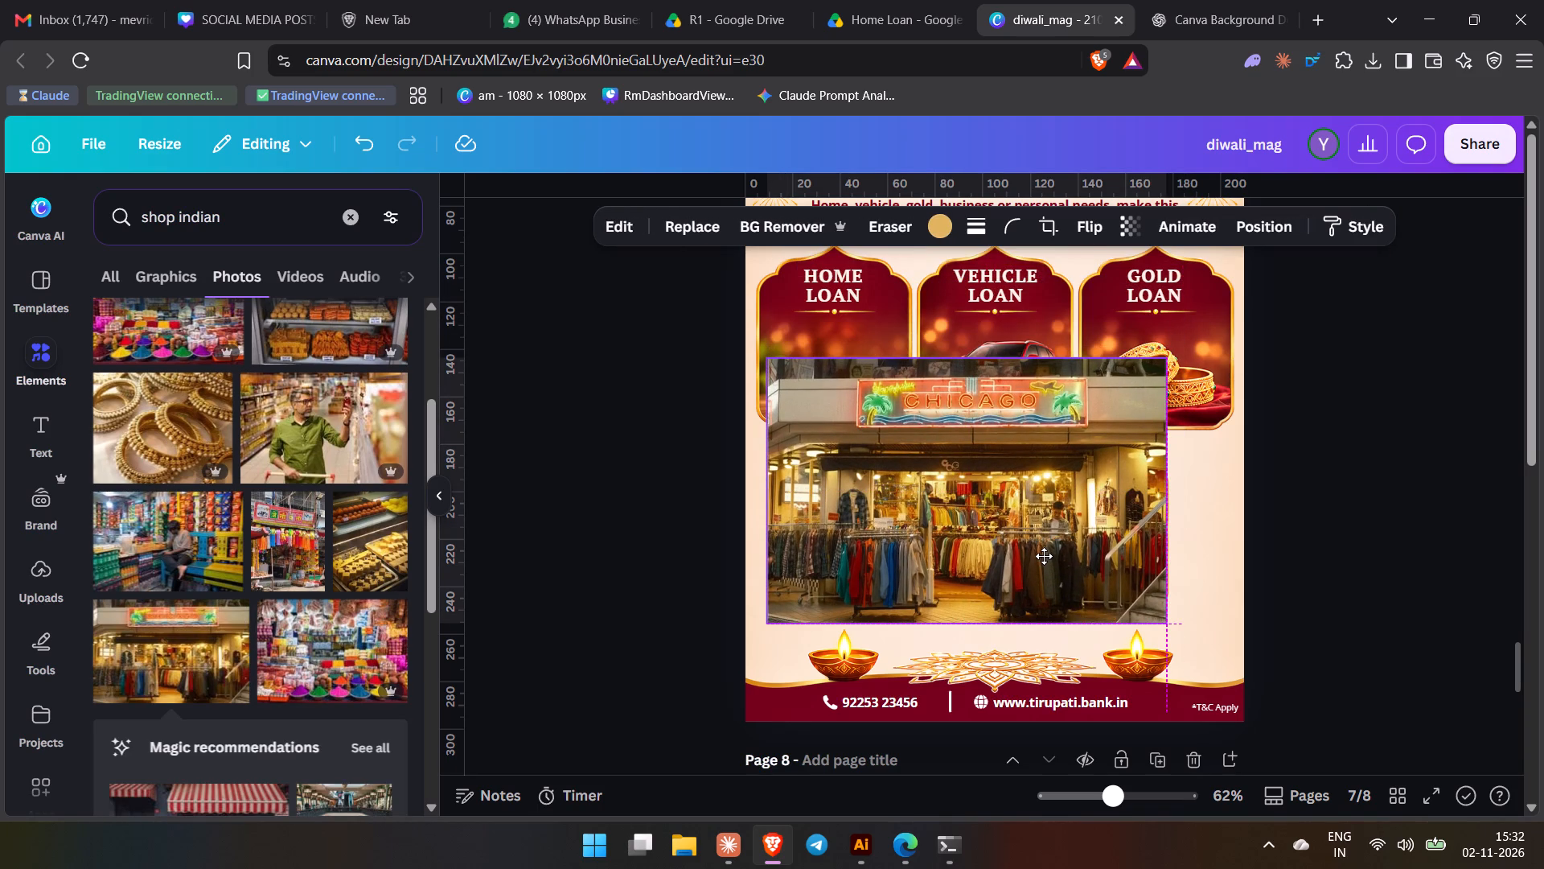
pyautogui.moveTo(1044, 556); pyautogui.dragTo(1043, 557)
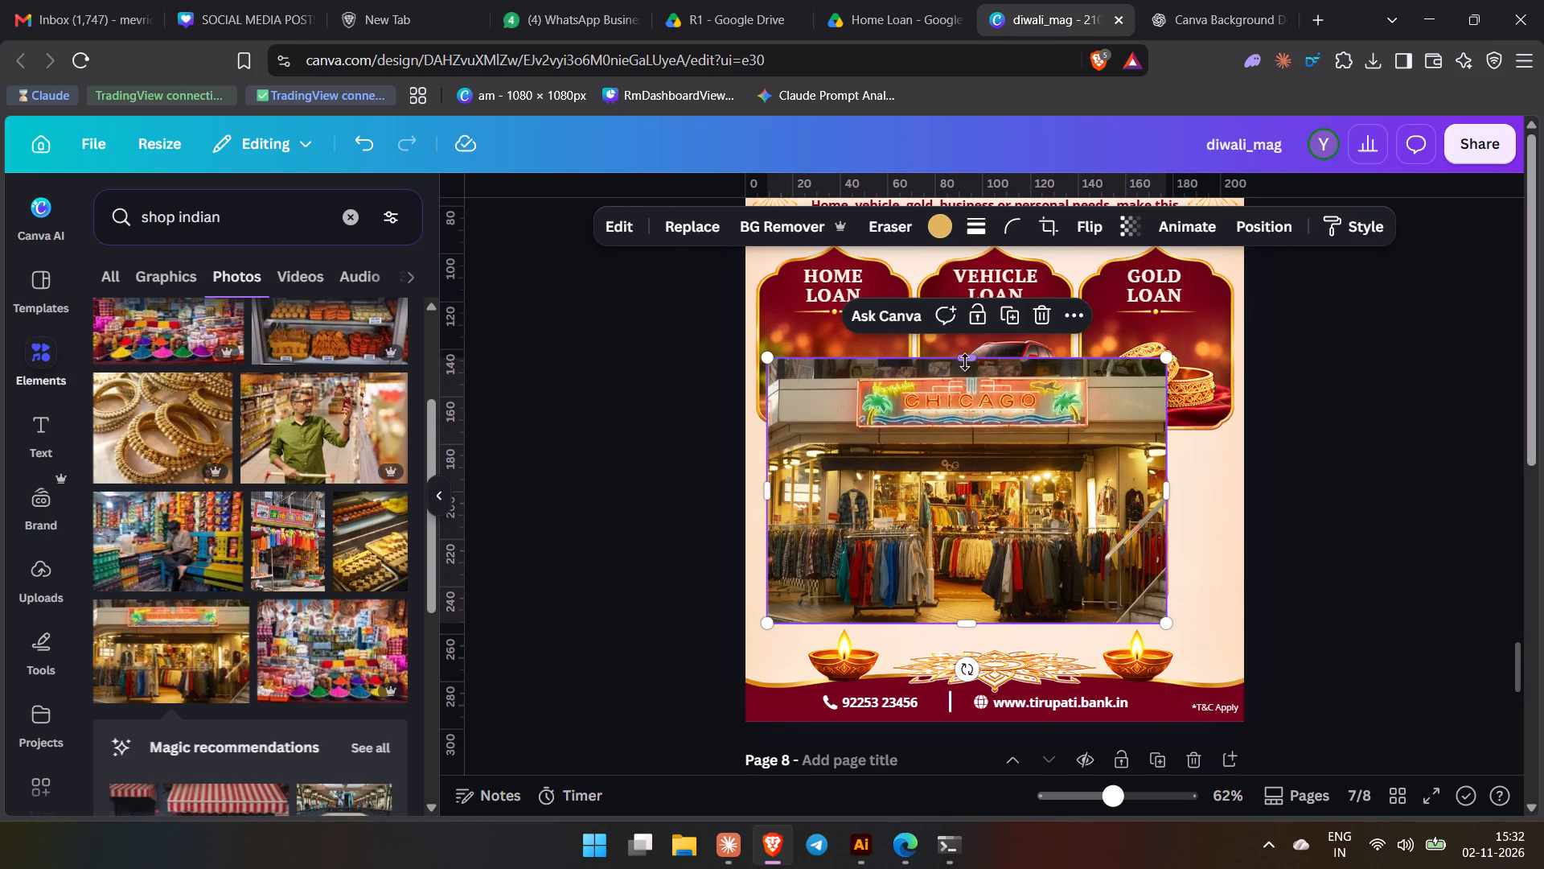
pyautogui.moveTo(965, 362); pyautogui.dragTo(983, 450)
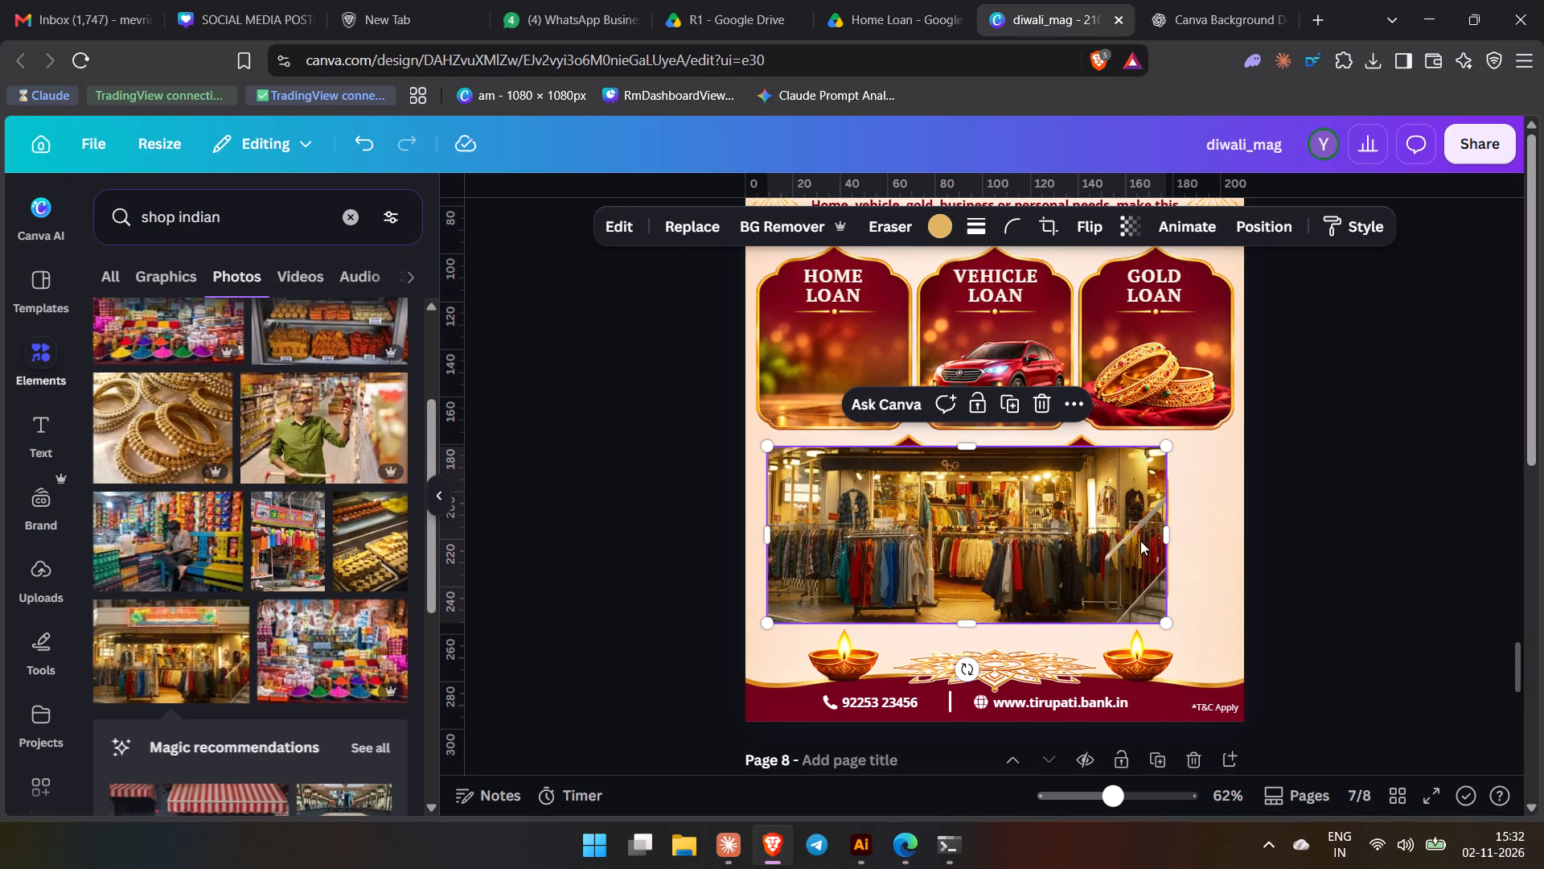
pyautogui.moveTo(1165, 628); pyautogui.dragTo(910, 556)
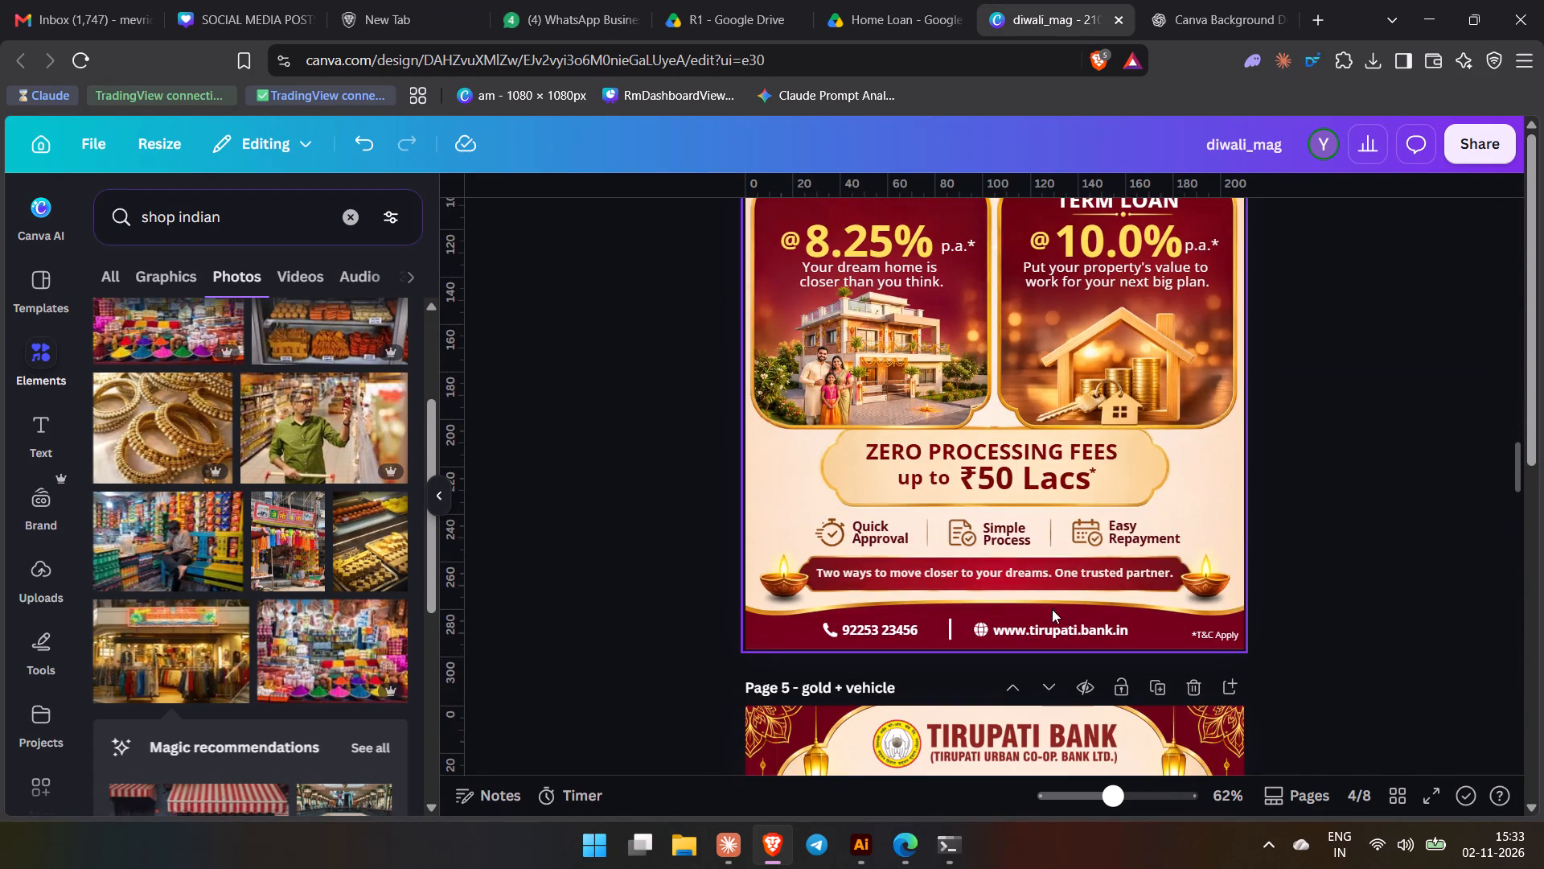
pyautogui.keyDown('ctrl'); pyautogui.scroll(10, 846, 366); pyautogui.keyUp('ctrl')
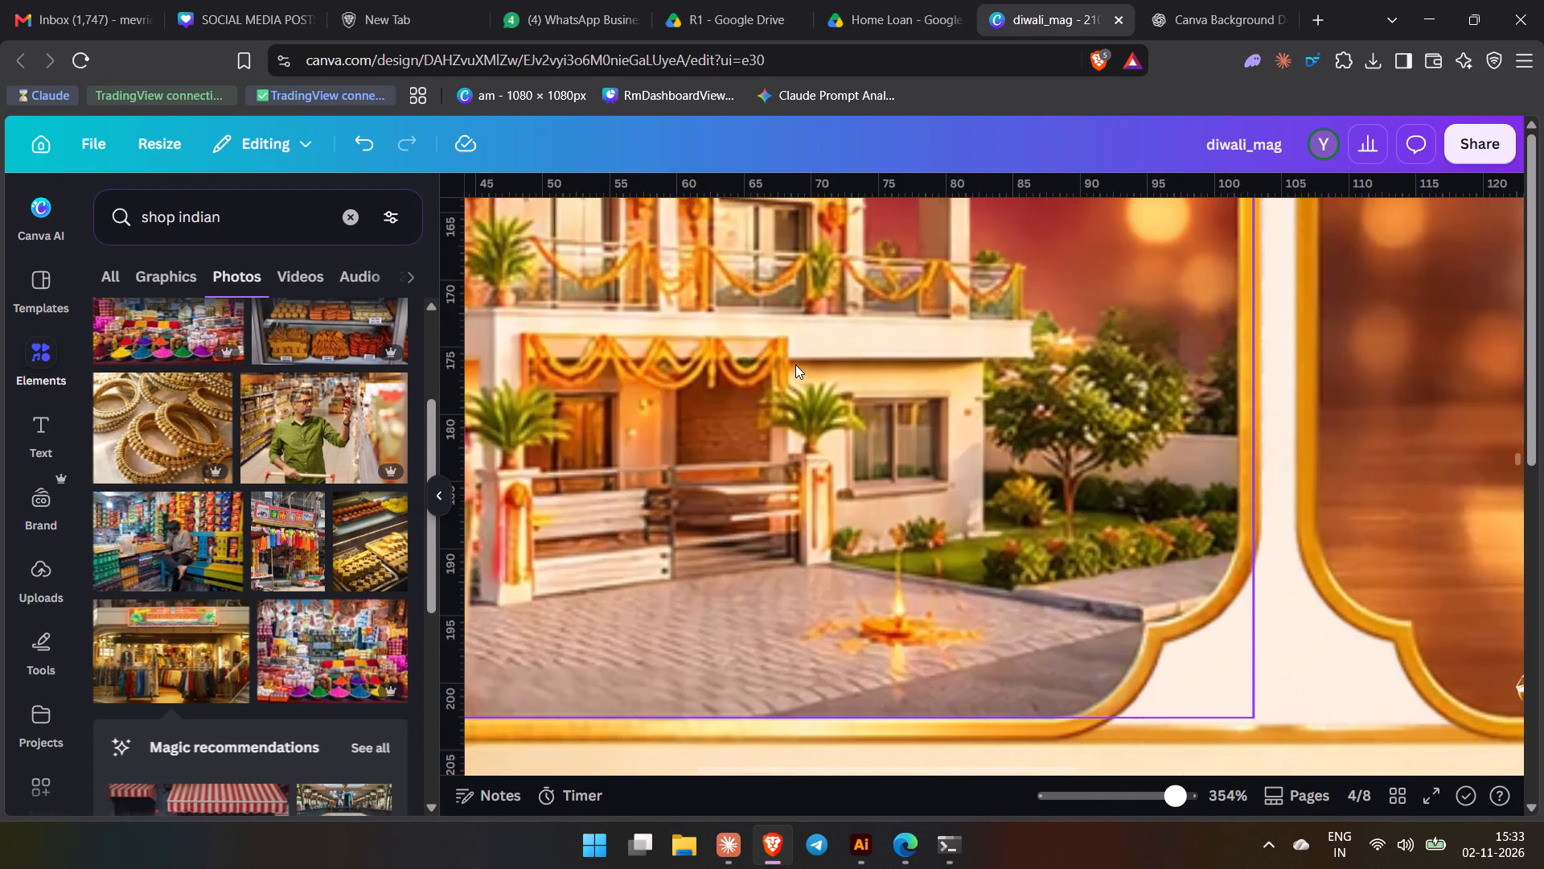
pyautogui.keyDown('ctrl'); pyautogui.scroll(-5, 790, 367); pyautogui.keyUp('ctrl')
pyautogui.keyDown('ctrl'); pyautogui.scroll(-3, 620, 348); pyautogui.keyUp('ctrl')
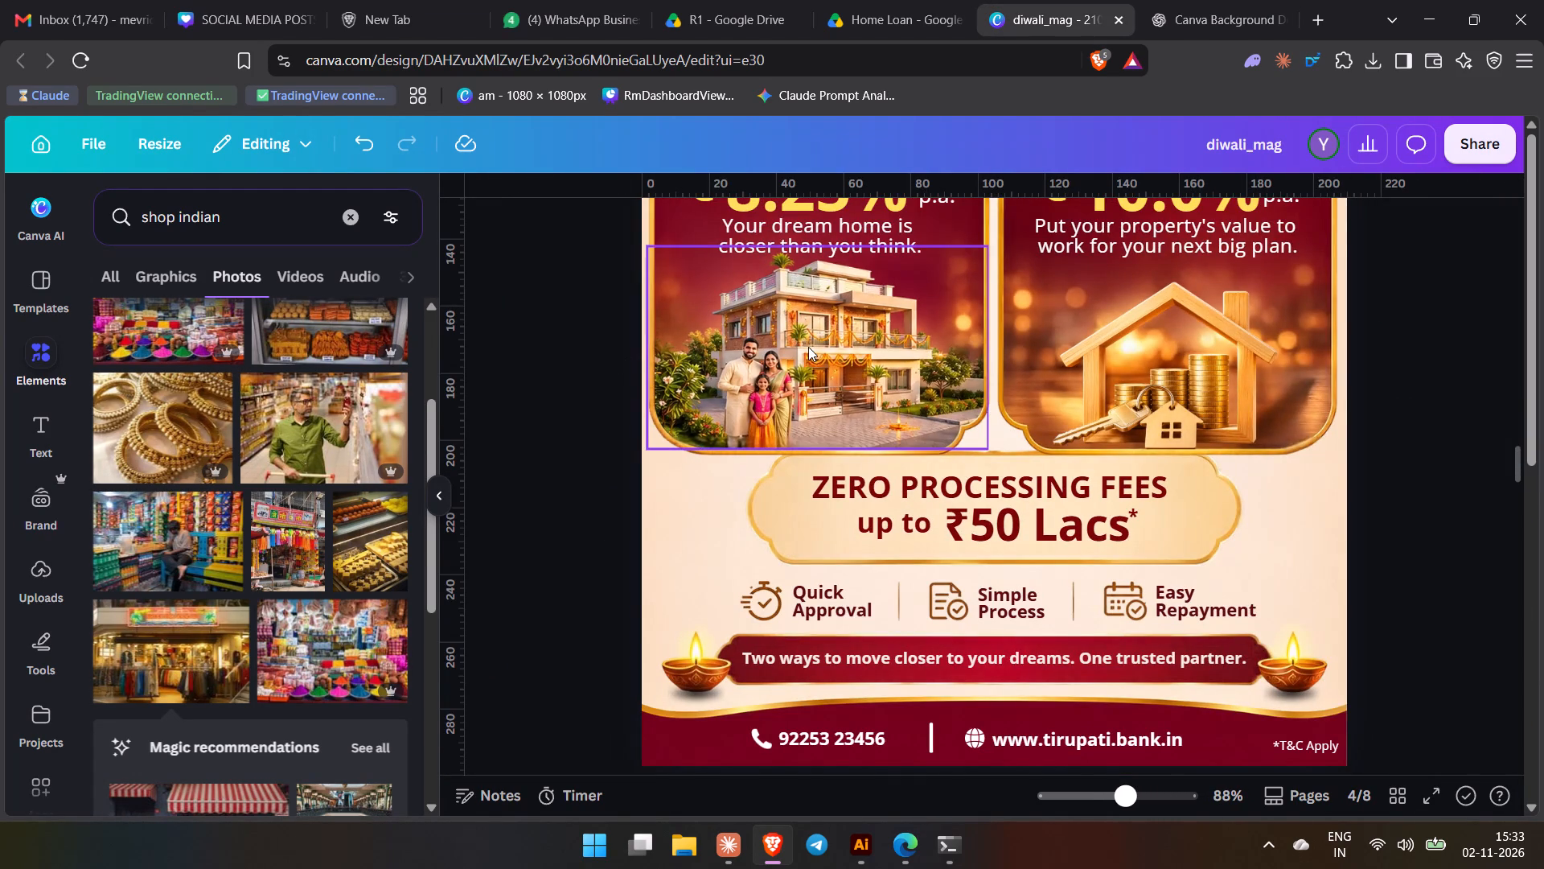
pyautogui.click(808, 347)
pyautogui.scroll(3, 820, 402)
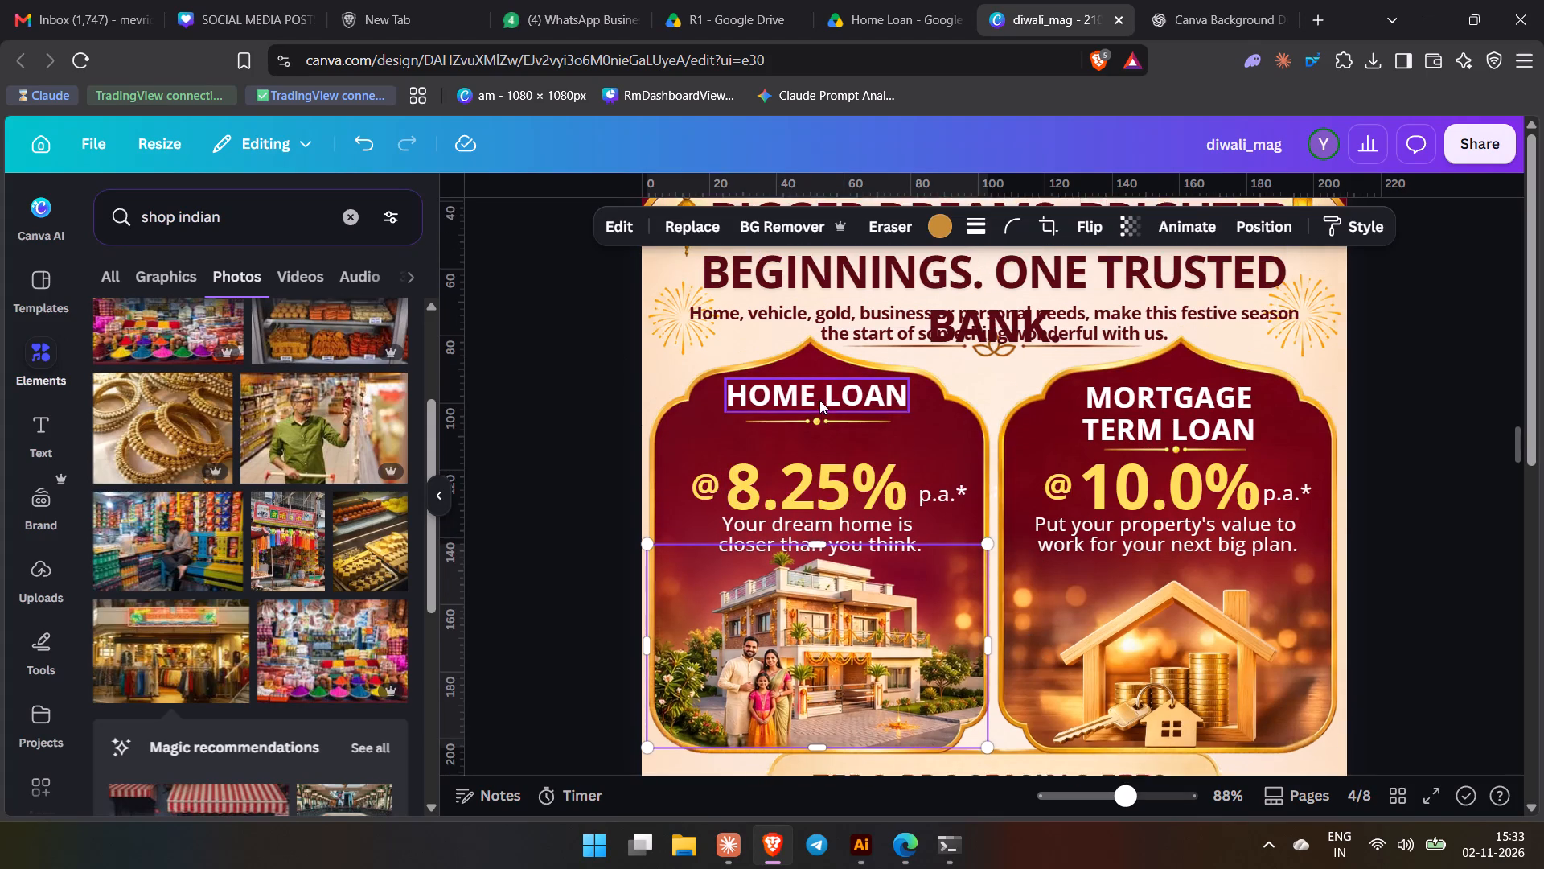
pyautogui.keyDown('shift'); pyautogui.click(780, 361); pyautogui.keyUp('shift')
pyautogui.click(767, 304)
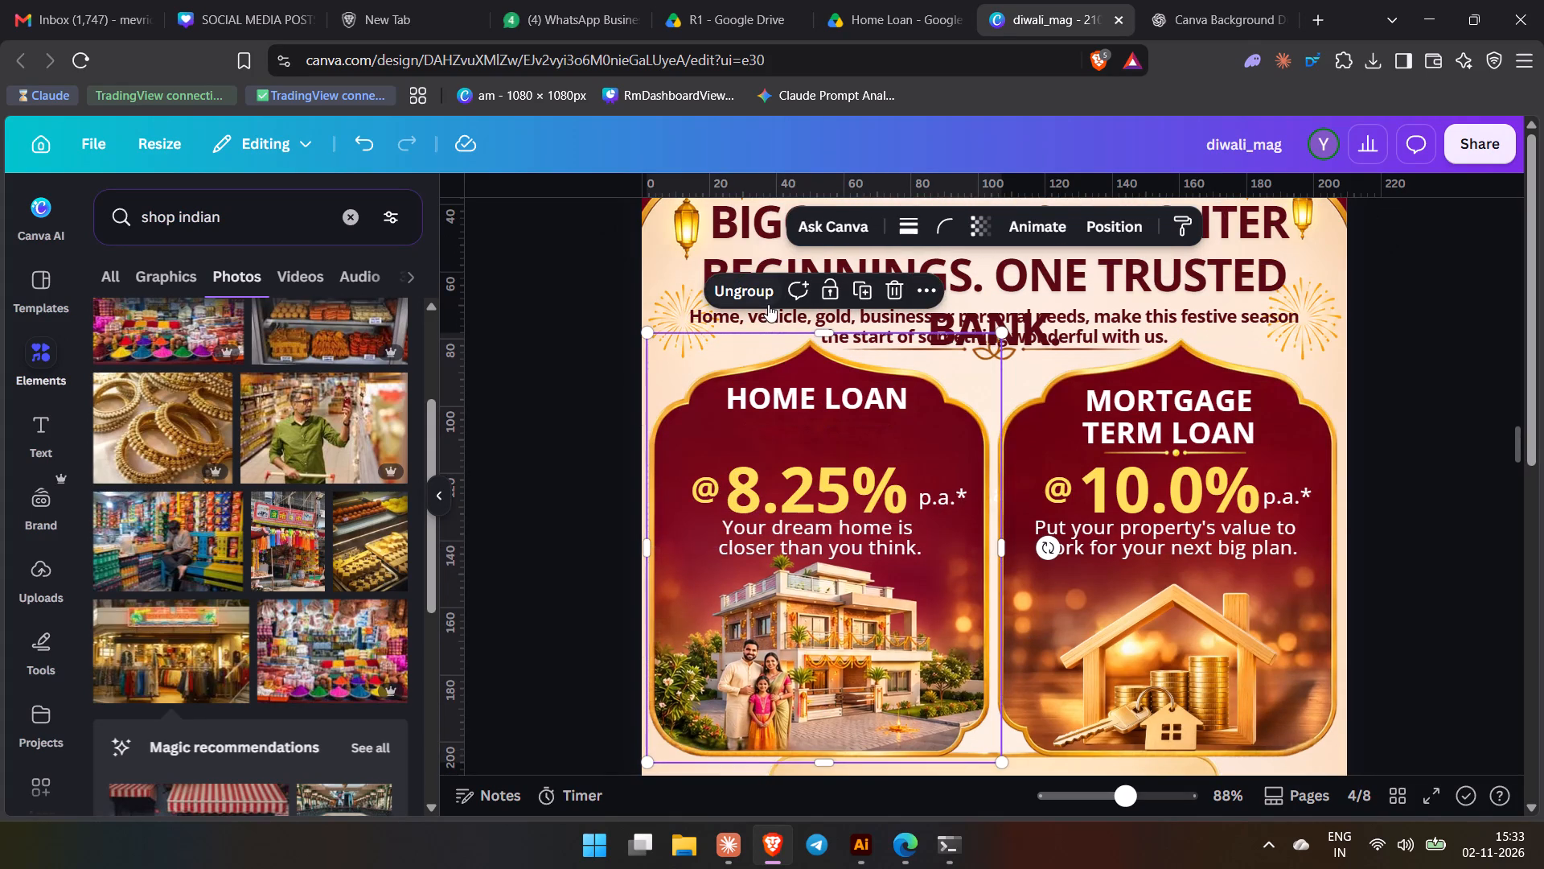
pyautogui.hotkey('ctrl', 'c')
# Paste the copied house card group on page 8 and shrink it to roughly the size of the Home Loan card.
pyautogui.scroll(-5, 785, 336)
pyautogui.scroll(-20, 792, 350)
pyautogui.scroll(-2, 792, 350)
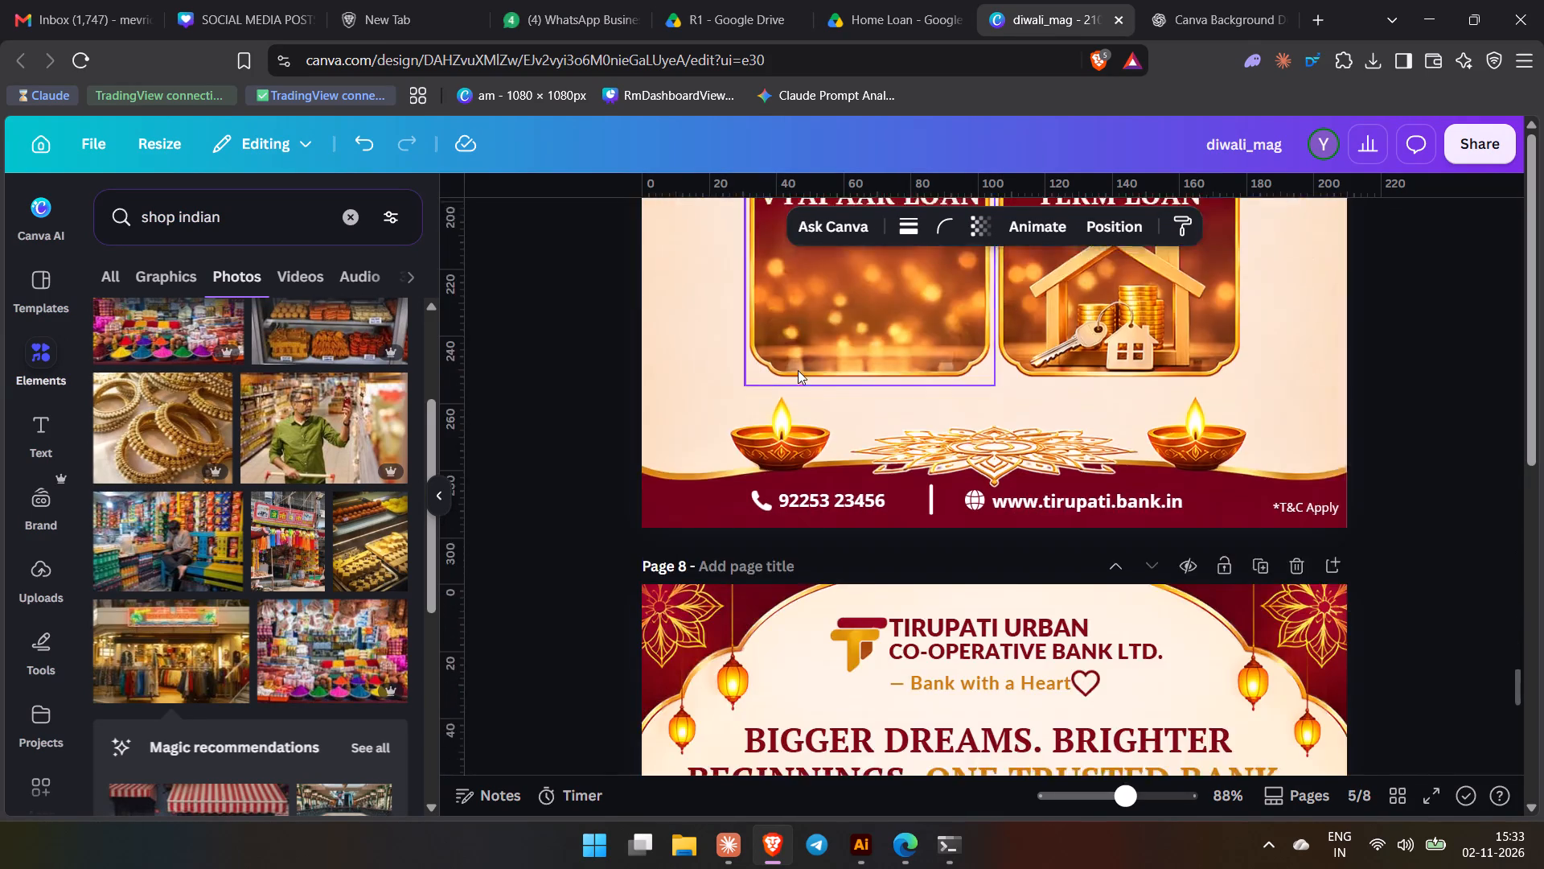
pyautogui.scroll(-11, 795, 369)
pyautogui.scroll(3, 789, 367)
pyautogui.scroll(-3, 789, 391)
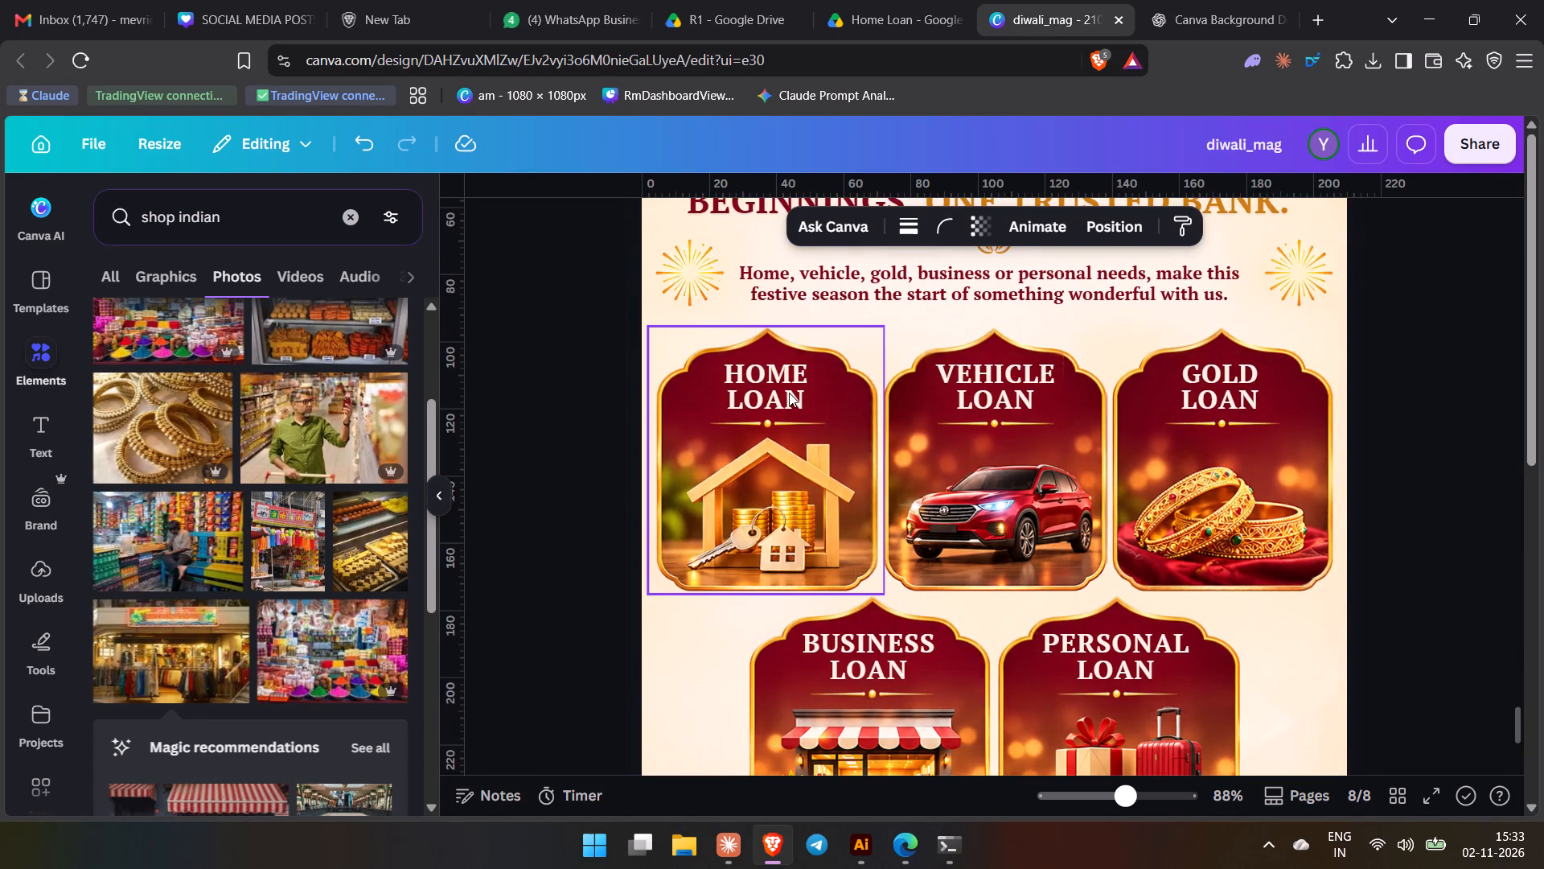
pyautogui.hotkey('ctrl', 'v')
pyautogui.moveTo(827, 442); pyautogui.dragTo(831, 480)
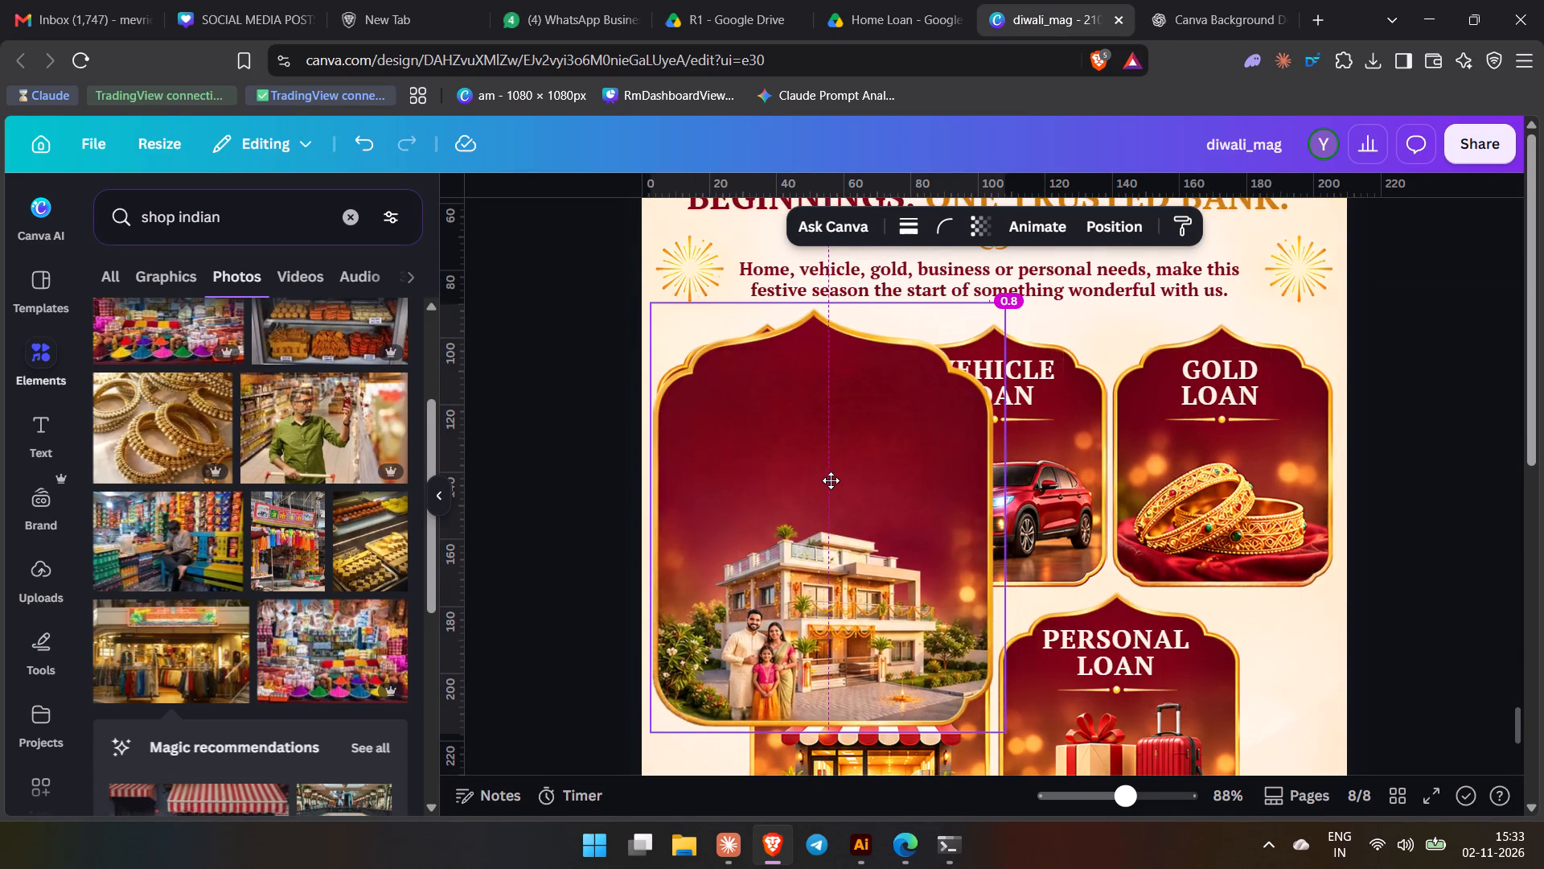
pyautogui.moveTo(831, 480); pyautogui.dragTo(832, 479)
pyautogui.moveTo(1007, 732); pyautogui.dragTo(843, 587)
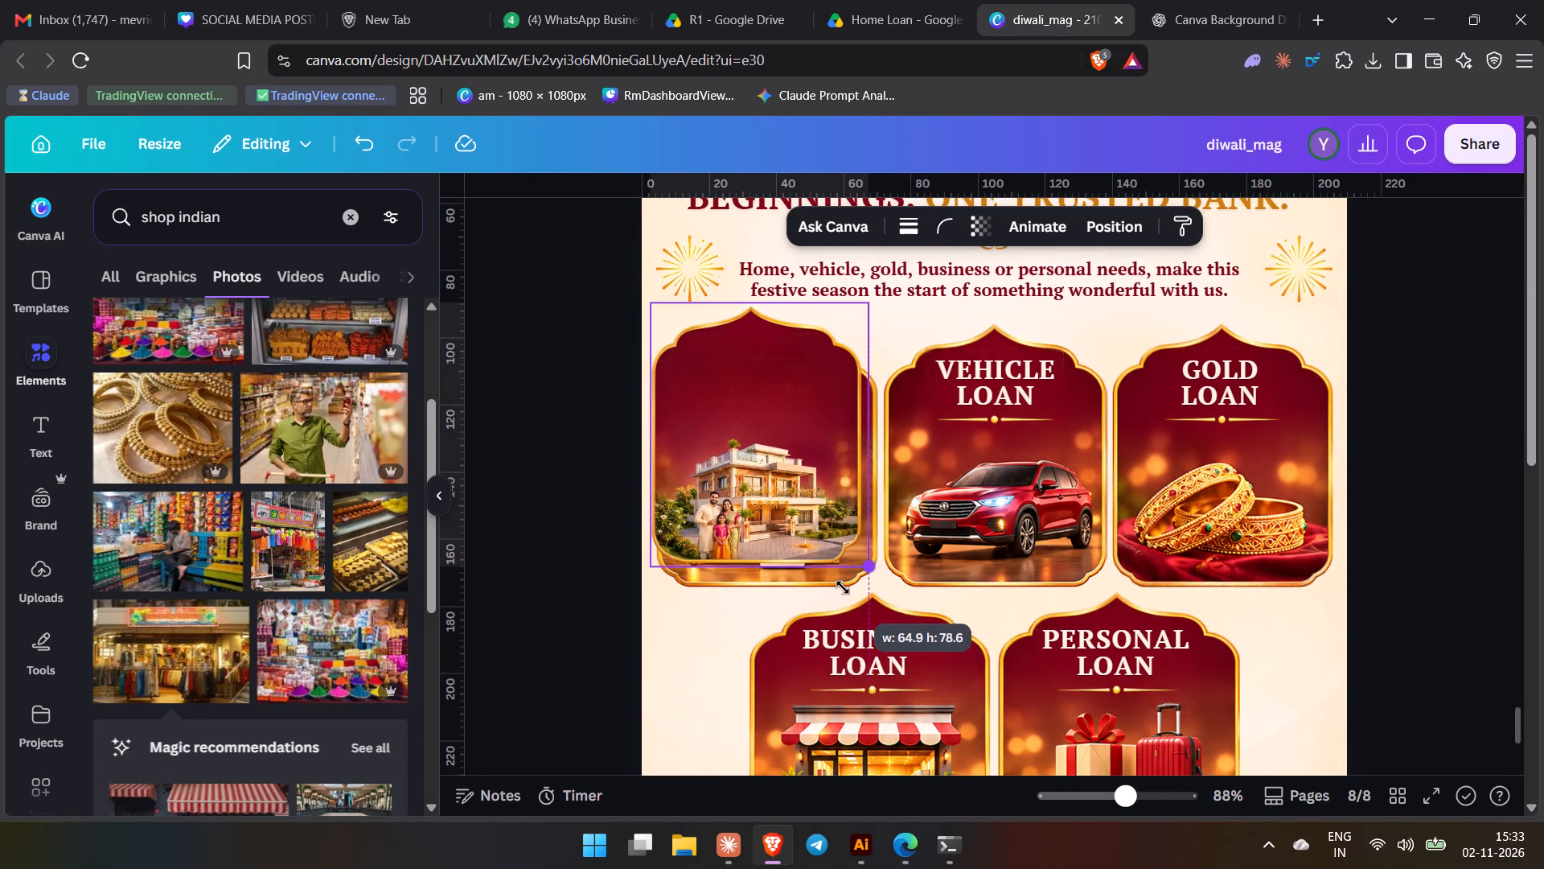
pyautogui.moveTo(843, 587); pyautogui.dragTo(864, 612)
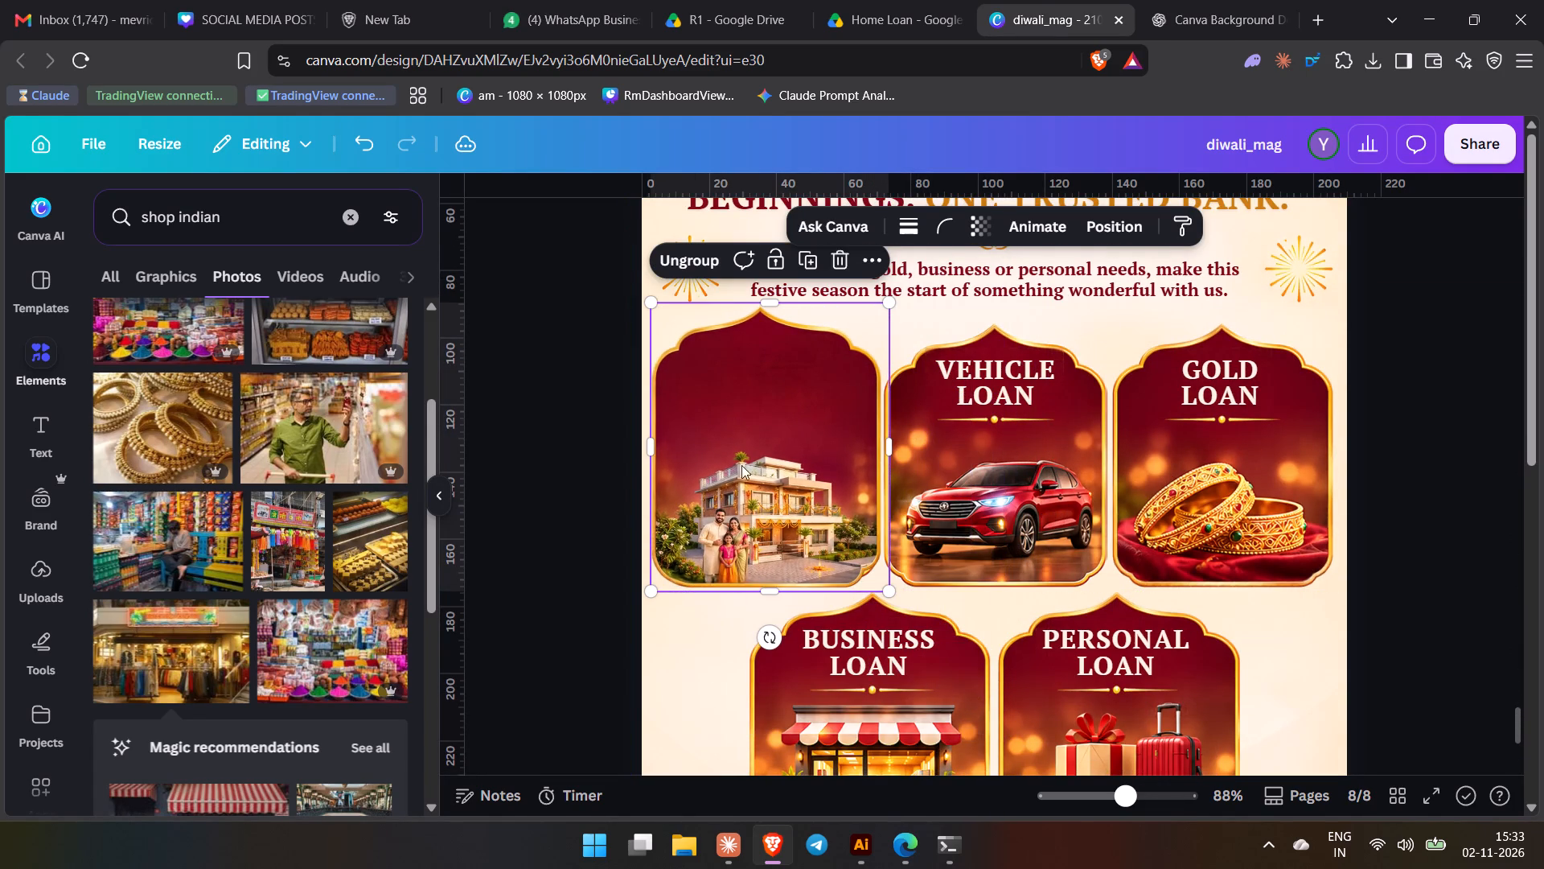
# Adjust the pasted house card's size and position over page 8's Home Loan card, making it about 82 mm tall.
pyautogui.moveTo(888, 296); pyautogui.dragTo(890, 337)
pyautogui.moveTo(824, 430); pyautogui.dragTo(844, 430)
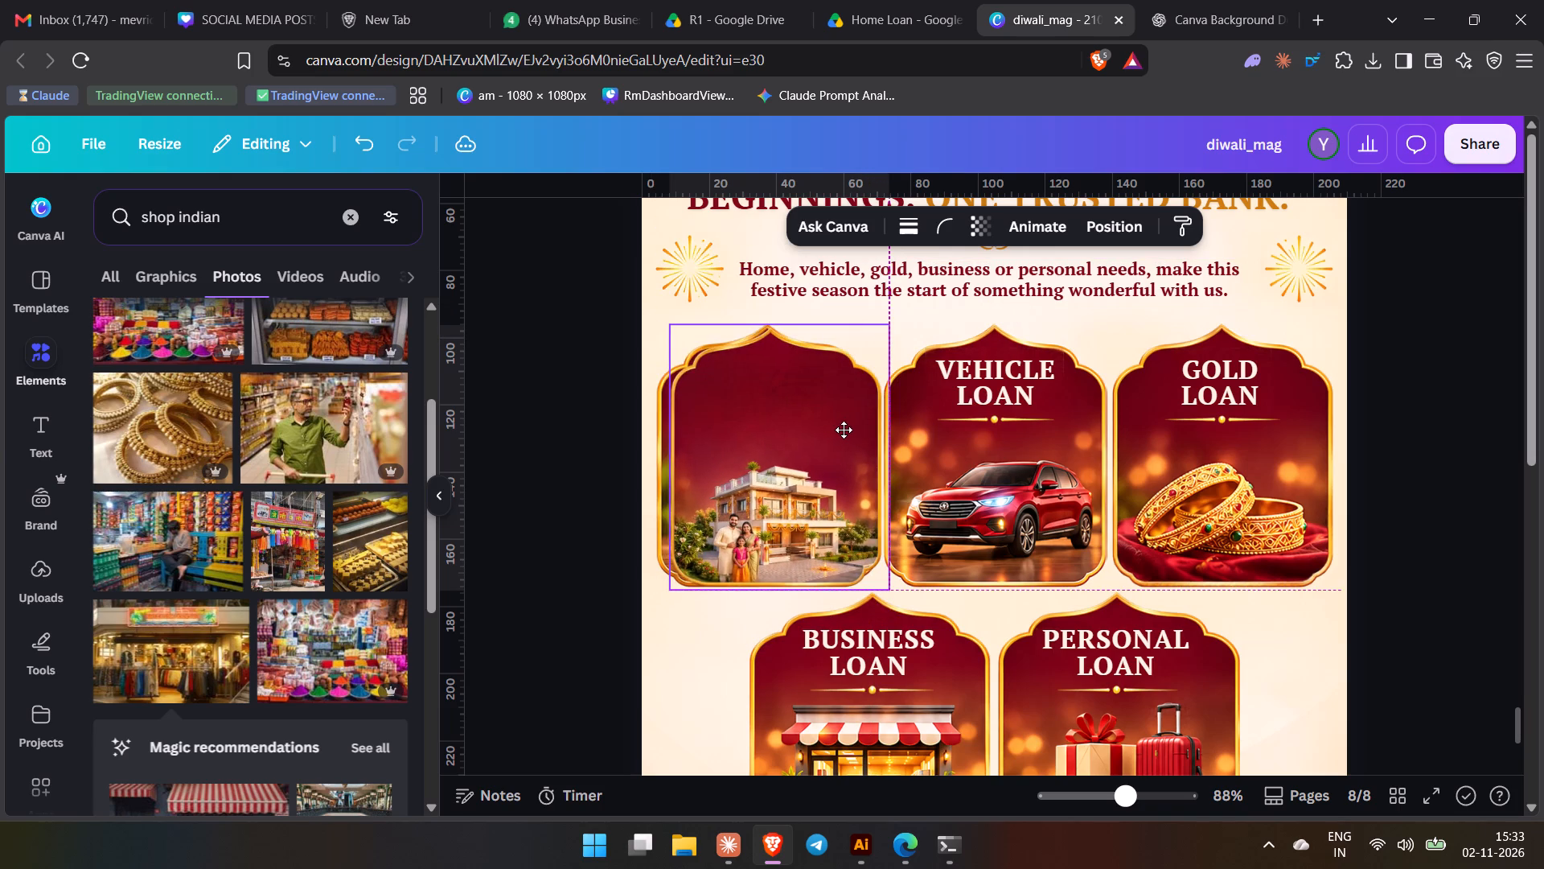
pyautogui.moveTo(844, 430); pyautogui.dragTo(840, 426)
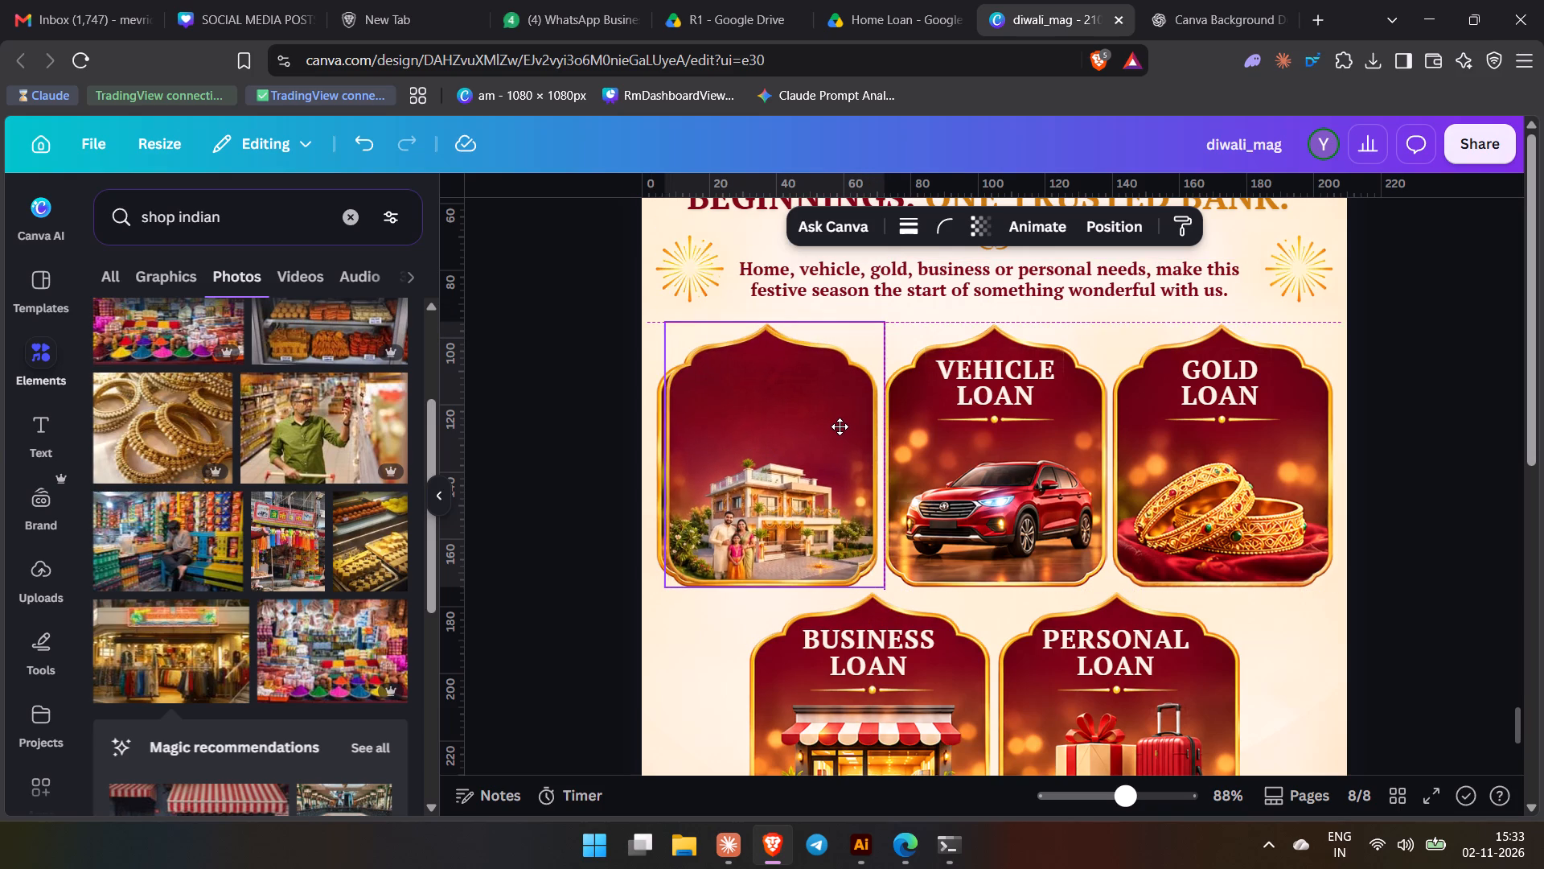
pyautogui.moveTo(840, 426); pyautogui.dragTo(840, 426)
pyautogui.moveTo(664, 456); pyautogui.dragTo(655, 456)
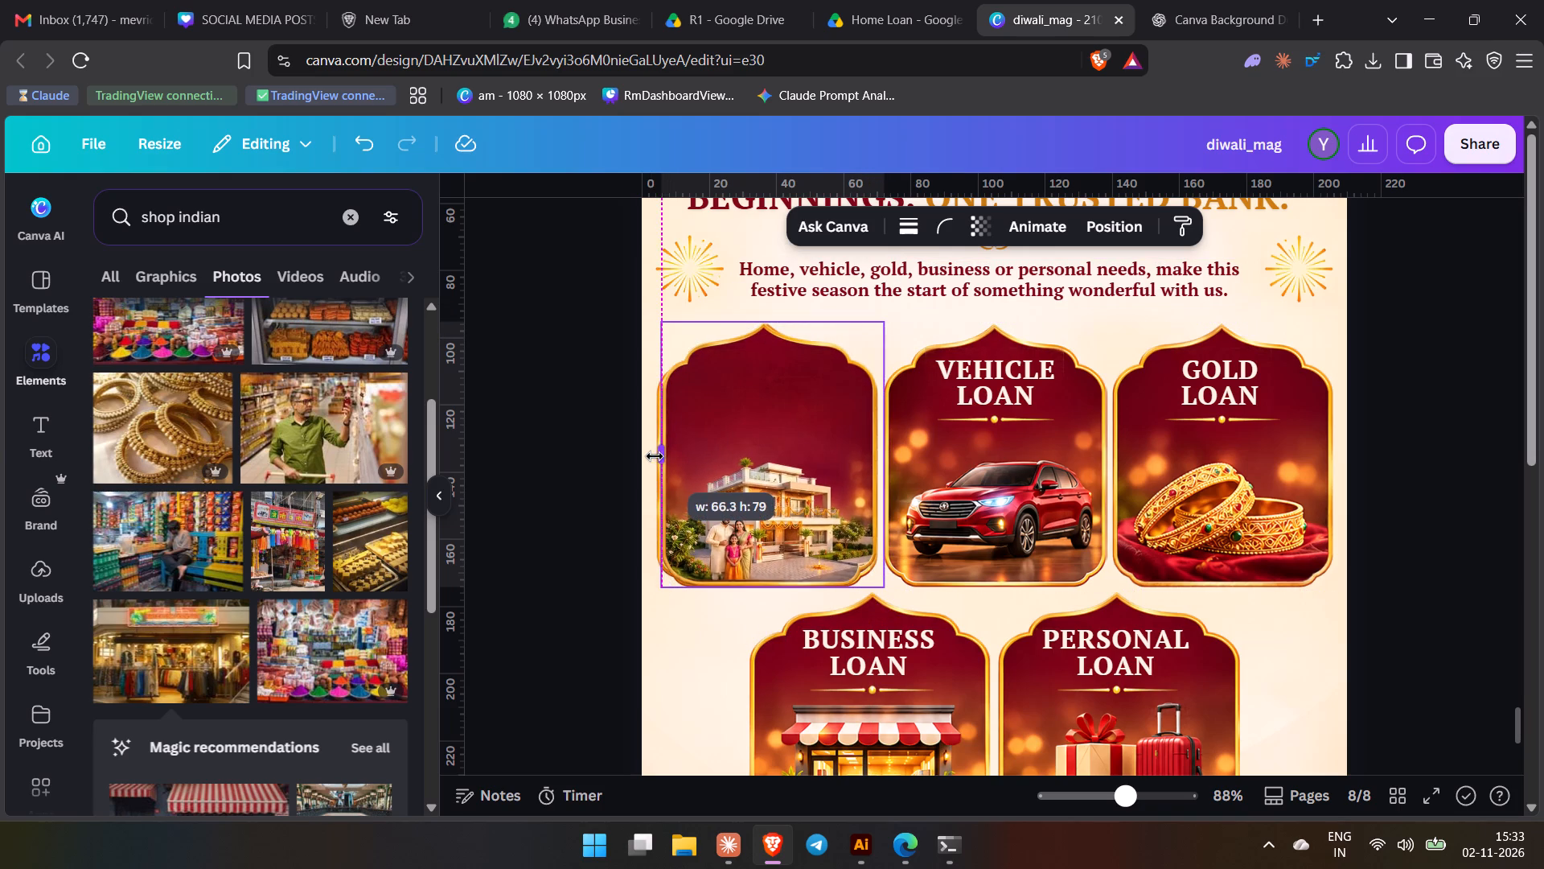
pyautogui.moveTo(655, 456); pyautogui.dragTo(670, 459)
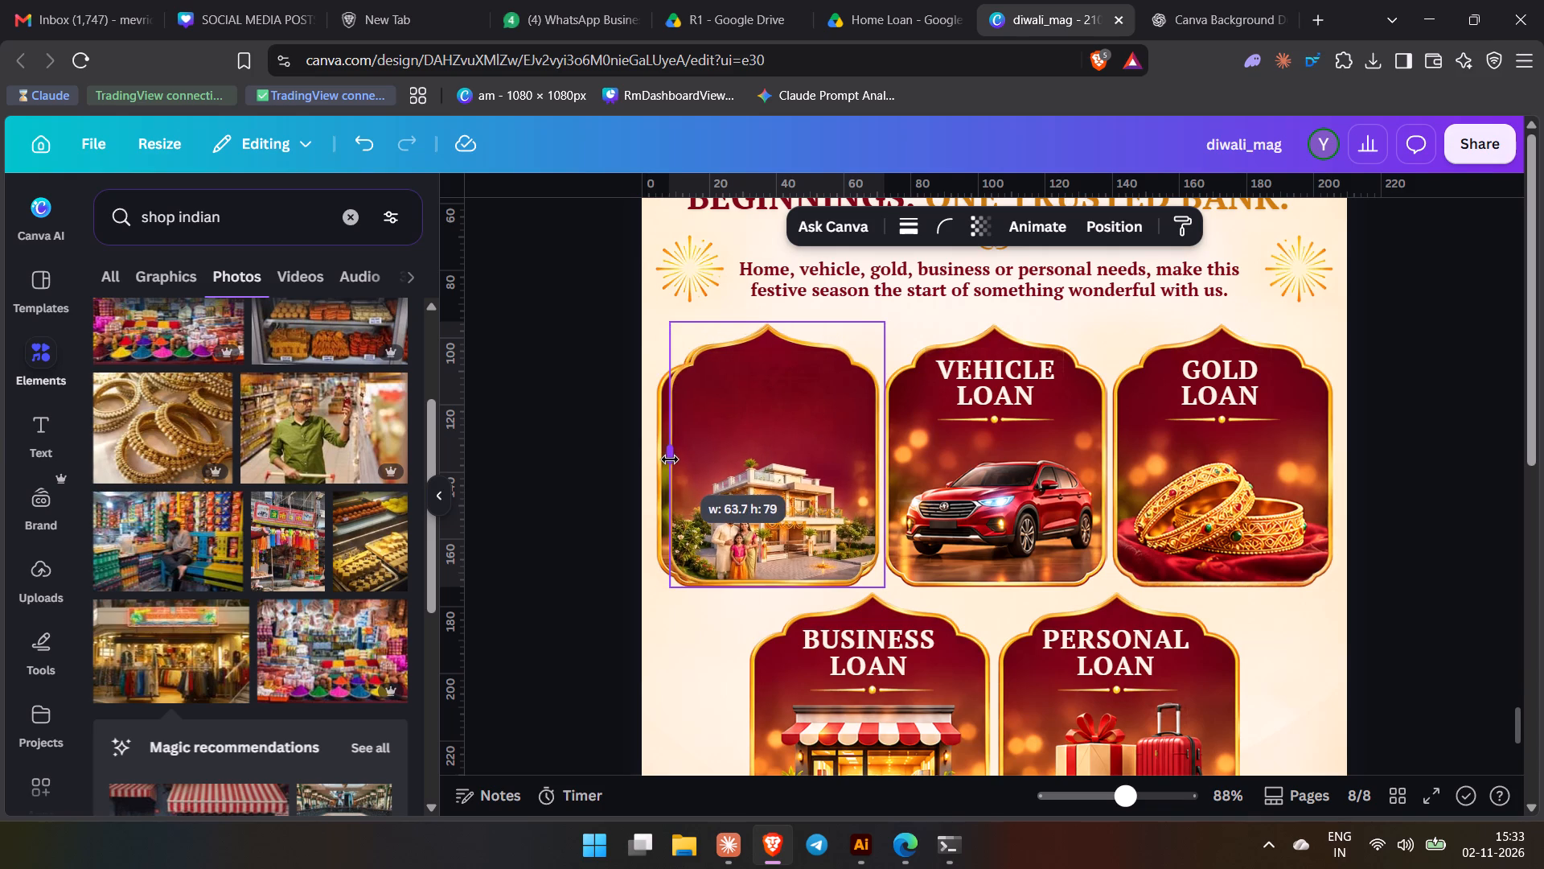
pyautogui.moveTo(670, 459); pyautogui.dragTo(675, 458)
pyautogui.moveTo(681, 582); pyautogui.dragTo(665, 587)
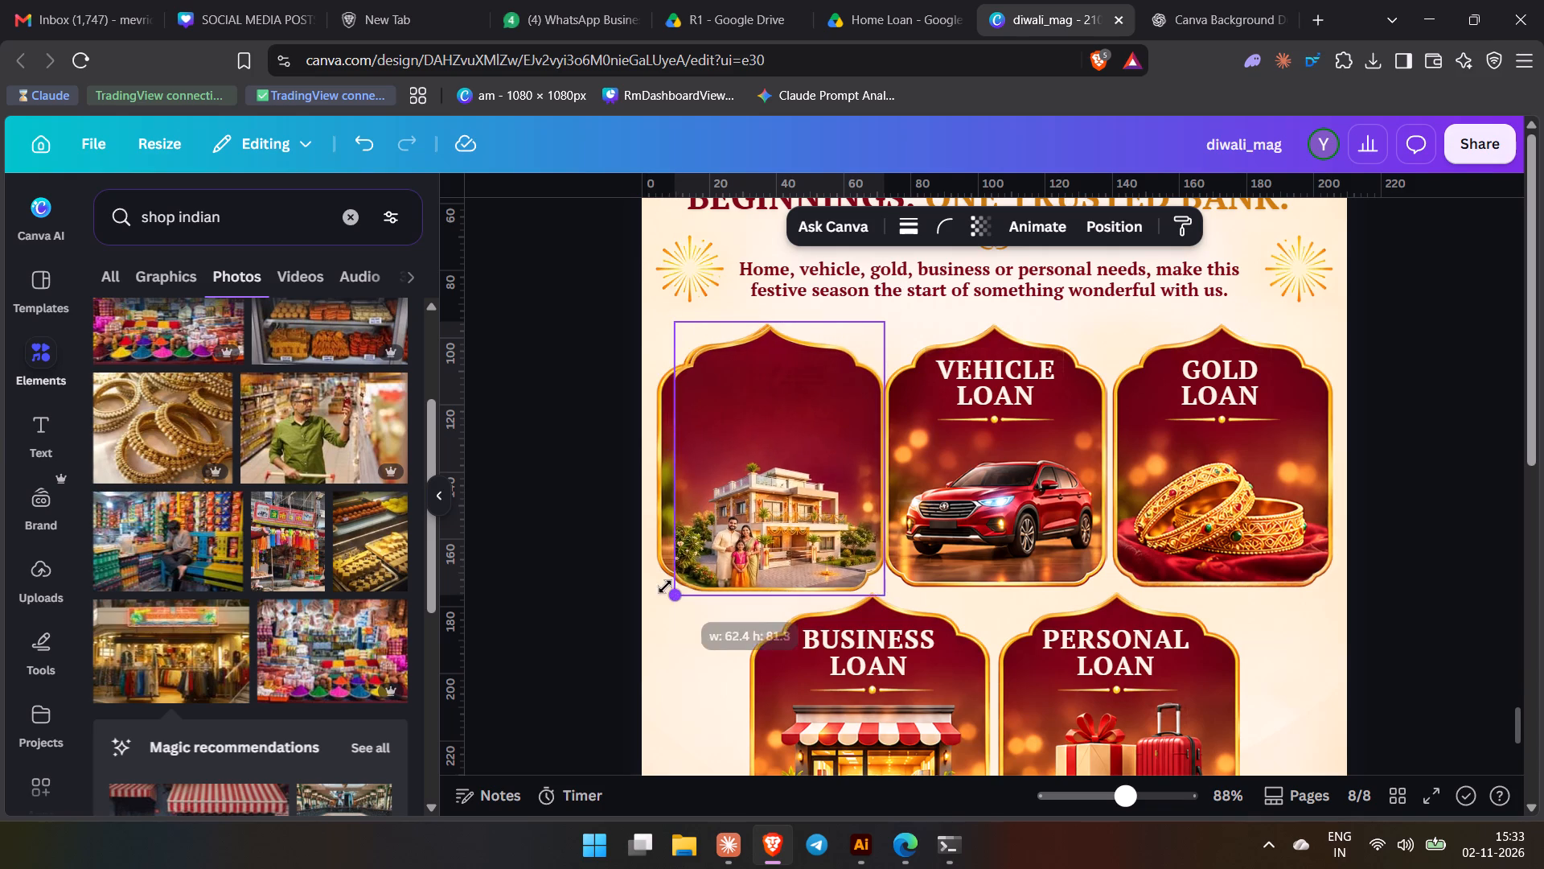
pyautogui.moveTo(665, 587); pyautogui.dragTo(655, 581)
pyautogui.moveTo(672, 455); pyautogui.dragTo(663, 457)
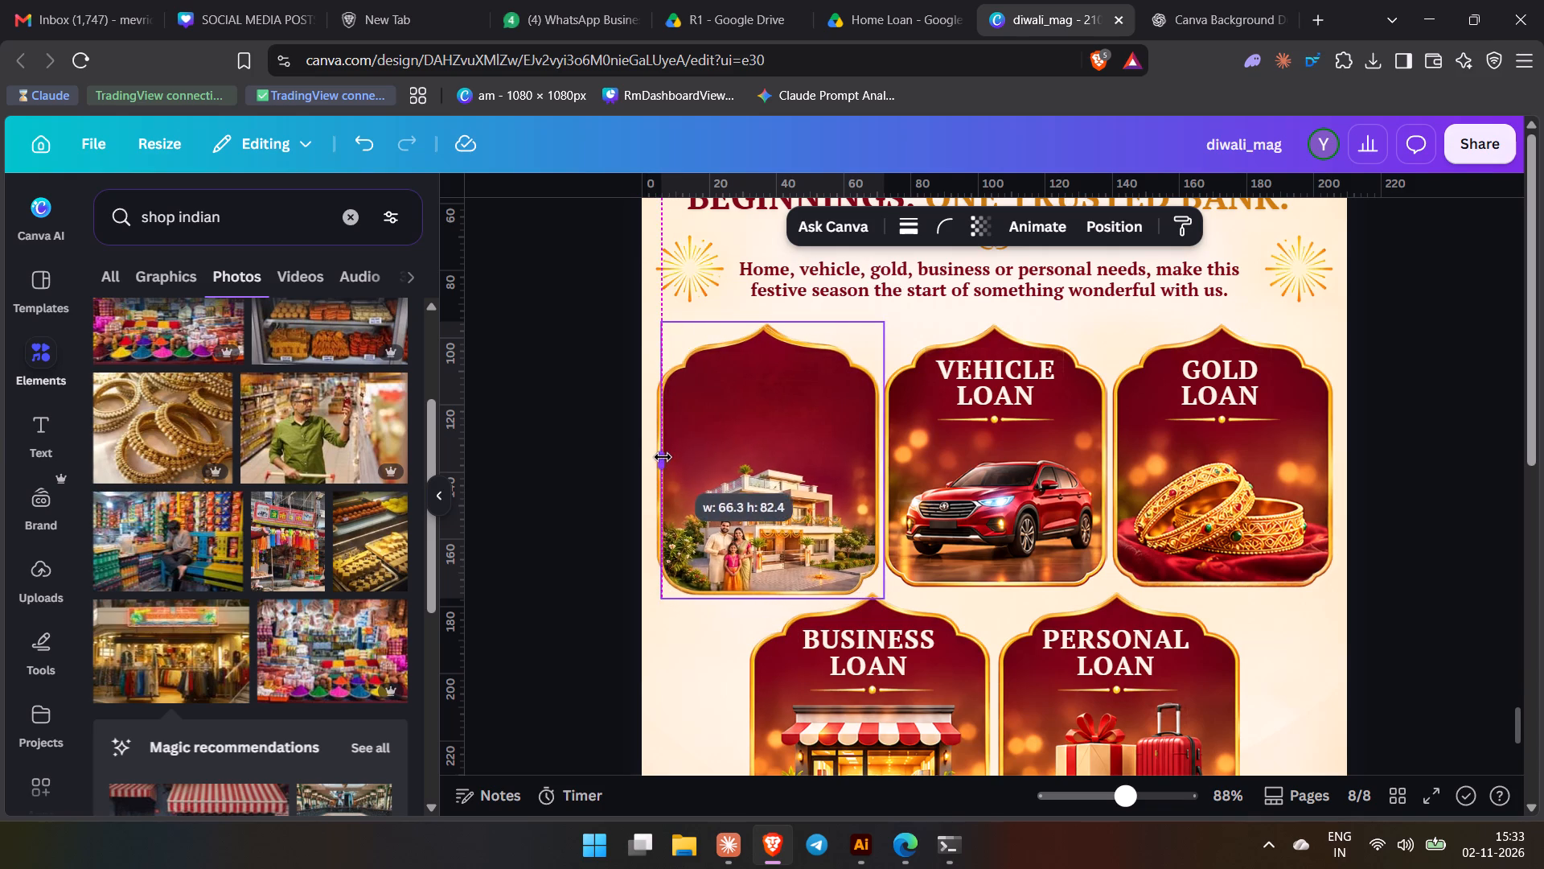
pyautogui.moveTo(663, 457); pyautogui.dragTo(651, 456)
# Move the pasted house card off the Home Loan card and over page 8's Vehicle Loan card.
pyautogui.moveTo(763, 487); pyautogui.dragTo(918, 476)
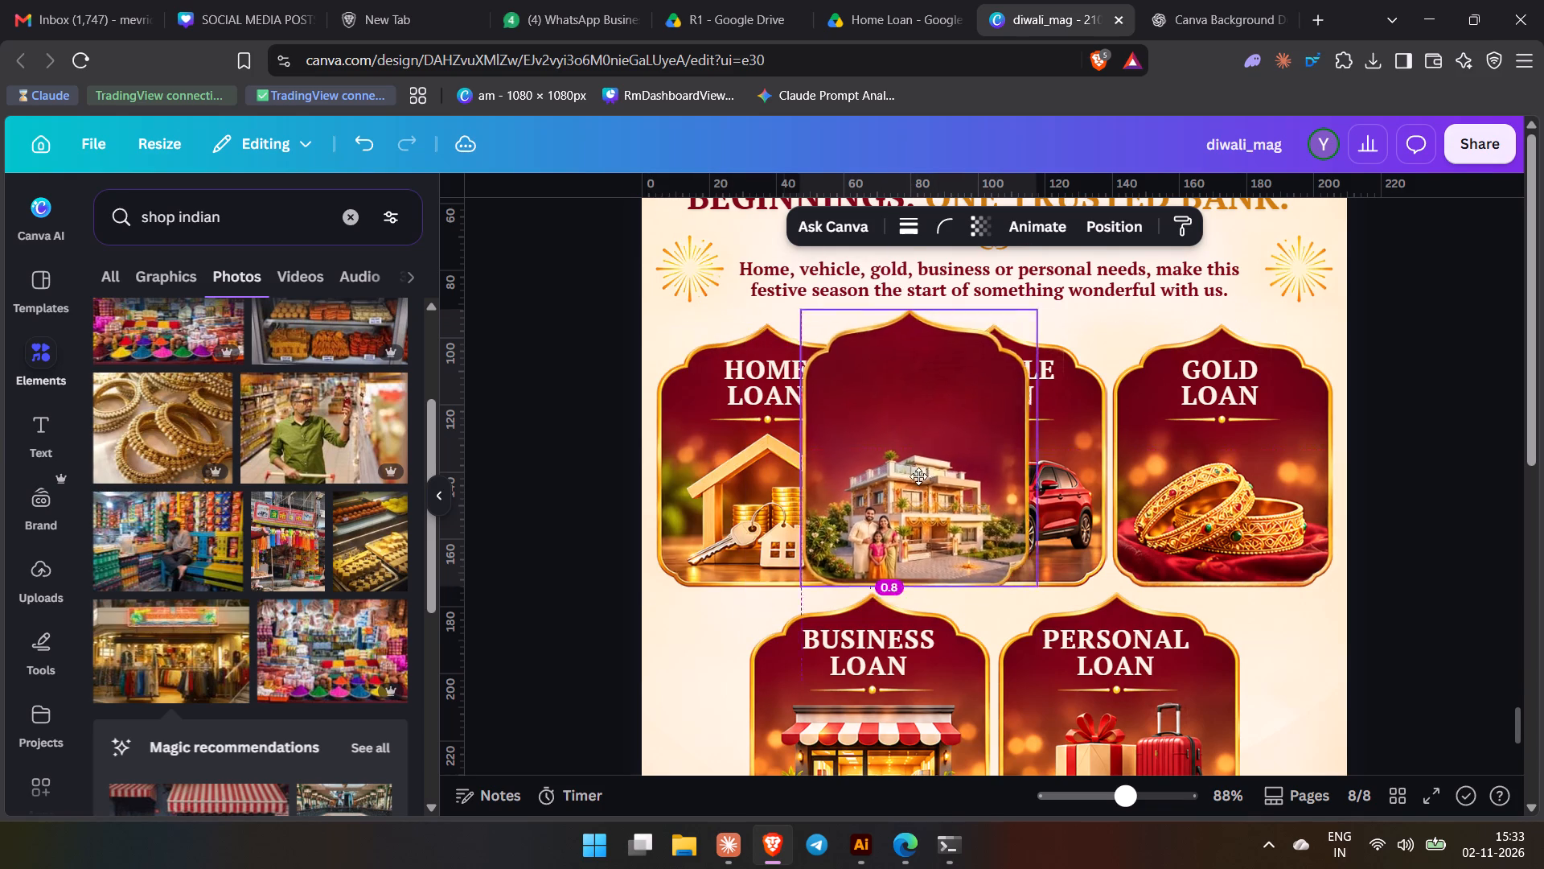
pyautogui.moveTo(918, 476); pyautogui.dragTo(995, 488)
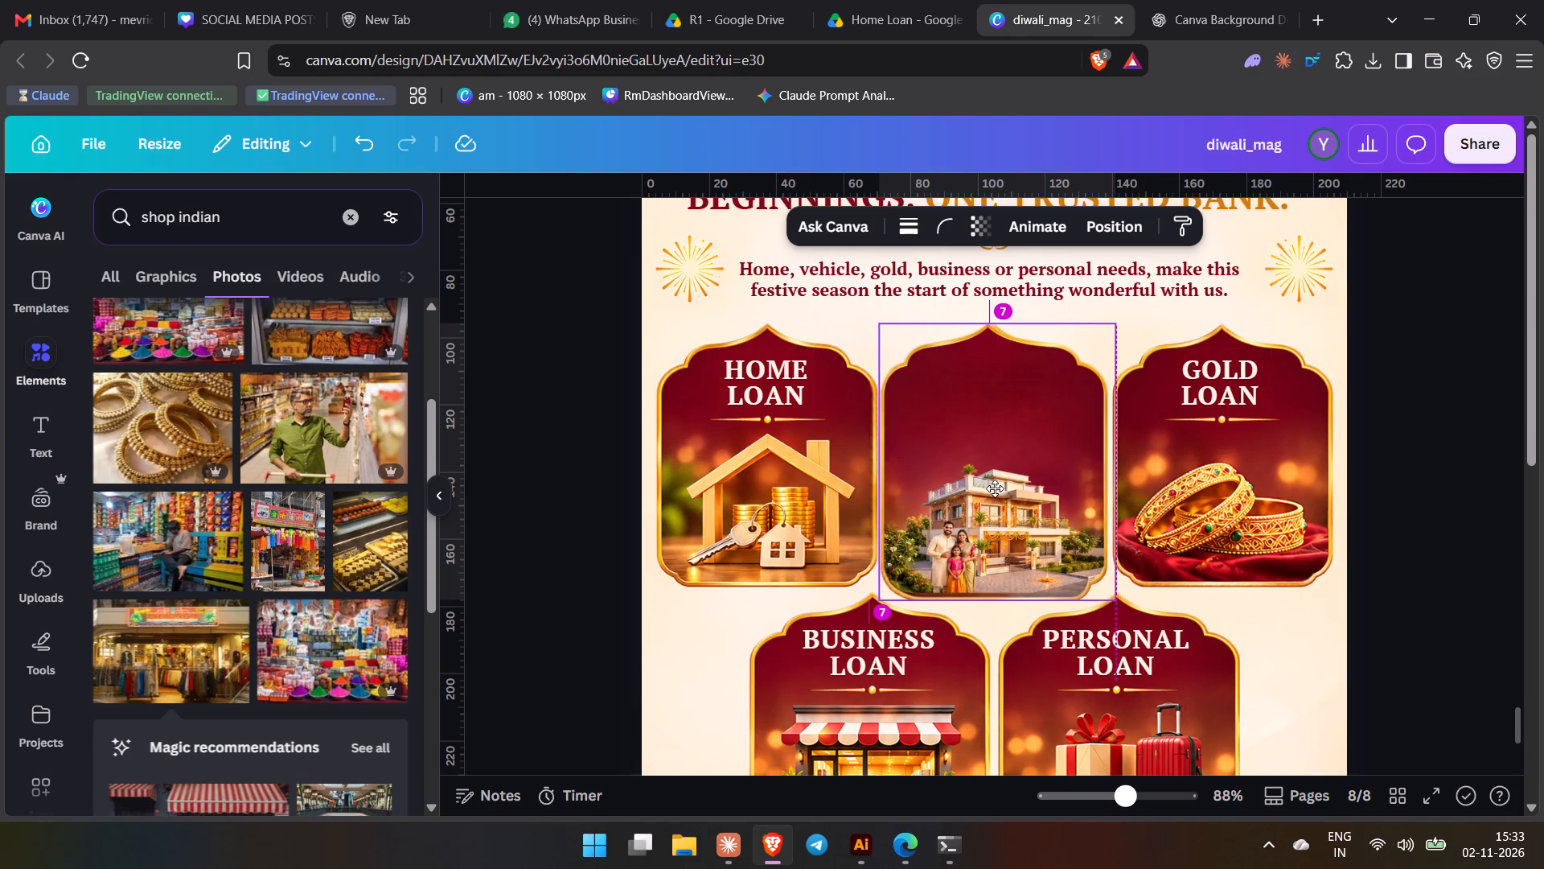
pyautogui.moveTo(995, 488); pyautogui.dragTo(998, 488)
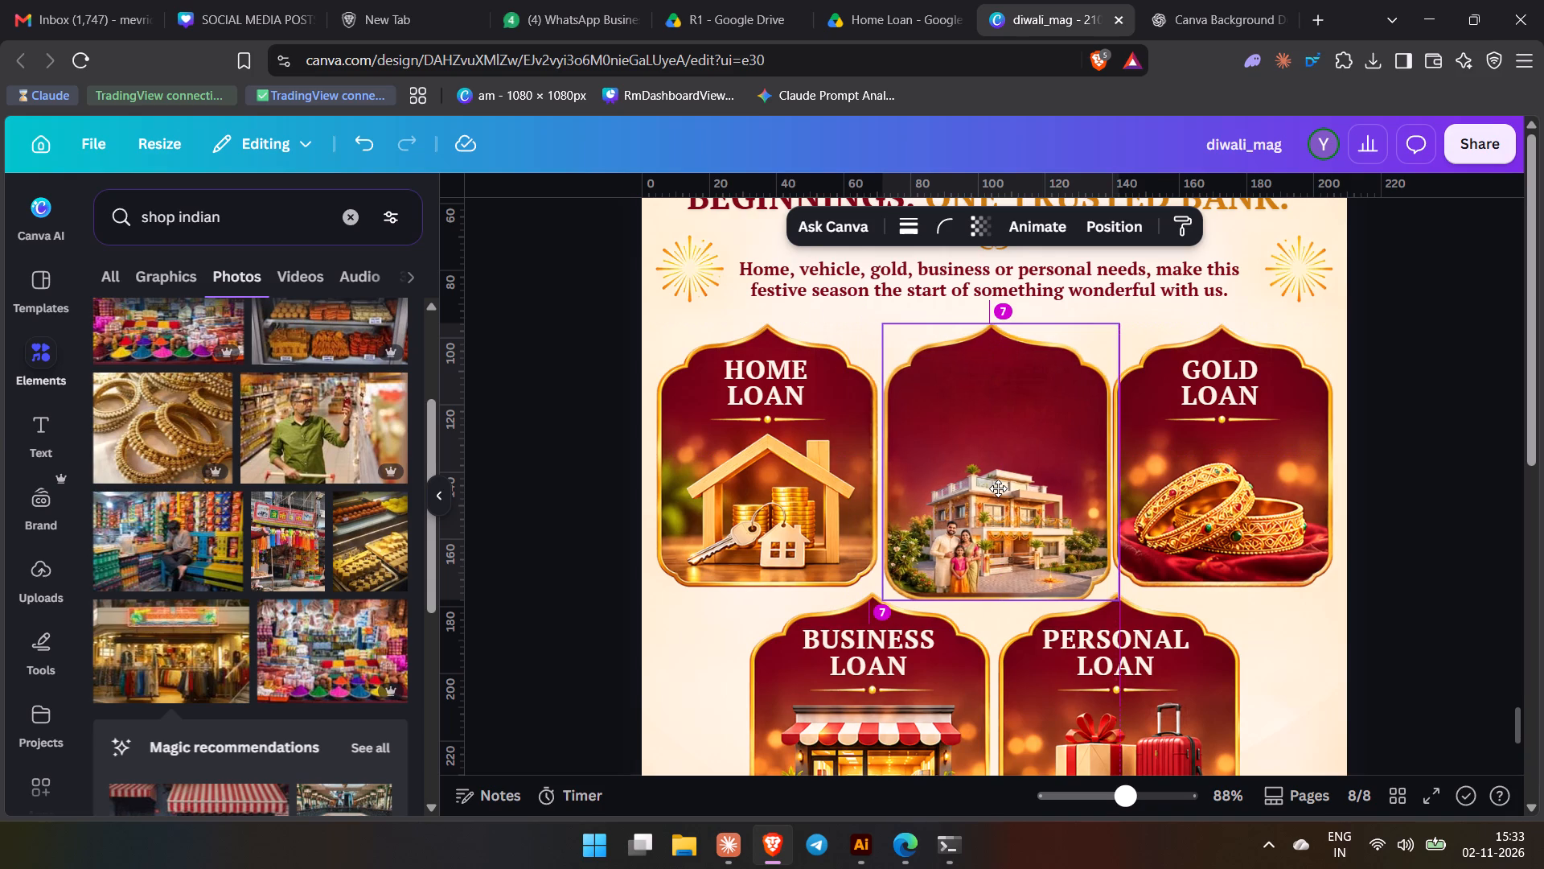
pyautogui.moveTo(998, 488); pyautogui.dragTo(996, 488)
pyautogui.click(1466, 616)
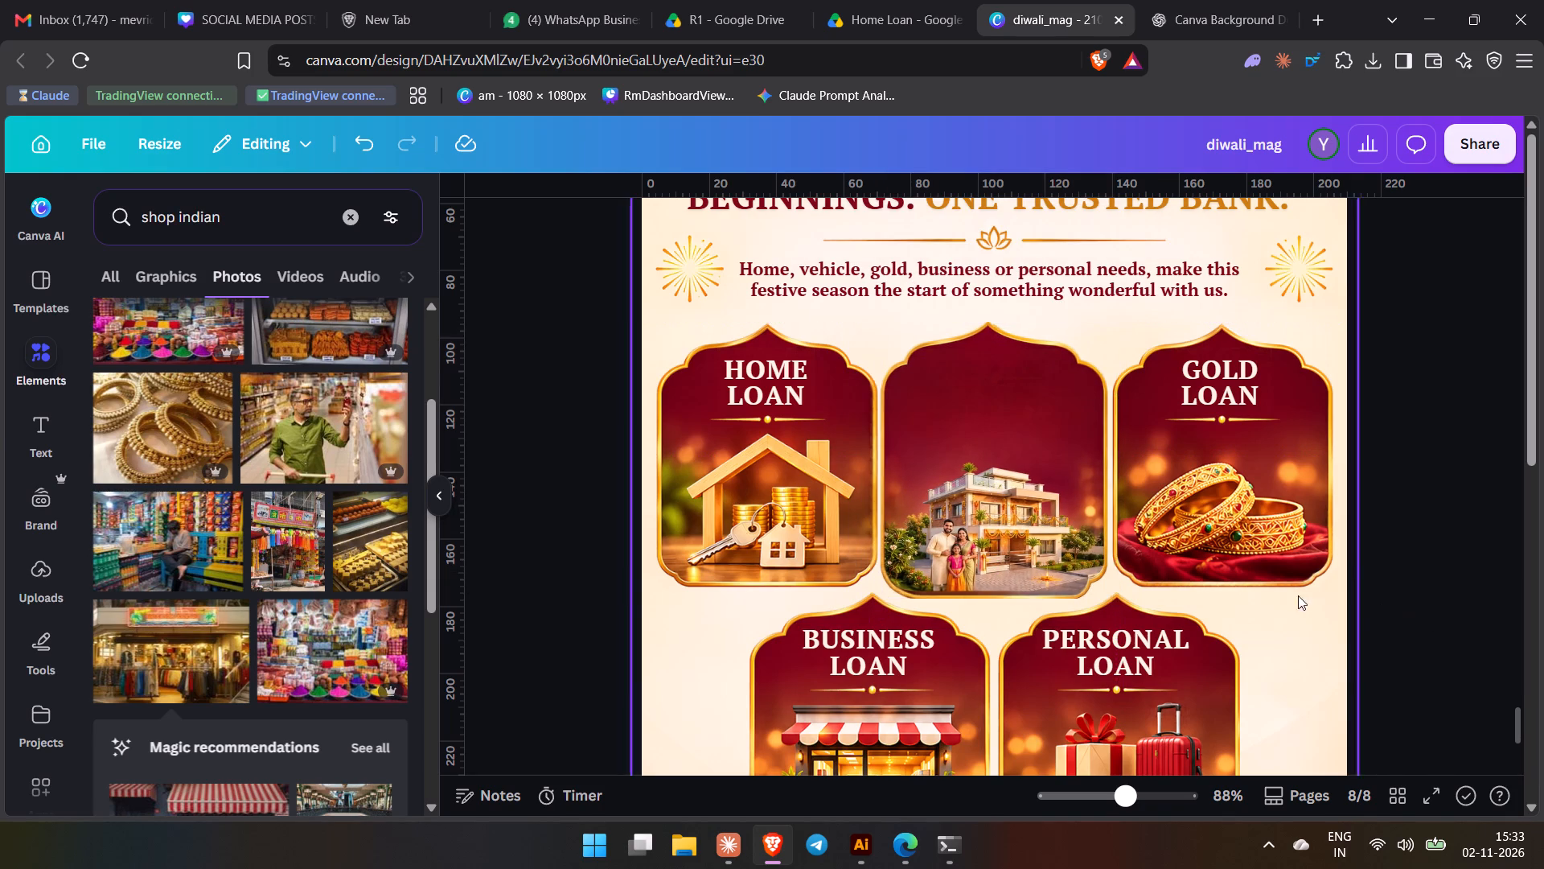
# Ungroup the pasted house card and select its house and family image.
pyautogui.click(1053, 488)
pyautogui.click(920, 269)
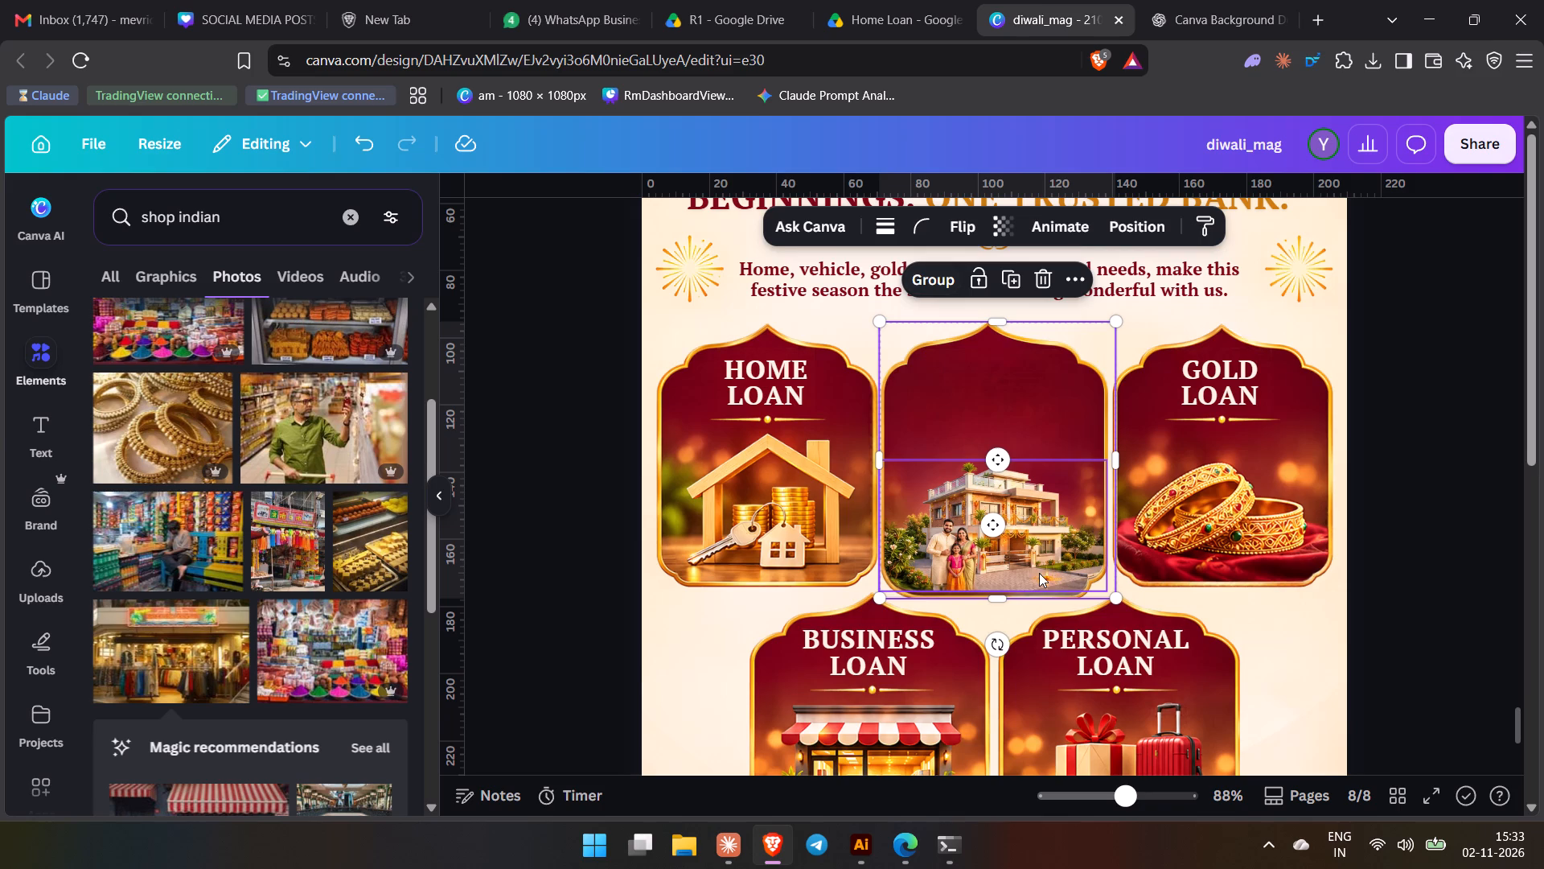
pyautogui.click(1039, 573)
# Ungroup page 8's Home Loan card and delete its wooden house, coins and key image.
pyautogui.click(774, 526)
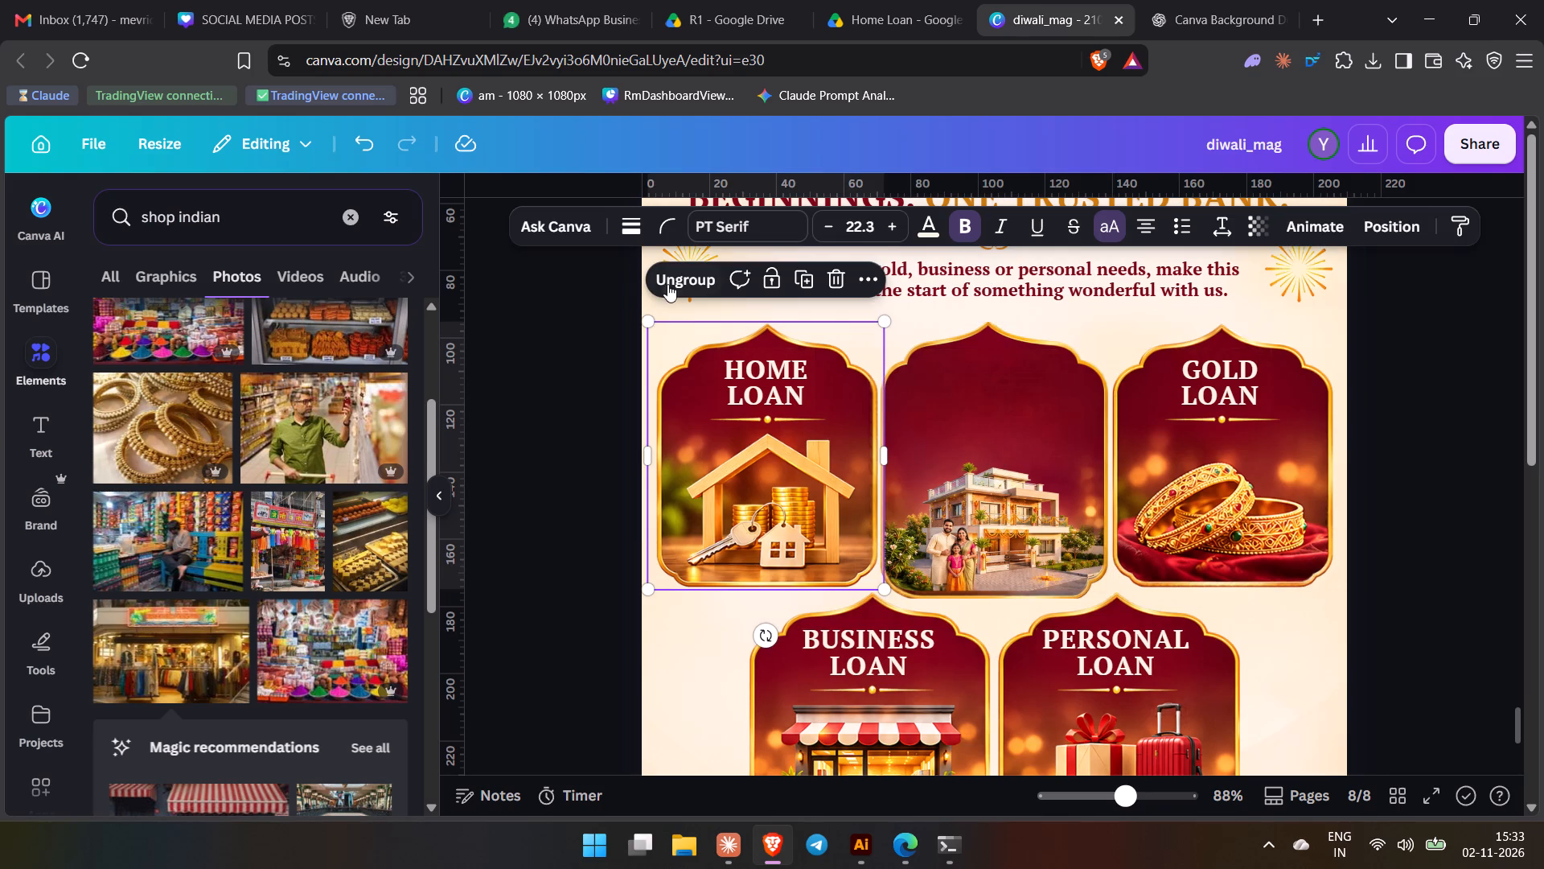
pyautogui.click(667, 283)
pyautogui.click(547, 441)
pyautogui.click(819, 487)
pyautogui.press('Delete')
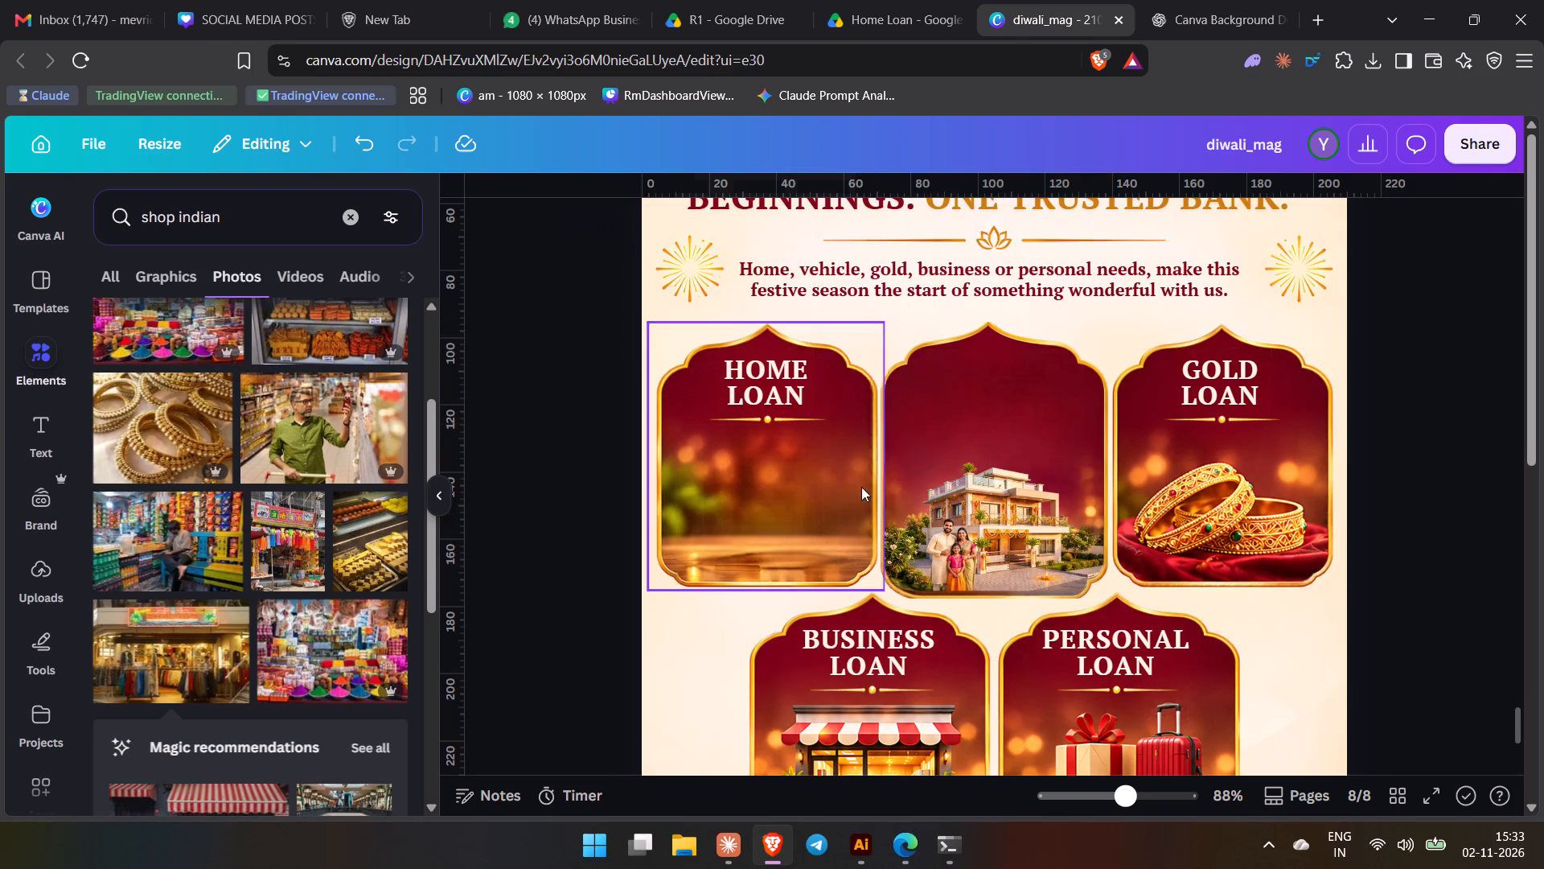
# Duplicate the house and family image from the pasted card and place the copy over the lower part of page 8's Home Loan card.
pyautogui.click(972, 515)
pyautogui.hotkey('ctrl', 'c')
pyautogui.hotkey('ctrl', 'v')
pyautogui.moveTo(992, 563); pyautogui.dragTo(754, 539)
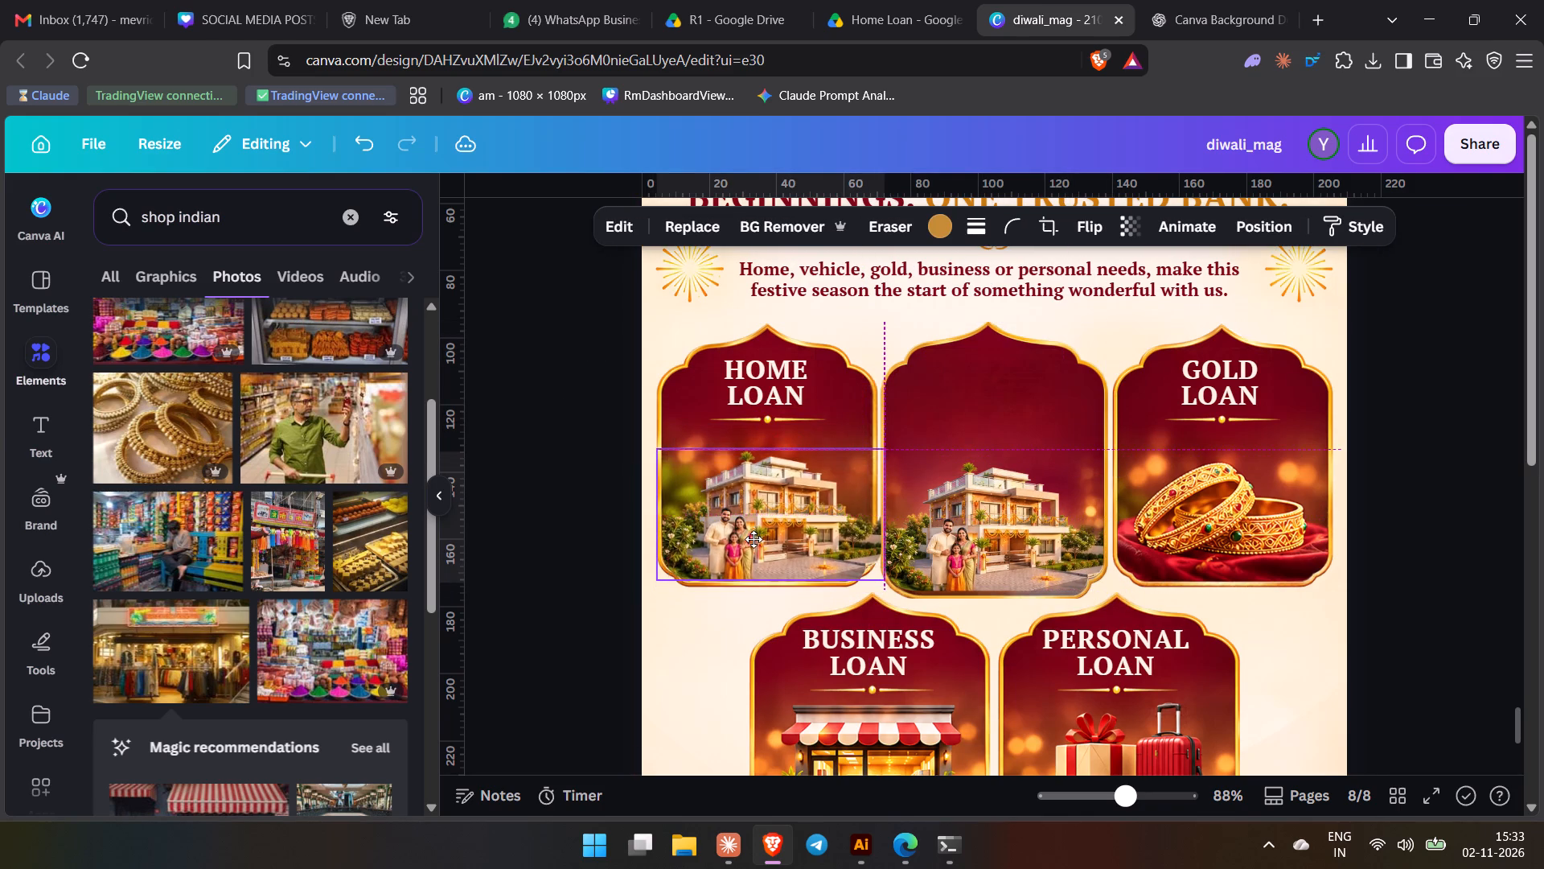
pyautogui.moveTo(754, 539); pyautogui.dragTo(753, 543)
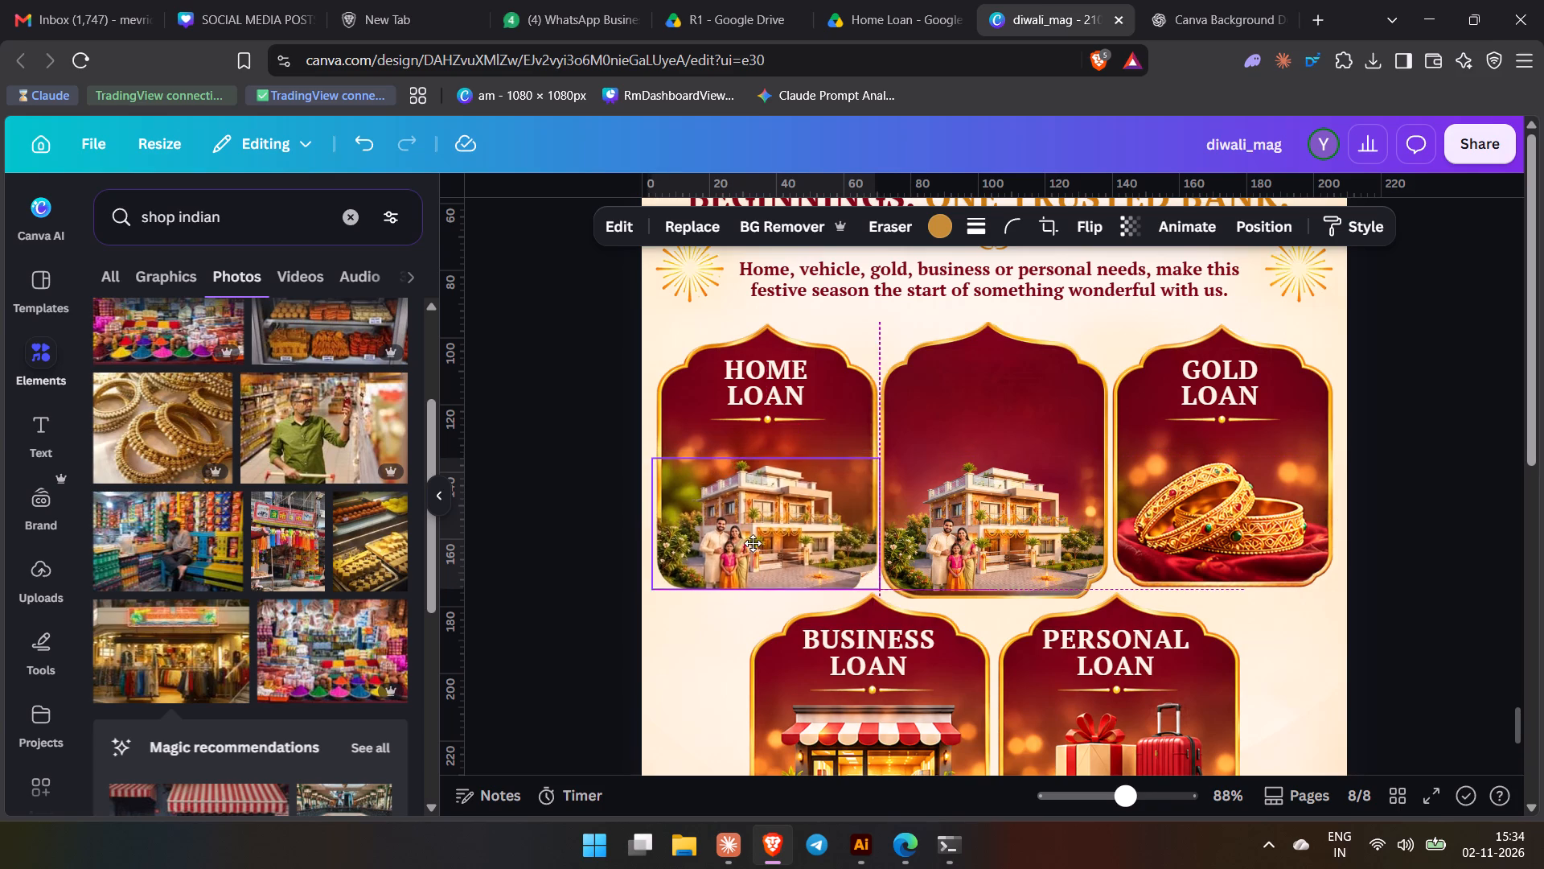
pyautogui.moveTo(753, 543); pyautogui.dragTo(749, 546)
pyautogui.keyDown('ctrl'); pyautogui.scroll(5, 707, 571); pyautogui.keyUp('ctrl')
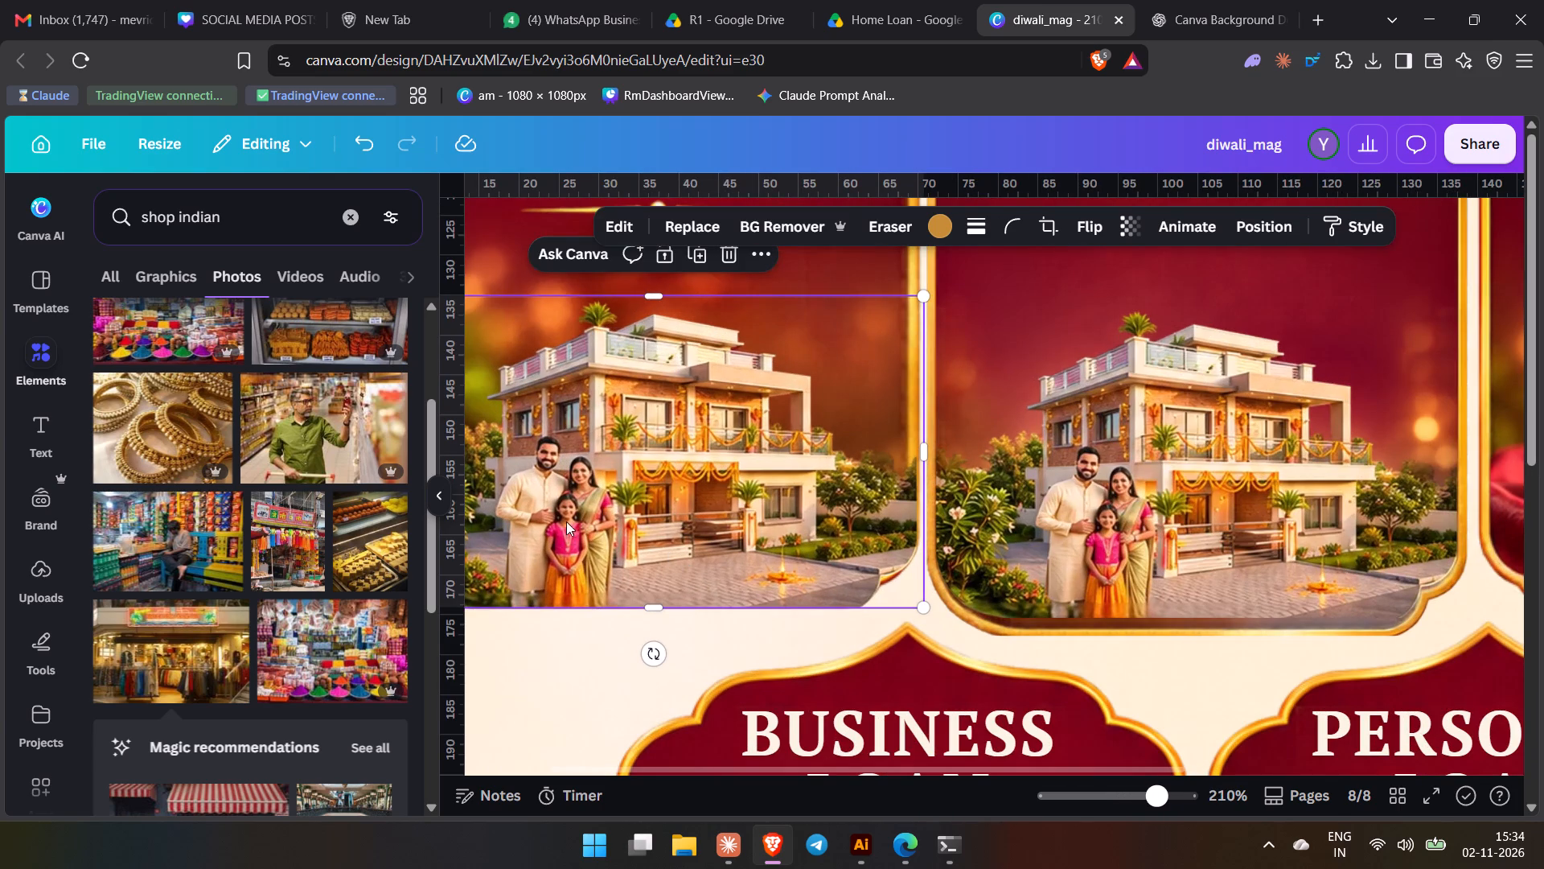
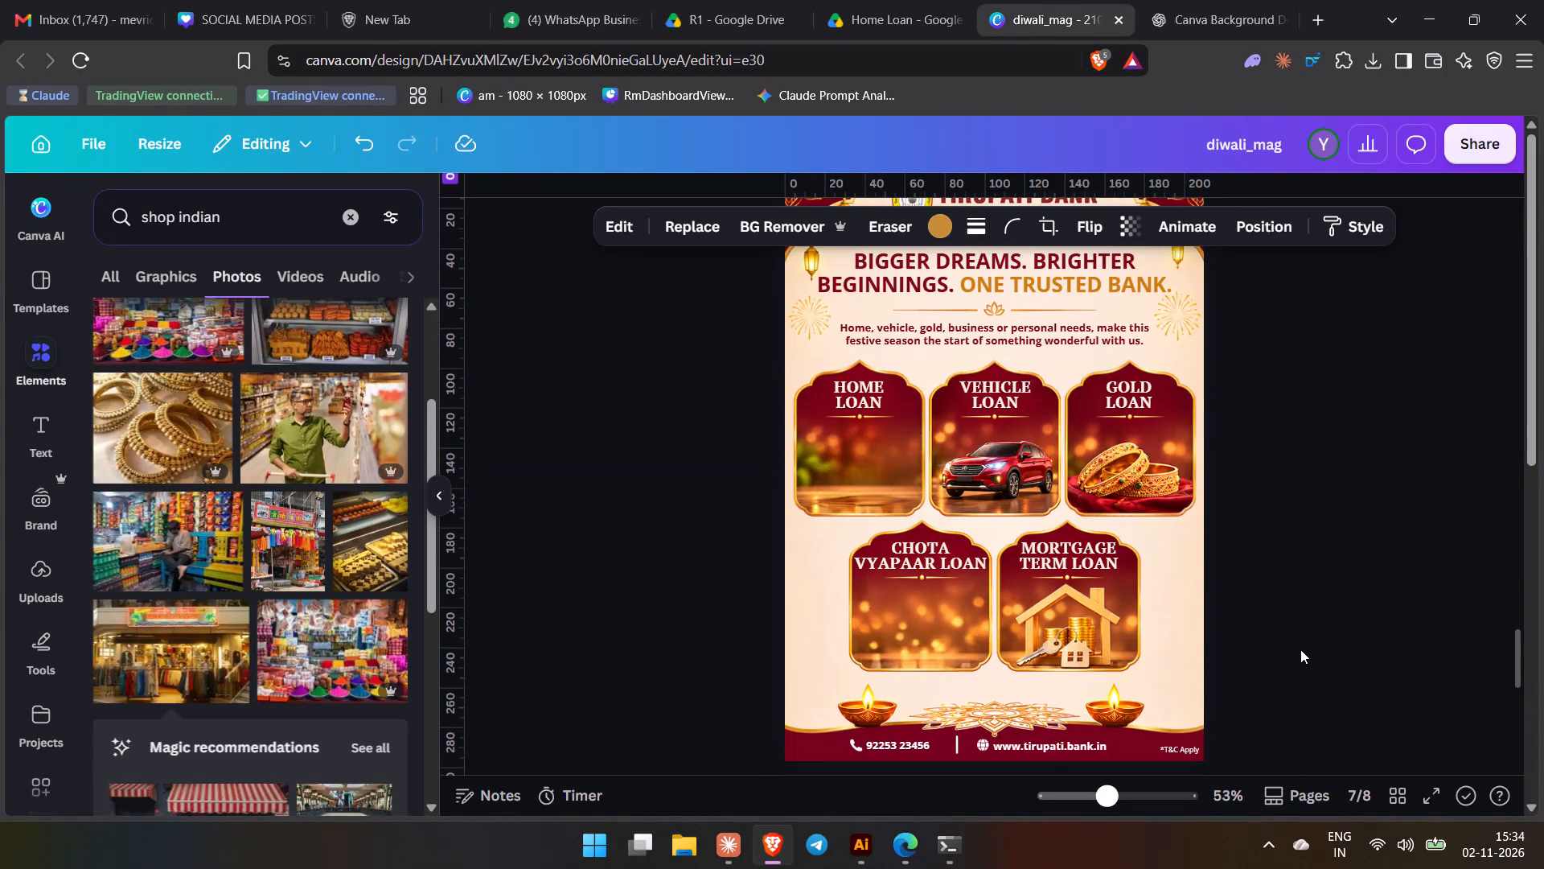
# Select the house and family image on page 8's Home Loan card and return to page 7's loan cards.
pyautogui.scroll(-2, 1300, 649)
pyautogui.scroll(3, 1298, 657)
pyautogui.scroll(-4, 1300, 662)
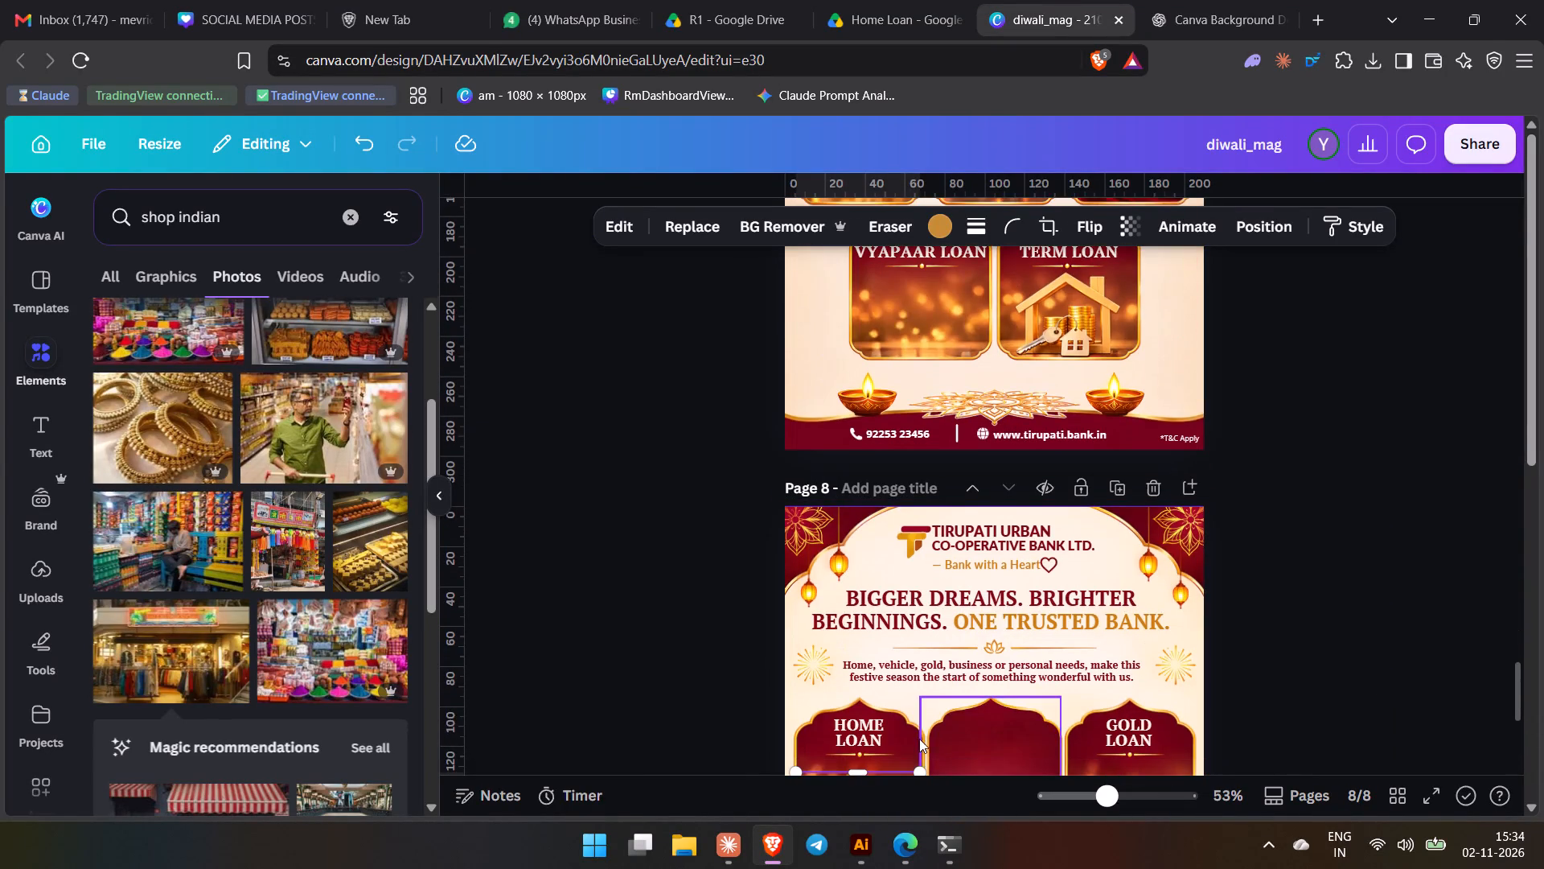
pyautogui.scroll(-2, 892, 720)
pyautogui.click(866, 604)
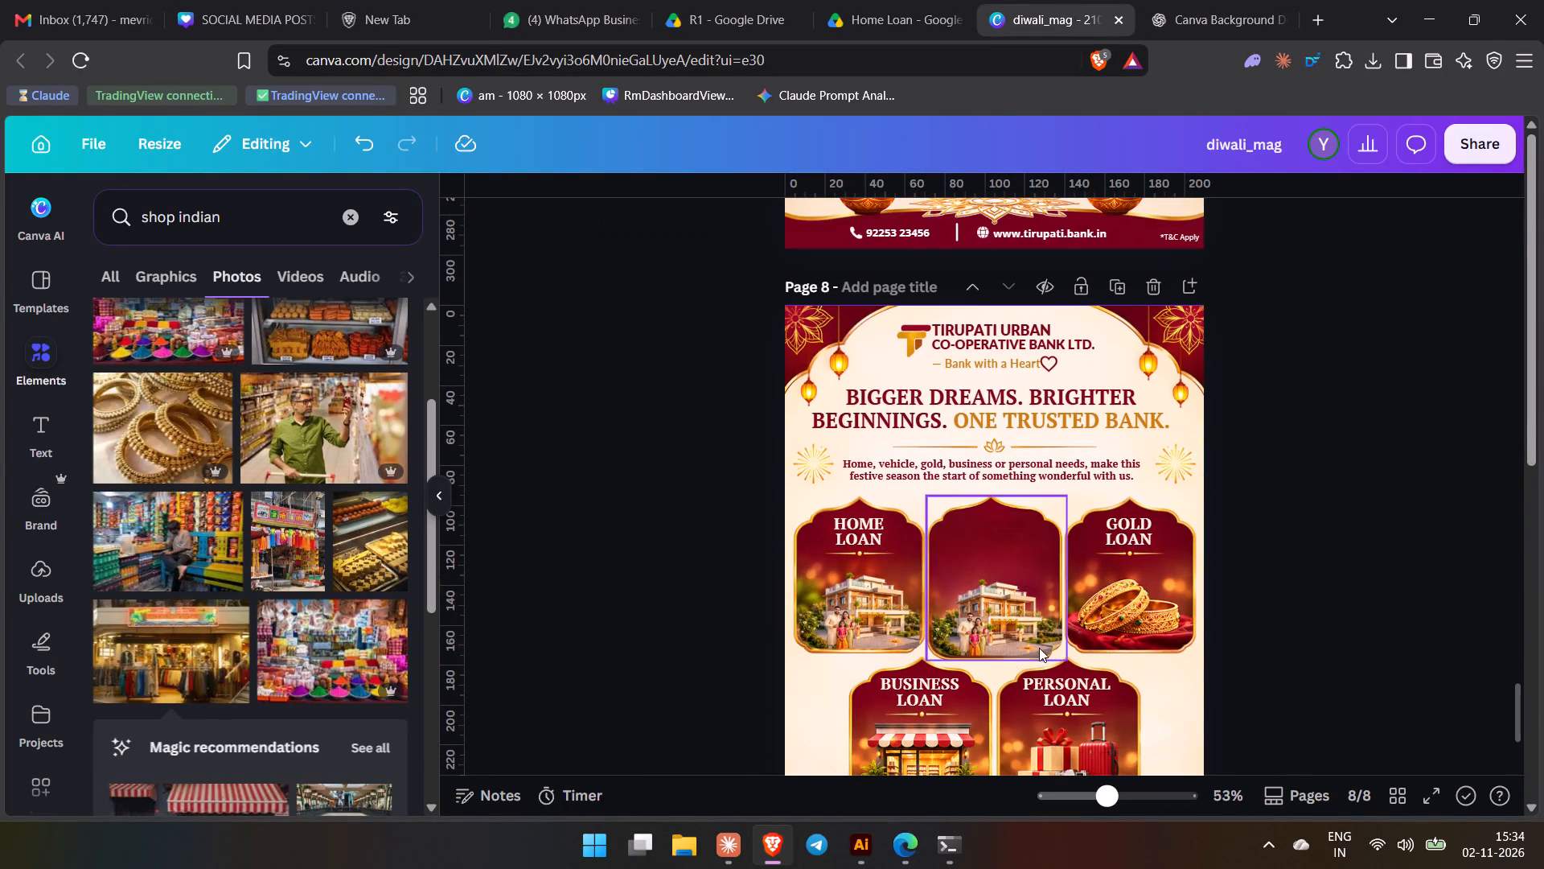
pyautogui.scroll(5, 1039, 648)
pyautogui.keyDown('ctrl'); pyautogui.scroll(5, 732, 540); pyautogui.keyUp('ctrl')
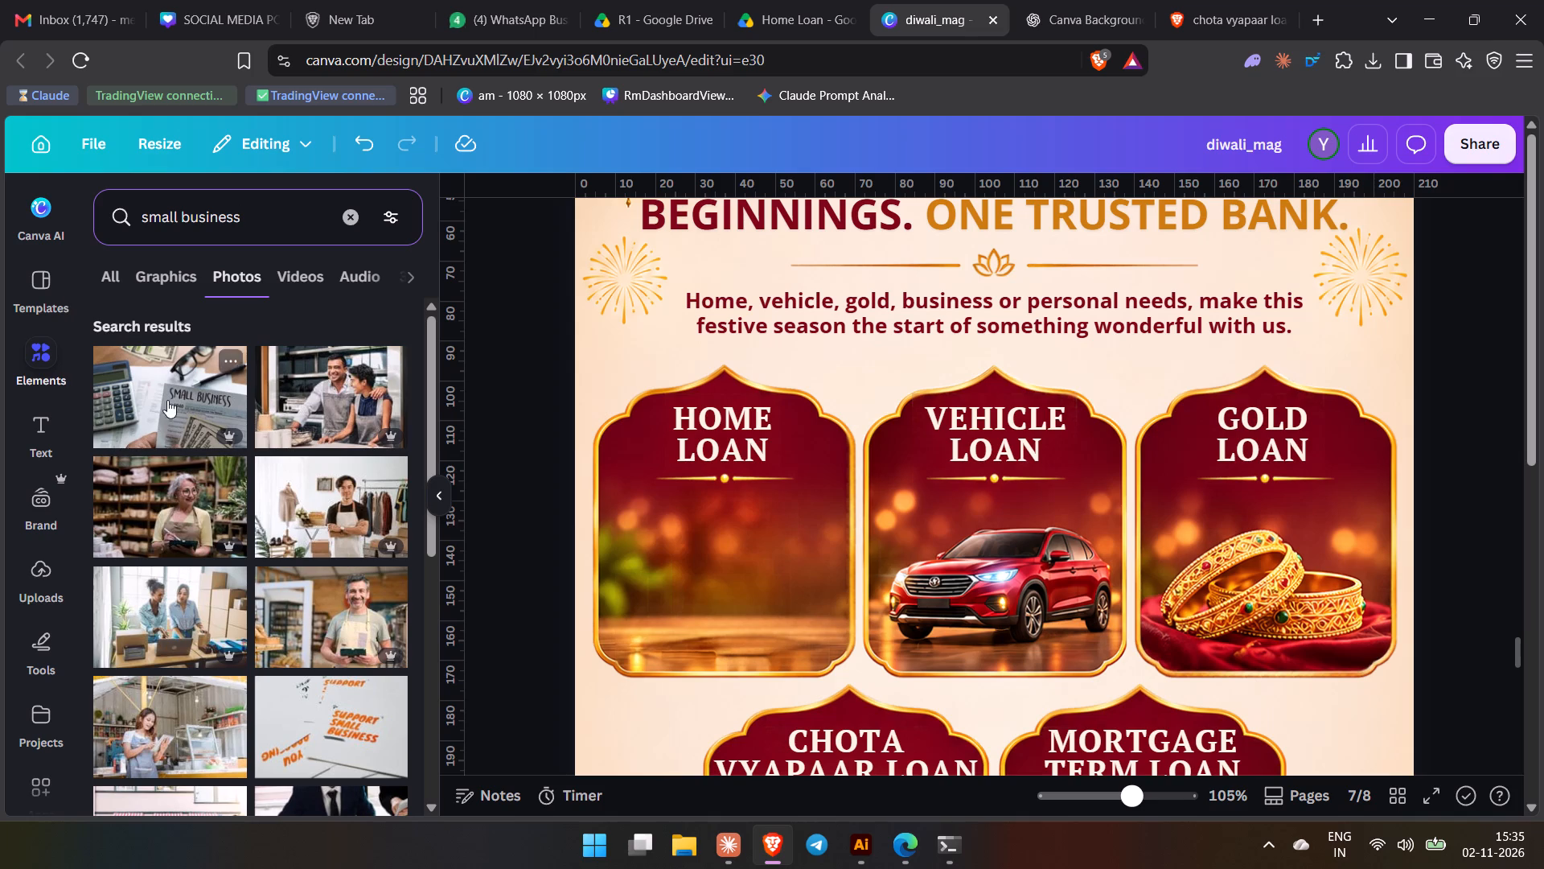
pyautogui.scroll(-3, 196, 682)
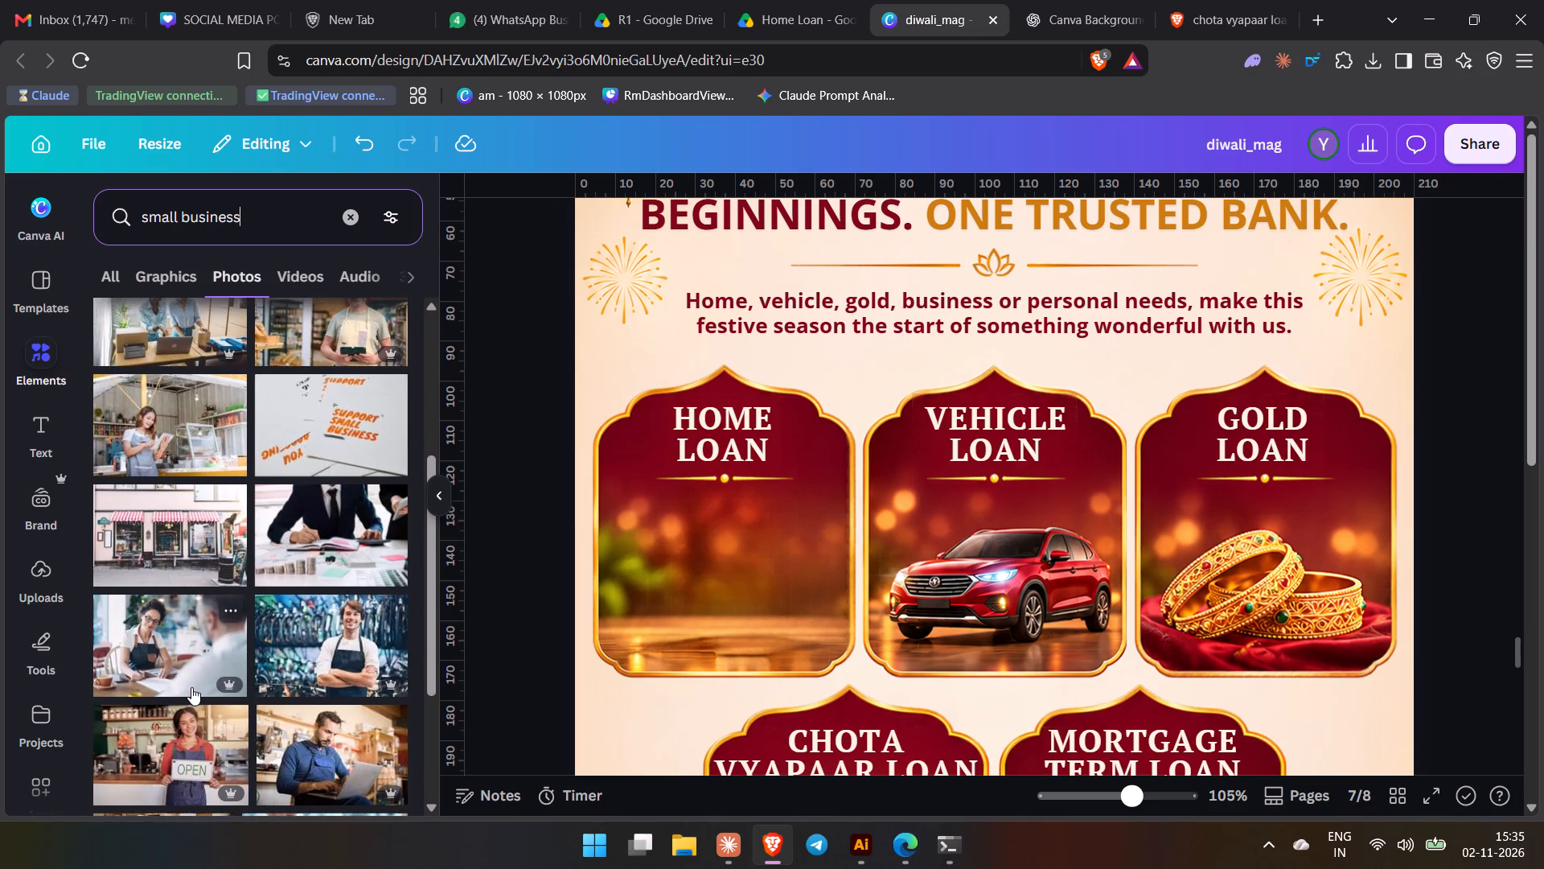
pyautogui.scroll(-8, 187, 690)
pyautogui.scroll(1, 181, 690)
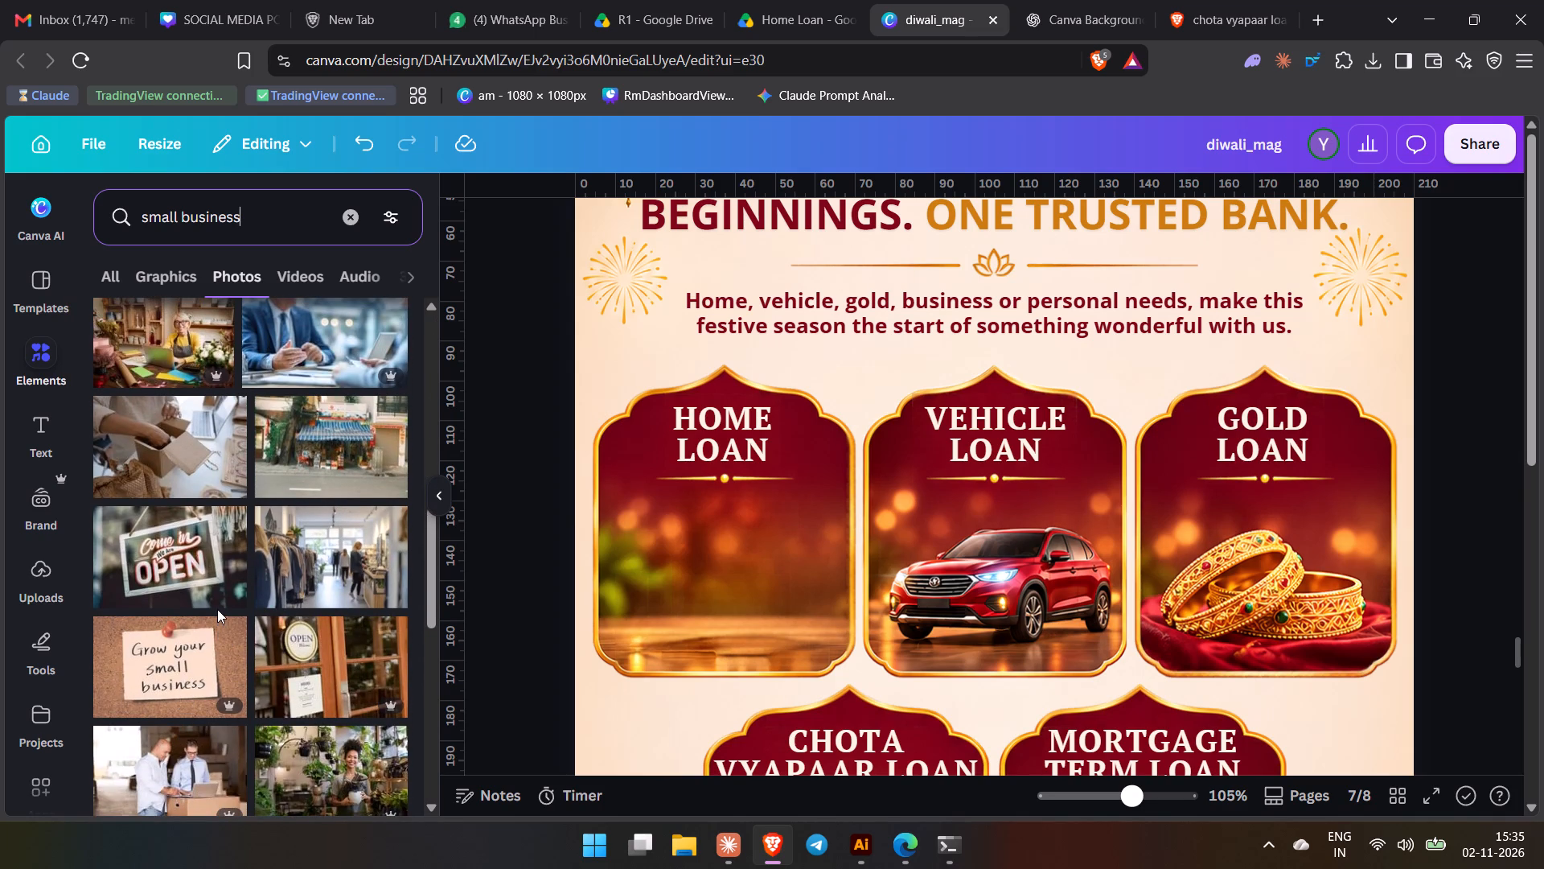
pyautogui.scroll(-7, 217, 609)
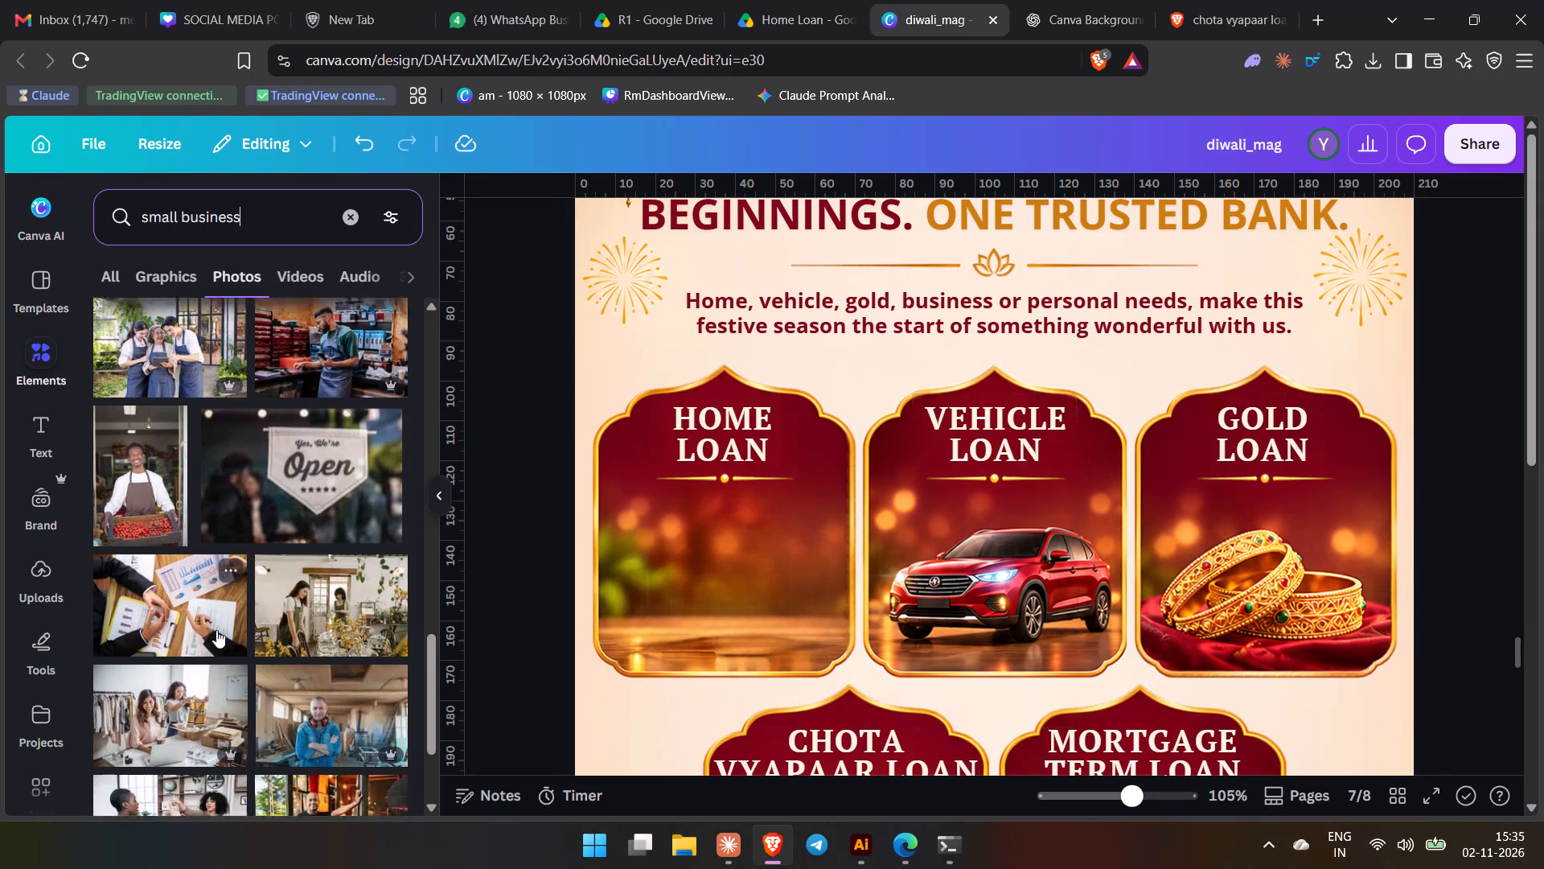
pyautogui.scroll(-12, 216, 630)
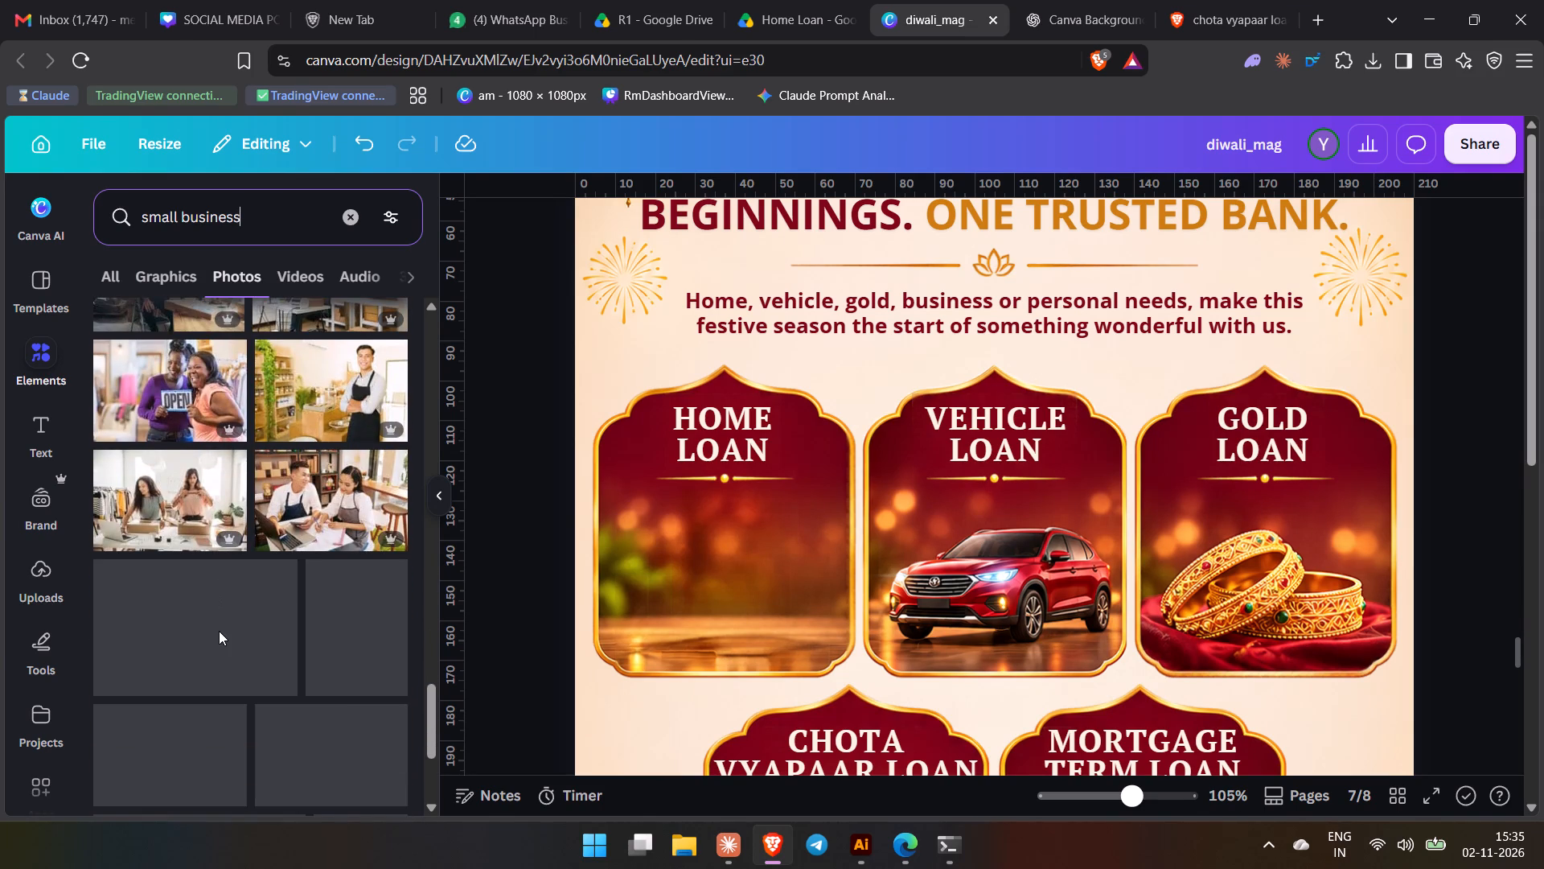
# Refine the photo search to "small business indian" and look for an image suiting the Chota Vyapaar Loan card.
pyautogui.click(278, 231)
pyautogui.press('space')
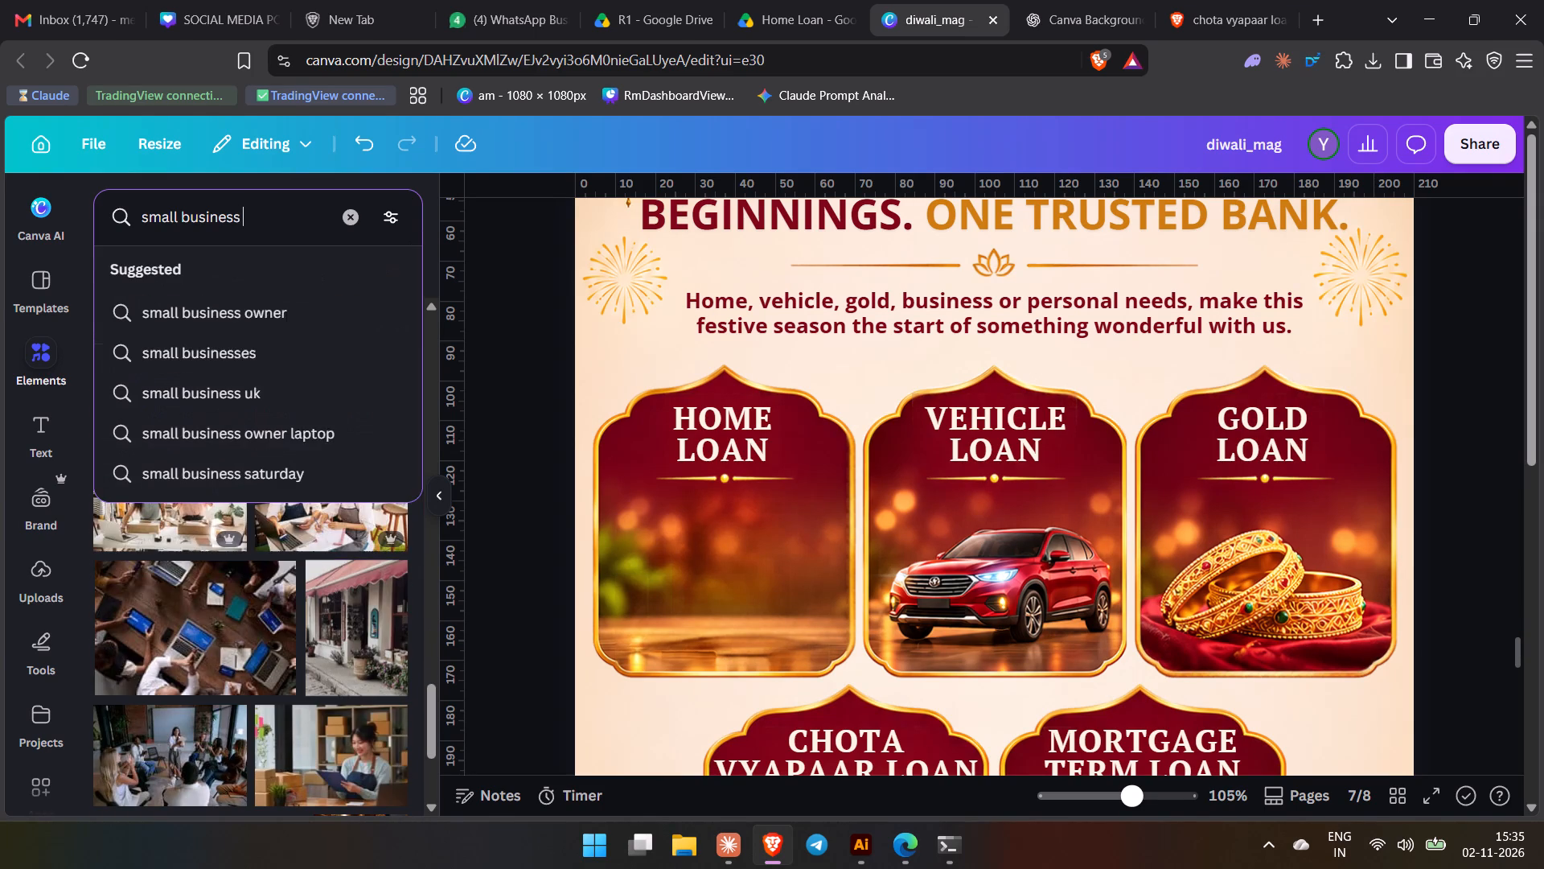
pyautogui.write('indian')
pyautogui.press('Return')
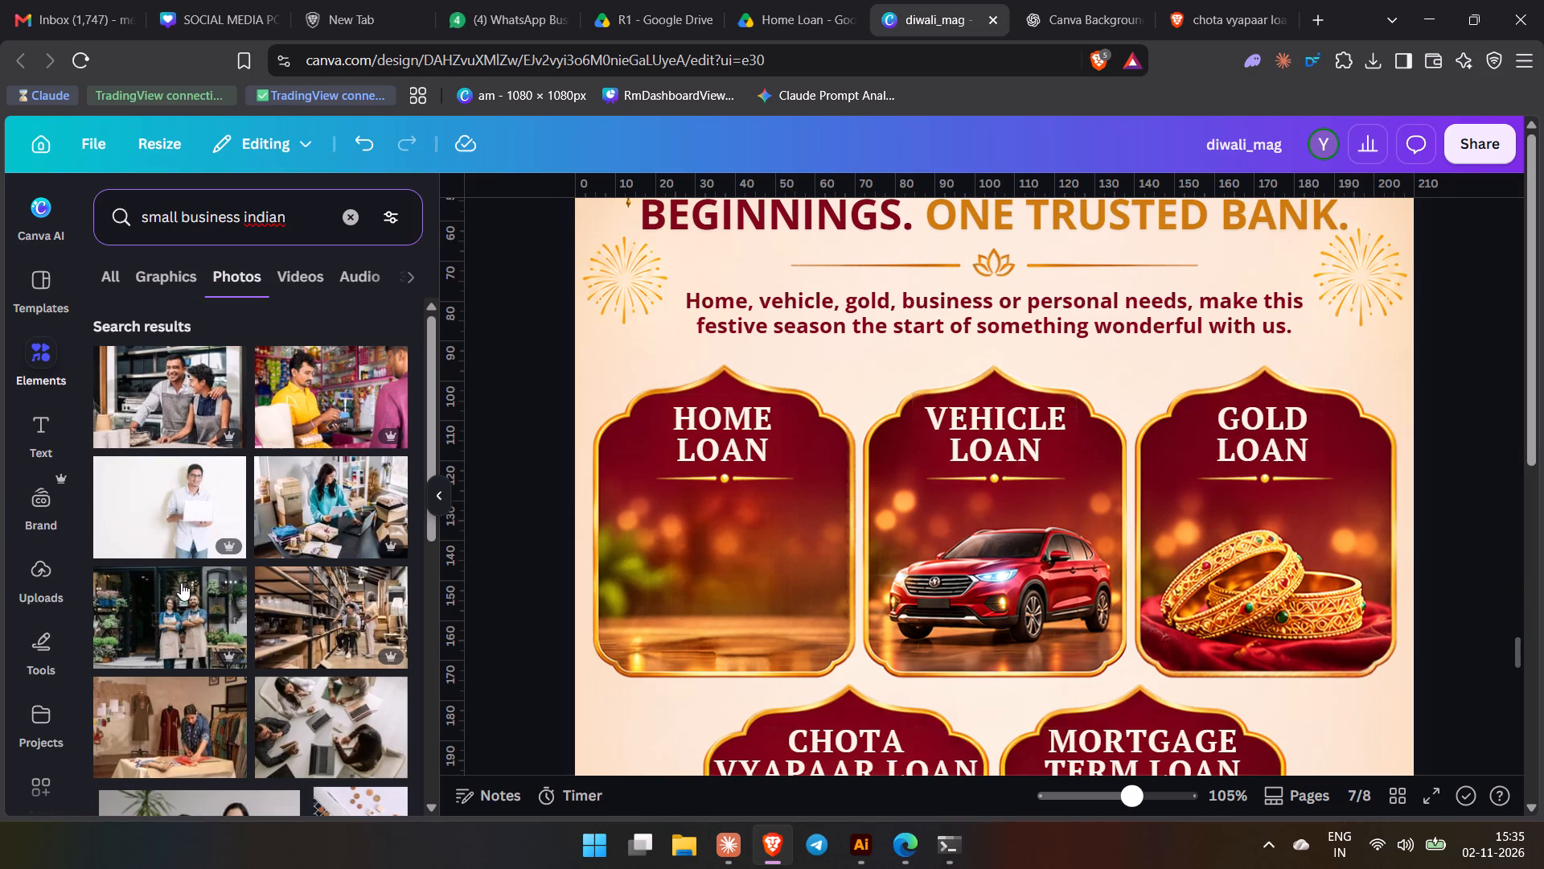
pyautogui.scroll(-3, 179, 606)
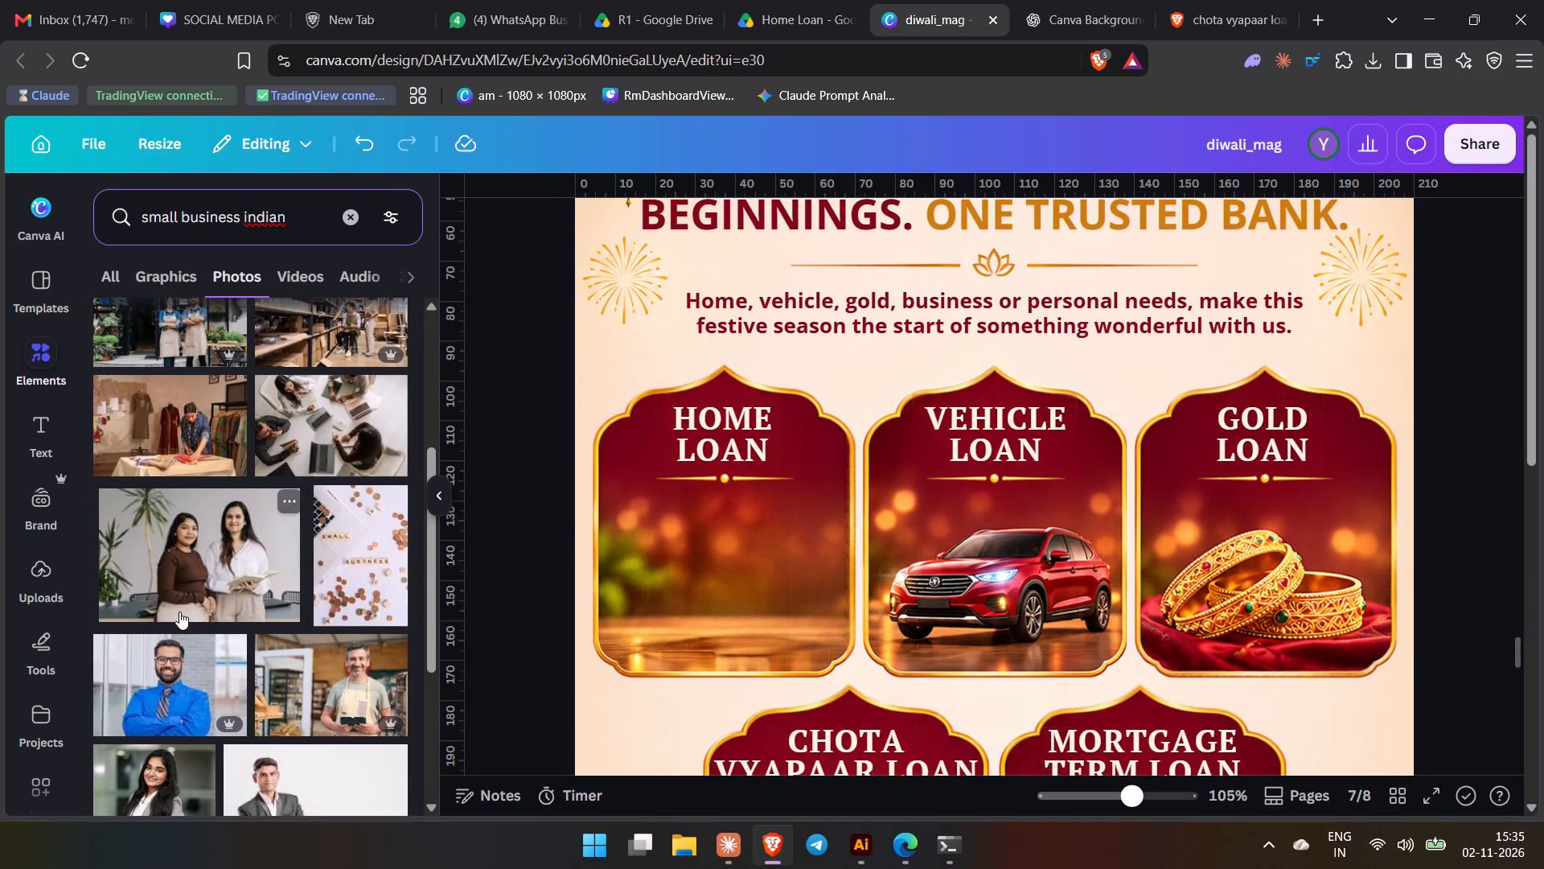
pyautogui.scroll(-3, 725, 594)
pyautogui.scroll(-1, 168, 579)
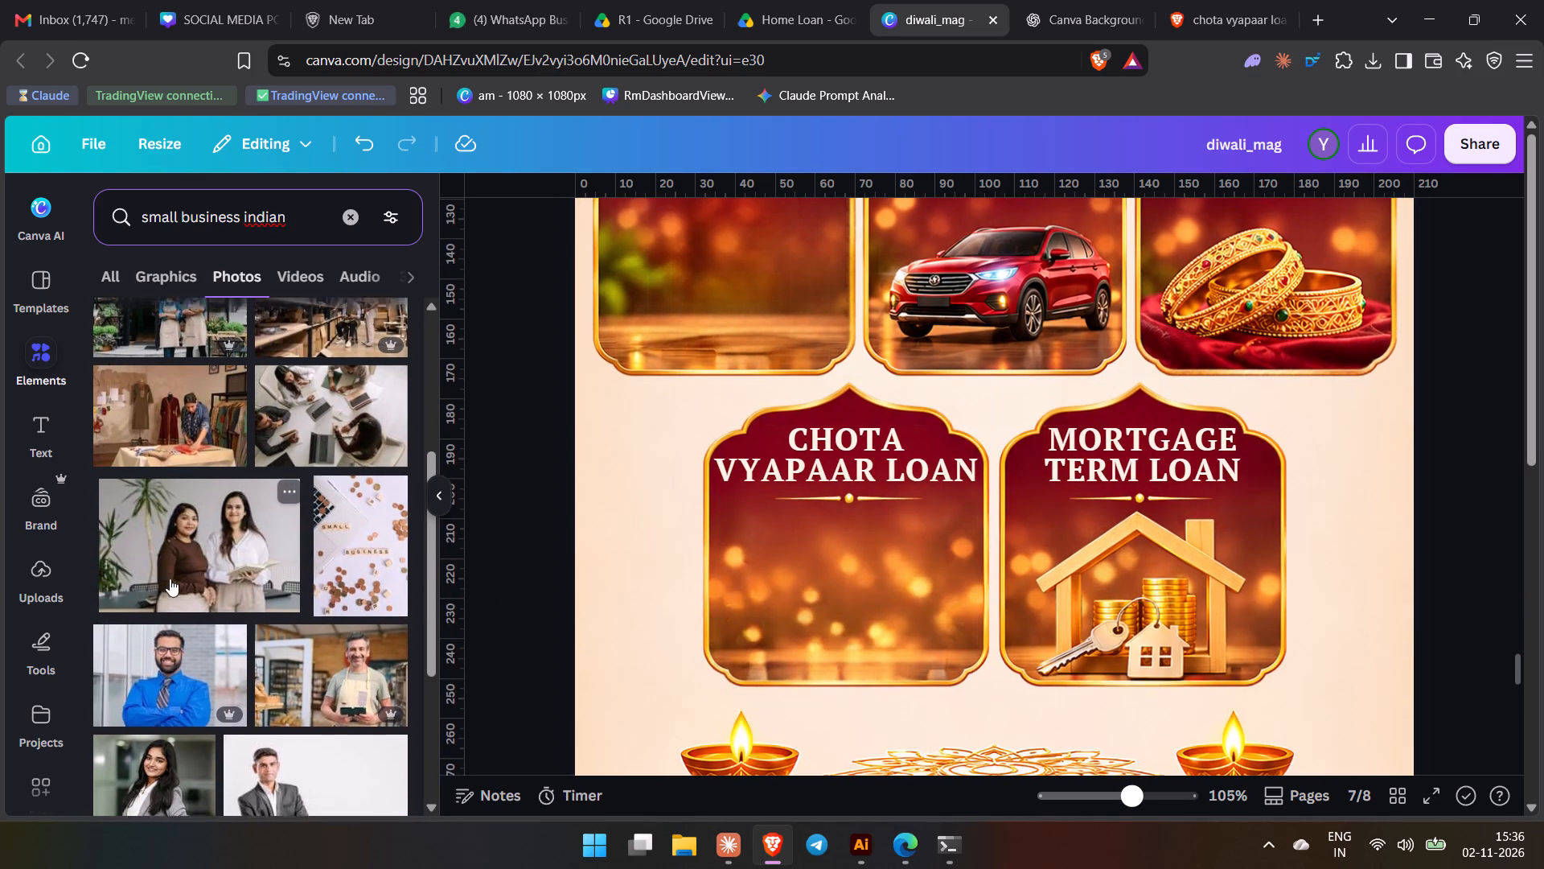
pyautogui.scroll(-6, 170, 579)
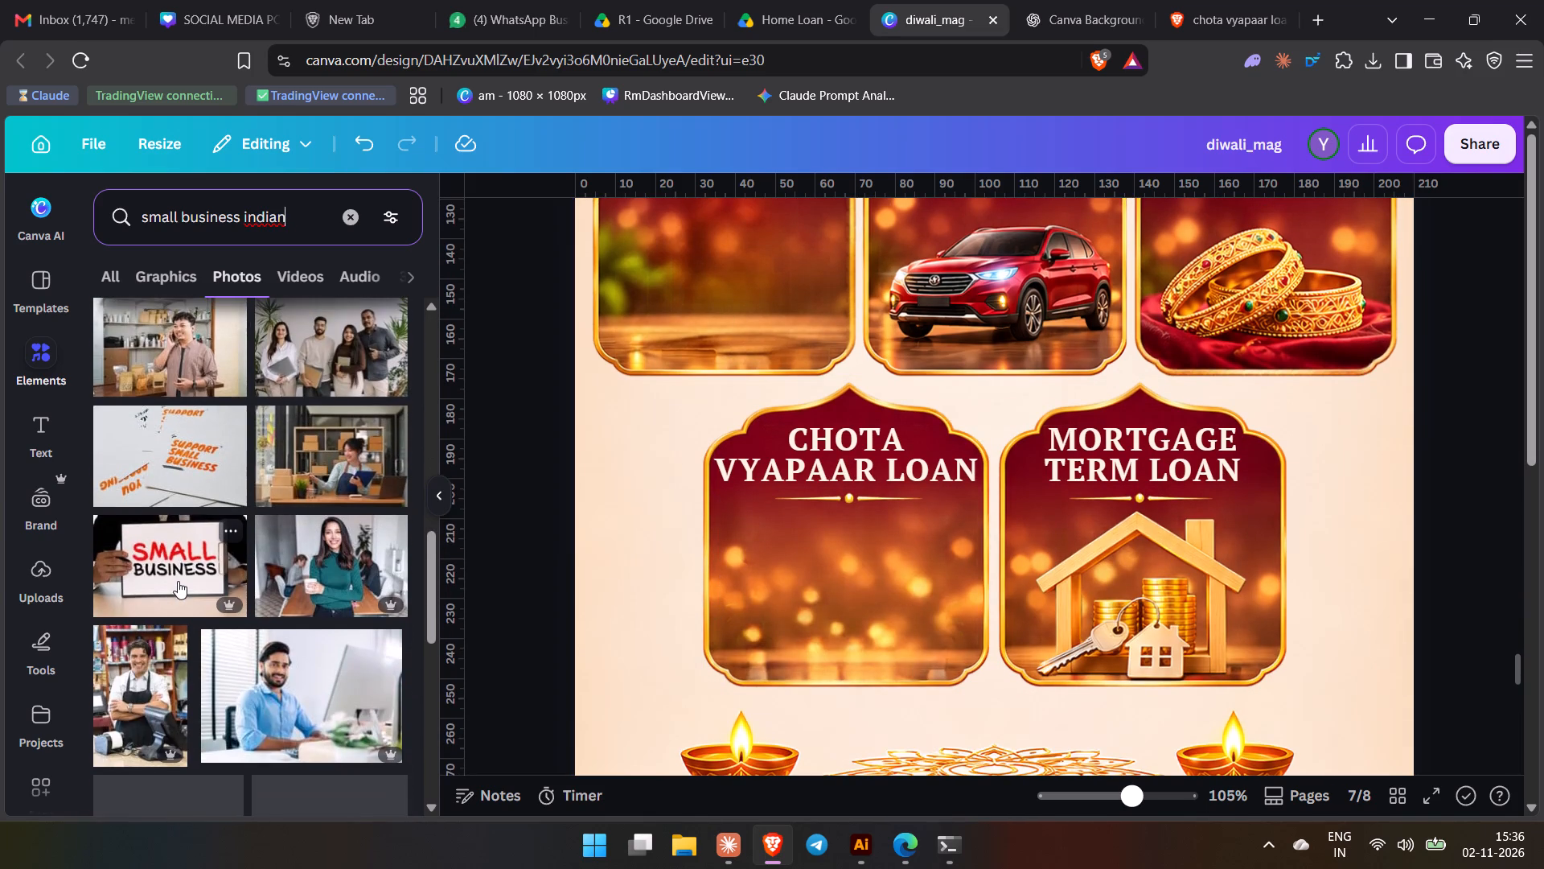
pyautogui.scroll(-5, 177, 580)
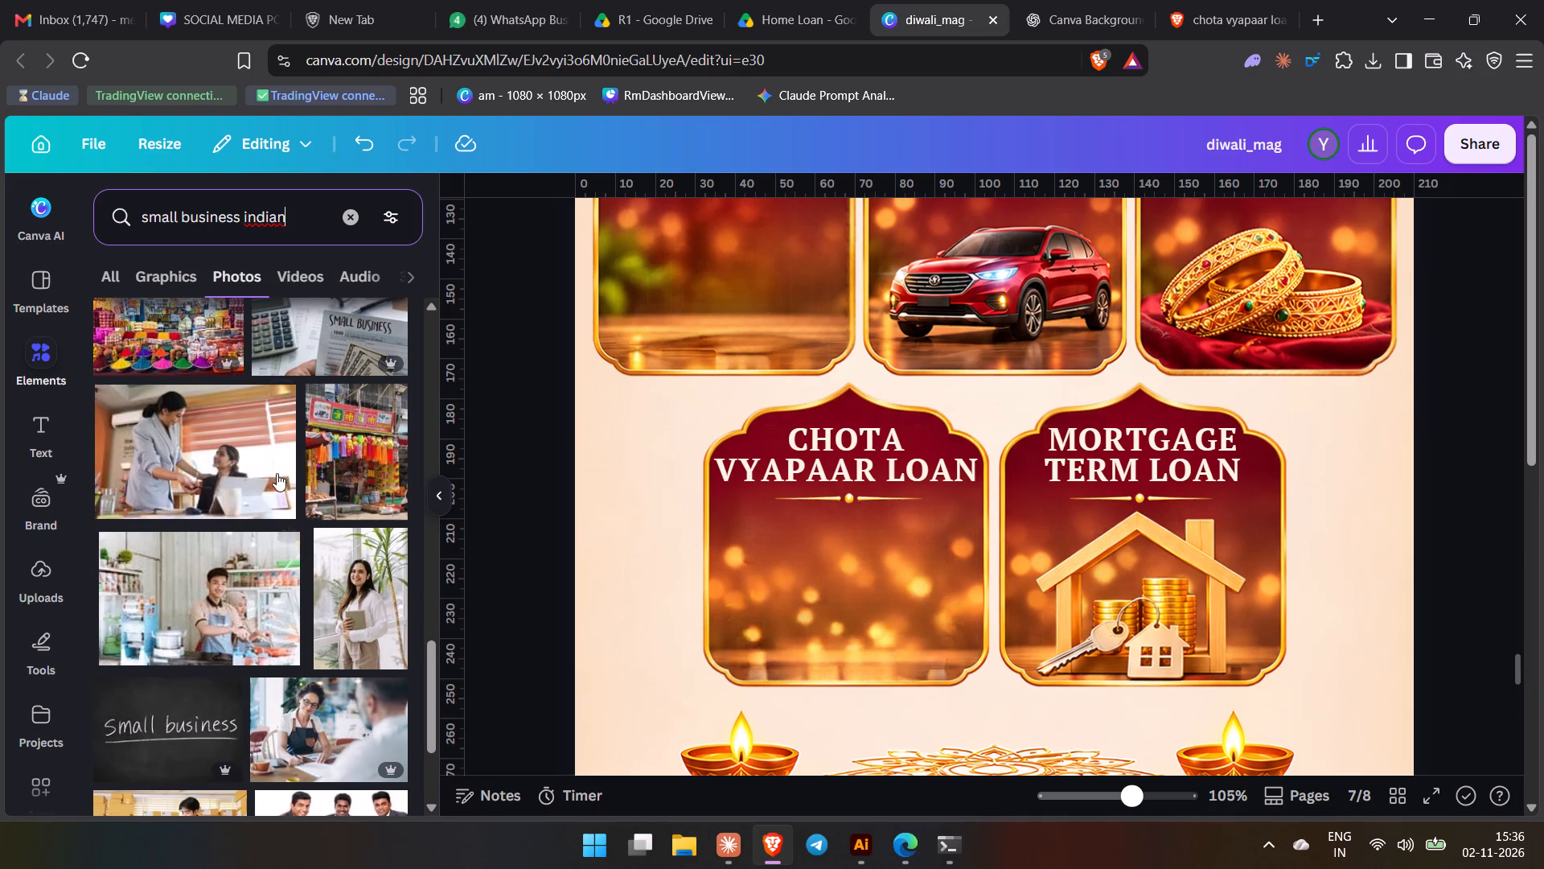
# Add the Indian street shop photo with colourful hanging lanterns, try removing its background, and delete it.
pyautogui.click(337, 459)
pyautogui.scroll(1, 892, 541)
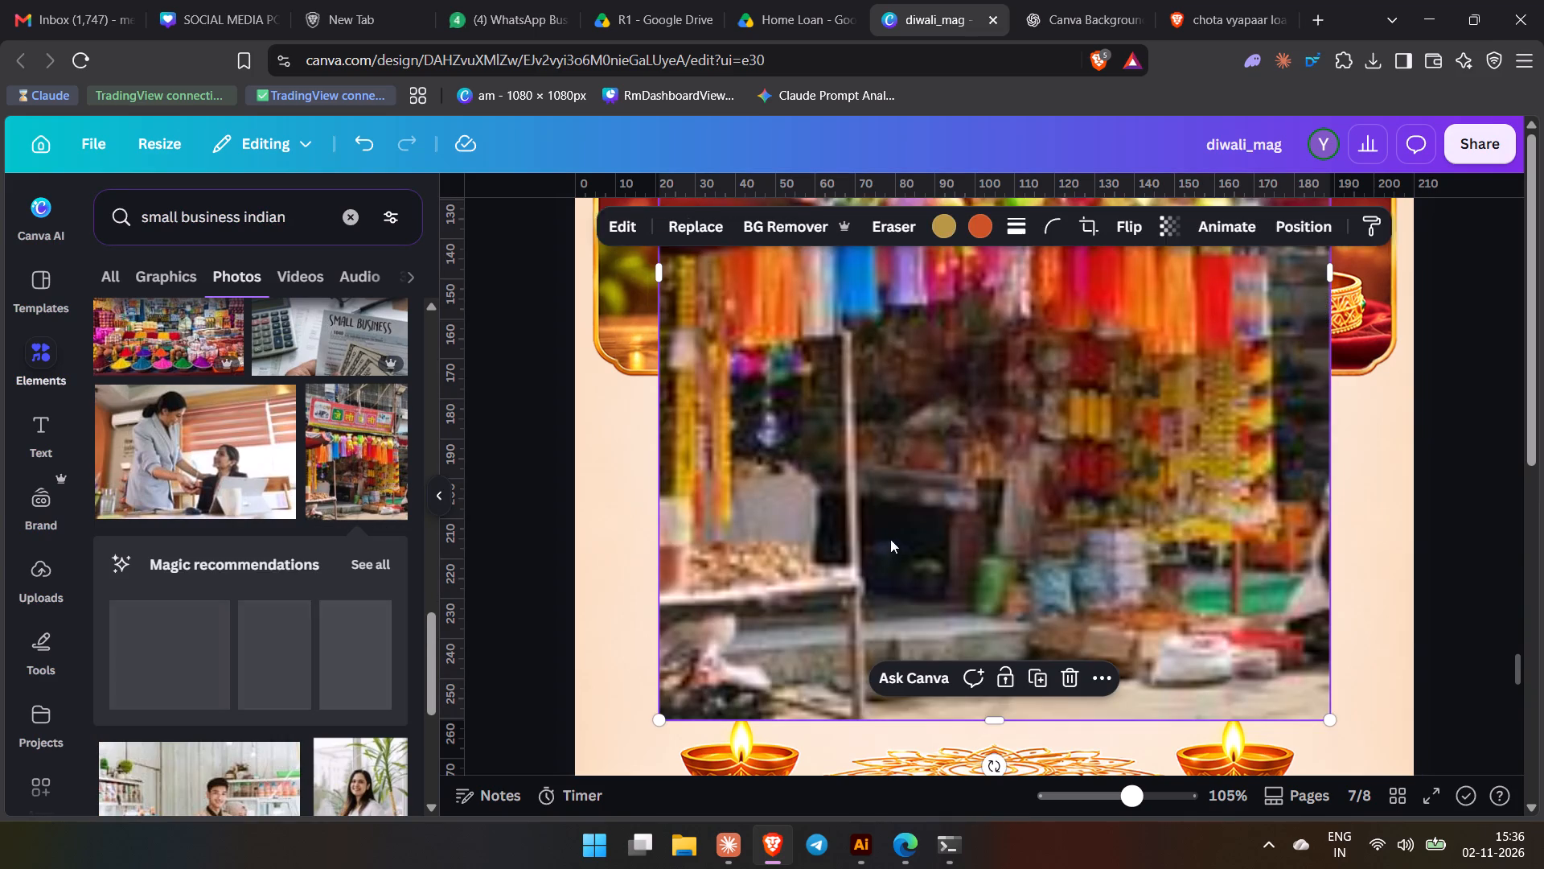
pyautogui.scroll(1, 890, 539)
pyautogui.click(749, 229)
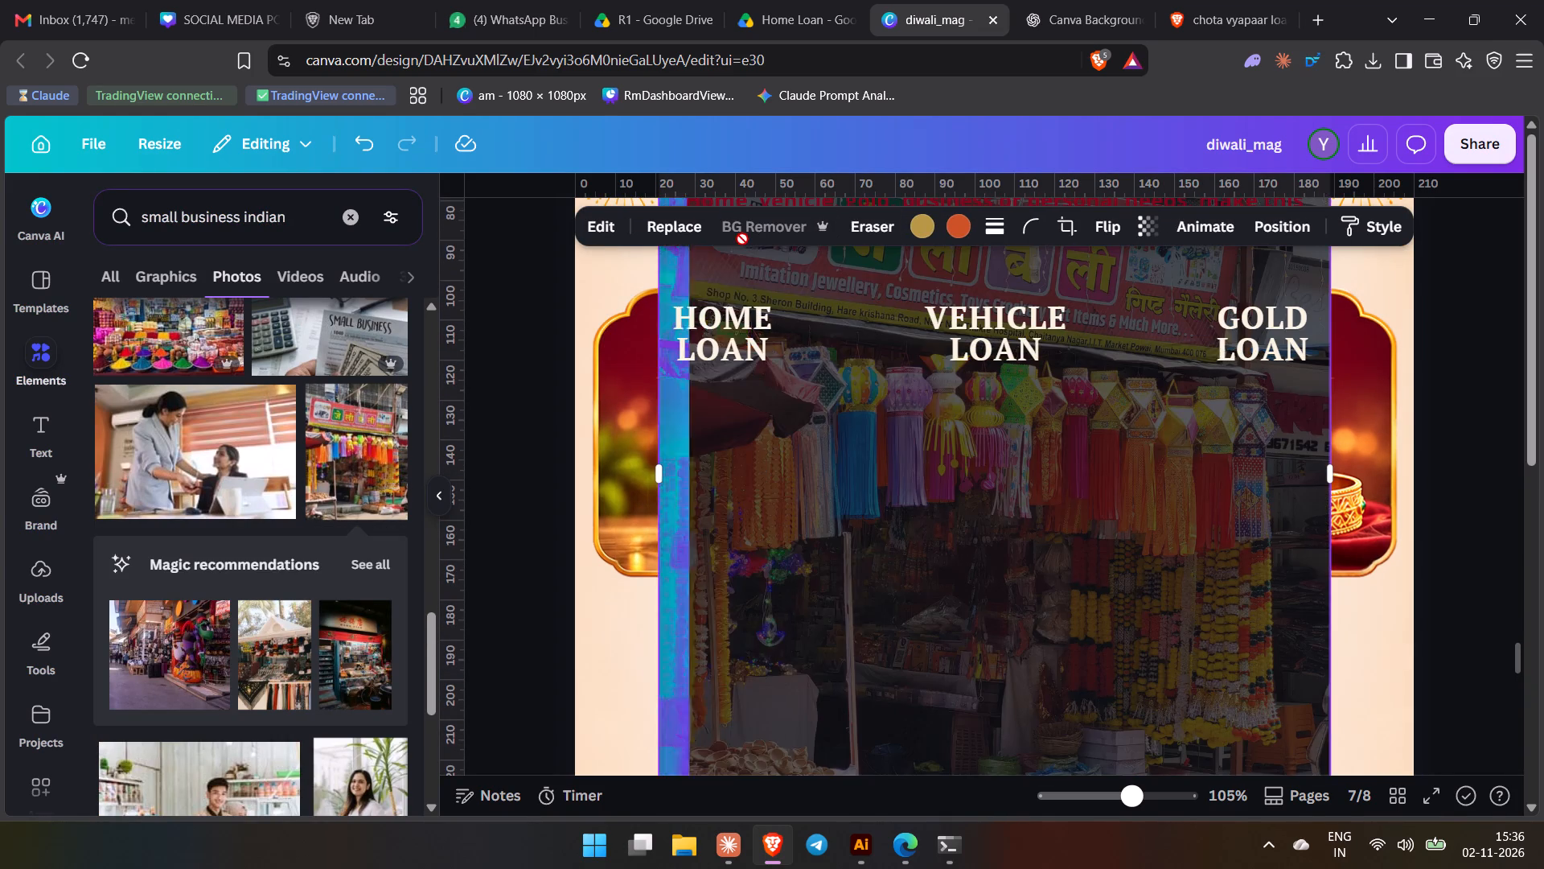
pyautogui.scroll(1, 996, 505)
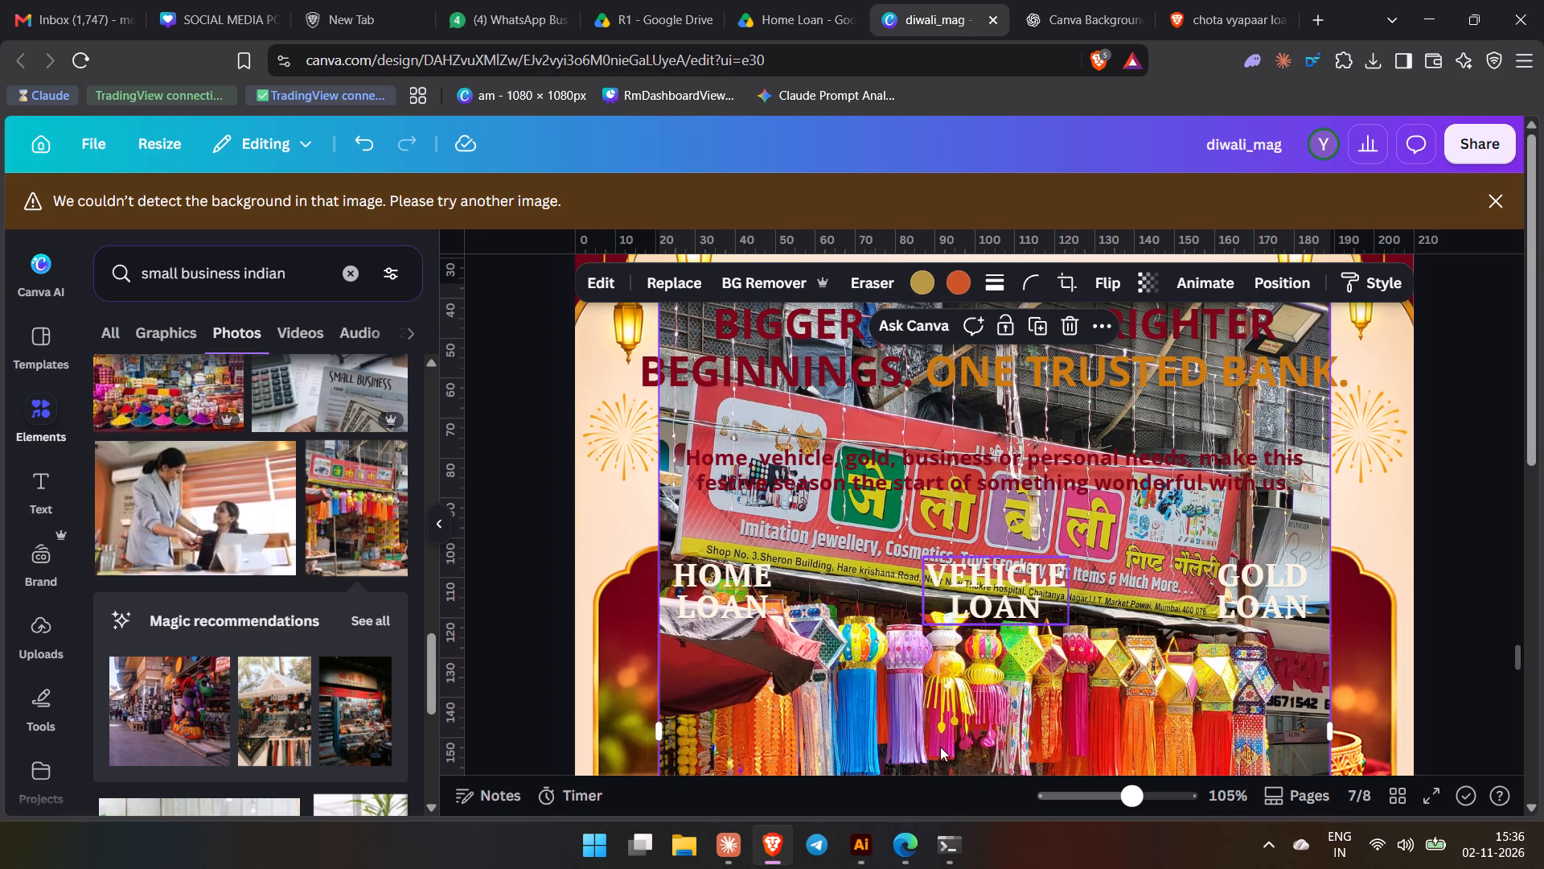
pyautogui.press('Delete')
# Add the recommended market stall photo with the white canopy to the five-loan page and remove its background.
pyautogui.scroll(-3, 269, 598)
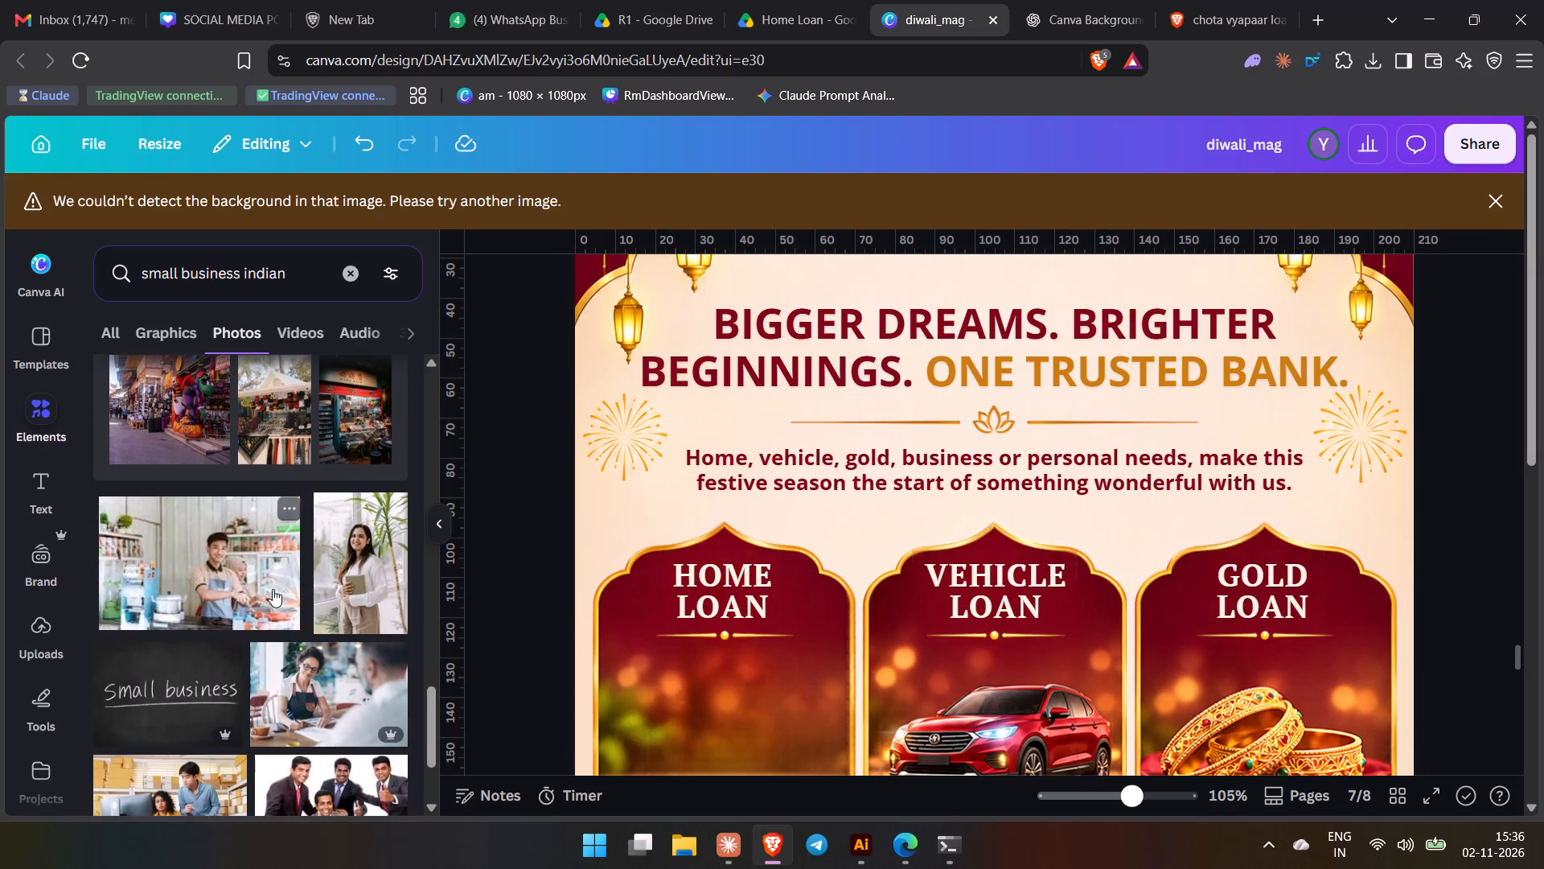
pyautogui.scroll(1, 266, 596)
pyautogui.click(277, 540)
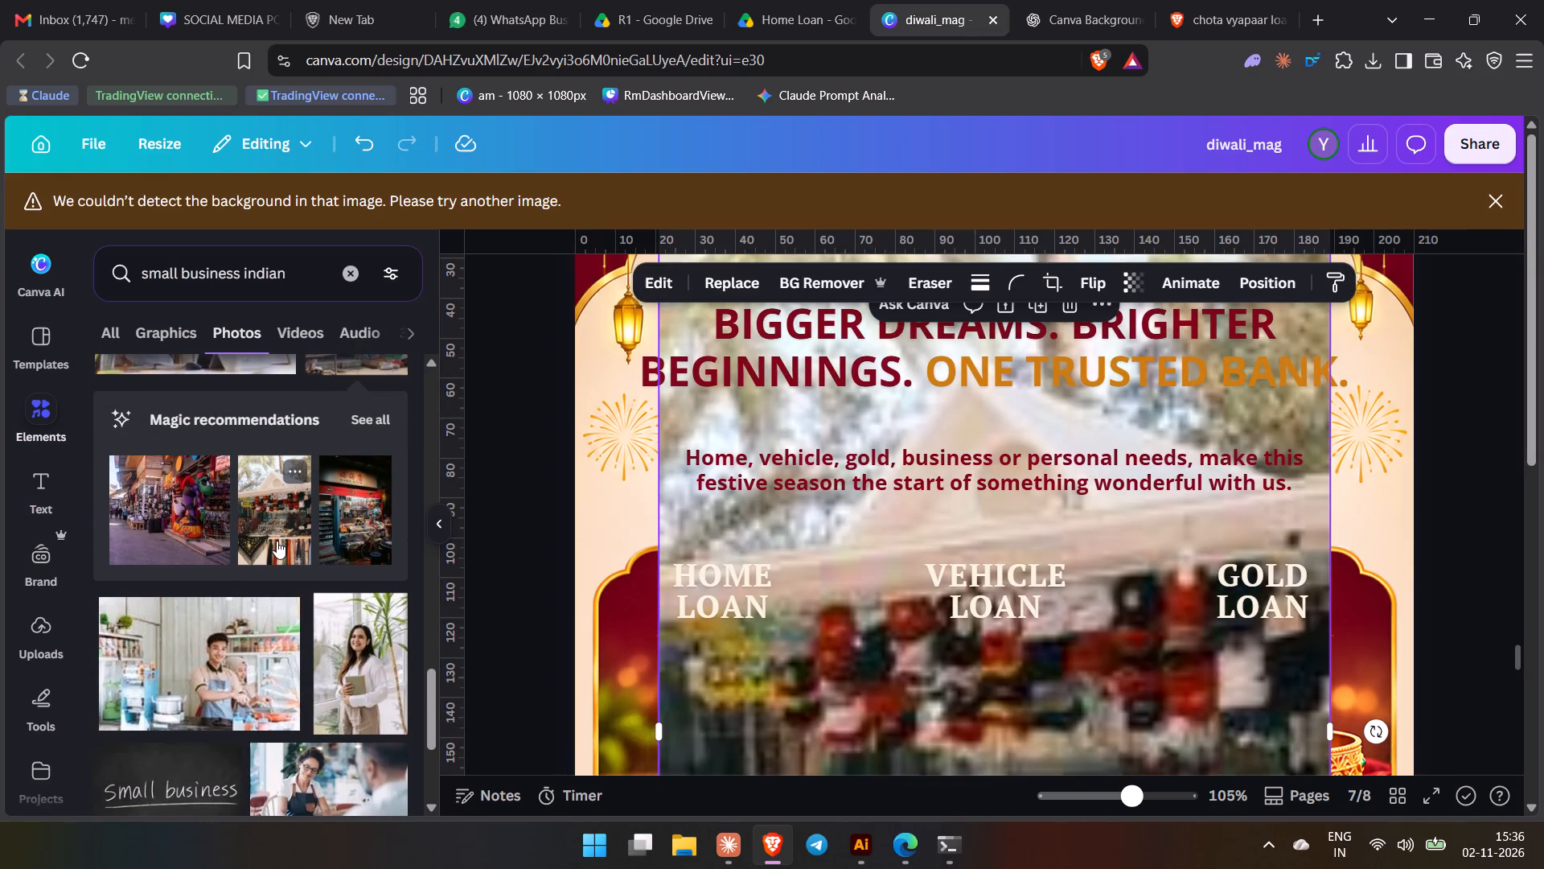
pyautogui.click(758, 286)
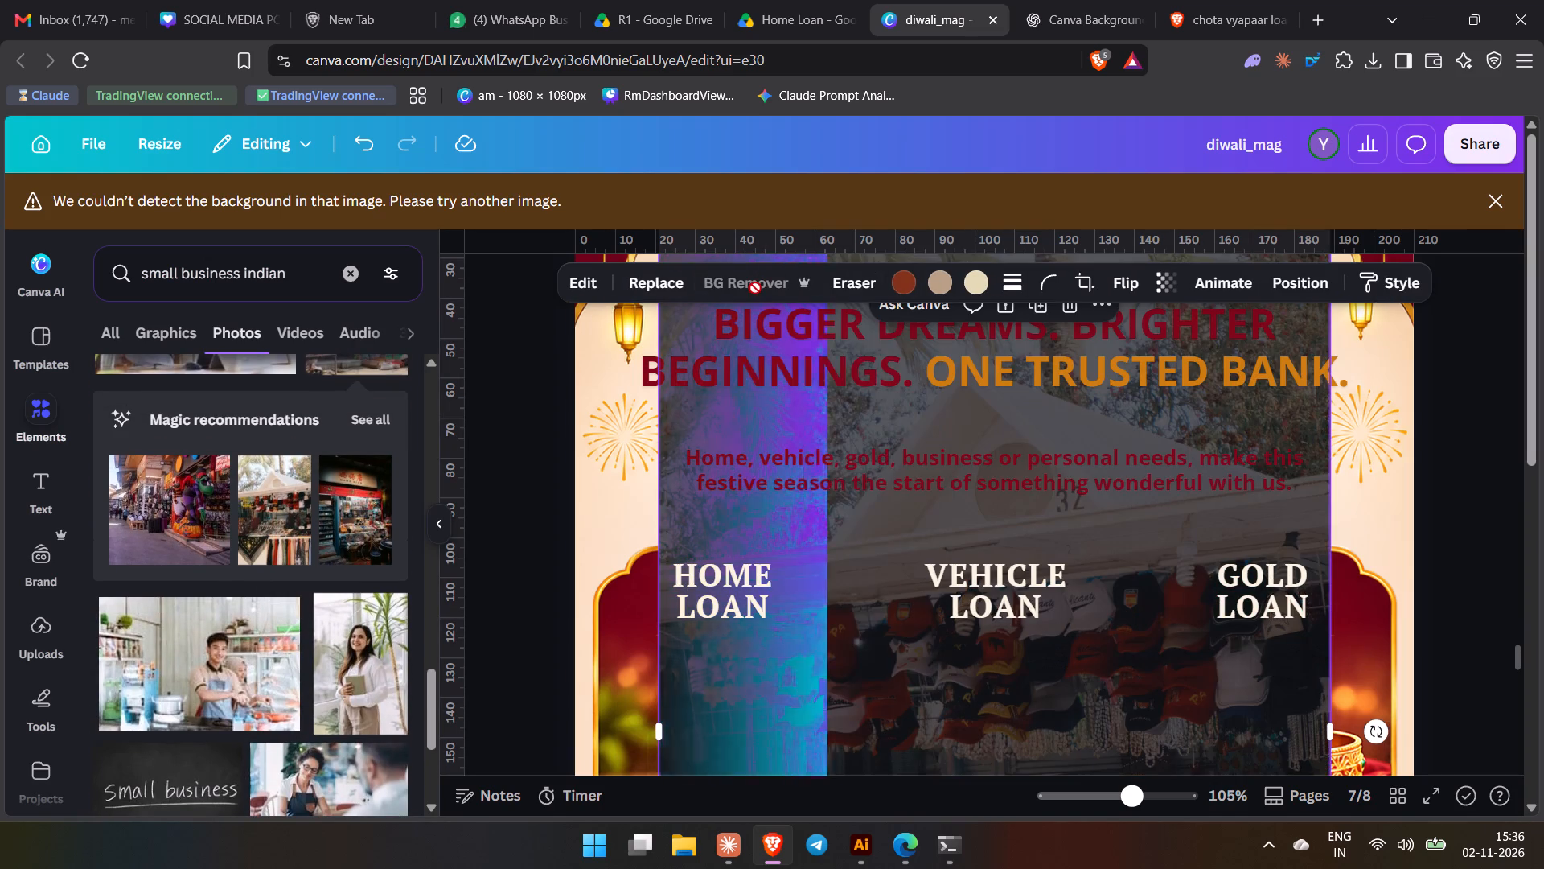
pyautogui.scroll(-4, 910, 463)
pyautogui.scroll(2, 901, 467)
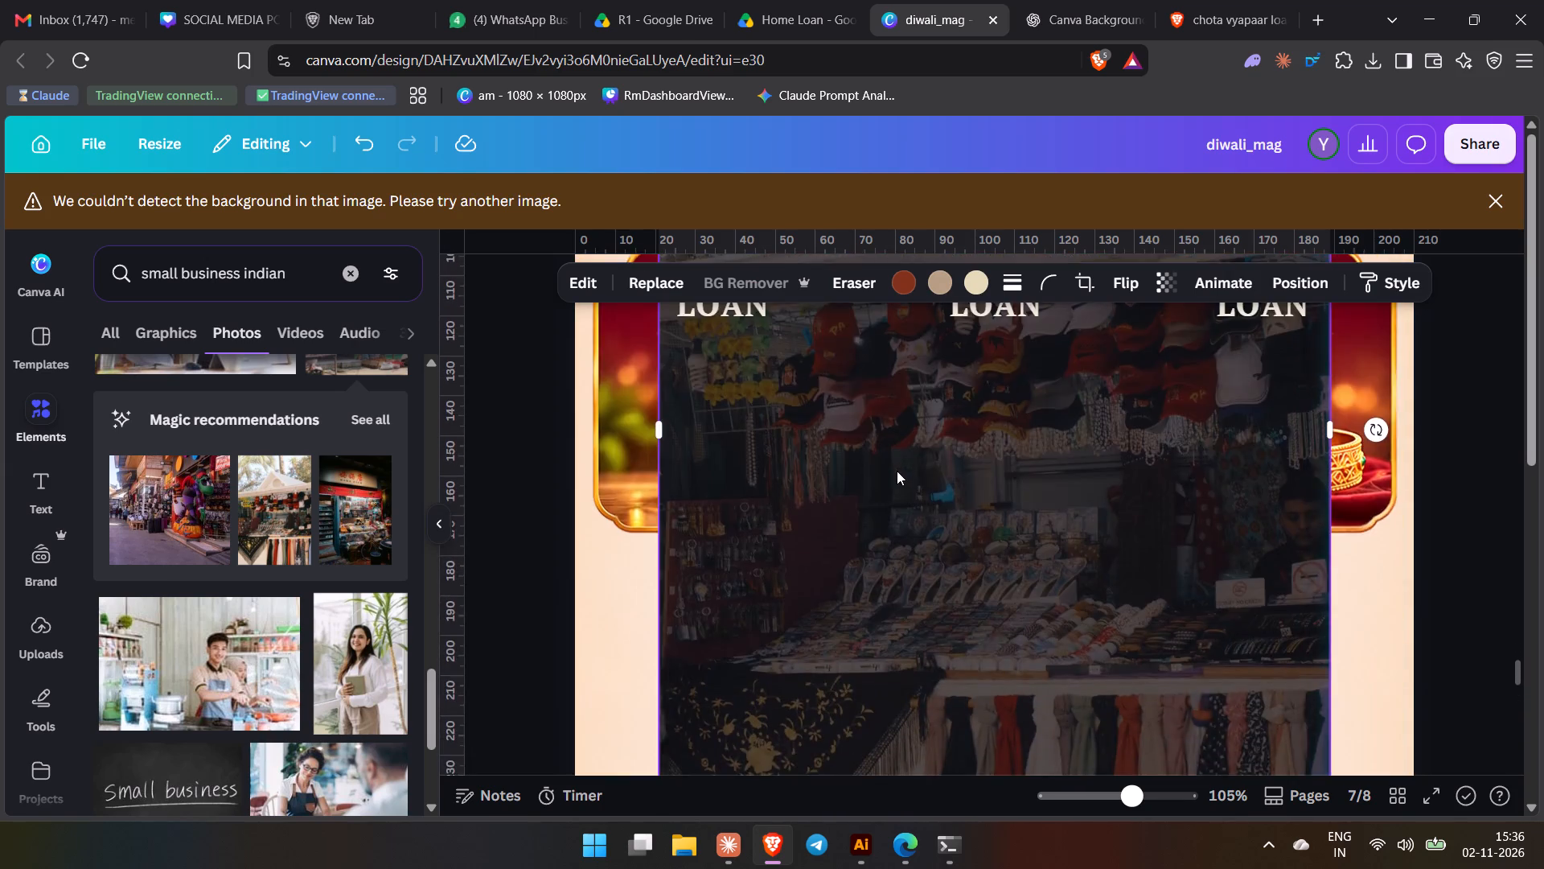
pyautogui.scroll(-2, 897, 471)
pyautogui.scroll(4, 897, 468)
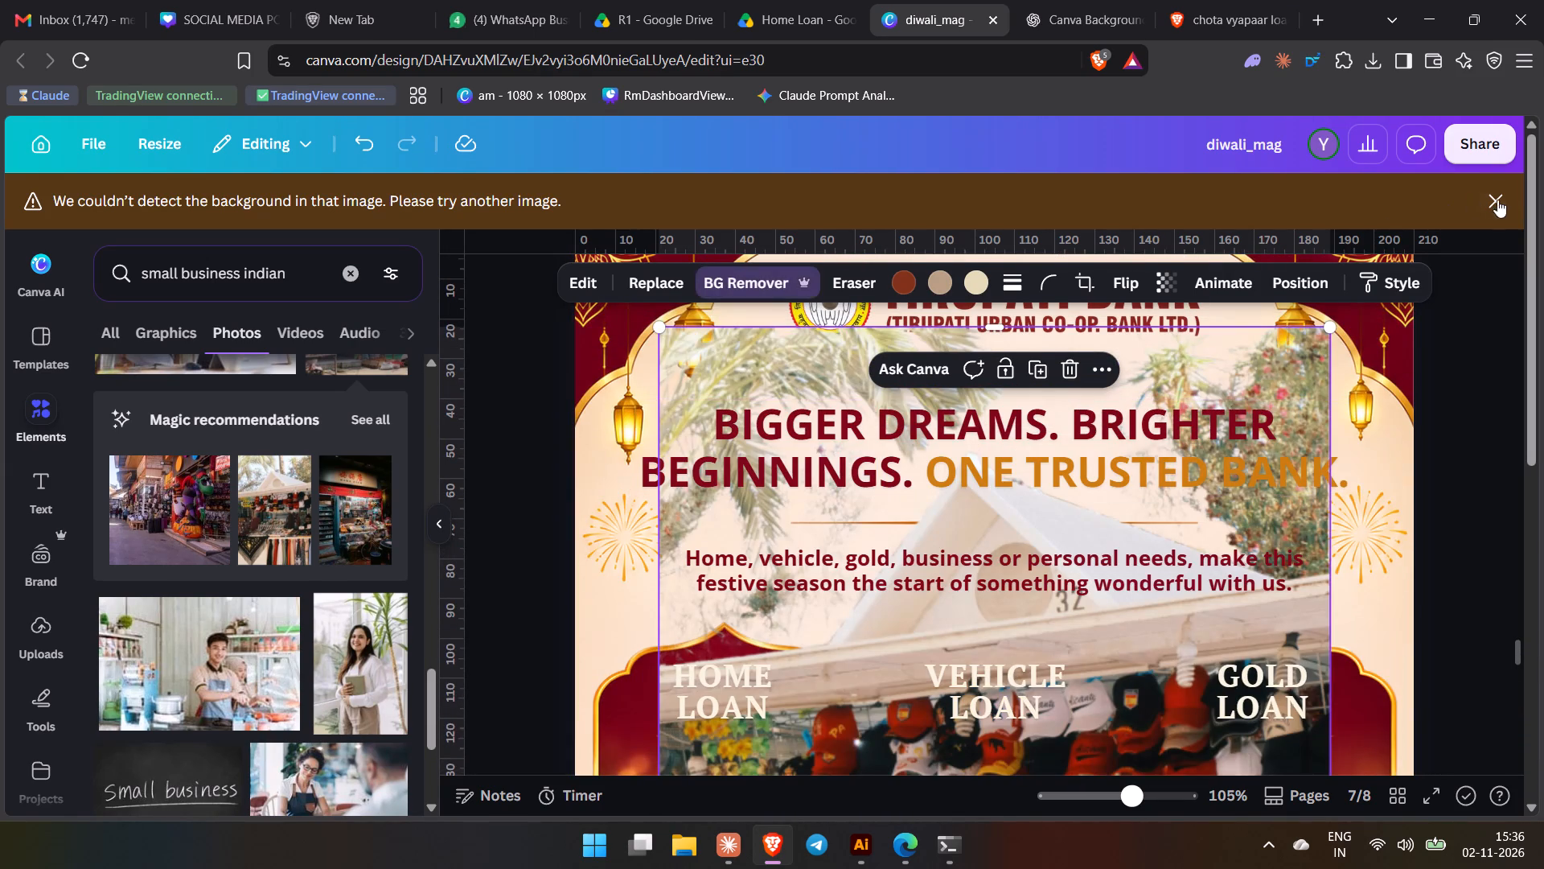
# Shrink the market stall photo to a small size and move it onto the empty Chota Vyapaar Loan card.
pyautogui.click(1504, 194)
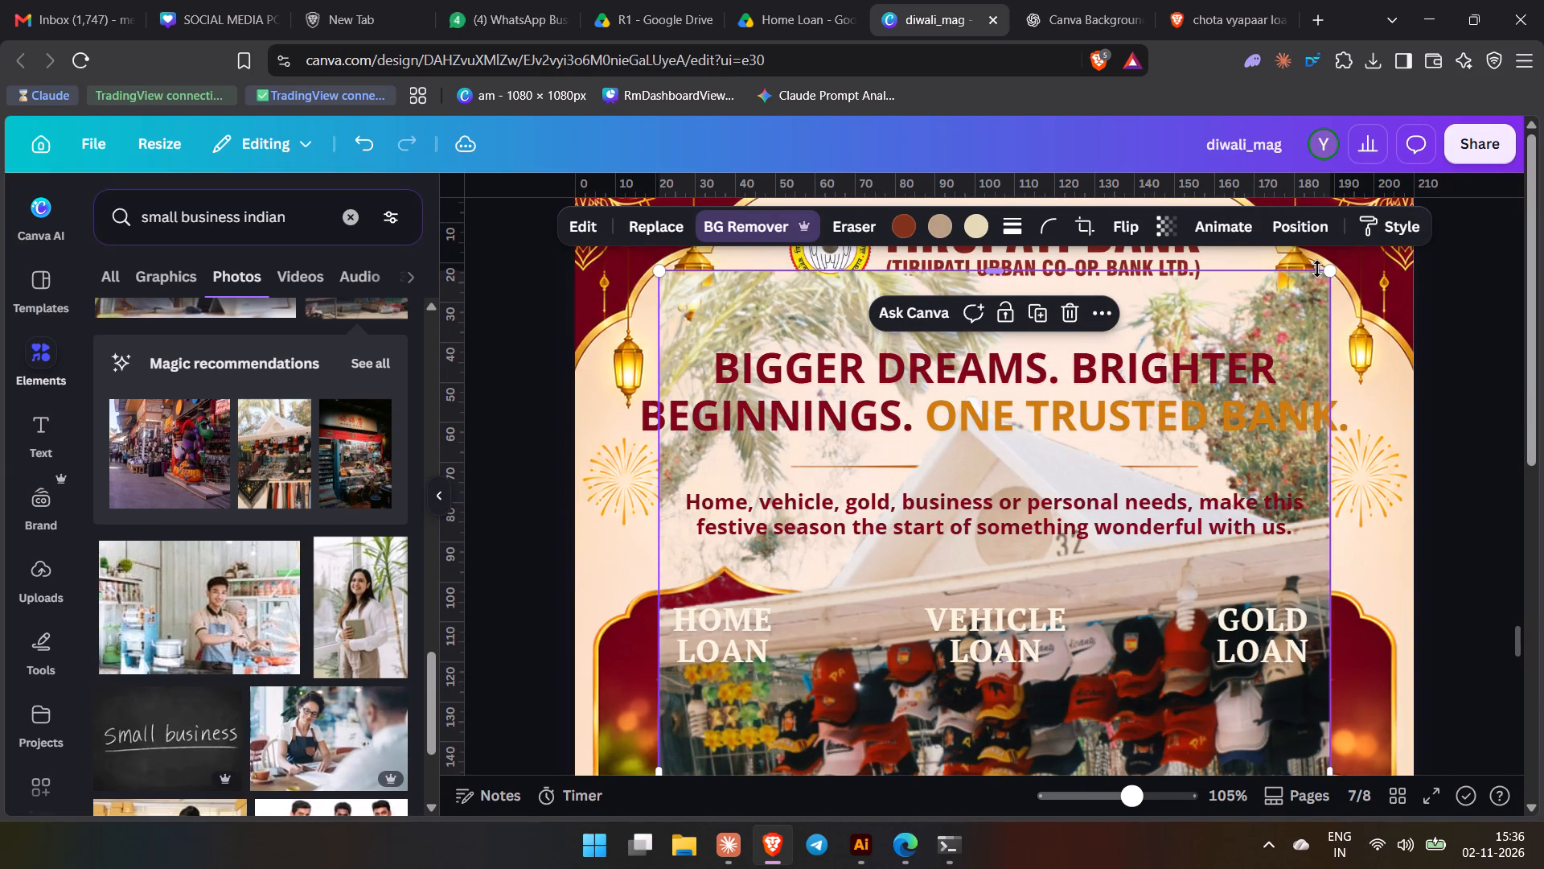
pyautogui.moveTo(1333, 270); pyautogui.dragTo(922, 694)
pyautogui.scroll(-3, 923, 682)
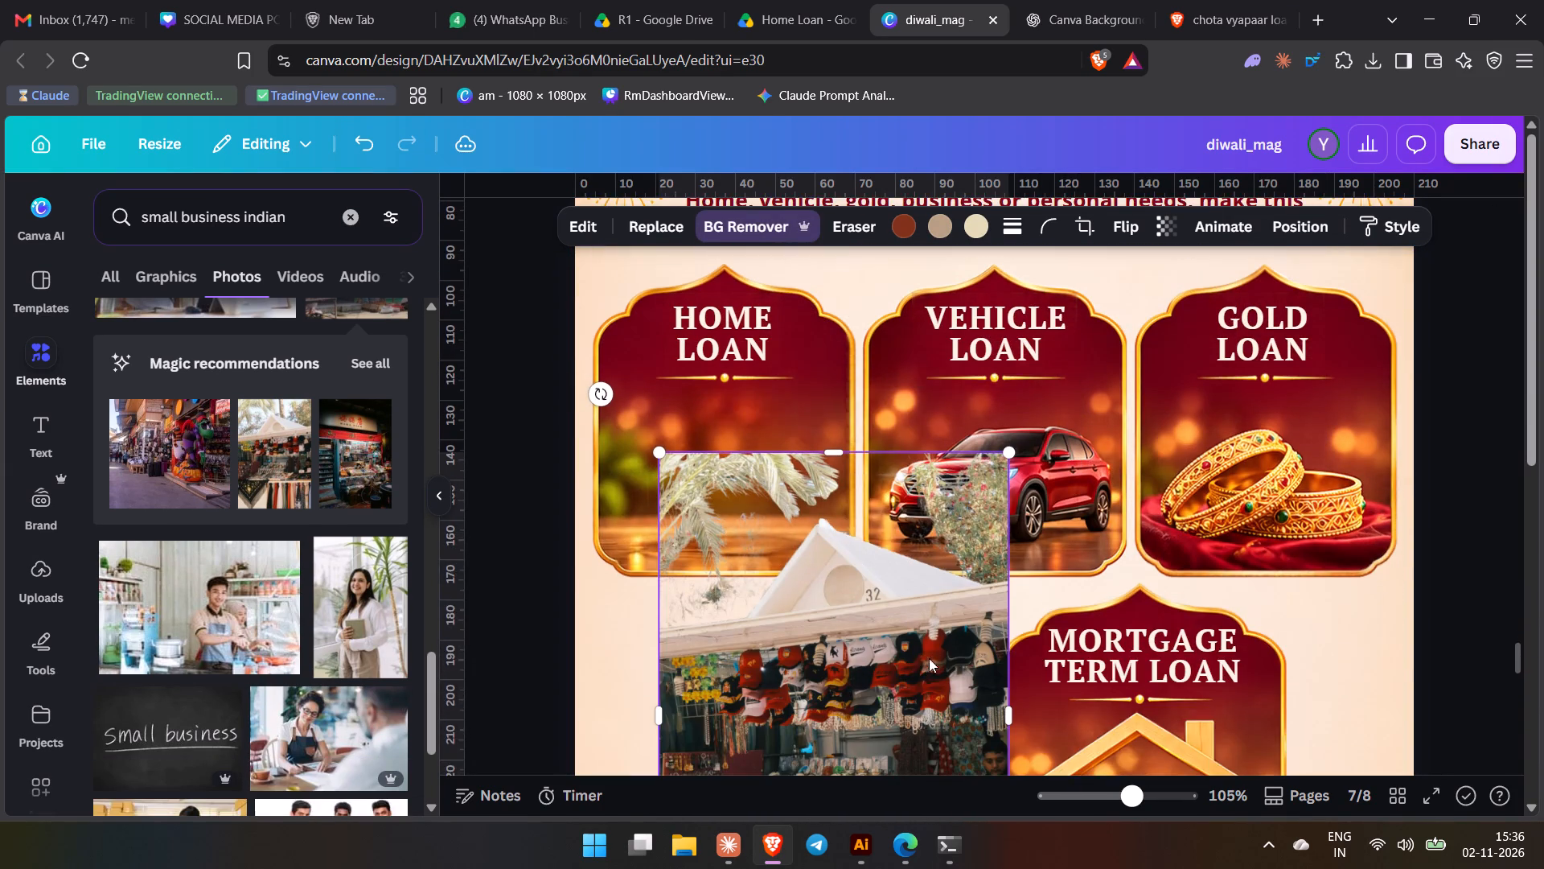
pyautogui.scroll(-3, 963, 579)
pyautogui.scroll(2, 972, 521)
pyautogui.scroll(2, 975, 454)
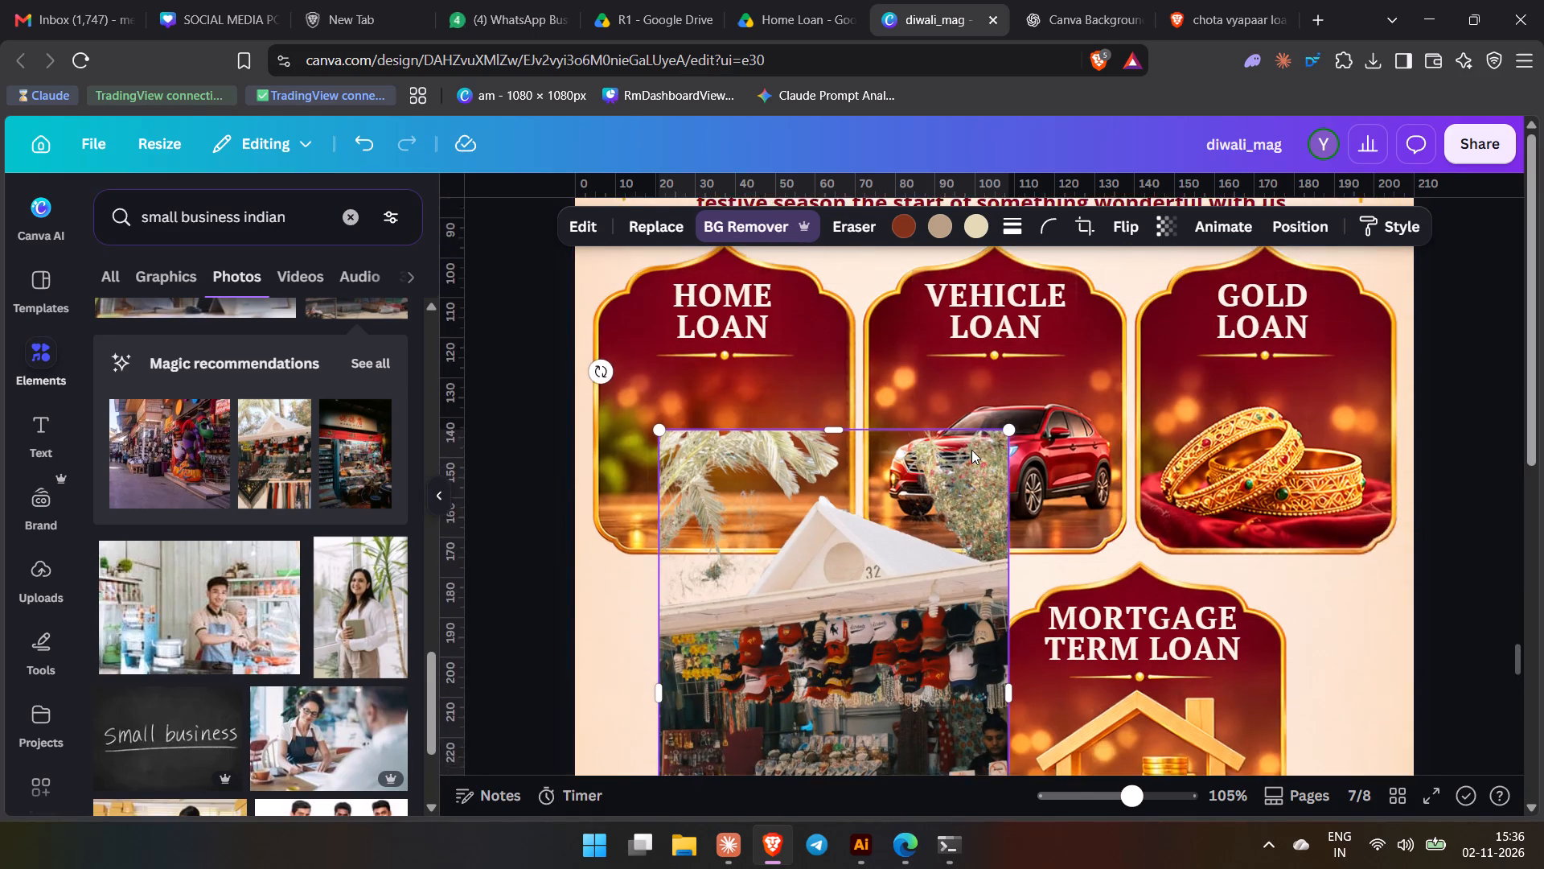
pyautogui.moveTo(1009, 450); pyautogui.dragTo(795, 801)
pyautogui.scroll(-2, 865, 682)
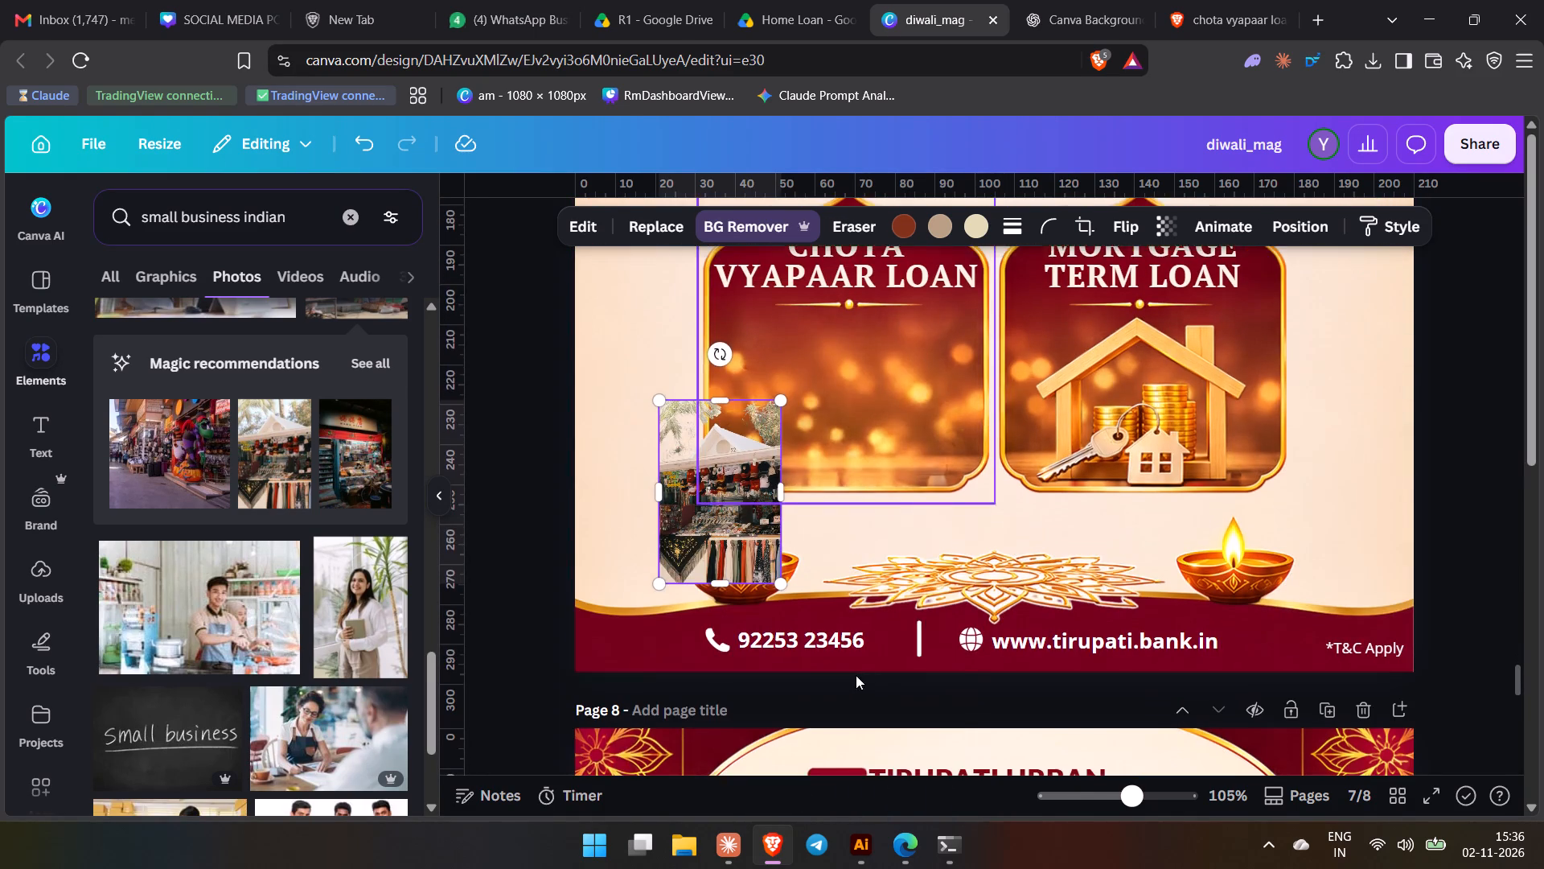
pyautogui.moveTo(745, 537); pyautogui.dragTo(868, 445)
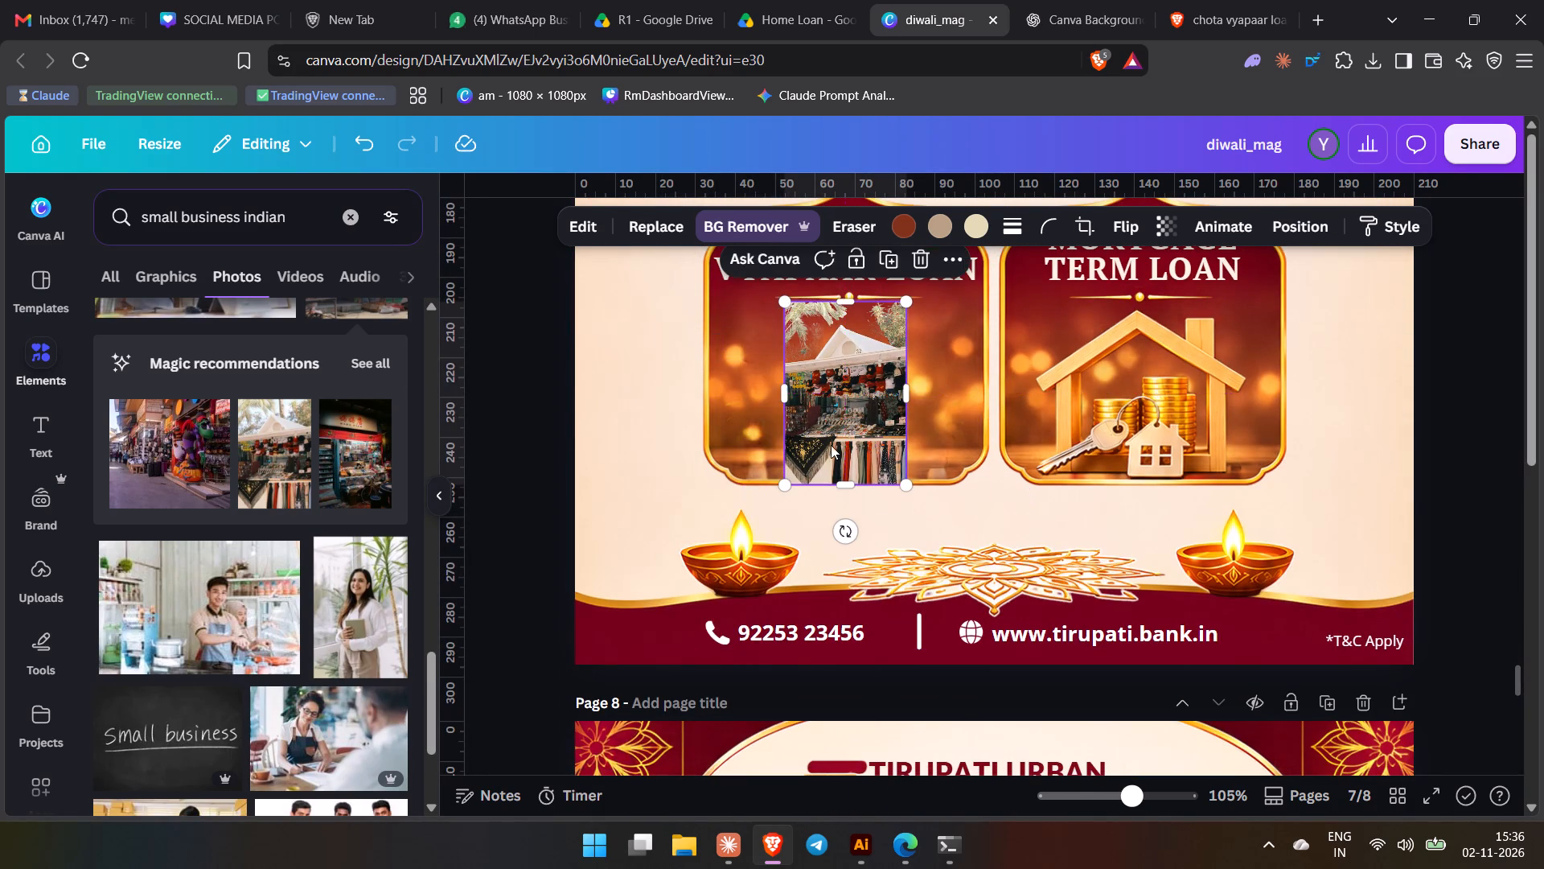
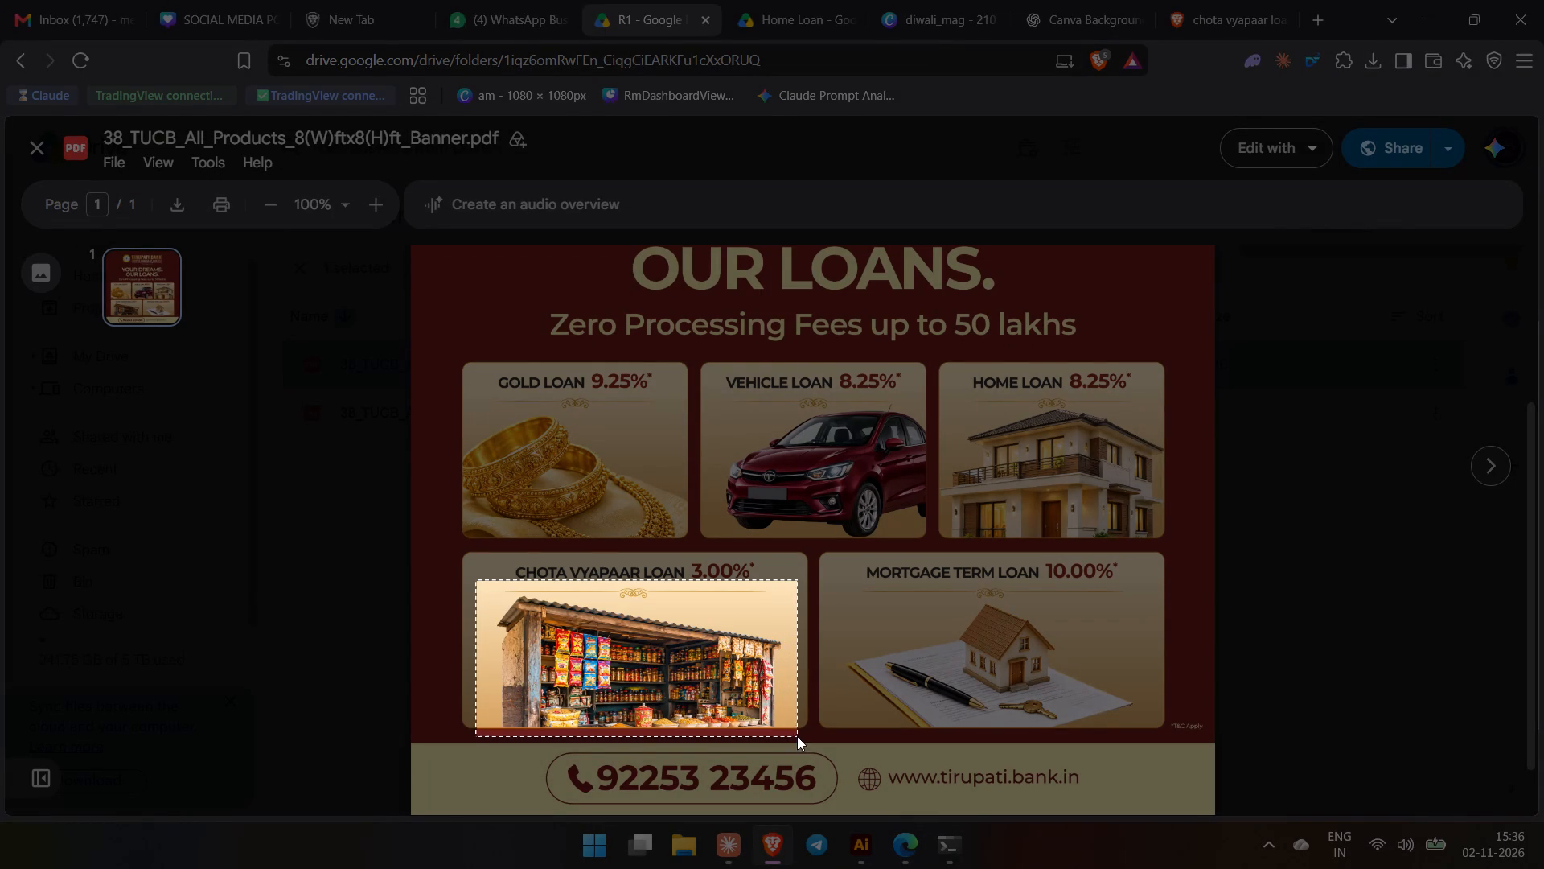
# Capture a screen snip of the shop picture on the Chota Vyapaar Loan card in the all-products banner PDF.
pyautogui.moveTo(797, 736); pyautogui.dragTo(794, 730)
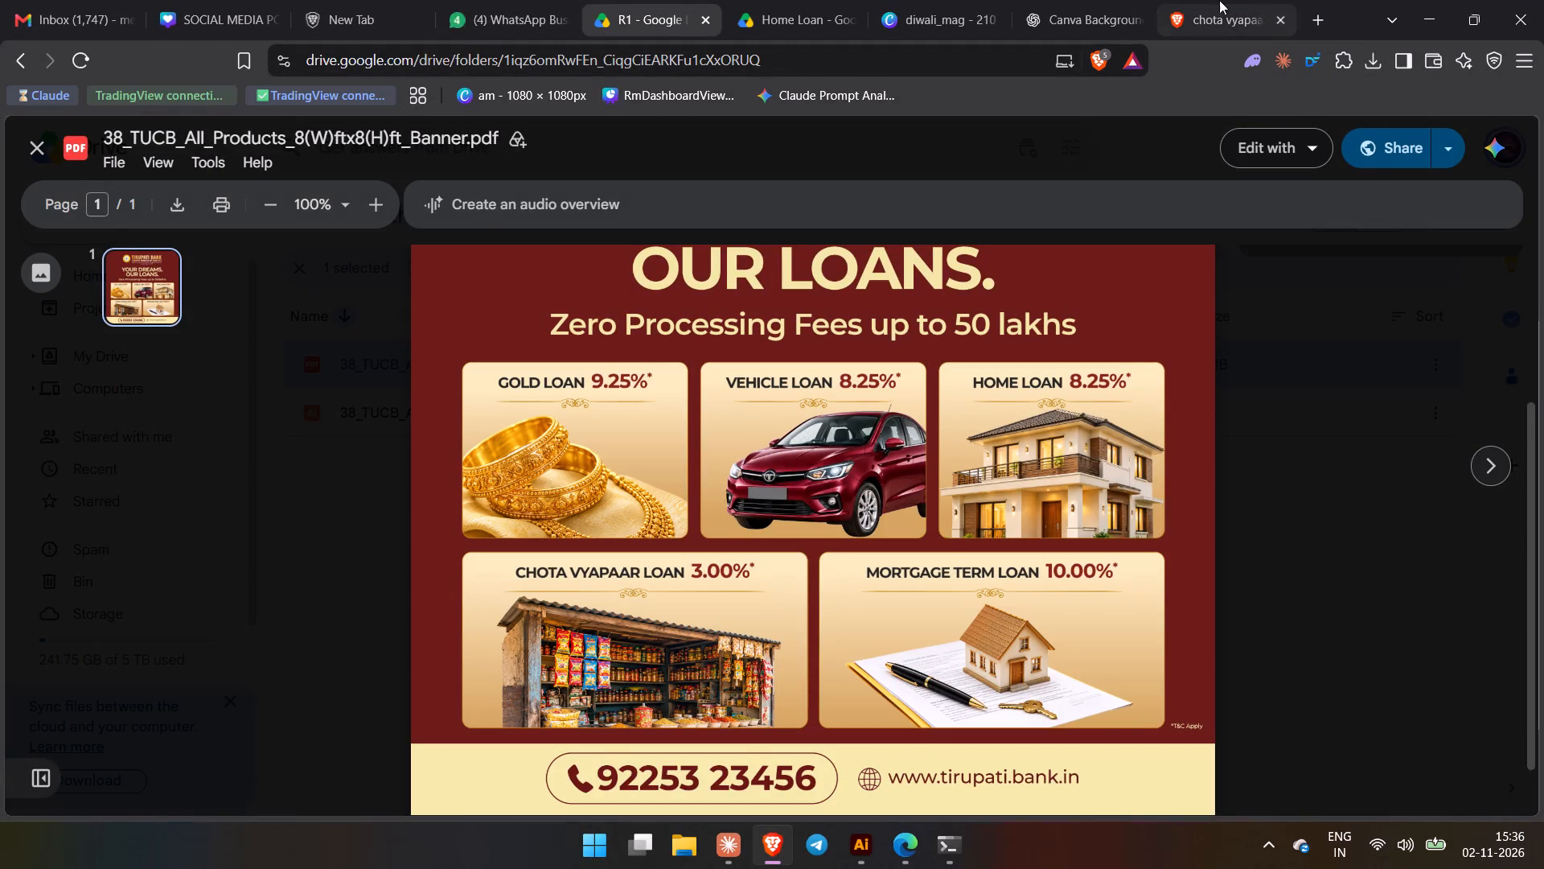
# Switch to the ChatGPT "Canva Background Design" chat and look back through its generated creatives for the A4 five-loan poster.
pyautogui.click(1261, 0)
pyautogui.click(1121, 0)
pyautogui.scroll(-5, 910, 459)
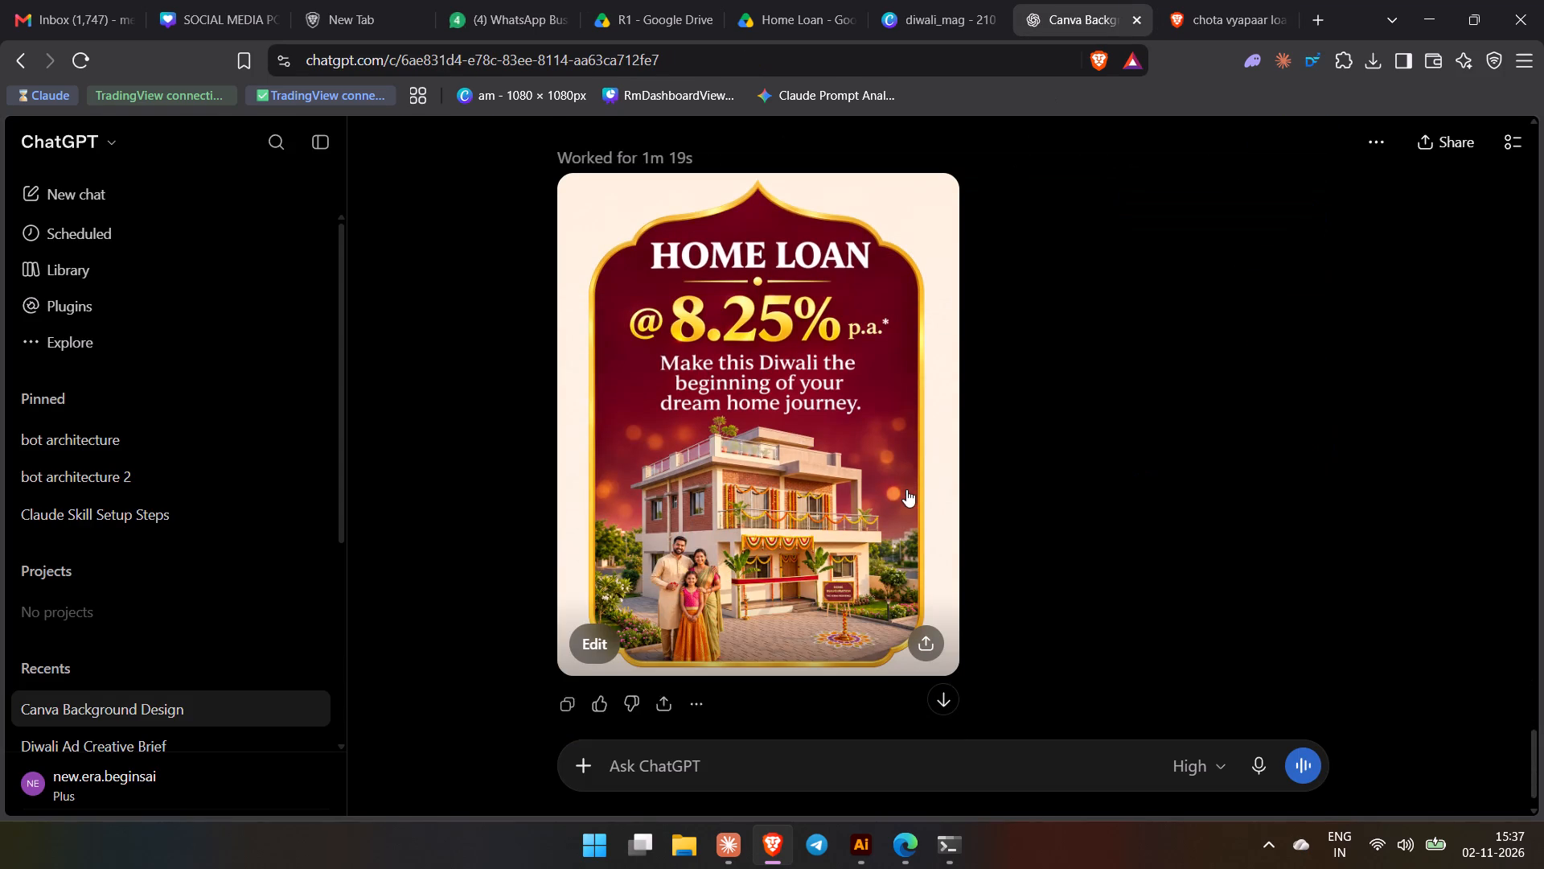
pyautogui.scroll(4, 903, 503)
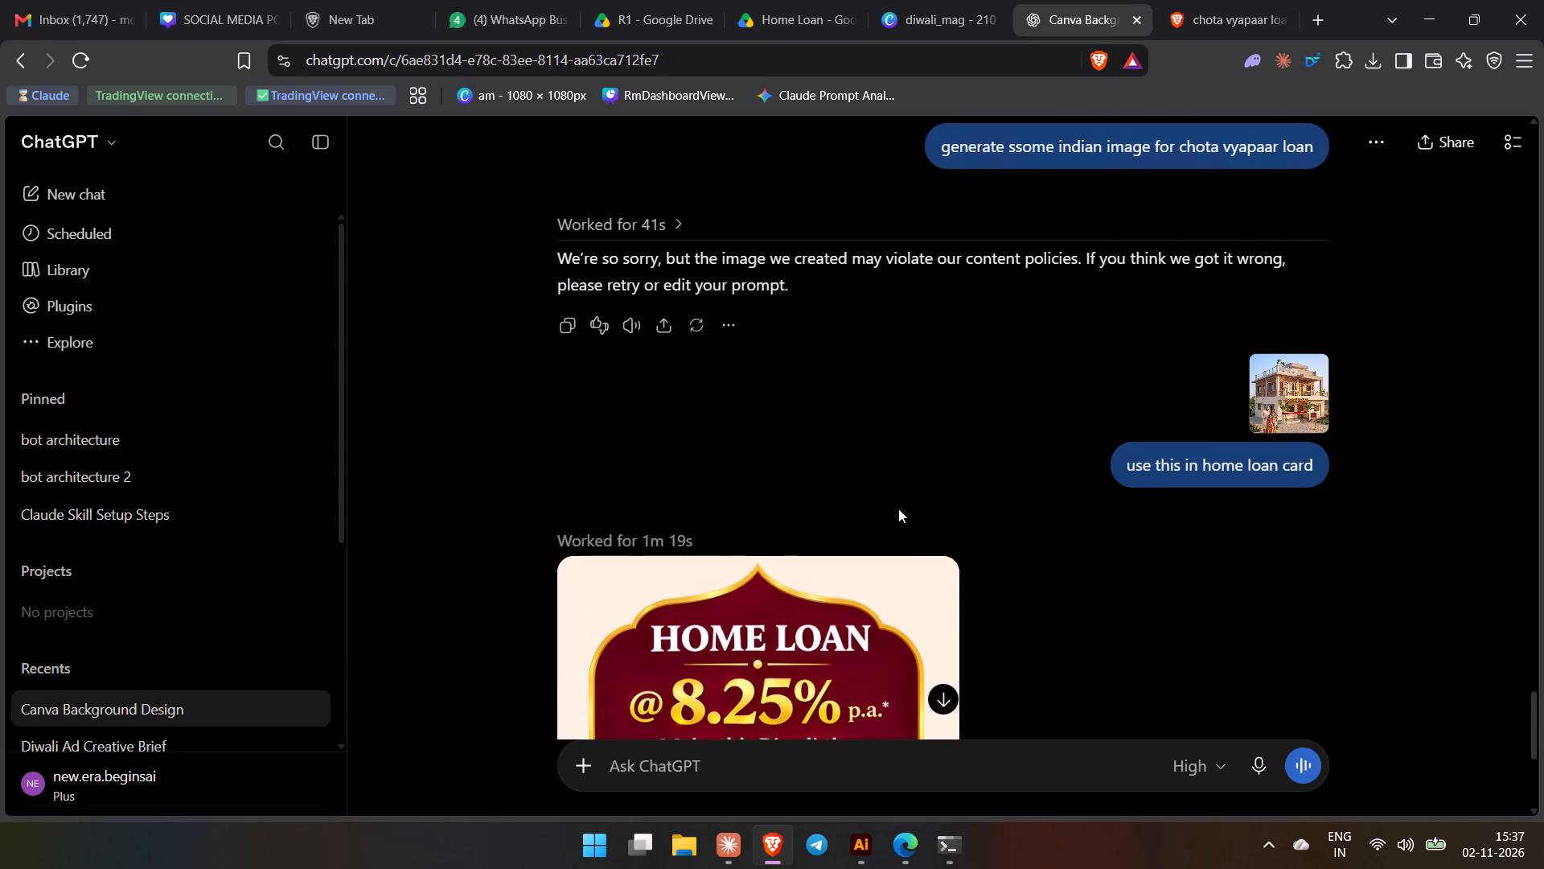
pyautogui.scroll(-5, 889, 517)
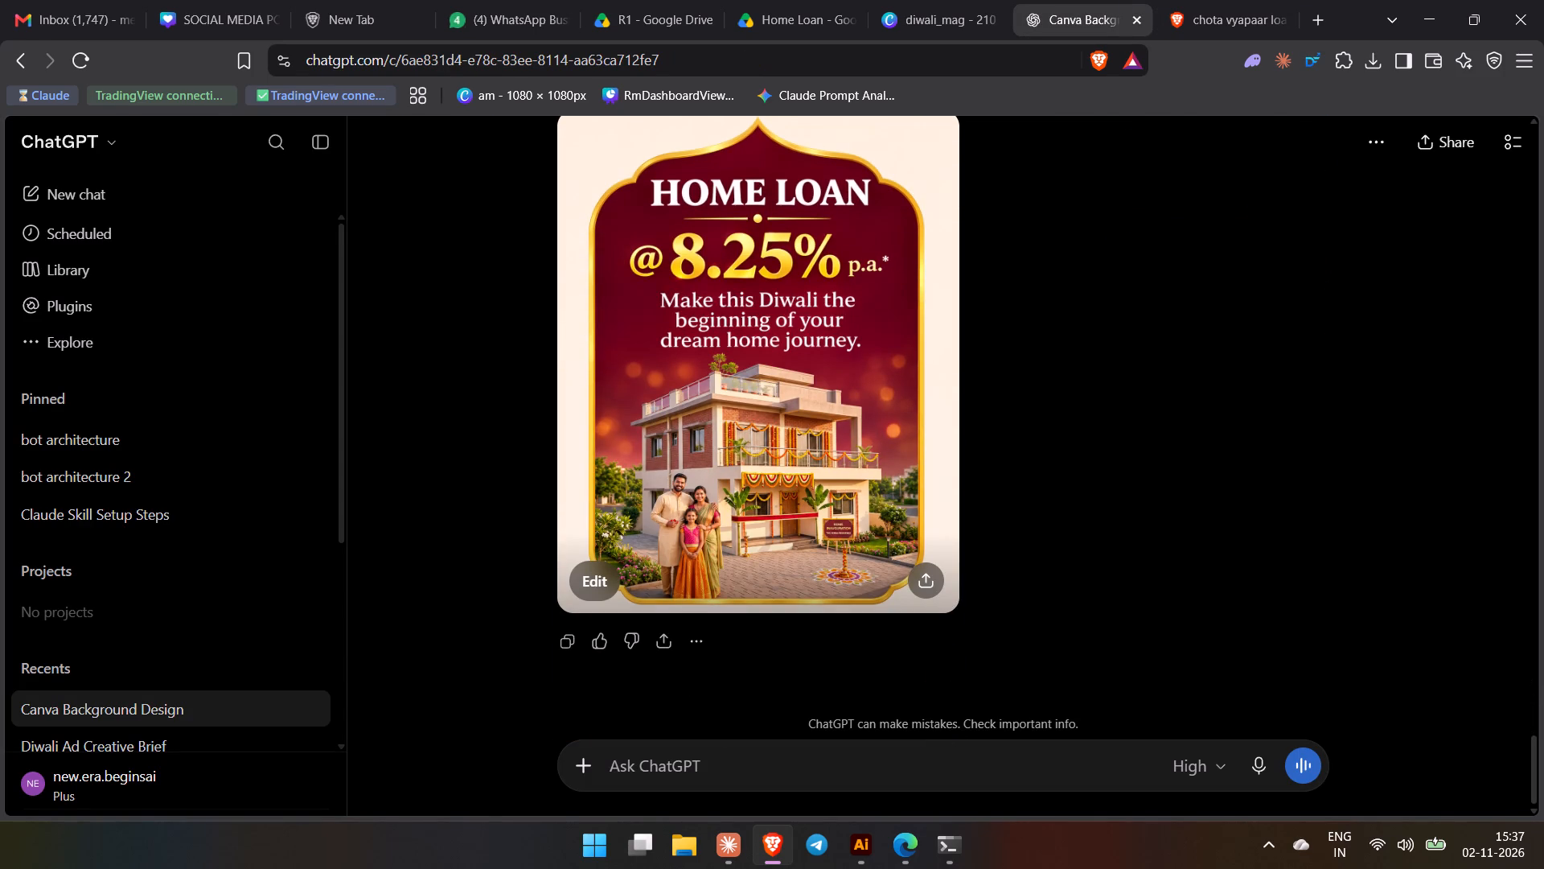
pyautogui.scroll(17, 933, 776)
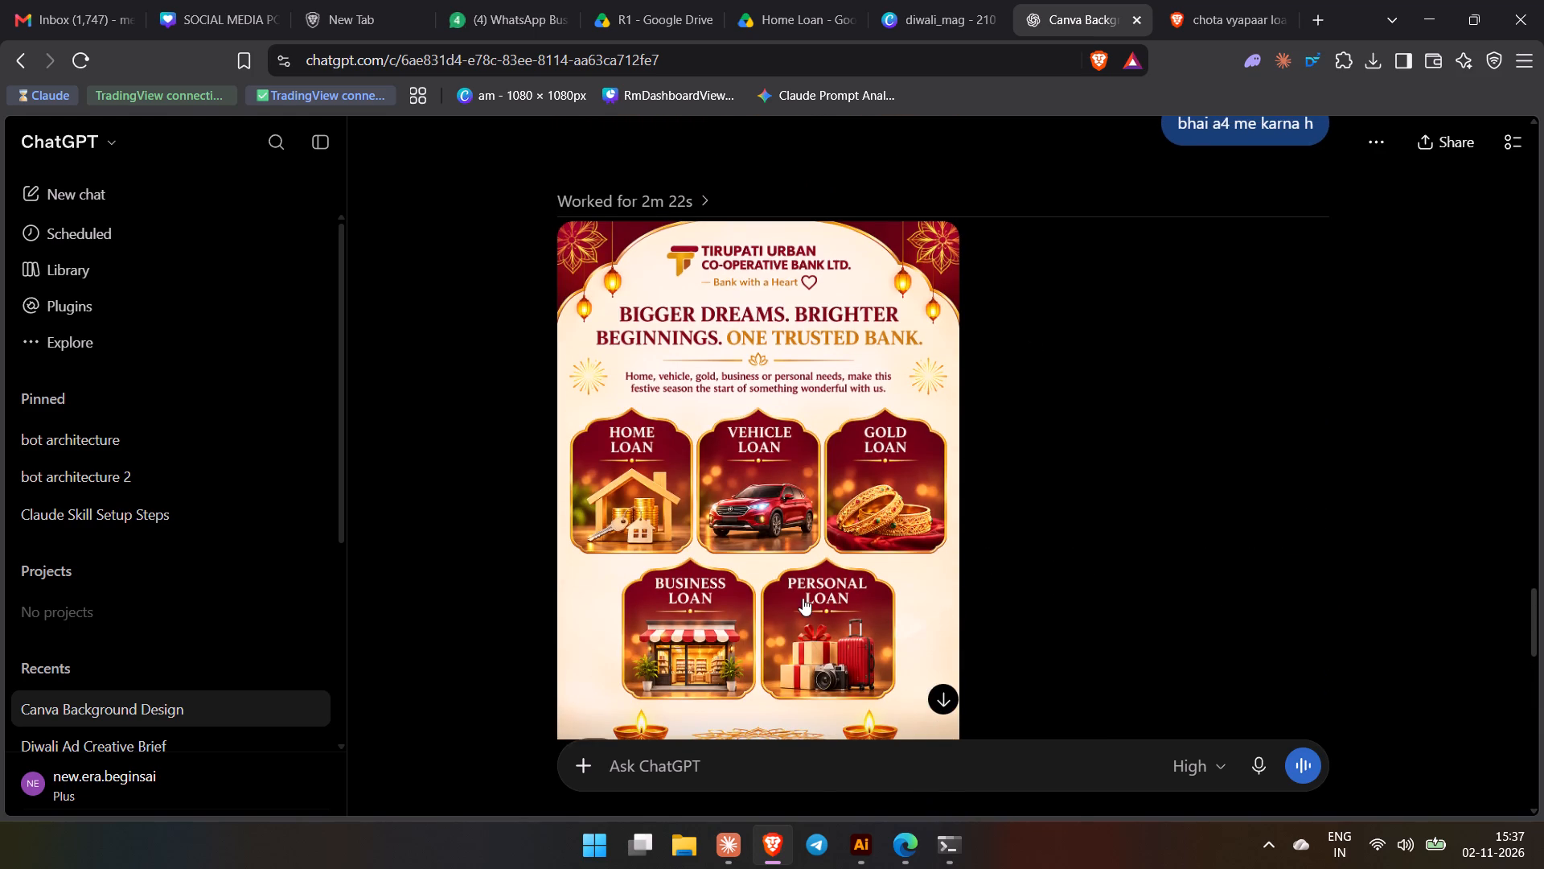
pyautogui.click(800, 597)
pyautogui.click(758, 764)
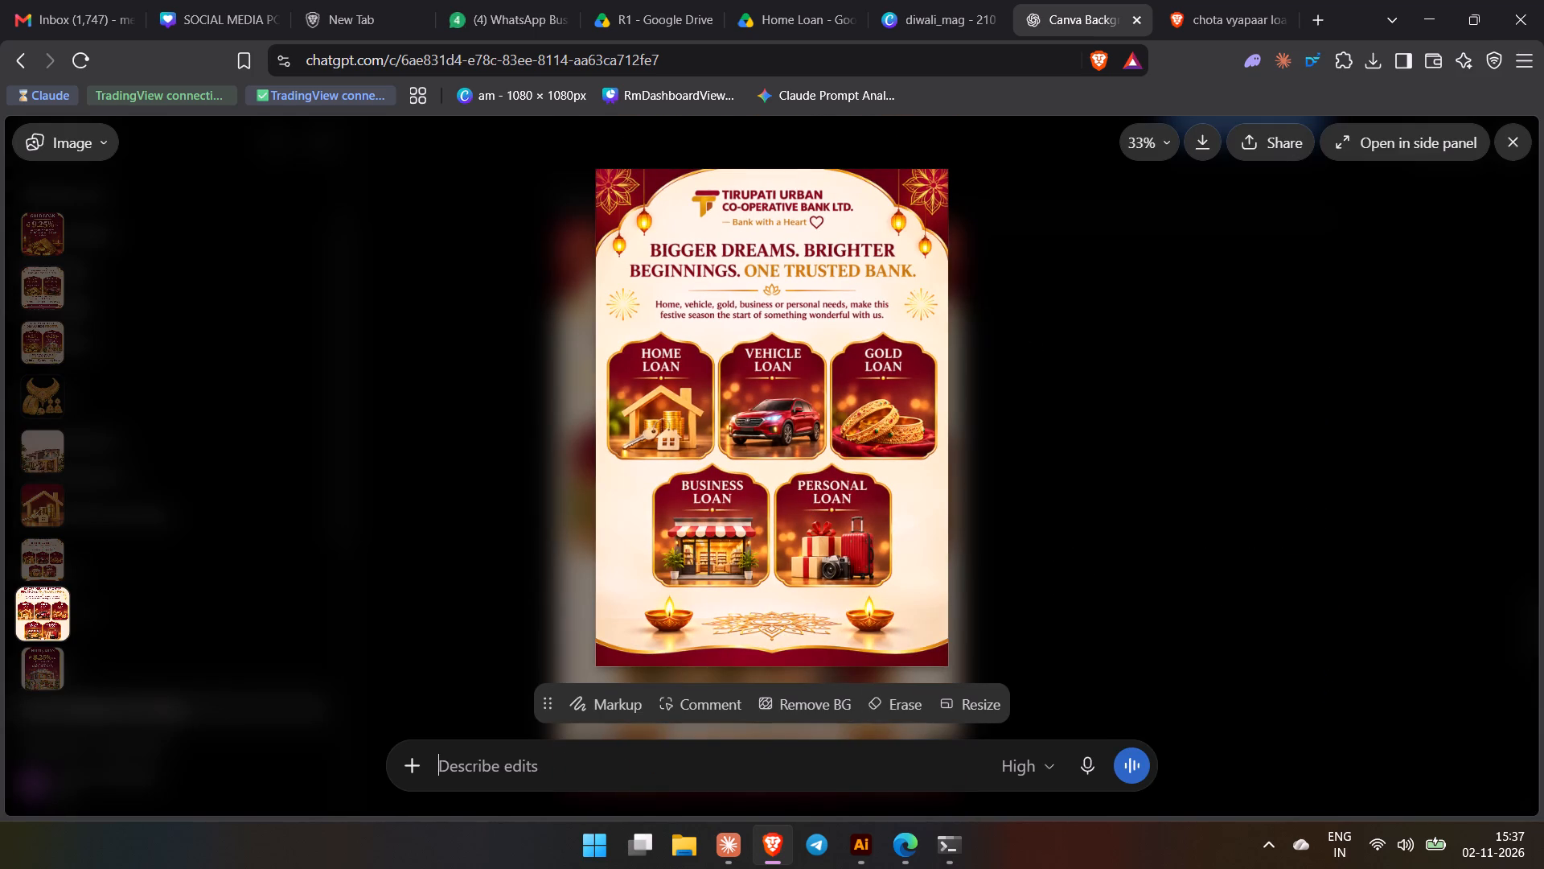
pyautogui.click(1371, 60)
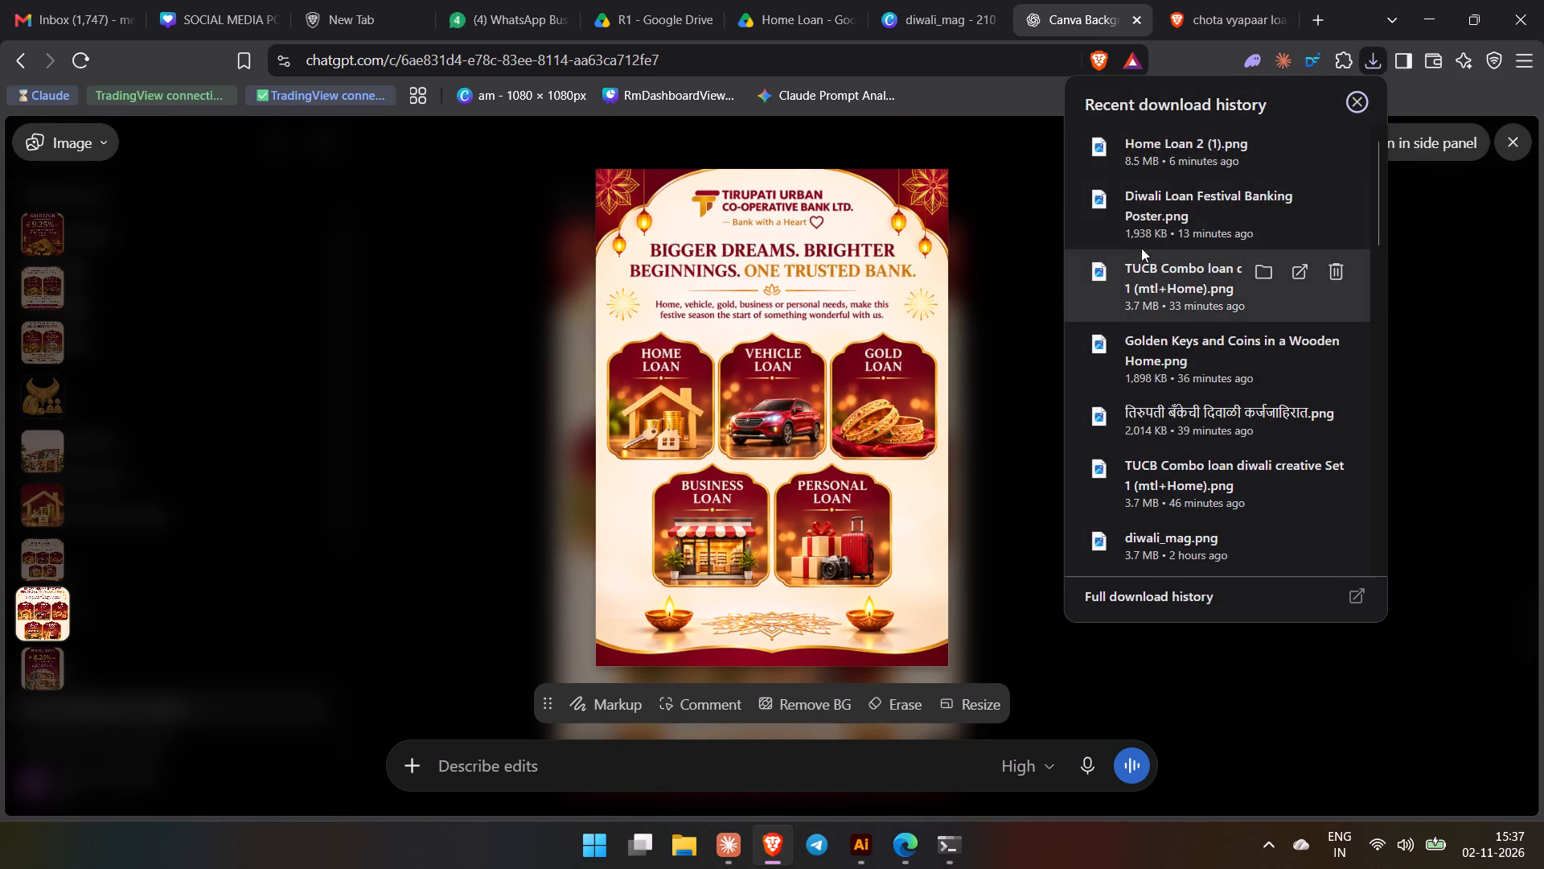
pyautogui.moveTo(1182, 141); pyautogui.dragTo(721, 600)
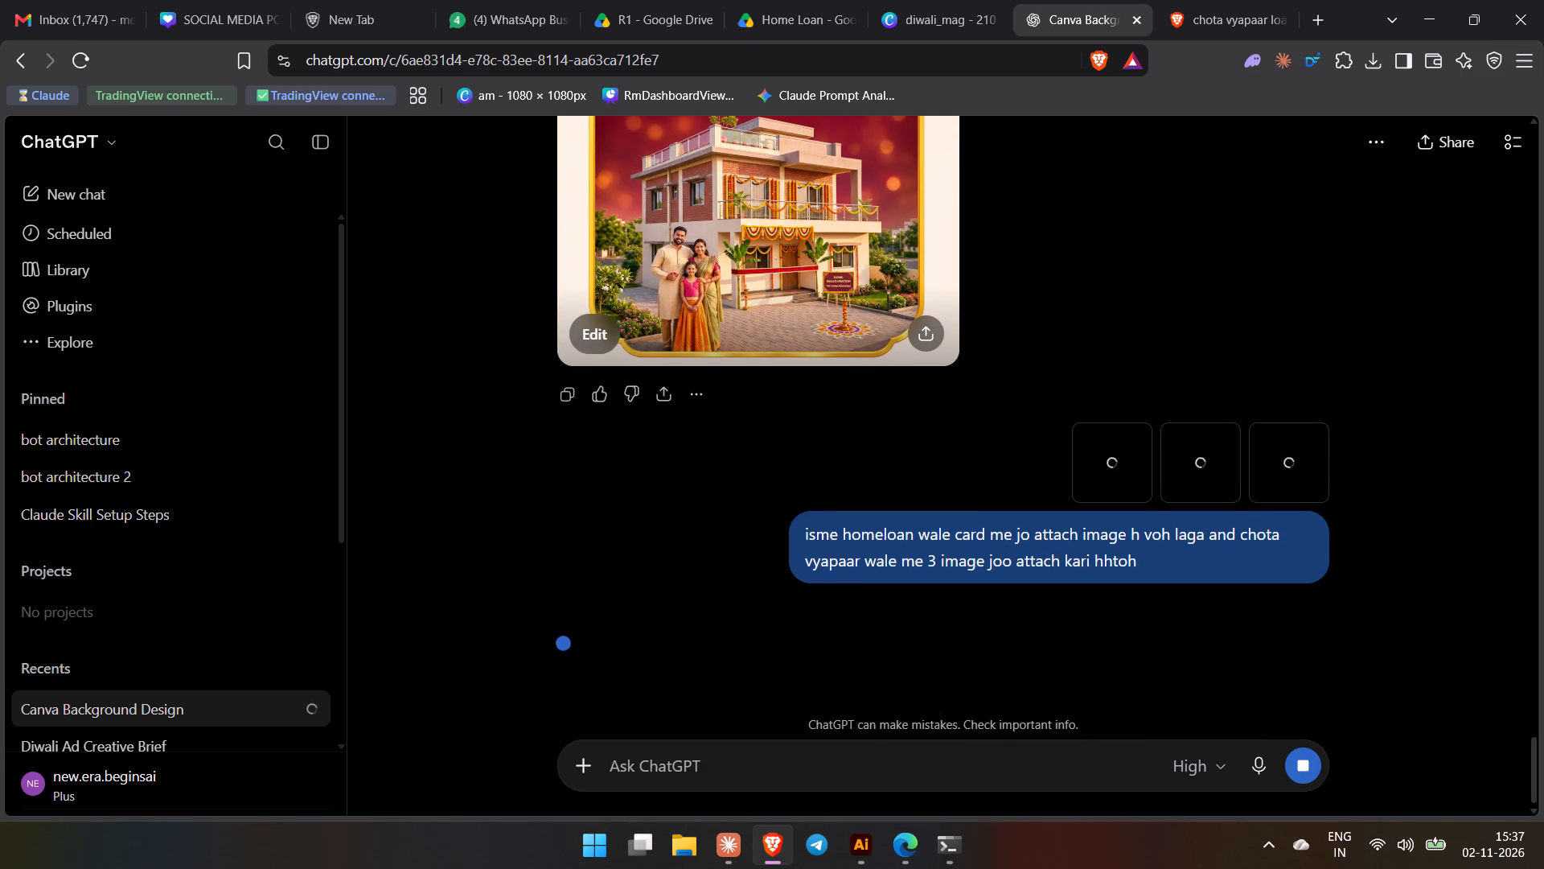
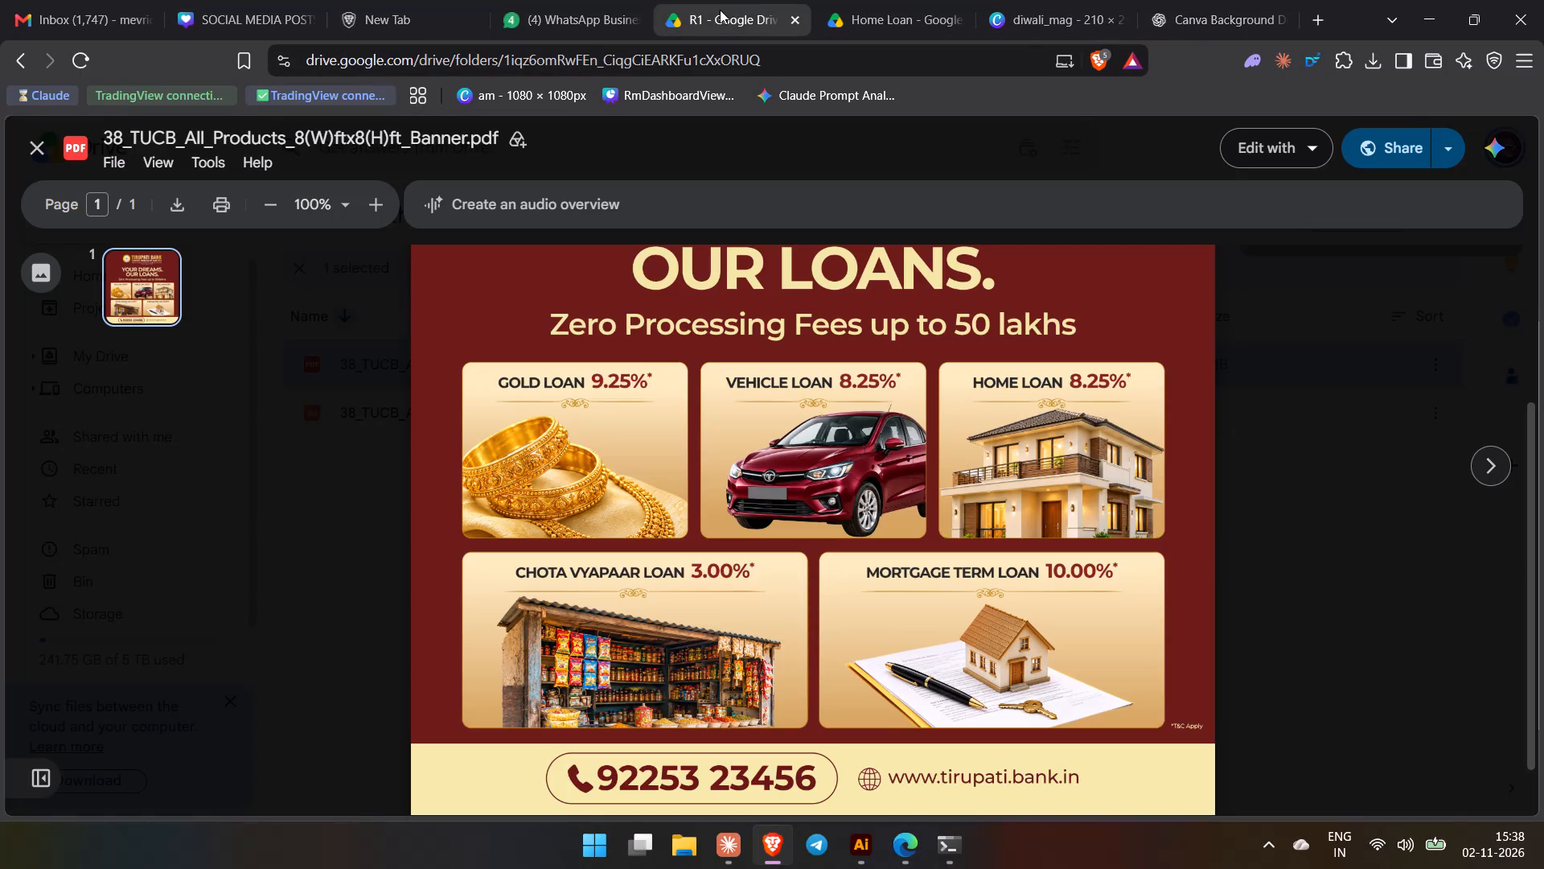
# Switch to the diwali_mag Canva design and review the loan cards on the five-loan page.
pyautogui.click(1065, 0)
pyautogui.scroll(5, 848, 465)
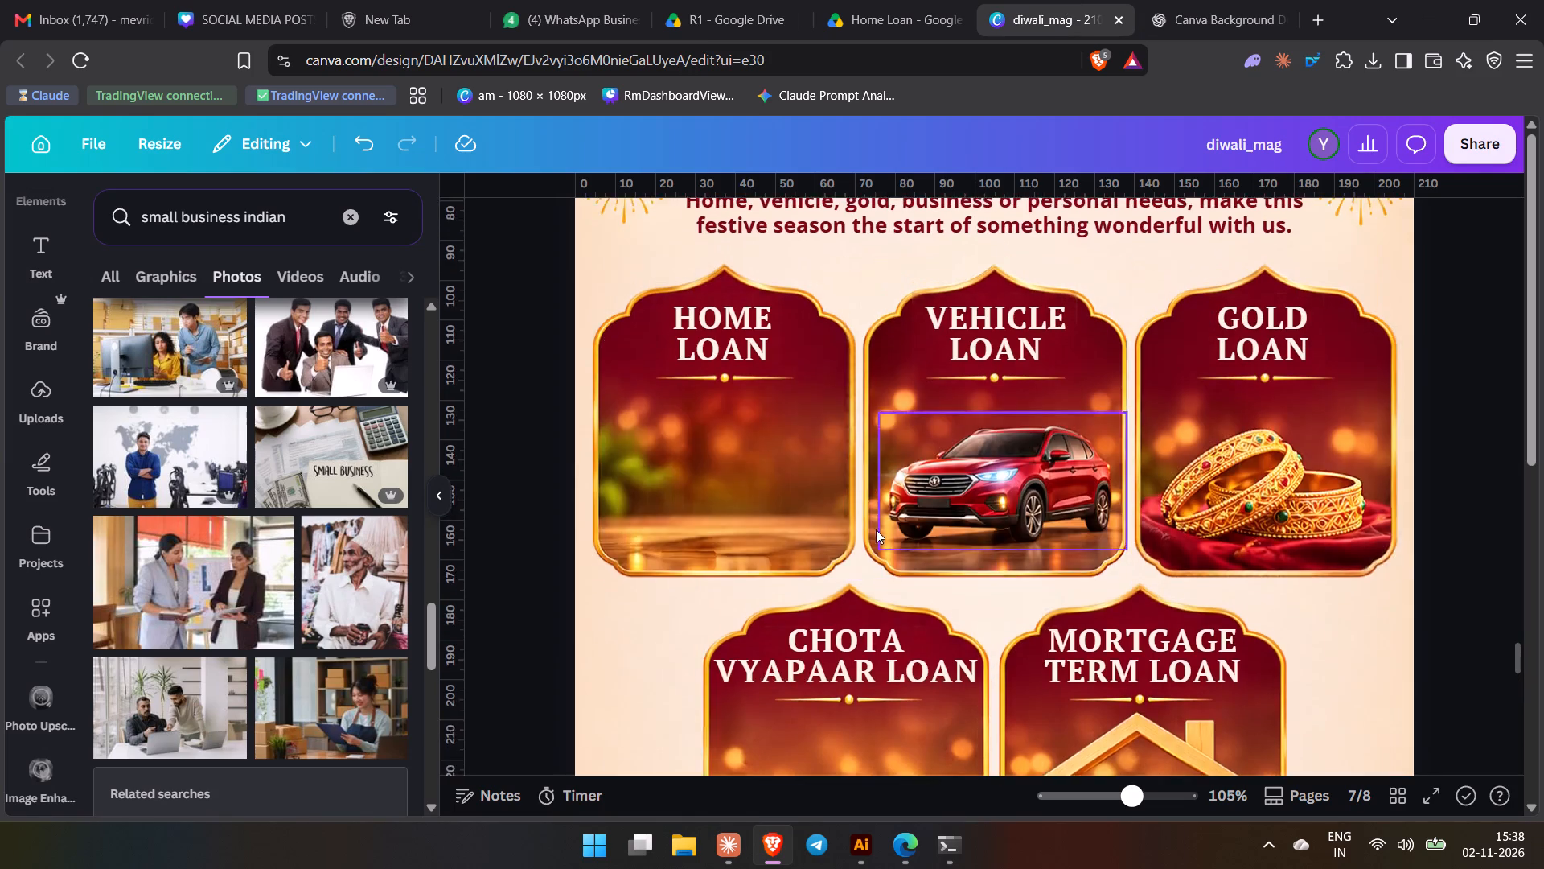
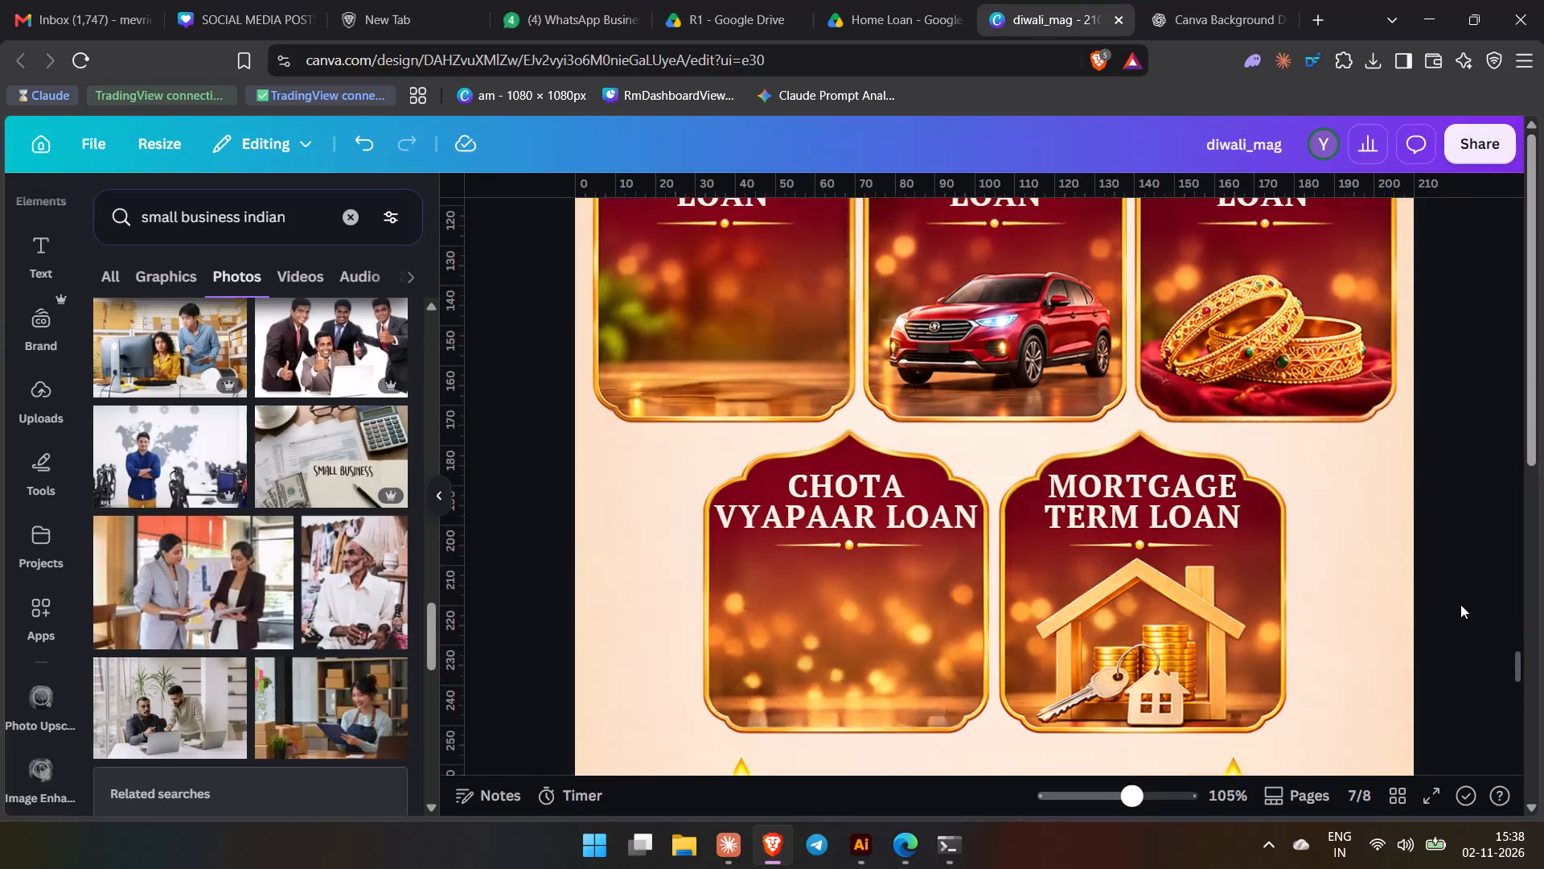
# Delete the rangoli between the two diyas on page 7.
pyautogui.scroll(-1, 1460, 604)
pyautogui.click(1094, 597)
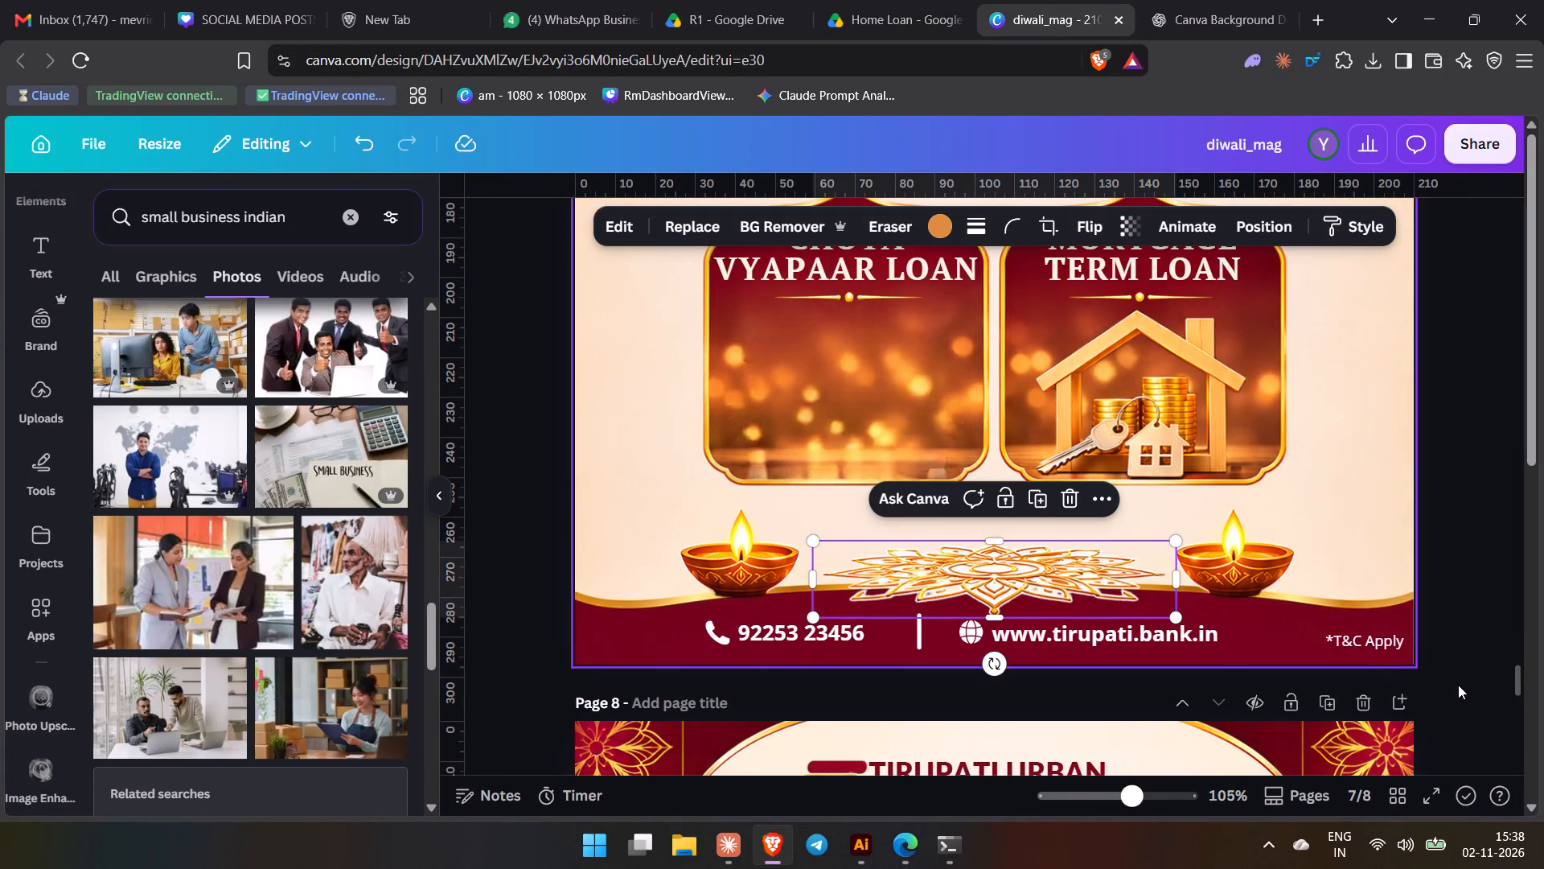
pyautogui.press('Delete')
# Copy the rangoli from the bottom of page 8 and paste it onto page 7.
pyautogui.scroll(5, 1028, 657)
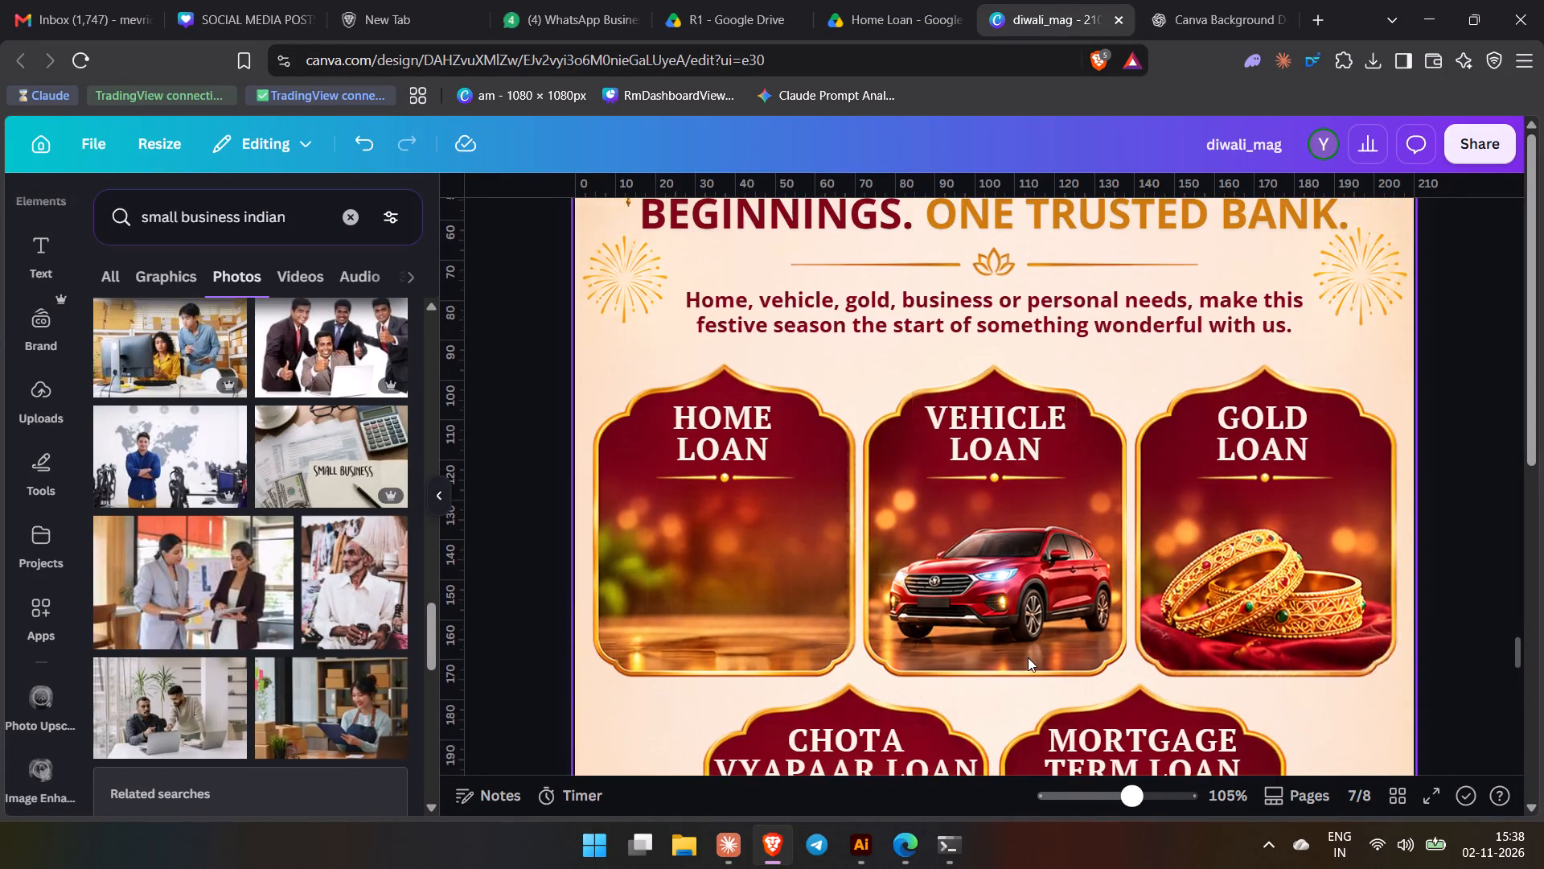
pyautogui.scroll(1, 1028, 657)
pyautogui.scroll(-5, 1029, 660)
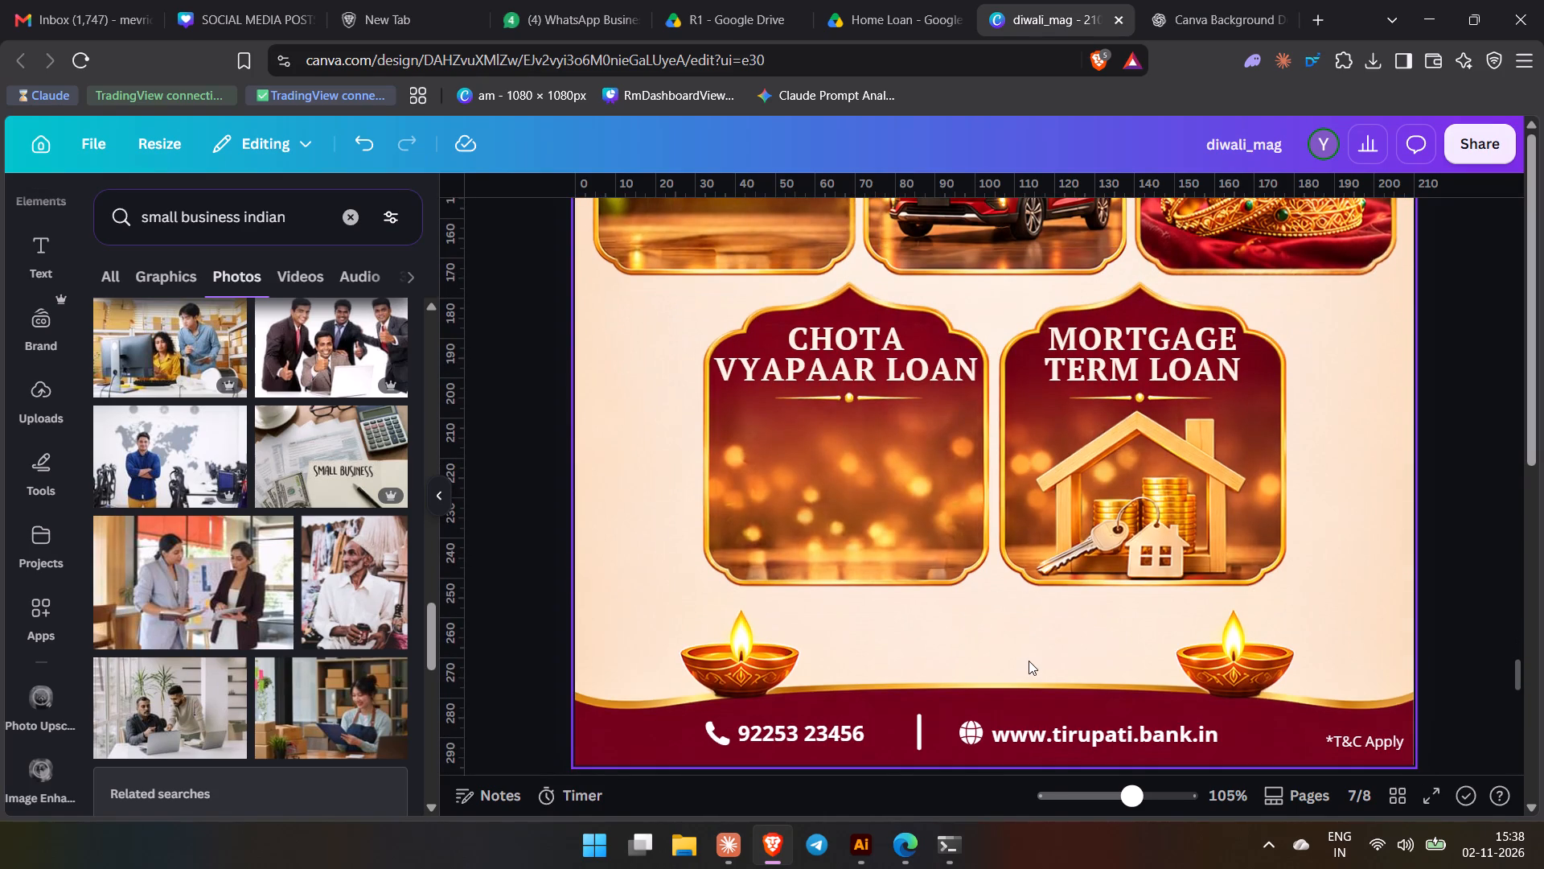
pyautogui.scroll(-7, 1025, 673)
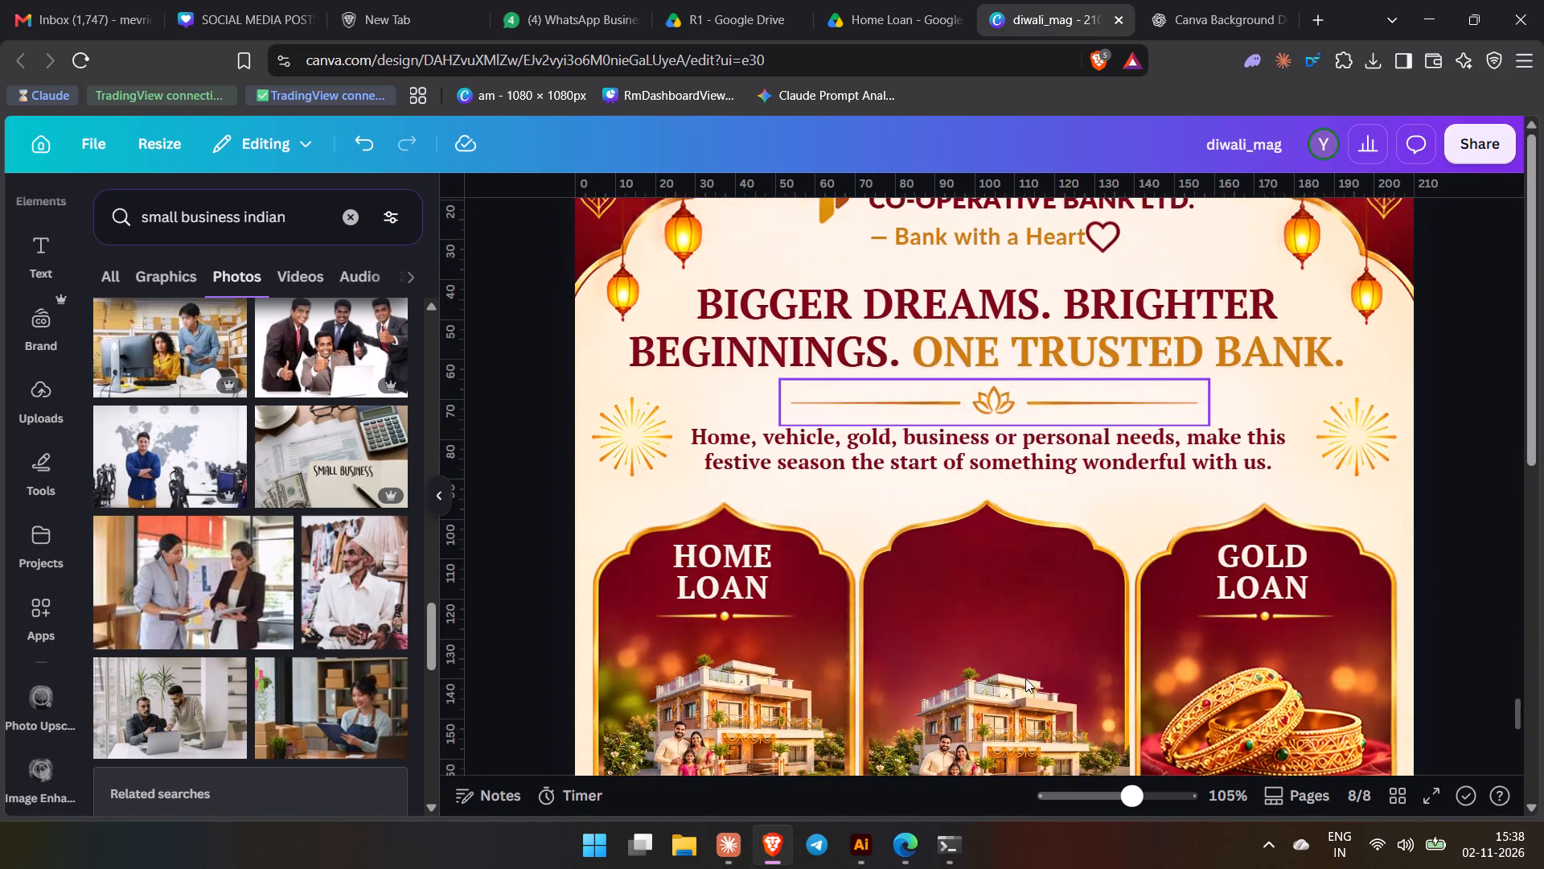
pyautogui.scroll(-6, 1025, 678)
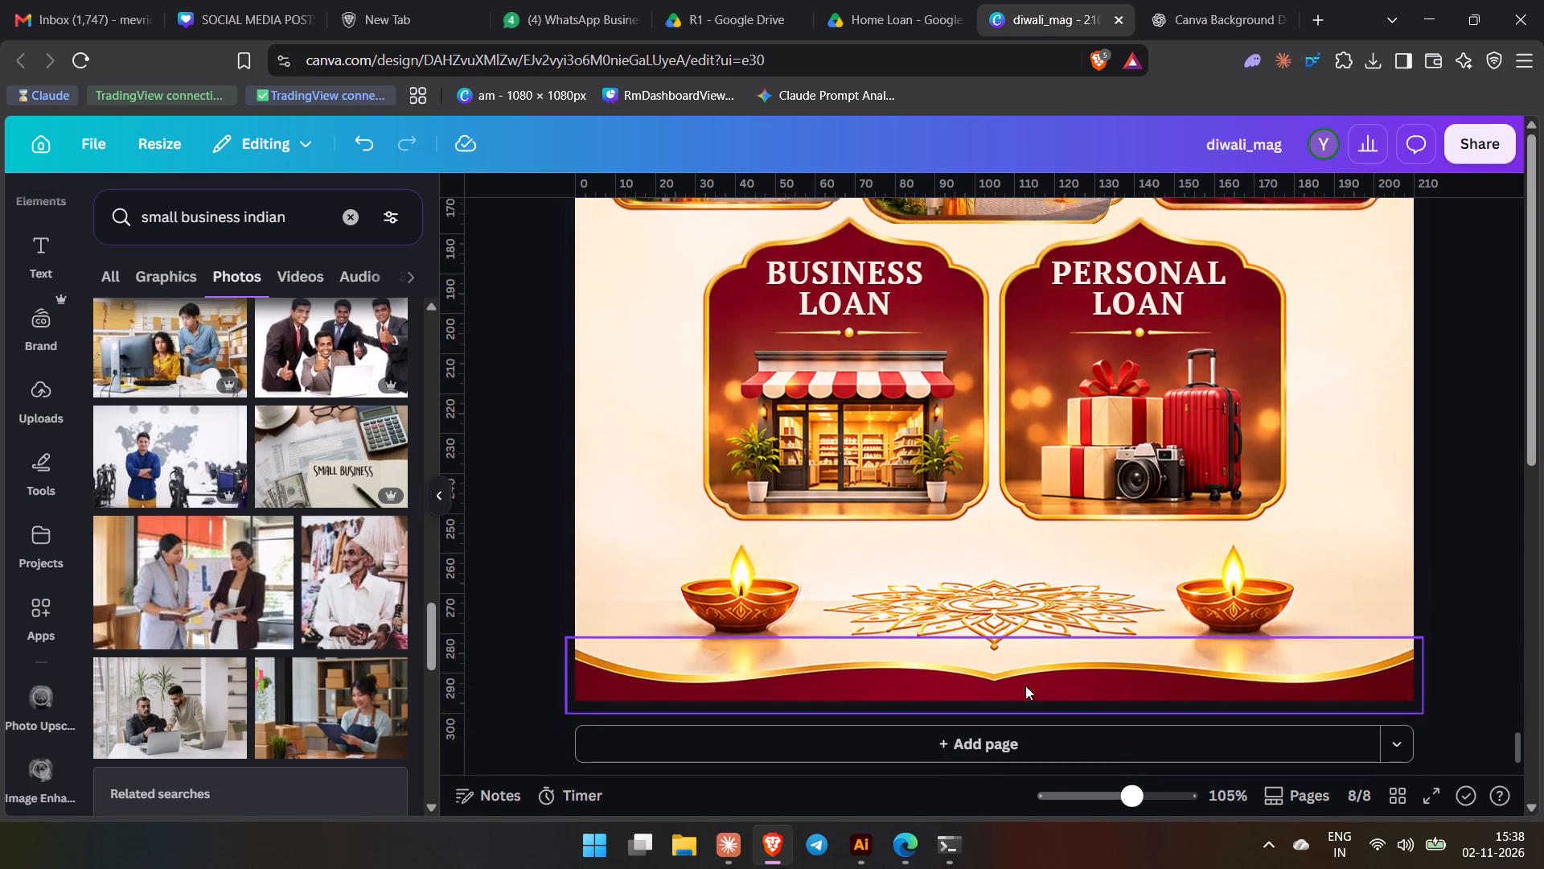
pyautogui.click(941, 591)
pyautogui.hotkey('ctrl', 'c')
pyautogui.scroll(5, 945, 599)
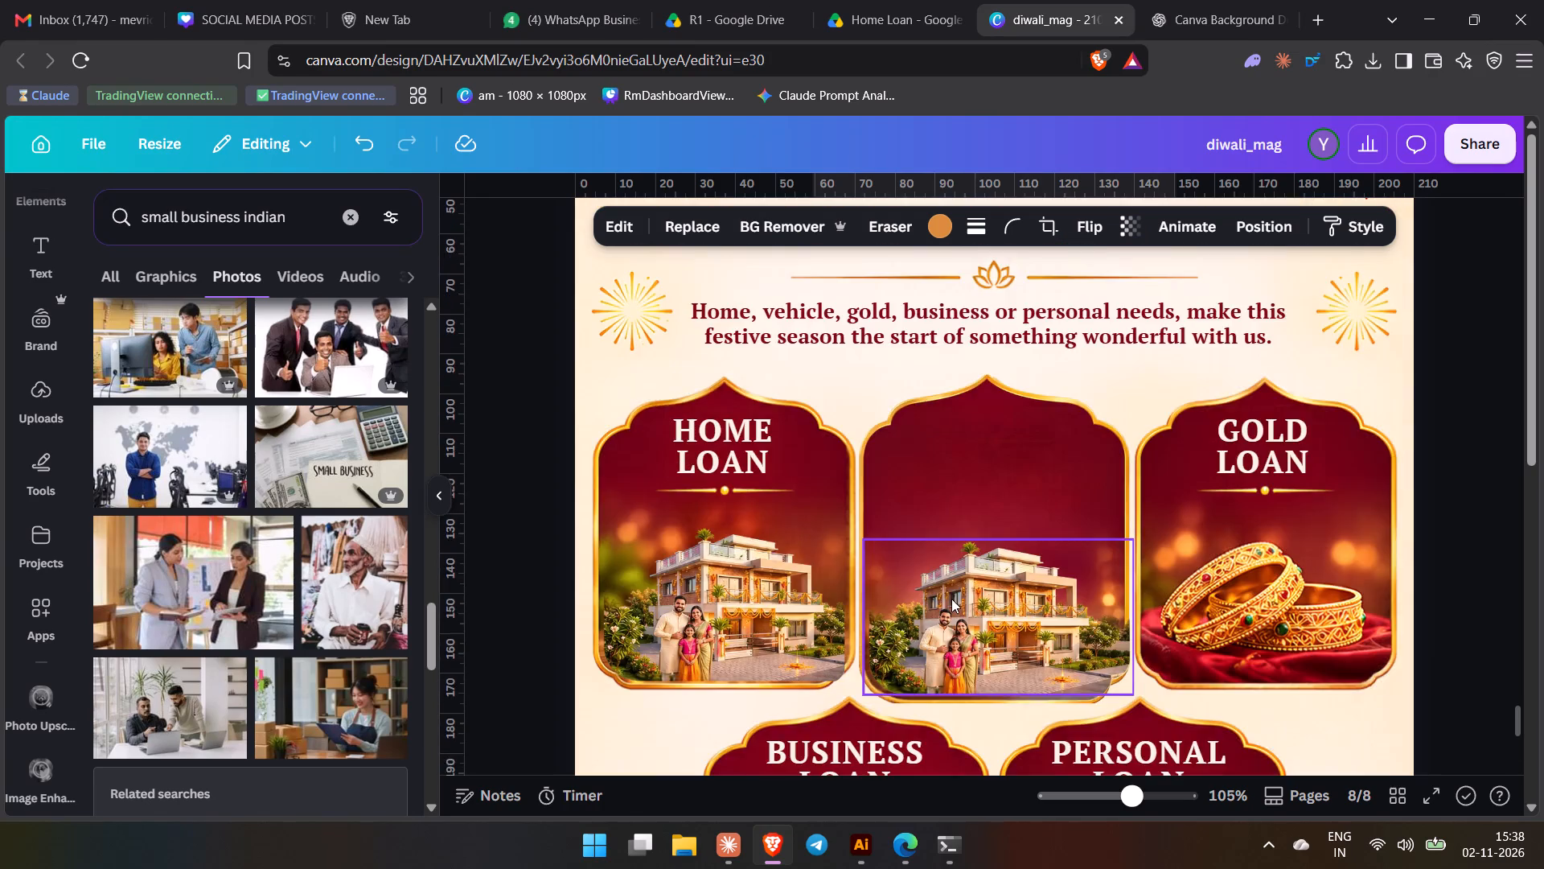
pyautogui.scroll(7, 951, 599)
pyautogui.keyDown('ctrl'); pyautogui.click(1018, 709); pyautogui.keyUp('ctrl')
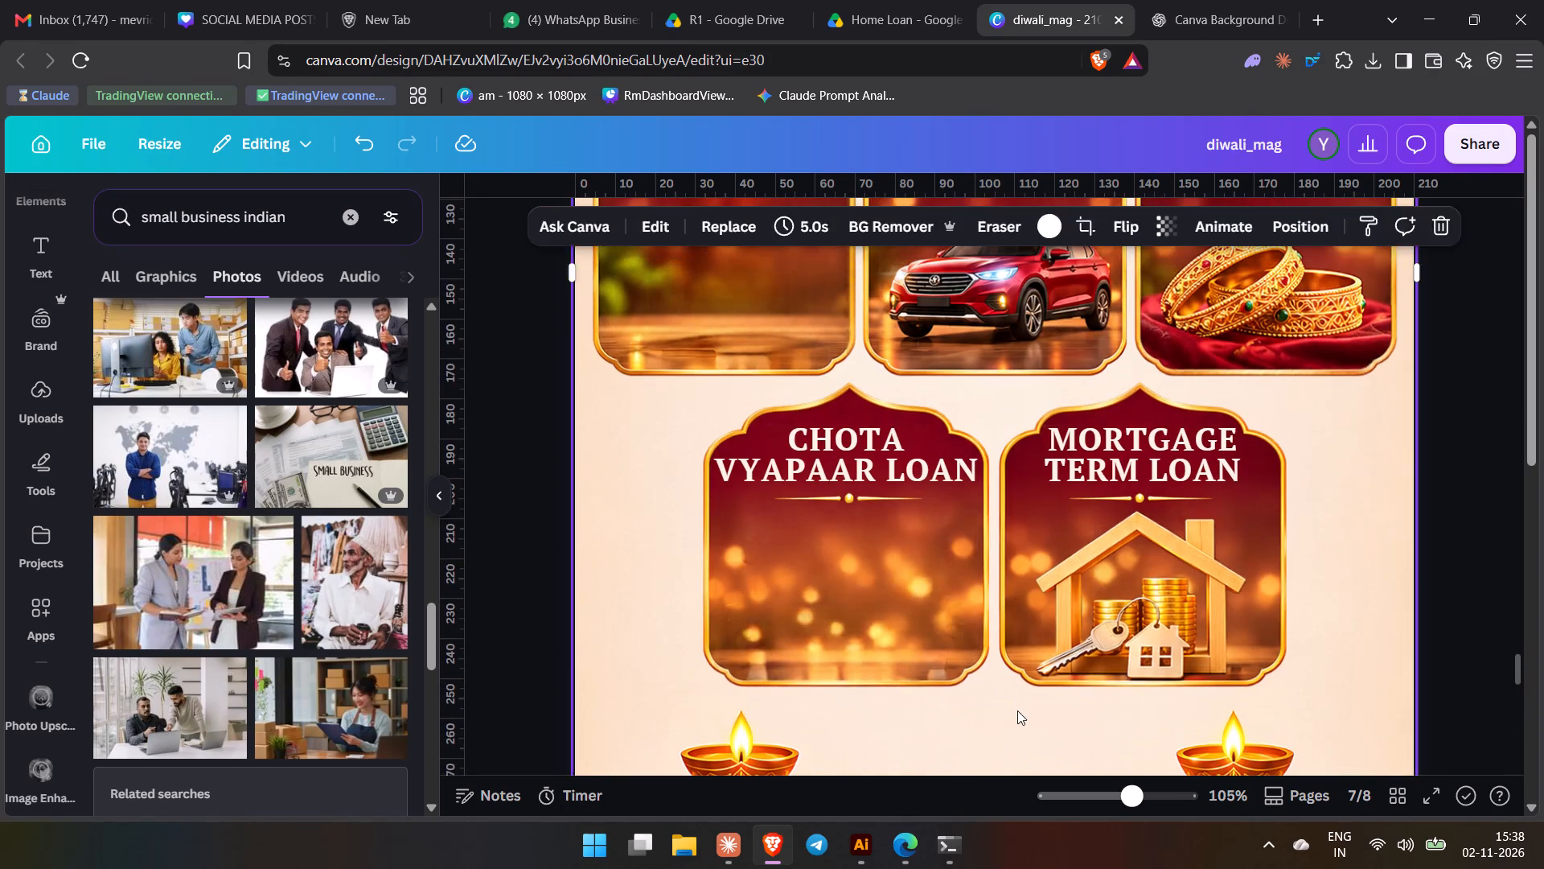
pyautogui.hotkey('ctrl', 'v')
# Nudge the pasted rangoli slightly upward so it sits between the diyas, clear of the footer text.
pyautogui.scroll(-3, 1038, 673)
pyautogui.press('Up')
pyautogui.press('Up')
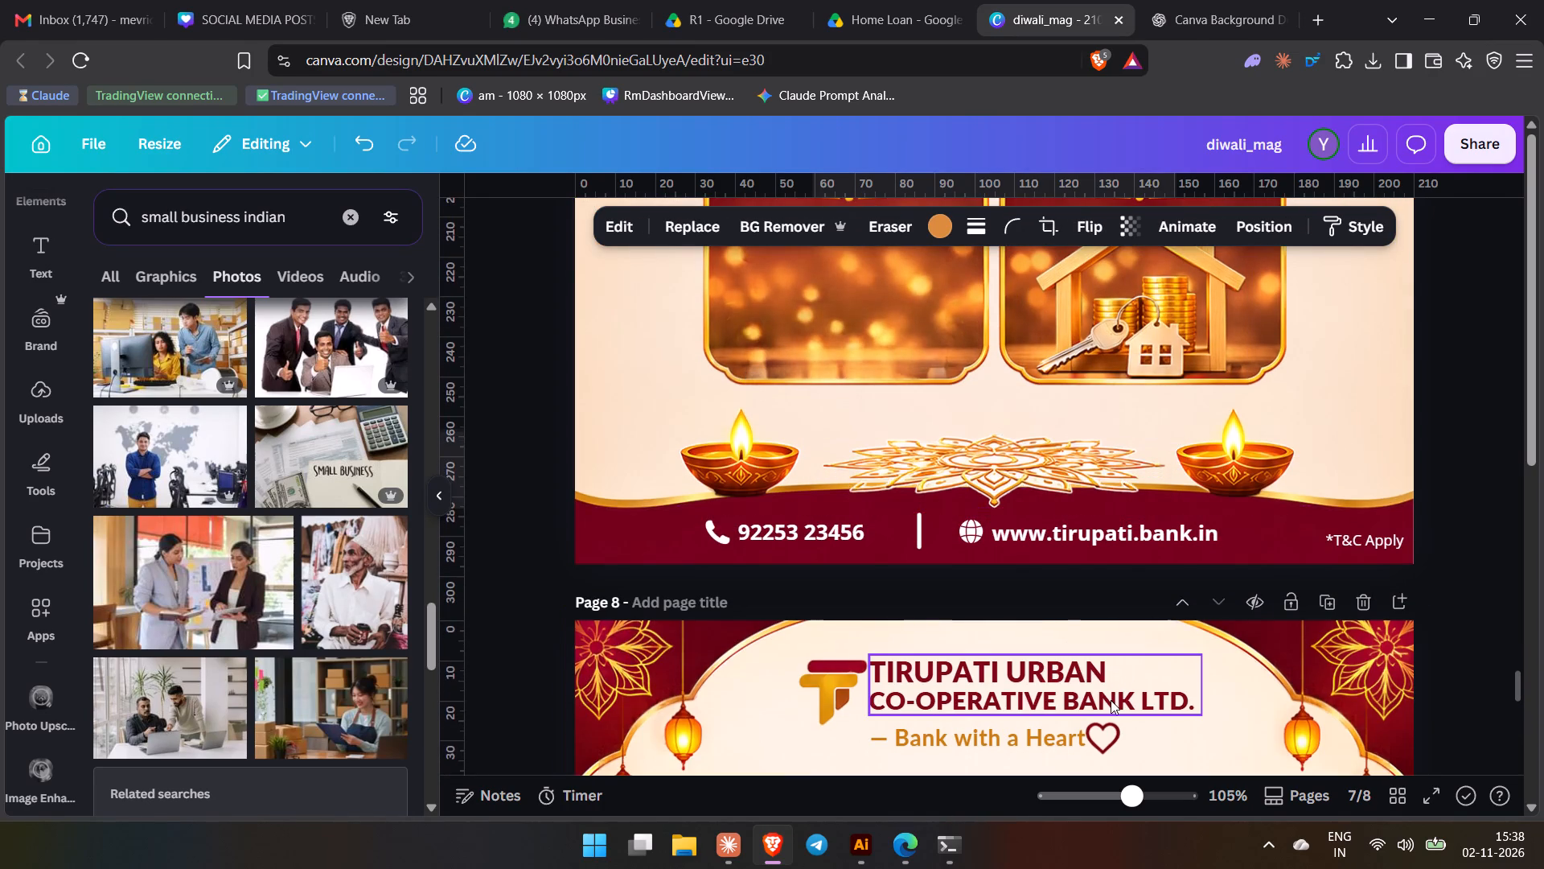
pyautogui.press('Up')
pyautogui.press('Up')
pyautogui.press('Up')
pyautogui.press('Up')
pyautogui.press('Up')
pyautogui.press('Up')
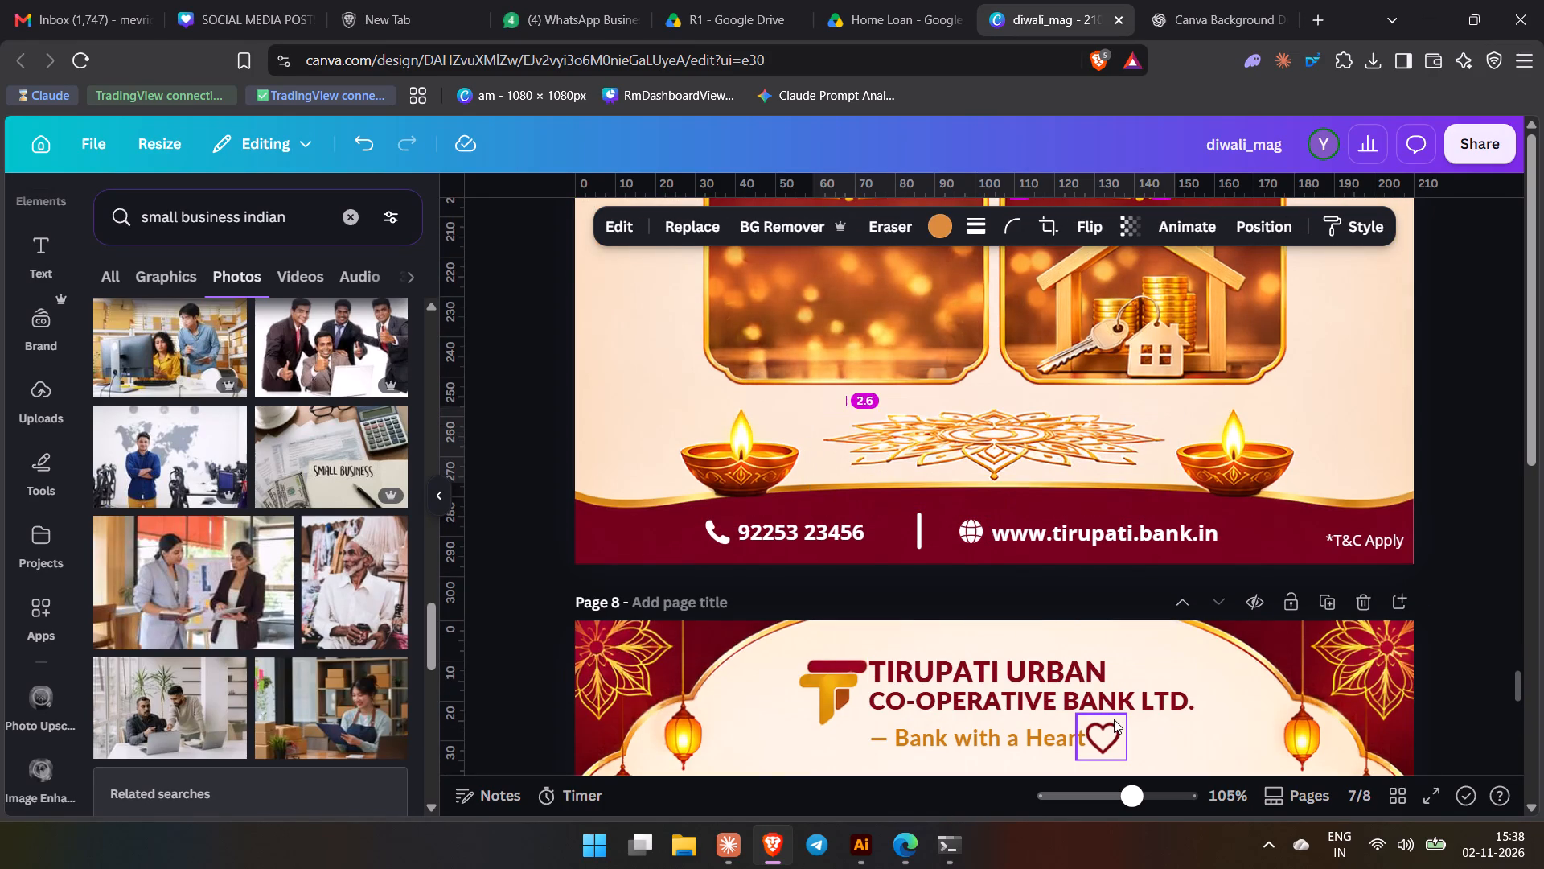
pyautogui.press('Up')
pyautogui.click(1504, 569)
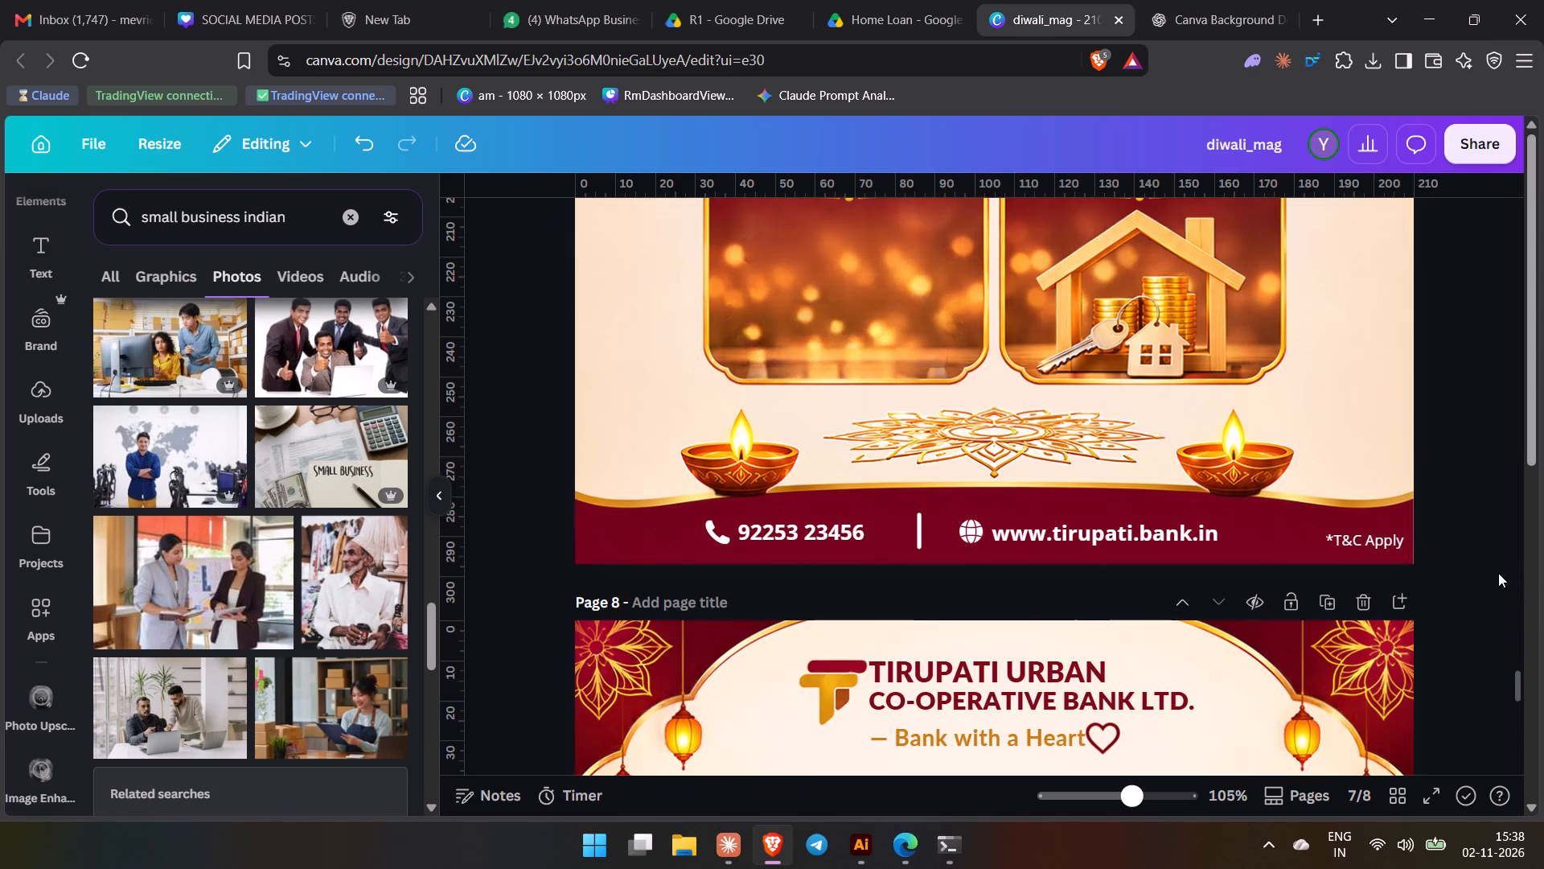
# Check ChatGPT's image generation and examine the header and five loan cards in the bank's All Products banner PDF in Google Drive.
pyautogui.scroll(5, 1437, 665)
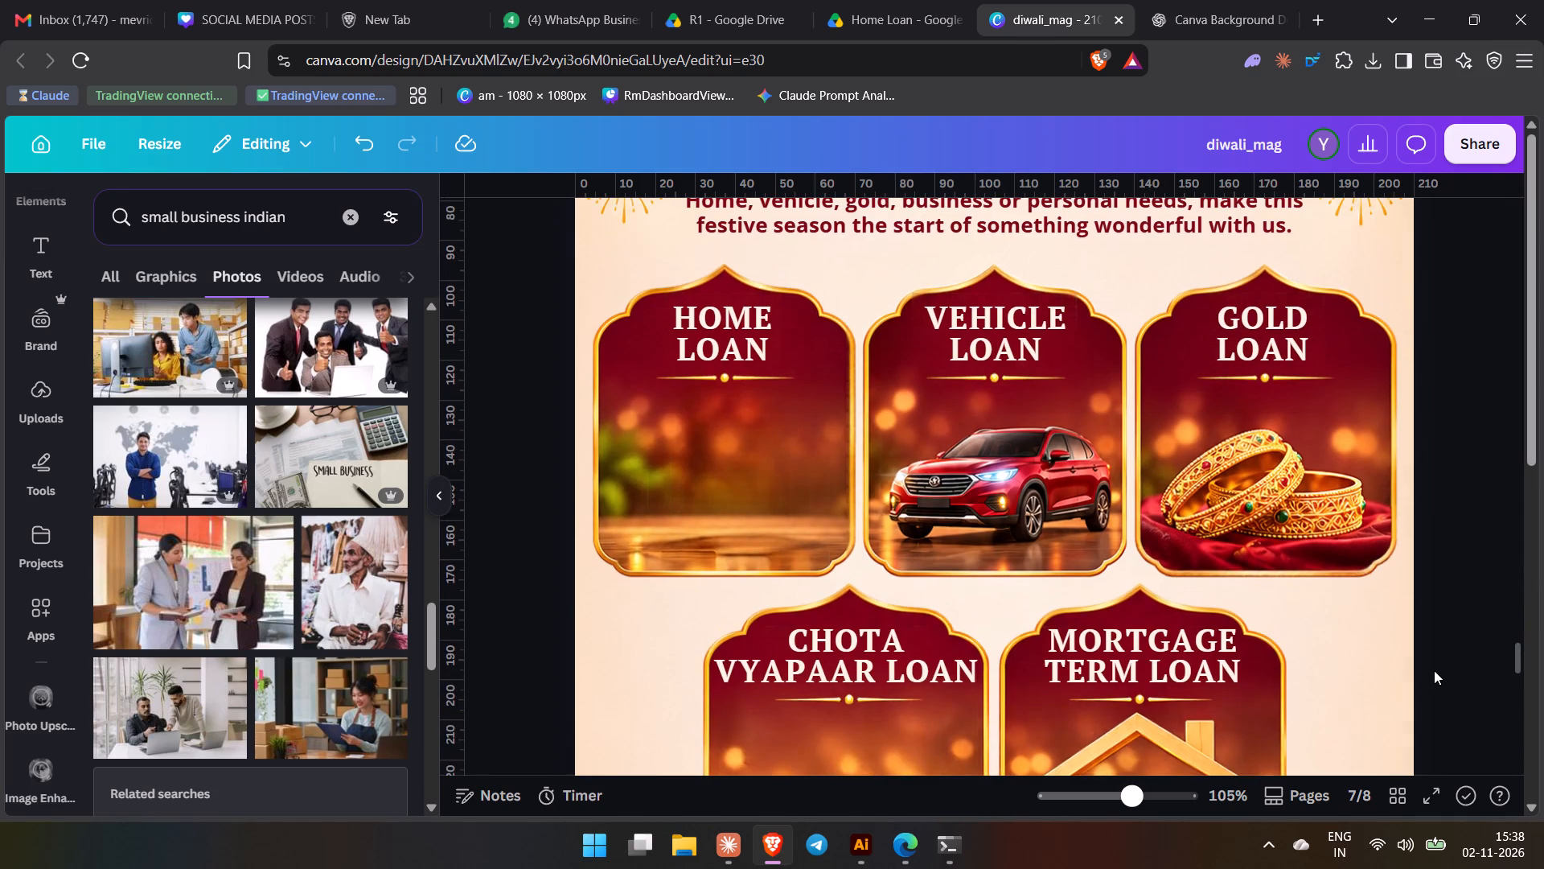
pyautogui.click(1168, 4)
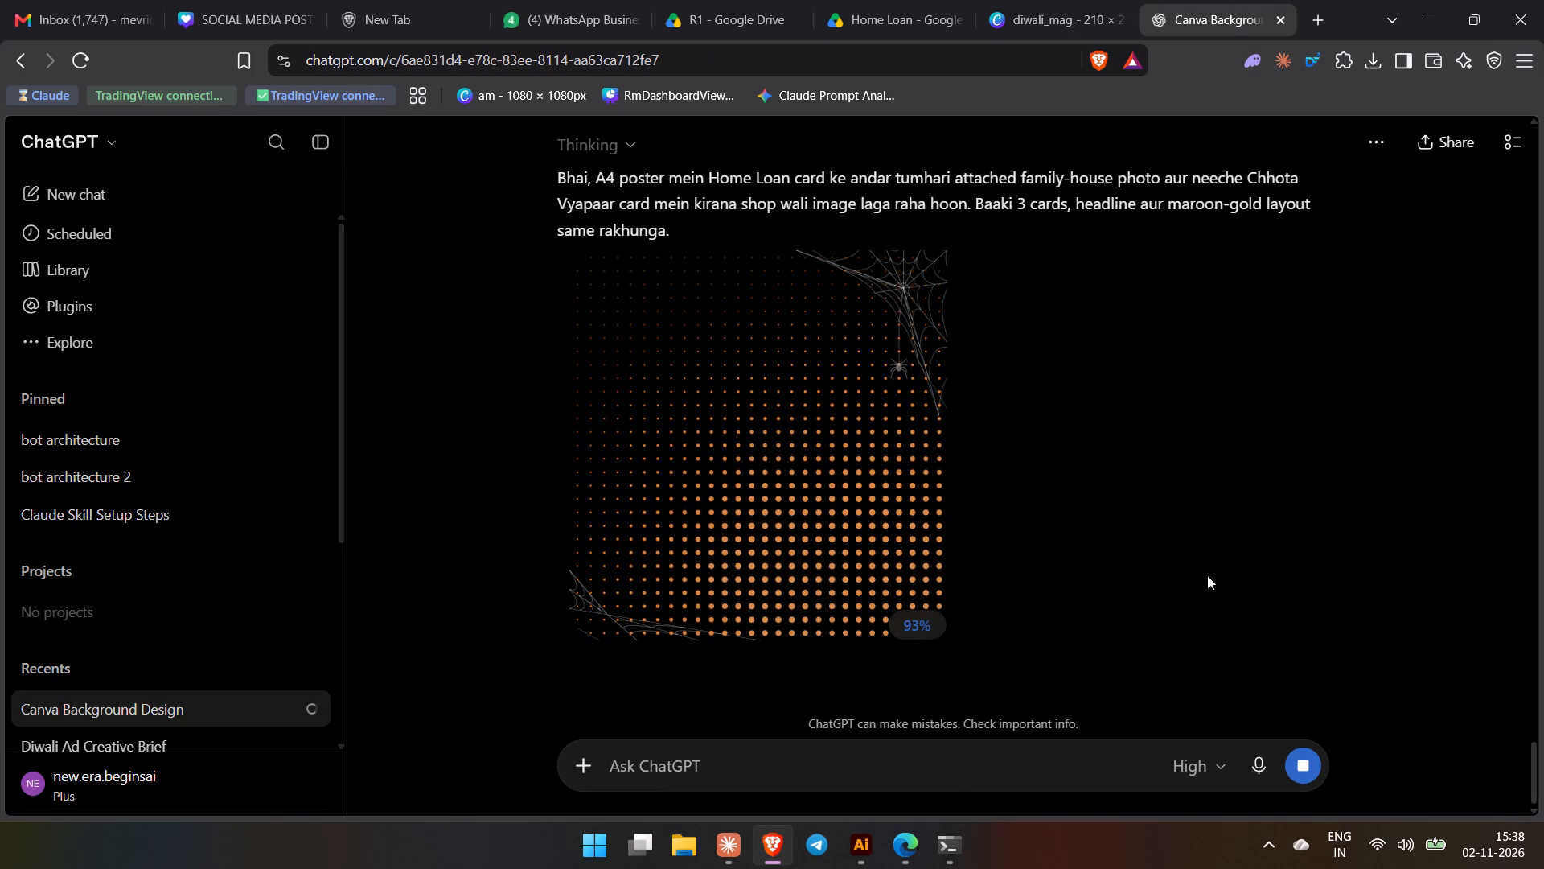
pyautogui.click(904, 0)
pyautogui.click(657, 0)
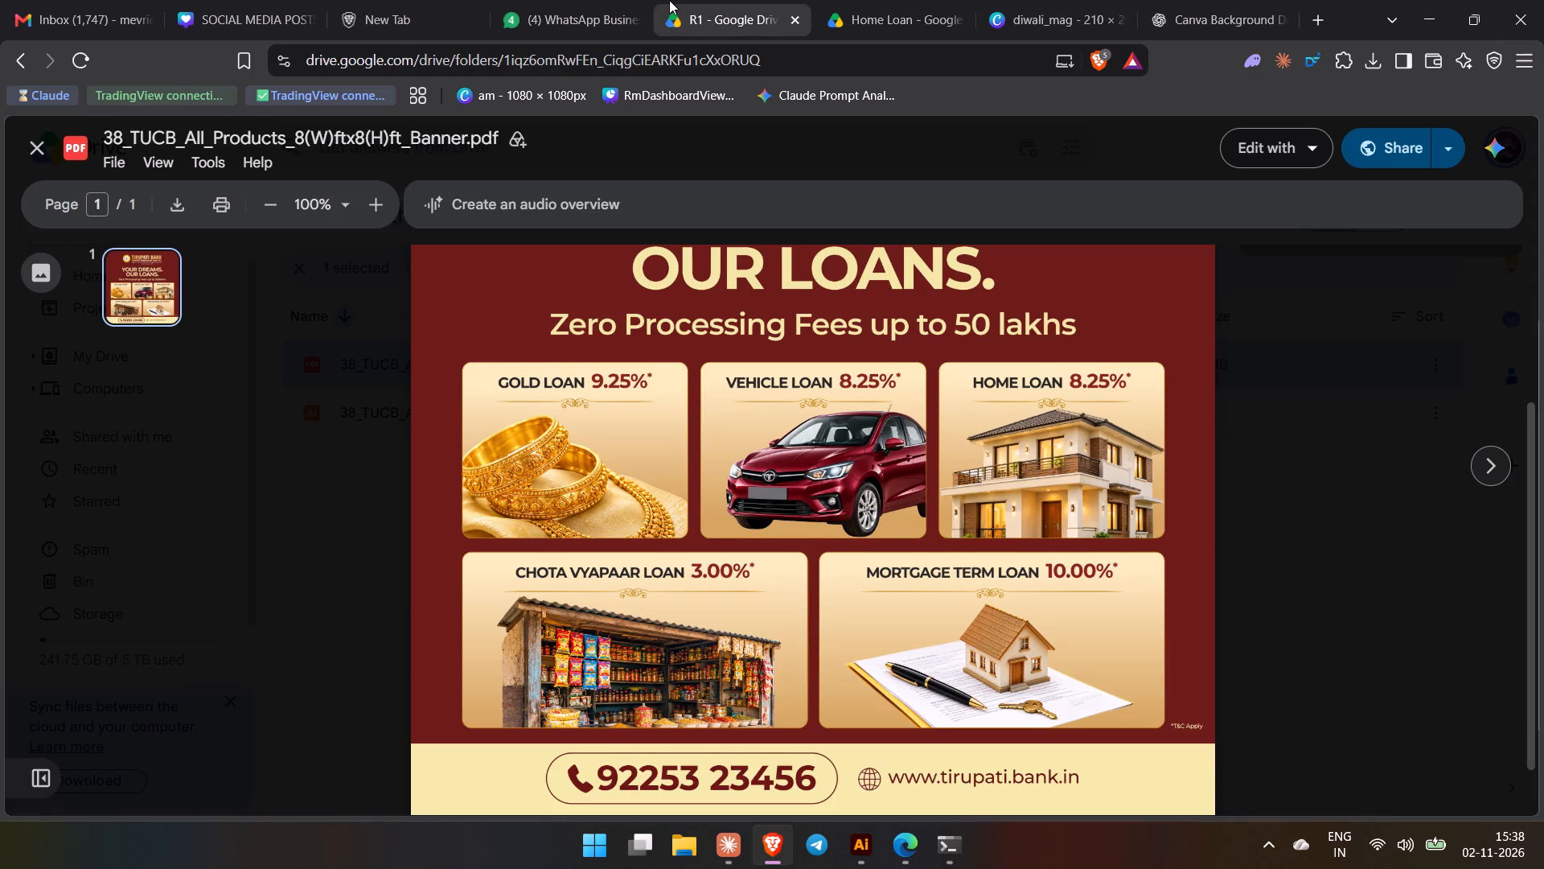
pyautogui.scroll(4, 983, 579)
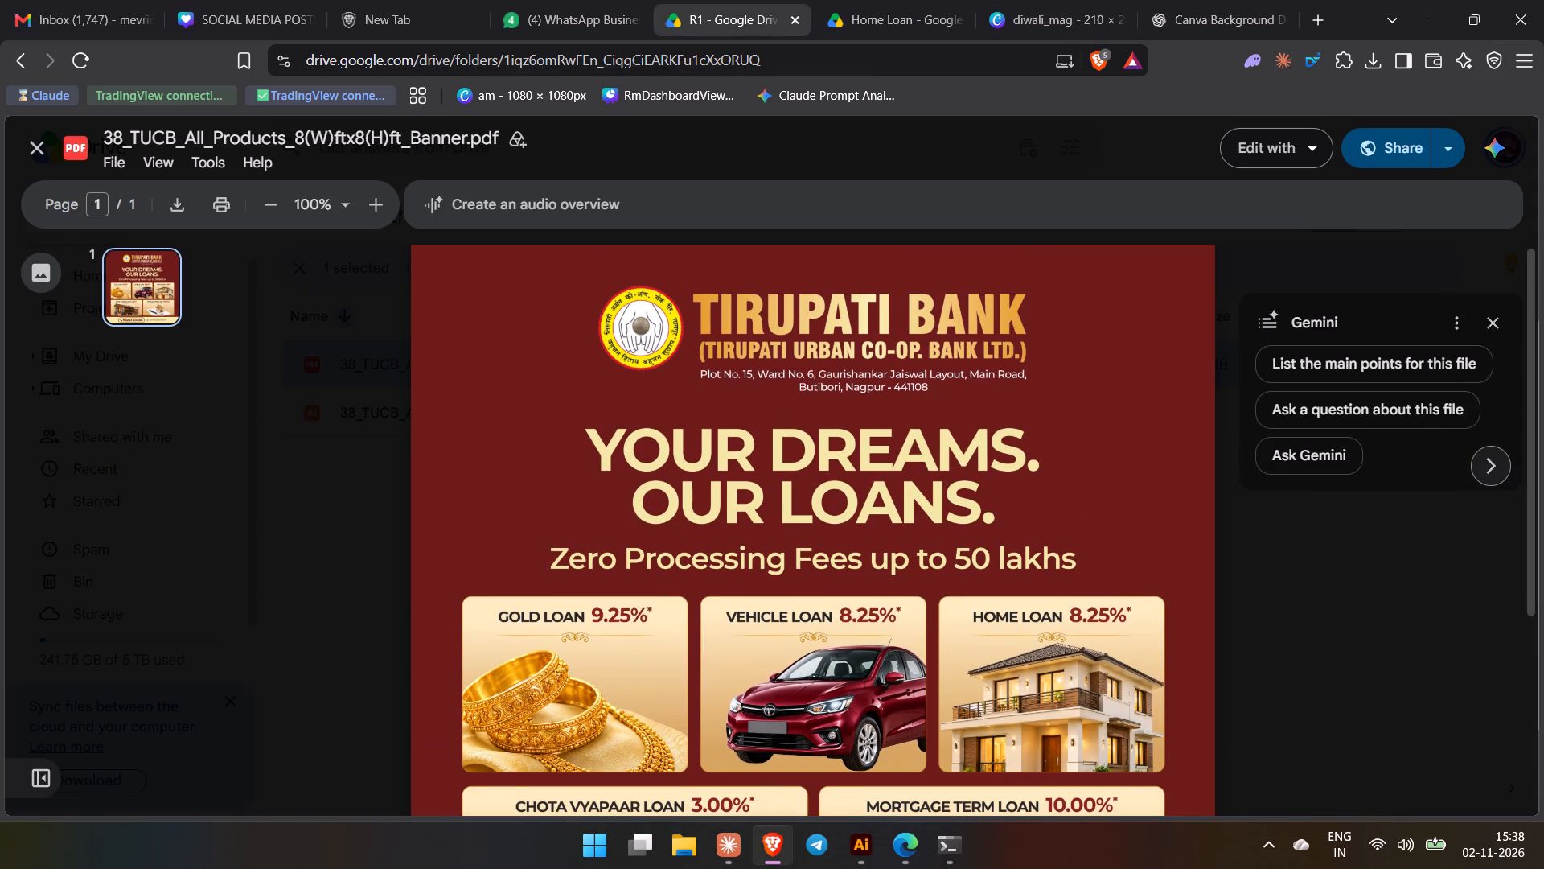
pyautogui.keyDown('ctrl'); pyautogui.scroll(7, 816, 706); pyautogui.keyUp('ctrl')
pyautogui.keyDown('ctrl'); pyautogui.scroll(-1, 816, 706); pyautogui.keyUp('ctrl')
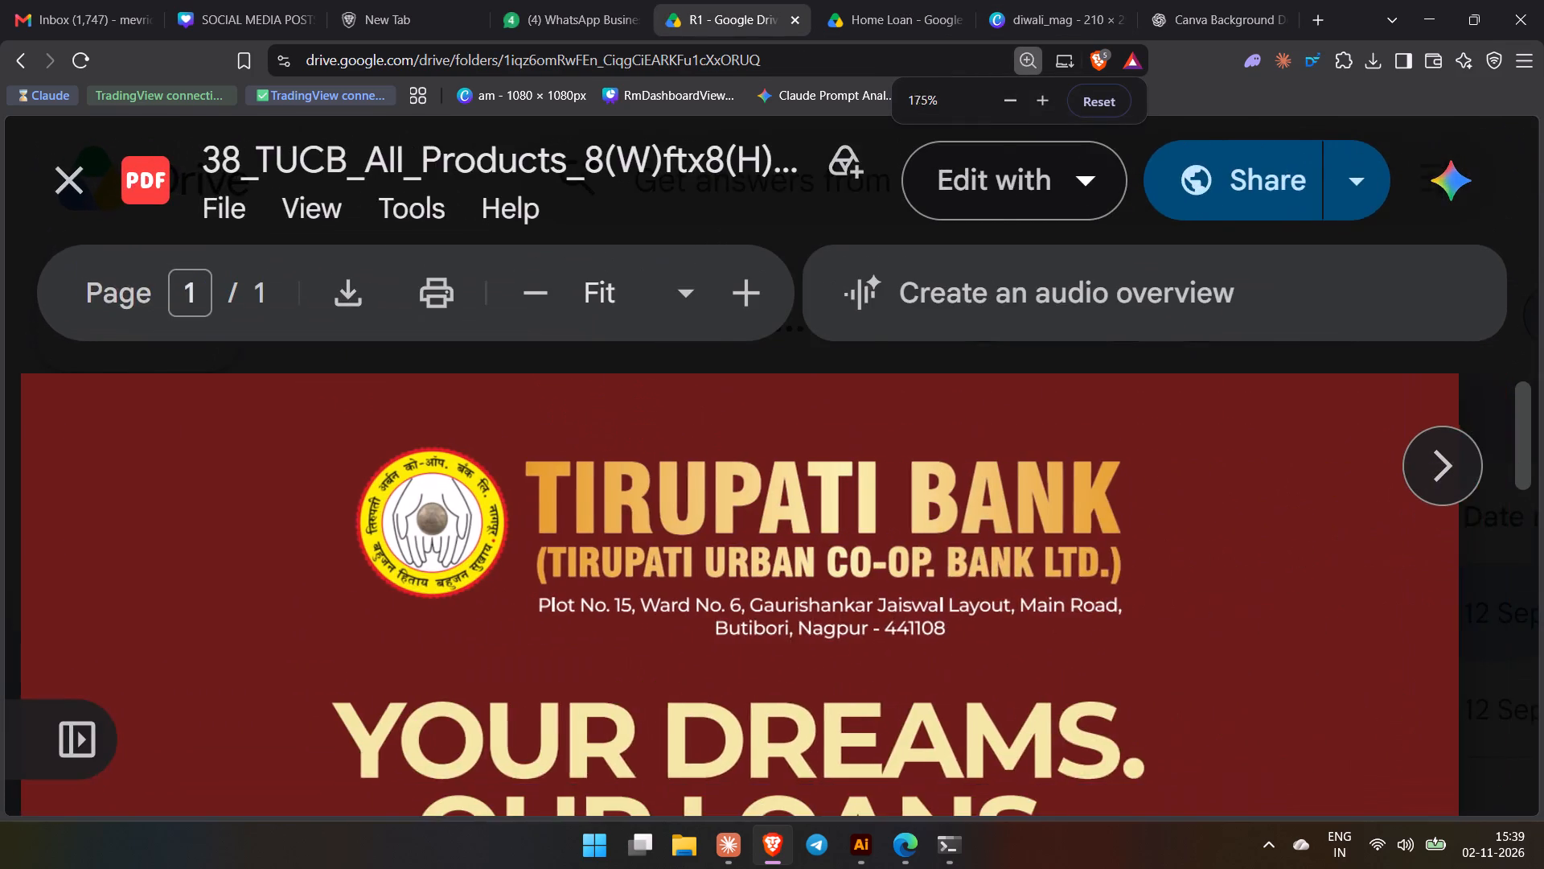
pyautogui.keyDown('ctrl'); pyautogui.scroll(-7, 816, 706); pyautogui.keyUp('ctrl')
pyautogui.keyDown('ctrl'); pyautogui.scroll(1, 816, 719); pyautogui.keyUp('ctrl')
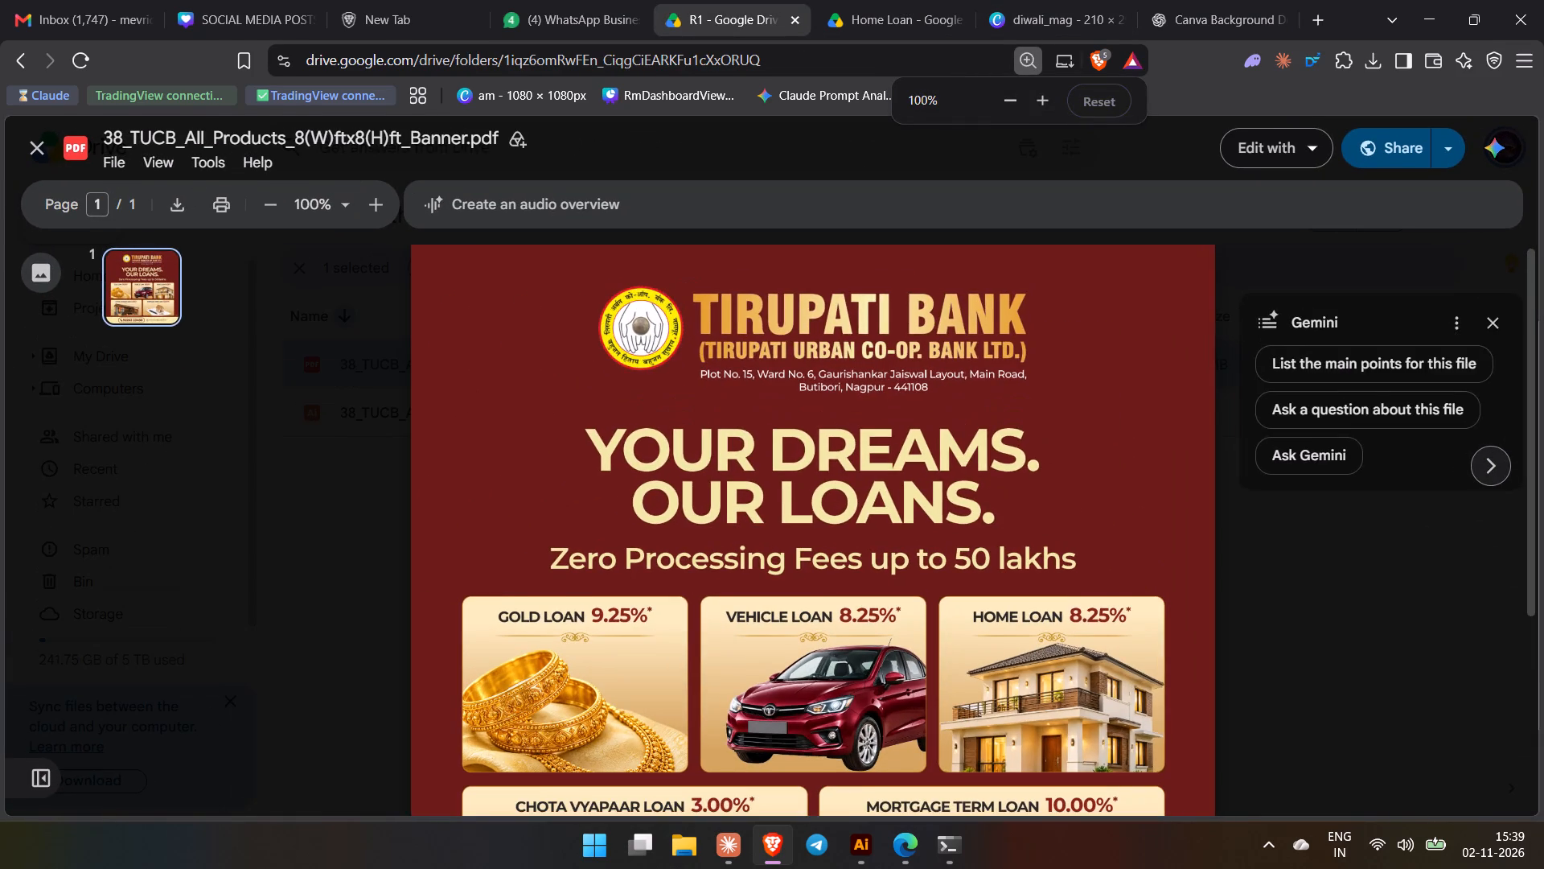
pyautogui.scroll(-5, 817, 719)
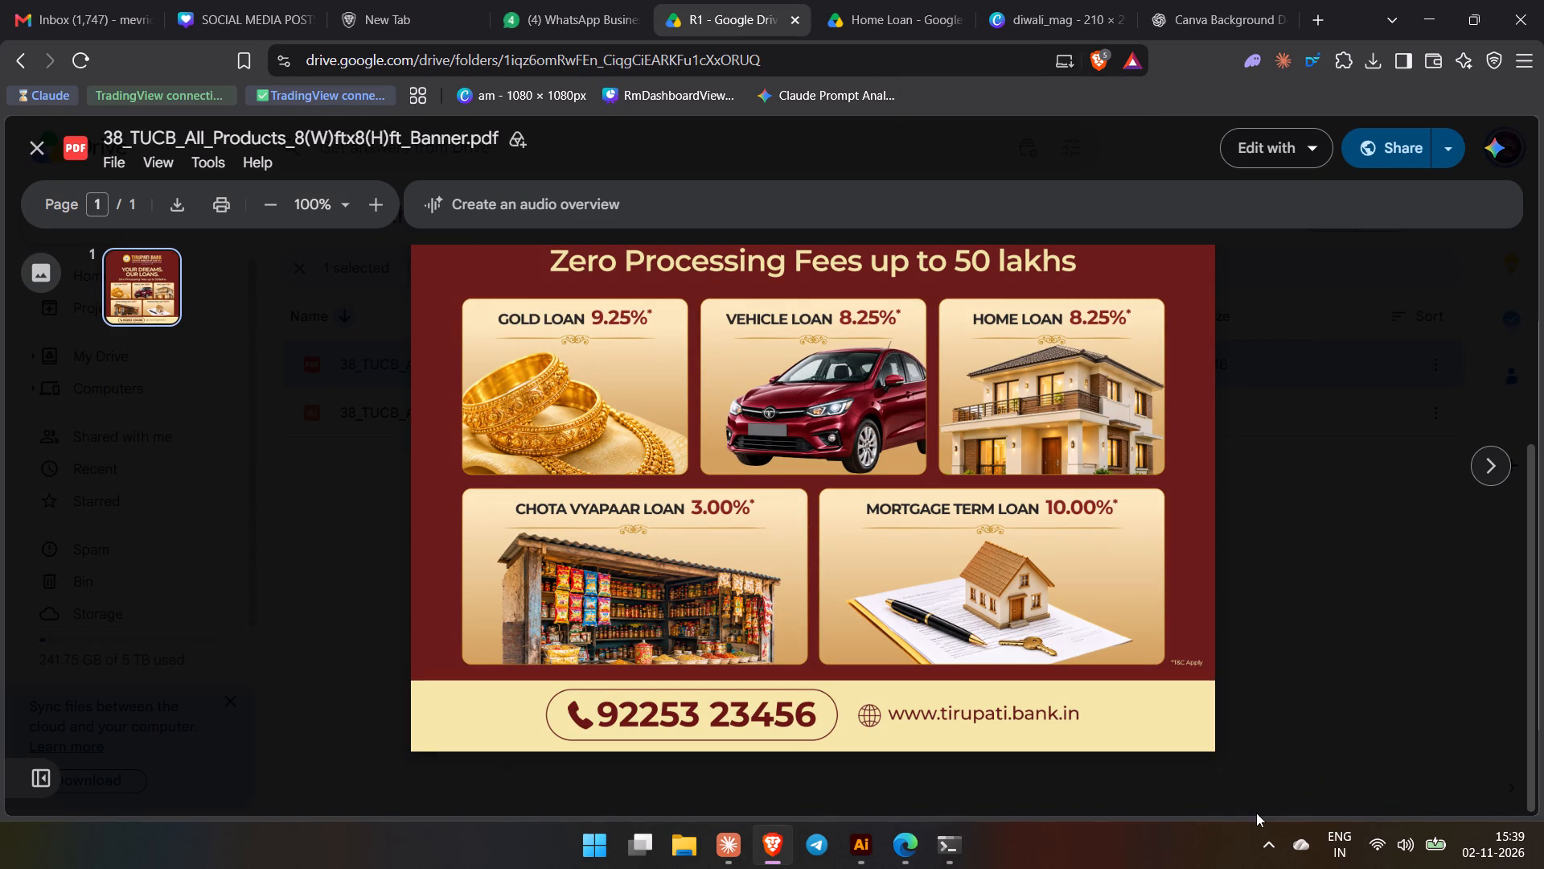
pyautogui.scroll(4, 1253, 833)
pyautogui.scroll(3, 937, 731)
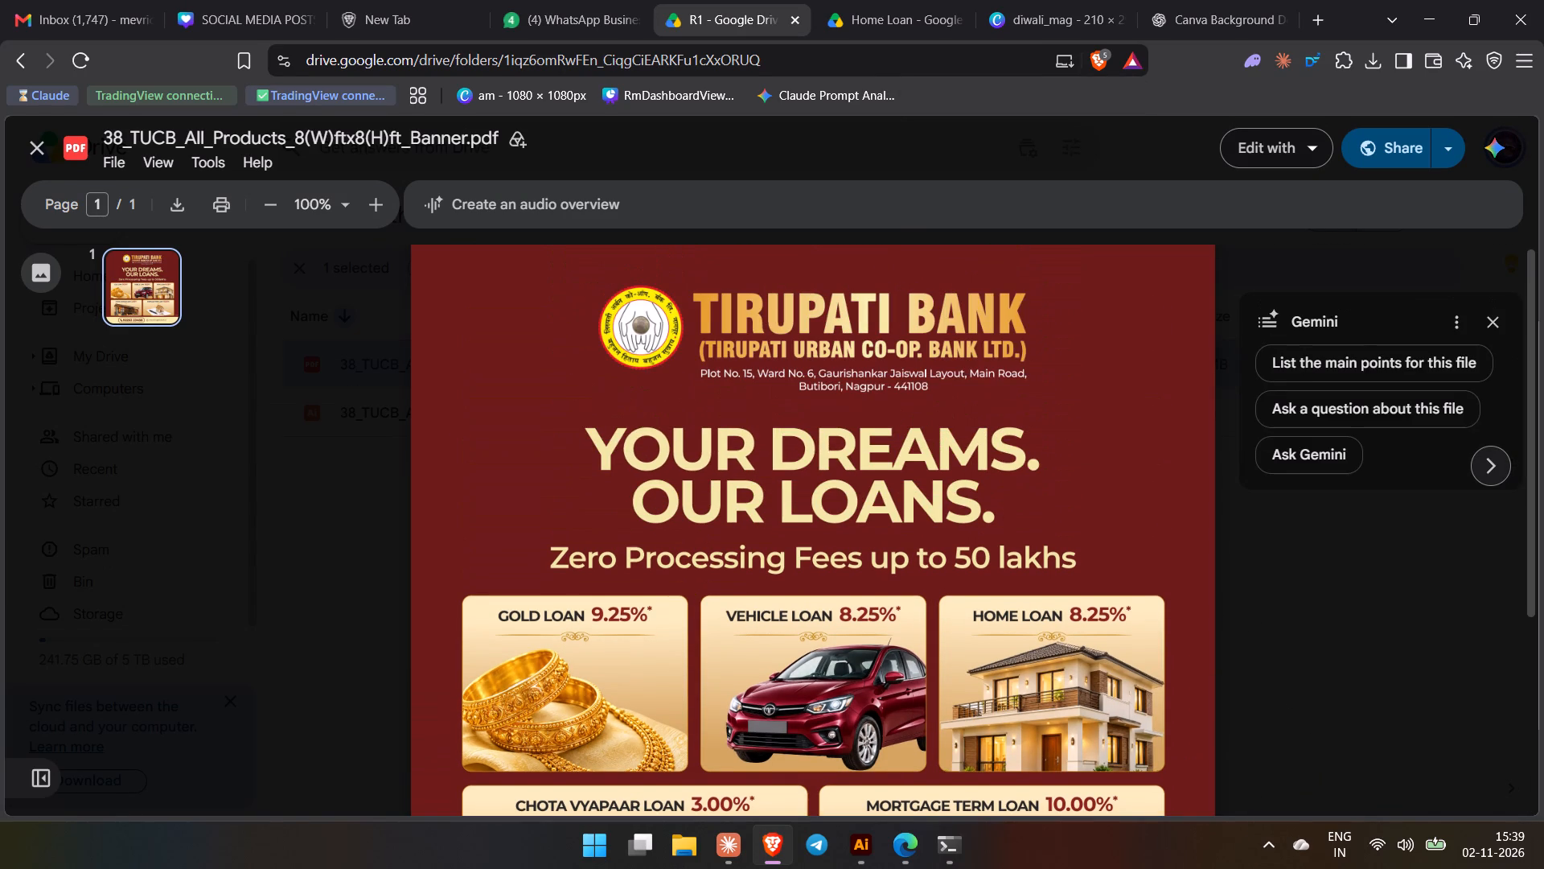
pyautogui.click(907, 0)
pyautogui.click(1025, 0)
pyautogui.scroll(3, 994, 564)
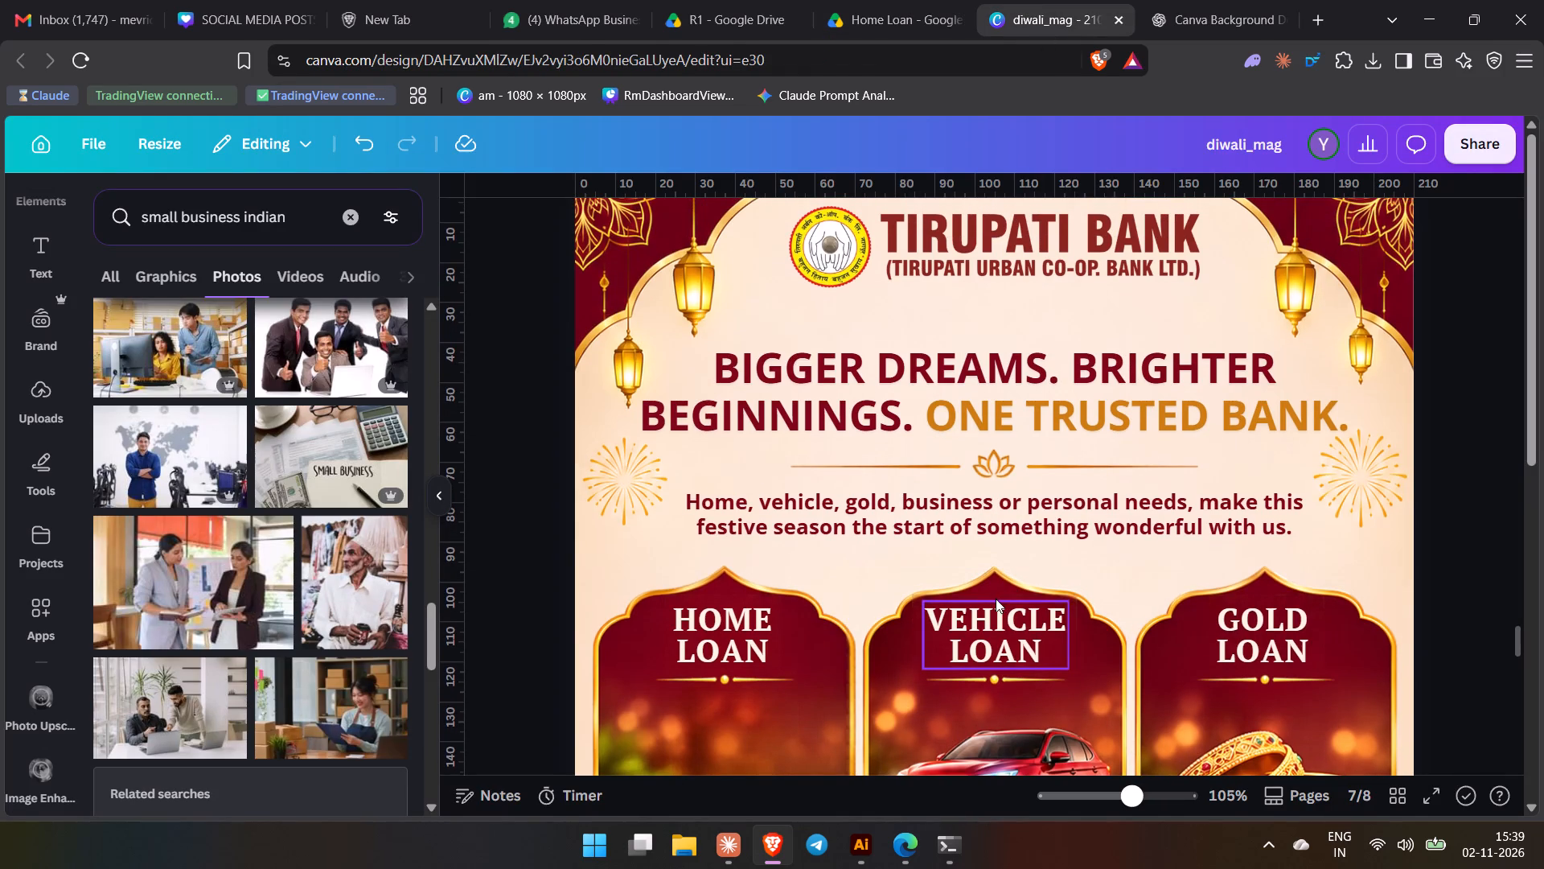
# Switch to ChatGPT and download the generated poster with the family house in Home Loan and the kirana shop in Chota Vyapaar.
pyautogui.click(1203, 0)
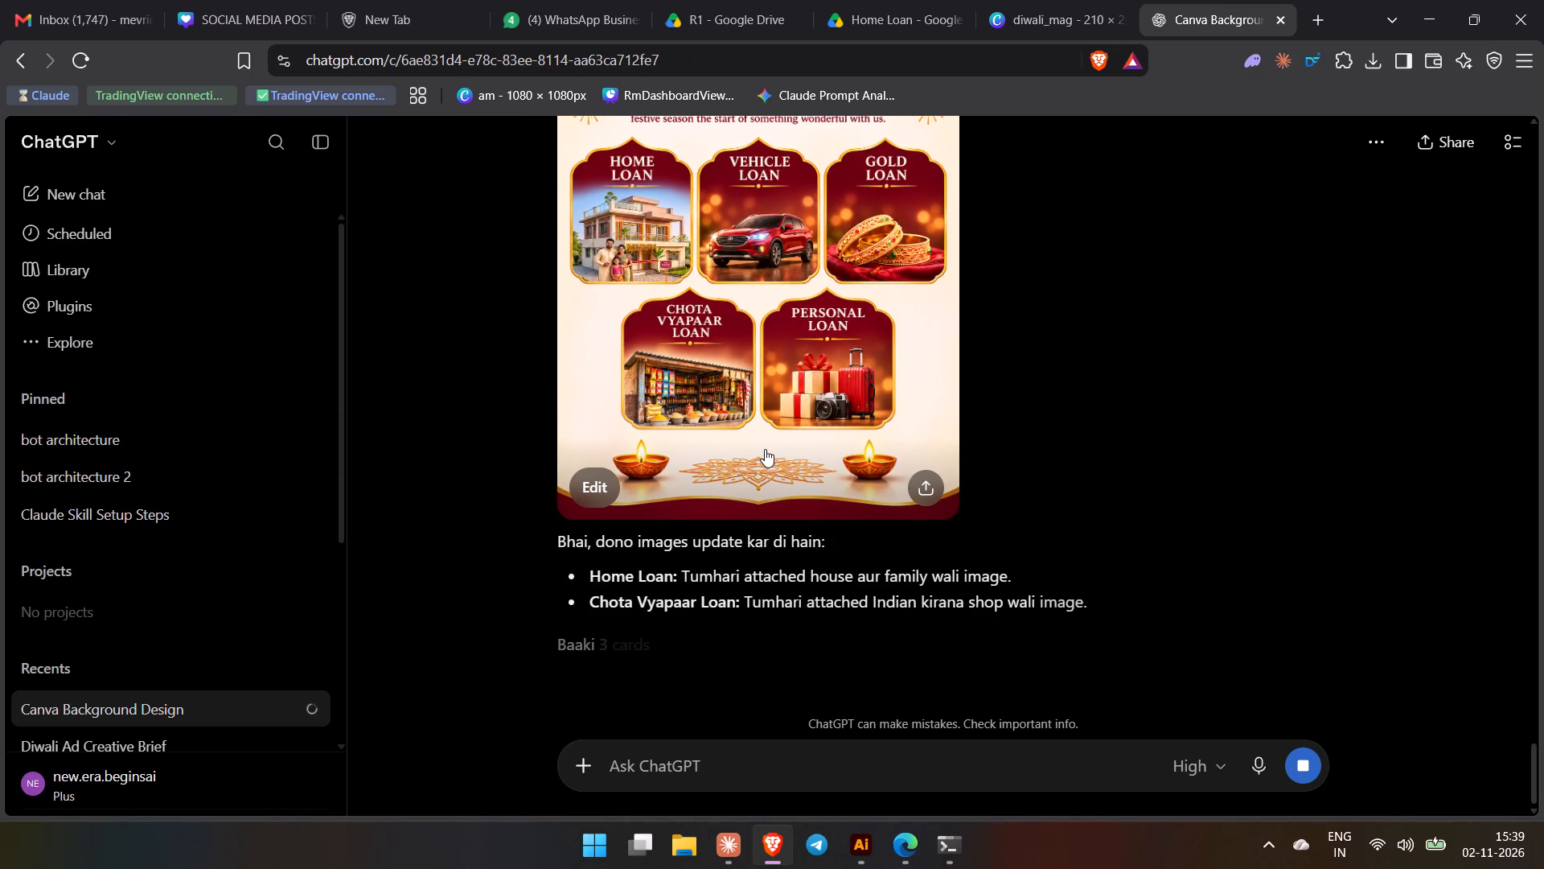
pyautogui.click(822, 325)
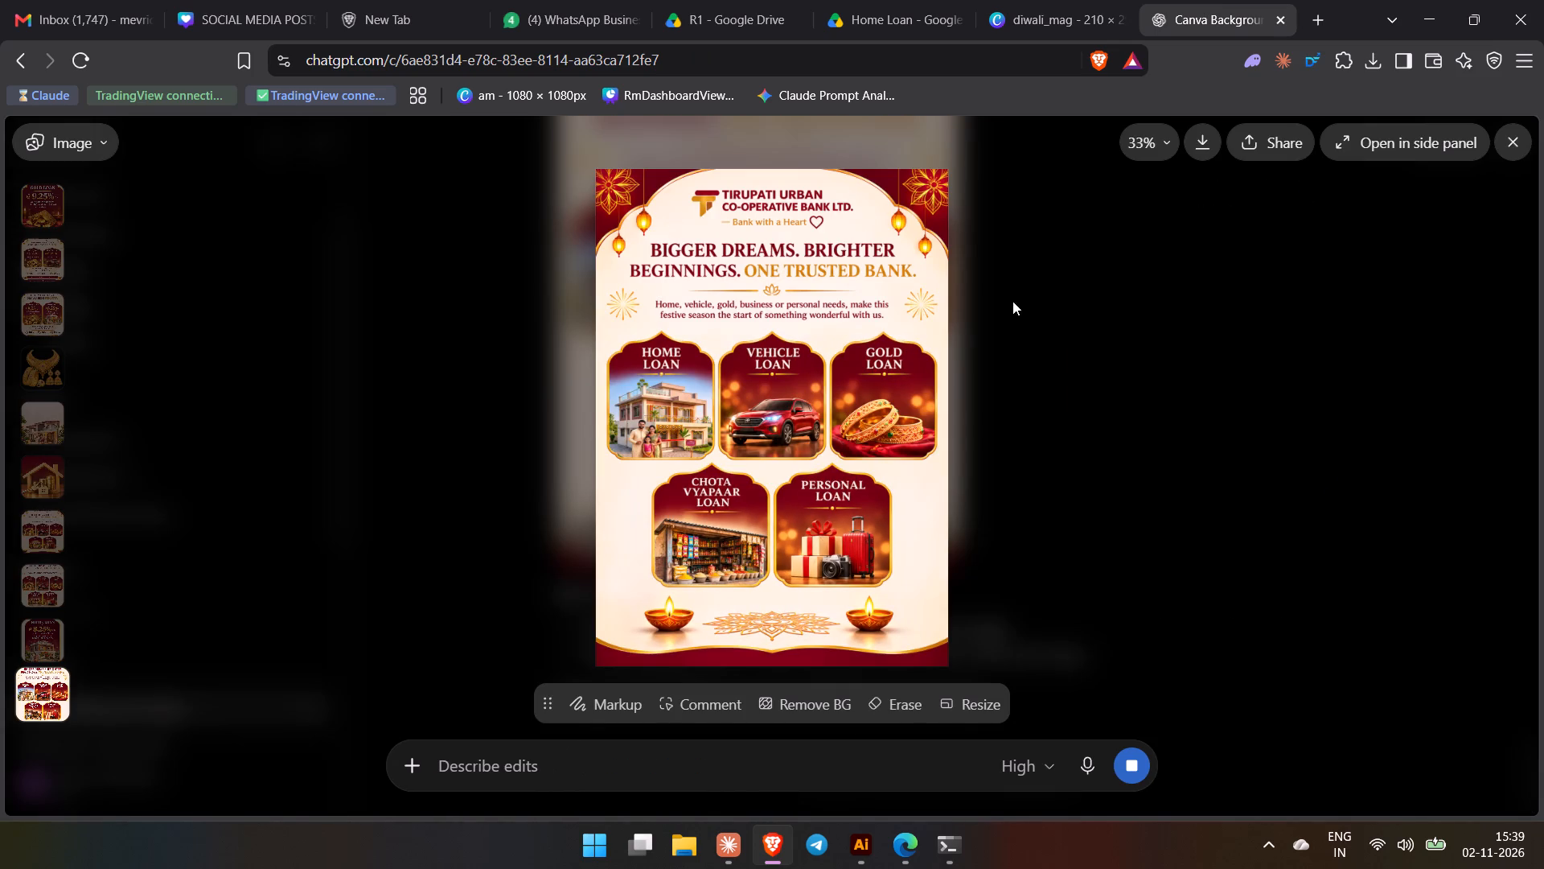
pyautogui.click(1209, 136)
pyautogui.click(790, 502)
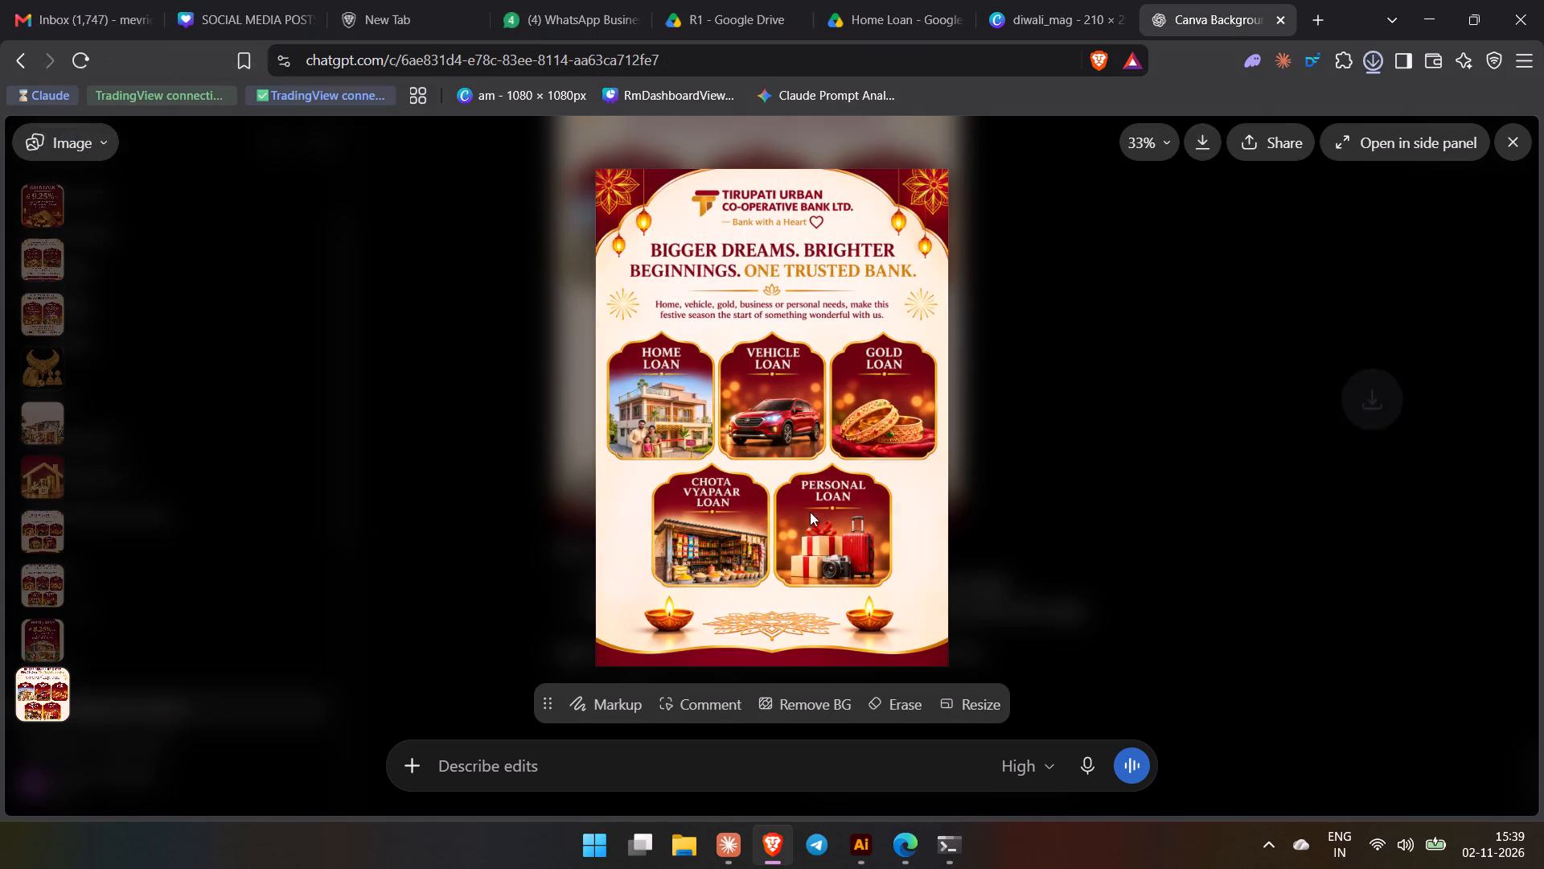
pyautogui.click(1114, 524)
pyautogui.click(1107, 537)
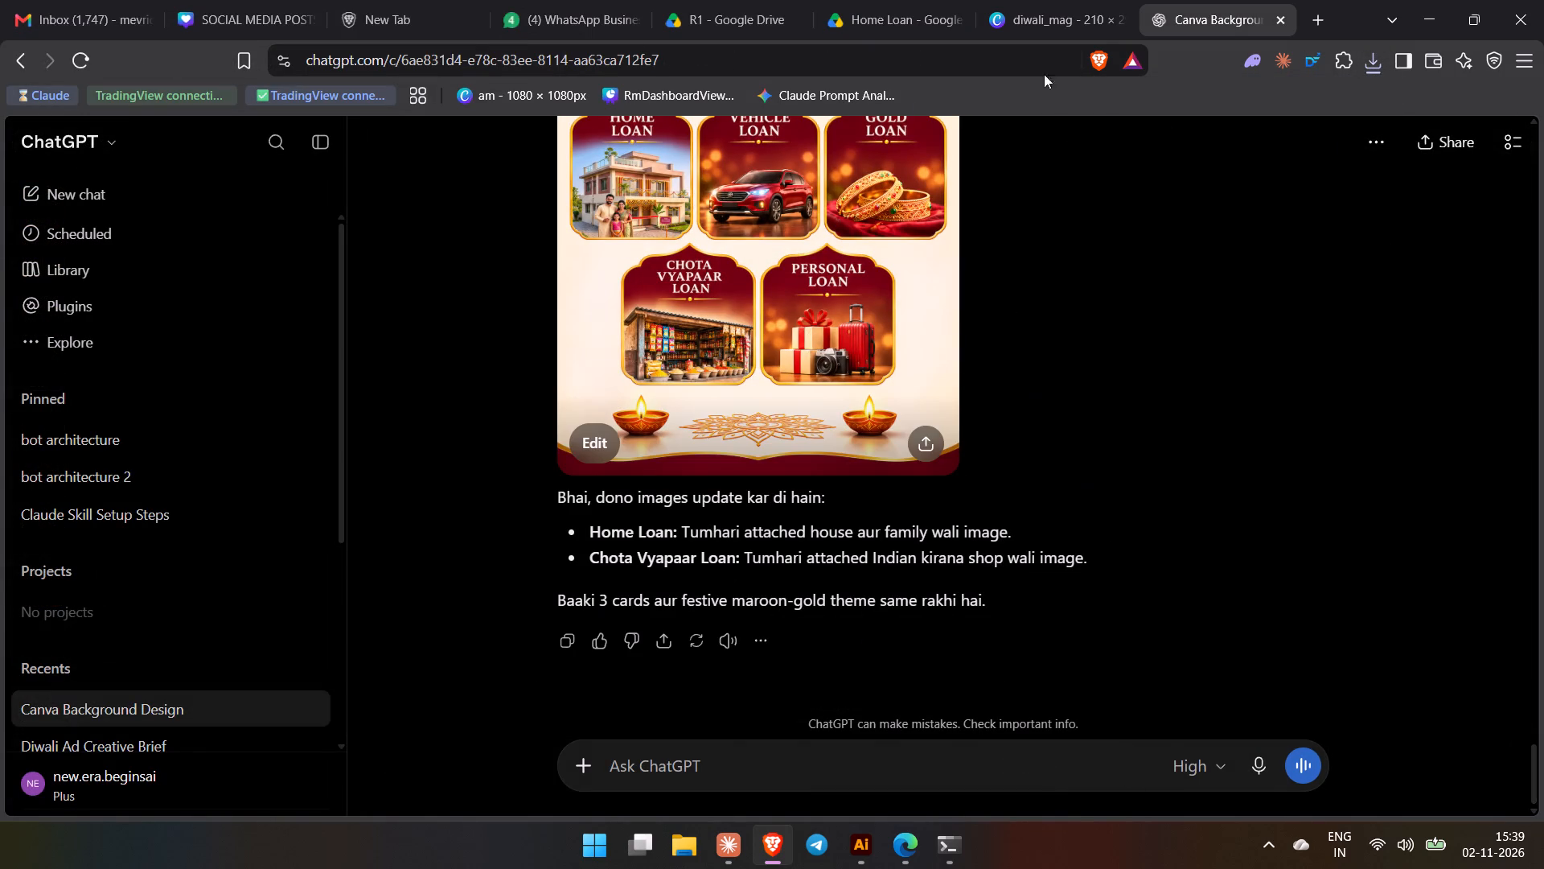
# Switch to the diwali_mag Canva design, delete the old poster on page 8 and add a blank page in its place.
pyautogui.click(1006, 0)
pyautogui.scroll(-14, 1032, 612)
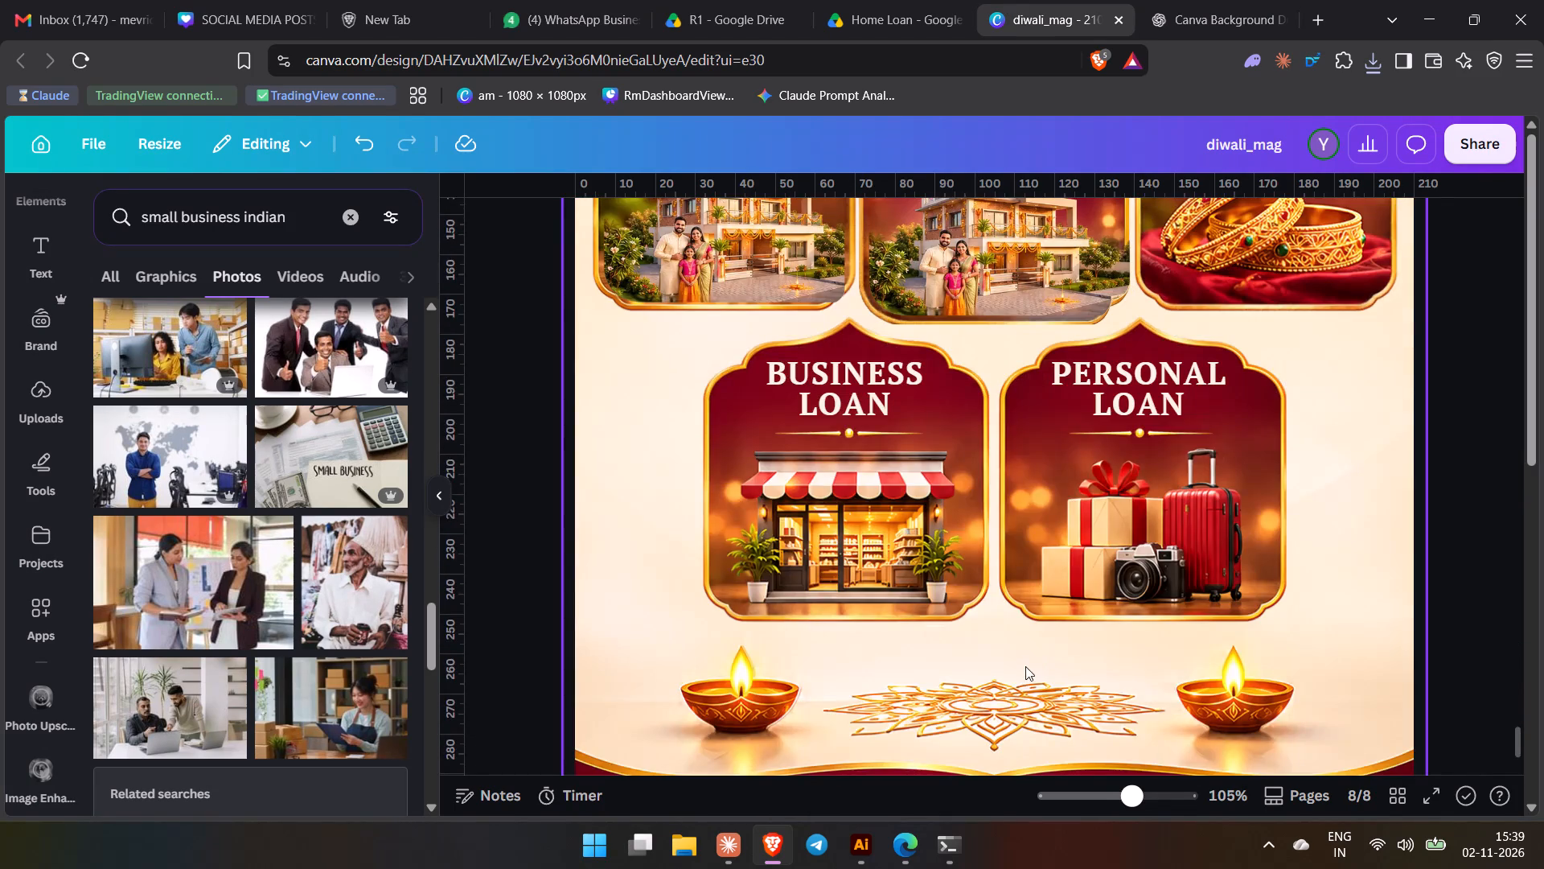
pyautogui.keyDown('ctrl'); pyautogui.scroll(-6, 1024, 666); pyautogui.keyUp('ctrl')
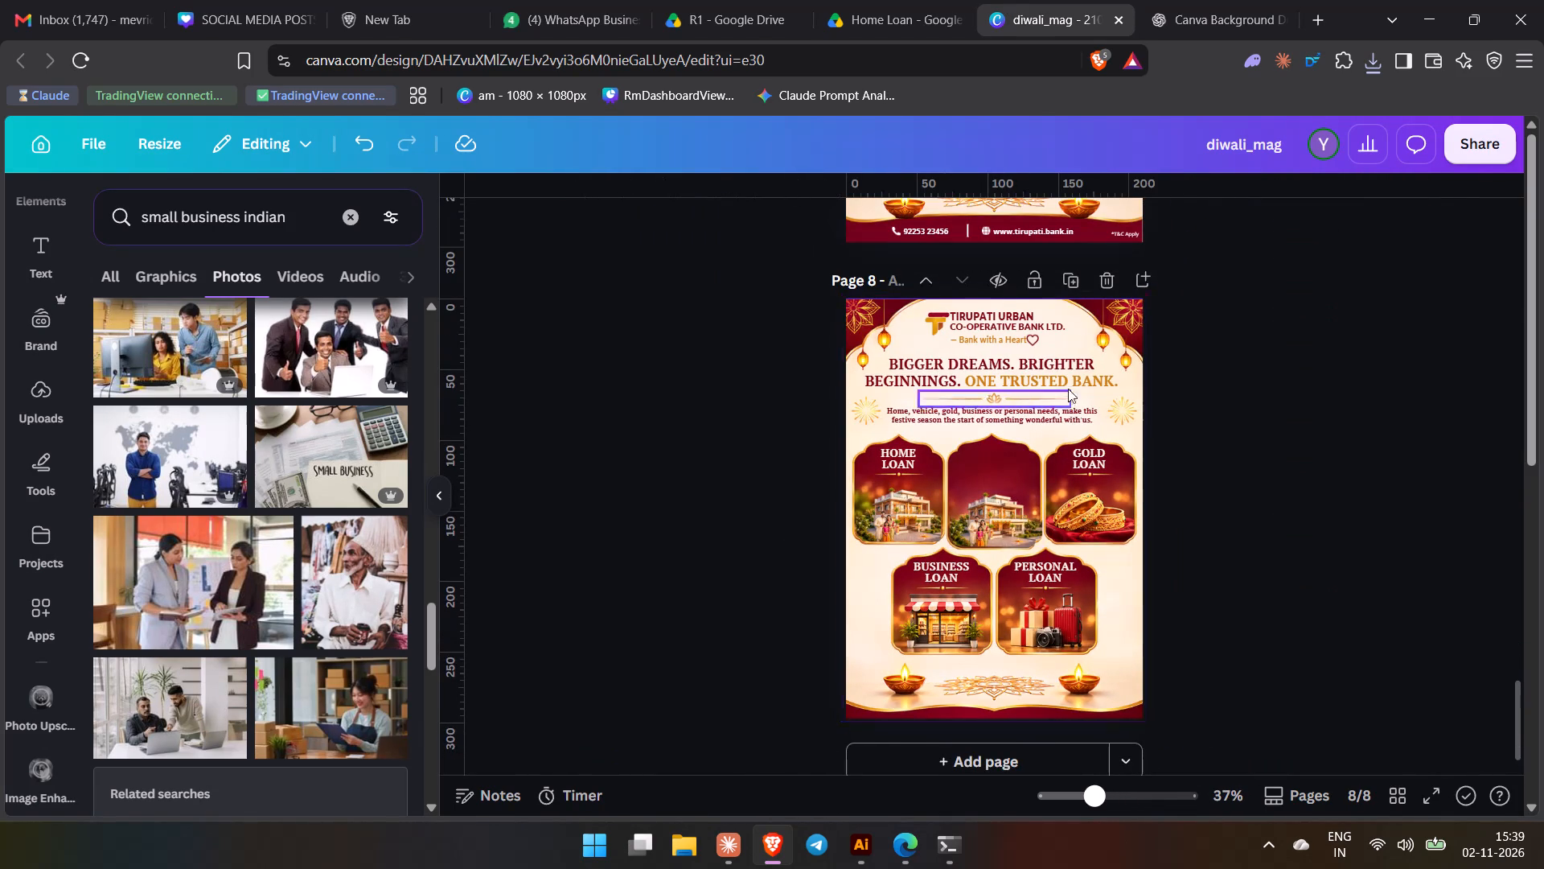
pyautogui.click(1105, 282)
pyautogui.click(1029, 728)
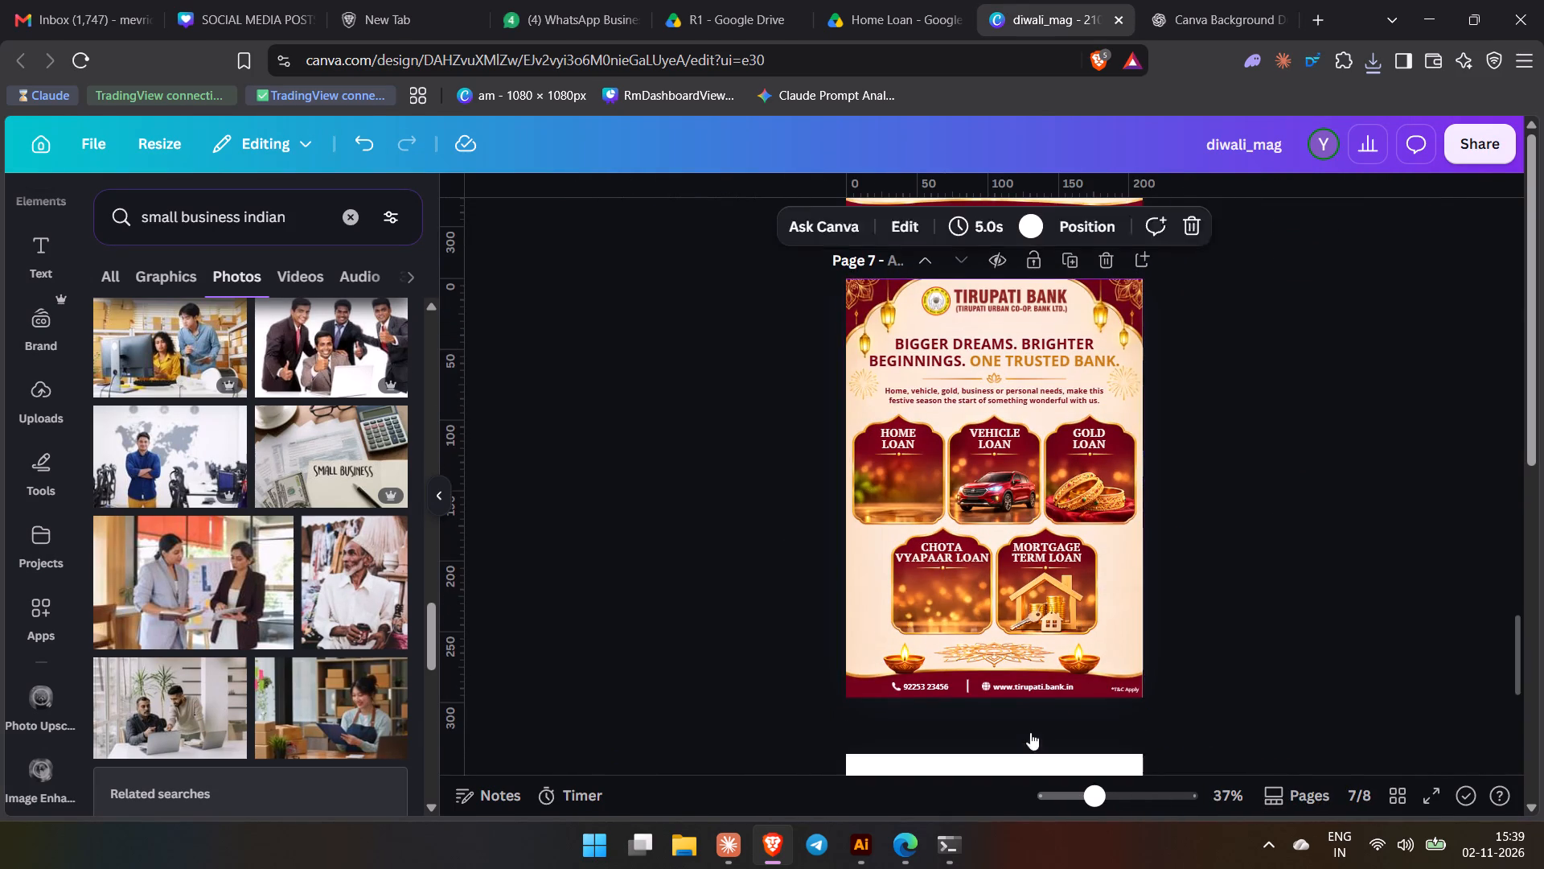
# Place the newly downloaded poster on the blank page 8 and set it as the page background.
pyautogui.click(1378, 52)
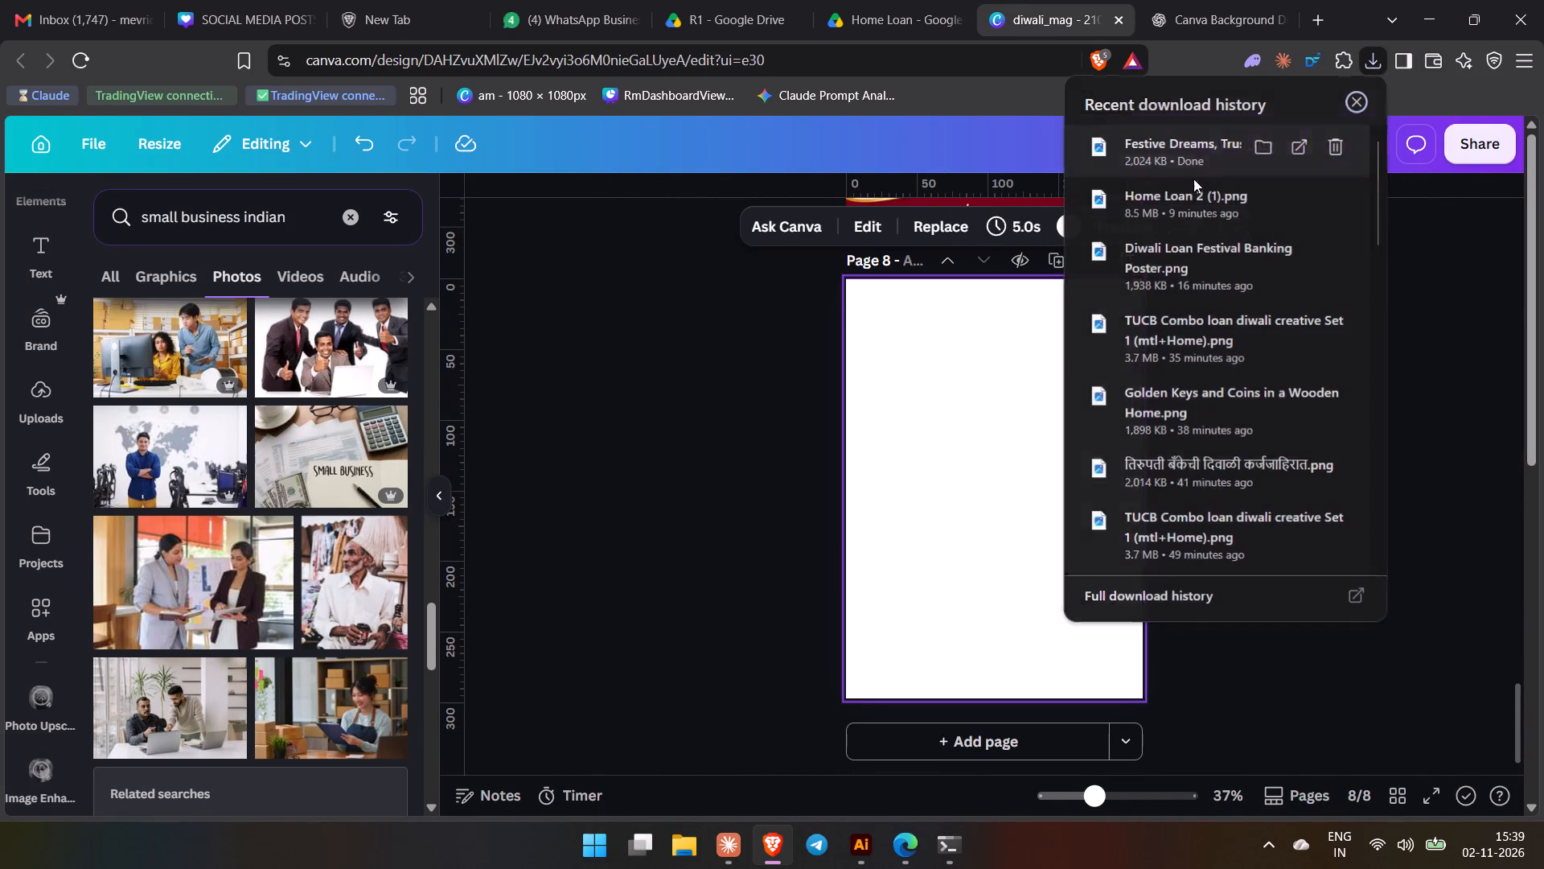
pyautogui.moveTo(1170, 163); pyautogui.dragTo(946, 393)
pyautogui.rightClick(979, 472)
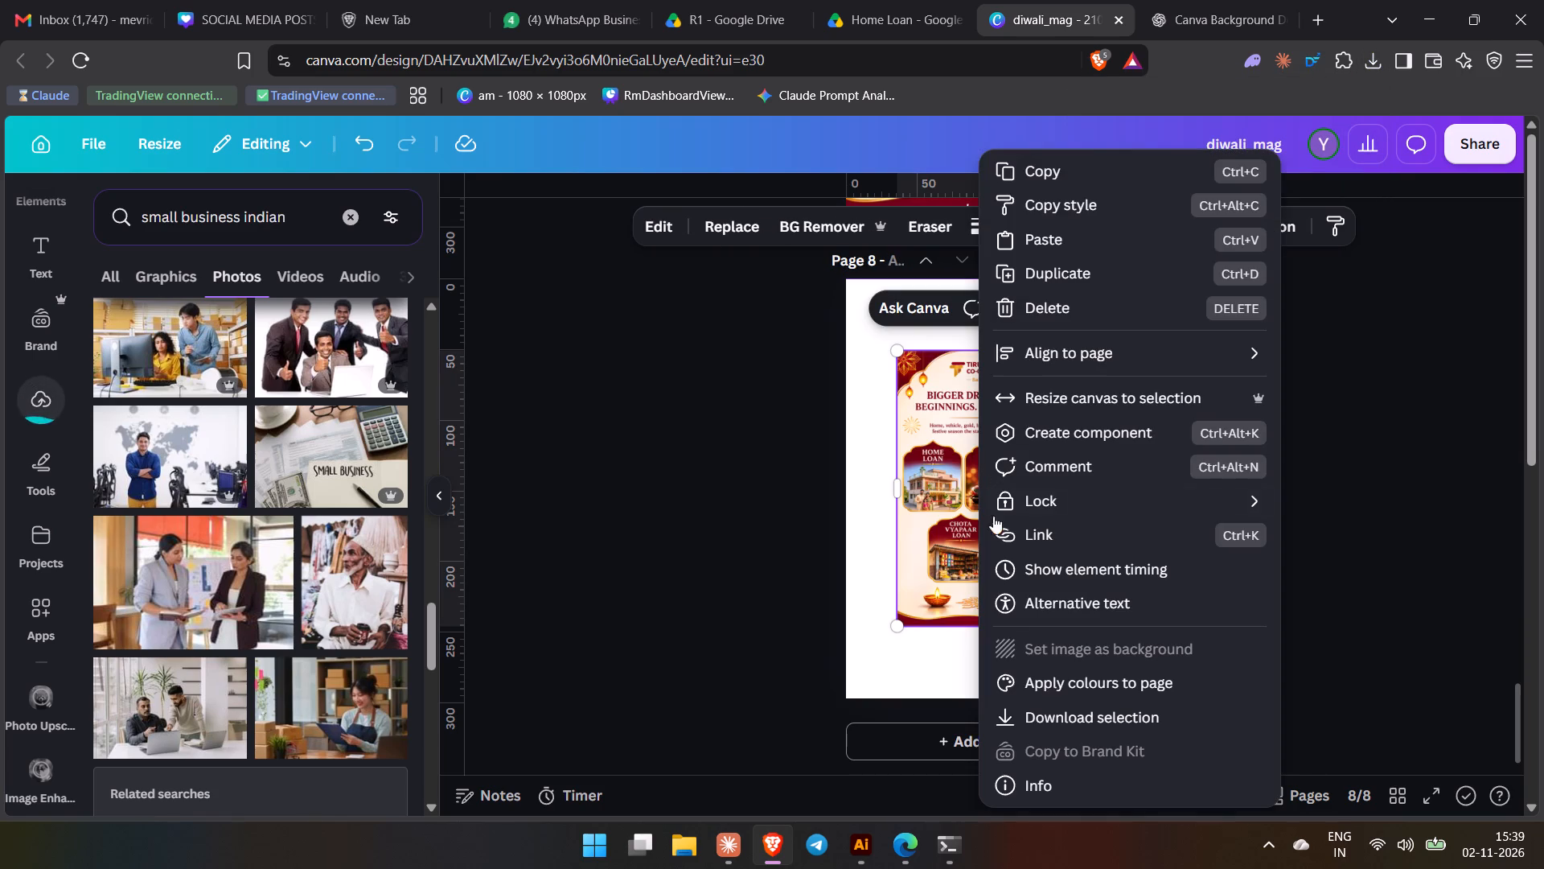
pyautogui.click(1031, 648)
pyautogui.click(975, 398)
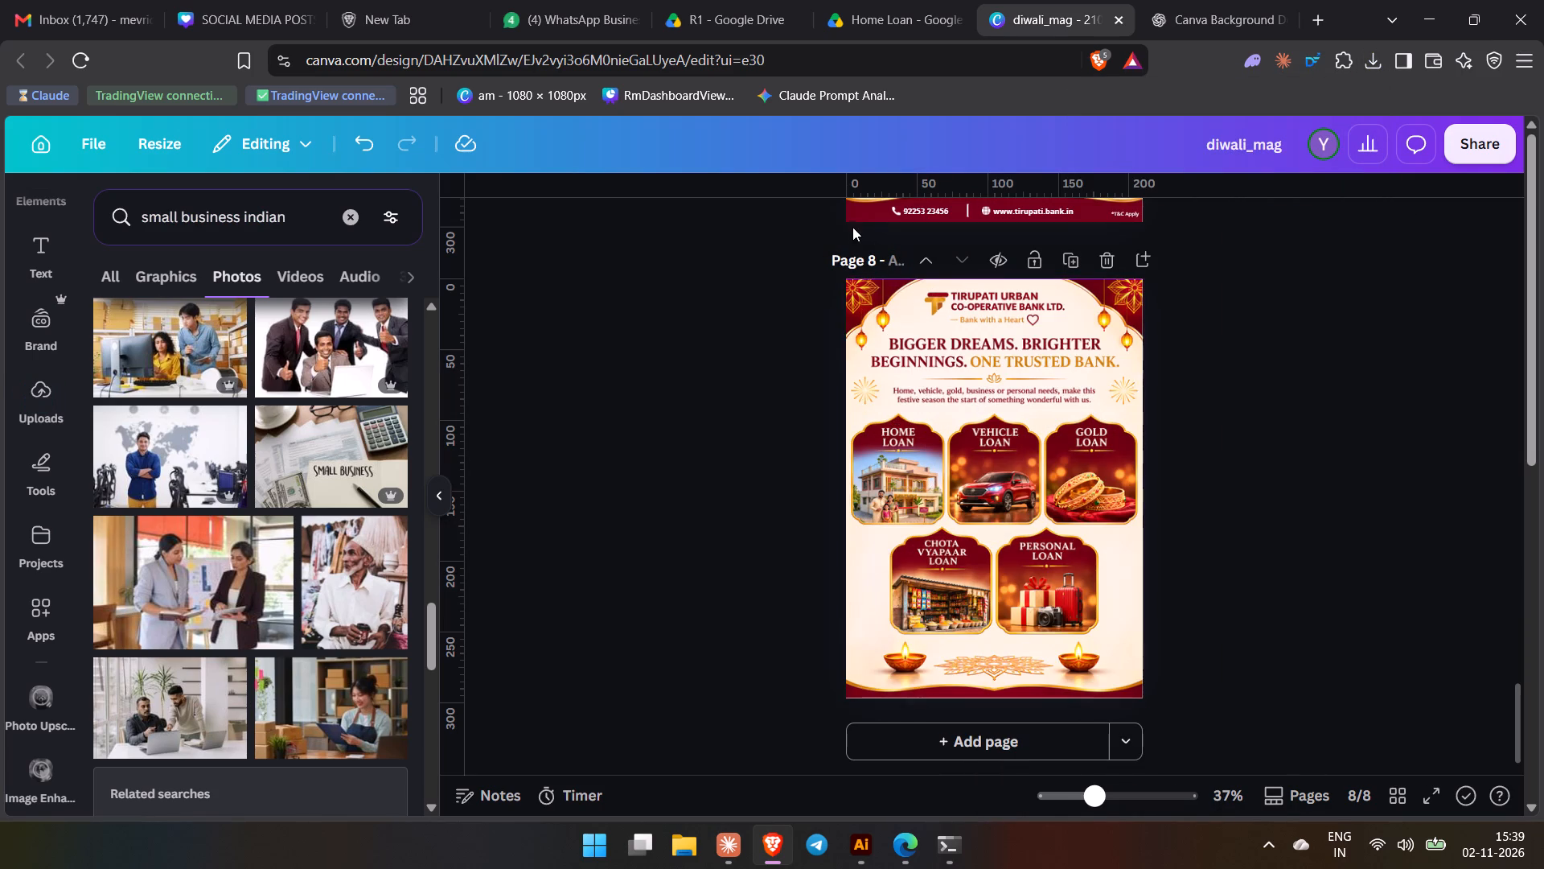
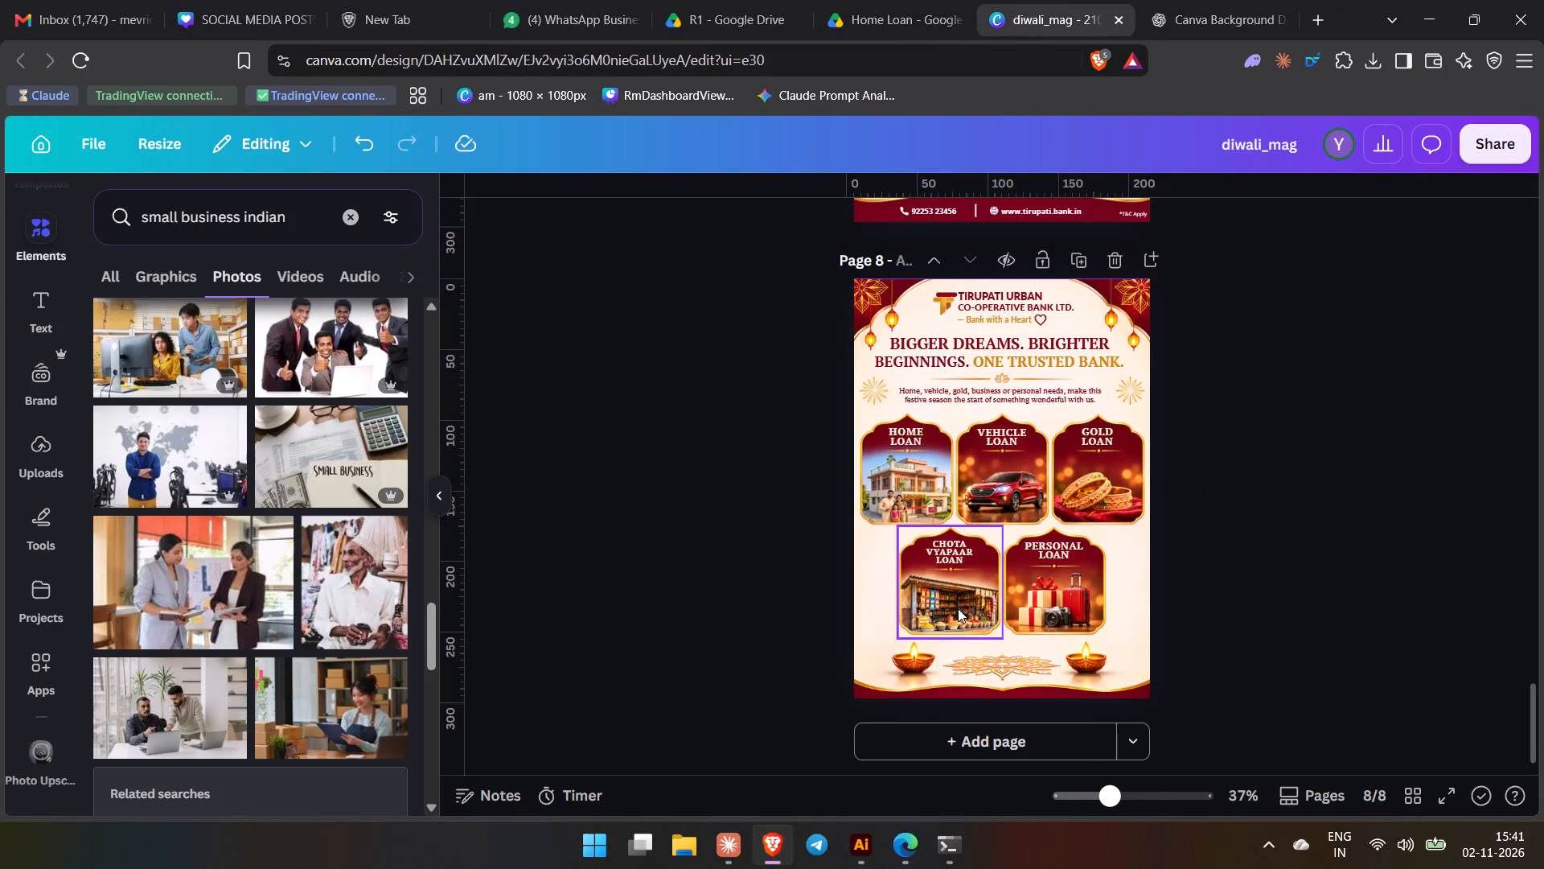
pyautogui.keyDown('ctrl'); pyautogui.scroll(5, 955, 609); pyautogui.keyUp('ctrl')
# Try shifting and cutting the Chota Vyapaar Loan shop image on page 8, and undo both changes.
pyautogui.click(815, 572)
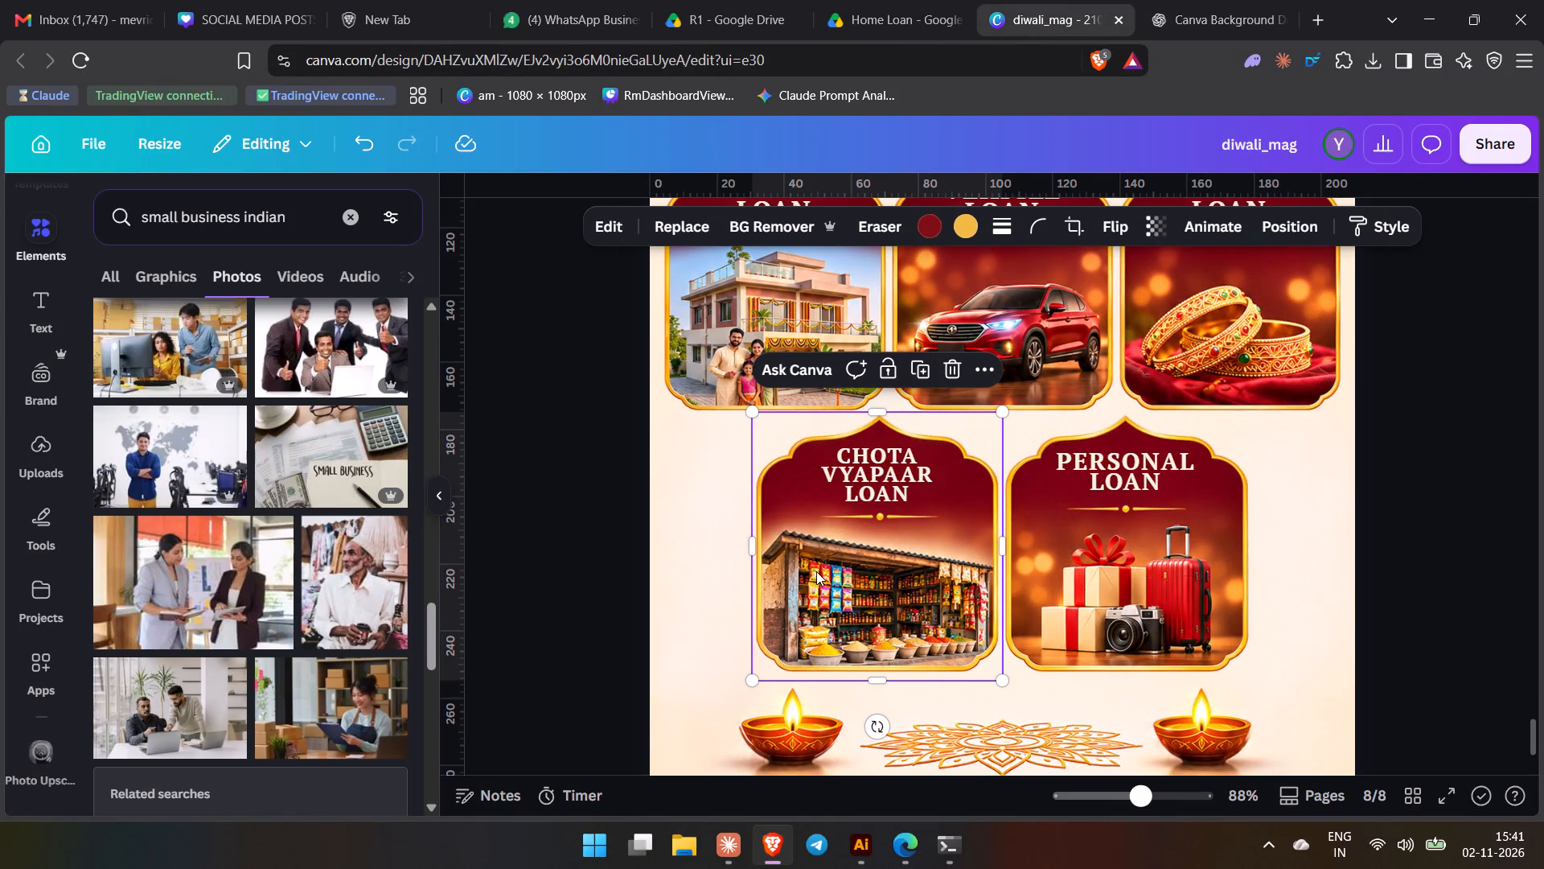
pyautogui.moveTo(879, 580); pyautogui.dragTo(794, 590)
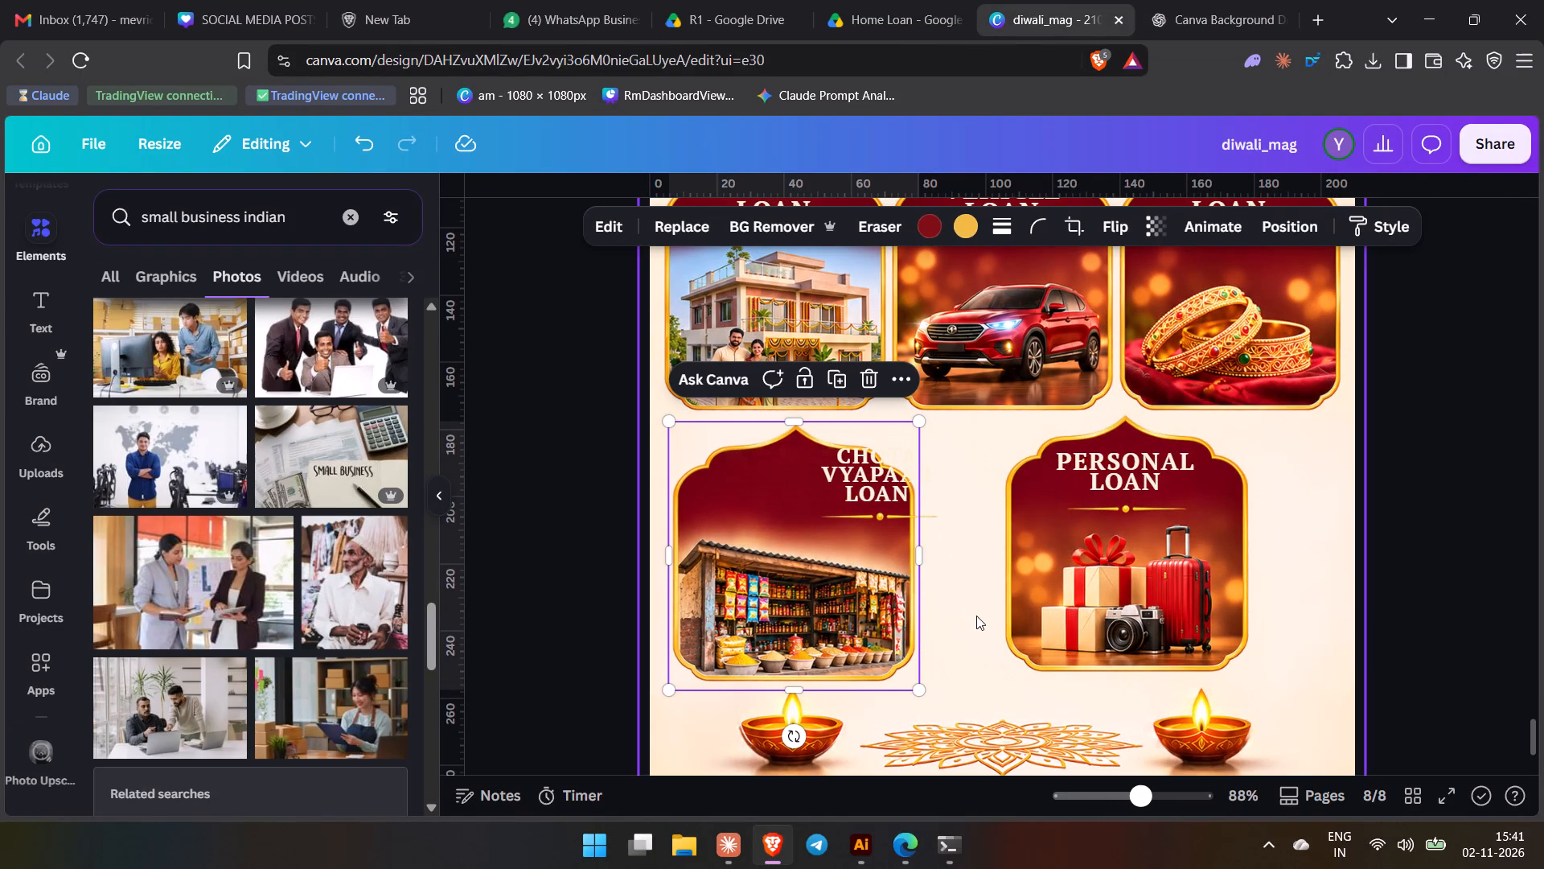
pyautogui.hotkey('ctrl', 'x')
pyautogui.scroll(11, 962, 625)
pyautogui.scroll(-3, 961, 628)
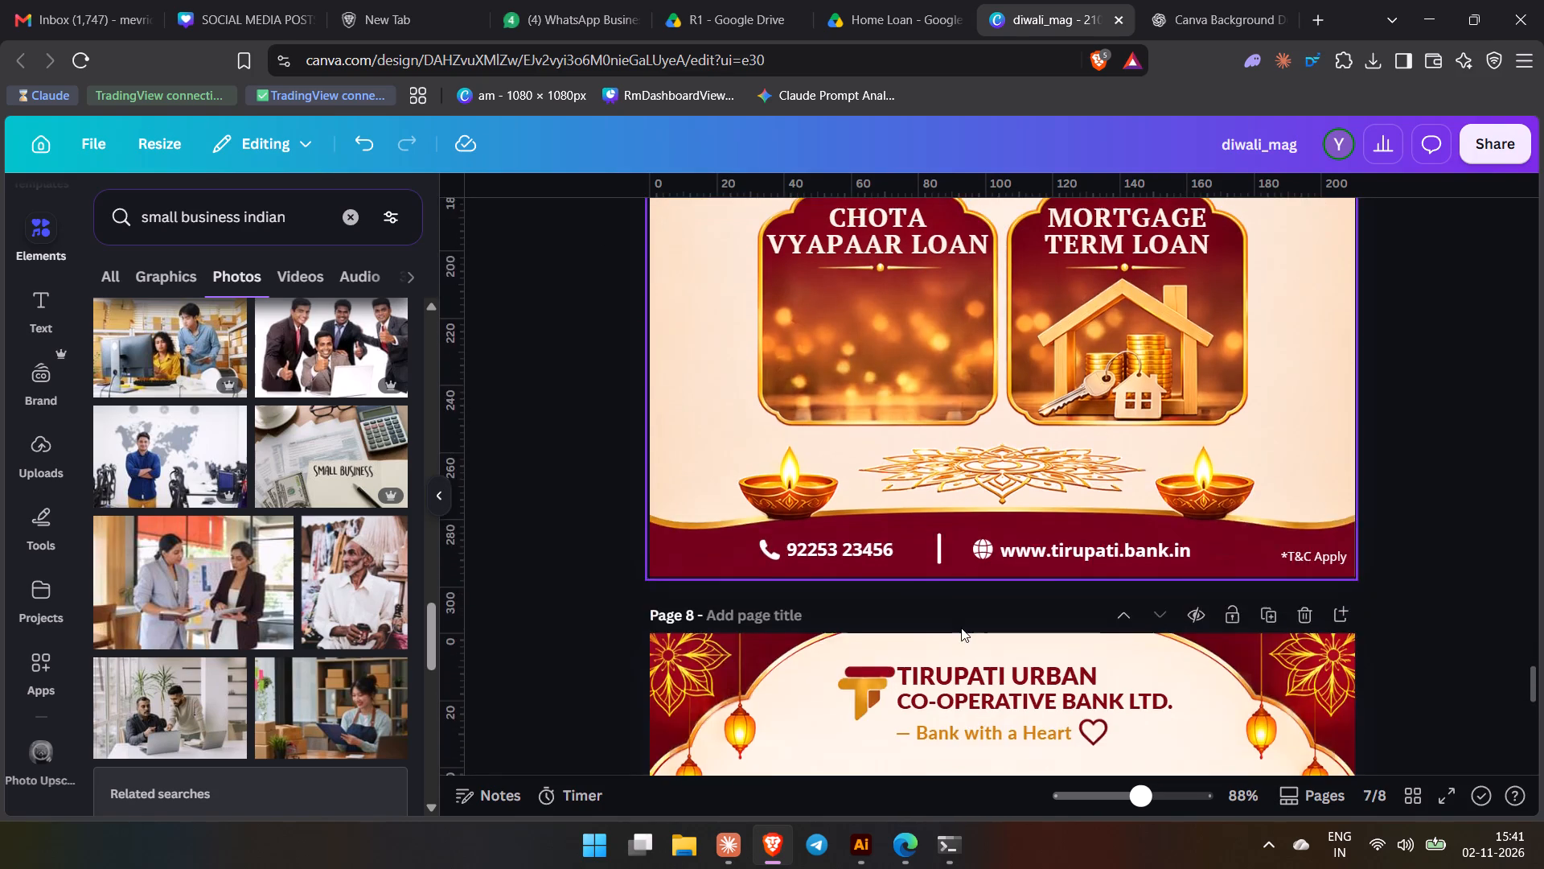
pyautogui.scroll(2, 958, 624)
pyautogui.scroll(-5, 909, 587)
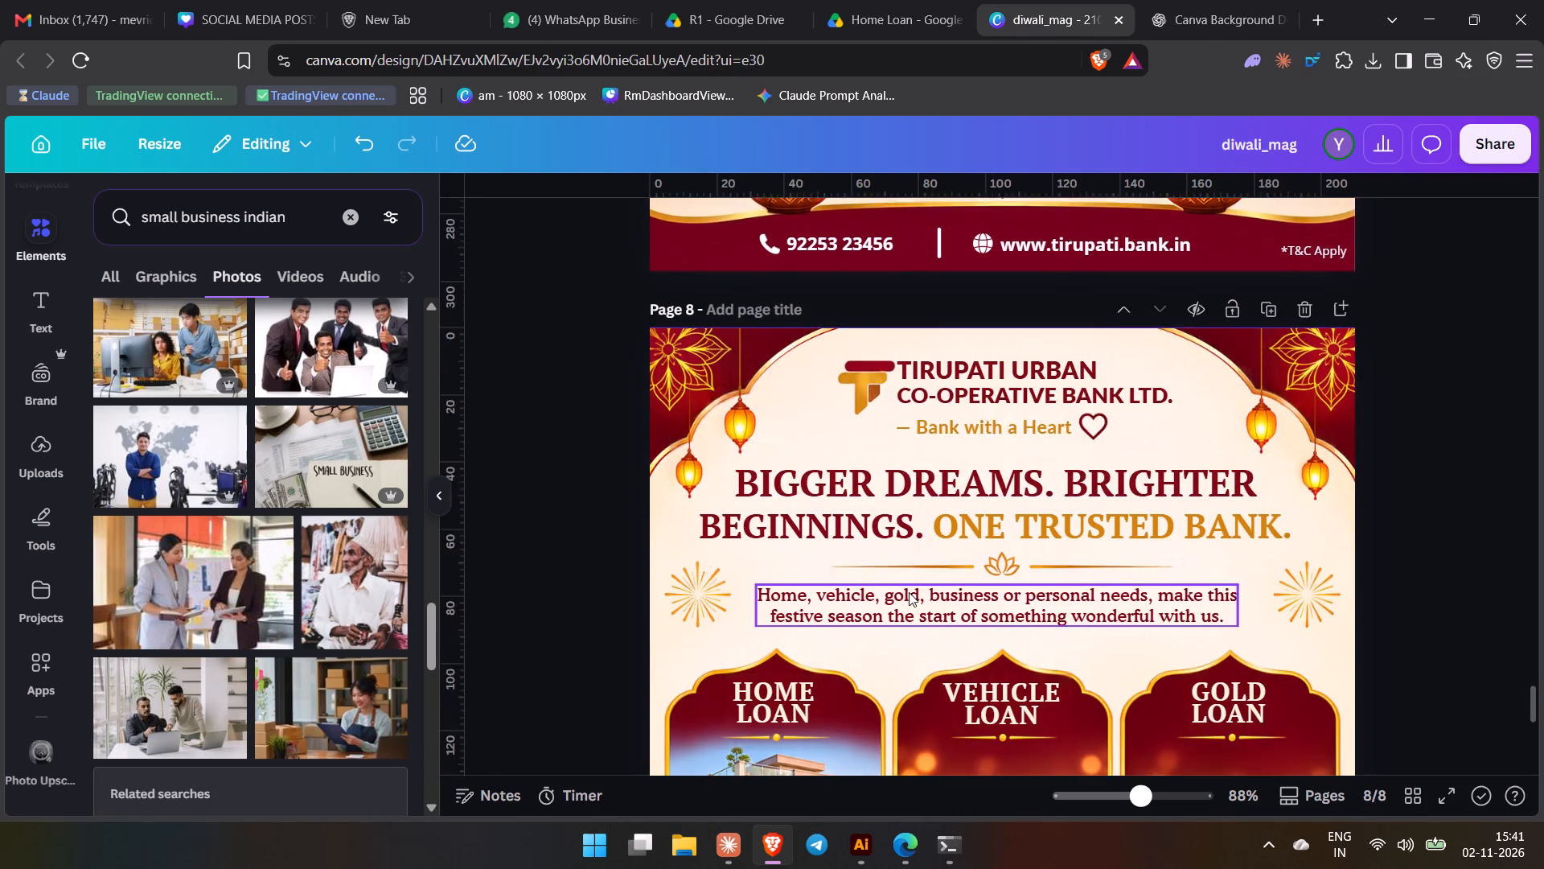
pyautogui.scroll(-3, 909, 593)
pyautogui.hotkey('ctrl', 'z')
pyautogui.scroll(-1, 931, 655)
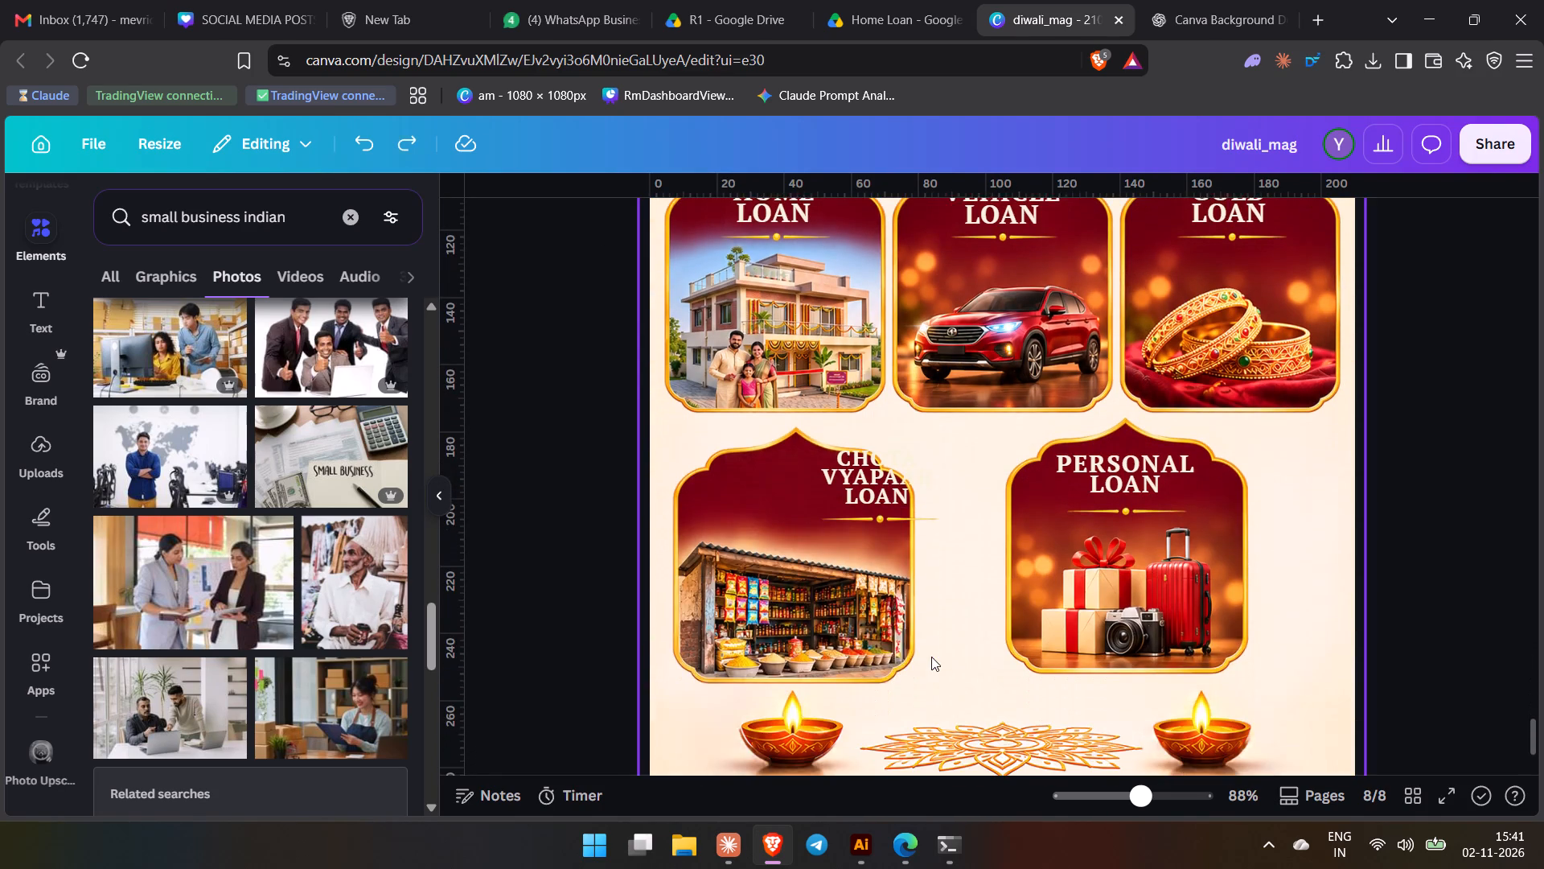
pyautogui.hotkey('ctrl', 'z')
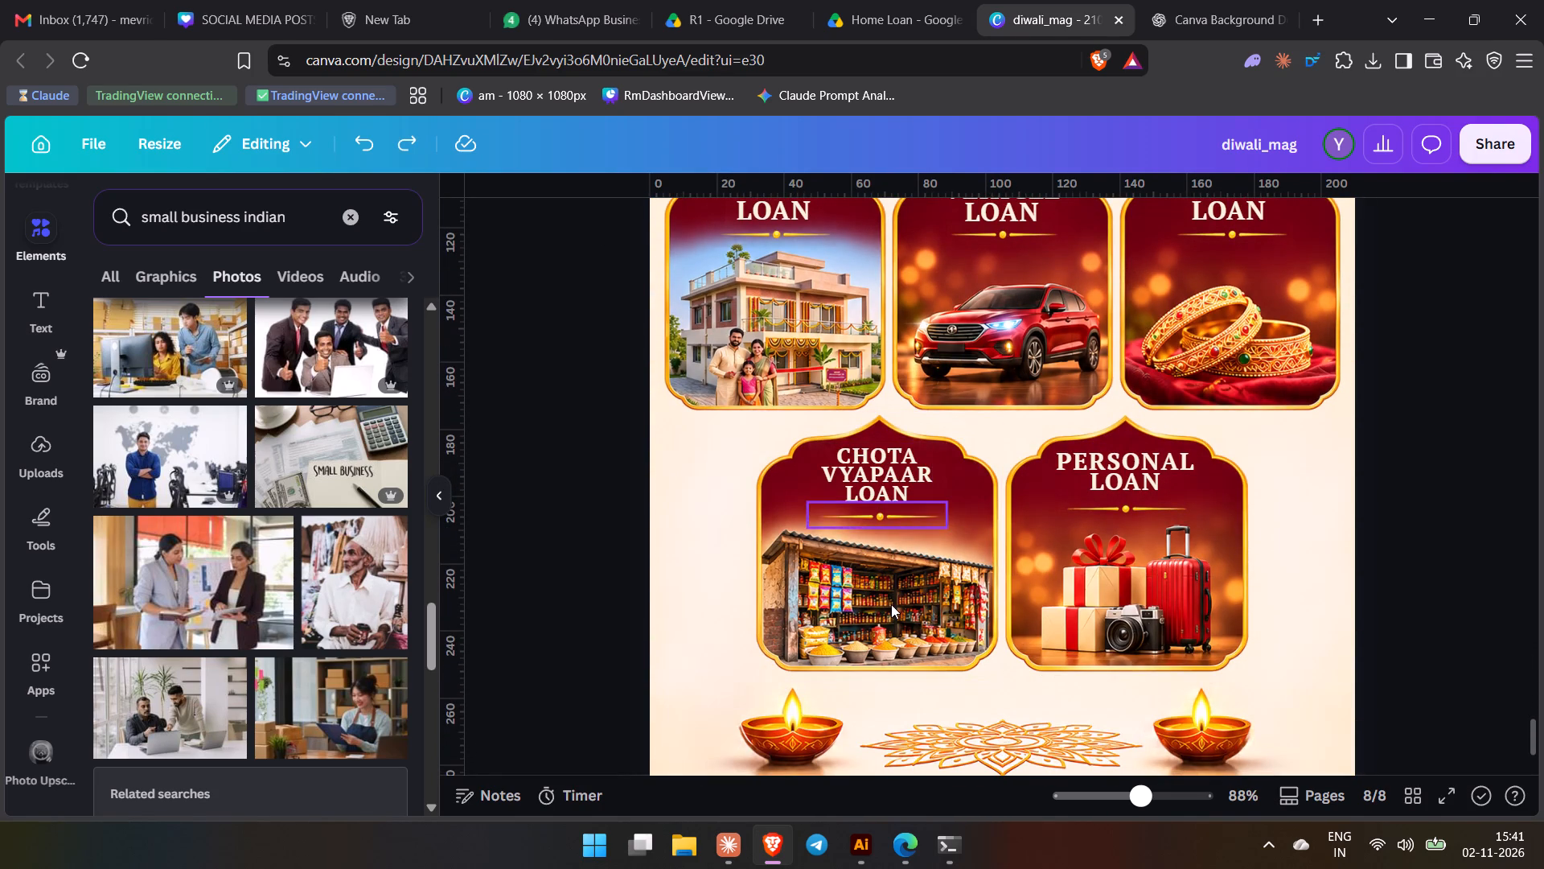
# Cut the Chota Vyapaar Loan shop image from page 8 and paste it over the matching card on page 7.
pyautogui.click(891, 604)
pyautogui.scroll(2, 893, 632)
pyautogui.hotkey('ctrl', 'x')
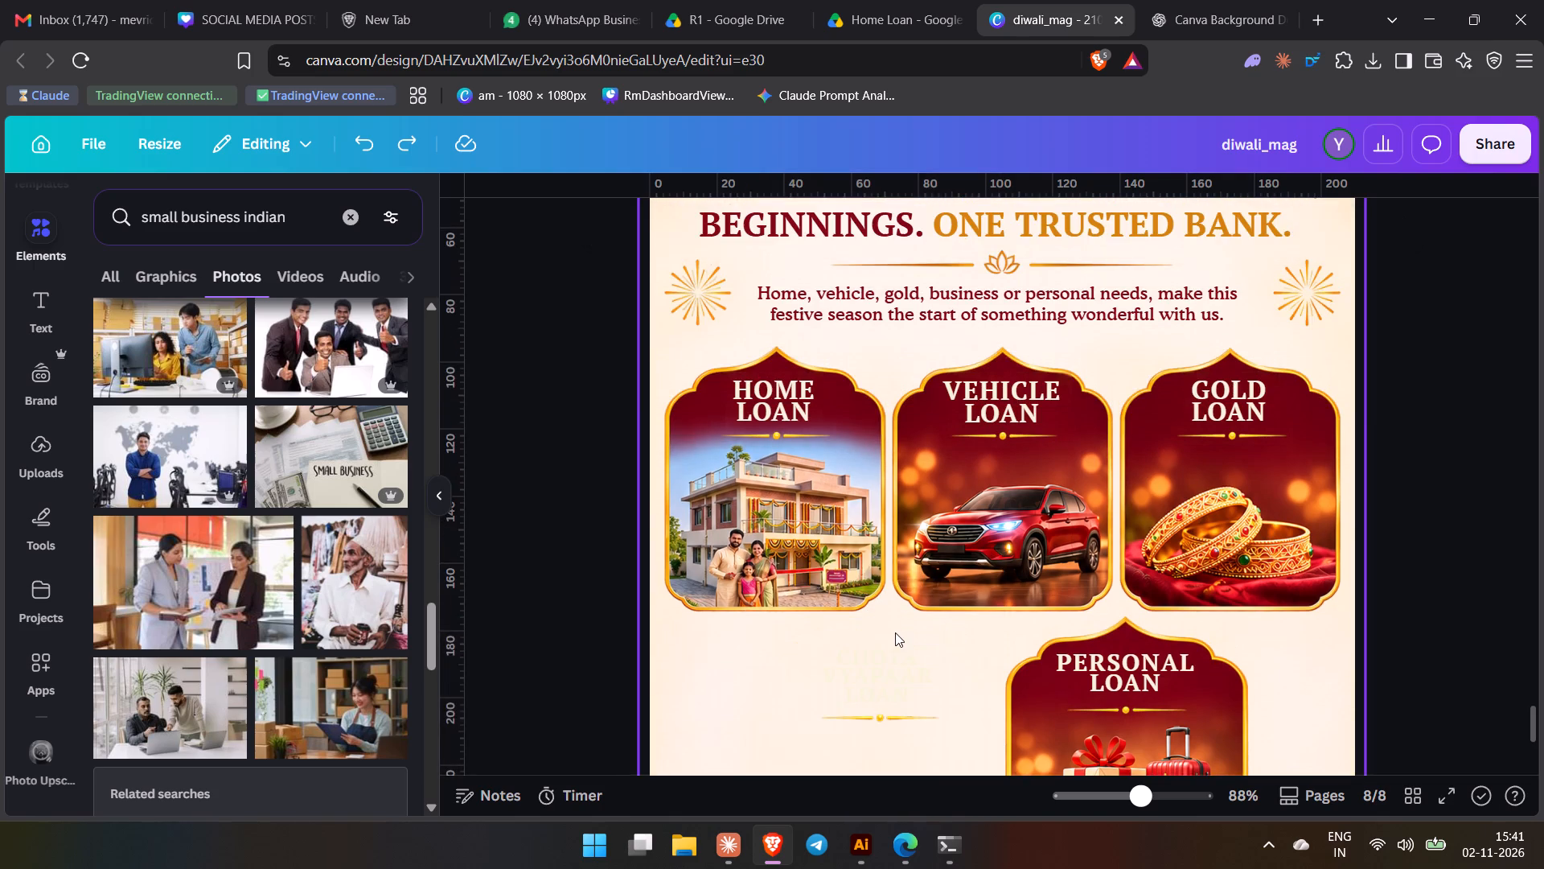
pyautogui.scroll(8, 895, 632)
pyautogui.hotkey('ctrl', 'v')
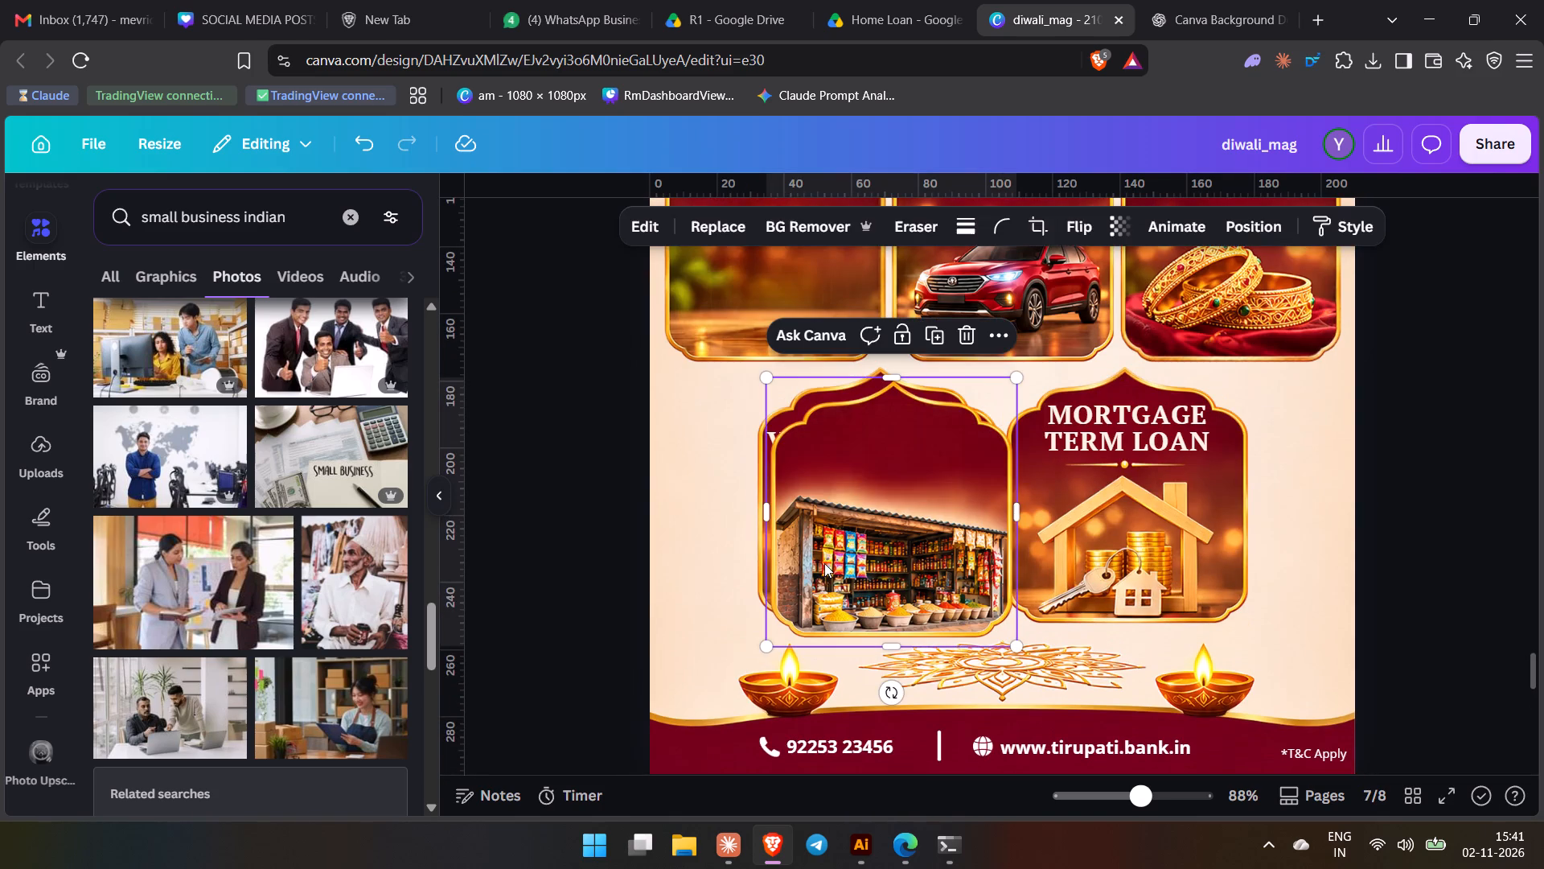
pyautogui.moveTo(930, 526); pyautogui.dragTo(917, 513)
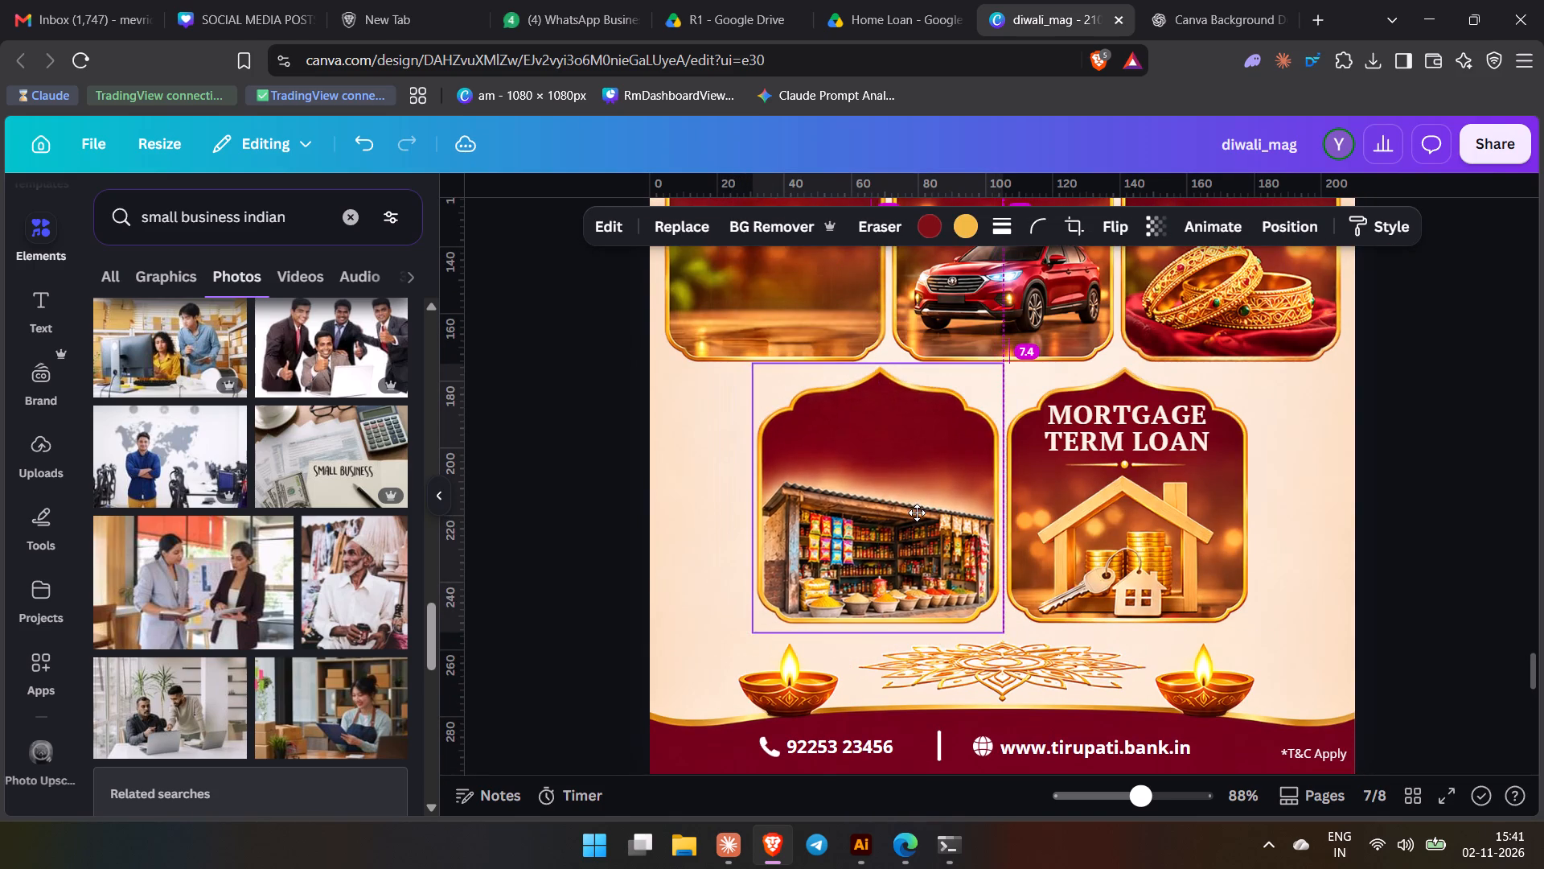
# Slide the shop image aside and remove the old Chota Vyapaar Loan card background from page 7.
pyautogui.moveTo(917, 513); pyautogui.dragTo(777, 513)
pyautogui.click(927, 533)
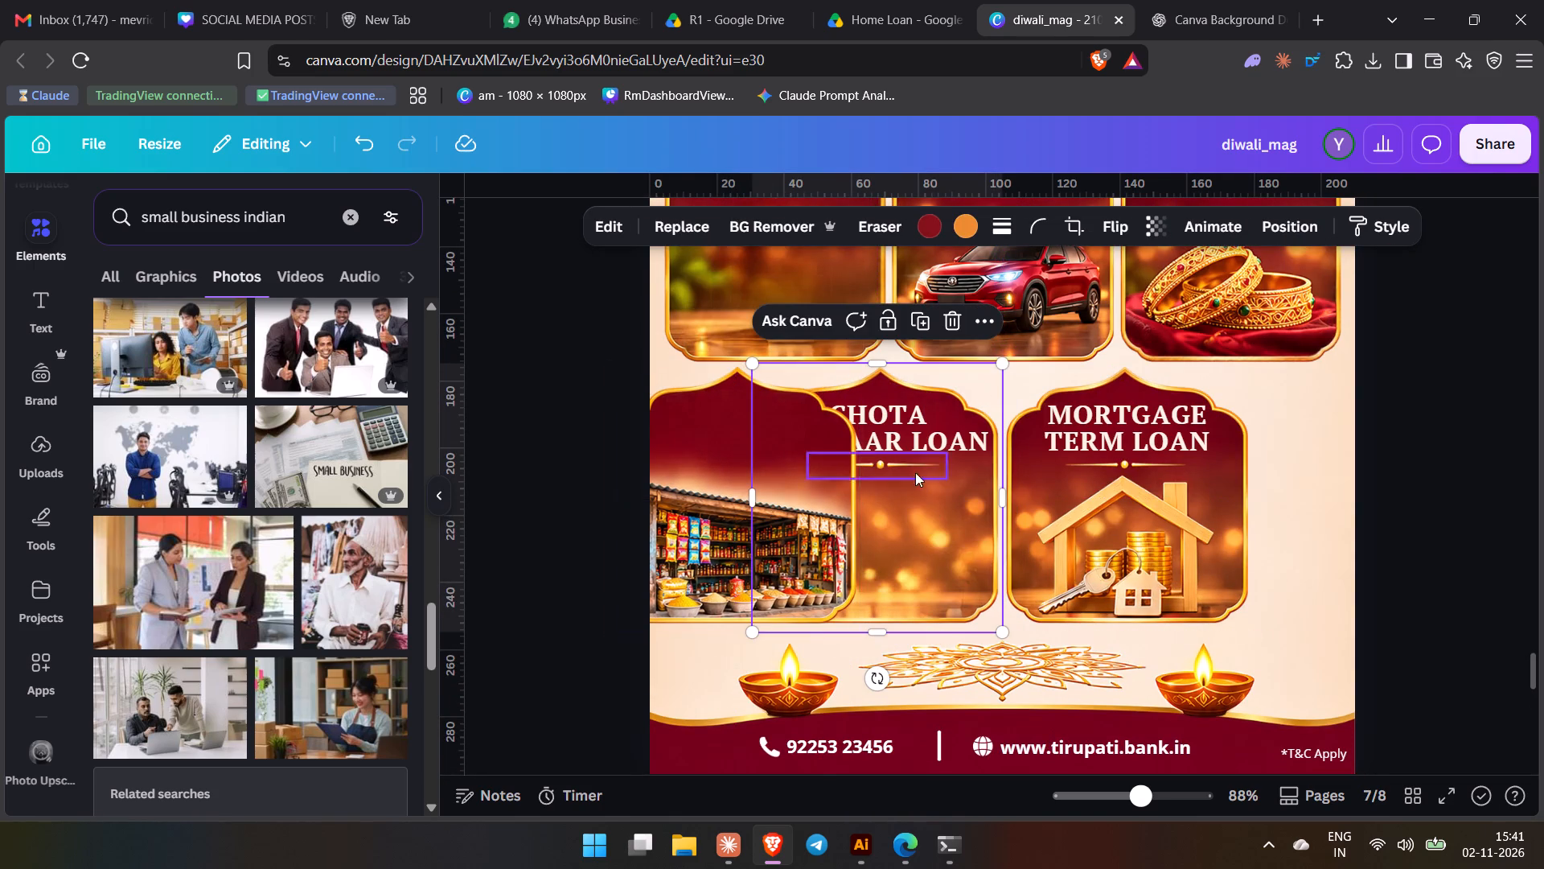
pyautogui.moveTo(951, 530); pyautogui.dragTo(551, 531)
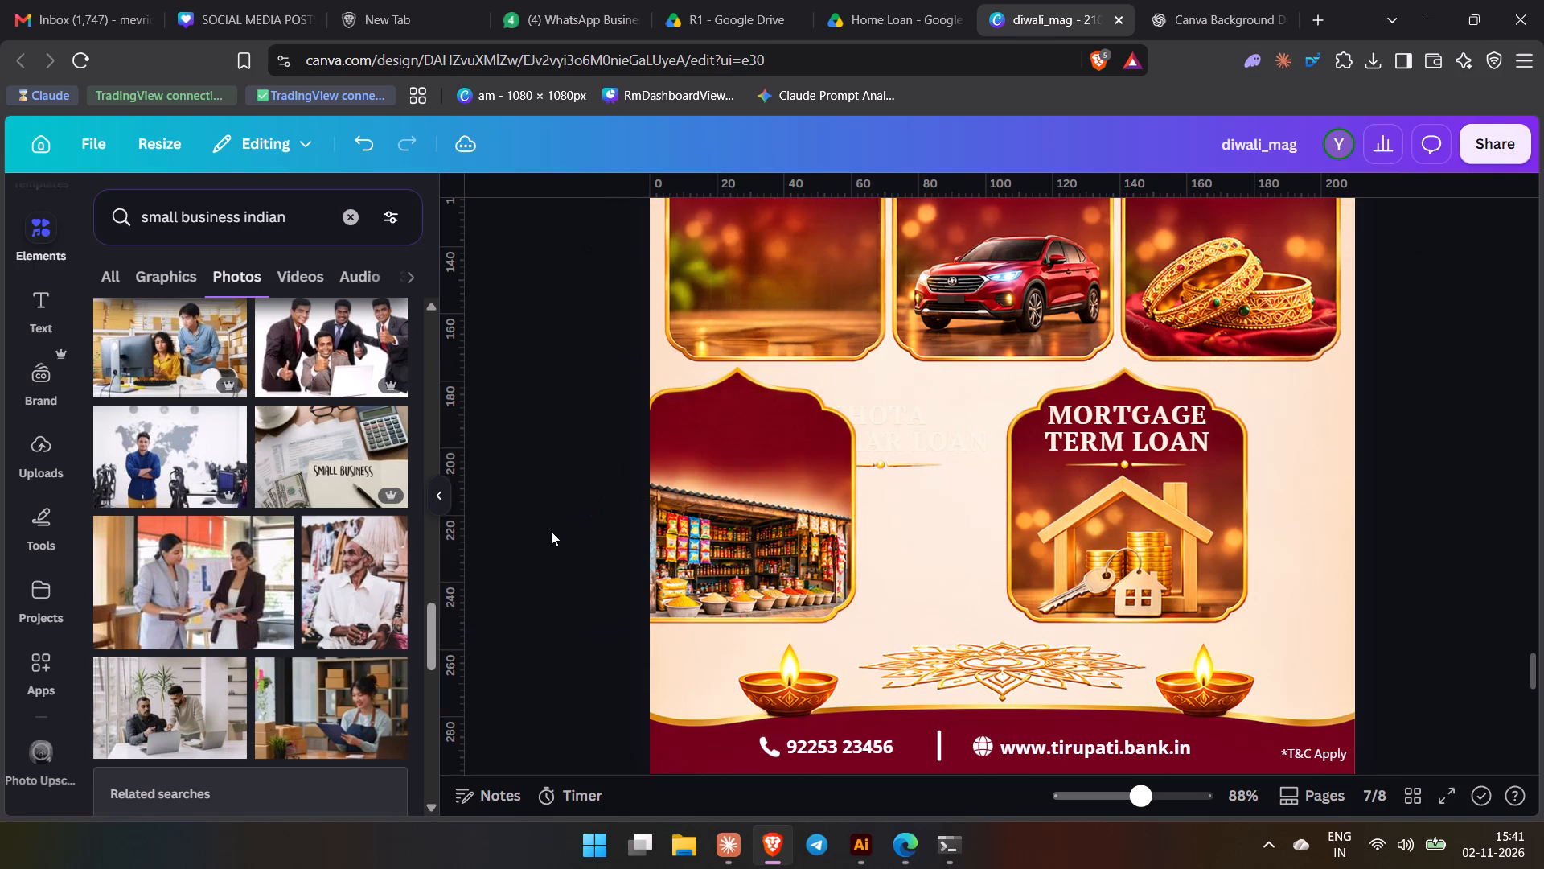
# Place the shop image beside the Mortgage Term Loan card and send it behind the Chota Vyapaar Loan title and divider.
pyautogui.moveTo(752, 547); pyautogui.dragTo(883, 551)
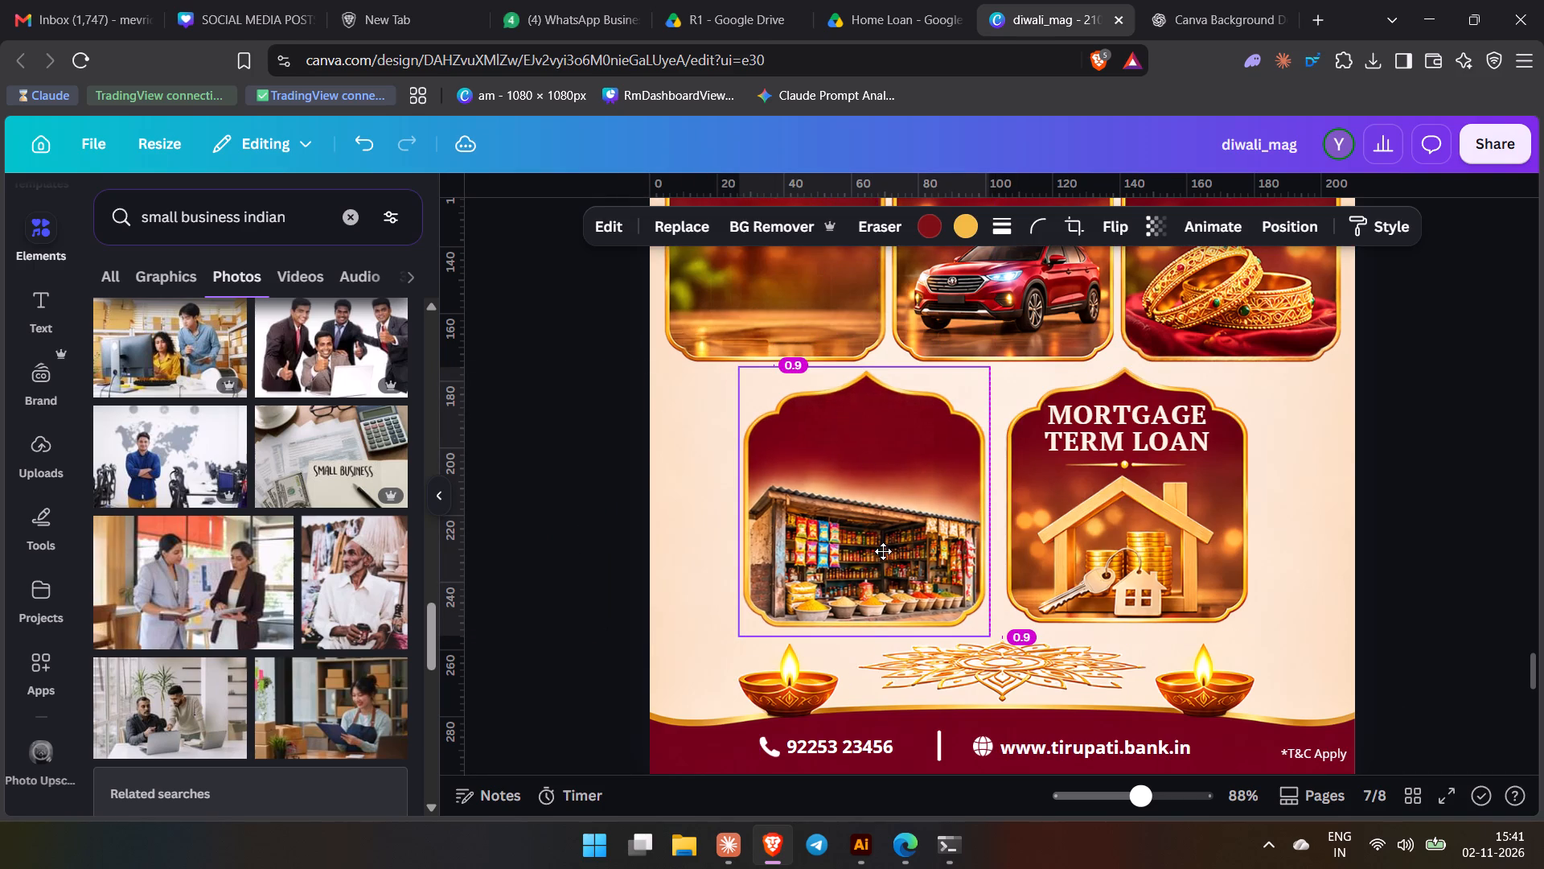
pyautogui.moveTo(883, 551); pyautogui.dragTo(882, 551)
pyautogui.hotkey('ctrl', '[')
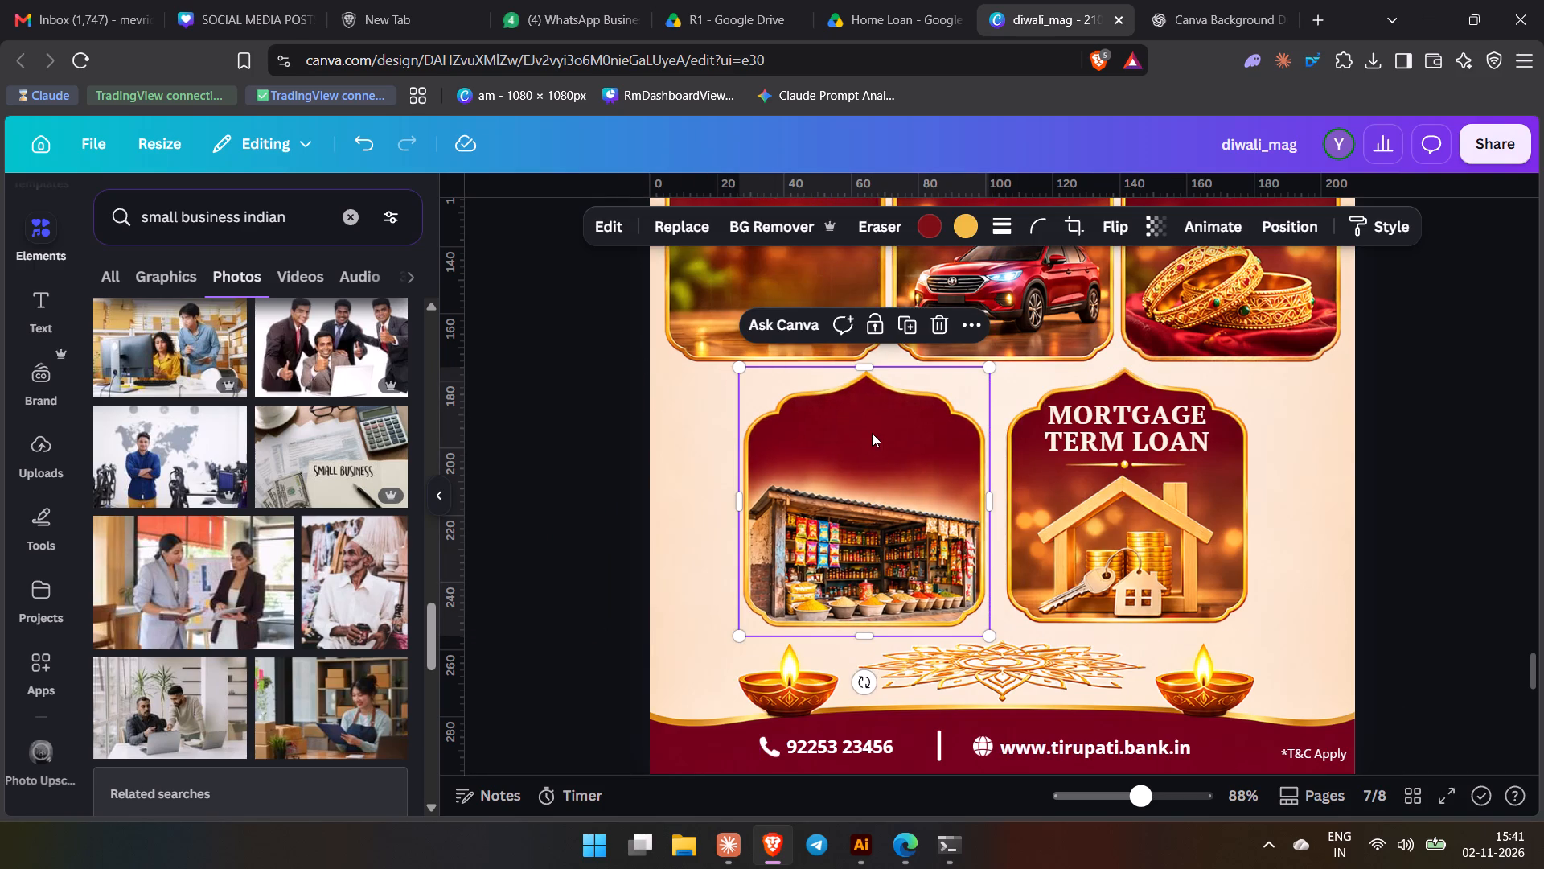
pyautogui.hotkey('ctrl', '[')
pyautogui.hotkey('ctrl', '[')
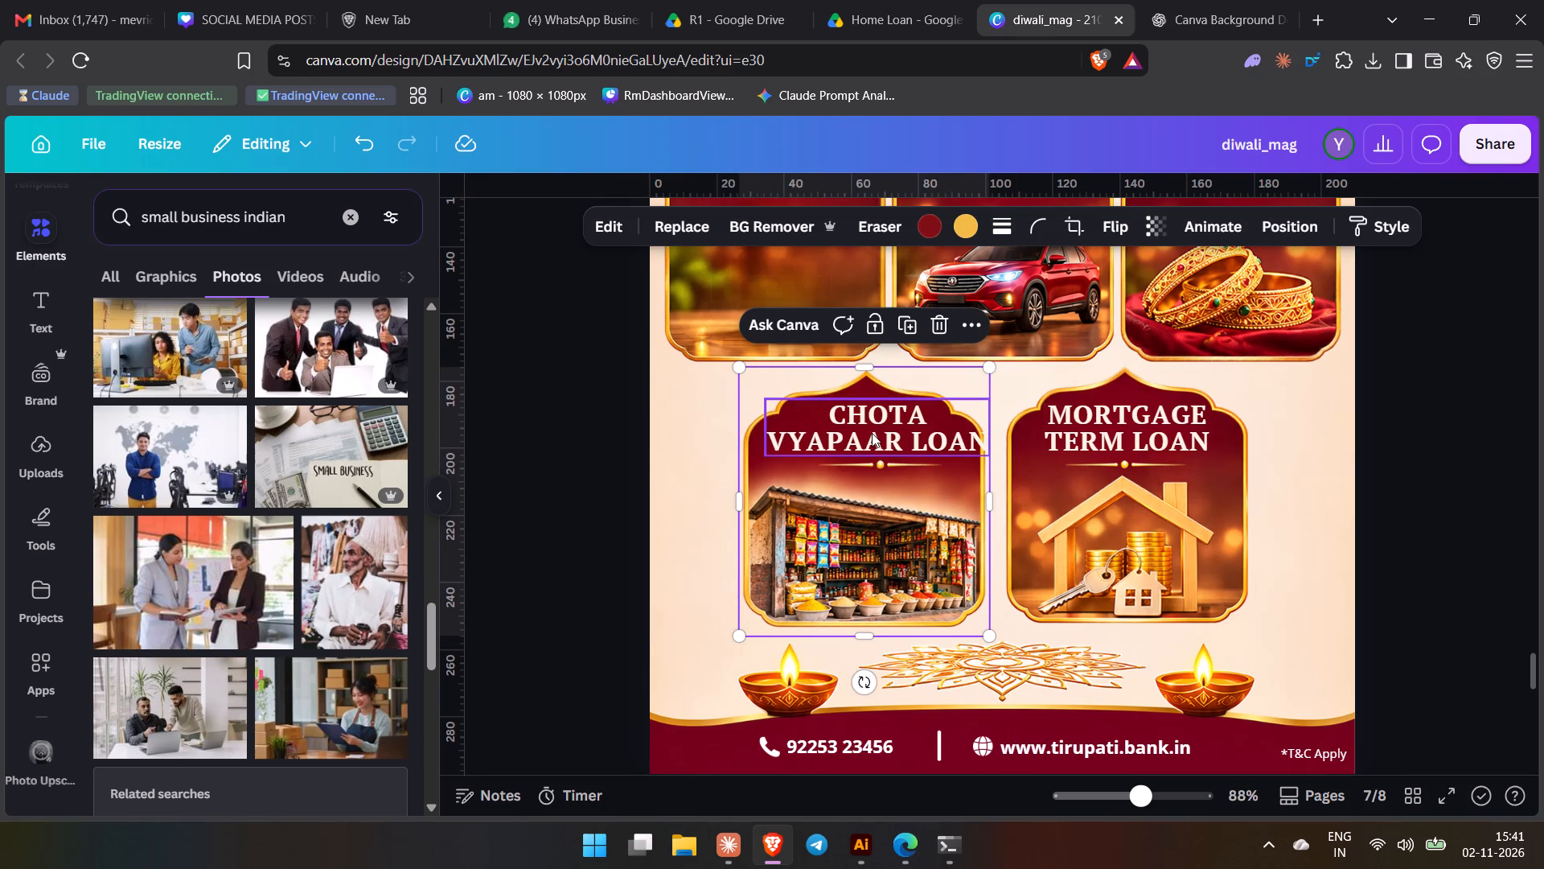
# Nudge the shop image sideways so its frame is centred around the Chota Vyapaar Loan title.
pyautogui.press('Right')
pyautogui.press('Right')
pyautogui.press('Right')
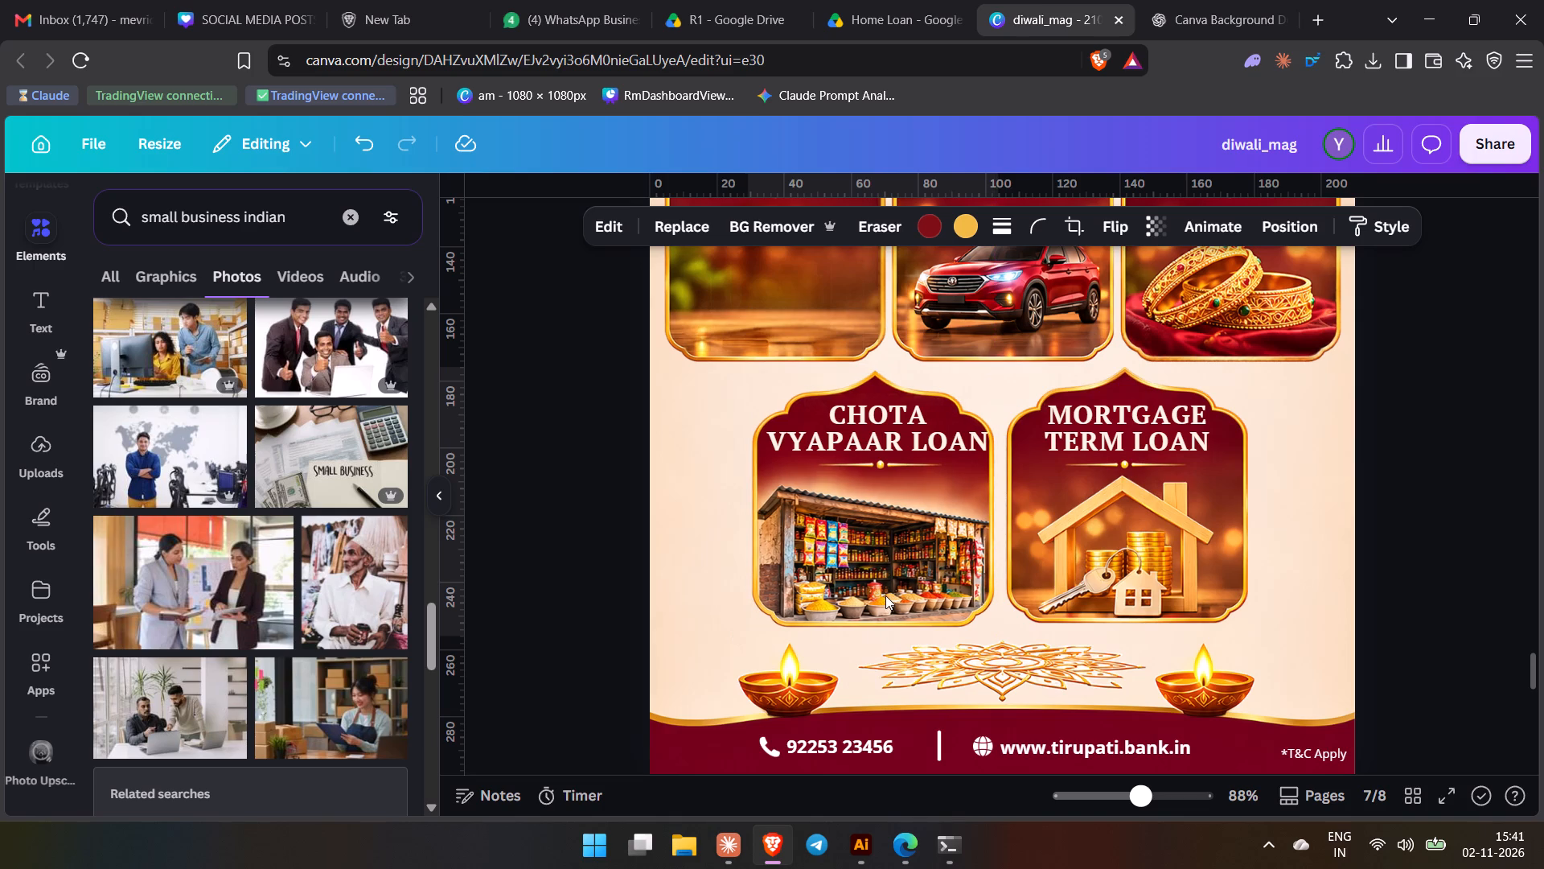
pyautogui.press('Right')
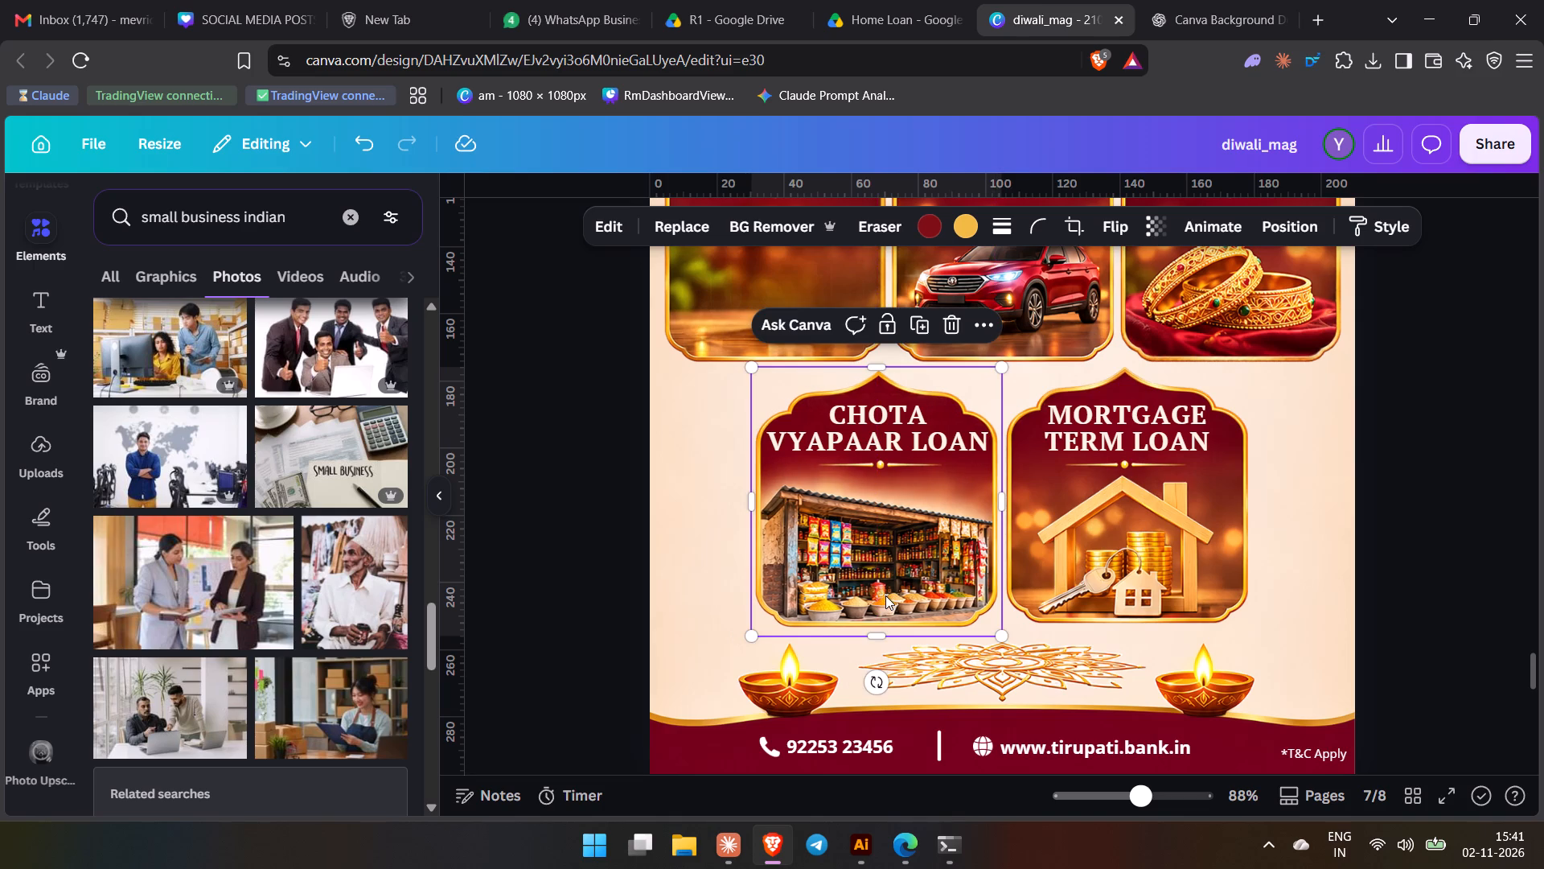
pyautogui.press('Right')
pyautogui.press('Left')
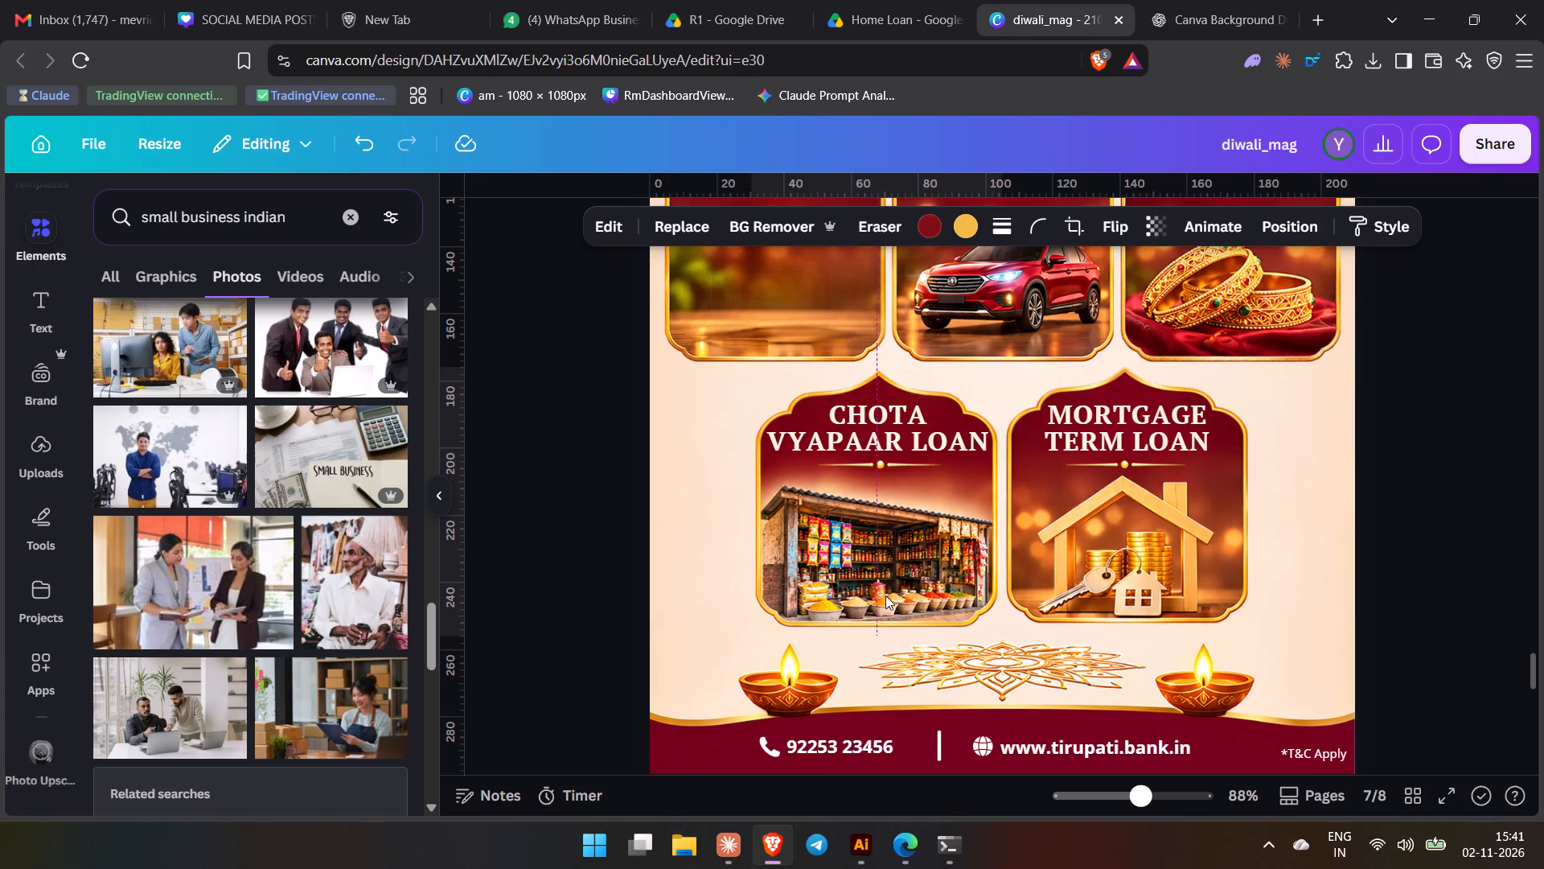
pyautogui.click(1493, 591)
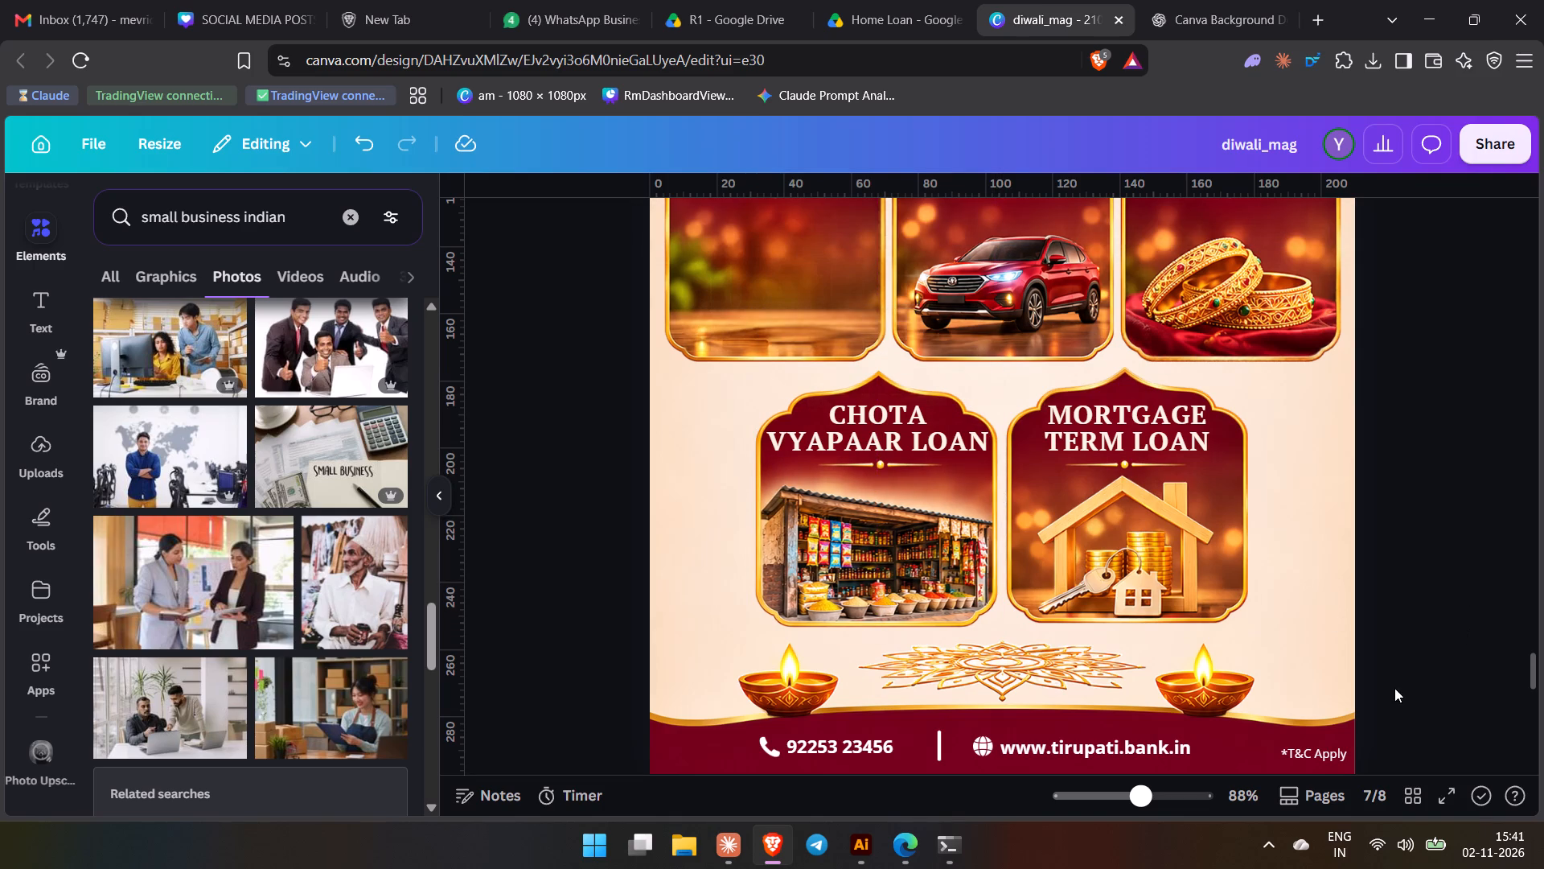
# Replace the Home Loan card background on page 7 with a copy of the house-and-family image from page 8.
pyautogui.scroll(2, 1341, 667)
pyautogui.scroll(-9, 1328, 662)
pyautogui.scroll(-2, 1148, 669)
pyautogui.click(771, 422)
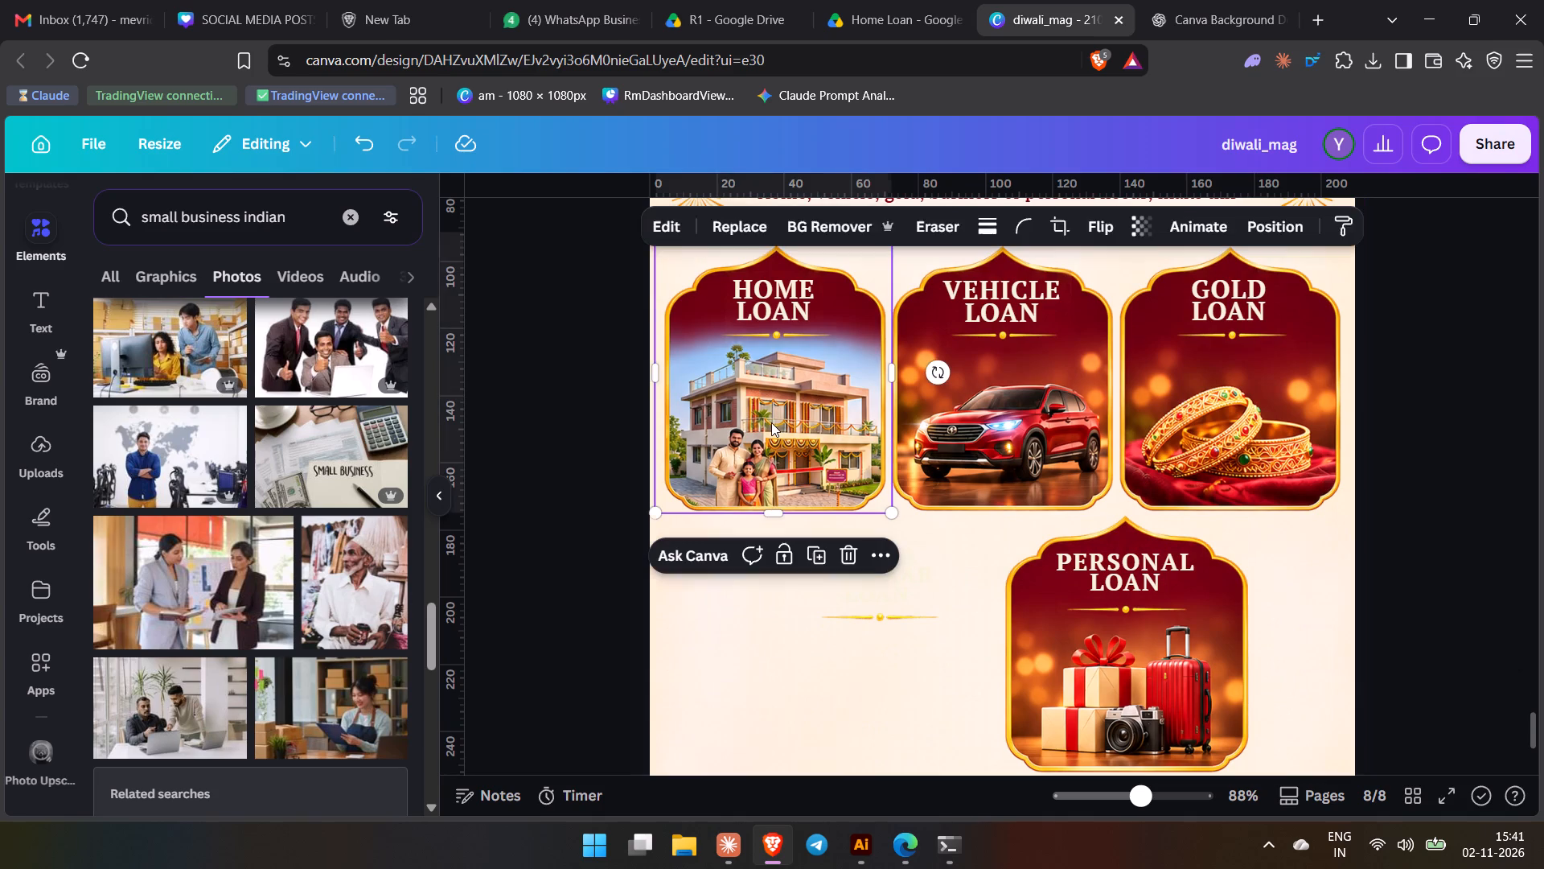
pyautogui.hotkey('ctrl', 'c')
pyautogui.scroll(12, 782, 462)
pyautogui.click(795, 553)
pyautogui.hotkey('ctrl', 'v')
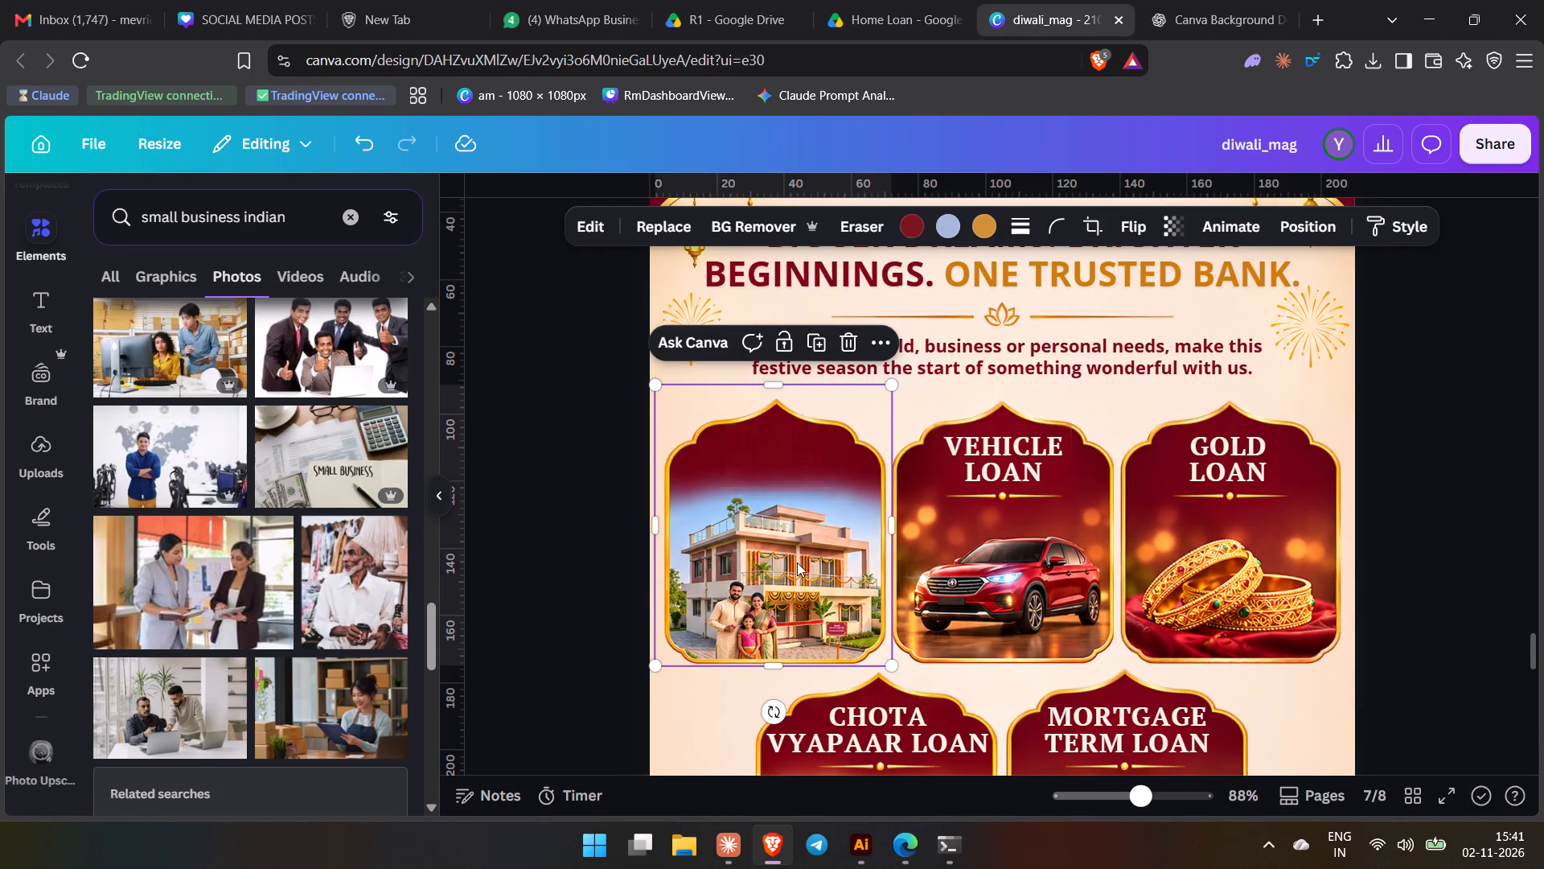
pyautogui.hotkey('ctrl', 'z')
pyautogui.click(799, 561)
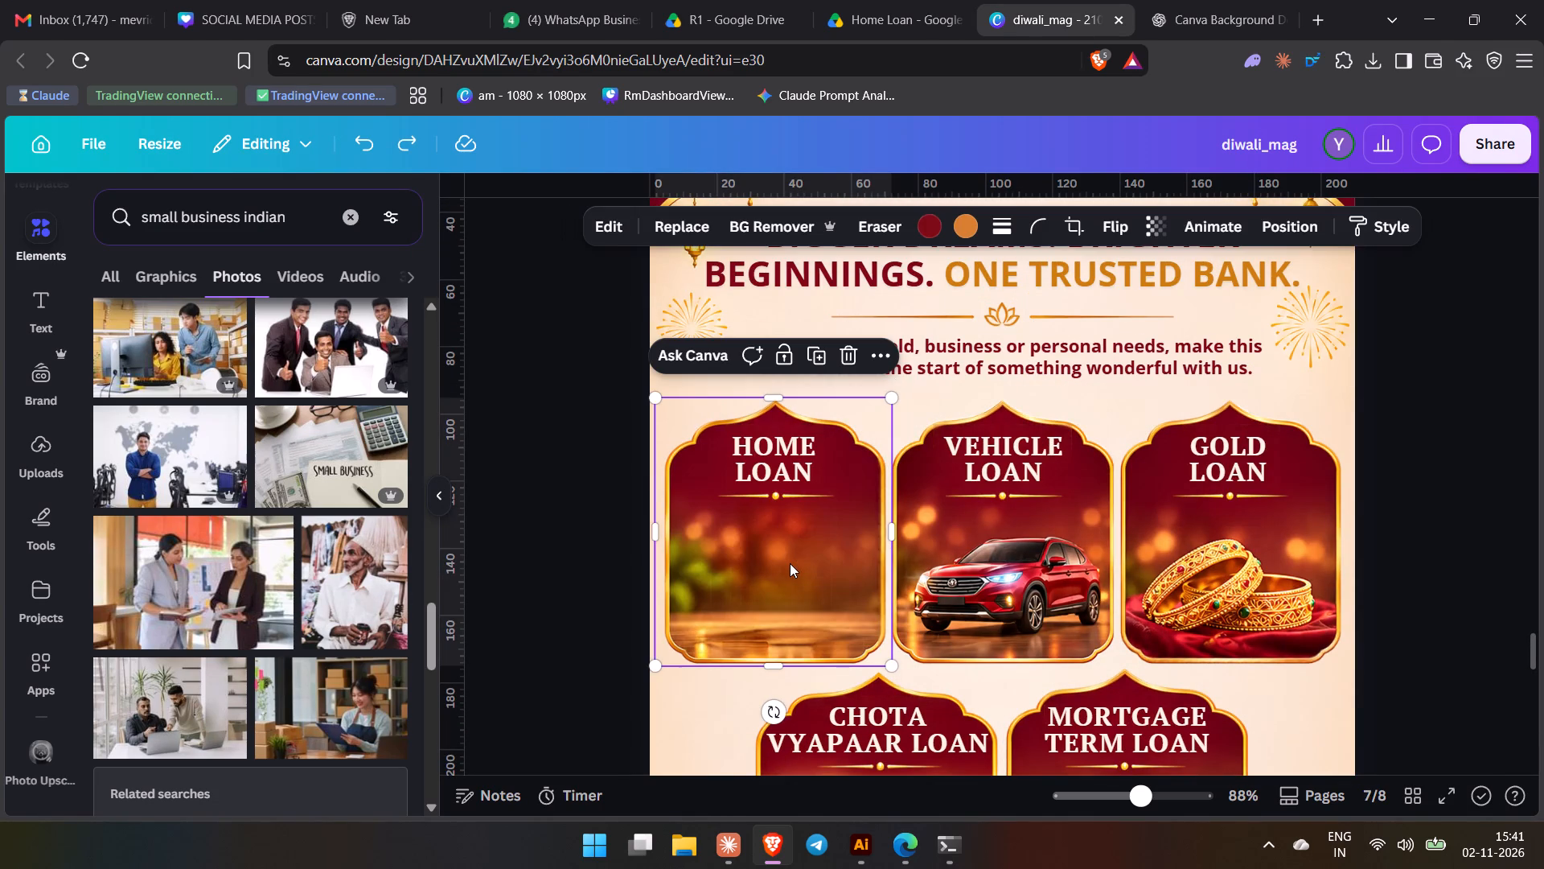
pyautogui.press('Delete')
pyautogui.hotkey('ctrl', 'v')
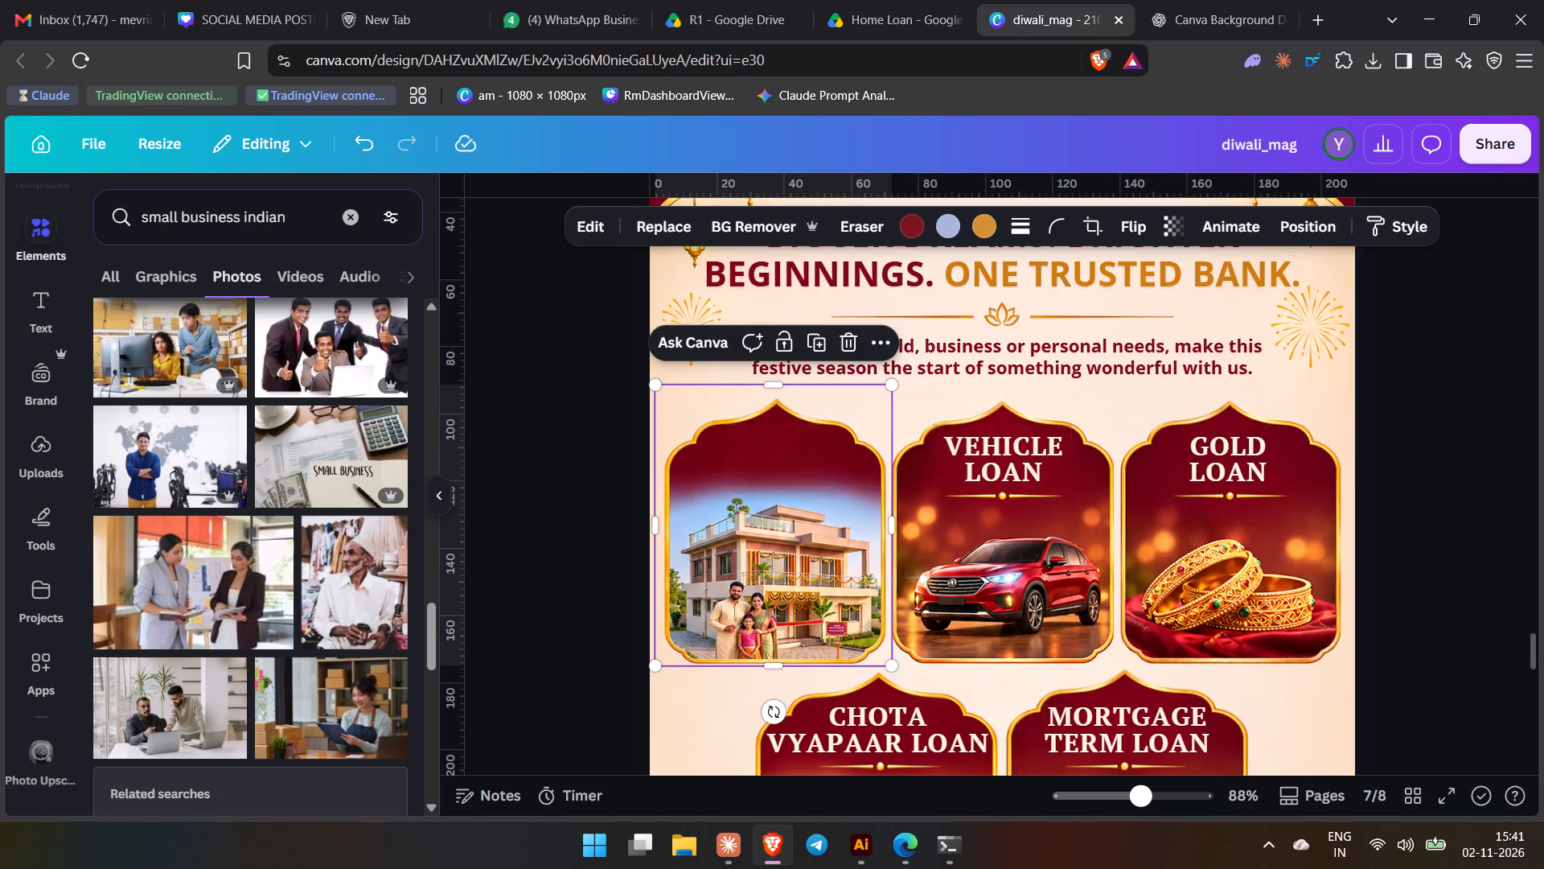
# Send the pasted house image backward behind the Home Loan title and divider.
pyautogui.hotkey('ctrl', '[')
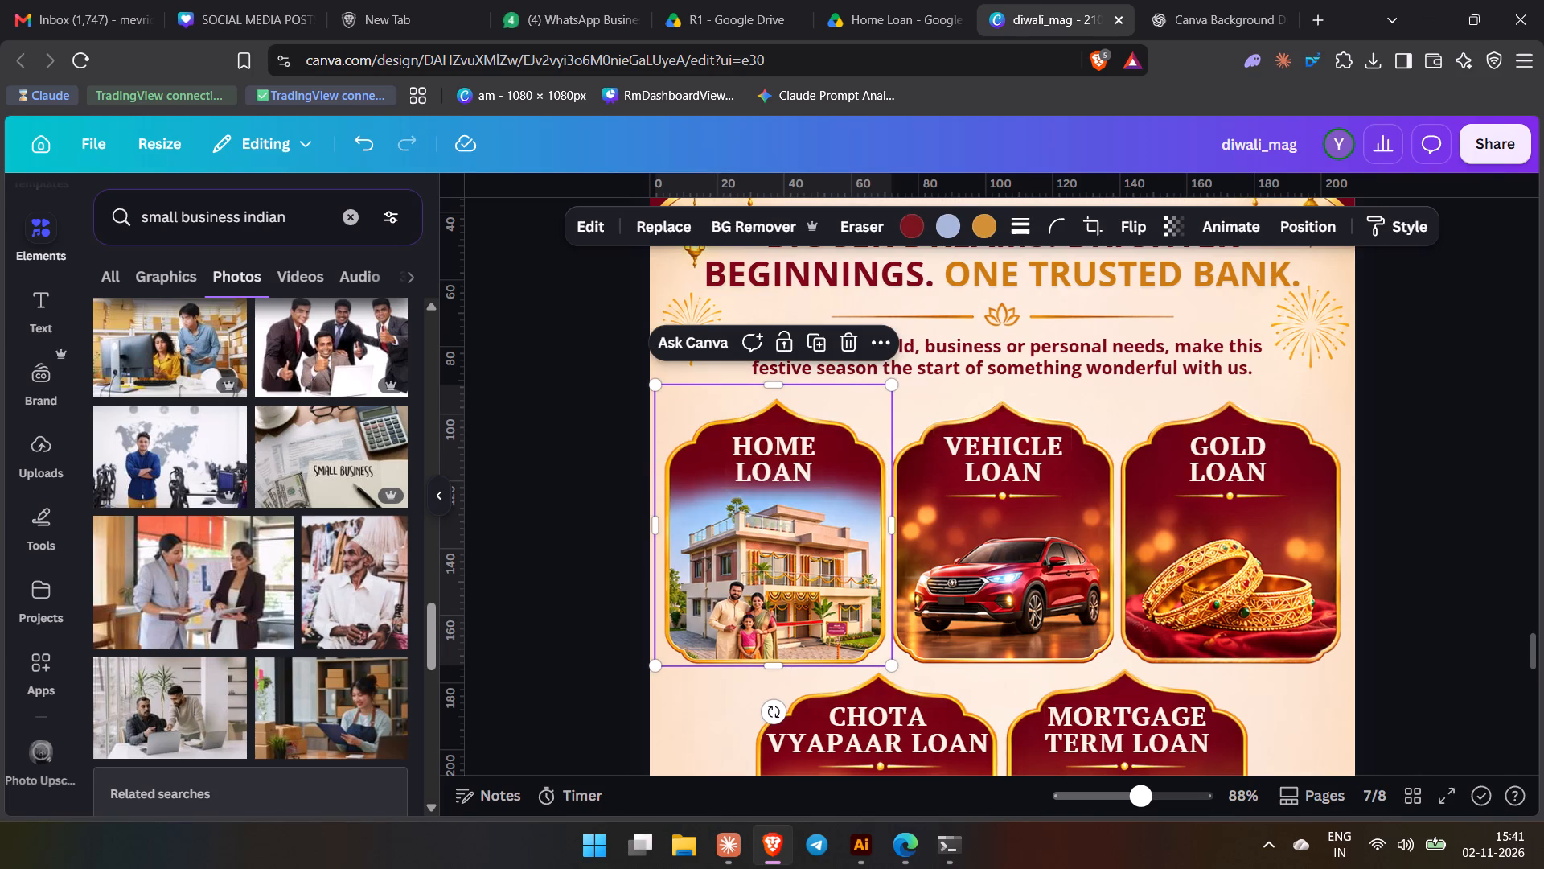
pyautogui.hotkey('ctrl', '[')
pyautogui.hotkey('ctrl', '[')
pyautogui.hotkey('ctrl', '[')
# Erase the faint line above the house in the Home Loan image with Magic Eraser at brush size 13.
pyautogui.click(582, 236)
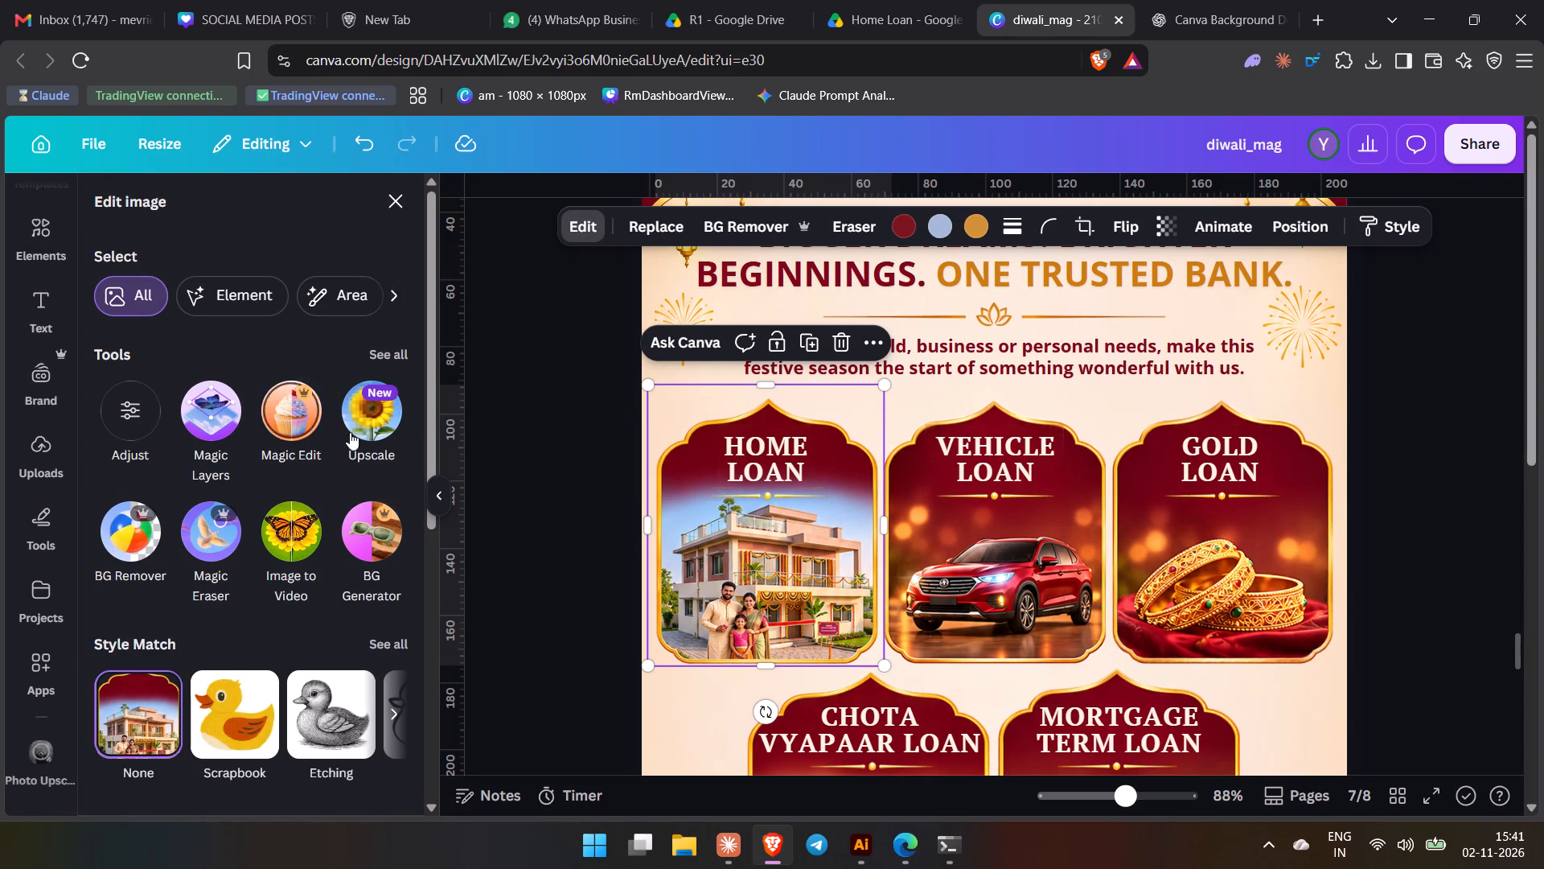
pyautogui.click(209, 539)
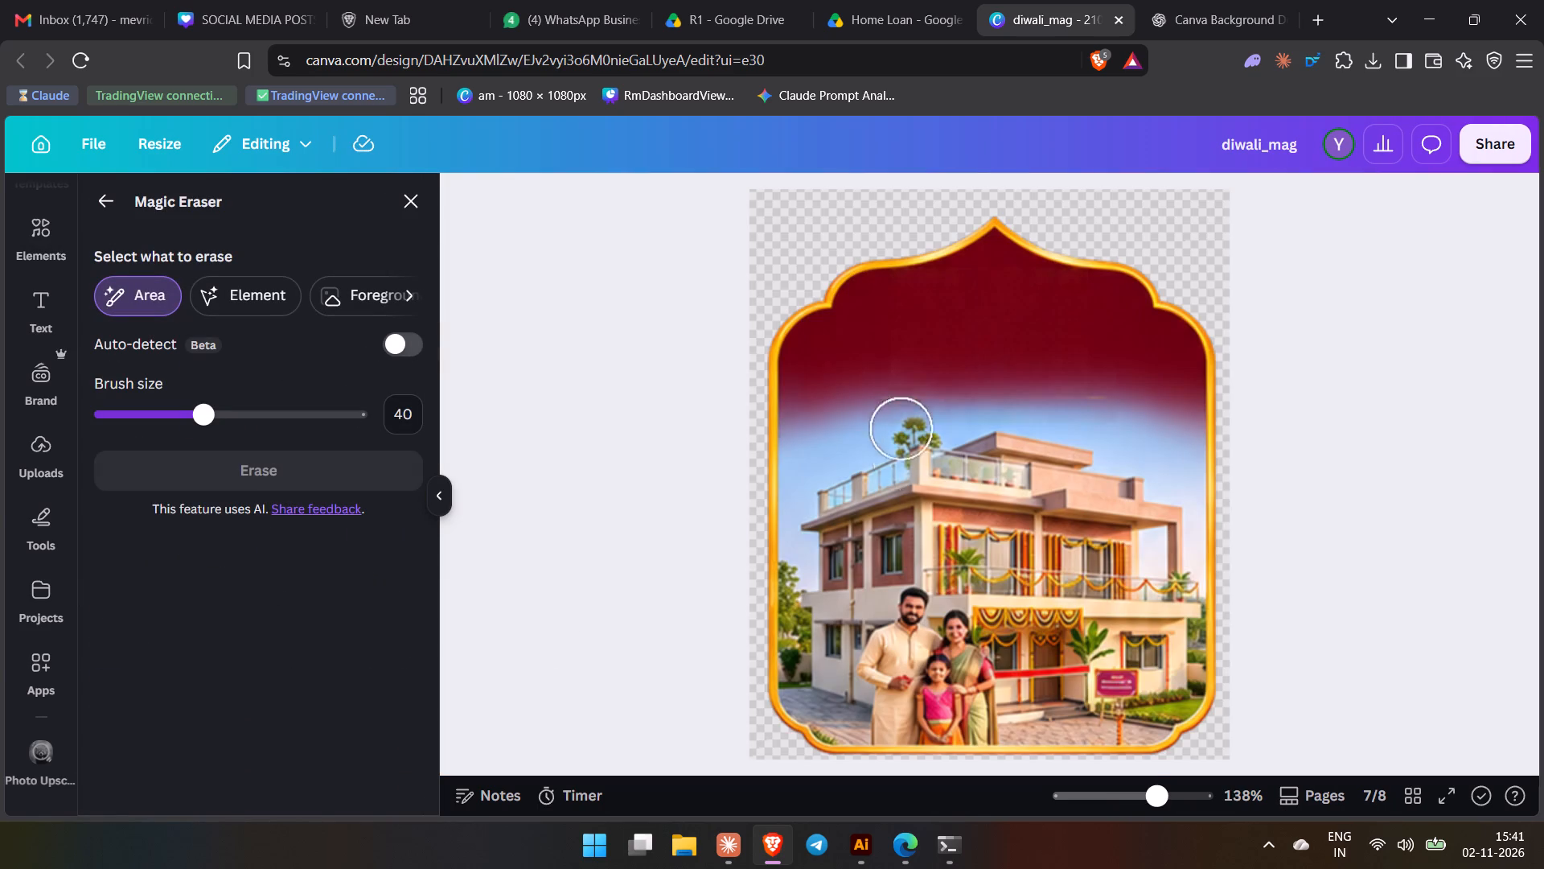
pyautogui.moveTo(159, 414); pyautogui.dragTo(134, 420)
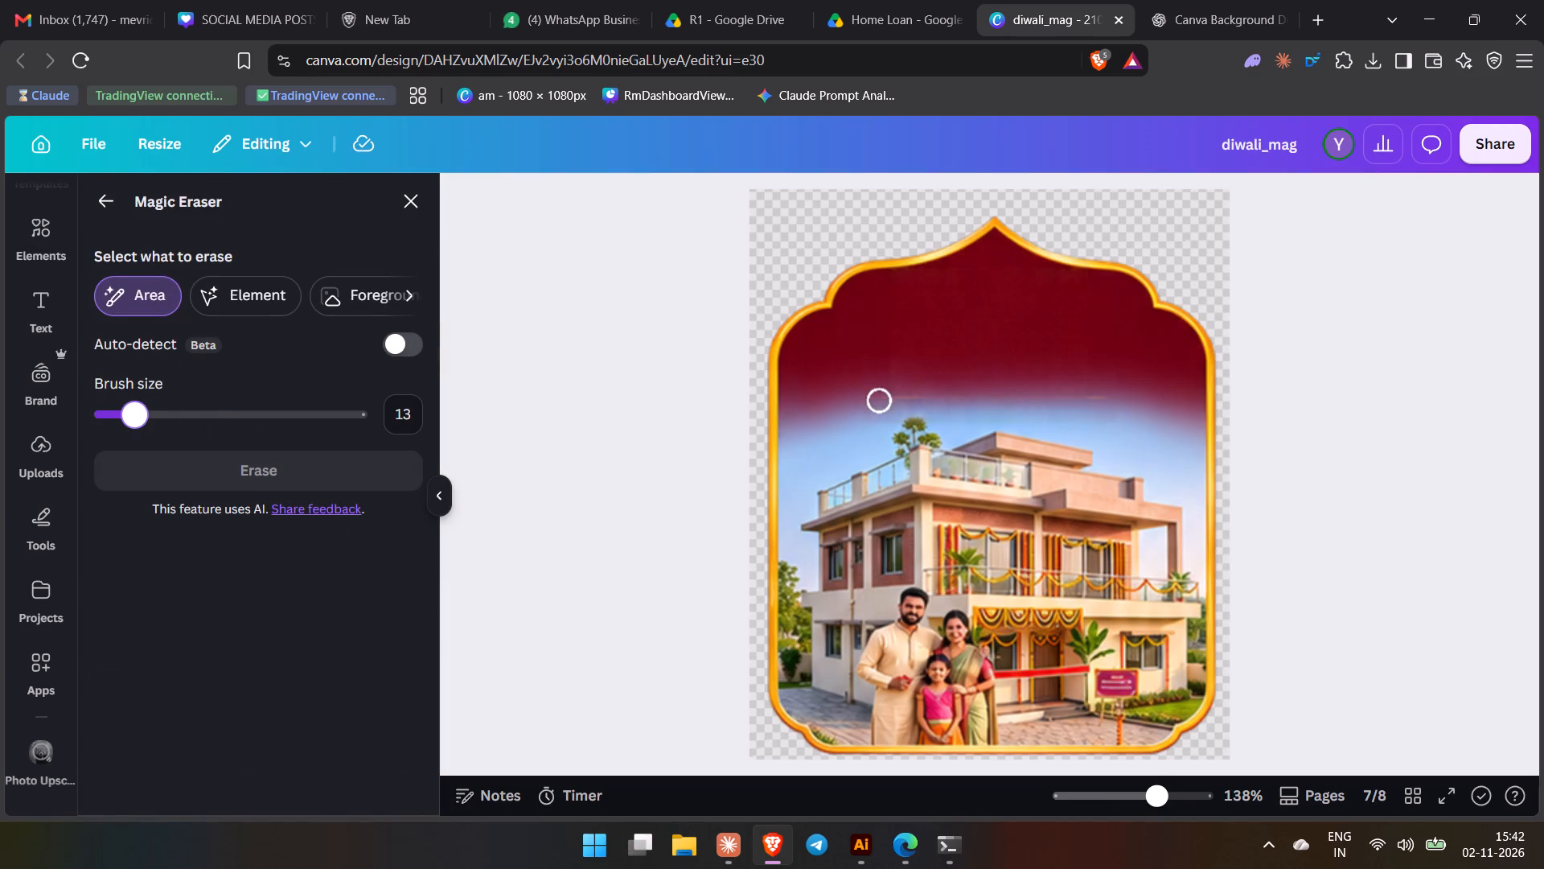
pyautogui.moveTo(881, 401); pyautogui.dragTo(1115, 402)
pyautogui.click(315, 474)
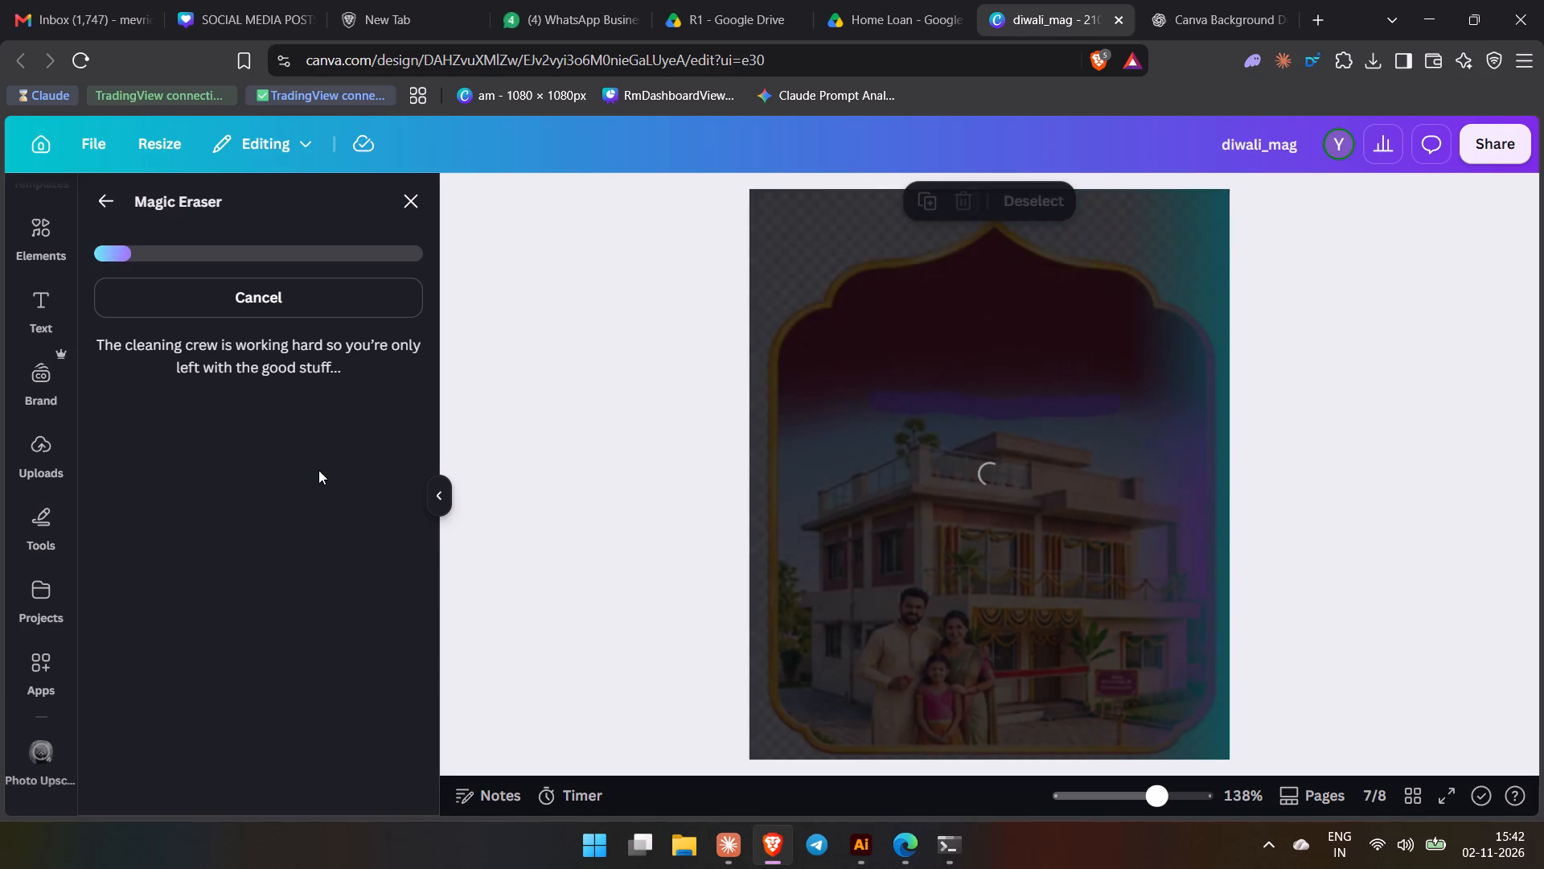
pyautogui.press('Escape')
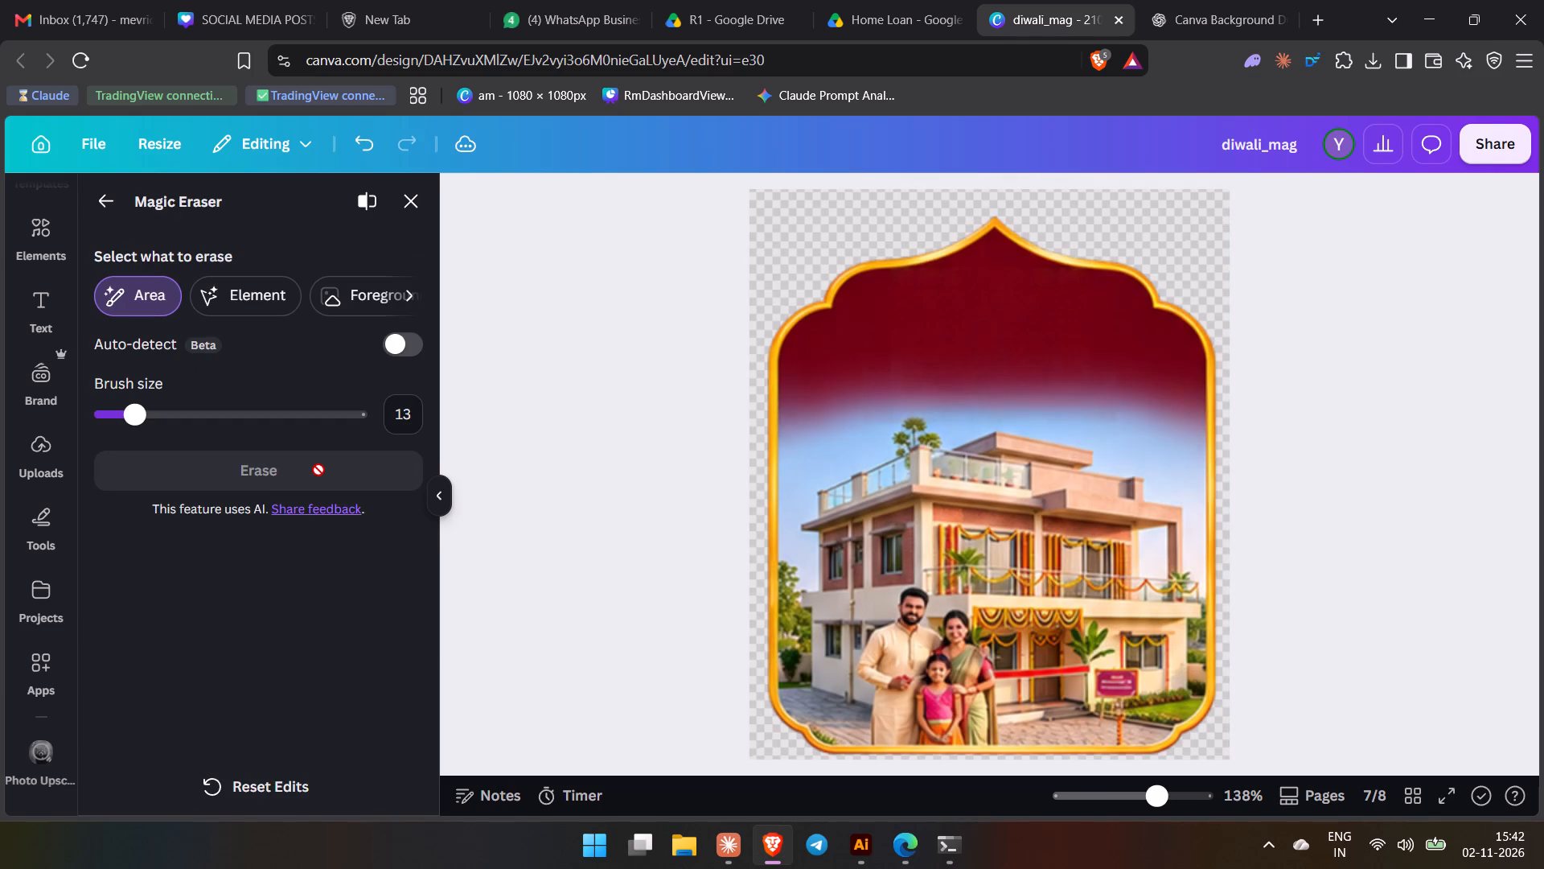
pyautogui.click(401, 199)
pyautogui.click(562, 552)
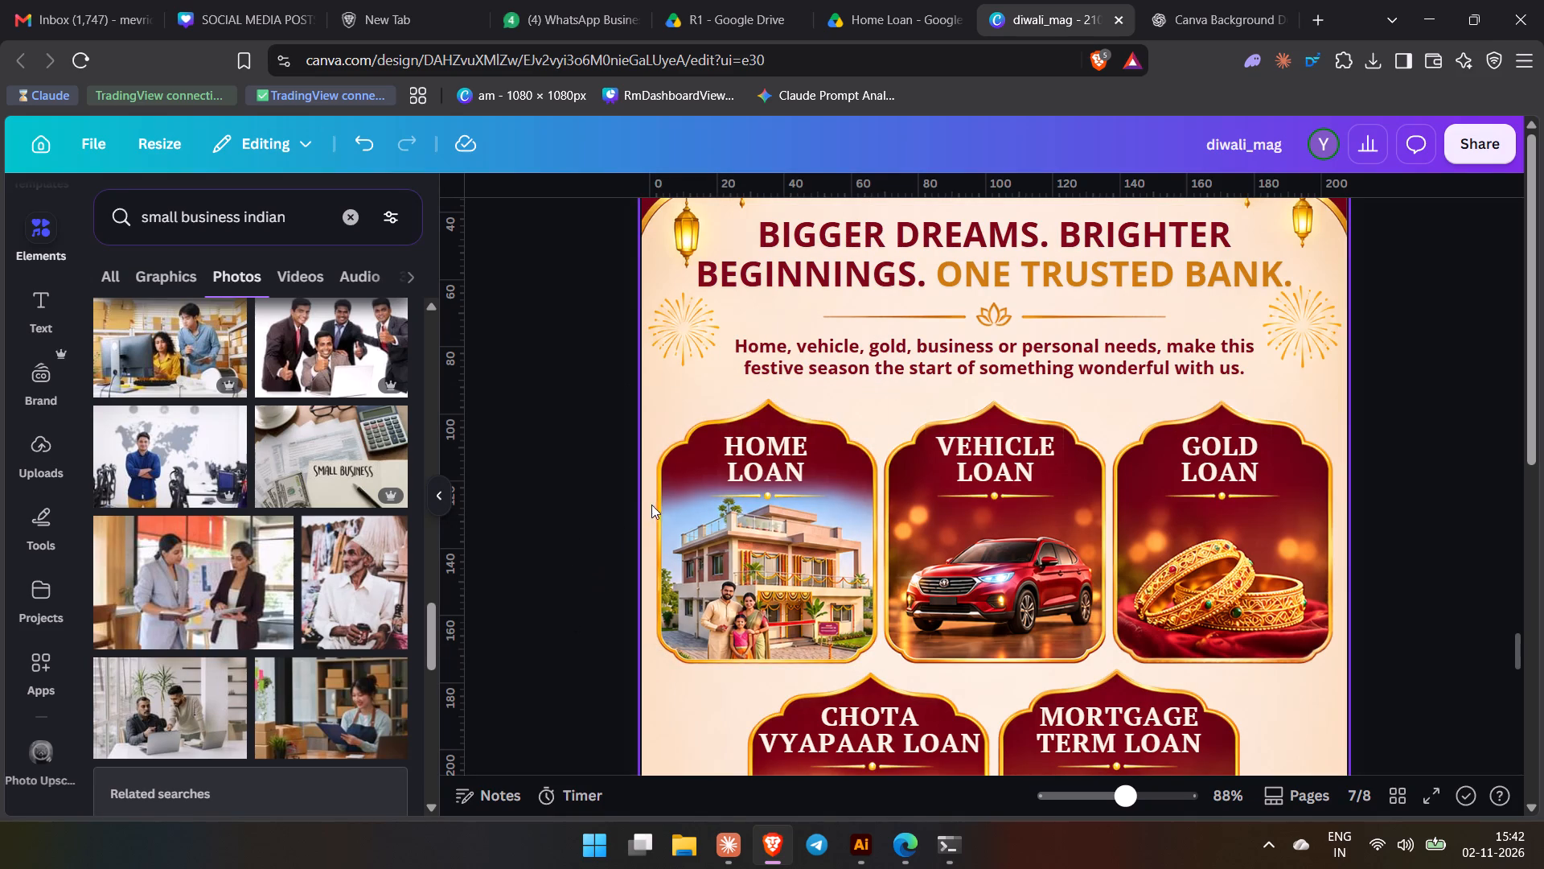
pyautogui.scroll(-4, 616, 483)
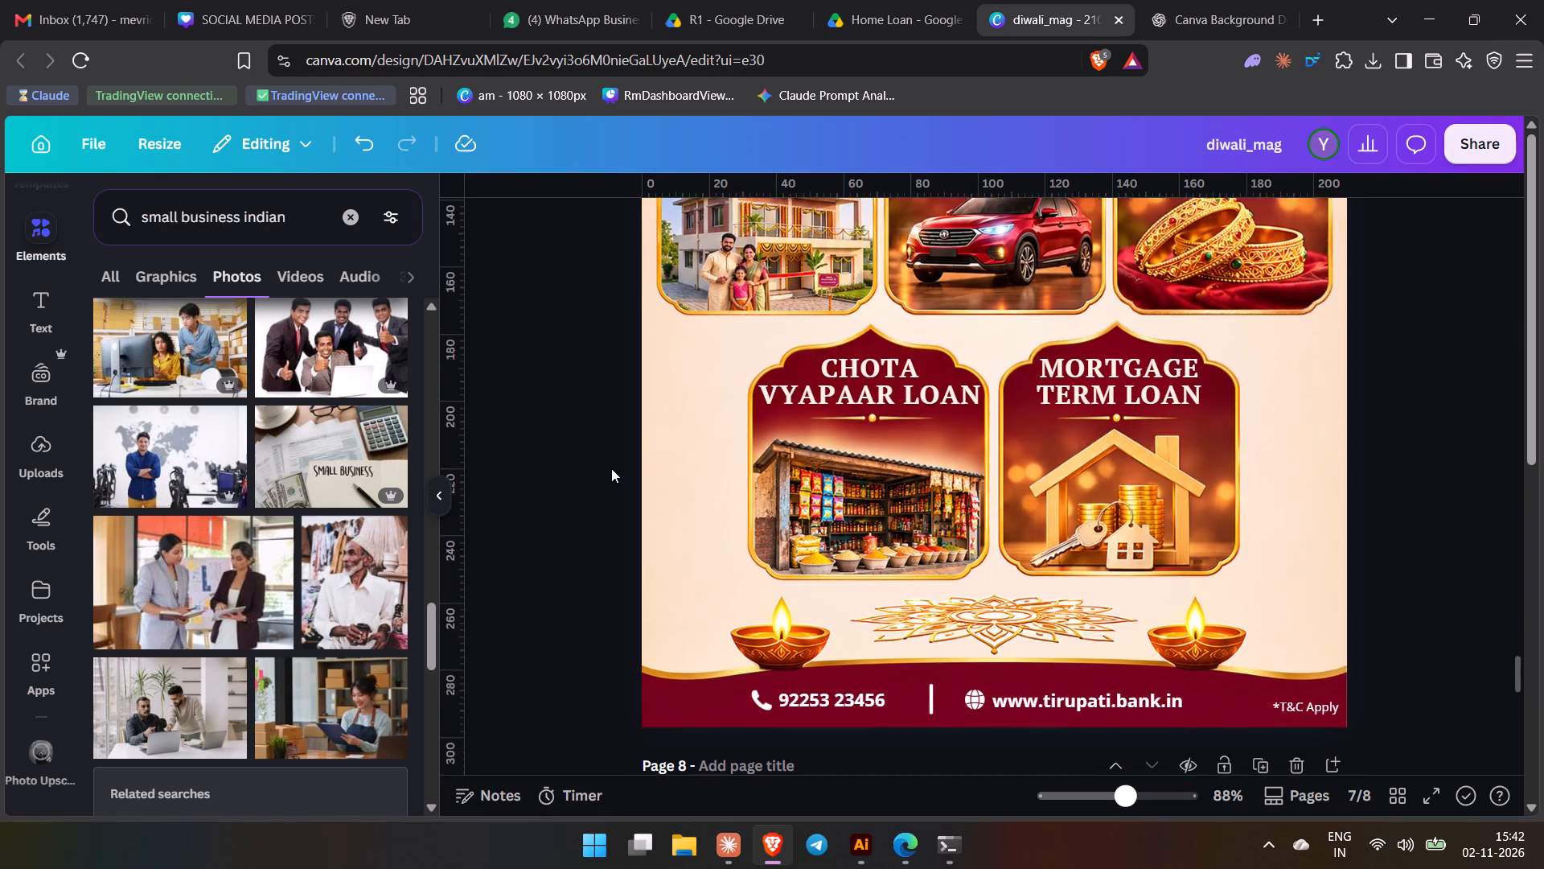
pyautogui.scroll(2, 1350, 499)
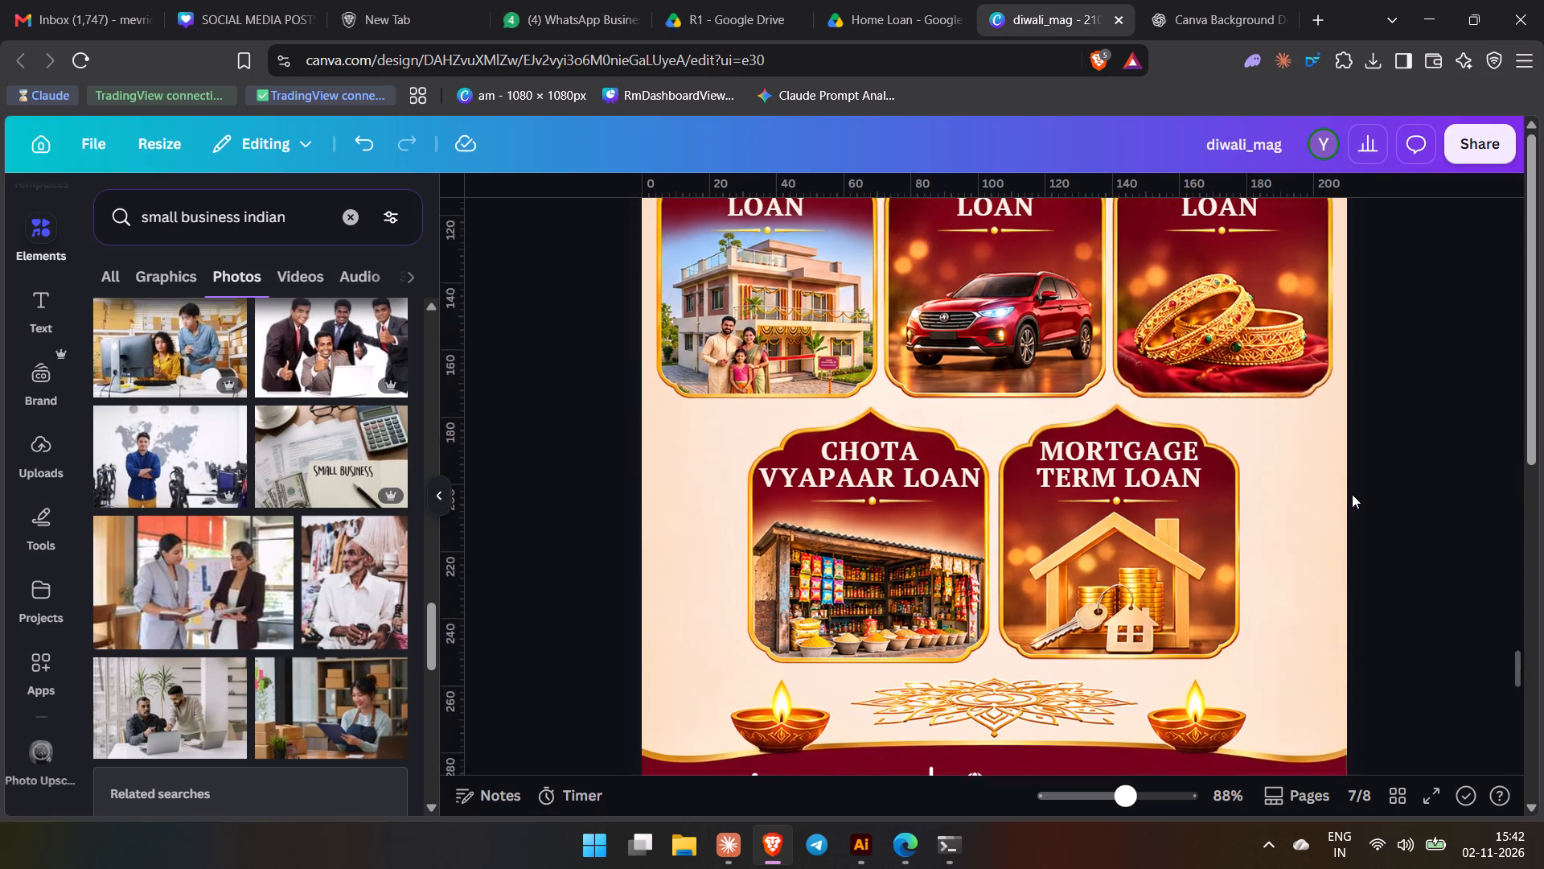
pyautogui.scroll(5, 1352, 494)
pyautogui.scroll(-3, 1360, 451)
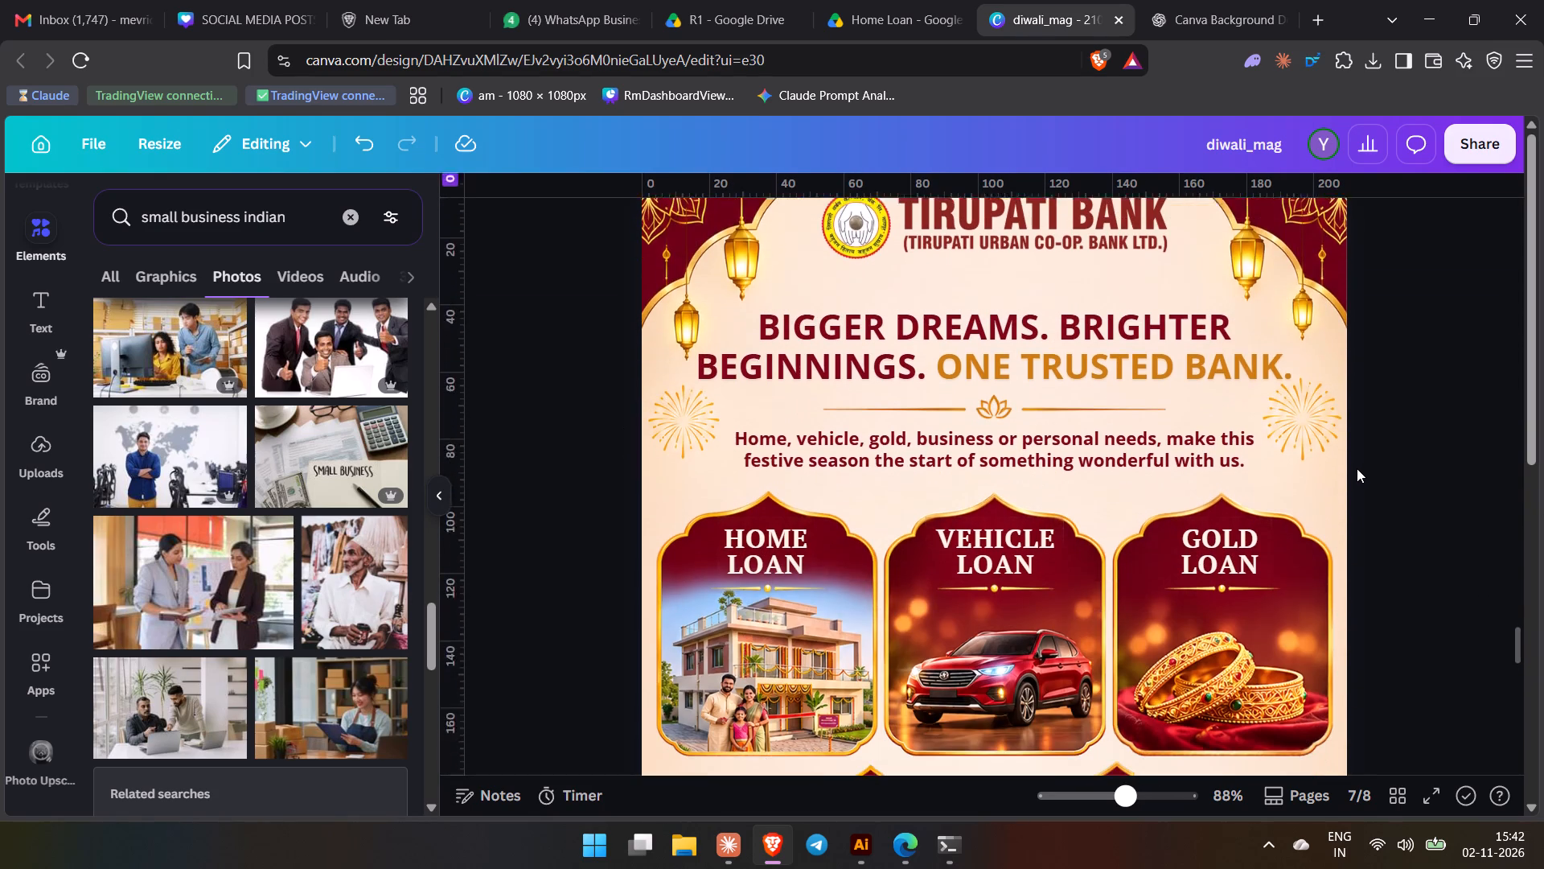
# Change the card titles' font from PT Serif to Open Sans throughout the current page only.
pyautogui.scroll(-1, 1357, 468)
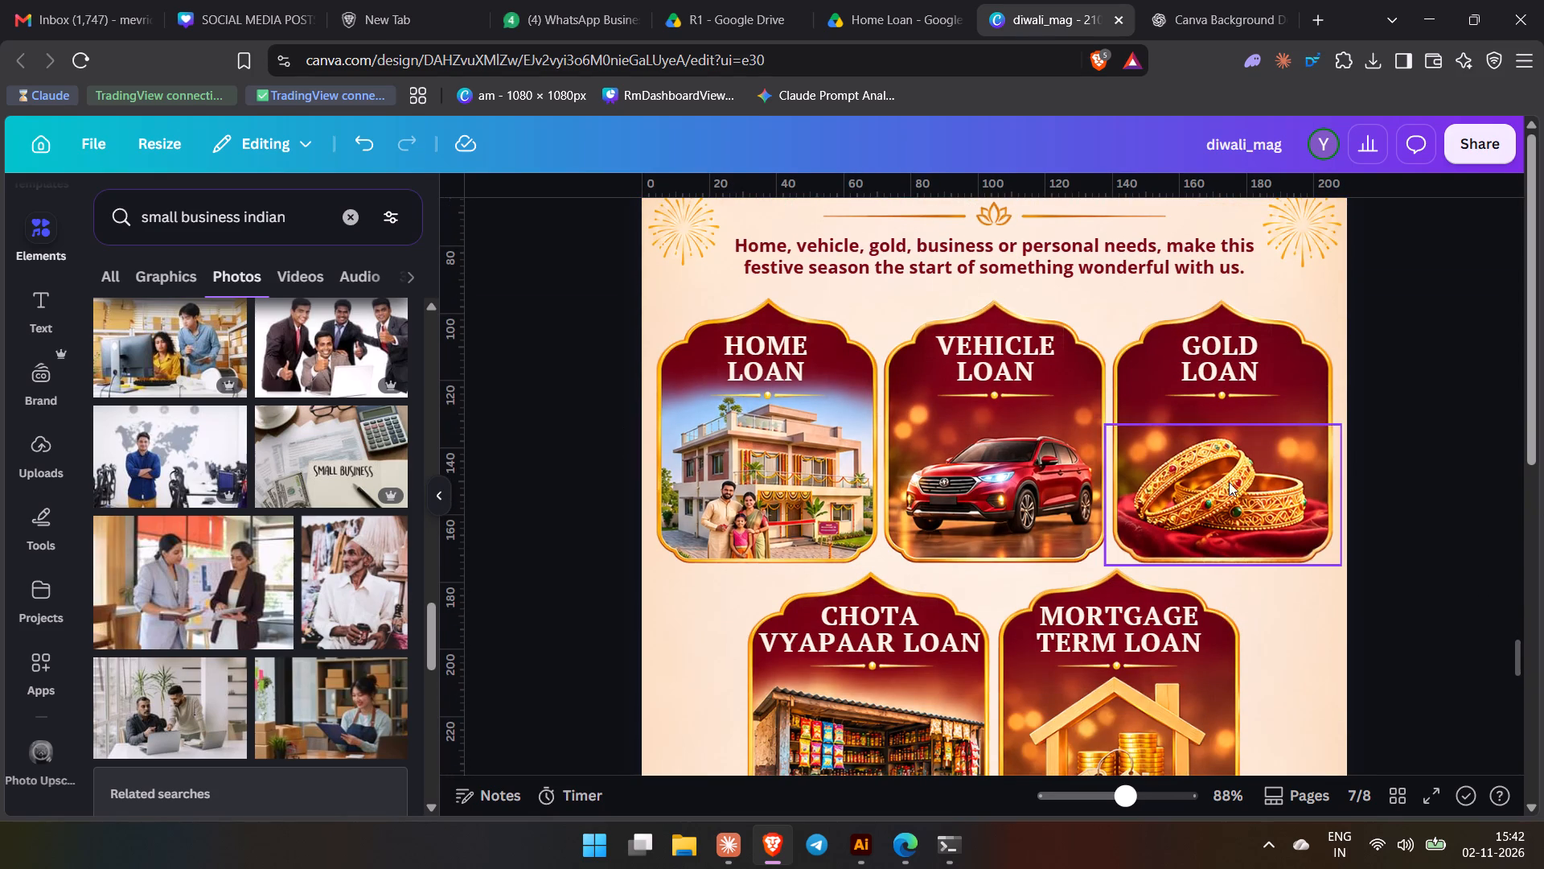
pyautogui.click(795, 361)
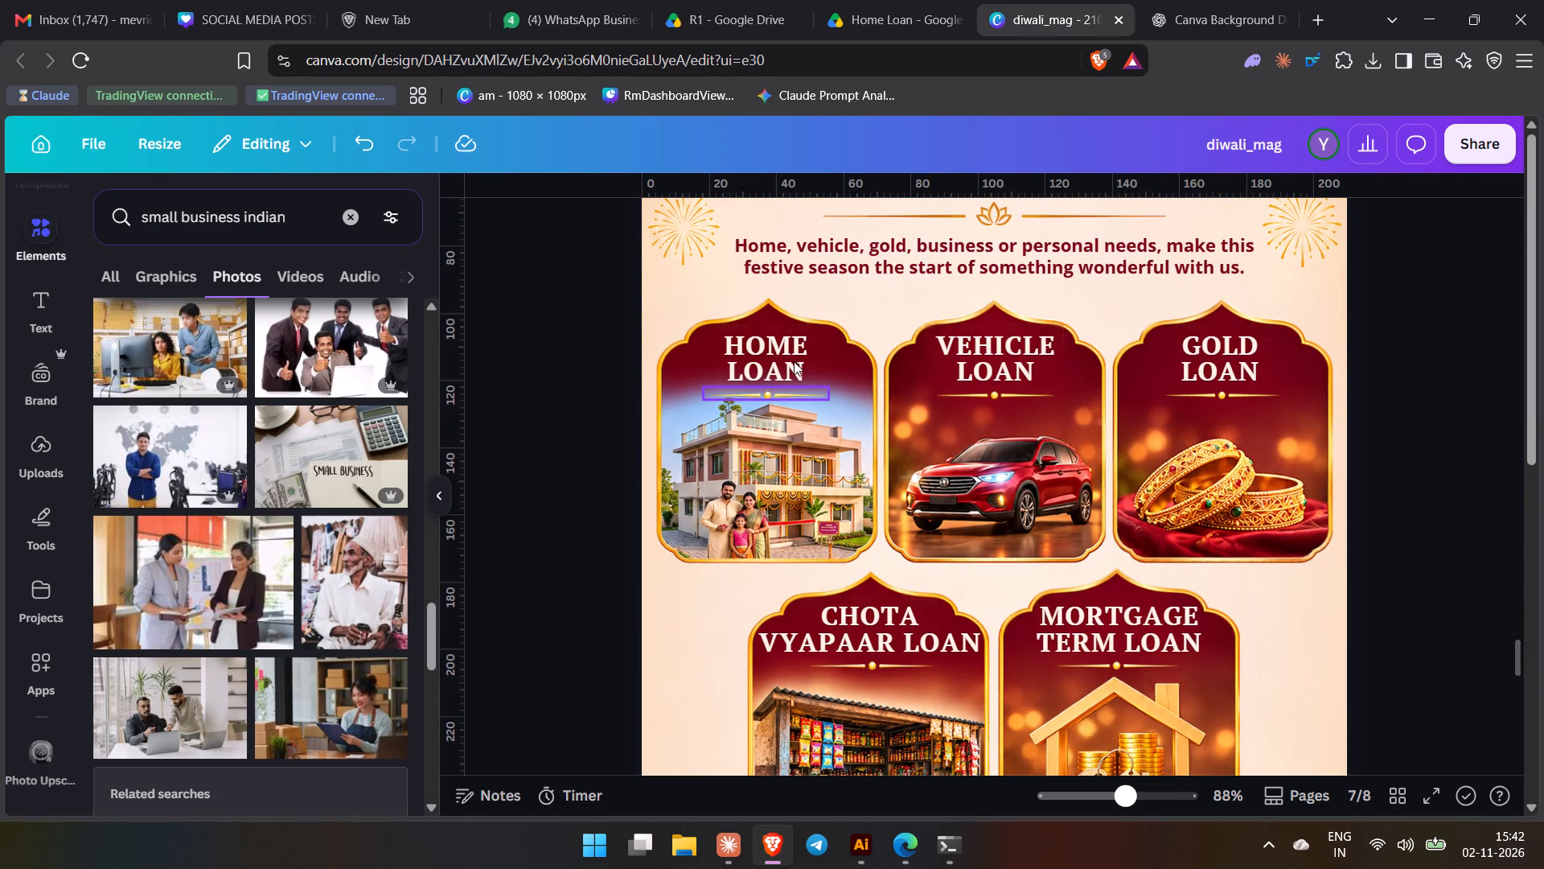
pyautogui.click(725, 358)
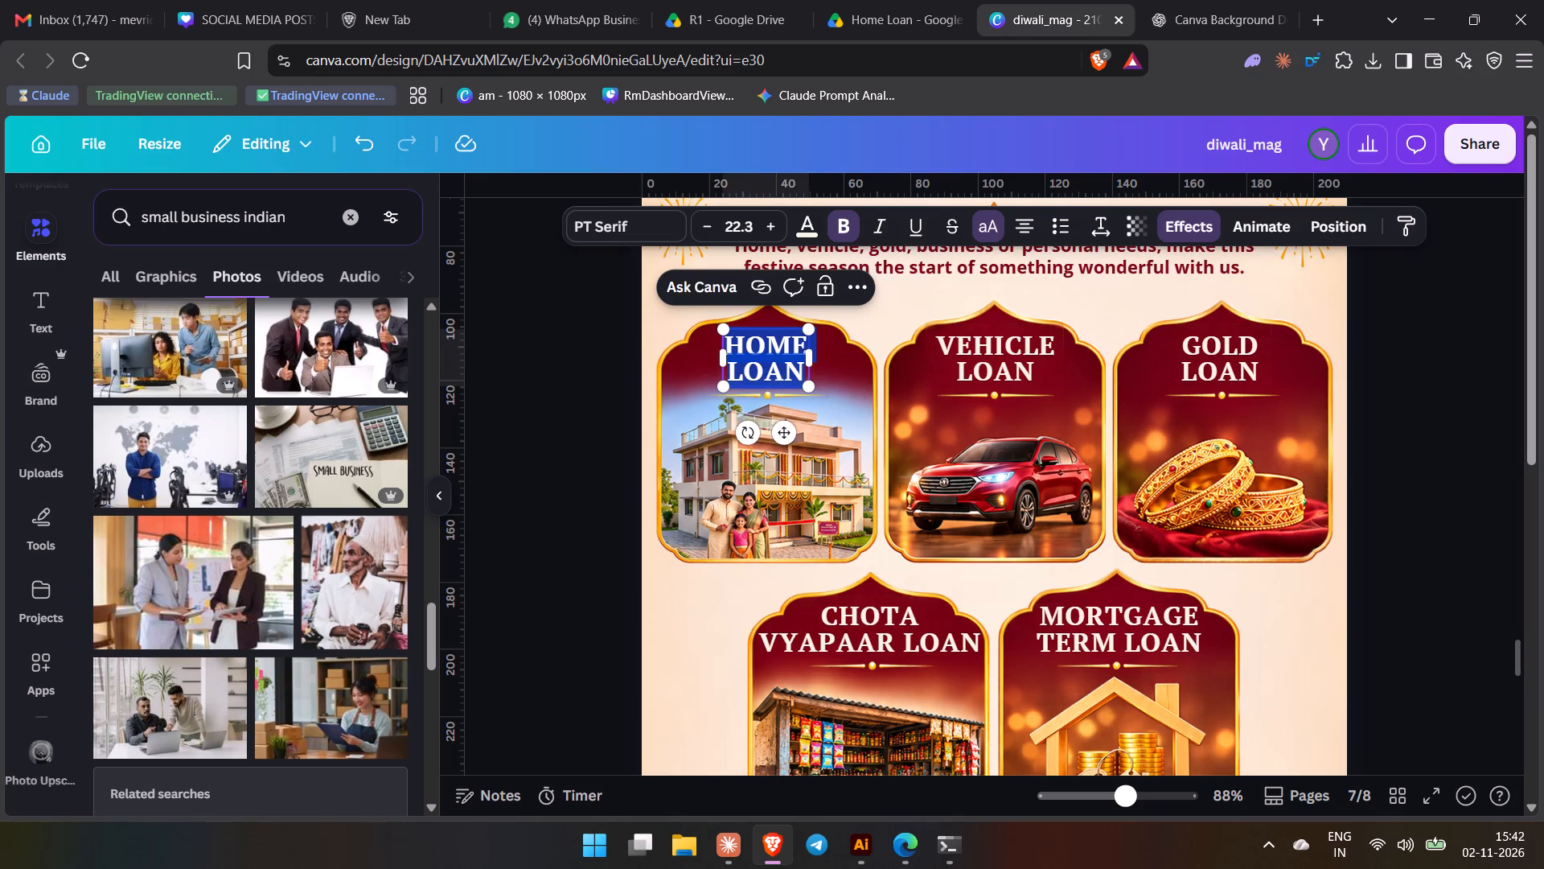
pyautogui.click(638, 216)
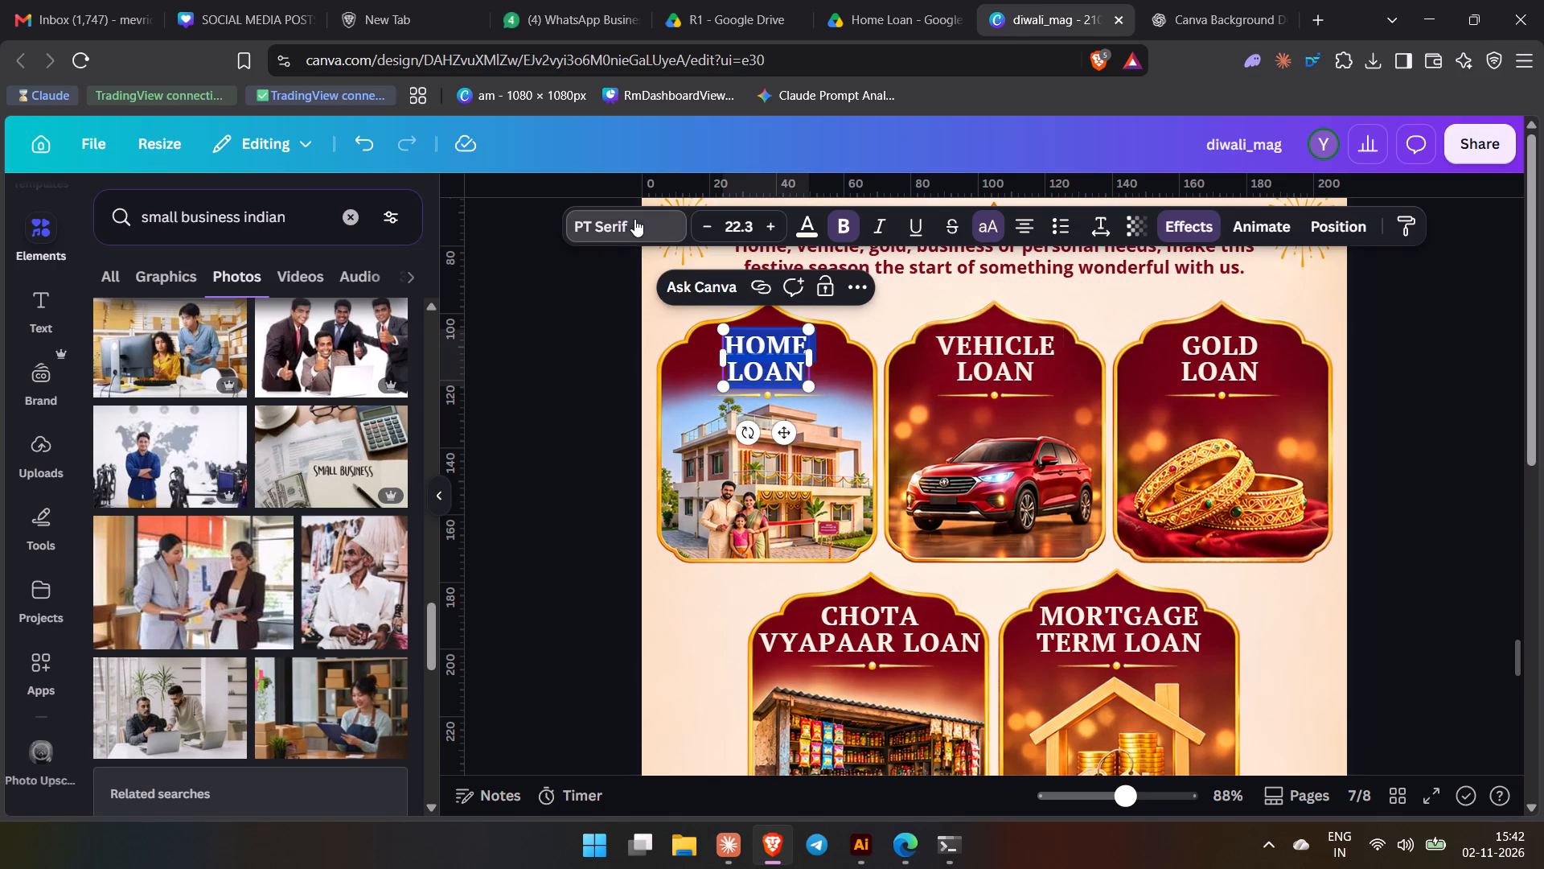
pyautogui.click(232, 562)
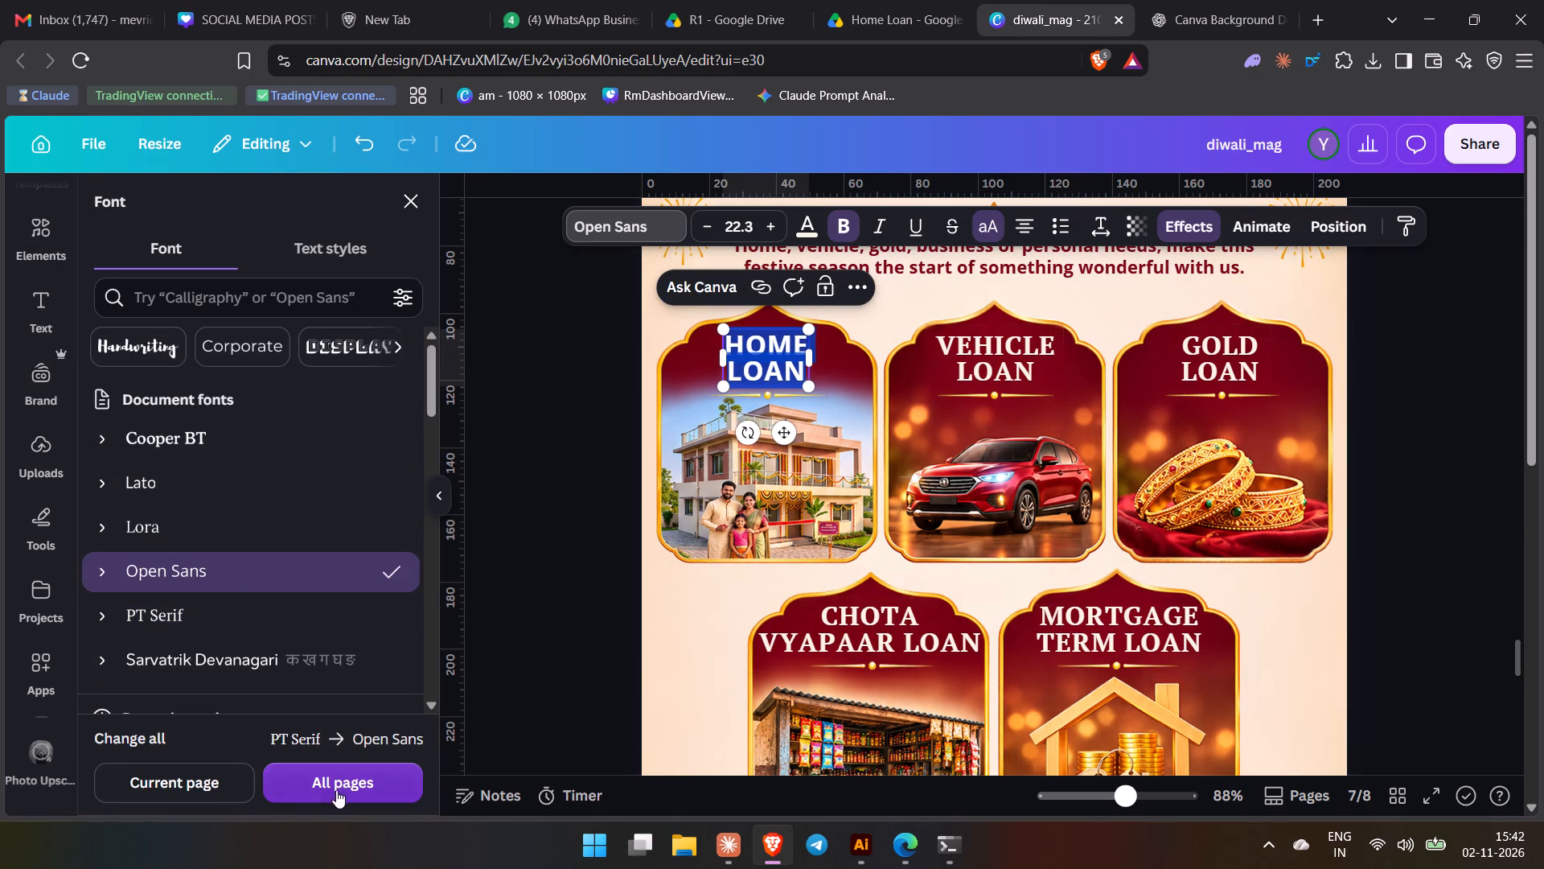
pyautogui.click(196, 781)
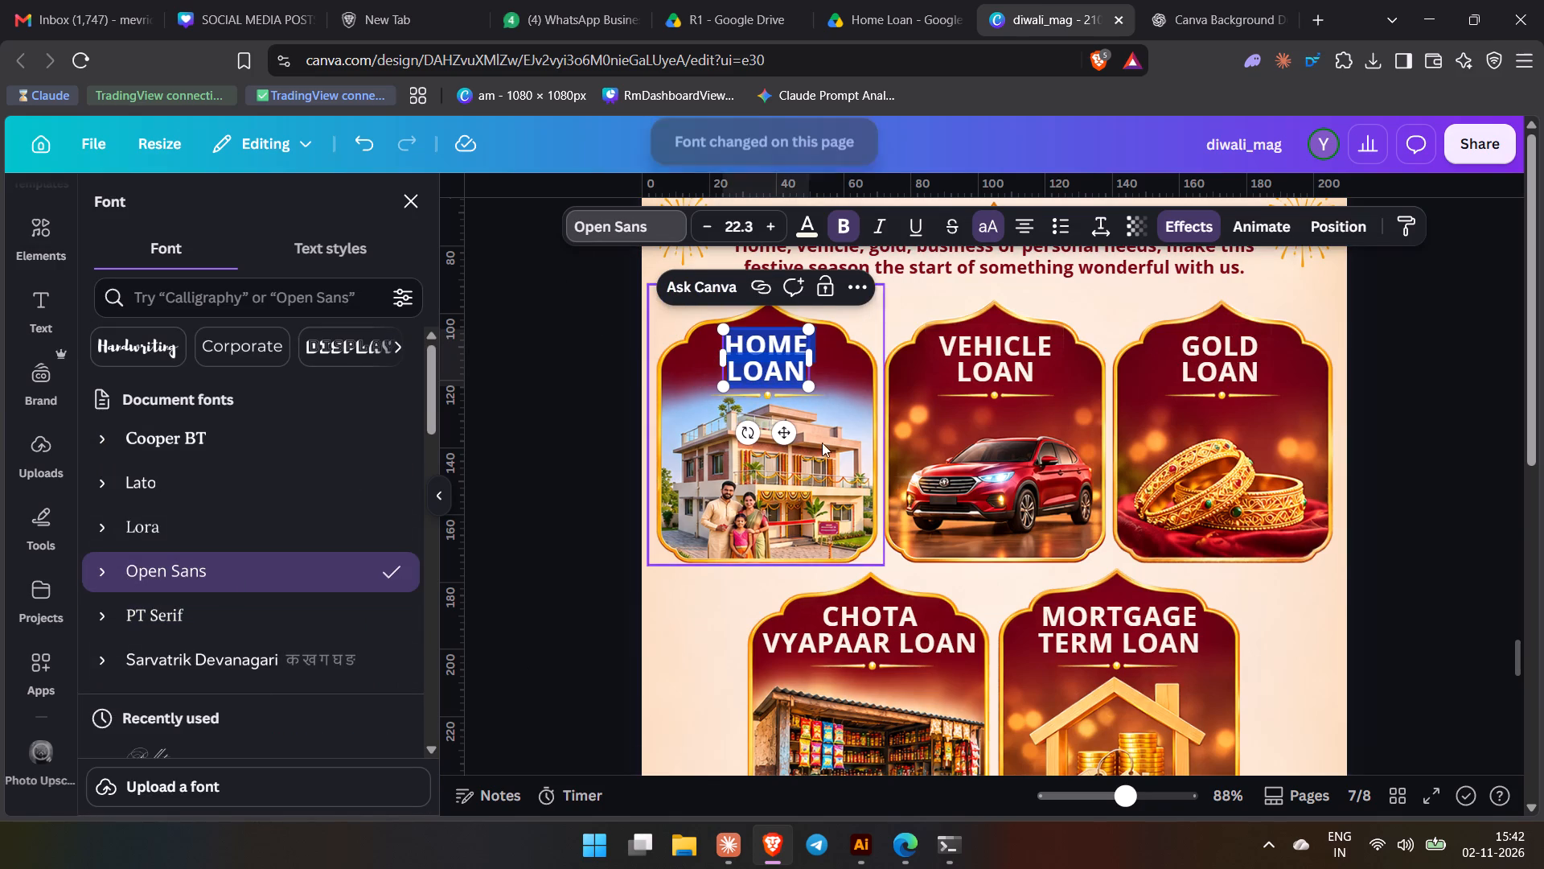
pyautogui.doubleClick(1451, 528)
# Check the fonts of the page 7 subheading, the footer contact details and the T&C note.
pyautogui.scroll(3, 1452, 528)
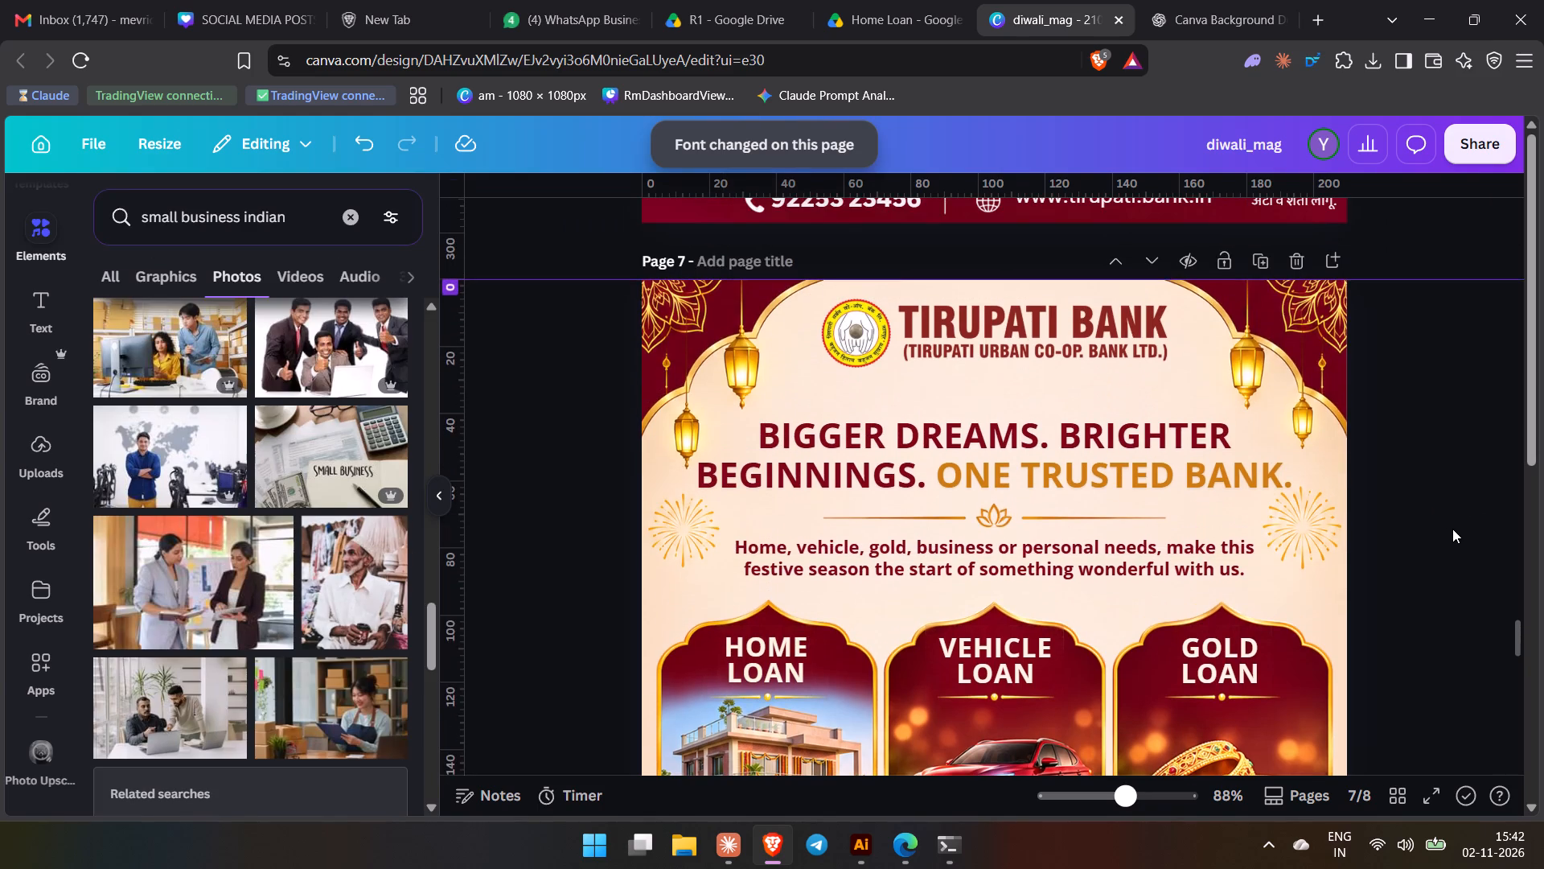
pyautogui.click(945, 576)
pyautogui.scroll(-6, 1007, 525)
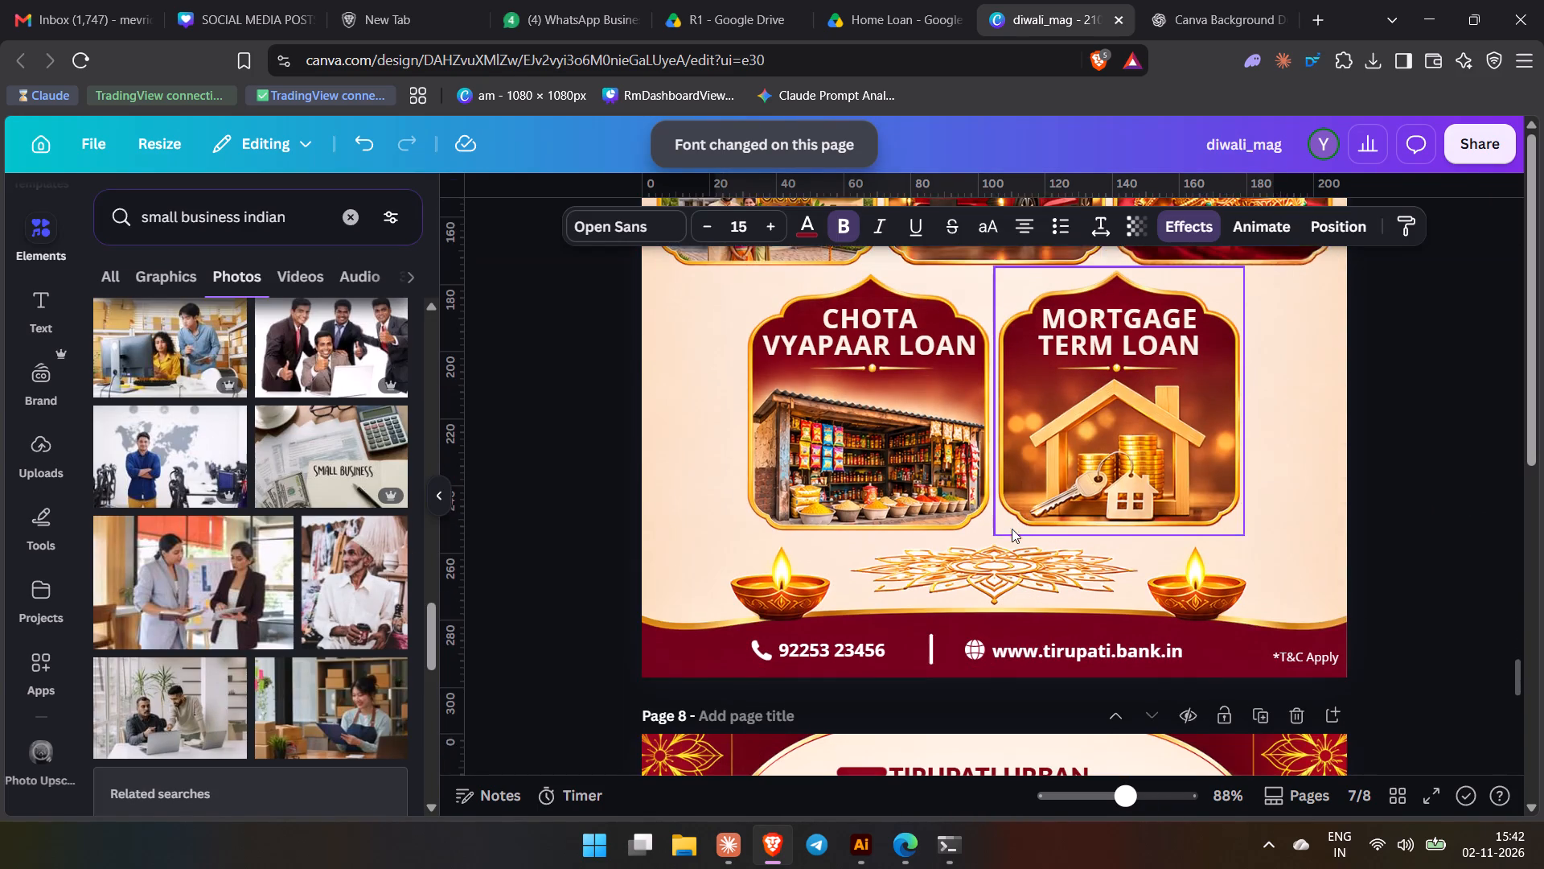
pyautogui.click(977, 643)
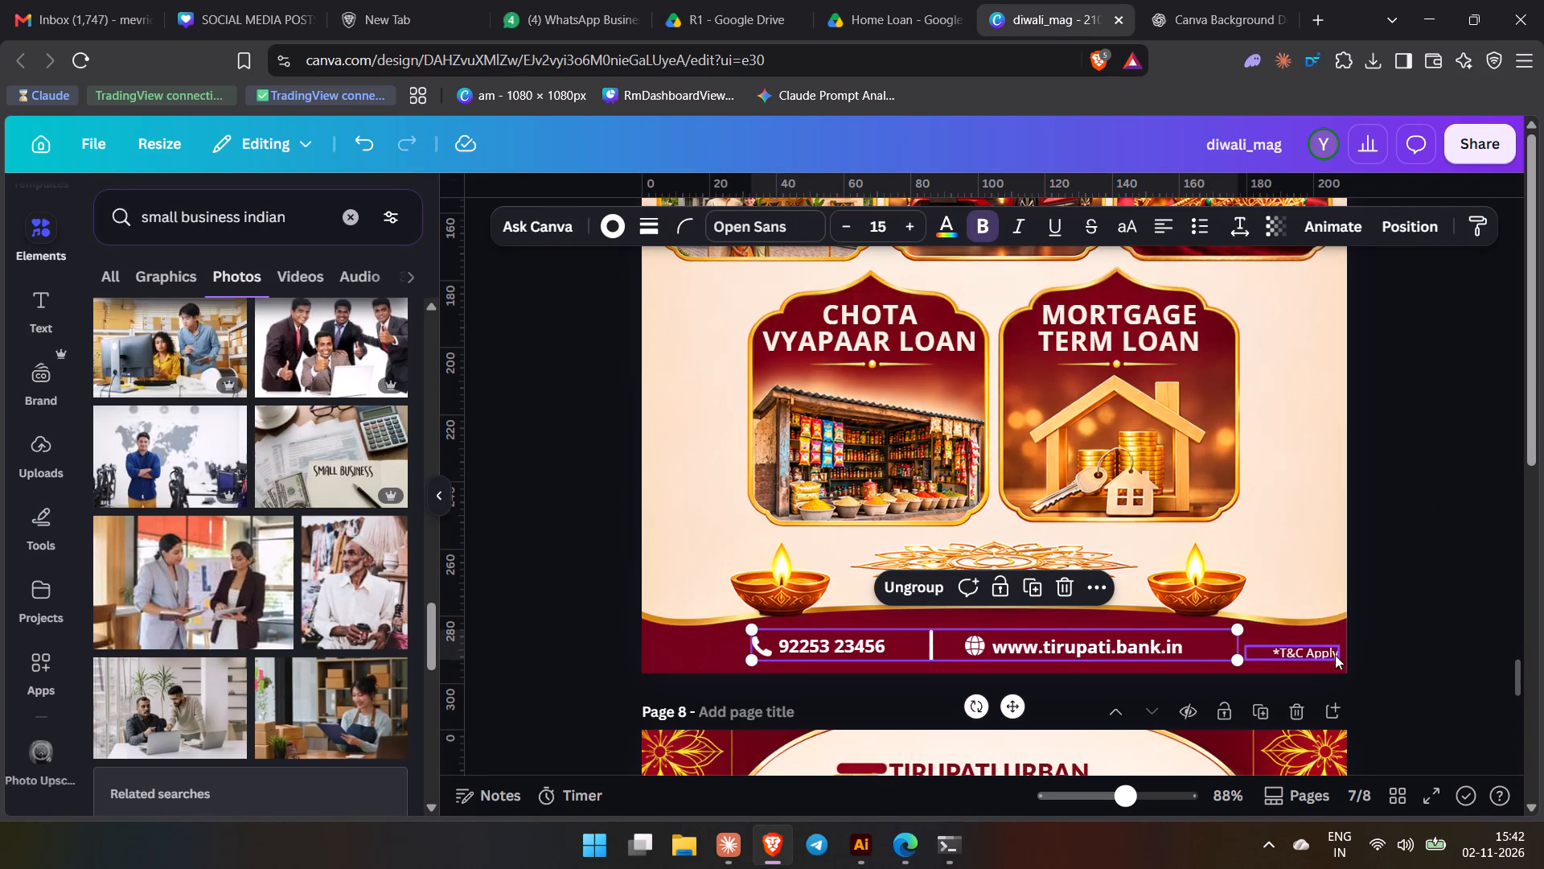
pyautogui.click(1335, 655)
pyautogui.click(1409, 527)
pyautogui.scroll(3, 1401, 535)
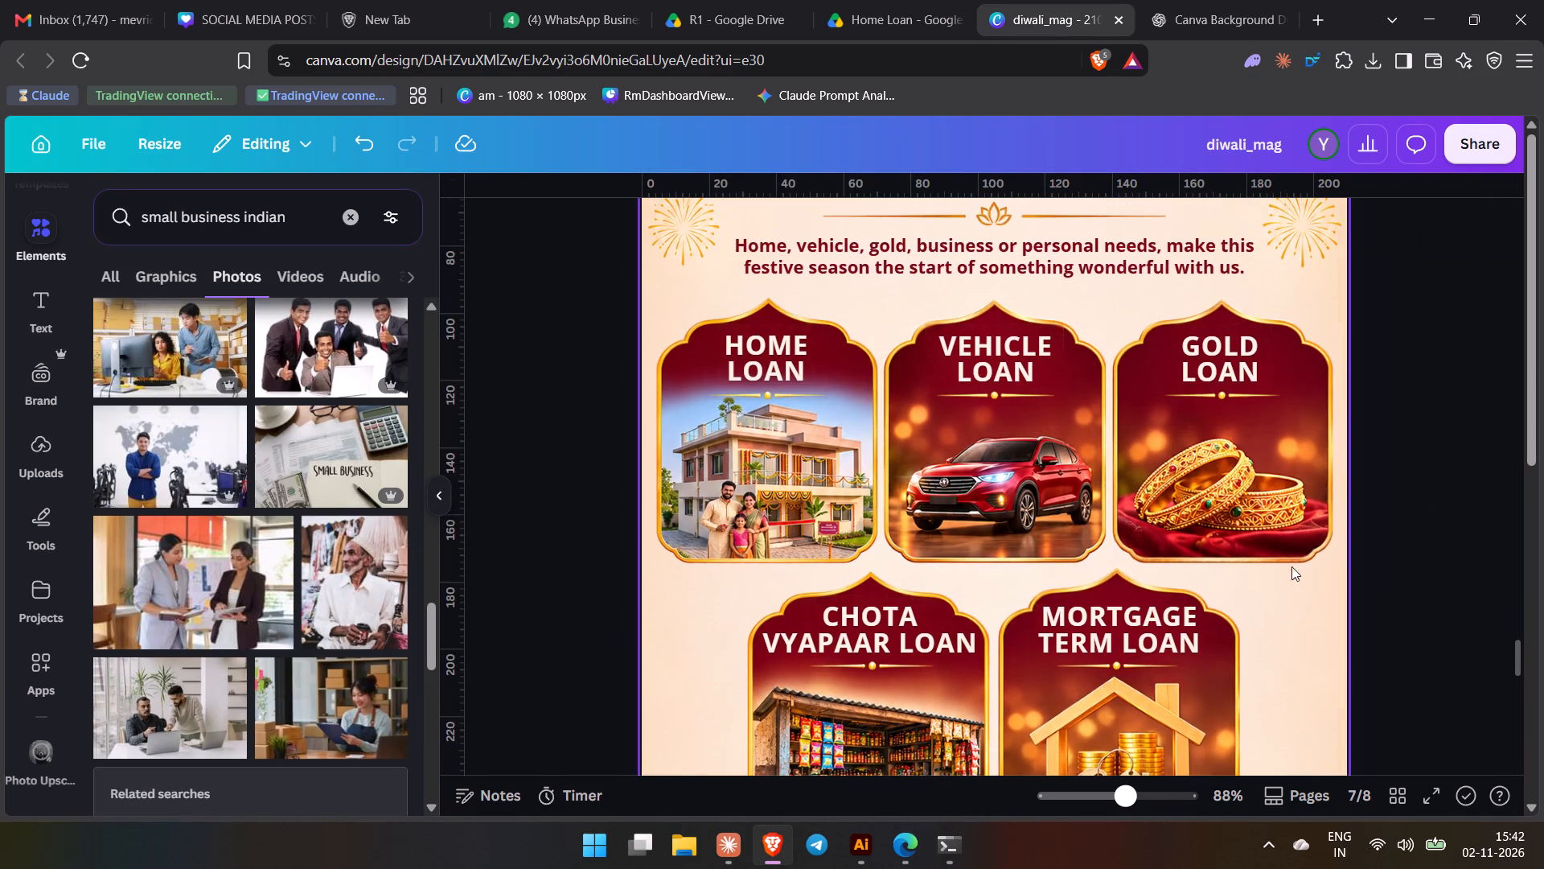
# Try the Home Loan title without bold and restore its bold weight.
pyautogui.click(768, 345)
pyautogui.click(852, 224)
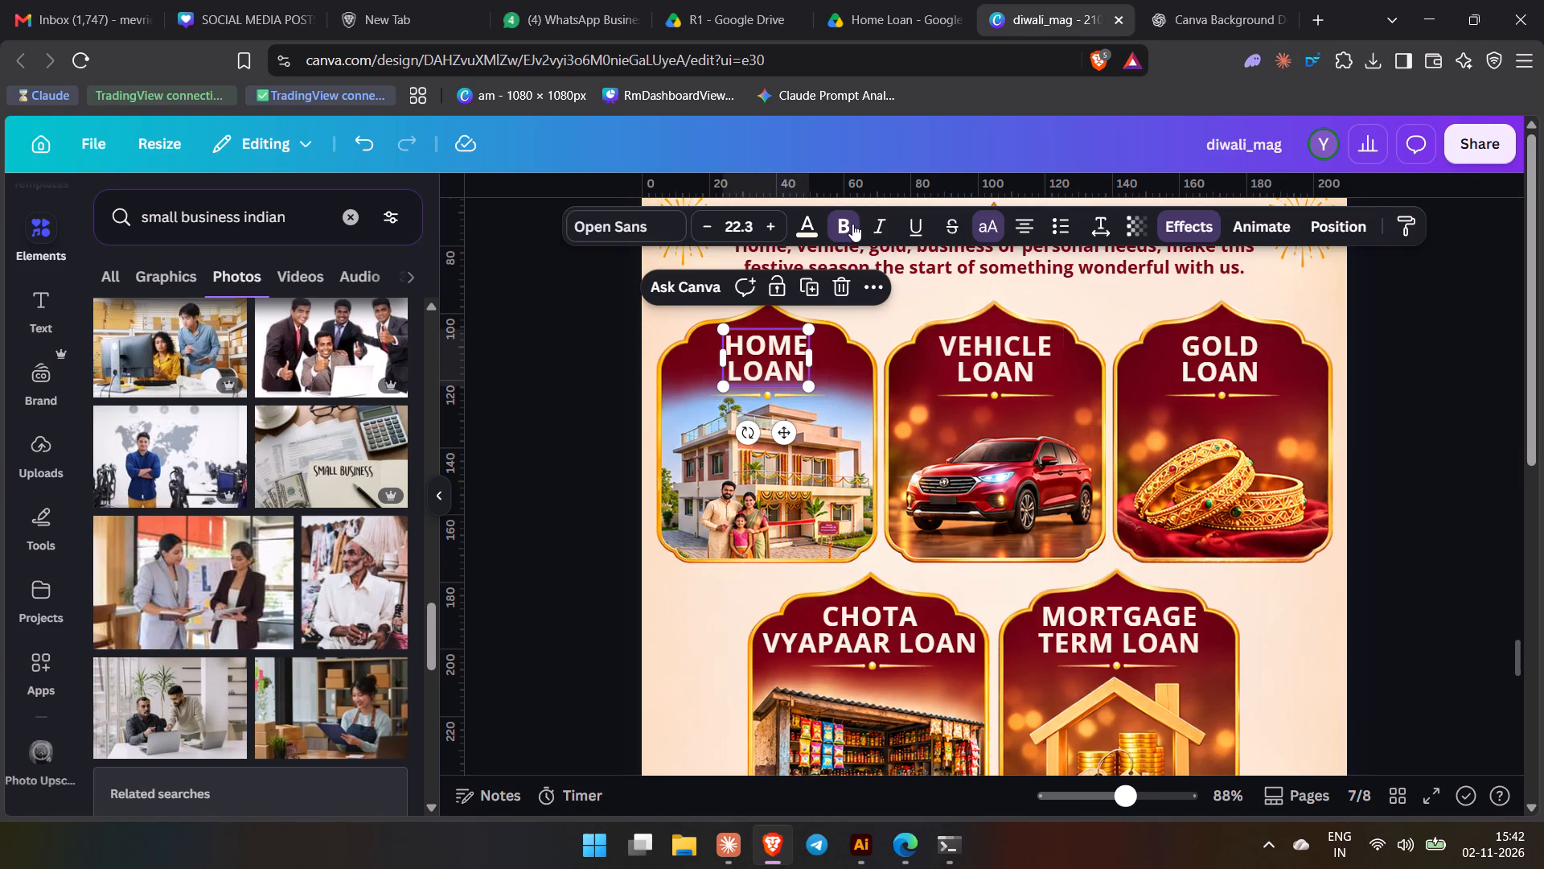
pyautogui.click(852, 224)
# Set the Home Loan title's font size to 20.
pyautogui.scroll(-1, 981, 436)
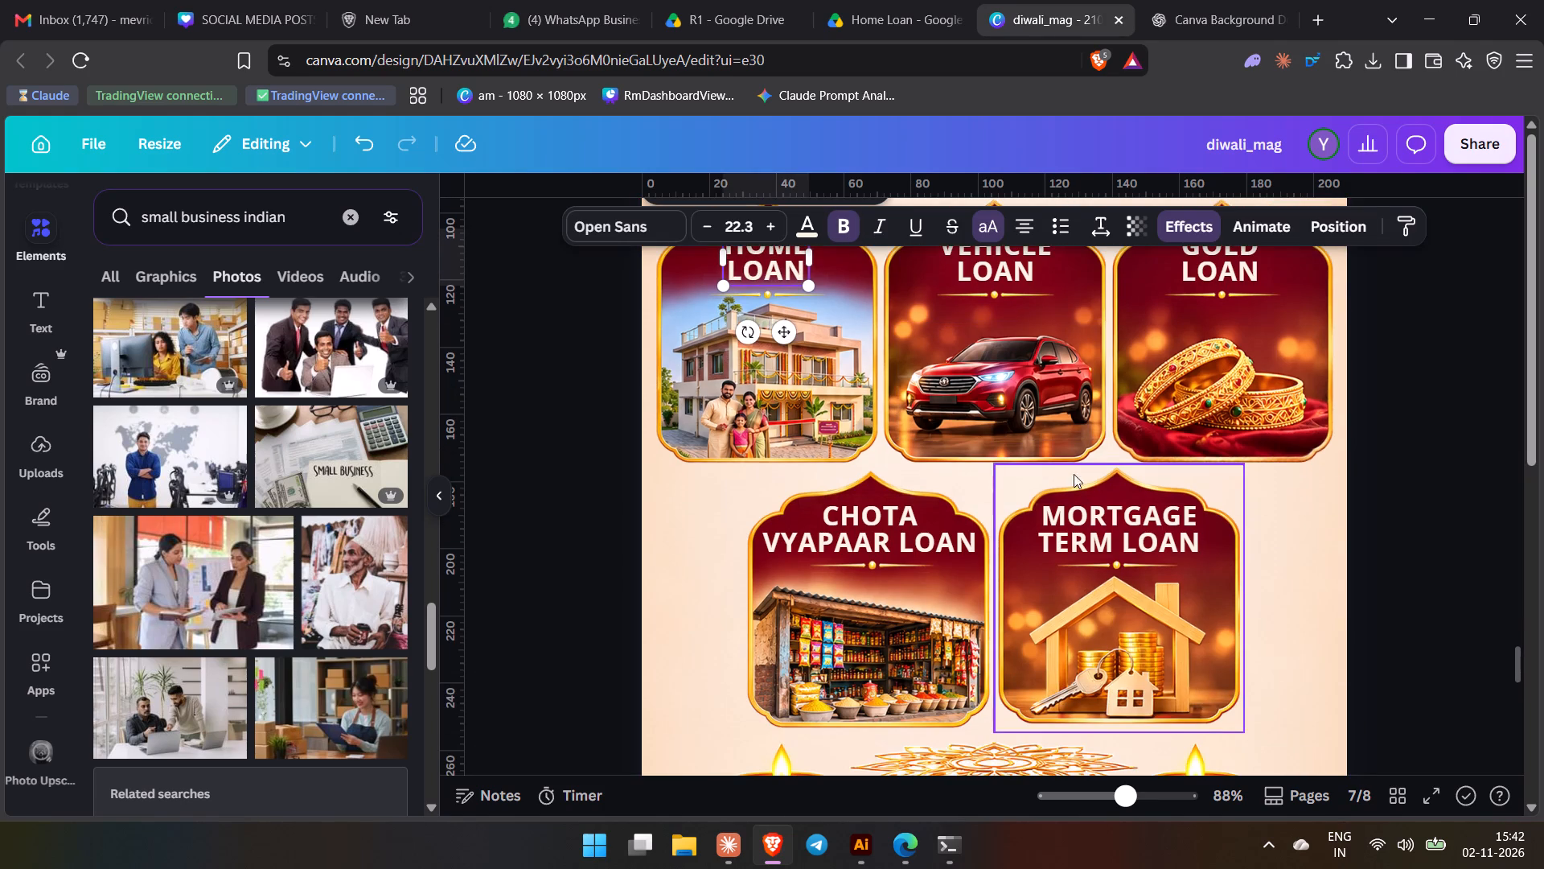
pyautogui.click(1111, 546)
pyautogui.click(761, 196)
pyautogui.click(745, 250)
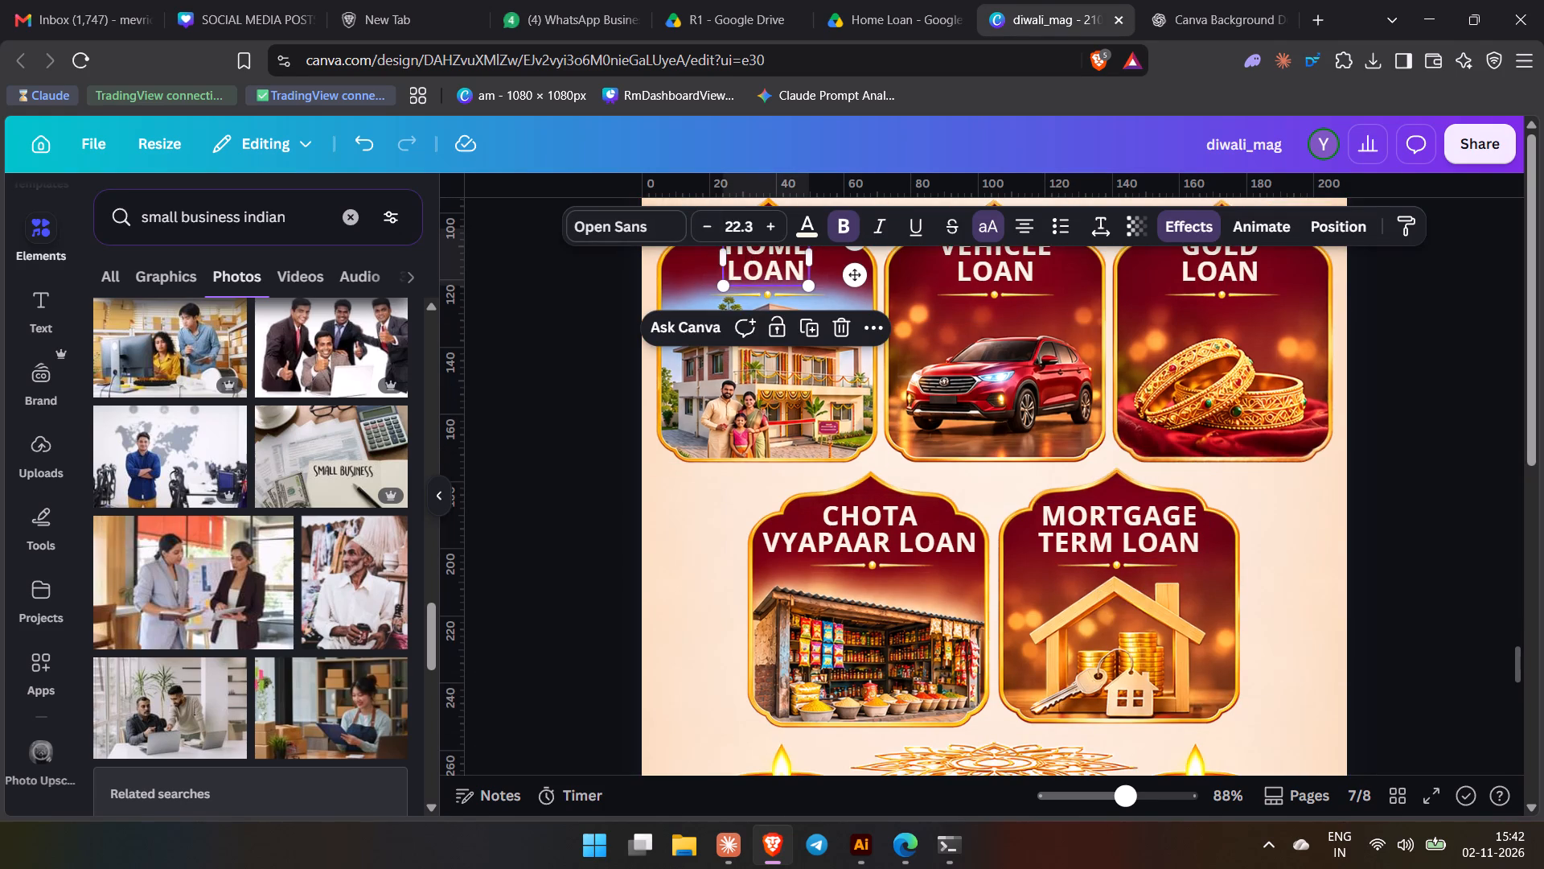
pyautogui.click(752, 227)
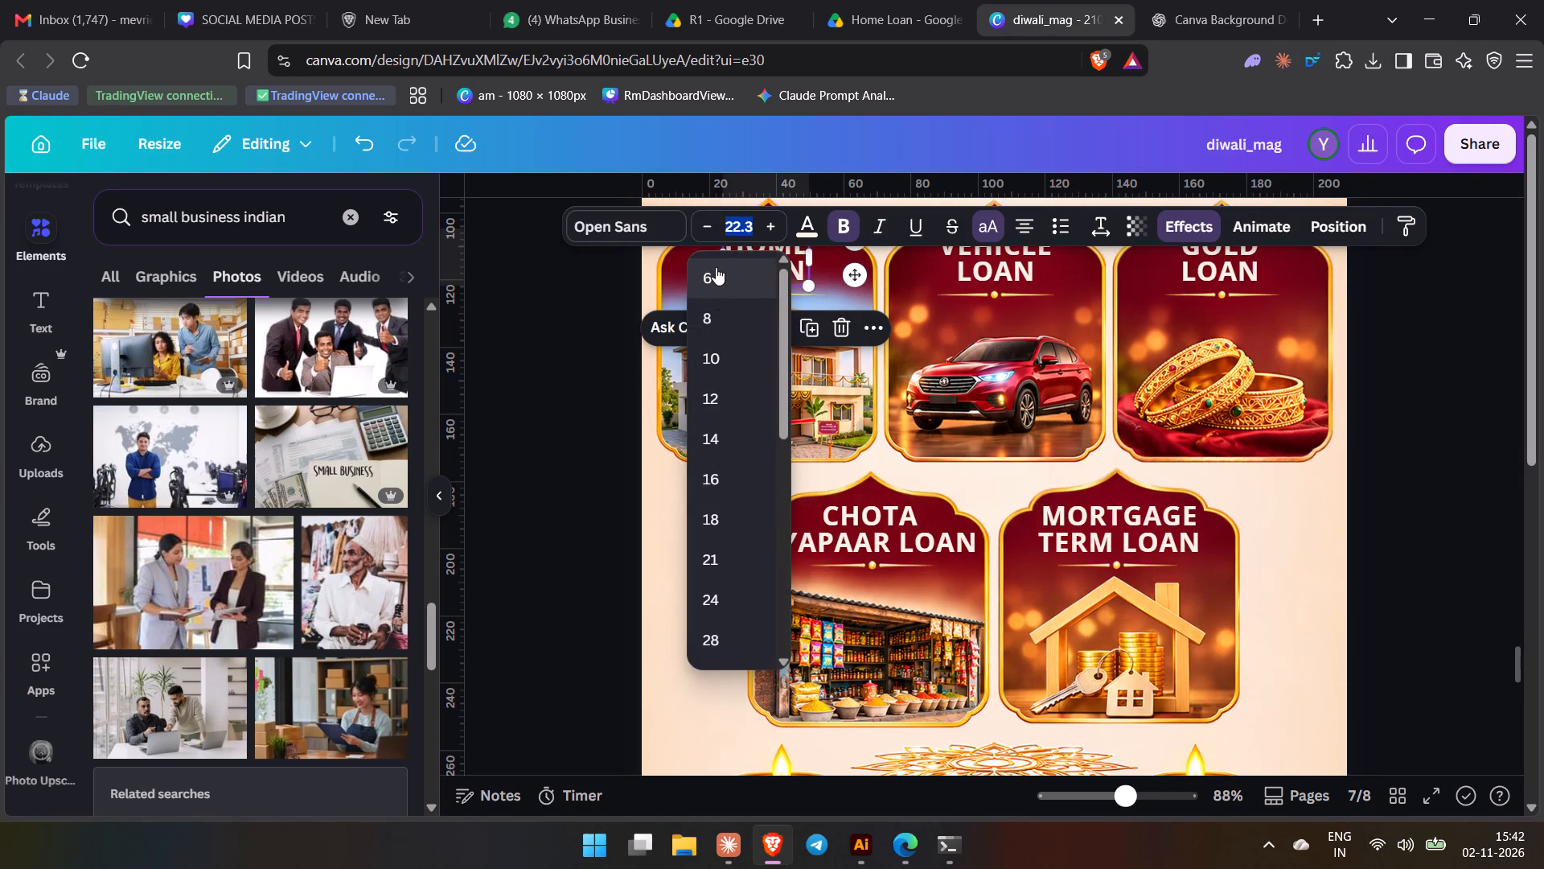
pyautogui.write('20')
pyautogui.press('Return')
# Set the Vehicle Loan title's font size to 20 and copy that size value for reuse.
pyautogui.scroll(2, 704, 500)
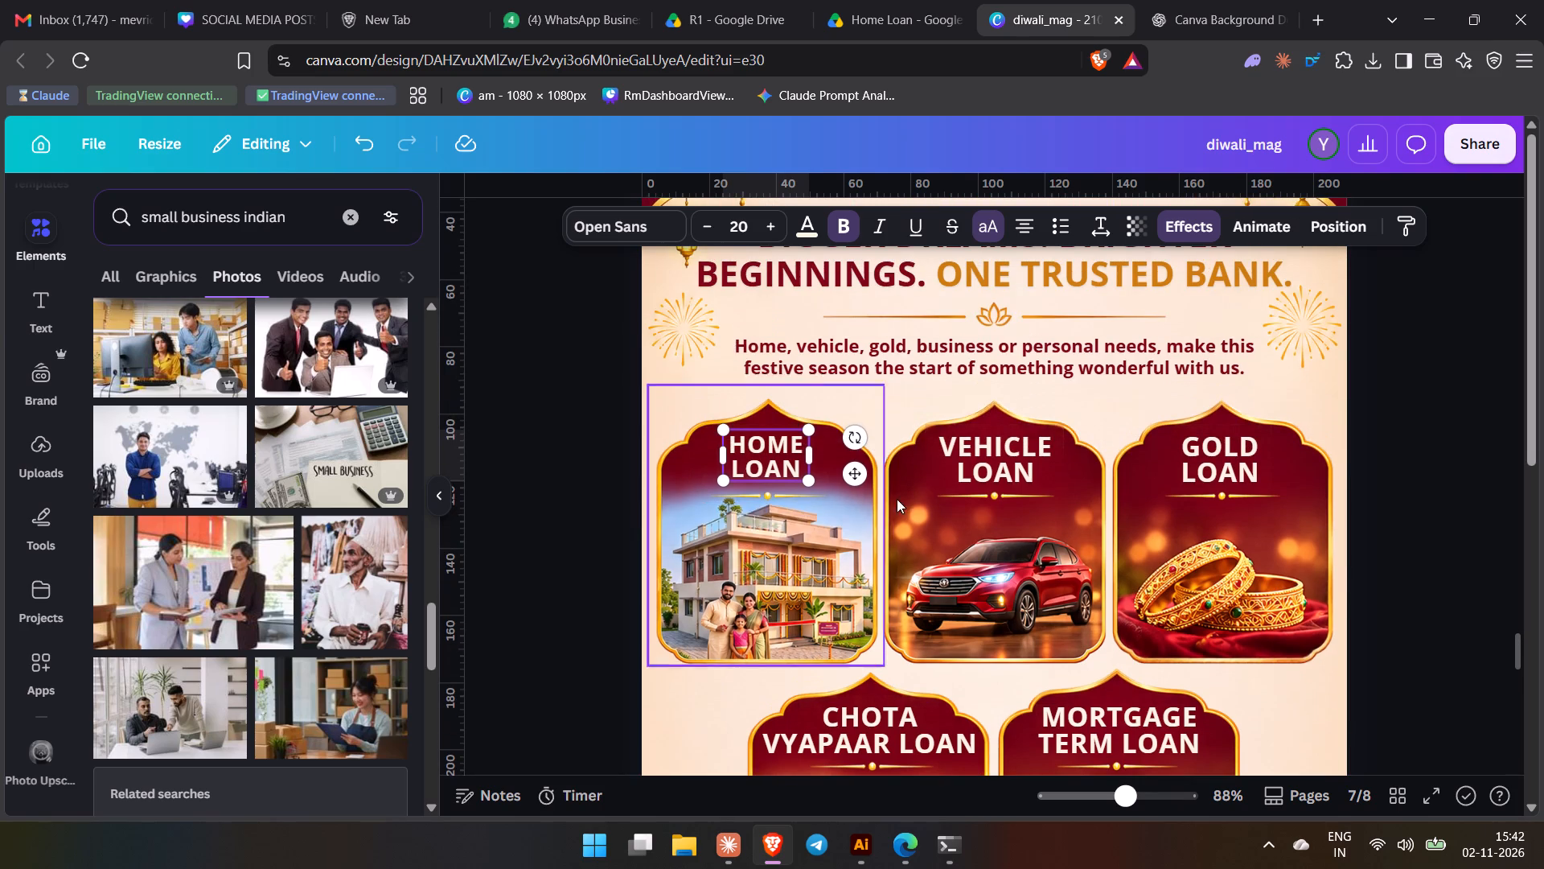
pyautogui.click(1023, 463)
pyautogui.click(746, 222)
pyautogui.press('2')
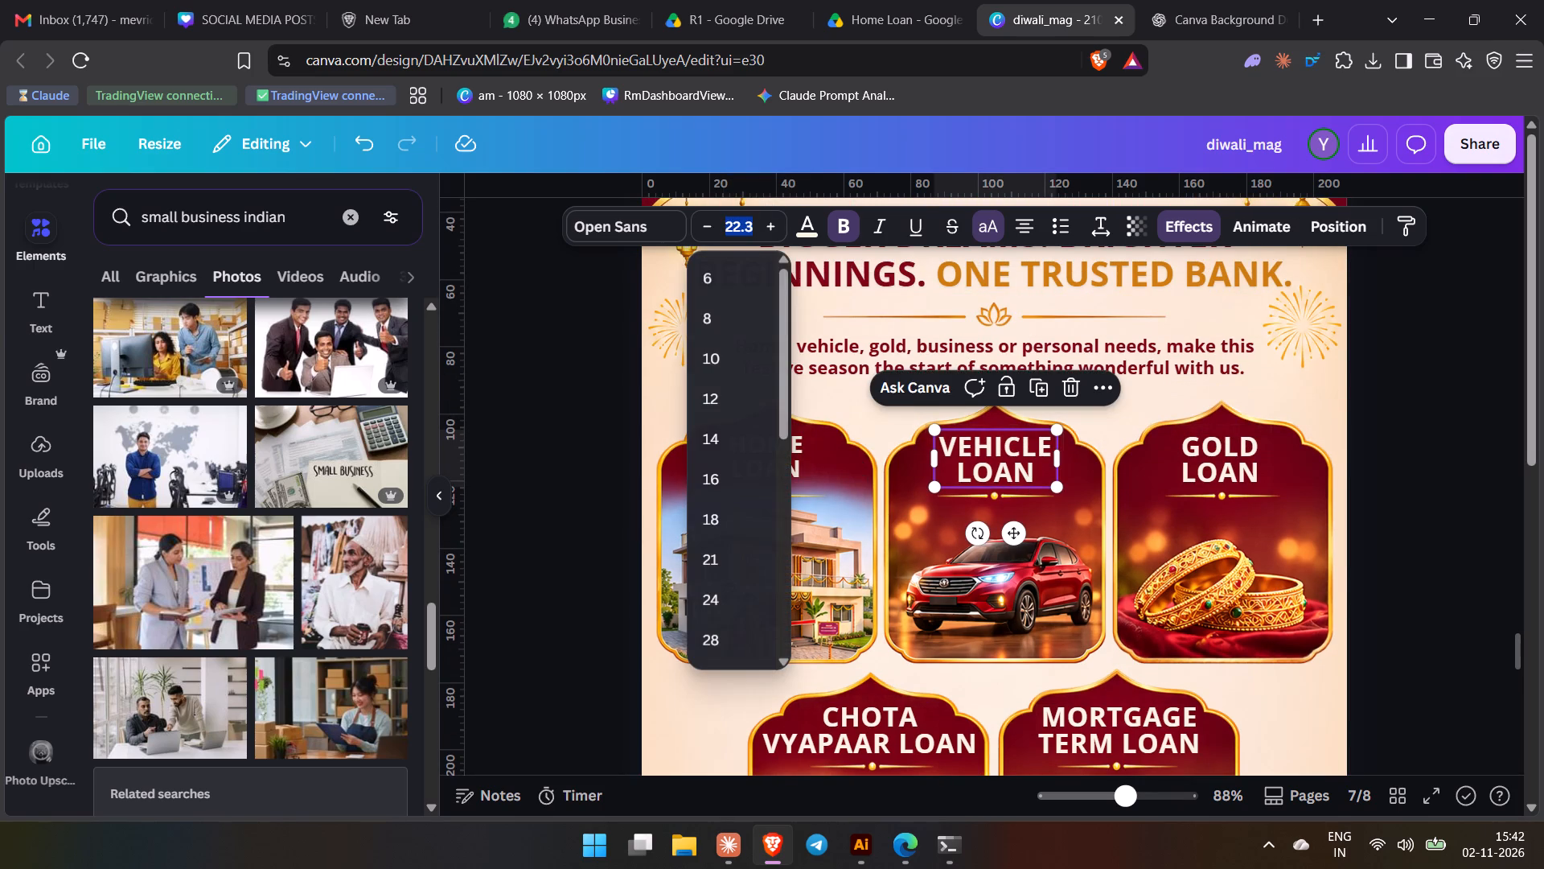
pyautogui.press('0')
pyautogui.click(745, 223)
pyautogui.click(745, 223)
pyautogui.hotkey('ctrl', 'c')
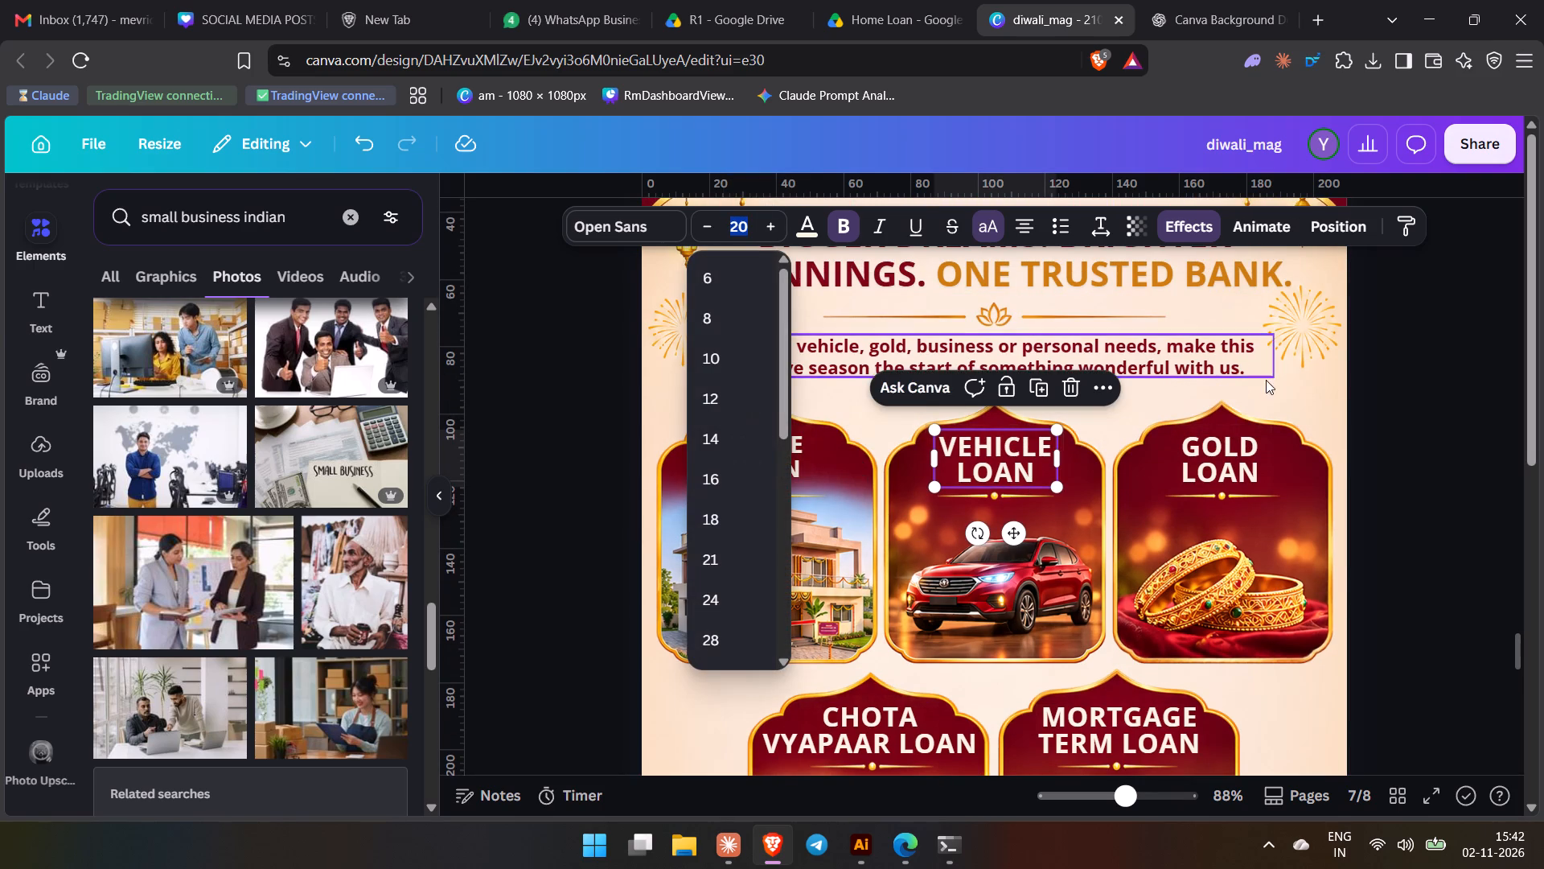
pyautogui.press('Return')
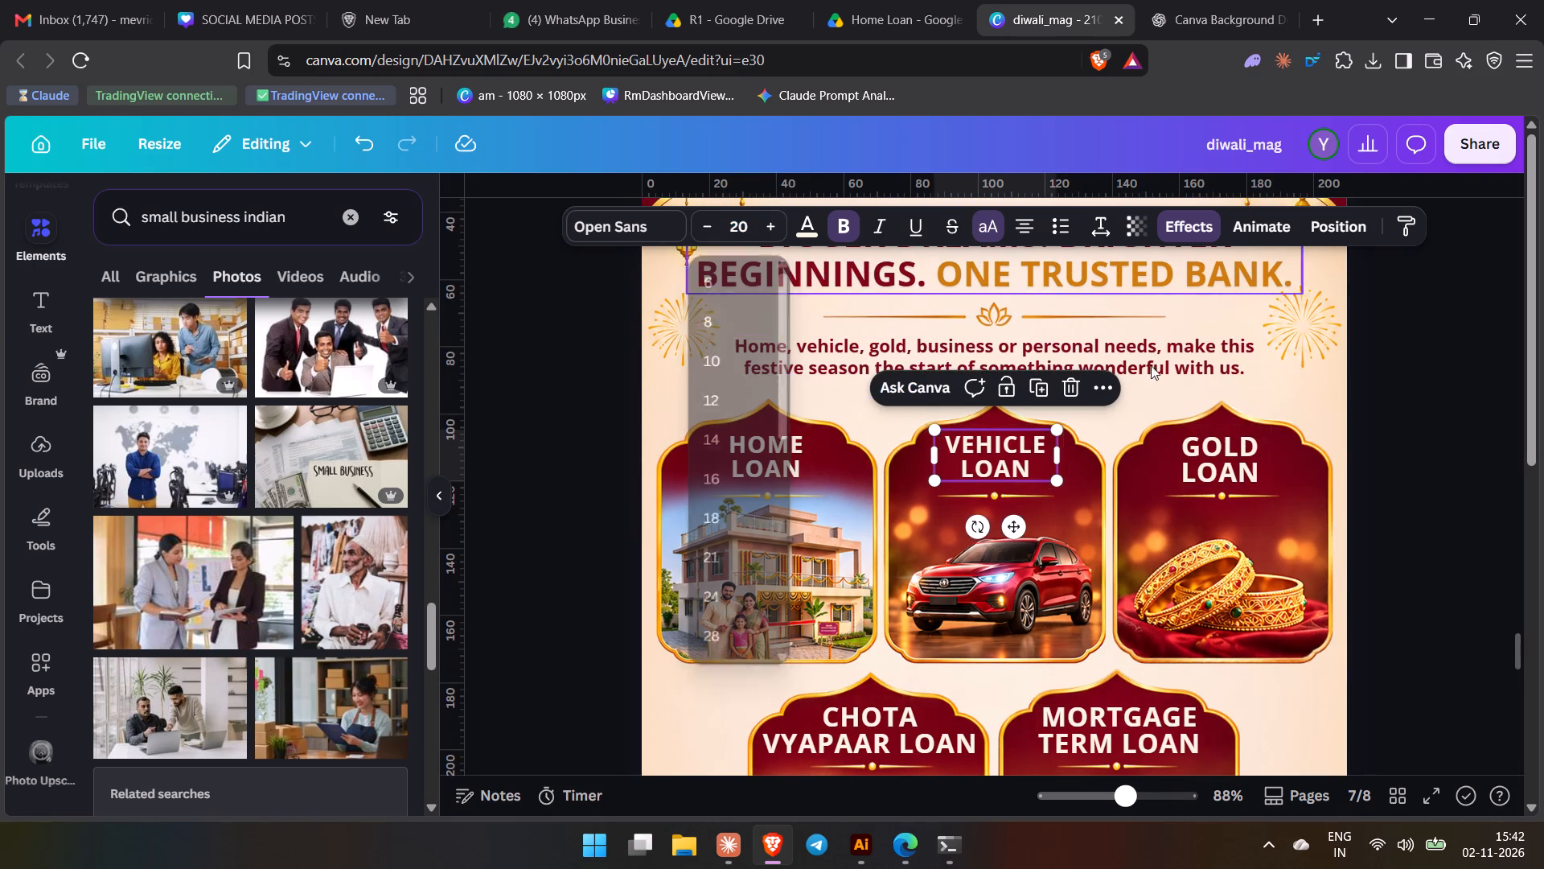
# Apply the copied font size of 20 to the Gold Loan and Mortgage Term Loan titles.
pyautogui.click(1239, 456)
pyautogui.click(731, 224)
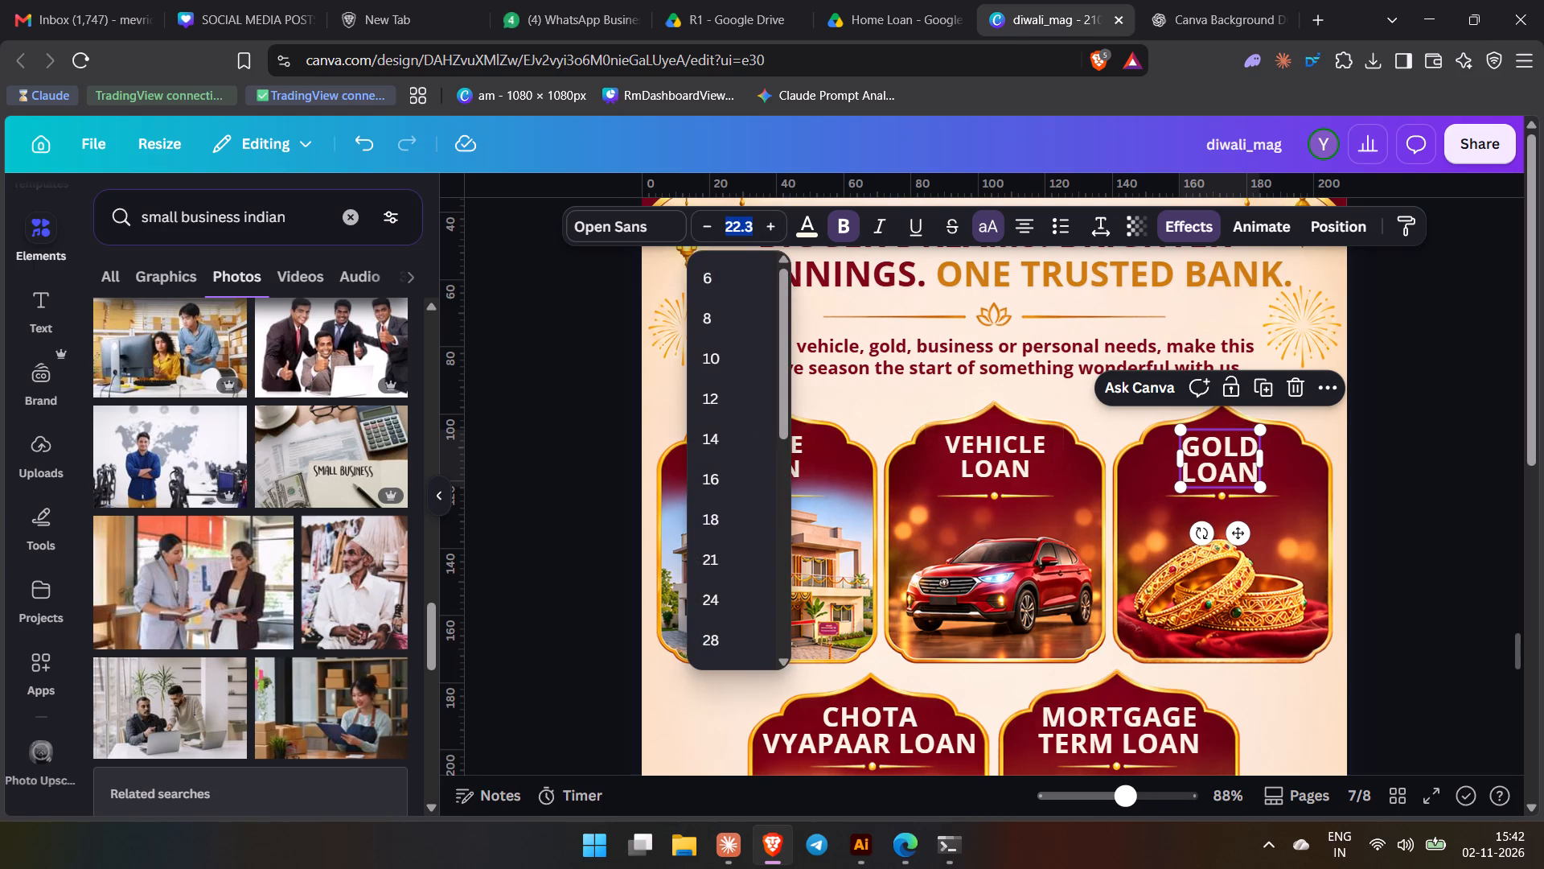
pyautogui.hotkey('ctrl', 'v')
pyautogui.press('Return')
pyautogui.click(1118, 709)
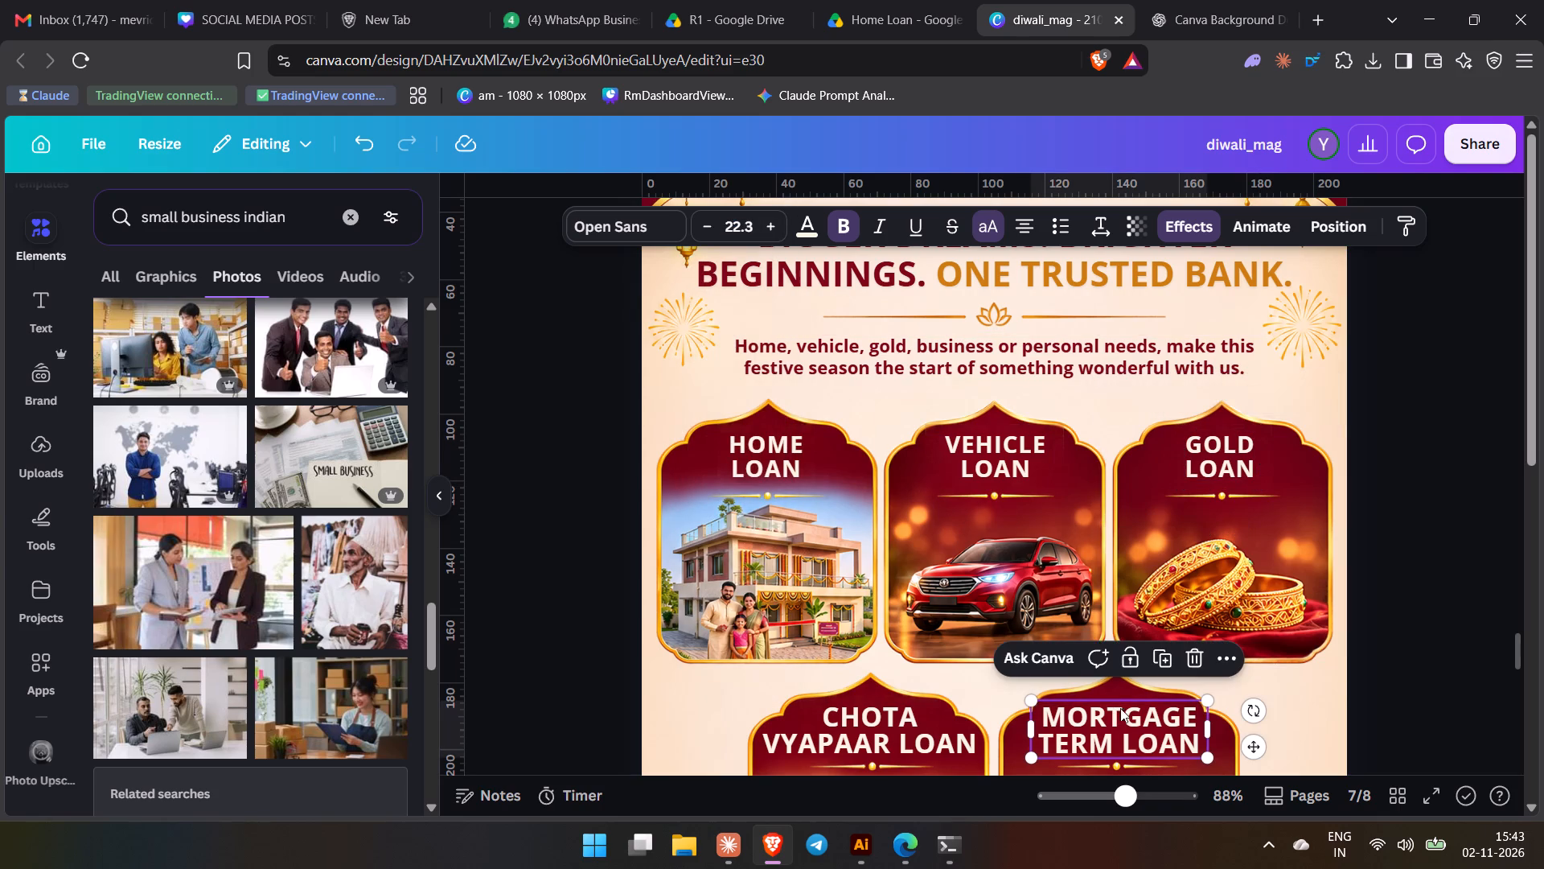
pyautogui.click(749, 226)
pyautogui.hotkey('ctrl', 'v')
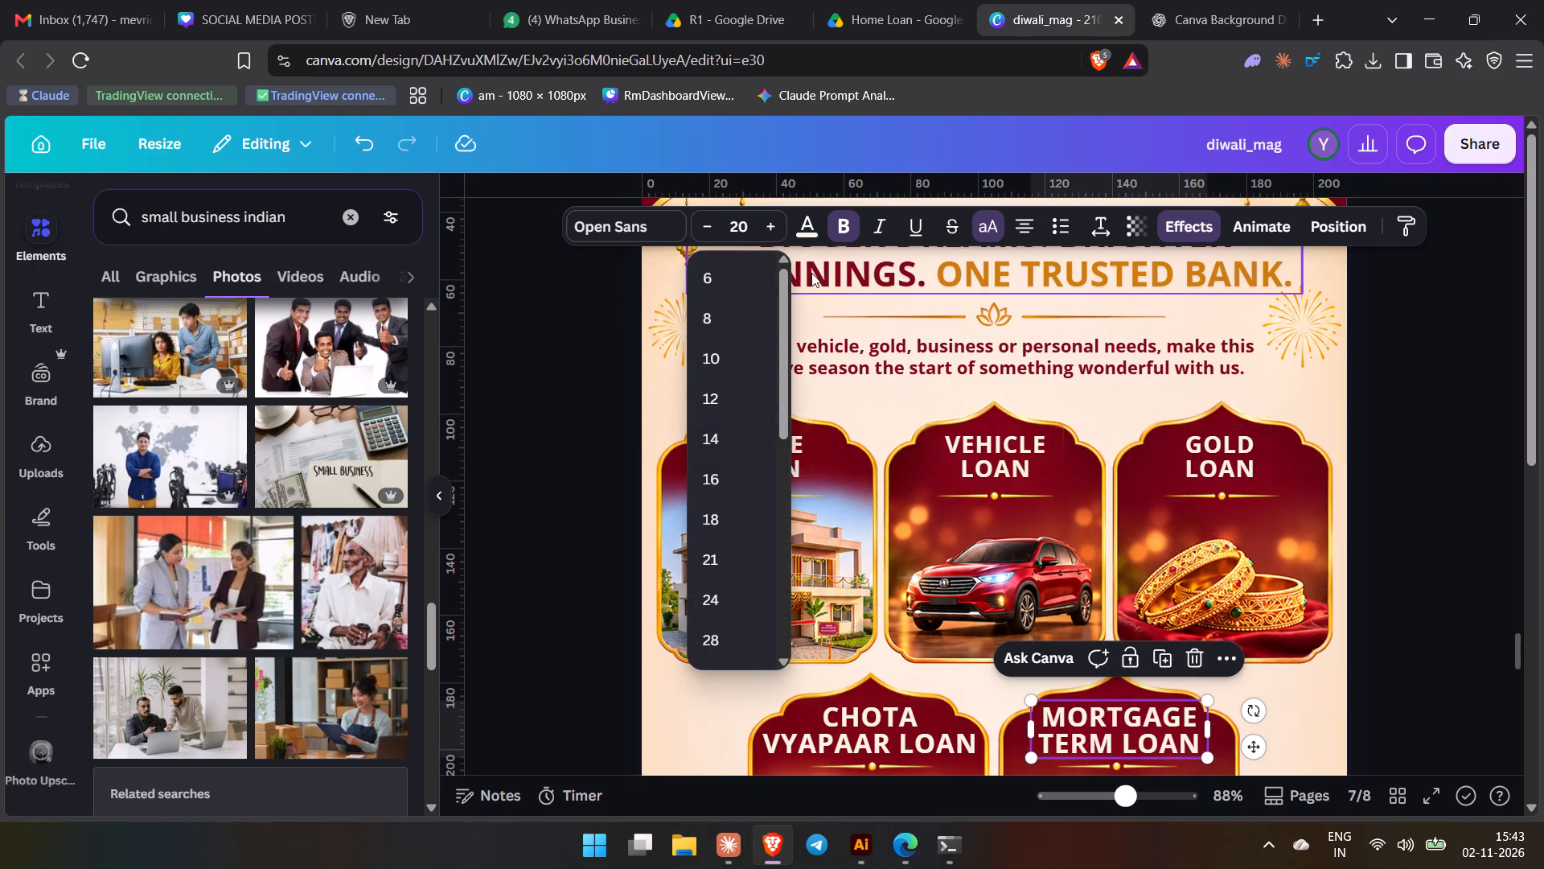
pyautogui.press('Return')
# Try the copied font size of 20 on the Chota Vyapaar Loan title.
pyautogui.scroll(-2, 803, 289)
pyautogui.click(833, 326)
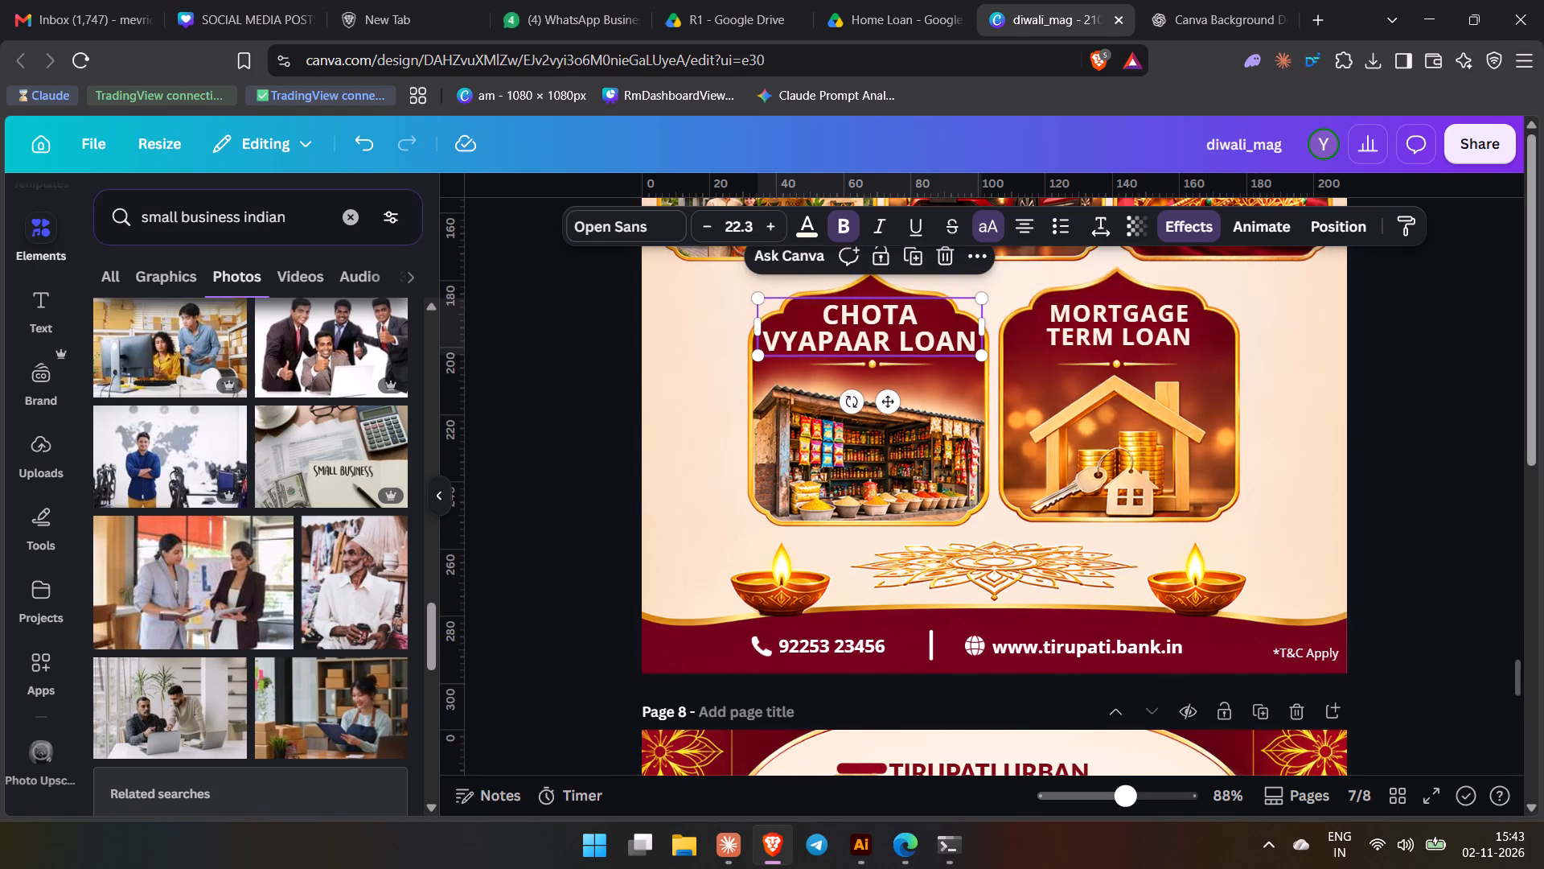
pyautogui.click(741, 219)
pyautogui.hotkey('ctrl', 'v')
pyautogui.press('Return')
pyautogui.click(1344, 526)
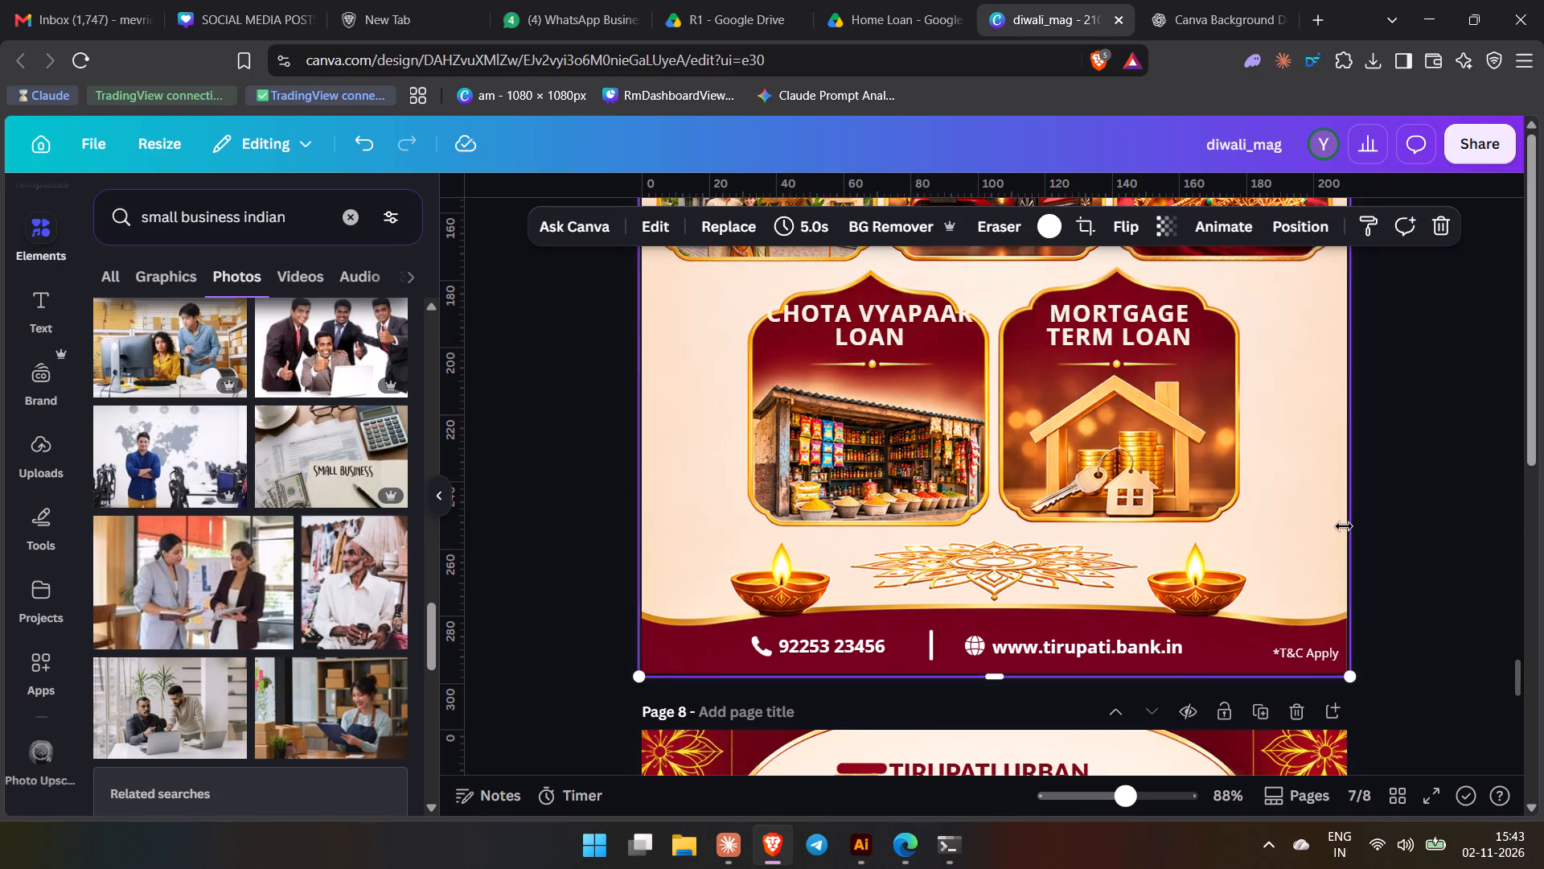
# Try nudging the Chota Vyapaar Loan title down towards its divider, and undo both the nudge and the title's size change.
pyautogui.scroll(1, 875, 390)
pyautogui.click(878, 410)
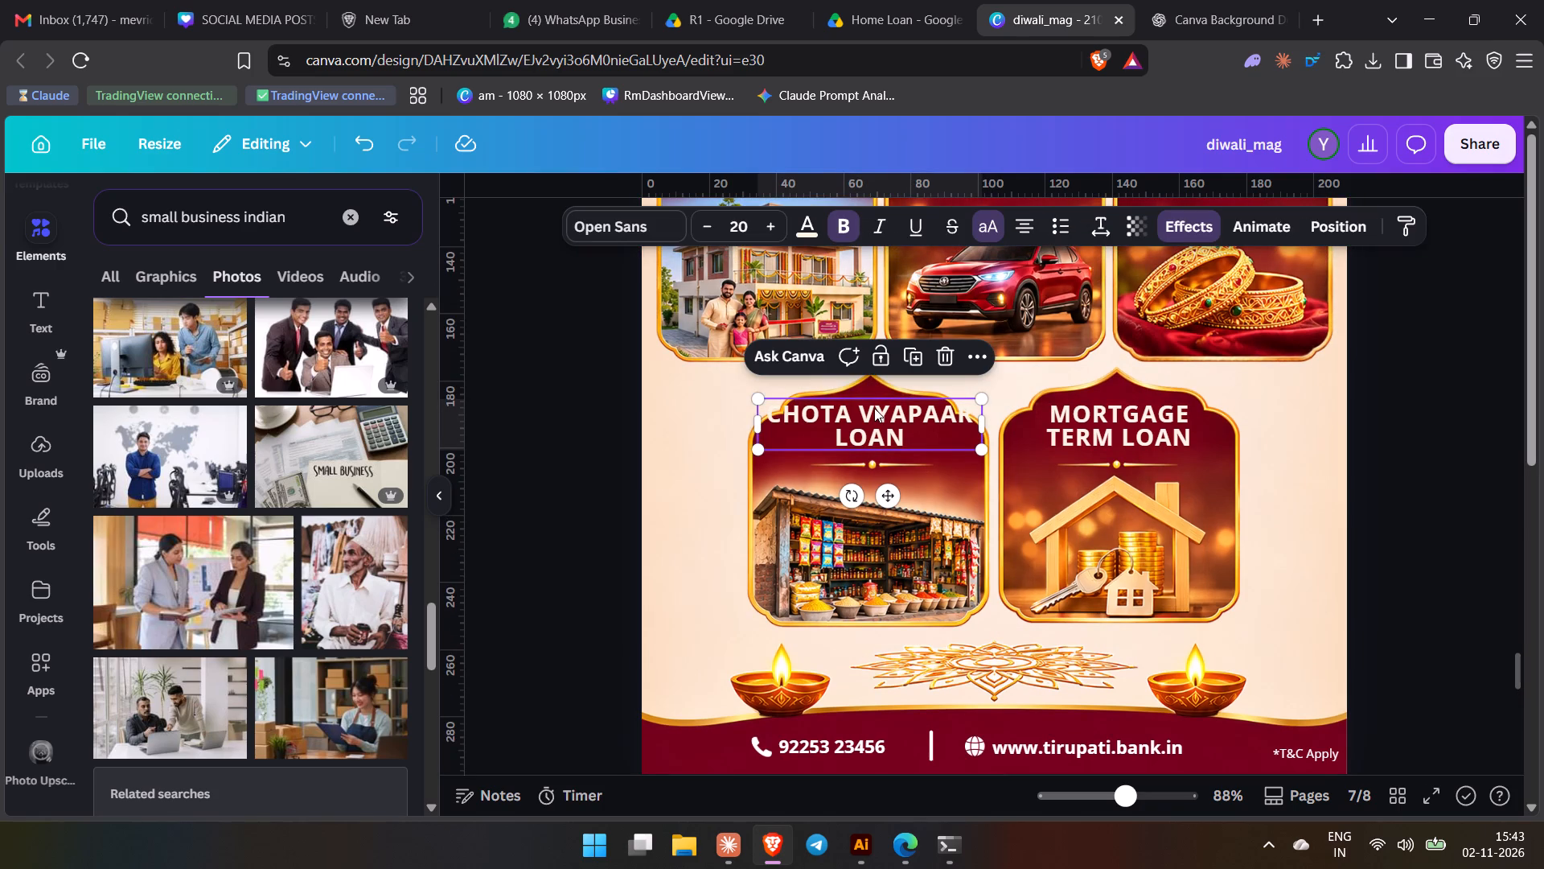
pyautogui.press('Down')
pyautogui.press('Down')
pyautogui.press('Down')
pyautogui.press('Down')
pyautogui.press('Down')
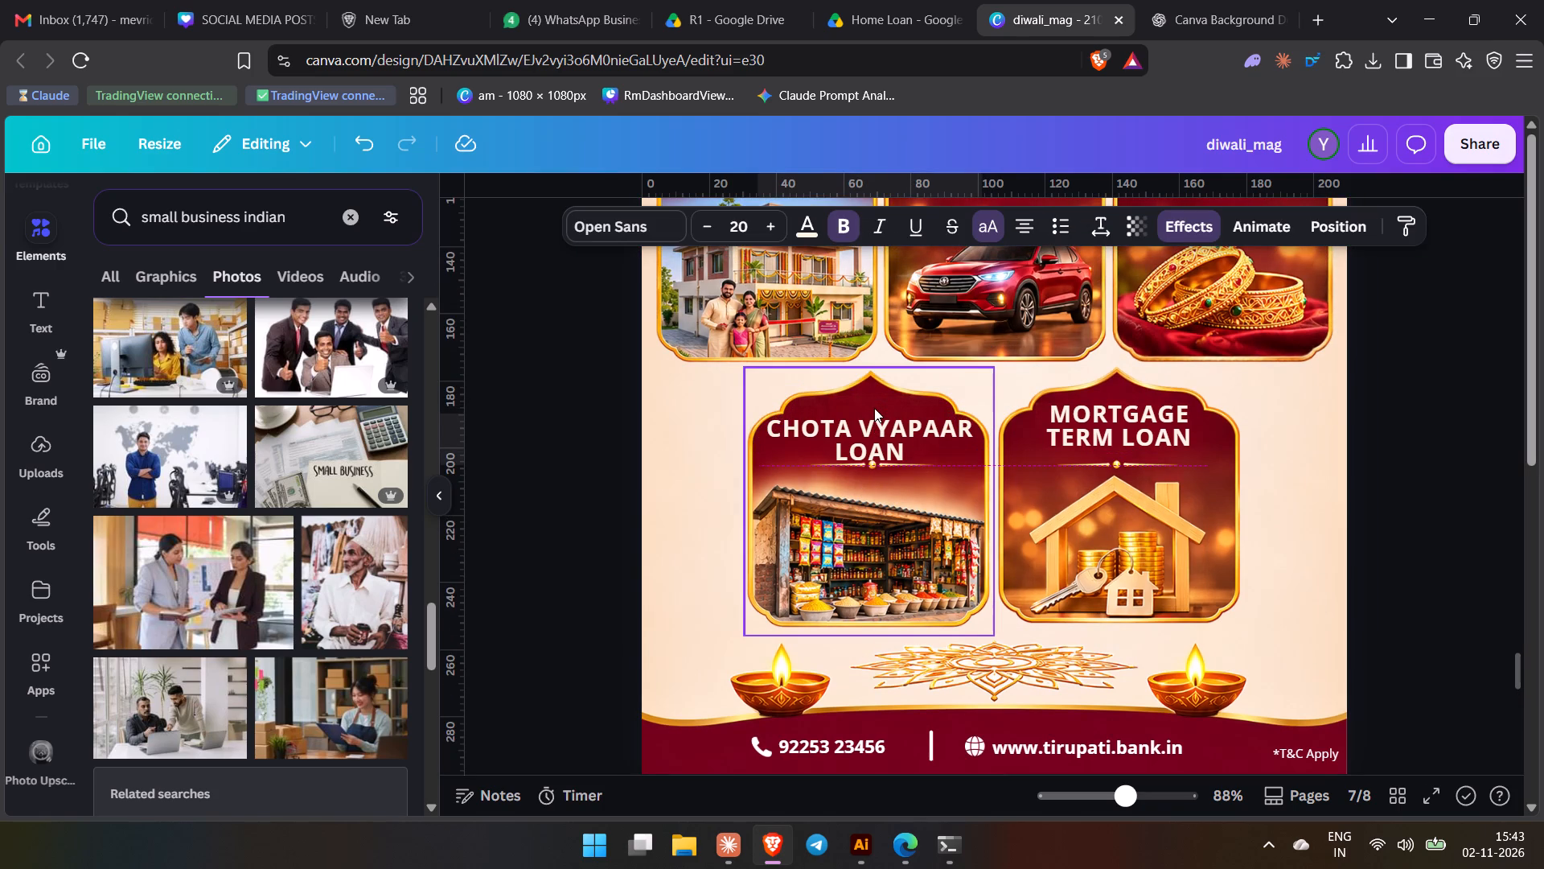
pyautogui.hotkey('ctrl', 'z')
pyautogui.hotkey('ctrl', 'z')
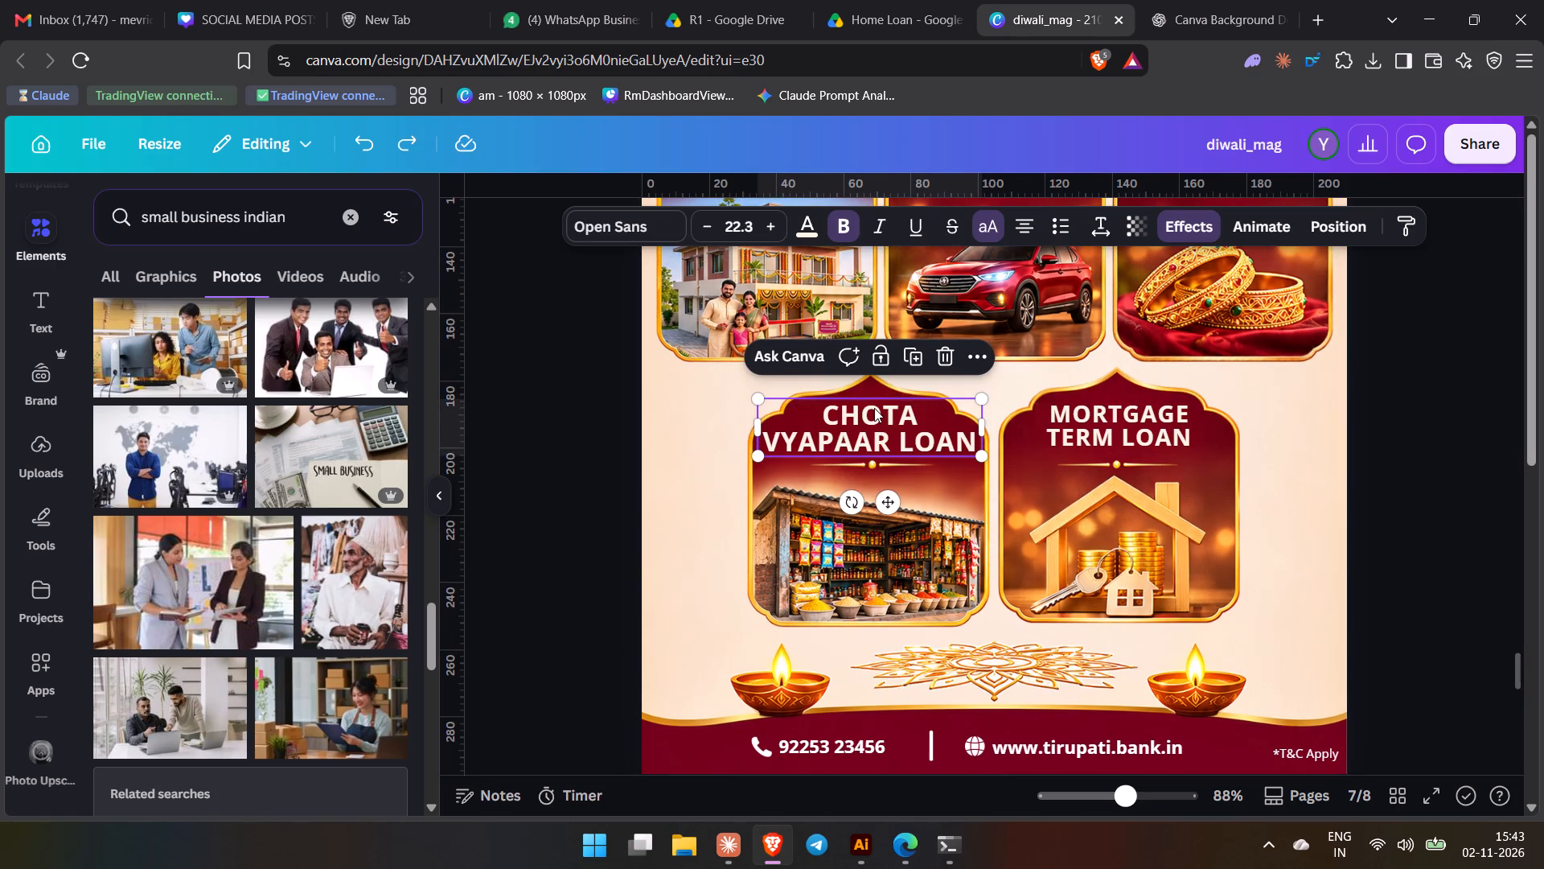
# Set the Chota Vyapaar Loan title's font size to 20 and break its line after CHOTA.
pyautogui.click(749, 222)
pyautogui.write('20')
pyautogui.press('Return')
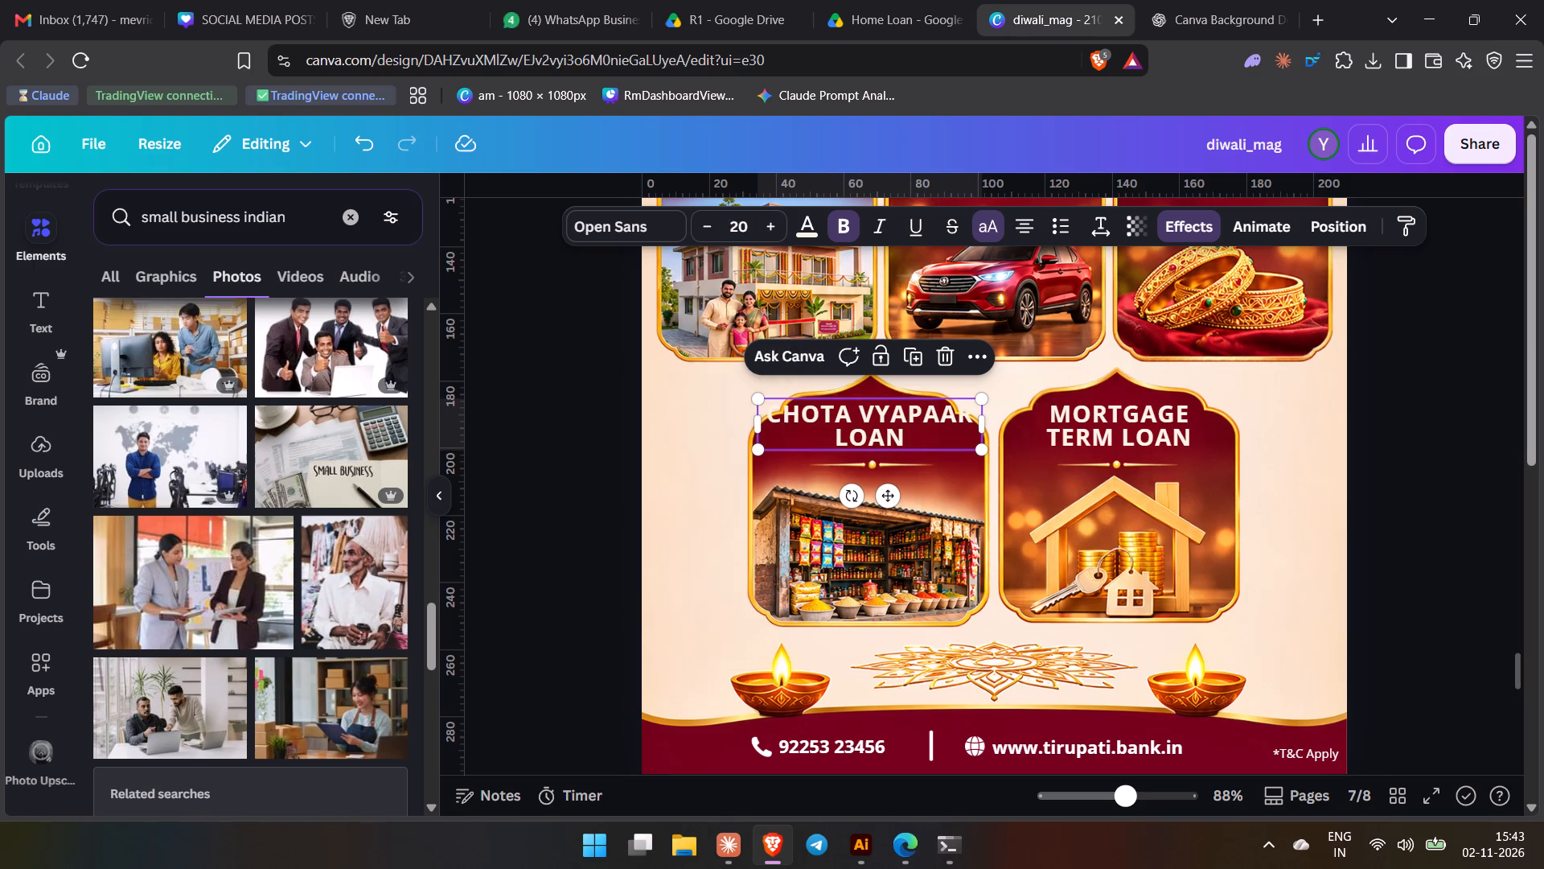
pyautogui.click(864, 411)
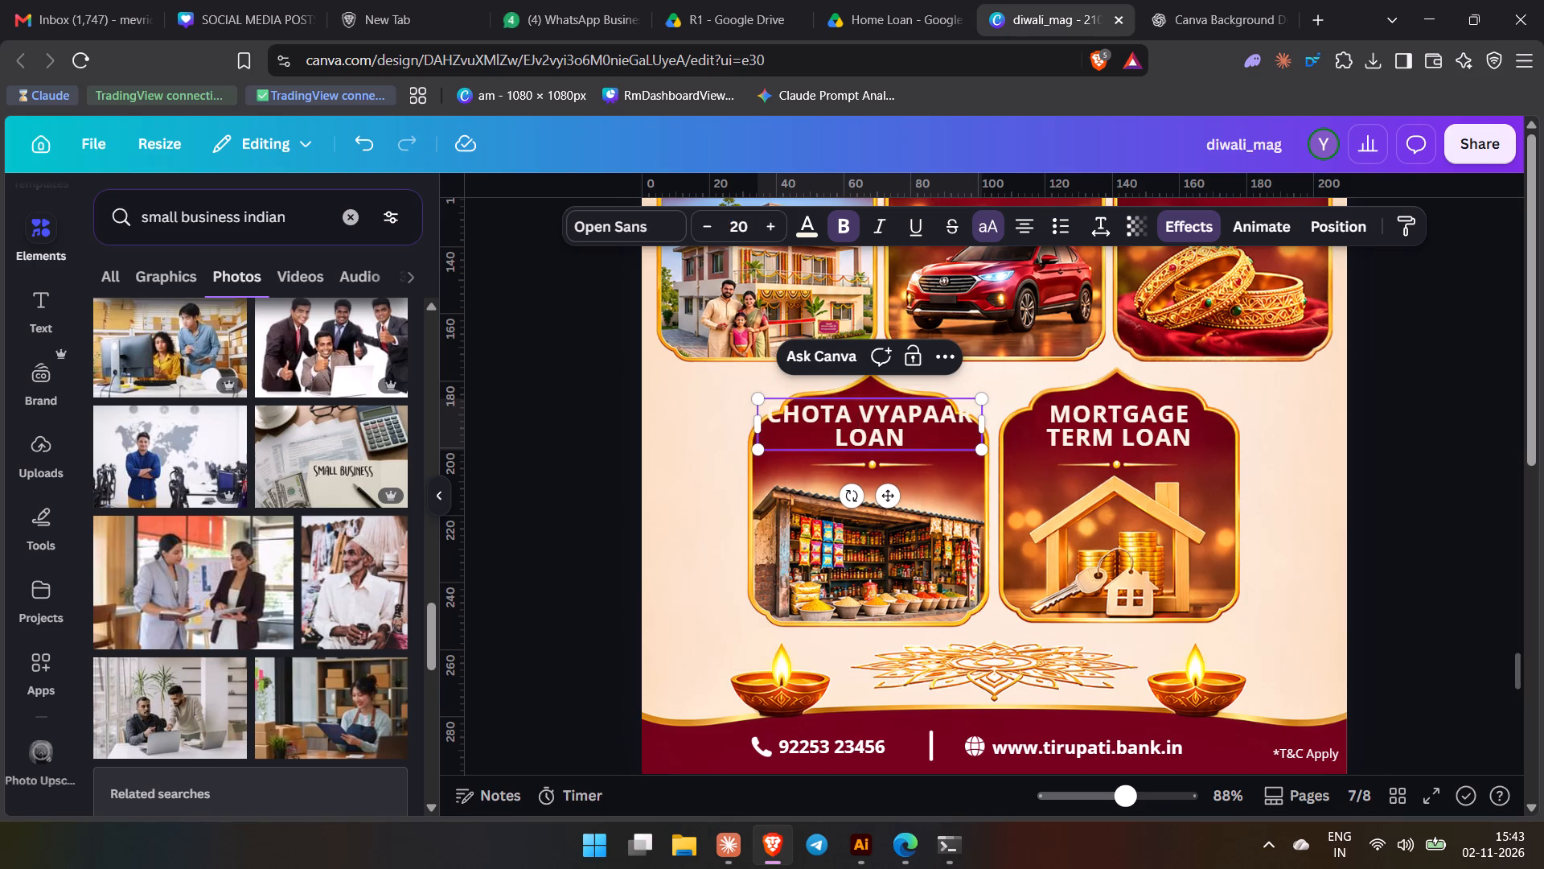
pyautogui.press('Return')
pyautogui.click(1427, 577)
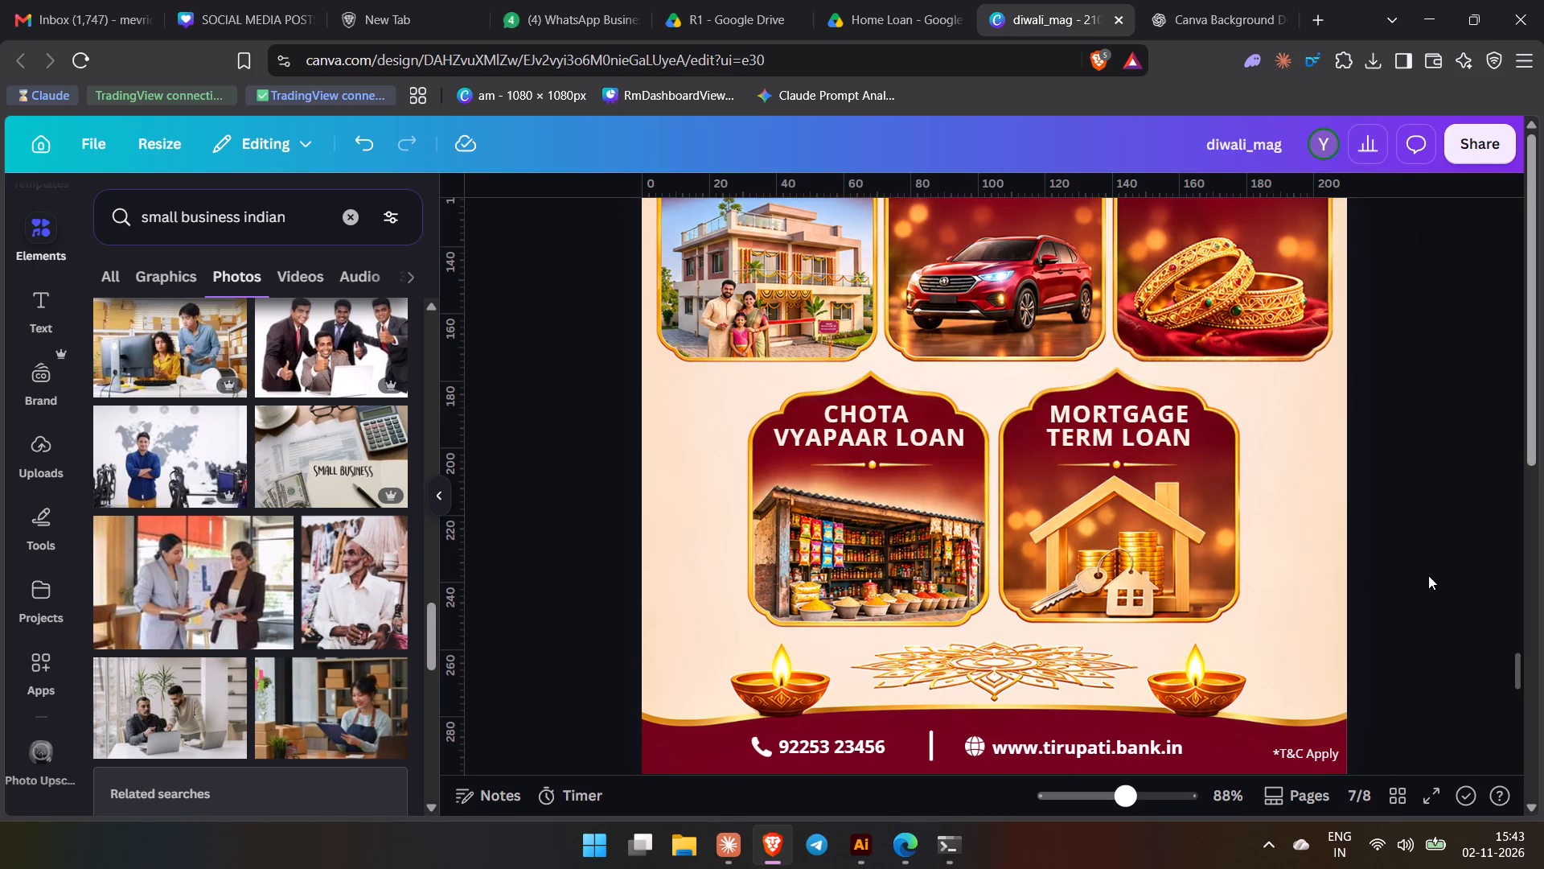
# Review the page 7 loan cards and overall layout, and look over the neighbouring pages 8 and 6.
pyautogui.scroll(4, 1428, 575)
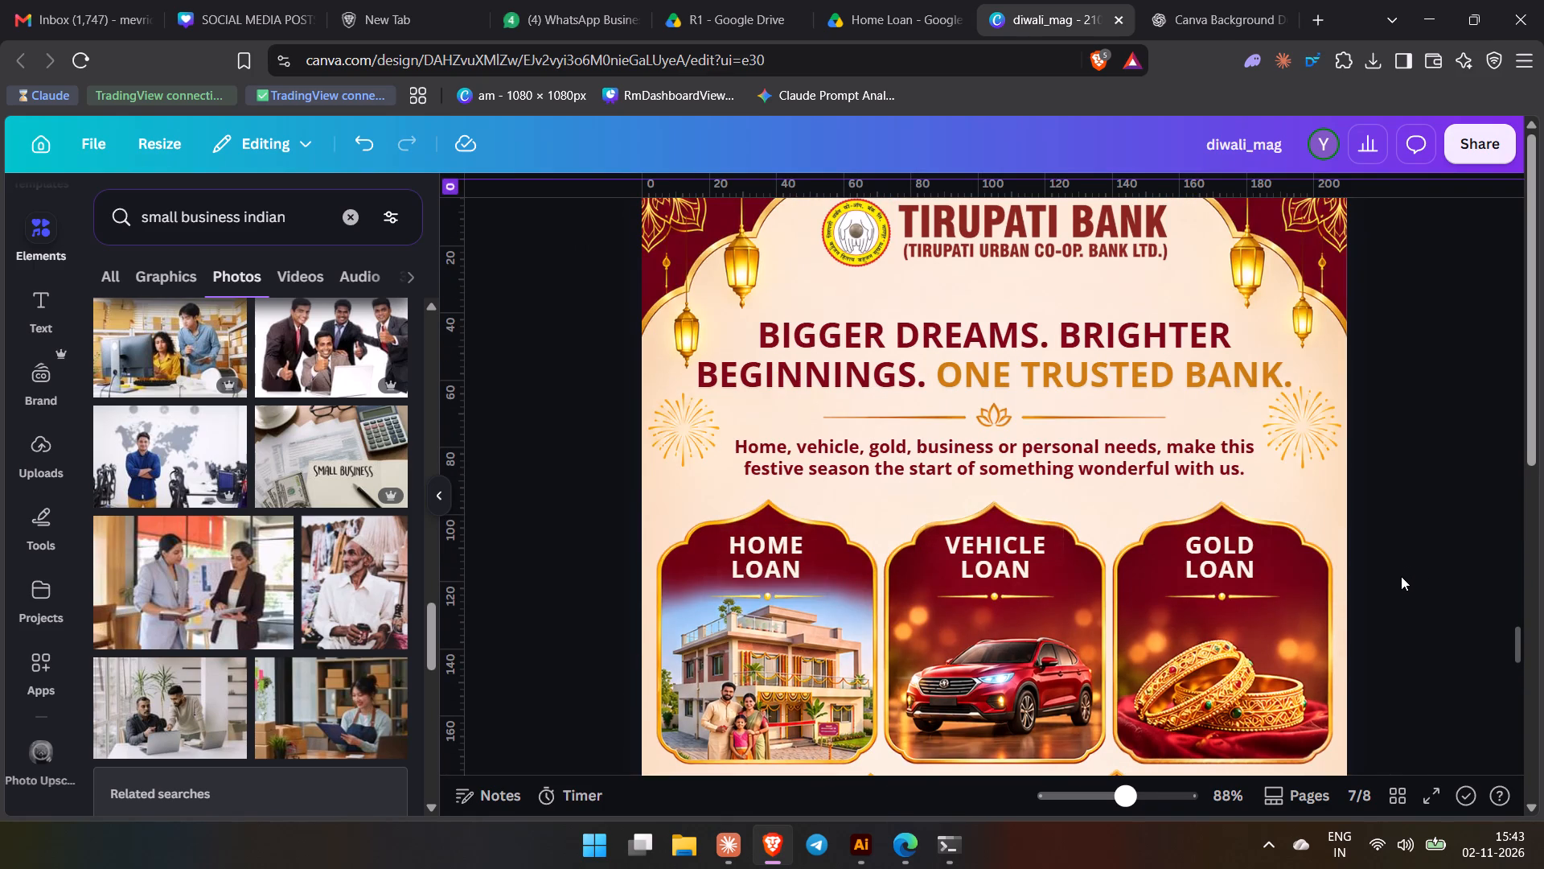
pyautogui.scroll(-4, 912, 599)
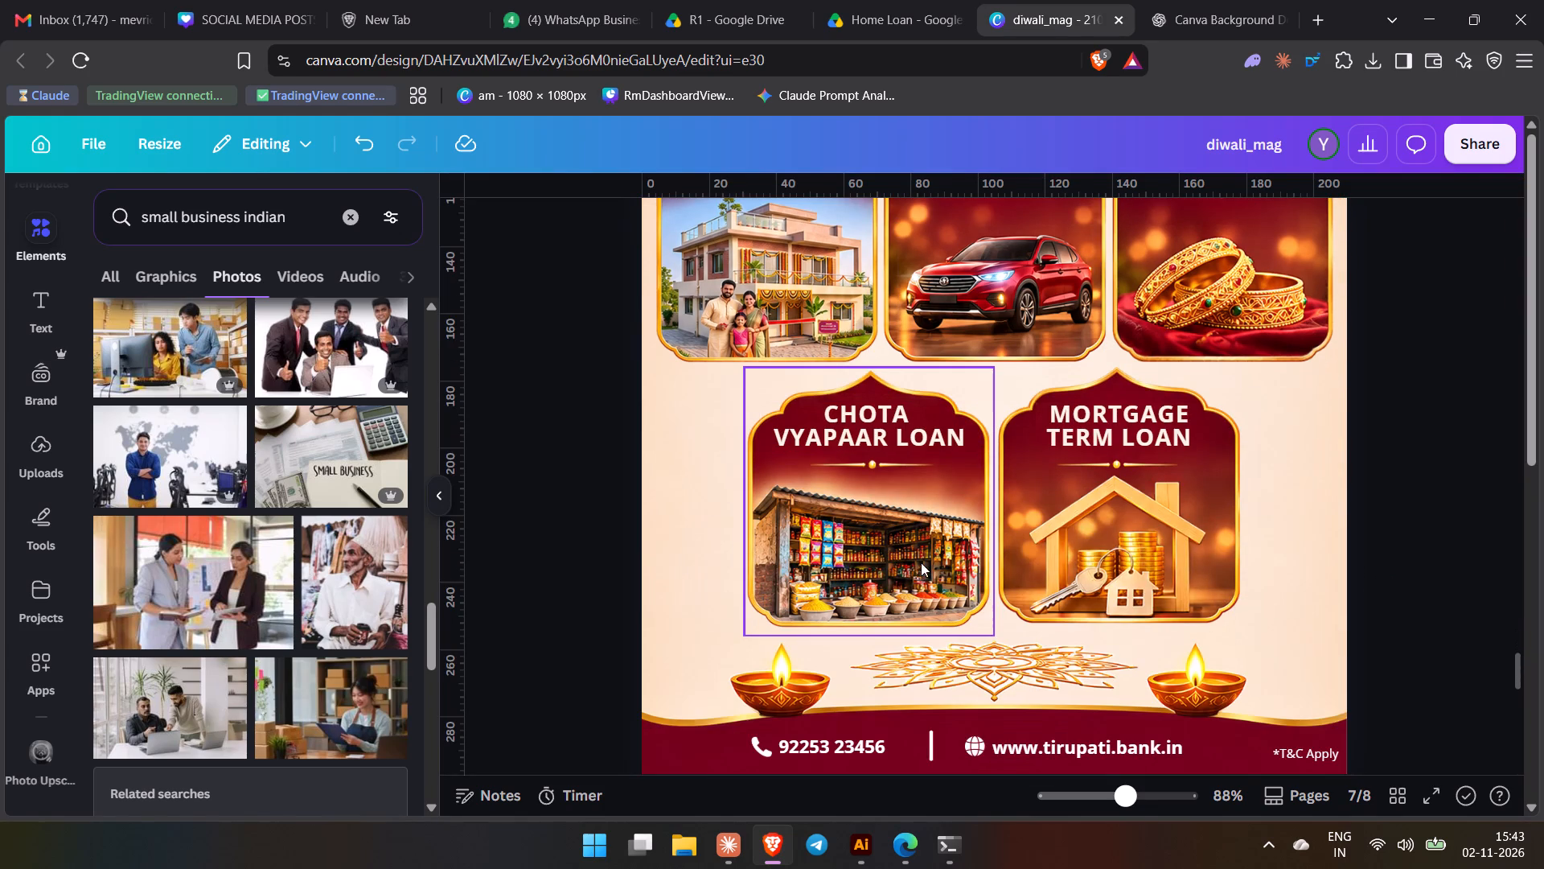
pyautogui.scroll(2, 909, 569)
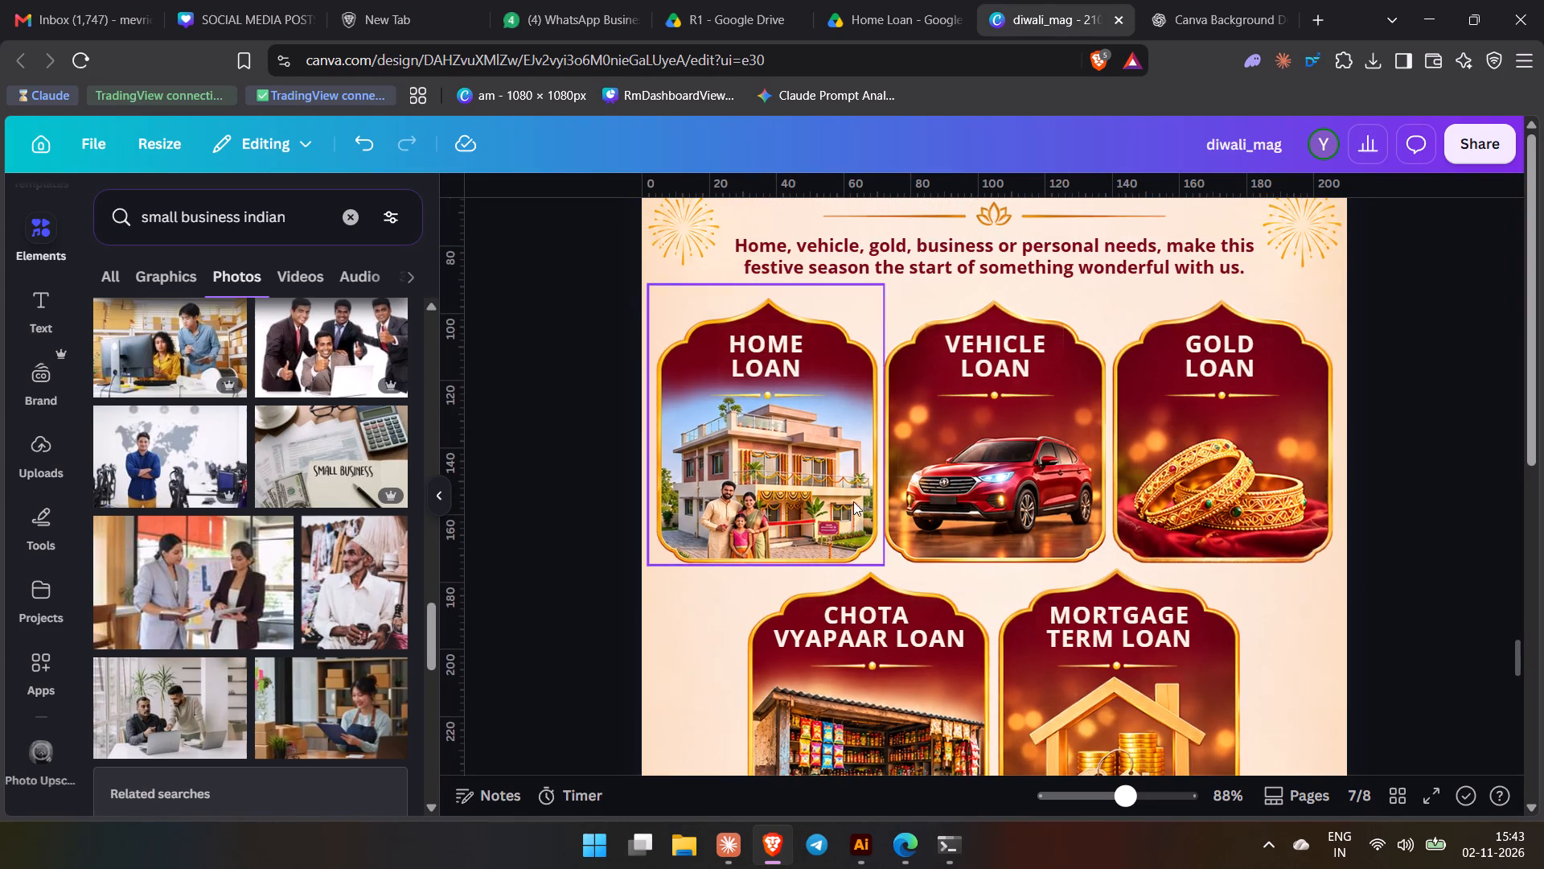
pyautogui.scroll(4, 849, 464)
pyautogui.scroll(-4, 853, 465)
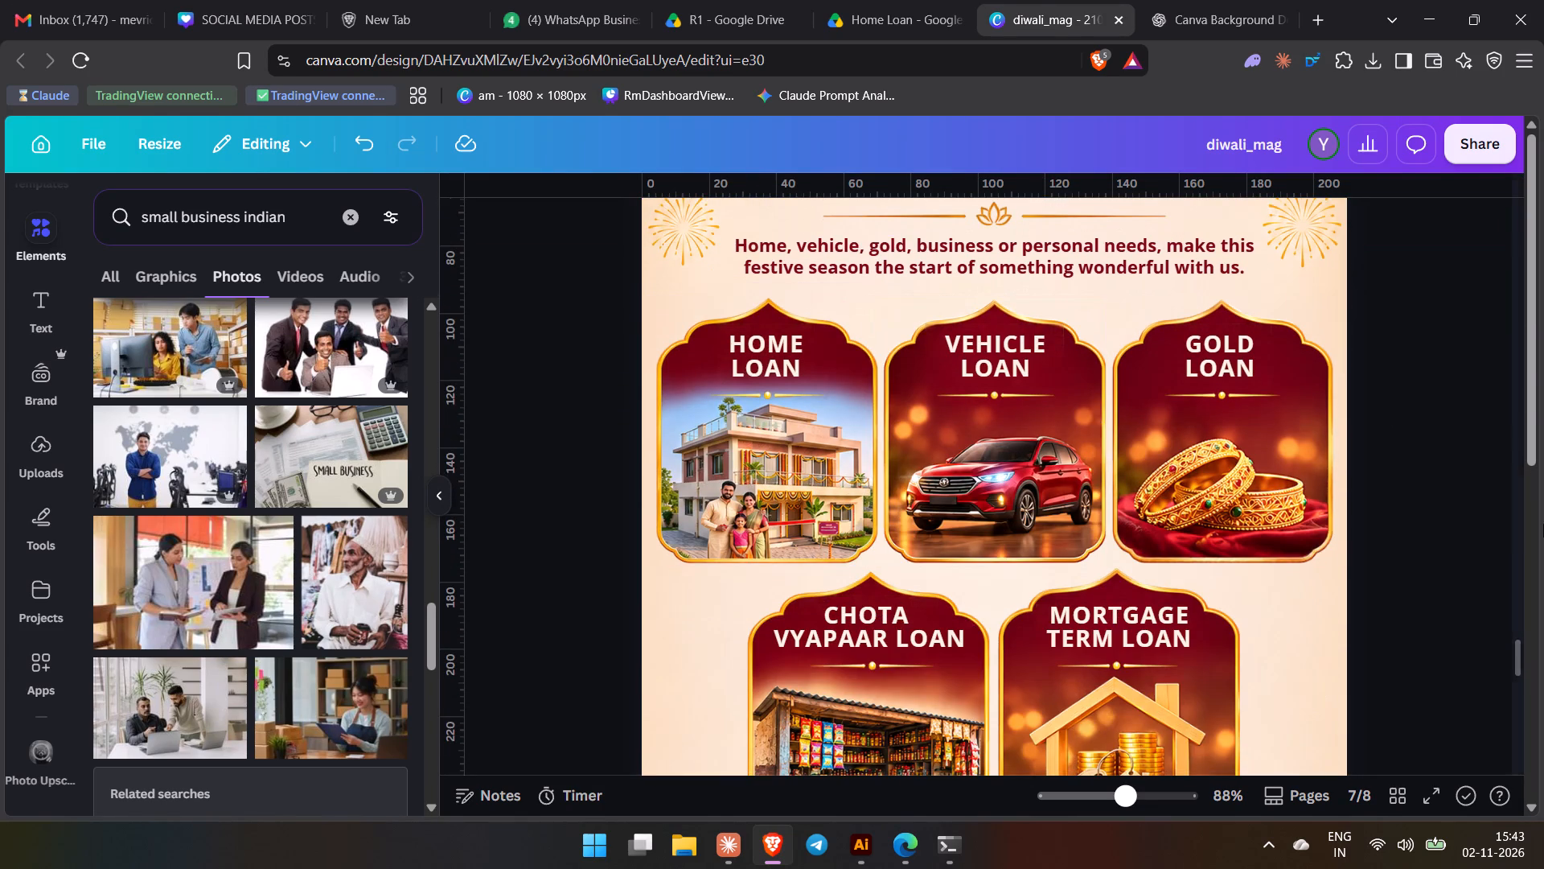
pyautogui.click(1443, 534)
pyautogui.scroll(3, 1437, 539)
pyautogui.scroll(-14, 1429, 546)
pyautogui.scroll(4, 1417, 558)
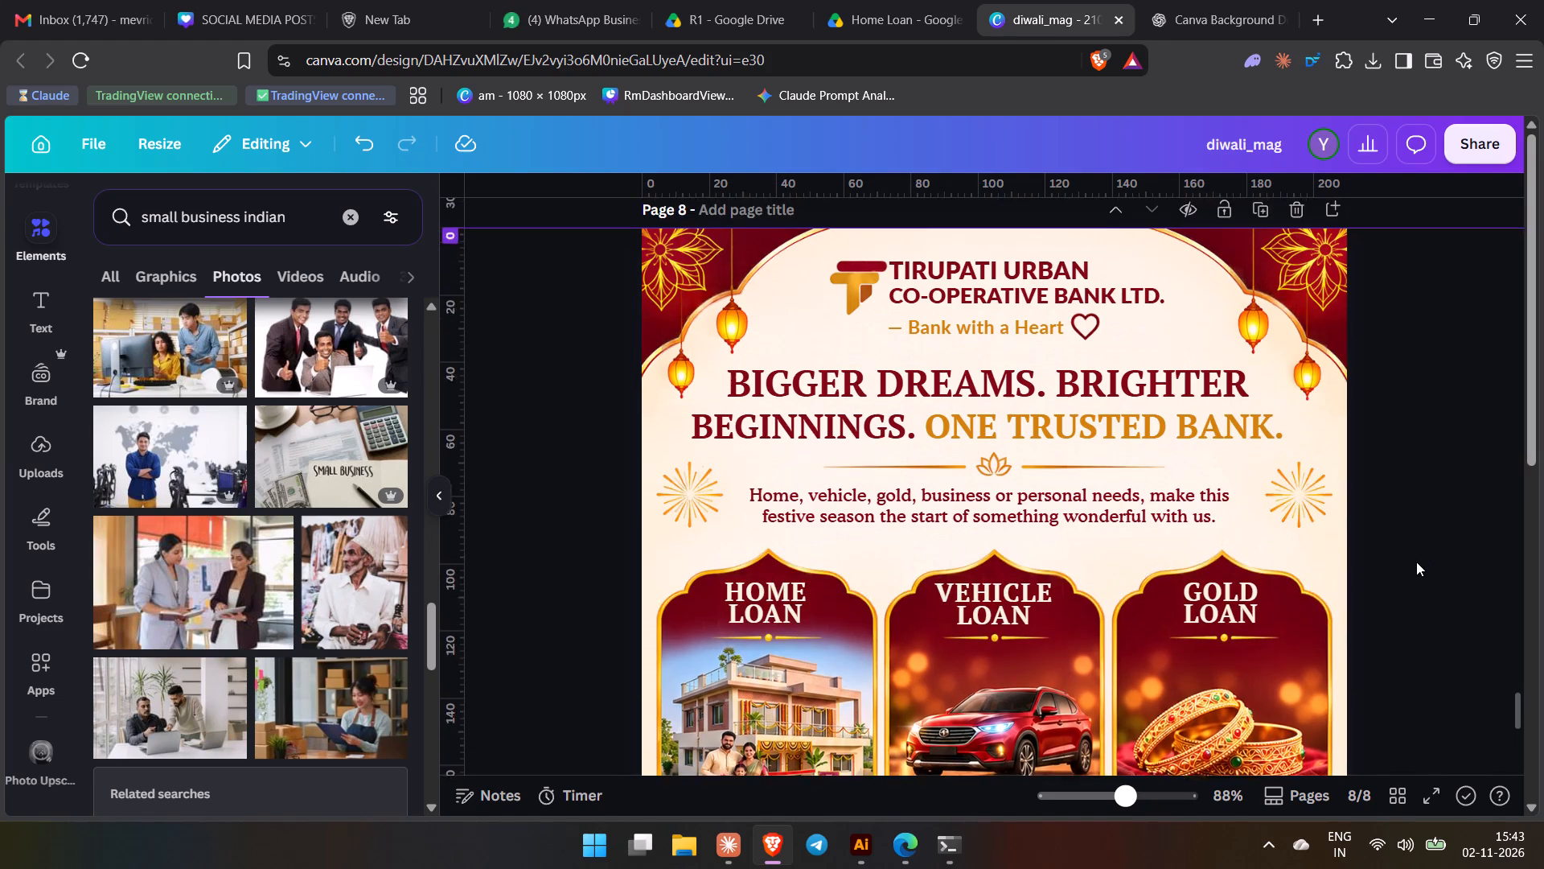
pyautogui.scroll(1, 1416, 562)
pyautogui.click(1292, 418)
pyautogui.scroll(6, 1471, 616)
pyautogui.scroll(5, 1386, 575)
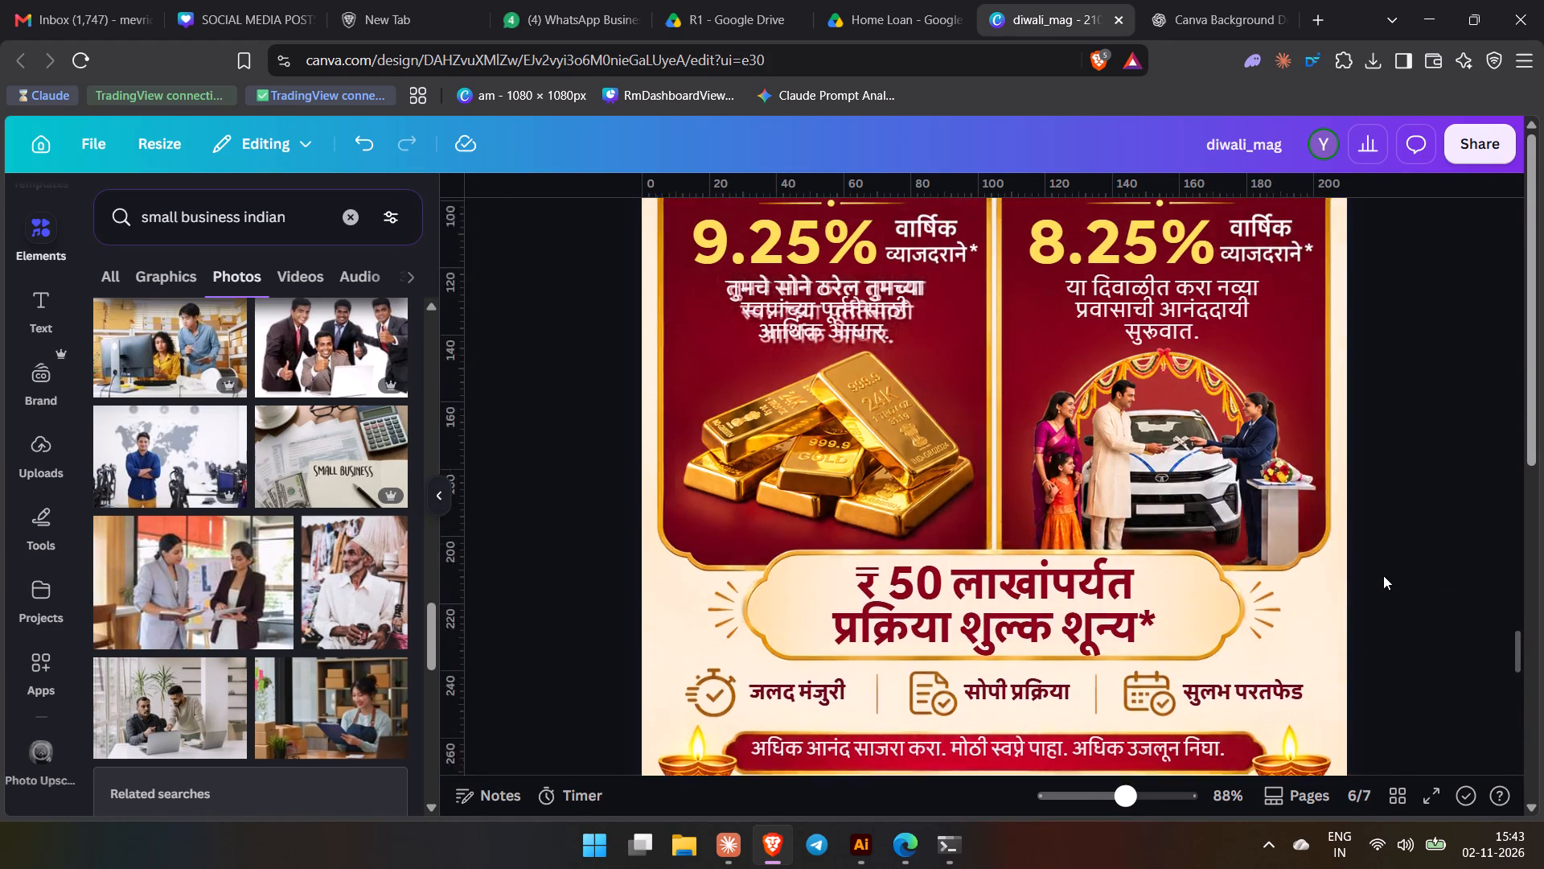
# Compare the page 7 loan cards with the interest-rate cards on pages 4, 5 and 6.
pyautogui.scroll(1, 1383, 575)
pyautogui.scroll(-12, 1382, 575)
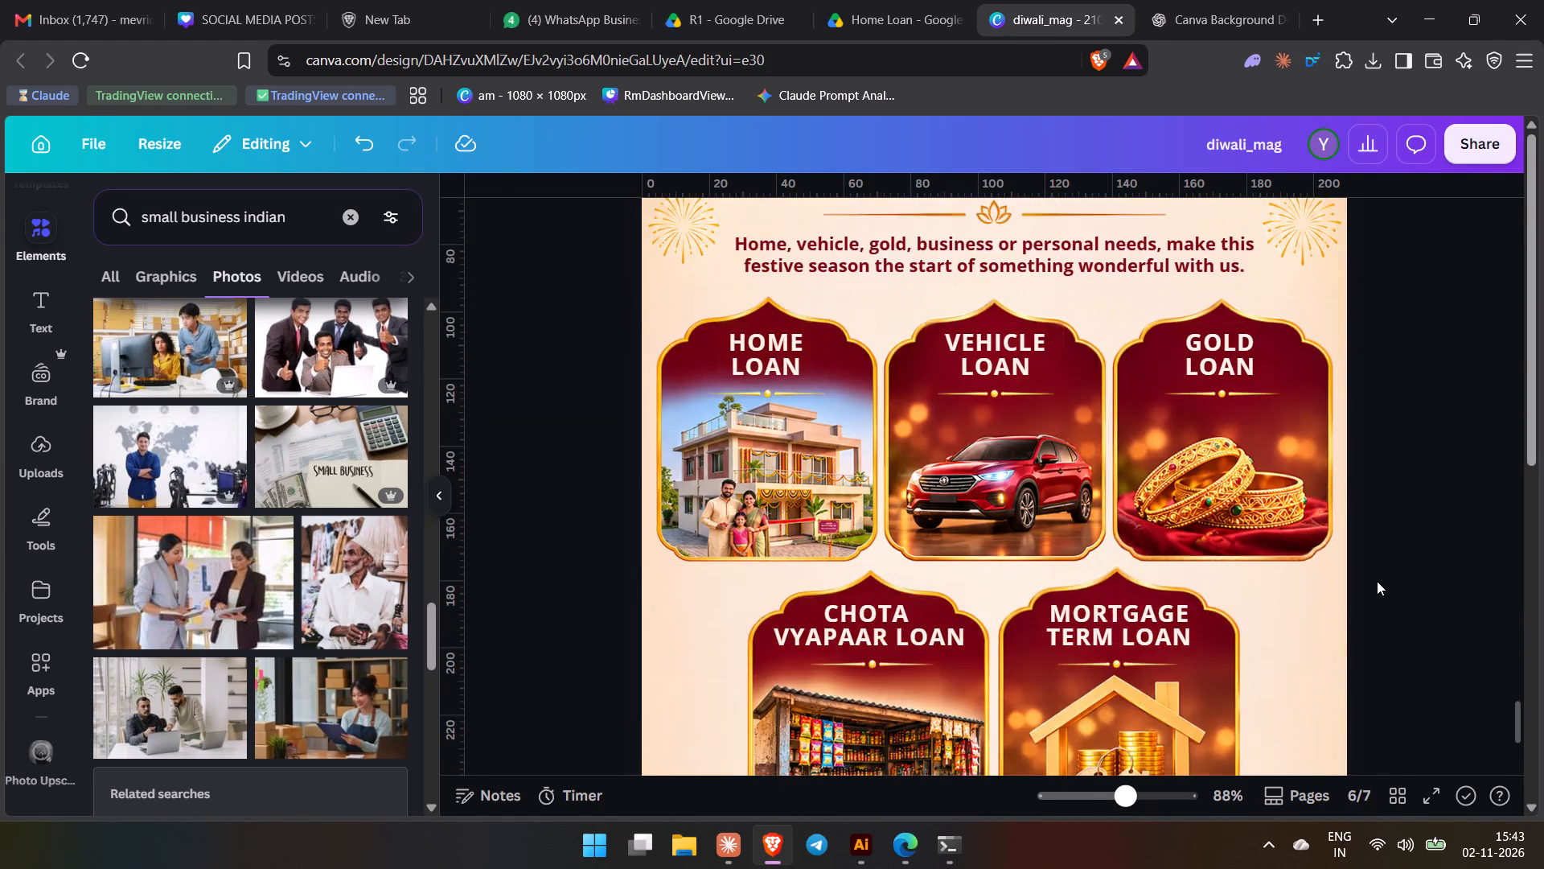
pyautogui.scroll(20, 1374, 579)
pyautogui.scroll(1, 1374, 579)
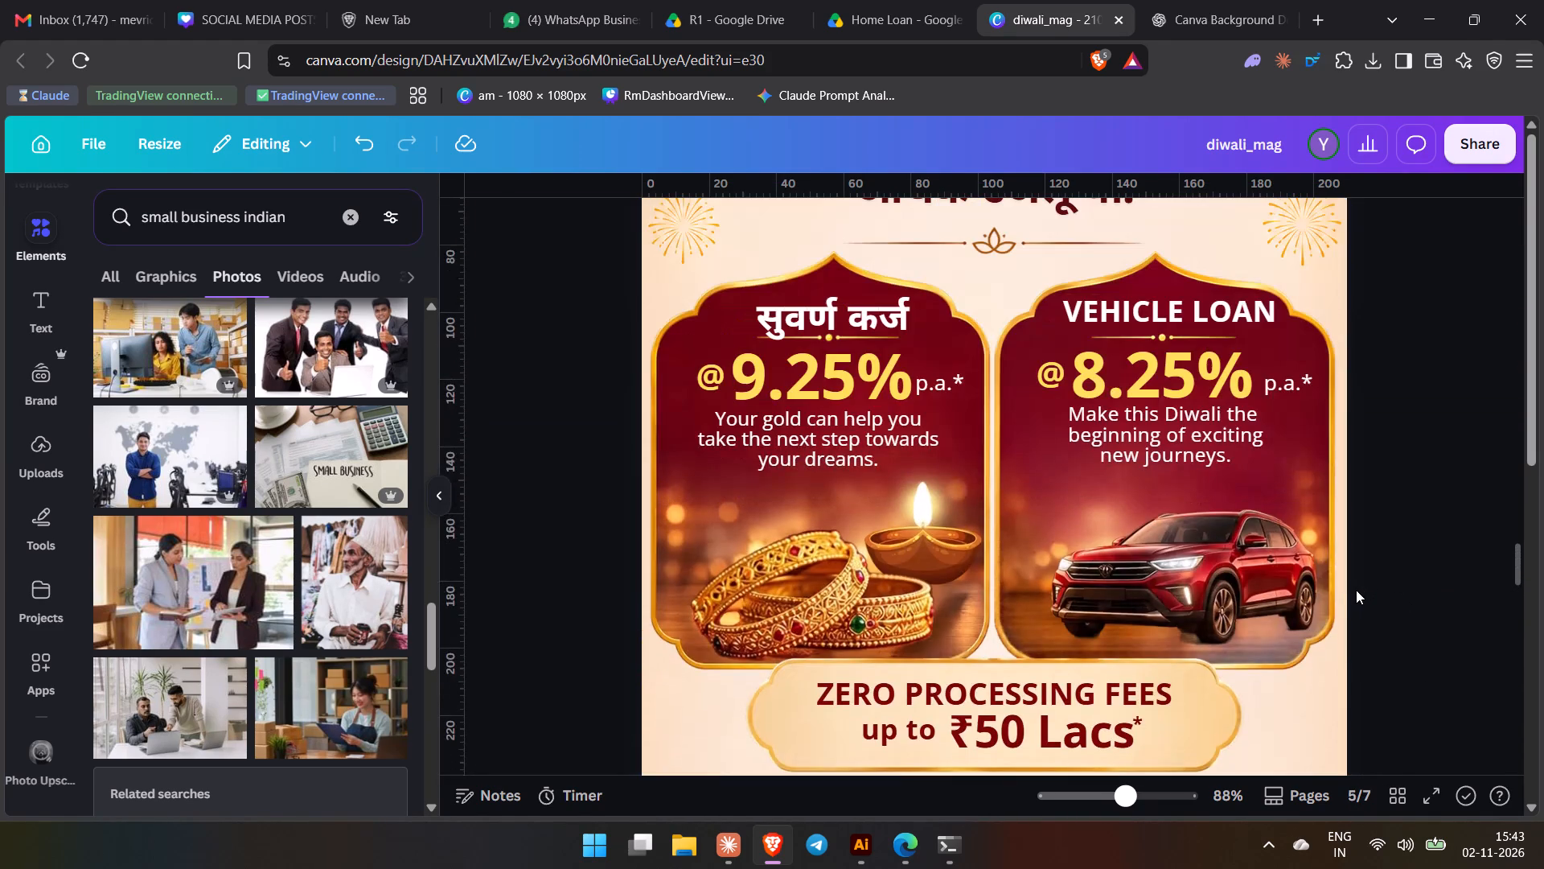
pyautogui.scroll(10, 1354, 593)
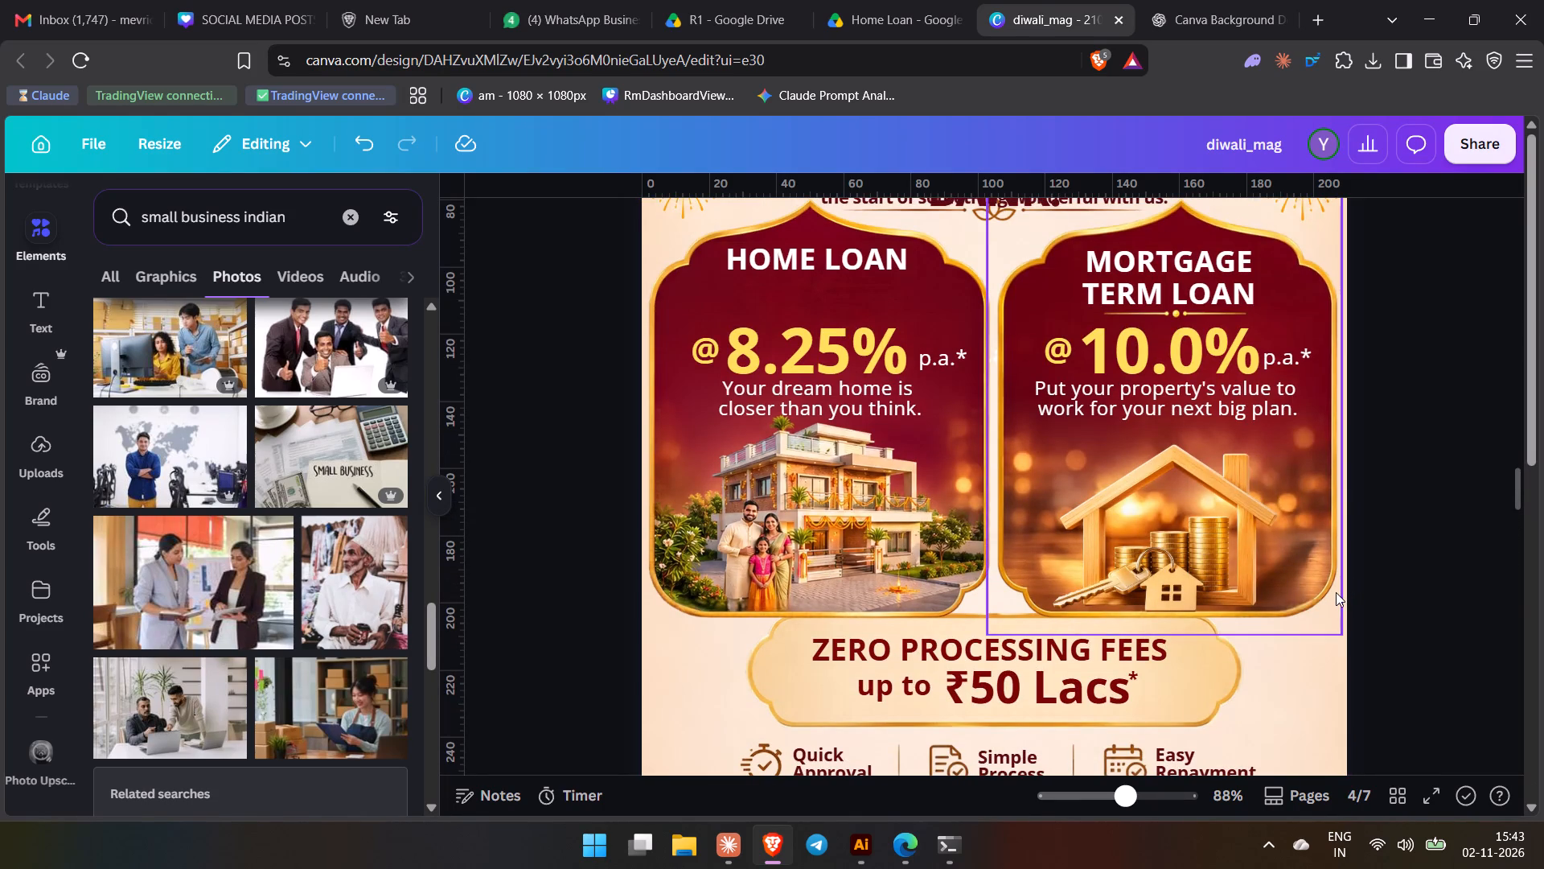
pyautogui.scroll(-20, 1331, 598)
pyautogui.scroll(-10, 1316, 608)
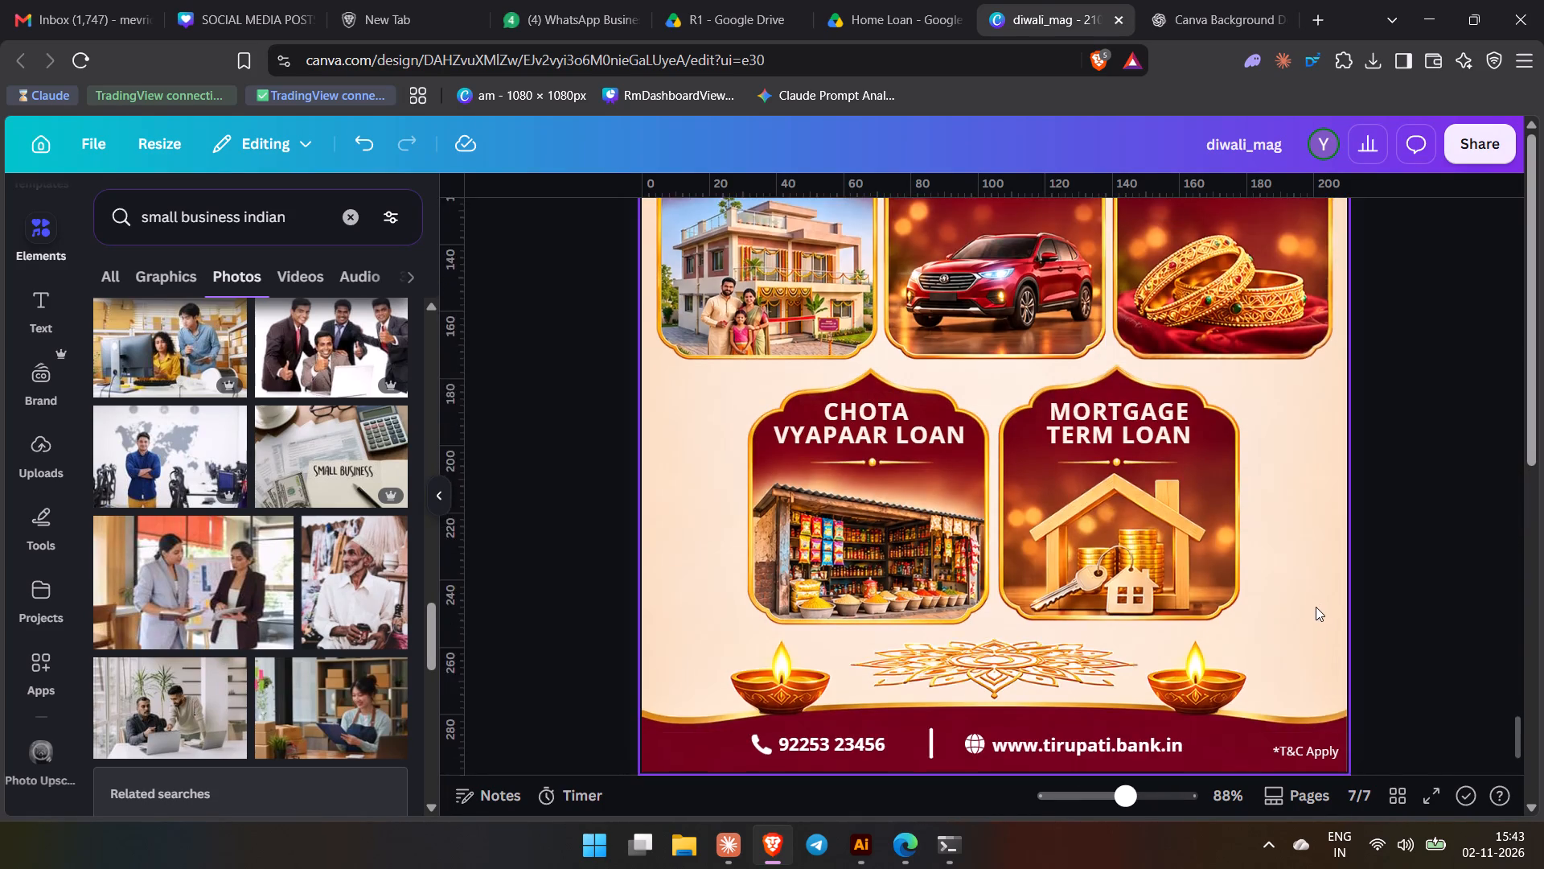
pyautogui.scroll(-3, 1316, 607)
pyautogui.scroll(3, 1316, 599)
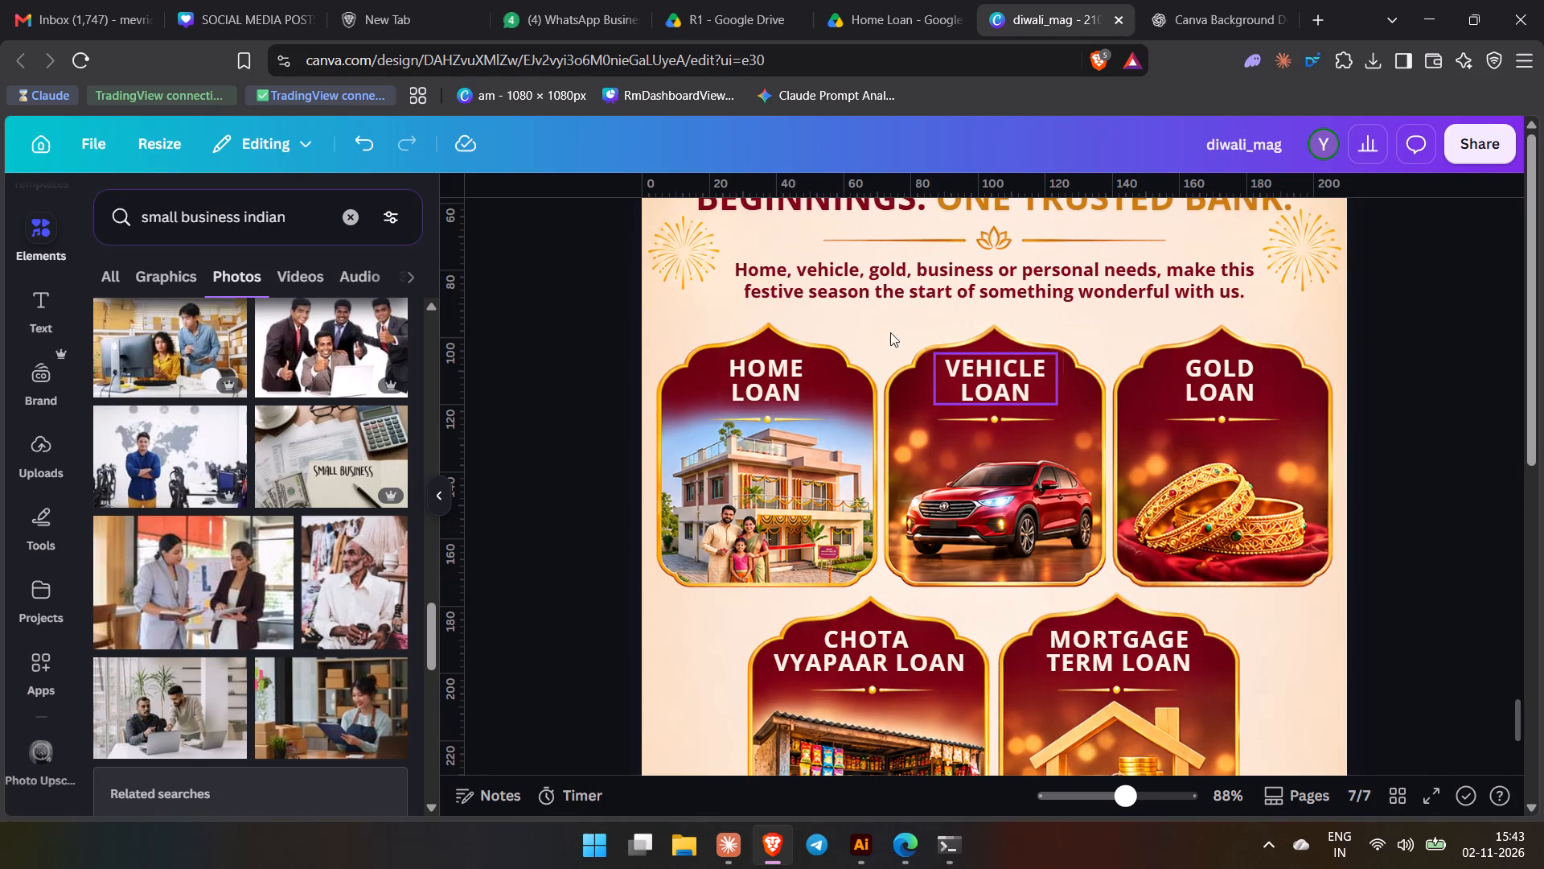
# Widen the Home Loan title's text box on page 7 and append the rate "(8.25%*)" after LOAN.
pyautogui.doubleClick(801, 385)
pyautogui.click(801, 385)
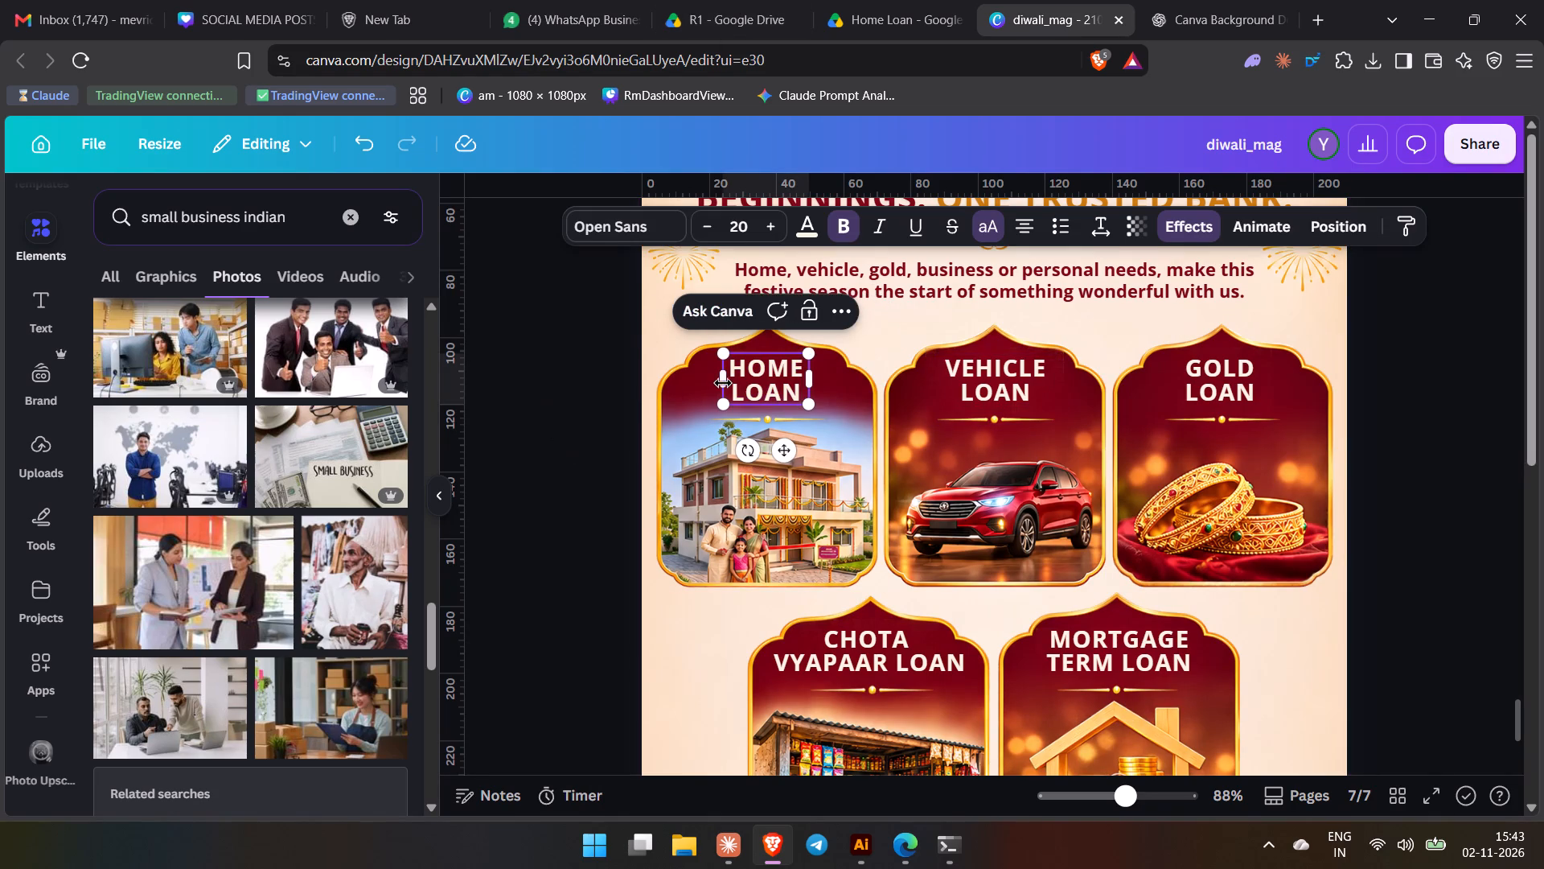
pyautogui.moveTo(721, 383); pyautogui.dragTo(659, 379)
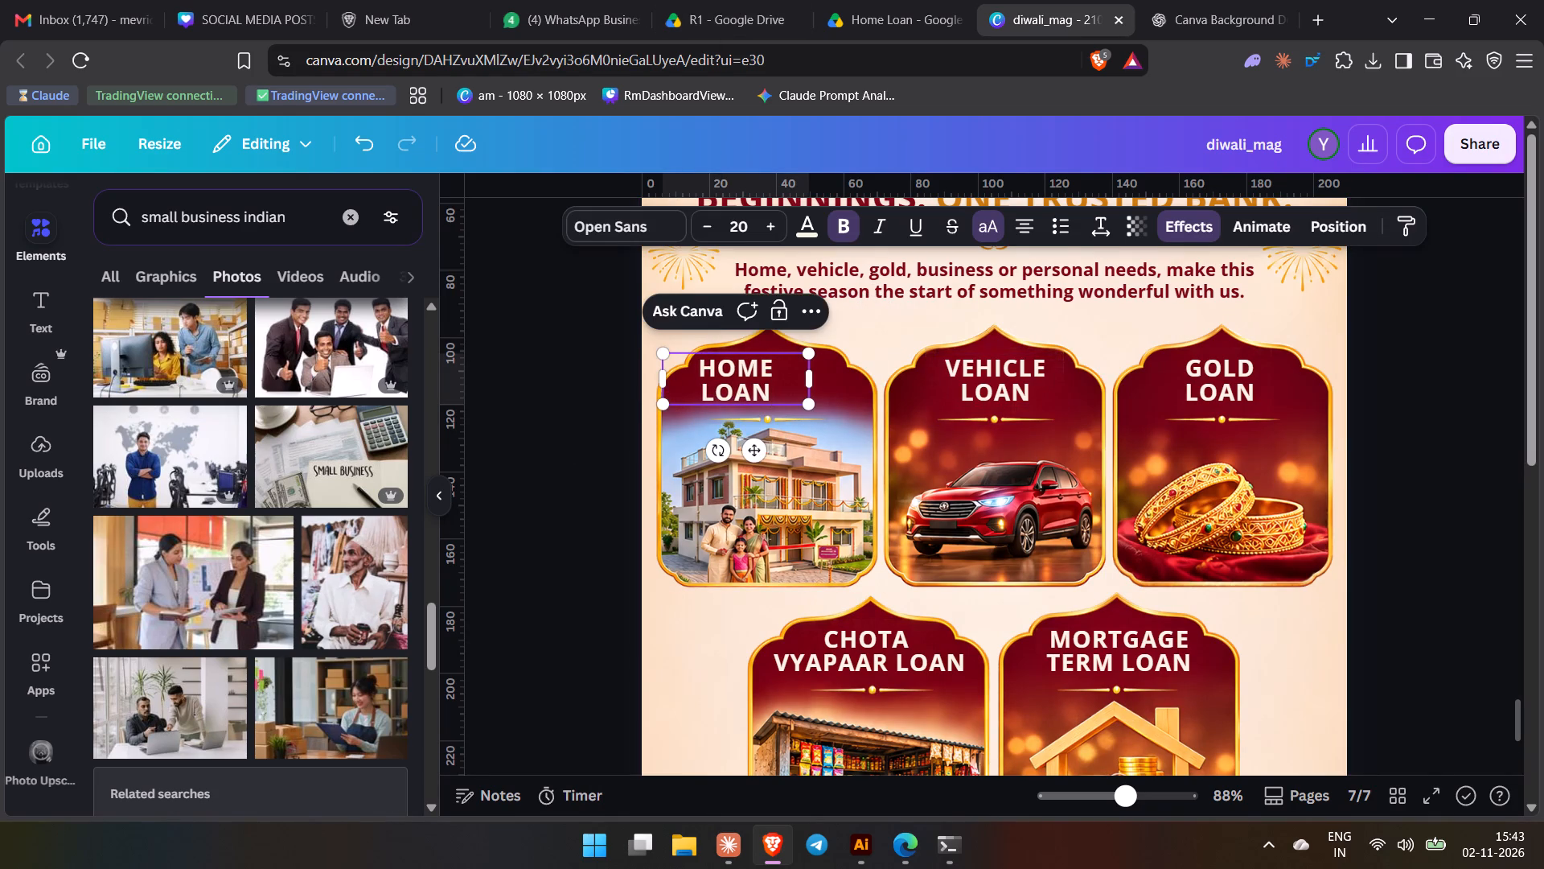
pyautogui.press('space')
pyautogui.write('(')
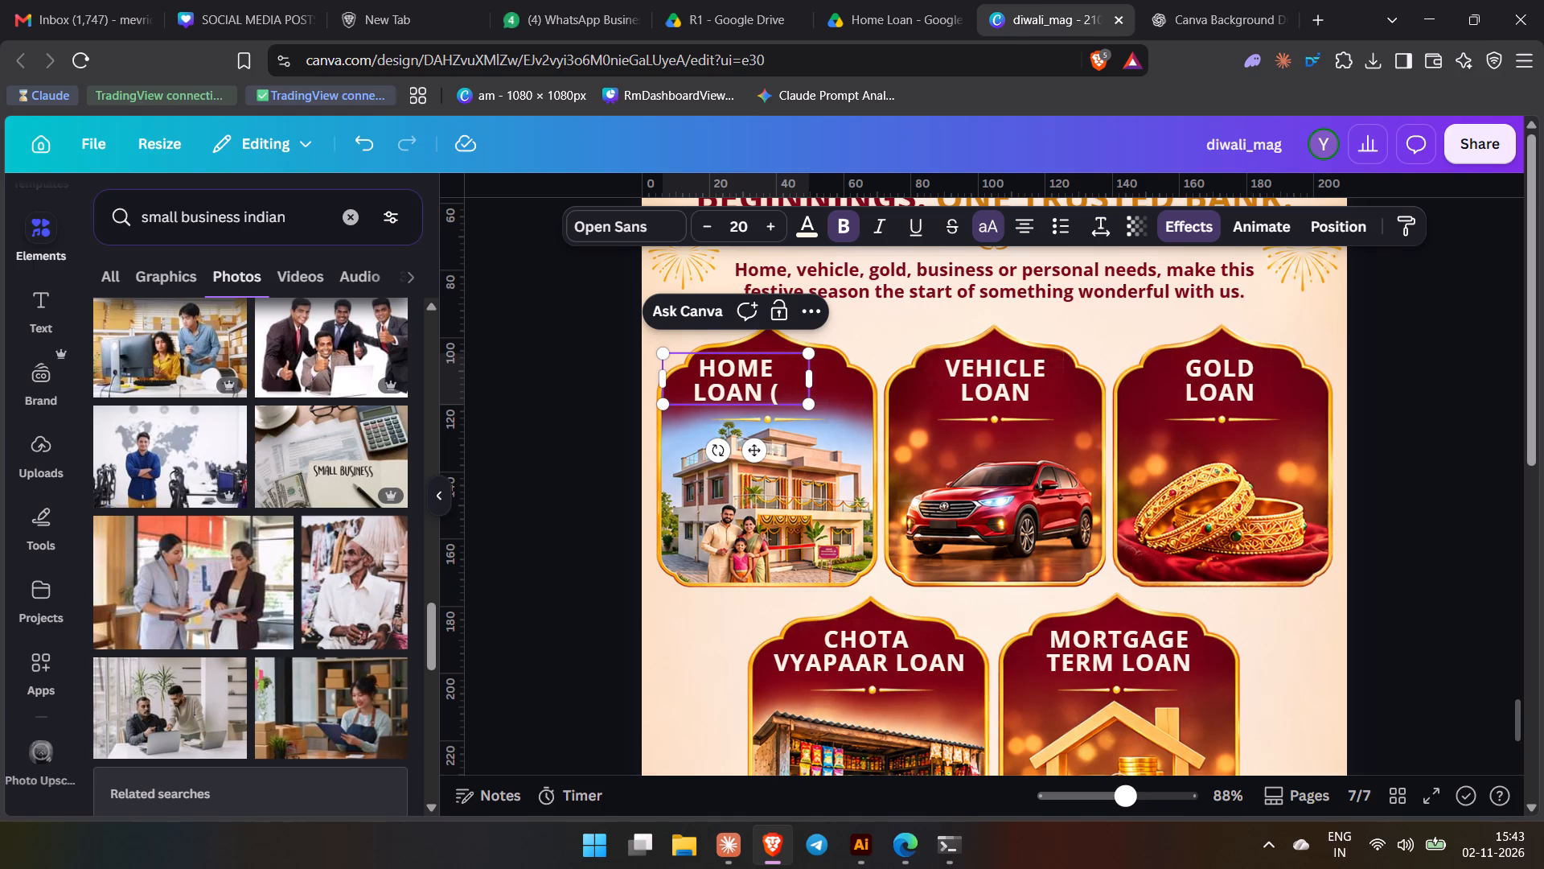
pyautogui.write('8.')
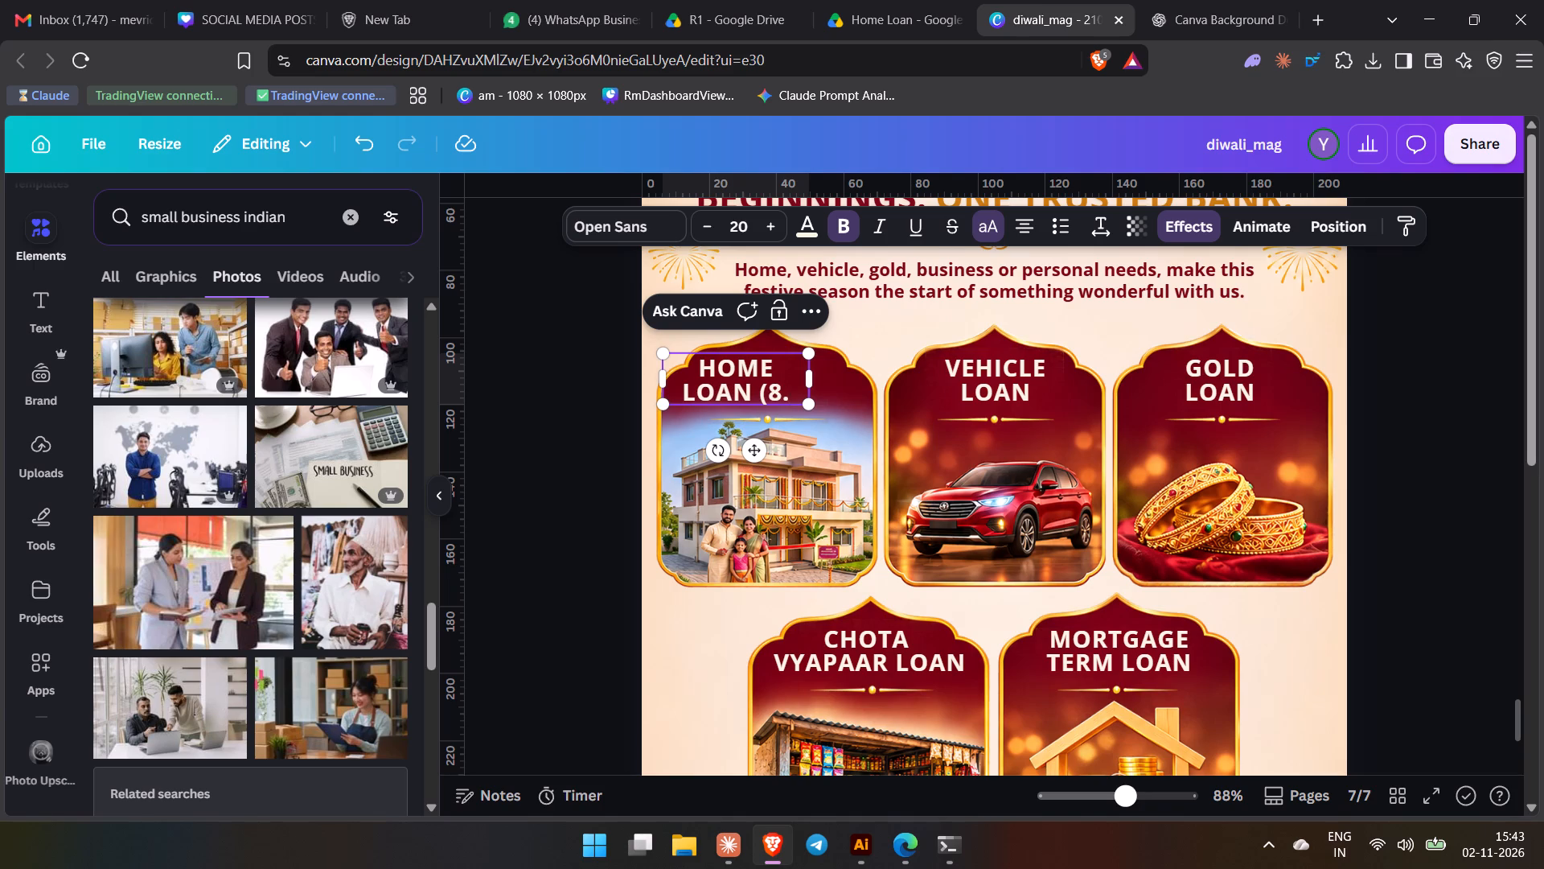
pyautogui.write('25')
pyautogui.hotkey('shift', '%')
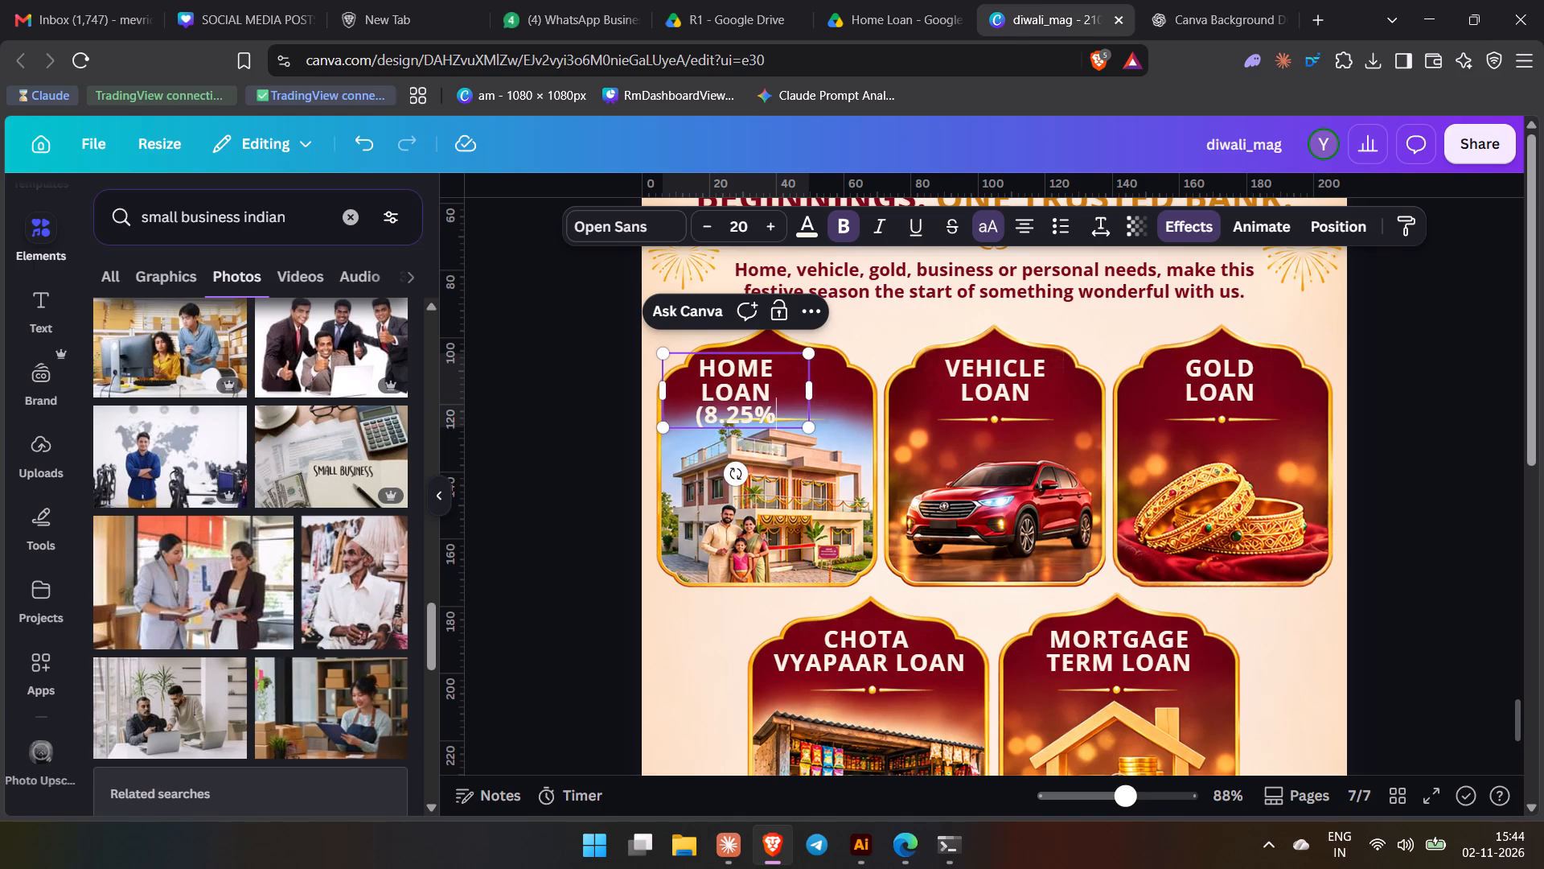
pyautogui.hotkey('shift', '*')
pyautogui.hotkey('shift', ')')
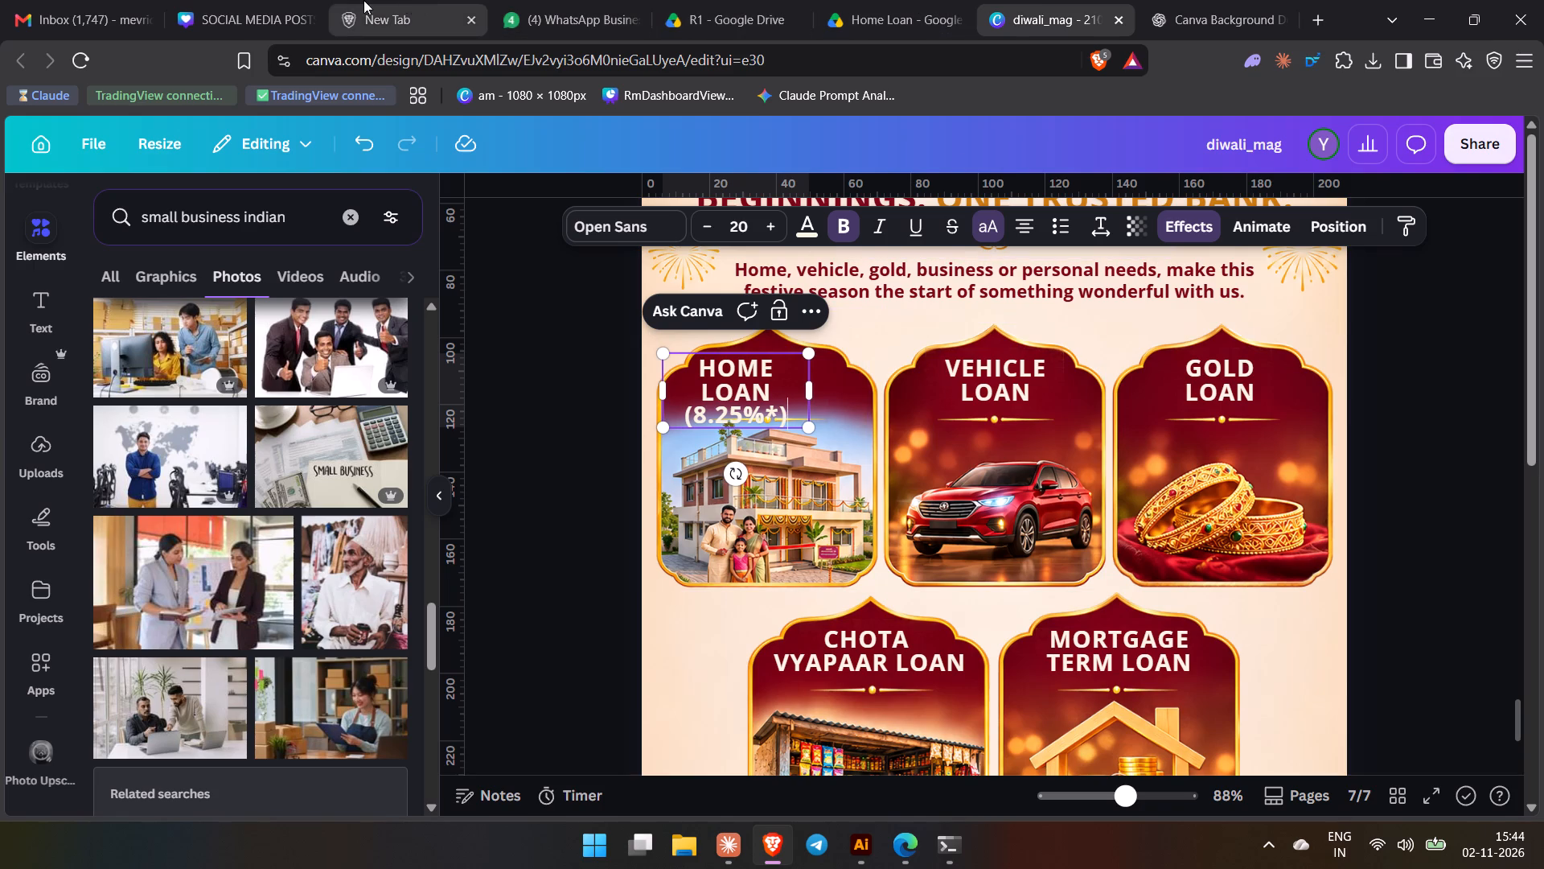
# Check the loan interest rates on the all-products banner PDF in Google Drive, and return to the Canva design.
pyautogui.click(721, 0)
pyautogui.scroll(-2, 932, 453)
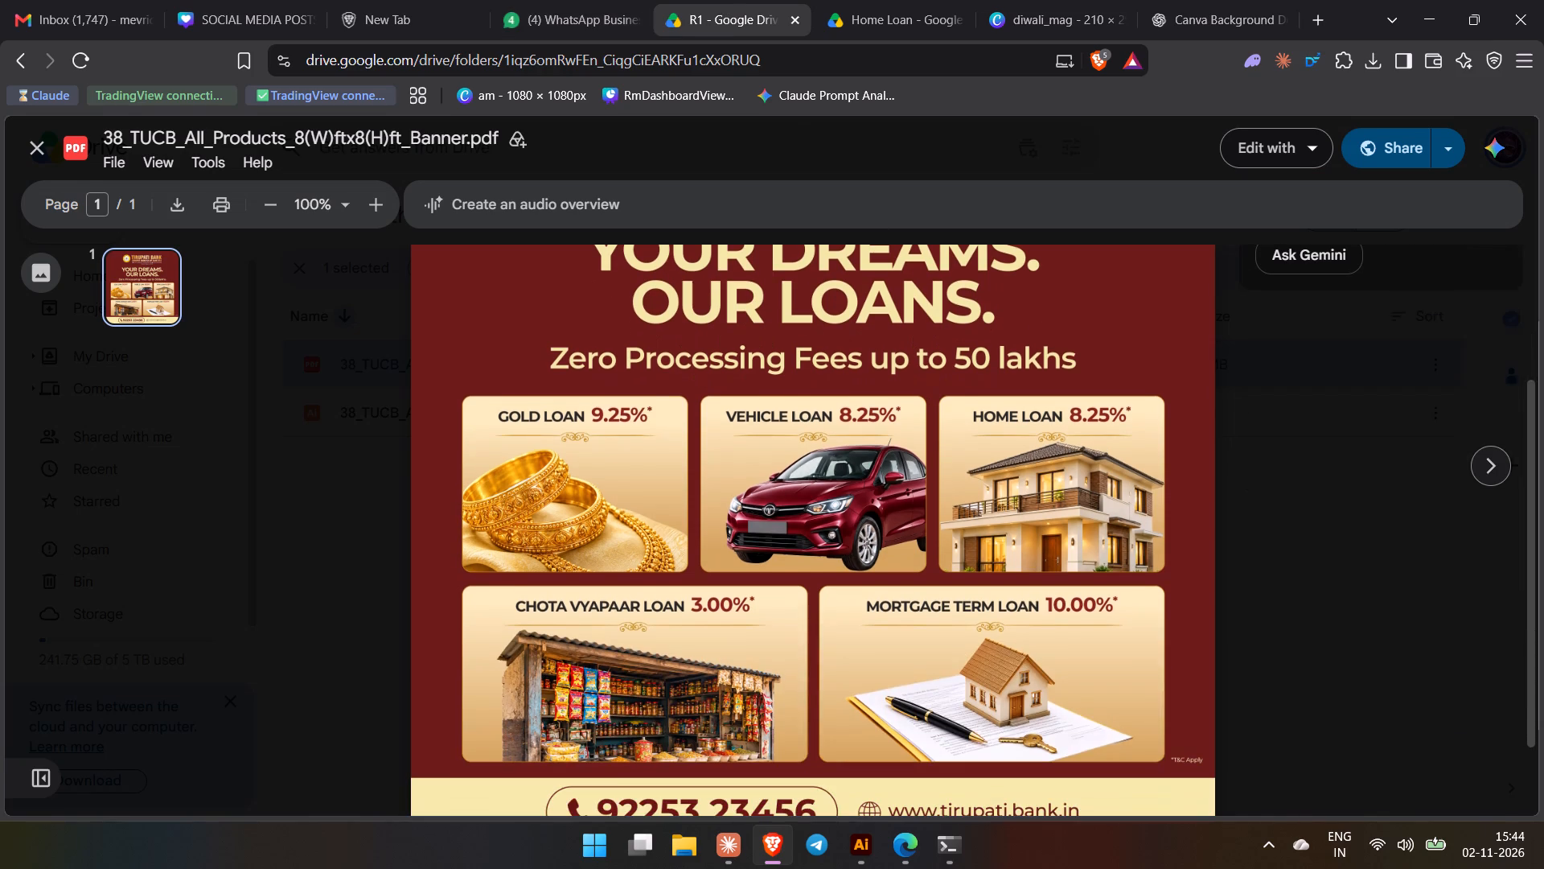
pyautogui.click(1074, 0)
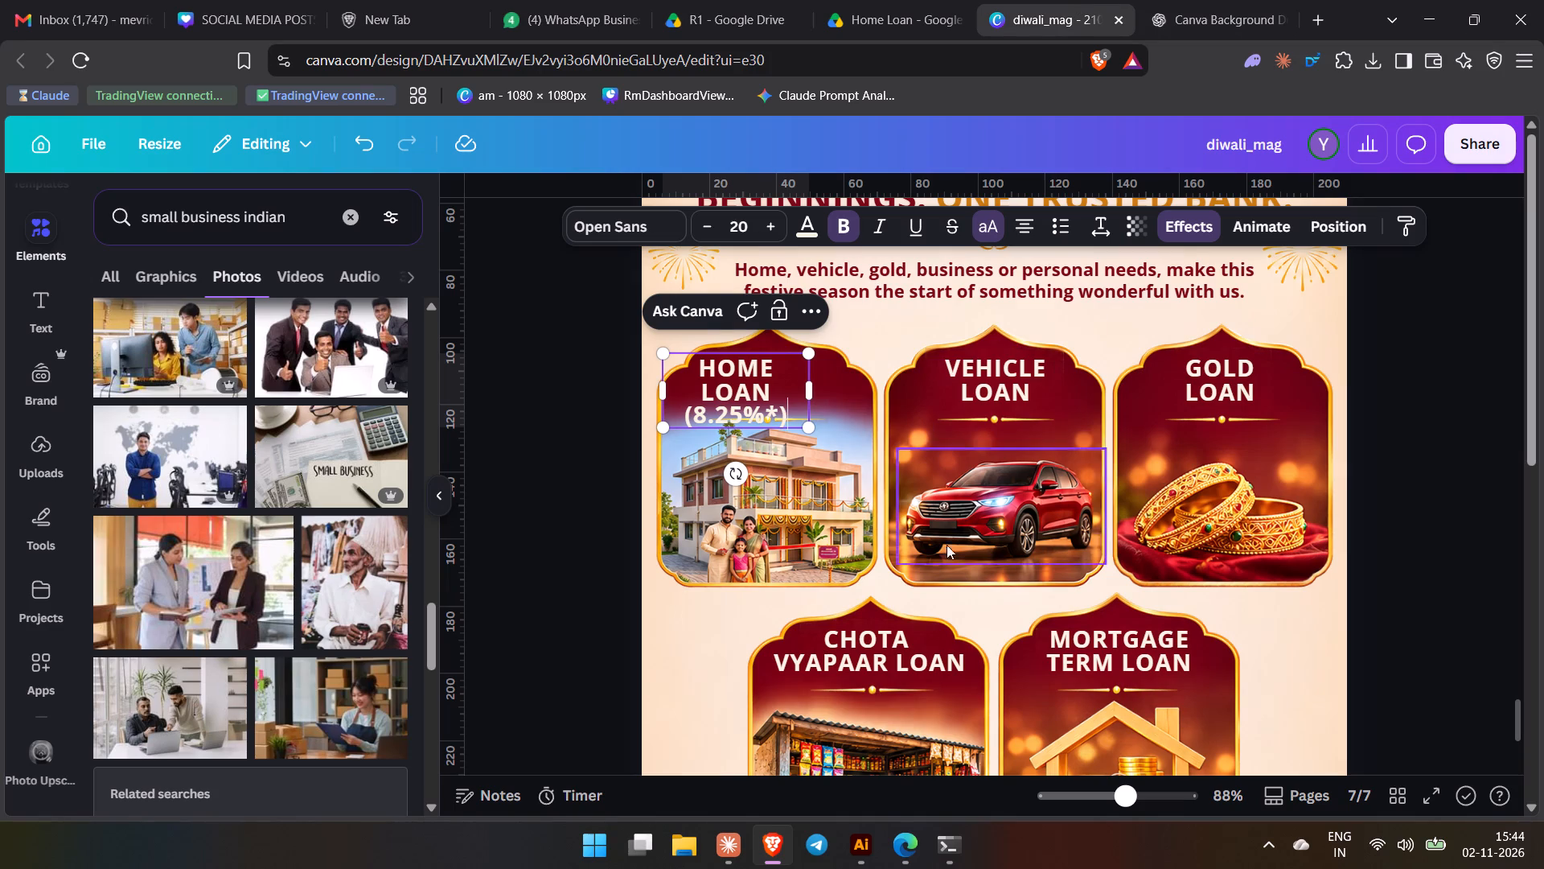
# Nudge the Home Loan title towards the horizontal centre of its card.
pyautogui.click(593, 529)
pyautogui.click(692, 383)
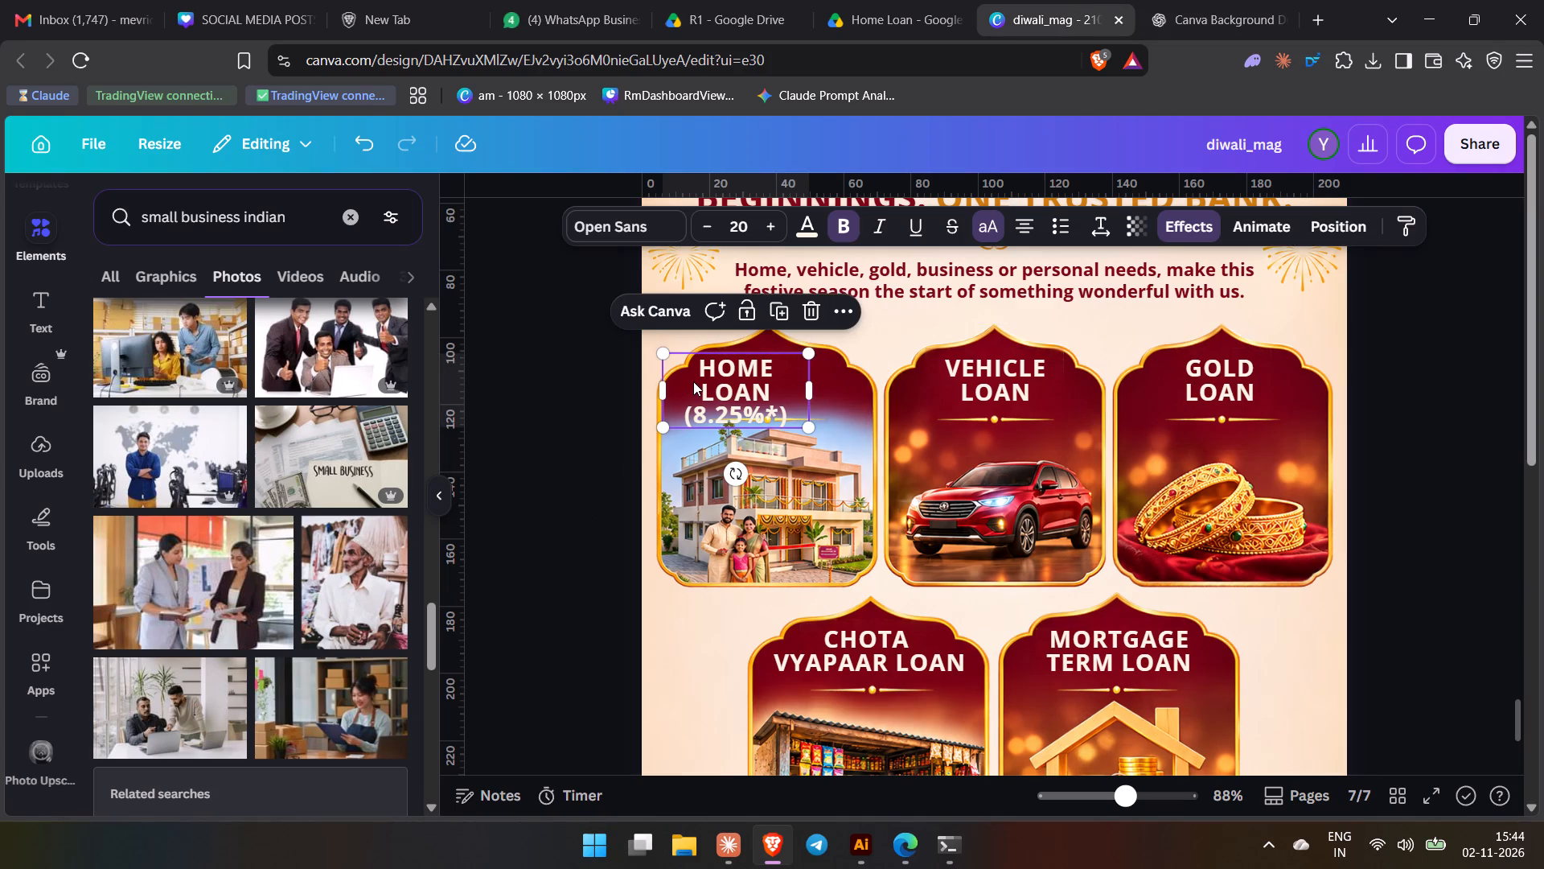
pyautogui.press('Right')
pyautogui.press('Right')
pyautogui.press('Right')
pyautogui.press('Right')
pyautogui.press('Right')
pyautogui.press('Right')
pyautogui.press('Right')
pyautogui.press('Right')
pyautogui.press('Right')
pyautogui.press('Left')
pyautogui.press('Left')
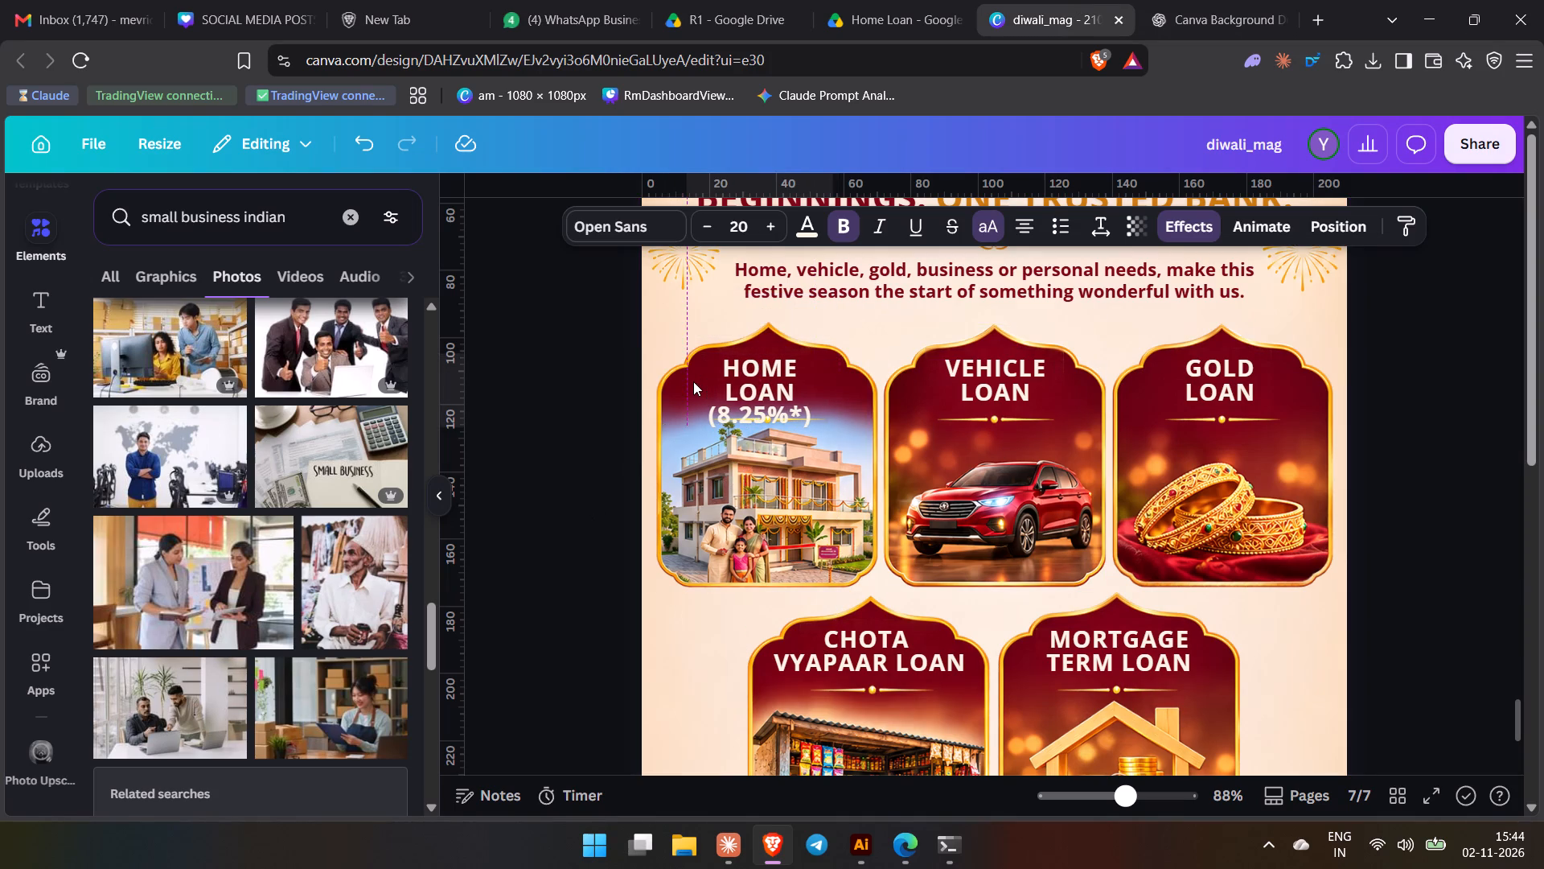
pyautogui.press('Right')
# Widen the Home Loan title's text box and join HOME LOAN on one line above (8.25%*).
pyautogui.click(801, 400)
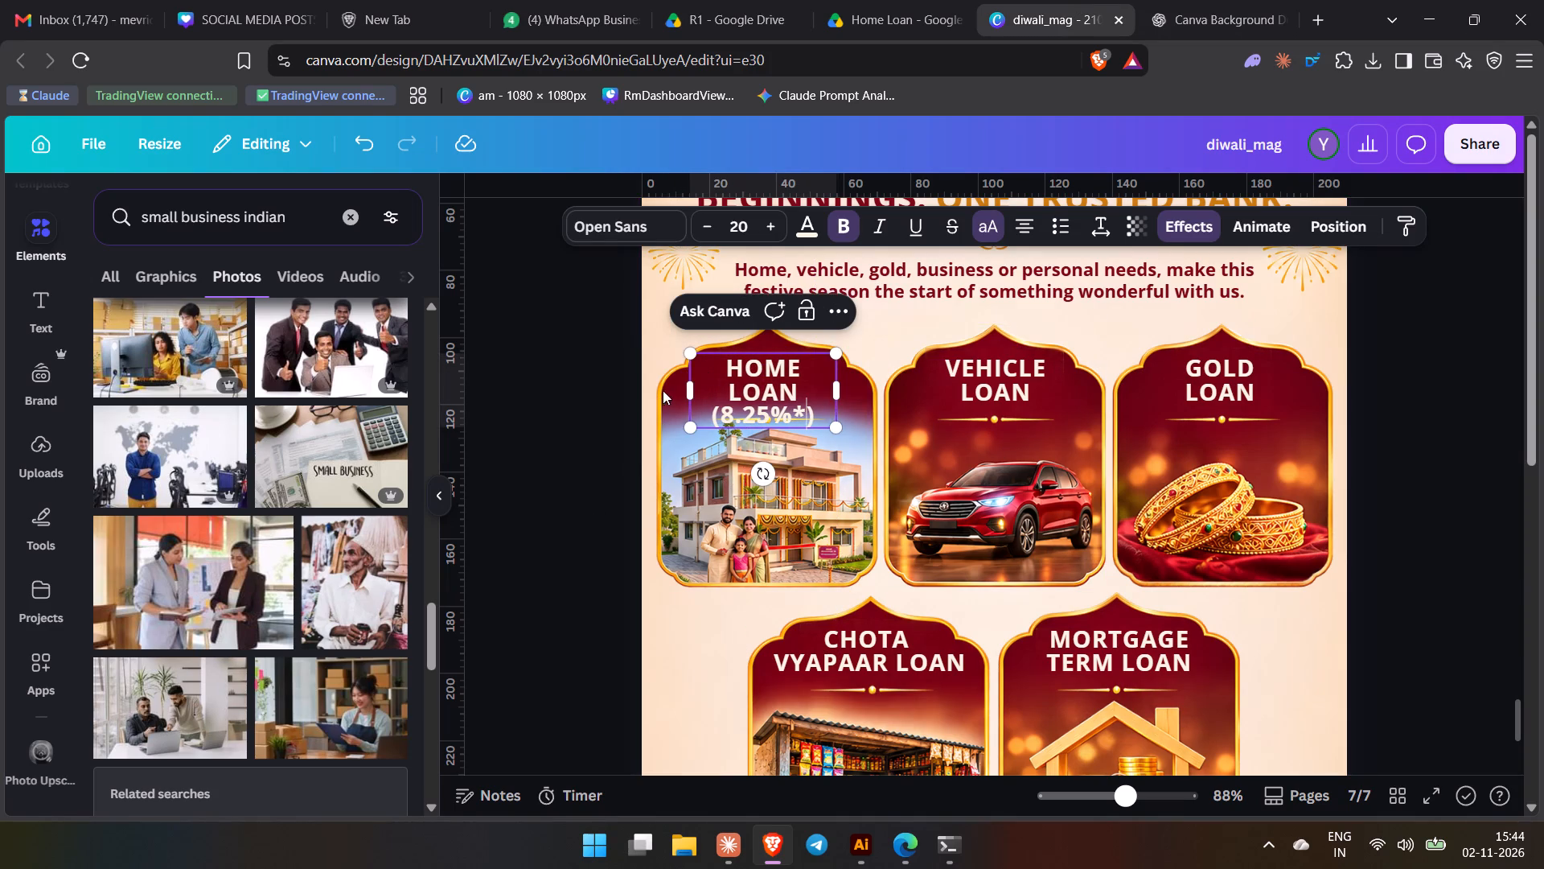
pyautogui.moveTo(694, 386); pyautogui.dragTo(687, 389)
pyautogui.moveTo(687, 389); pyautogui.dragTo(669, 390)
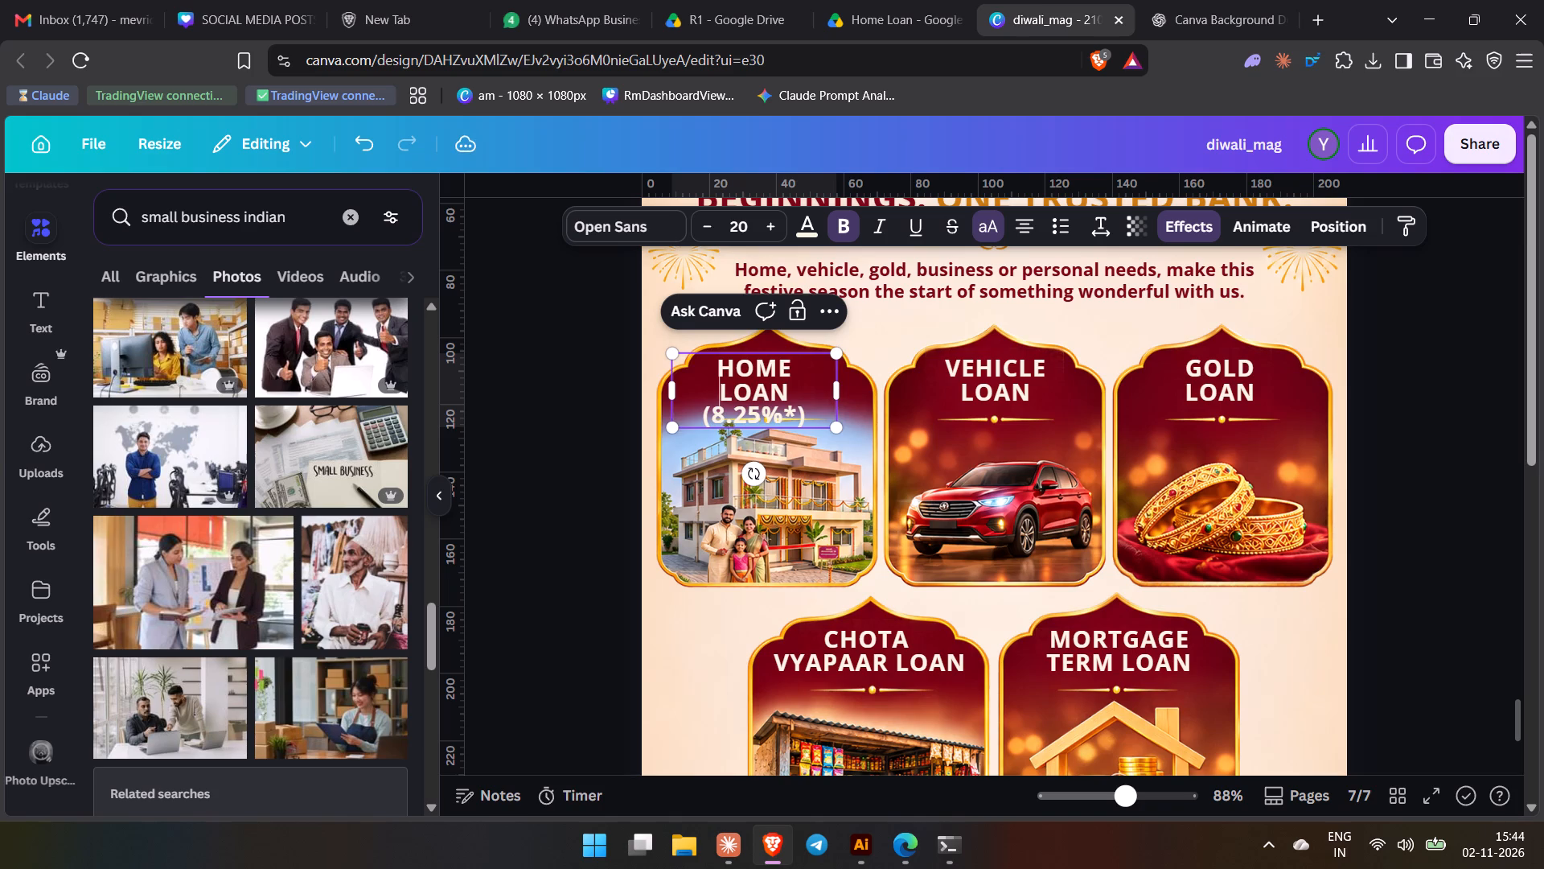
pyautogui.press('BackSpace')
pyautogui.press('space')
pyautogui.click(602, 449)
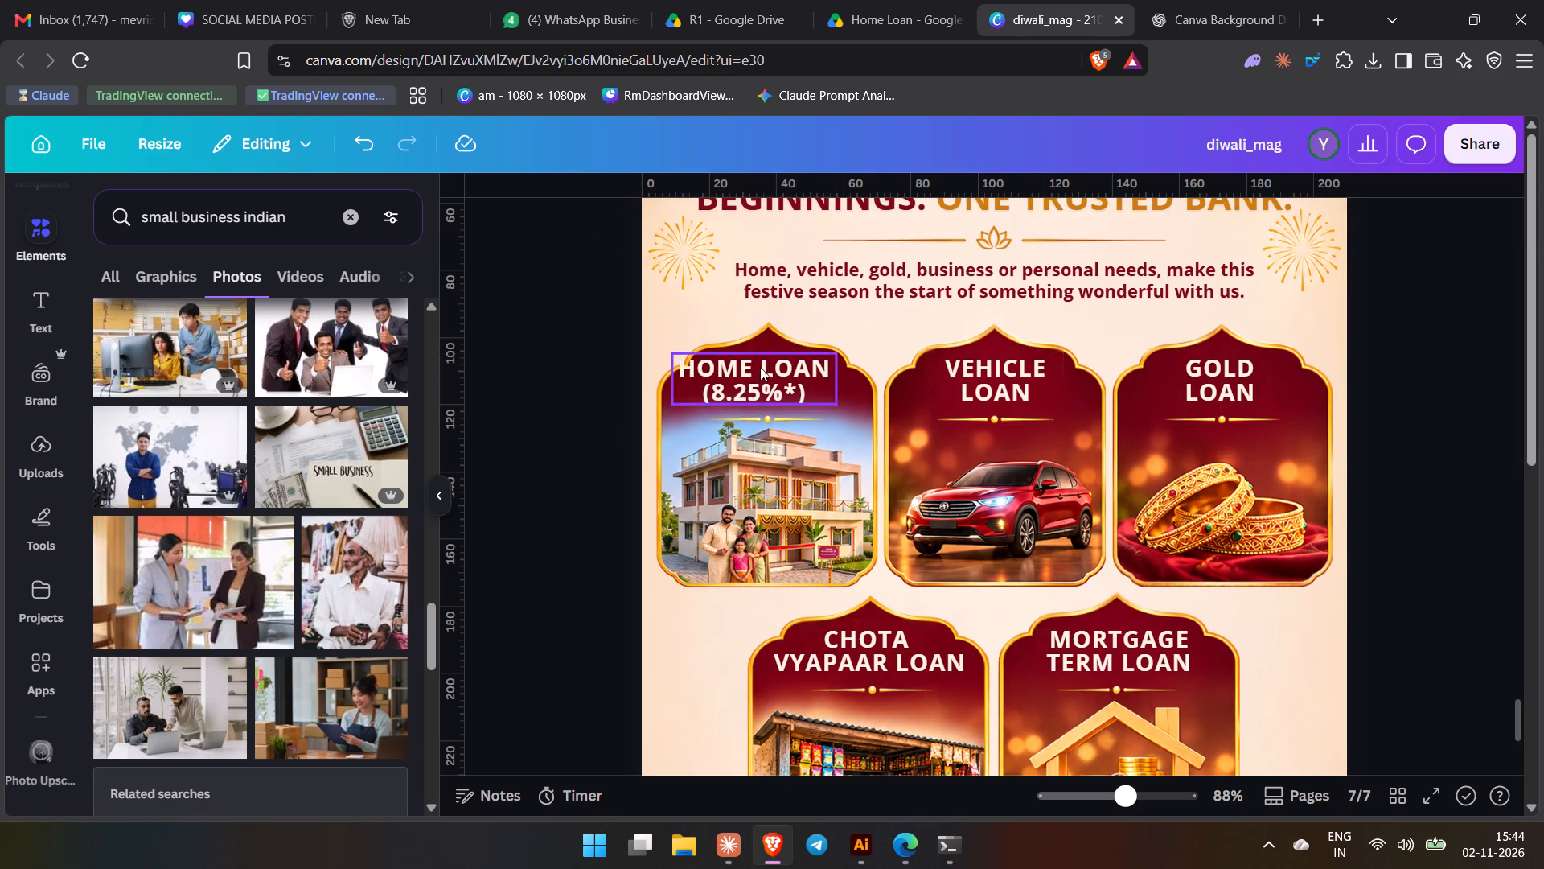
# Move the Home Loan title slightly down and centre it above the card's gold divider.
pyautogui.moveTo(770, 367); pyautogui.dragTo(789, 375)
pyautogui.press('Left')
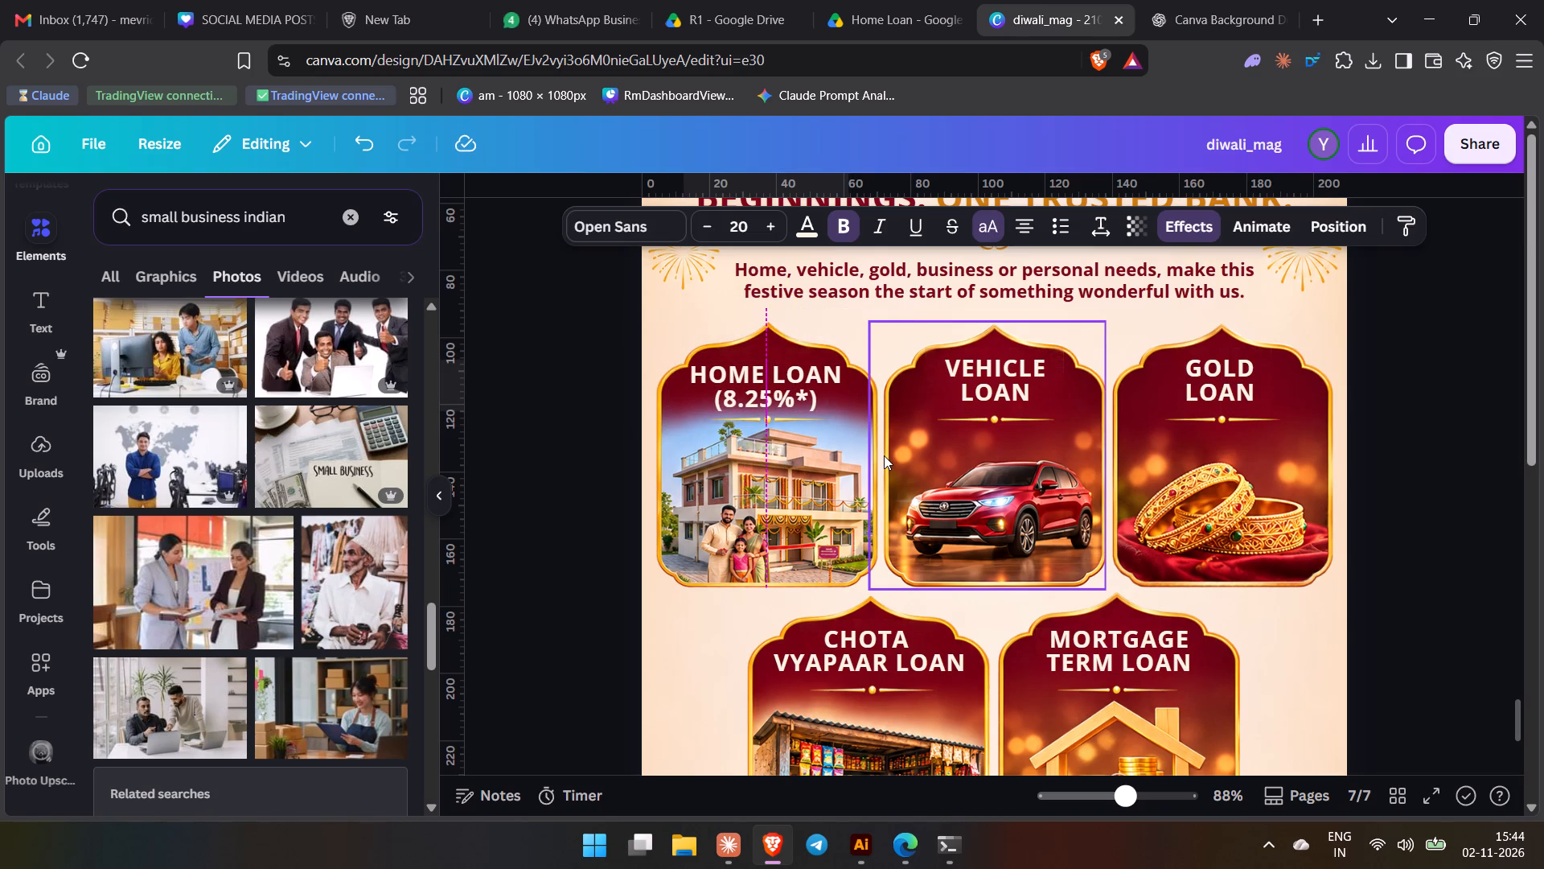
pyautogui.press('Right')
pyautogui.press('Left')
pyautogui.click(592, 426)
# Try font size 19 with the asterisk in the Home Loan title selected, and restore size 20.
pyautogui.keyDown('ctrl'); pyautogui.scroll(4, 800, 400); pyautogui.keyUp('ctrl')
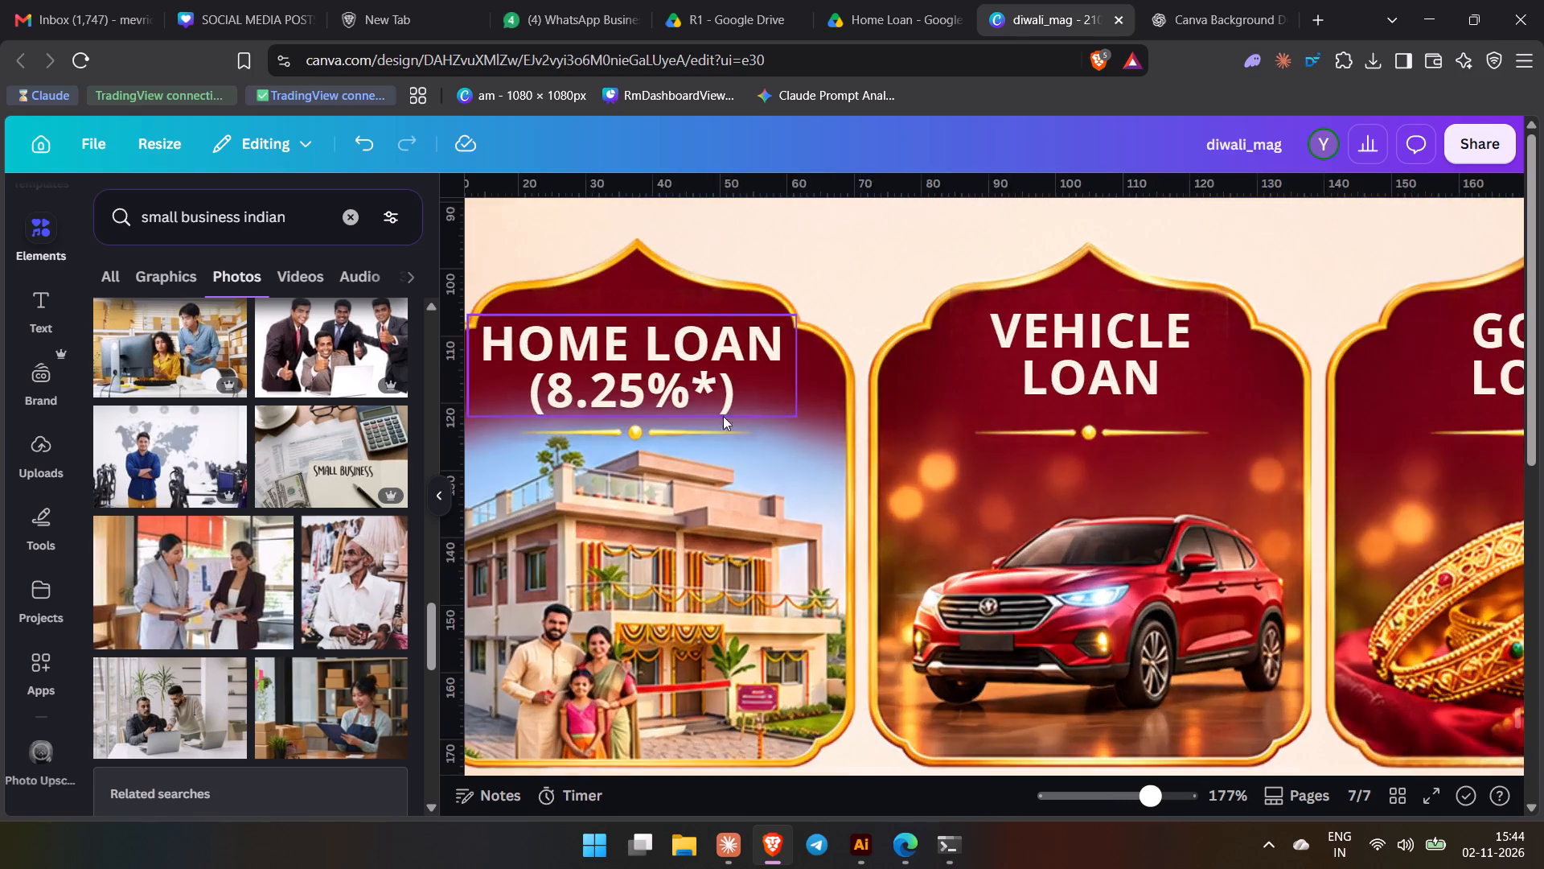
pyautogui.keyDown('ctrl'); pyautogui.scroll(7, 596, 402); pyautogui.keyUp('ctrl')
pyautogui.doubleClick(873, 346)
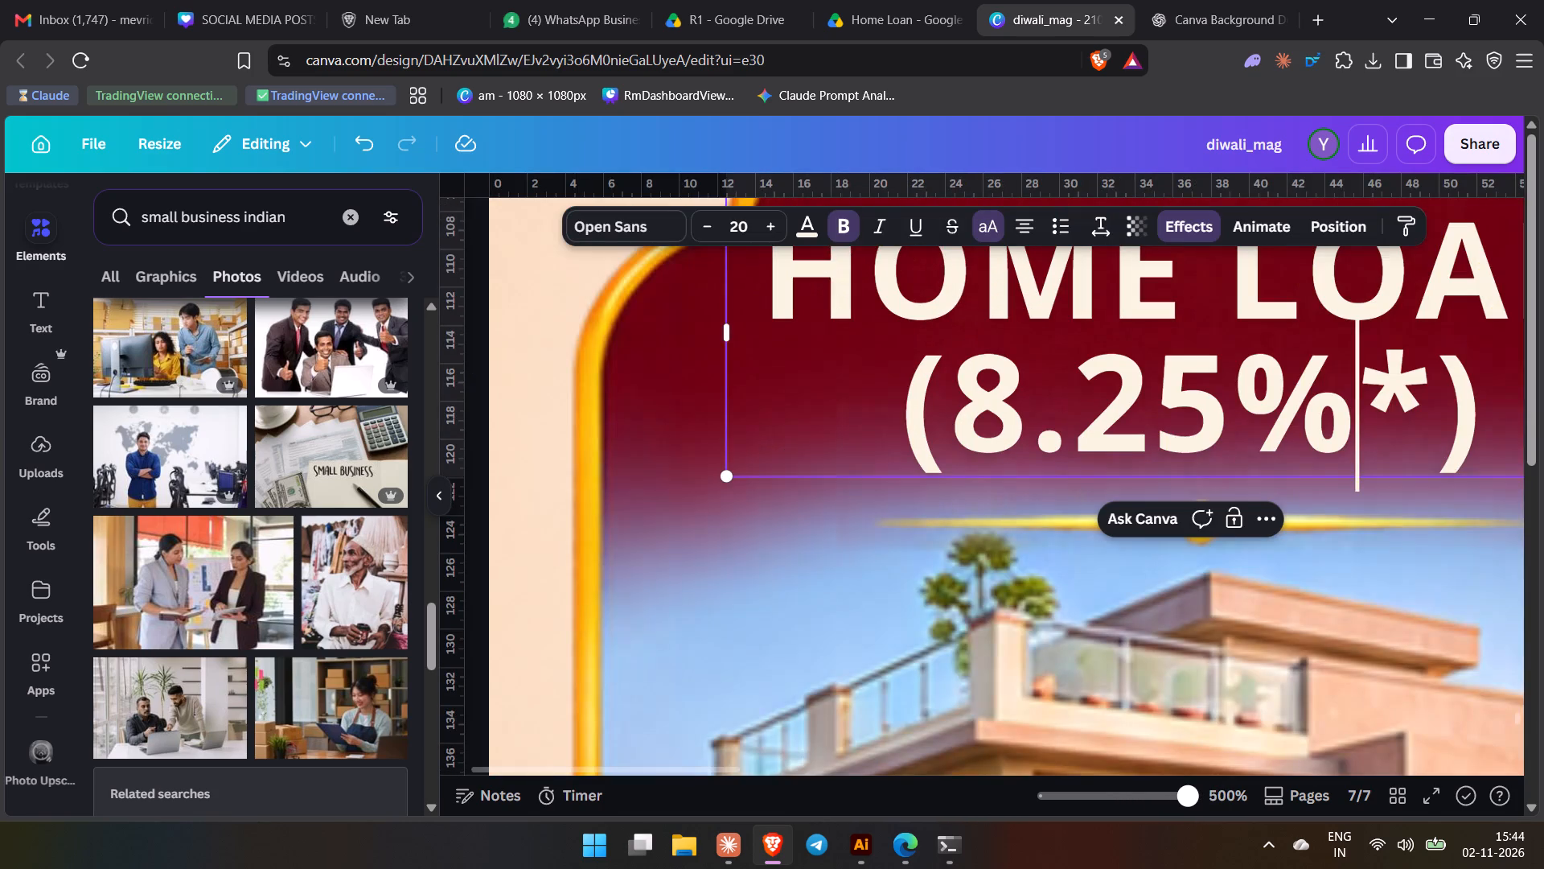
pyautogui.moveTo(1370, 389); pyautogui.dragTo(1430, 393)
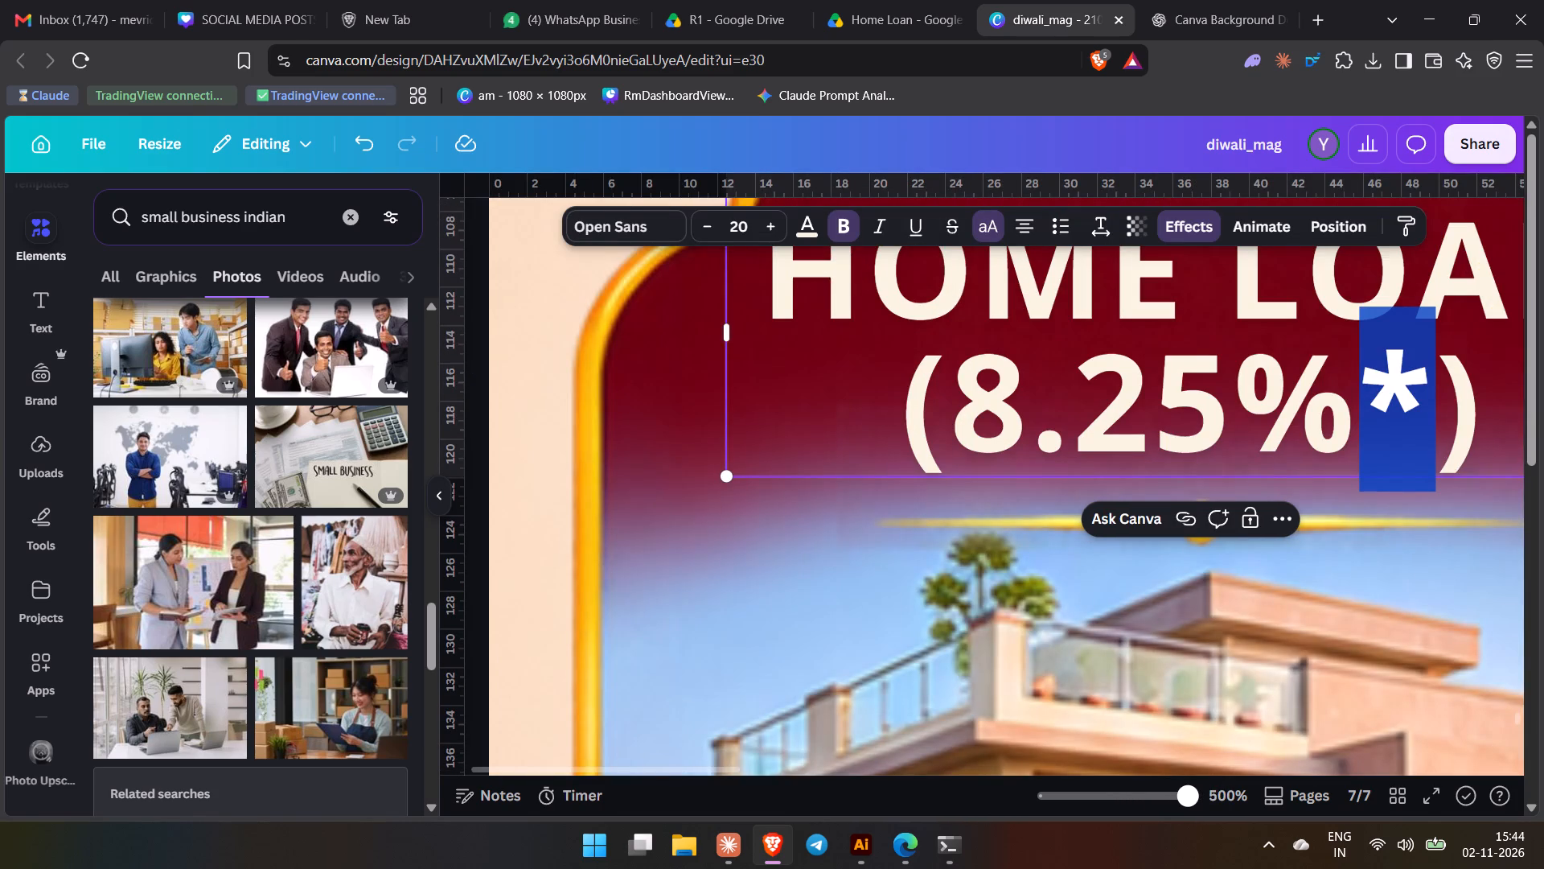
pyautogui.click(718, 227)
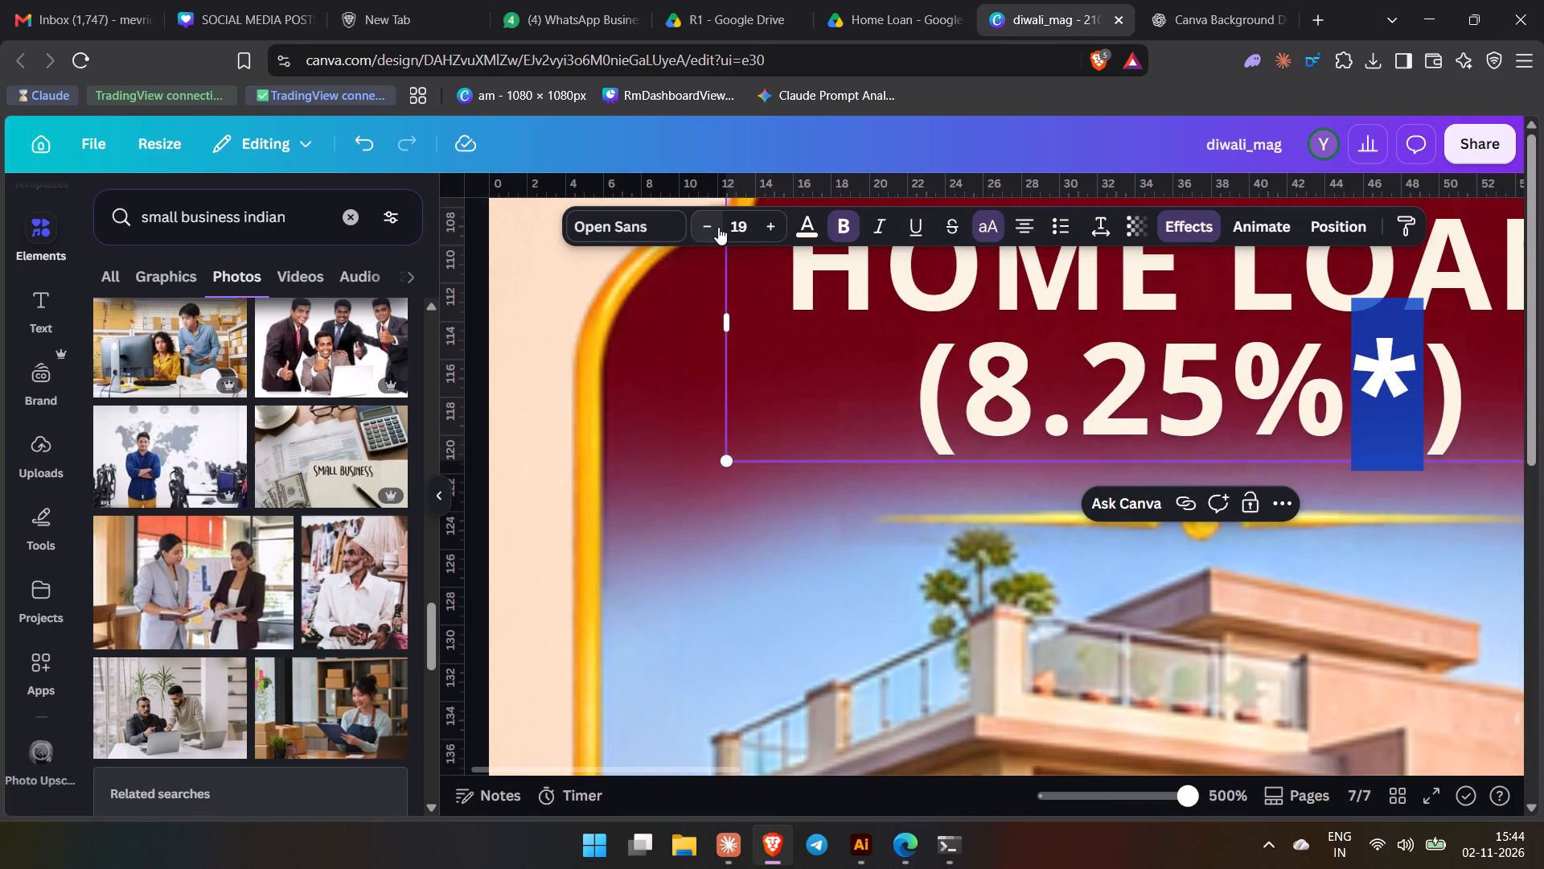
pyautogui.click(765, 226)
# Replace the asterisk in the Home Loan title's rate with a space before the closing bracket.
pyautogui.click(1443, 393)
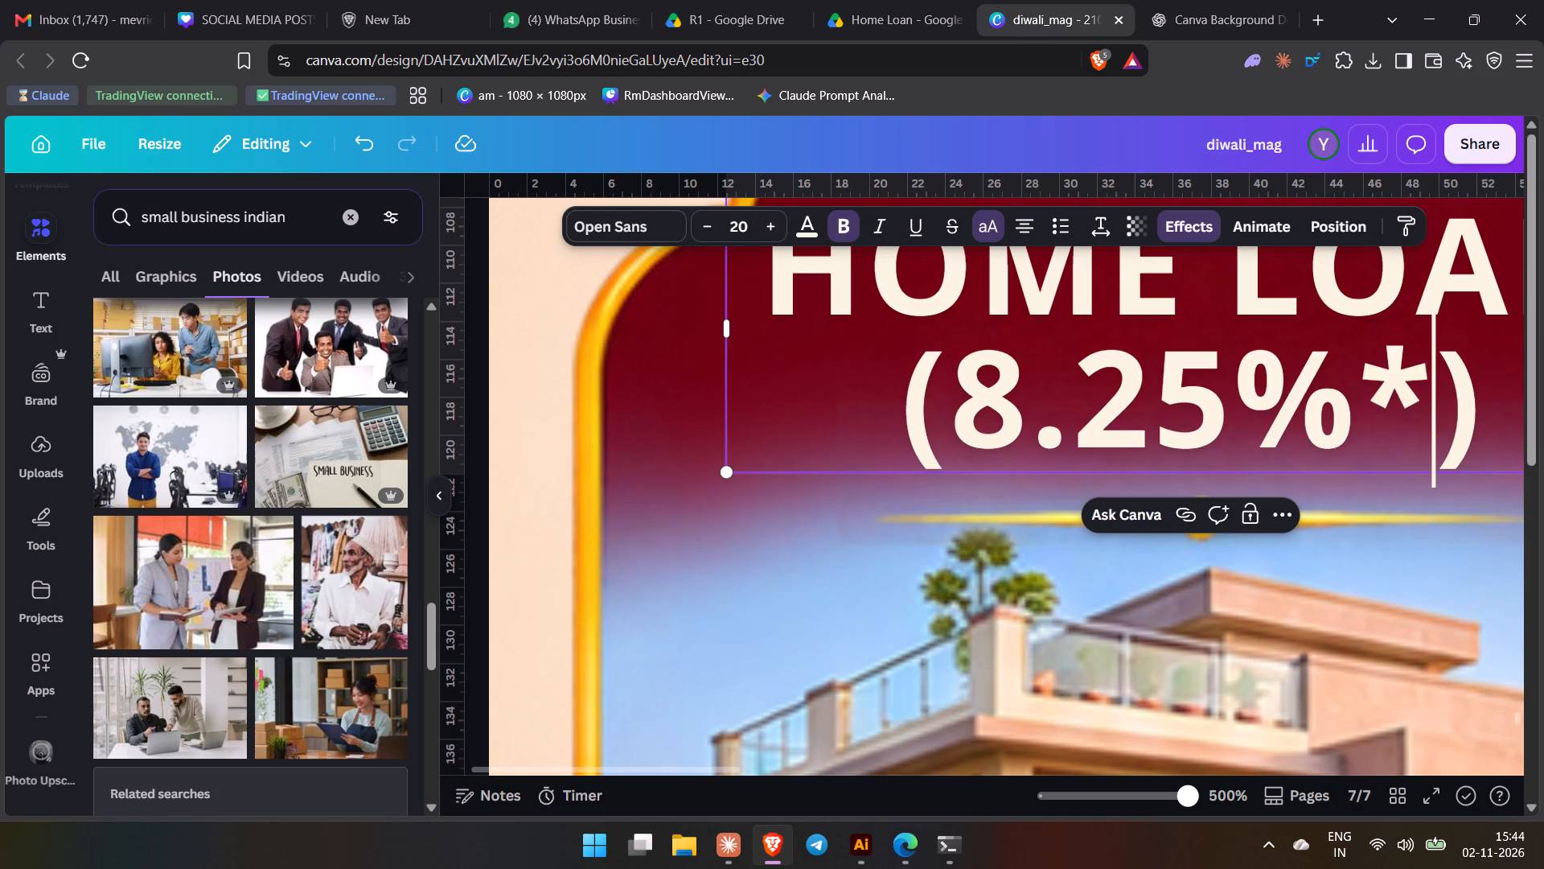
pyautogui.press('BackSpace')
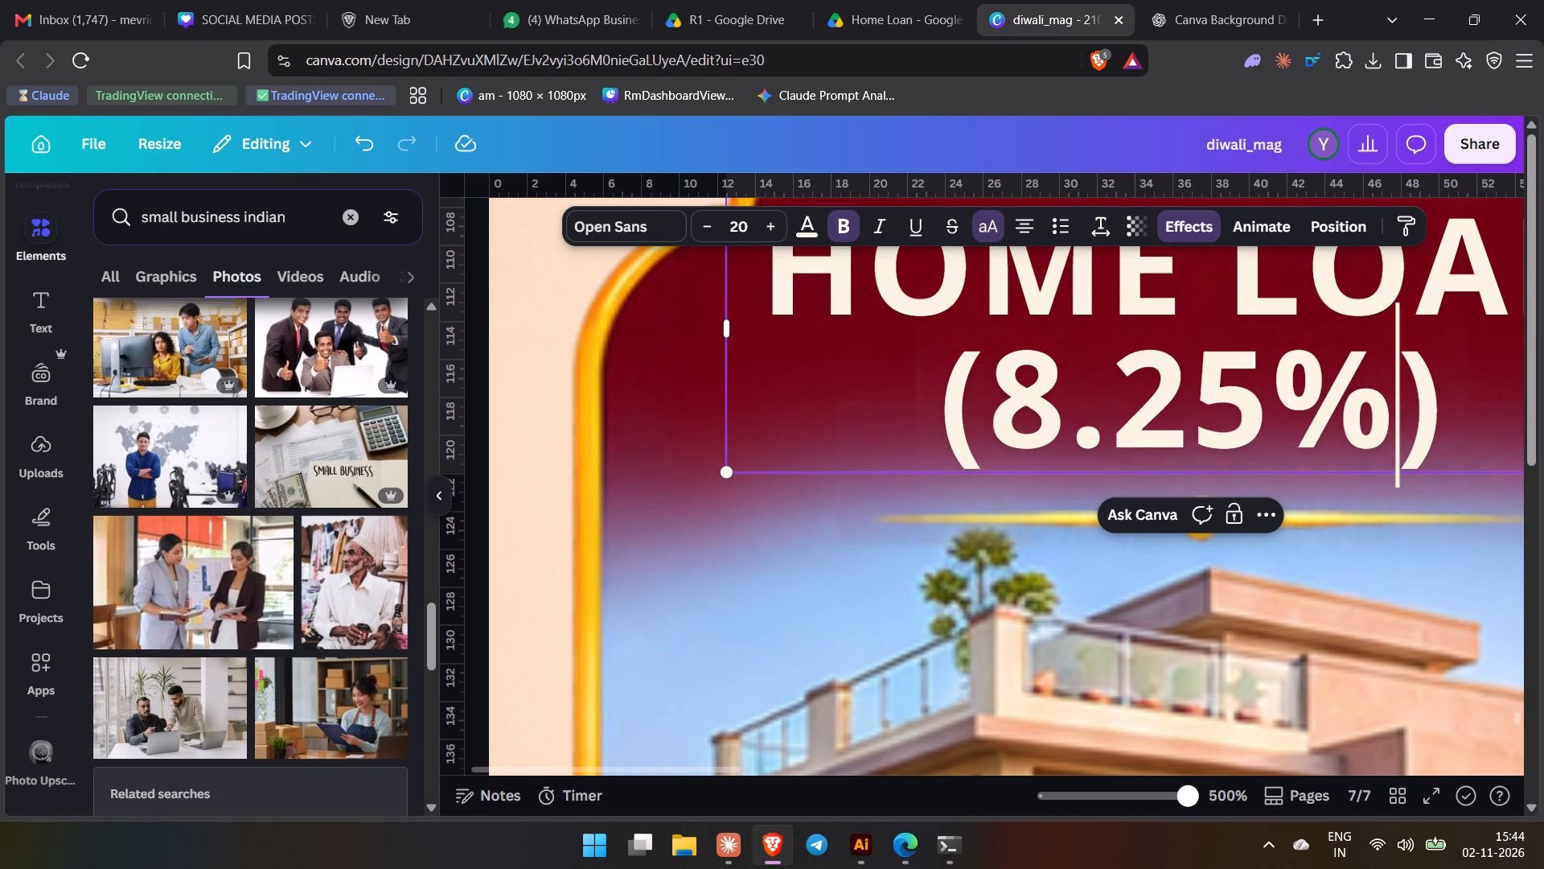
pyautogui.press('space')
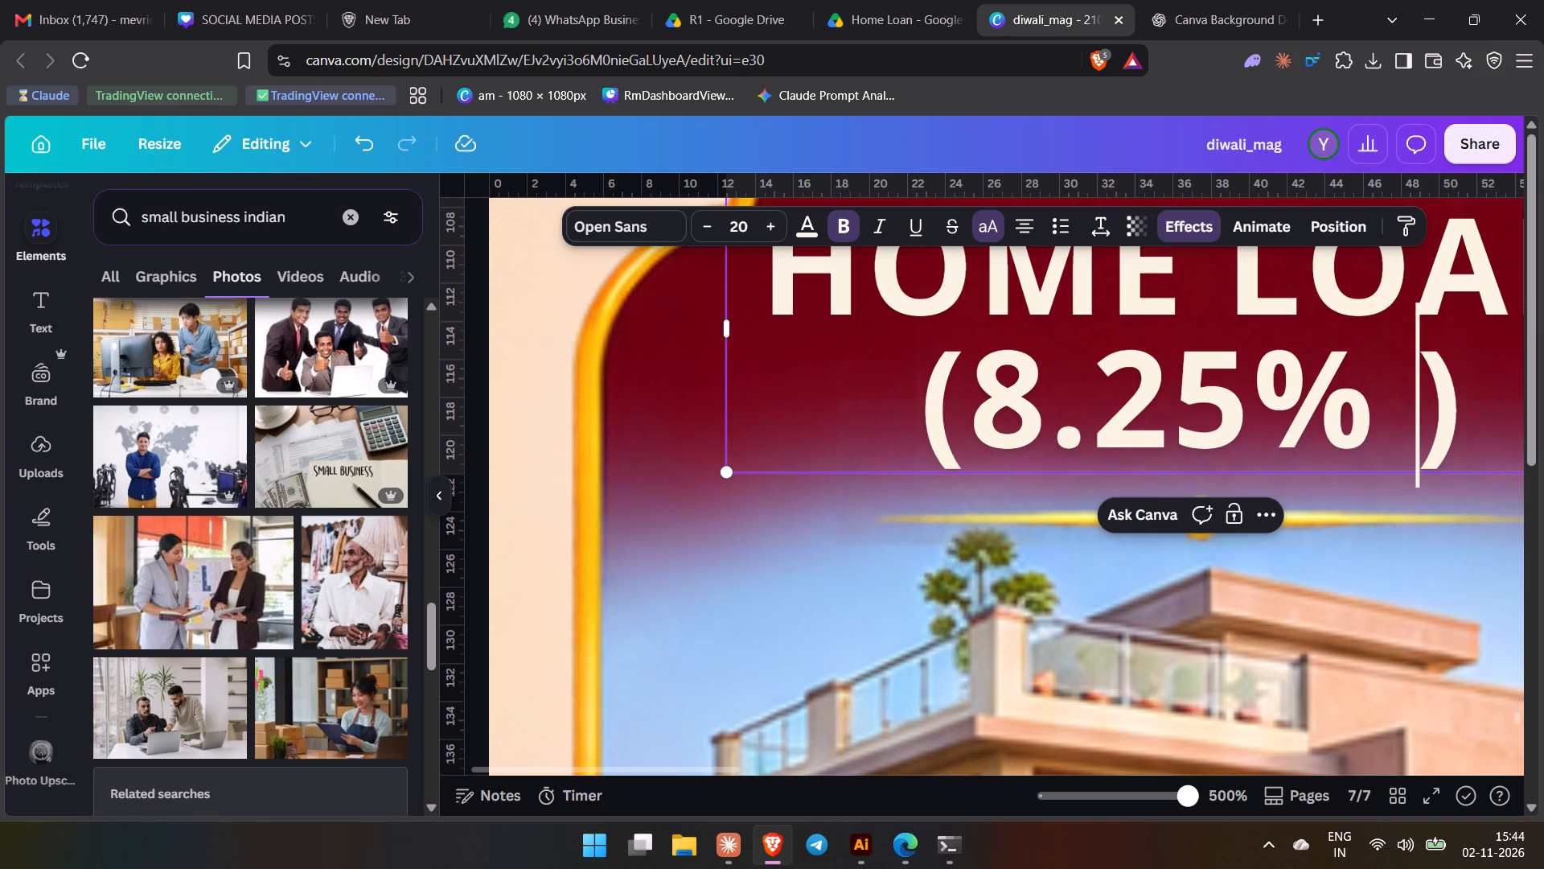
pyautogui.press('Escape')
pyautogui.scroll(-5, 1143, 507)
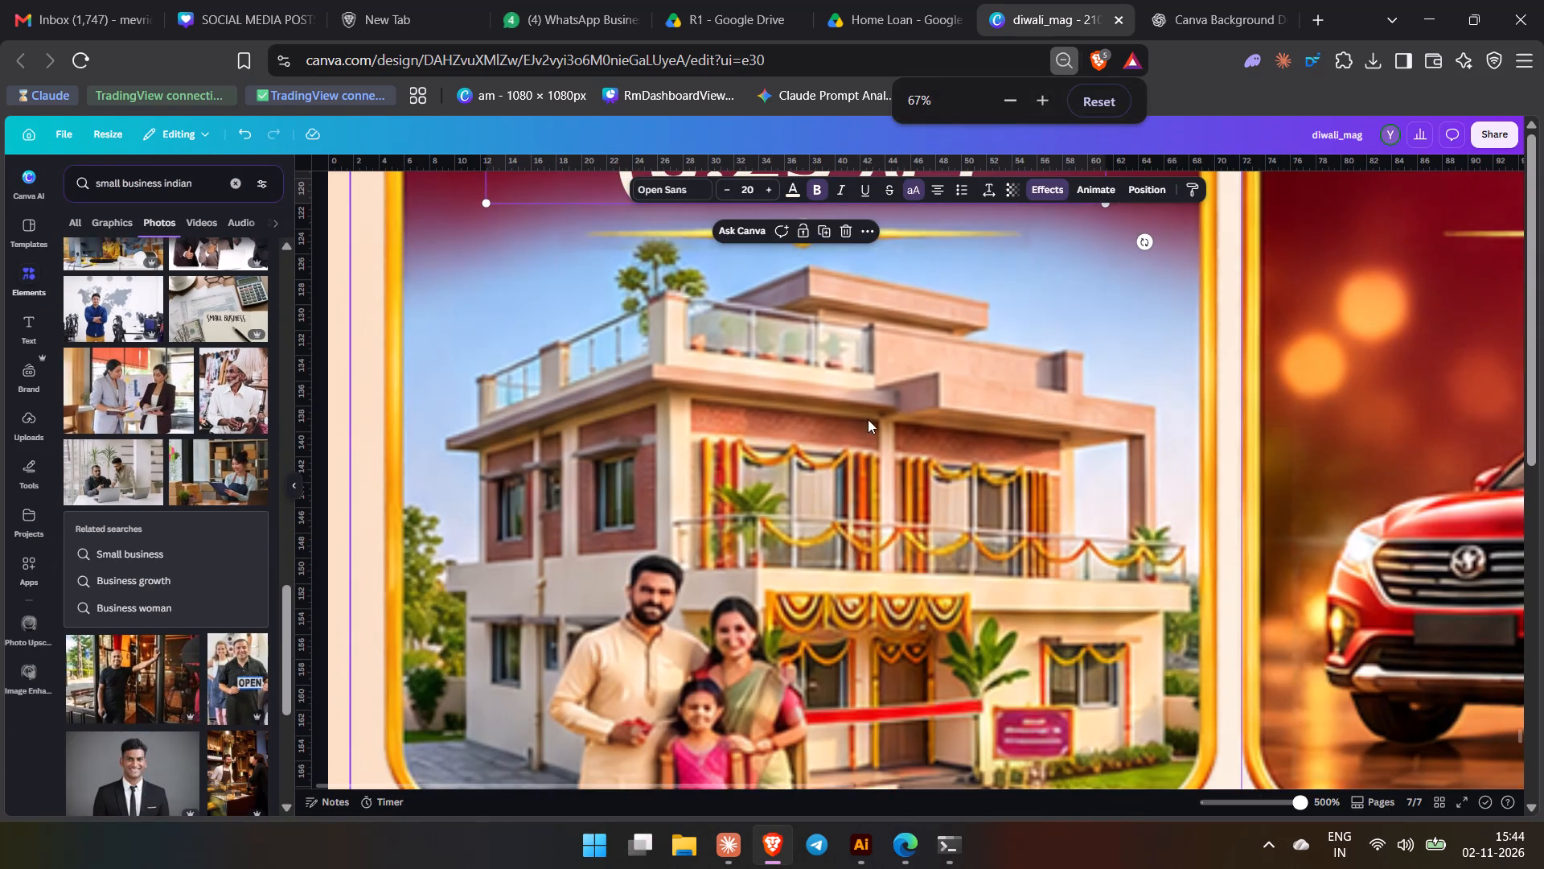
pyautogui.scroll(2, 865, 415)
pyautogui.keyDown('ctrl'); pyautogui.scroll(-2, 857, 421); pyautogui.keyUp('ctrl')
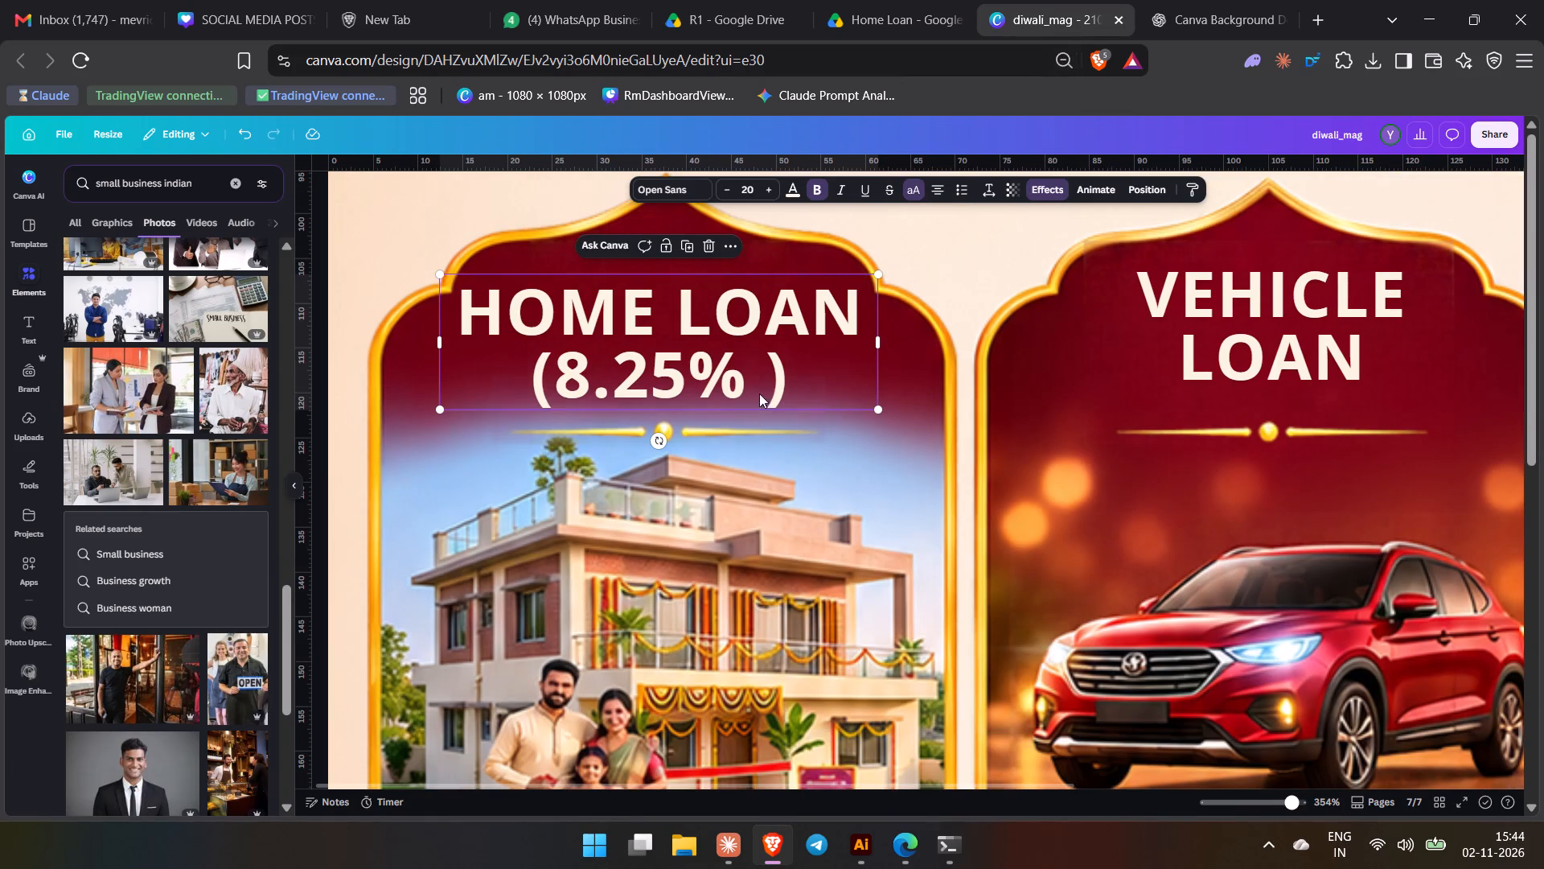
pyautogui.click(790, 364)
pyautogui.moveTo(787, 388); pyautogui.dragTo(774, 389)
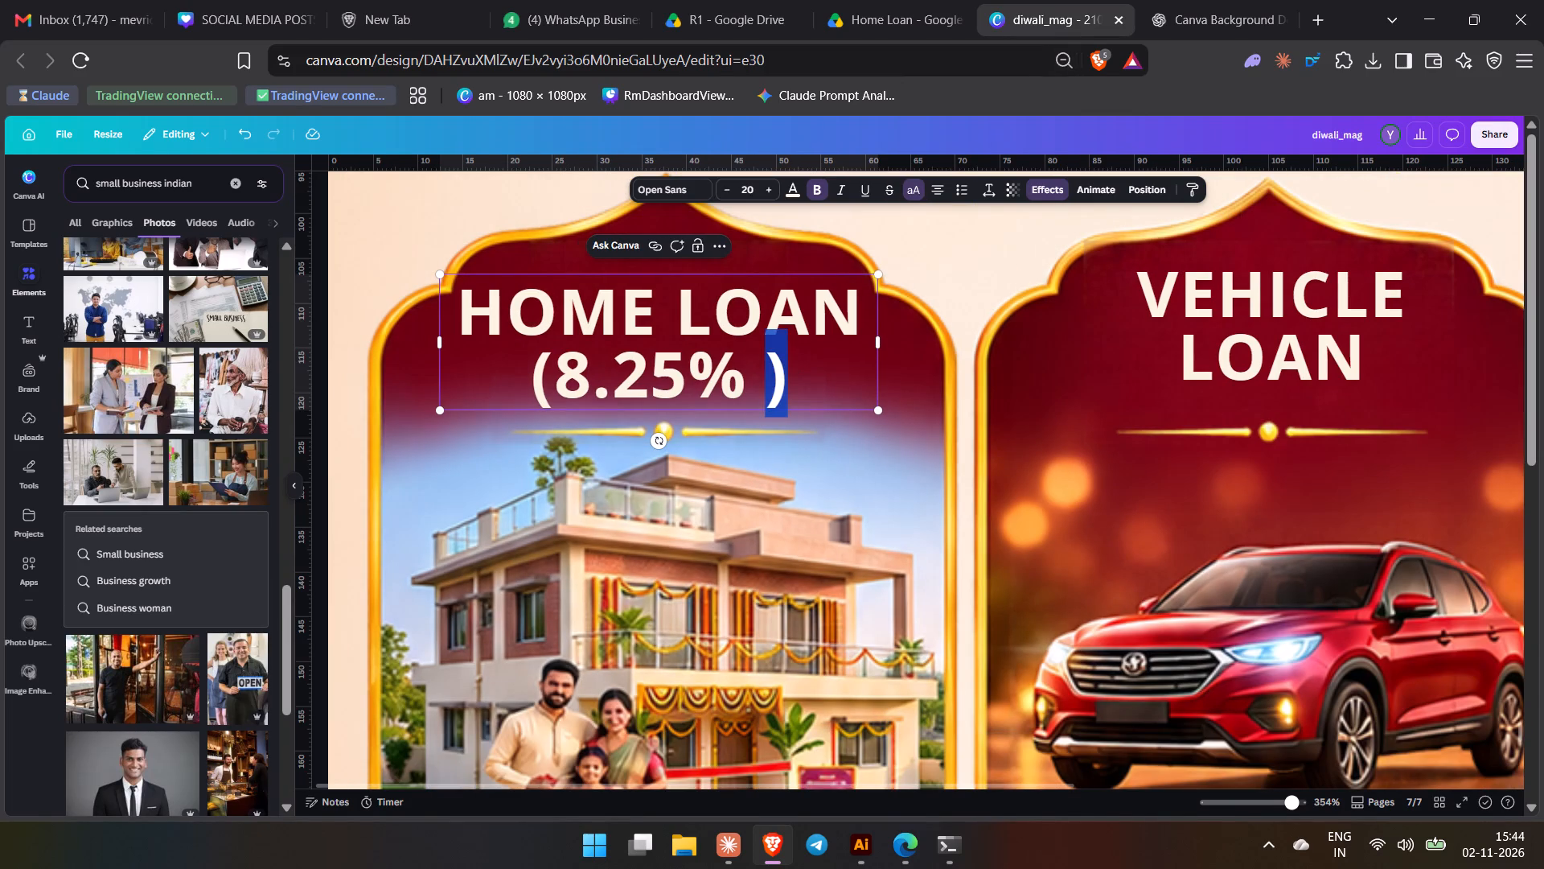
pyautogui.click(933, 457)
# Create a separate asterisk by duplicating the Home Loan title, replacing the copy's text with "*" and setting its font size to 10.
pyautogui.click(730, 335)
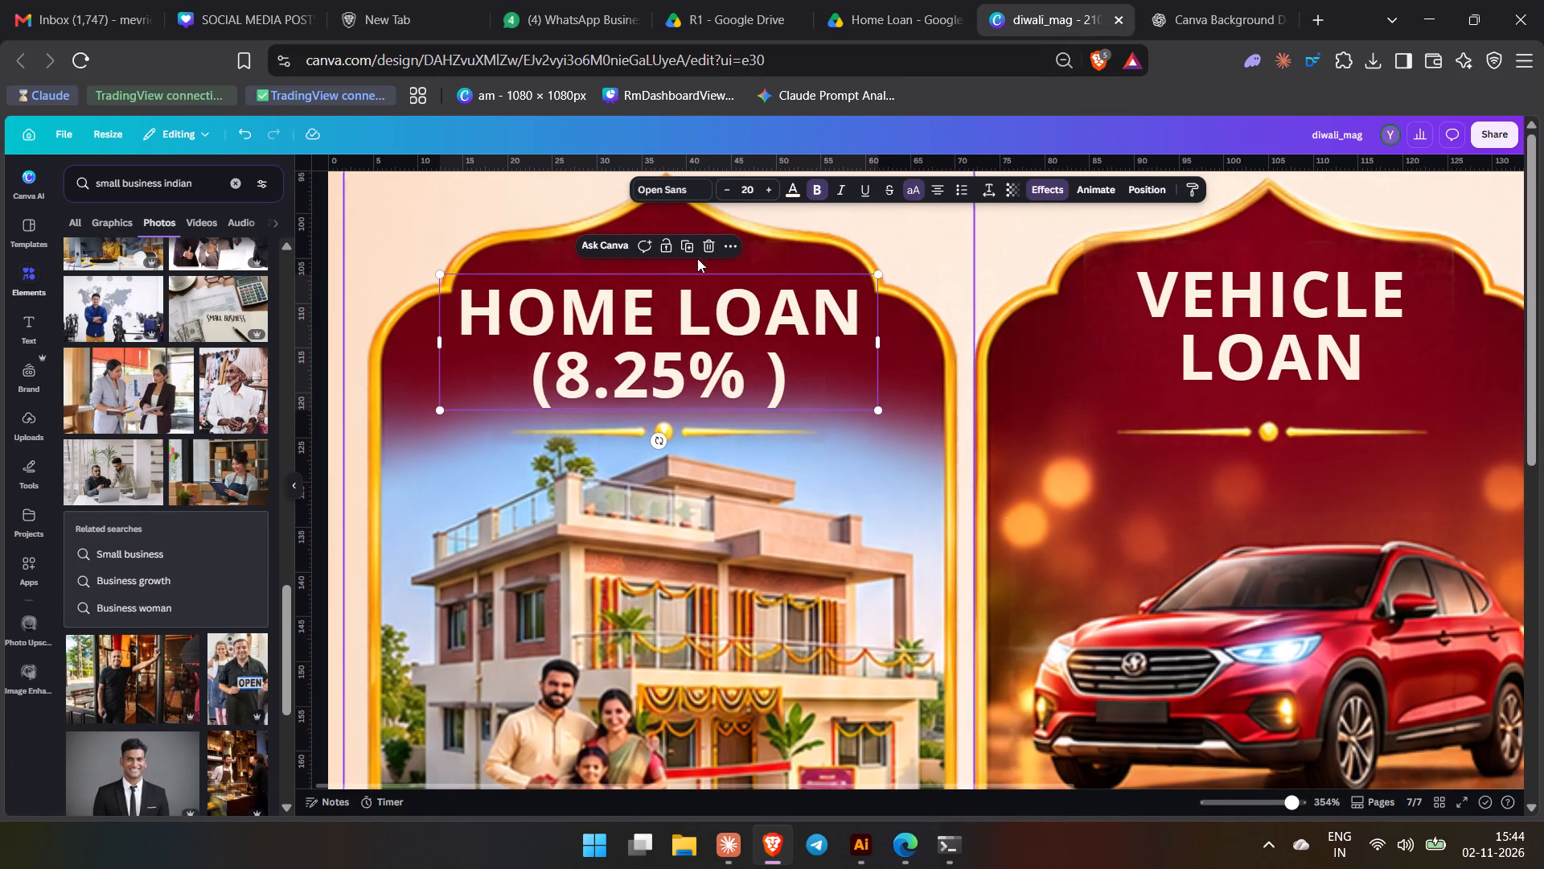
pyautogui.click(693, 245)
pyautogui.doubleClick(782, 399)
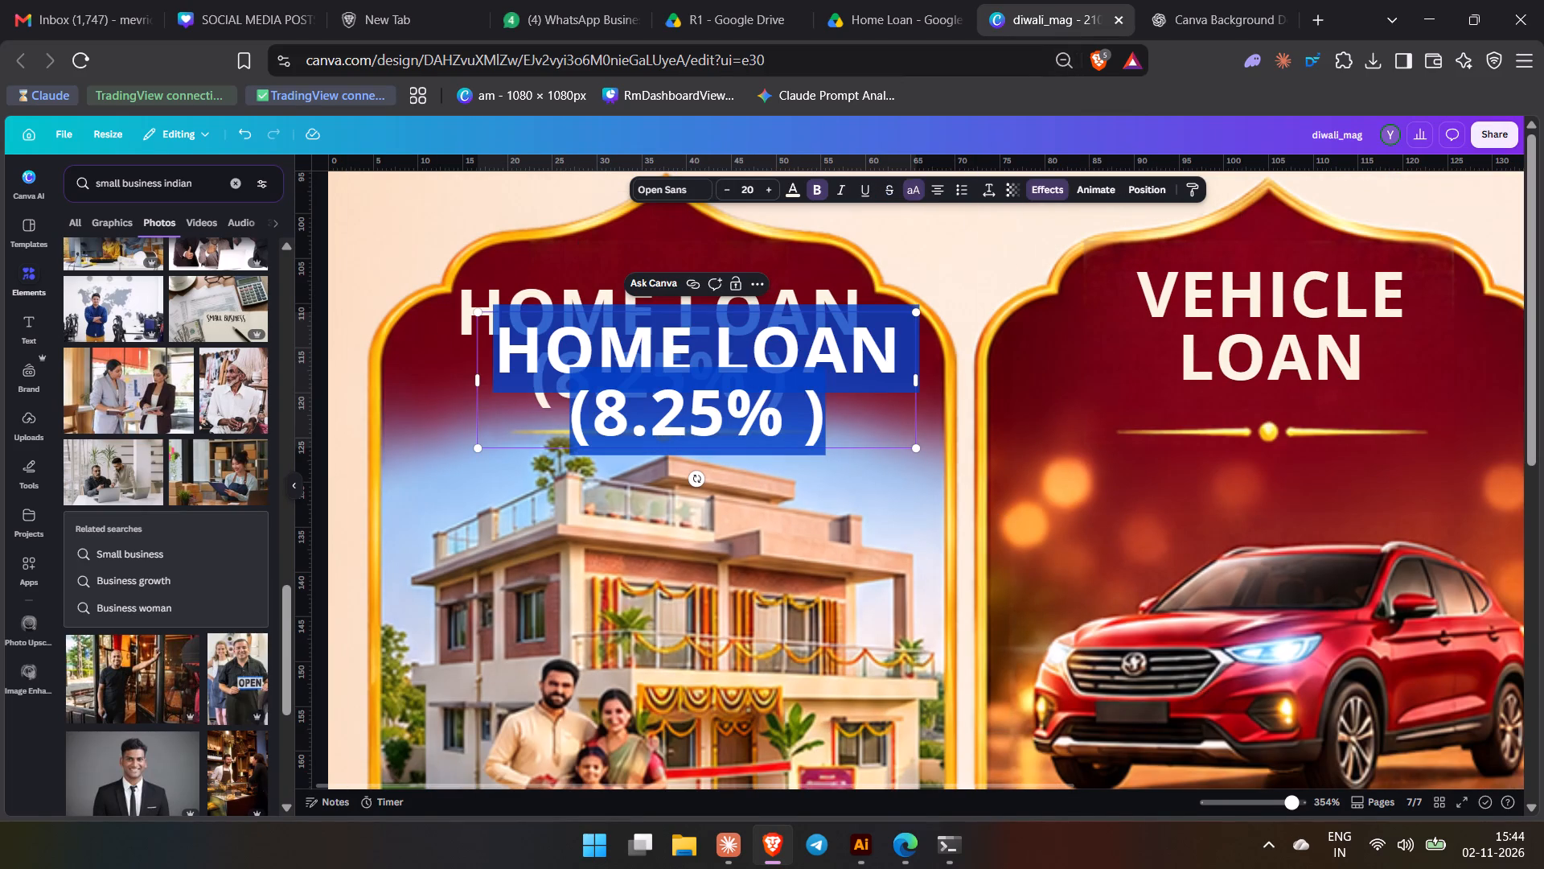
pyautogui.hotkey('shift', '*')
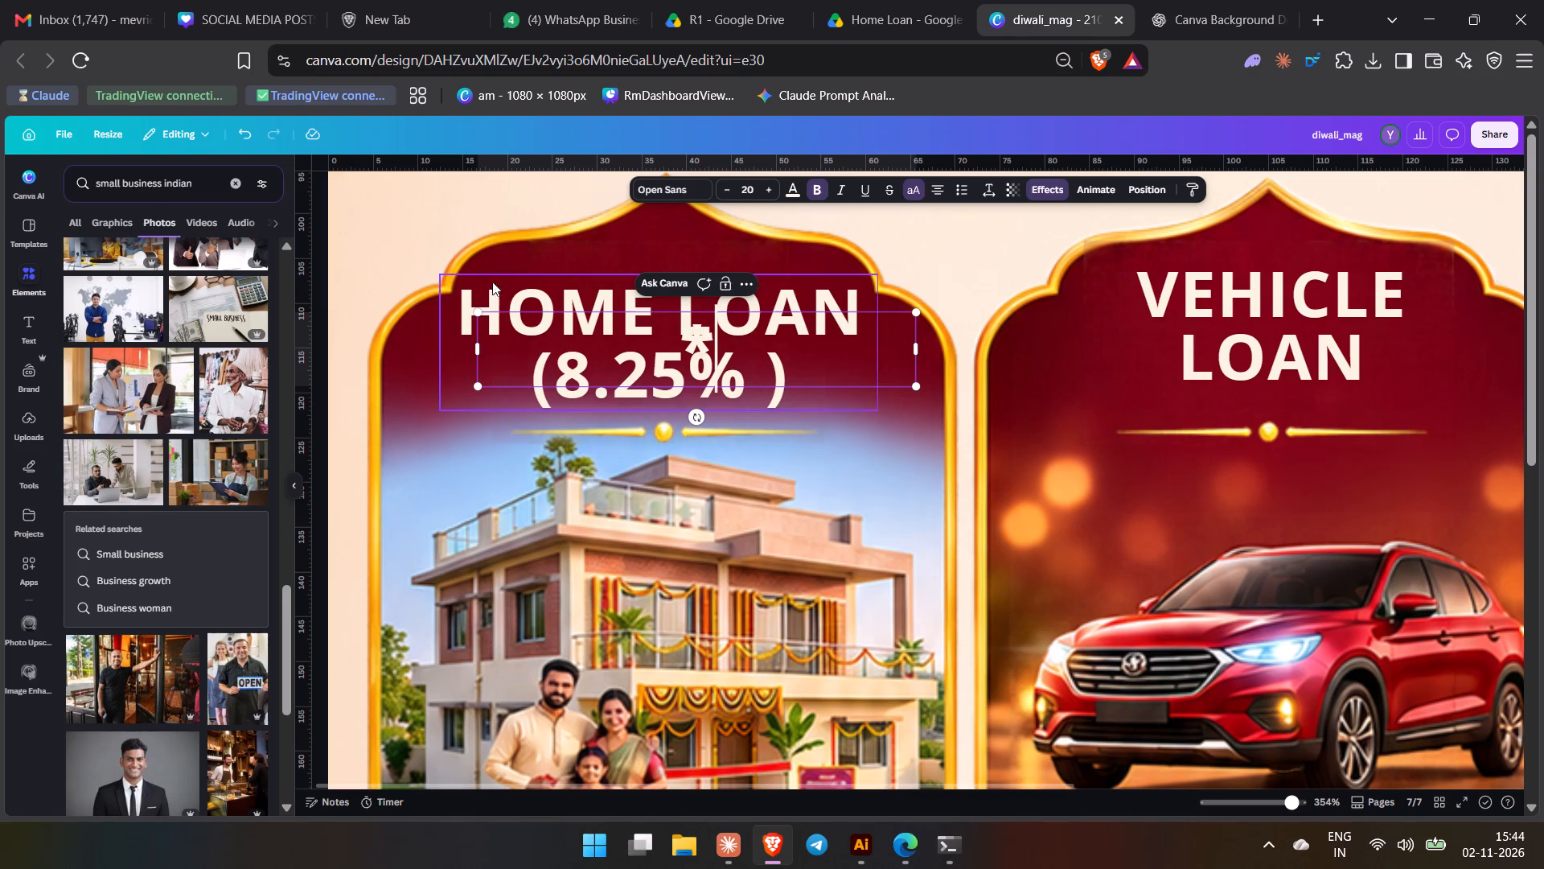
pyautogui.tripleClick(723, 184)
pyautogui.tripleClick(724, 185)
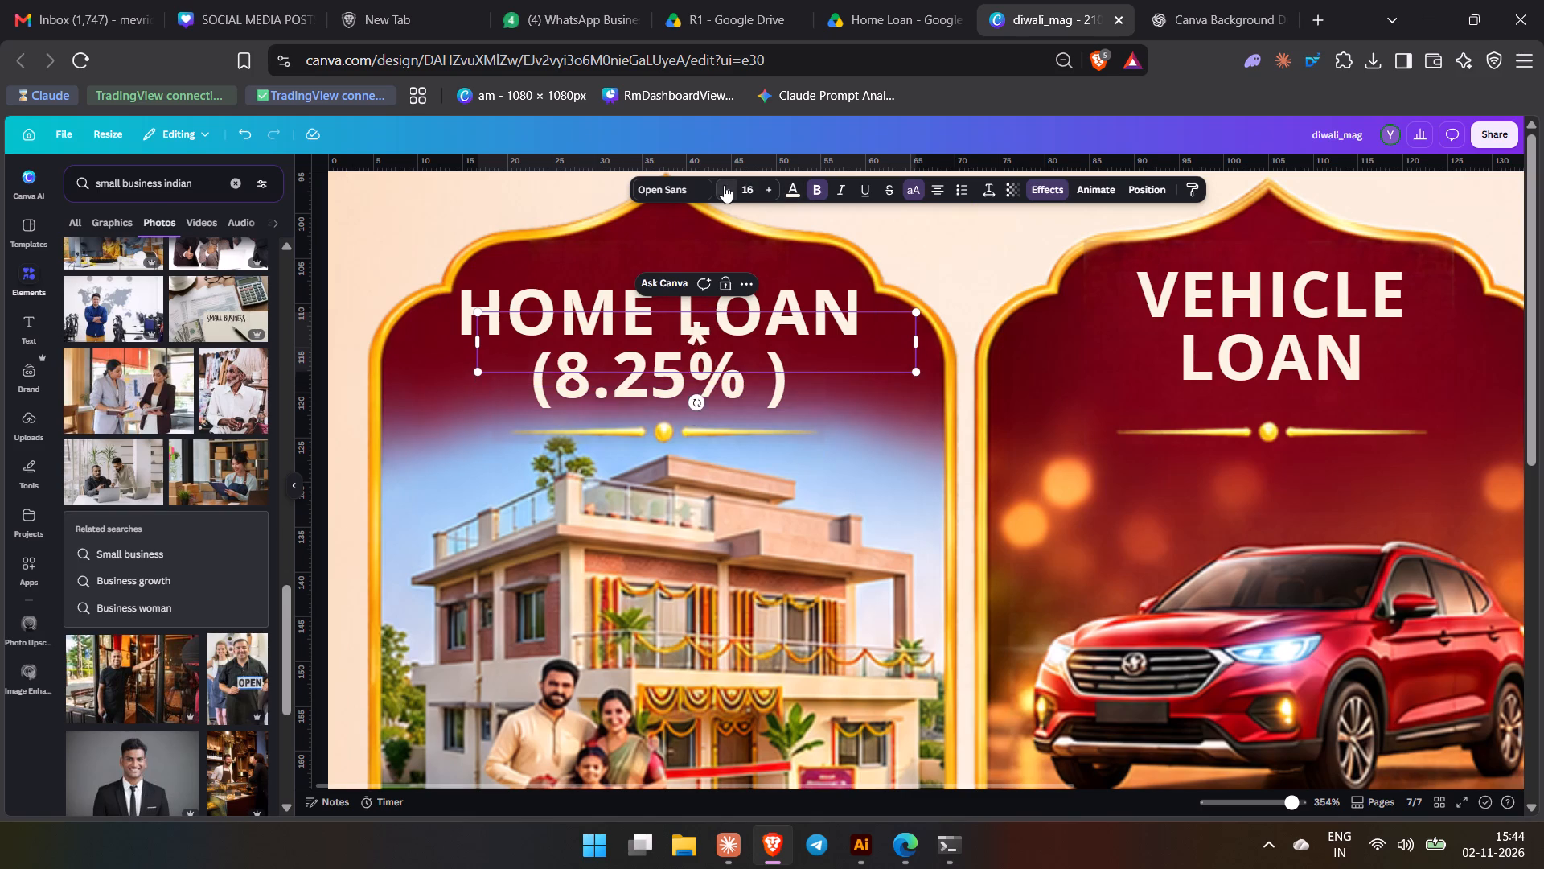
pyautogui.click(724, 185)
pyautogui.doubleClick(724, 186)
pyautogui.click(724, 186)
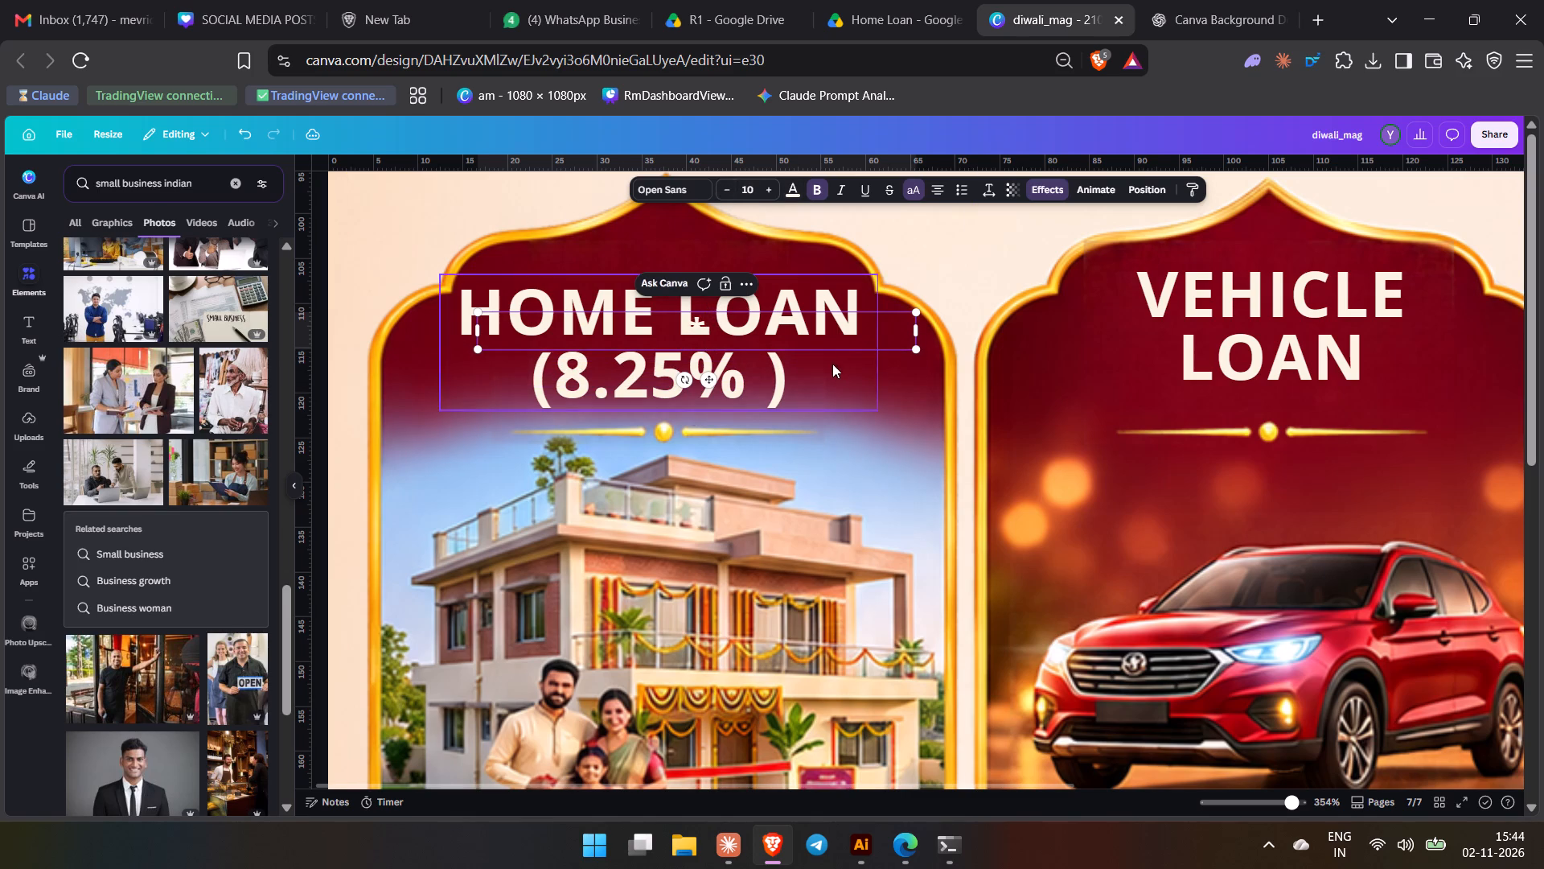
# Position the small asterisk as a superscript in the gap after 8.25% in the Home Loan title.
pyautogui.click(941, 447)
pyautogui.moveTo(705, 327); pyautogui.dragTo(761, 365)
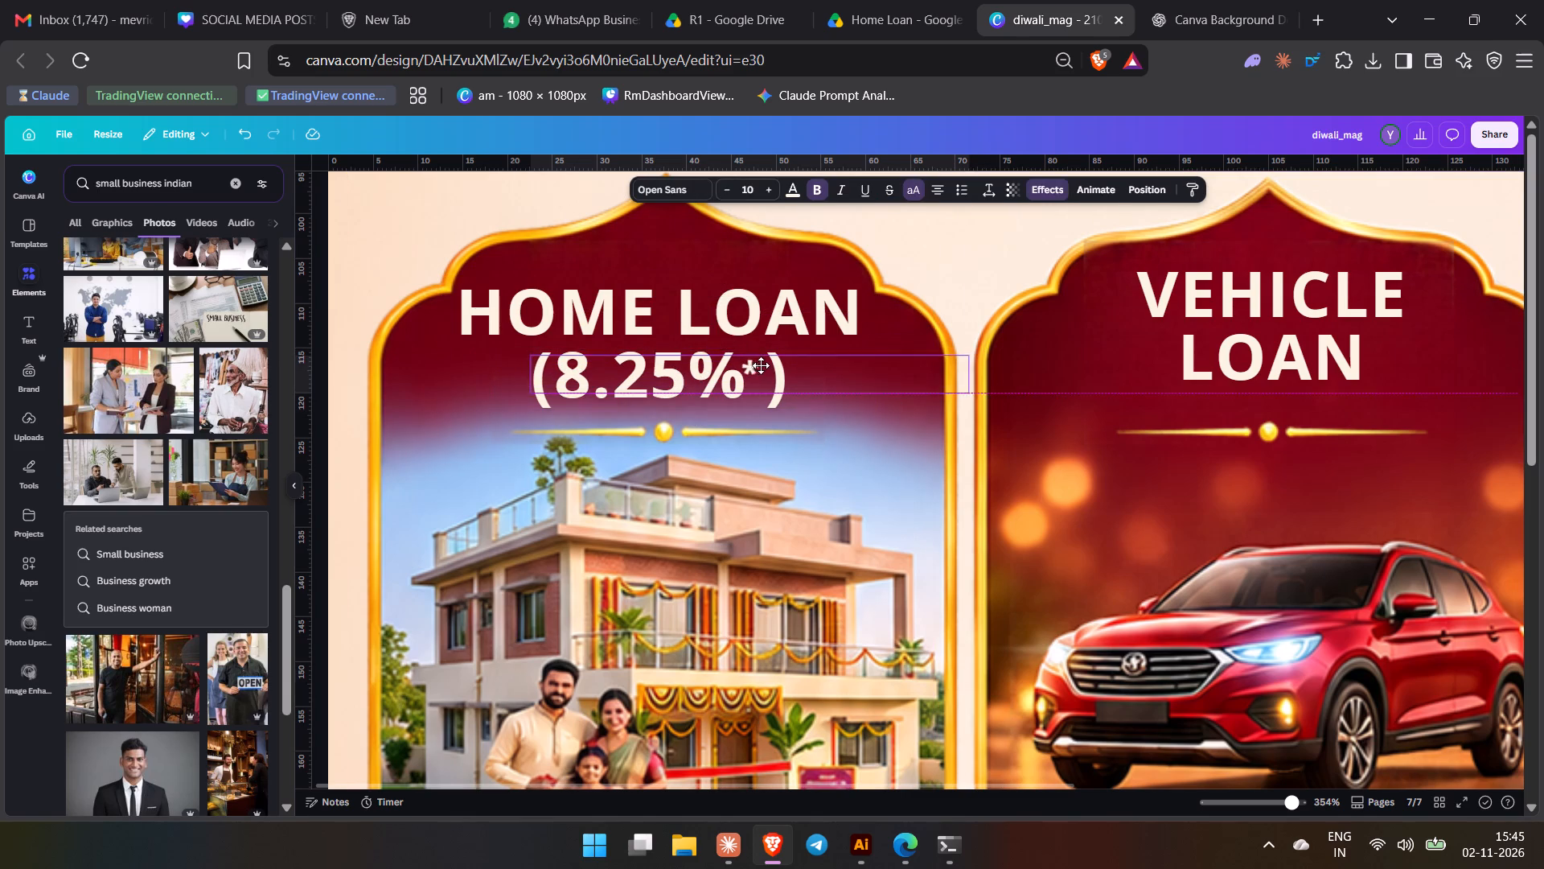
pyautogui.moveTo(761, 365); pyautogui.dragTo(759, 360)
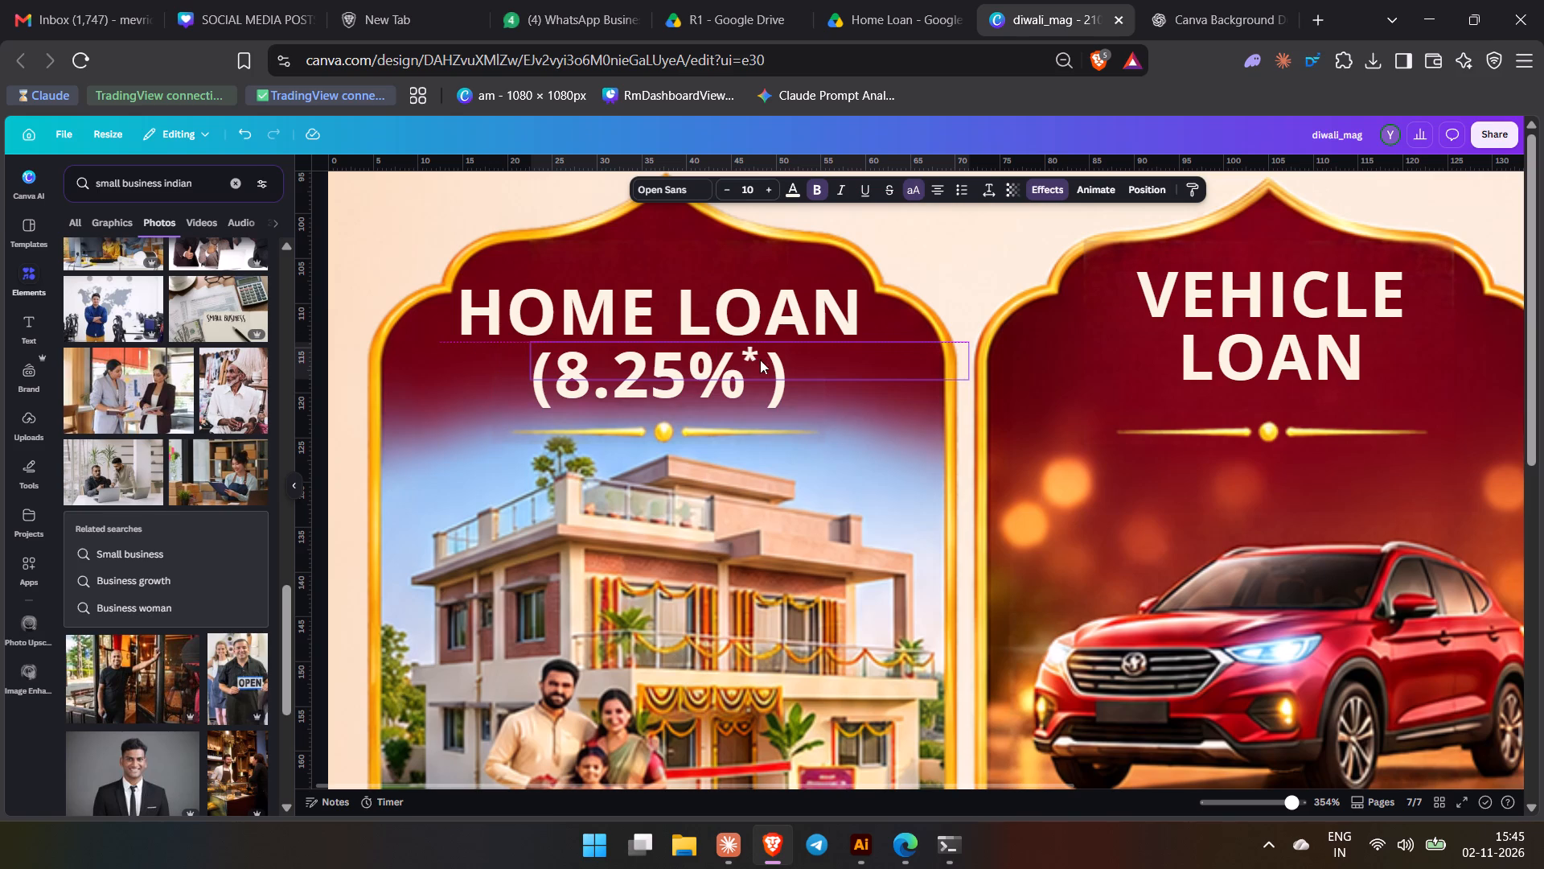
pyautogui.click(392, 280)
# Group the Home Loan title with its small asterisk.
pyautogui.click(585, 311)
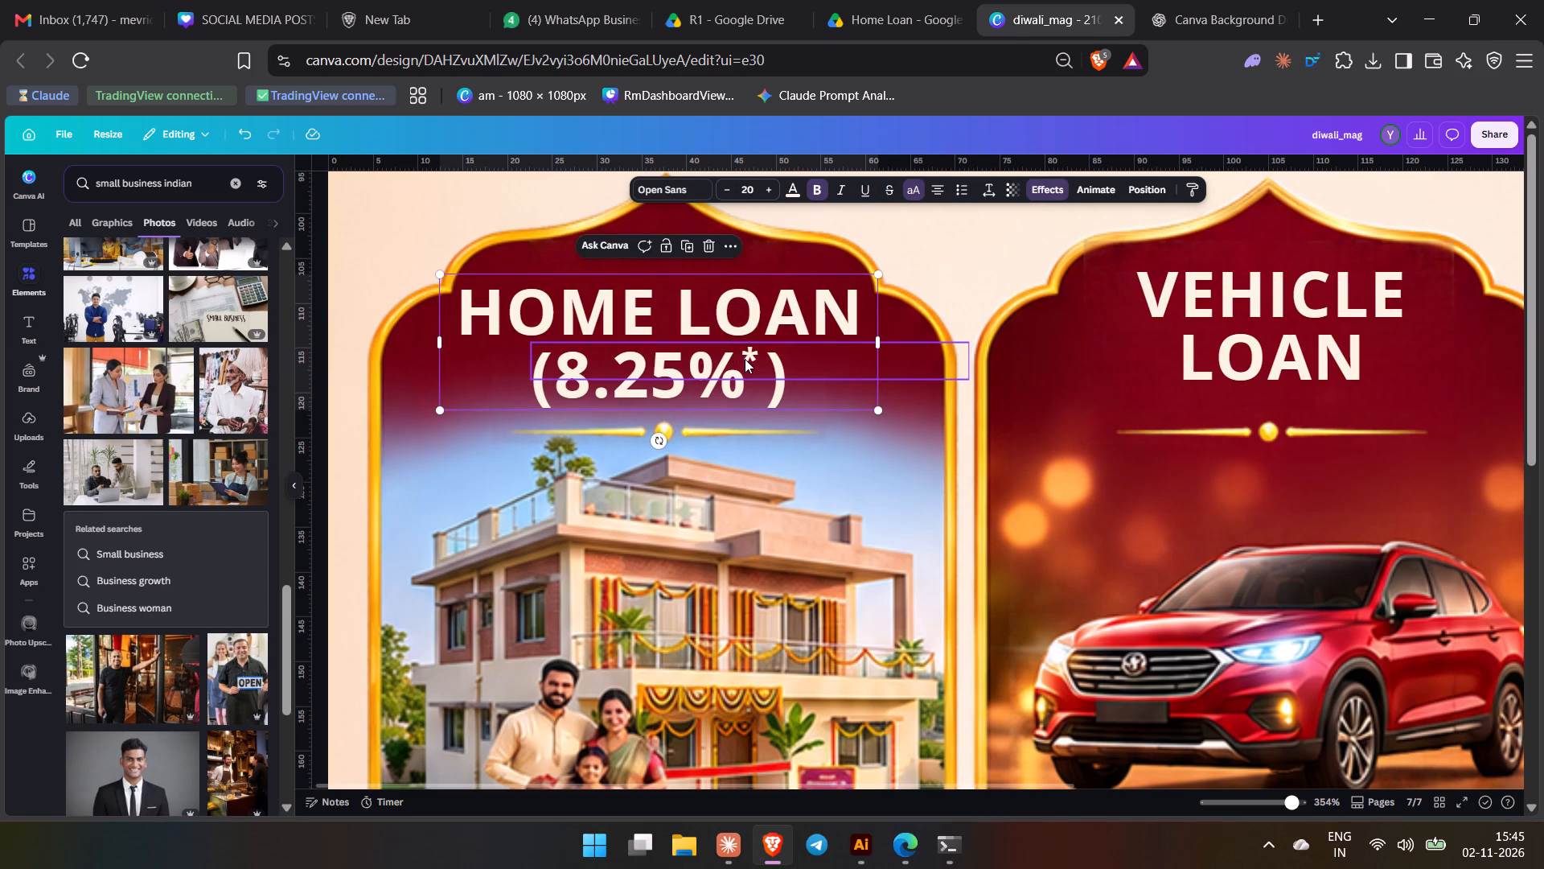
pyautogui.click(614, 327)
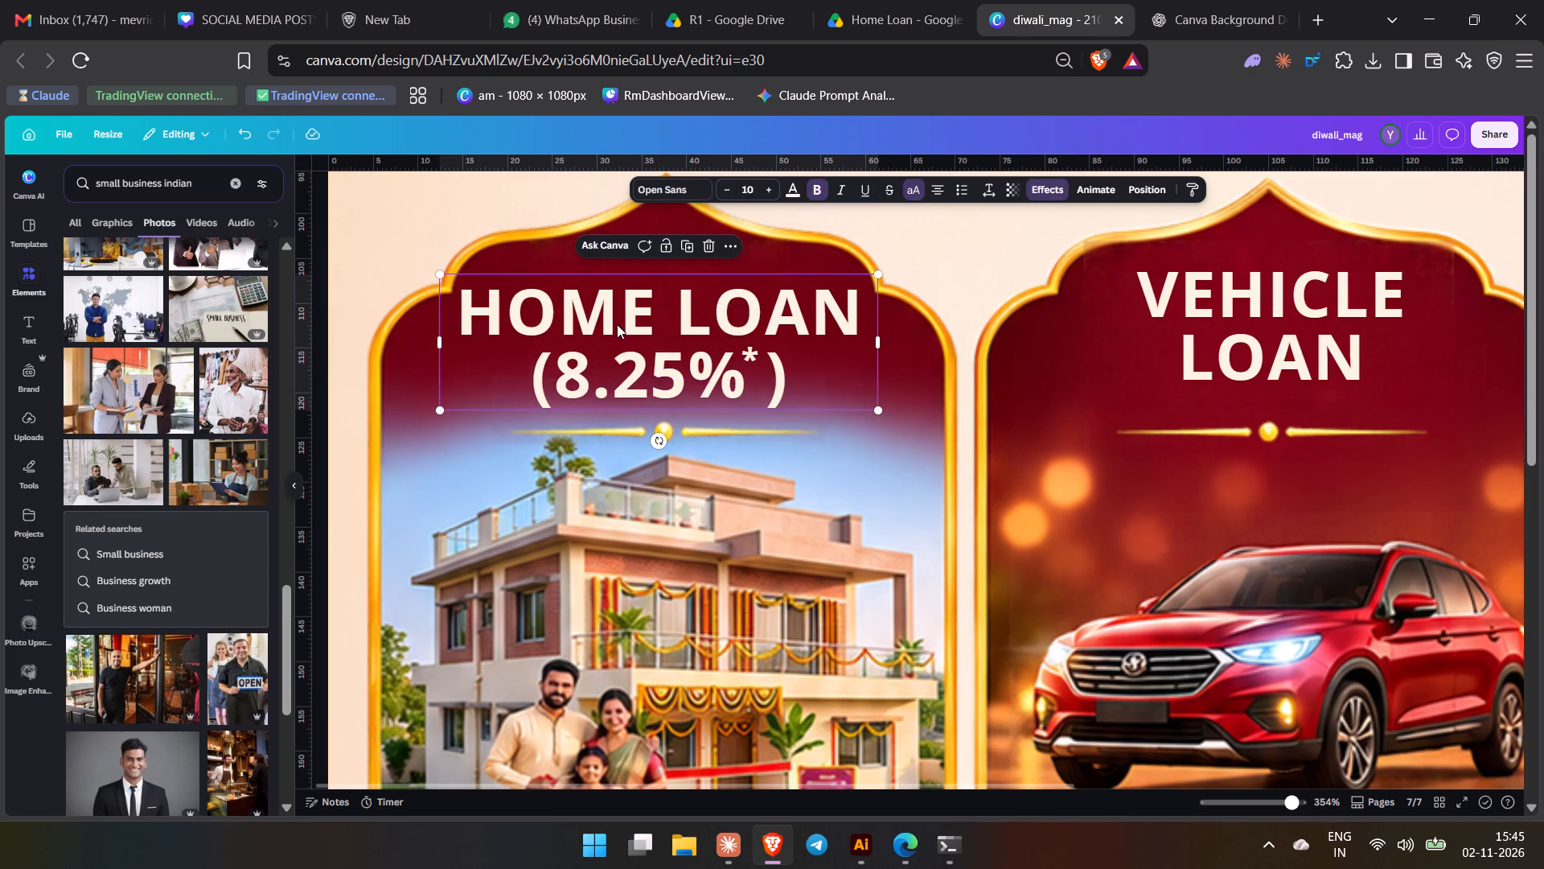
pyautogui.keyDown('shift'); pyautogui.click(741, 355); pyautogui.keyUp('shift')
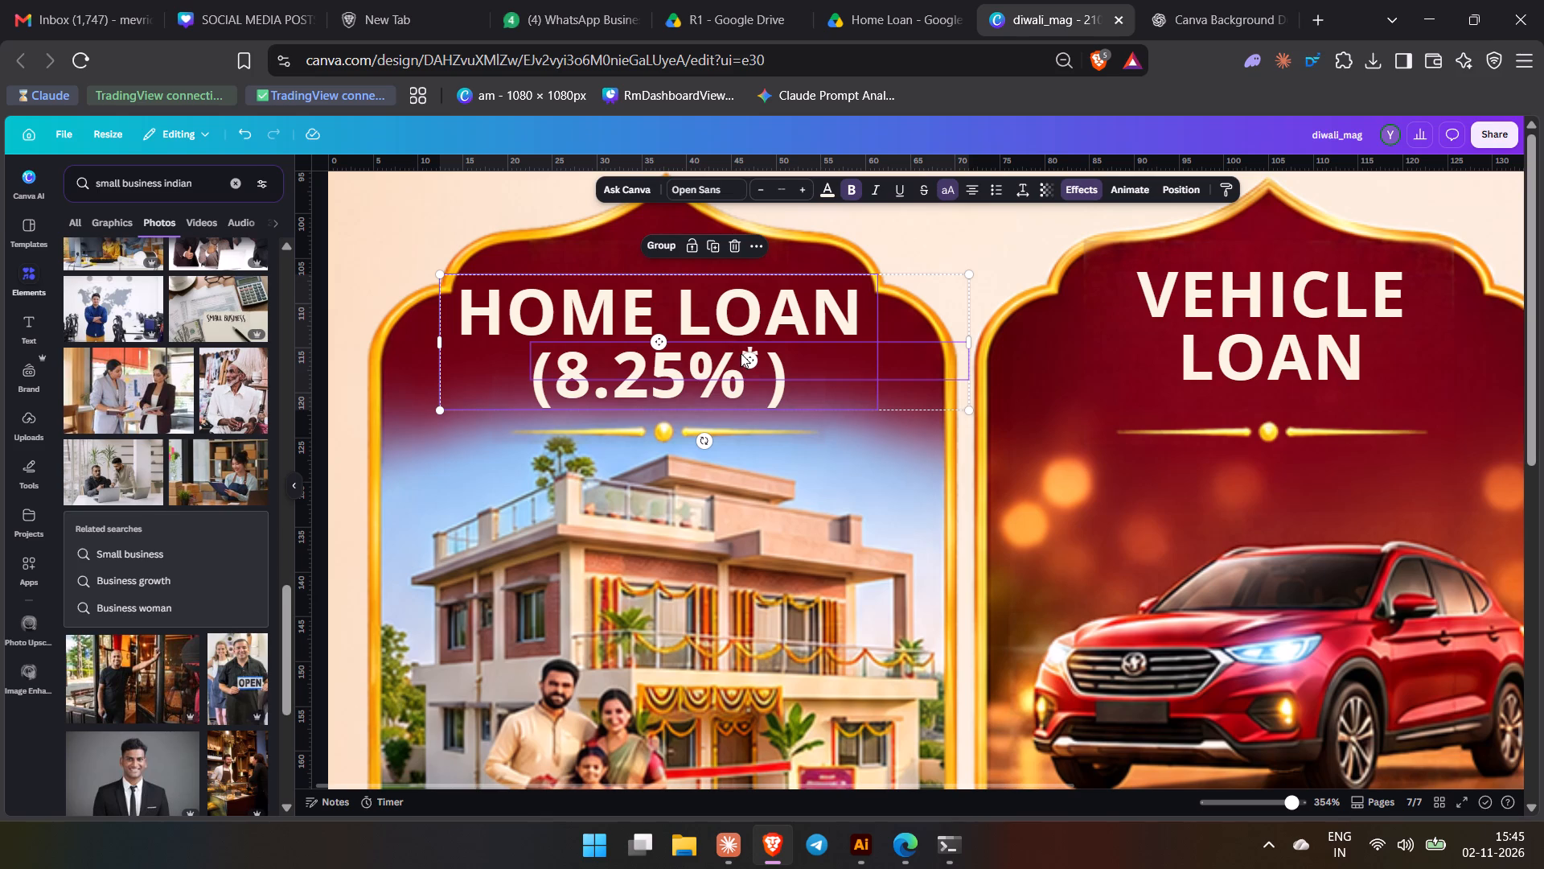
pyautogui.click(656, 247)
# Duplicate the grouped Home Loan title and place the copy on the Vehicle Loan card.
pyautogui.keyDown('ctrl'); pyautogui.scroll(-3, 759, 362); pyautogui.keyUp('ctrl')
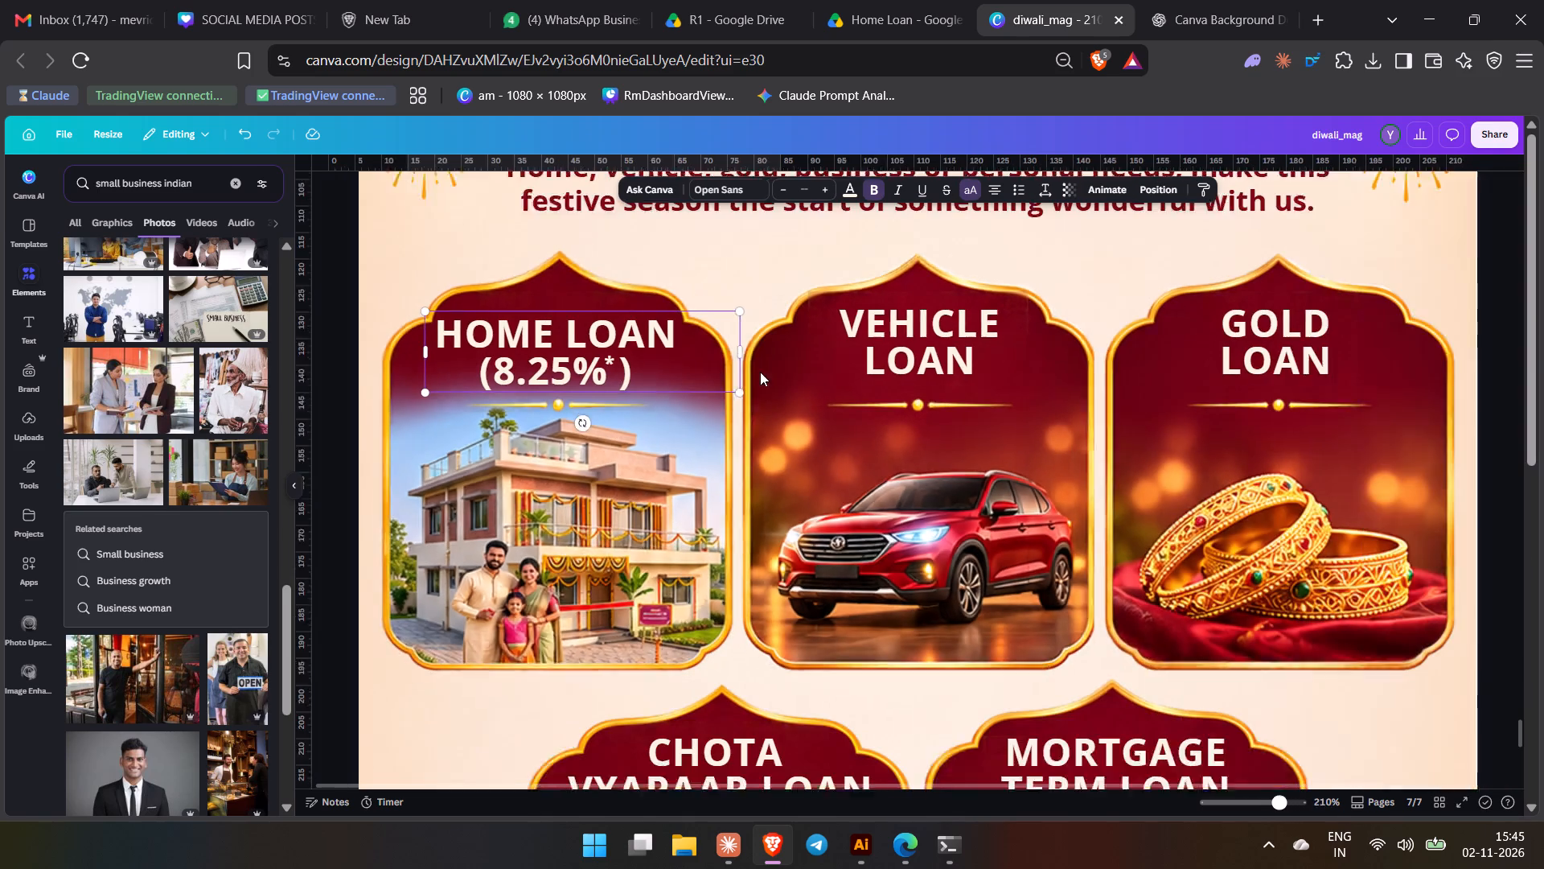
pyautogui.keyDown('ctrl'); pyautogui.scroll(-1, 760, 372); pyautogui.keyUp('ctrl')
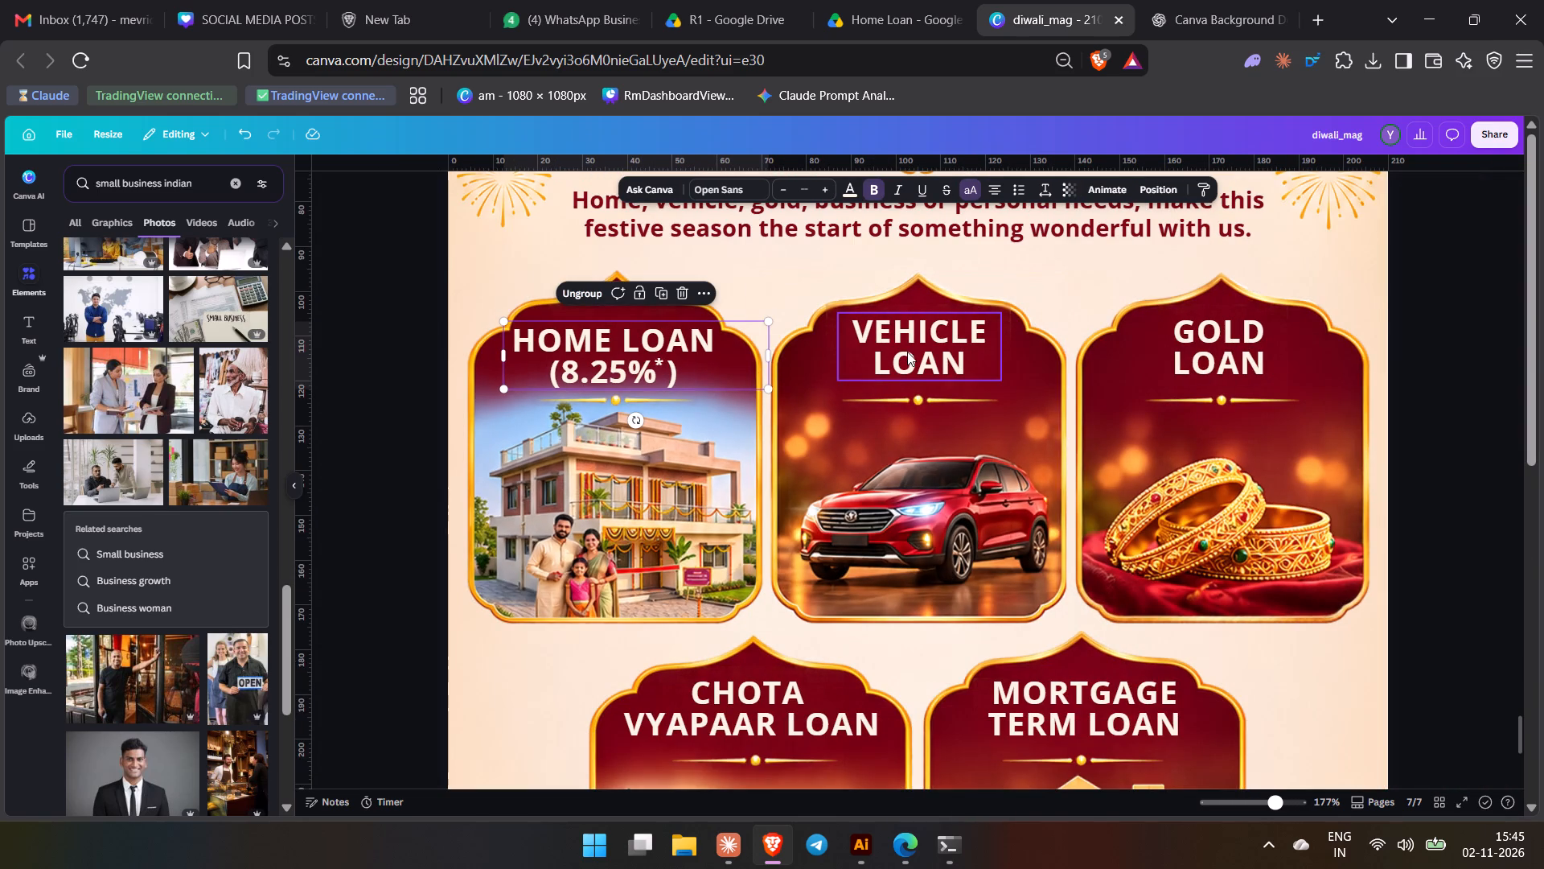
pyautogui.hotkey('ctrl', 'c')
pyautogui.hotkey('ctrl', 'v')
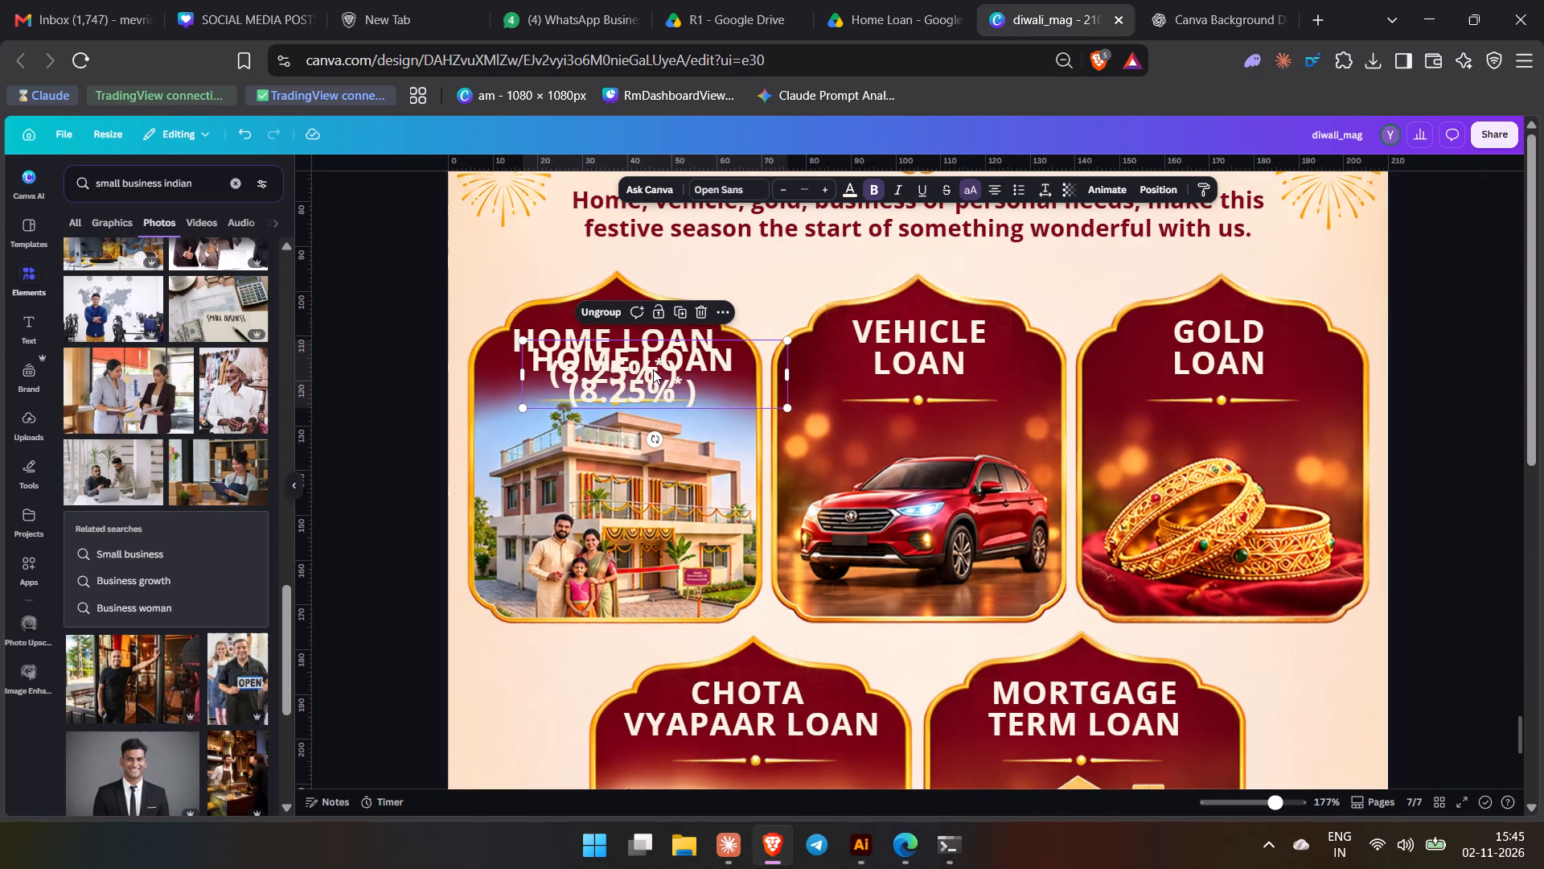
pyautogui.moveTo(661, 382); pyautogui.dragTo(969, 391)
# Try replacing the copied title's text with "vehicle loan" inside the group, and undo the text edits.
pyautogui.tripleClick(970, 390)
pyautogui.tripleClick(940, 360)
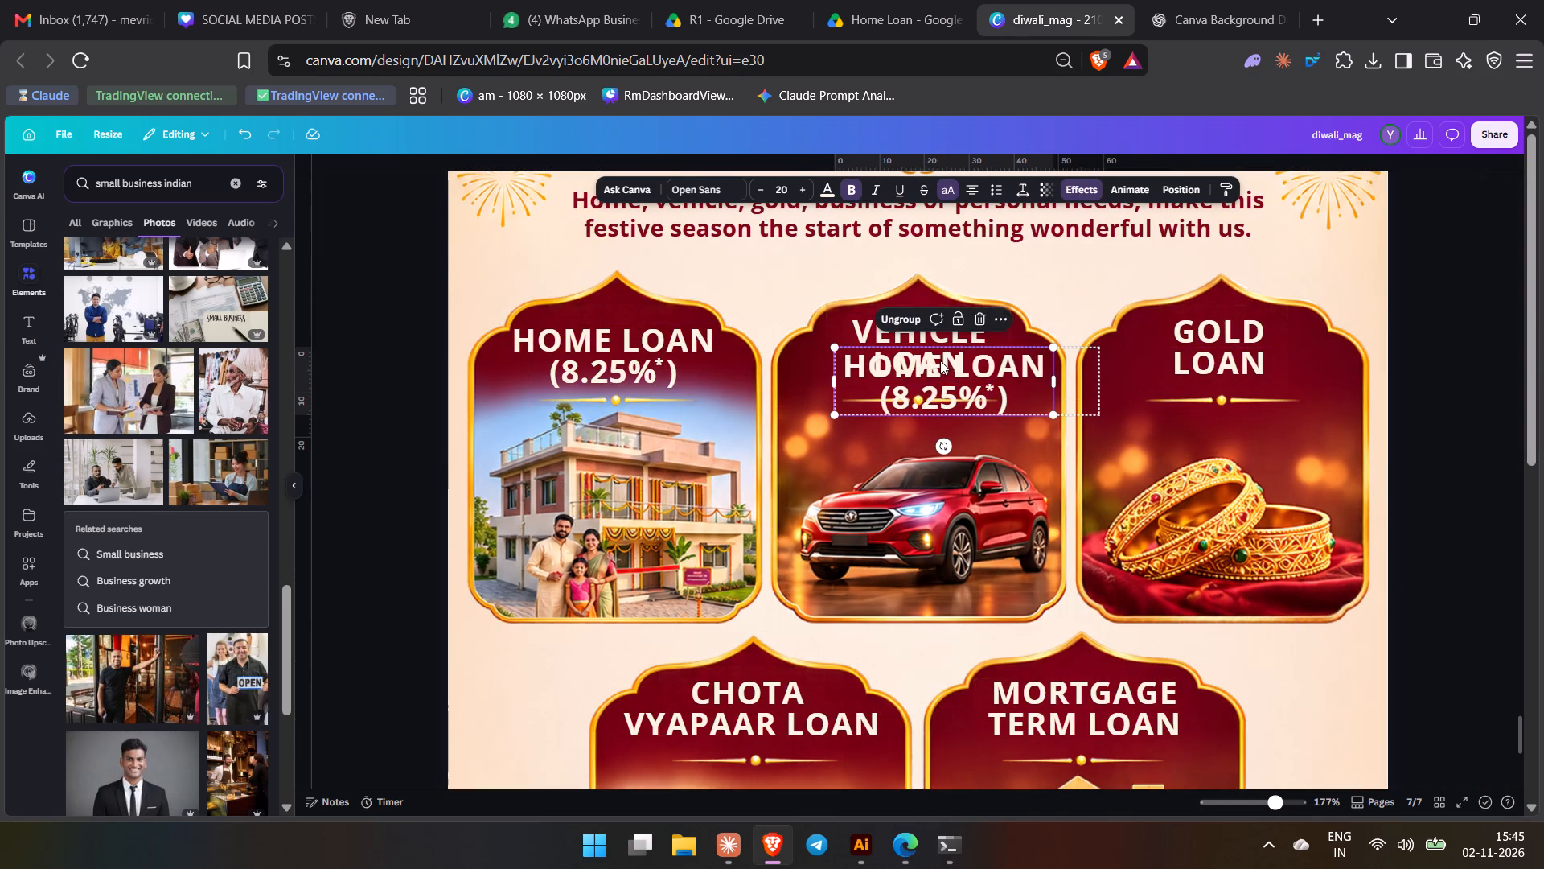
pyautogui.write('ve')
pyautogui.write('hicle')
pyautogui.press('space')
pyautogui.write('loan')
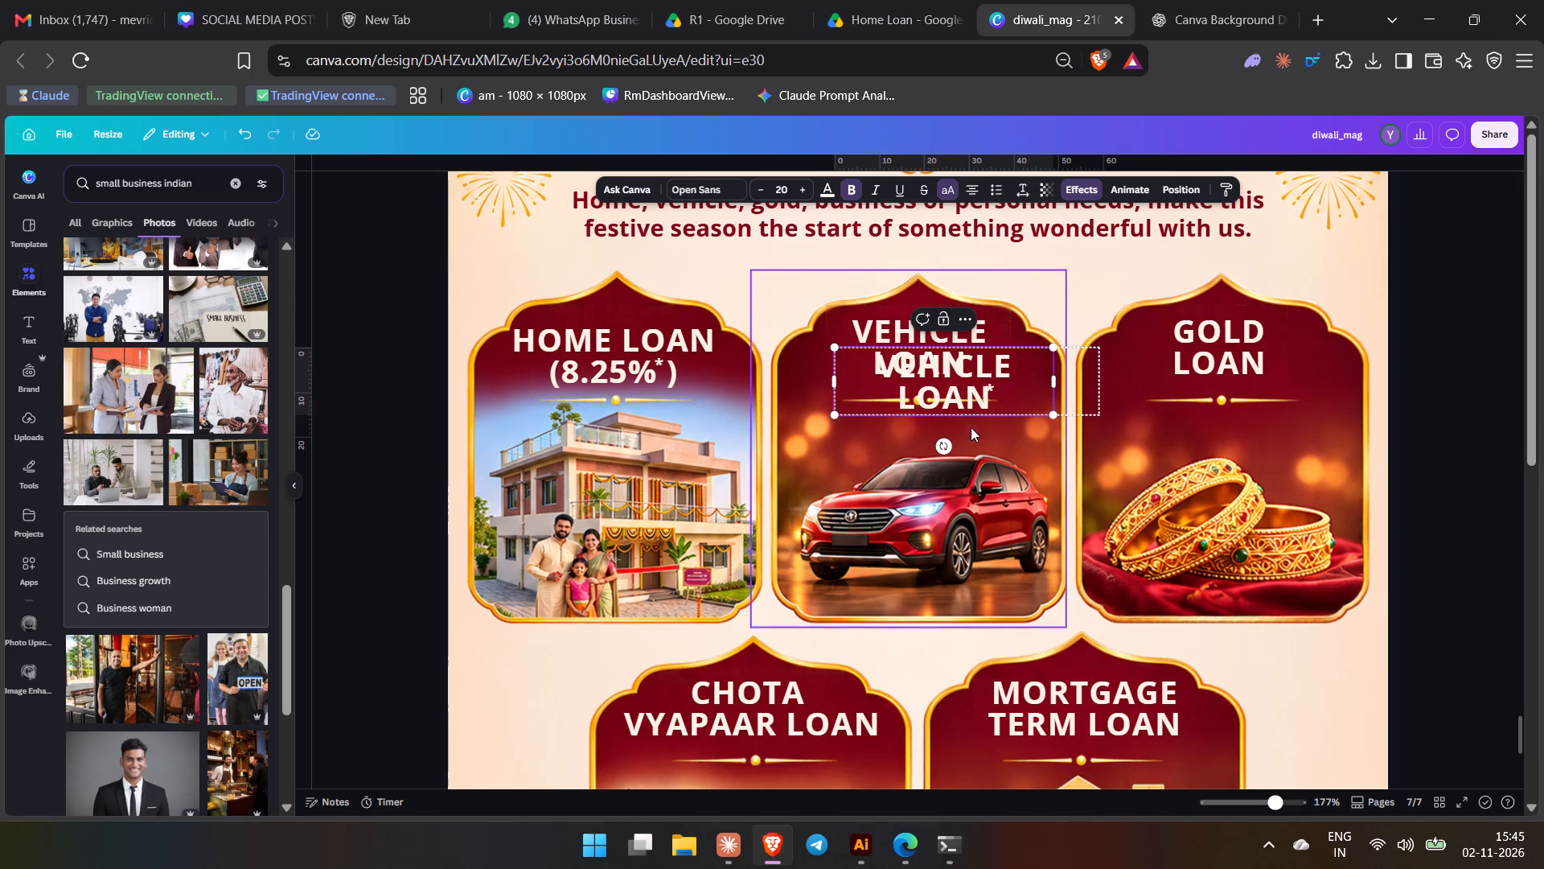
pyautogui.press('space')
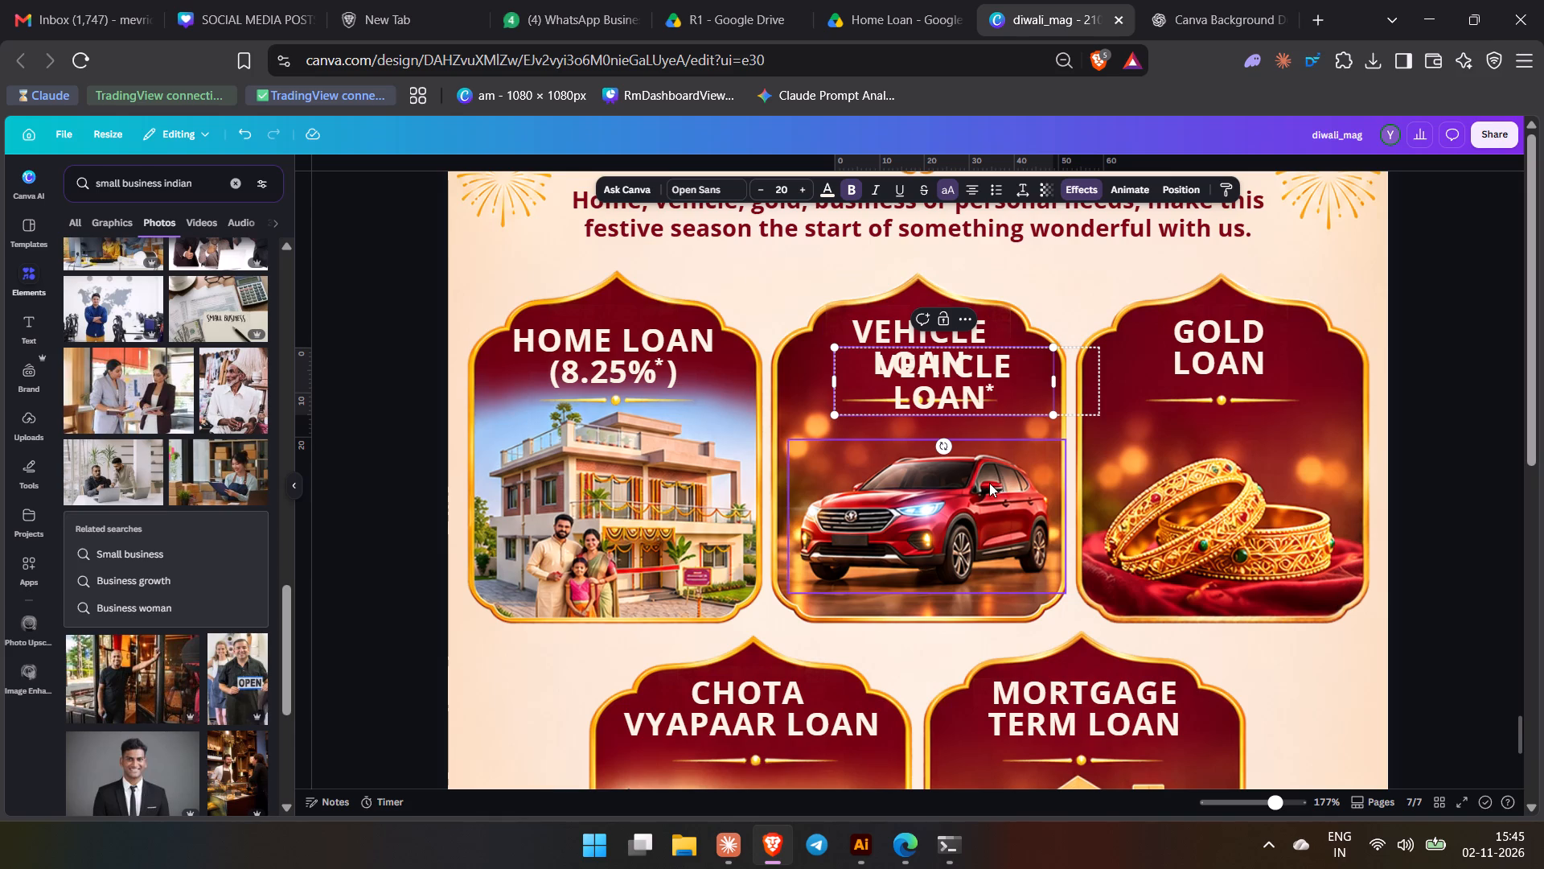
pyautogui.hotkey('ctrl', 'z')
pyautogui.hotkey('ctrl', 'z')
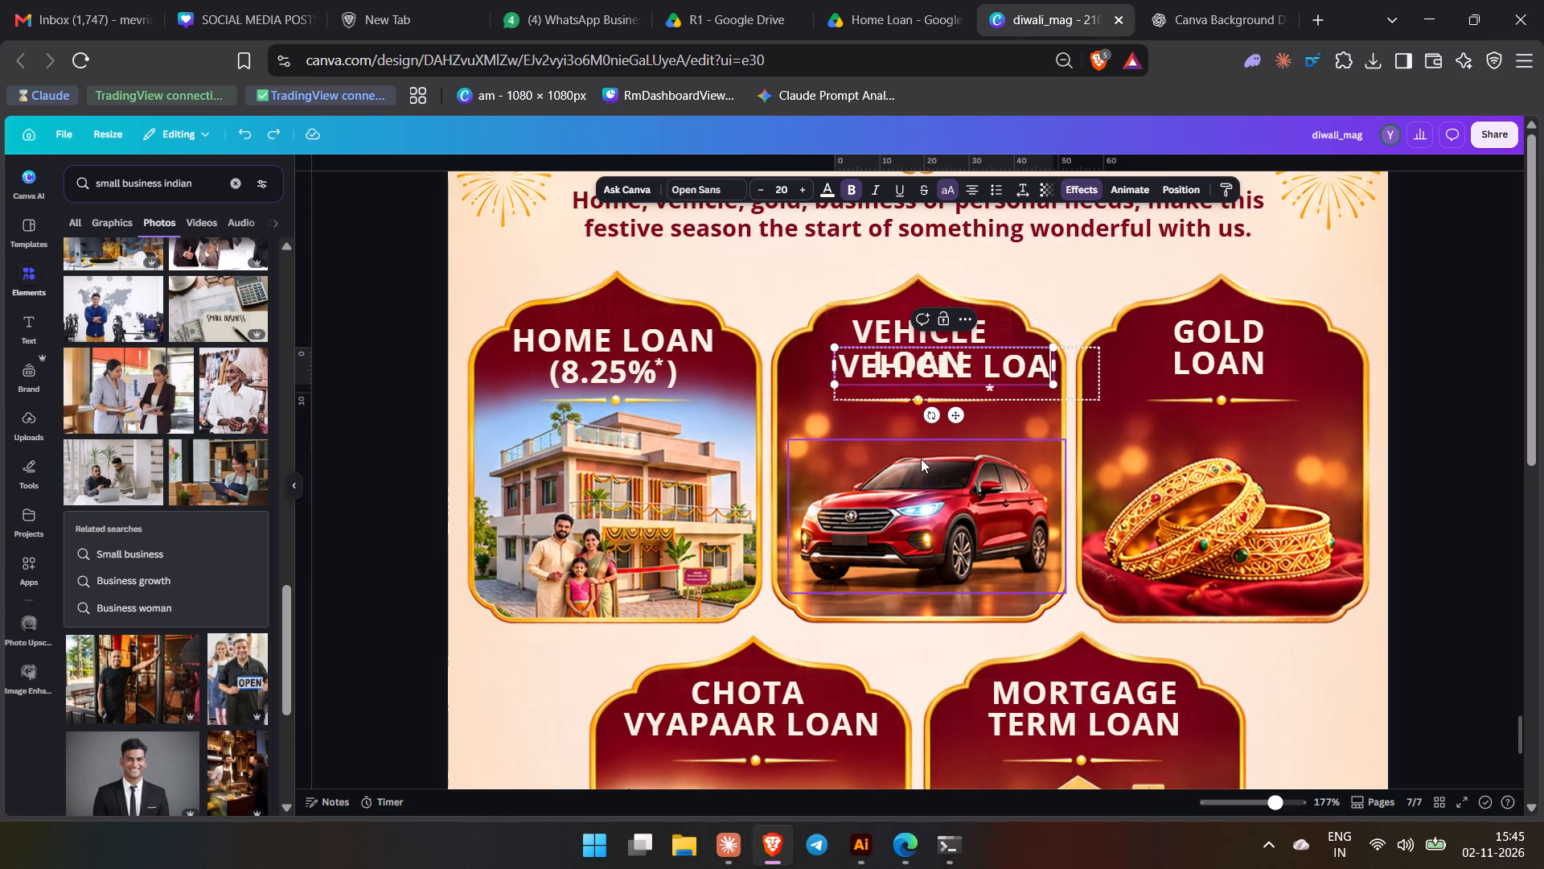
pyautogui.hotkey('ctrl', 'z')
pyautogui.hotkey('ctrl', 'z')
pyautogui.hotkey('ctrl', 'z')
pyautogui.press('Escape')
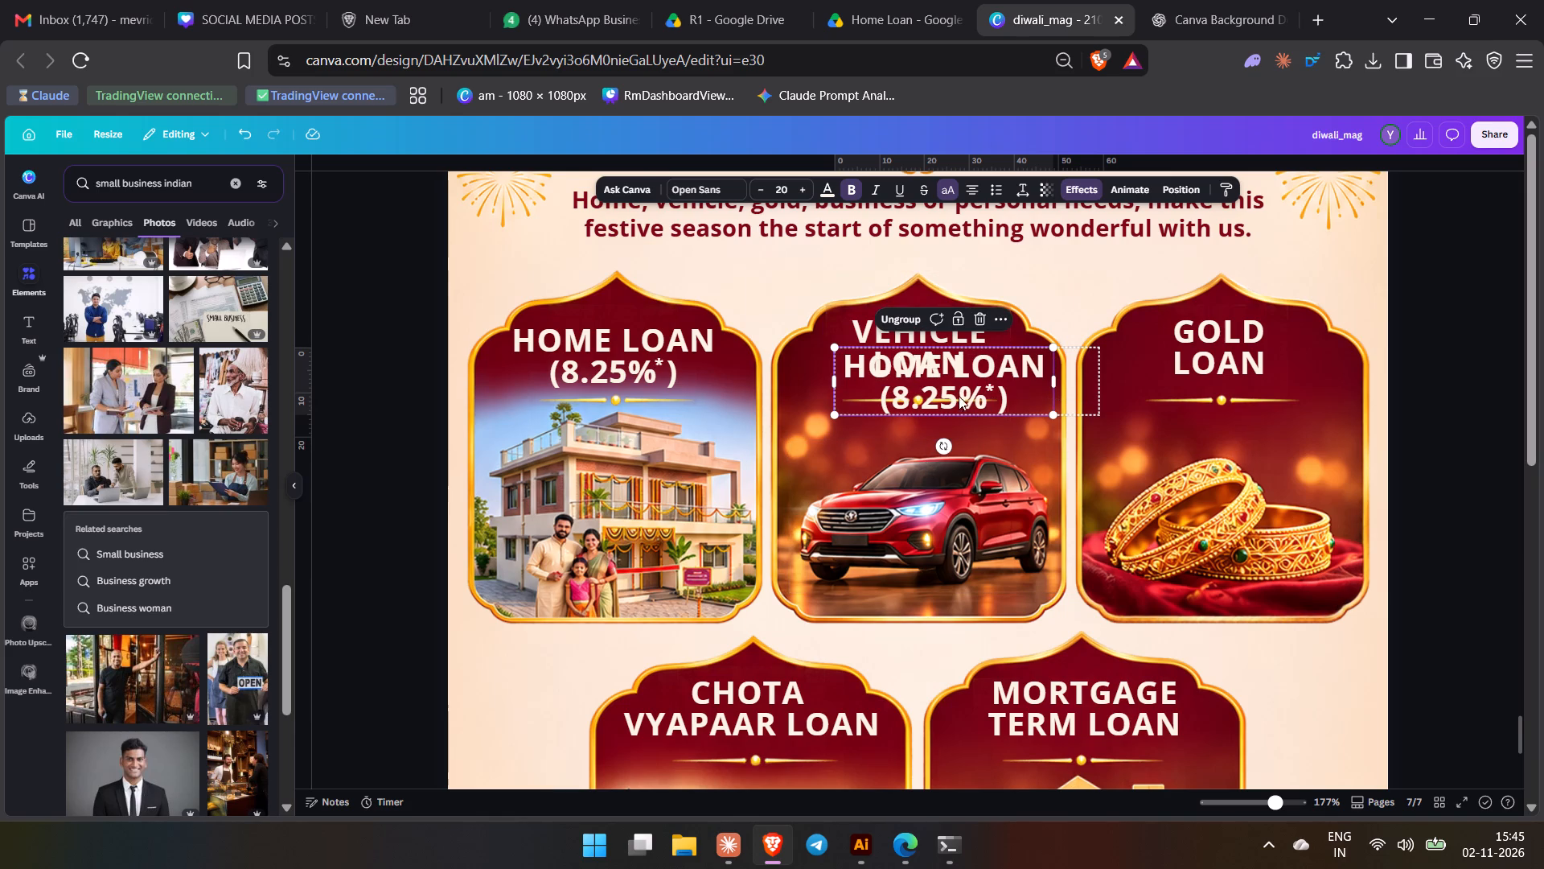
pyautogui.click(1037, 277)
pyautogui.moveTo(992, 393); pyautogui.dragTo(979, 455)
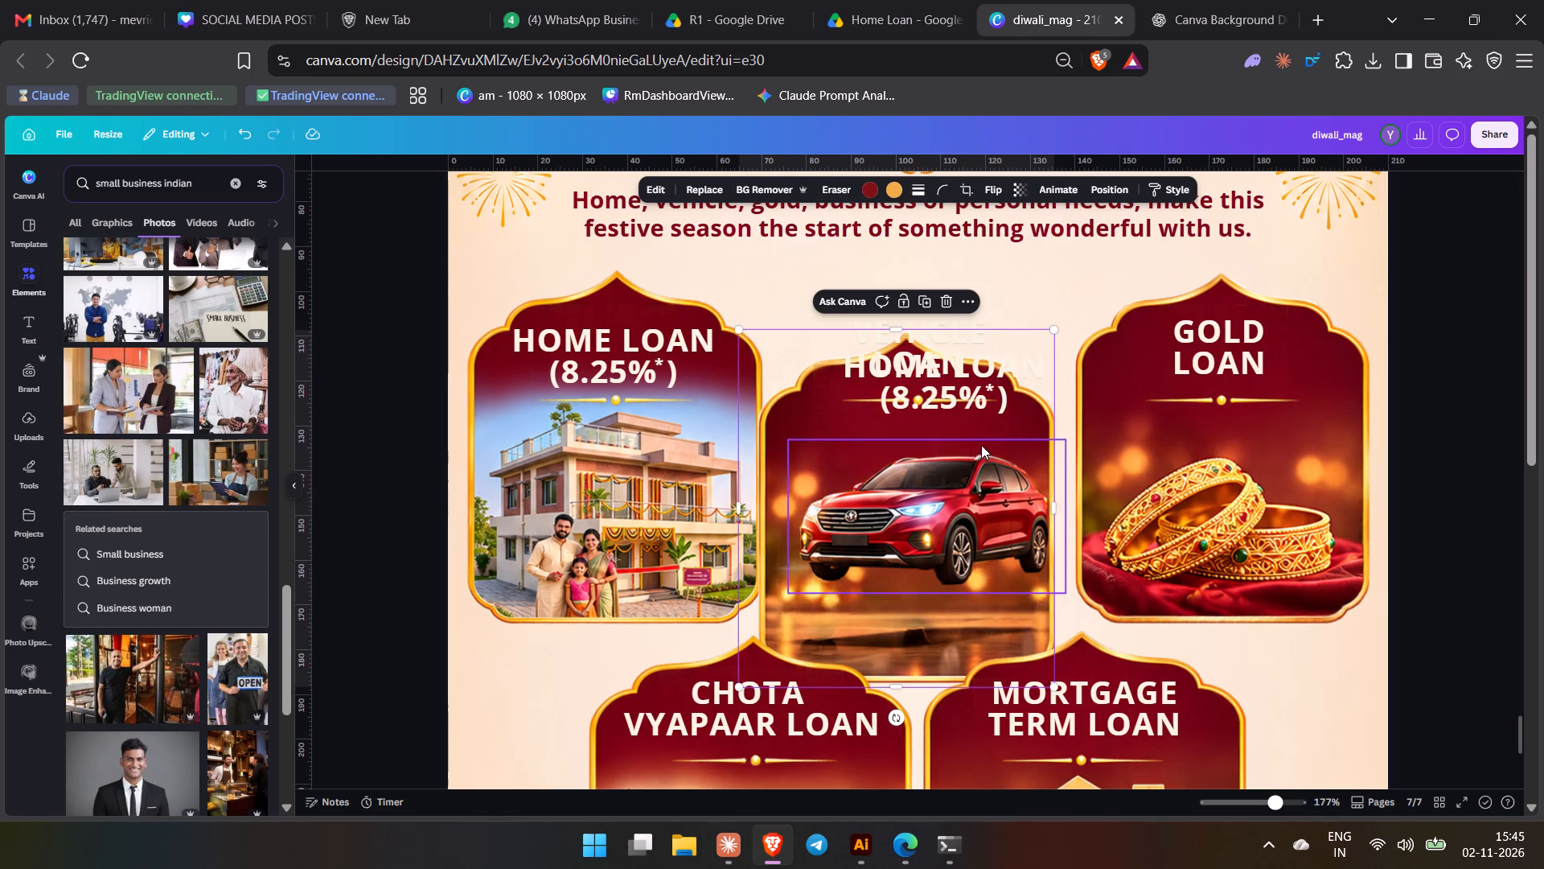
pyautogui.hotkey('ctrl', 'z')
# Move the copied Home Loan group below the Vehicle Loan title, just above the car.
pyautogui.click(990, 406)
pyautogui.moveTo(982, 406); pyautogui.dragTo(947, 475)
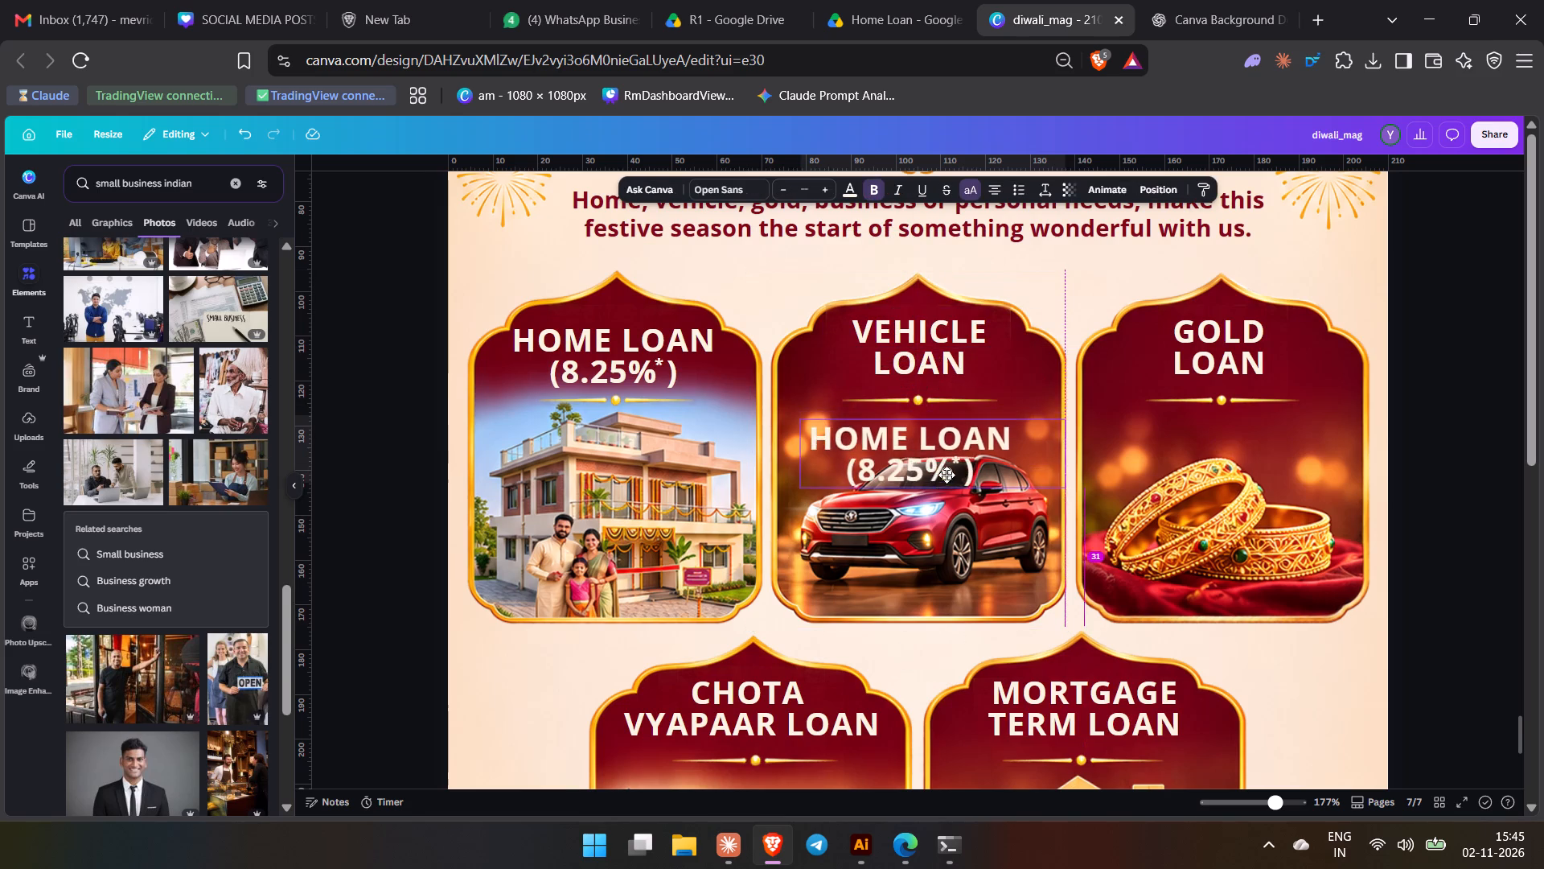
pyautogui.moveTo(947, 475); pyautogui.dragTo(942, 453)
# Ungroup the copied title on the Vehicle Loan card and delete its small asterisk.
pyautogui.click(880, 361)
pyautogui.click(1054, 450)
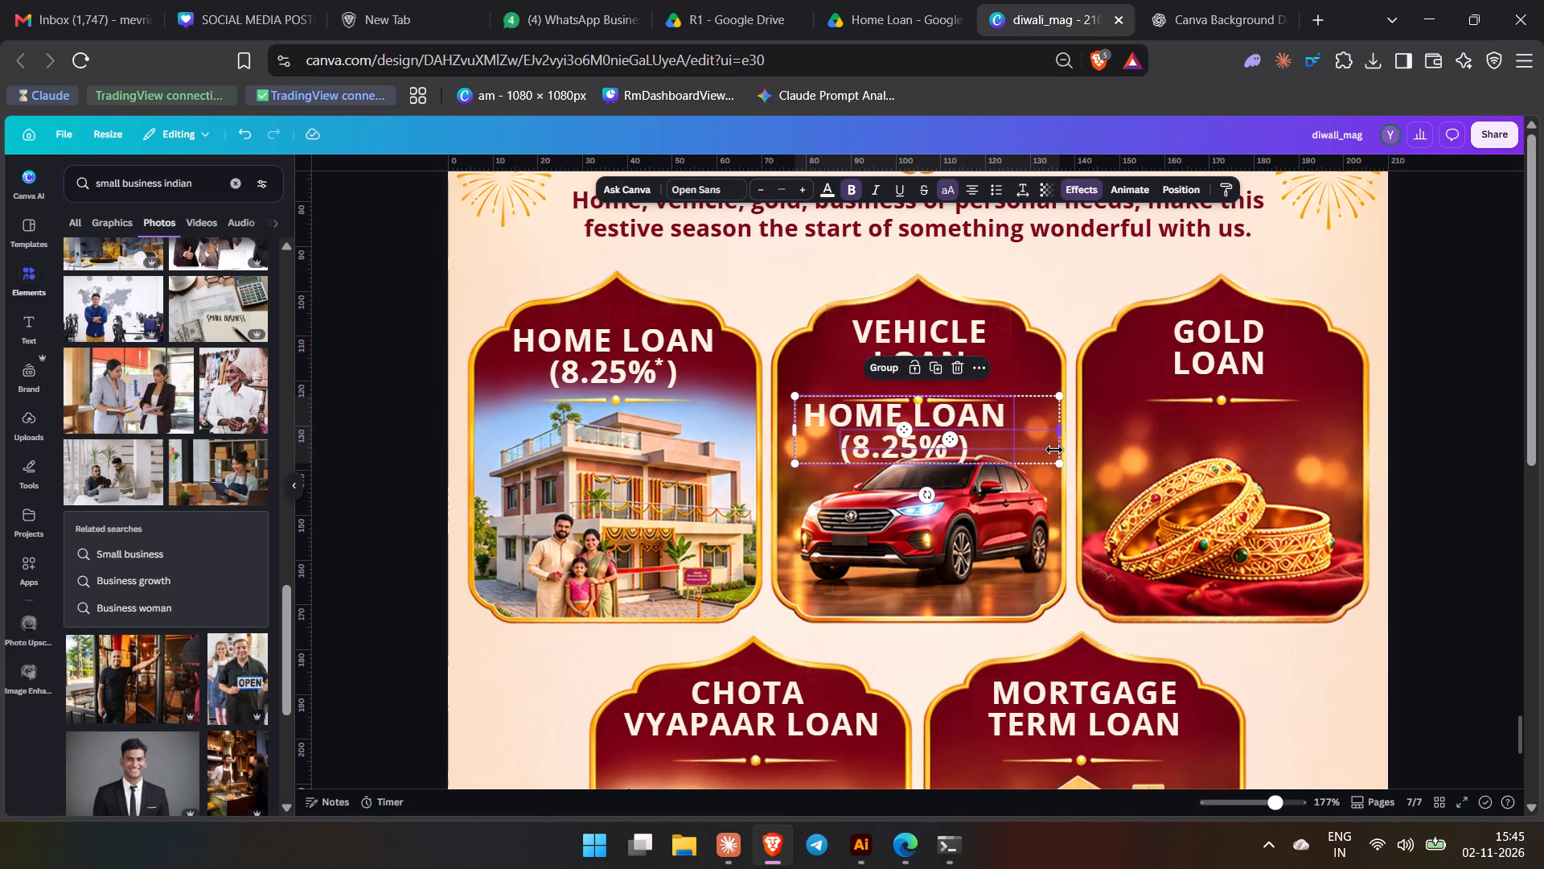
pyautogui.click(1007, 458)
pyautogui.click(963, 434)
pyautogui.click(1039, 357)
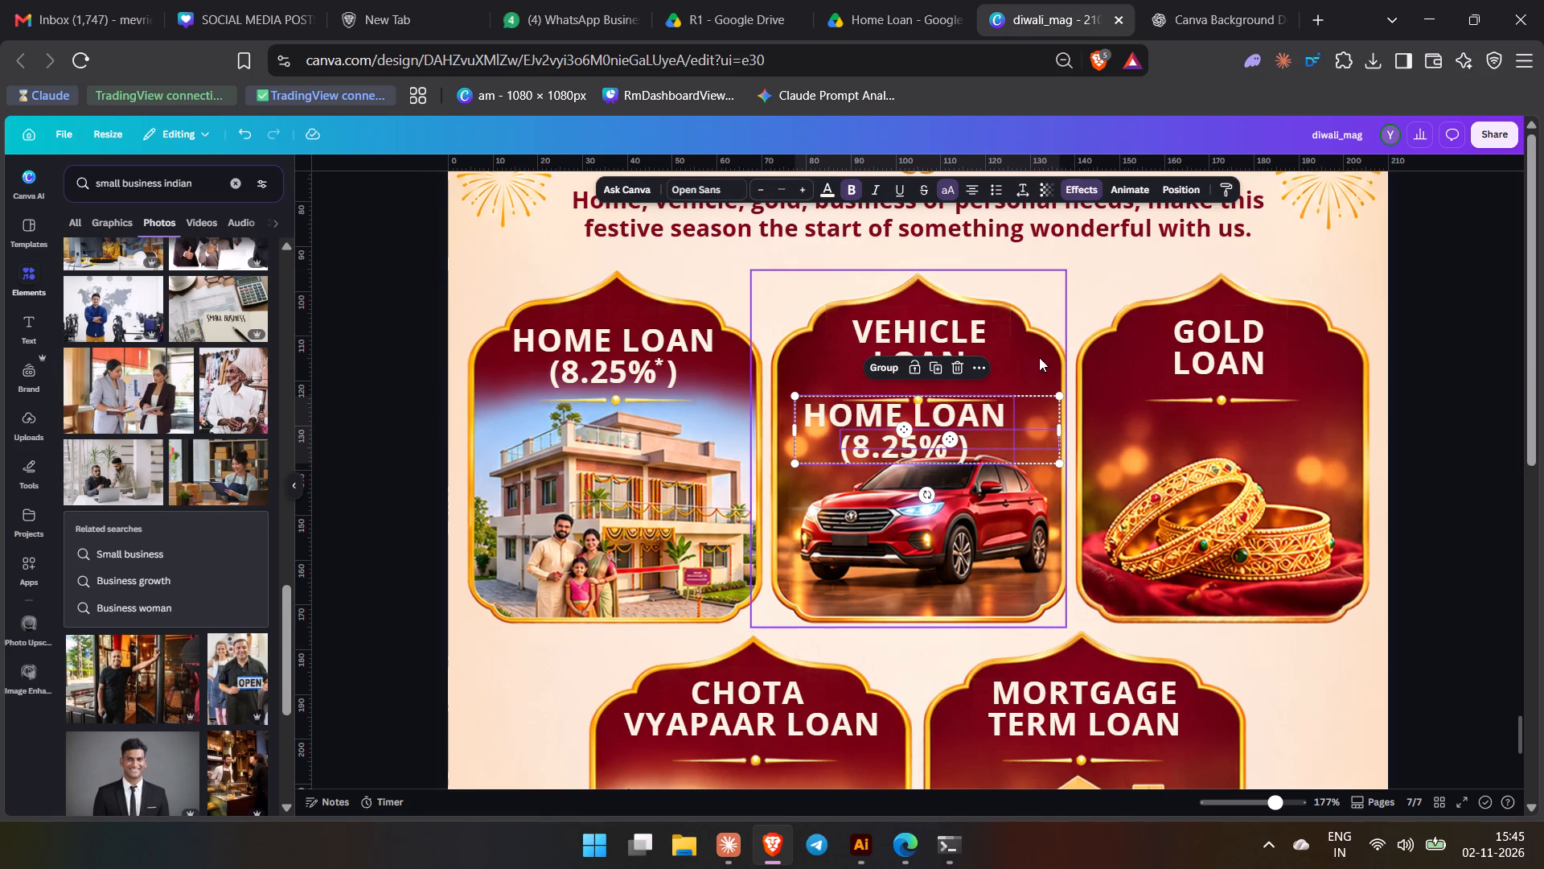
pyautogui.click(974, 431)
pyautogui.press('Delete')
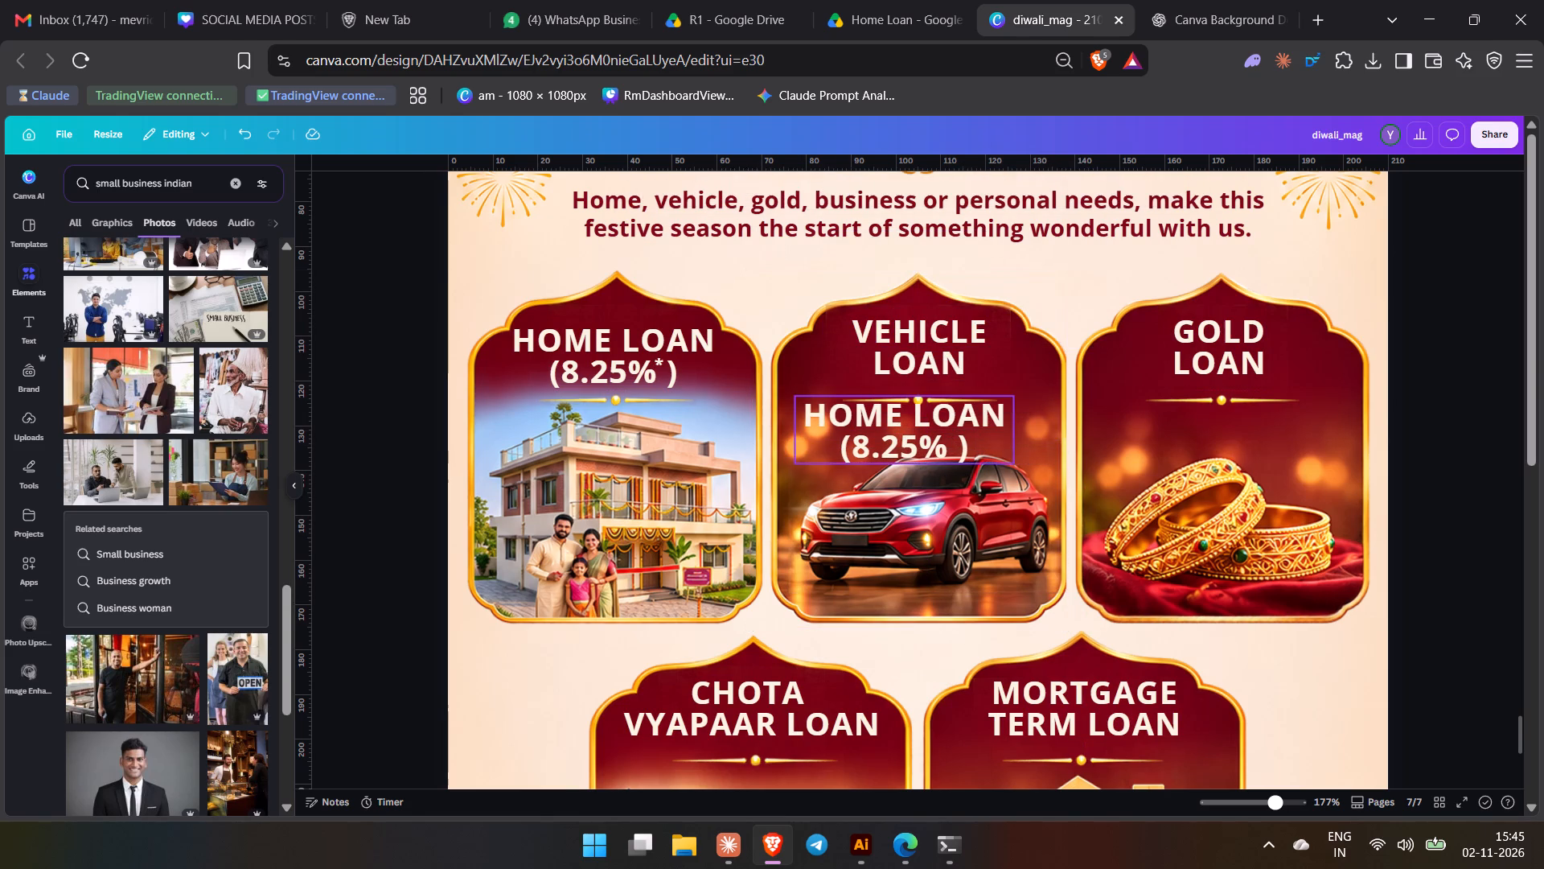
# Replace the copied title's text on the Vehicle Loan card with "vehicle loan (9.25%)".
pyautogui.click(914, 398)
pyautogui.tripleClick(918, 418)
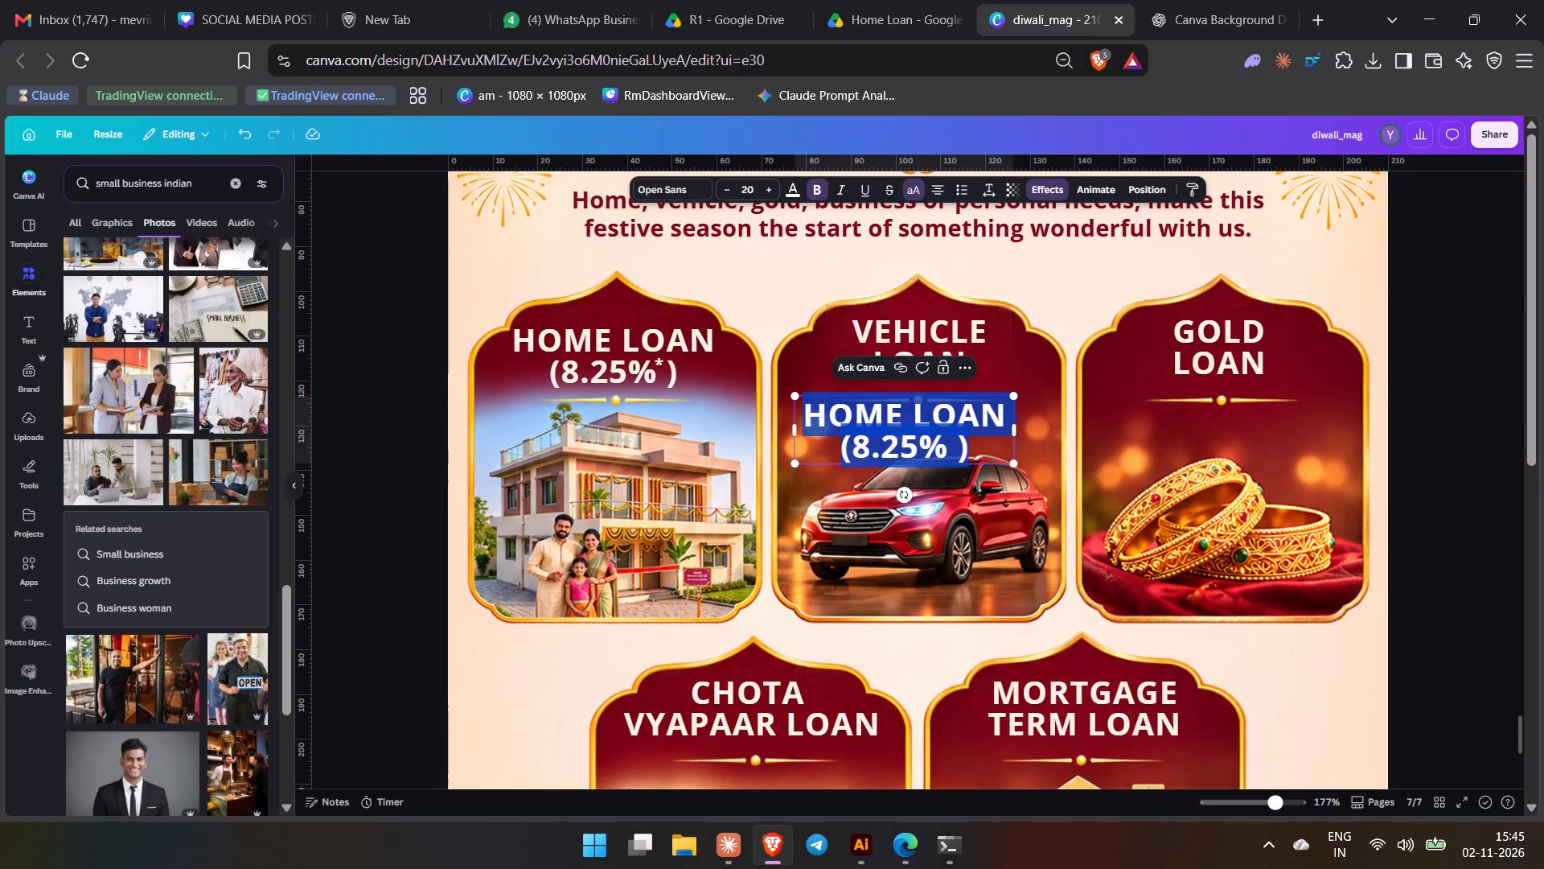
pyautogui.write('vehicle loan')
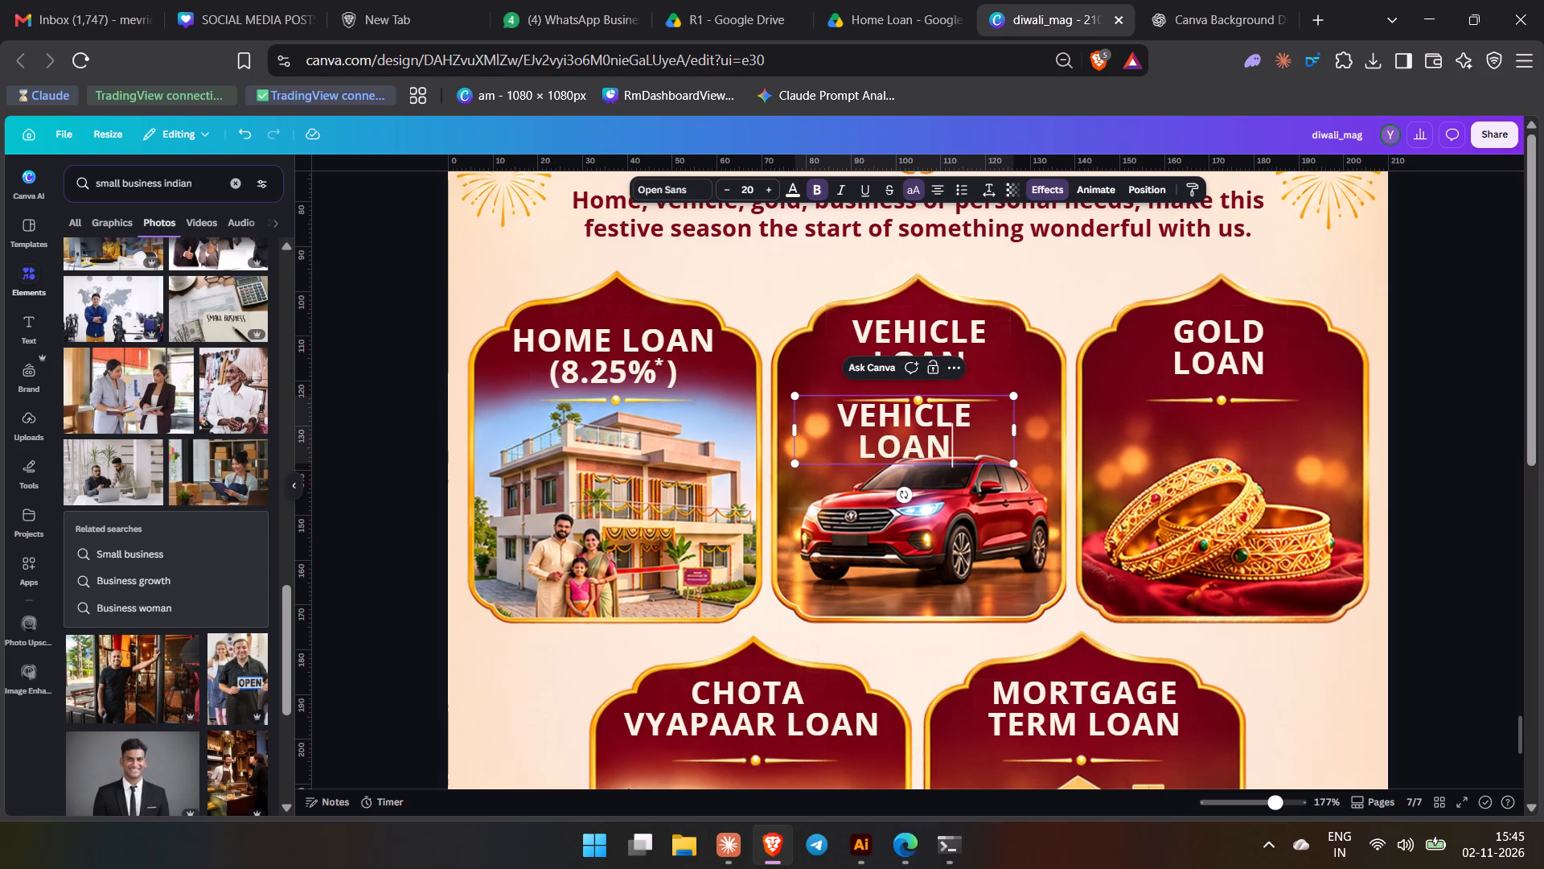
pyautogui.press('space')
pyautogui.hotkey('shift', '(')
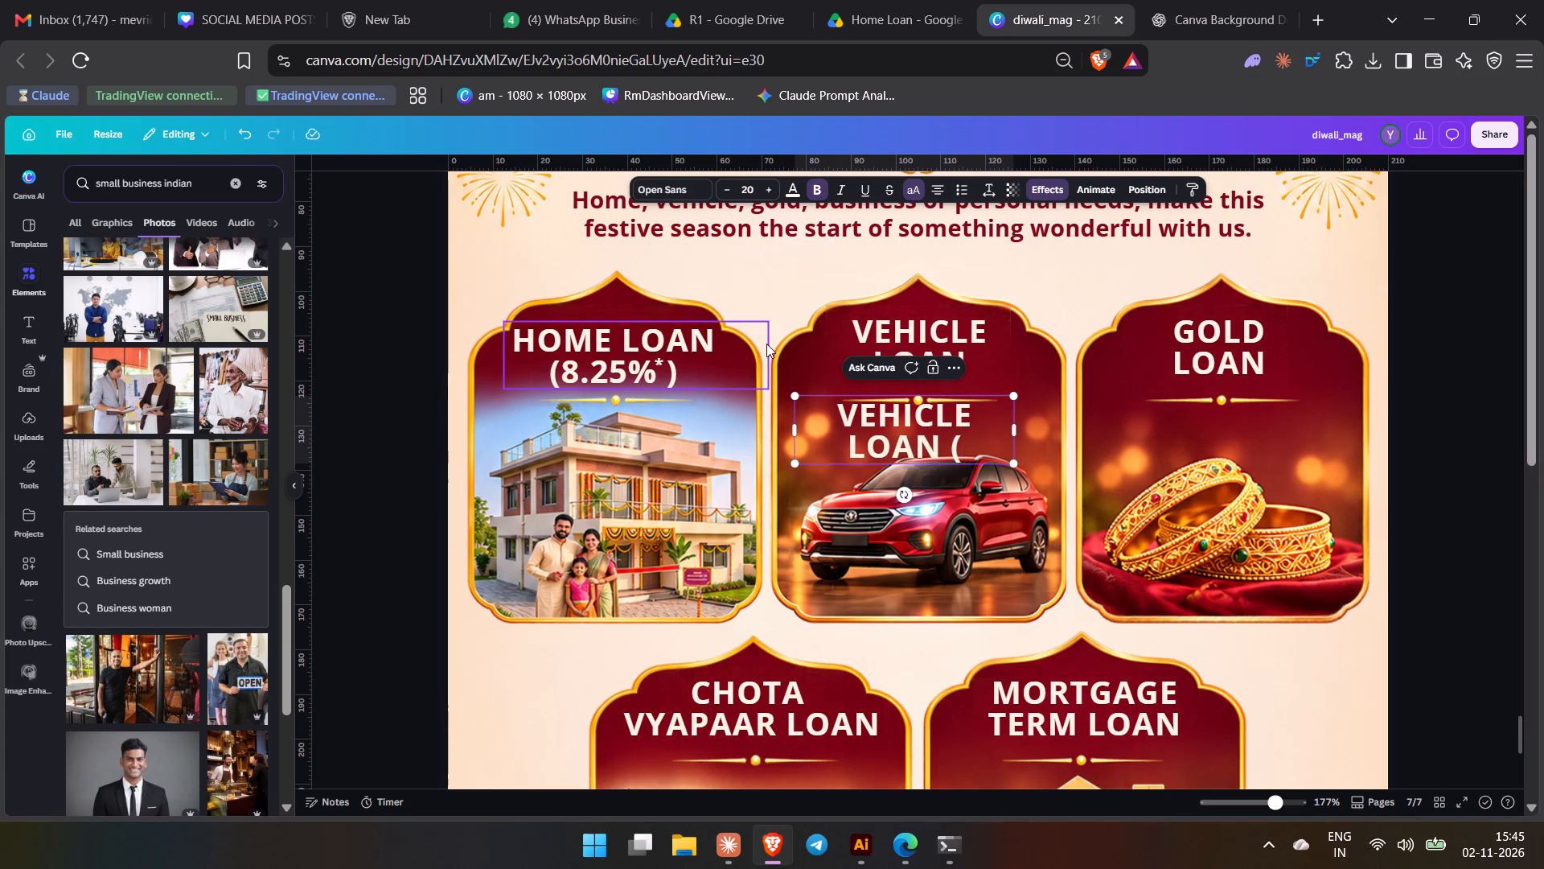
pyautogui.write('9.25')
pyautogui.write('%)')
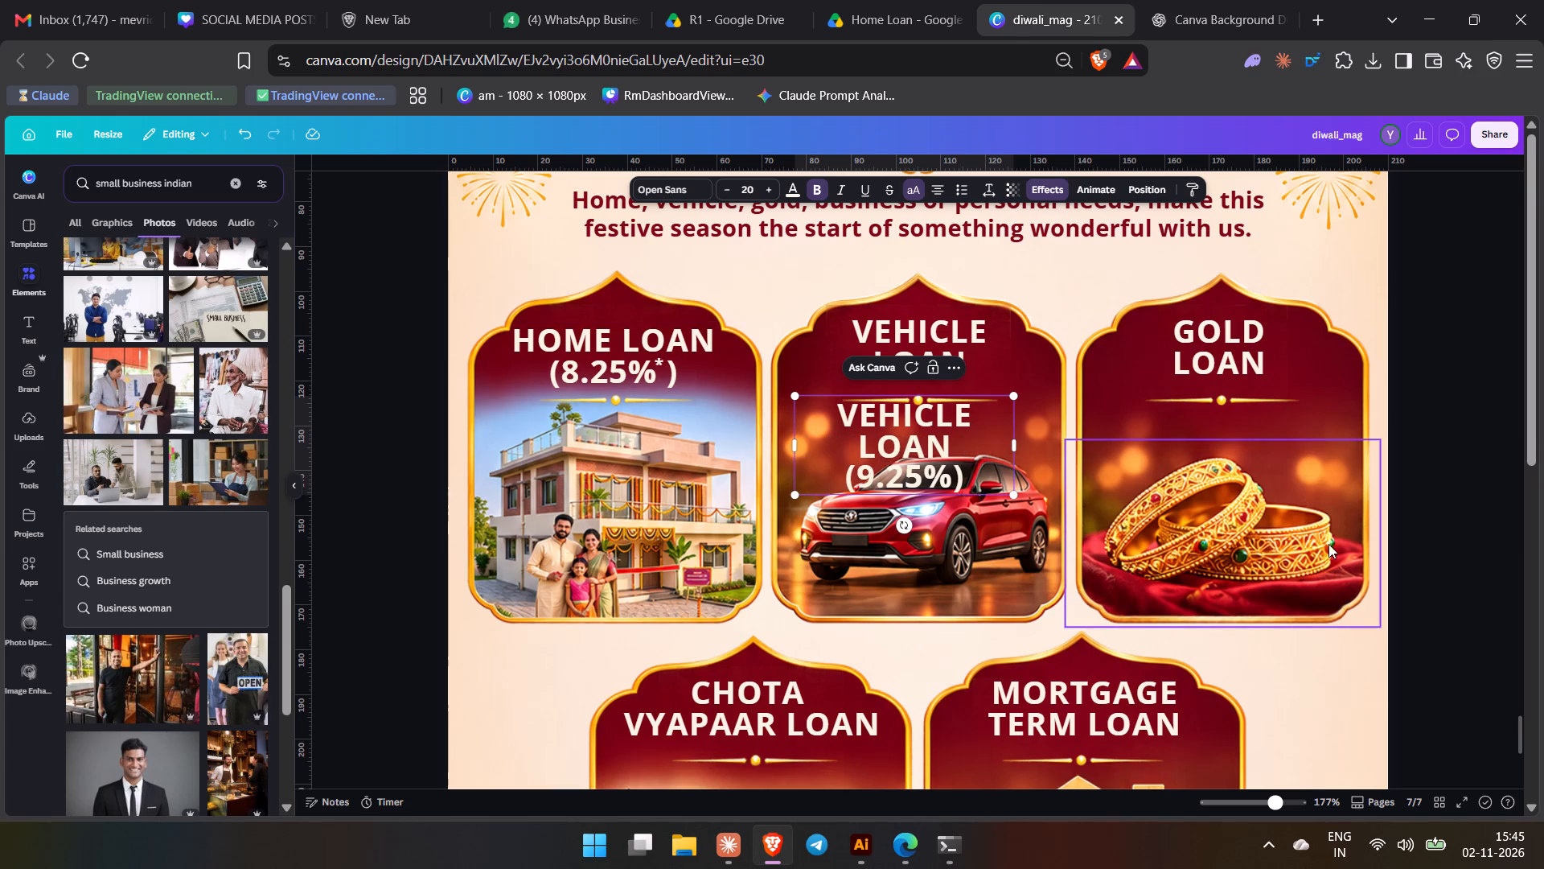
pyautogui.click(1431, 575)
# Widen the 9.25% title's text box to fit VEHICLE LOAN on one line and move it up over the old title.
pyautogui.click(832, 433)
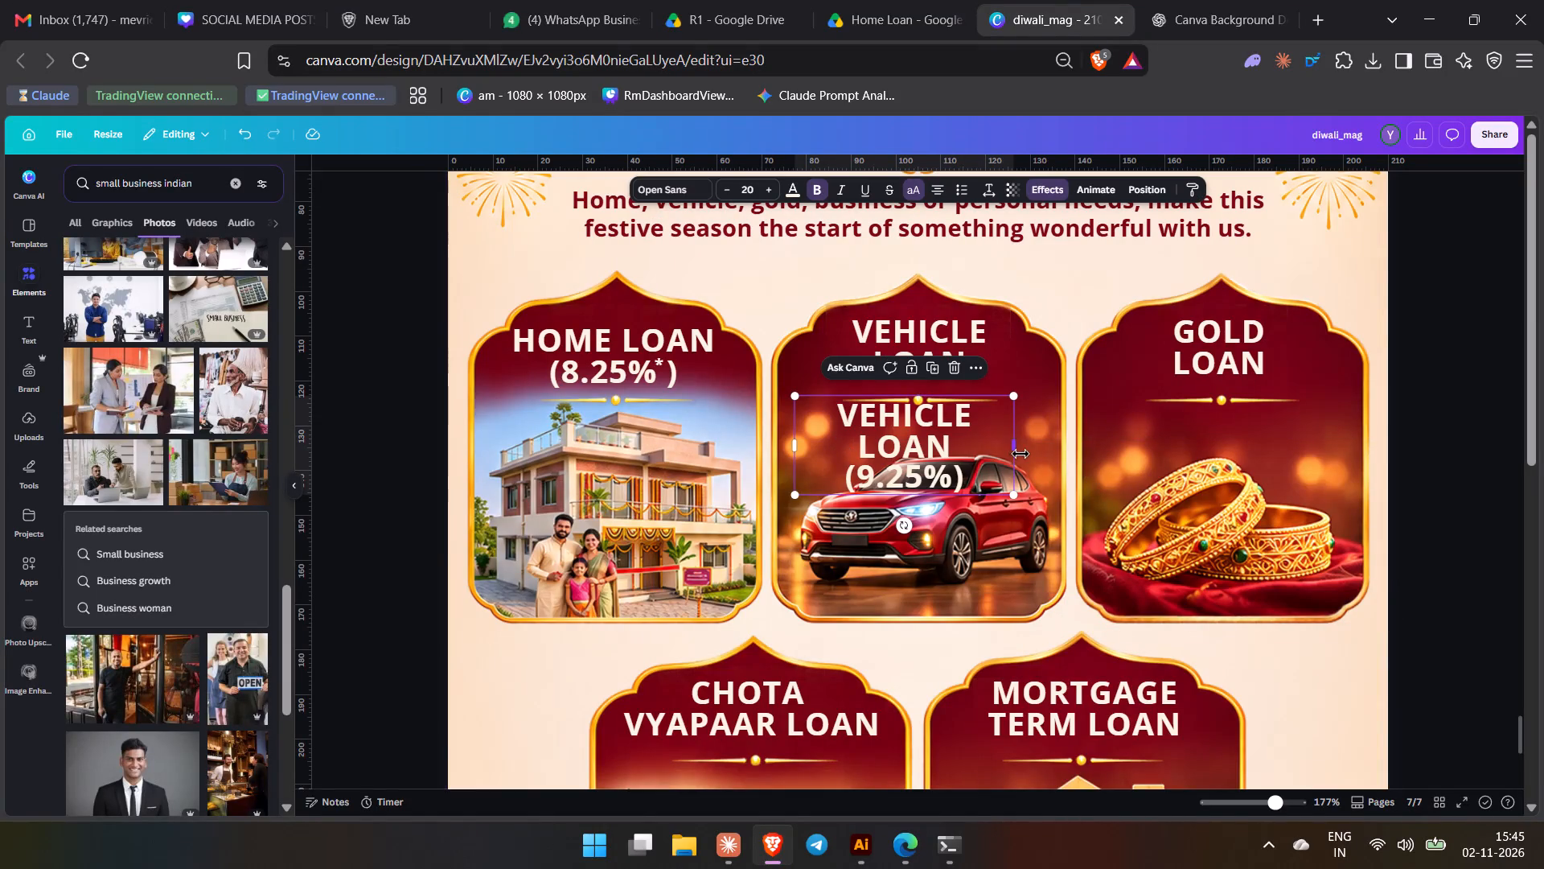
pyautogui.moveTo(1020, 452); pyautogui.dragTo(1068, 455)
pyautogui.moveTo(955, 426); pyautogui.dragTo(948, 356)
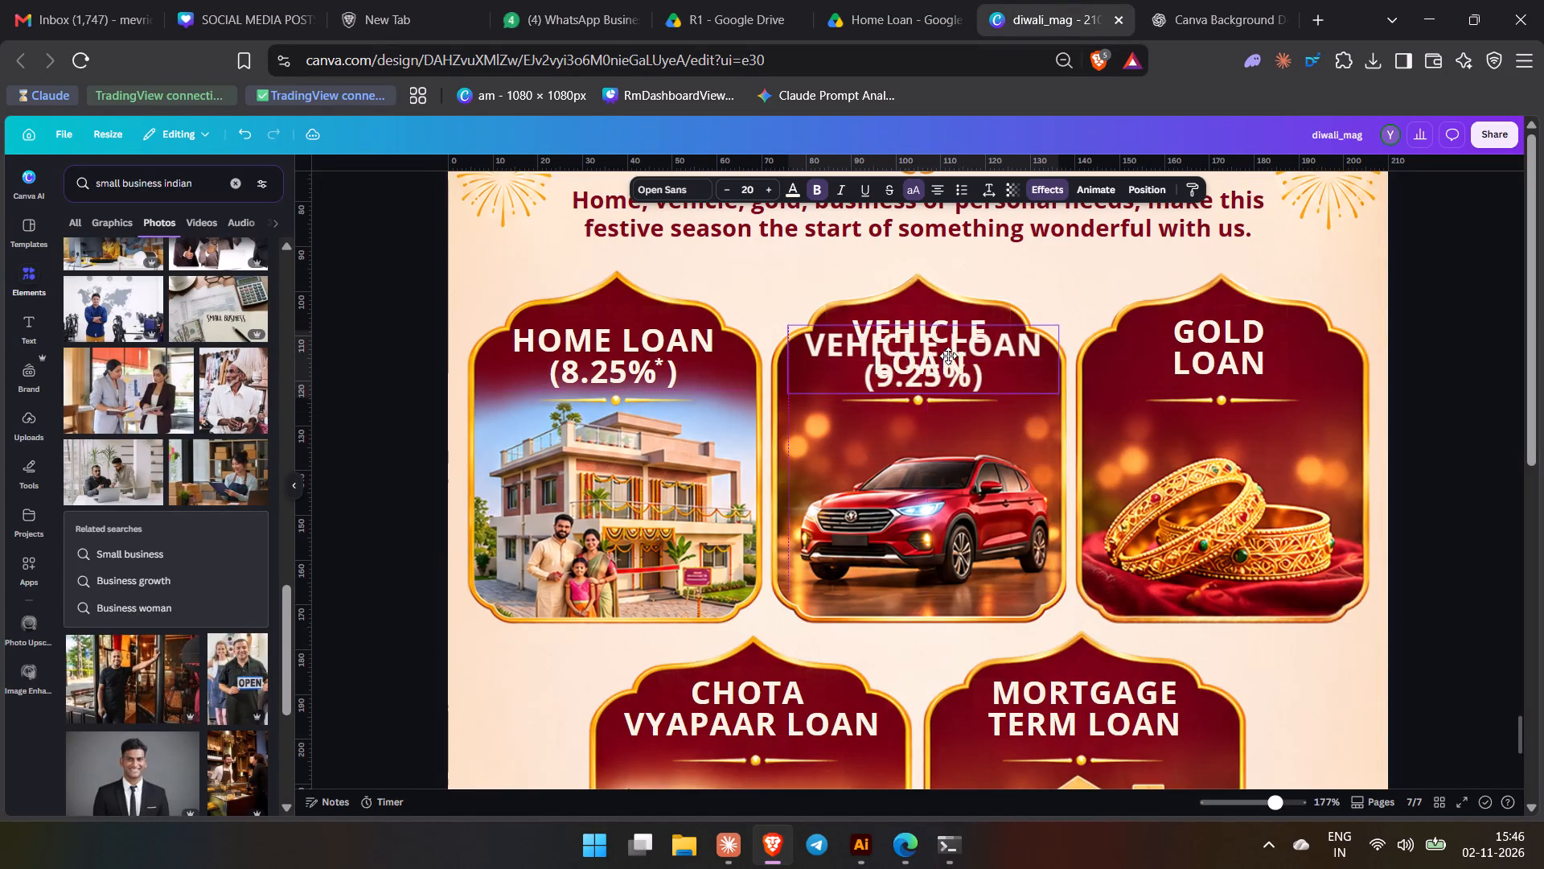
pyautogui.moveTo(948, 356); pyautogui.dragTo(942, 353)
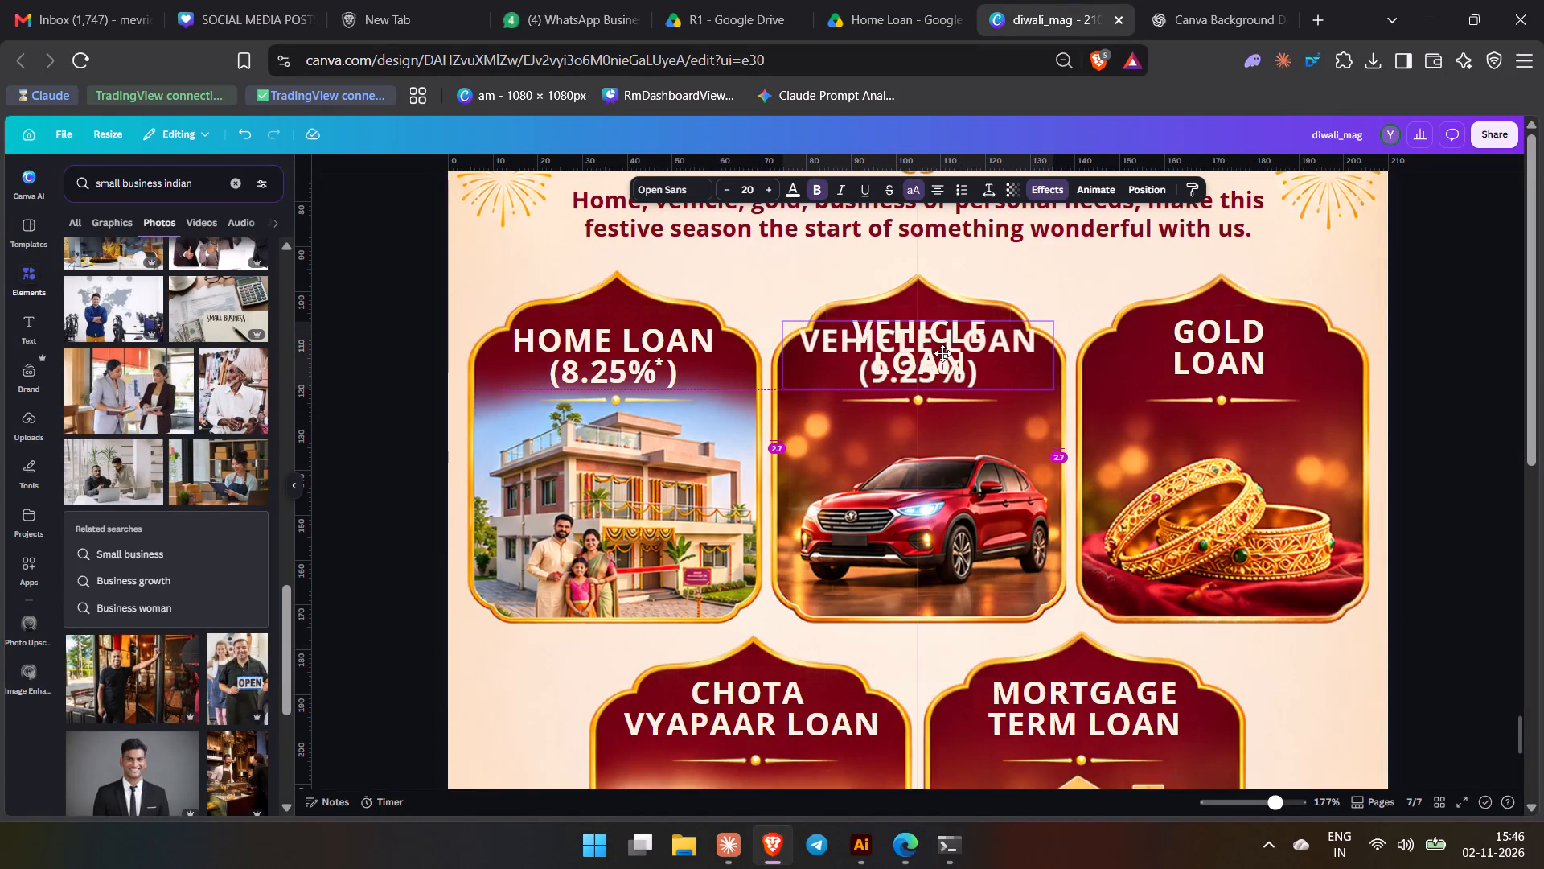
pyautogui.moveTo(942, 353); pyautogui.dragTo(947, 378)
# Insert a line break before LOAN in the 9.25% title on the Vehicle Loan card.
pyautogui.click(942, 369)
pyautogui.press('Return')
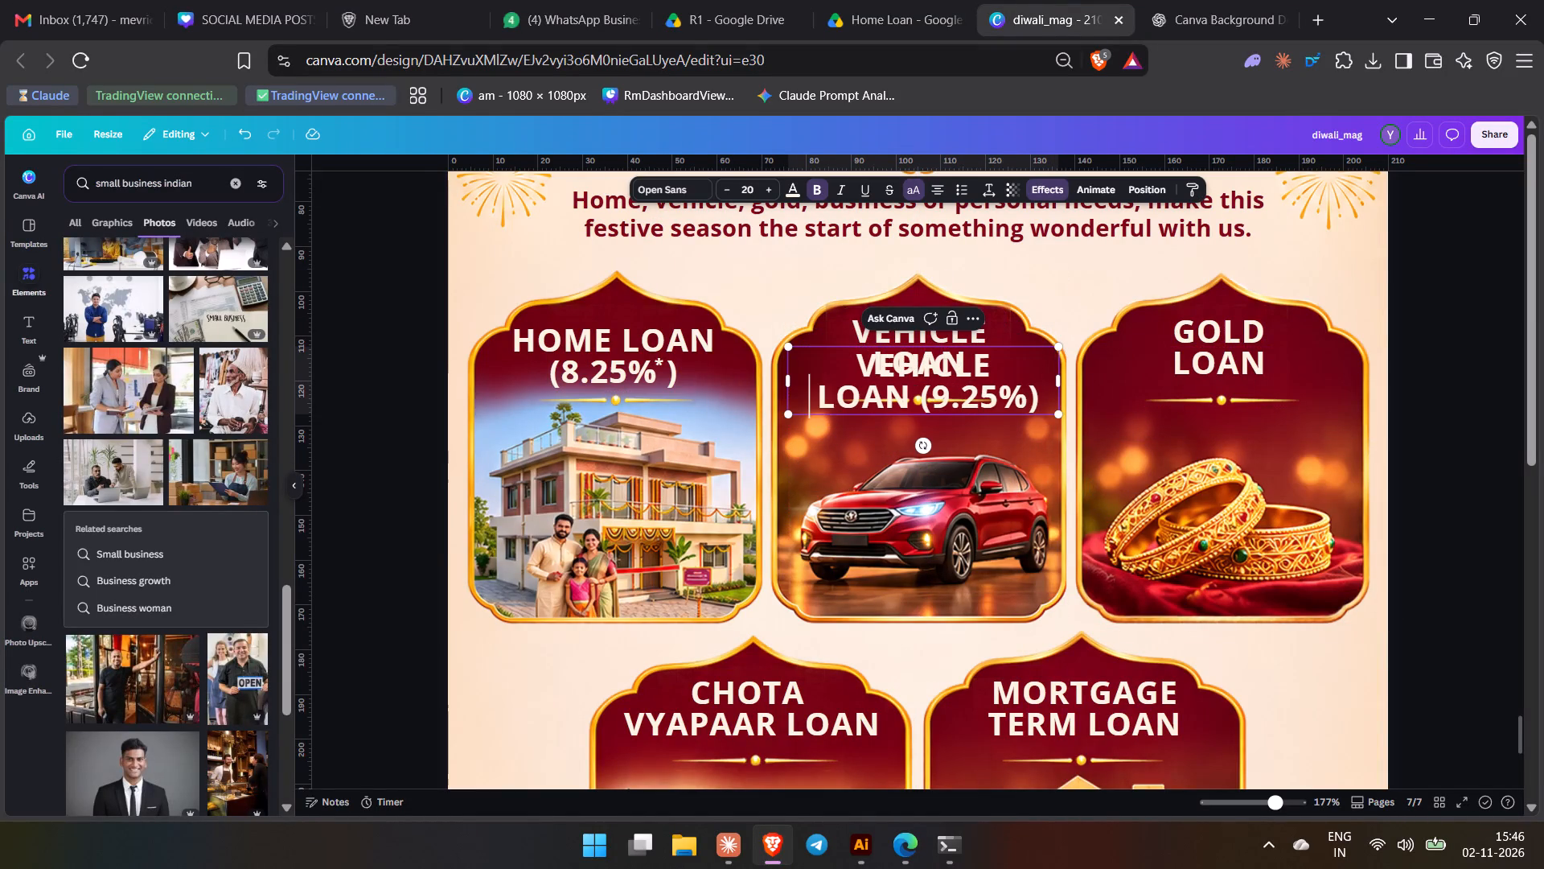
pyautogui.click(1438, 484)
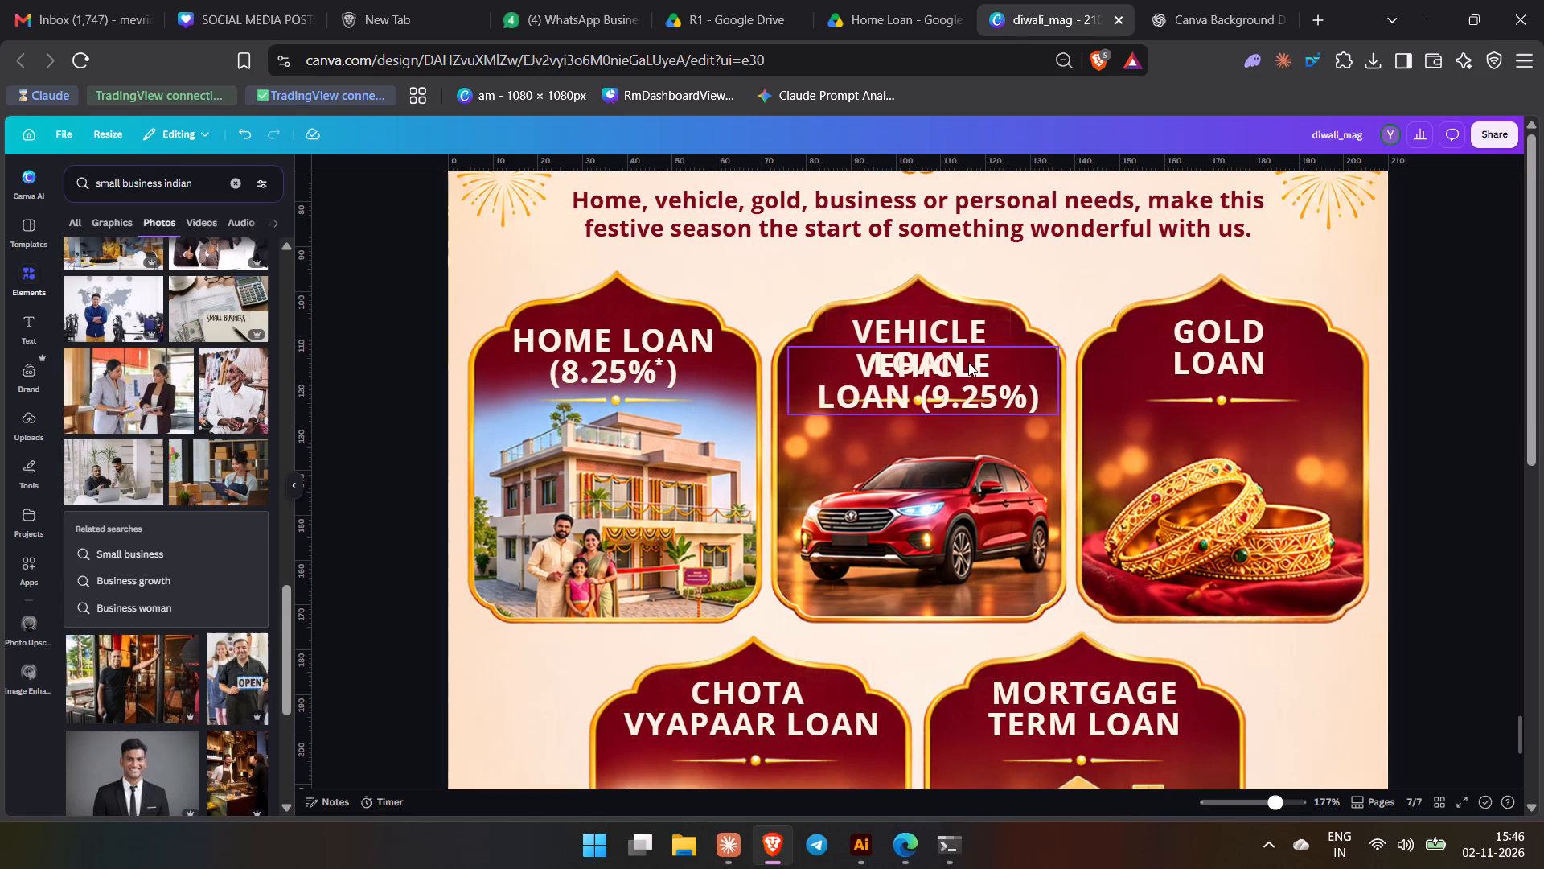
# Delete the old Vehicle Loan title that has no interest rate.
pyautogui.click(950, 332)
pyautogui.press('BackSpace')
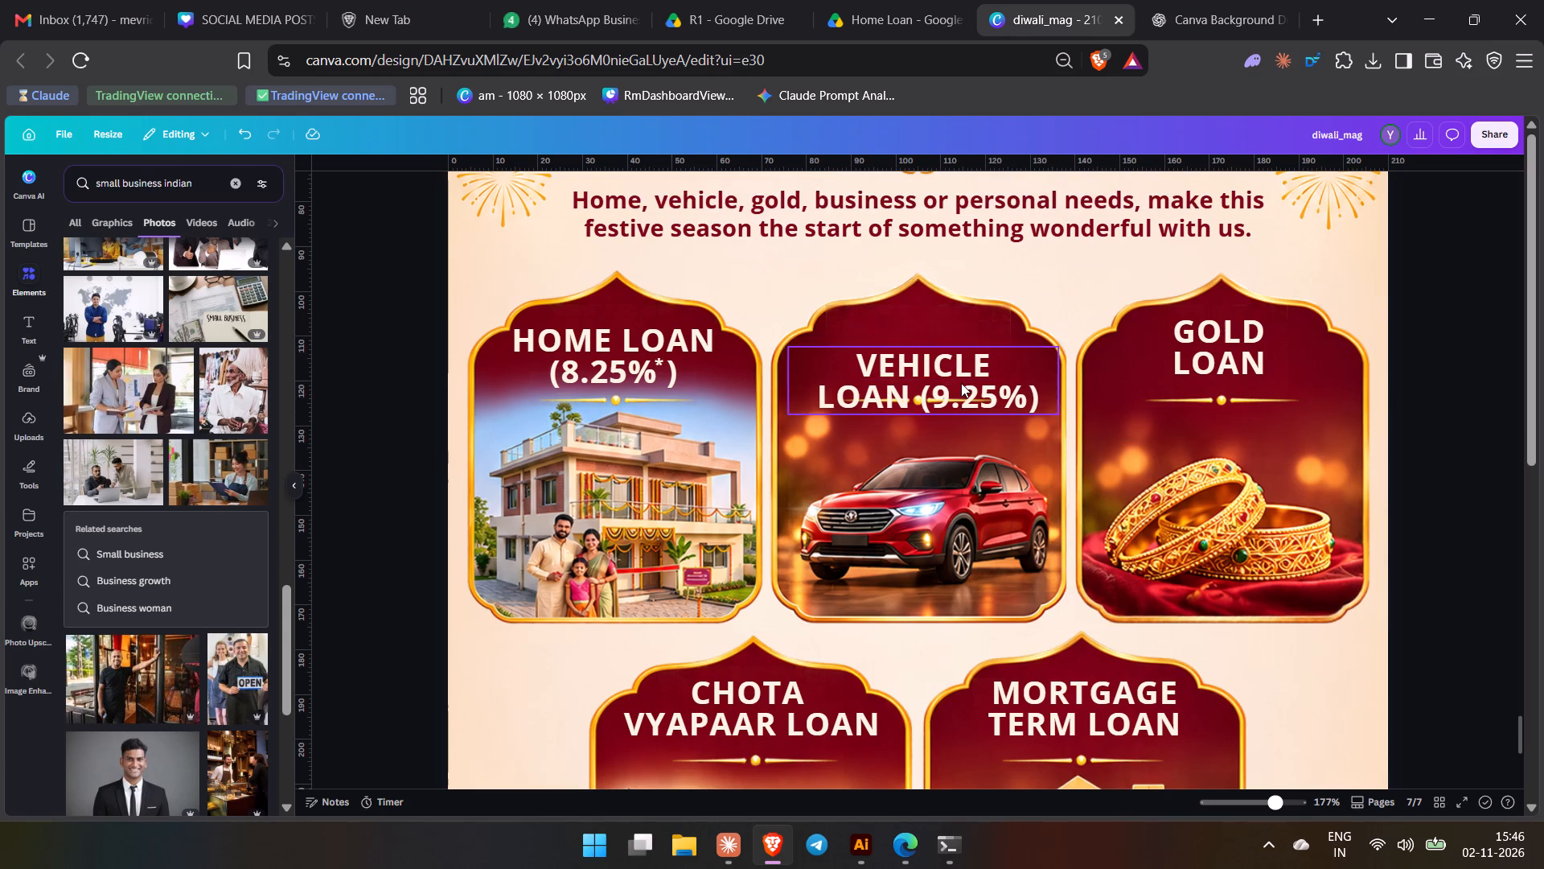
# Centre the new Vehicle Loan title above the card's gold divider, level with the Home Loan title.
pyautogui.moveTo(961, 383); pyautogui.dragTo(955, 356)
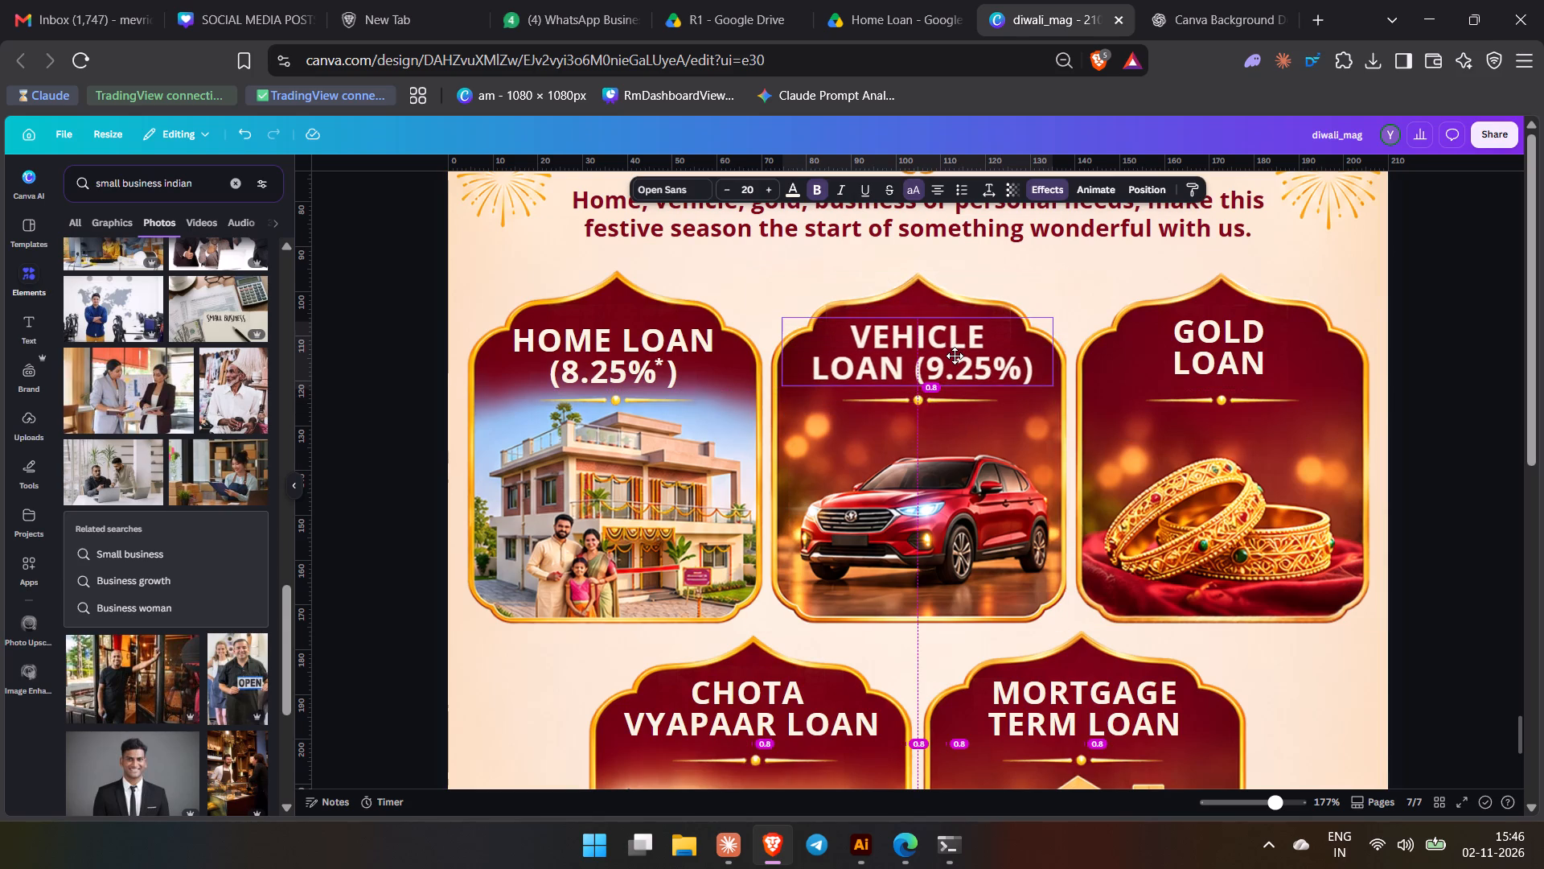
pyautogui.moveTo(955, 356); pyautogui.dragTo(955, 352)
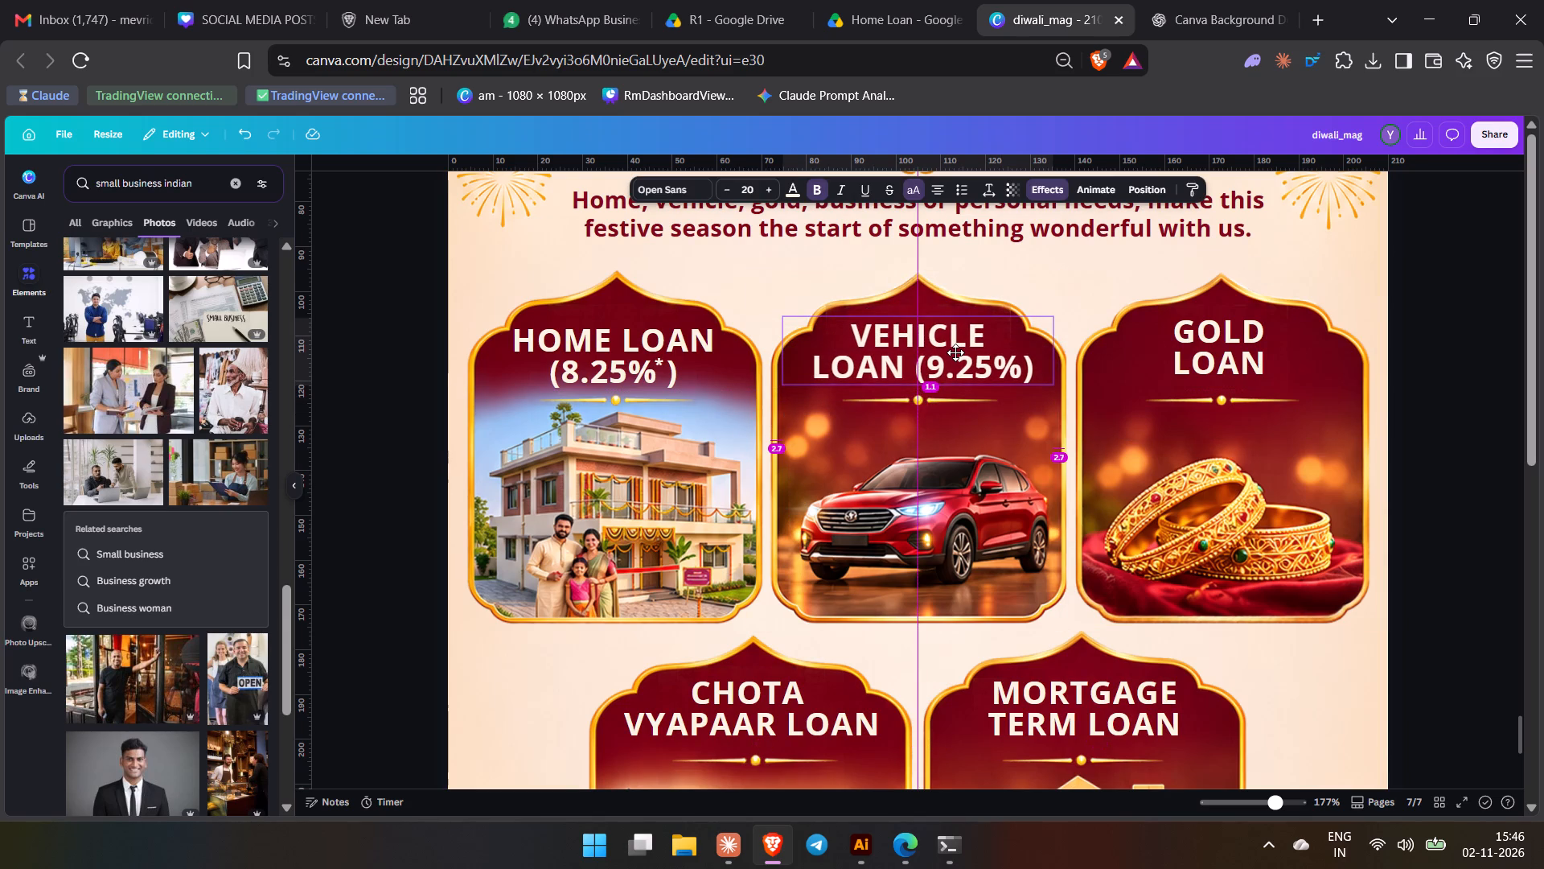
pyautogui.moveTo(955, 352); pyautogui.dragTo(957, 360)
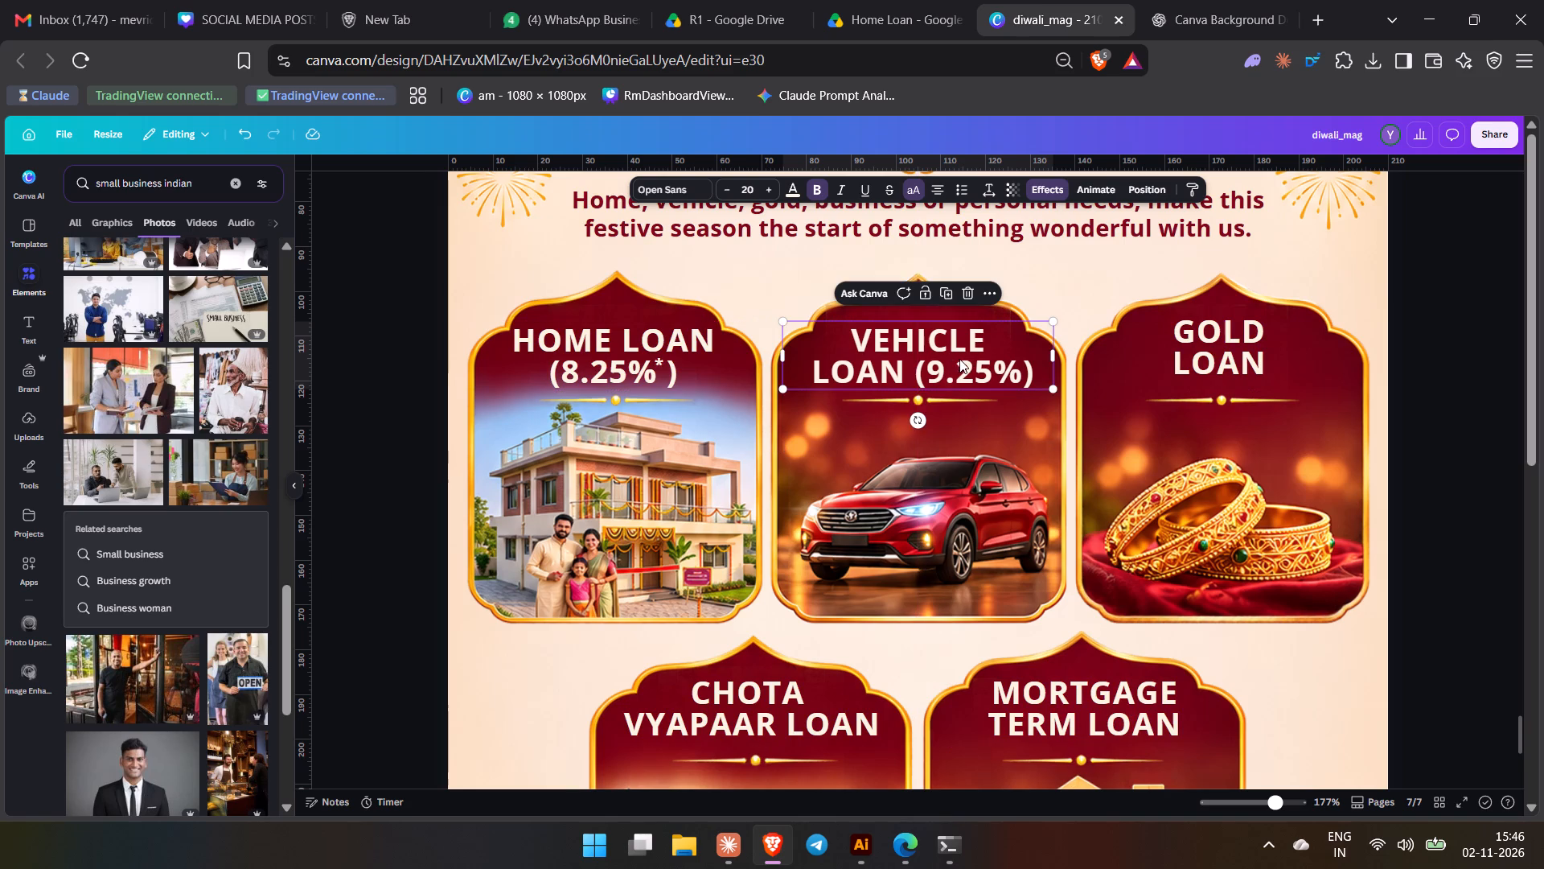
# Insert a space between 9.25% and the closing bracket in the Vehicle Loan title.
pyautogui.click(1020, 371)
pyautogui.click(1020, 370)
pyautogui.click(1020, 370)
pyautogui.press('space')
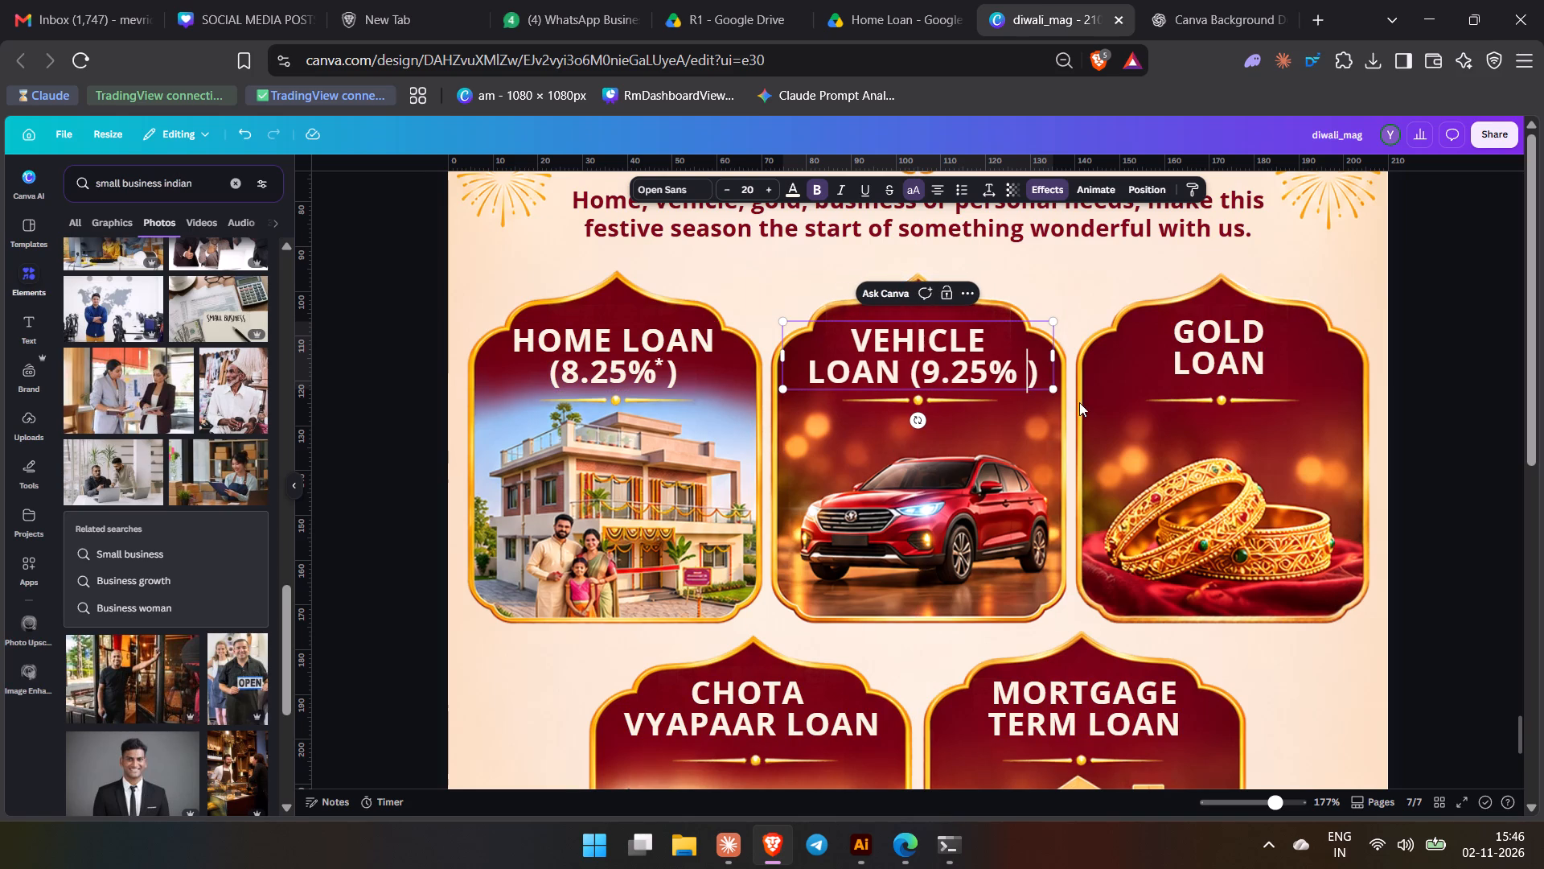
pyautogui.click(1455, 460)
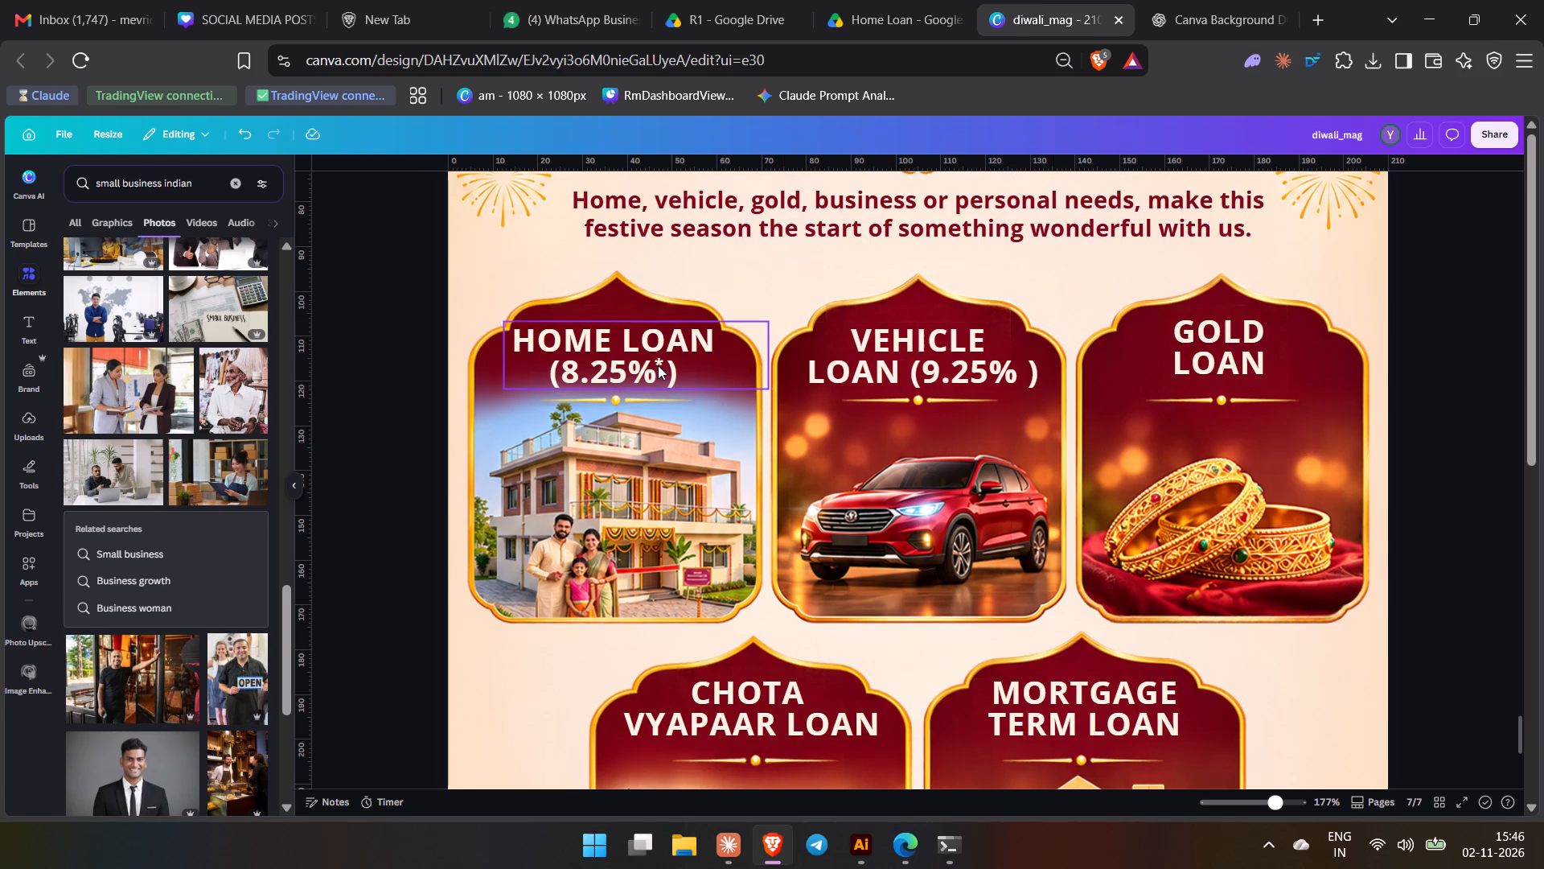
# Ungroup the Home Loan title from its small superscript asterisk.
pyautogui.click(658, 365)
pyautogui.doubleClick(659, 361)
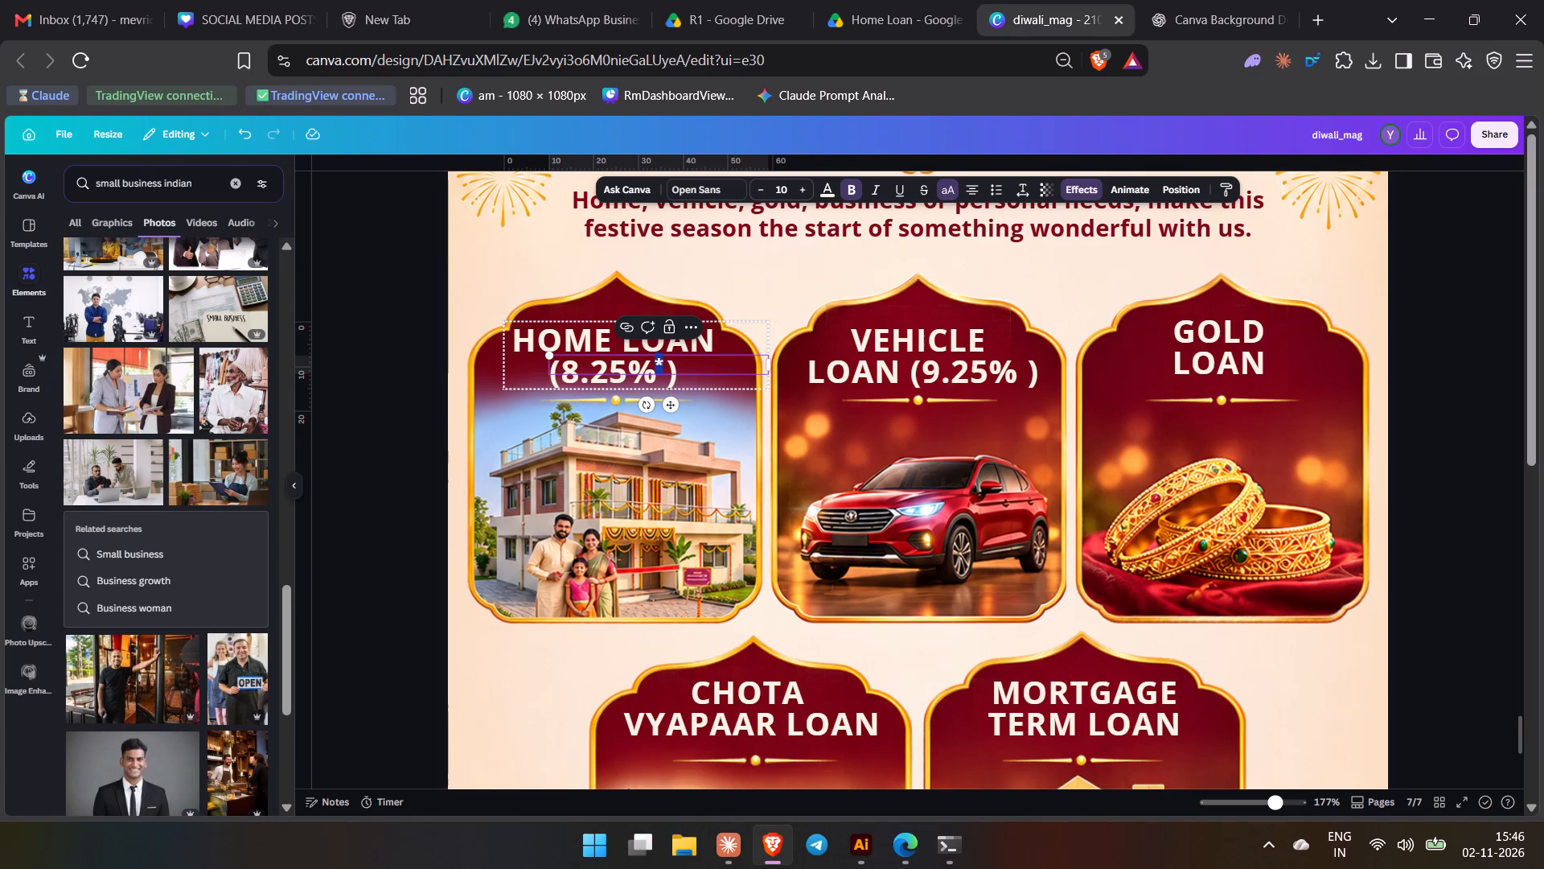
pyautogui.click(690, 424)
pyautogui.click(672, 365)
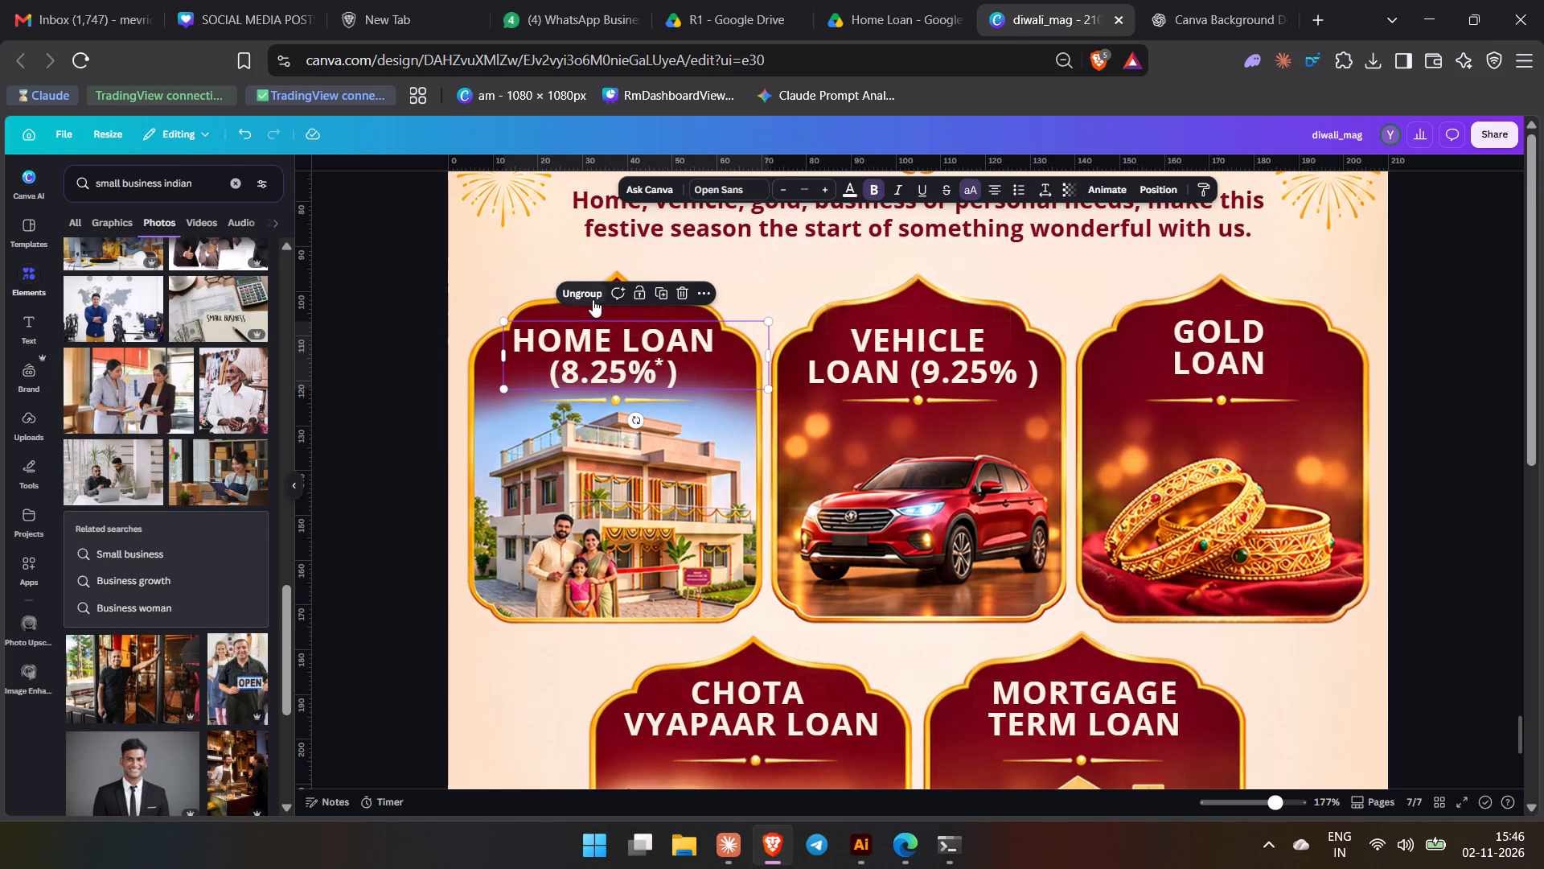
pyautogui.click(590, 299)
pyautogui.click(397, 344)
# Duplicate the Home Loan asterisk and place the copy after 9.25% in the Vehicle Loan title, level with the original.
pyautogui.click(712, 365)
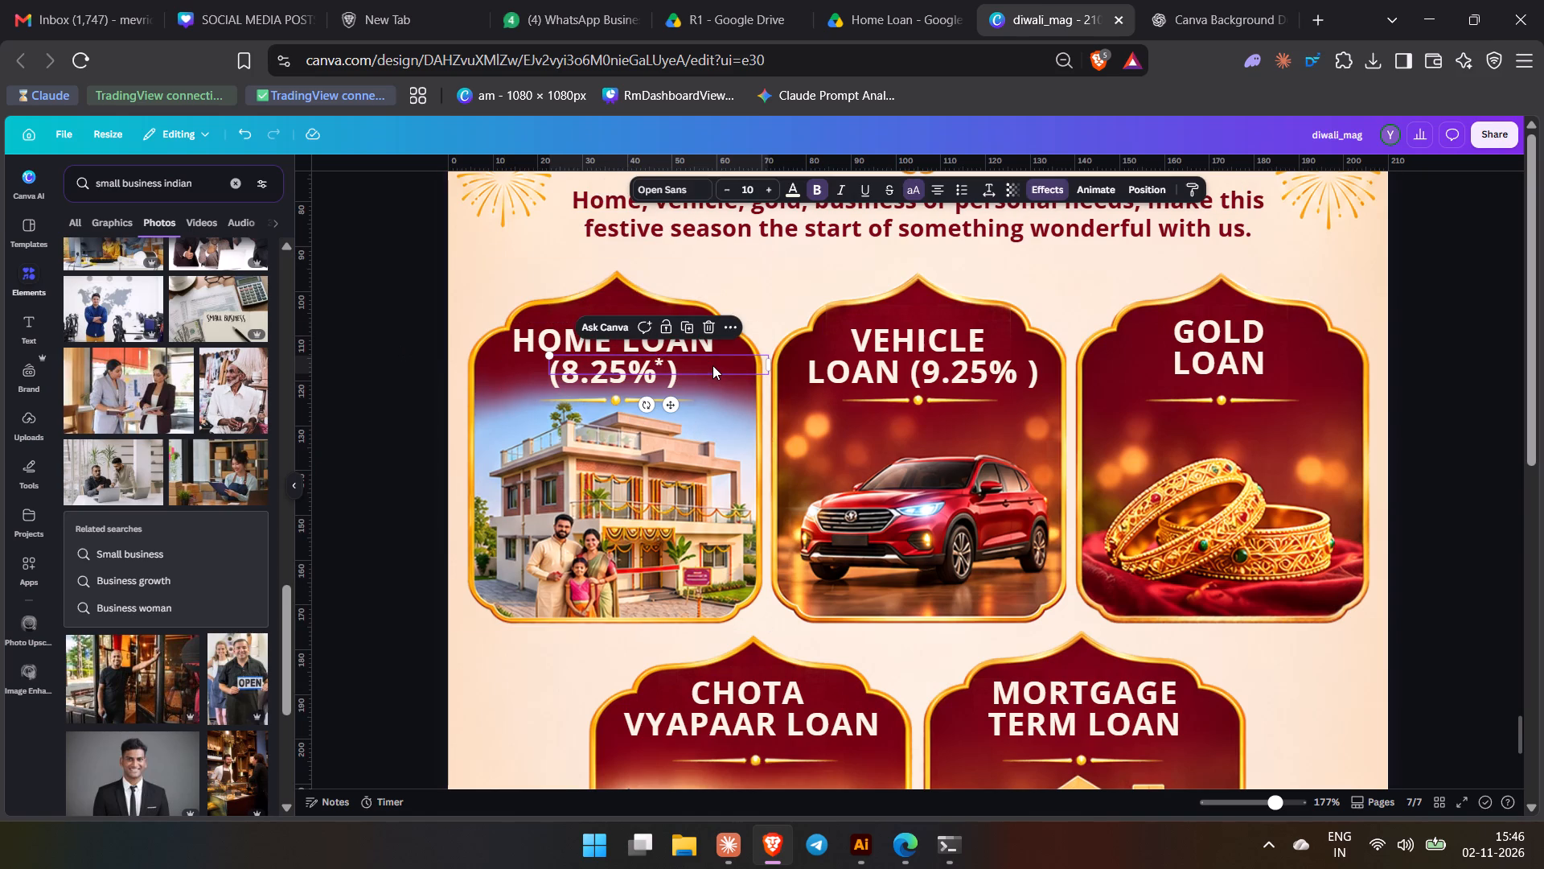
pyautogui.hotkey('ctrl', 'c')
pyautogui.hotkey('ctrl', 'v')
pyautogui.moveTo(726, 385); pyautogui.dragTo(1037, 370)
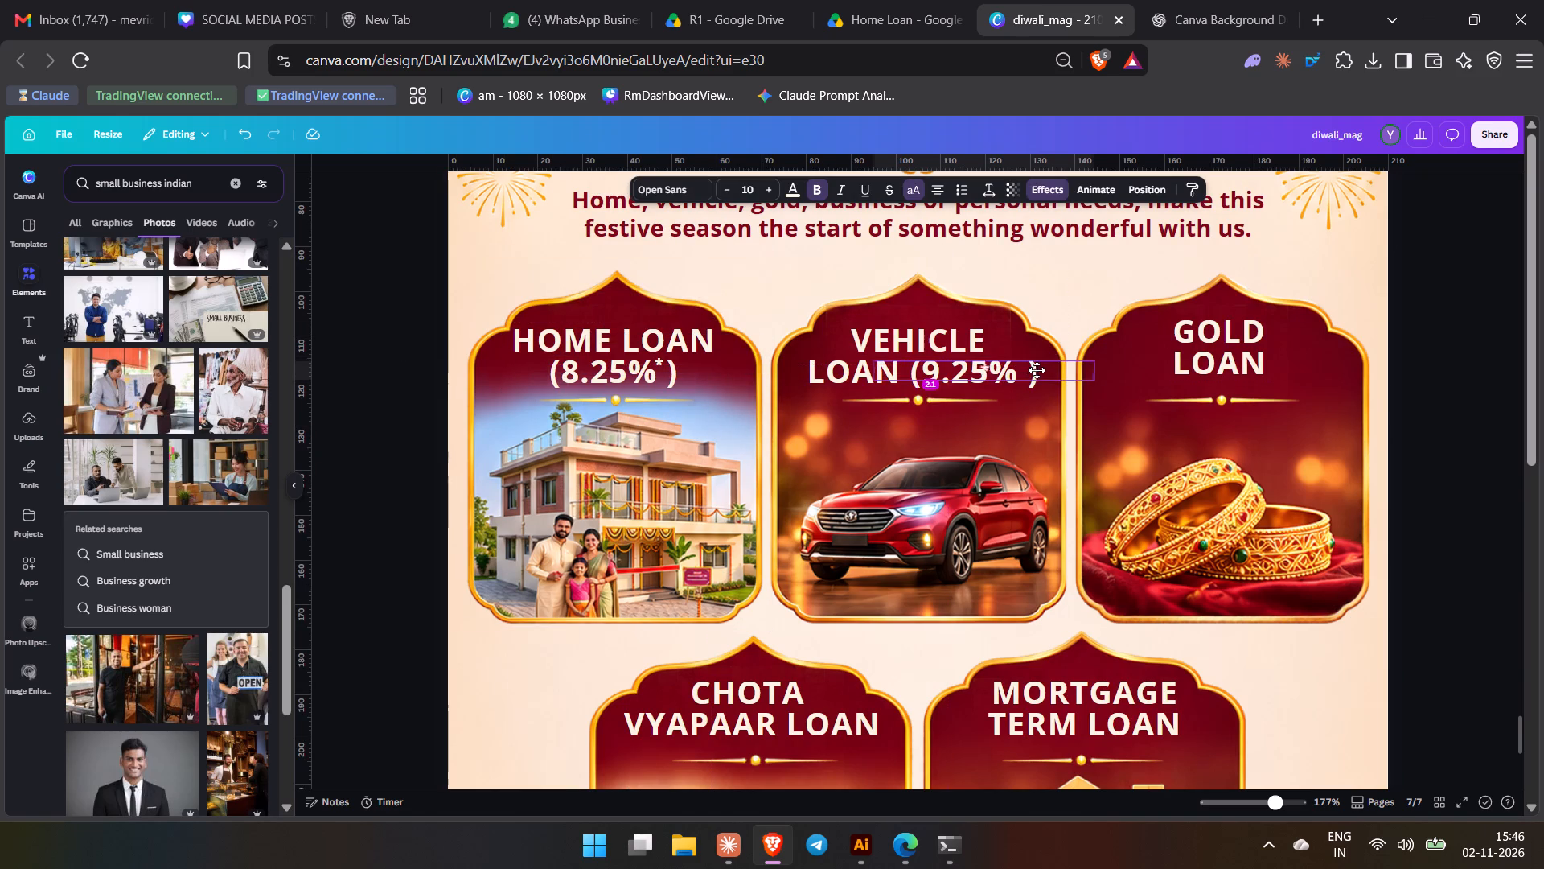
pyautogui.moveTo(1037, 370); pyautogui.dragTo(1064, 366)
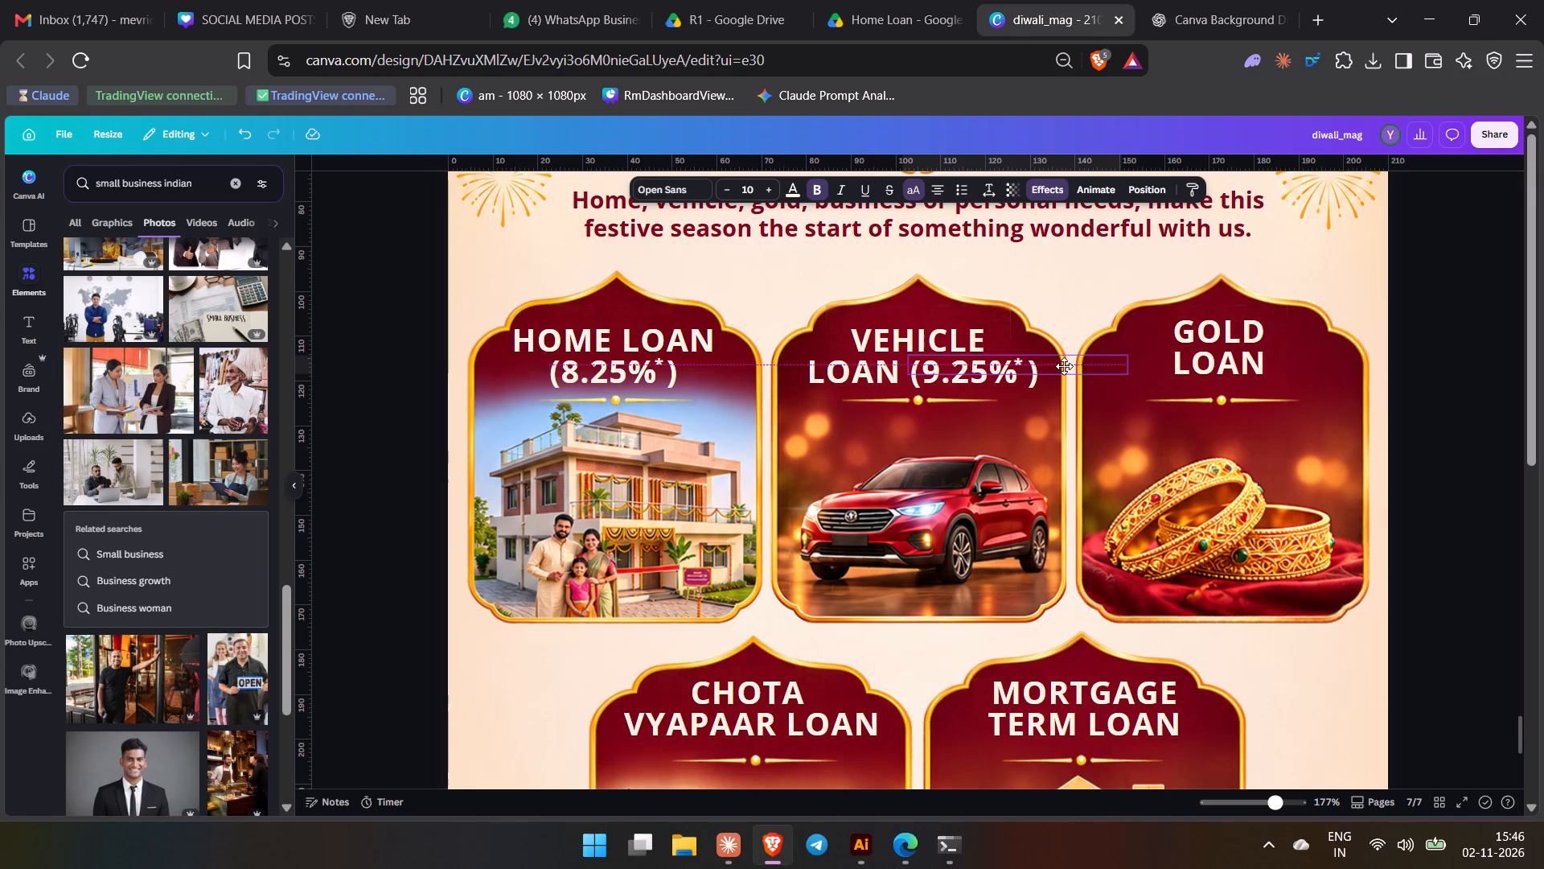
pyautogui.moveTo(1064, 366); pyautogui.dragTo(1068, 366)
pyautogui.click(1459, 467)
# Remove the line break between GOLD and LOAN on the Gold Loan card and widen the text box to fit one line.
pyautogui.doubleClick(1242, 365)
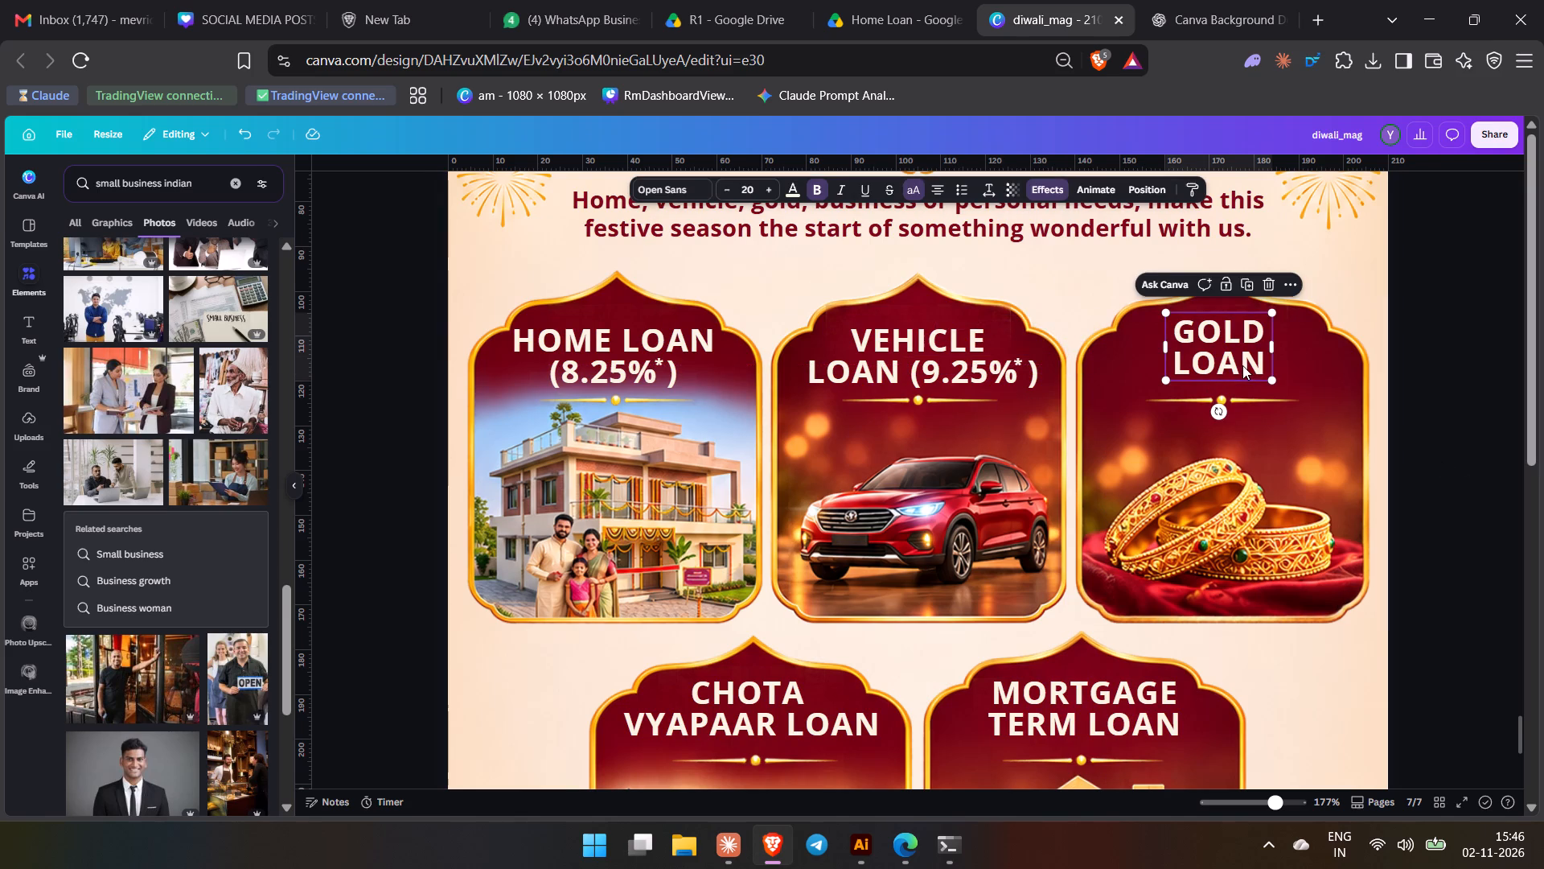
pyautogui.click(1173, 369)
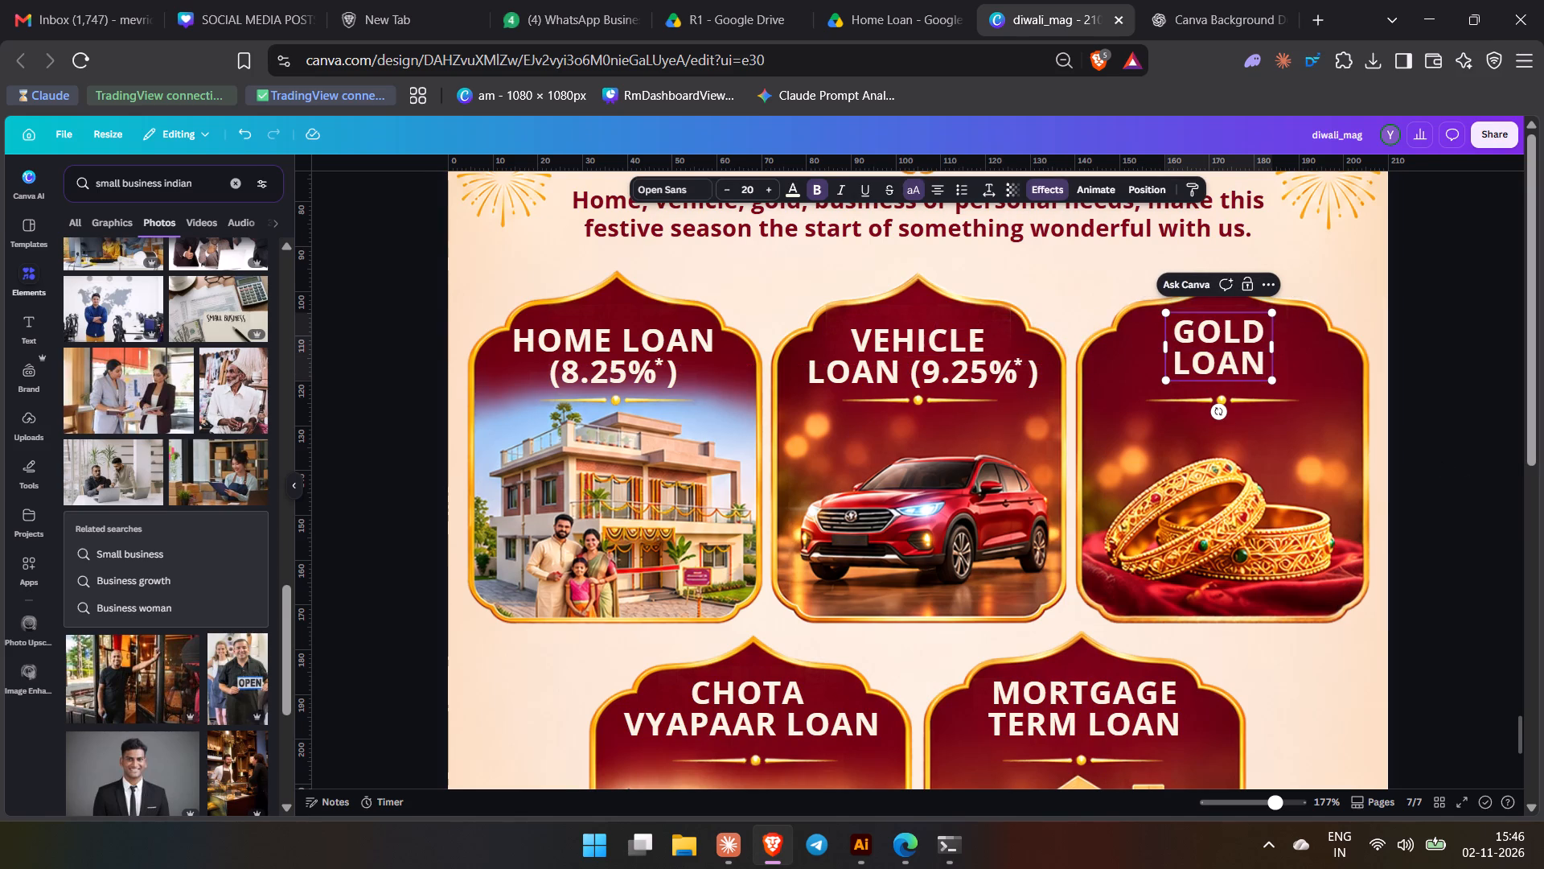
pyautogui.press('BackSpace')
pyautogui.press('BackSpace')
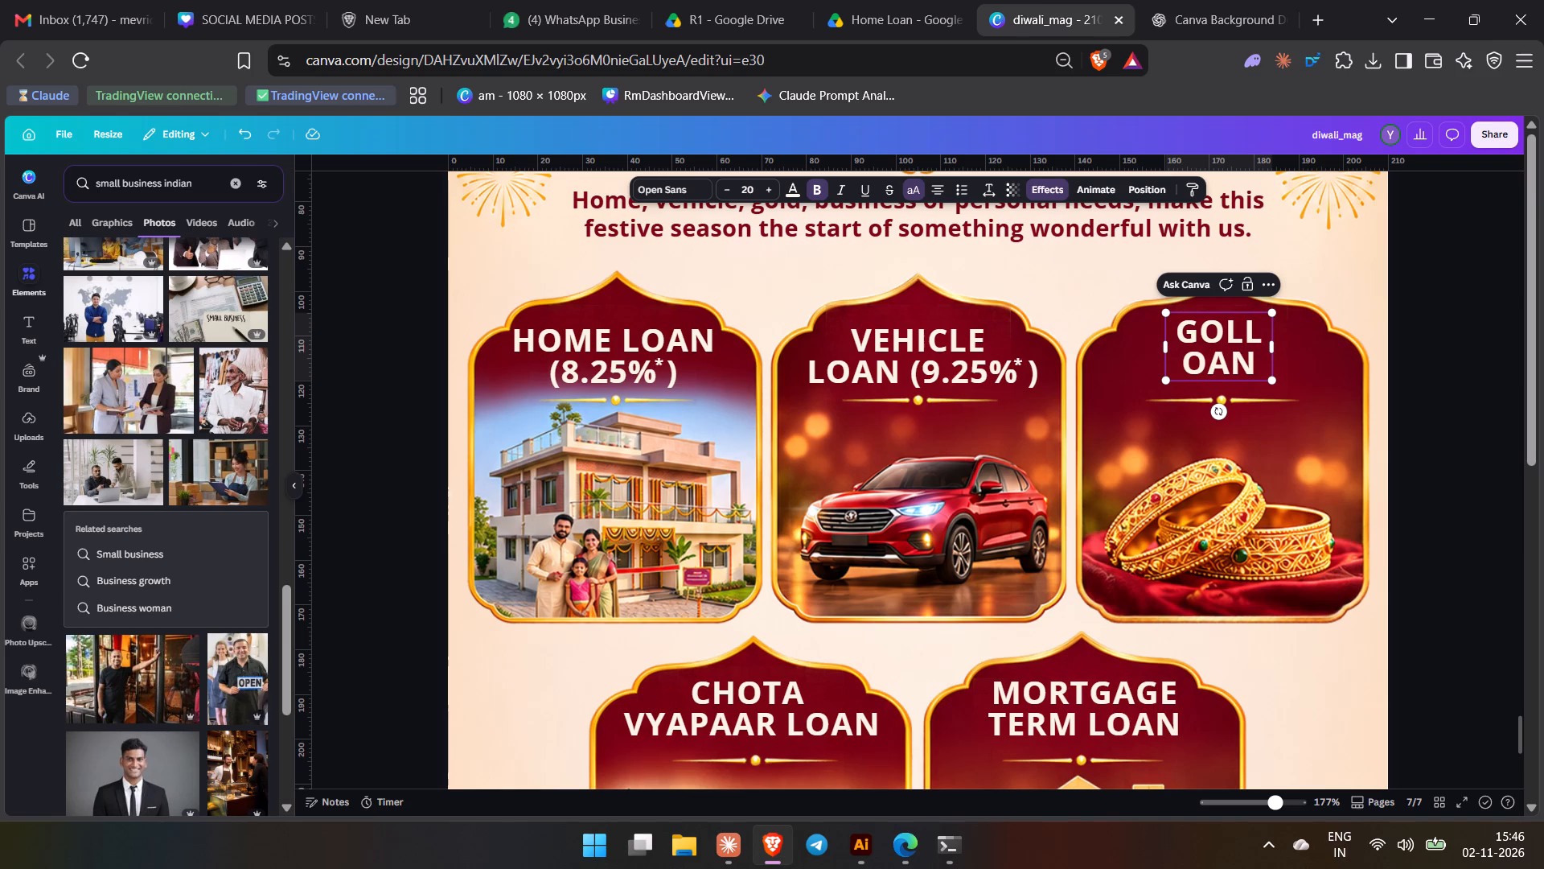
pyautogui.press('d')
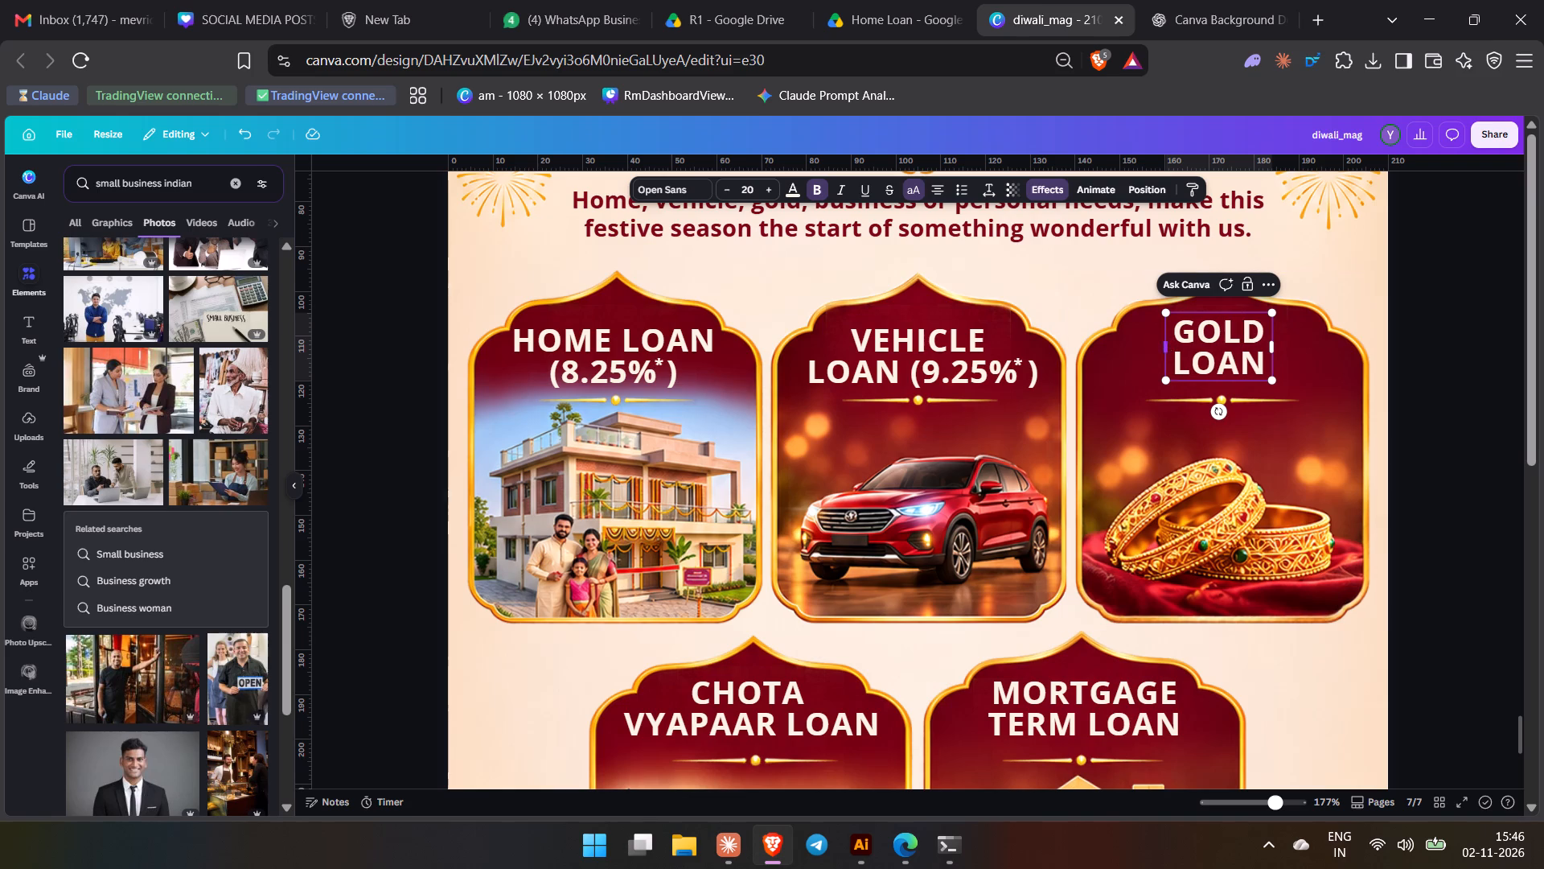
pyautogui.moveTo(1162, 349); pyautogui.dragTo(1050, 359)
pyautogui.click(1521, 410)
pyautogui.click(1447, 426)
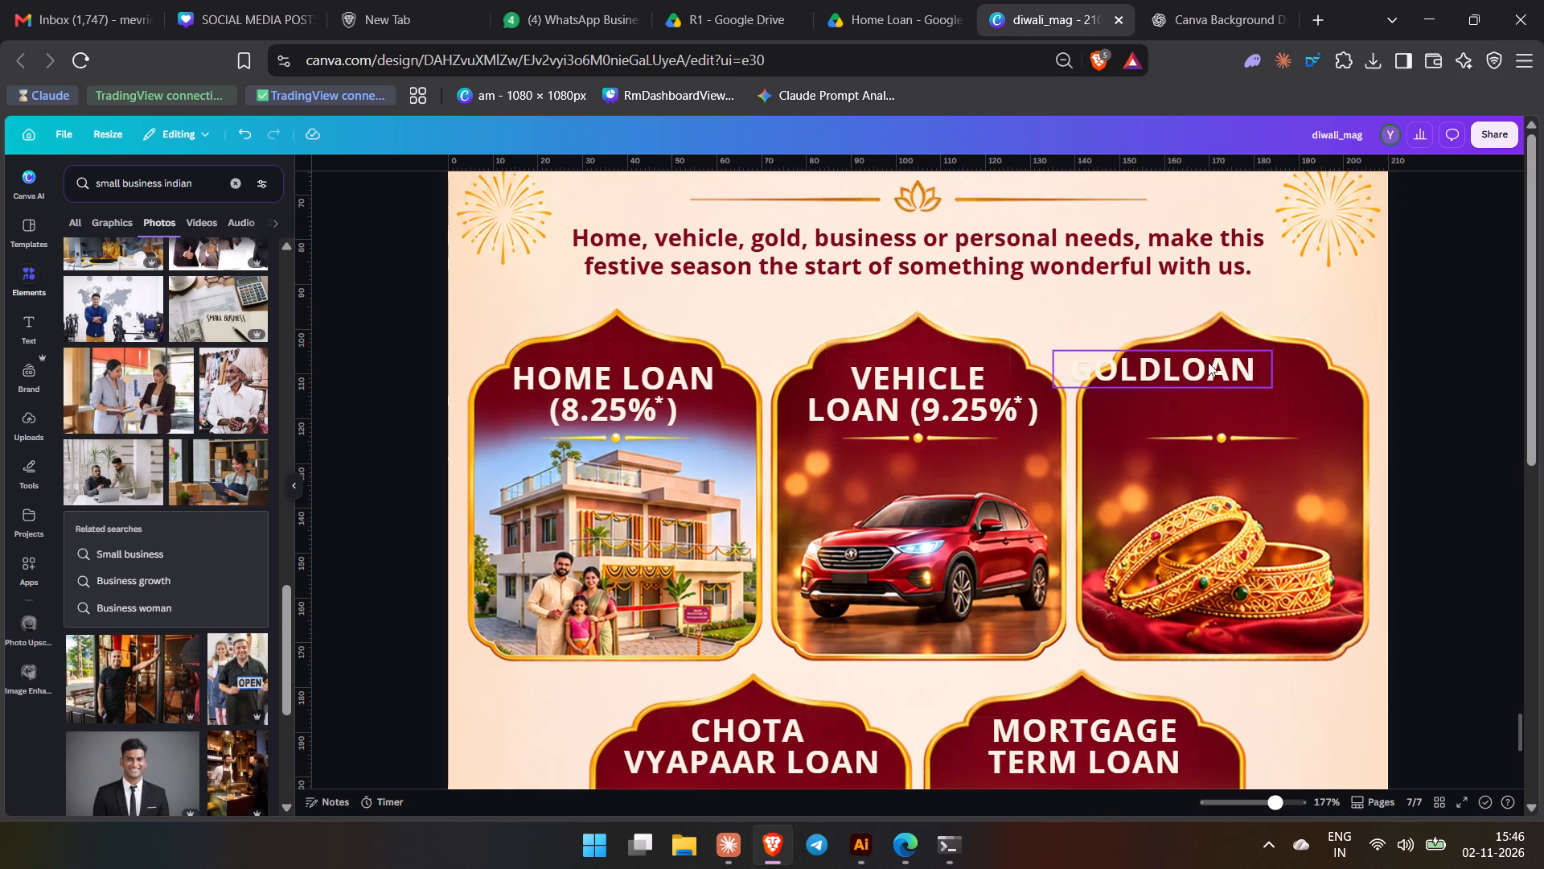
# Insert a space between GOLD and LOAN and centre the title on its card, level with the Home Loan title.
pyautogui.moveTo(1208, 362); pyautogui.dragTo(1269, 356)
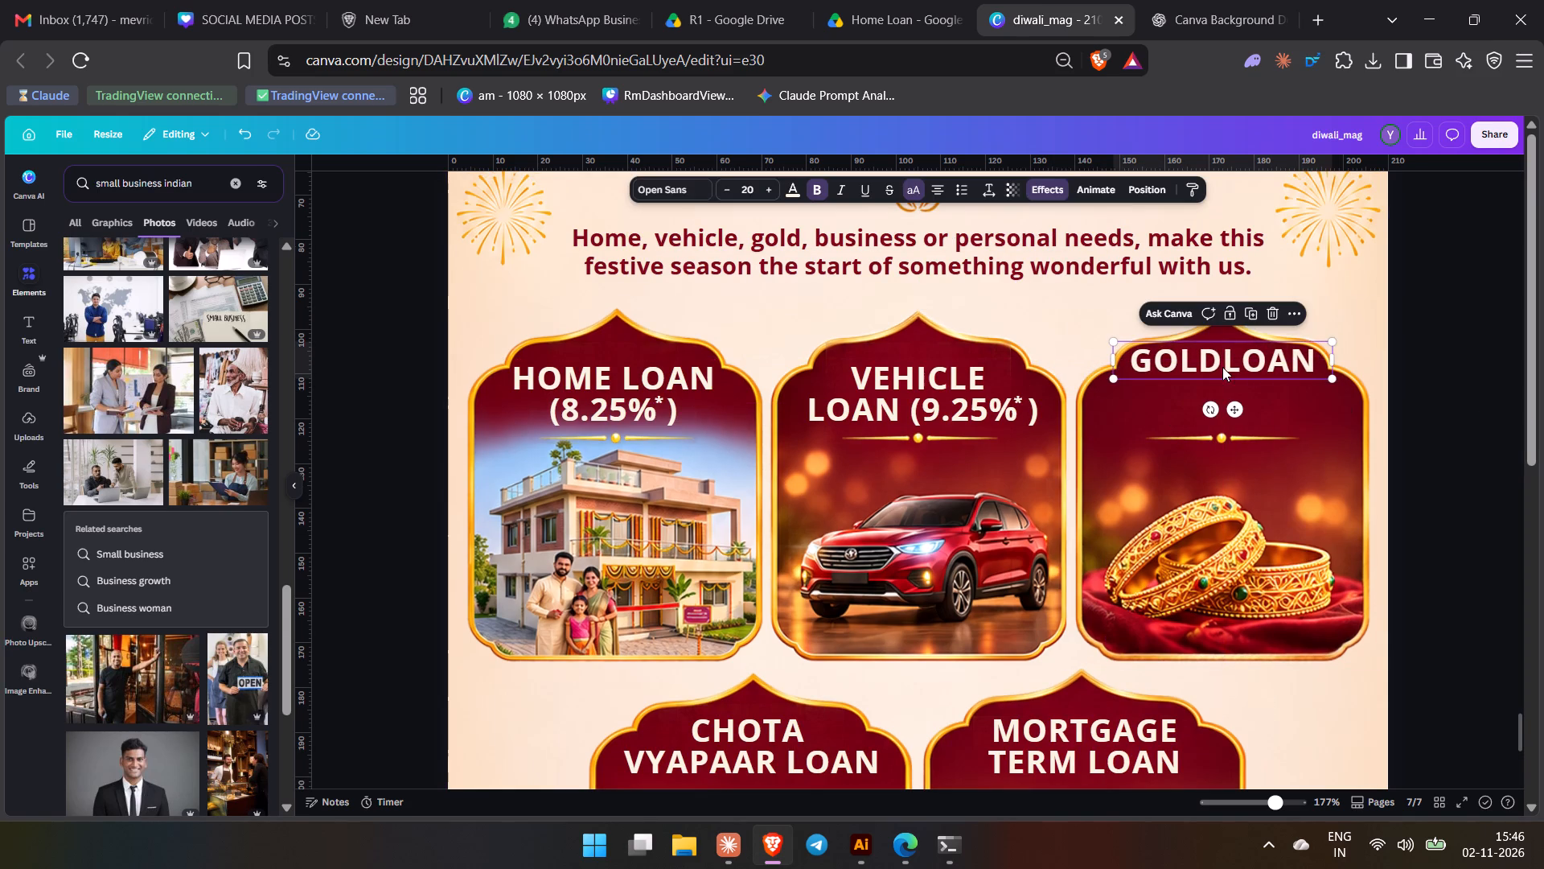
pyautogui.click(1222, 366)
pyautogui.press('space')
pyautogui.click(1433, 418)
pyautogui.moveTo(1279, 369); pyautogui.dragTo(1279, 378)
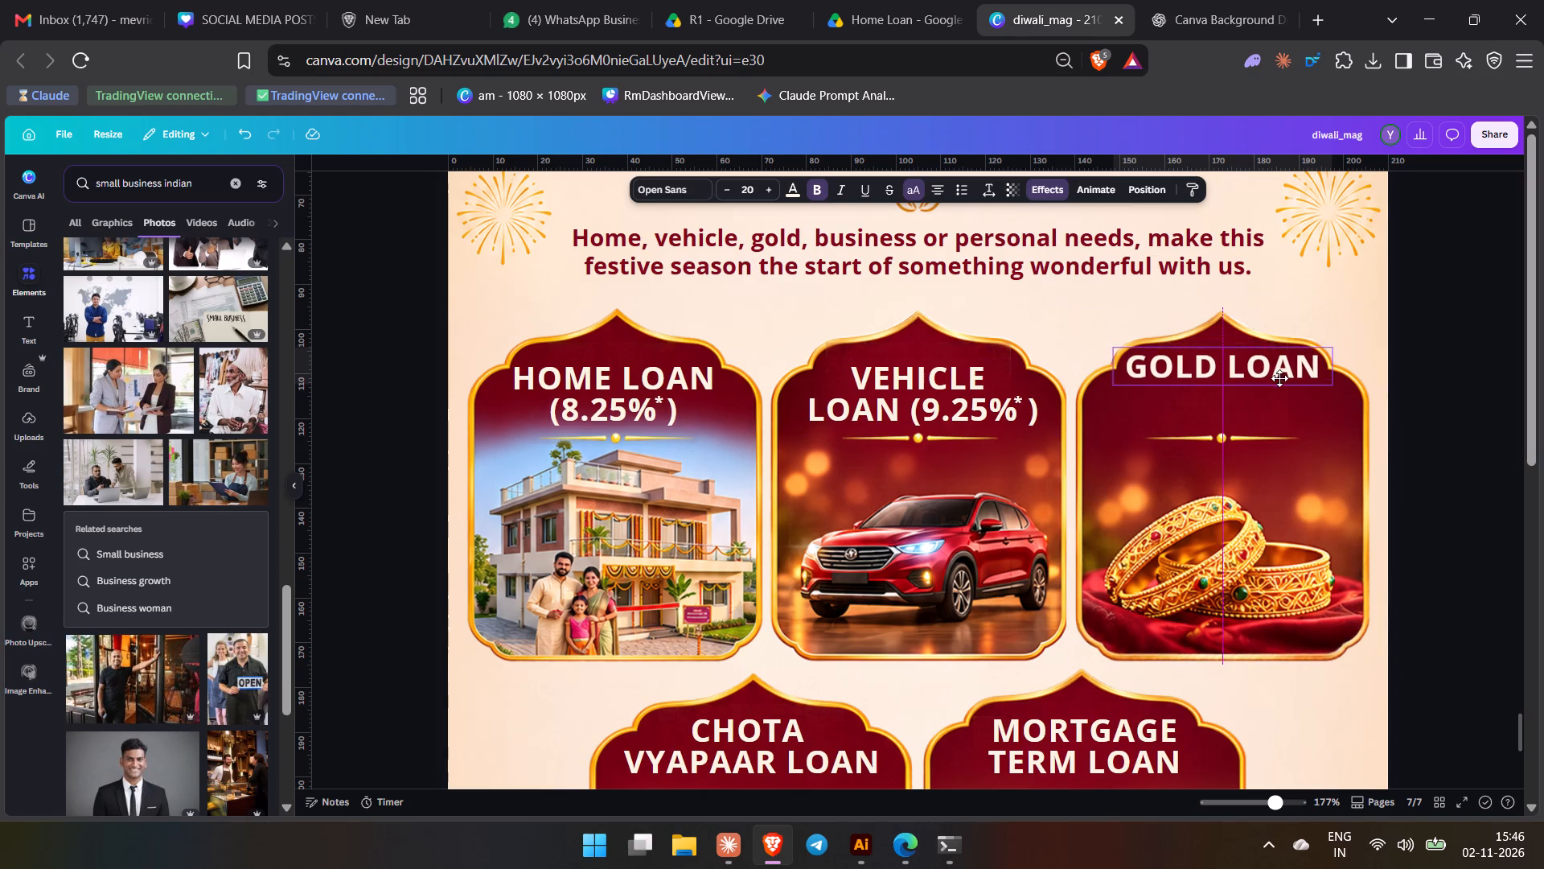
pyautogui.moveTo(1279, 378); pyautogui.dragTo(1281, 387)
# Add the rate (9.25%) as a second line of the Gold Loan title.
pyautogui.click(1318, 388)
pyautogui.press('Return')
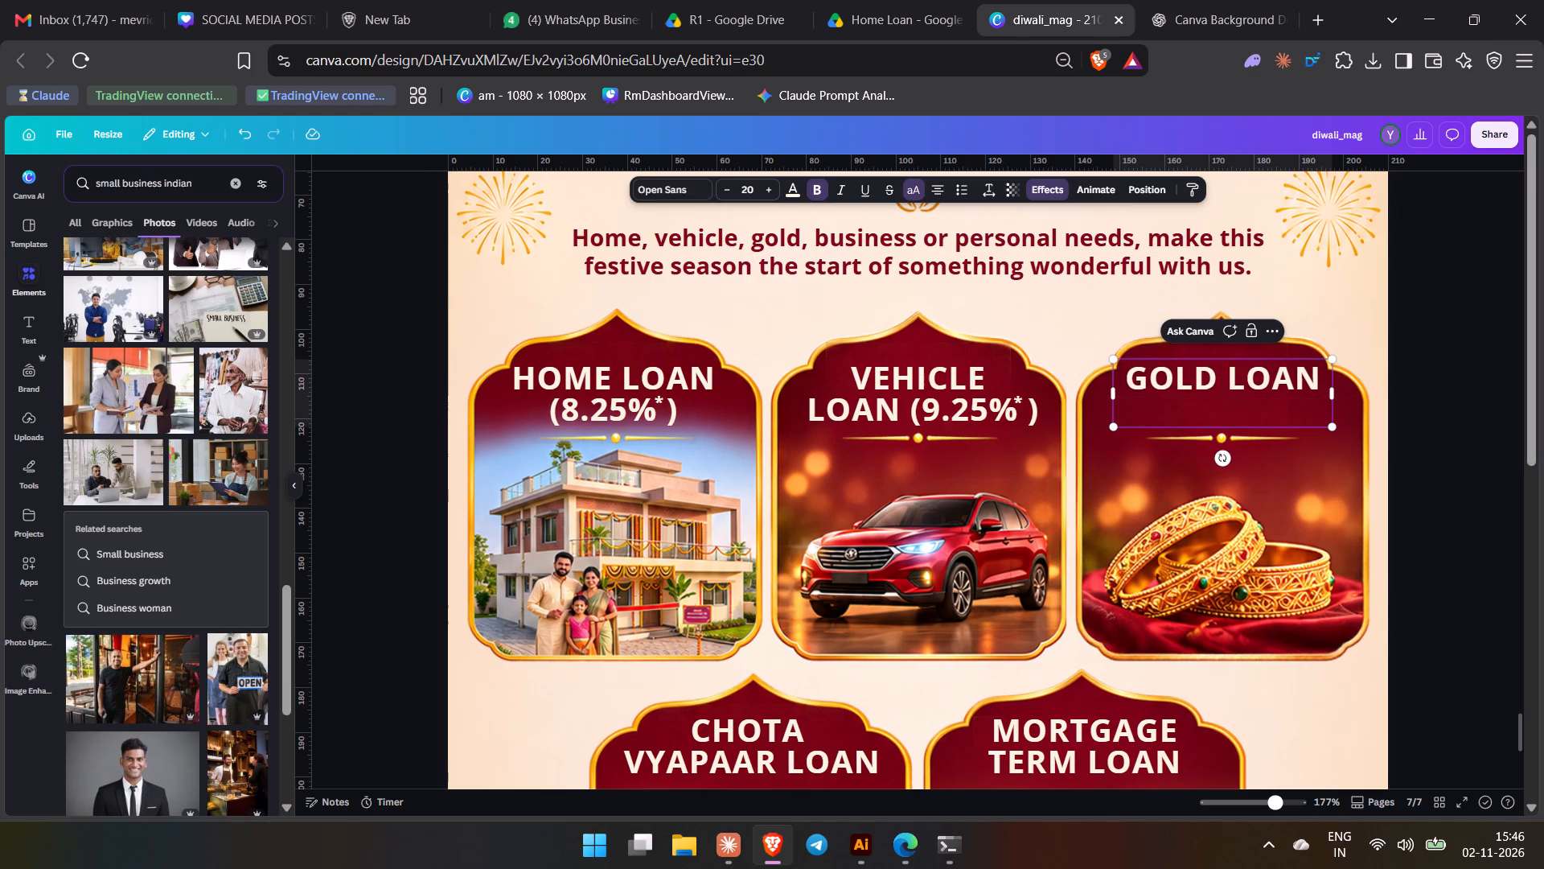
pyautogui.hotkey('shift', '(')
pyautogui.scroll(14, 1222, 414)
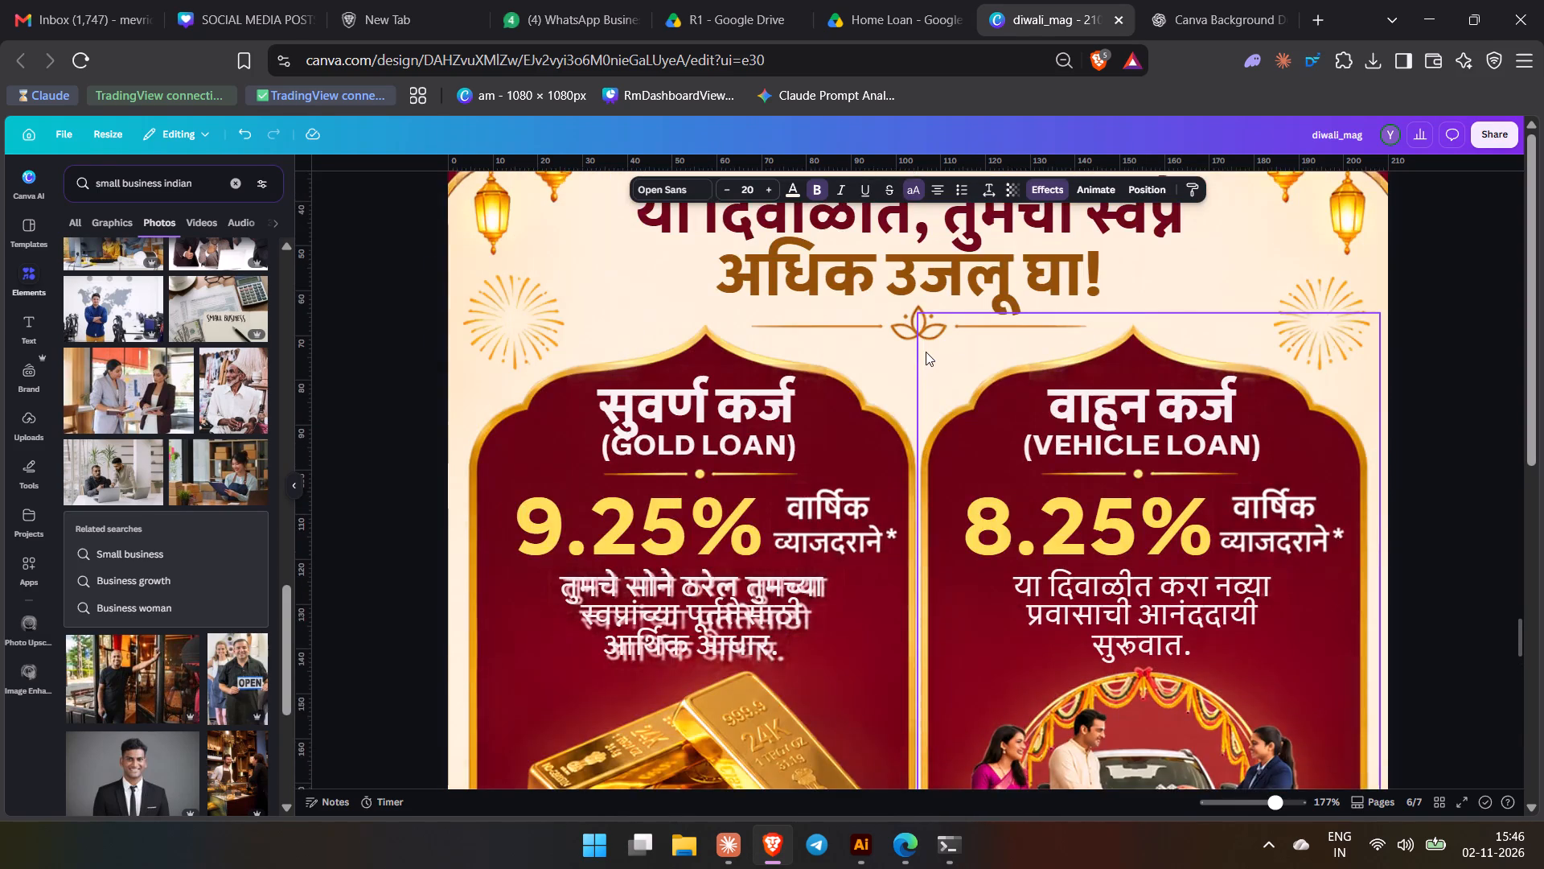
pyautogui.scroll(-11, 926, 355)
pyautogui.write('9.25')
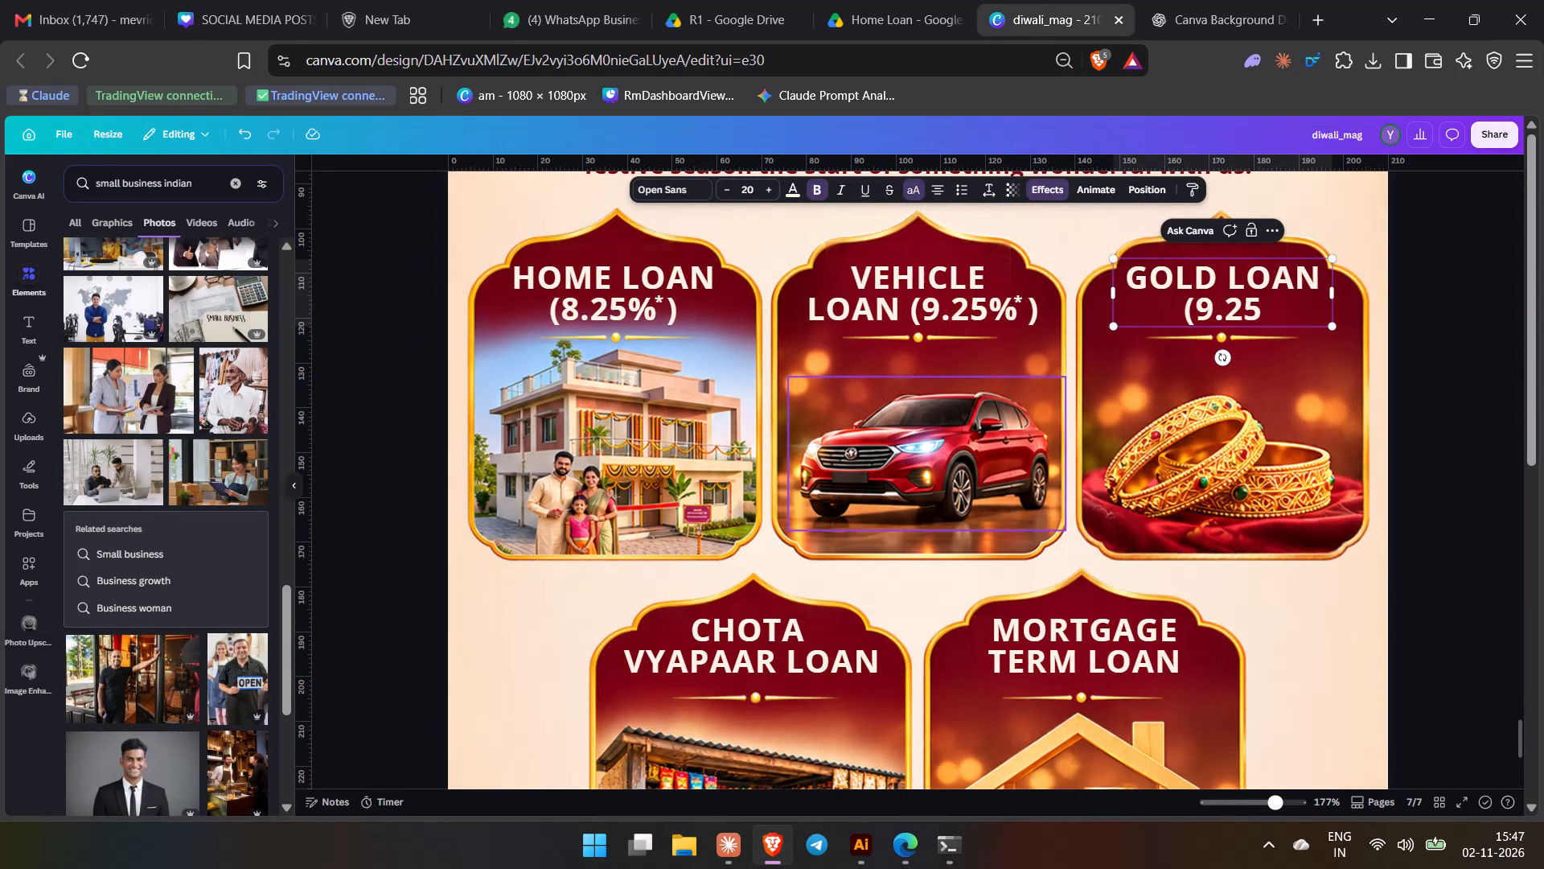
pyautogui.hotkey('shift', '%')
pyautogui.hotkey('shift', ')')
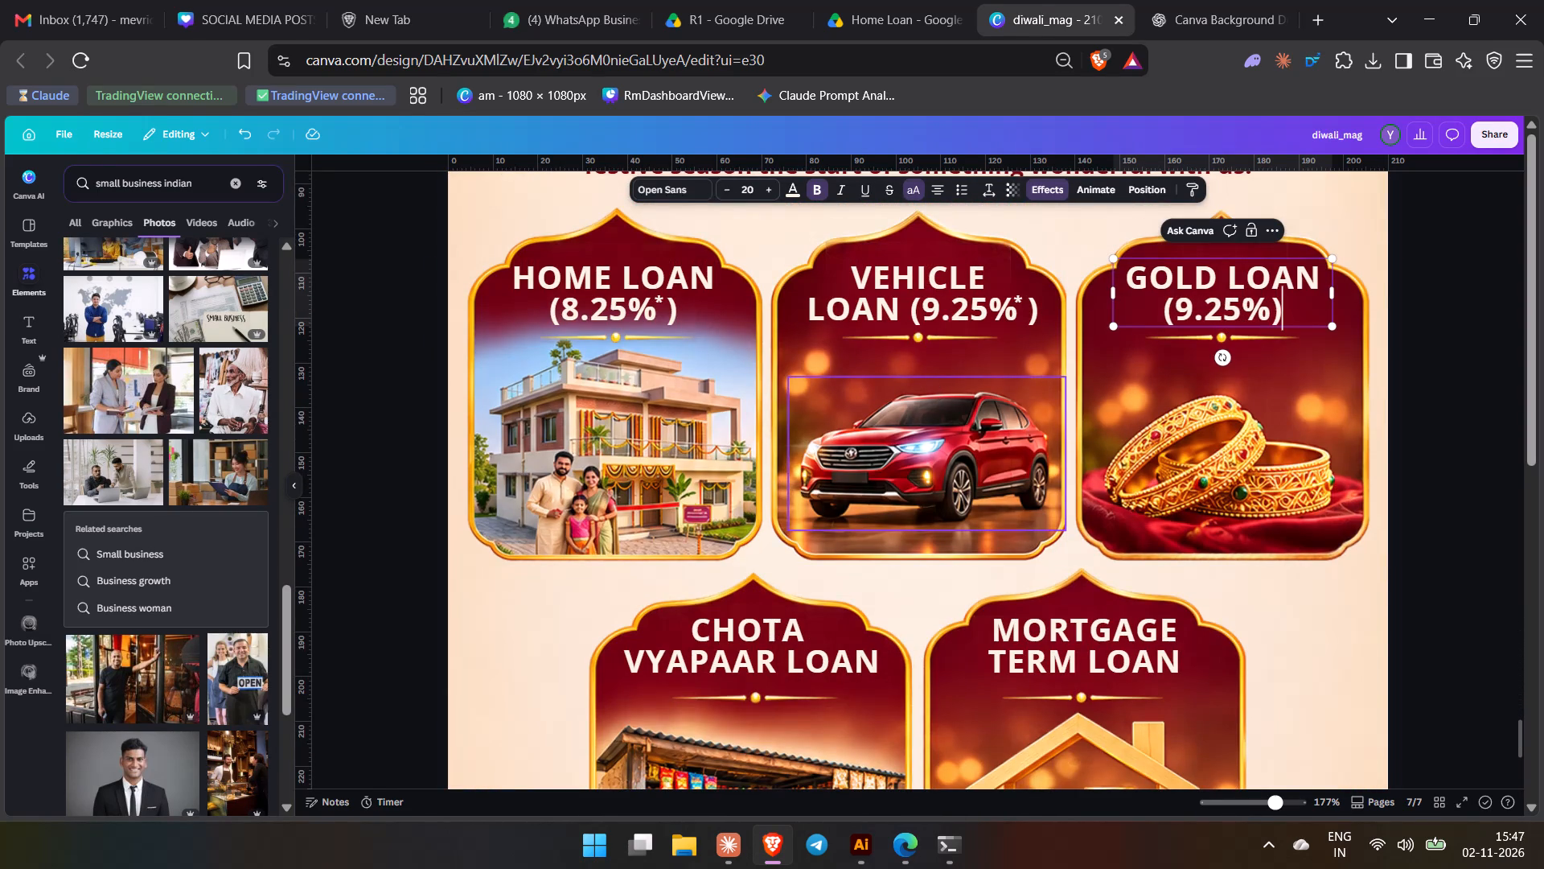
# Insert a space between 9.25% and the closing bracket in the Gold Loan title.
pyautogui.click(1279, 305)
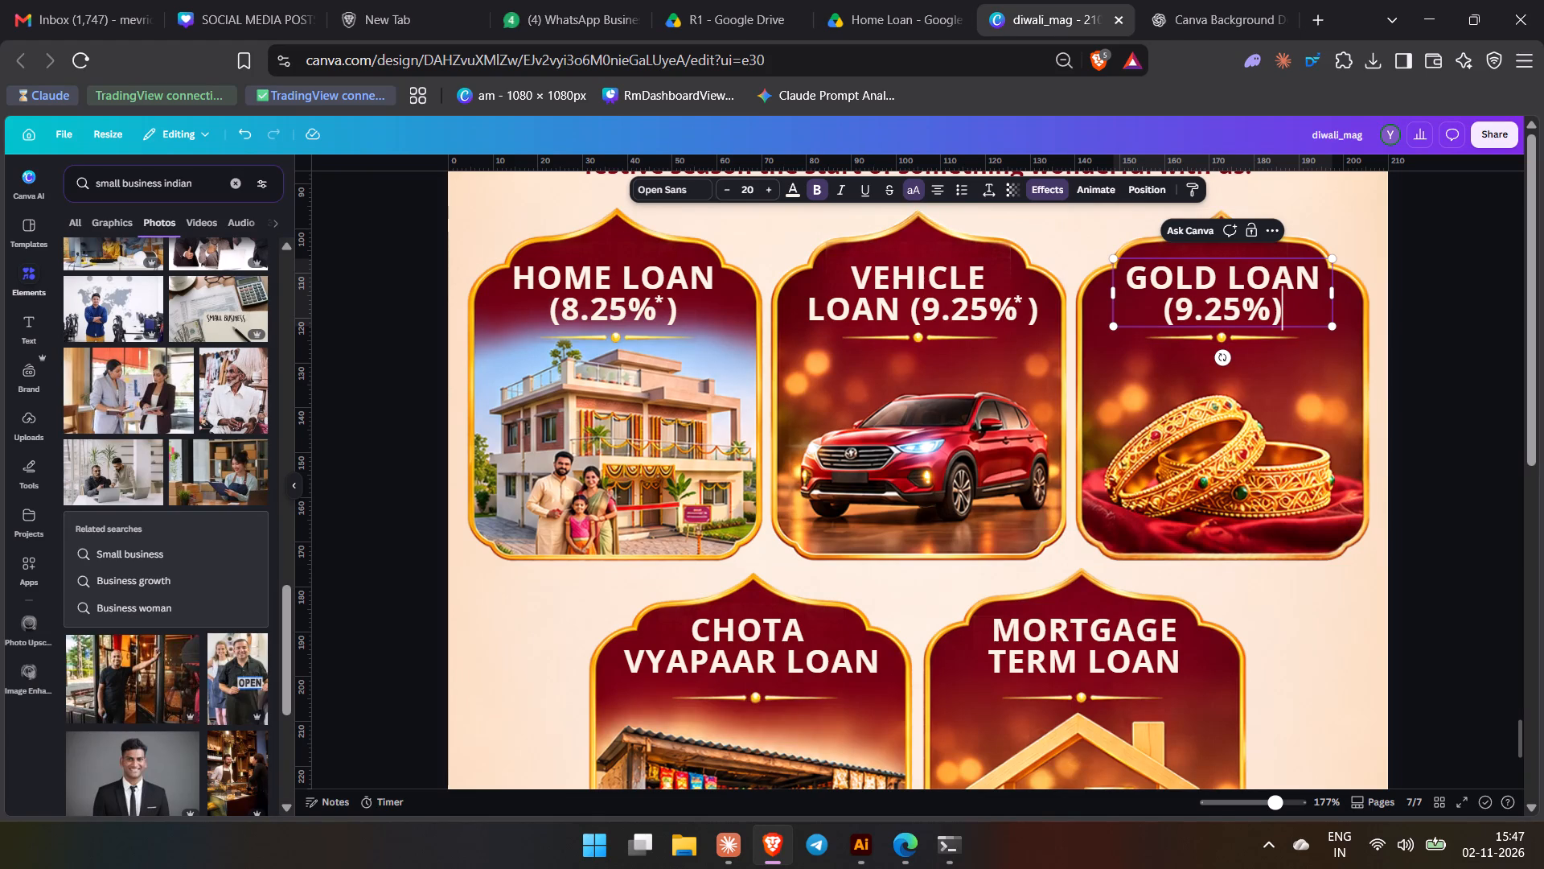
pyautogui.click(1275, 305)
pyautogui.press('space')
pyautogui.click(1450, 393)
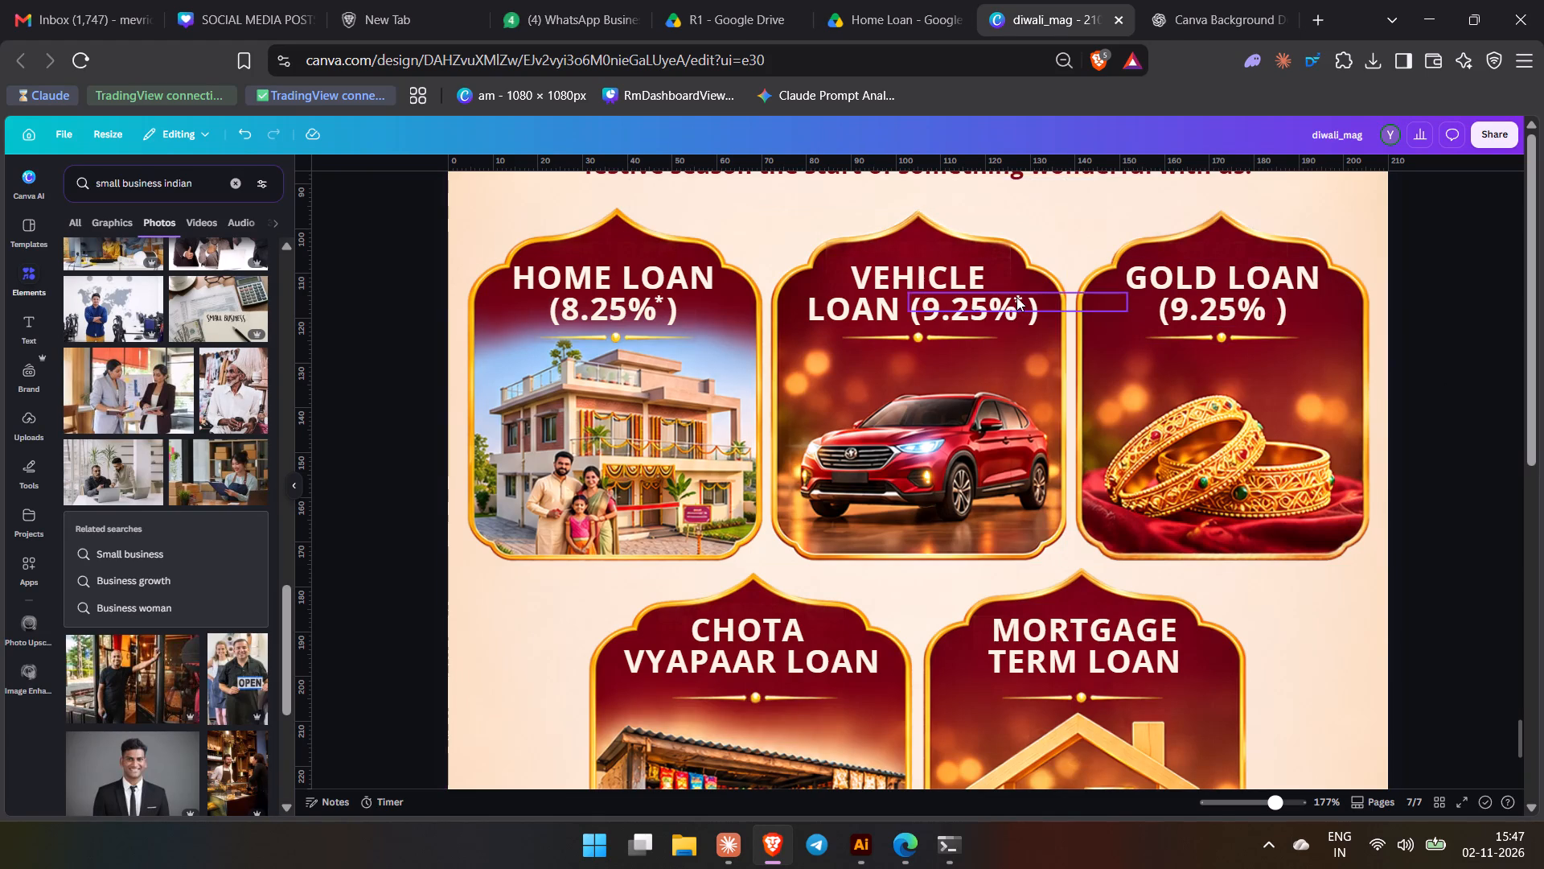
# Duplicate the Vehicle Loan asterisk and place the copy after 9.25% in the Gold Loan title, level with the other asterisks.
pyautogui.click(1016, 297)
pyautogui.hotkey('ctrl', 'c')
pyautogui.hotkey('ctrl', 'v')
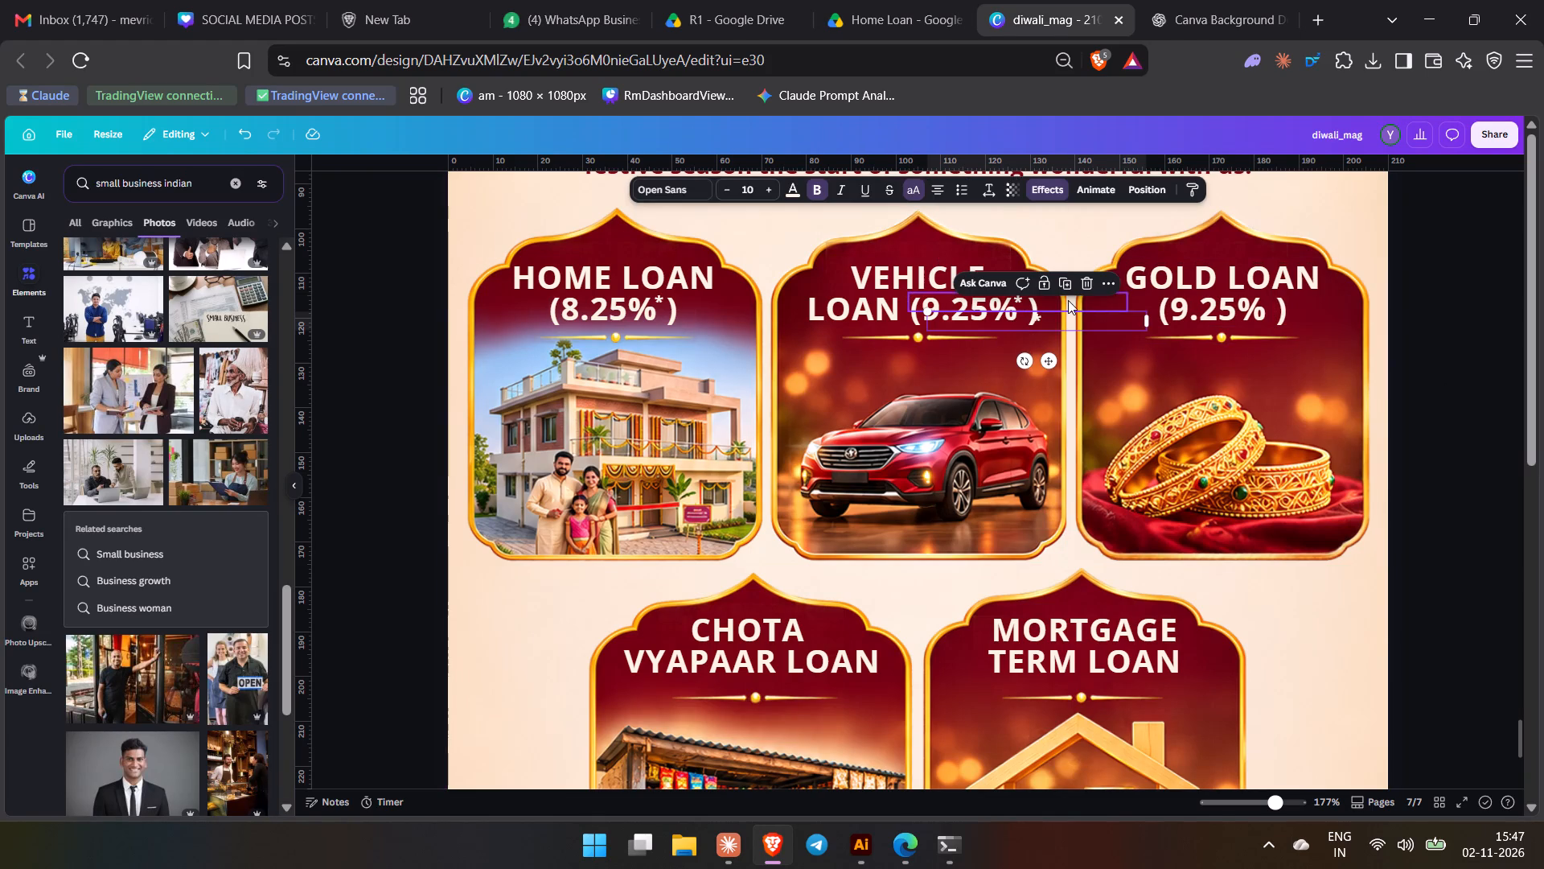
pyautogui.moveTo(1086, 315); pyautogui.dragTo(1315, 307)
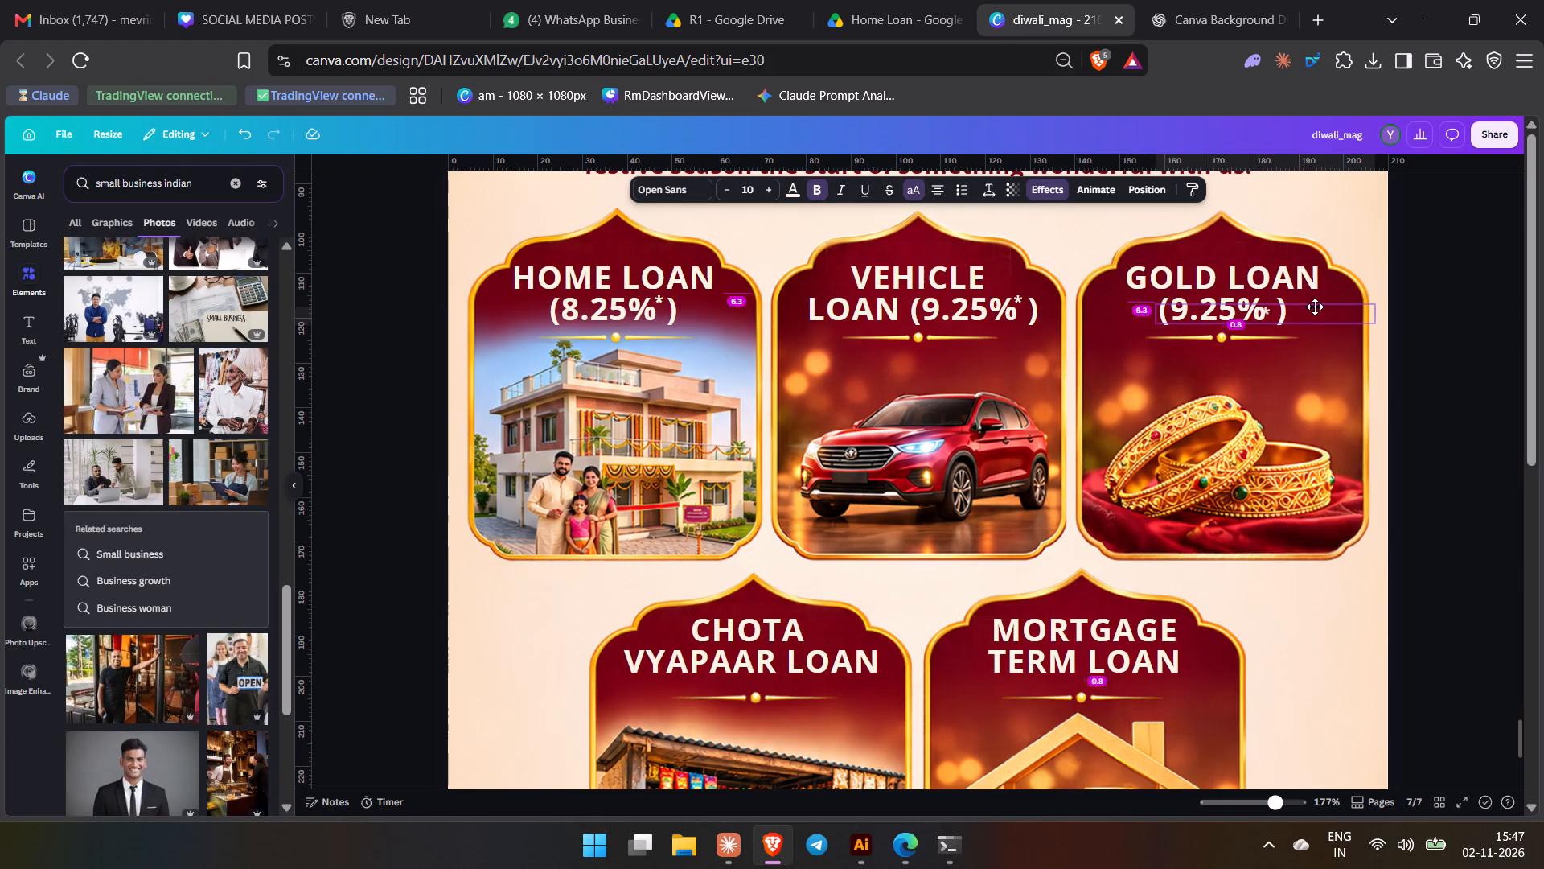
pyautogui.moveTo(1315, 307); pyautogui.dragTo(1315, 297)
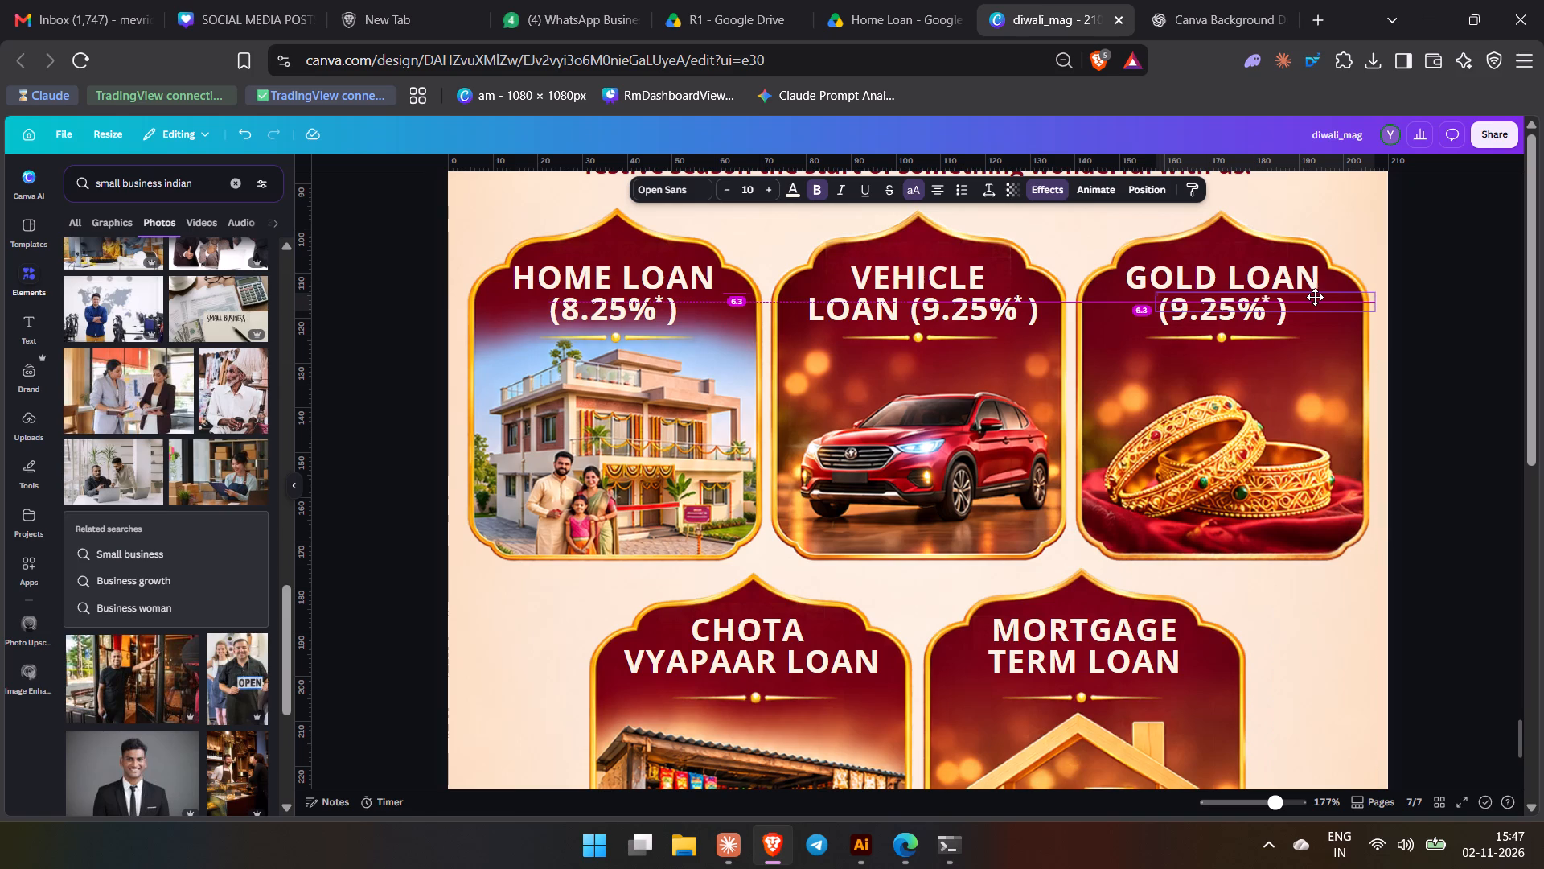
pyautogui.moveTo(1315, 297); pyautogui.dragTo(1319, 296)
pyautogui.click(1391, 416)
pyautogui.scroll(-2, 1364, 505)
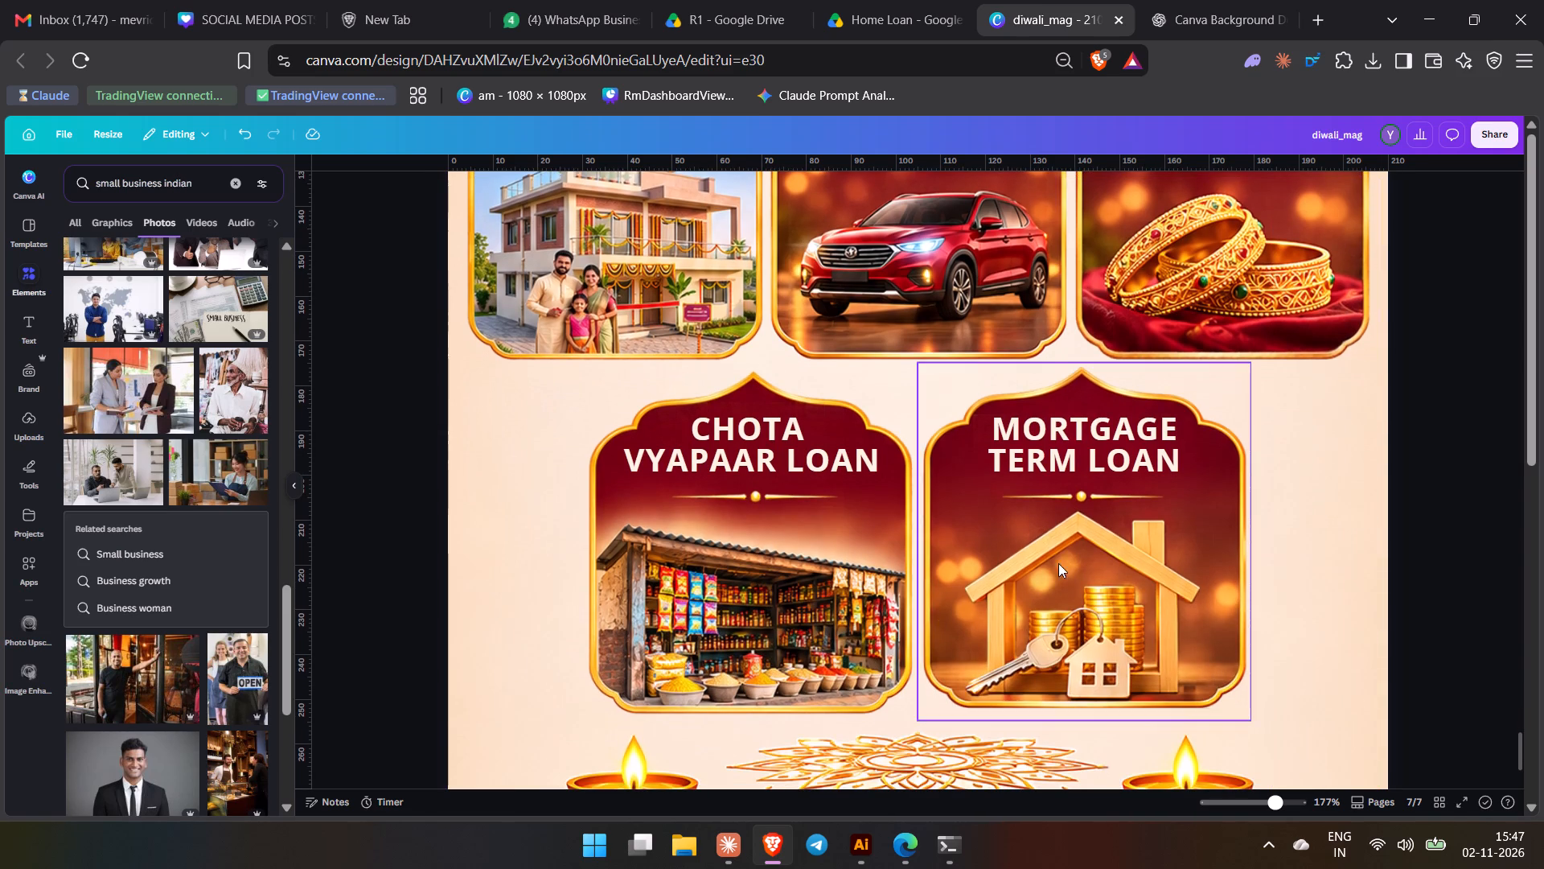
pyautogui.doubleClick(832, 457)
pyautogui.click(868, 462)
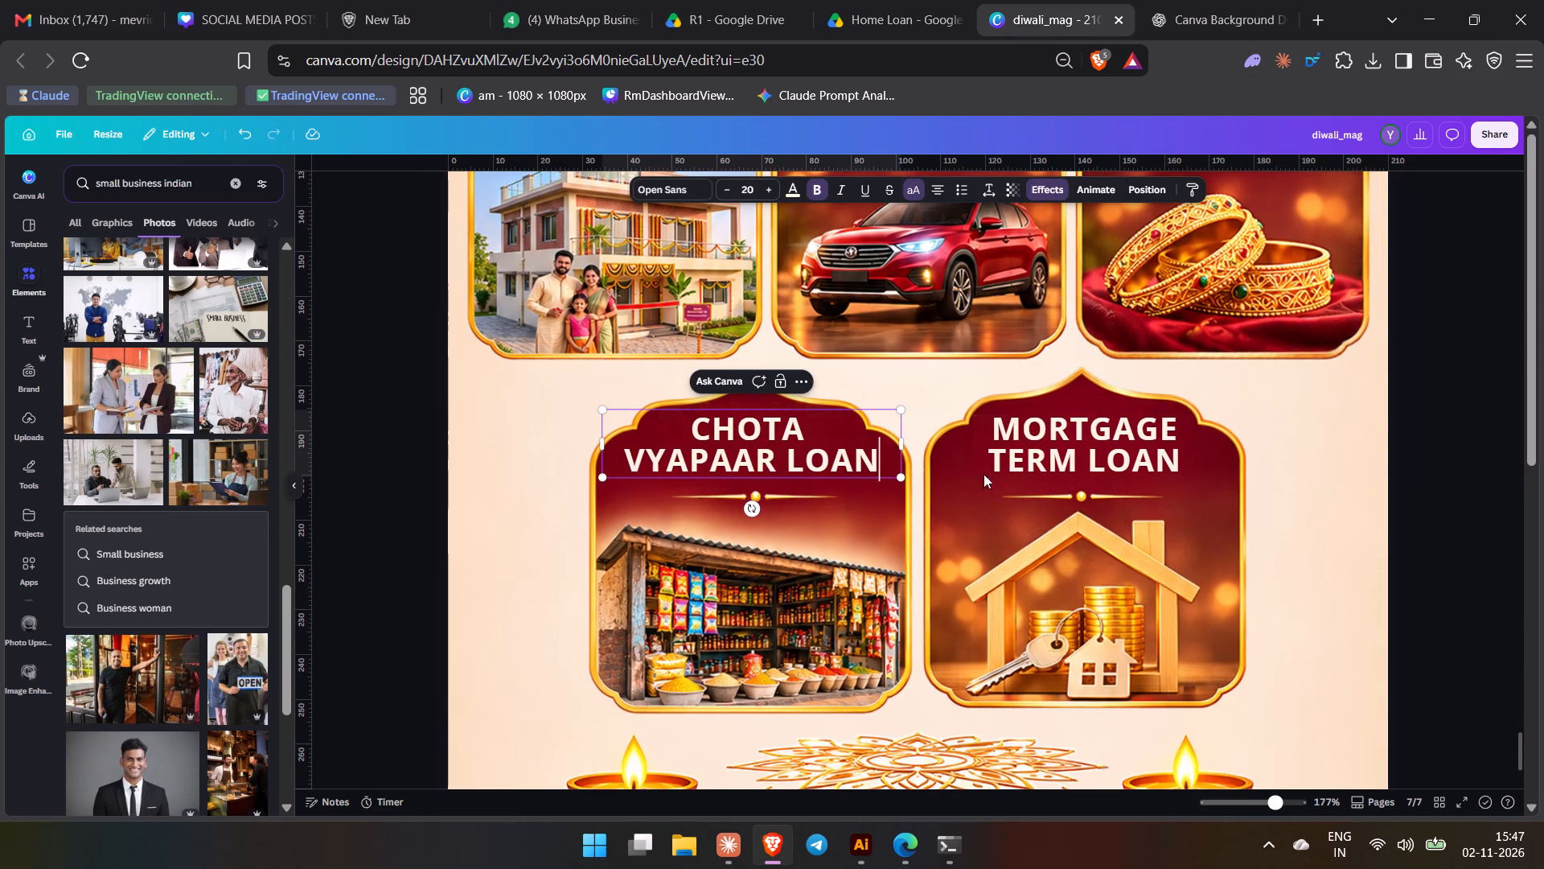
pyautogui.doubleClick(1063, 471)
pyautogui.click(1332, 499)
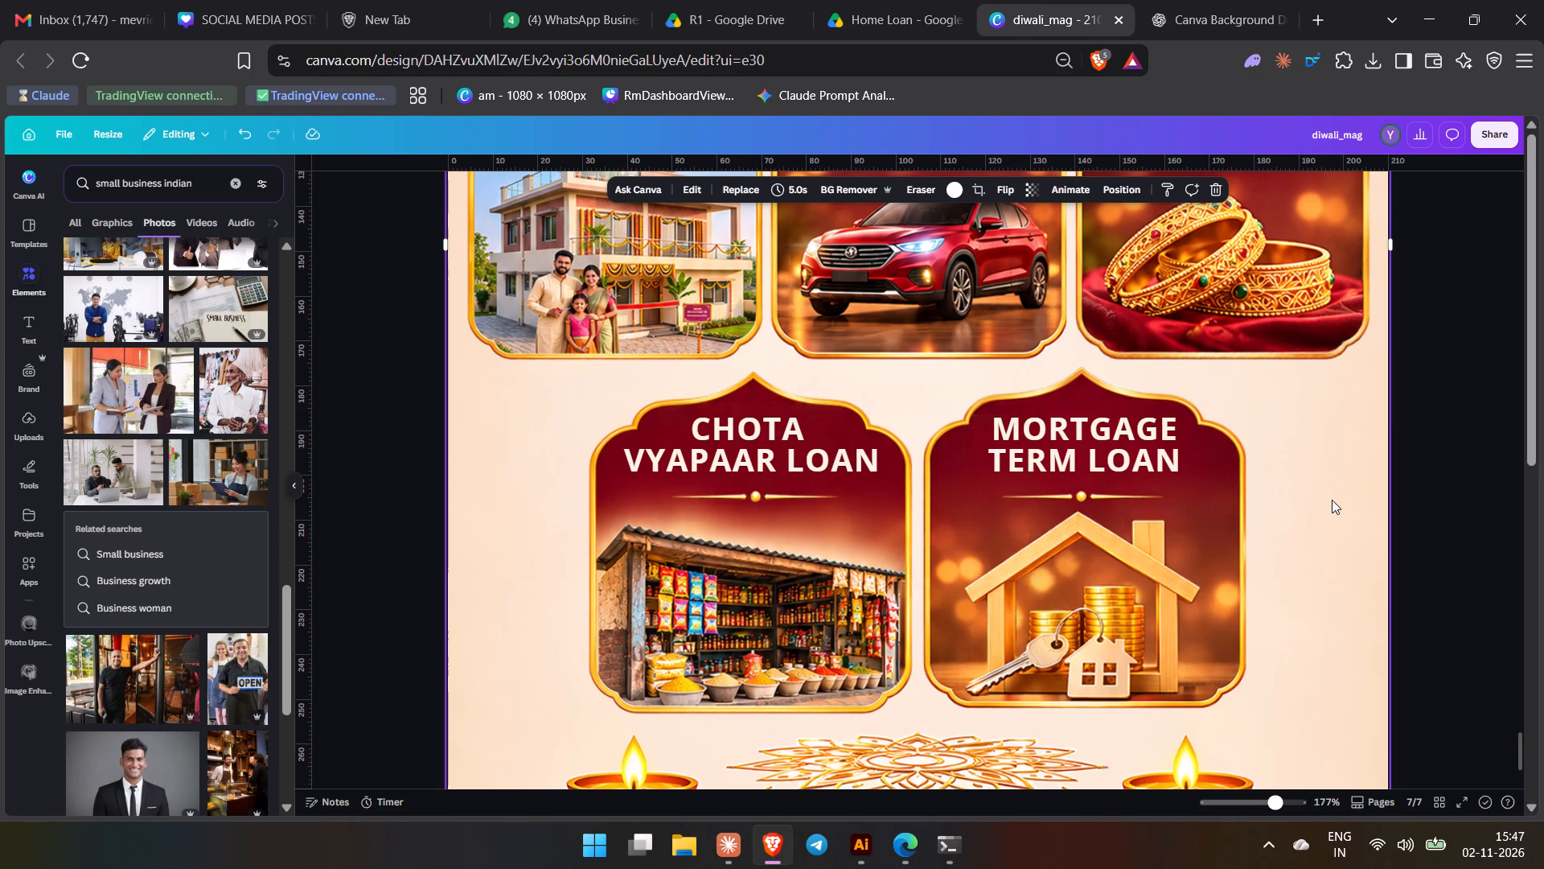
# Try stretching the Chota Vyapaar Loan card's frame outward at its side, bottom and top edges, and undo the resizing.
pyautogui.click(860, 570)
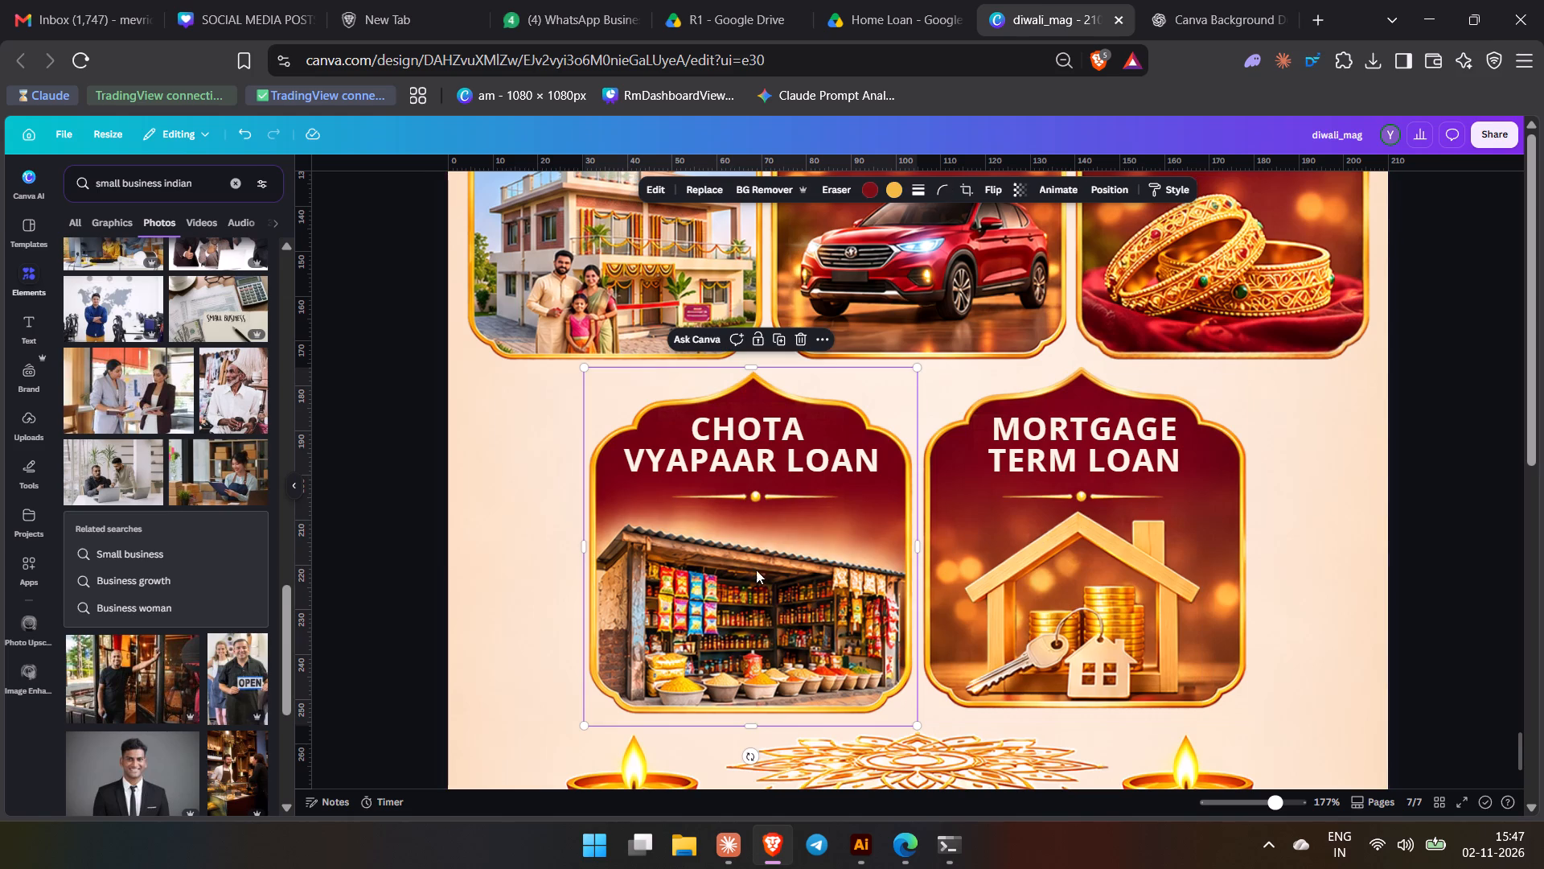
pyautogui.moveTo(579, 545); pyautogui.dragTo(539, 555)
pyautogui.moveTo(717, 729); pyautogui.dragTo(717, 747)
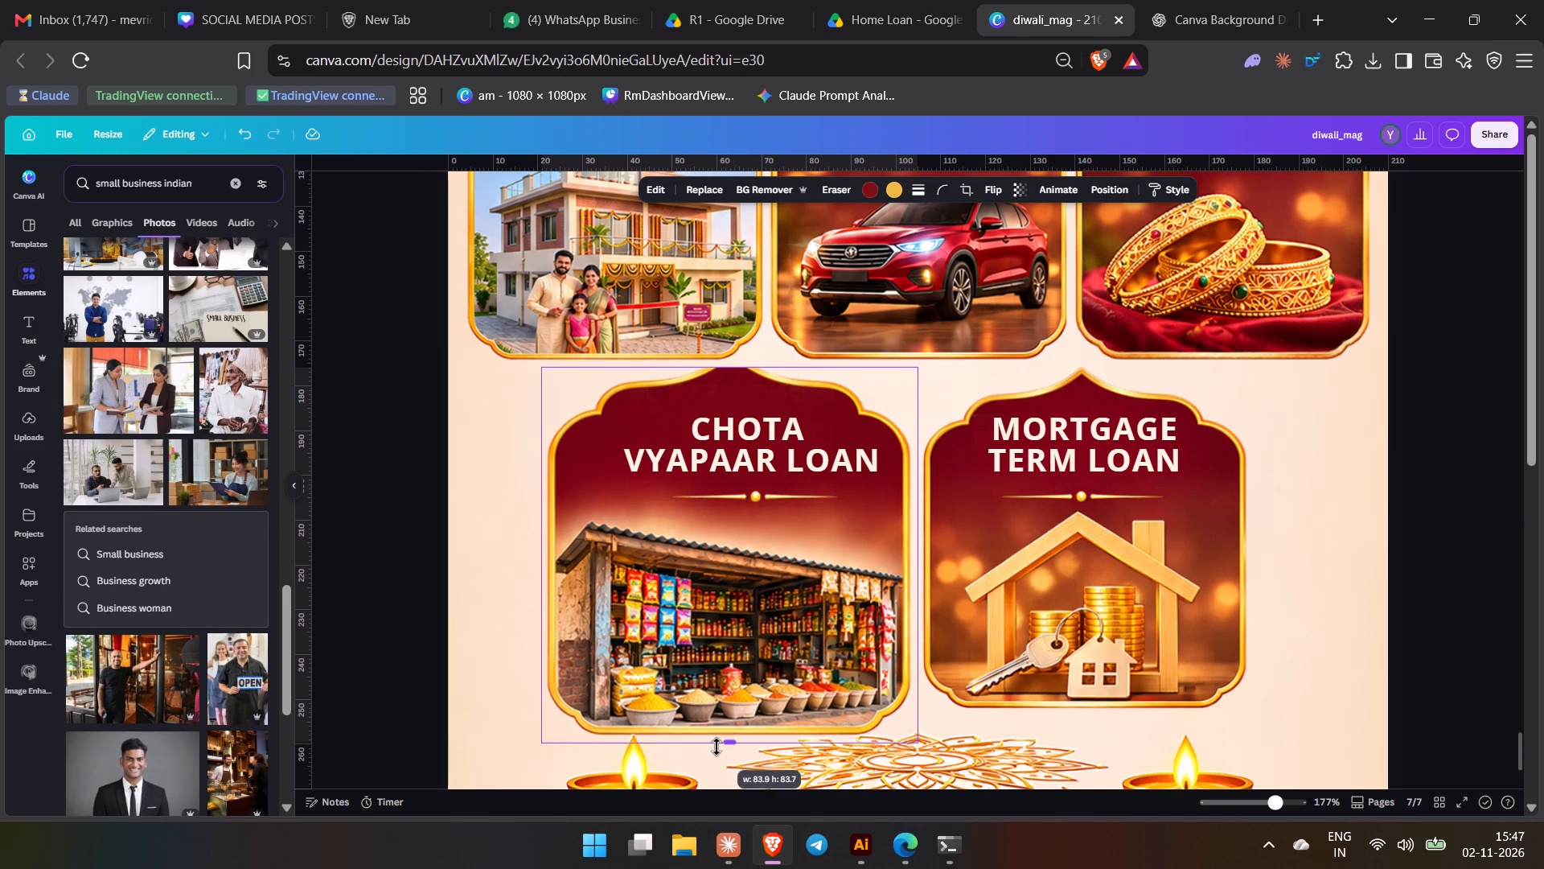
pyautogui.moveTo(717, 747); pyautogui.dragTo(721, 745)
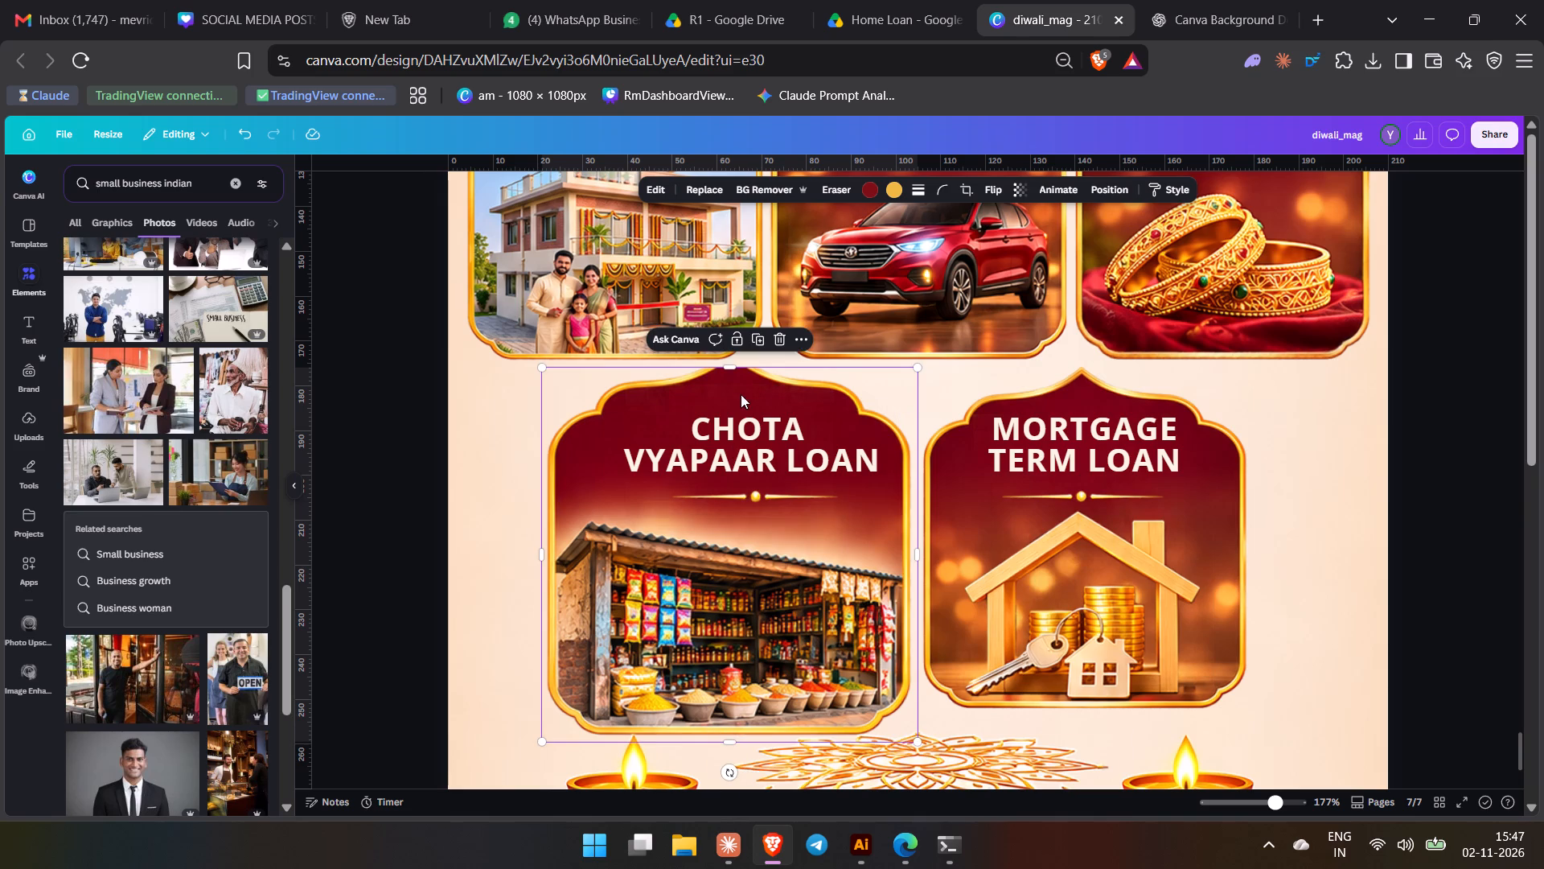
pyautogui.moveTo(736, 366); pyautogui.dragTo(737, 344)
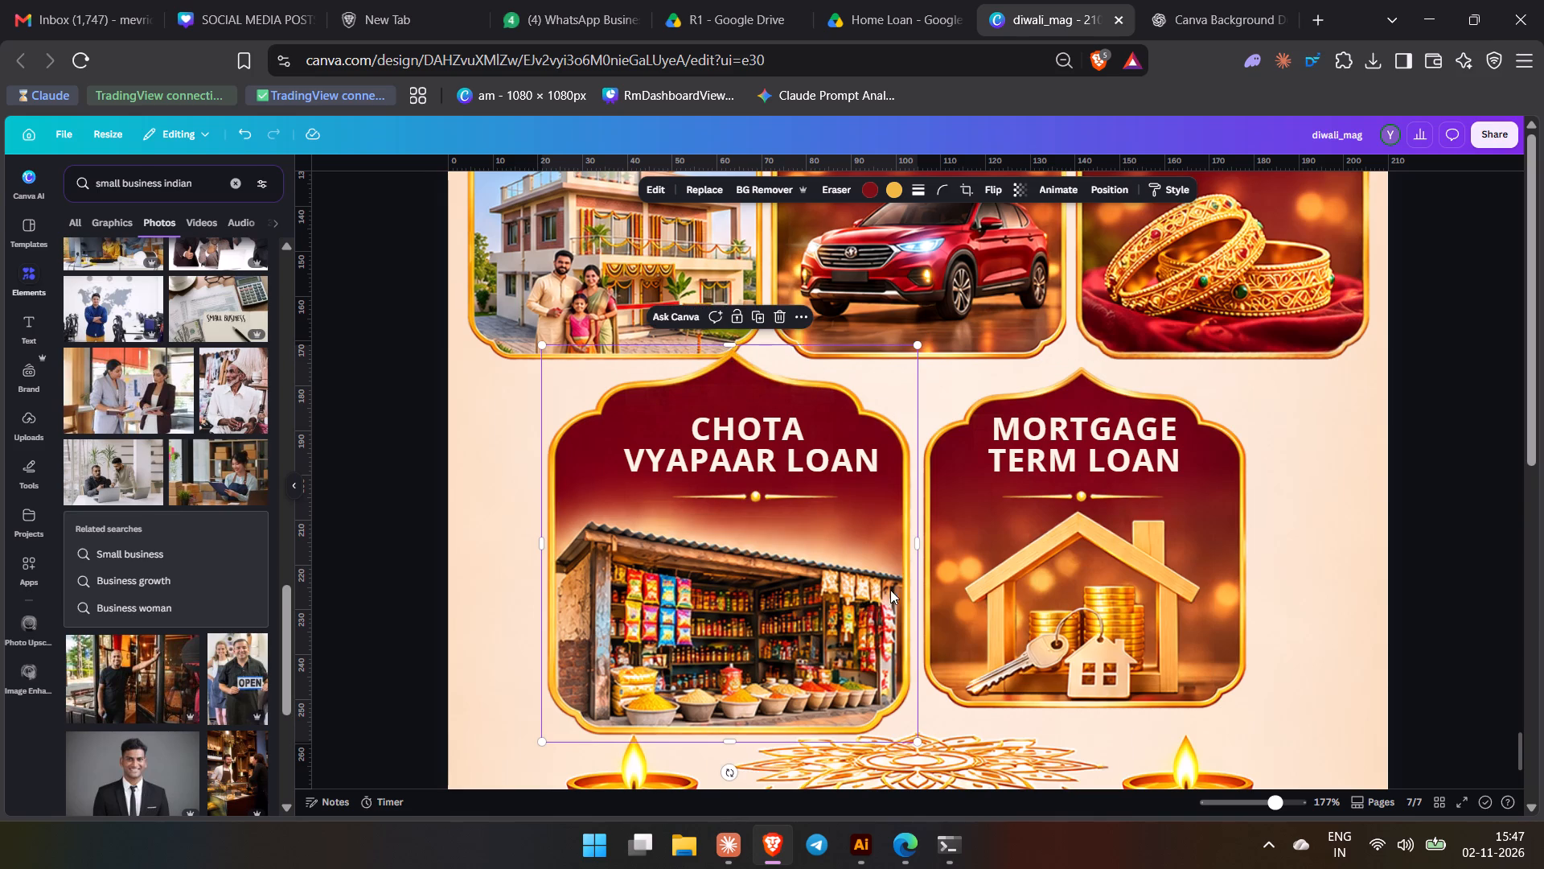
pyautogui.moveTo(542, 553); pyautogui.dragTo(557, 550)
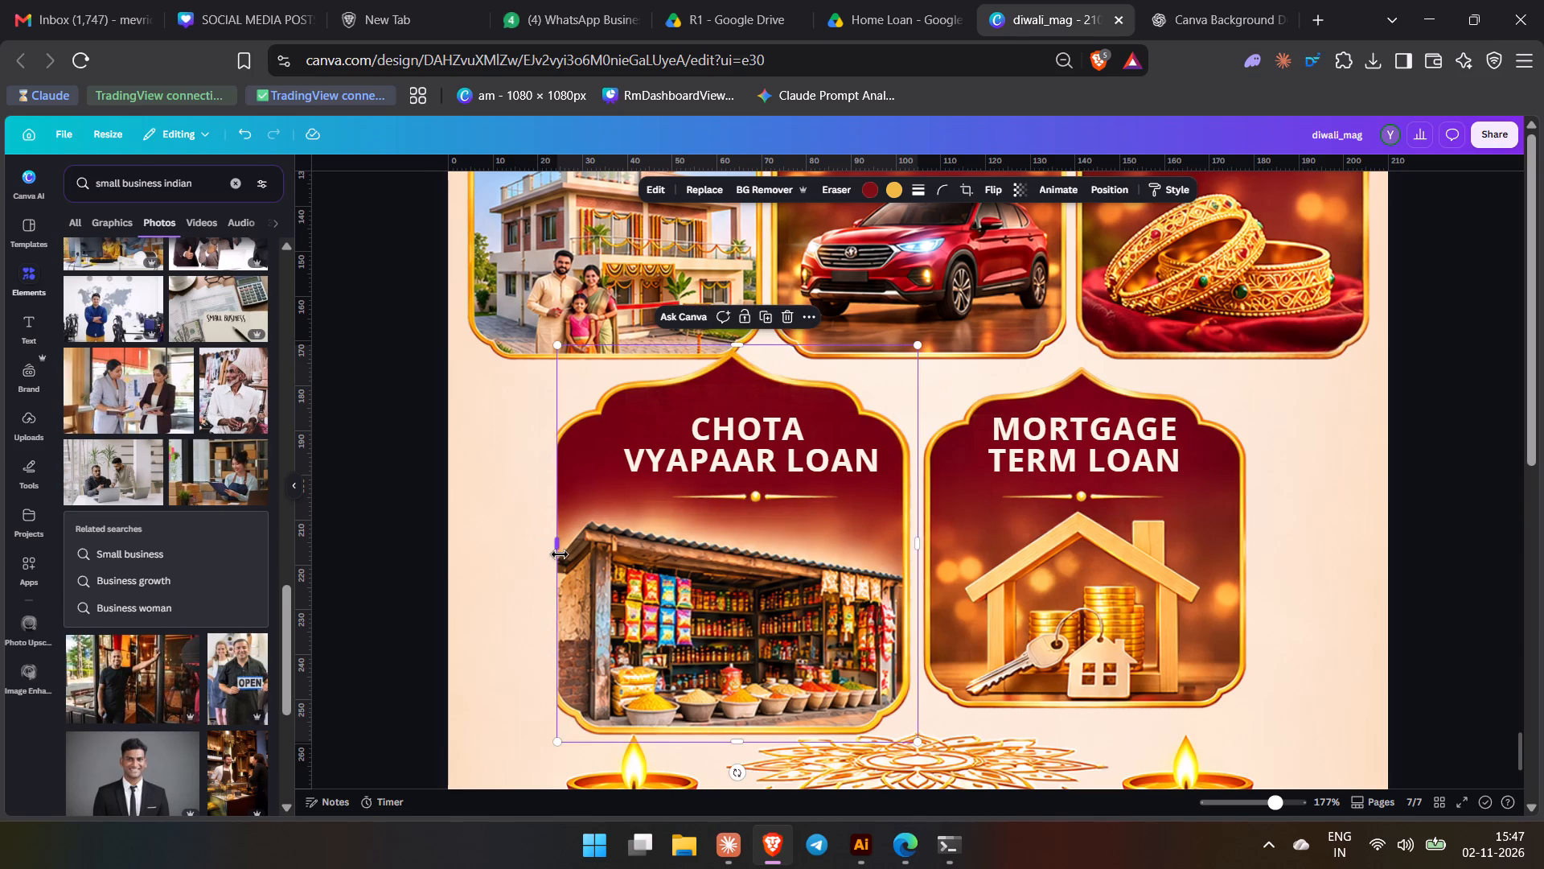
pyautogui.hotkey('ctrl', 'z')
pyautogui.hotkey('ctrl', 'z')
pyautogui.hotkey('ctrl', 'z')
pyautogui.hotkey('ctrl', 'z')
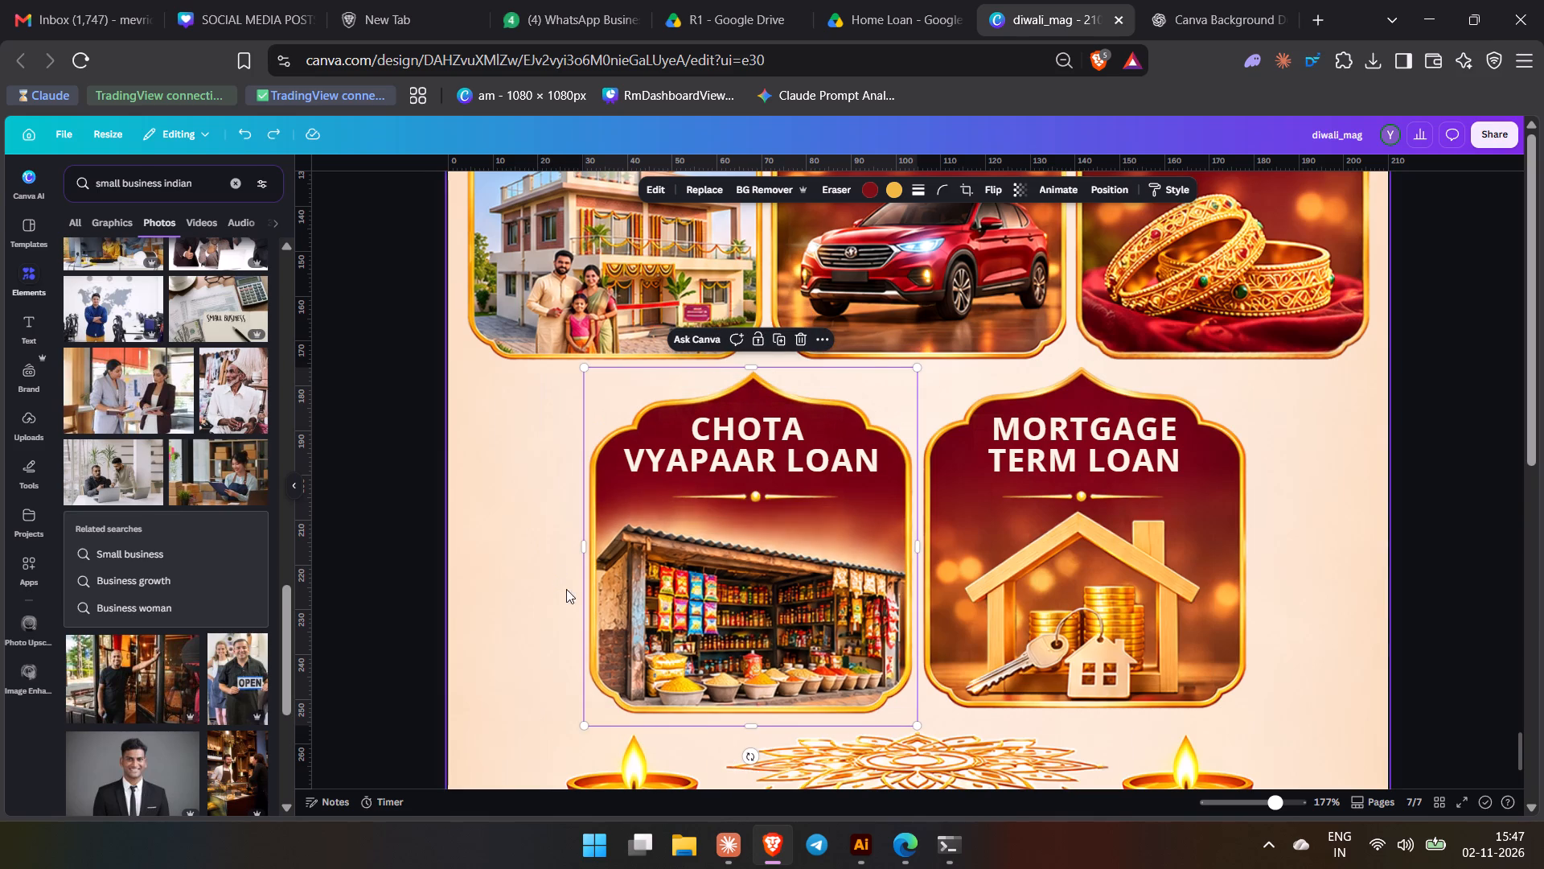
# Enlarge the Chota Vyapaar Loan card's frame slightly and proportionally from its lower outer corner.
pyautogui.moveTo(586, 728); pyautogui.dragTo(572, 748)
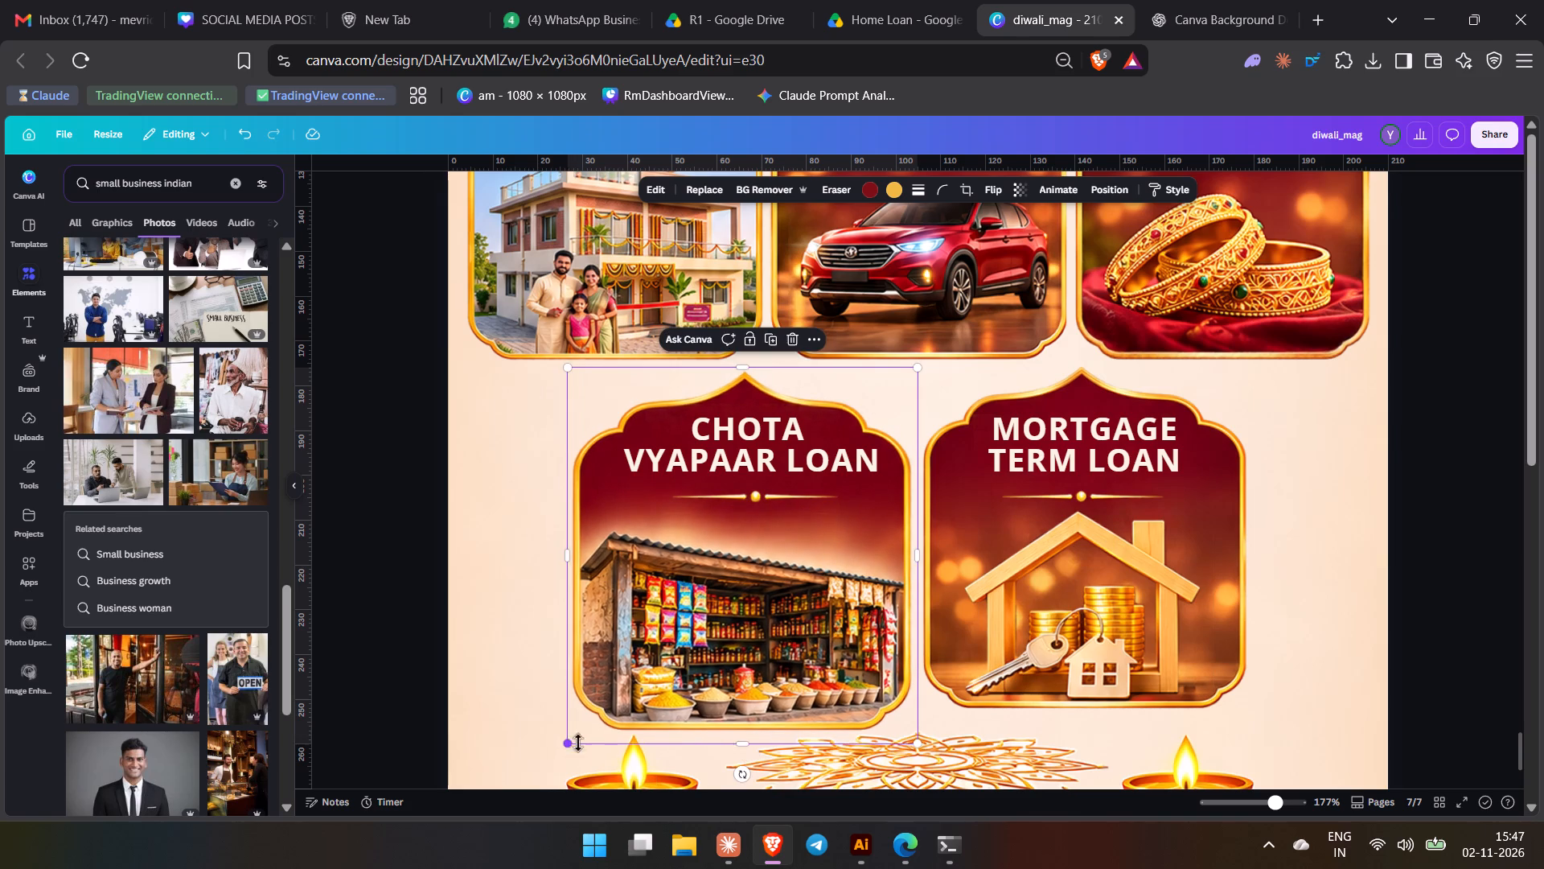
# Group the Mortgage Term Loan card's frame with its house and coins picture.
pyautogui.click(1007, 645)
pyautogui.click(1242, 598)
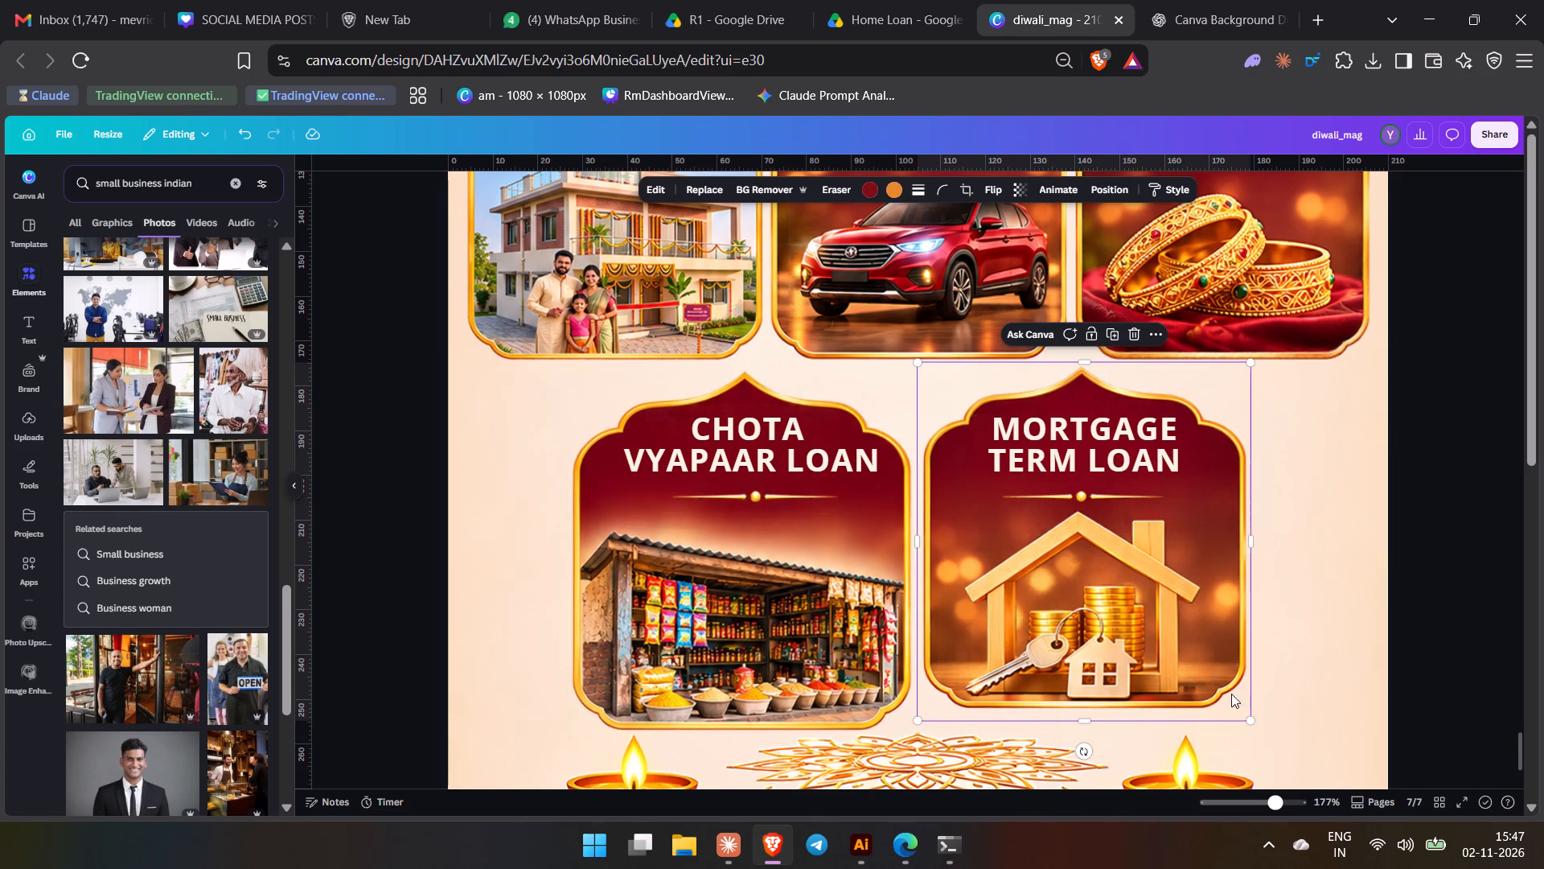
pyautogui.keyDown('shift'); pyautogui.click(1140, 616); pyautogui.keyUp('shift')
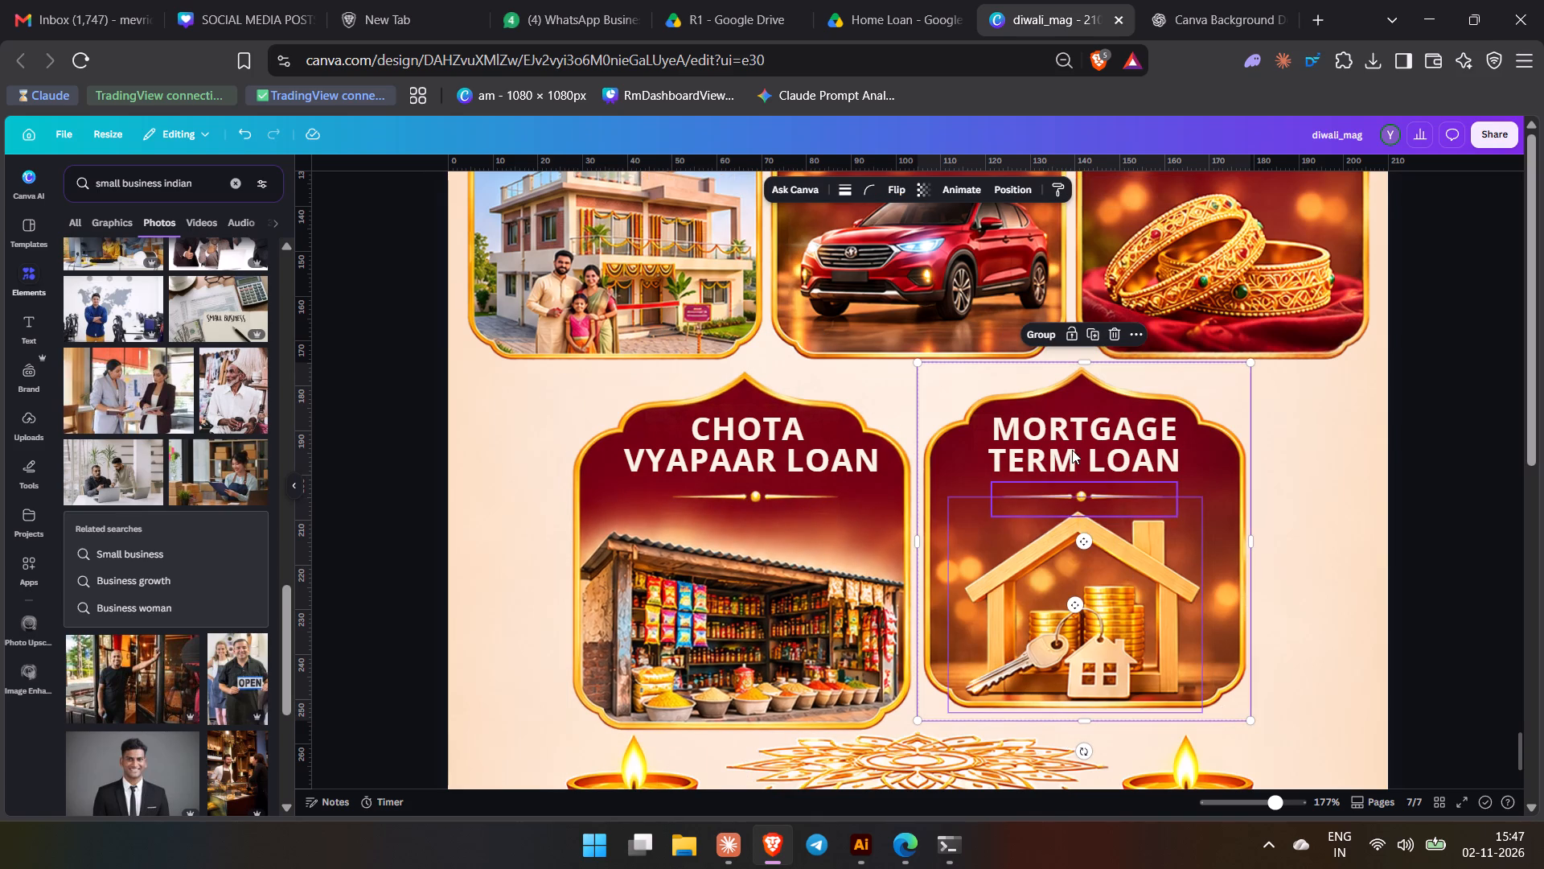
pyautogui.click(1042, 342)
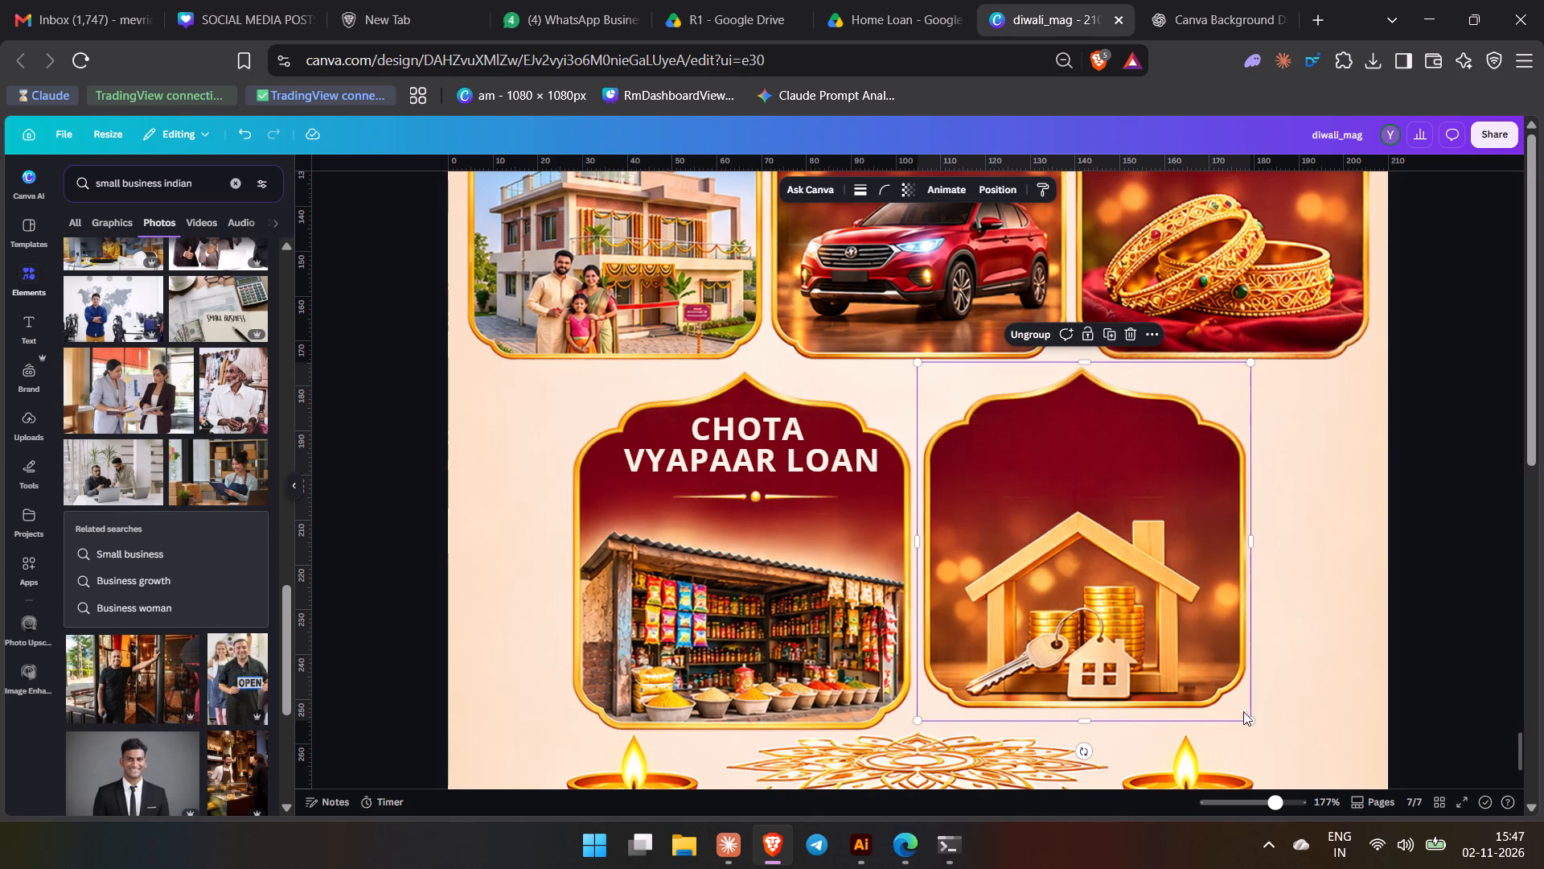
# Enlarge the grouped Mortgage Term Loan card proportionally to about 79 × 85 mm, matching the lower edge of the Chota Vyapaar Loan card.
pyautogui.moveTo(1250, 722); pyautogui.dragTo(1267, 743)
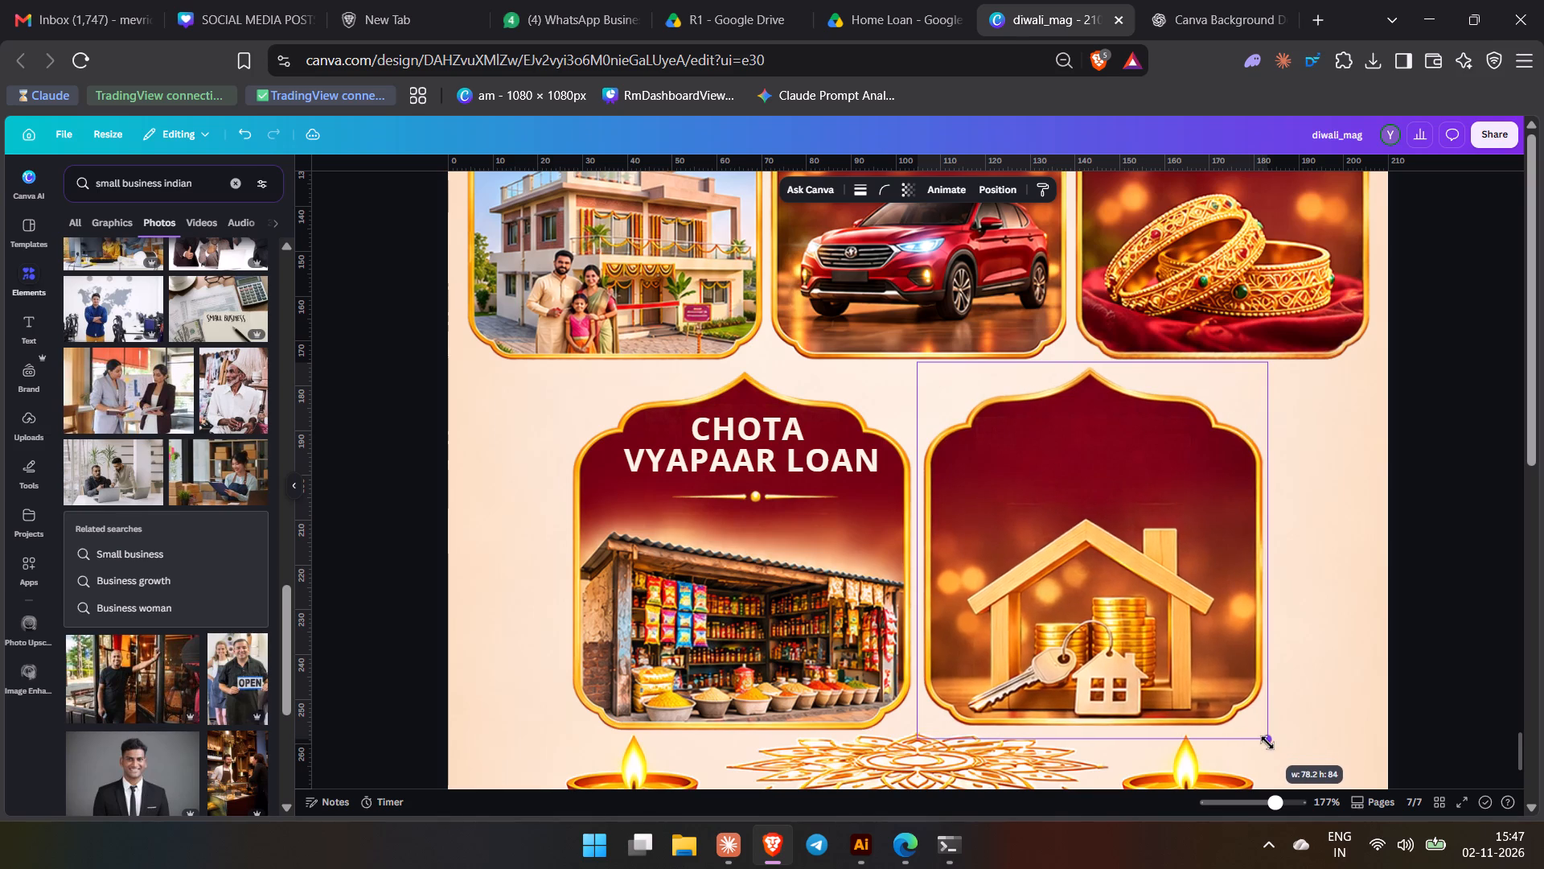
pyautogui.moveTo(1267, 743); pyautogui.dragTo(1271, 742)
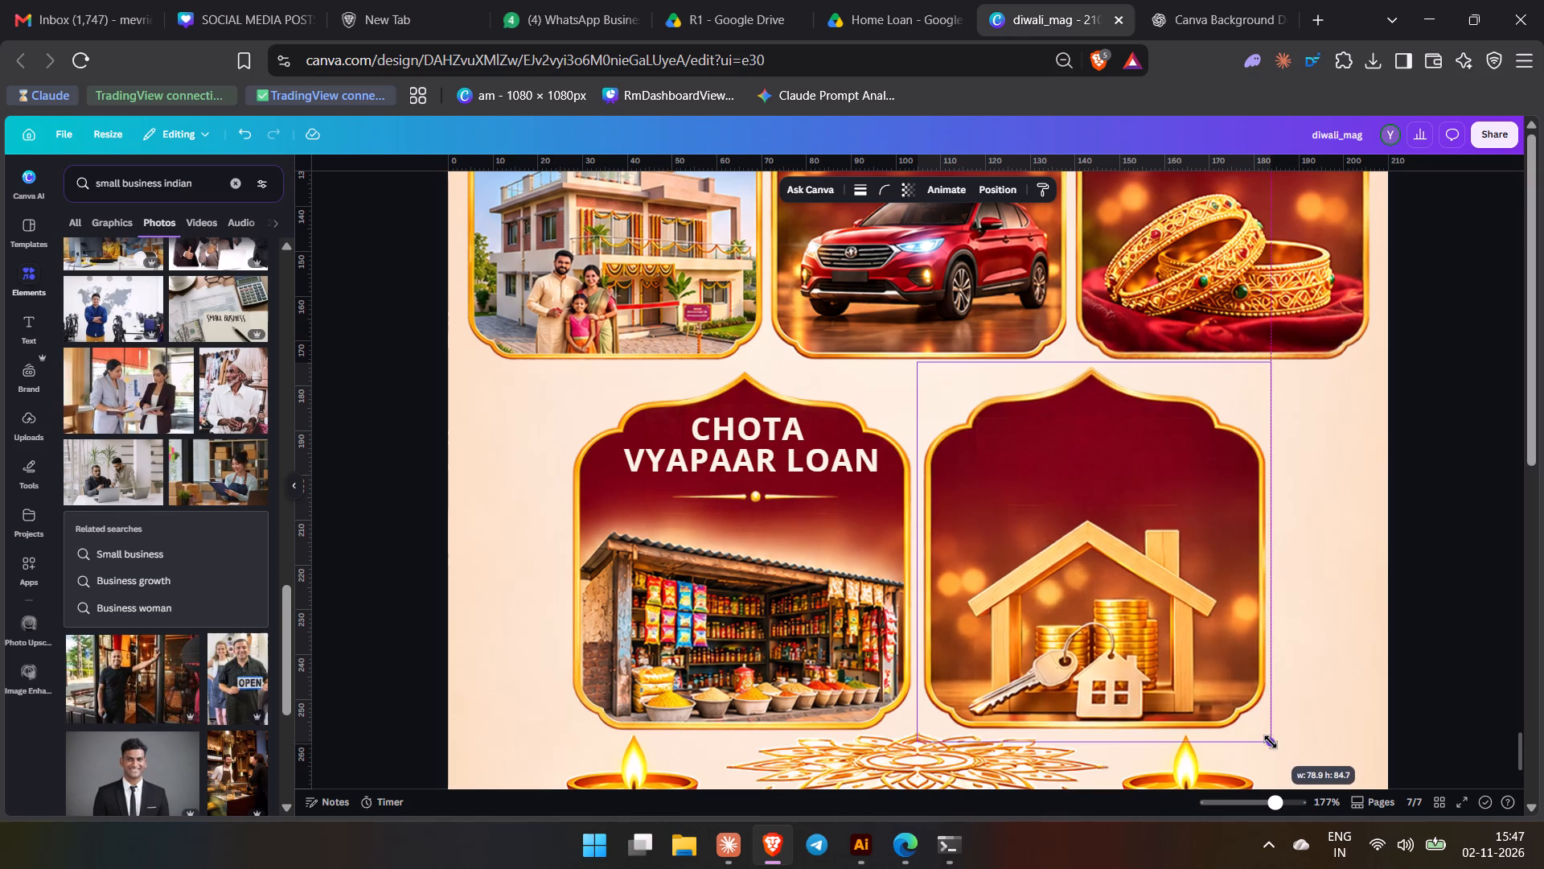
pyautogui.moveTo(1271, 742); pyautogui.dragTo(1274, 745)
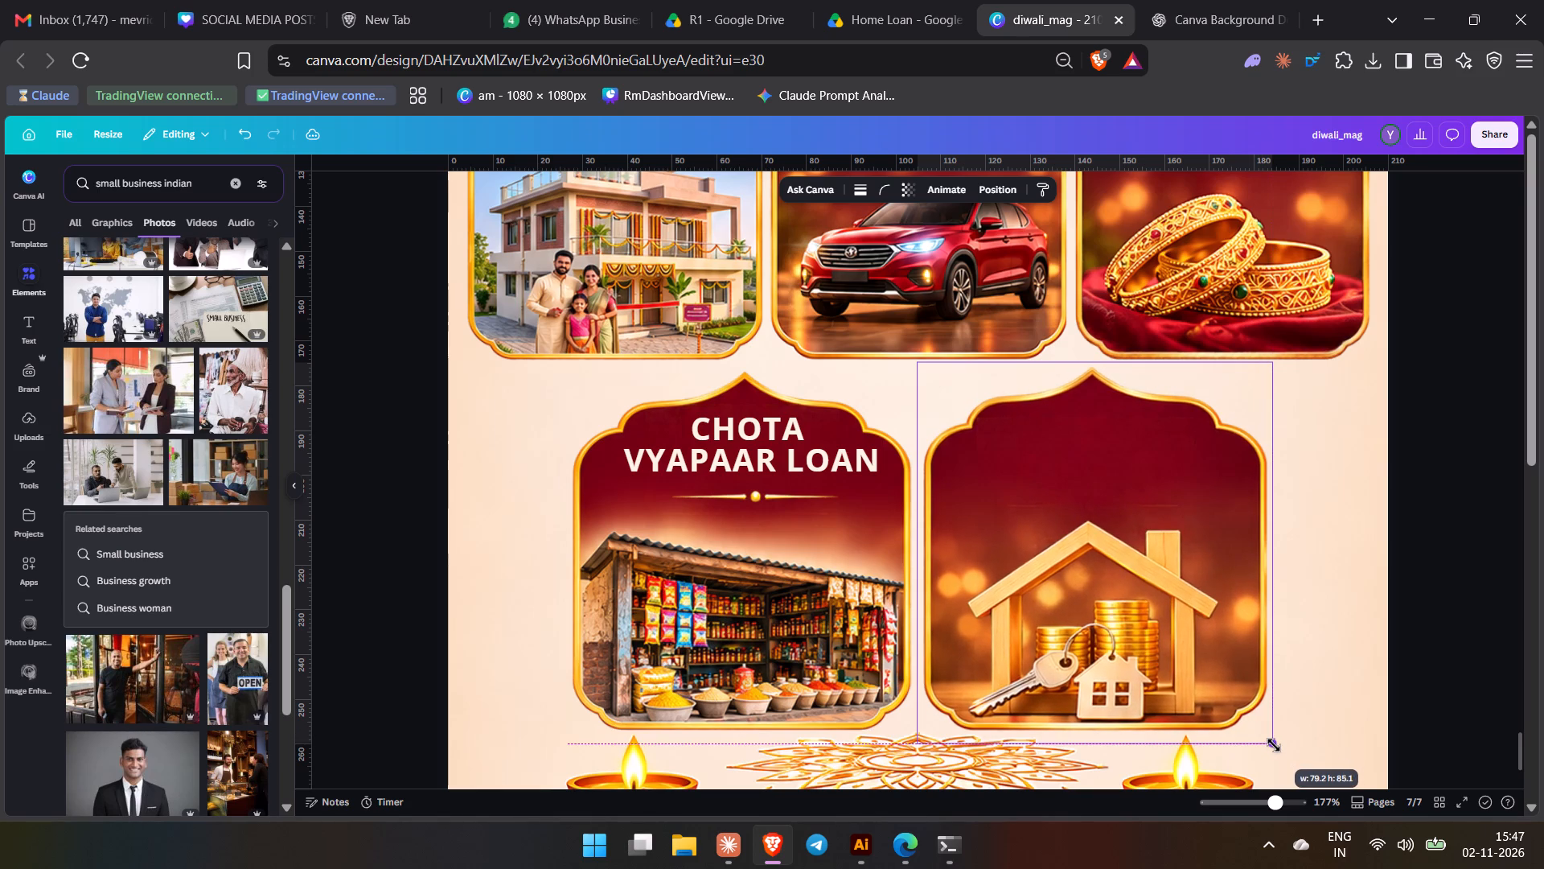
pyautogui.moveTo(1274, 745); pyautogui.dragTo(1275, 745)
pyautogui.click(1339, 662)
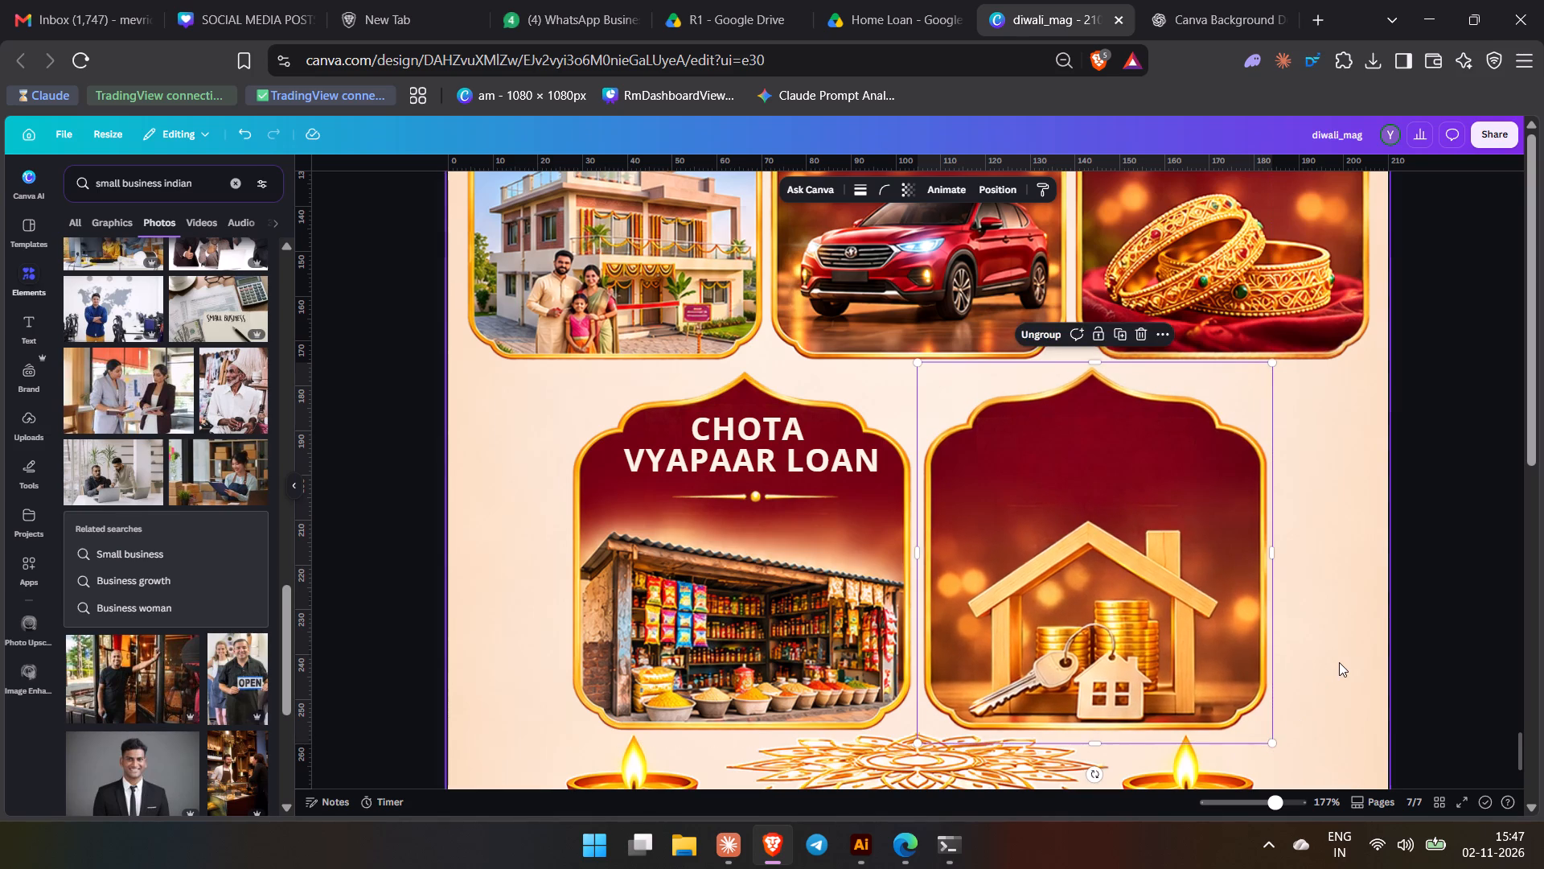
# Move the Chota Vyapaar Loan title sideways and slightly down so it is horizontally centred in its card.
pyautogui.moveTo(801, 456); pyautogui.dragTo(790, 465)
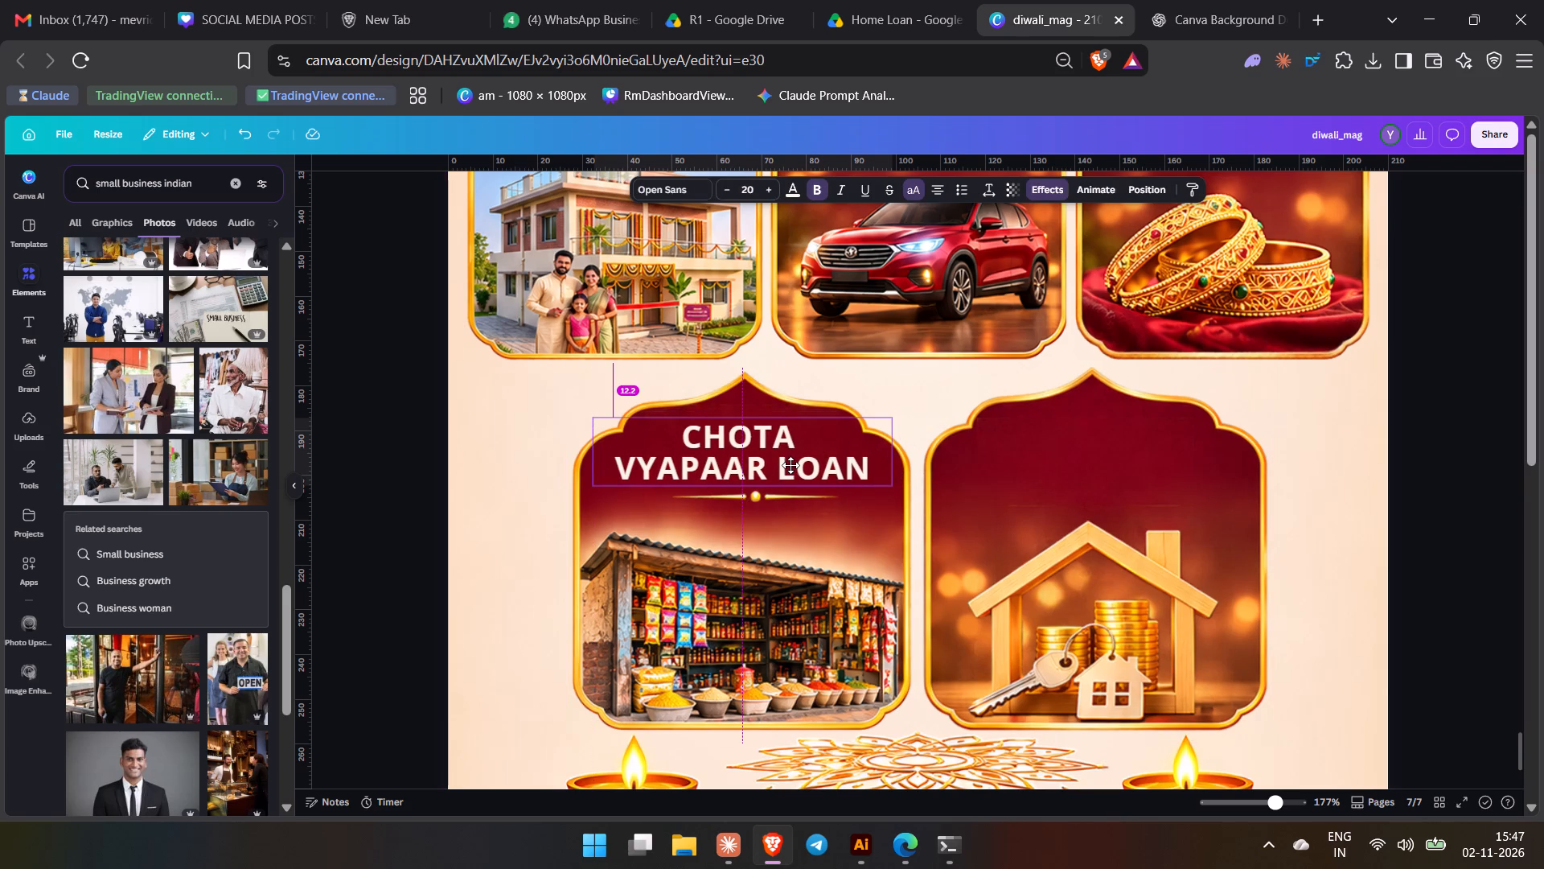
pyautogui.moveTo(790, 465); pyautogui.dragTo(792, 469)
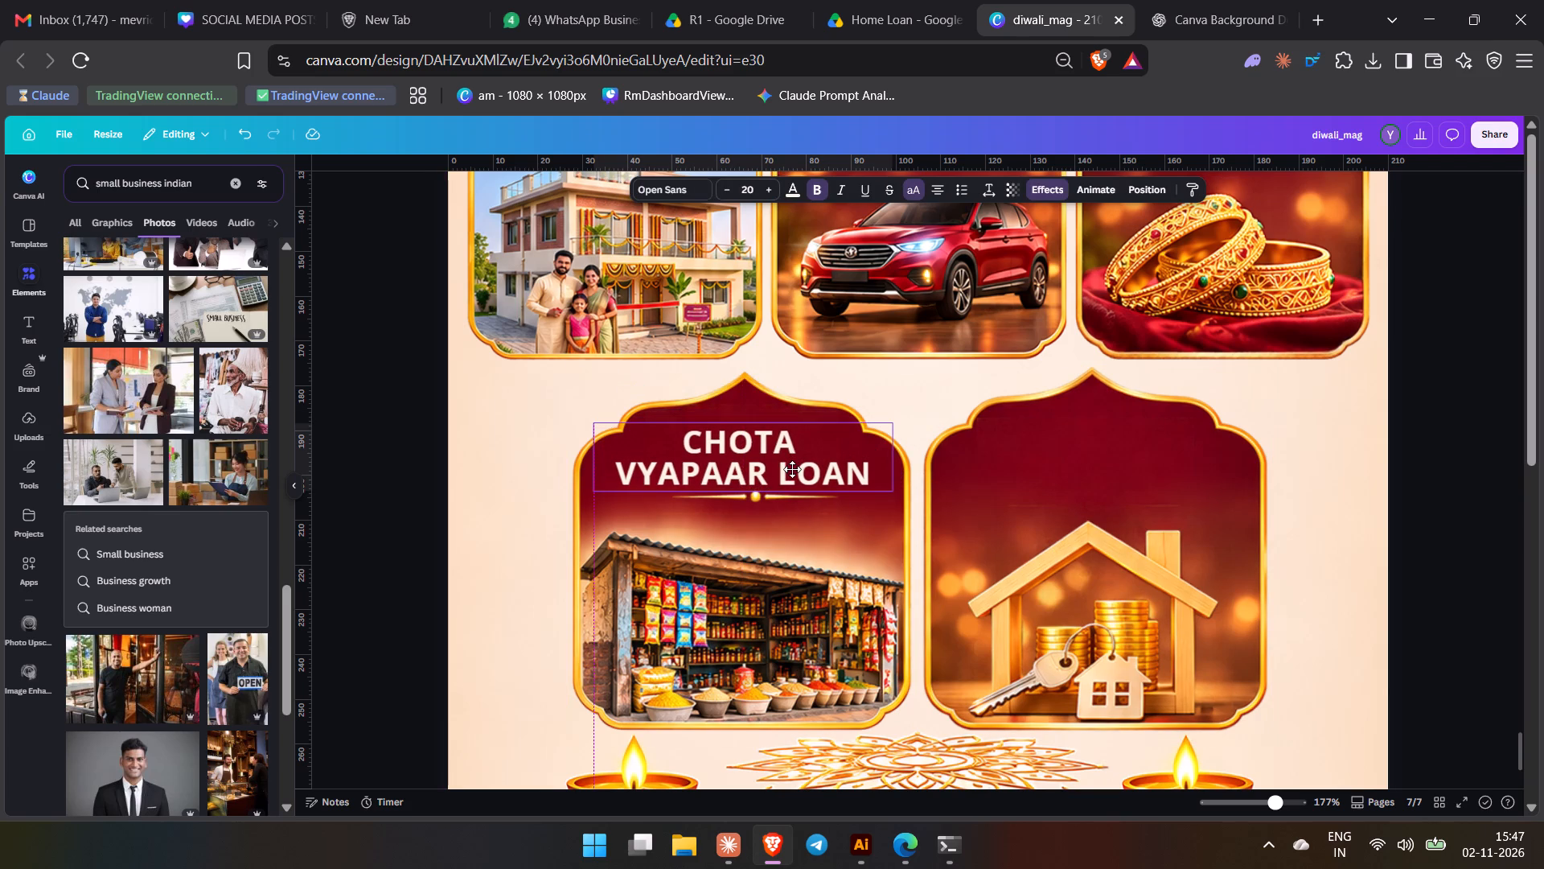
pyautogui.moveTo(792, 469); pyautogui.dragTo(790, 469)
# Send the grouped Mortgage Term Loan card backward three levels, behind its title and divider.
pyautogui.click(1098, 513)
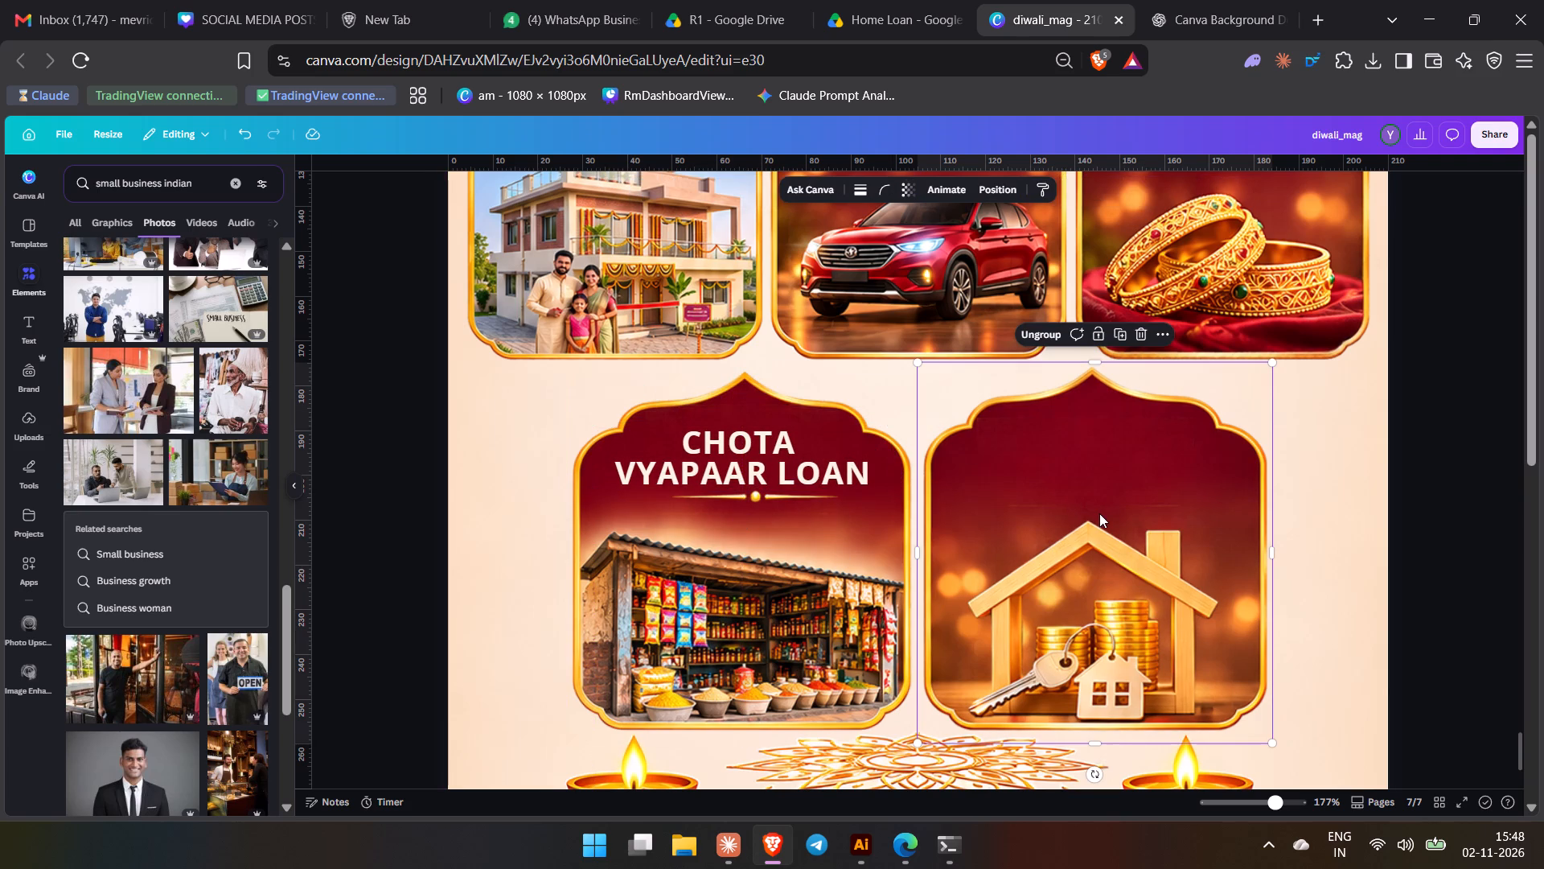
pyautogui.hotkey('ctrl', '[')
pyautogui.hotkey('ctrl', '[')
pyautogui.hotkey('ctrl', '[')
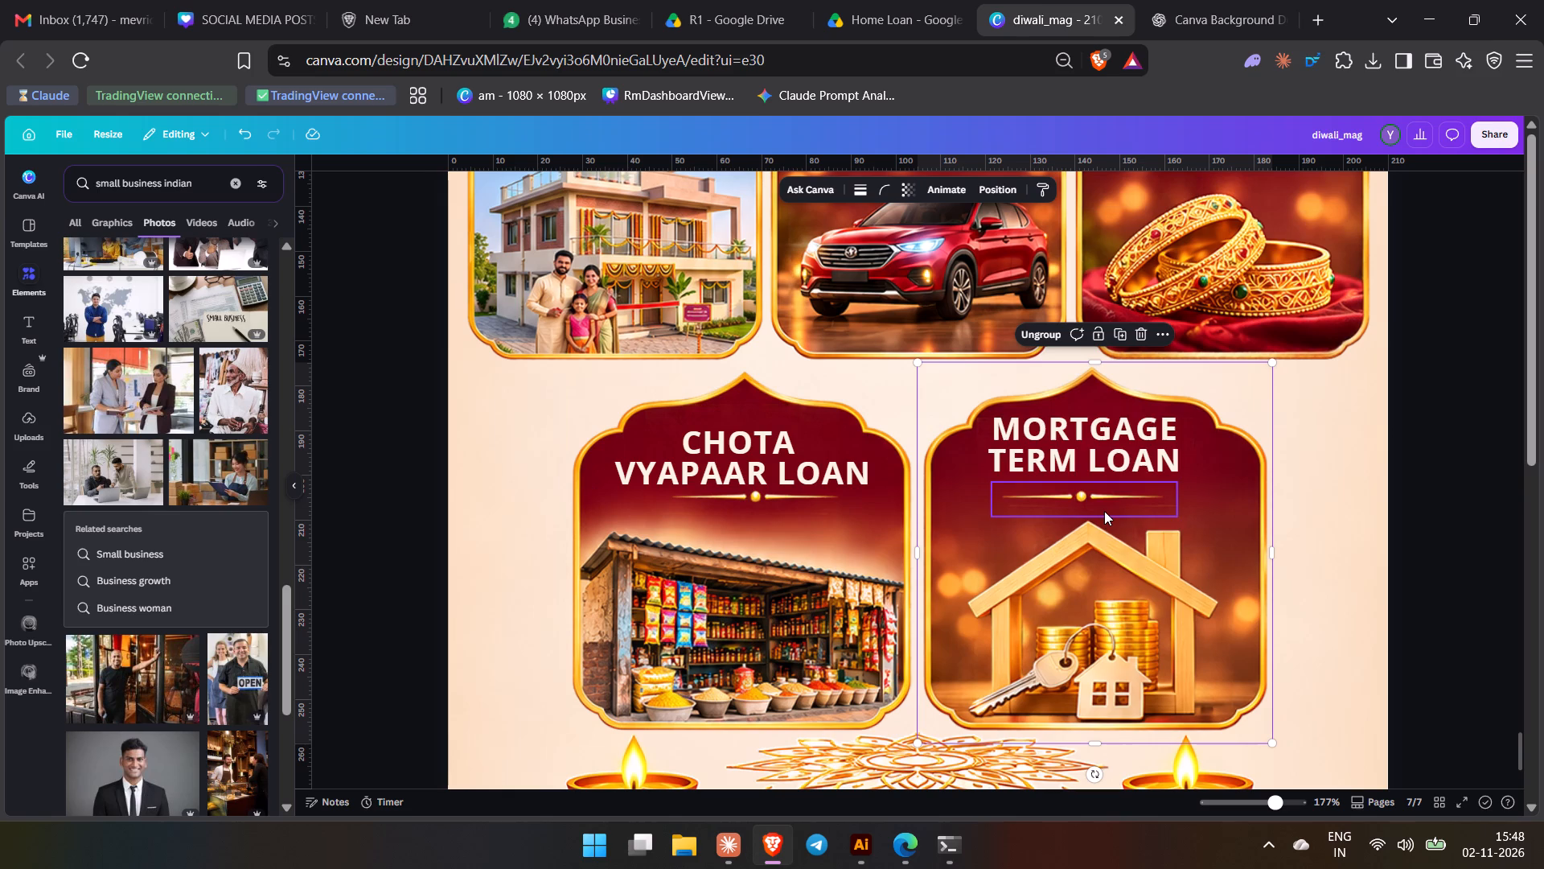
pyautogui.click(1401, 536)
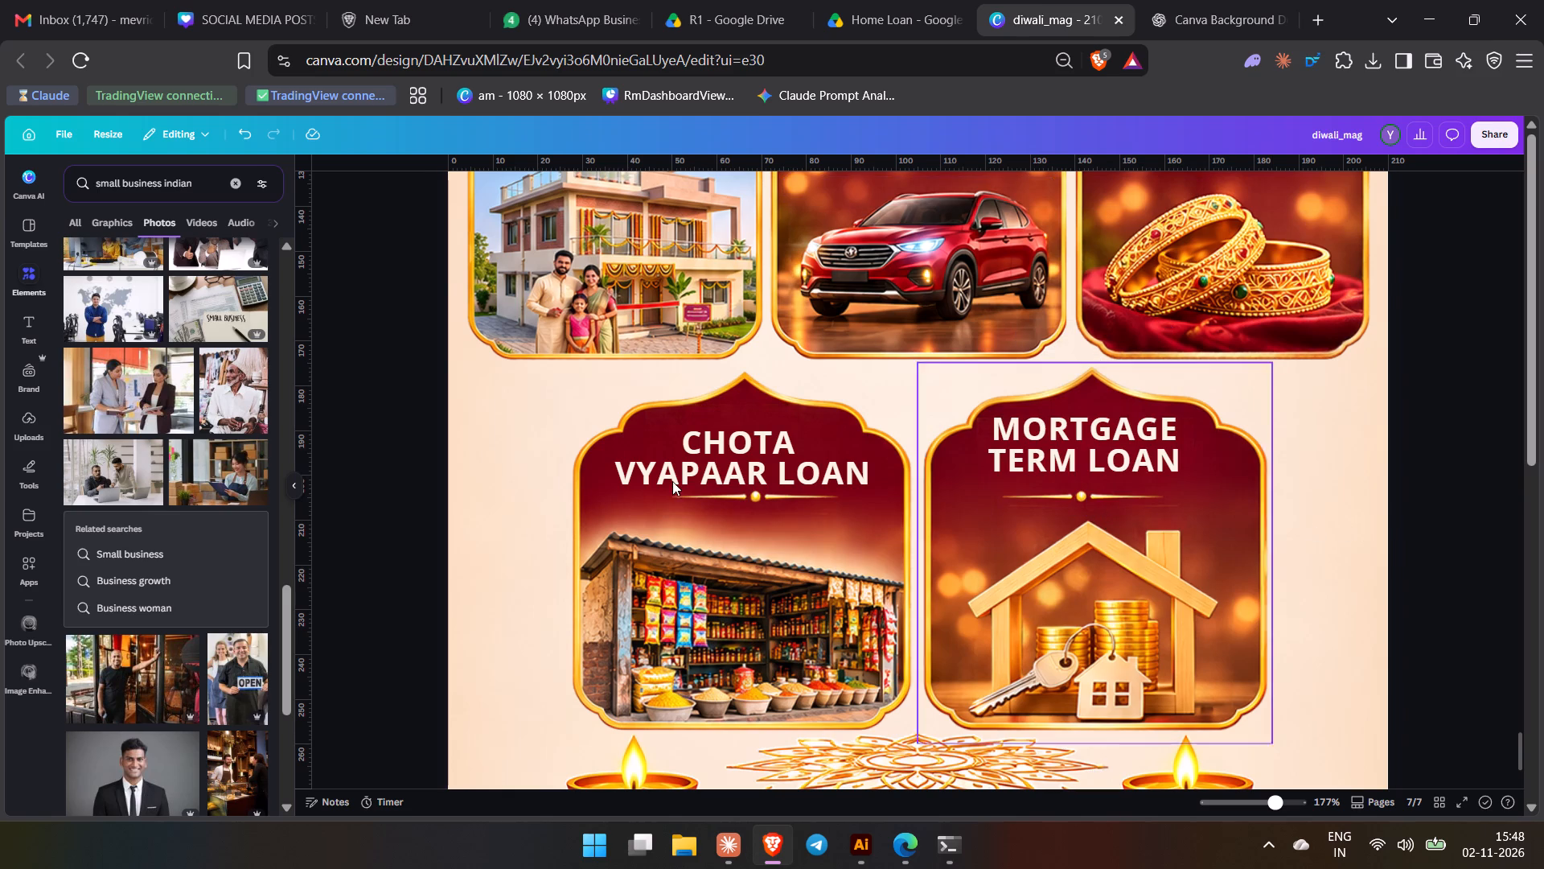
# Nudge the Chota Vyapaar Loan title up until it is level with the Mortgage Term Loan title.
pyautogui.click(713, 457)
pyautogui.press('Up')
pyautogui.press('Up')
pyautogui.press('Up')
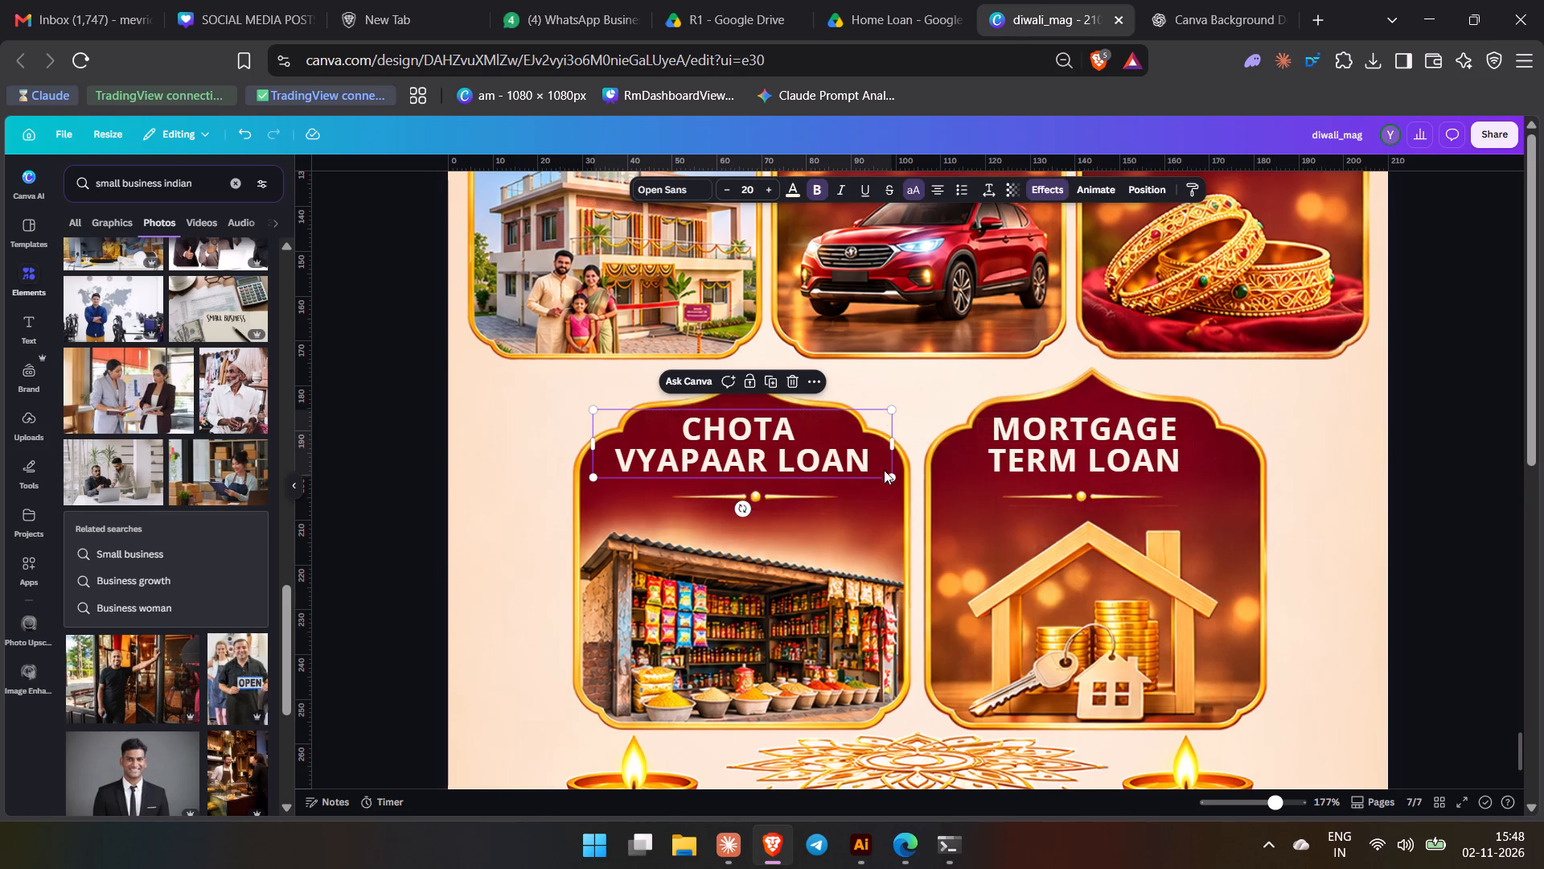
# Add the interest rate "(13.0% )" on a new line of the Chota Vyapaar Loan title, with a space before the closing bracket.
pyautogui.click(882, 467)
pyautogui.press('Return')
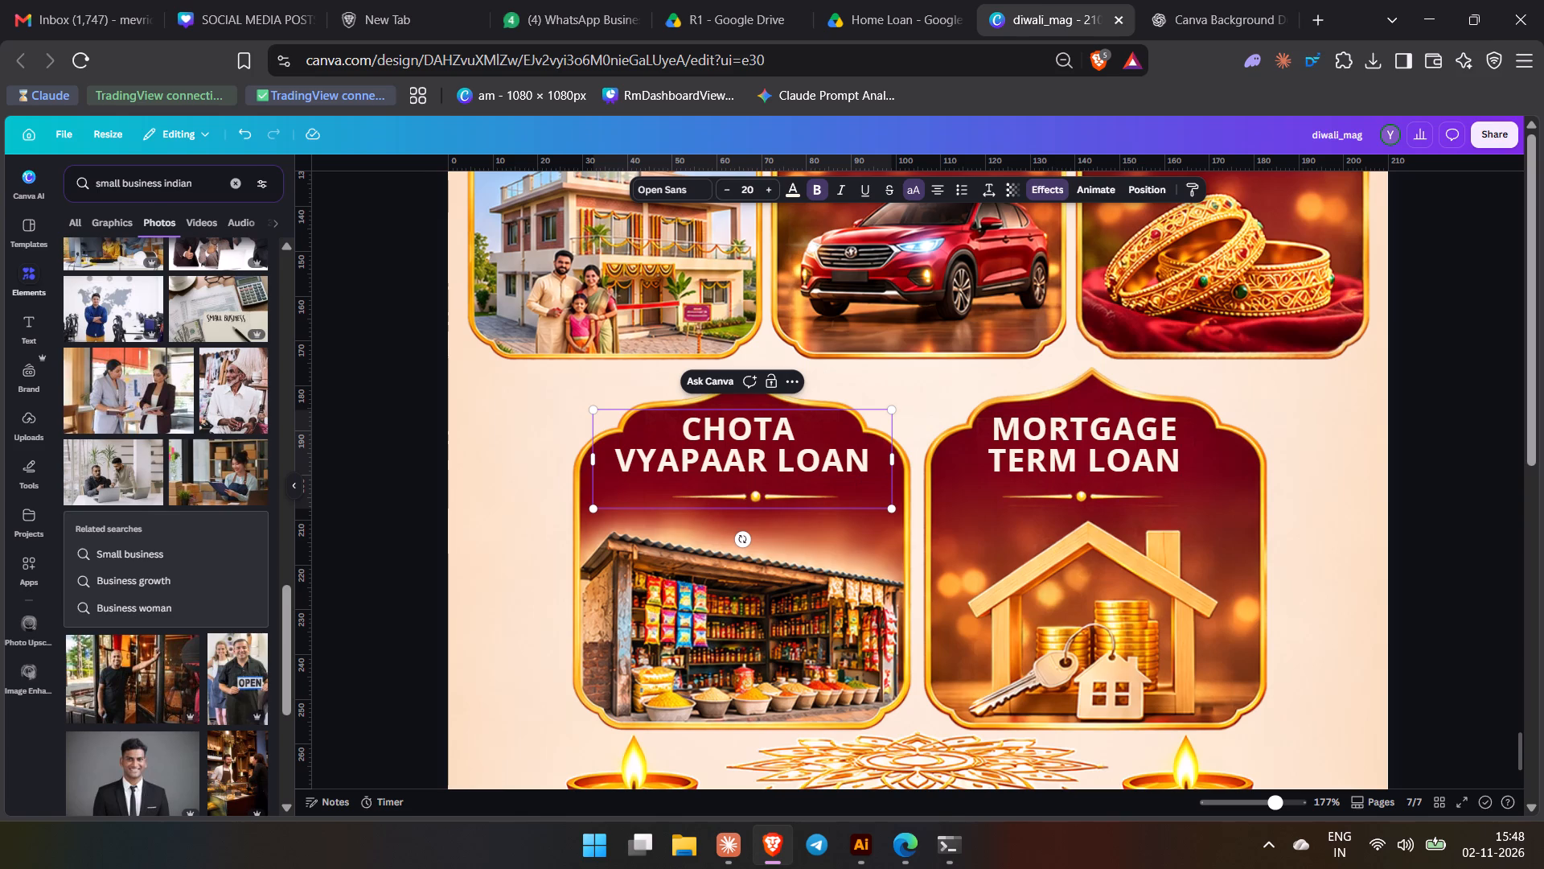
pyautogui.hotkey('shift', '(')
pyautogui.write('13')
pyautogui.write('.0')
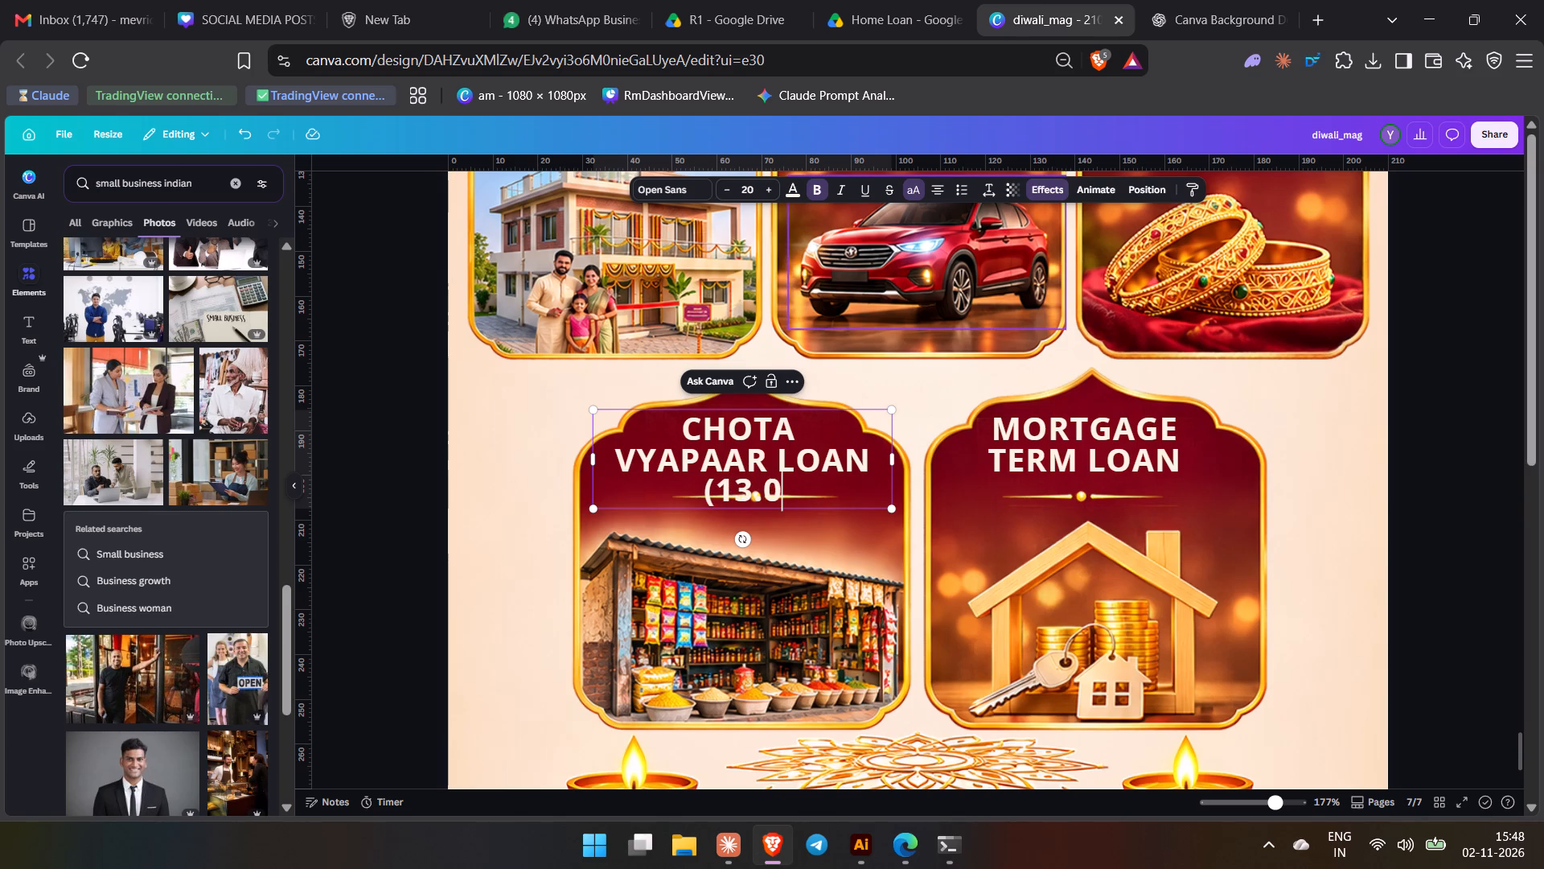
pyautogui.hotkey('shift', '%')
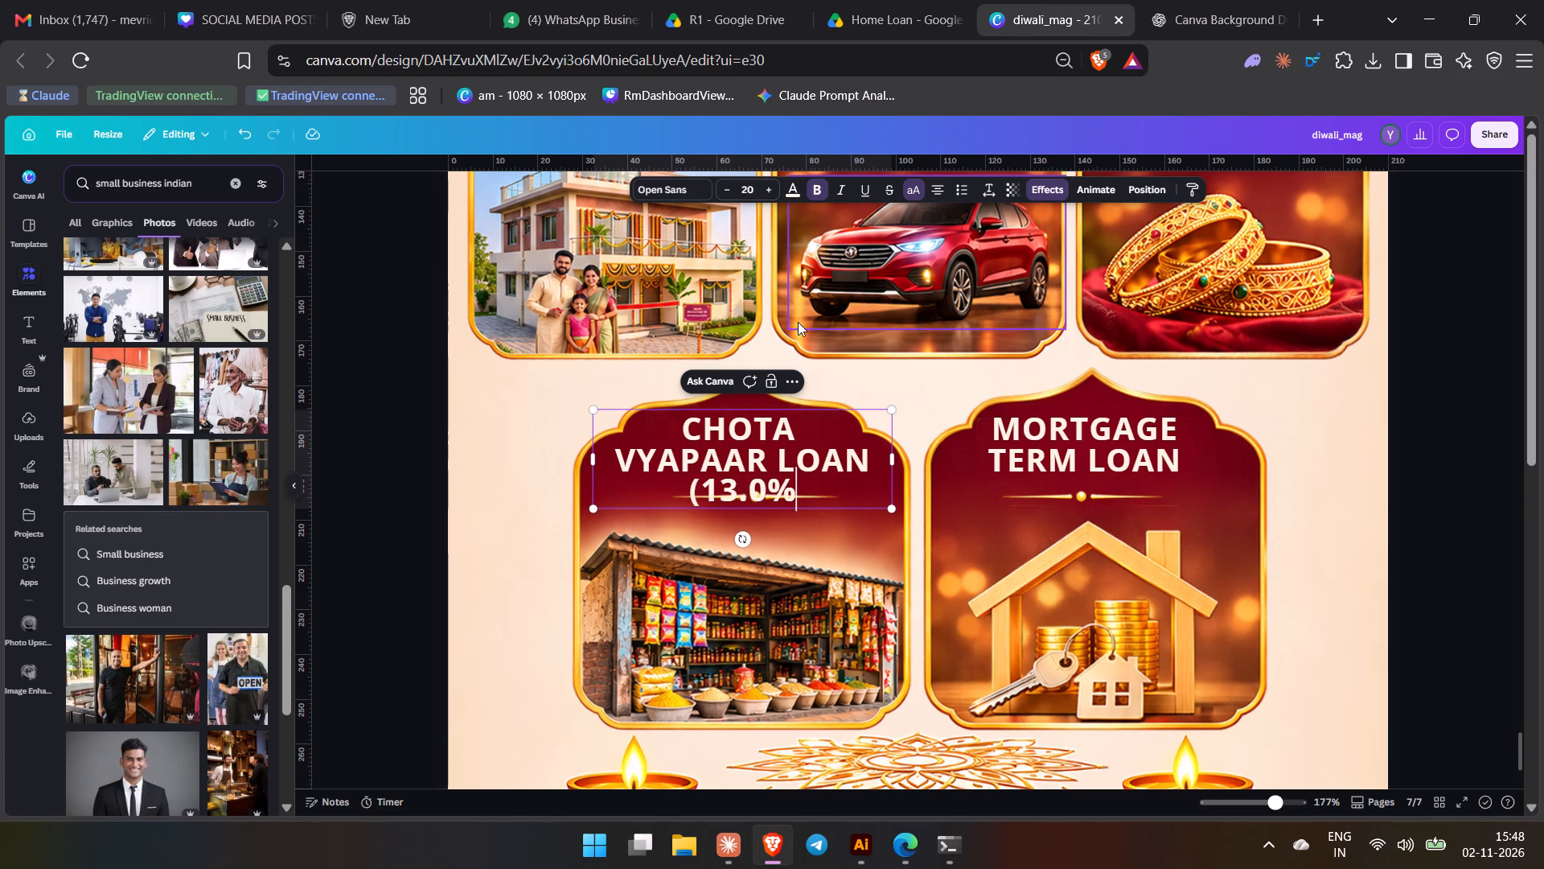
pyautogui.scroll(2, 901, 628)
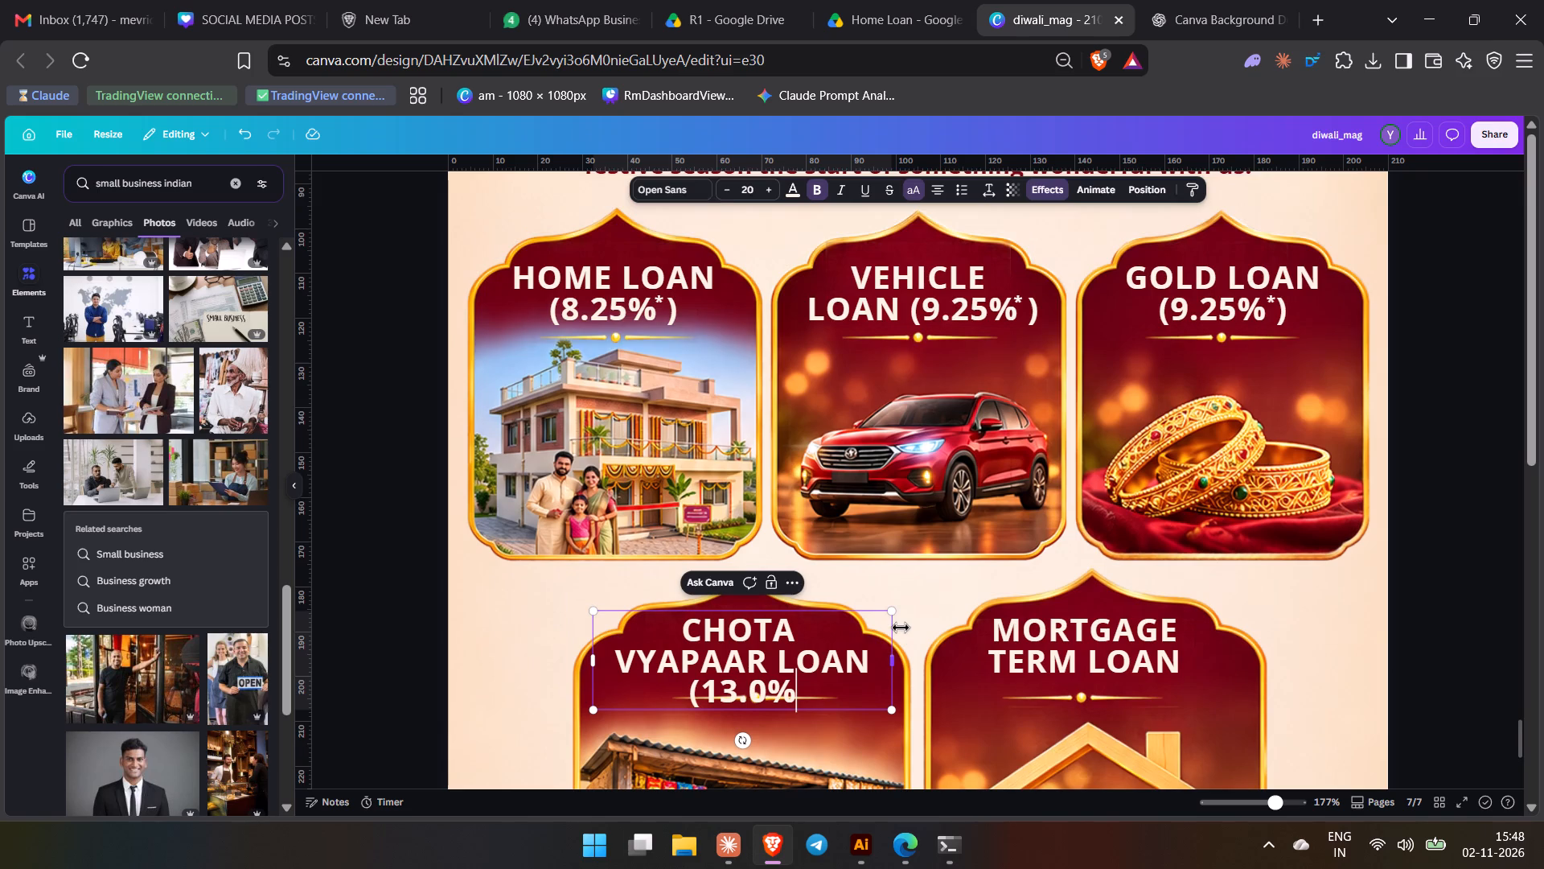
pyautogui.scroll(-2, 901, 628)
pyautogui.press('space')
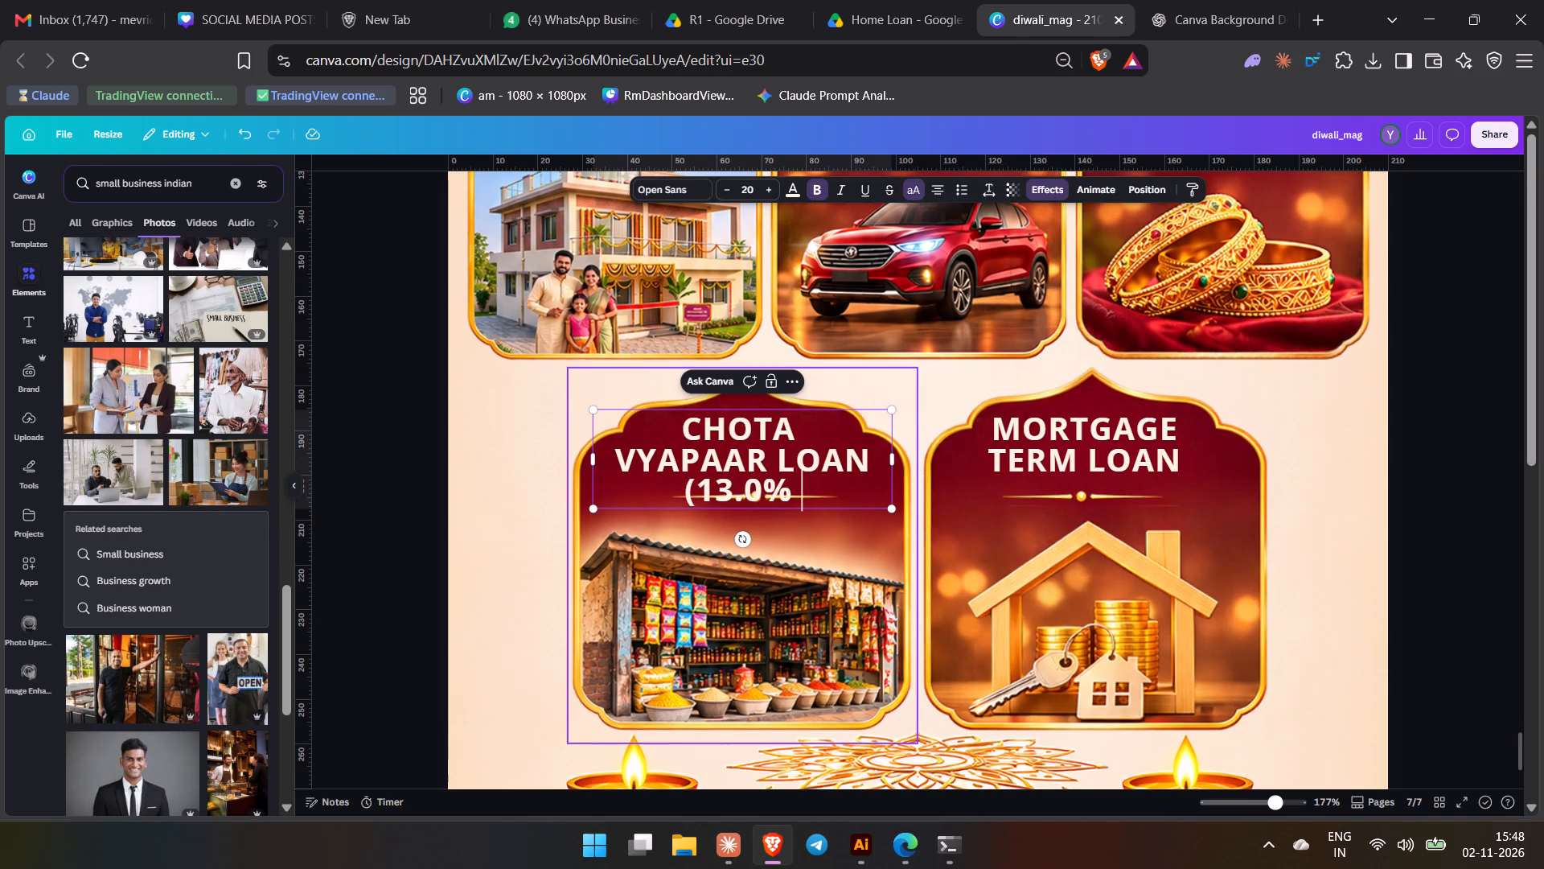
pyautogui.hotkey('shift', ')')
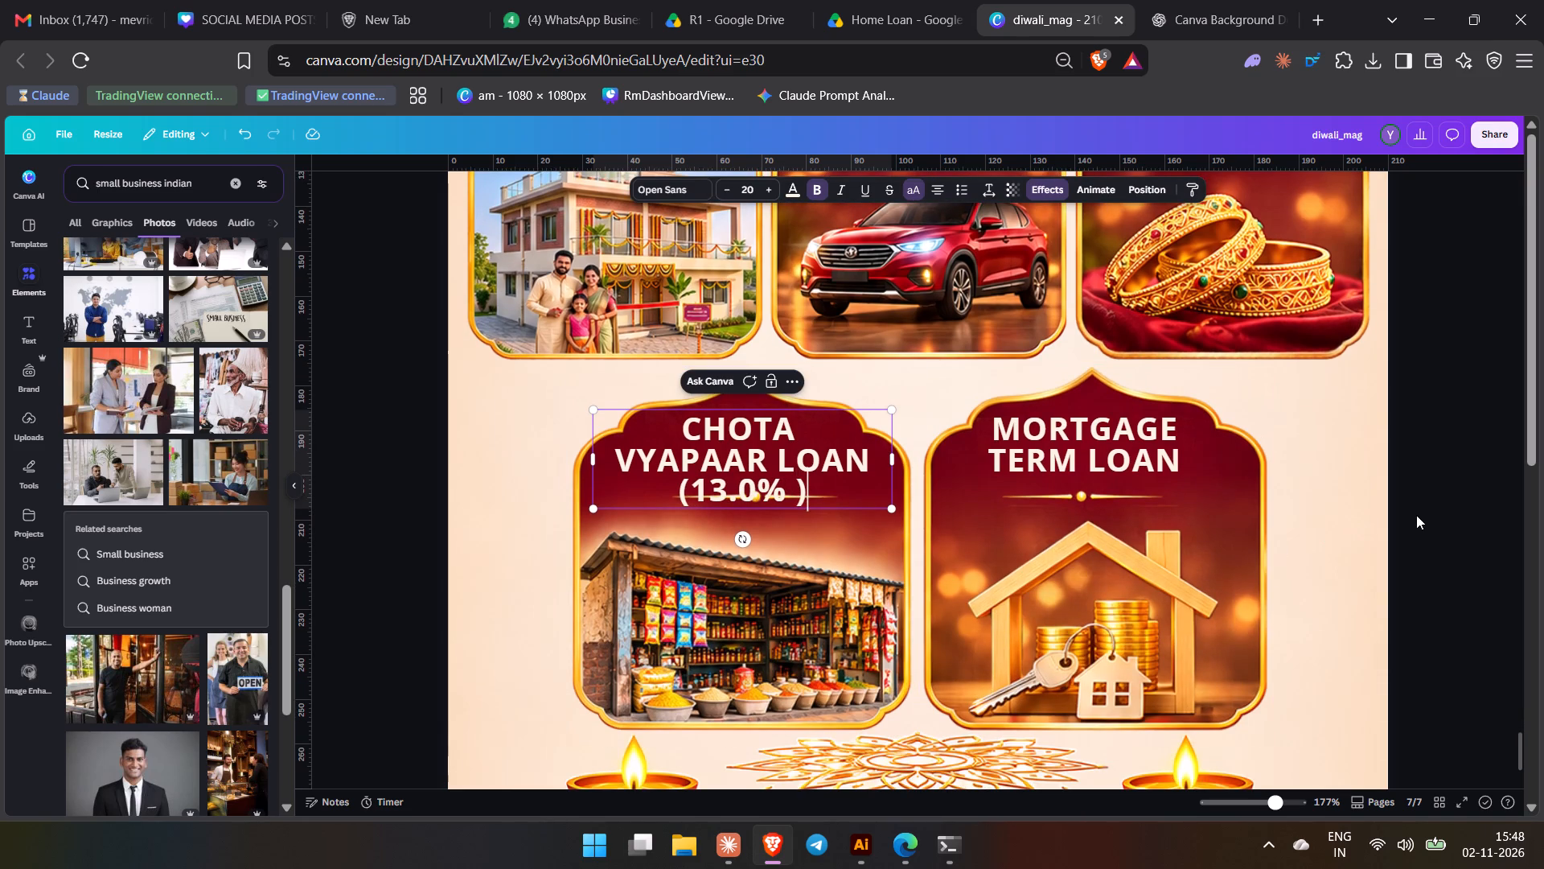
pyautogui.click(1416, 515)
# Move the Chota Vyapaar Loan card's gold divider down below the rate line and centre it in the card.
pyautogui.click(795, 453)
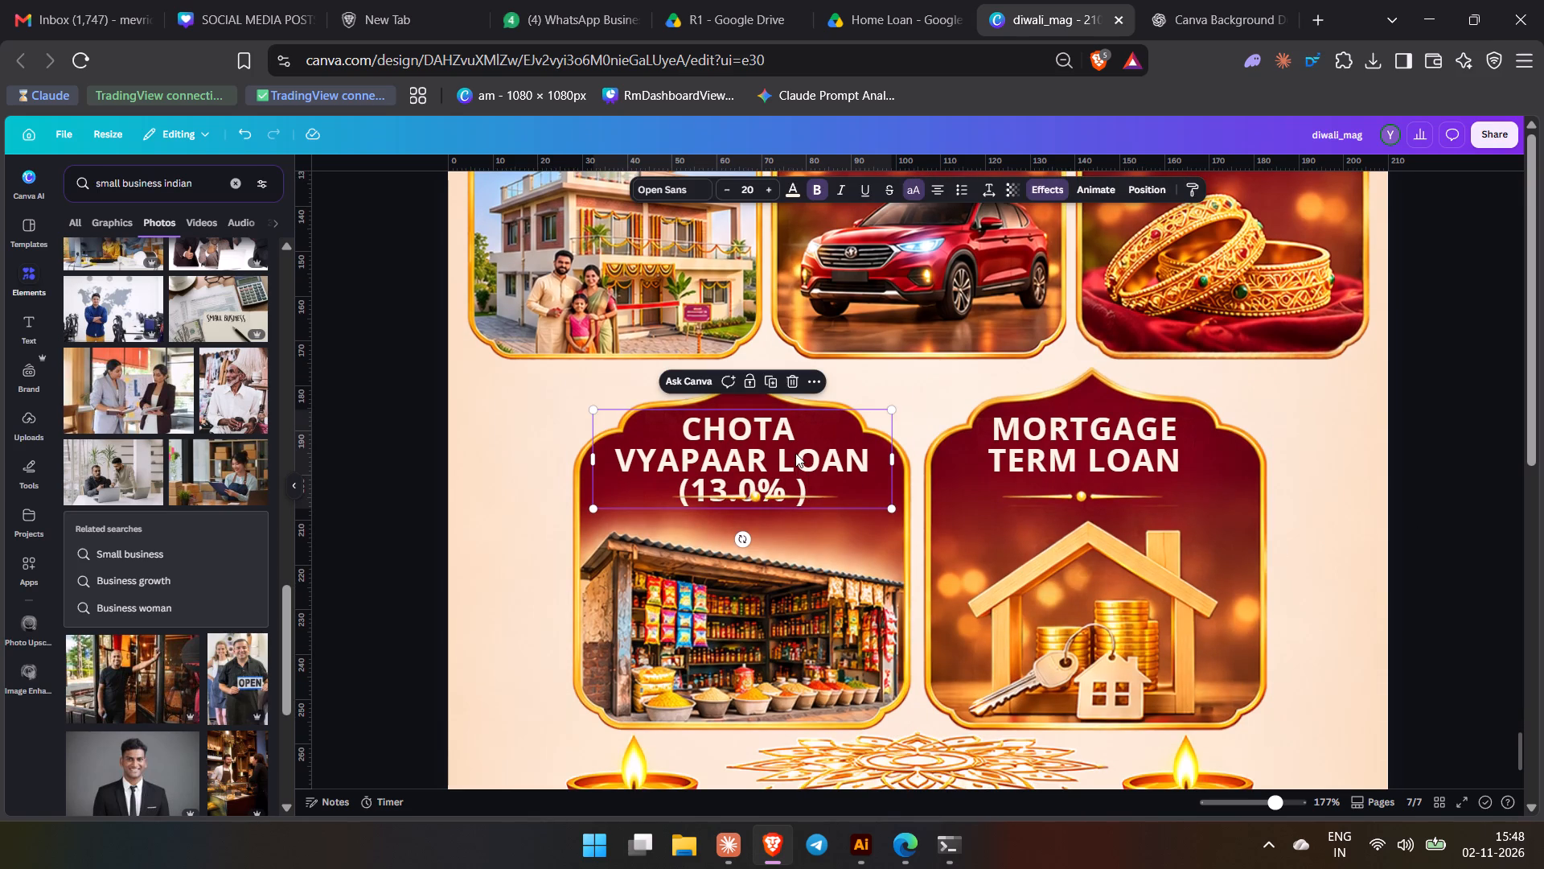
pyautogui.click(828, 496)
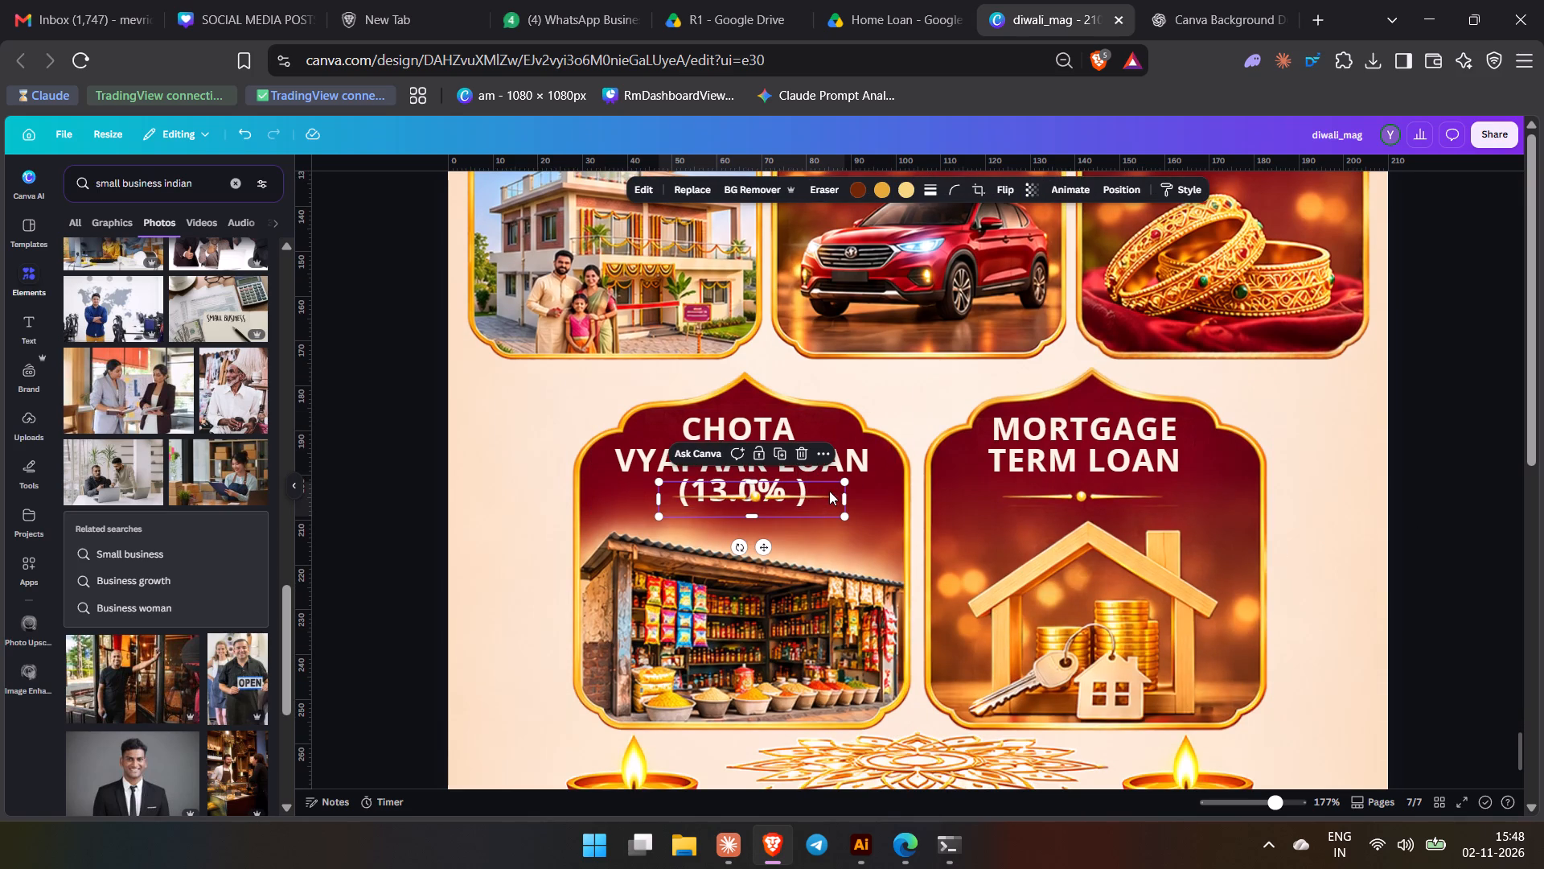
pyautogui.press('Down')
pyautogui.press('Down')
pyautogui.press('Down')
pyautogui.press('Down')
pyautogui.press('Down')
pyautogui.press('Down')
pyautogui.press('Down')
pyautogui.press('Left')
pyautogui.press('Left')
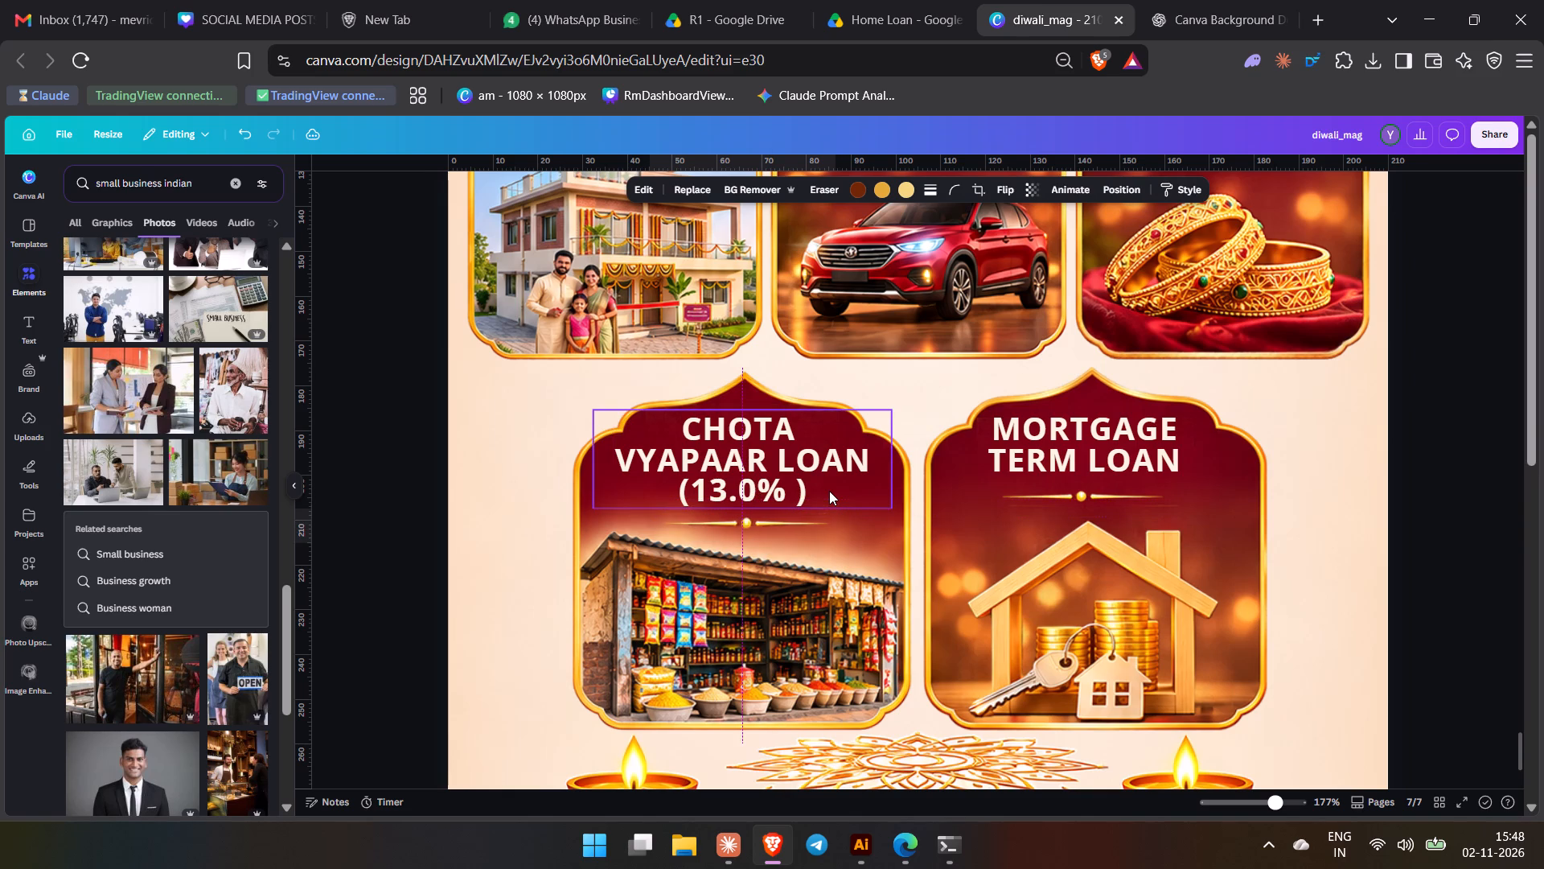
pyautogui.press('Up')
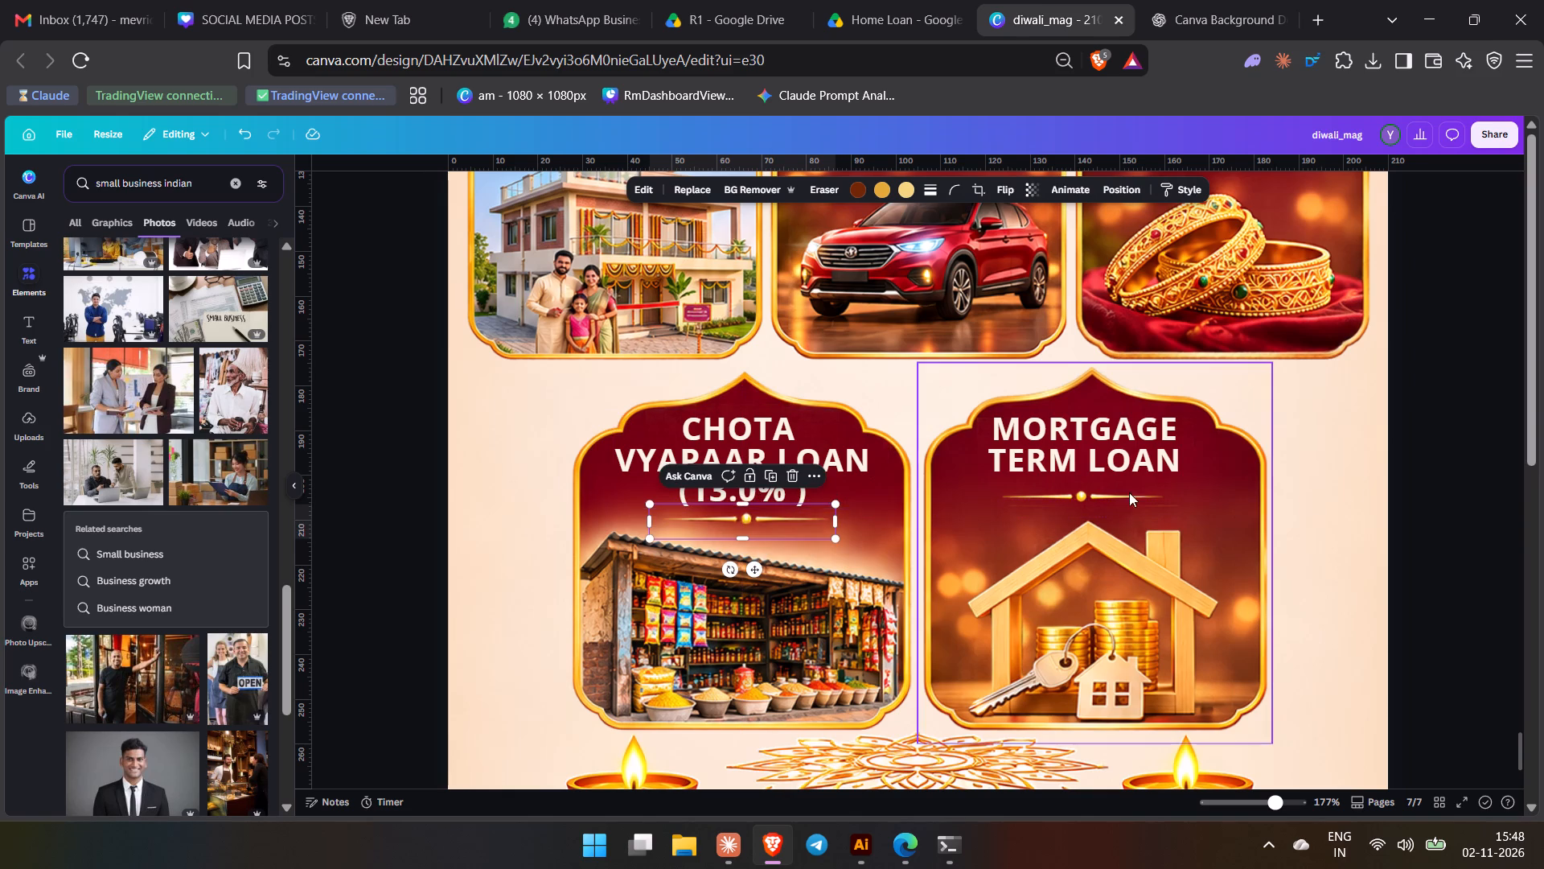
pyautogui.click(1387, 476)
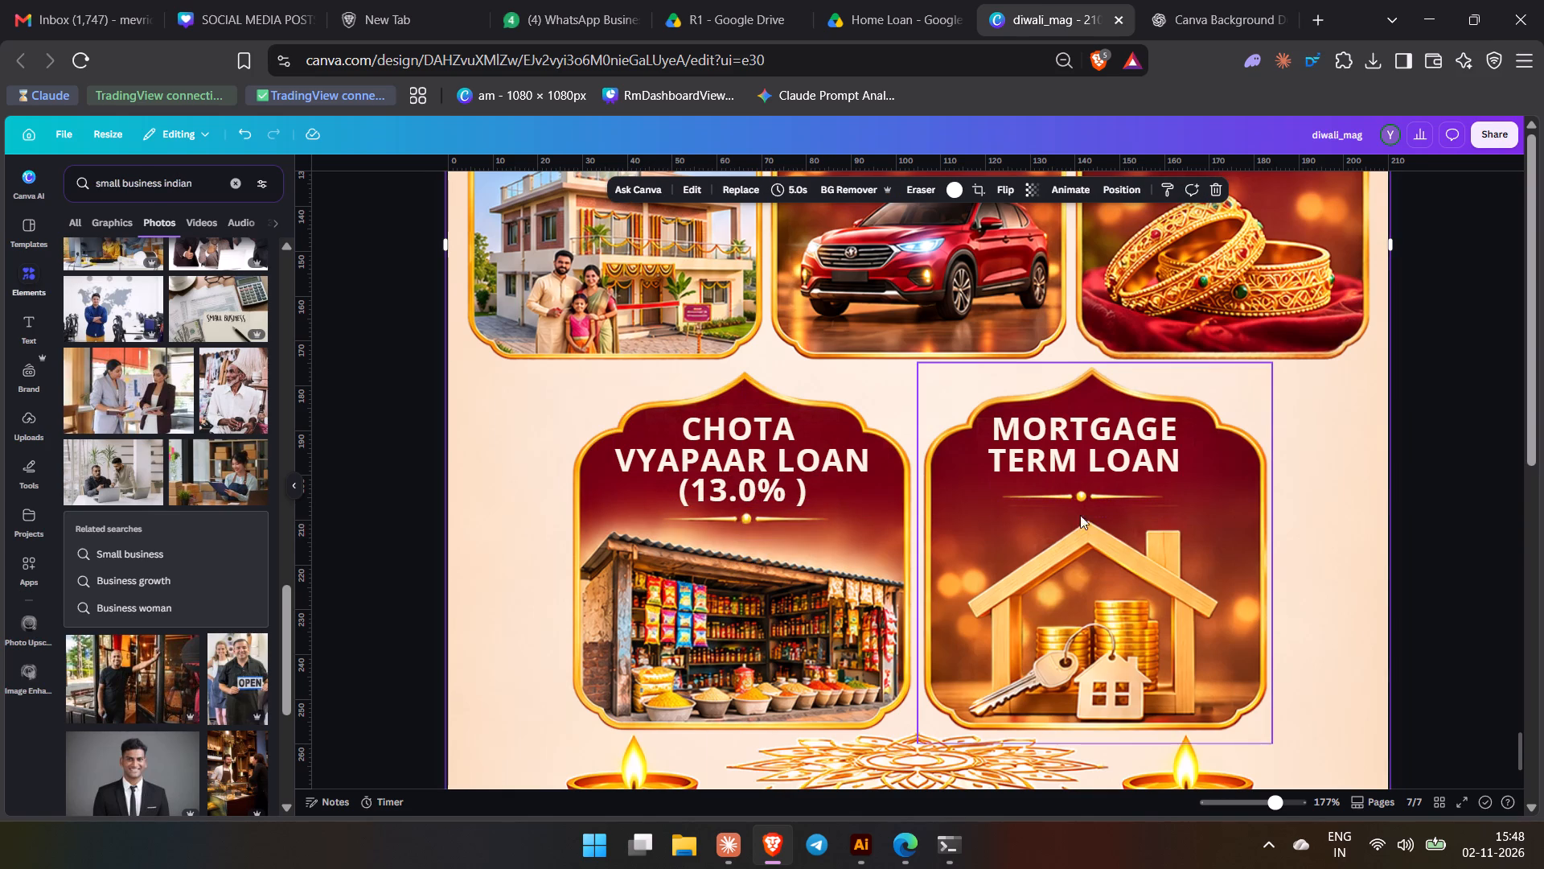
# Move the Mortgage Term Loan card's gold divider down to just above the house roof and centre it in the card.
pyautogui.click(1089, 500)
pyautogui.press('Down')
pyautogui.press('Down')
pyautogui.press('Down')
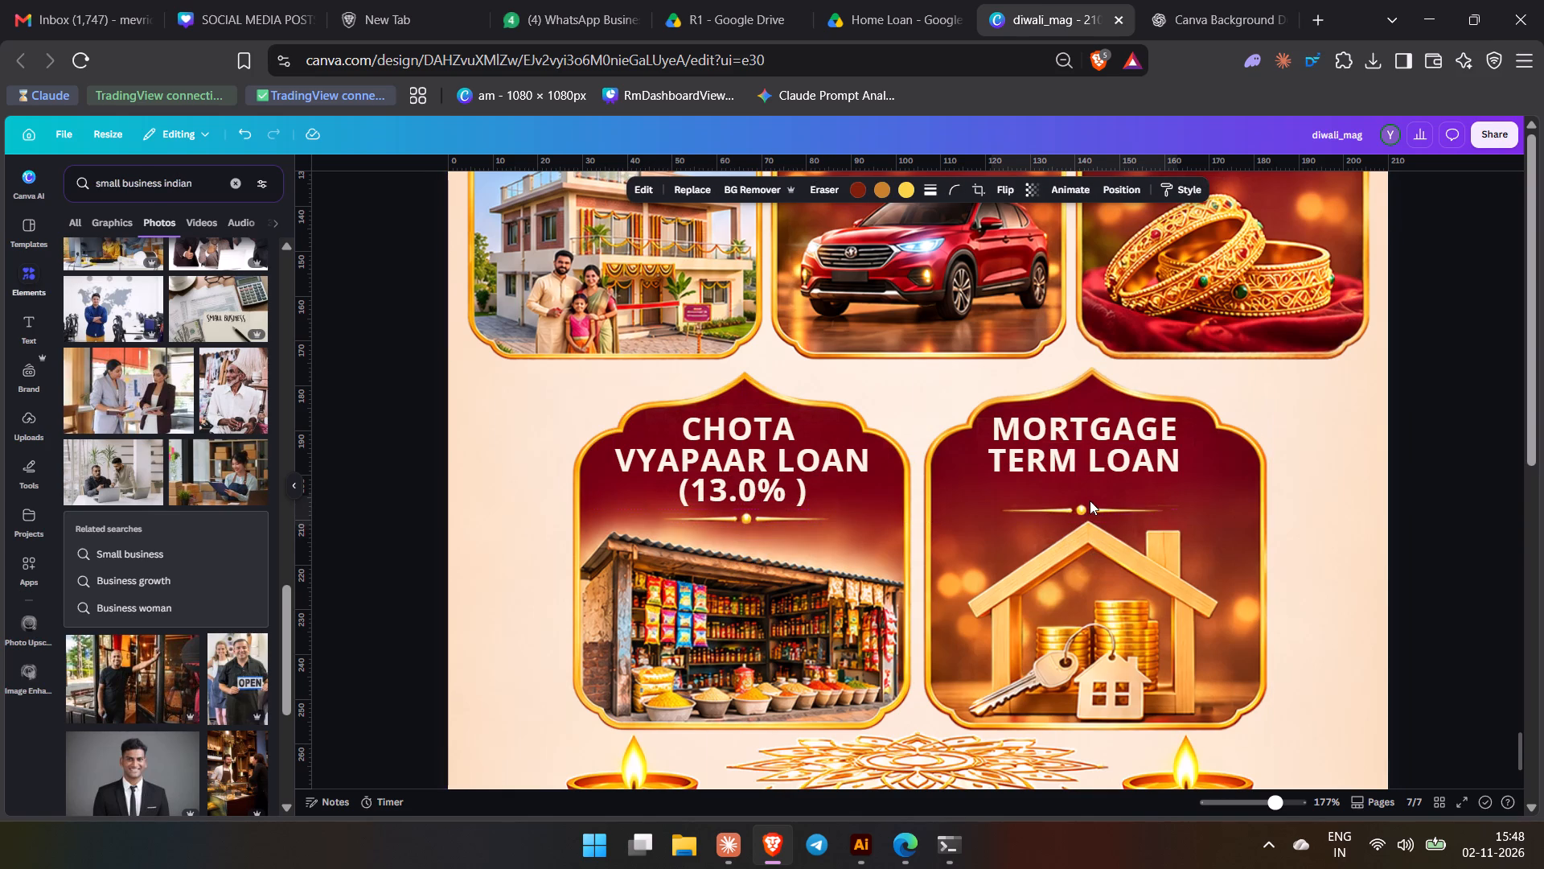
pyautogui.press('Down')
pyautogui.press('Down')
pyautogui.press('Down')
pyautogui.press('Down')
pyautogui.press('Up')
pyautogui.press('Up')
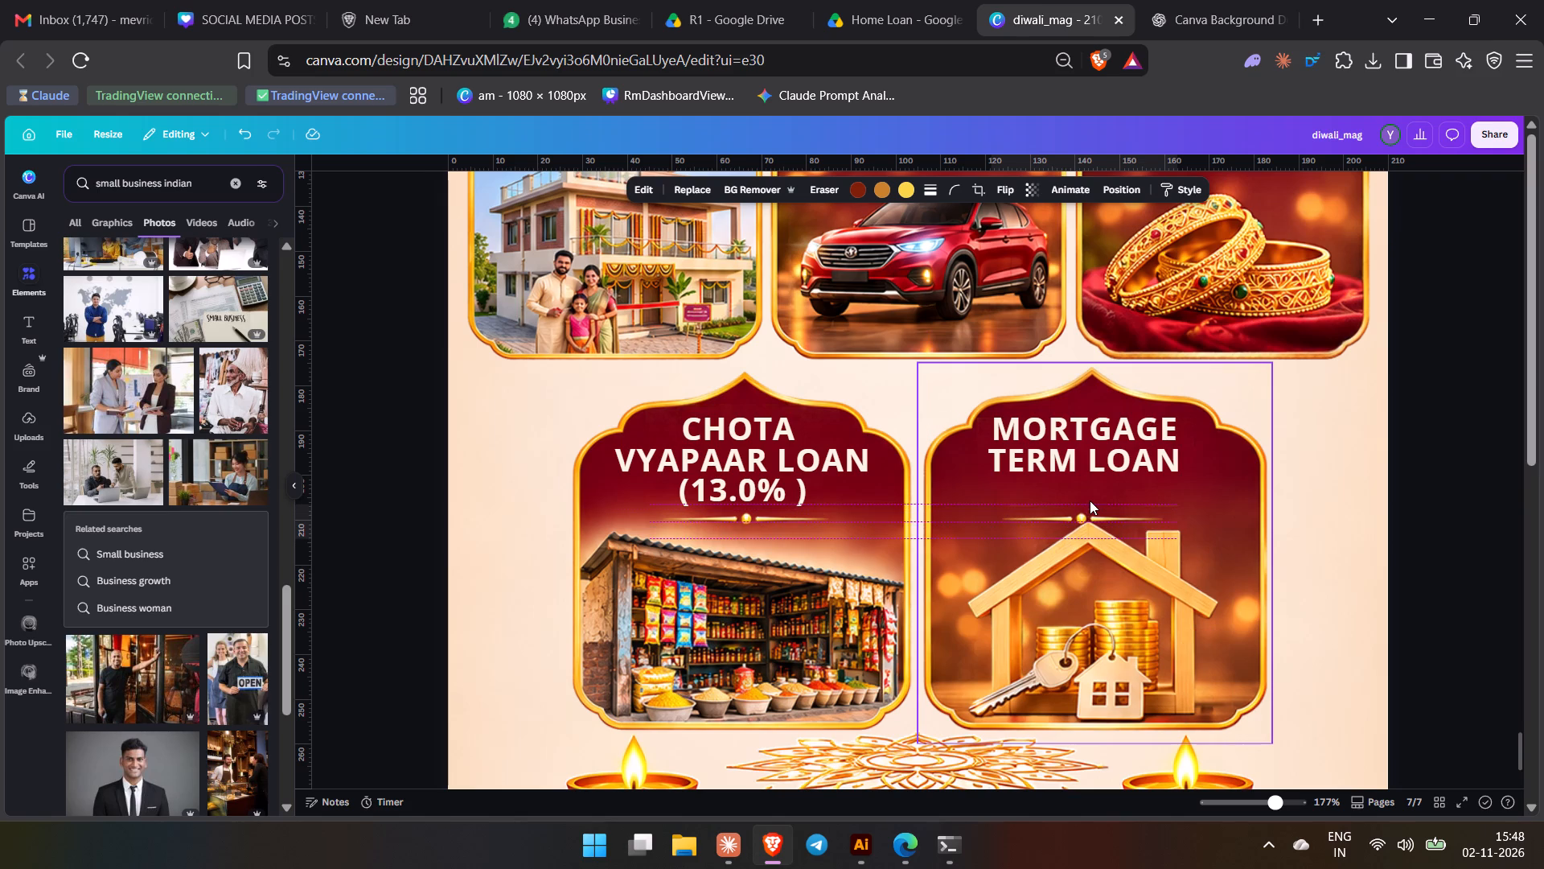
pyautogui.press('Up')
pyautogui.press('Up')
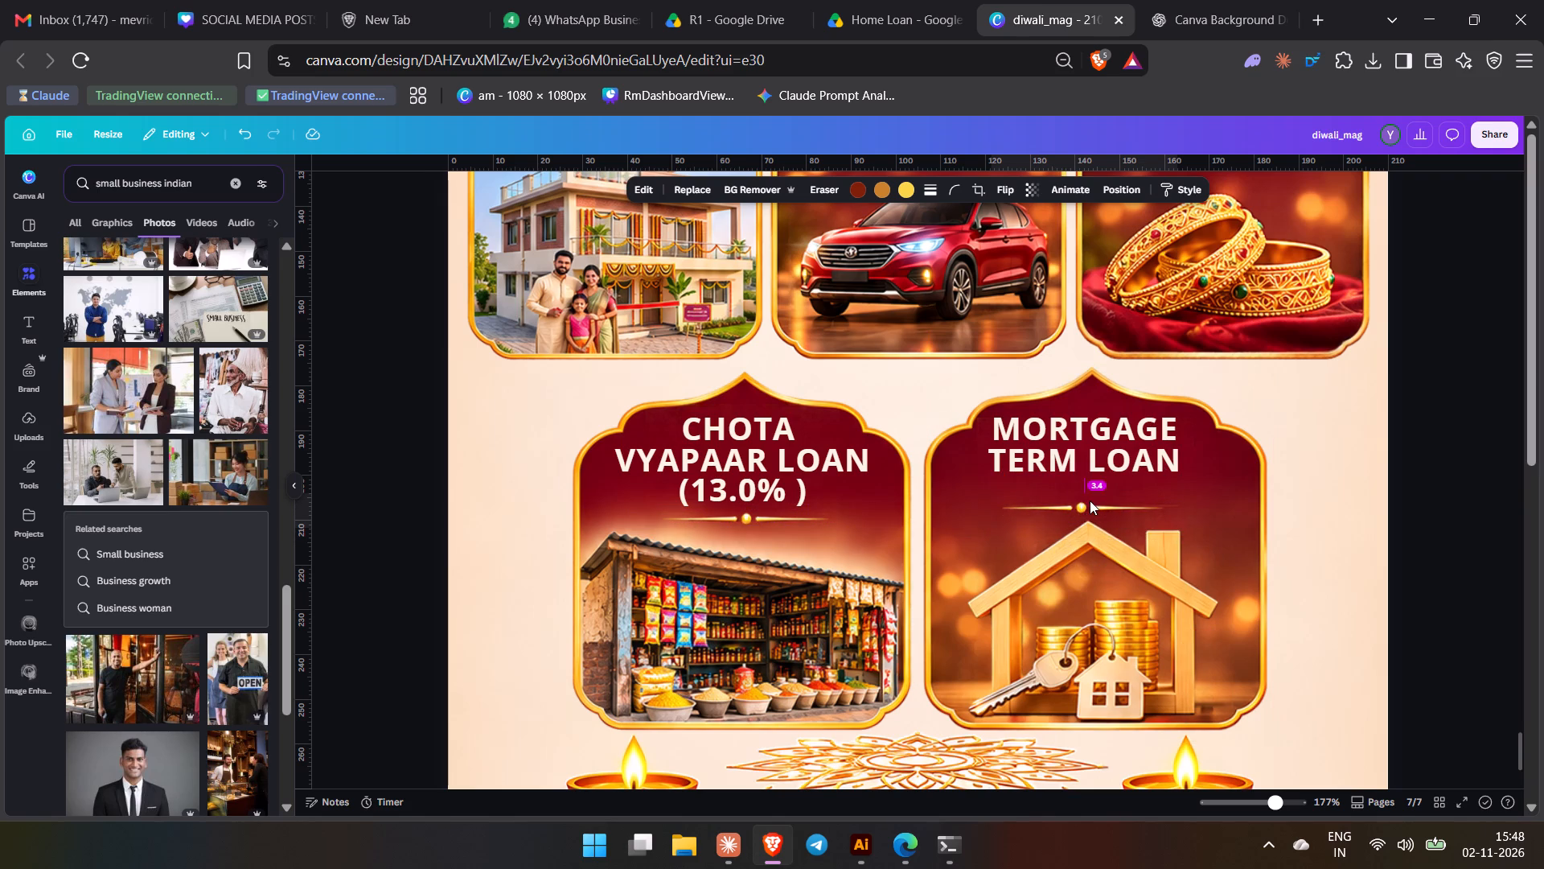
pyautogui.press('Right')
pyautogui.press('Right')
pyautogui.press('Right')
pyautogui.press('Left')
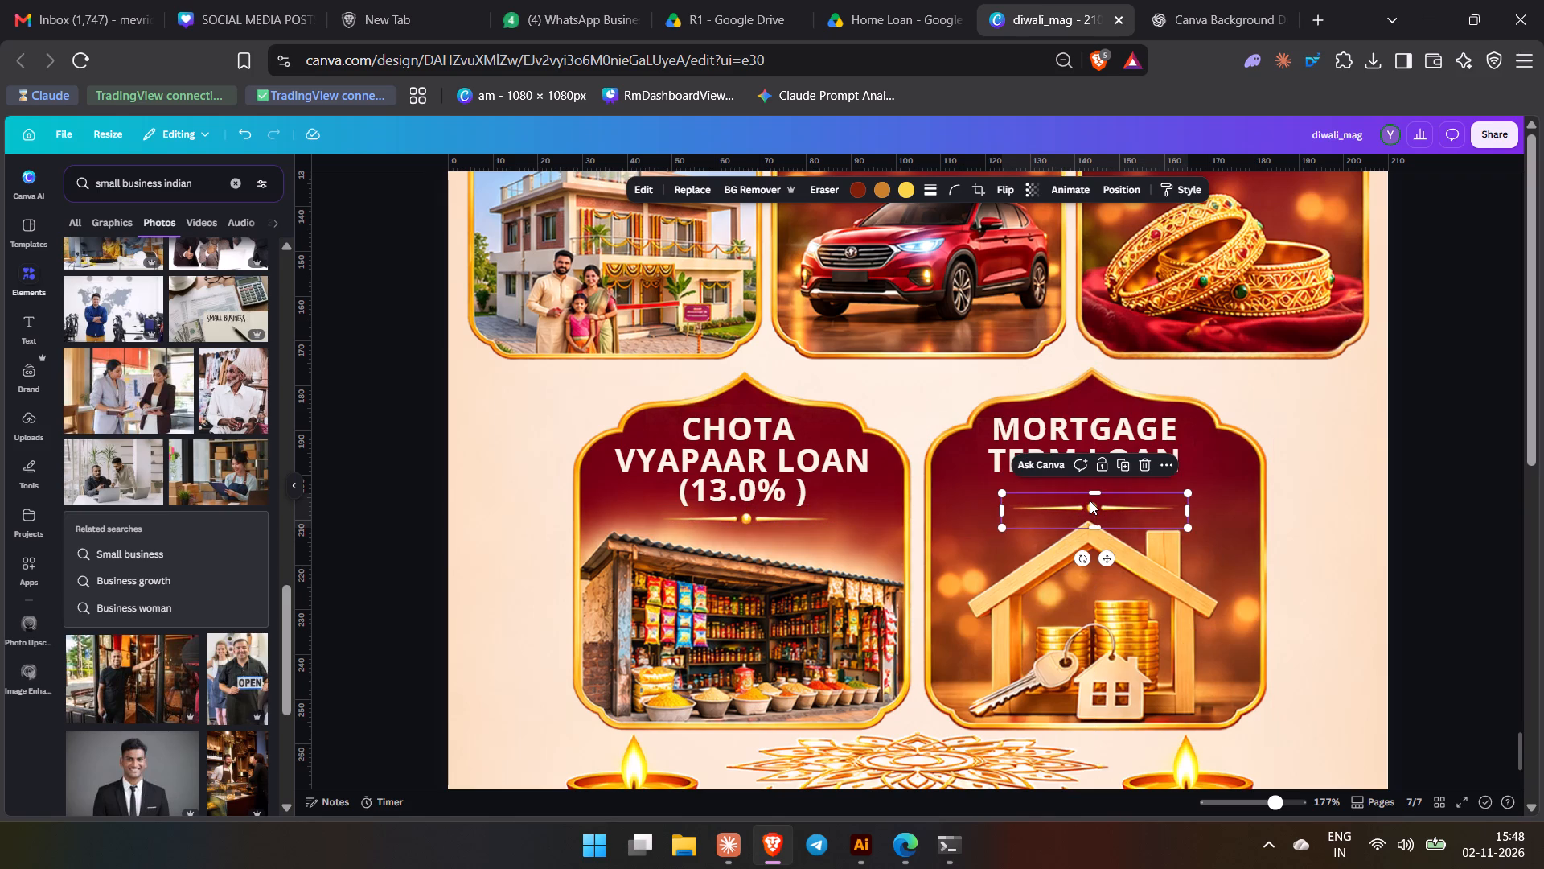
# Nudge the Chota Vyapaar Loan title up slightly and raise its divider level with the Mortgage Term Loan divider.
pyautogui.click(803, 444)
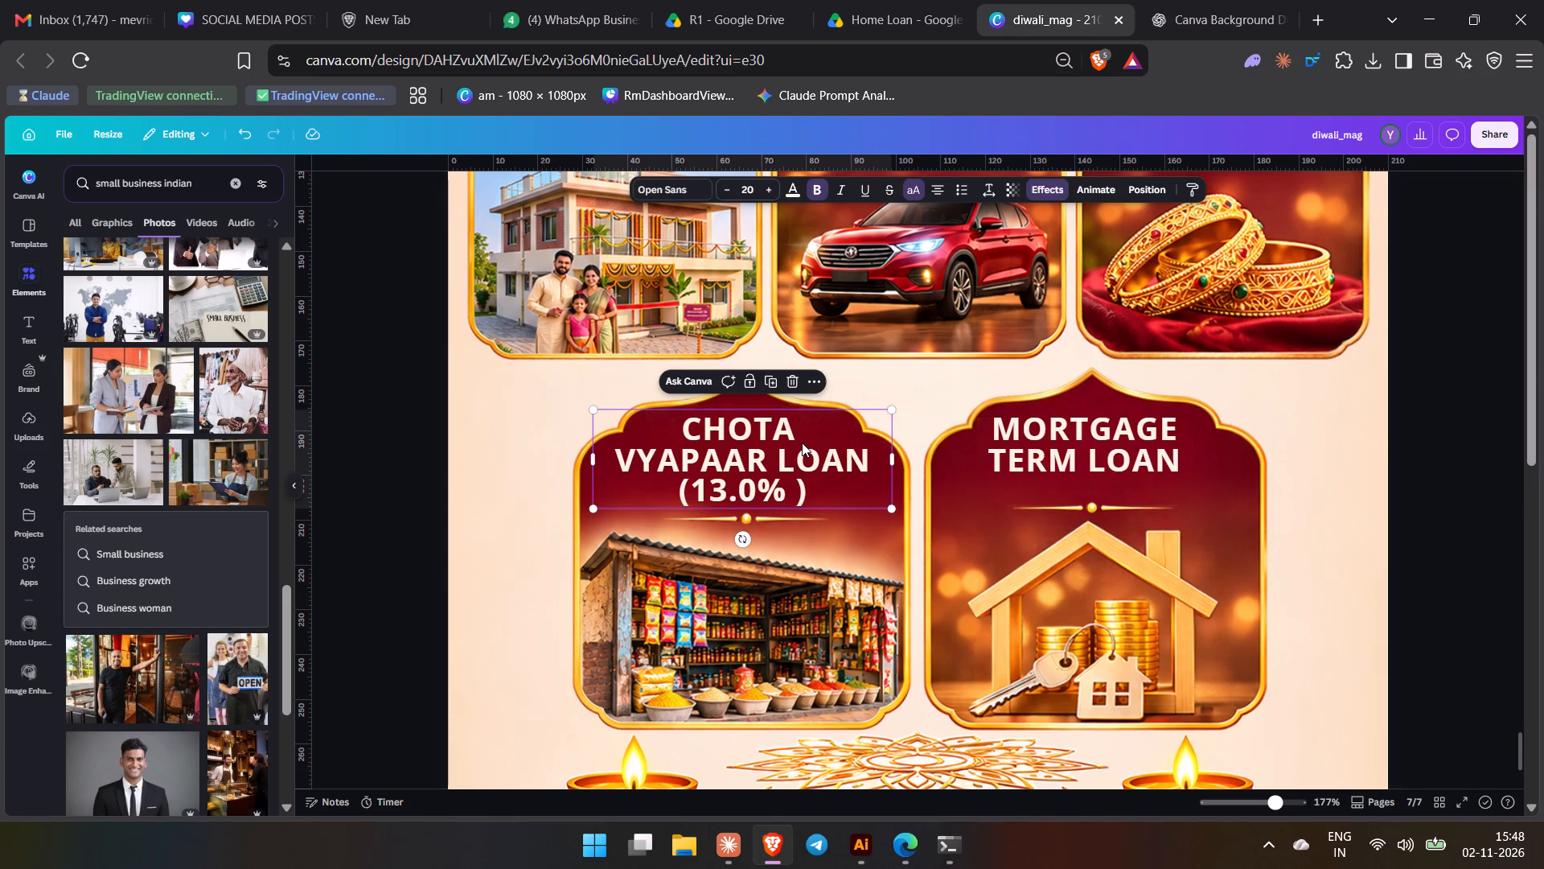
pyautogui.press('Up')
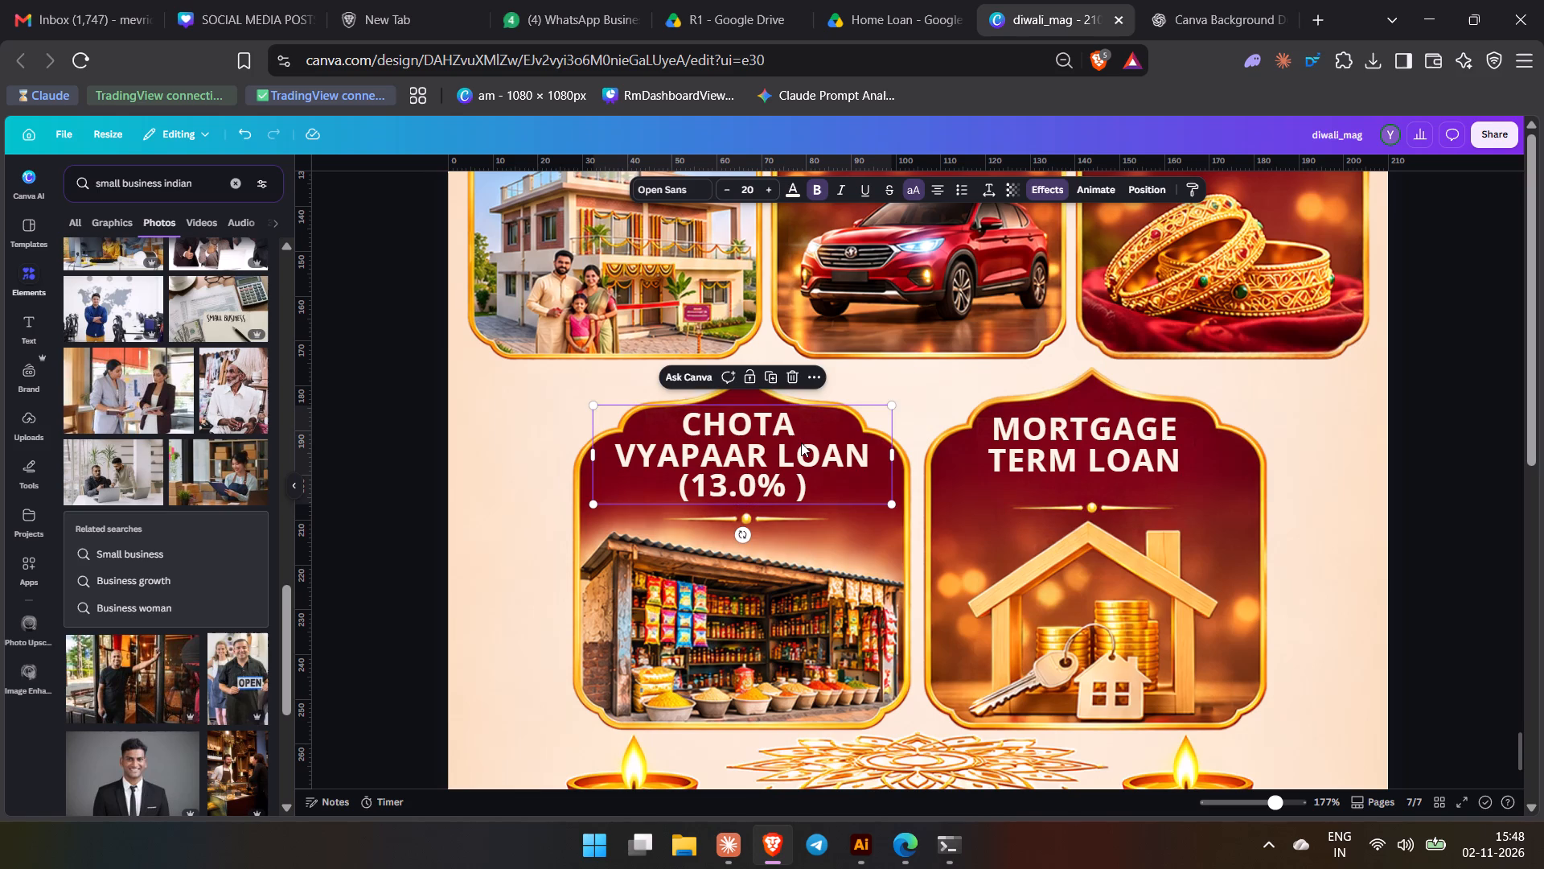
pyautogui.click(786, 519)
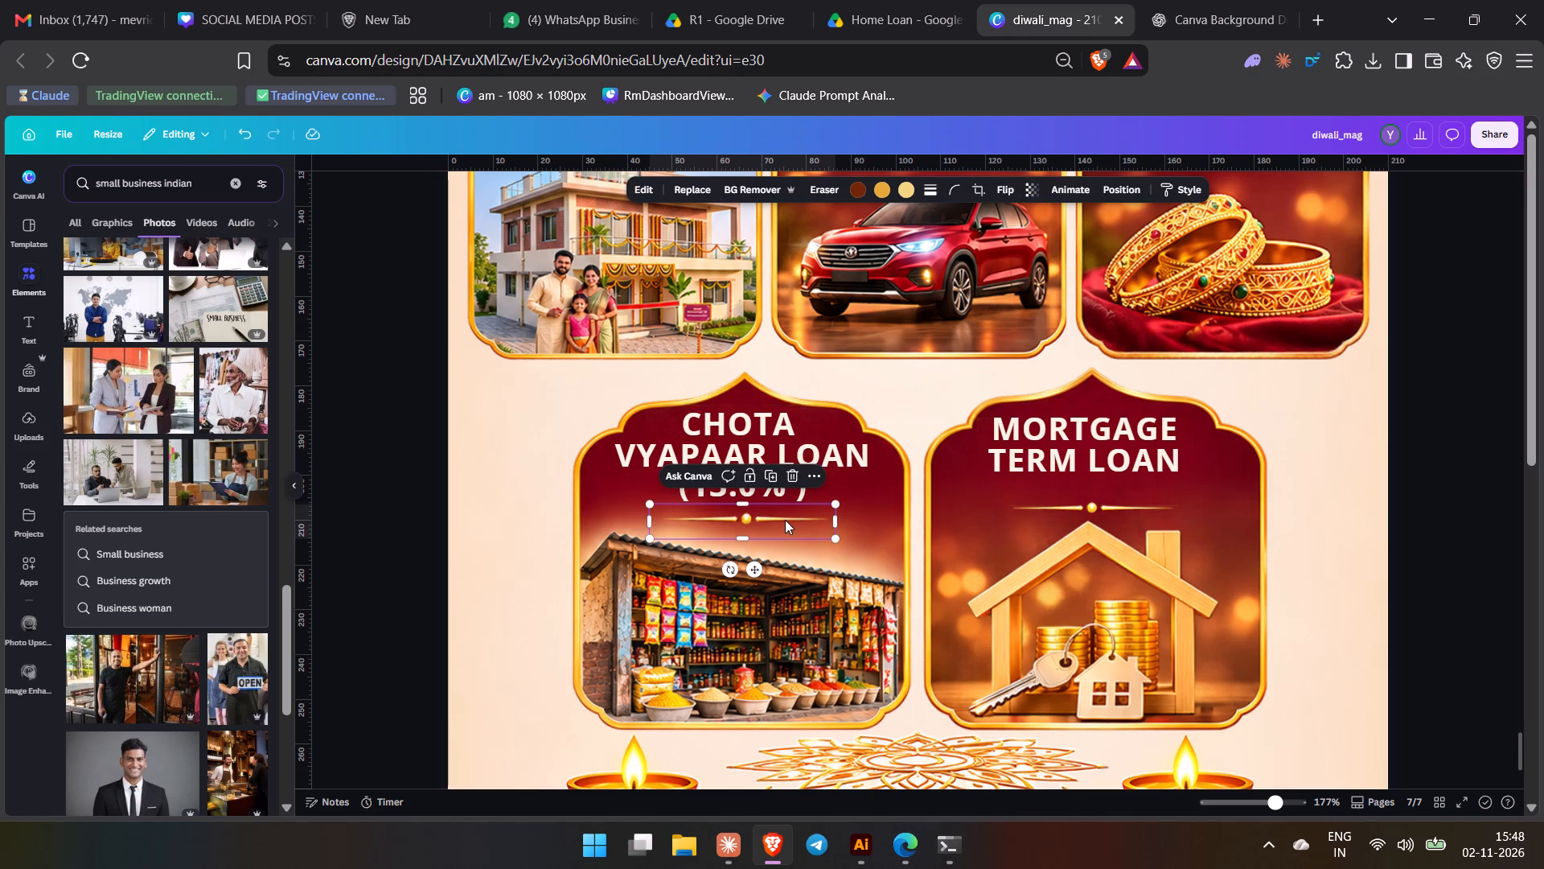
pyautogui.press('Up')
pyautogui.press('Up')
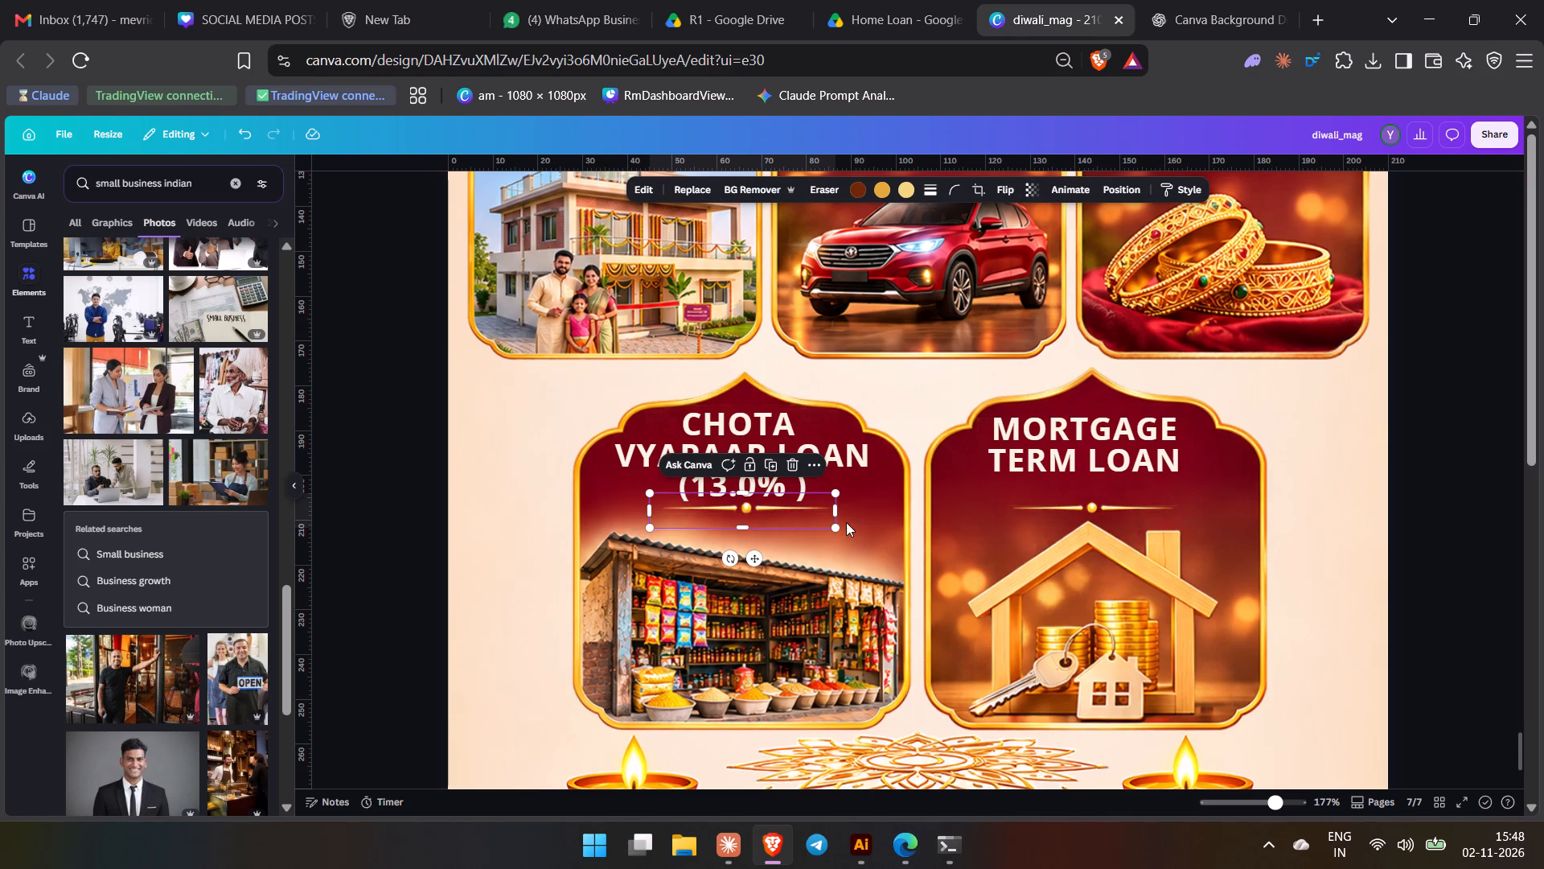
pyautogui.click(422, 459)
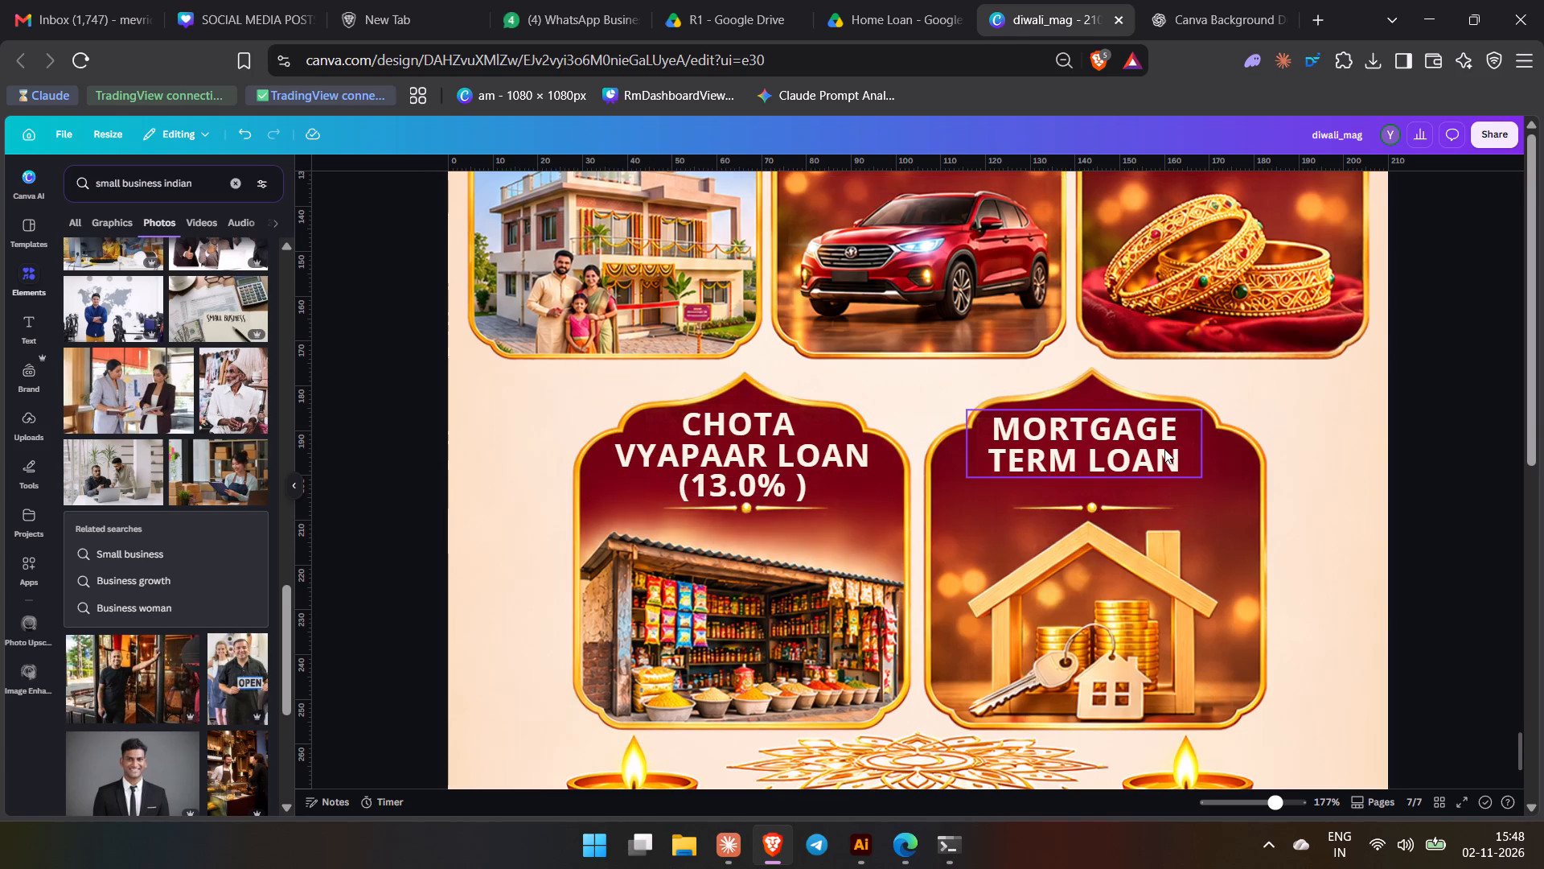
# Add the interest rate "(10.0% )" on a new line of the Mortgage Term Loan title, with a space before the closing bracket.
pyautogui.click(1181, 455)
pyautogui.click(1181, 455)
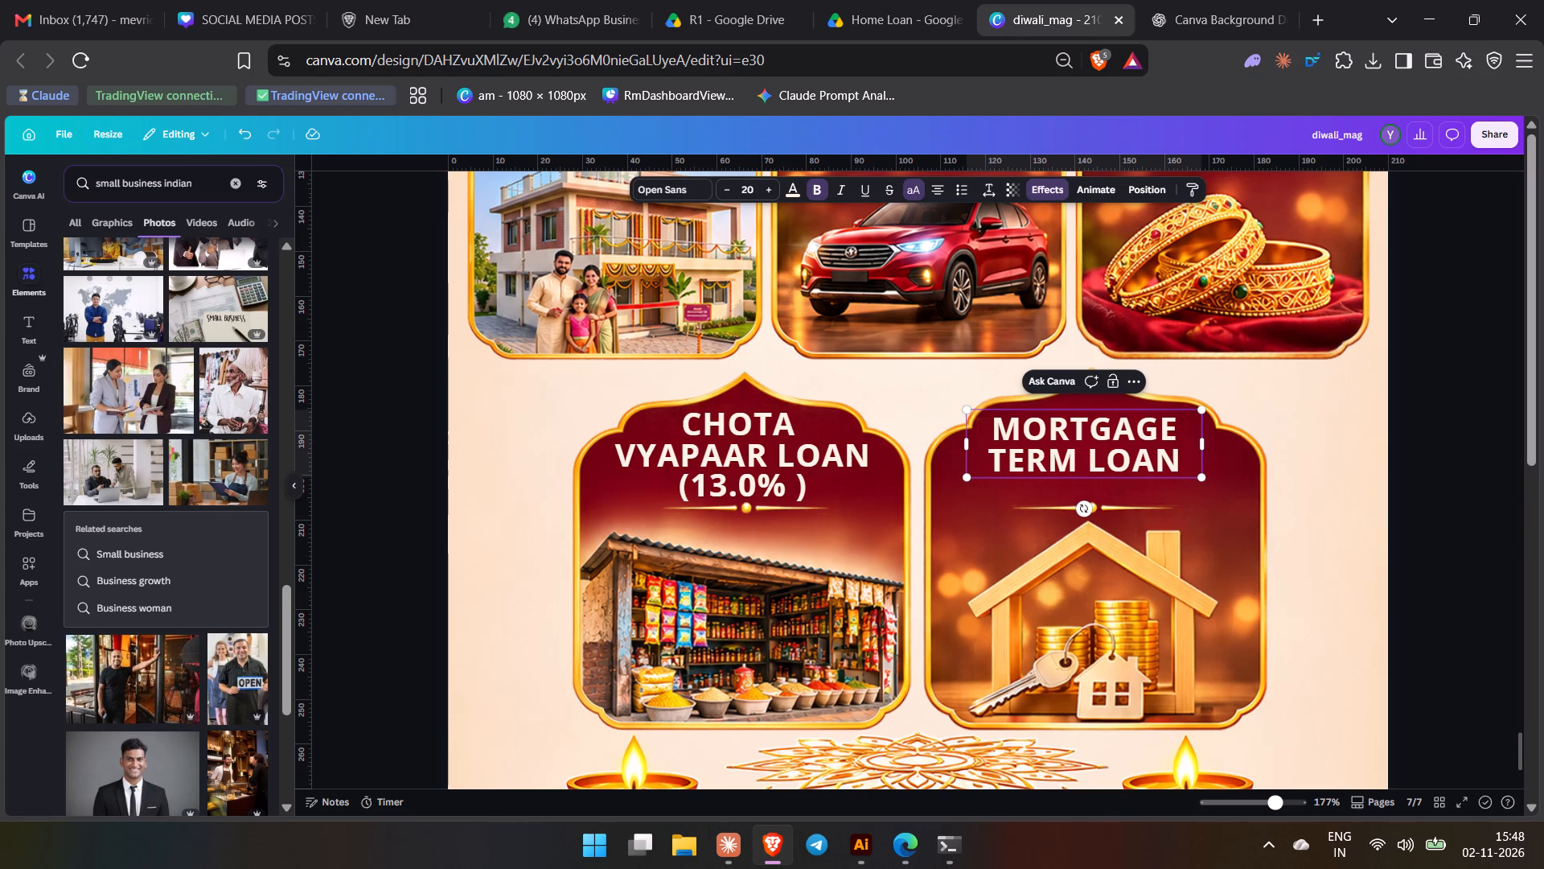
pyautogui.press('Return')
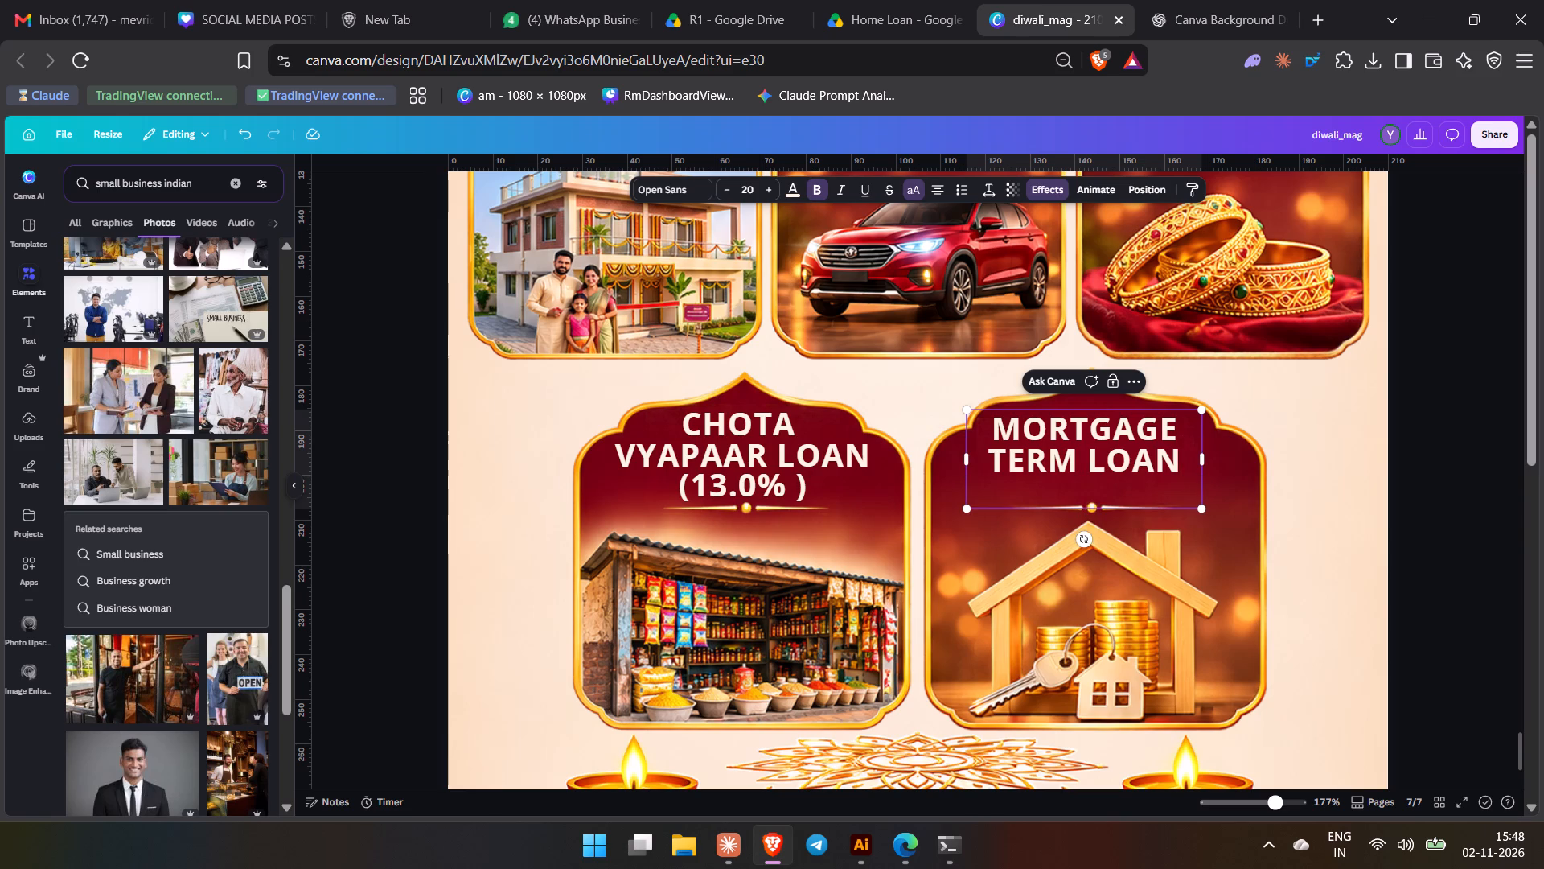
pyautogui.scroll(15, 1168, 446)
pyautogui.scroll(9, 1082, 521)
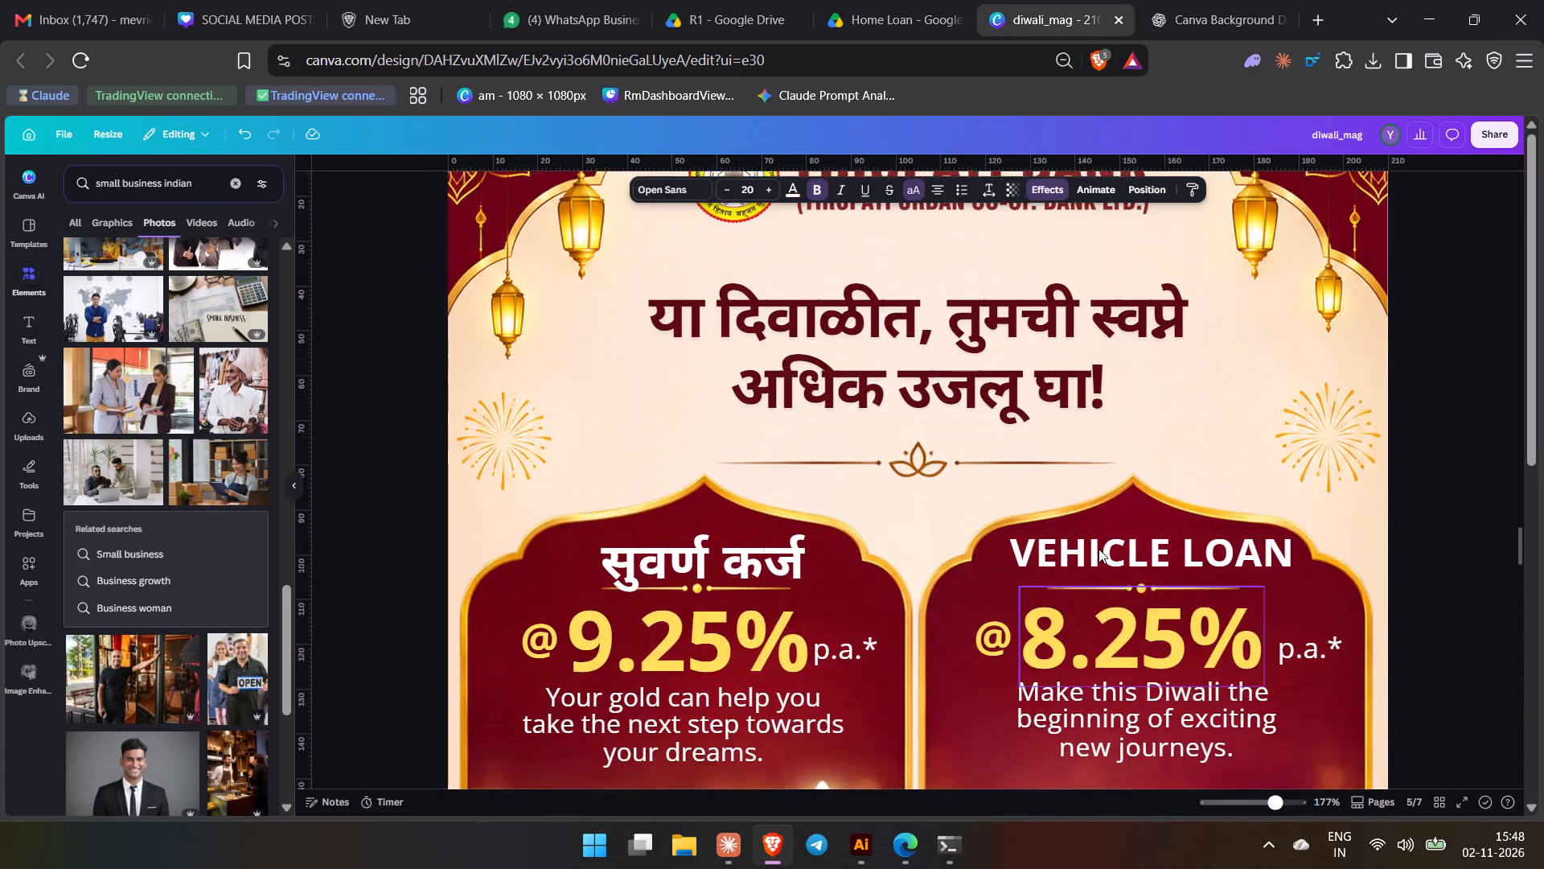
pyautogui.scroll(-3, 1098, 549)
pyautogui.scroll(10, 1098, 550)
pyautogui.scroll(-2, 1103, 570)
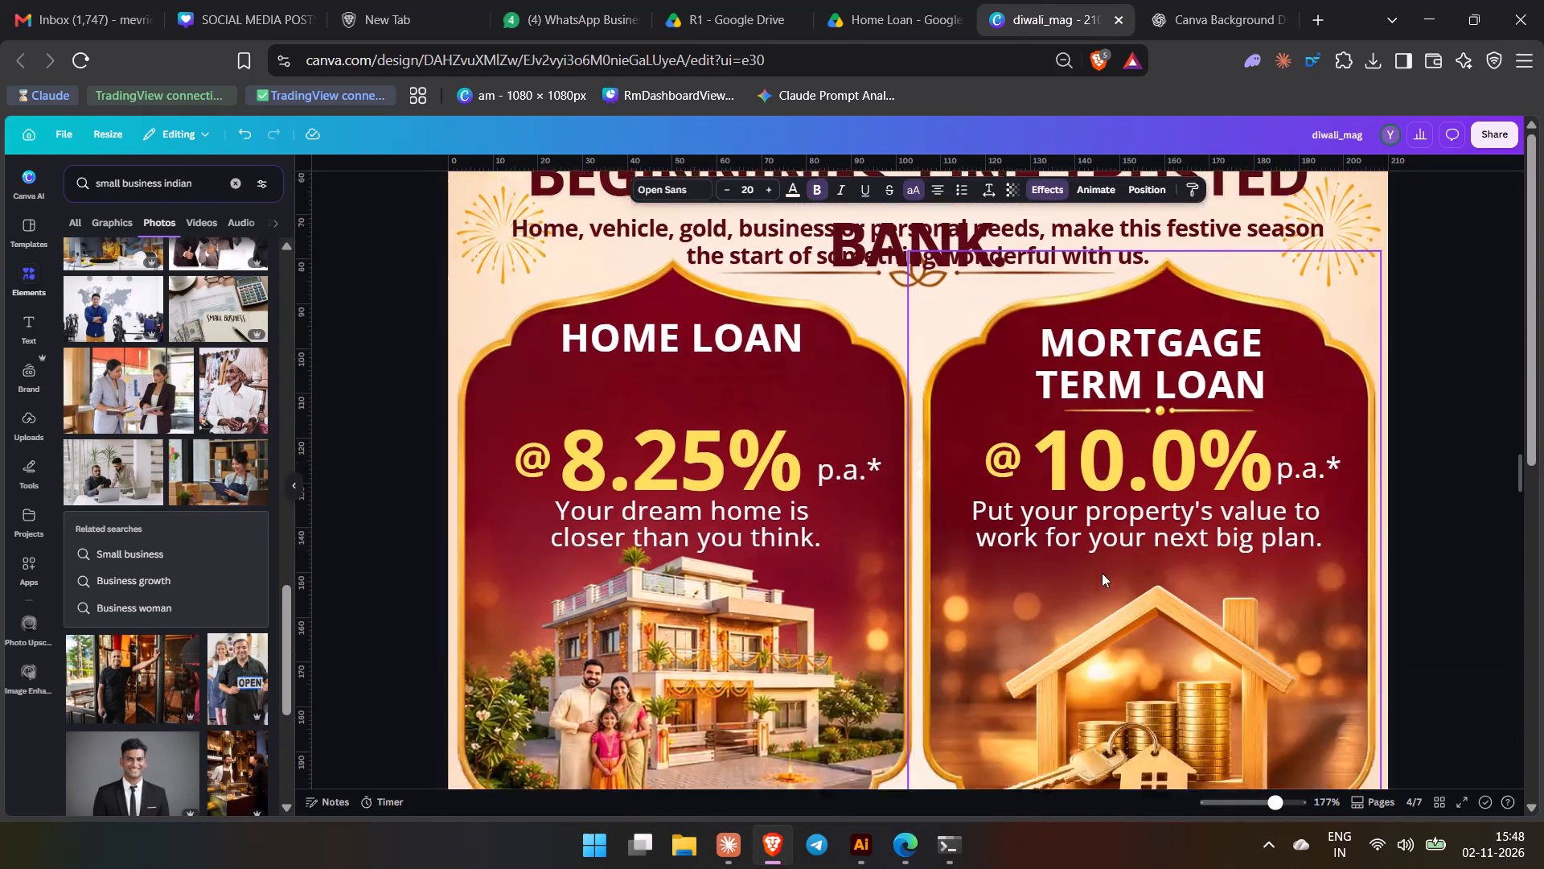
pyautogui.scroll(-20, 1102, 573)
pyautogui.scroll(-11, 1102, 573)
pyautogui.scroll(5, 1086, 607)
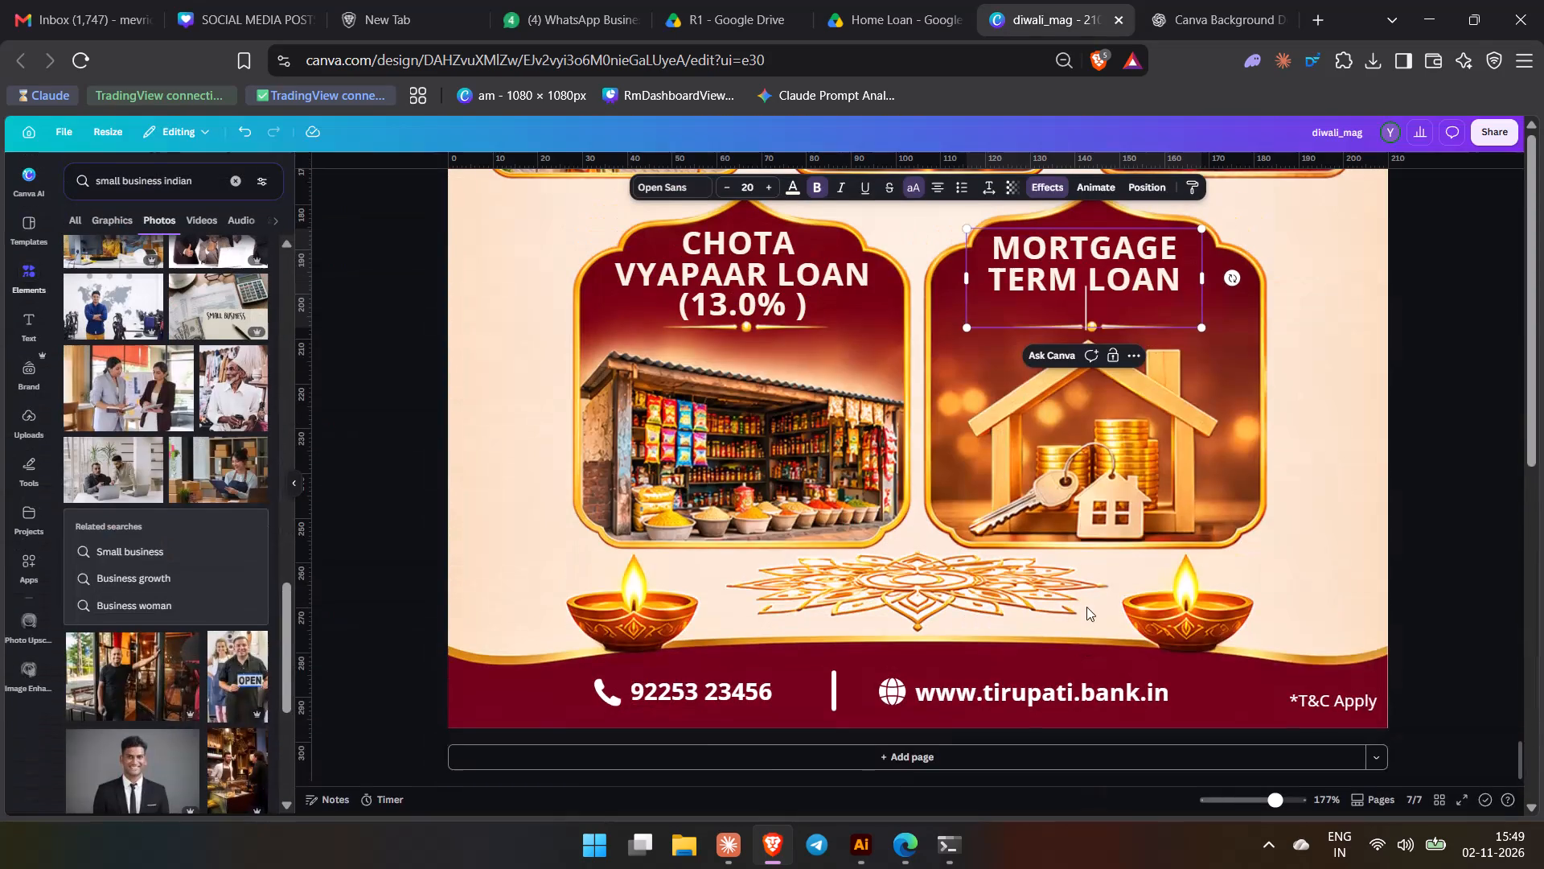
pyautogui.scroll(14, 1086, 607)
pyautogui.scroll(2, 836, 482)
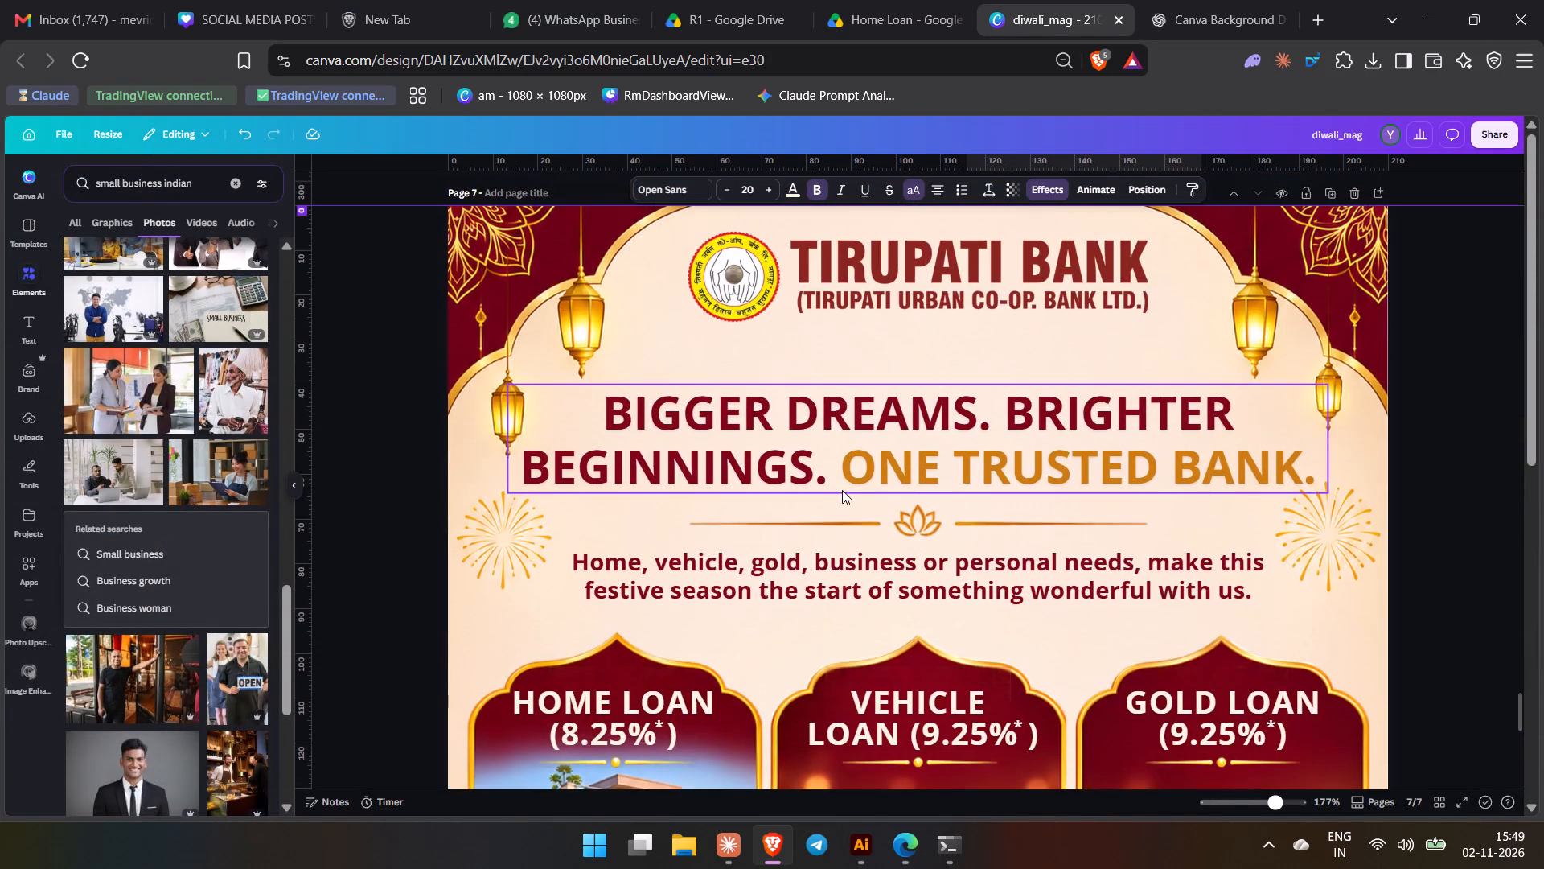
pyautogui.scroll(-5, 842, 493)
pyautogui.write('(1')
pyautogui.write('0.')
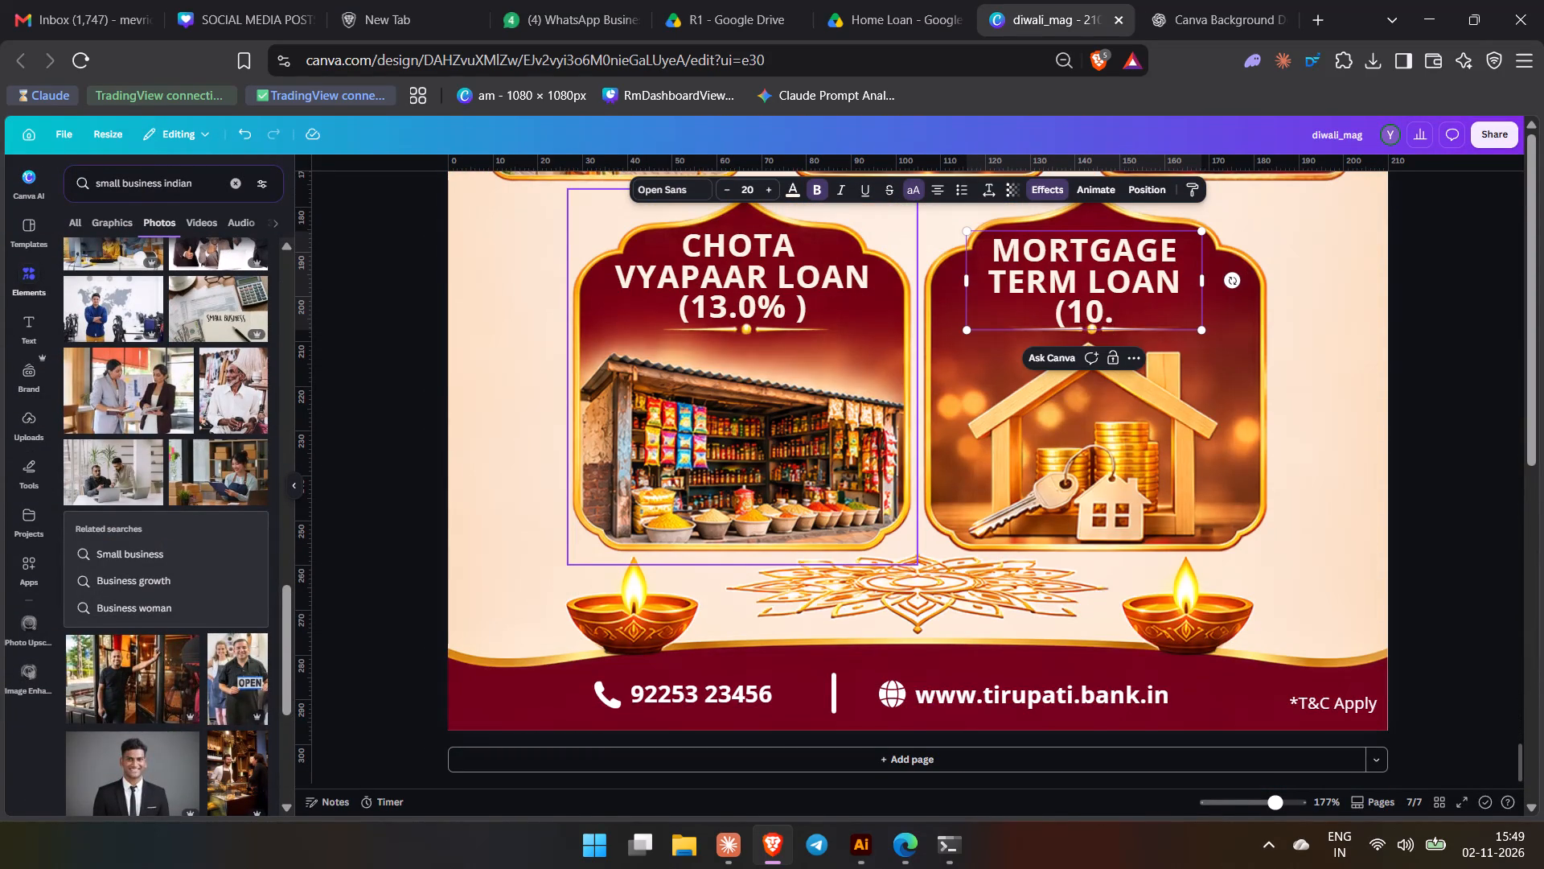
pyautogui.press('0')
pyautogui.write('% )')
pyautogui.click(1365, 554)
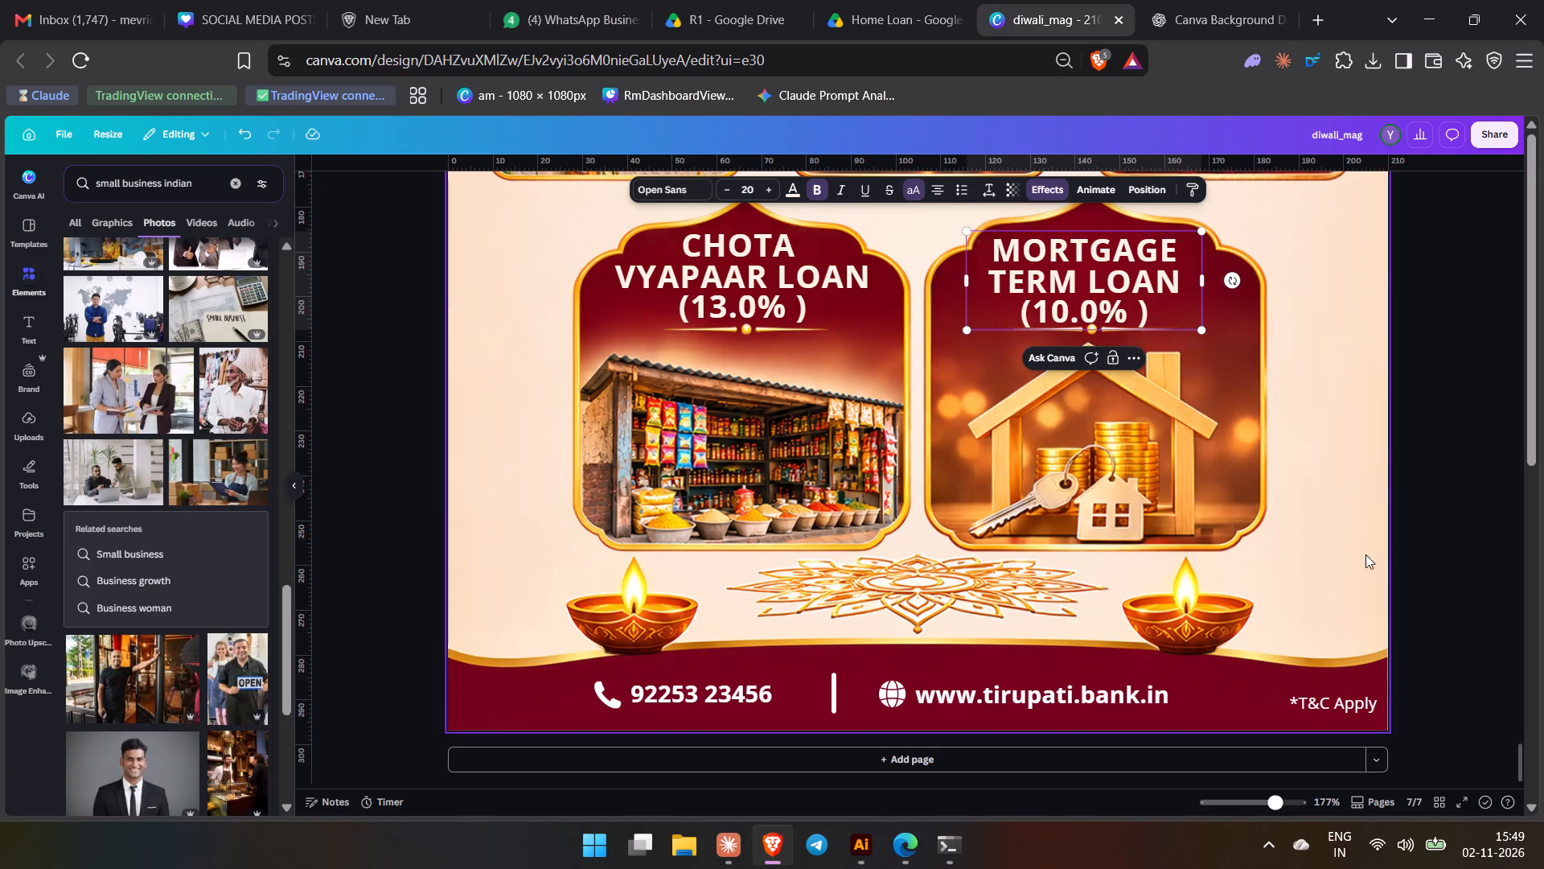
# Centre the Mortgage Term Loan title in its card and align it level with the Chota Vyapaar Loan title.
pyautogui.click(1100, 293)
pyautogui.scroll(3, 1148, 364)
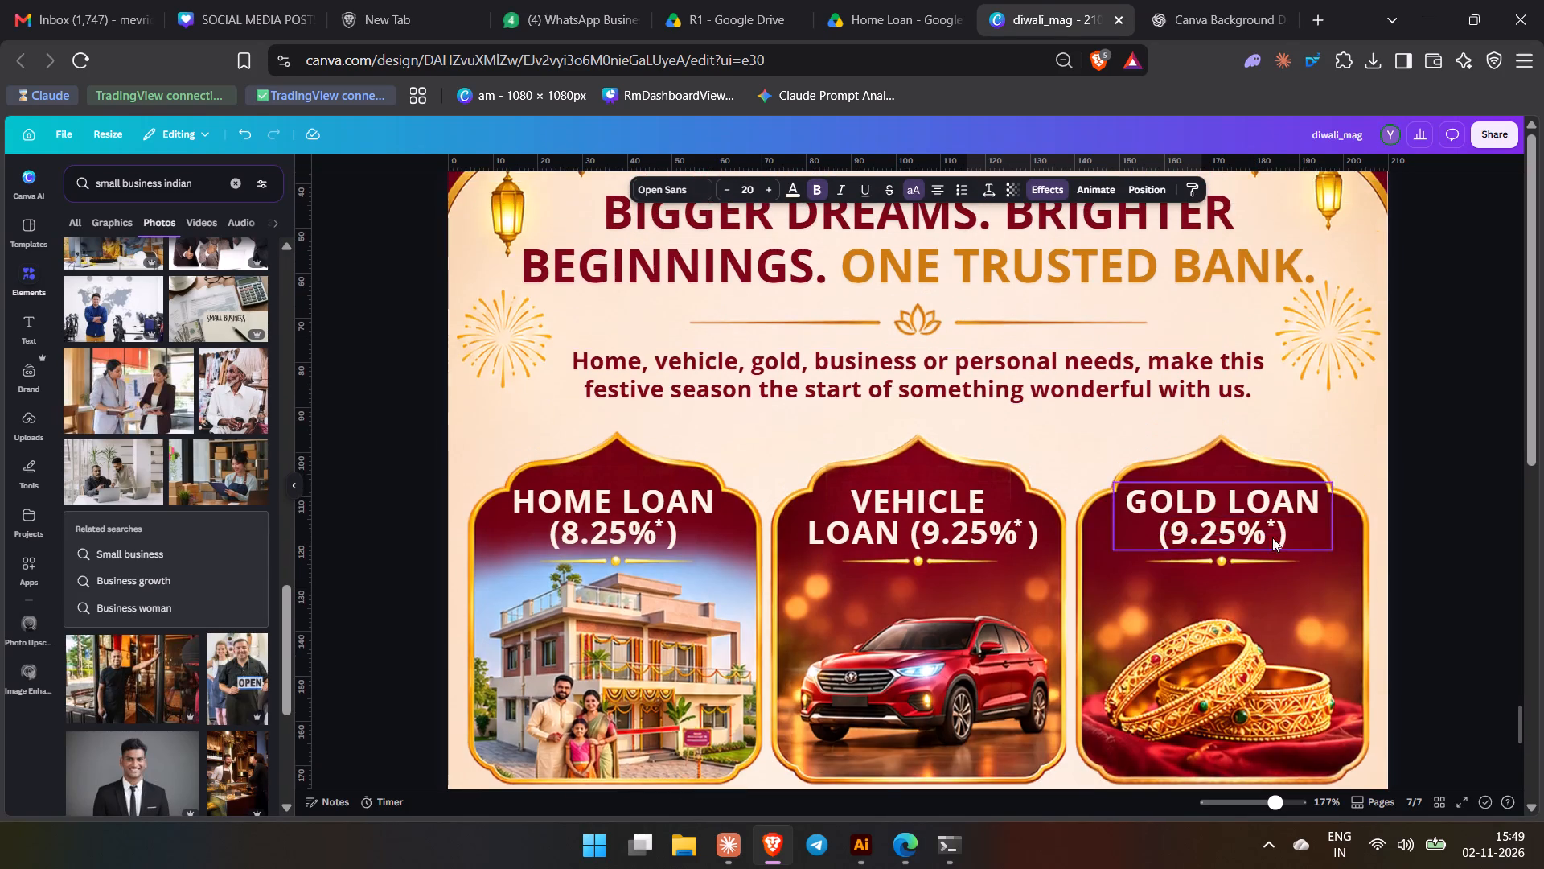
pyautogui.scroll(-2, 1270, 539)
pyautogui.moveTo(1102, 484); pyautogui.dragTo(1110, 483)
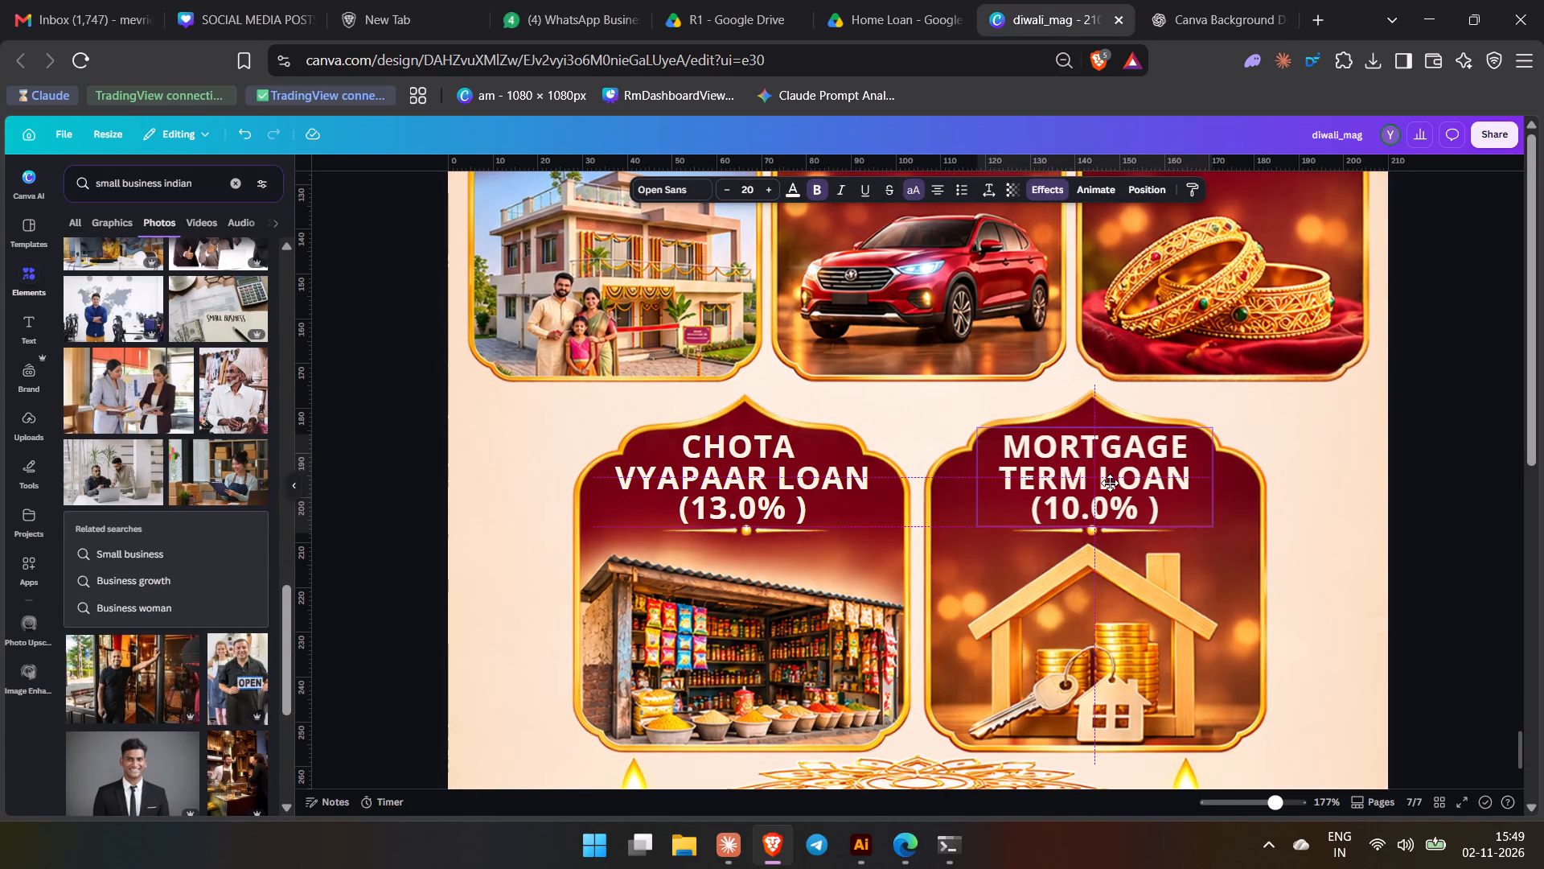
pyautogui.moveTo(1110, 483); pyautogui.dragTo(1108, 484)
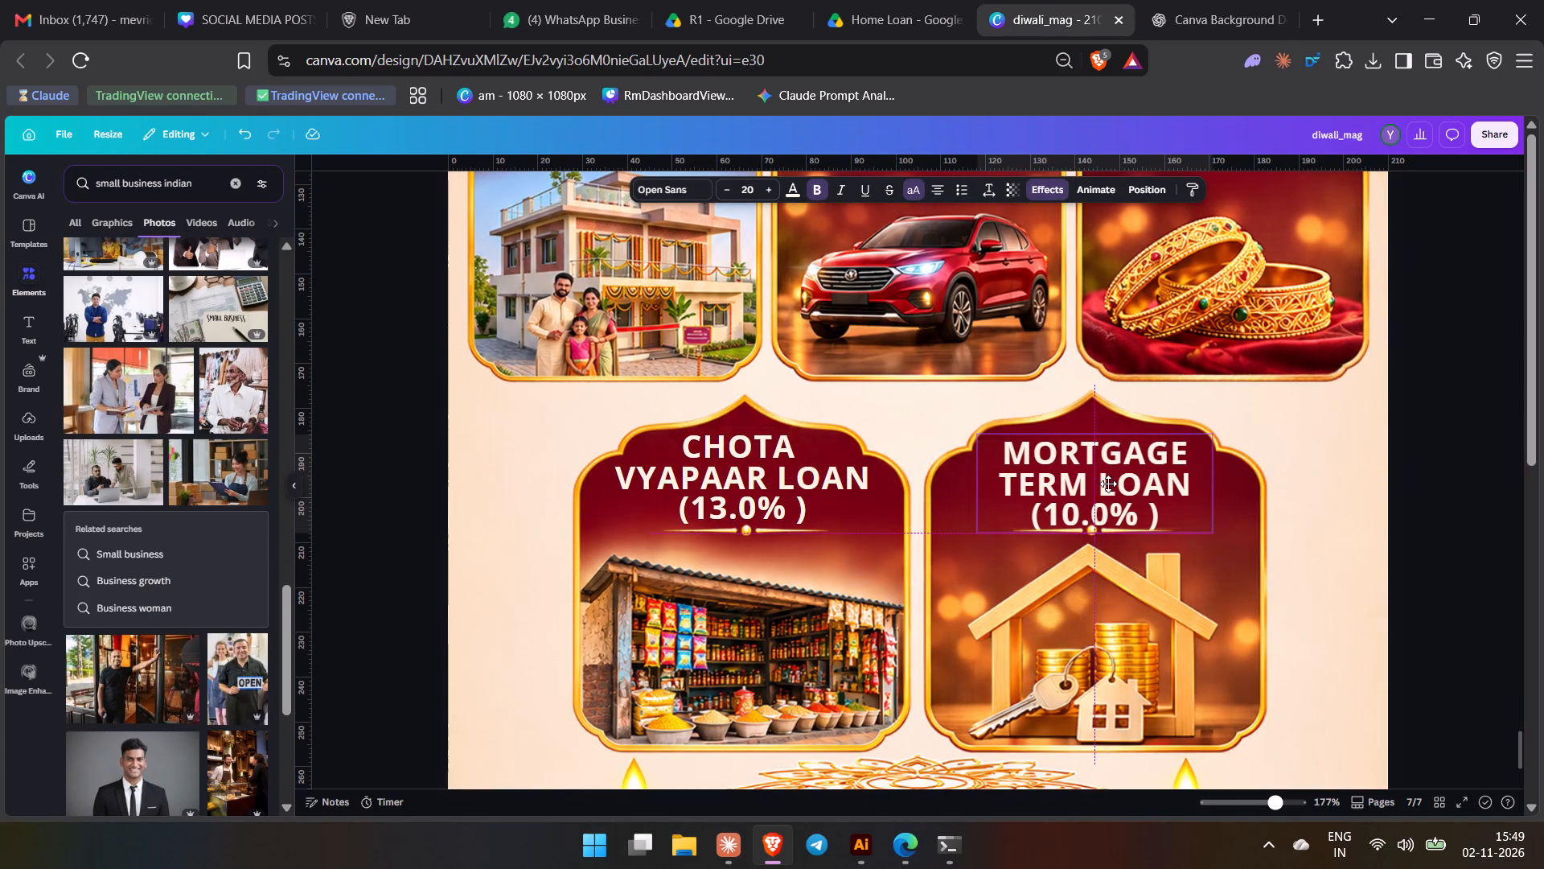
pyautogui.moveTo(1108, 484); pyautogui.dragTo(1109, 483)
pyautogui.click(721, 472)
pyautogui.click(819, 485)
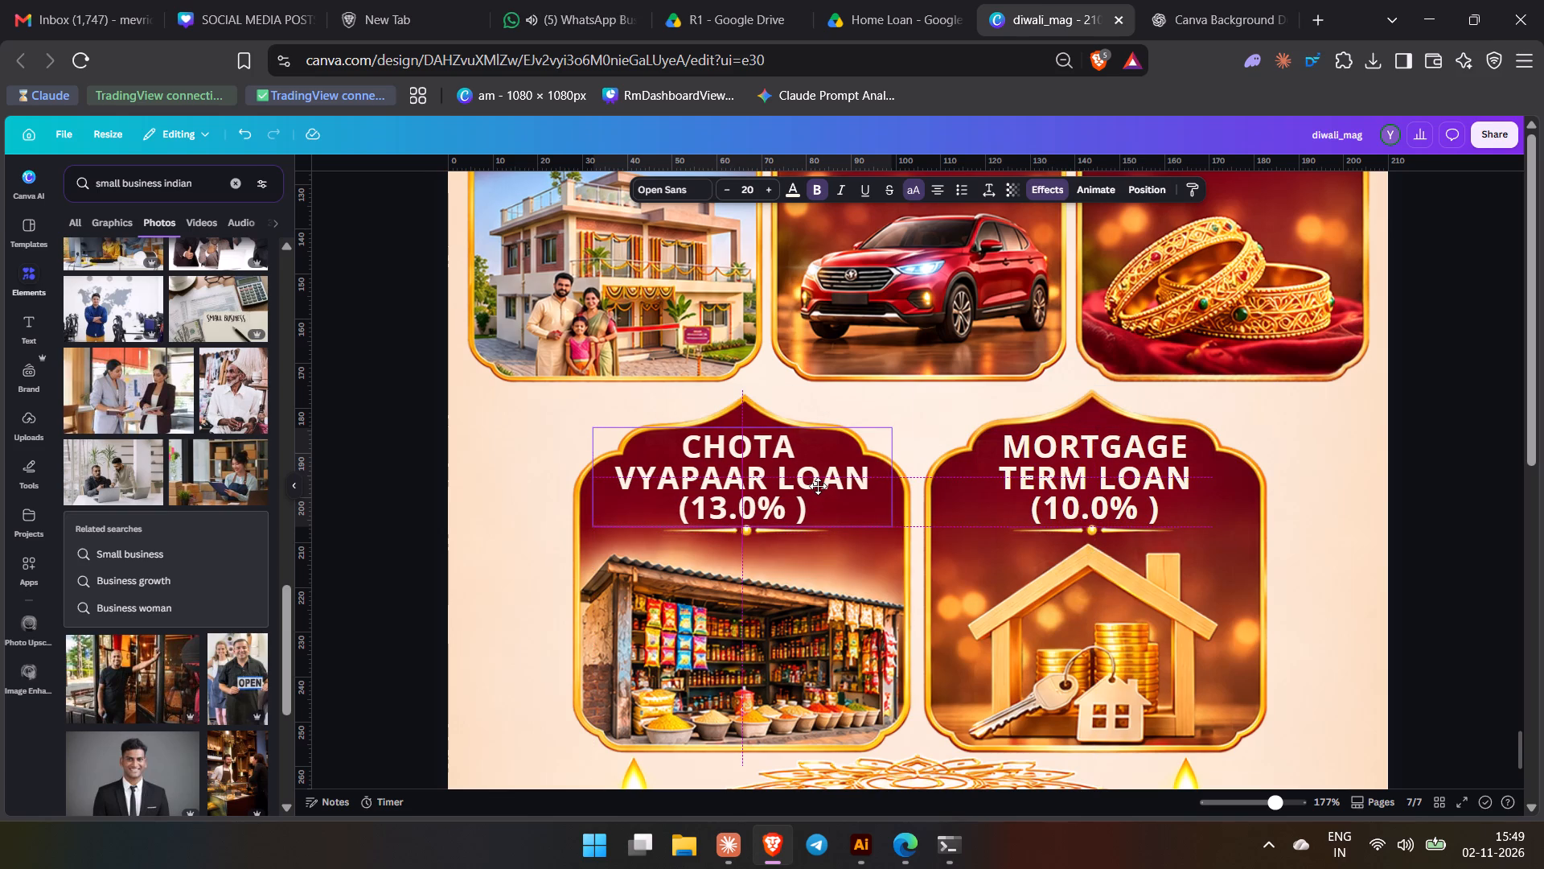
pyautogui.click(1341, 537)
# Lower the gold dividers of both lower cards slightly below their rate lines, keeping the Mortgage Term Loan divider centred in its card.
pyautogui.click(795, 542)
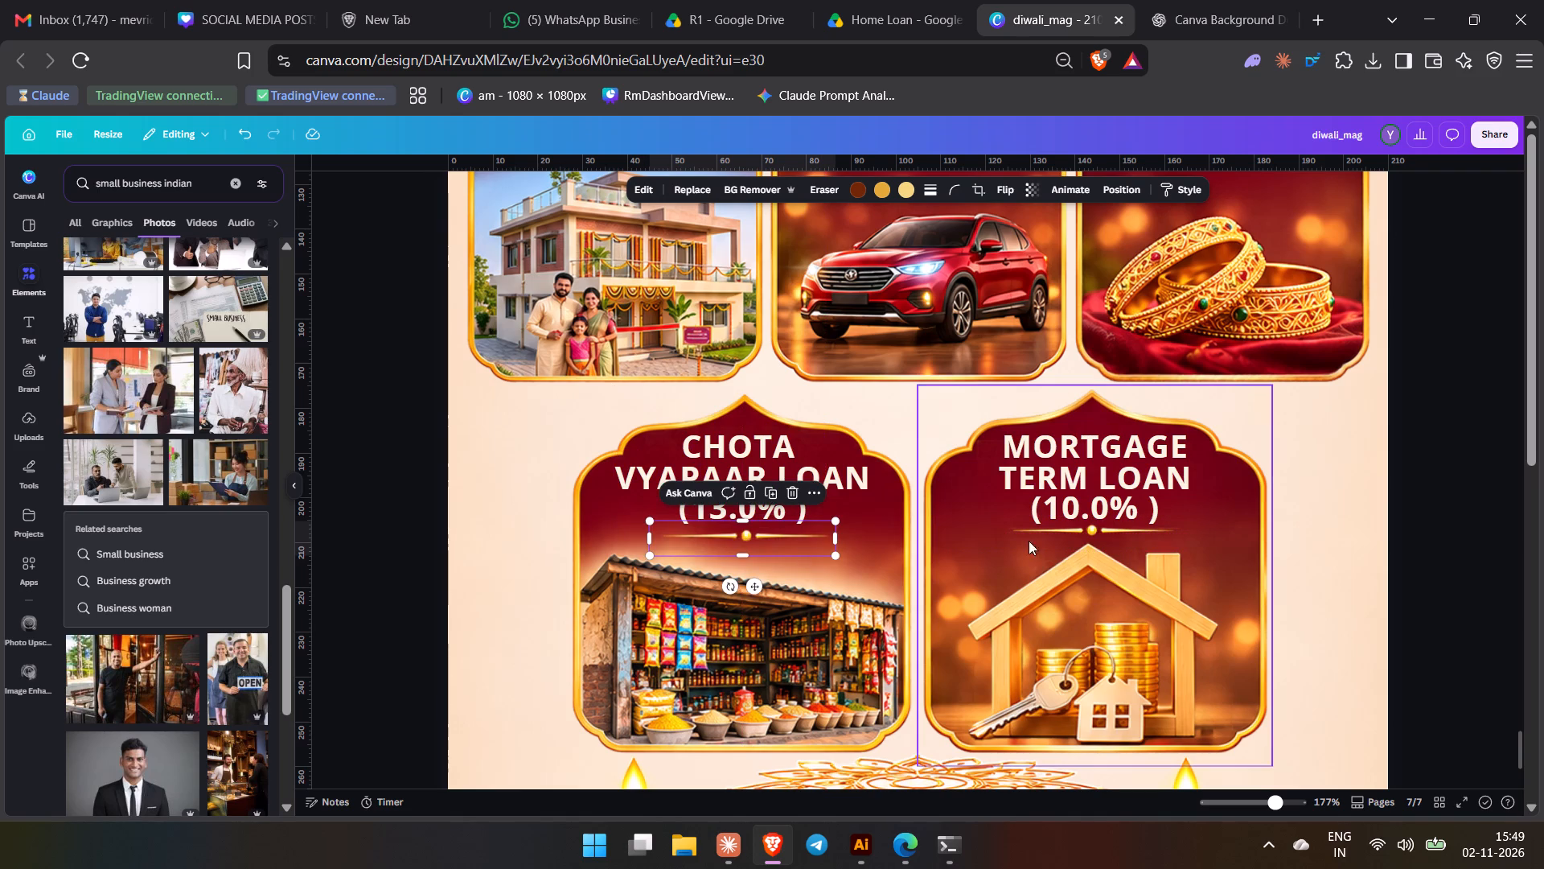
pyautogui.doubleClick(1127, 538)
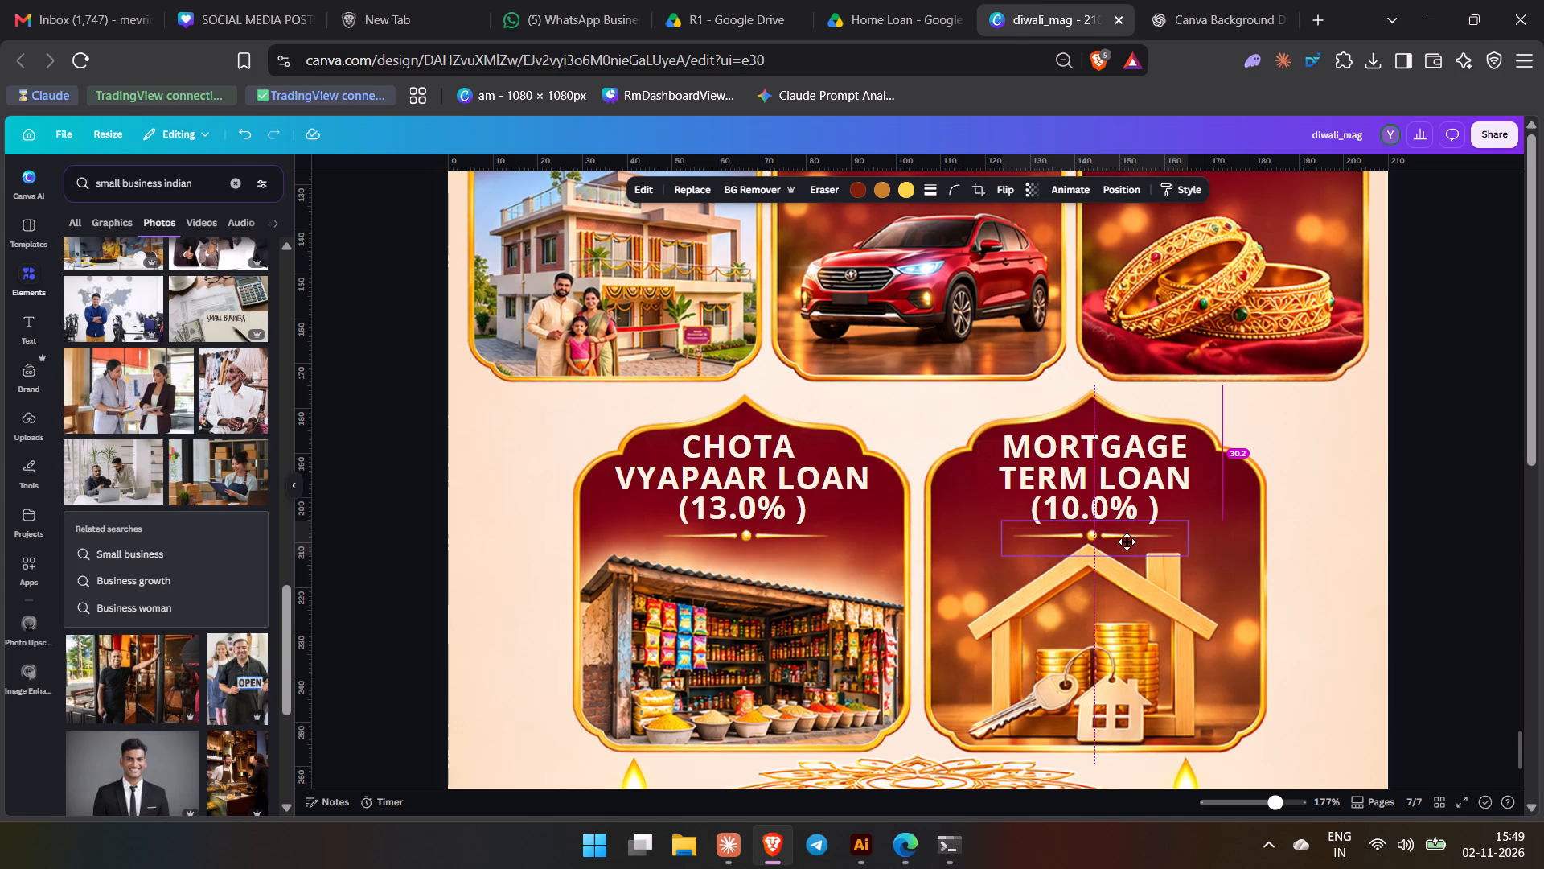
pyautogui.press('Up')
pyautogui.press('Up')
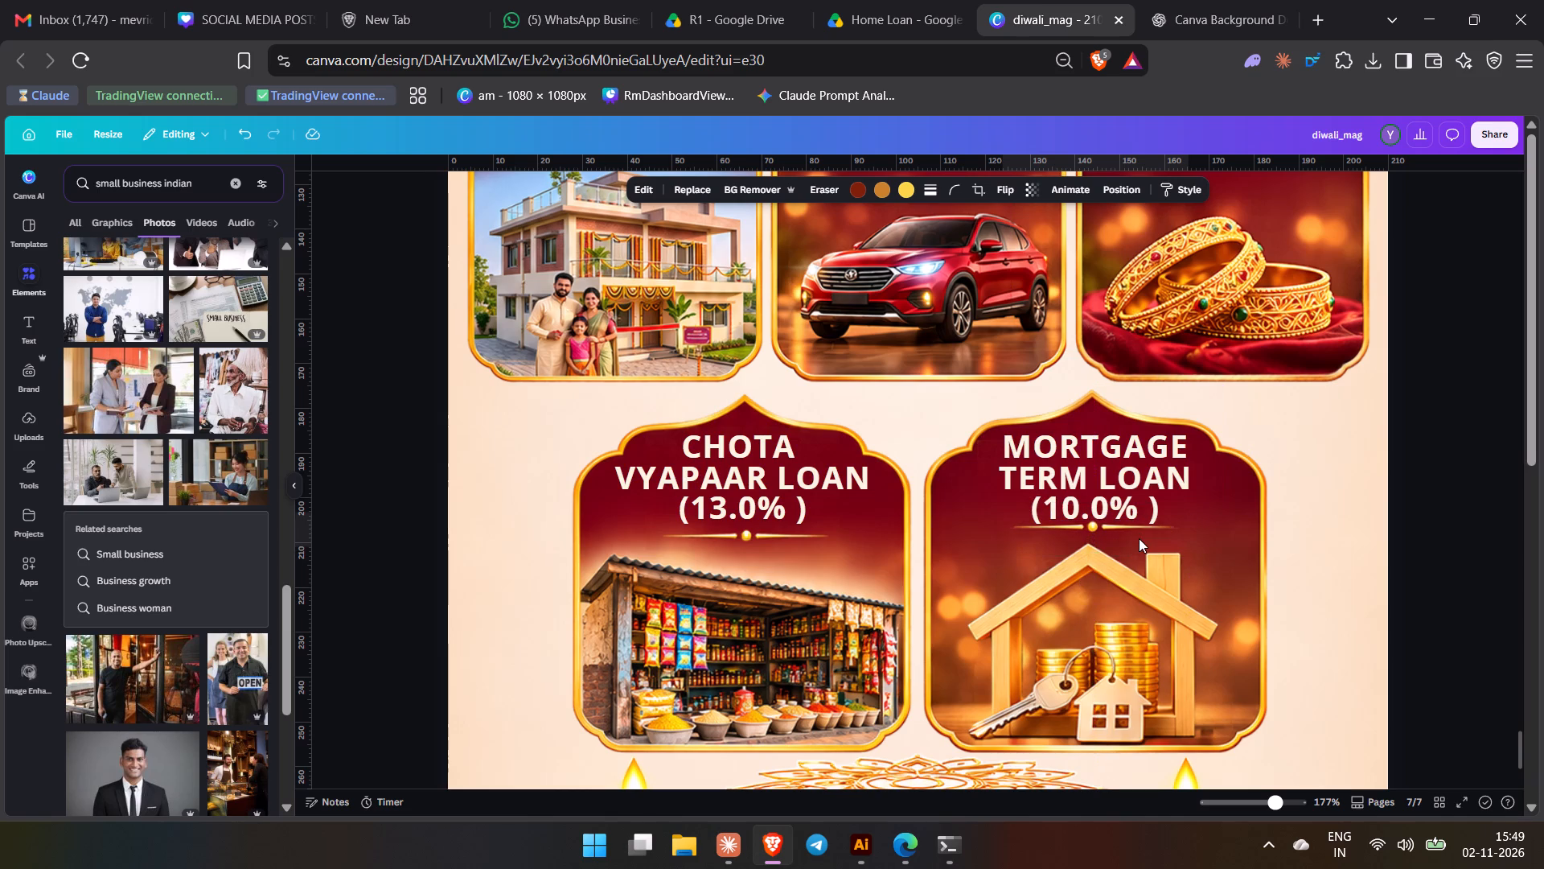
pyautogui.press('Down')
pyautogui.press('Down')
pyautogui.press('Up')
pyautogui.press('Left')
pyautogui.press('Right')
pyautogui.press('Right')
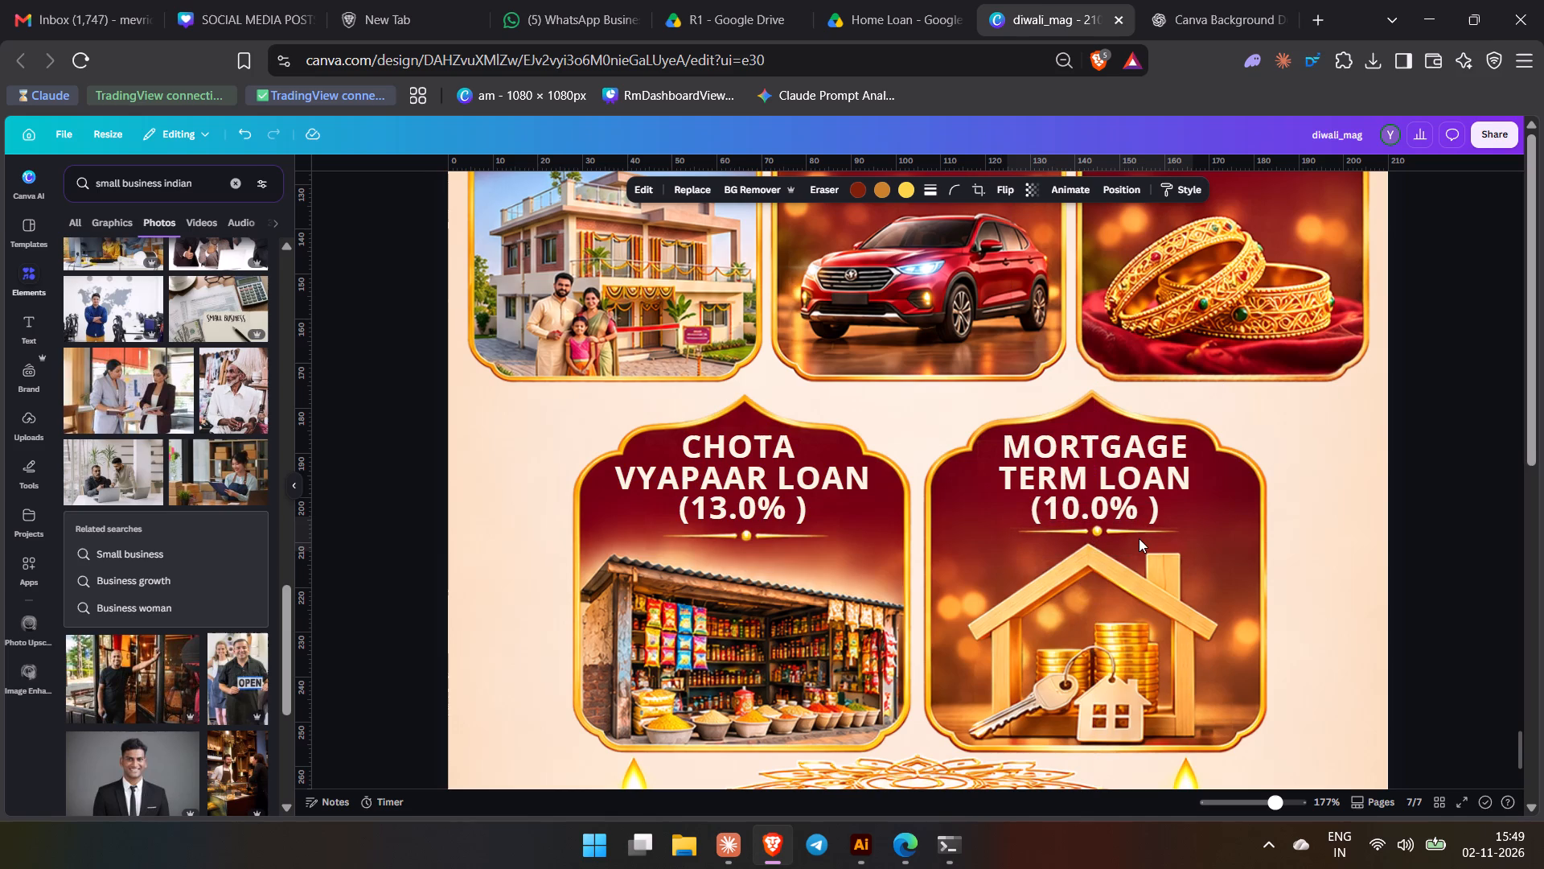
pyautogui.press('Left')
pyautogui.click(1113, 534)
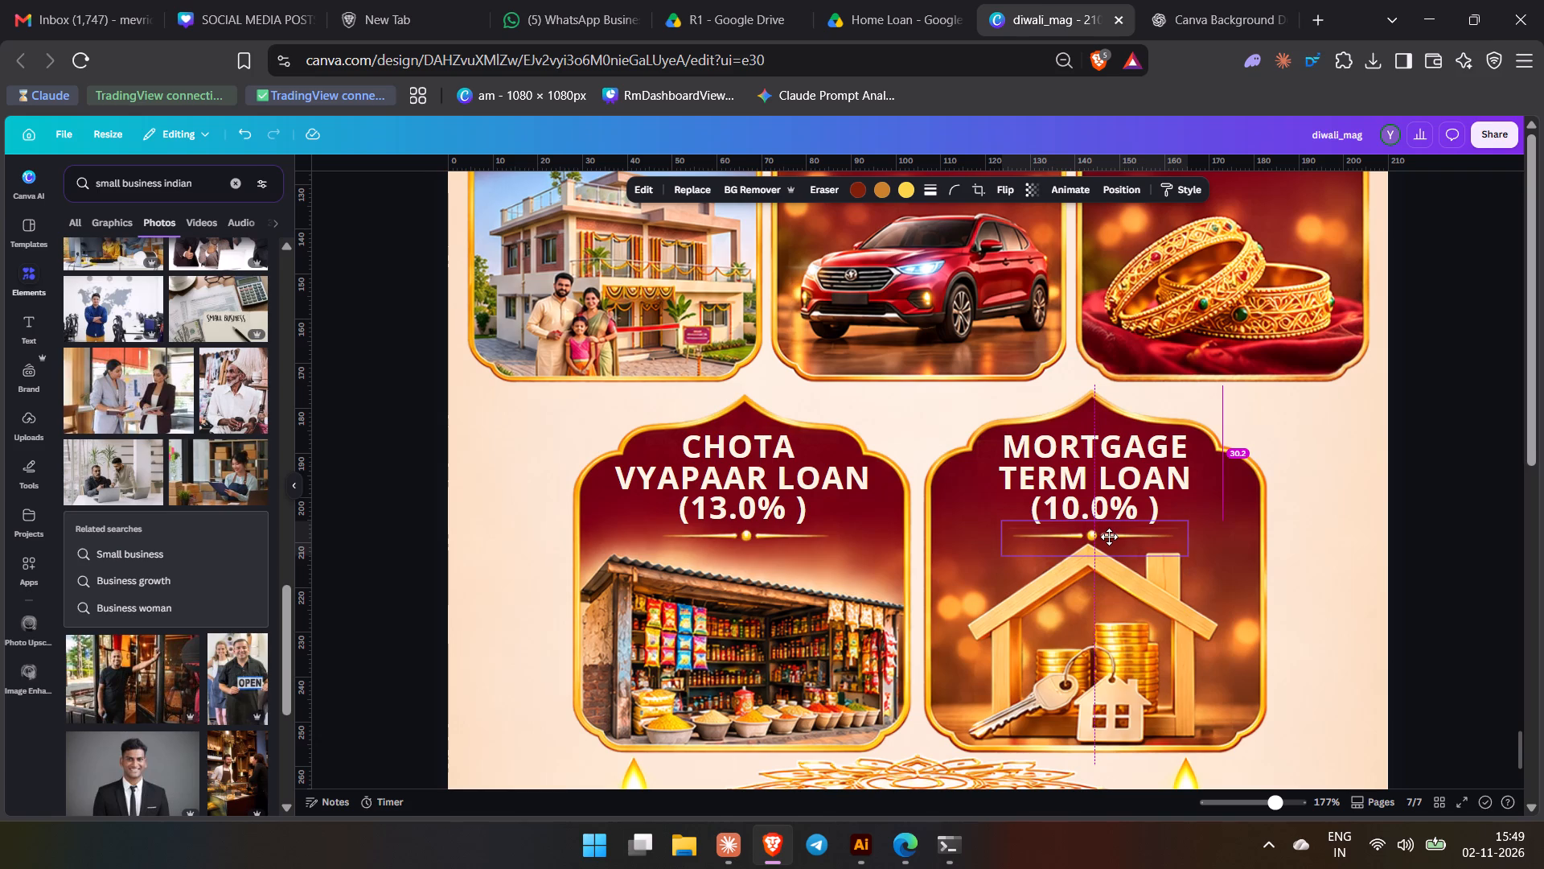
# Move the Chota Vyapaar Loan card's gold divider slightly further down, between the rate line and the shop roof.
pyautogui.moveTo(715, 542); pyautogui.dragTo(712, 552)
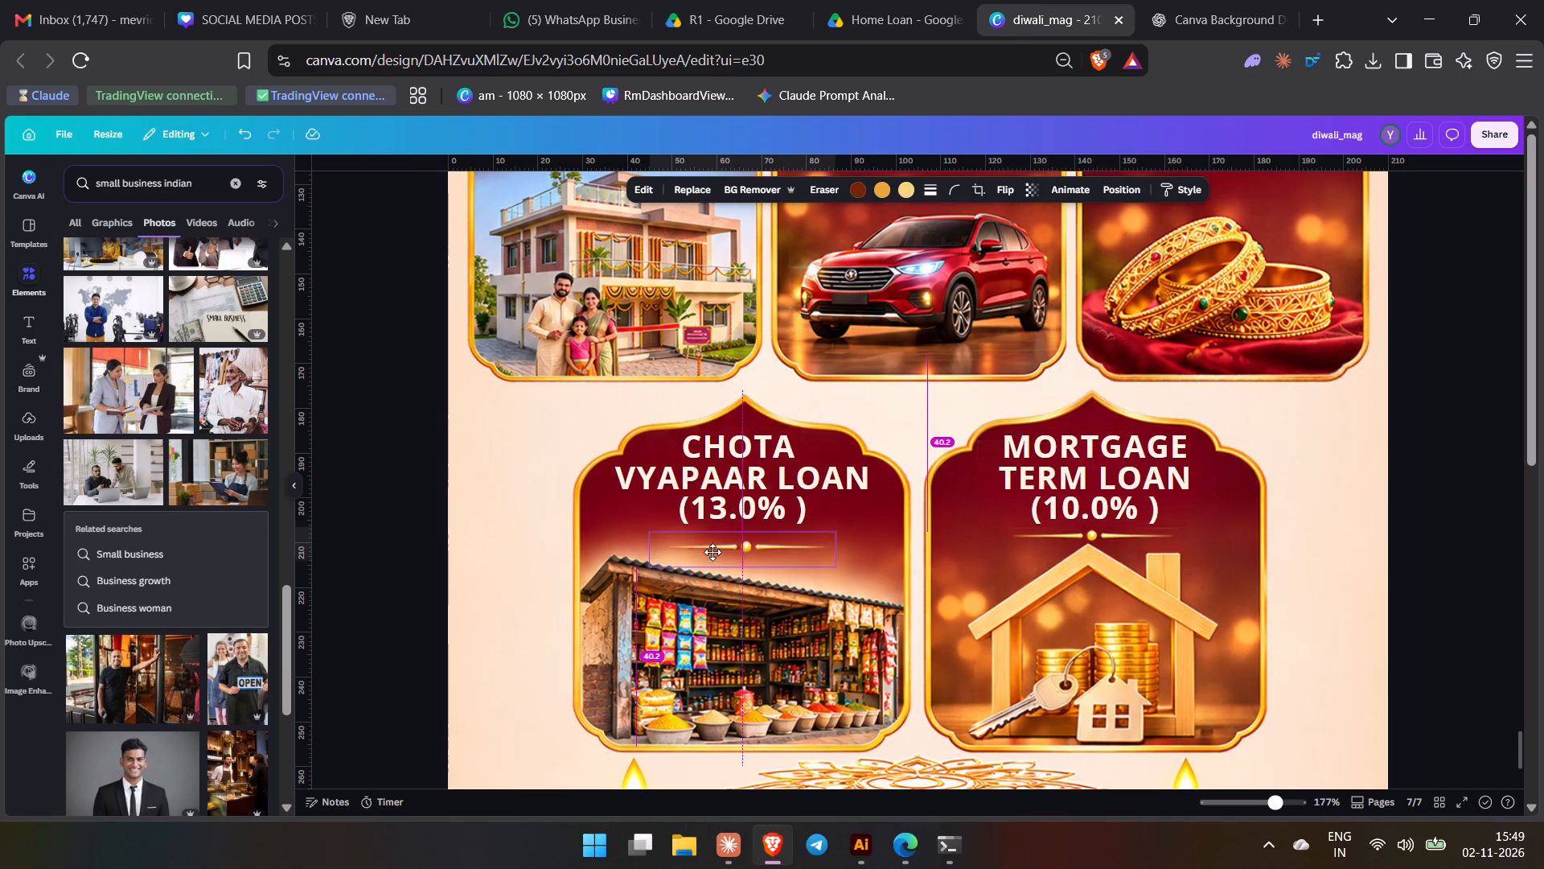
pyautogui.moveTo(712, 552); pyautogui.dragTo(714, 550)
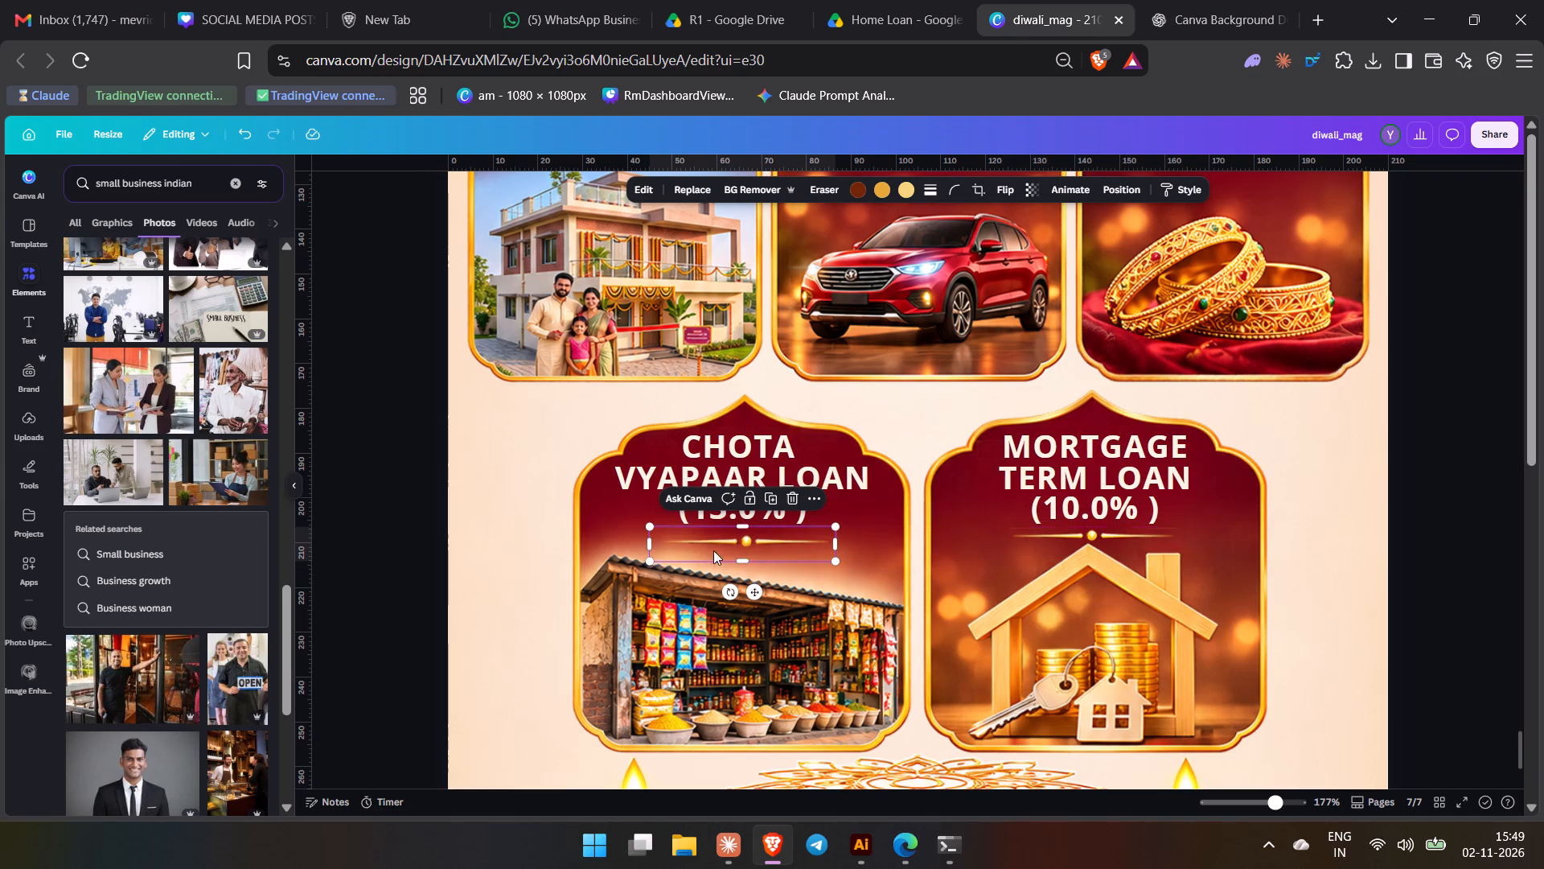
pyautogui.click(1452, 583)
# Copy the small asterisk from the Gold Loan rate and place it after 13.0% inside the Chota Vyapaar Loan bracket.
pyautogui.scroll(1, 1345, 590)
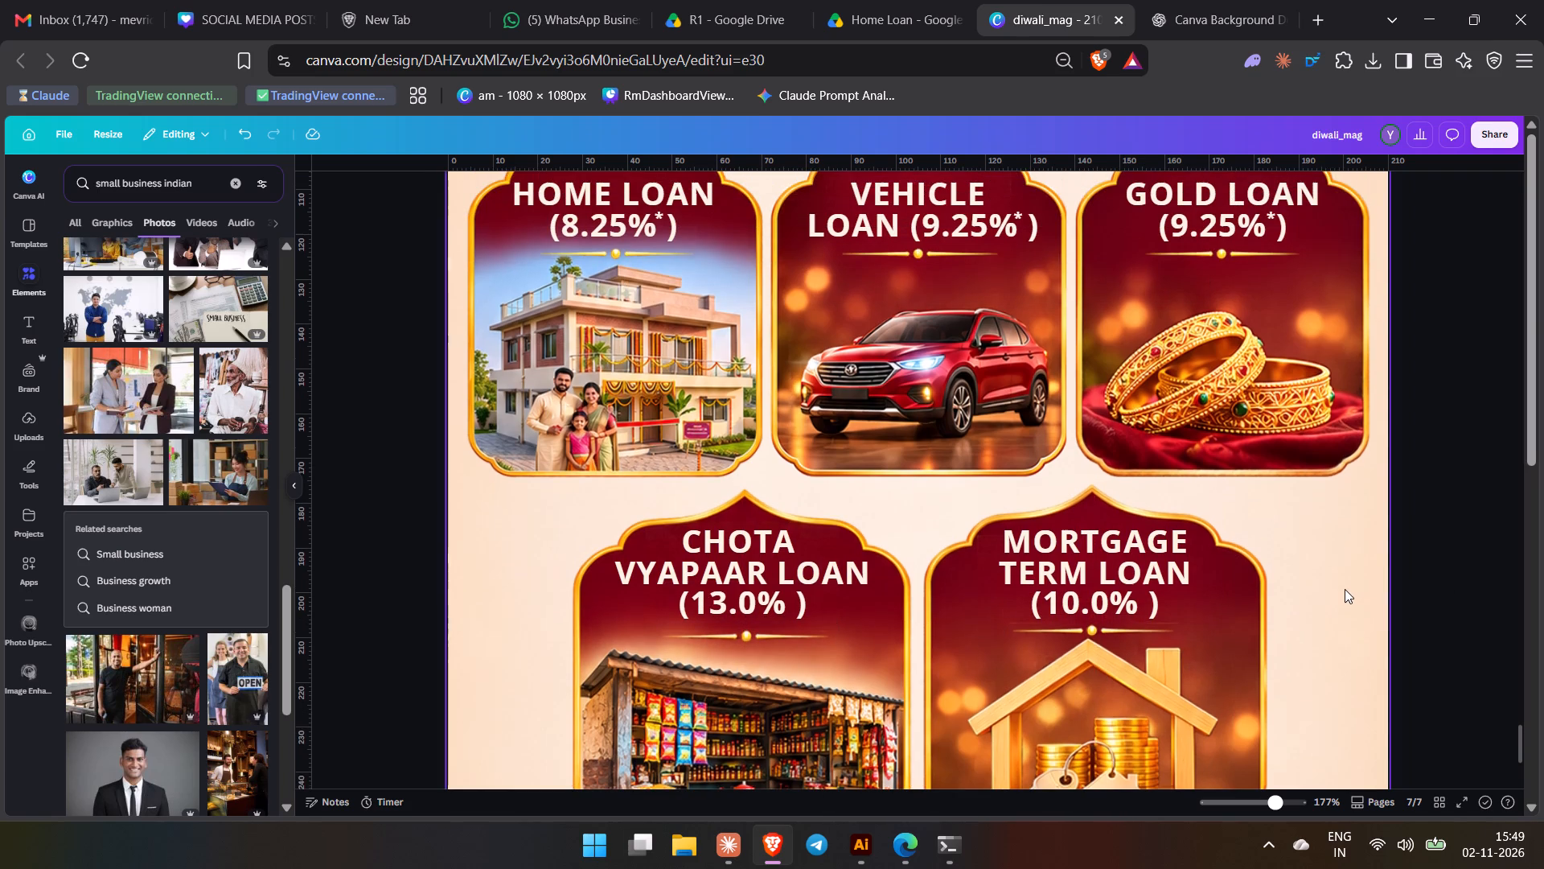
pyautogui.scroll(2, 1282, 595)
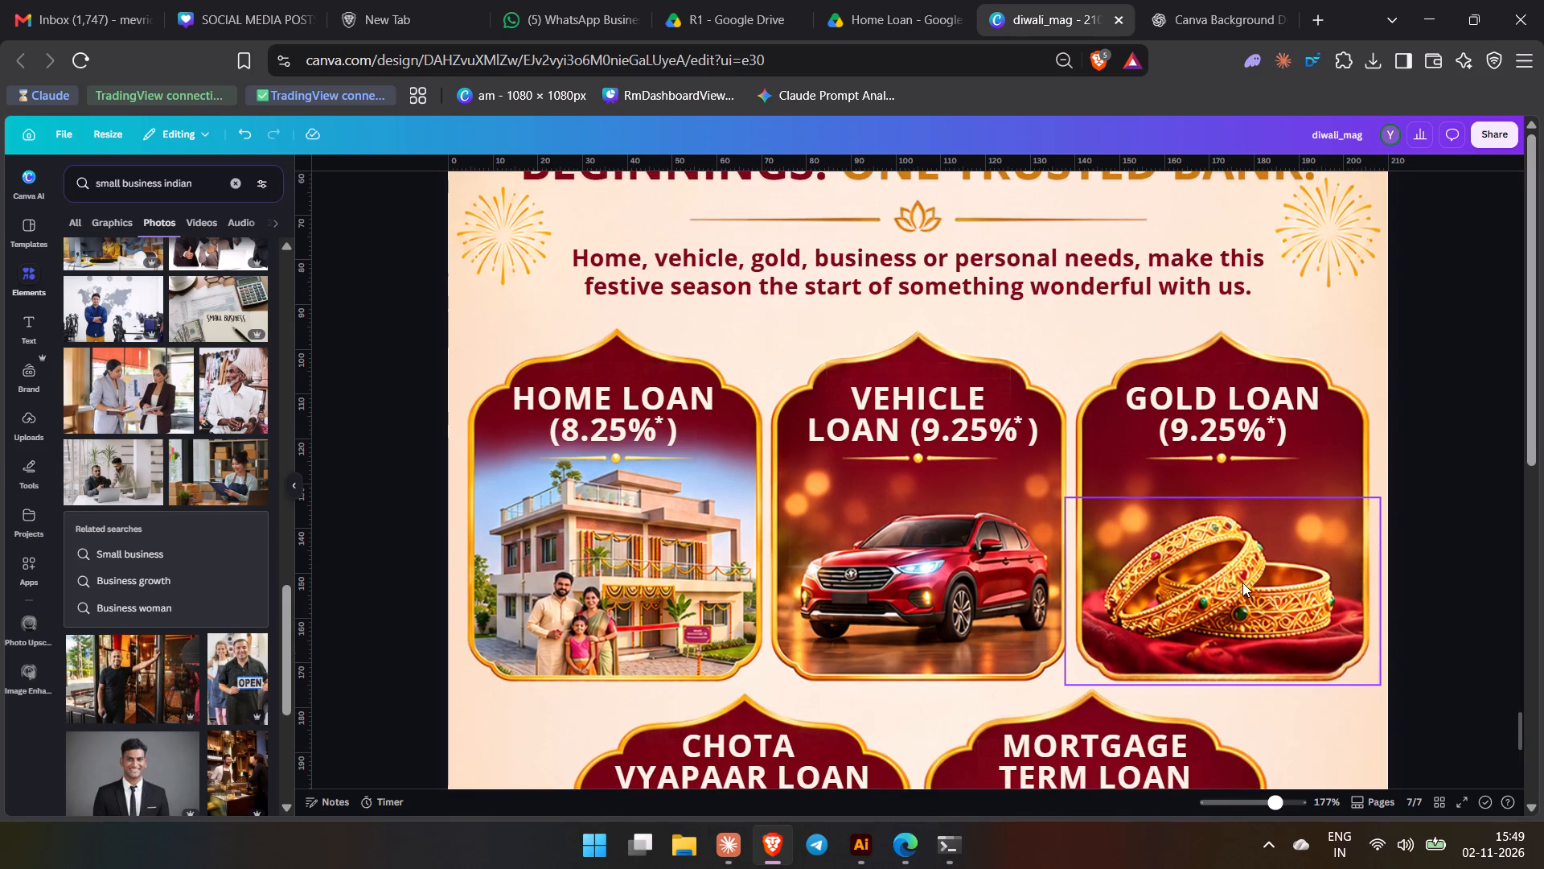
pyautogui.scroll(-3, 1246, 585)
pyautogui.scroll(2, 1248, 585)
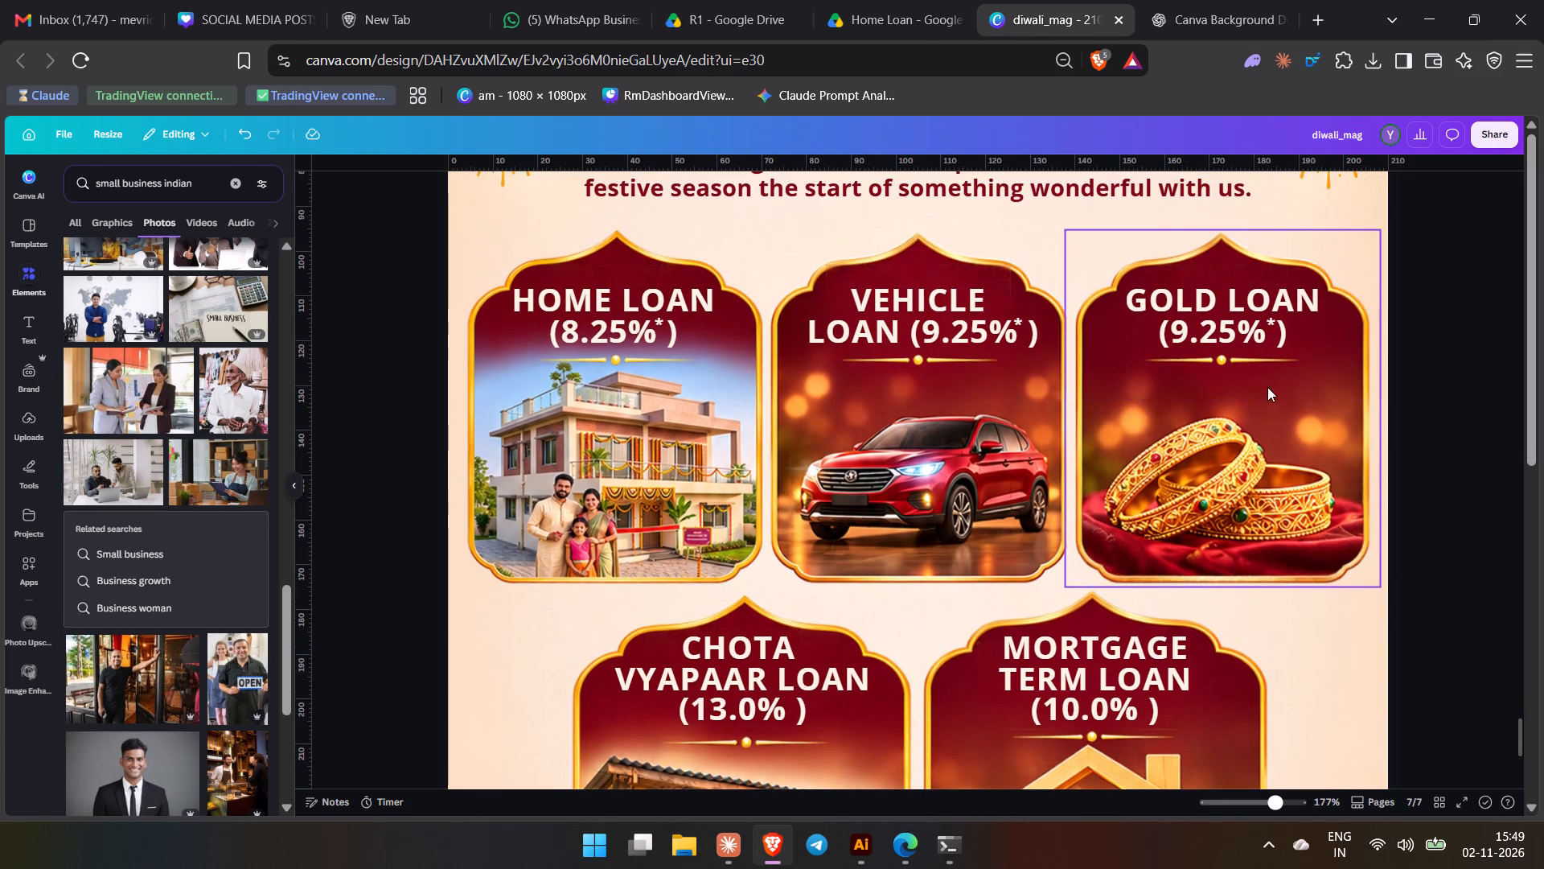
pyautogui.click(1276, 319)
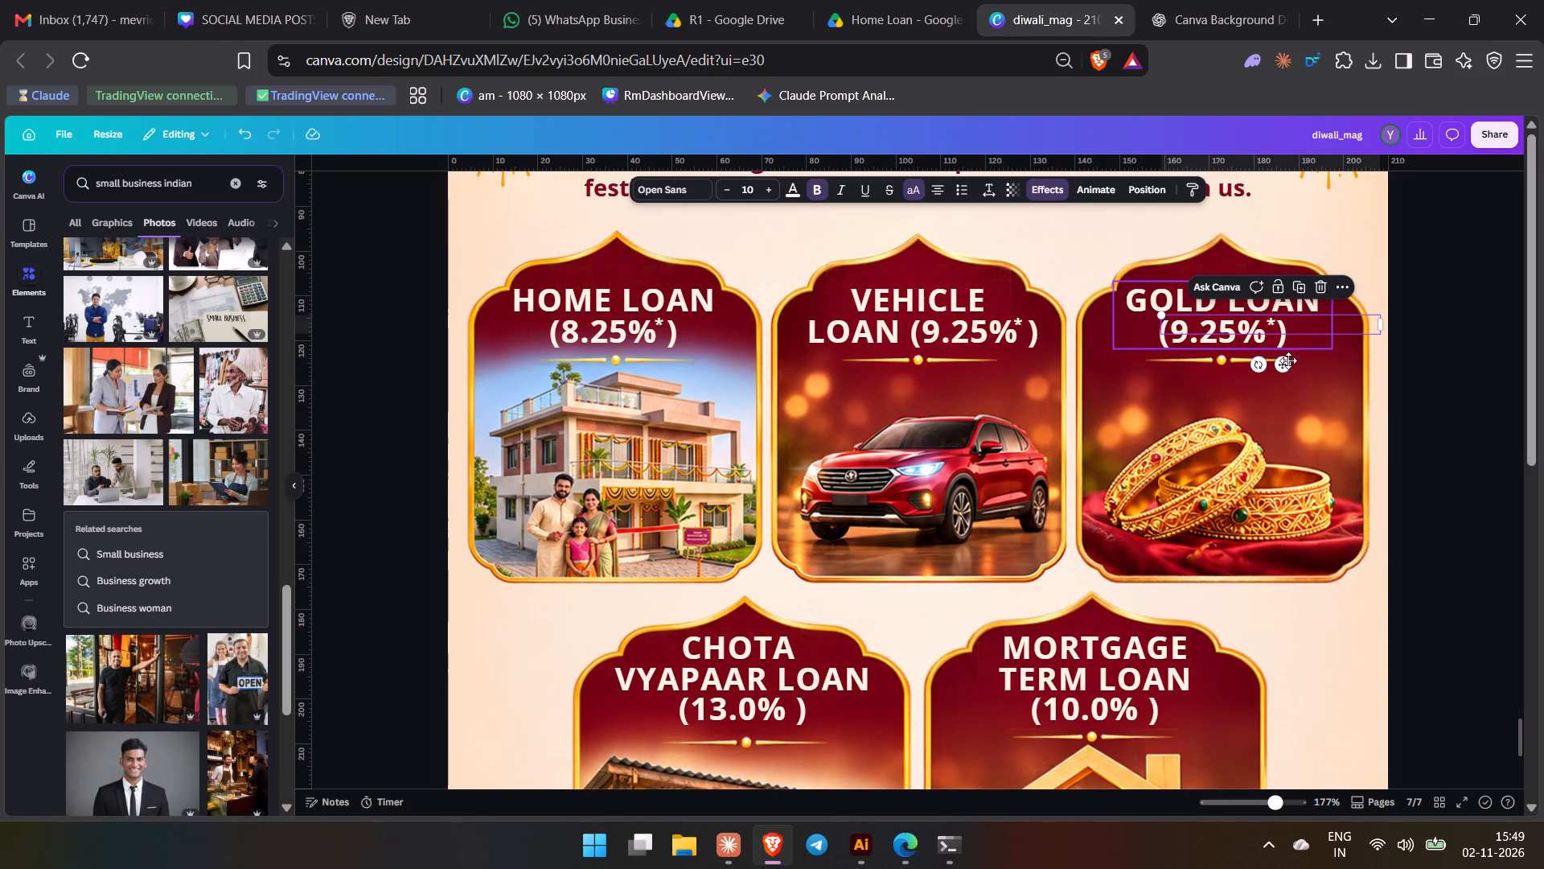
pyautogui.hotkey('ctrl', 'c')
pyautogui.scroll(-2, 959, 569)
pyautogui.hotkey('ctrl', 'v')
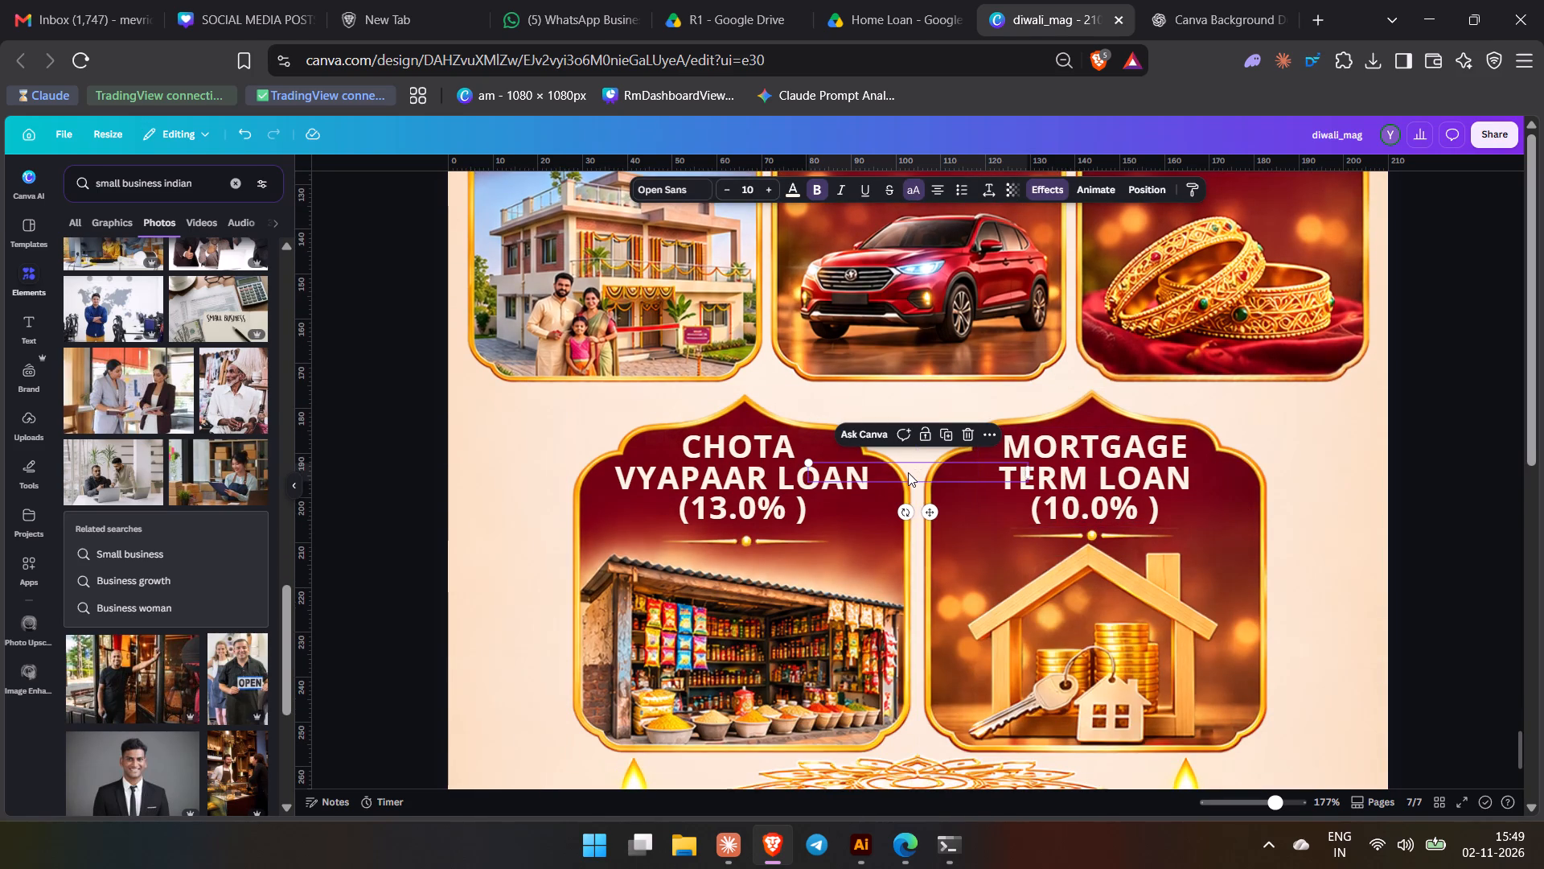
pyautogui.moveTo(908, 472); pyautogui.dragTo(778, 499)
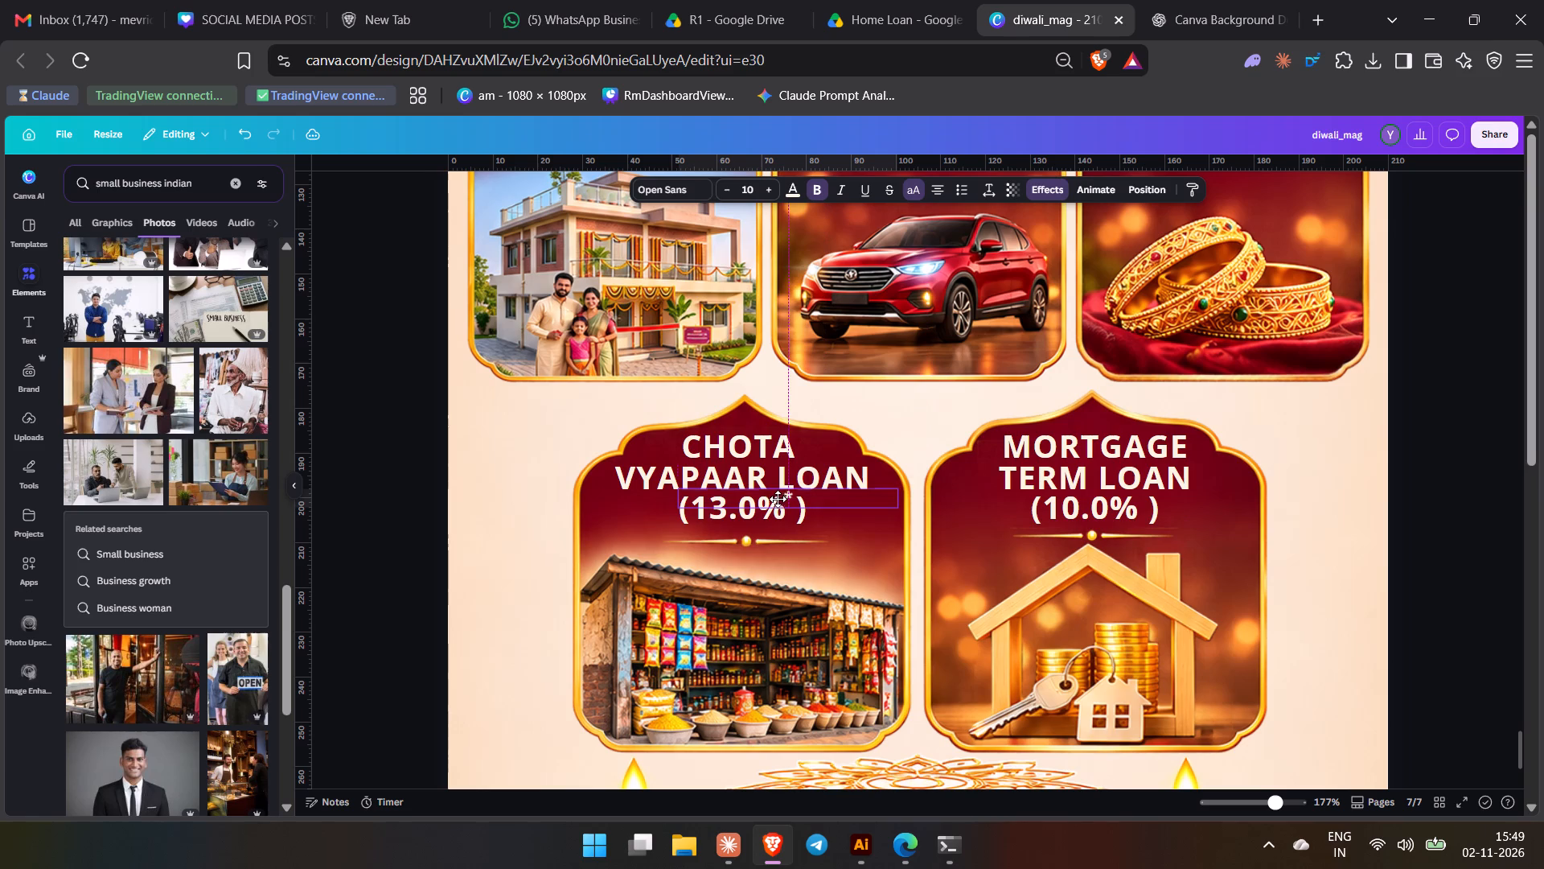
pyautogui.moveTo(778, 499); pyautogui.dragTo(777, 501)
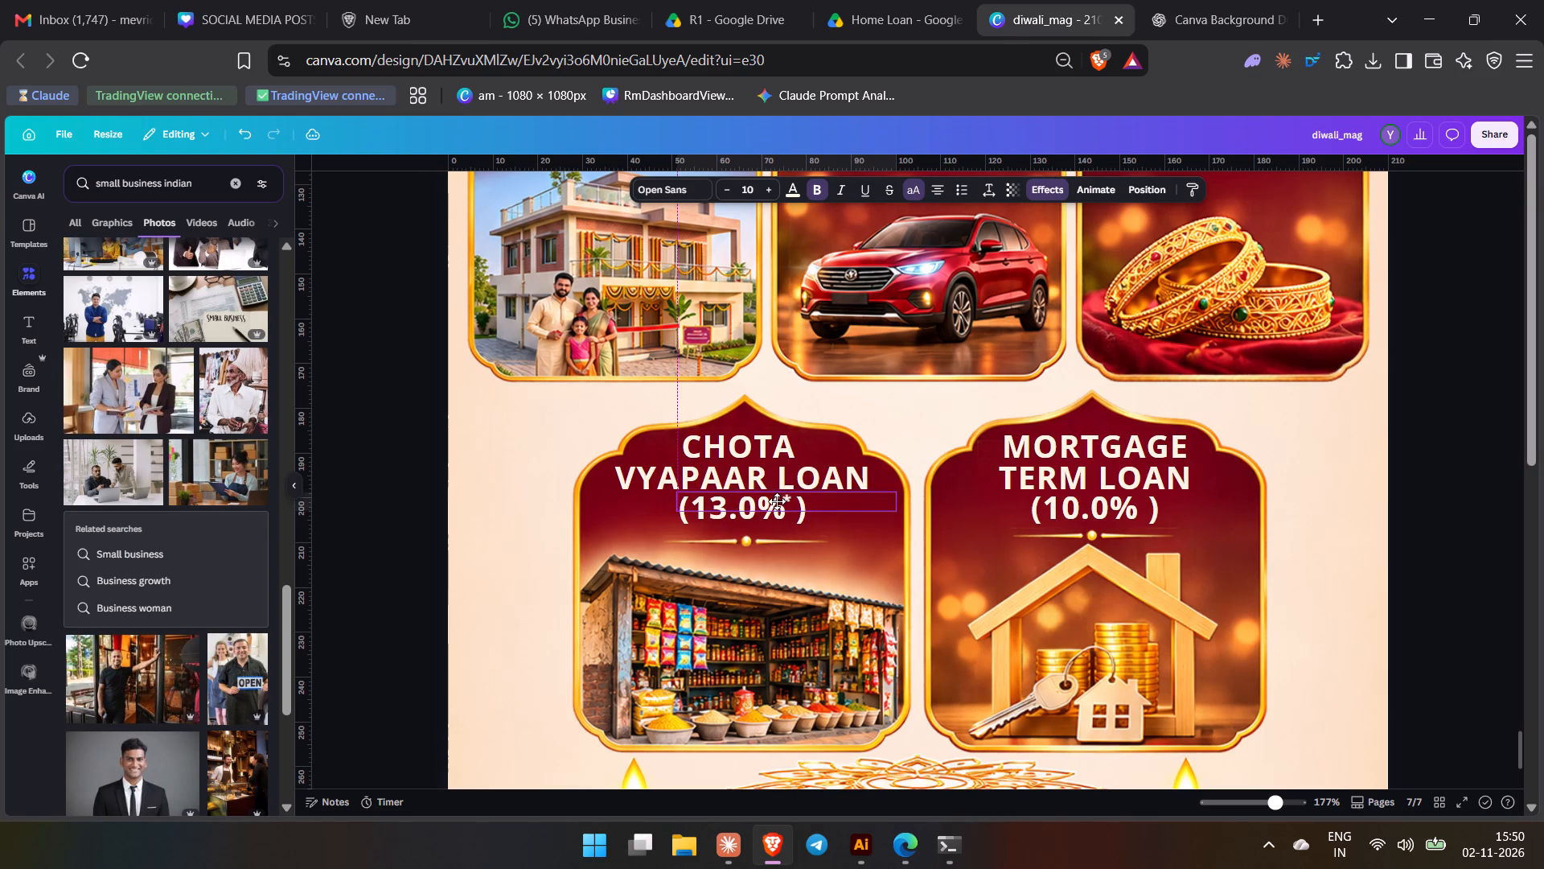
pyautogui.moveTo(777, 501); pyautogui.dragTo(778, 501)
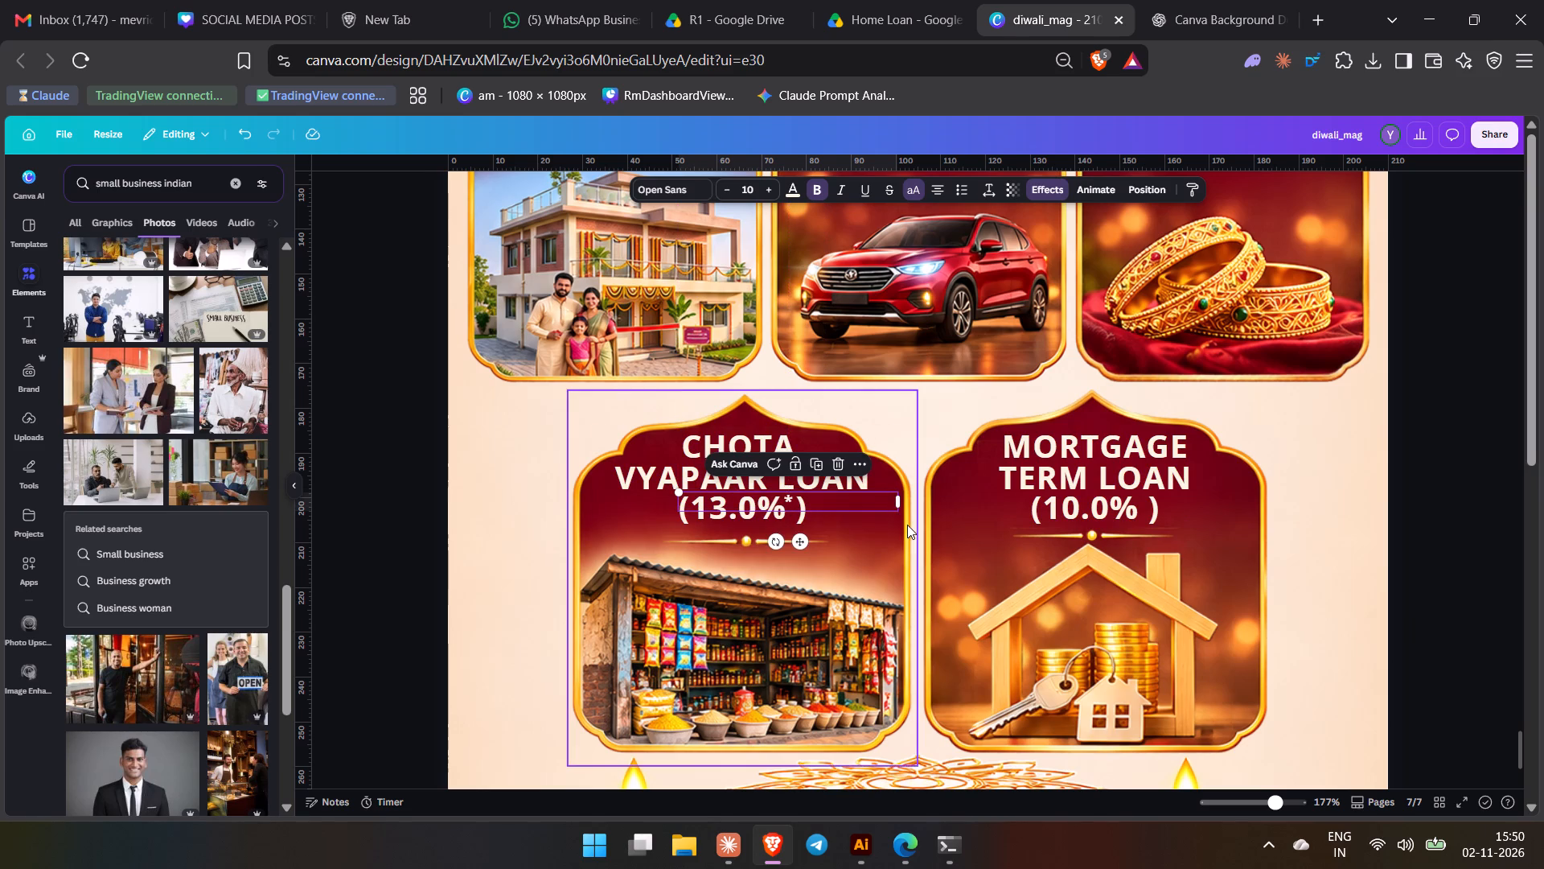
# Paste another asterisk and place it after 10.0% inside the Mortgage Term Loan bracket, level with the Chota Vyapaar Loan asterisk.
pyautogui.hotkey('ctrl', 'v')
pyautogui.keyDown('ctrl'); pyautogui.moveTo(959, 470); pyautogui.dragTo(1174, 500); pyautogui.keyUp('ctrl')
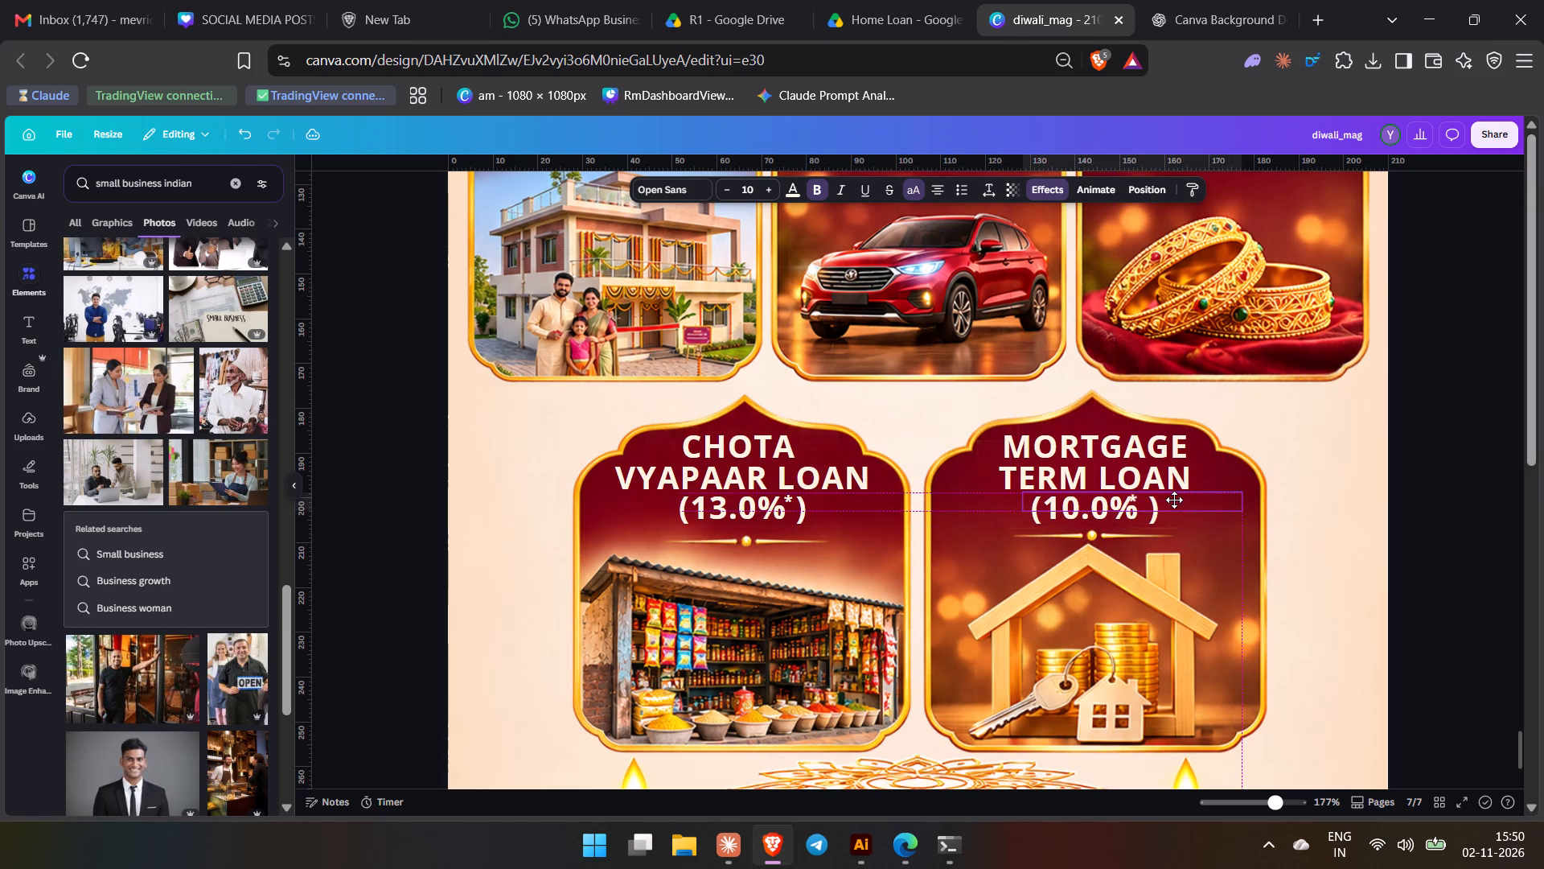
pyautogui.keyDown('ctrl'); pyautogui.moveTo(1174, 500); pyautogui.dragTo(1185, 496); pyautogui.keyUp('ctrl')
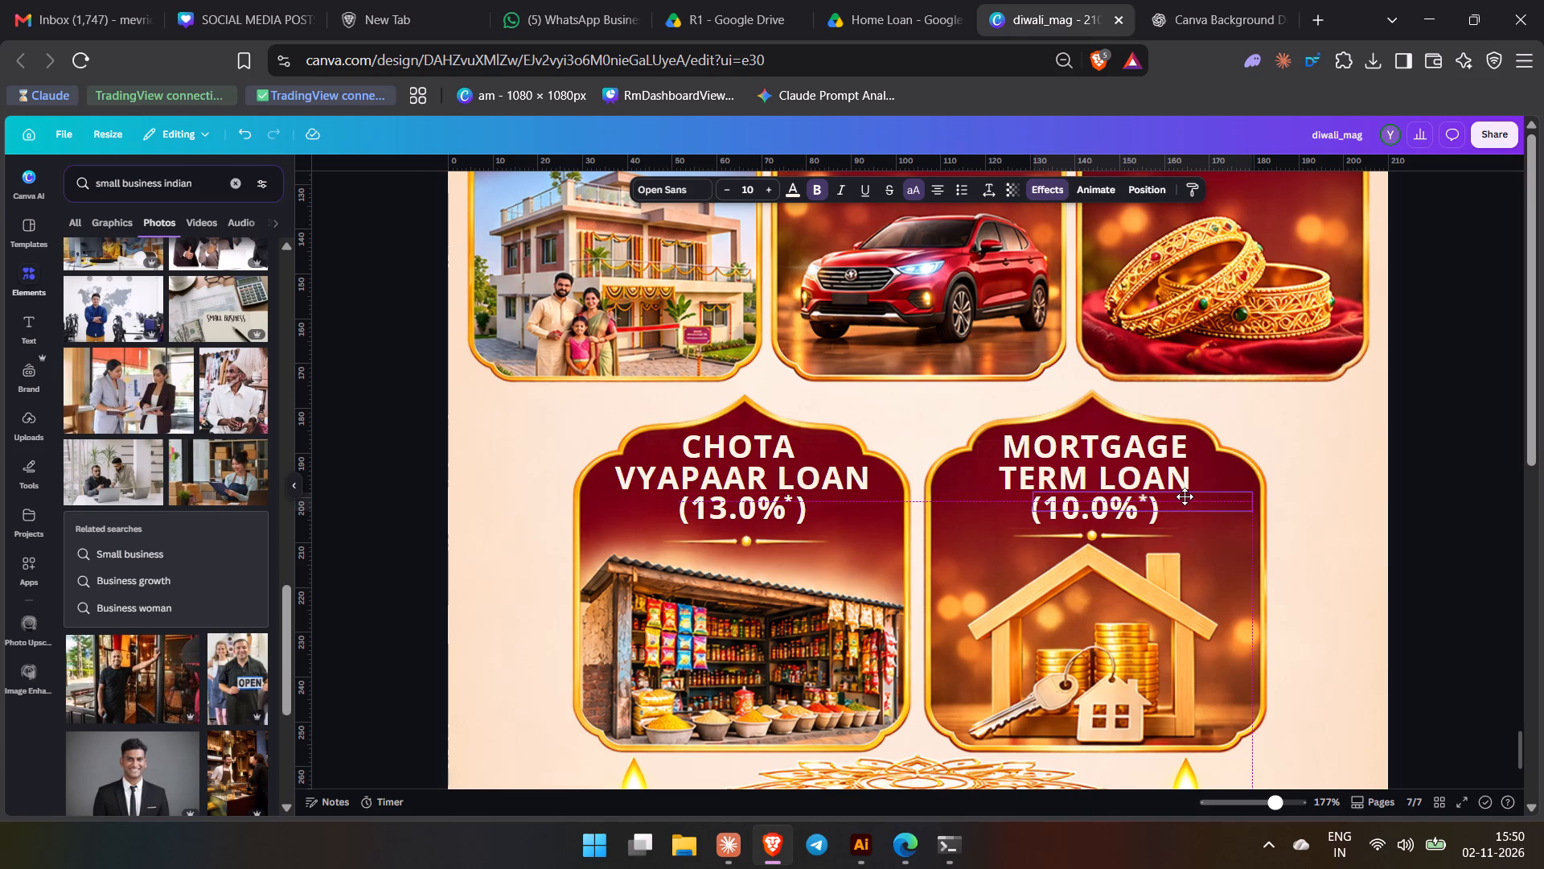
pyautogui.keyDown('ctrl'); pyautogui.moveTo(1185, 496); pyautogui.dragTo(1182, 497); pyautogui.keyUp('ctrl')
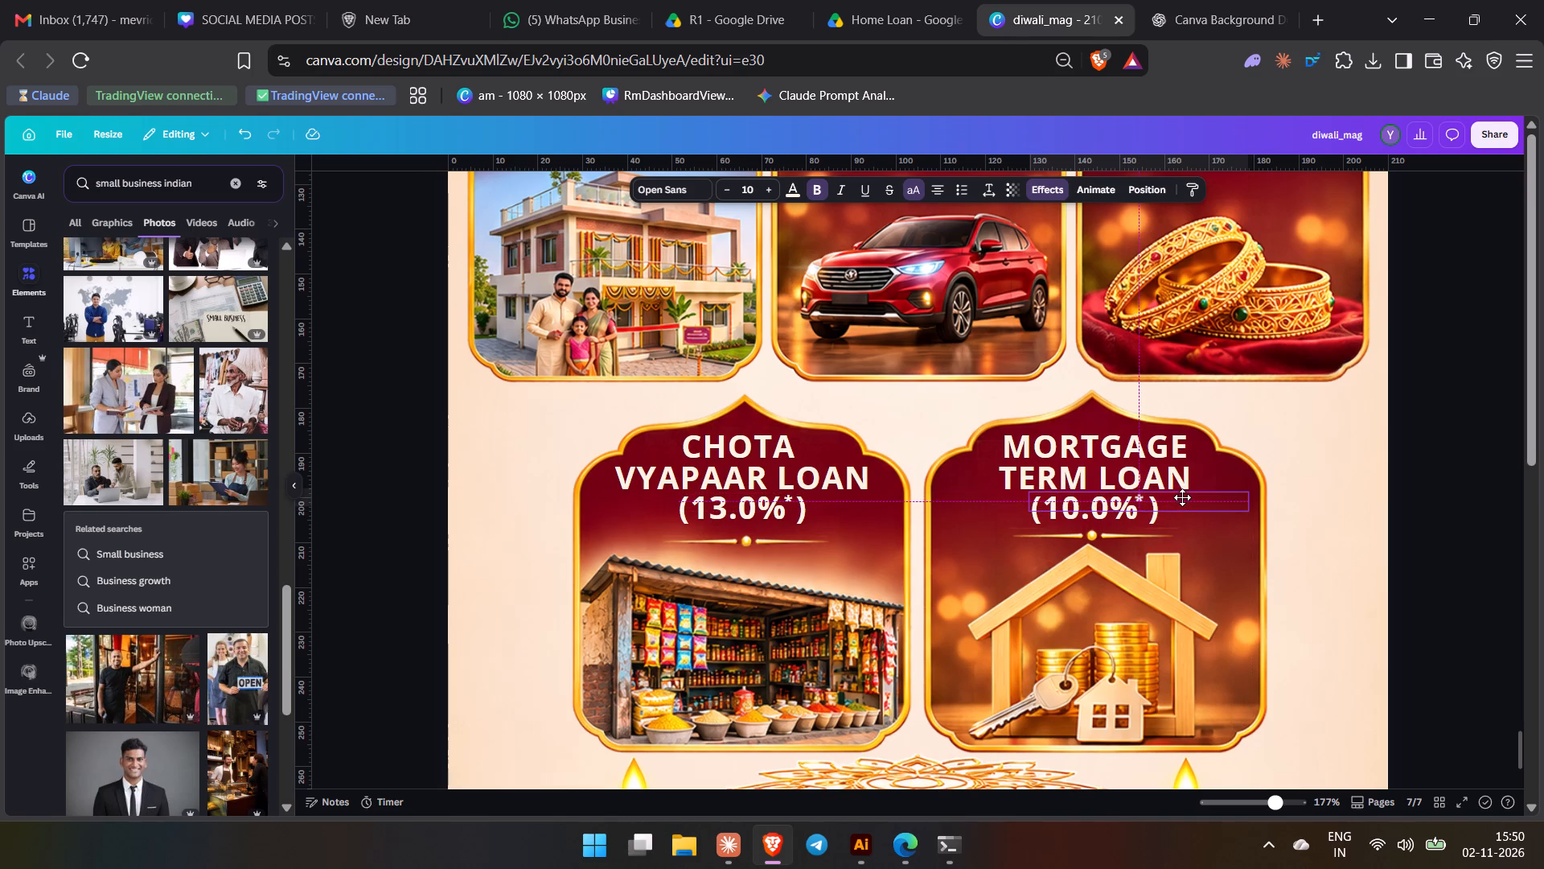
pyautogui.keyDown('ctrl'); pyautogui.moveTo(1182, 497); pyautogui.dragTo(1183, 497); pyautogui.keyUp('ctrl')
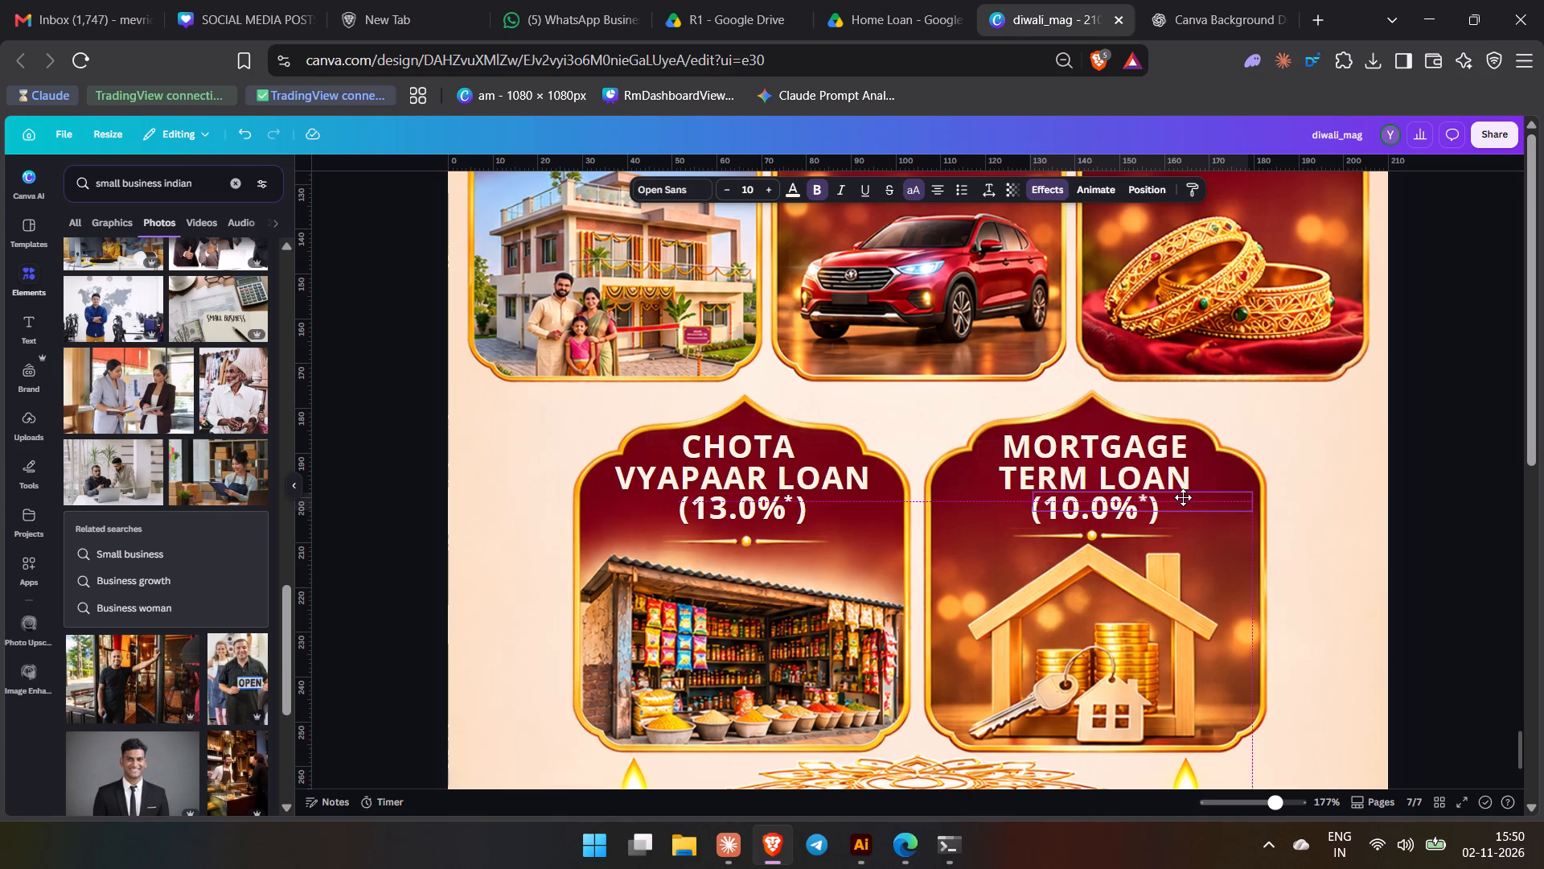
pyautogui.keyDown('ctrl'); pyautogui.moveTo(1183, 497); pyautogui.dragTo(1182, 497); pyautogui.keyUp('ctrl')
pyautogui.click(1331, 616)
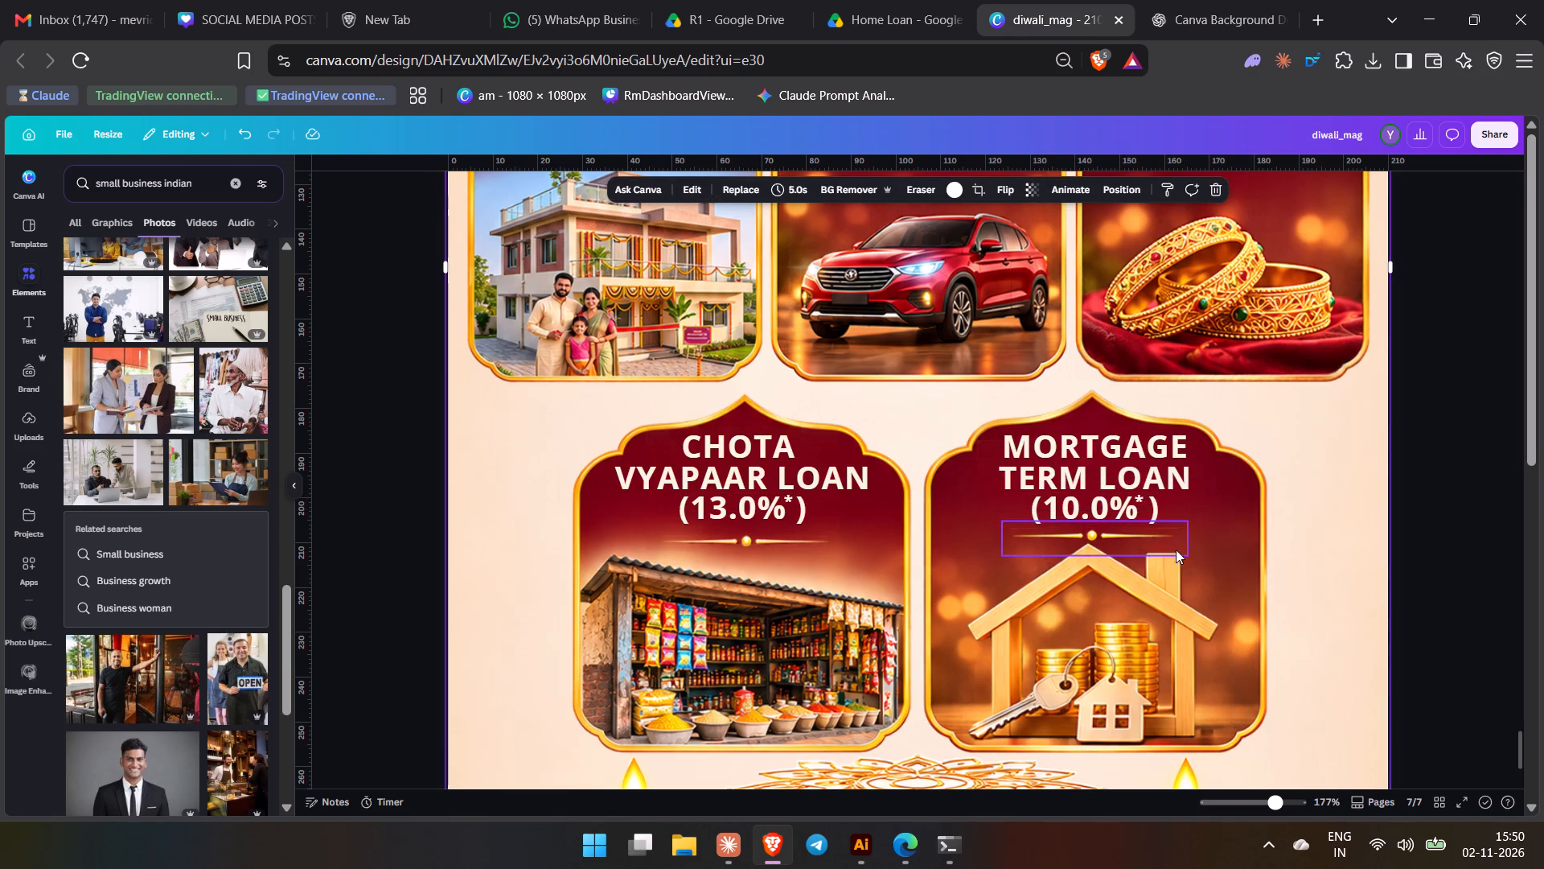
pyautogui.click(1139, 499)
pyautogui.press('Right')
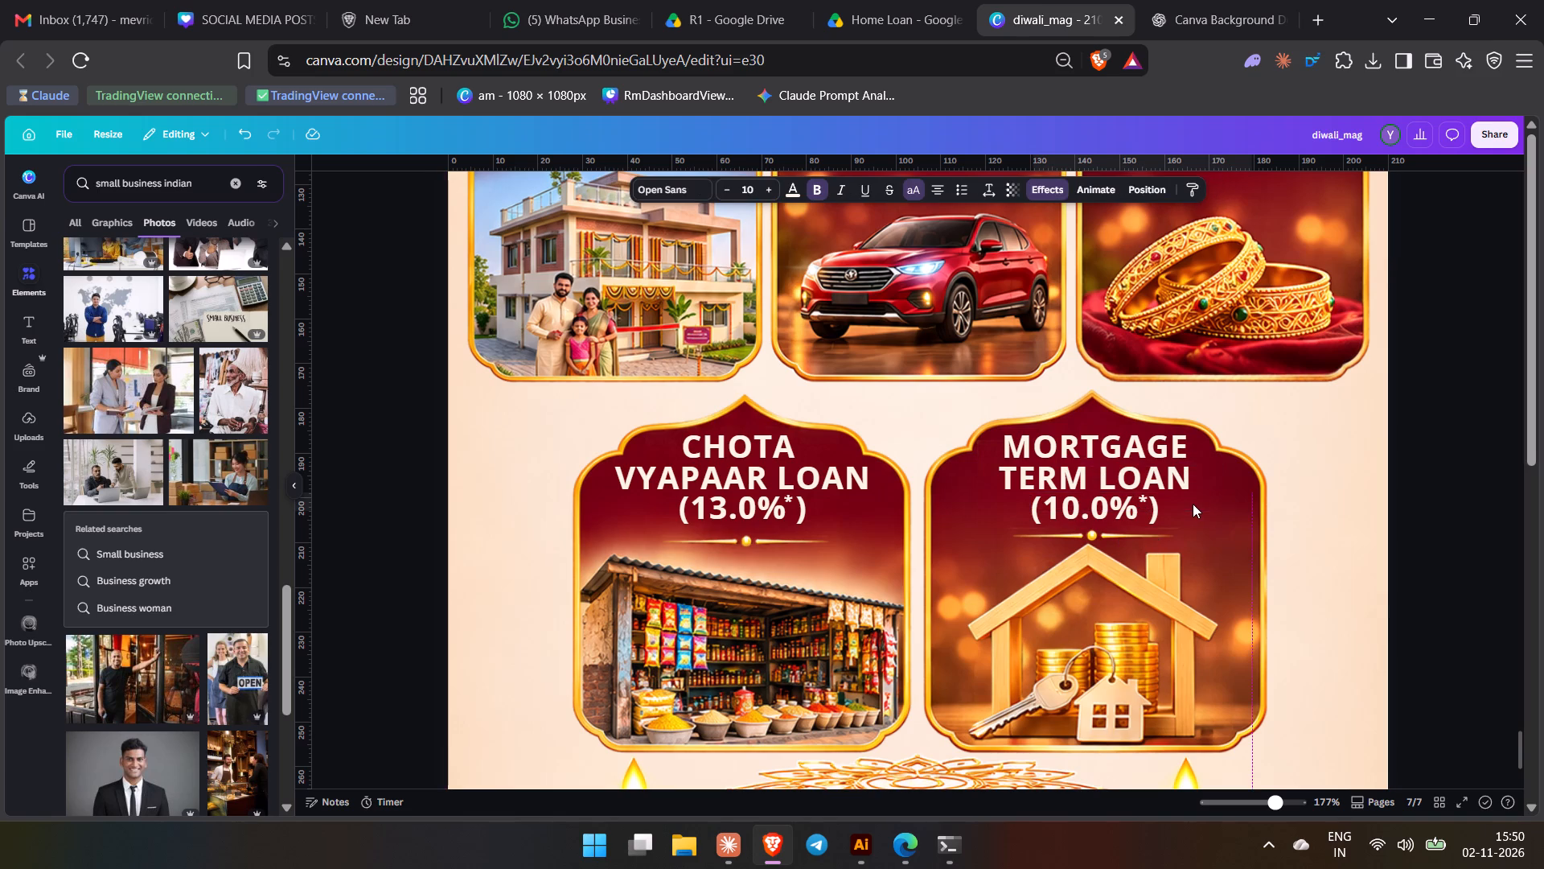
pyautogui.press('Left')
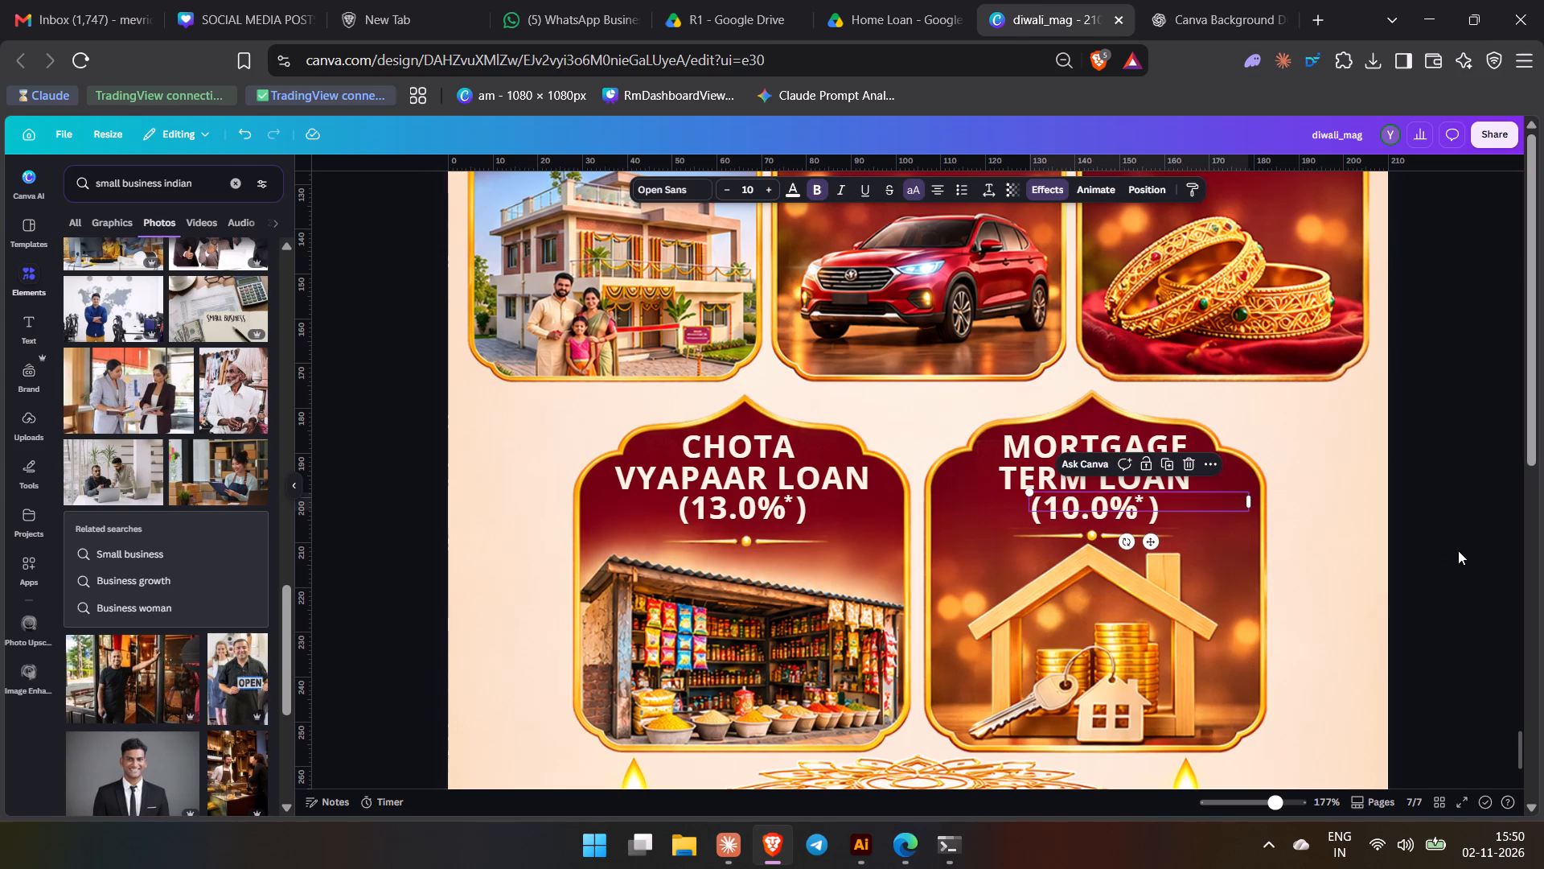
pyautogui.click(1458, 550)
# Open the download settings for the design.
pyautogui.scroll(-5, 1405, 597)
pyautogui.scroll(12, 1398, 620)
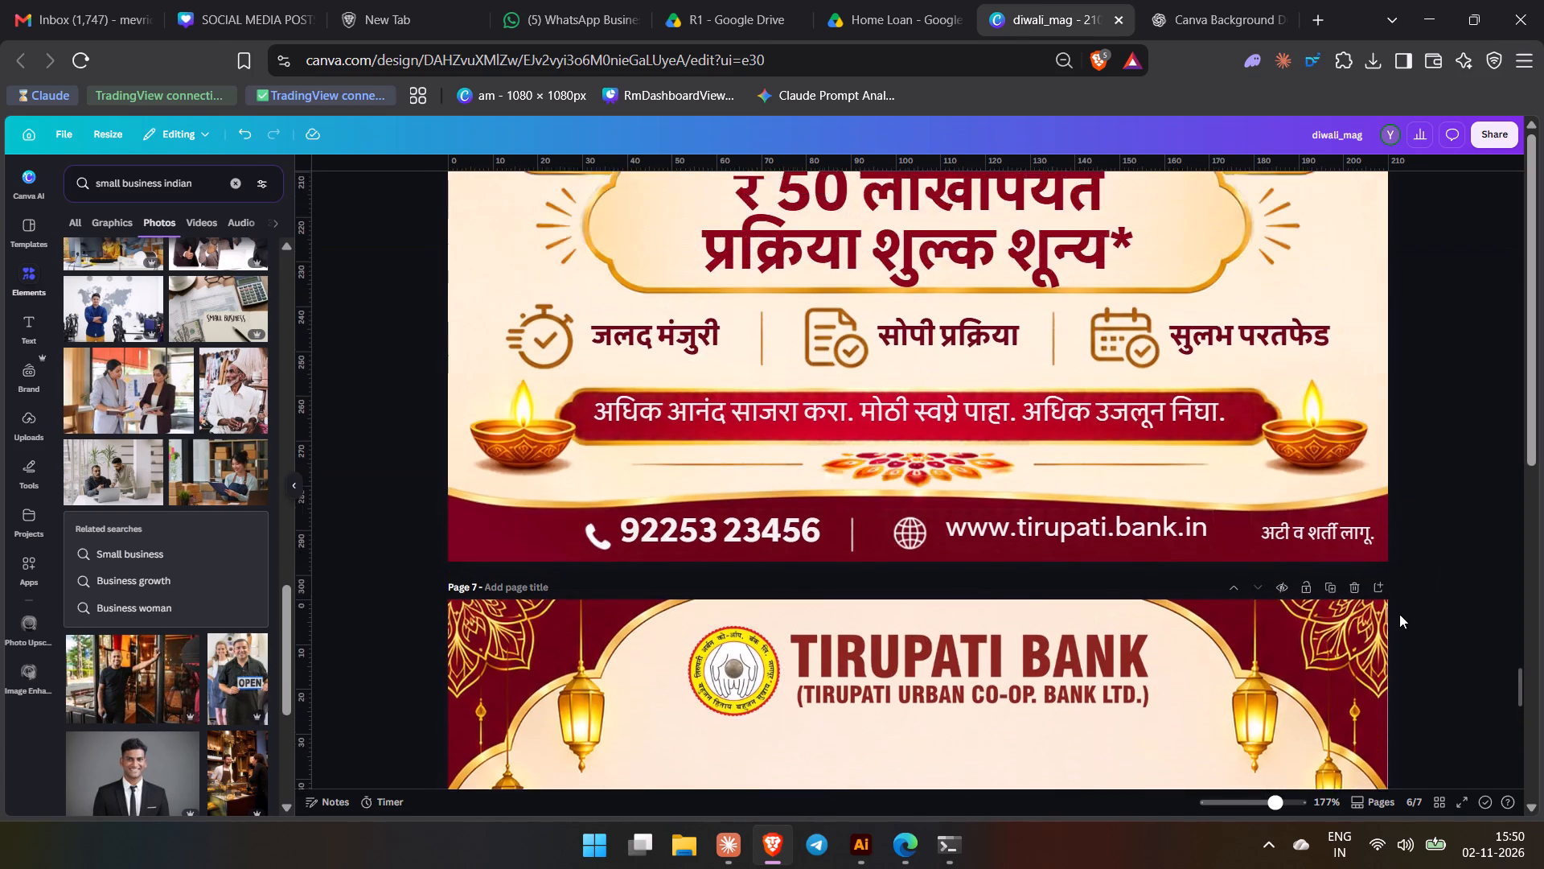
pyautogui.scroll(-5, 1399, 614)
pyautogui.click(1509, 146)
pyautogui.click(1282, 449)
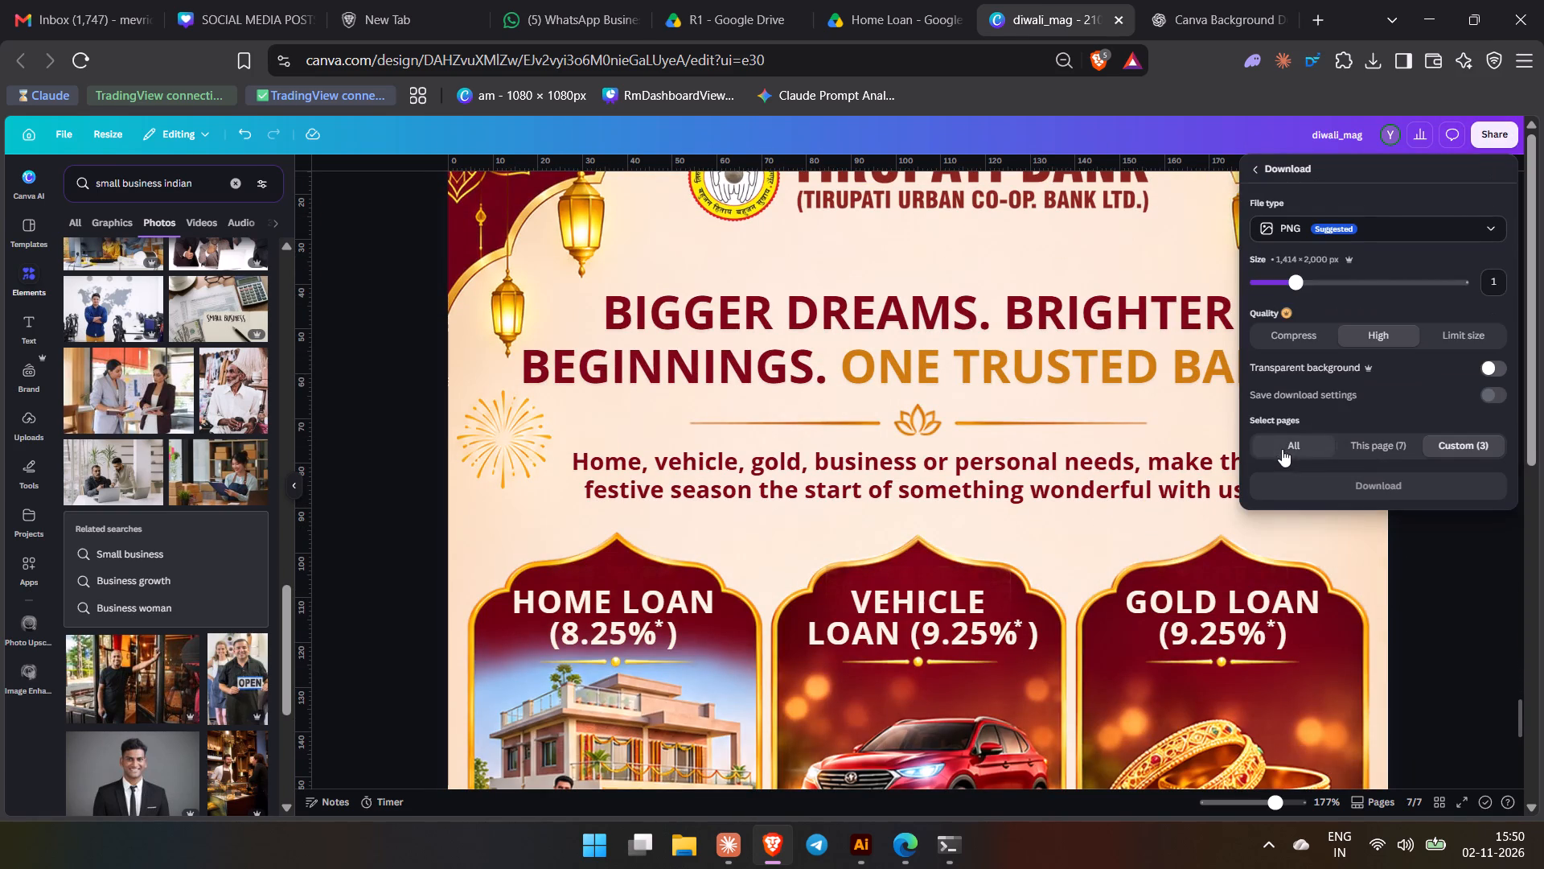
# Download only the current page (7) of the diwali_mag design as a PDF with the Print preset.
pyautogui.click(1378, 439)
pyautogui.click(1383, 236)
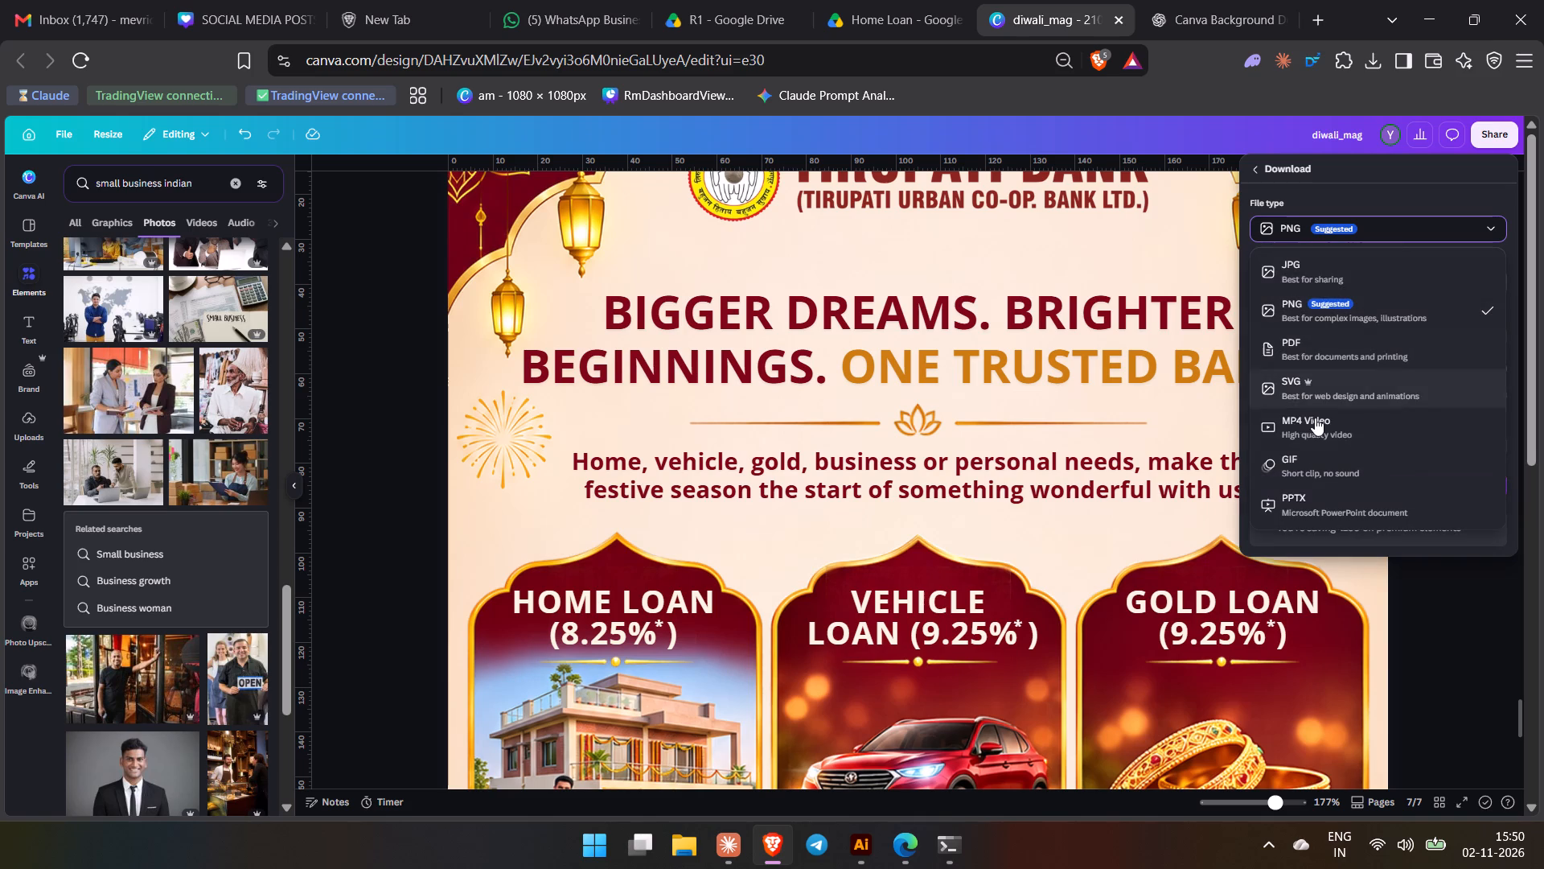
pyautogui.click(1354, 347)
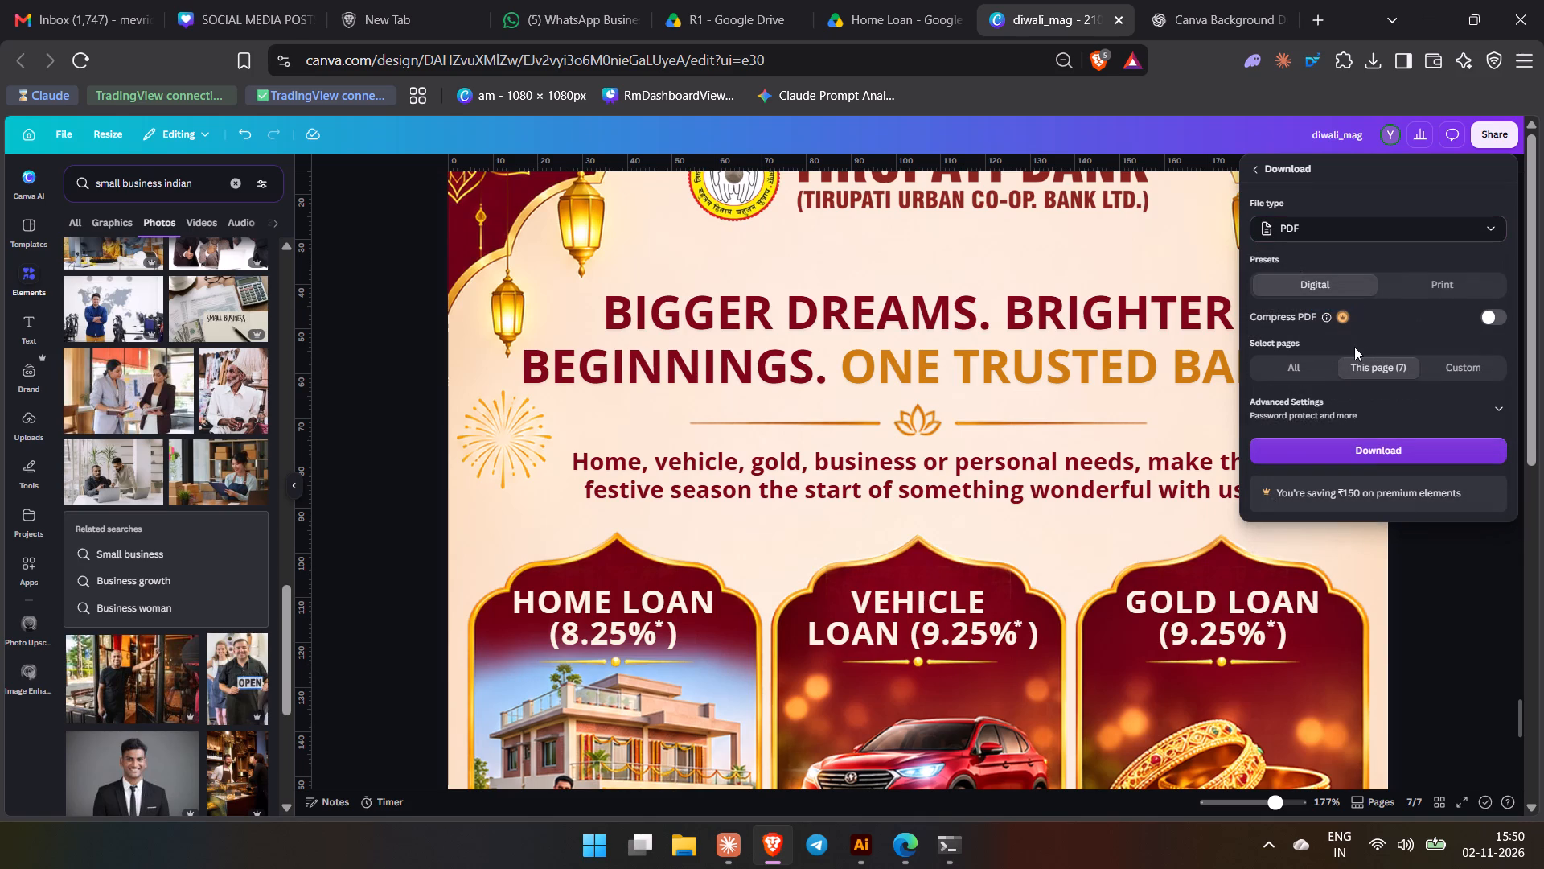
pyautogui.click(1438, 290)
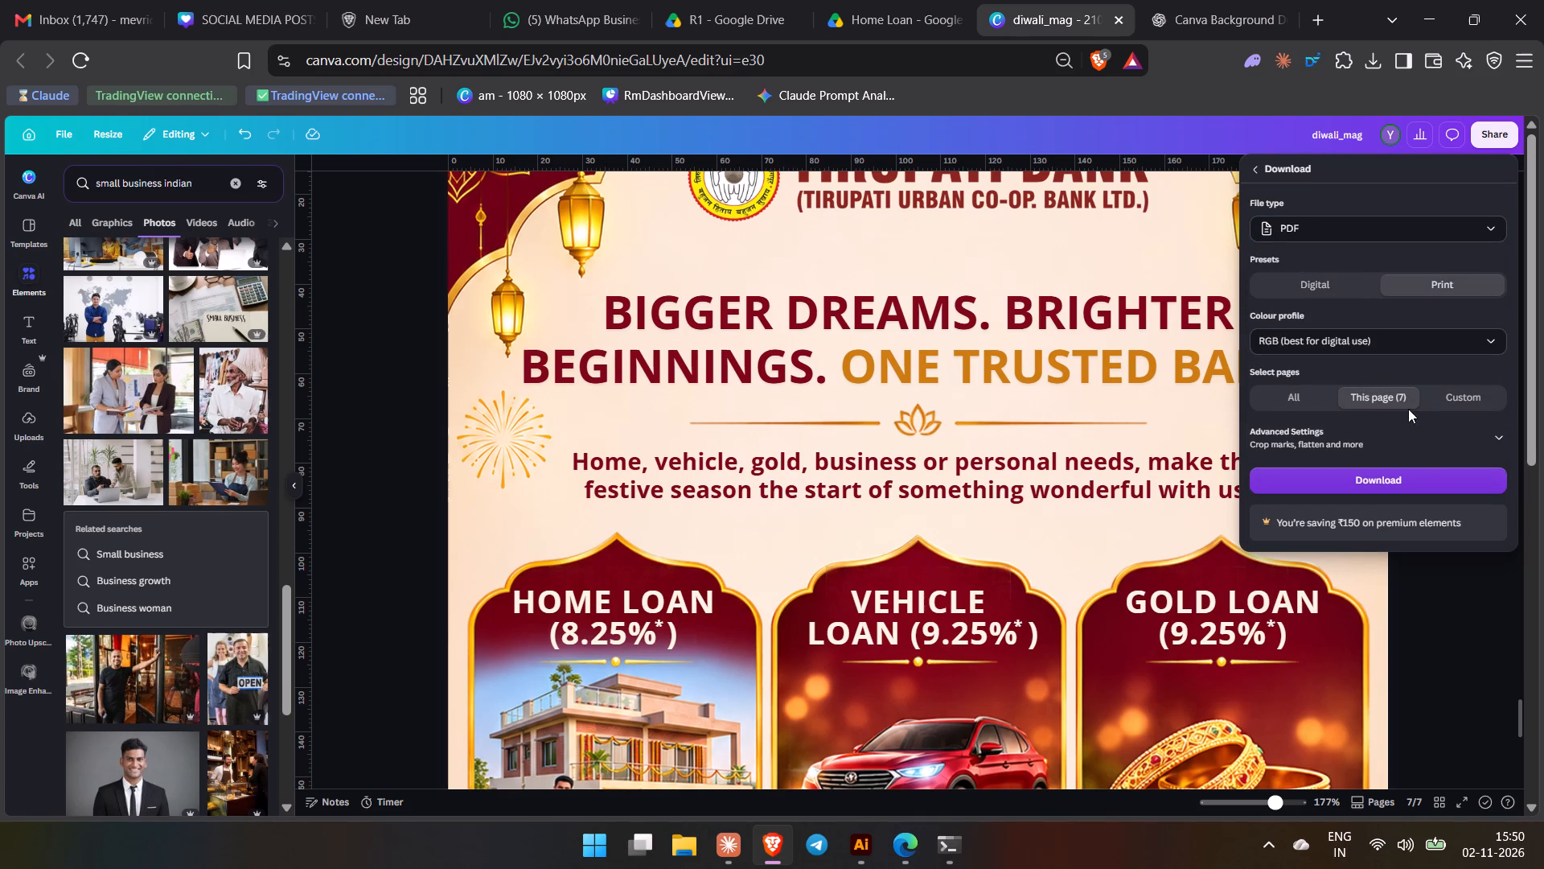
pyautogui.click(1390, 389)
pyautogui.click(1394, 481)
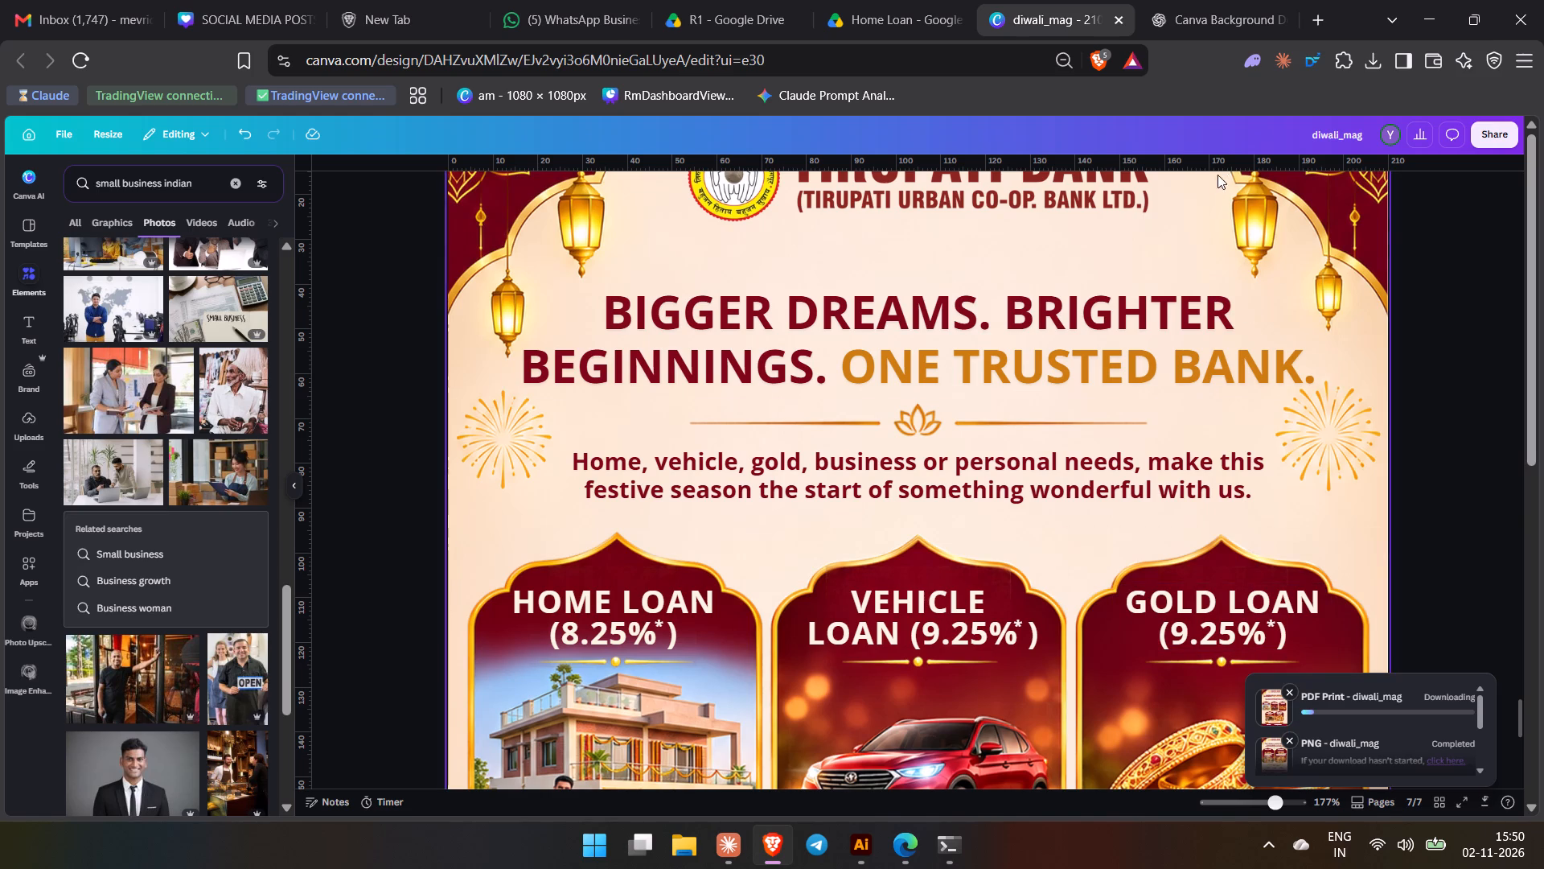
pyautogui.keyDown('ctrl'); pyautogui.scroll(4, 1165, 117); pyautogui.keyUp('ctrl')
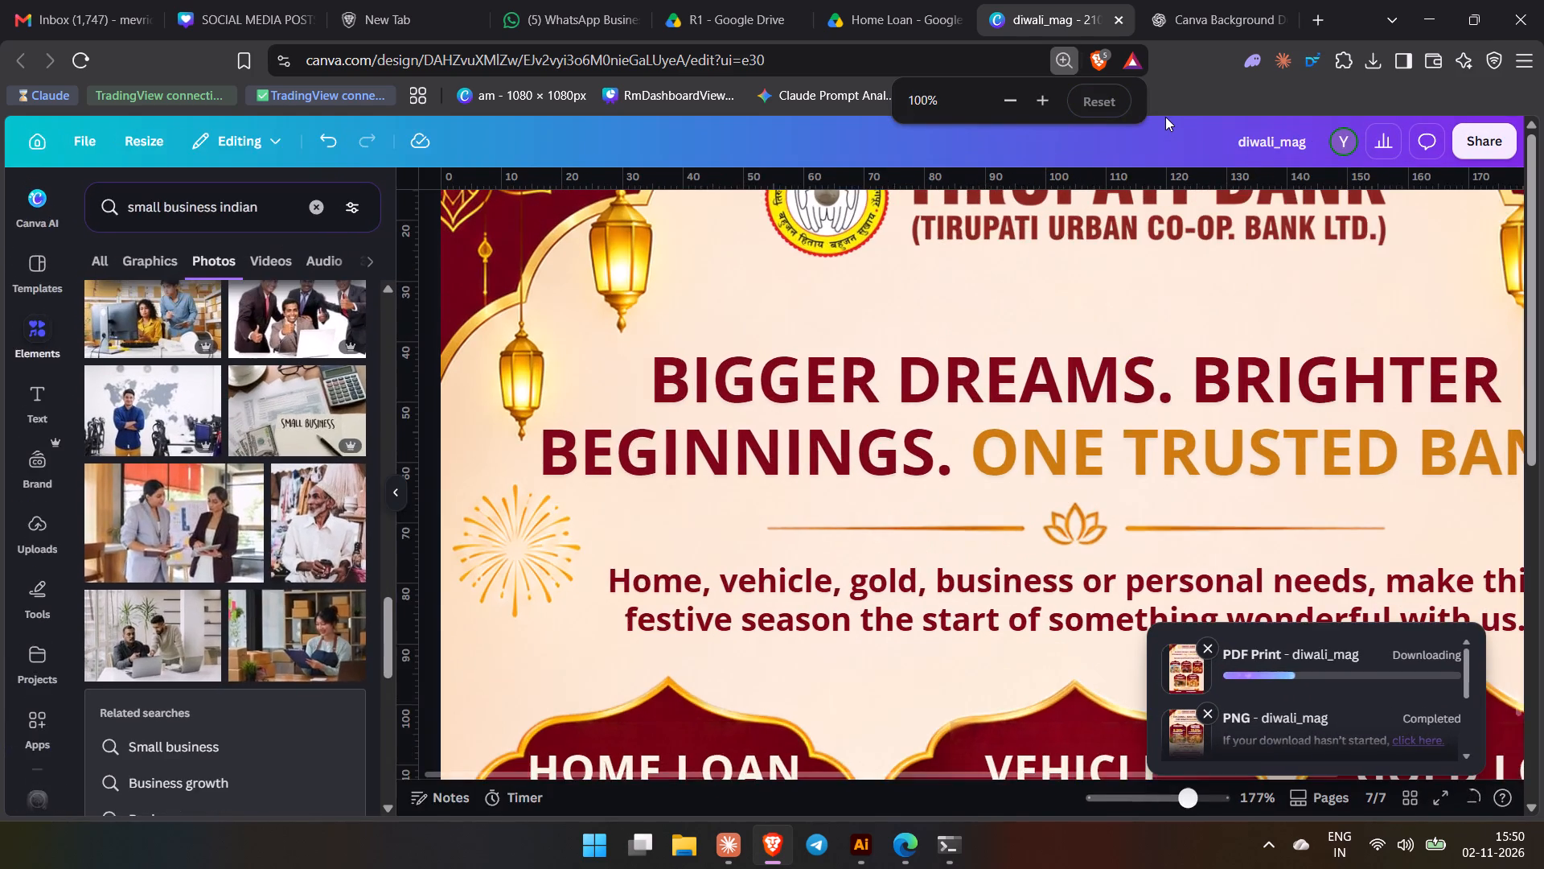
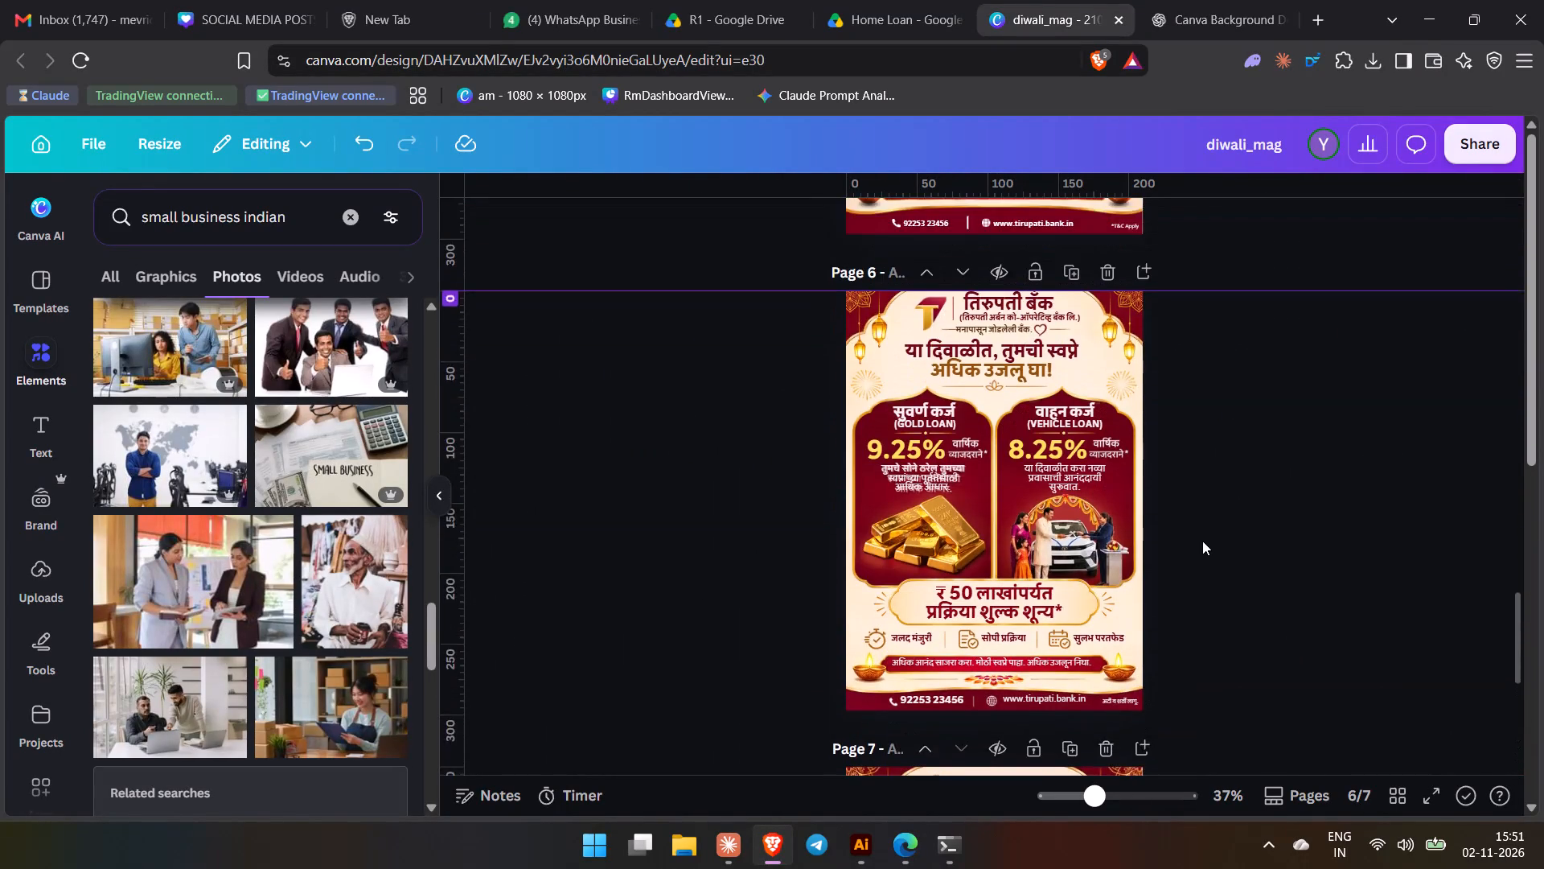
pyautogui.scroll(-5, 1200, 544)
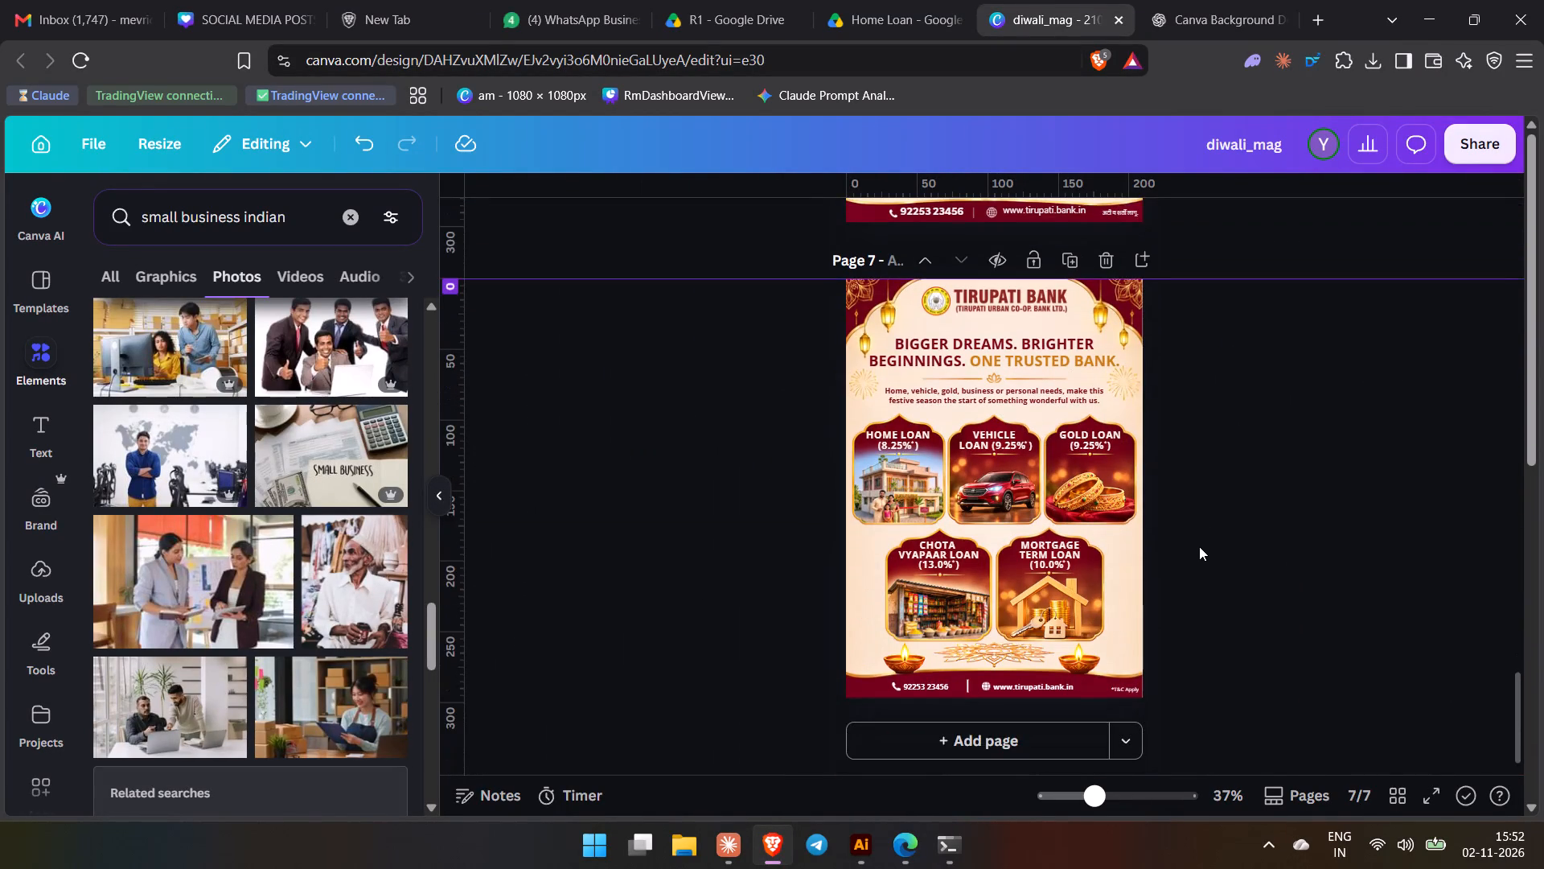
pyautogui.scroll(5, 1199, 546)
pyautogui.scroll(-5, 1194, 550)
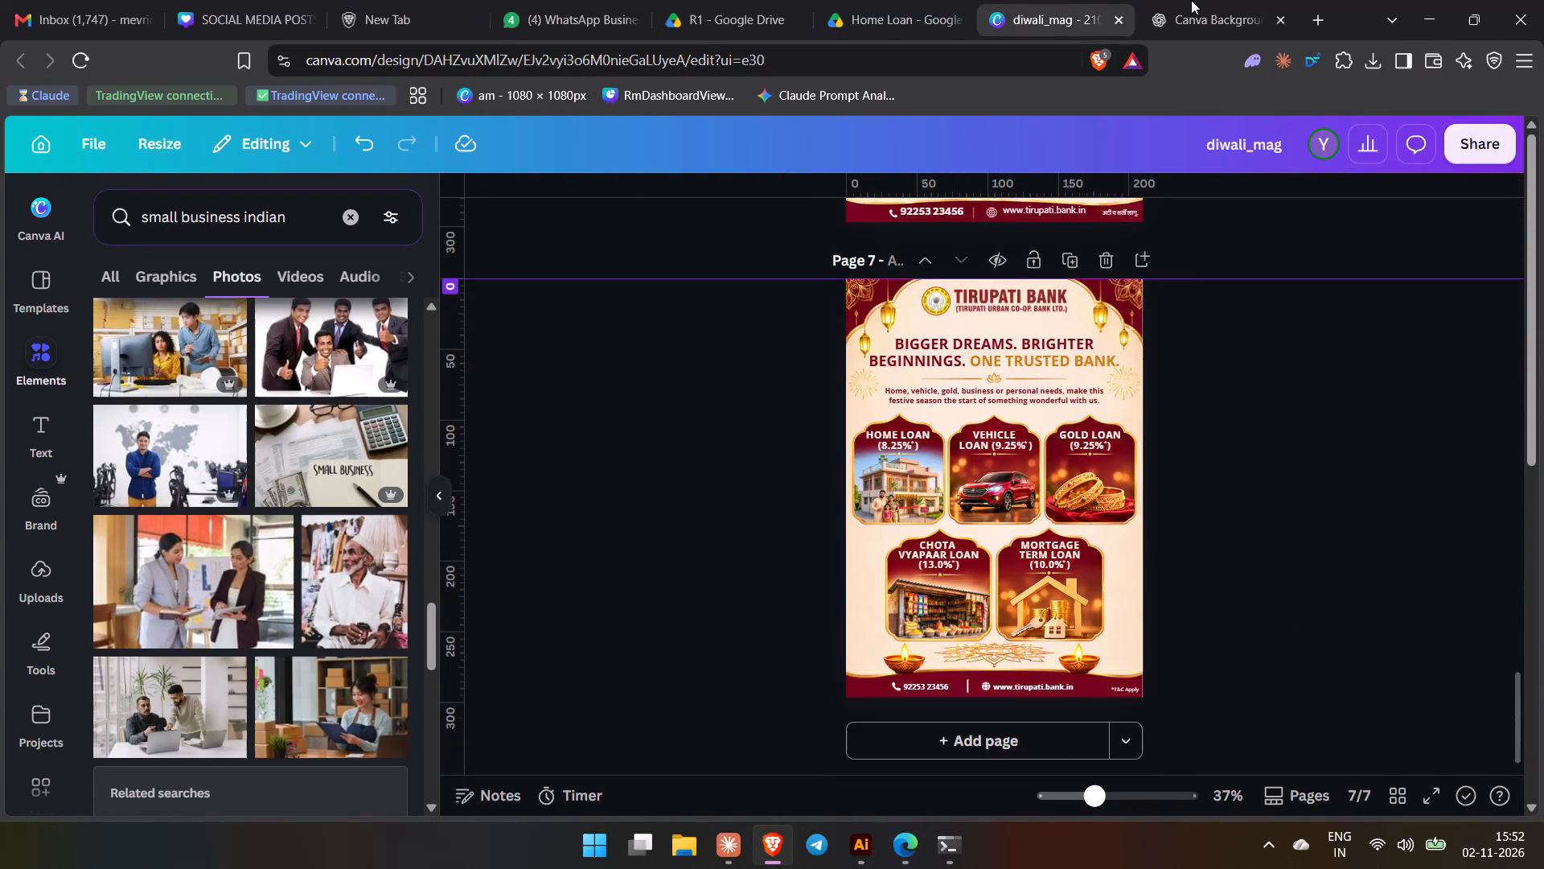
# Close the Canva Background browser tab next to the diwali_mag design.
pyautogui.click(1192, 0)
pyautogui.click(1280, 24)
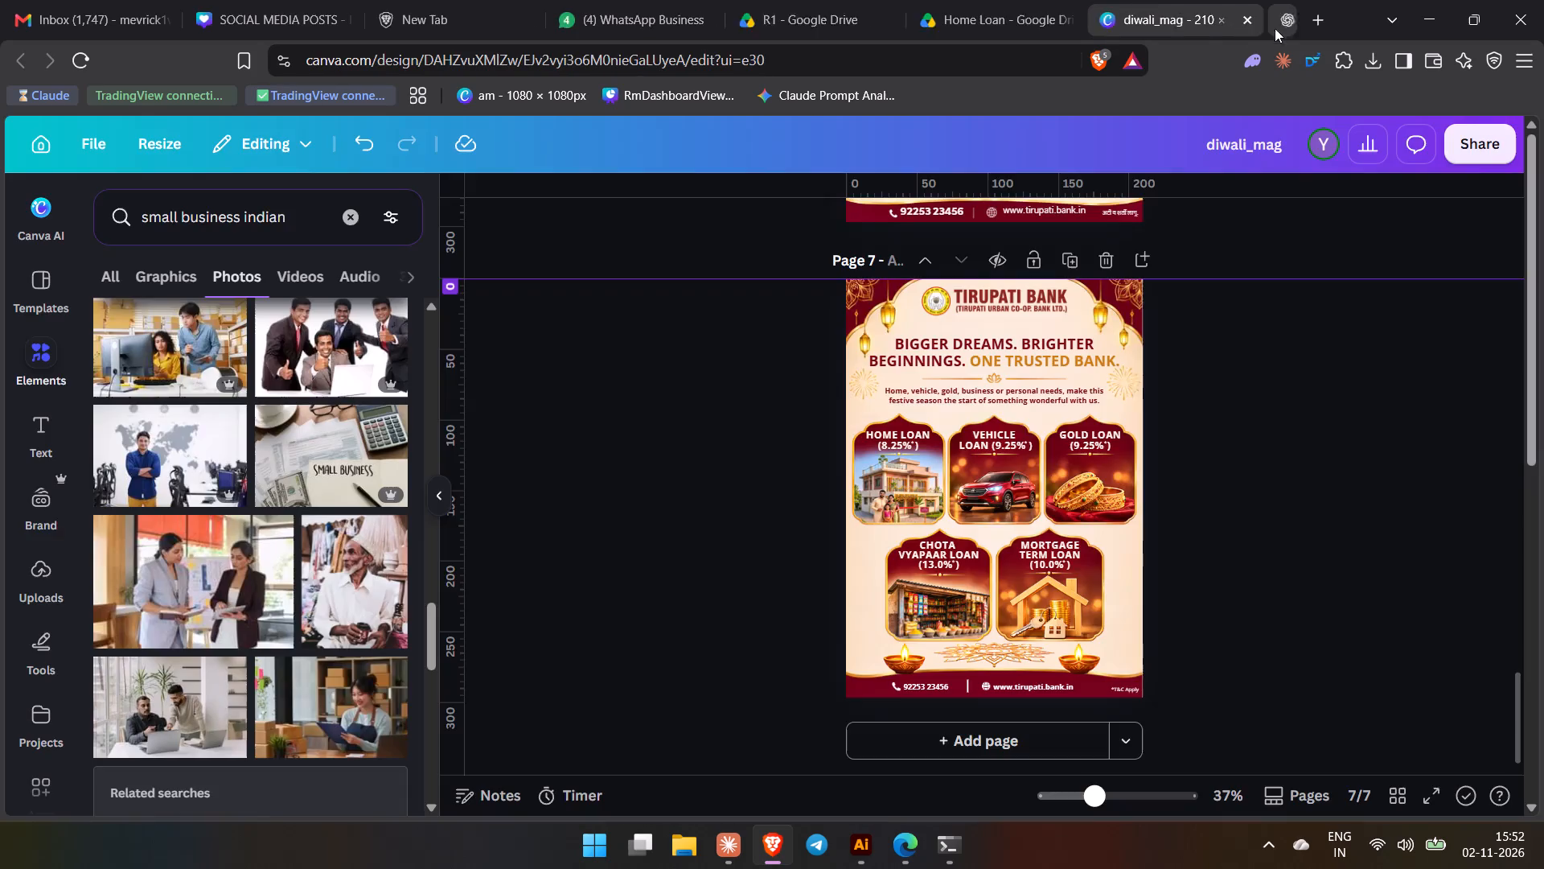
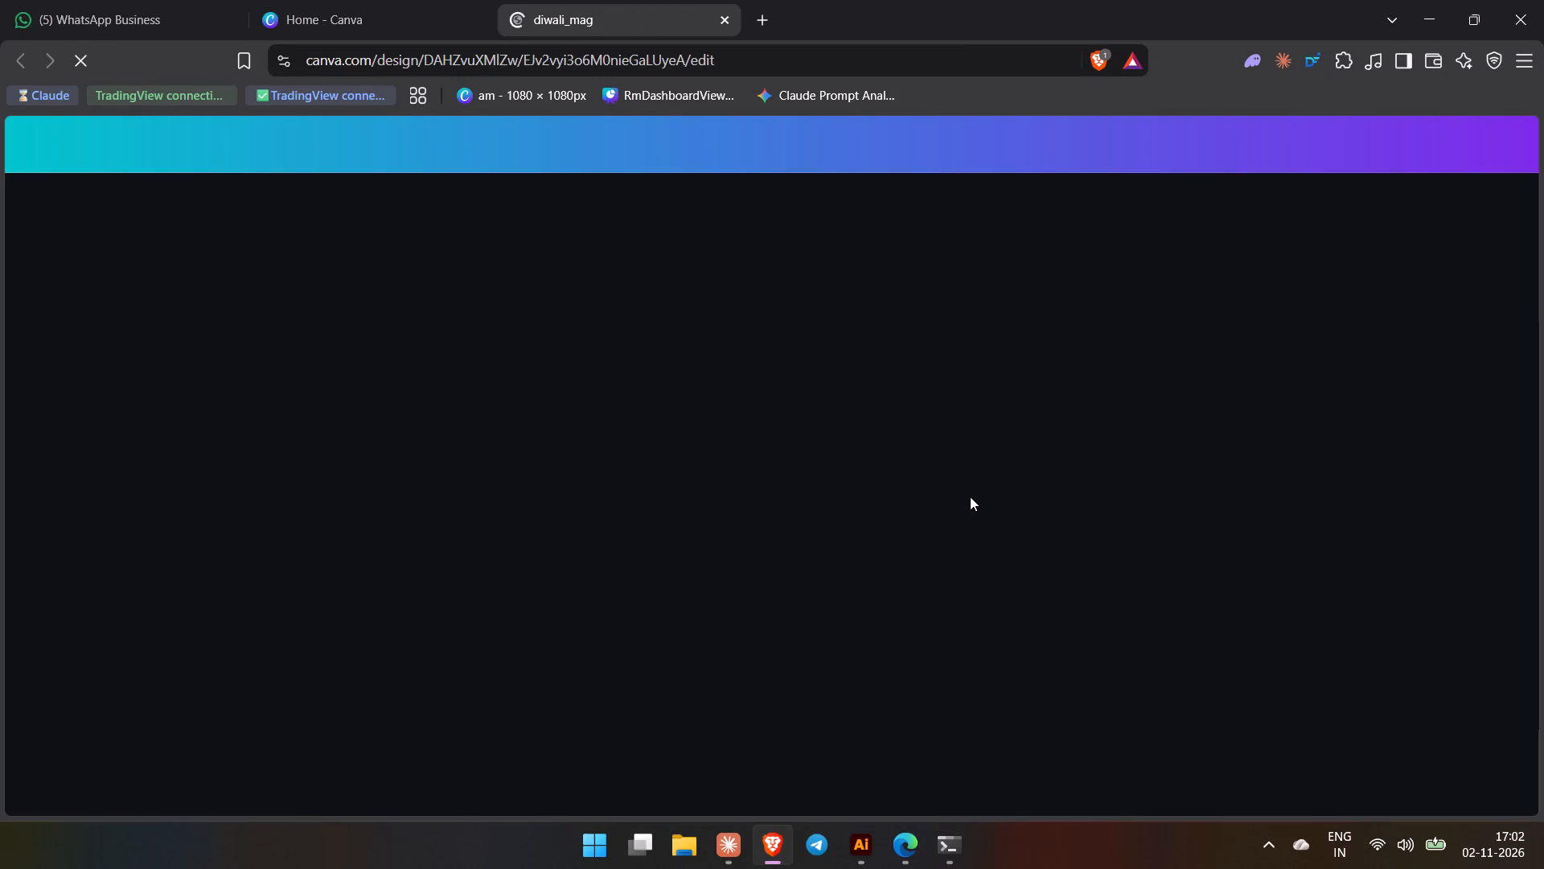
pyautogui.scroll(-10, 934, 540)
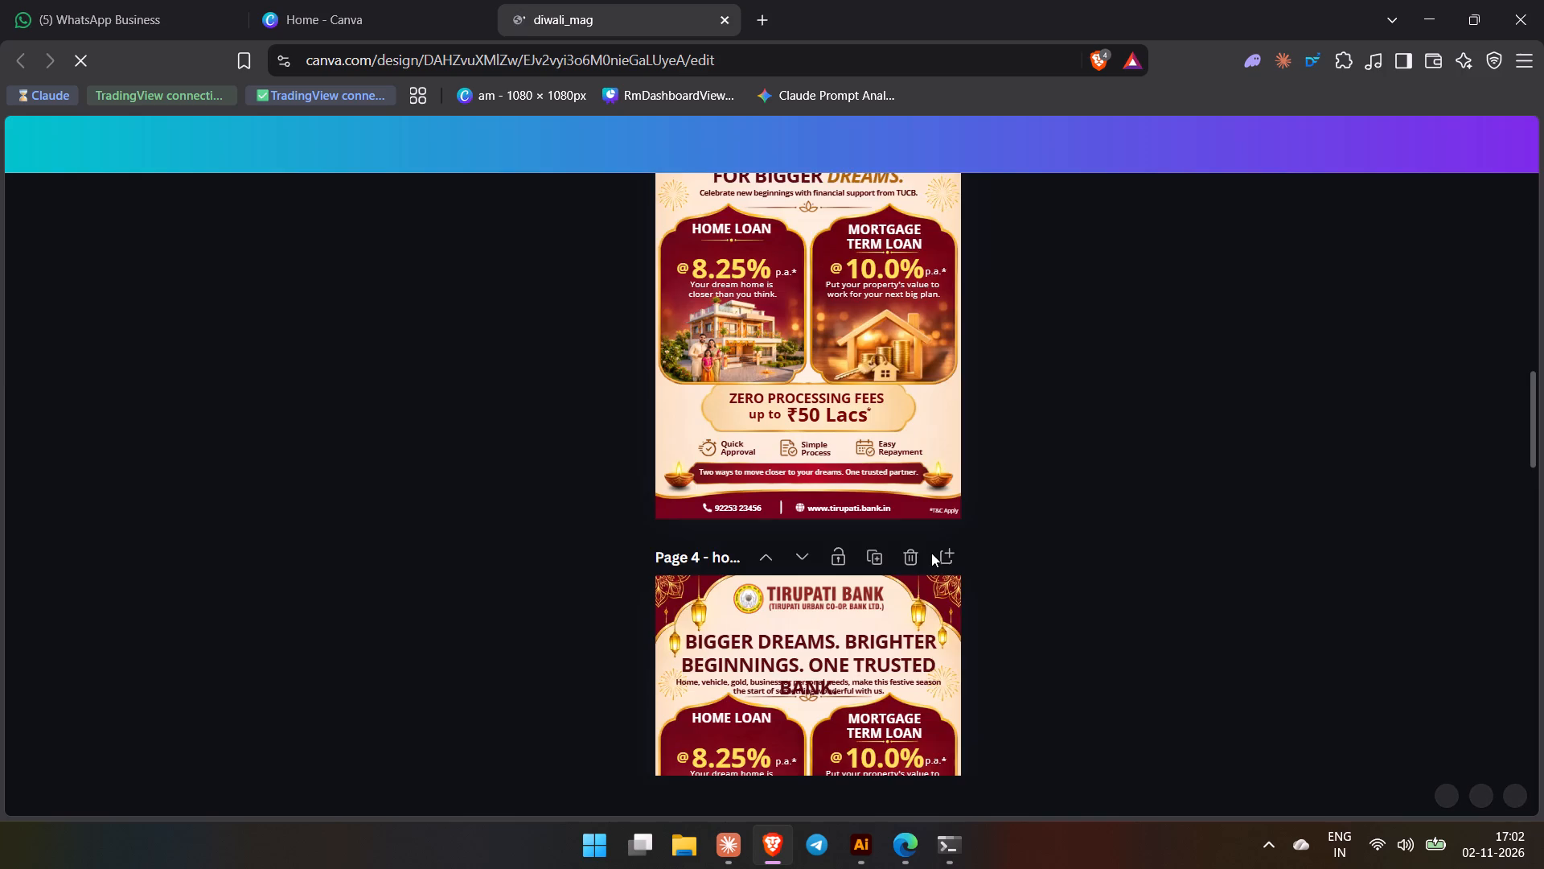
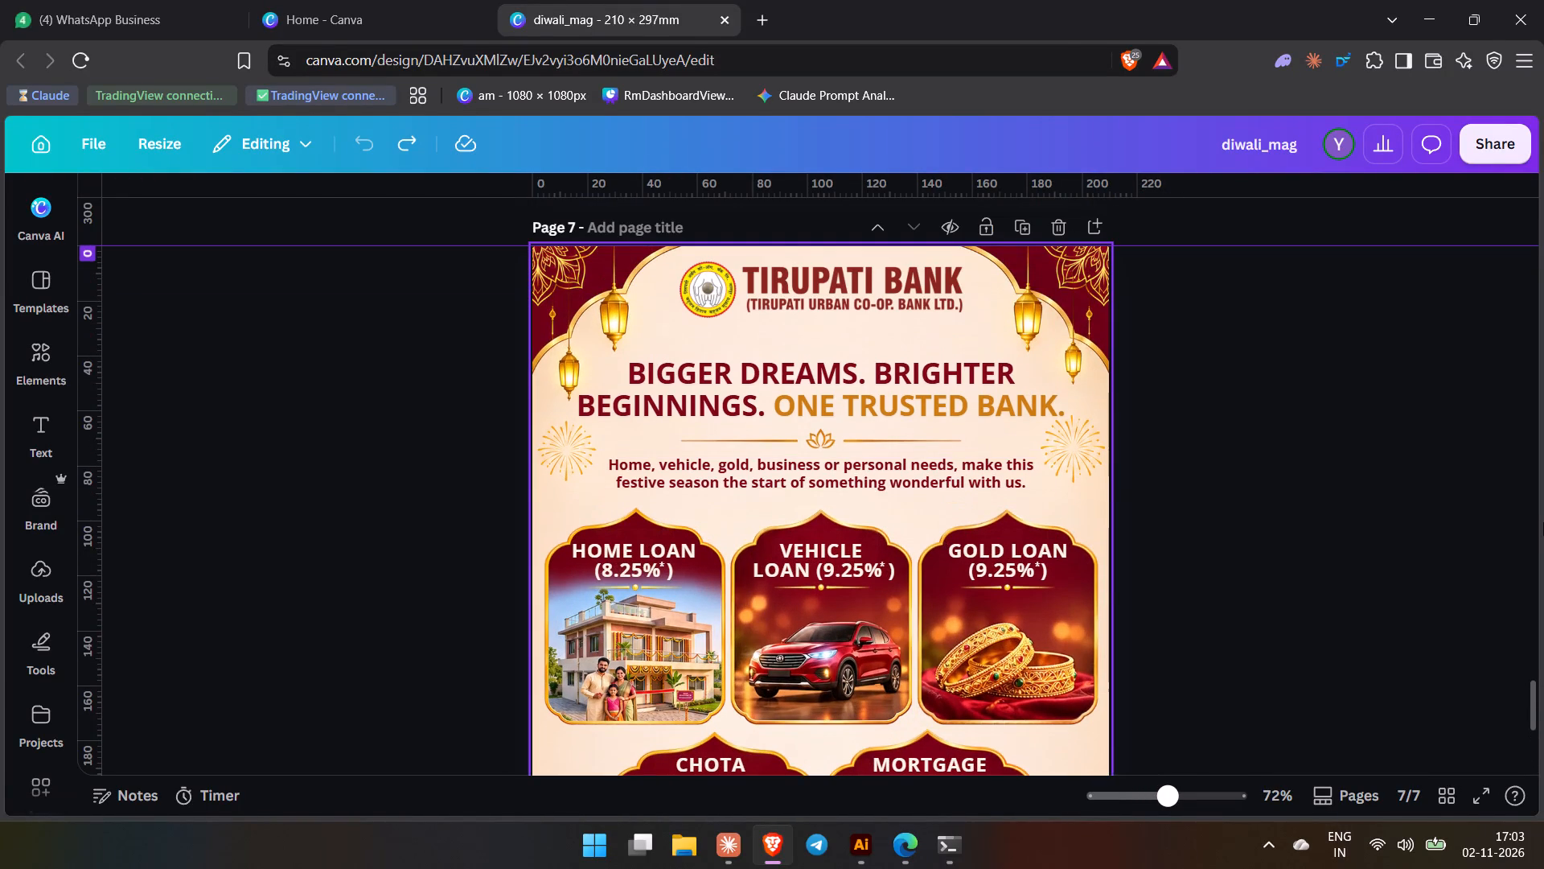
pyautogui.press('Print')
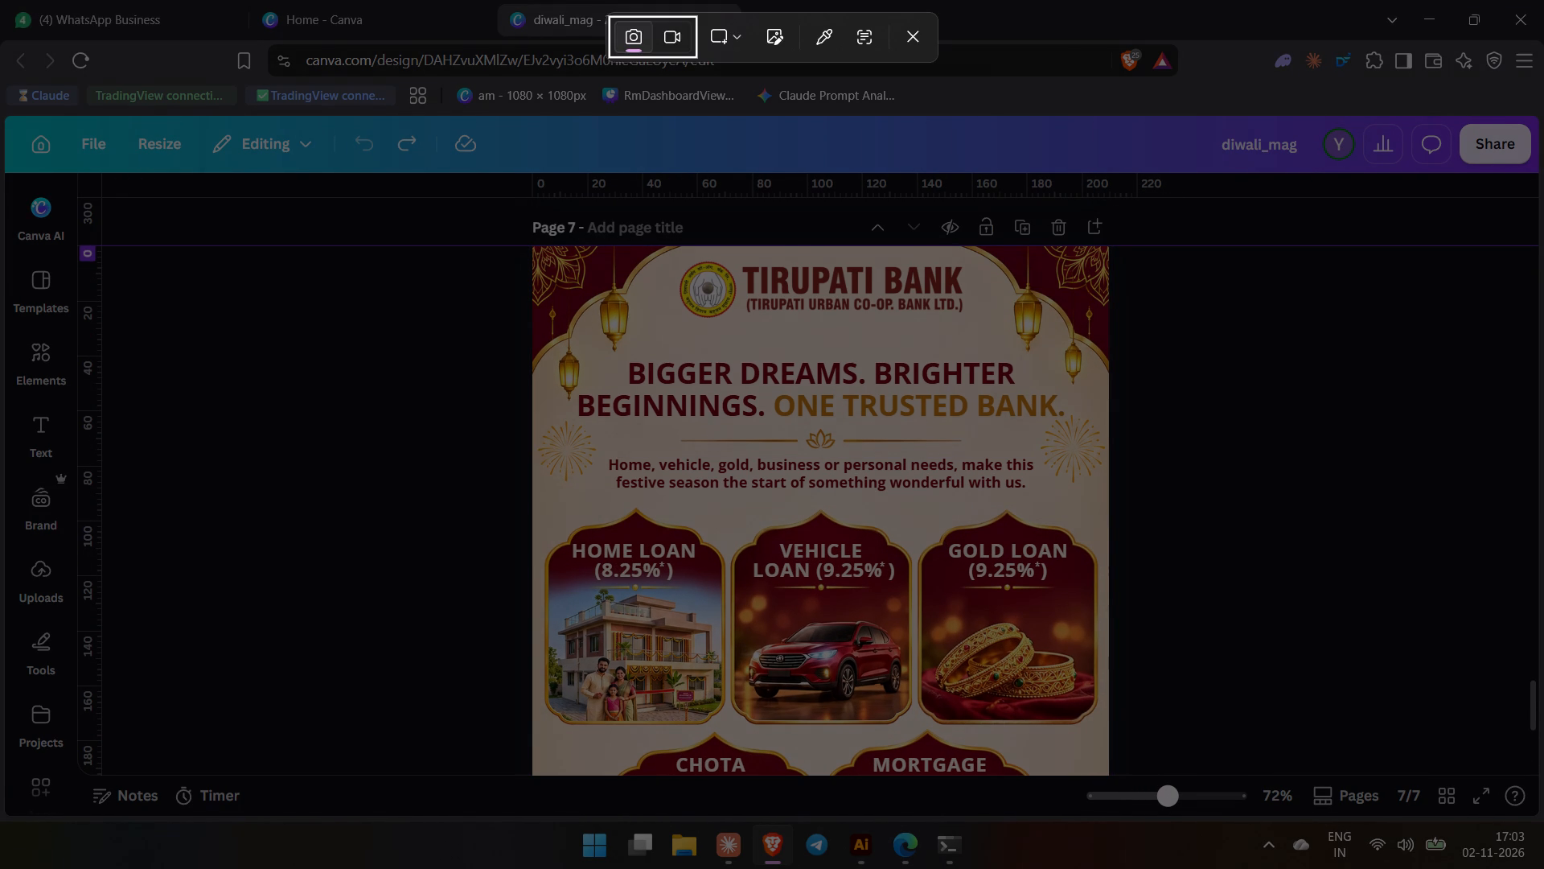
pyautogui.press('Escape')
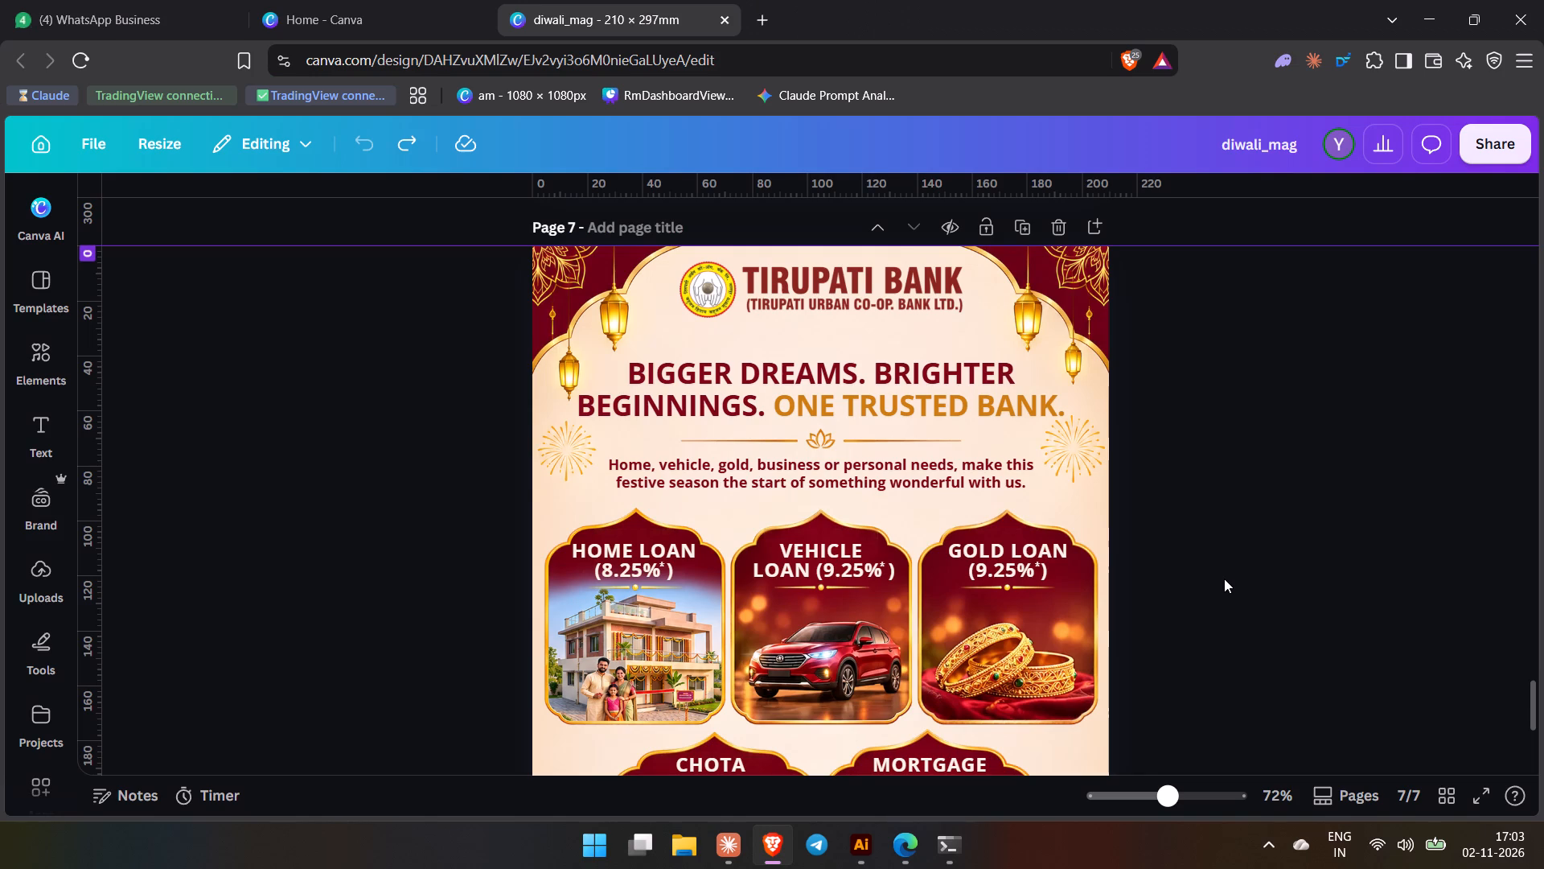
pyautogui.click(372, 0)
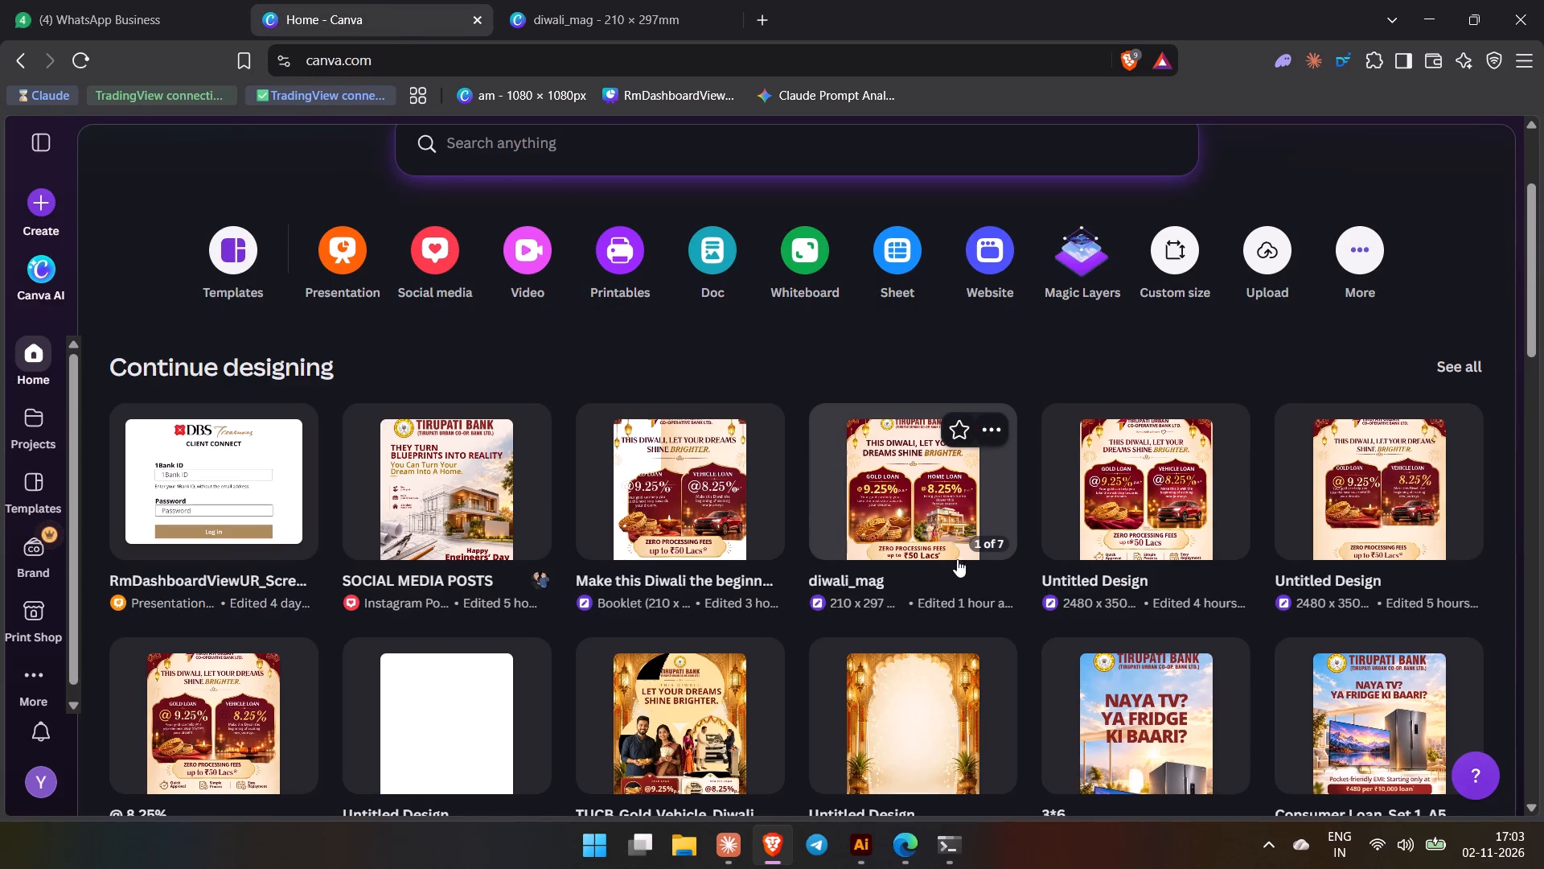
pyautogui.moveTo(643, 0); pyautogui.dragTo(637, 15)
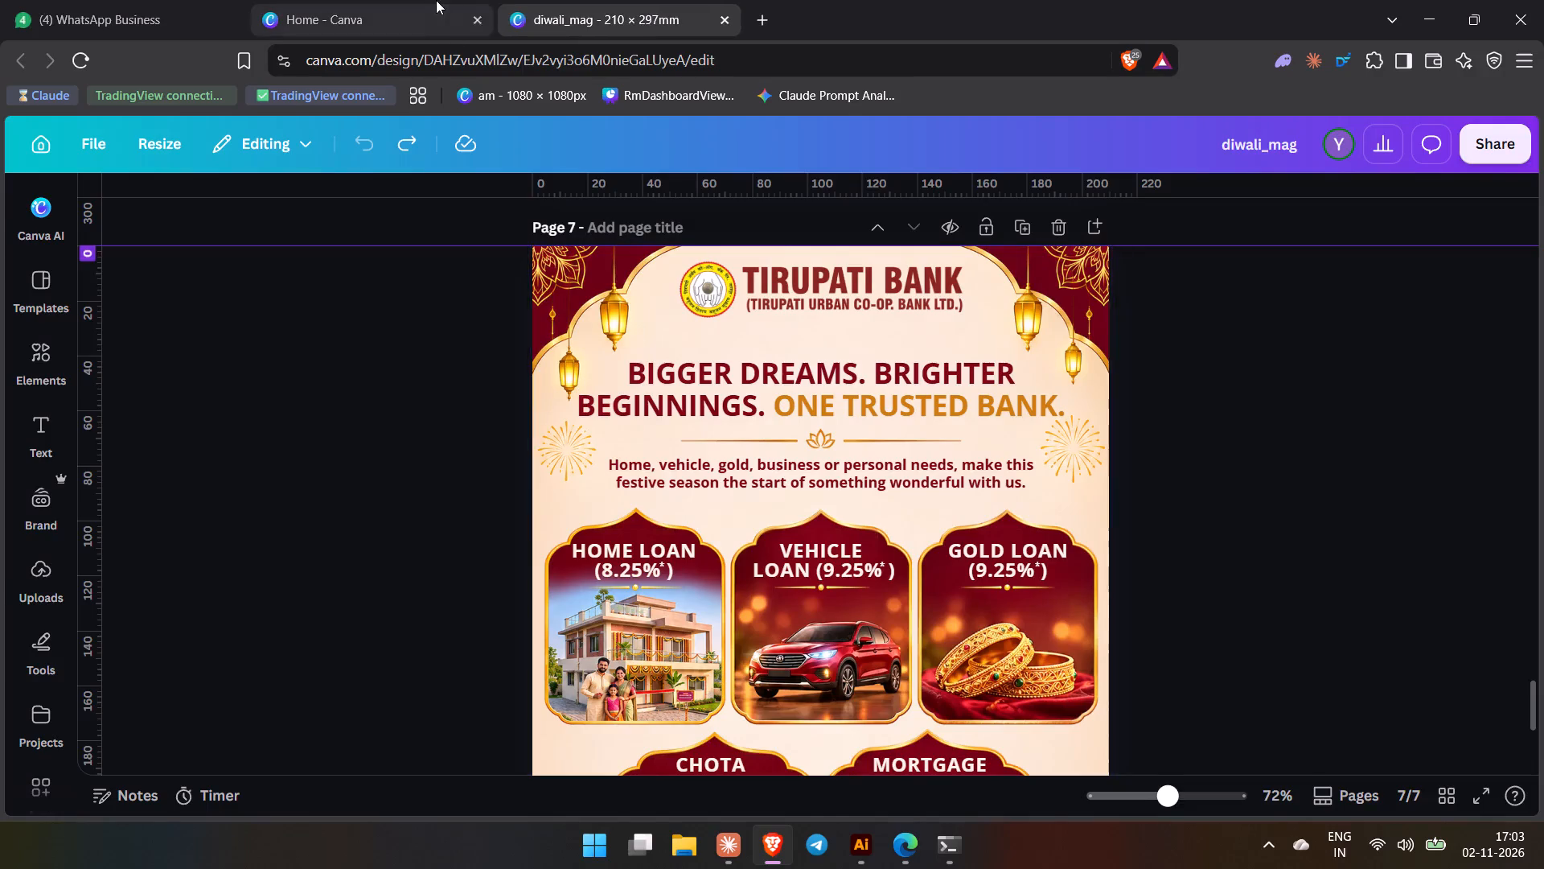
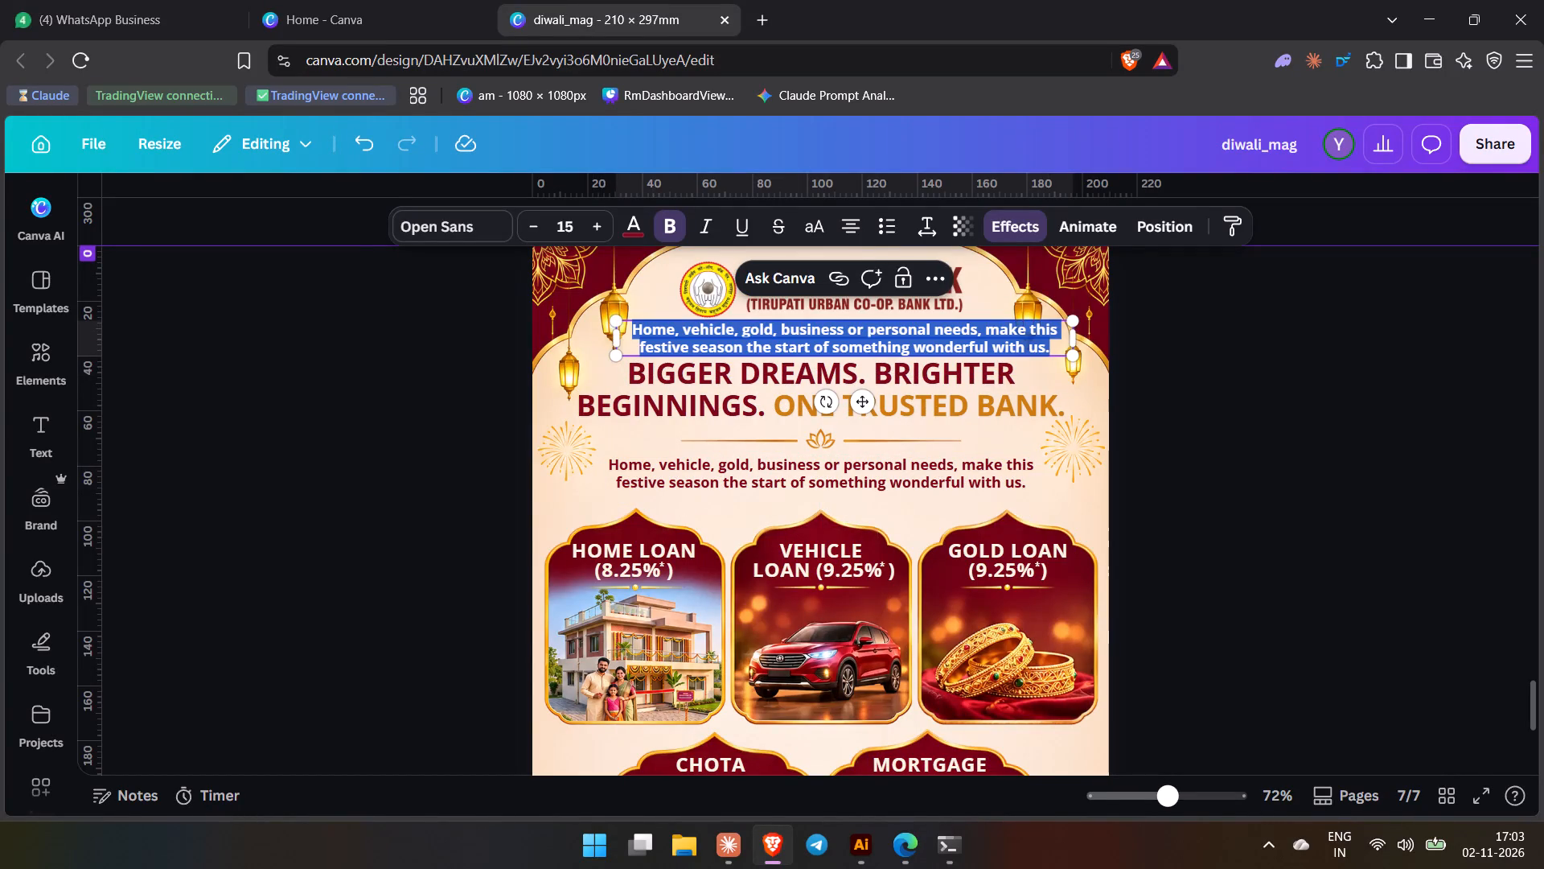
# Replace the selected duplicate sentence under the bank logo with the copied tagline "Bank with a Heart".
pyautogui.hotkey('ctrl', 'v')
pyautogui.click(1191, 399)
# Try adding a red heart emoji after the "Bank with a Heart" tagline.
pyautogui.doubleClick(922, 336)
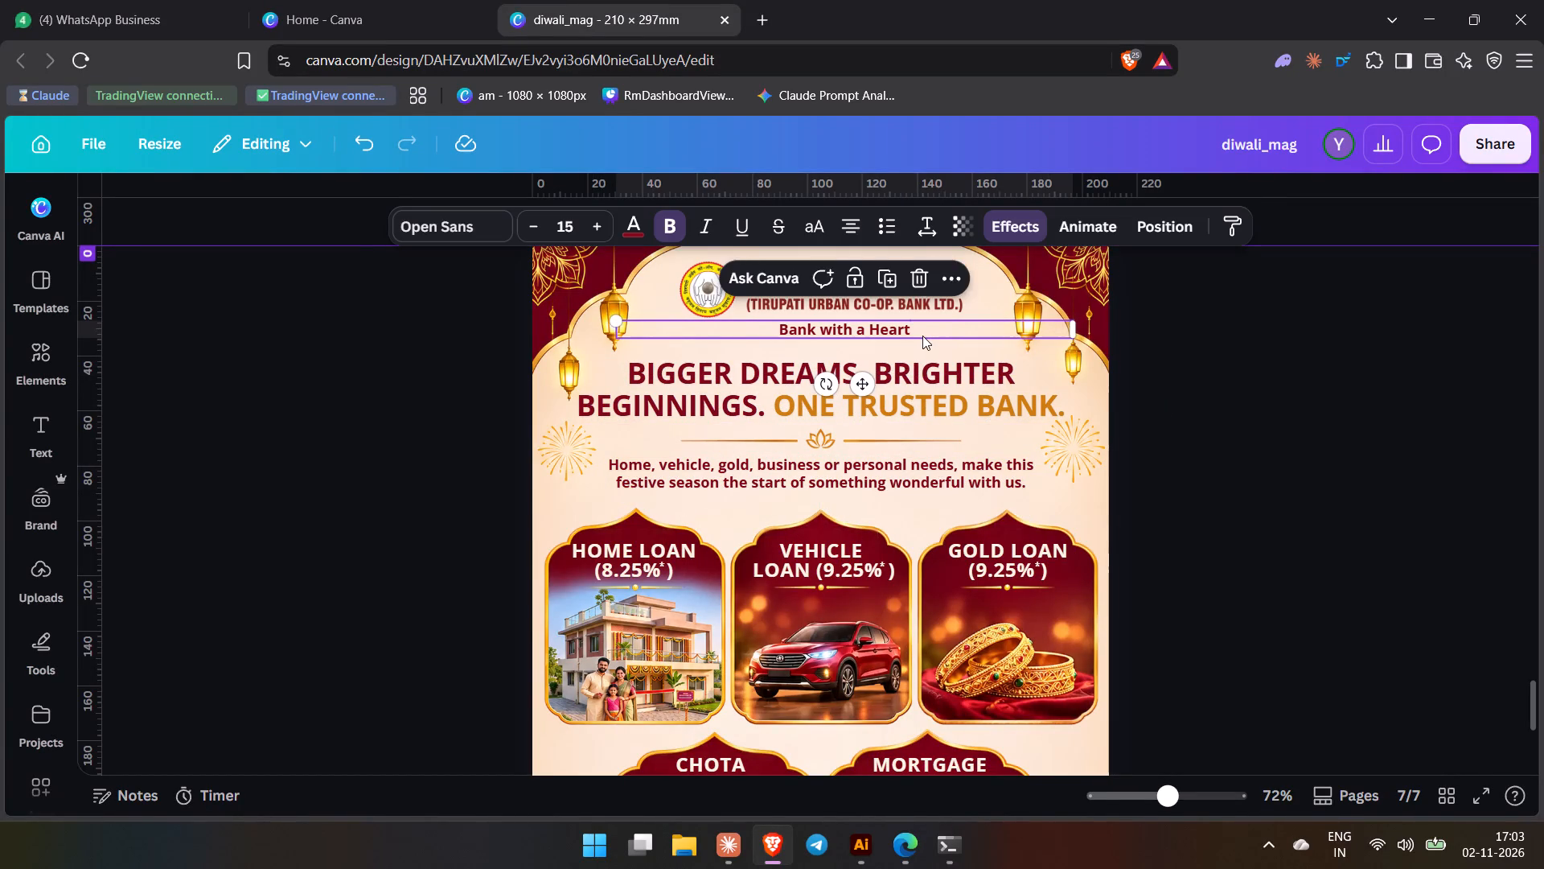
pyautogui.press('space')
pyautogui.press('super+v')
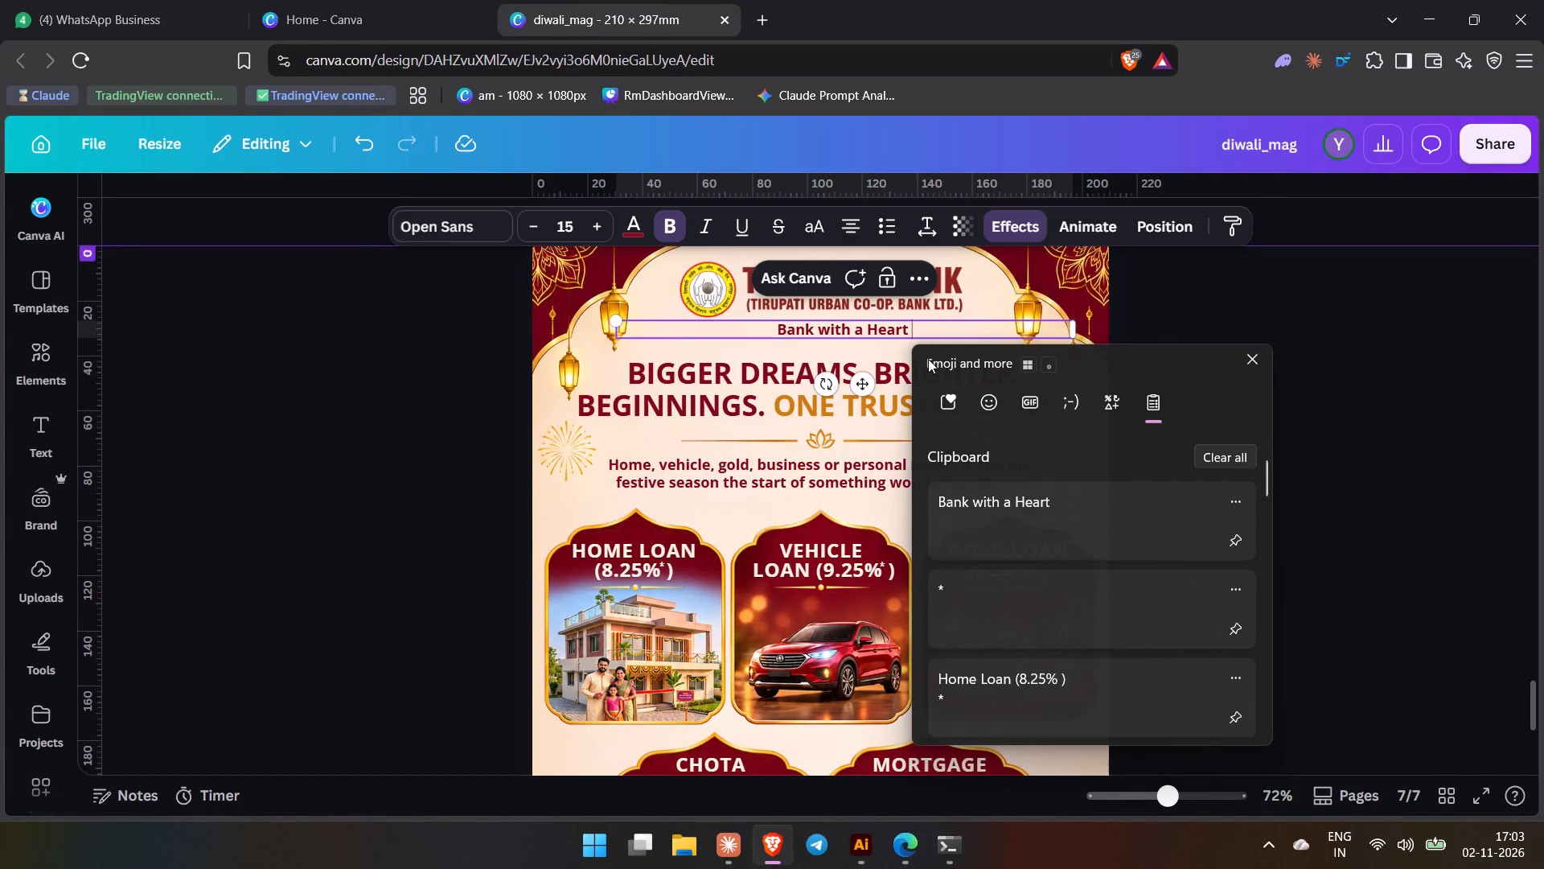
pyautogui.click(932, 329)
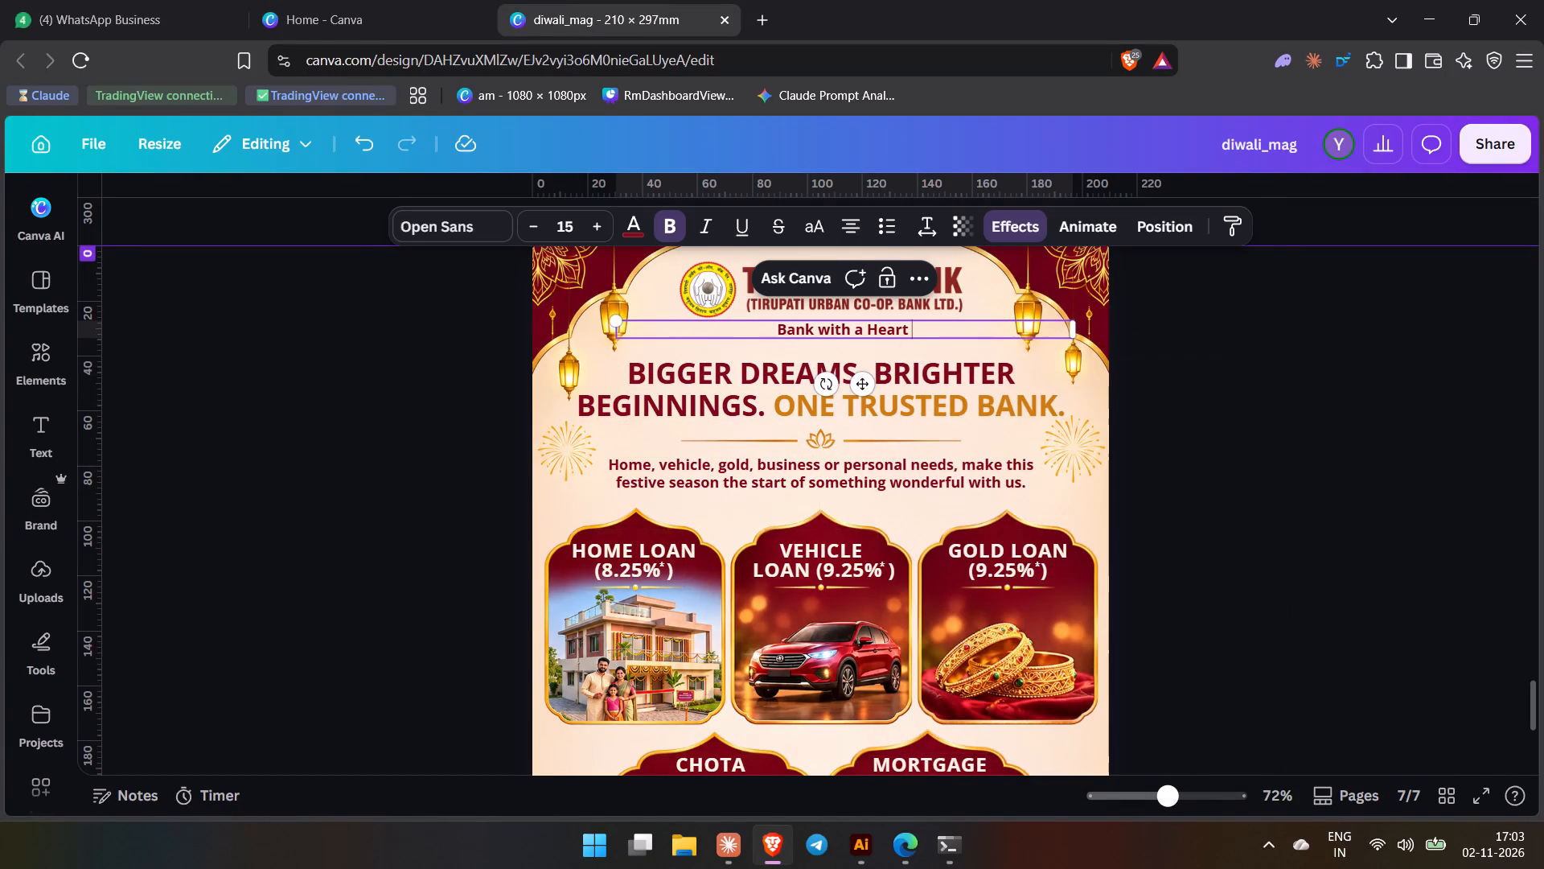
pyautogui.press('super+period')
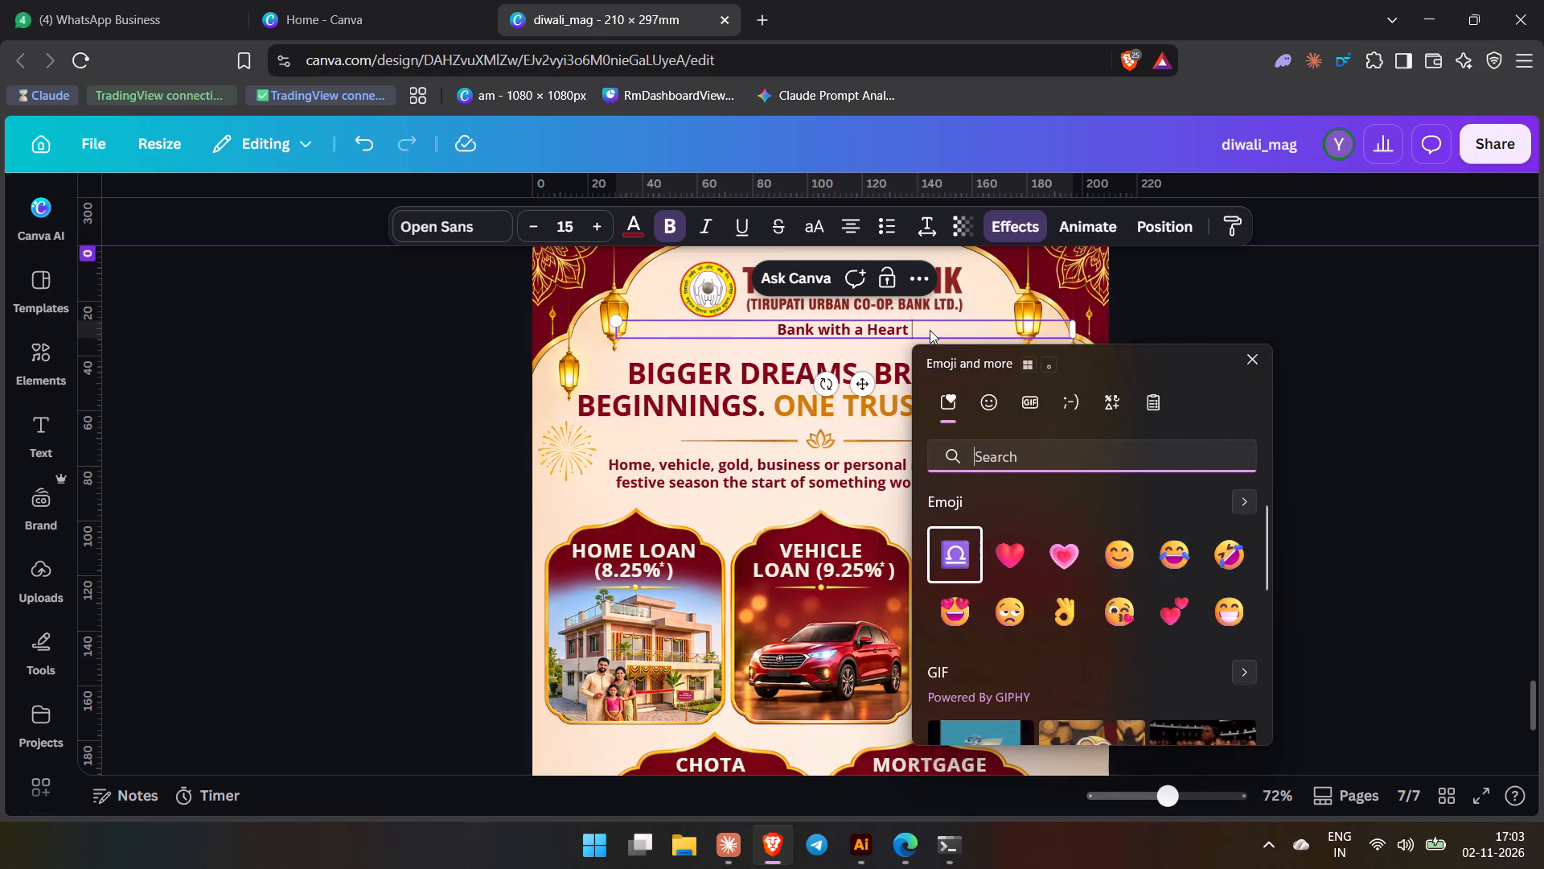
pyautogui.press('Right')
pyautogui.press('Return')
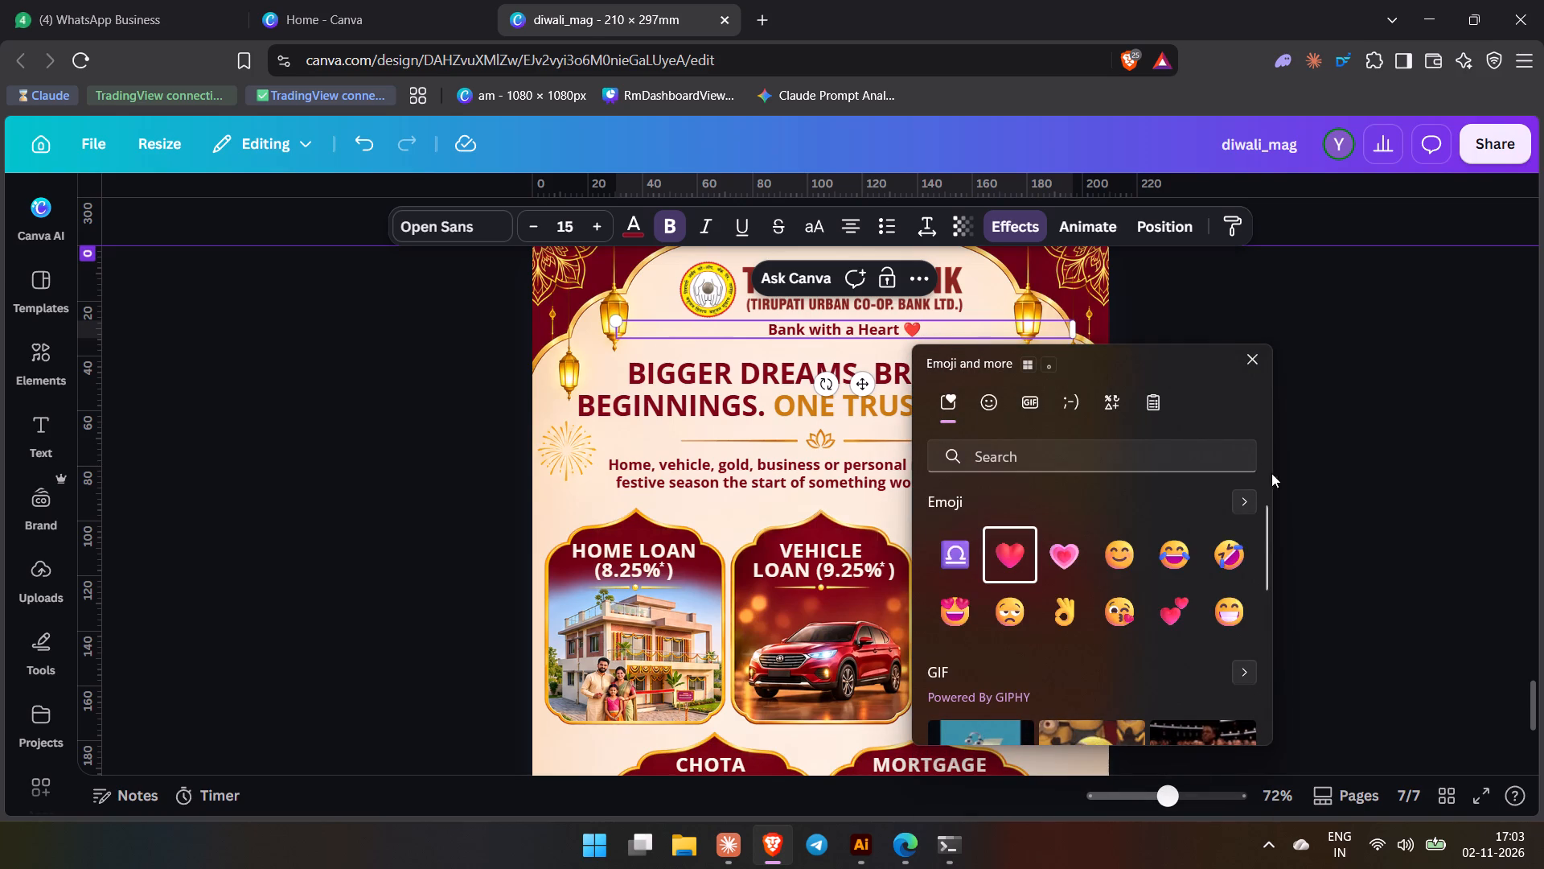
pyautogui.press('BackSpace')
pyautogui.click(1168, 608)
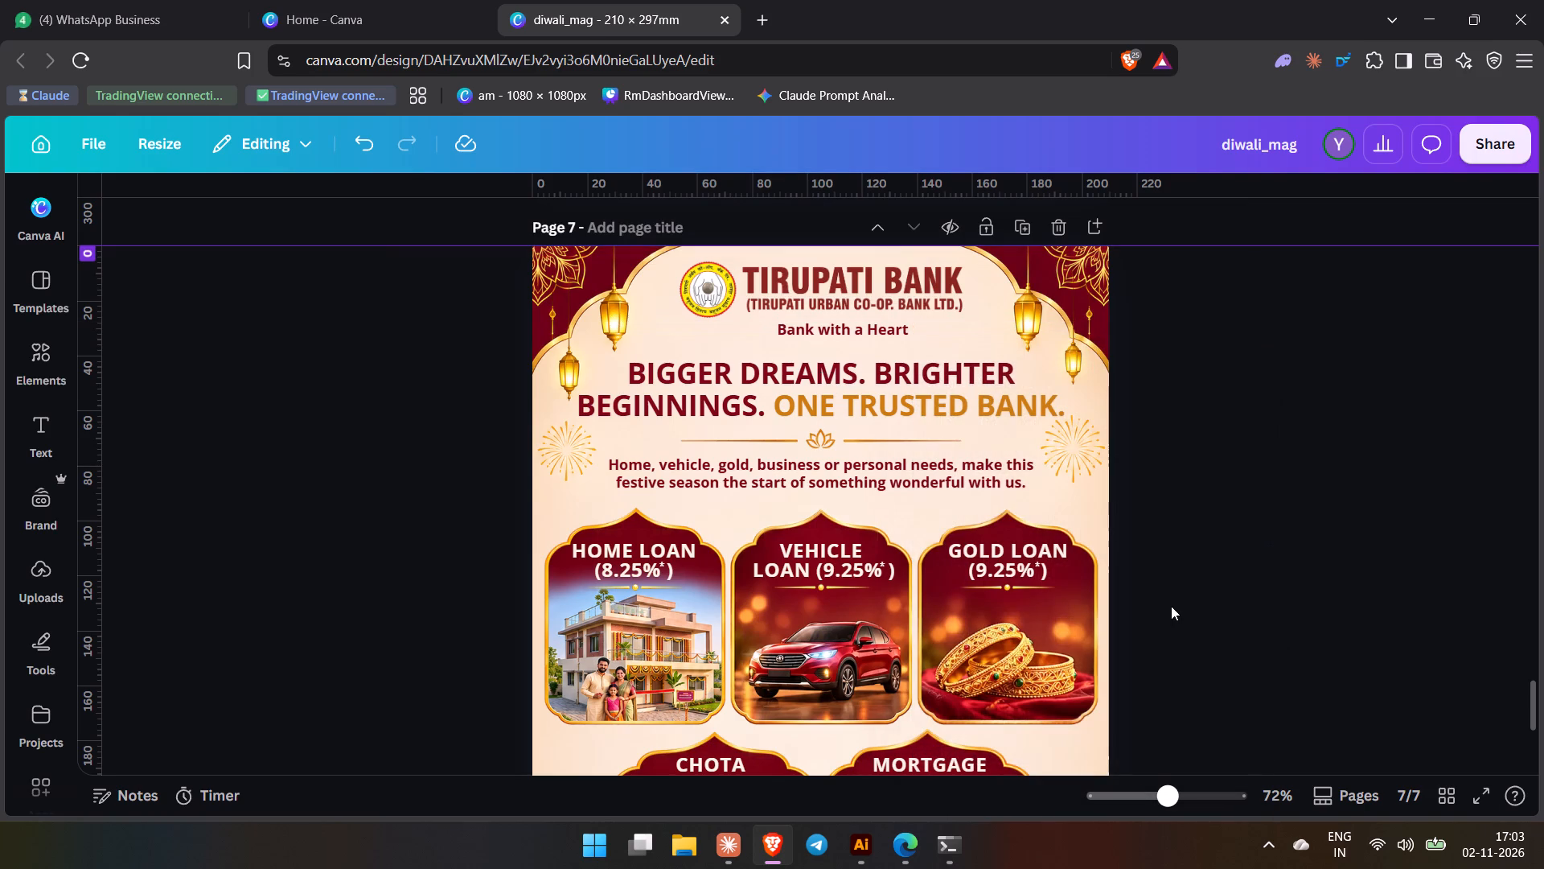
# Search the elements for "heart" and add the first plain heart shape to page 7.
pyautogui.click(50, 355)
pyautogui.click(189, 212)
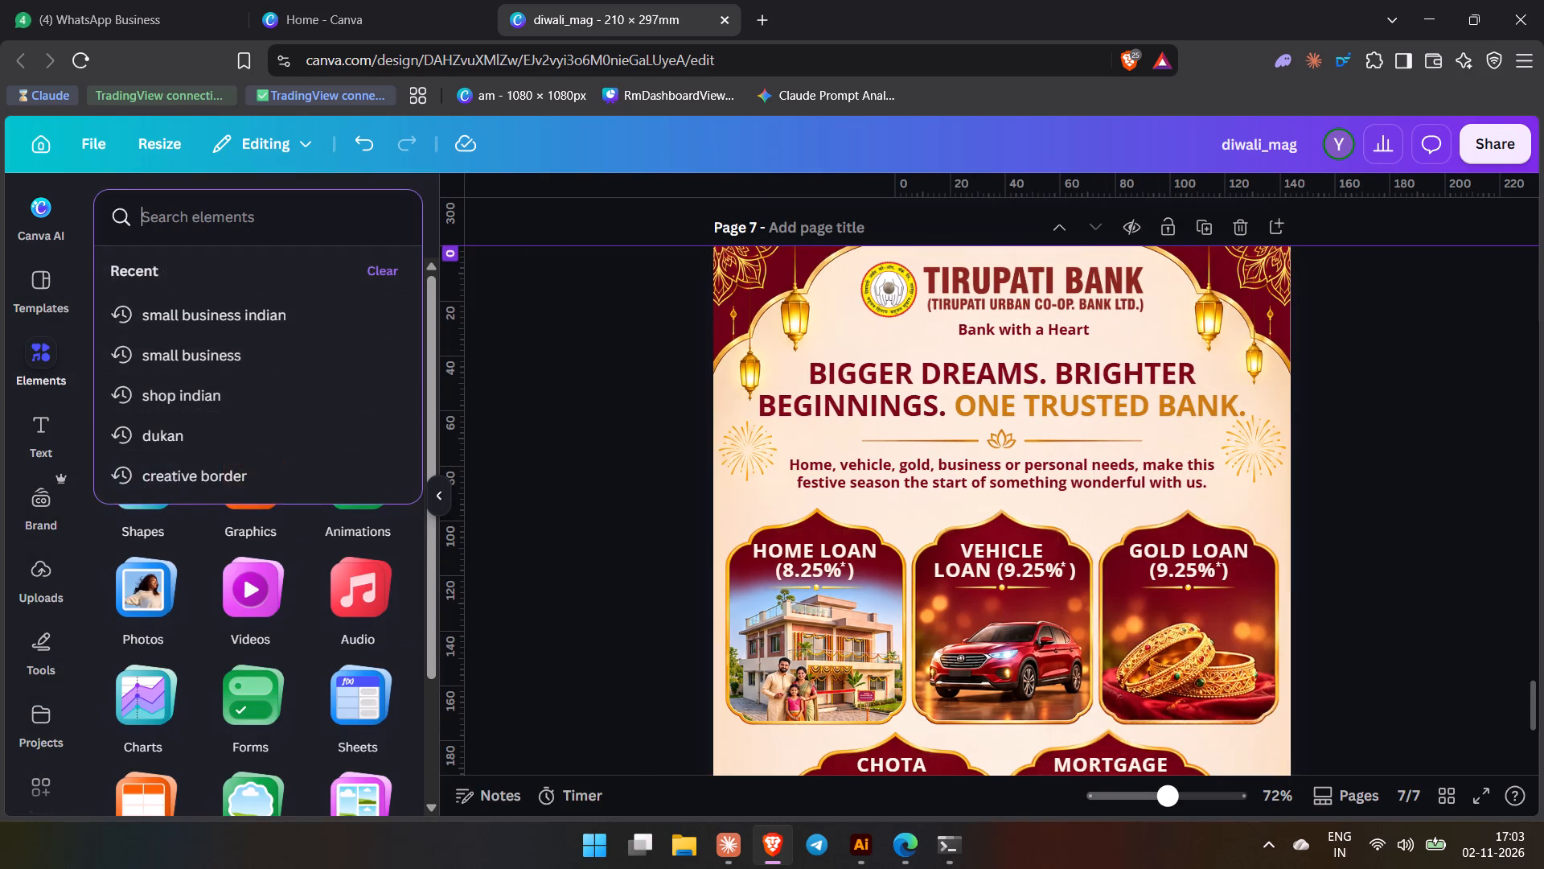
pyautogui.write('heart')
pyautogui.press('Return')
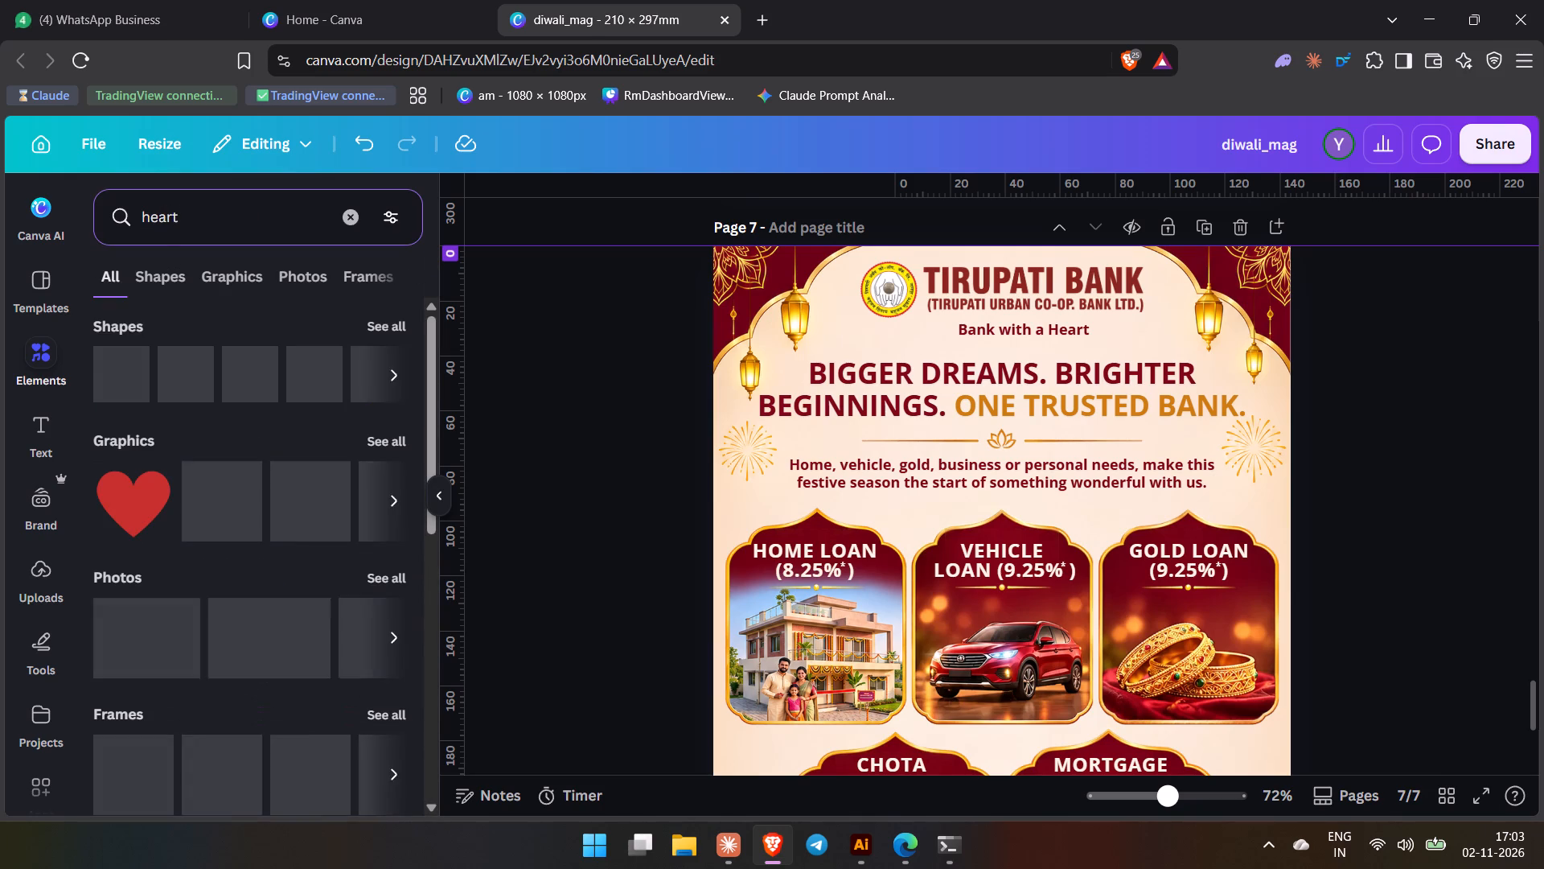
pyautogui.click(381, 335)
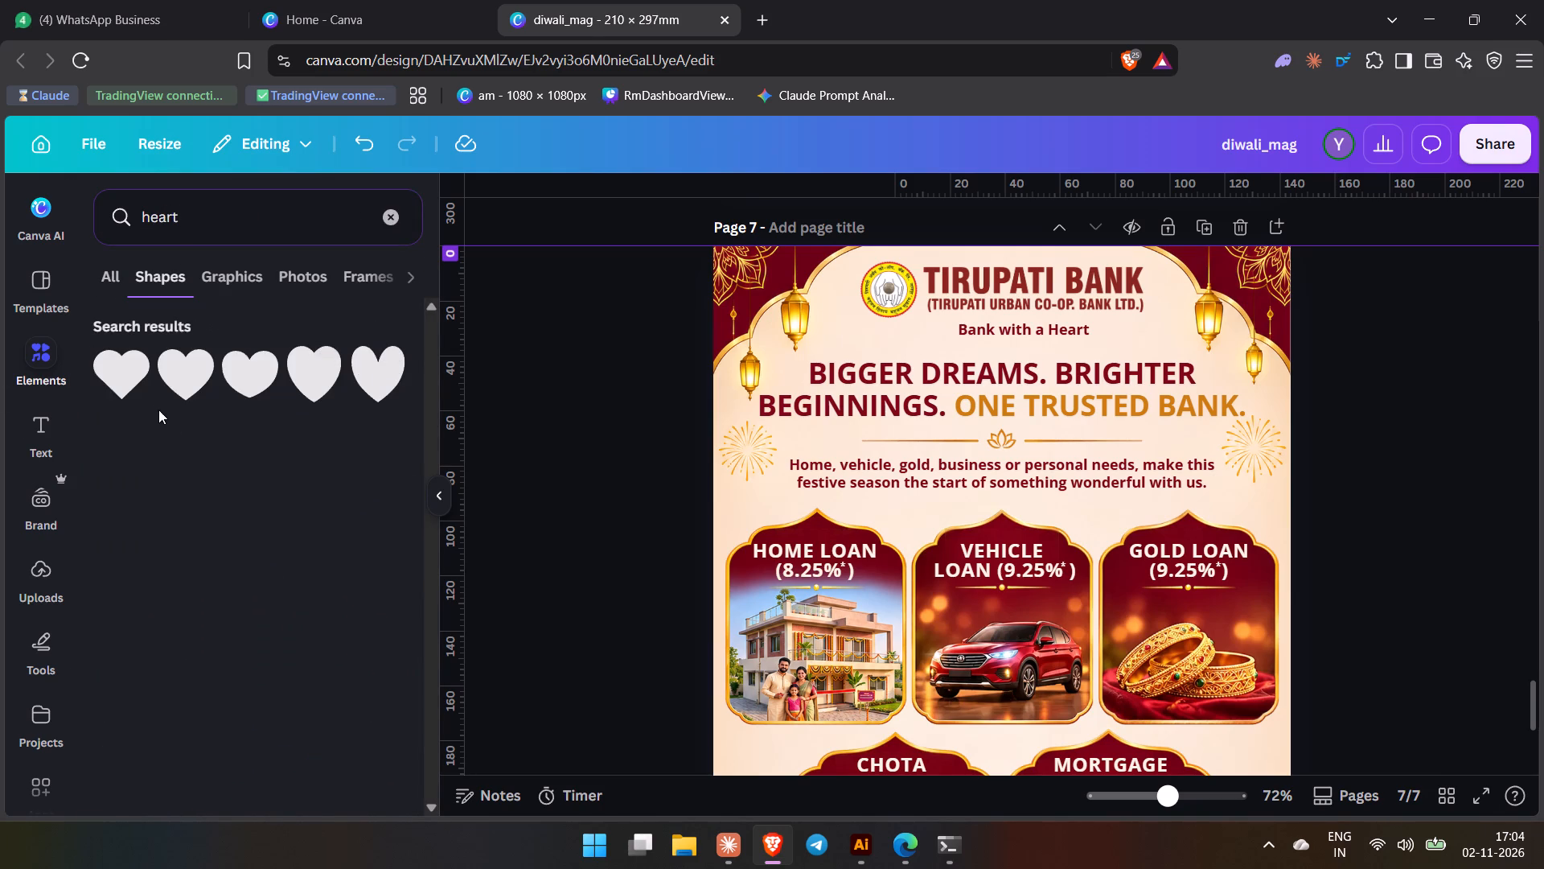
pyautogui.click(126, 390)
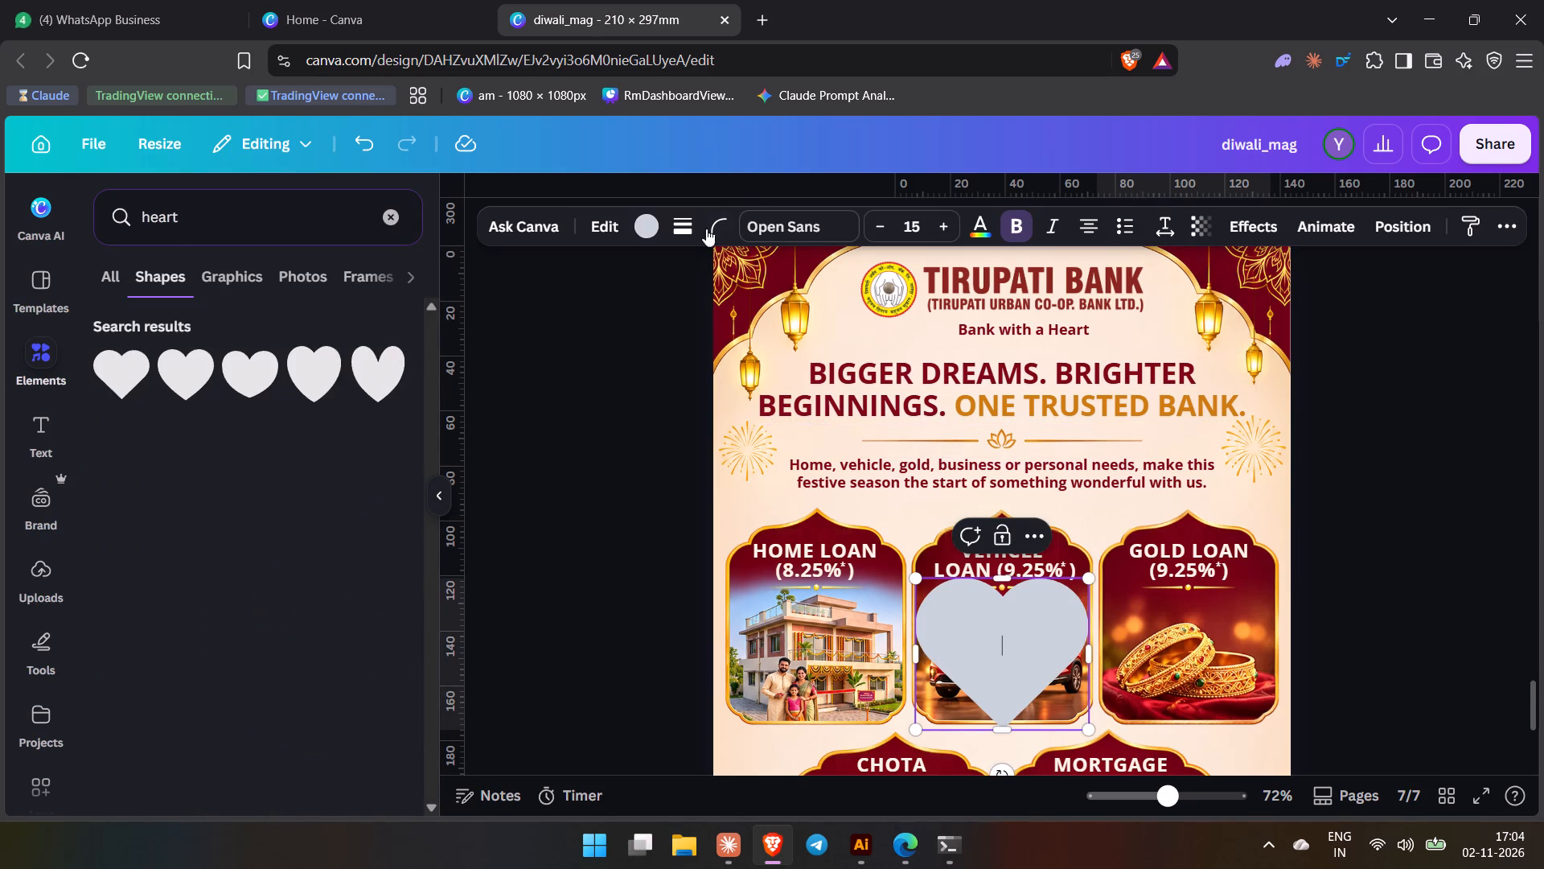
# Recolour the heart shape with the dark red sampled from the "BIGGER DREAMS" headline.
pyautogui.click(651, 226)
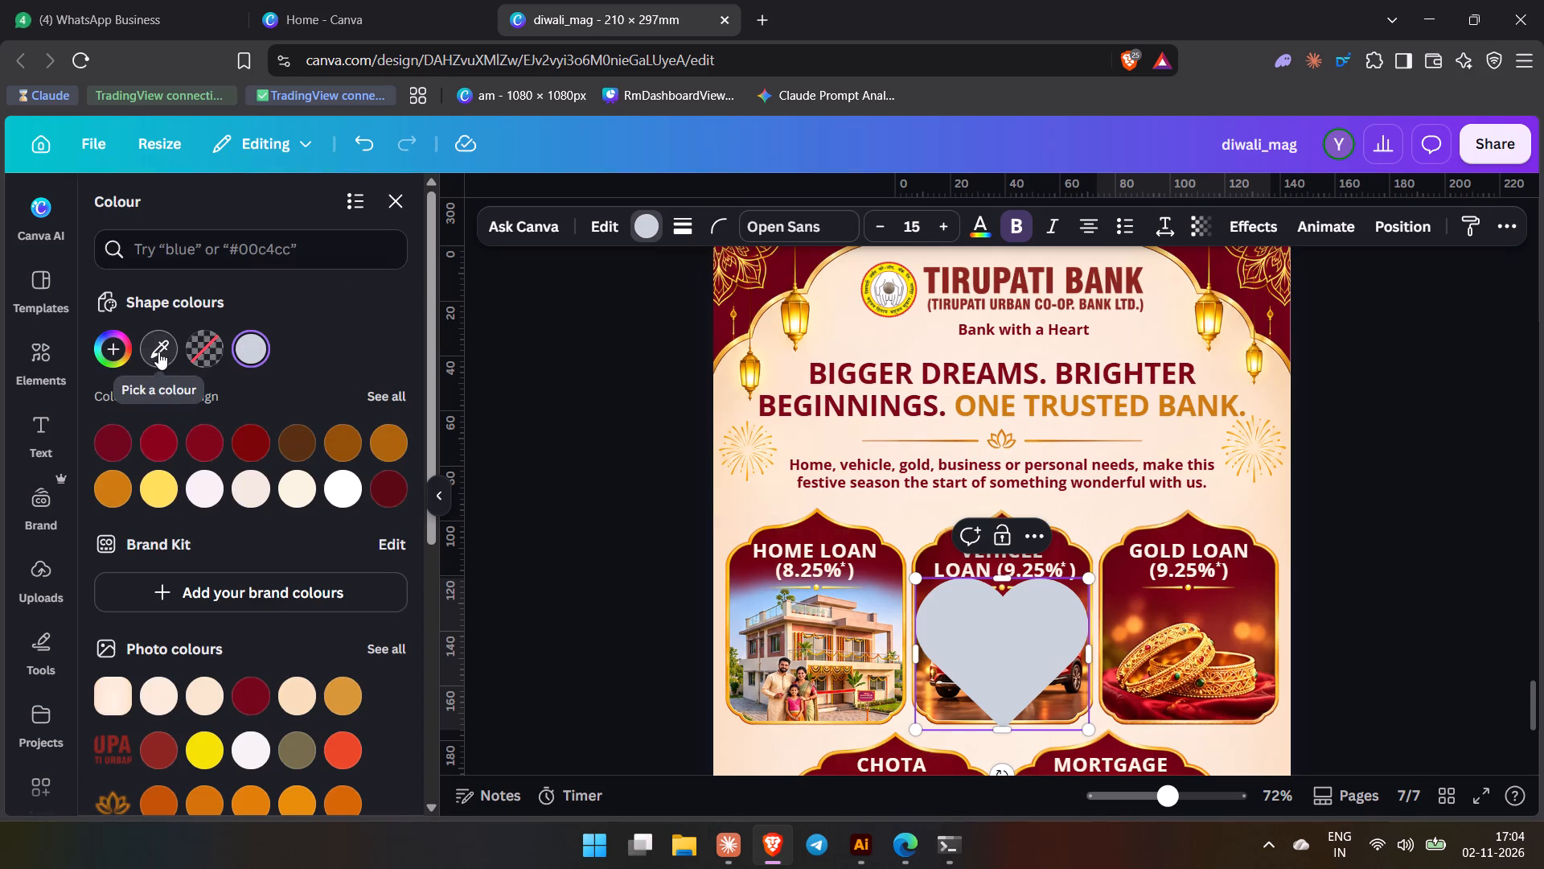
pyautogui.click(158, 352)
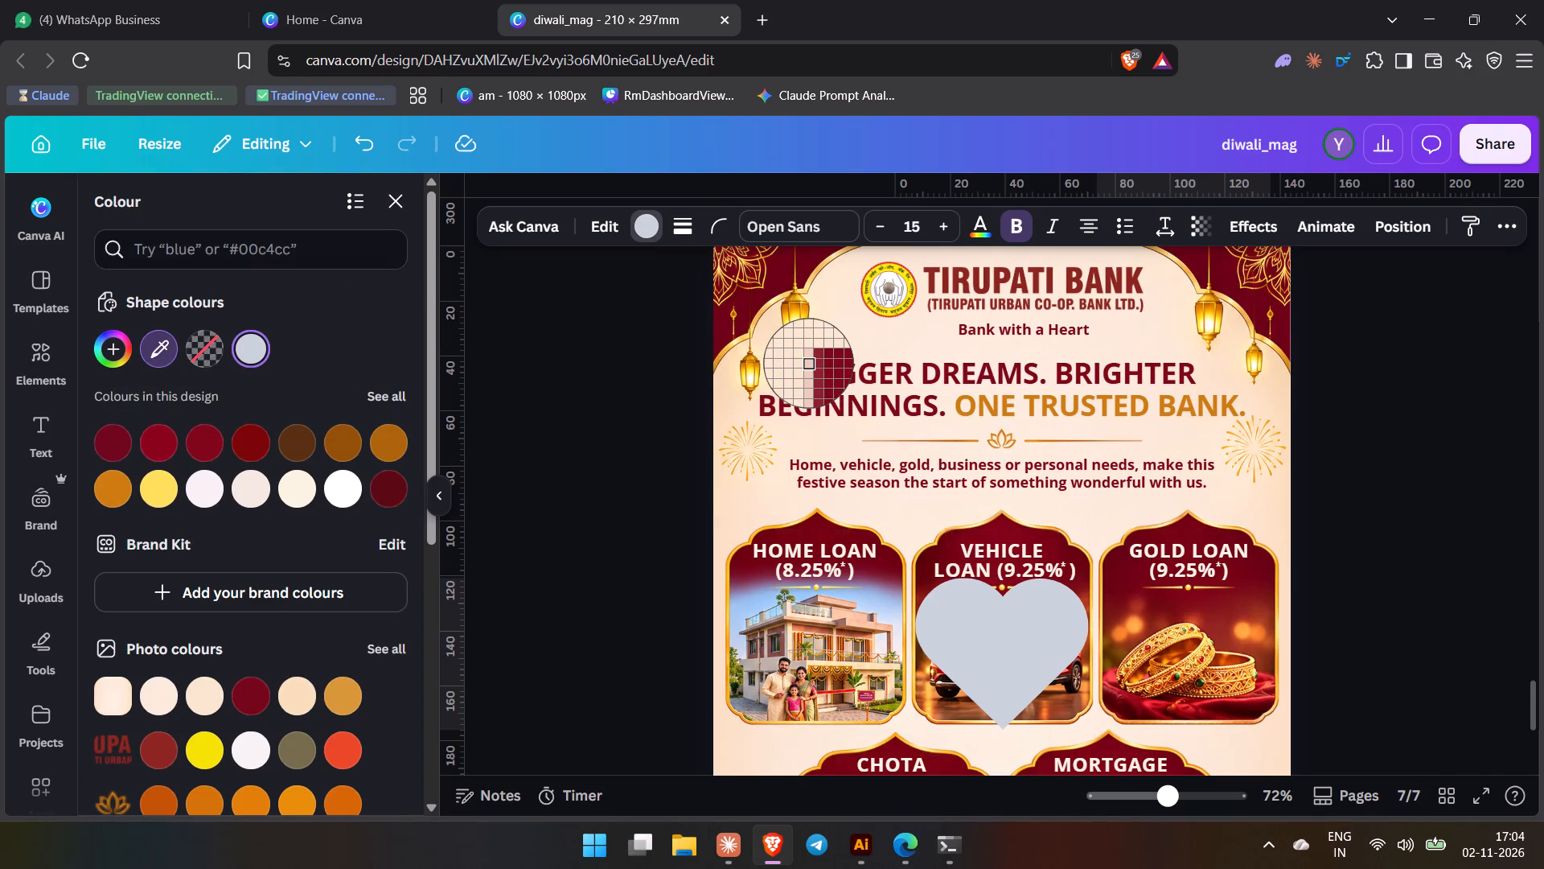
pyautogui.click(811, 365)
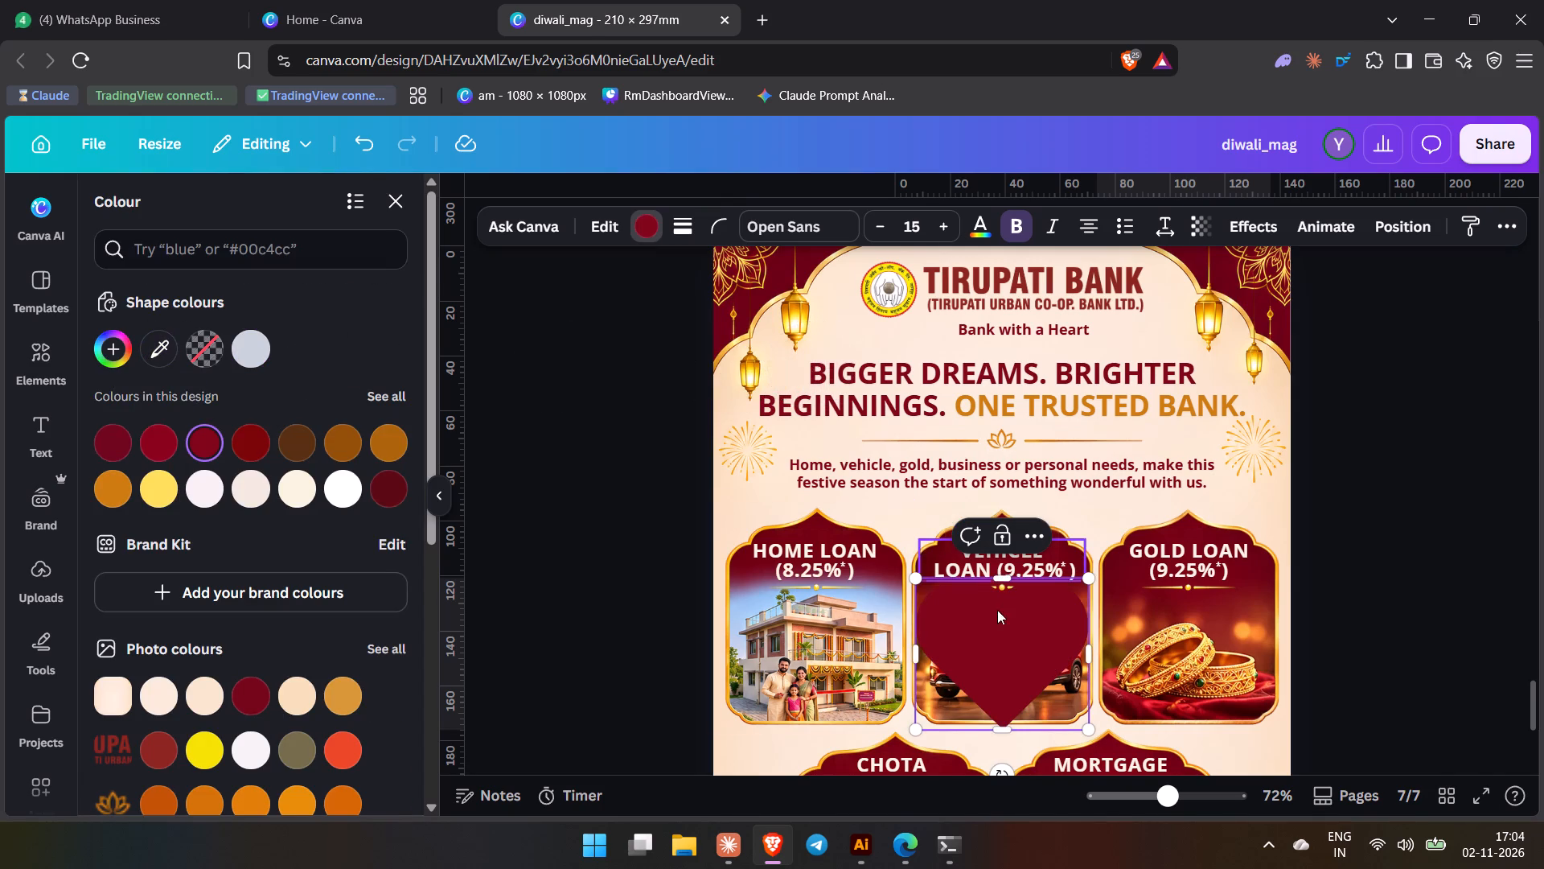
# Shrink the heart to about the tagline's text height and place it directly after "Bank with a Heart".
pyautogui.moveTo(1084, 725); pyautogui.dragTo(990, 617)
pyautogui.moveTo(963, 616); pyautogui.dragTo(963, 615)
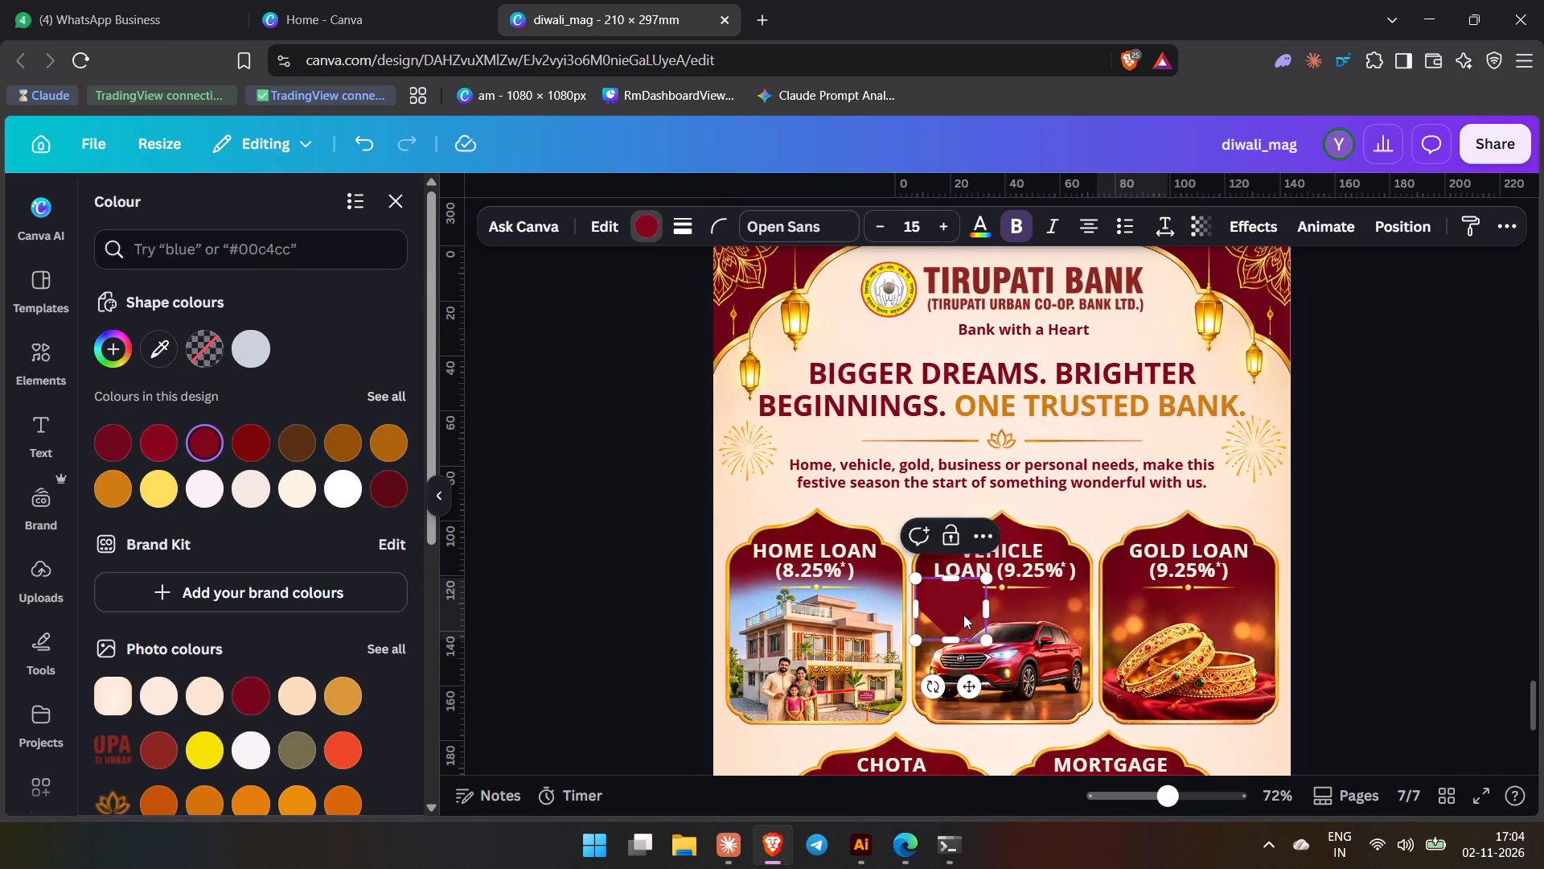
pyautogui.moveTo(963, 615); pyautogui.dragTo(1118, 352)
pyautogui.moveTo(1140, 376); pyautogui.dragTo(1109, 334)
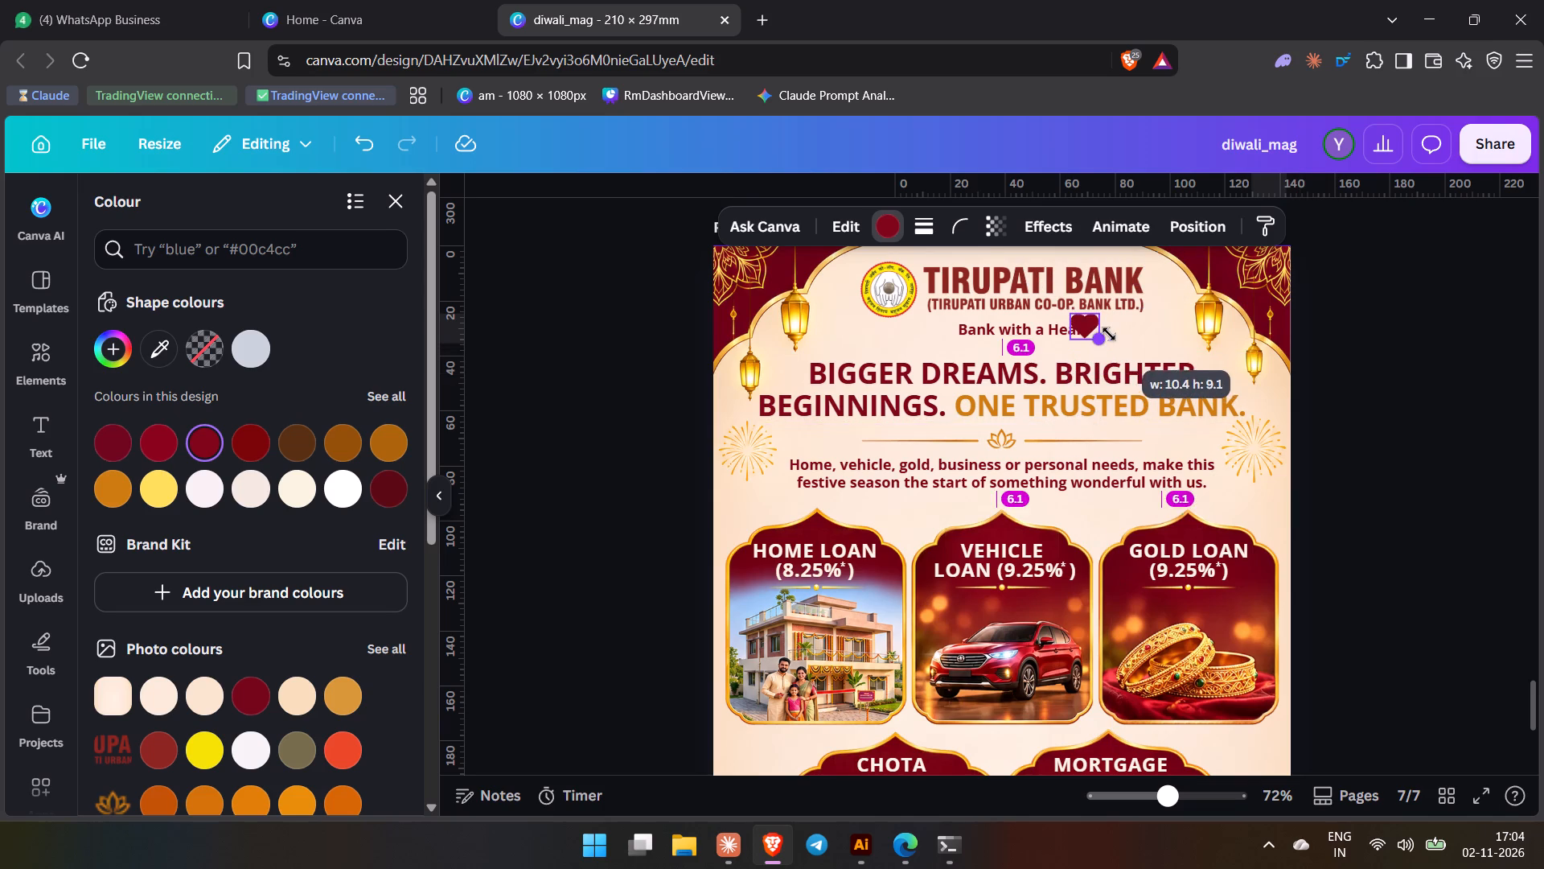
pyautogui.moveTo(1109, 334); pyautogui.dragTo(1103, 327)
pyautogui.moveTo(1082, 325); pyautogui.dragTo(1107, 330)
pyautogui.click(1123, 334)
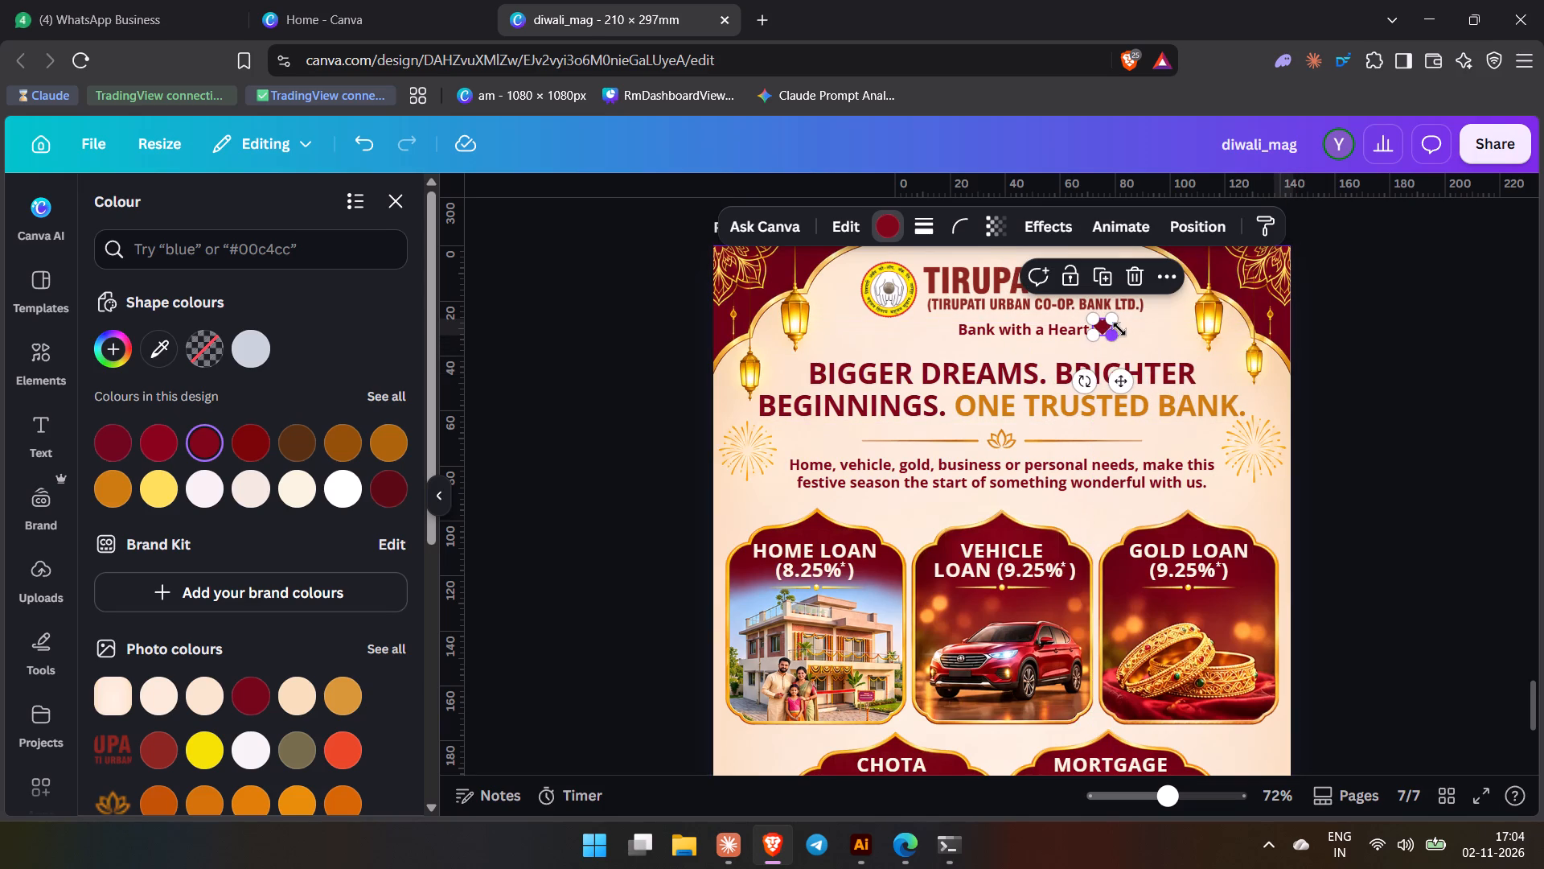
pyautogui.press('Down')
pyautogui.press('Down')
pyautogui.press('Up')
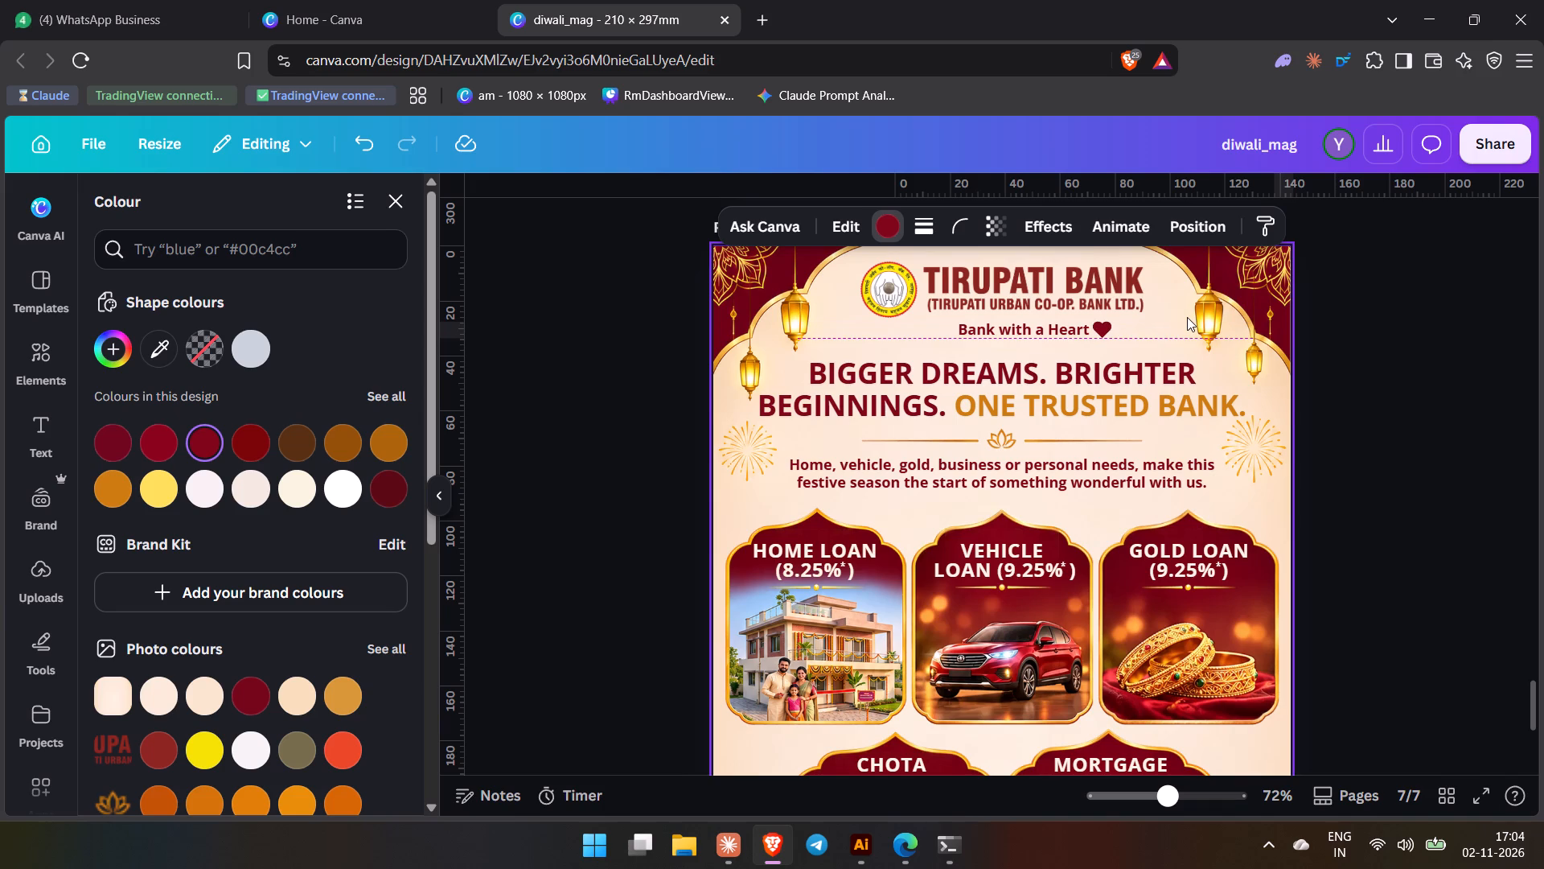
pyautogui.press('Up')
pyautogui.press('Down')
pyautogui.click(1478, 469)
pyautogui.click(1445, 495)
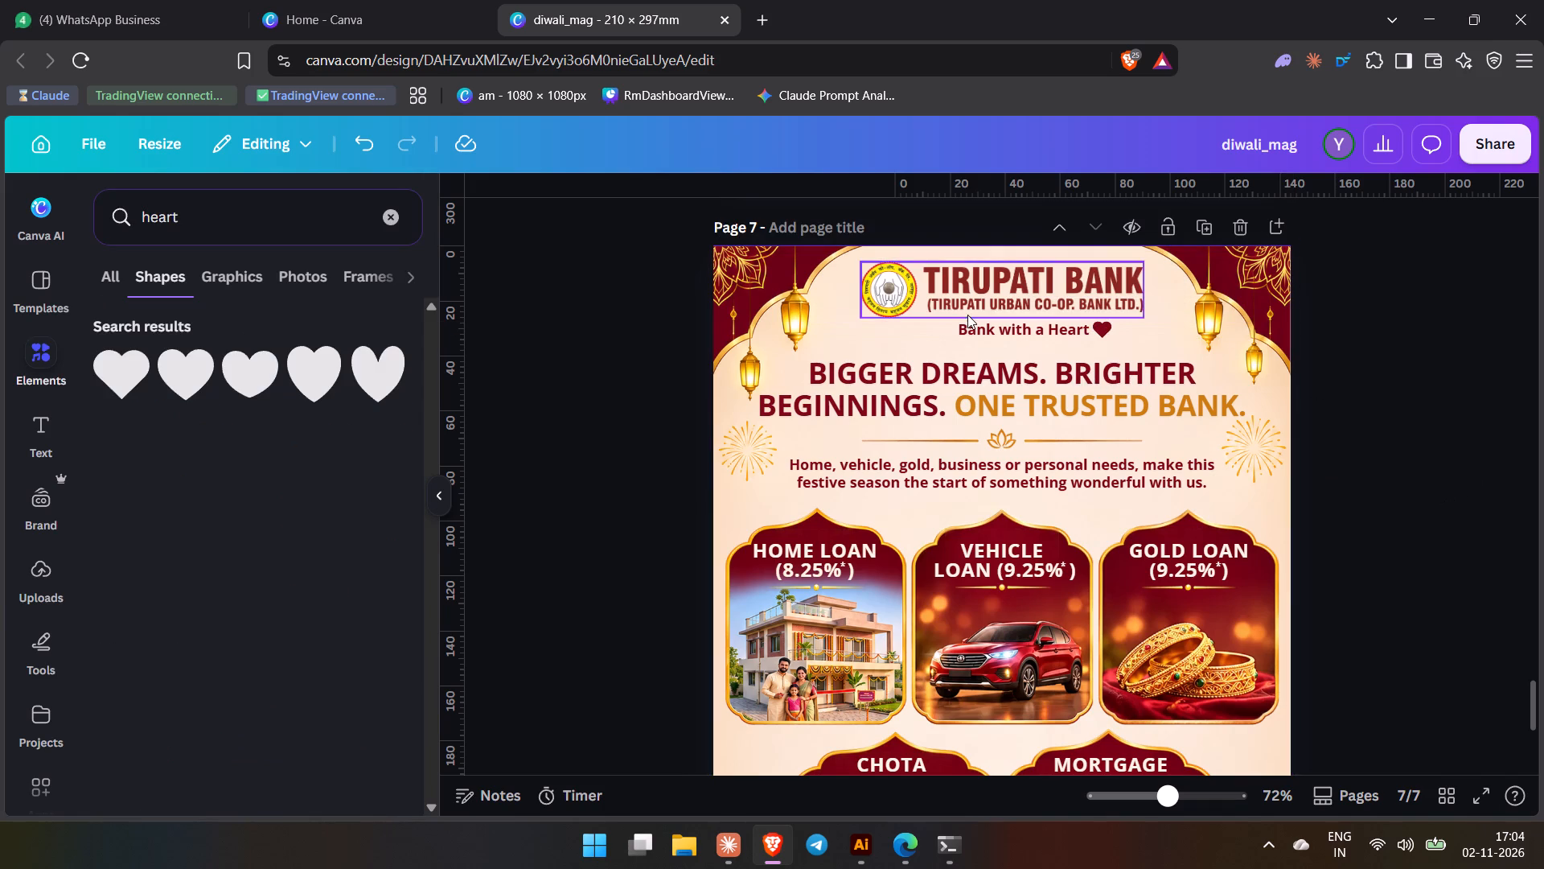
# Narrow the "Bank with a Heart" text box to fit its text and realign it just before the heart.
pyautogui.click(983, 332)
pyautogui.keyDown('shift'); pyautogui.click(1106, 332); pyautogui.keyUp('shift')
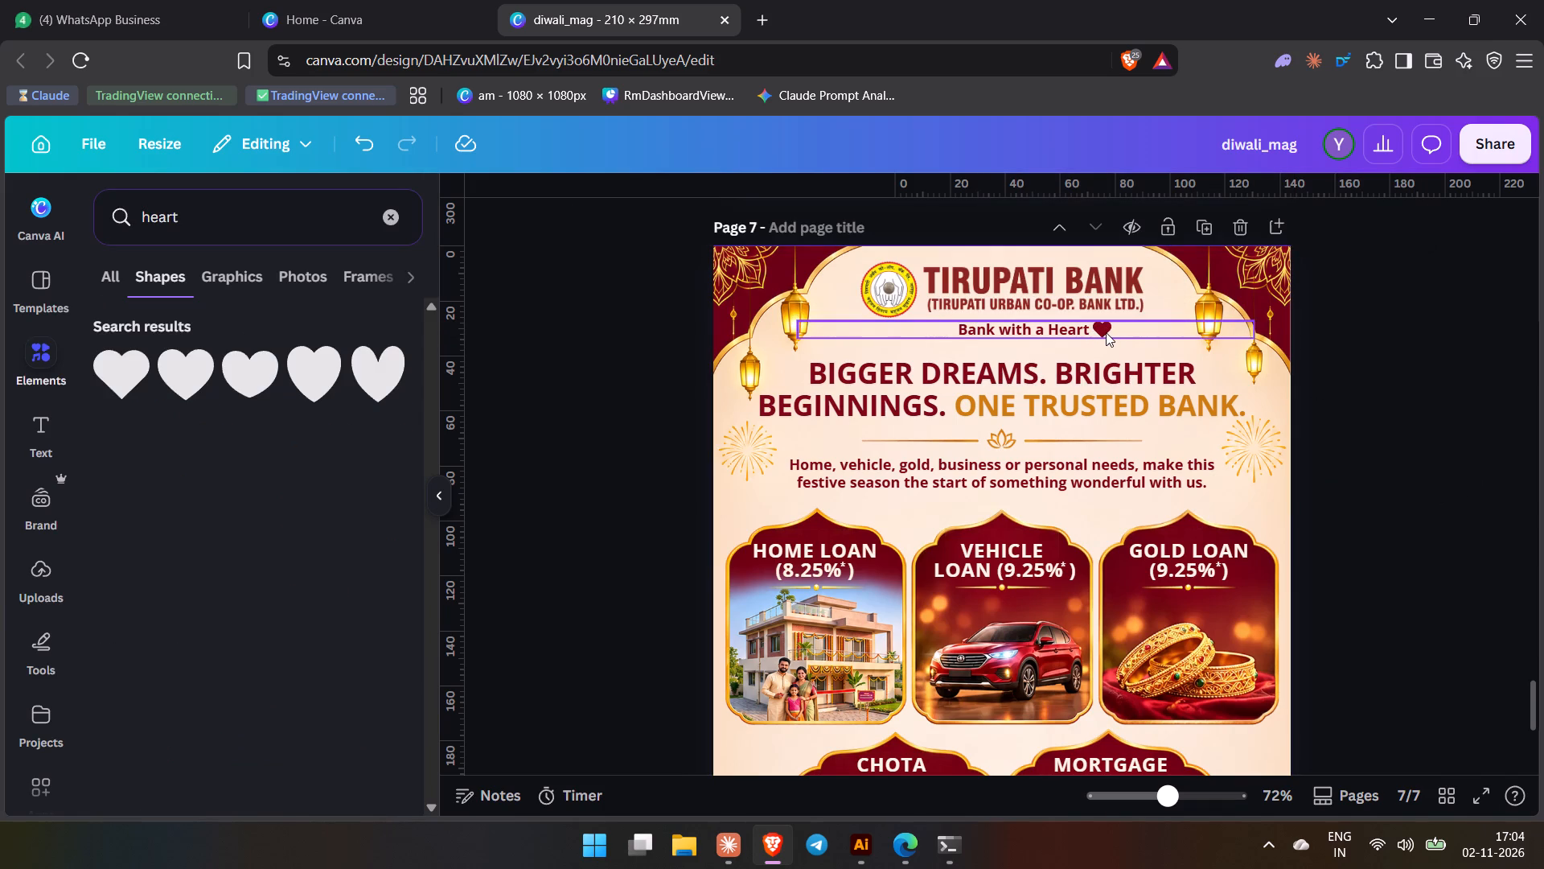
pyautogui.moveTo(1117, 328); pyautogui.dragTo(1086, 316)
pyautogui.moveTo(1230, 318); pyautogui.dragTo(1049, 319)
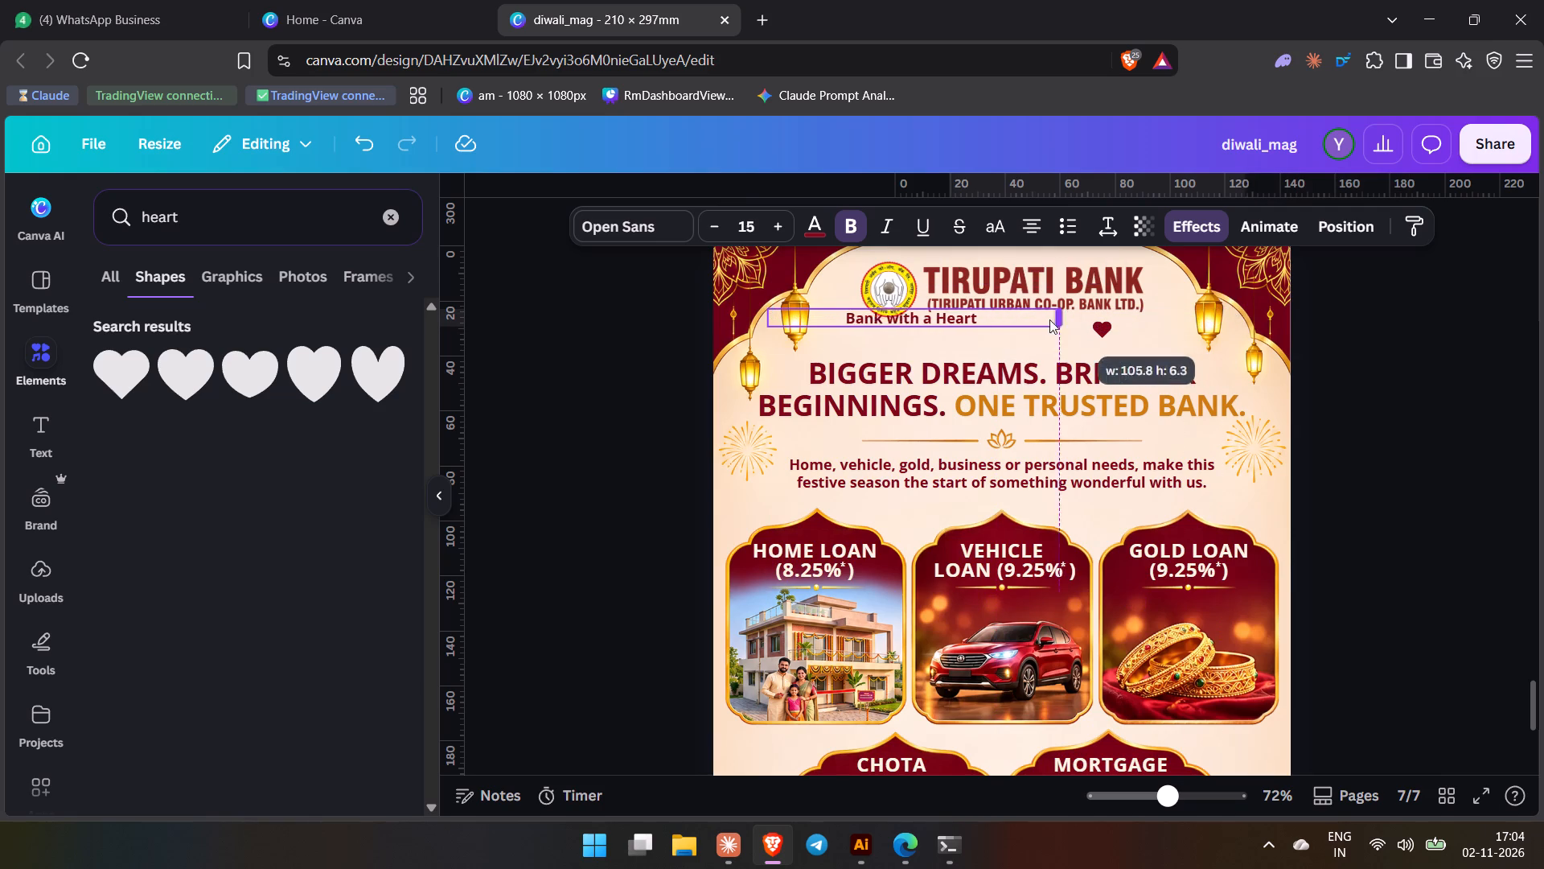
pyautogui.moveTo(1049, 319); pyautogui.dragTo(909, 324)
pyautogui.moveTo(852, 315); pyautogui.dragTo(1042, 327)
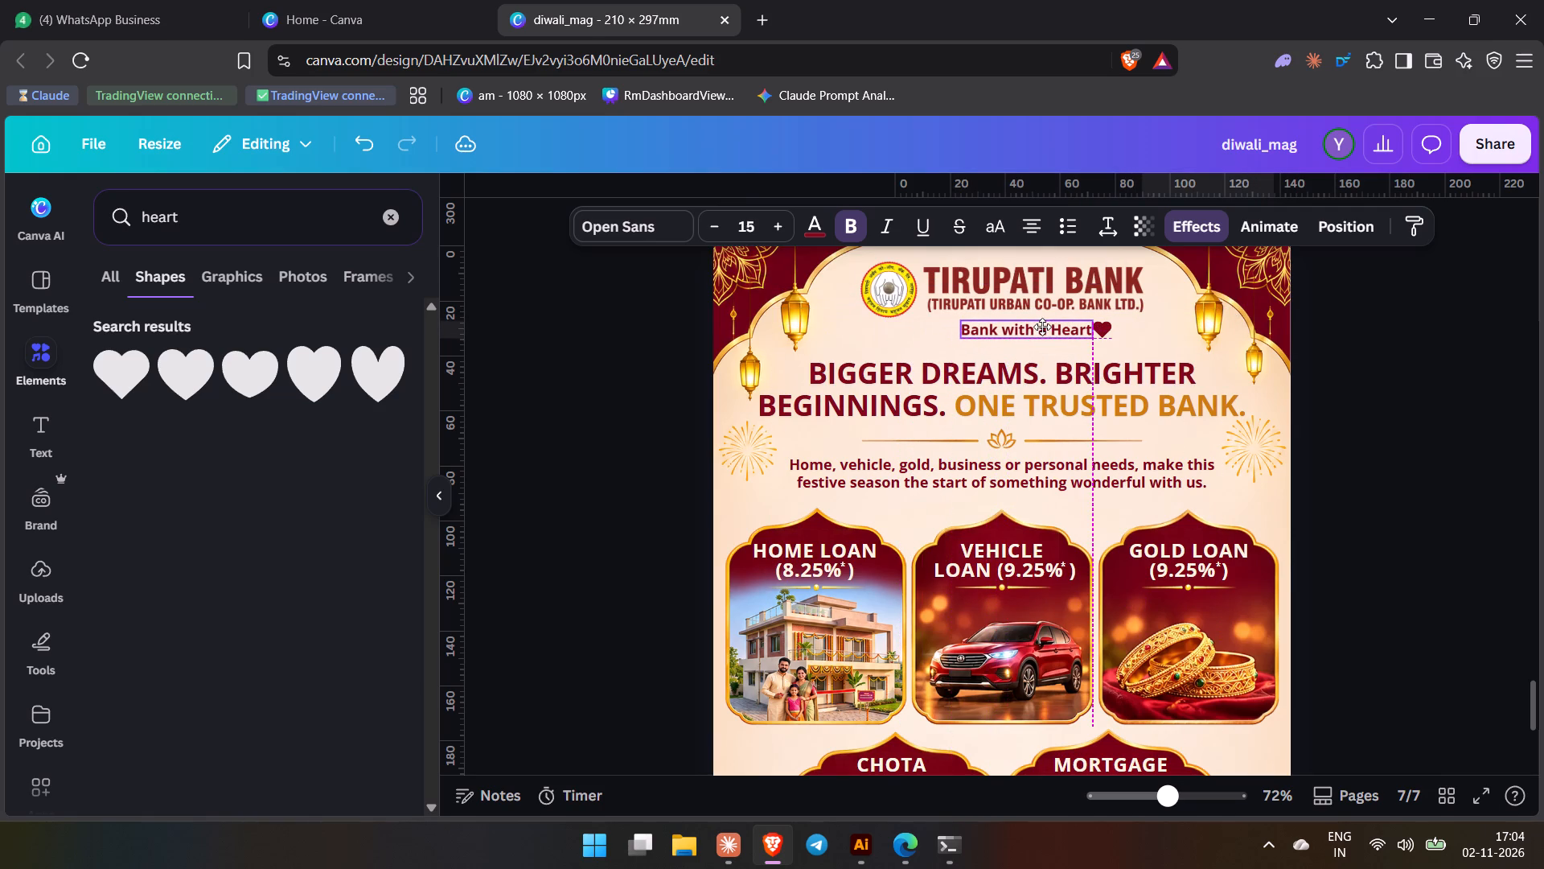
pyautogui.moveTo(1042, 327); pyautogui.dragTo(1043, 324)
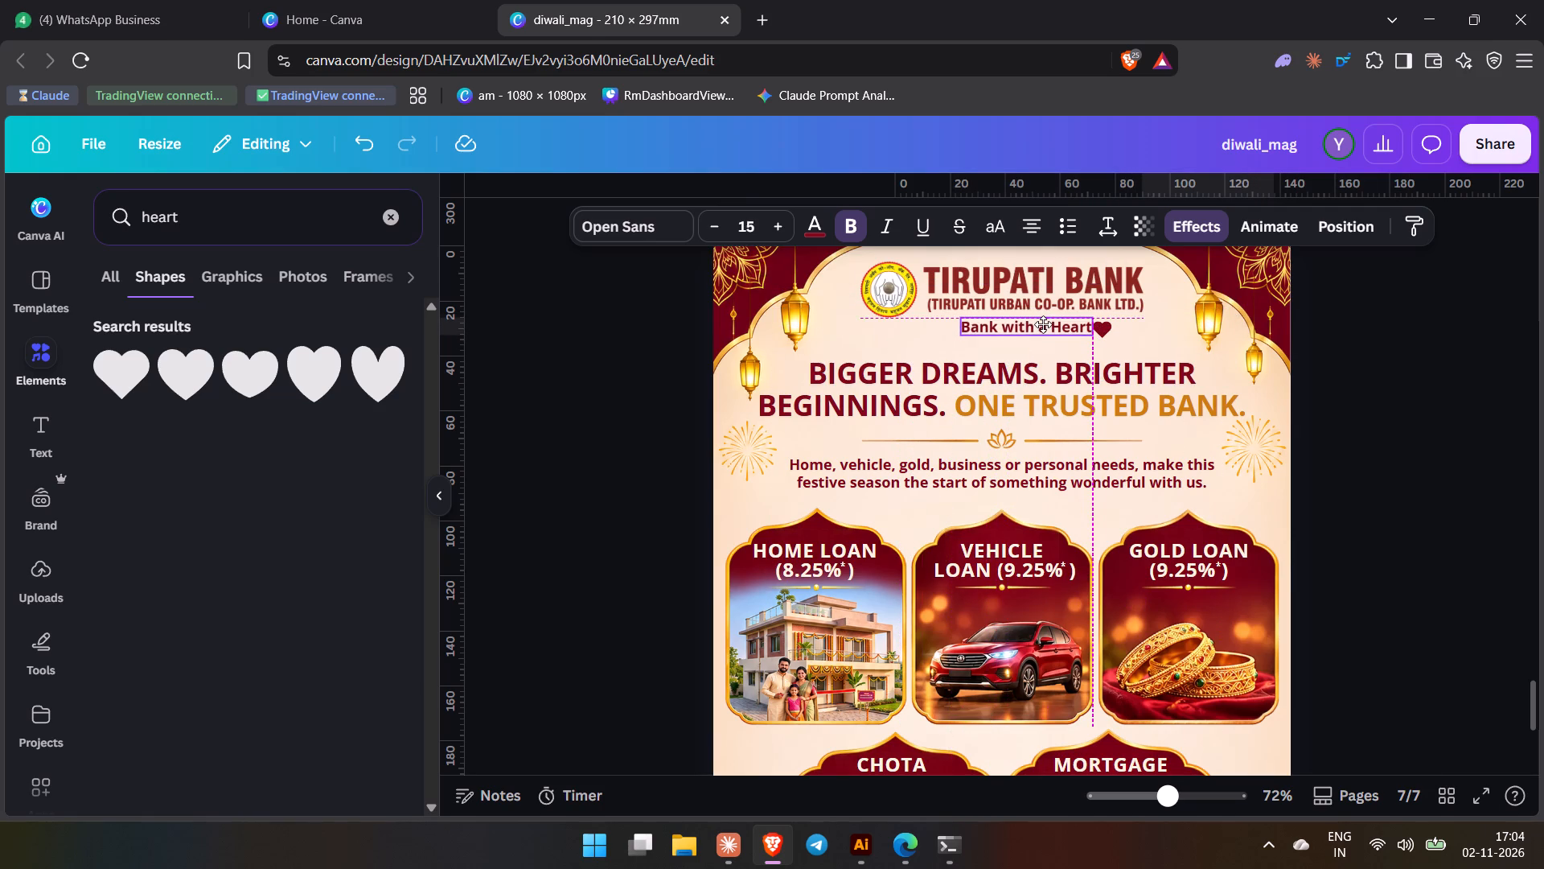
pyautogui.moveTo(1043, 324); pyautogui.dragTo(1045, 327)
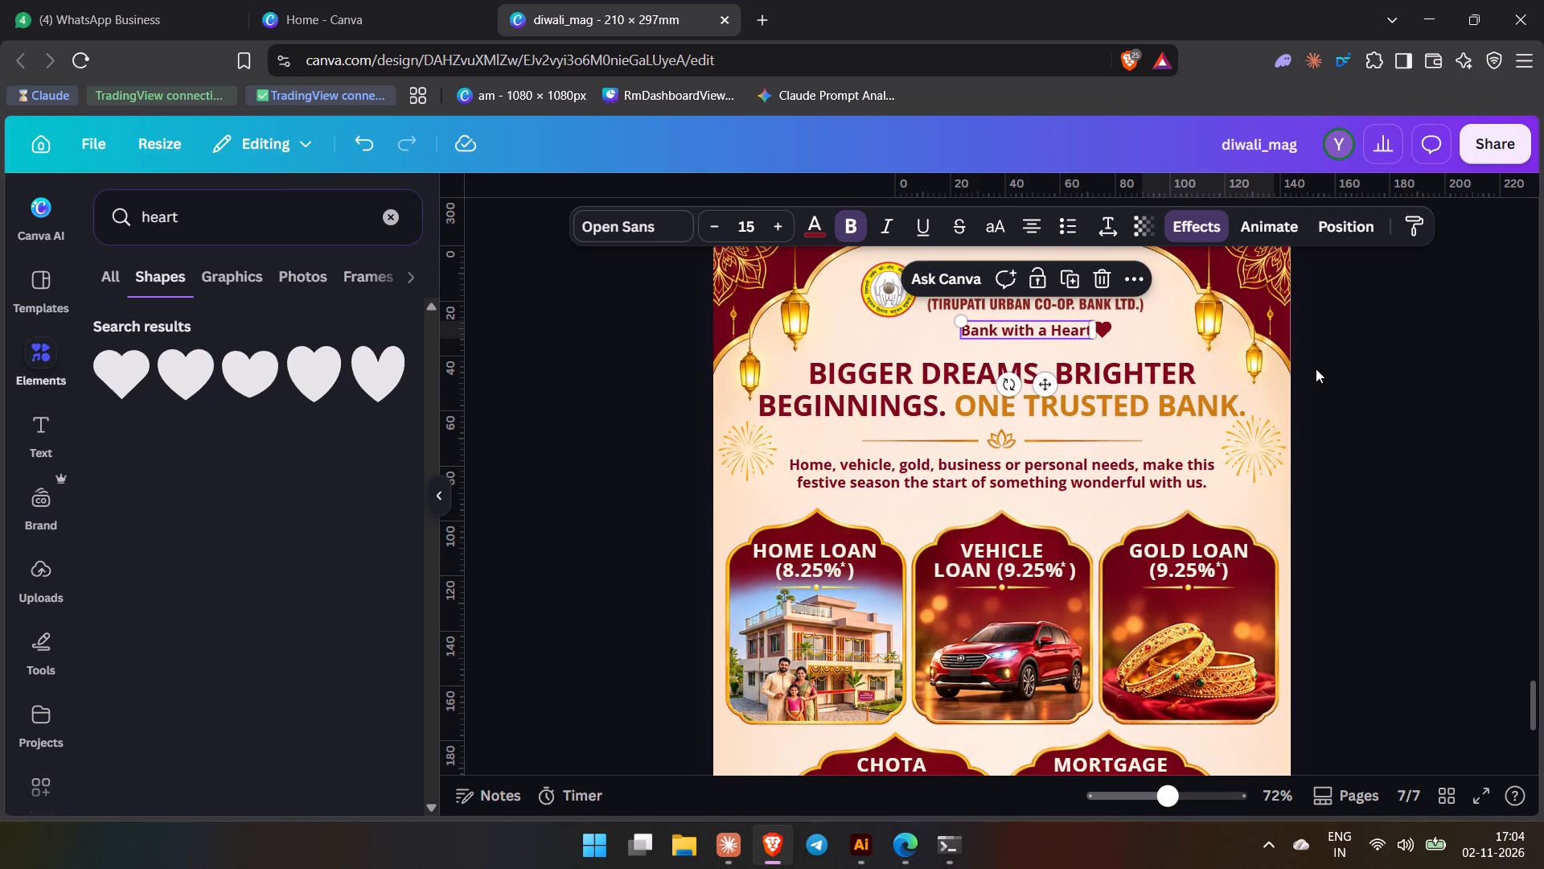
pyautogui.press('Left')
pyautogui.press('Left')
pyautogui.press('Right')
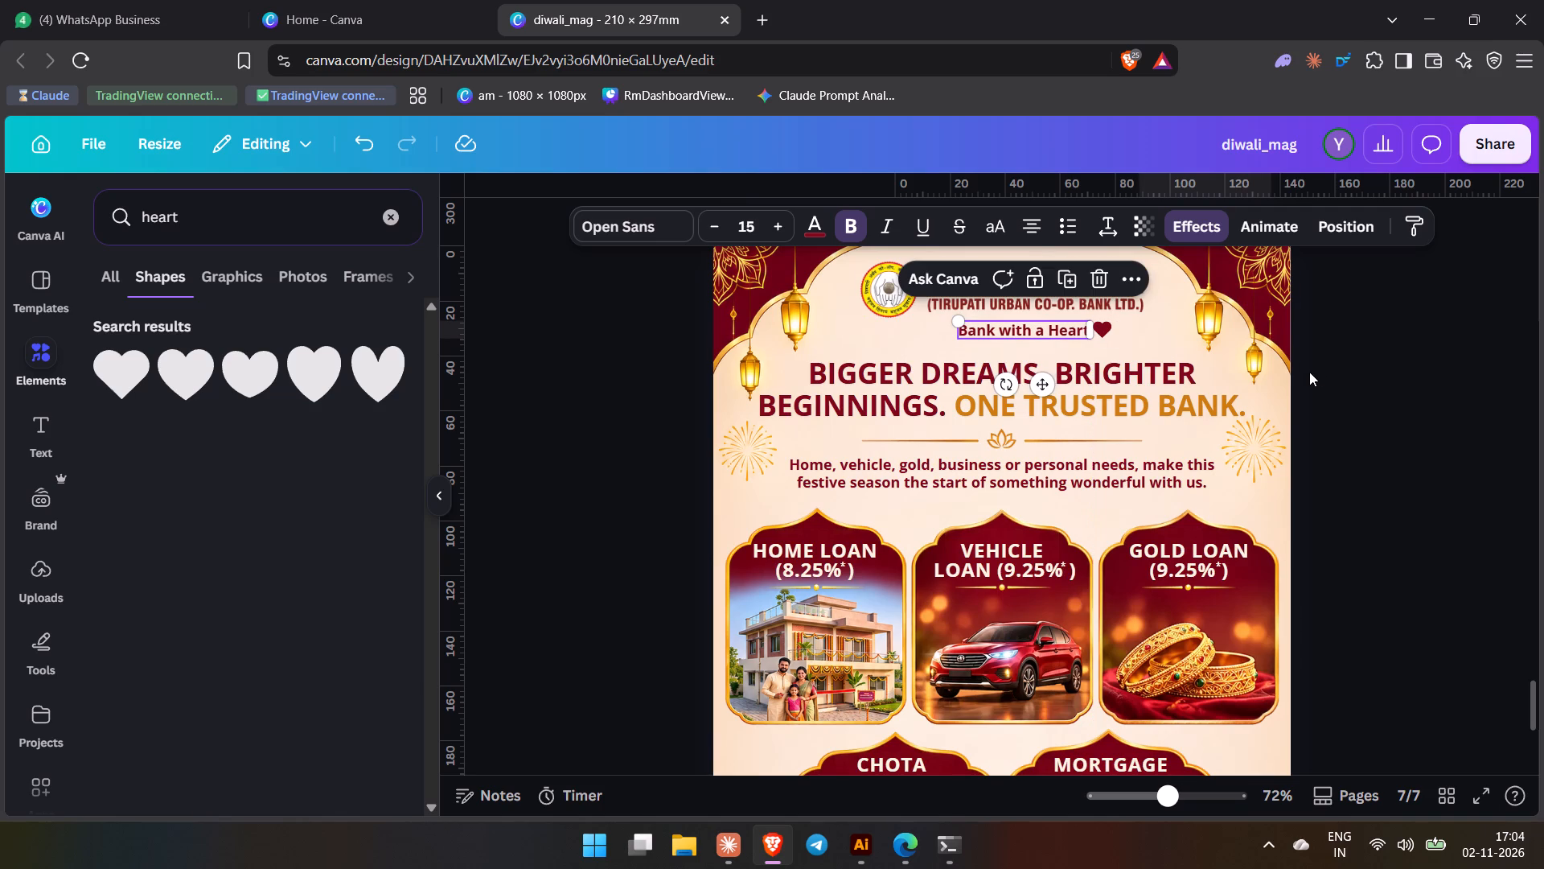
# Group the "Bank with a Heart" tagline with the heart shape.
pyautogui.keyDown('shift'); pyautogui.click(1107, 331); pyautogui.keyUp('shift')
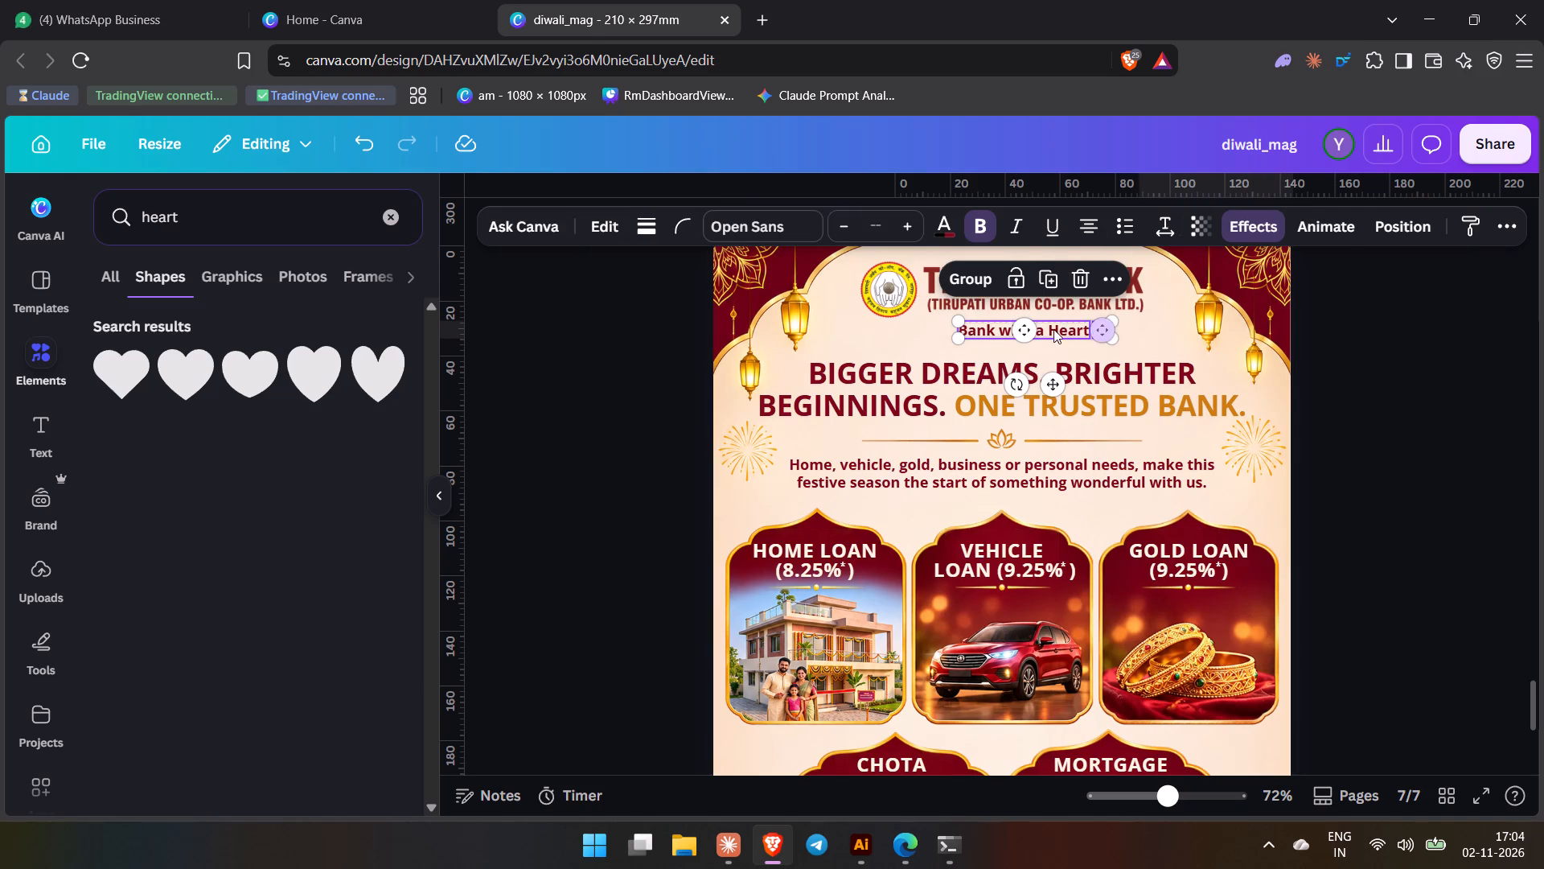
pyautogui.click(969, 271)
pyautogui.click(1303, 357)
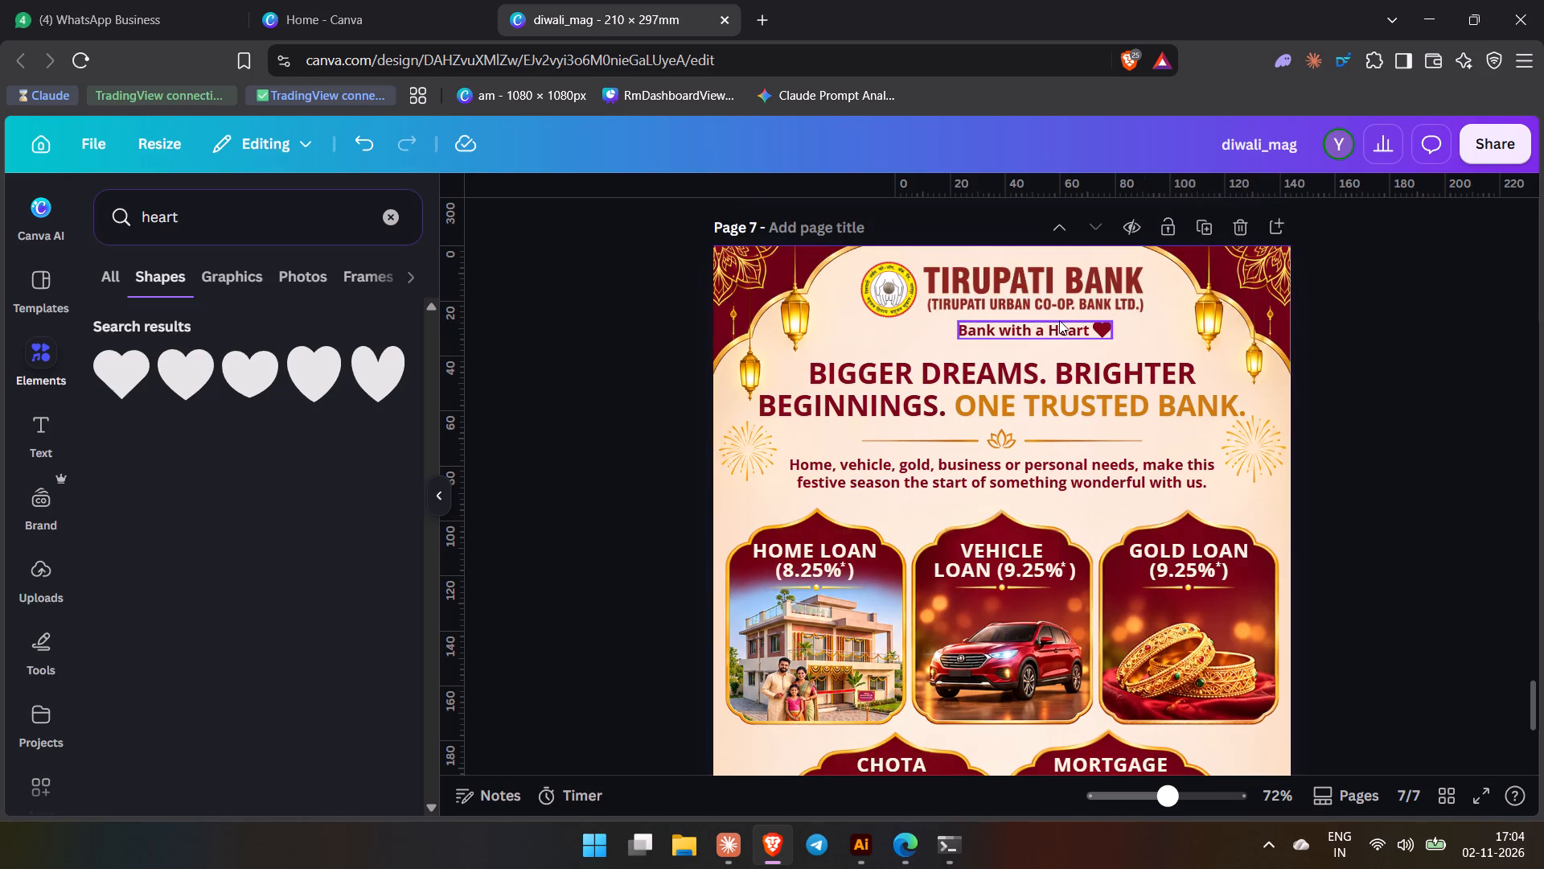
# Align the grouped tagline and heart to the horizontal centre of the page, beneath the bank logo.
pyautogui.click(1059, 332)
pyautogui.hotkey('alt', '1')
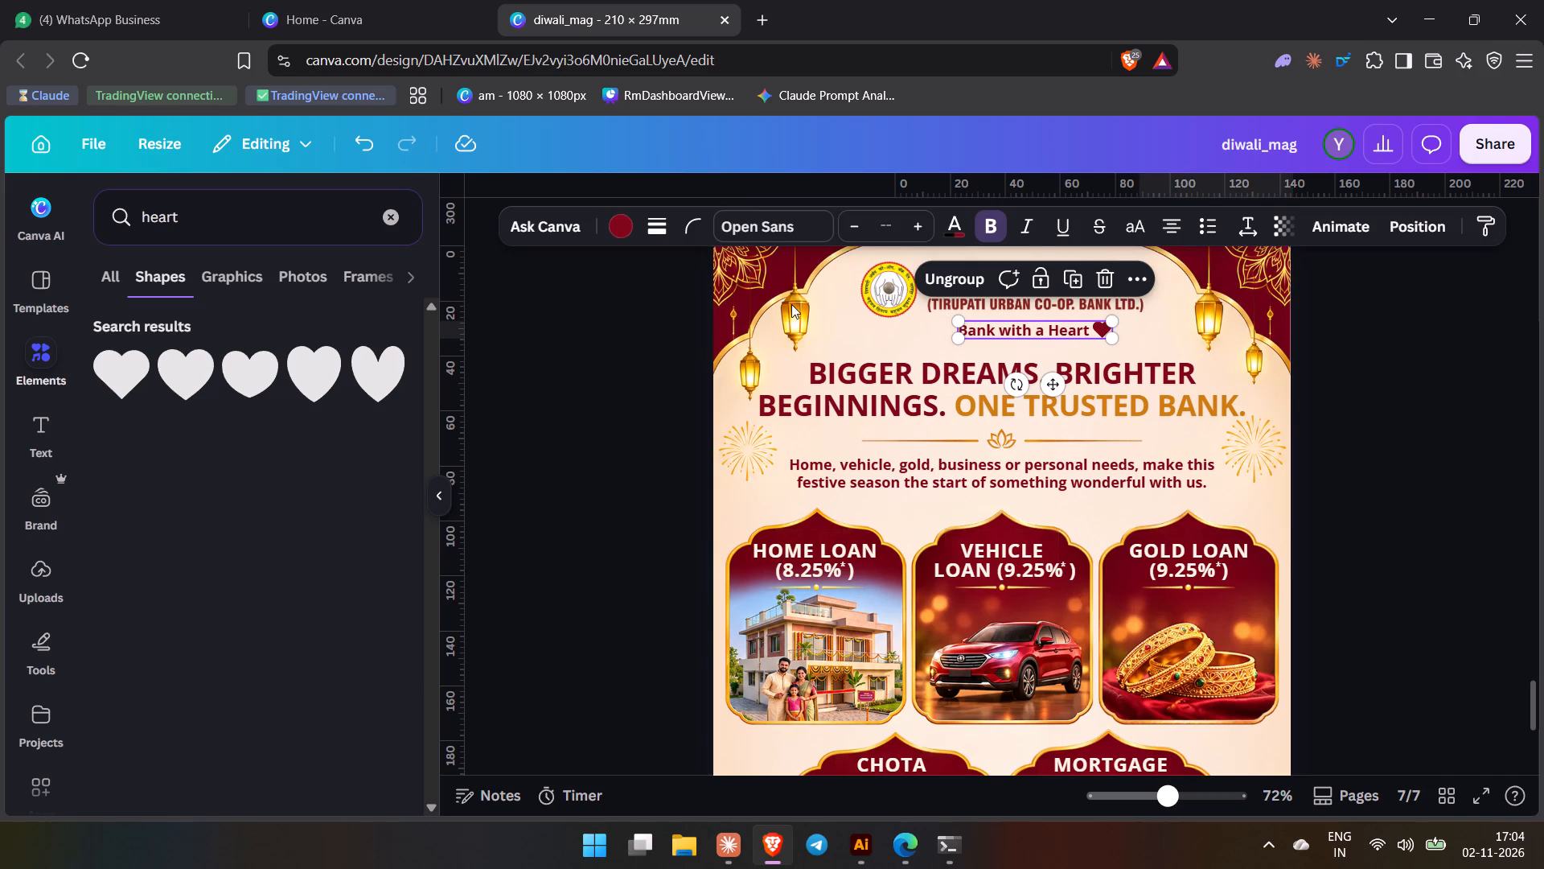
pyautogui.click(195, 245)
pyautogui.click(335, 485)
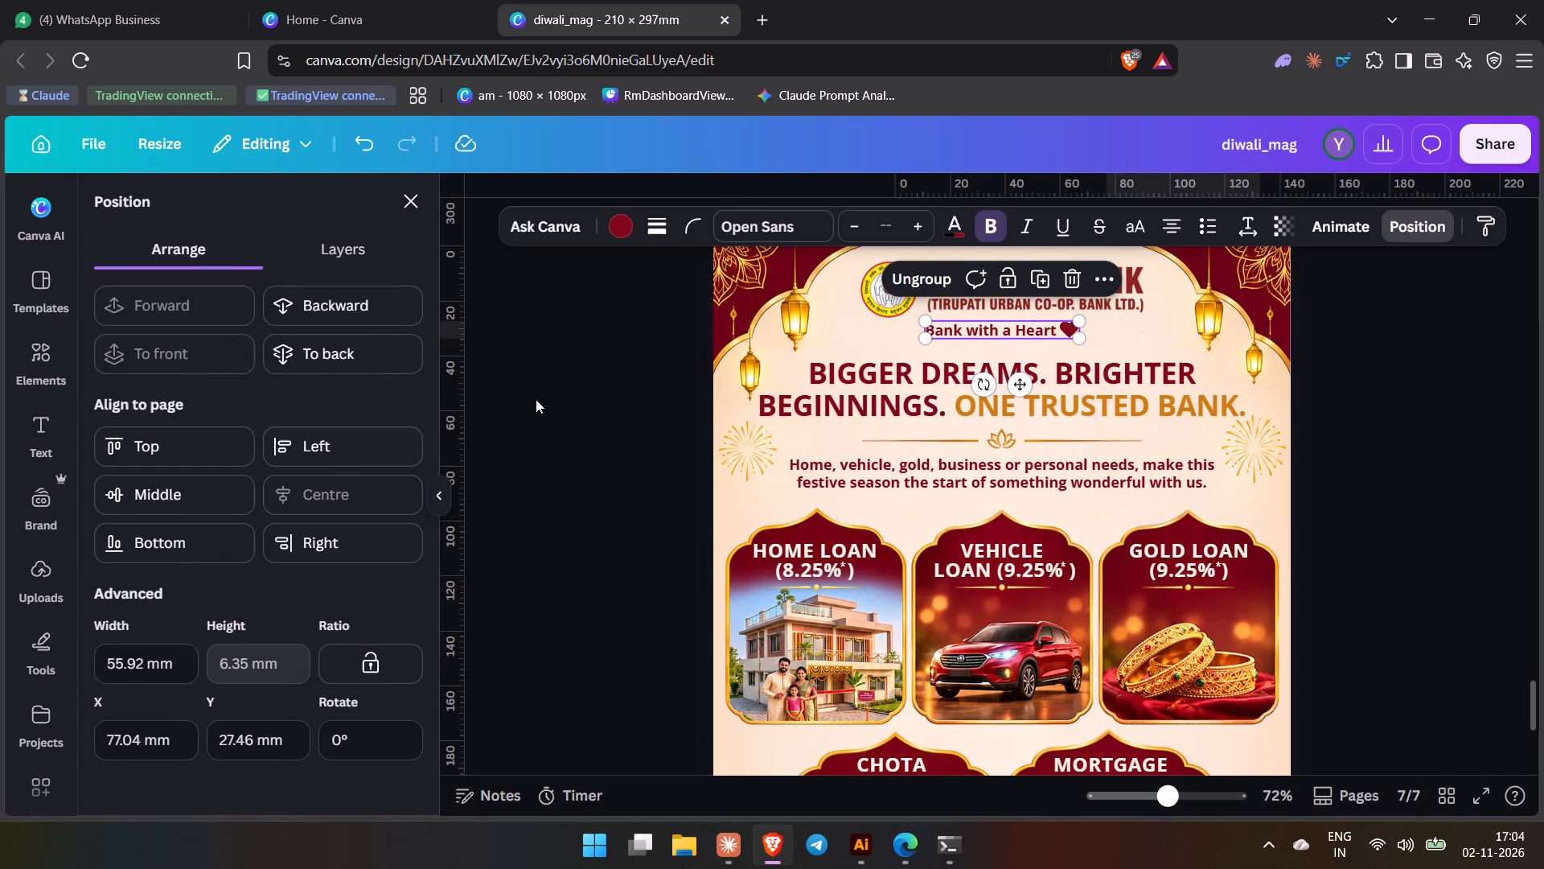
pyautogui.doubleClick(545, 397)
pyautogui.moveTo(992, 329); pyautogui.dragTo(1025, 323)
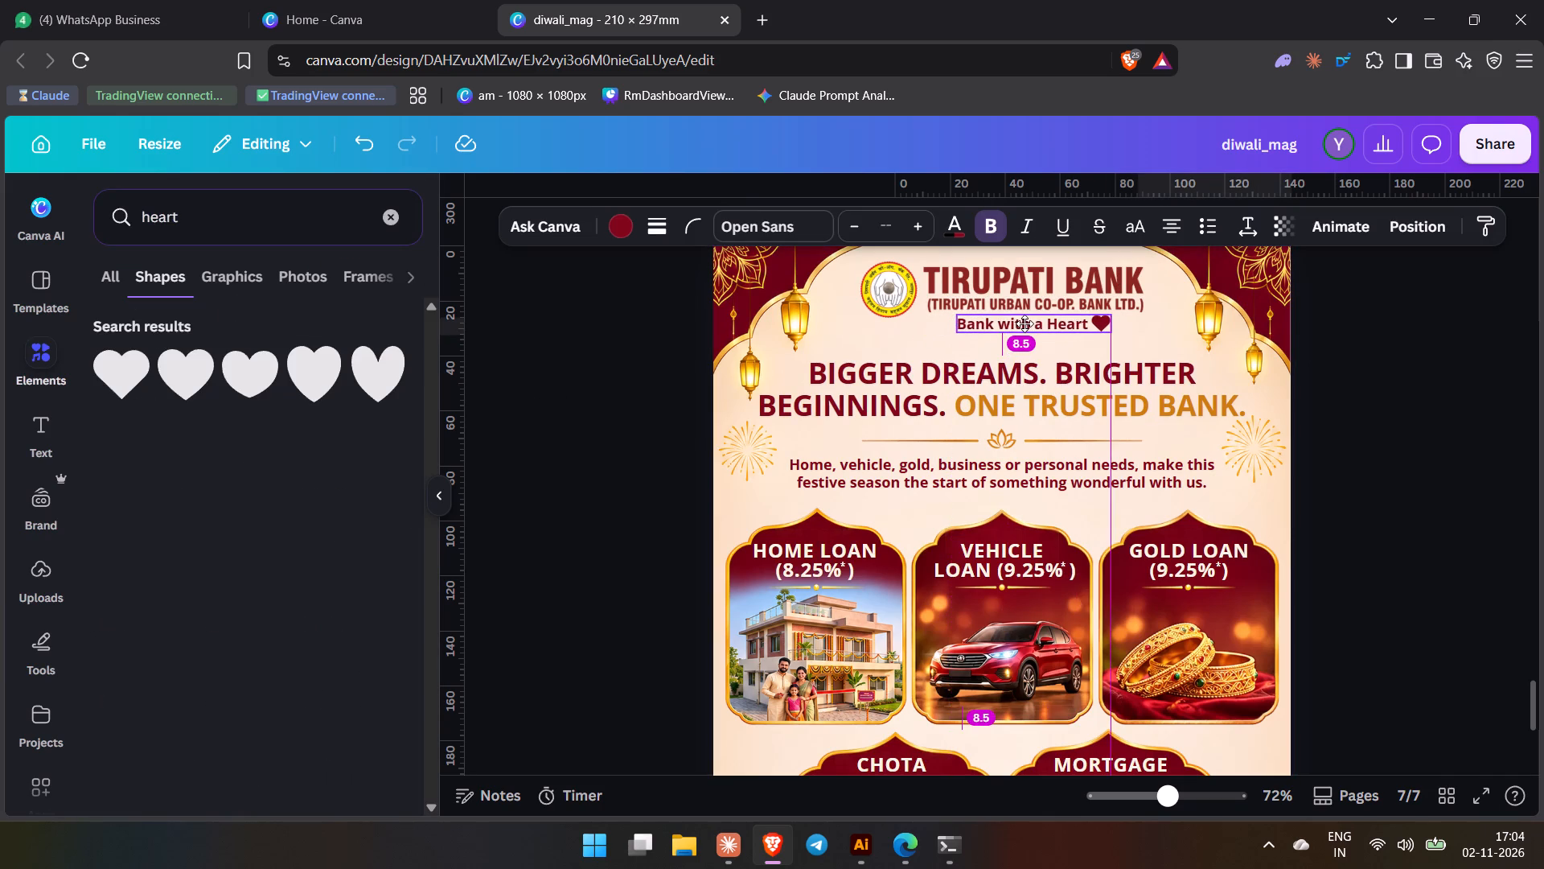
pyautogui.moveTo(1025, 323); pyautogui.dragTo(1033, 328)
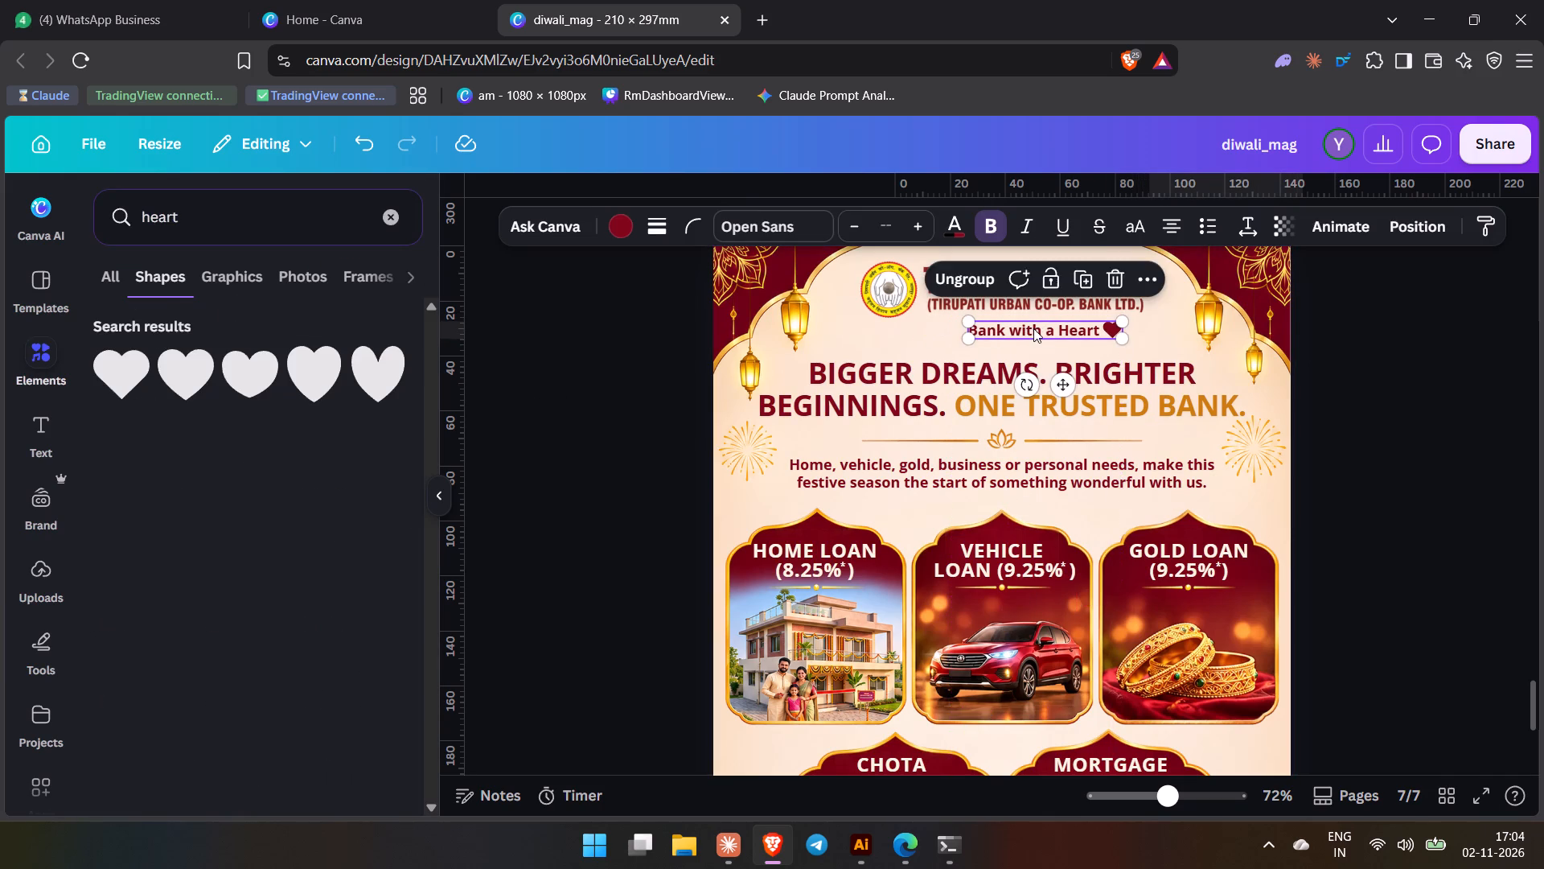
pyautogui.hotkey('alt', '1')
pyautogui.click(176, 253)
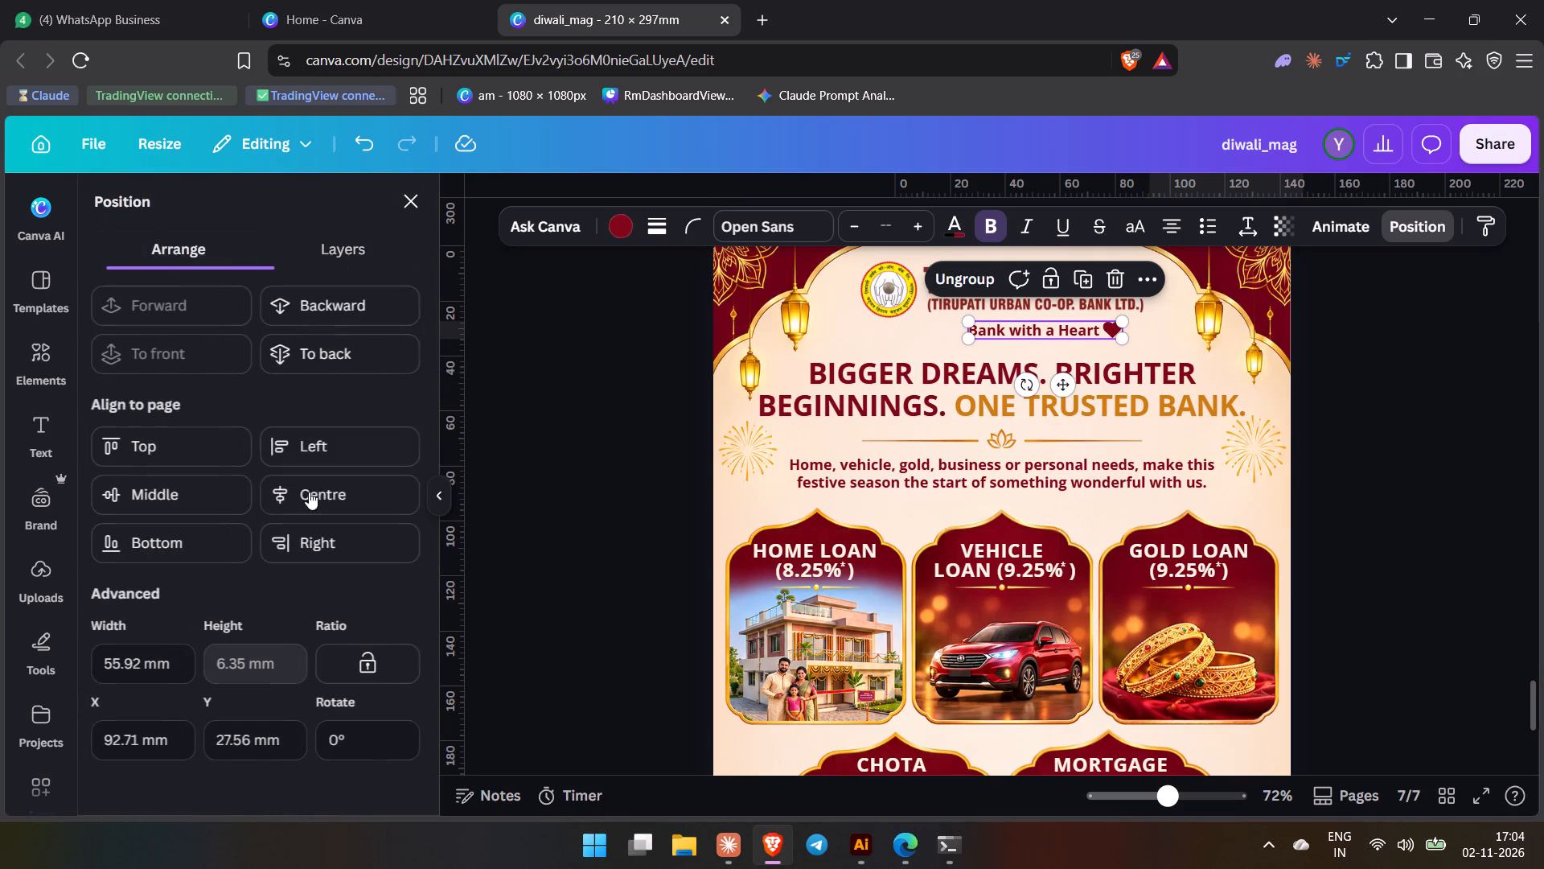
pyautogui.click(320, 484)
pyautogui.keyDown('ctrl'); pyautogui.scroll(-3, 831, 406); pyautogui.keyUp('ctrl')
pyautogui.click(1312, 488)
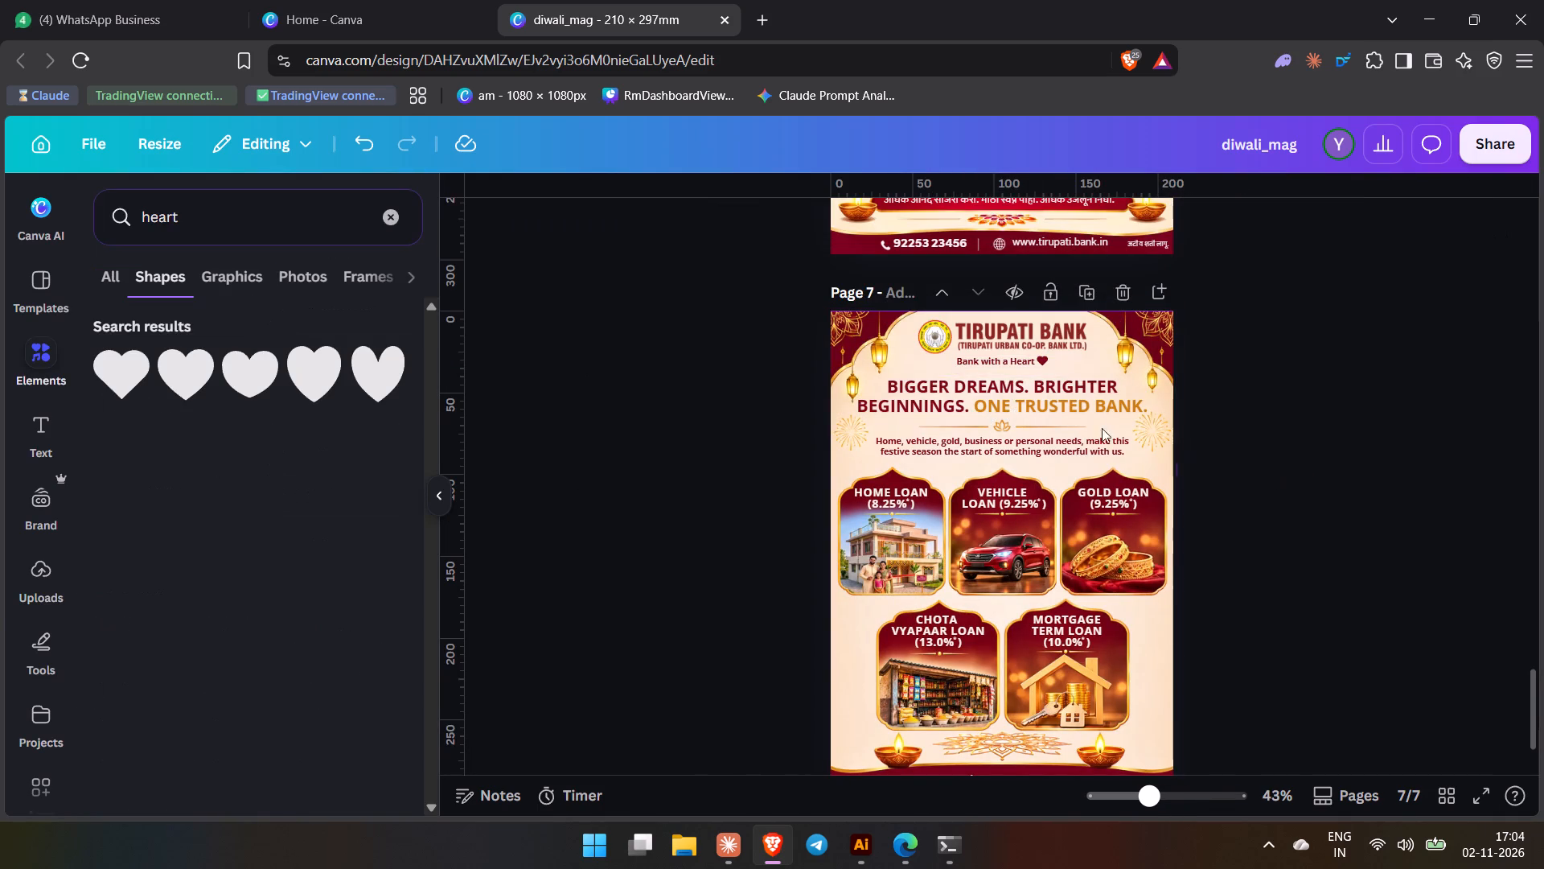
# Bring the upper part of page 7 into view and start a screen capture of it.
pyautogui.click(990, 361)
pyautogui.keyDown('ctrl'); pyautogui.scroll(10, 993, 364); pyautogui.keyUp('ctrl')
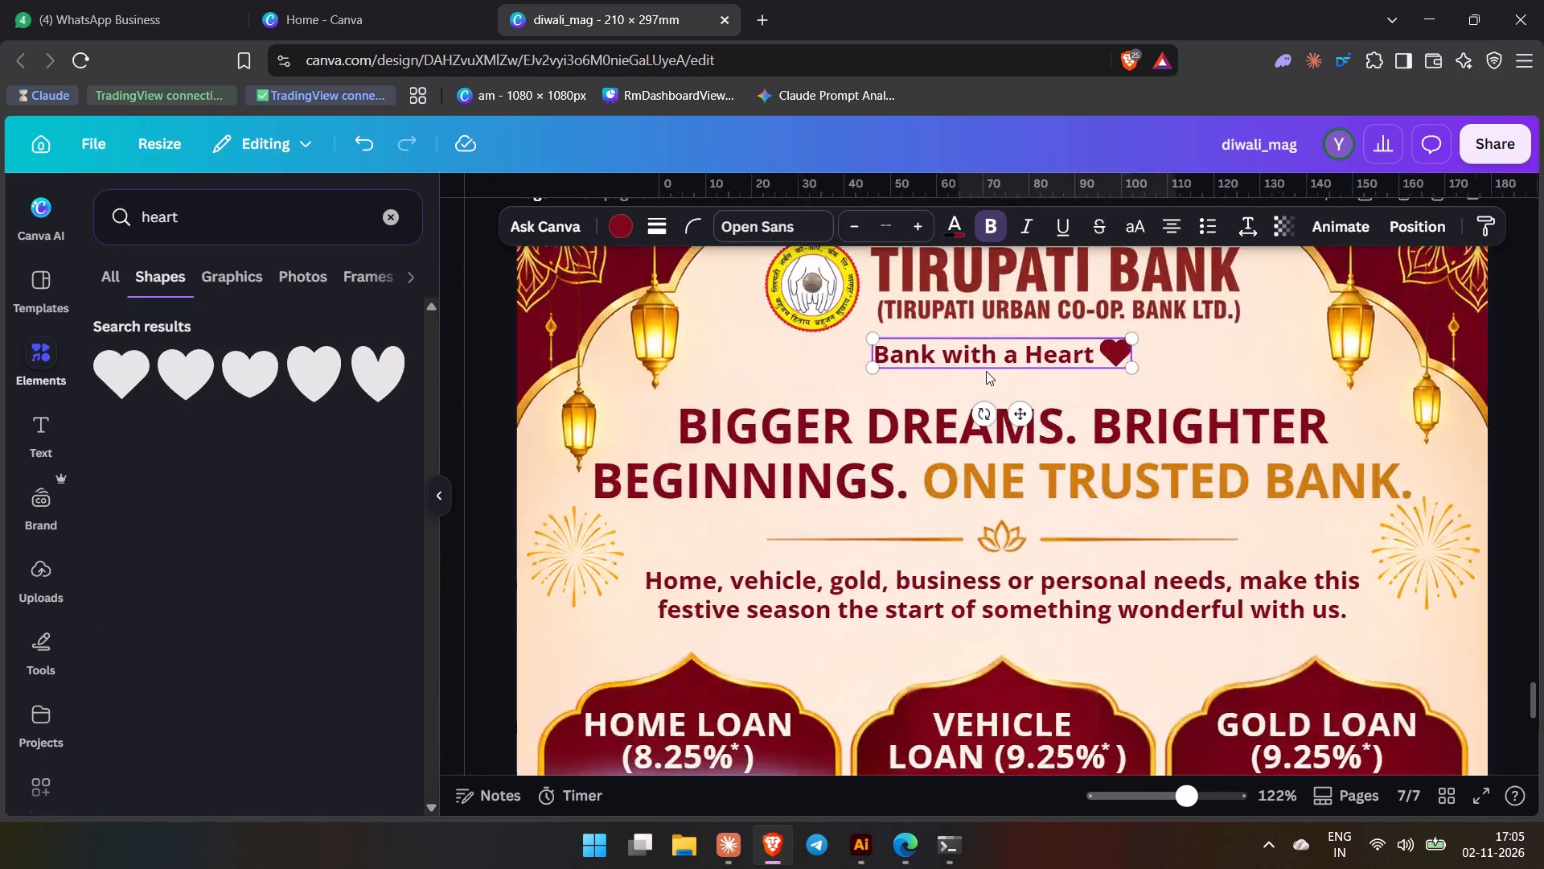
pyautogui.keyDown('ctrl'); pyautogui.scroll(-6, 985, 371); pyautogui.keyUp('ctrl')
pyautogui.click(1411, 460)
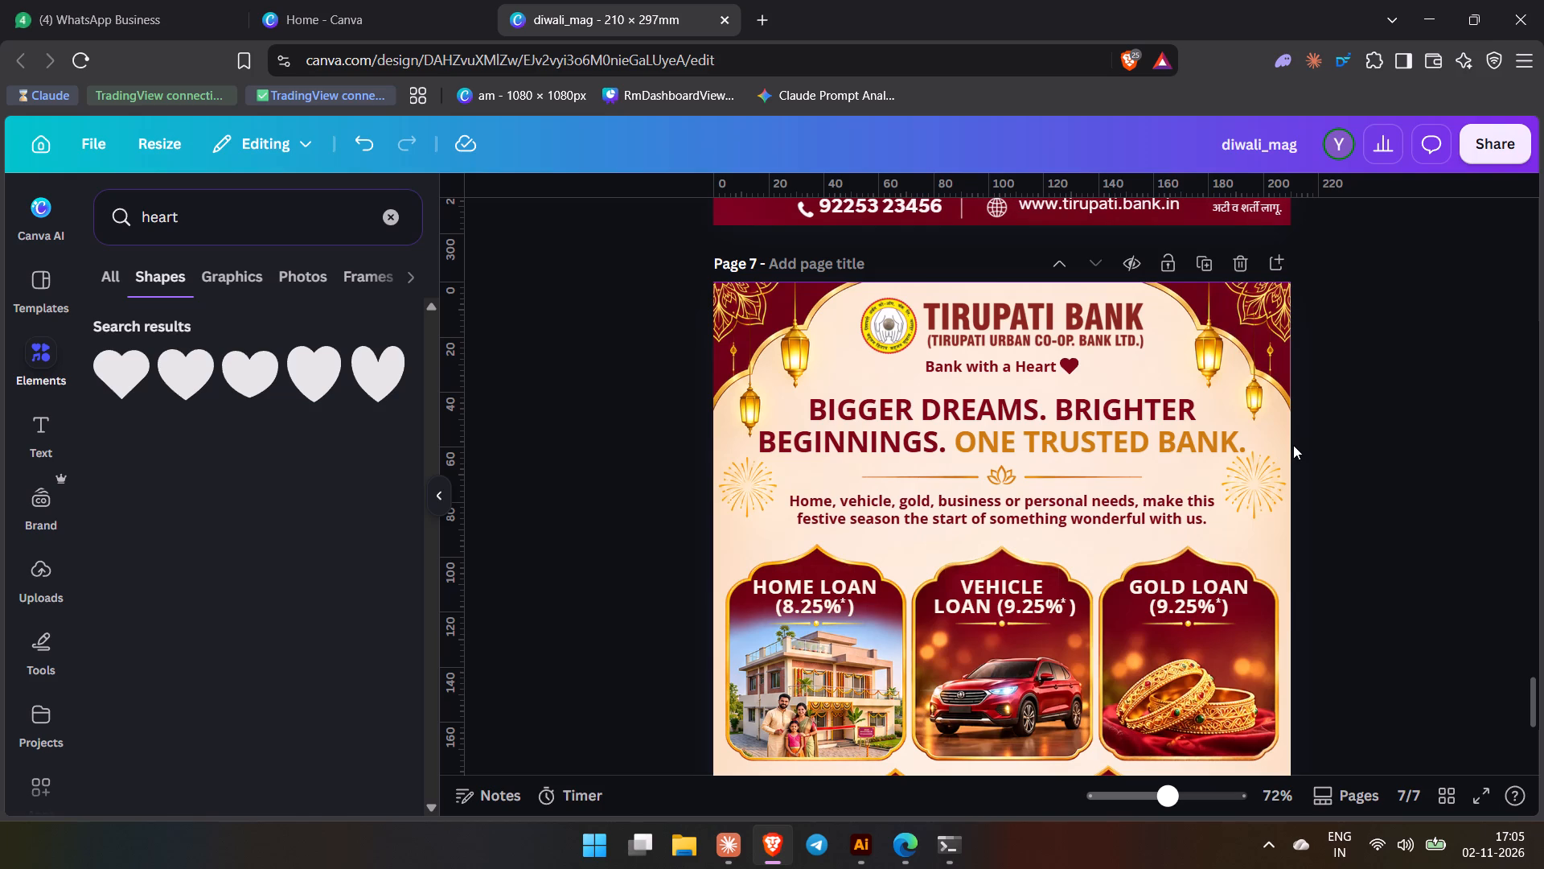
pyautogui.press('Print')
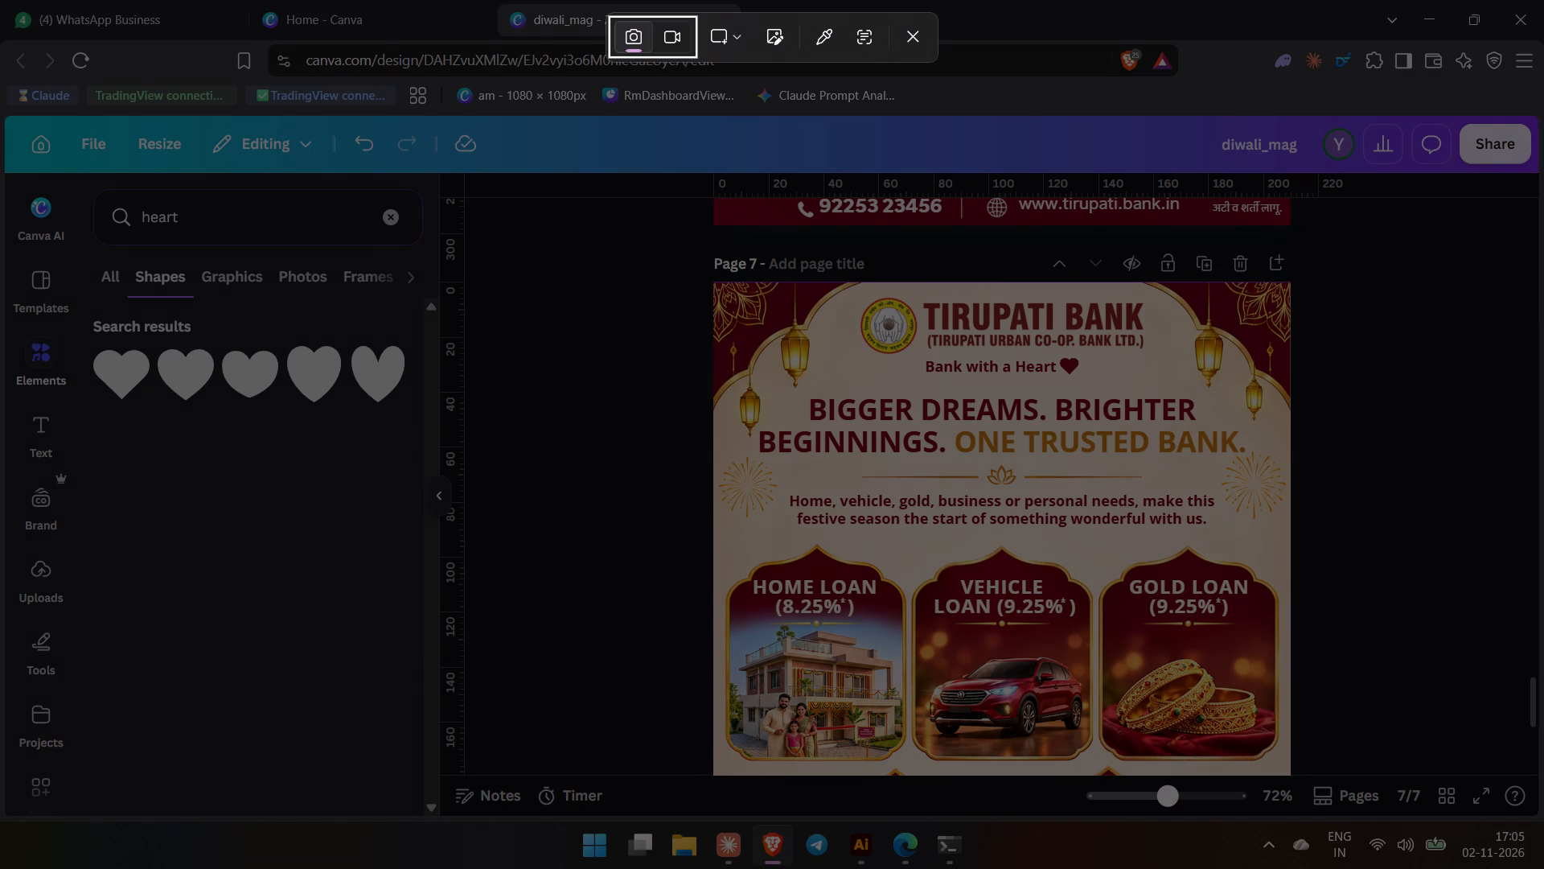
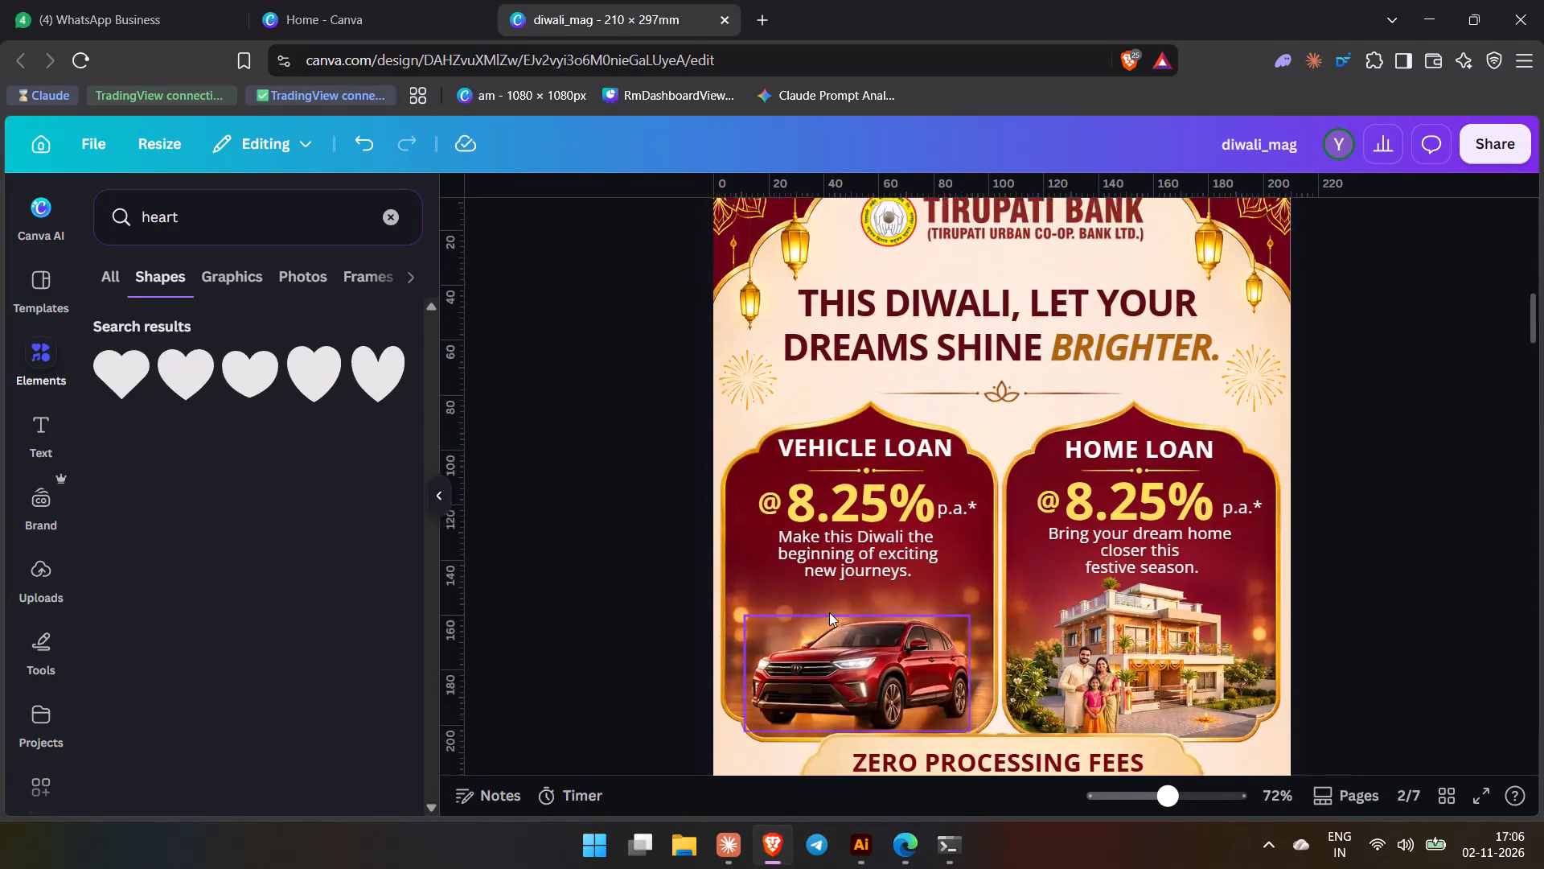
# Review the Diwali loan ad pages from page 1 through to the bank header and loan cards on page 7.
pyautogui.scroll(9, 829, 612)
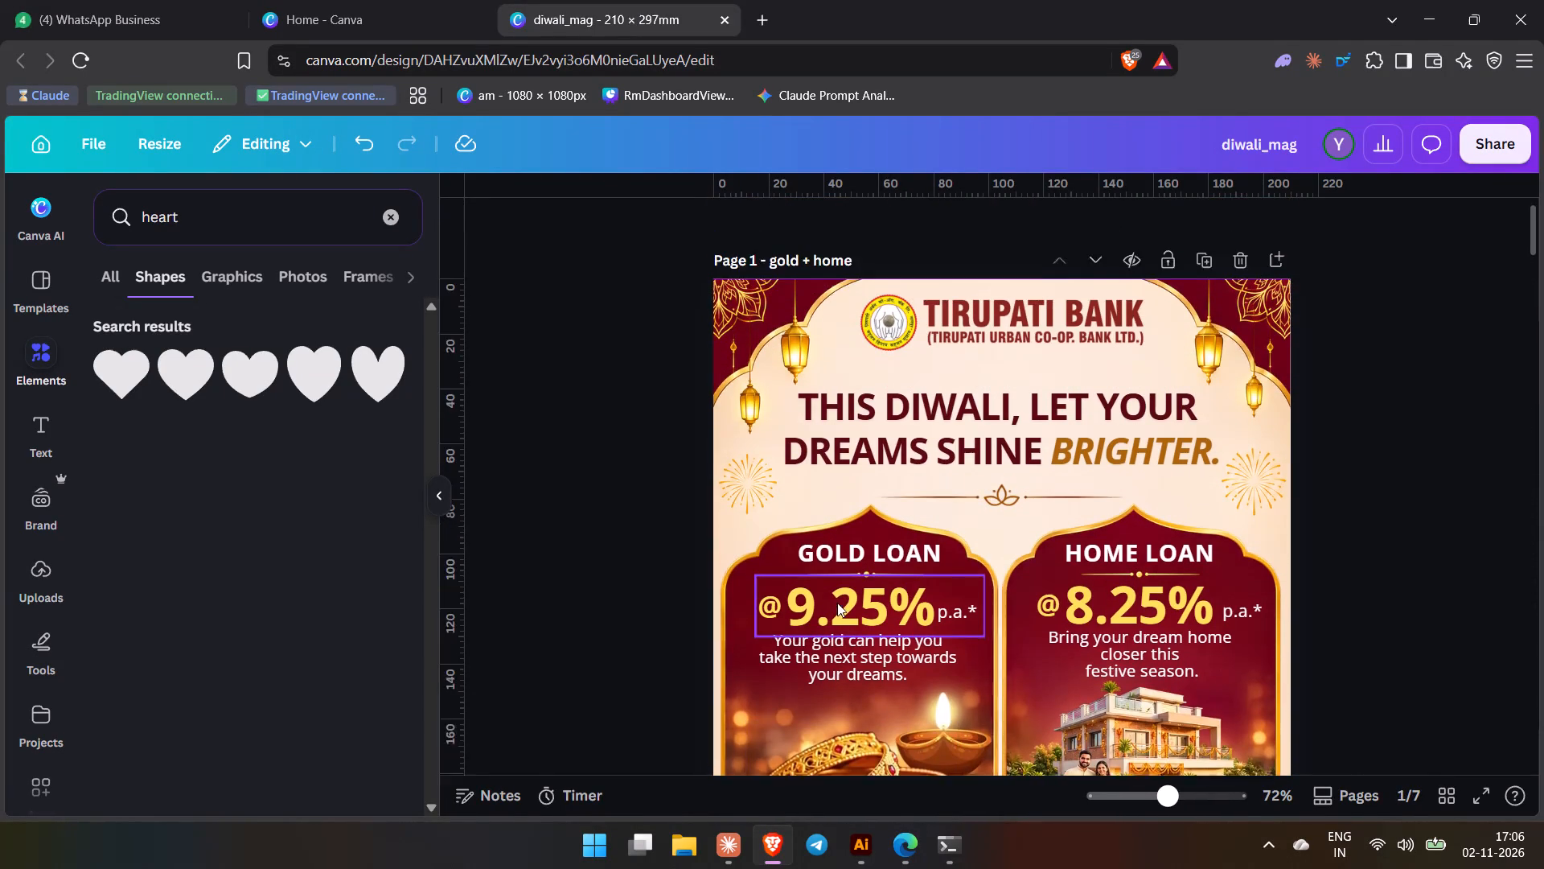
pyautogui.scroll(-20, 839, 611)
pyautogui.scroll(-14, 839, 611)
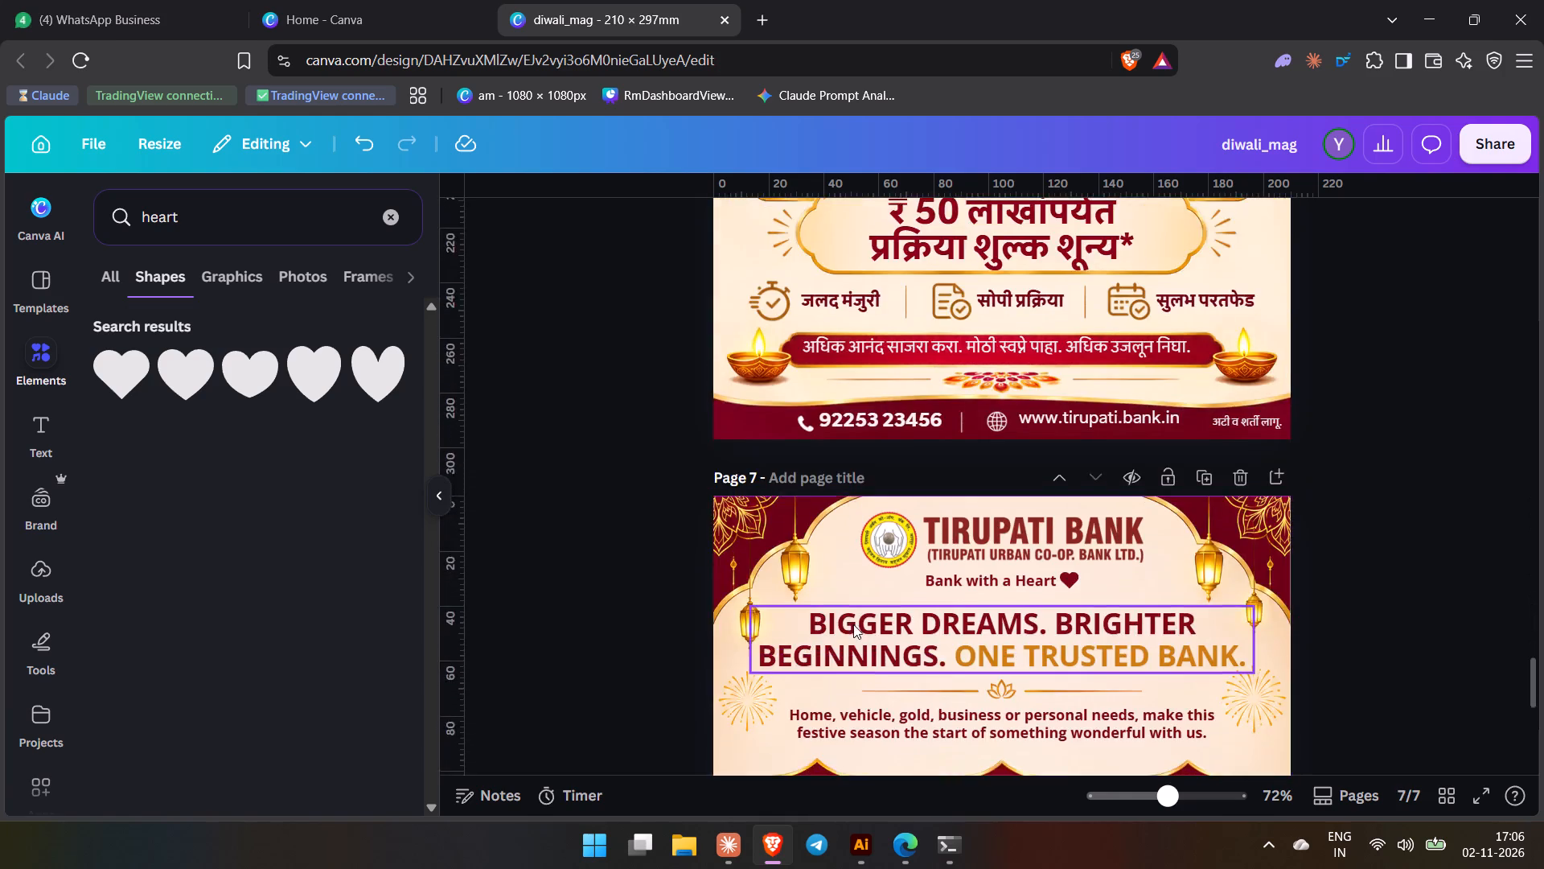
pyautogui.scroll(-13, 849, 626)
pyautogui.scroll(3, 849, 626)
pyautogui.scroll(-2, 848, 626)
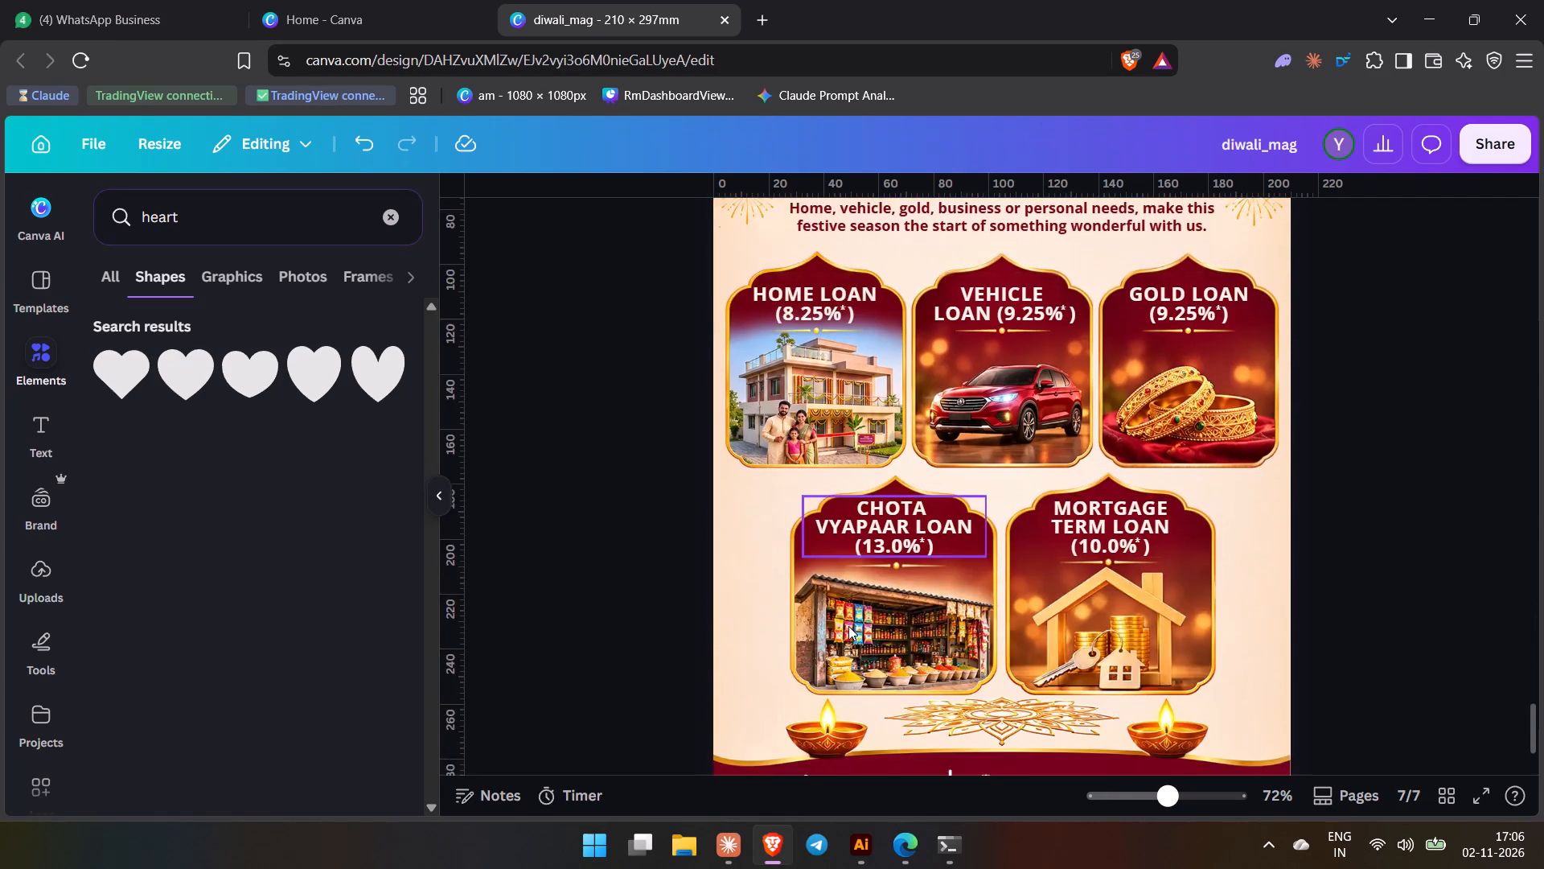
# Delete page 6, the Marathi Diwali creative with the red and gold logo, from the design.
pyautogui.scroll(3, 848, 626)
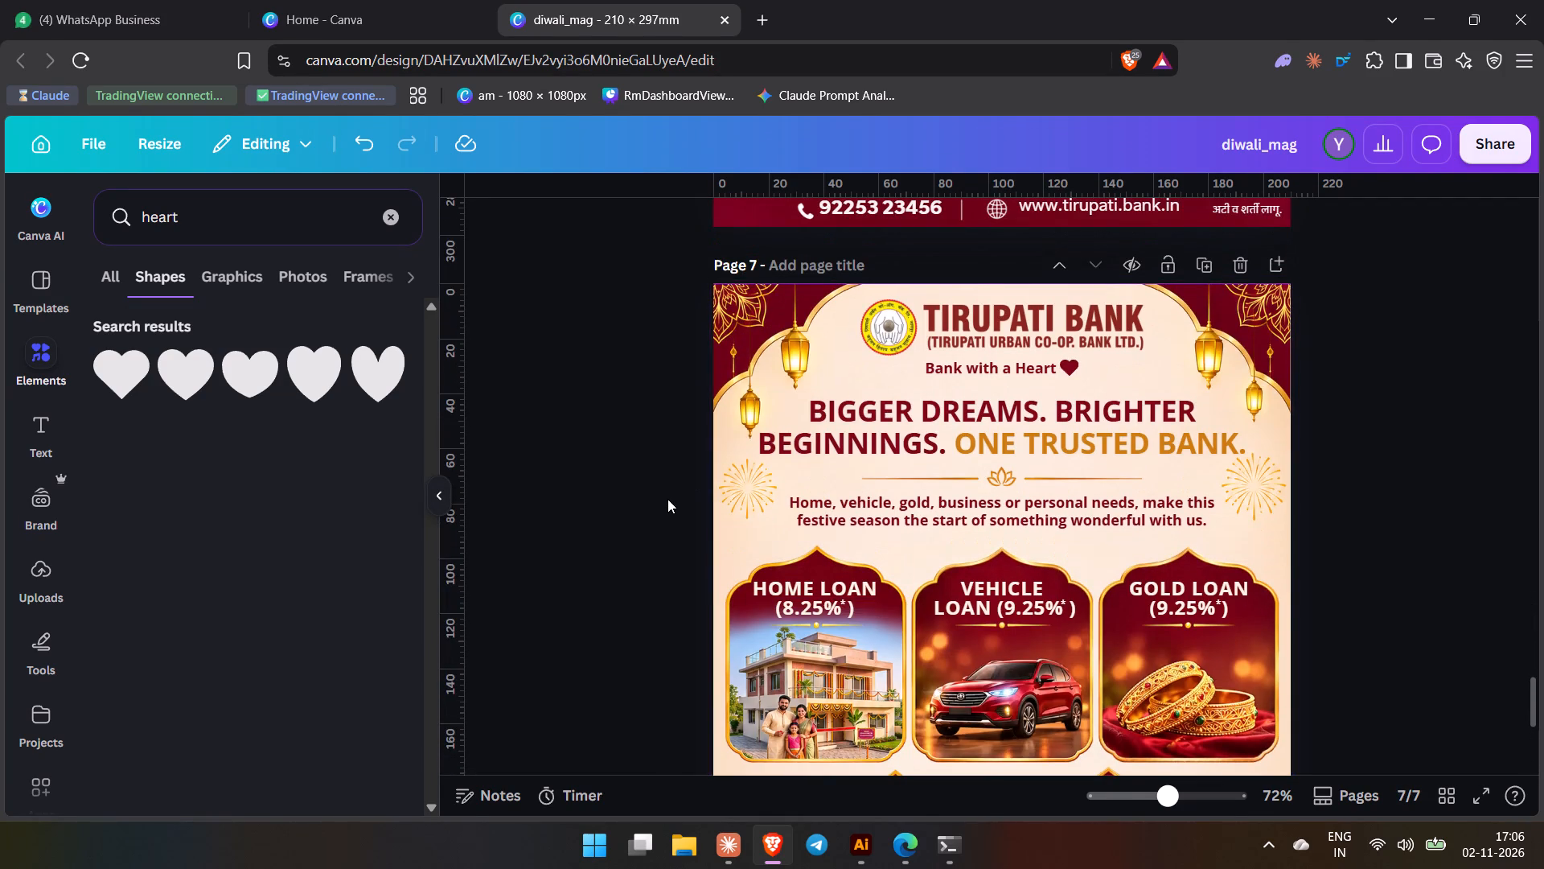
pyautogui.scroll(12, 667, 500)
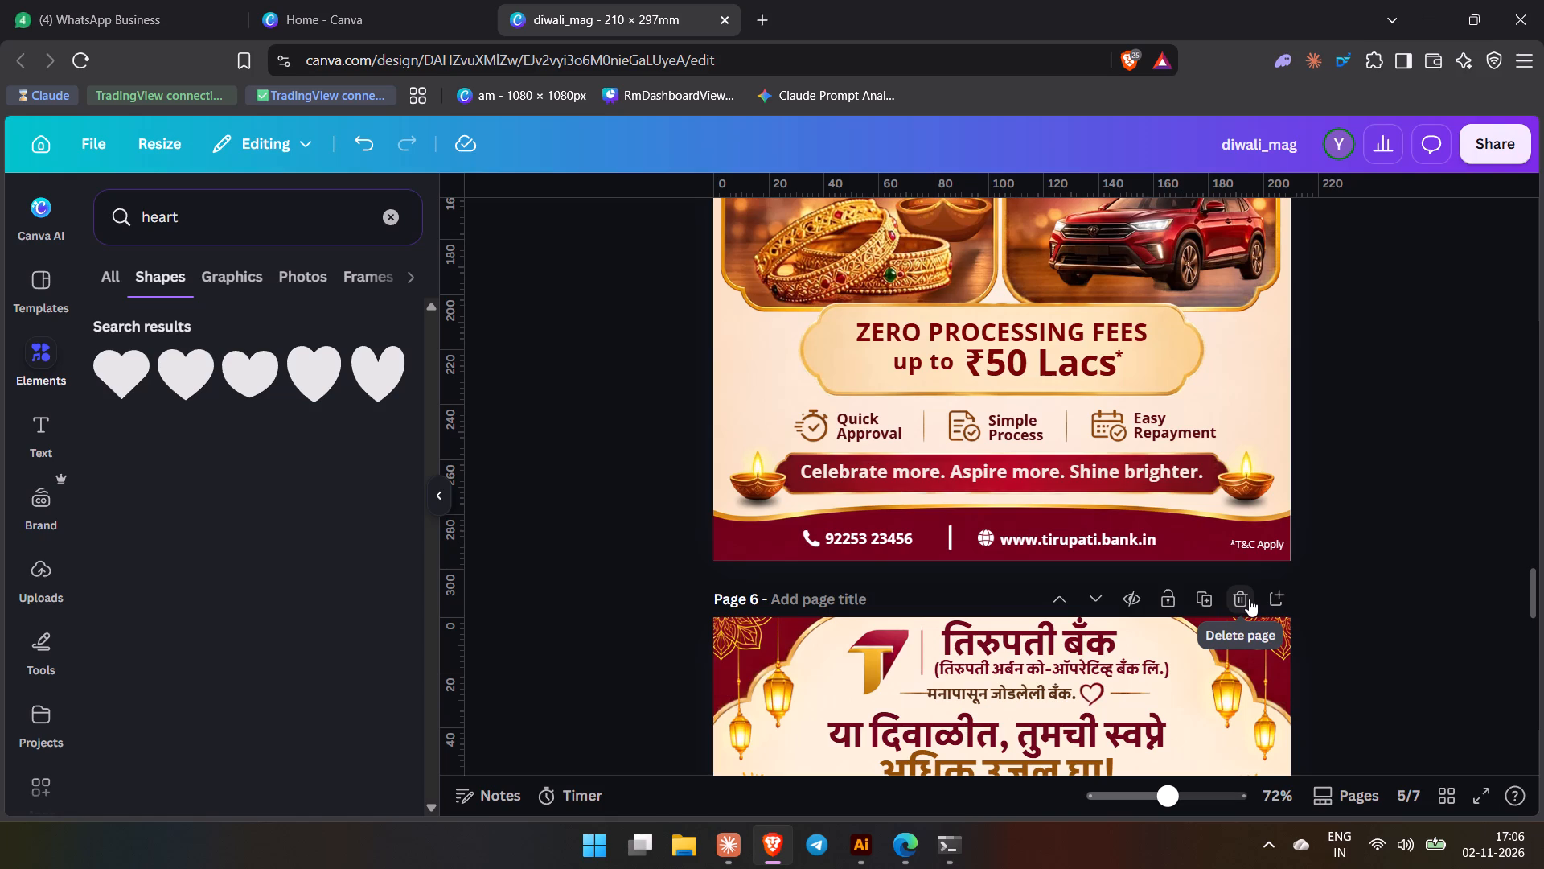
pyautogui.click(1246, 599)
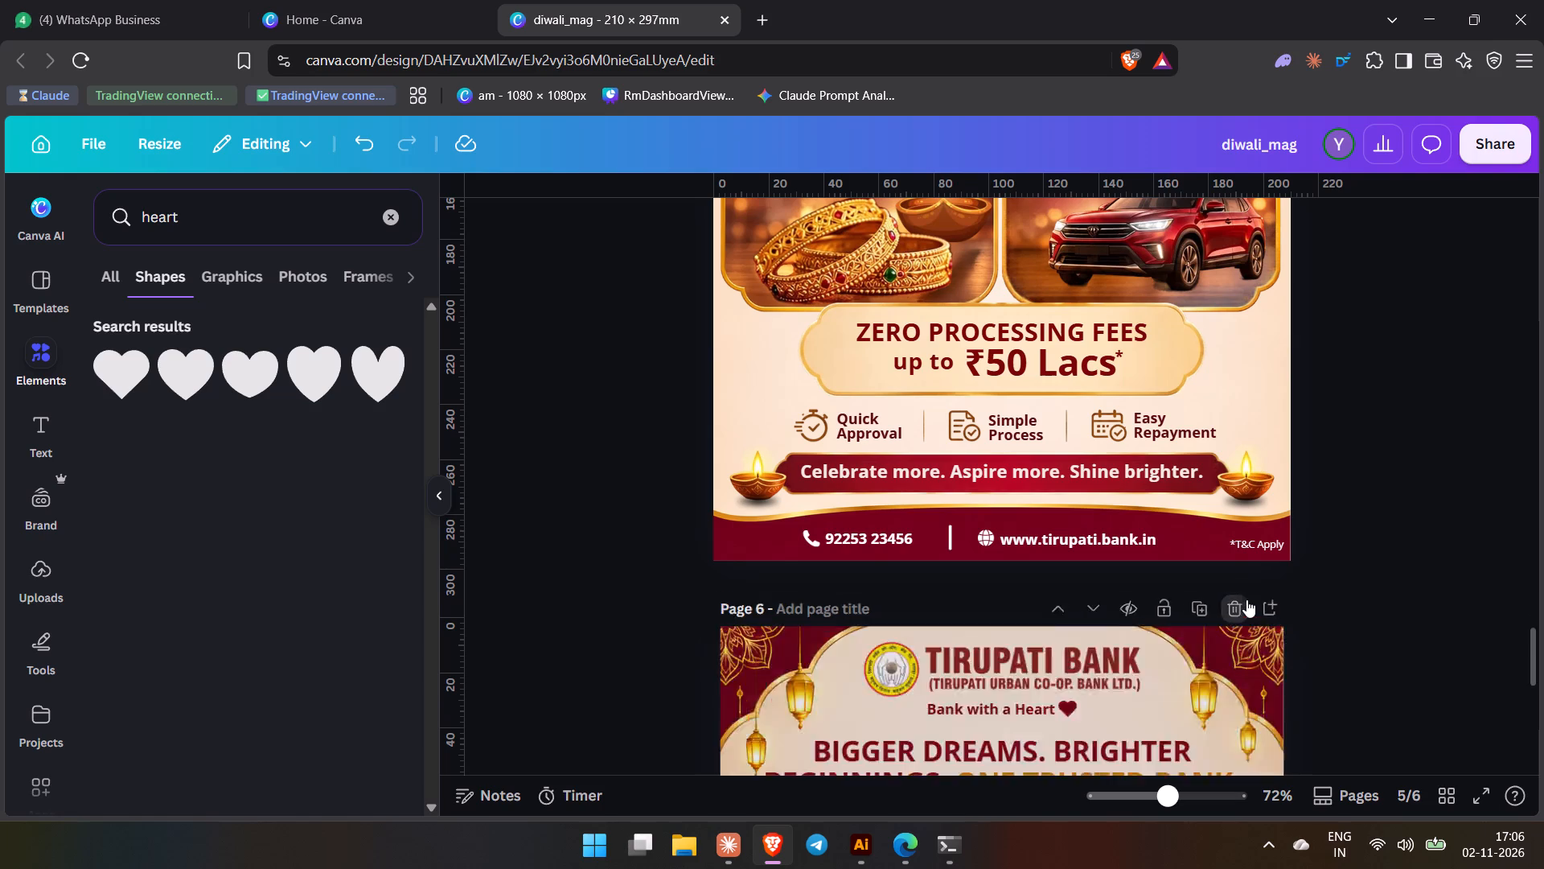
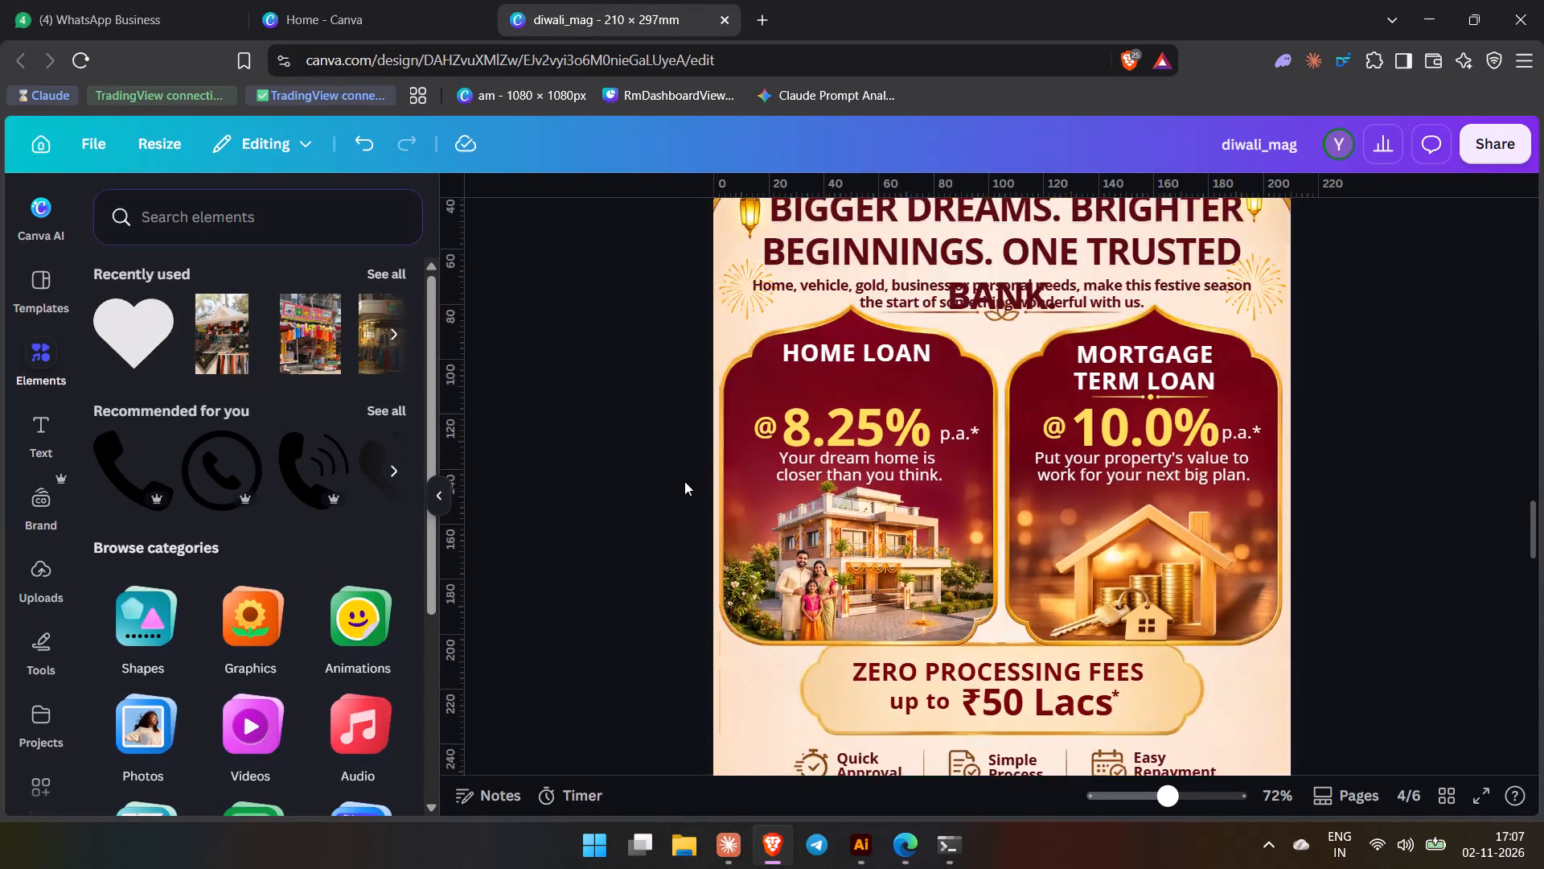
# Open the untitled 2480 × 3508 px Gold Loan and Vehicle Loan design from the recent designs on the Canva home page.
pyautogui.scroll(20, 684, 481)
pyautogui.scroll(8, 684, 481)
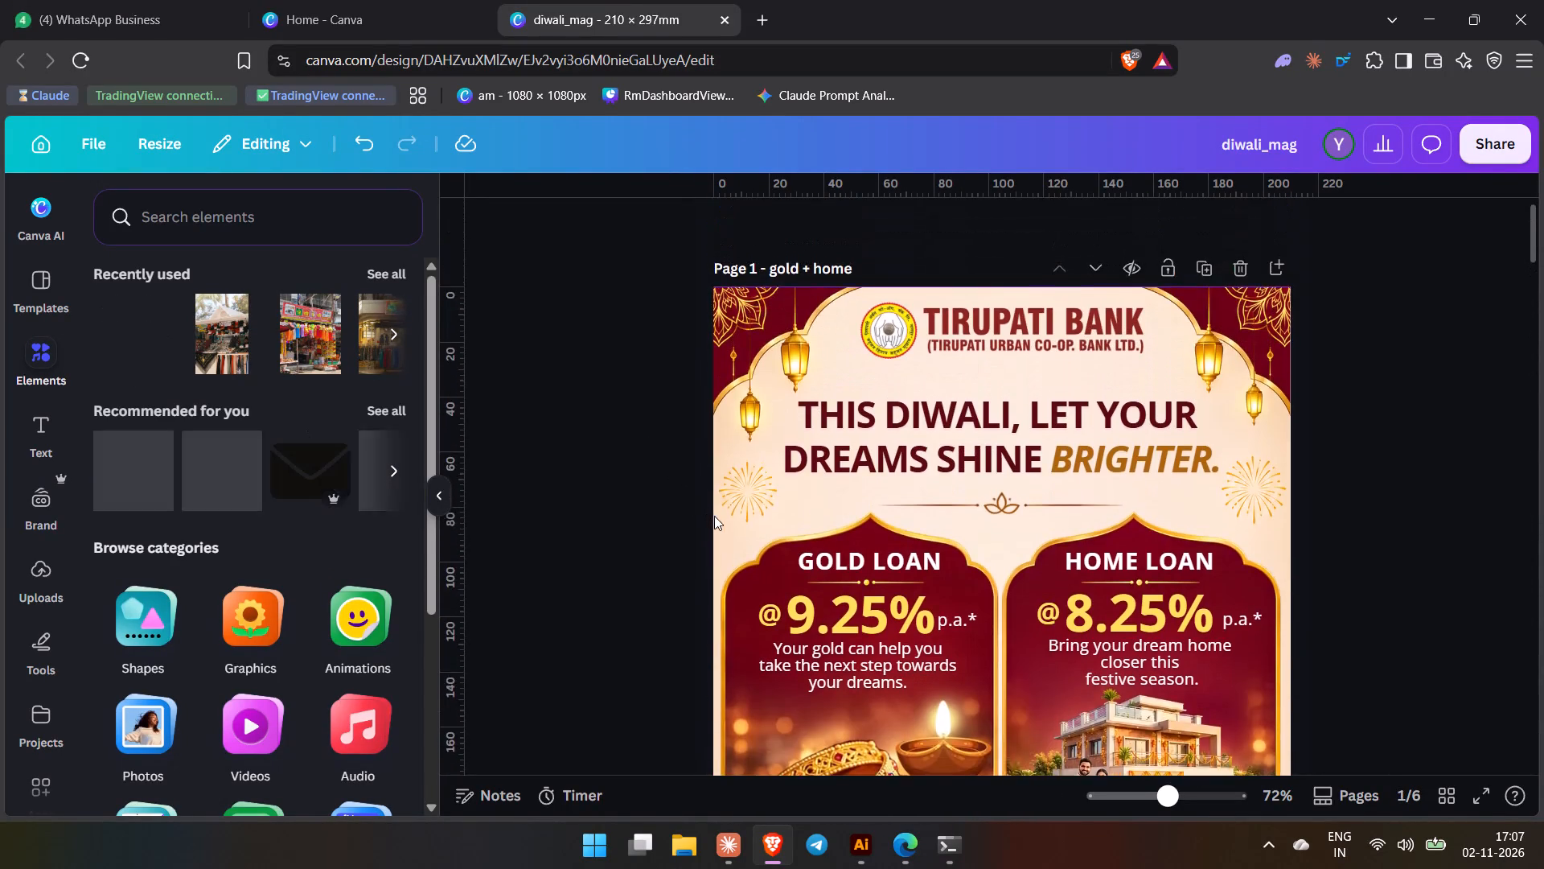
pyautogui.scroll(-13, 710, 530)
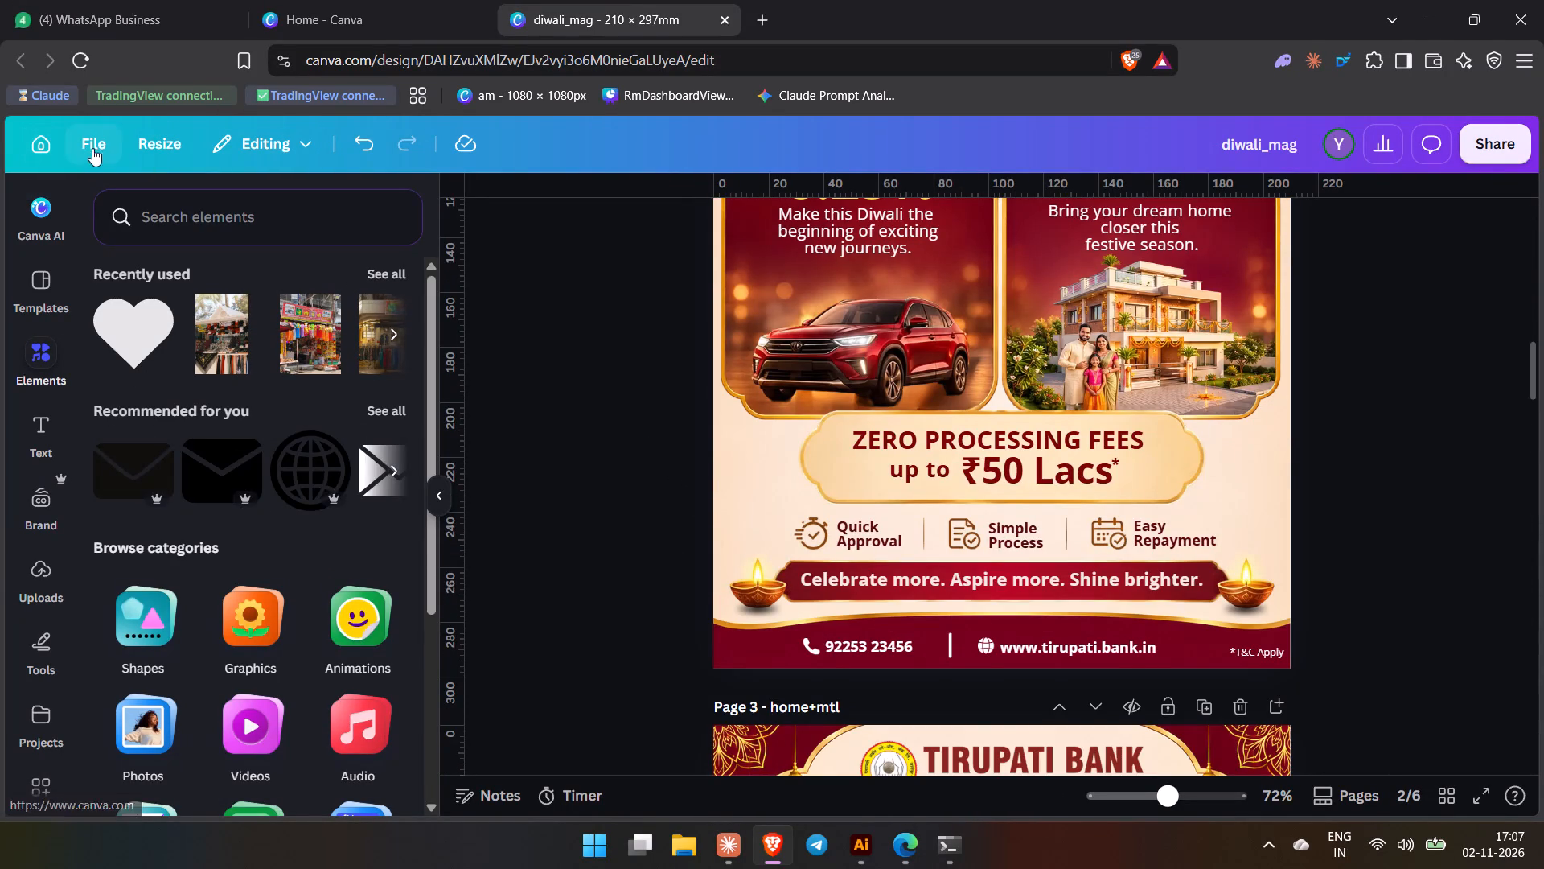
pyautogui.click(326, 0)
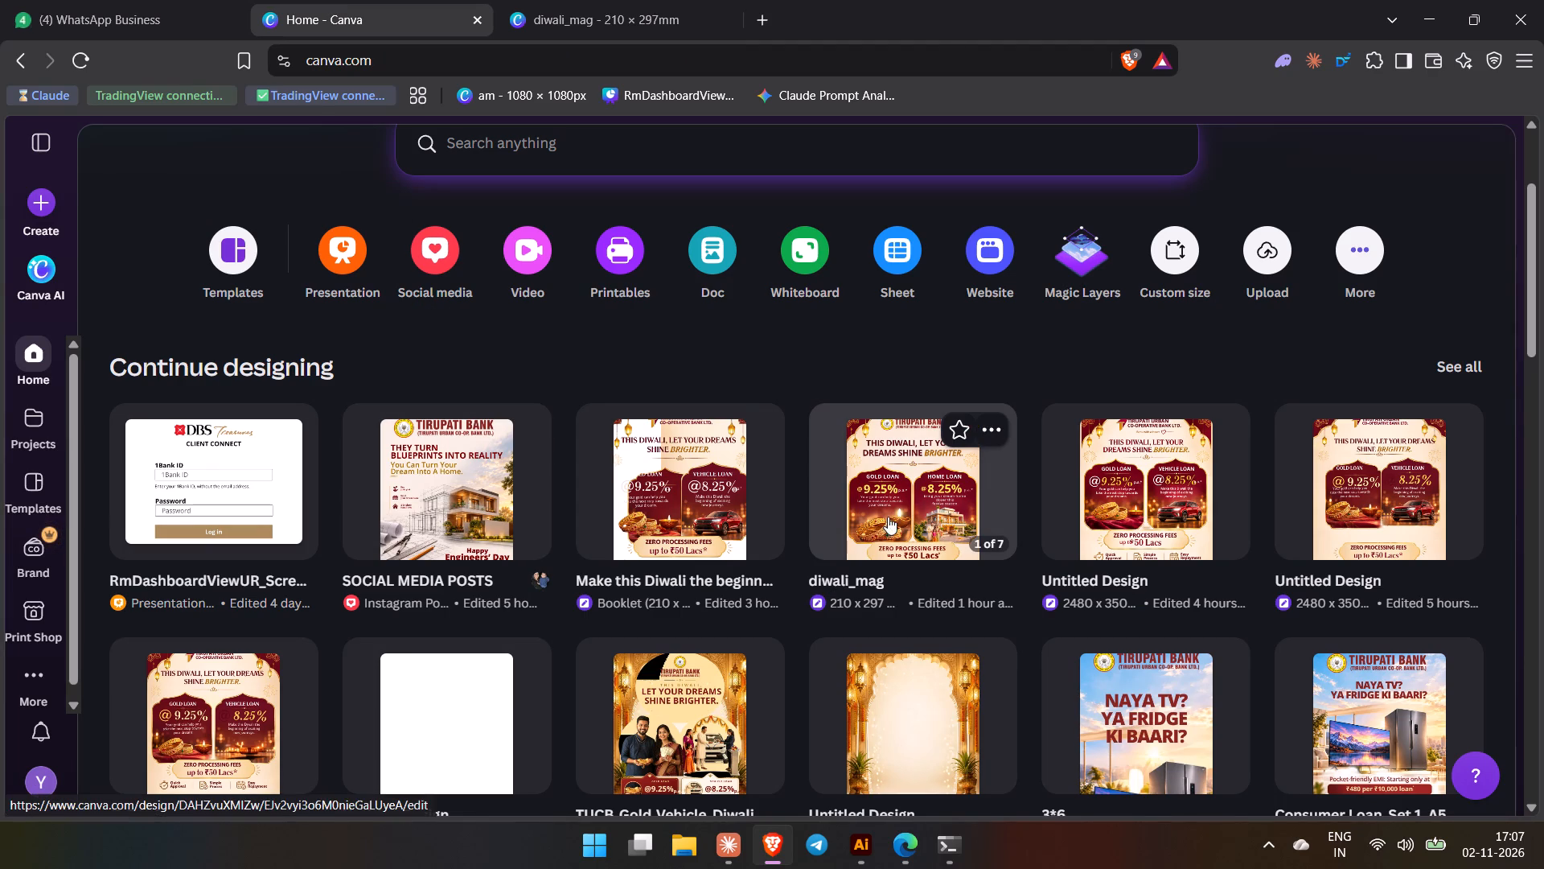
pyautogui.click(1119, 508)
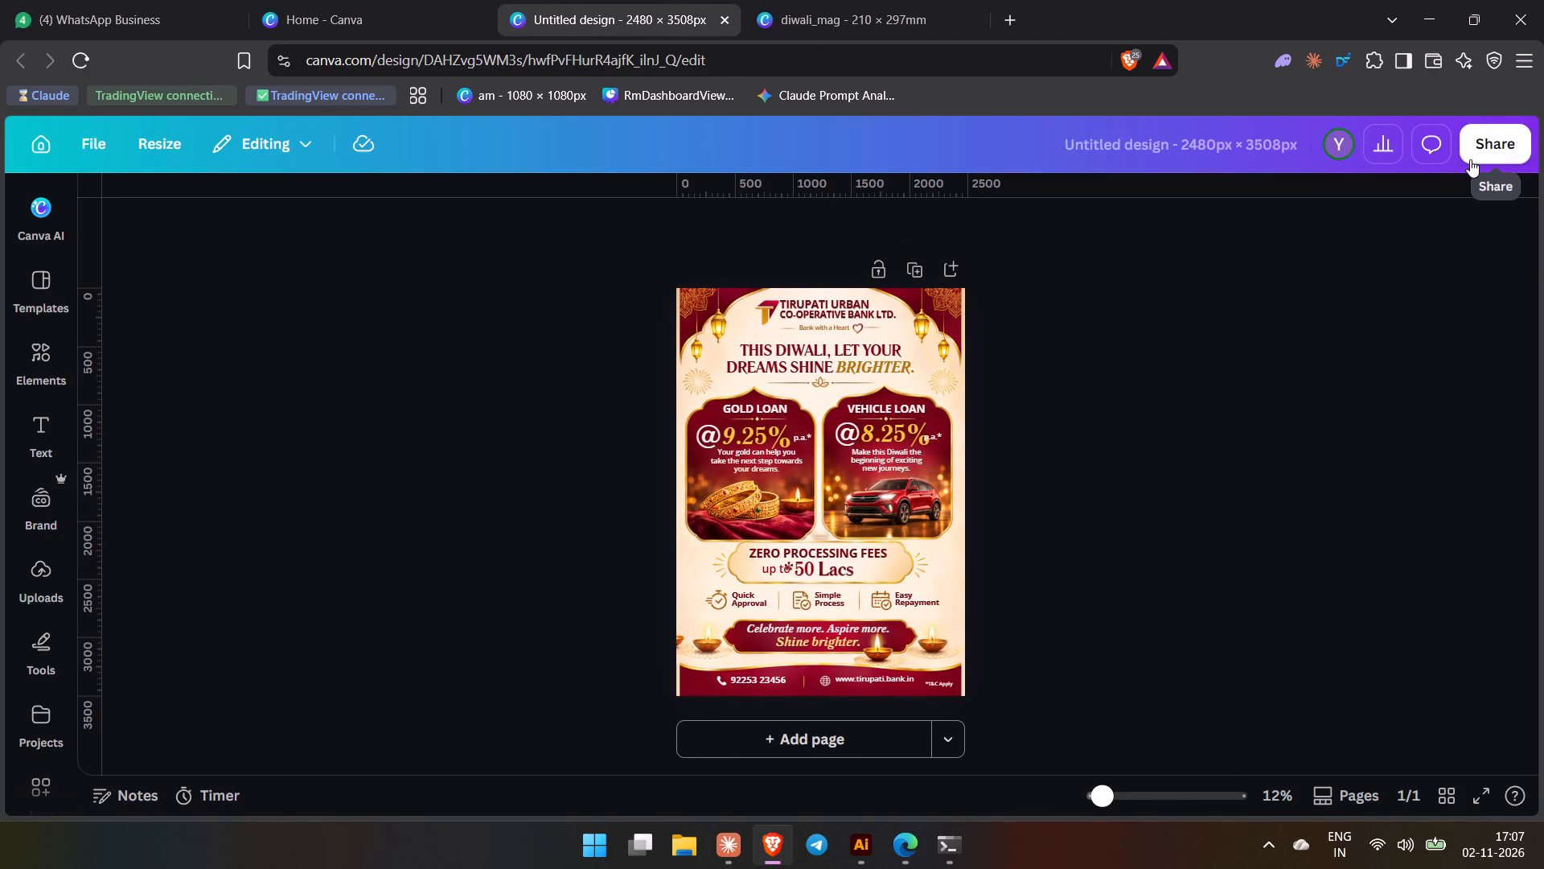
# Compare the PNG download settings of the untitled 2480 × 3508 px design and the diwali_mag design.
pyautogui.click(1470, 159)
pyautogui.click(1153, 622)
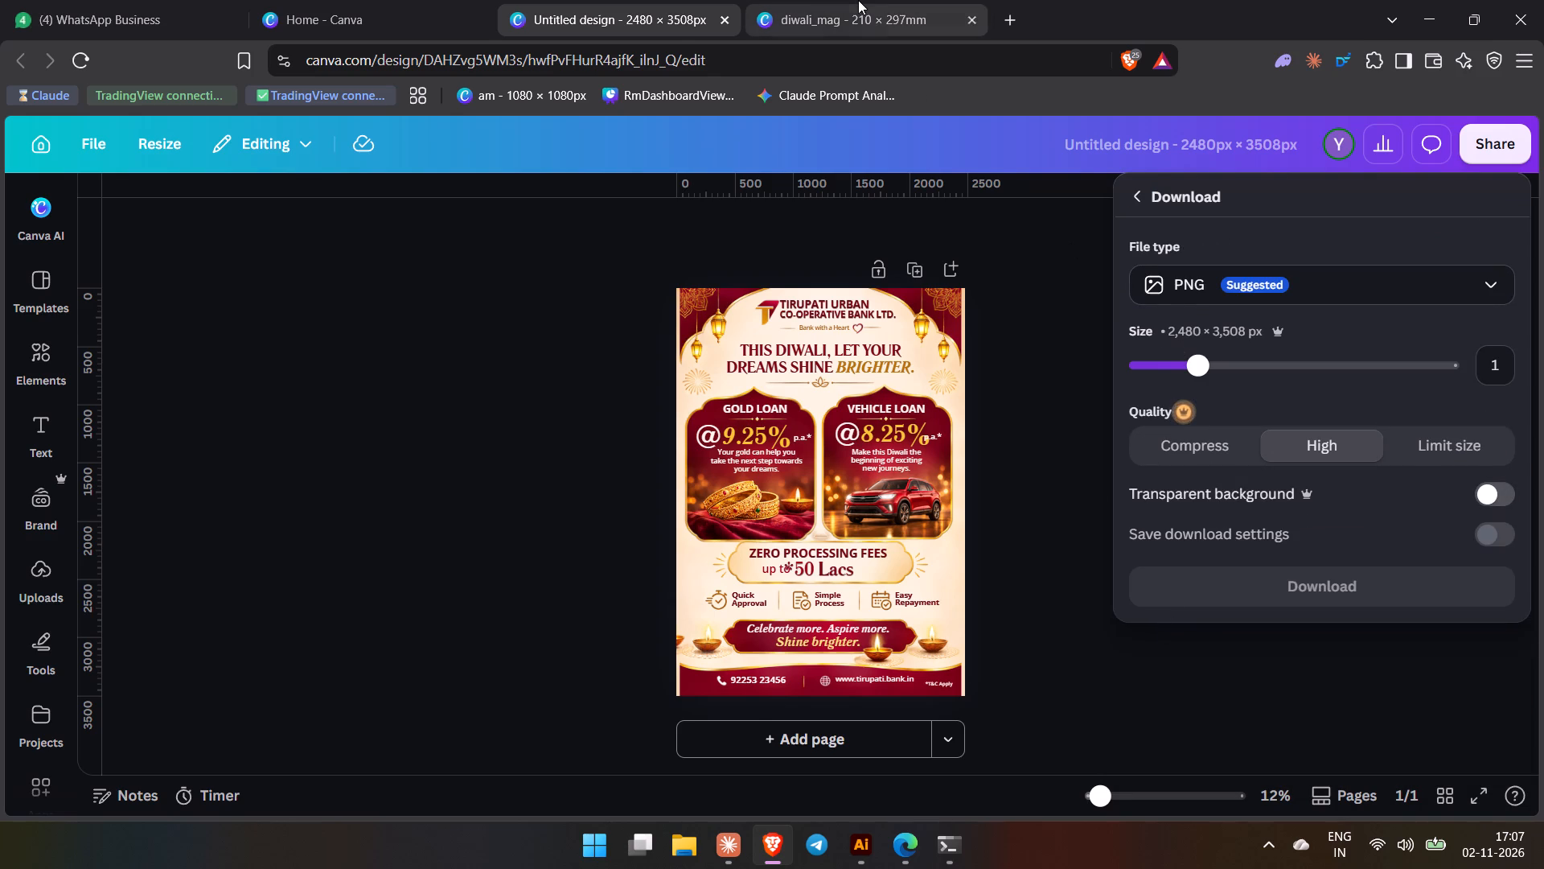
pyautogui.click(858, 0)
pyautogui.click(1501, 138)
pyautogui.click(1183, 608)
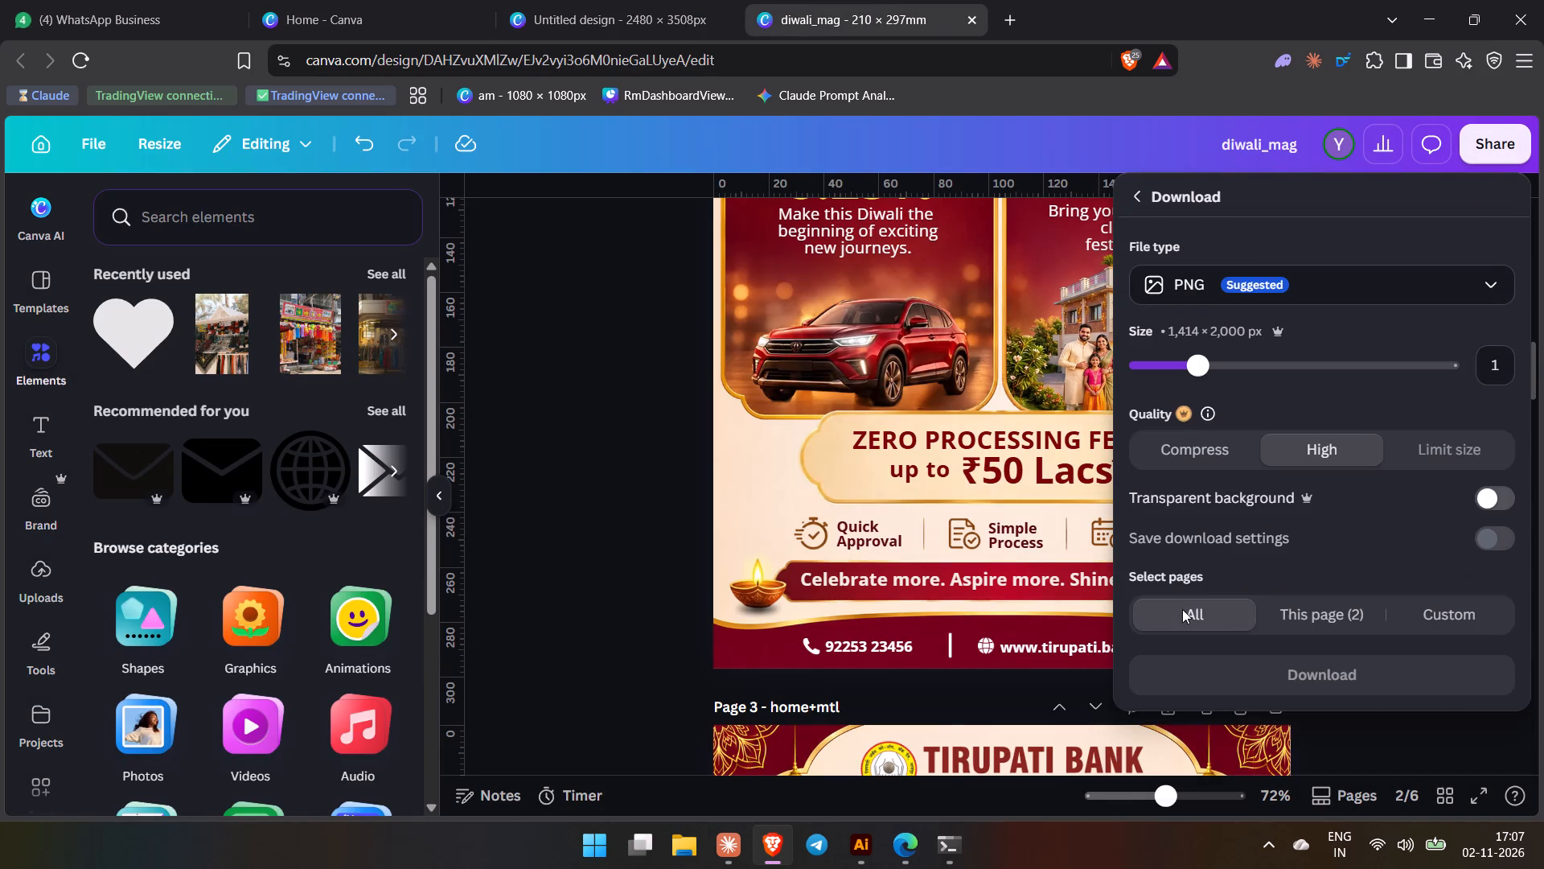
pyautogui.click(611, 0)
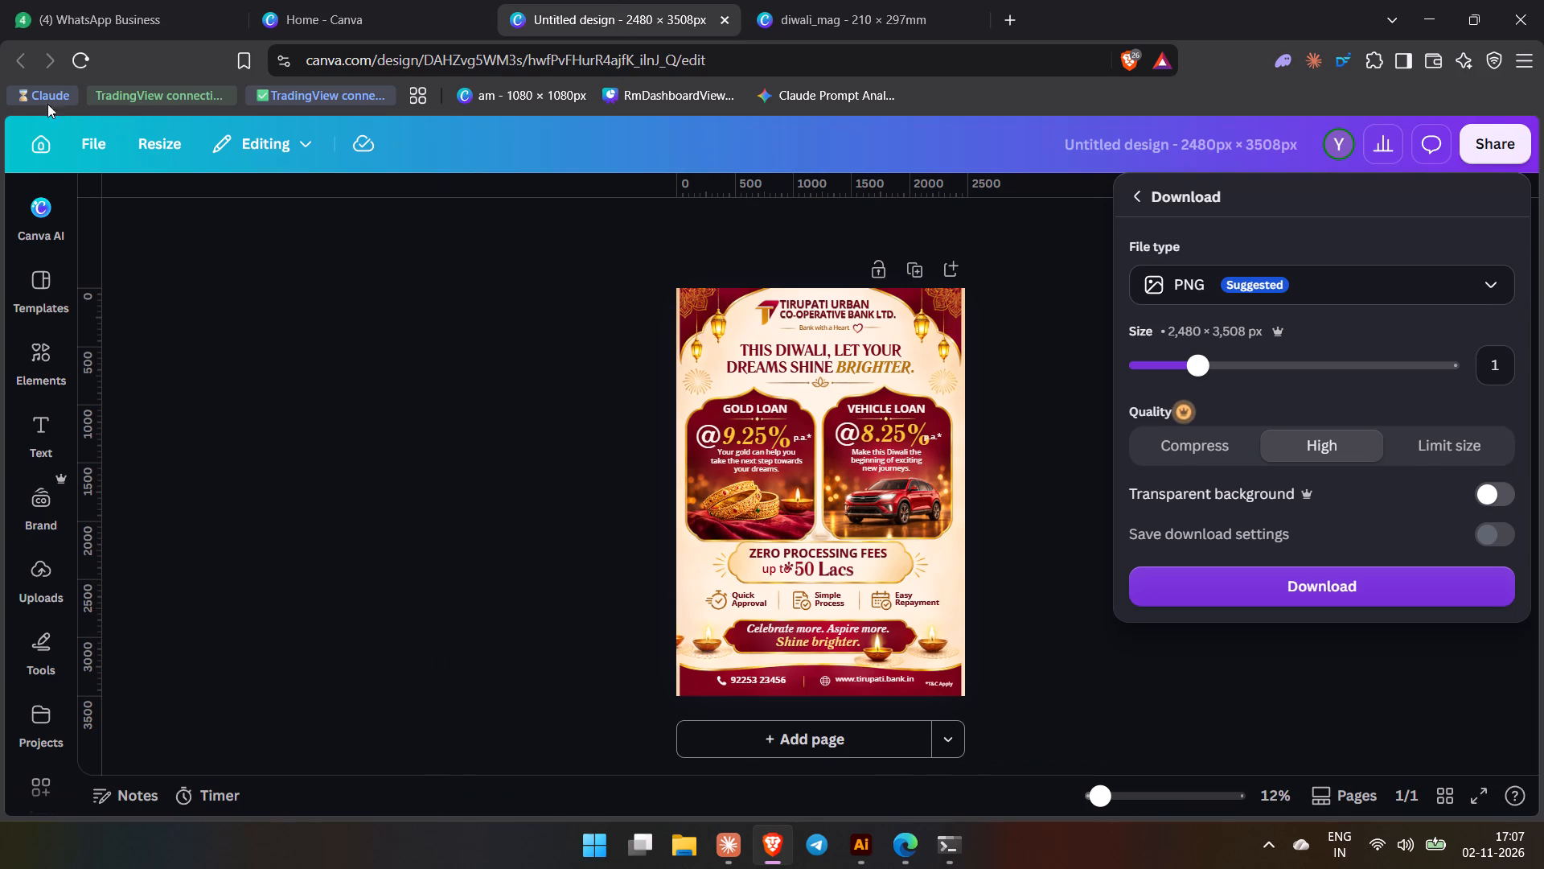
# Close the untitled 2480 × 3508 px design and open diwali_mag from the recent designs on the Canva home page.
pyautogui.click(22, 41)
pyautogui.doubleClick(733, 23)
pyautogui.click(421, 1)
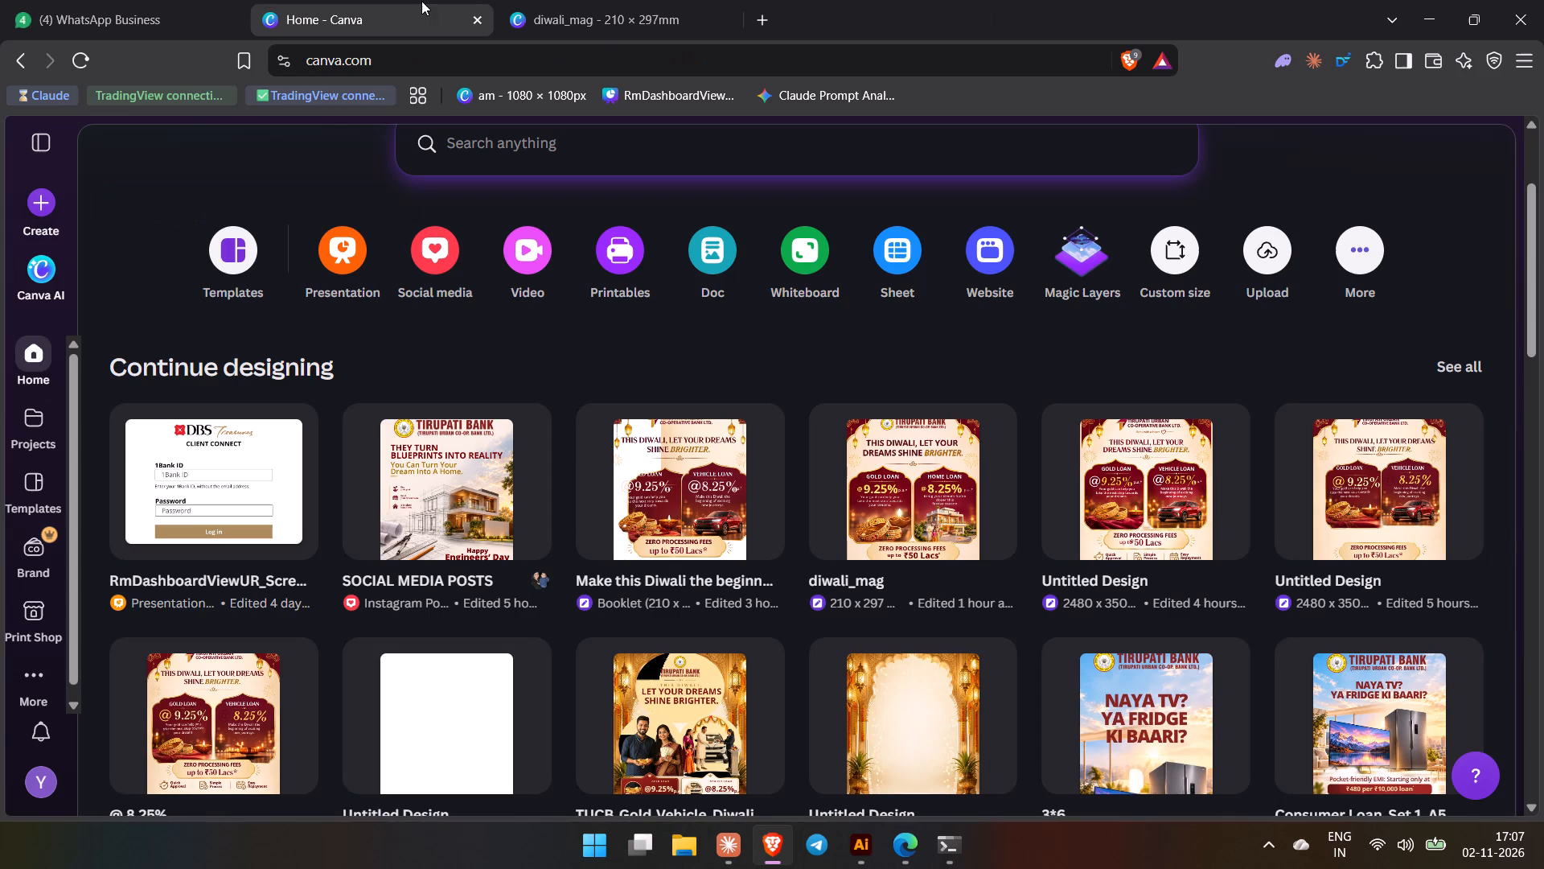
pyautogui.scroll(-3, 619, 418)
pyautogui.scroll(2, 623, 430)
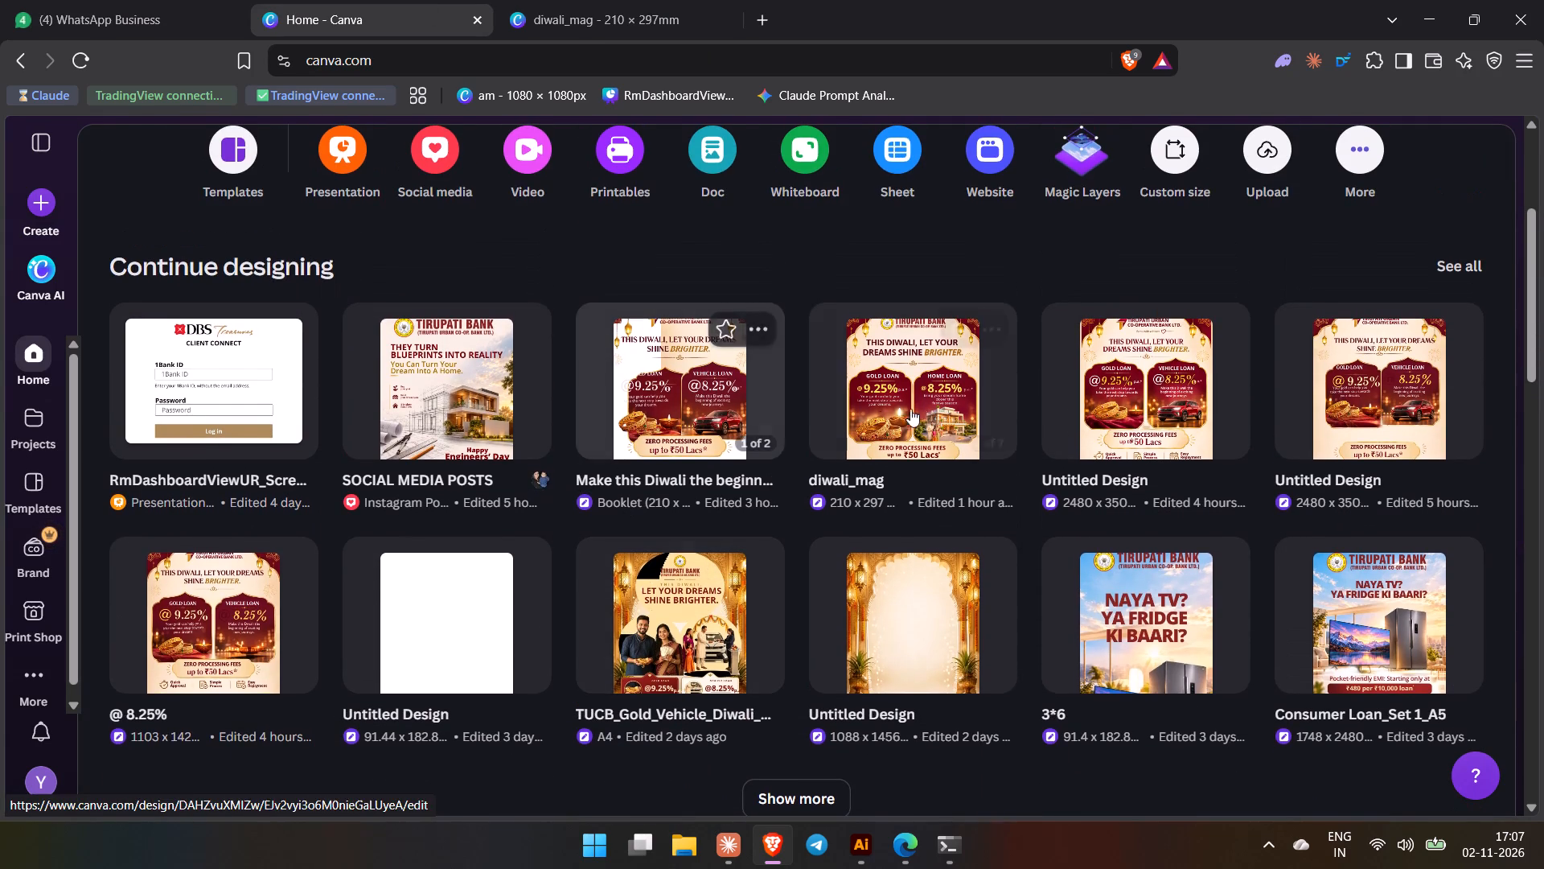
pyautogui.click(881, 419)
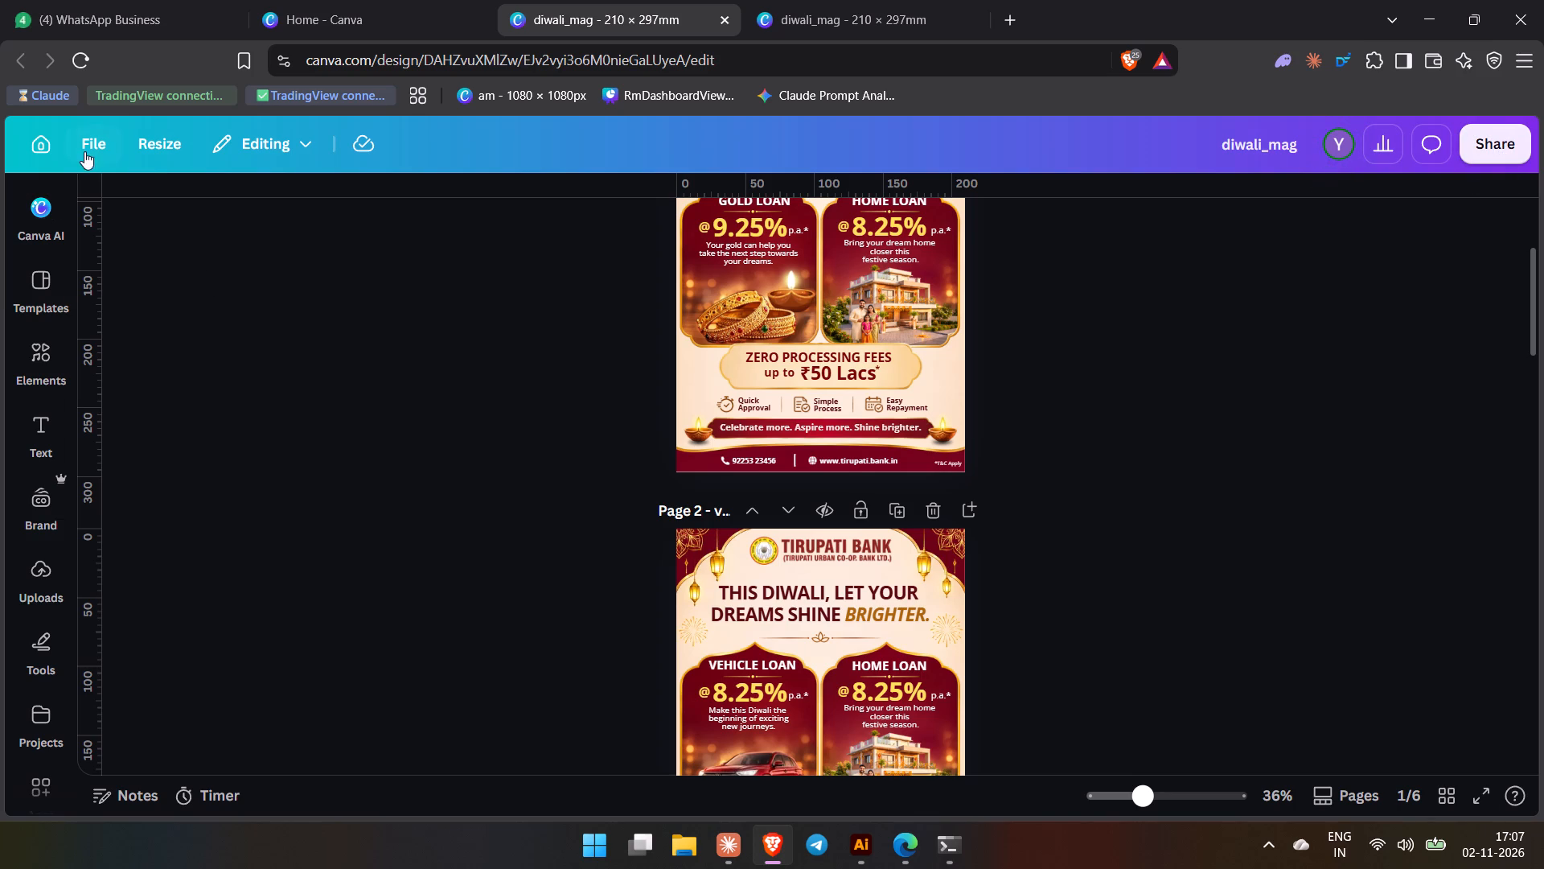
# Create a resized copy of all pages of diwali_mag at a custom size of 210 × 297 mm.
pyautogui.click(175, 140)
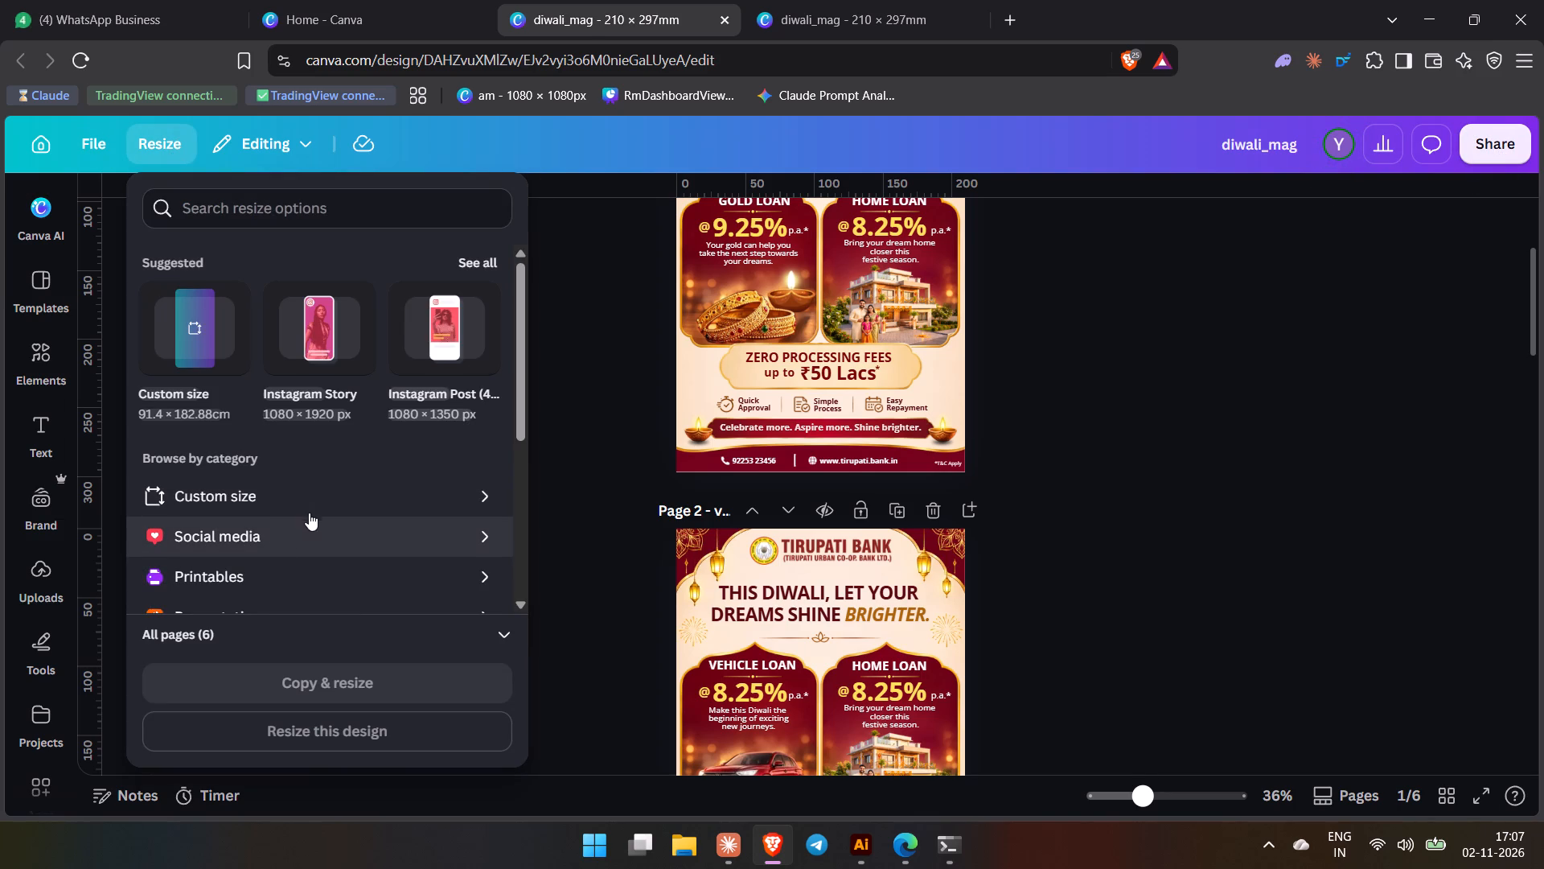
pyautogui.click(313, 508)
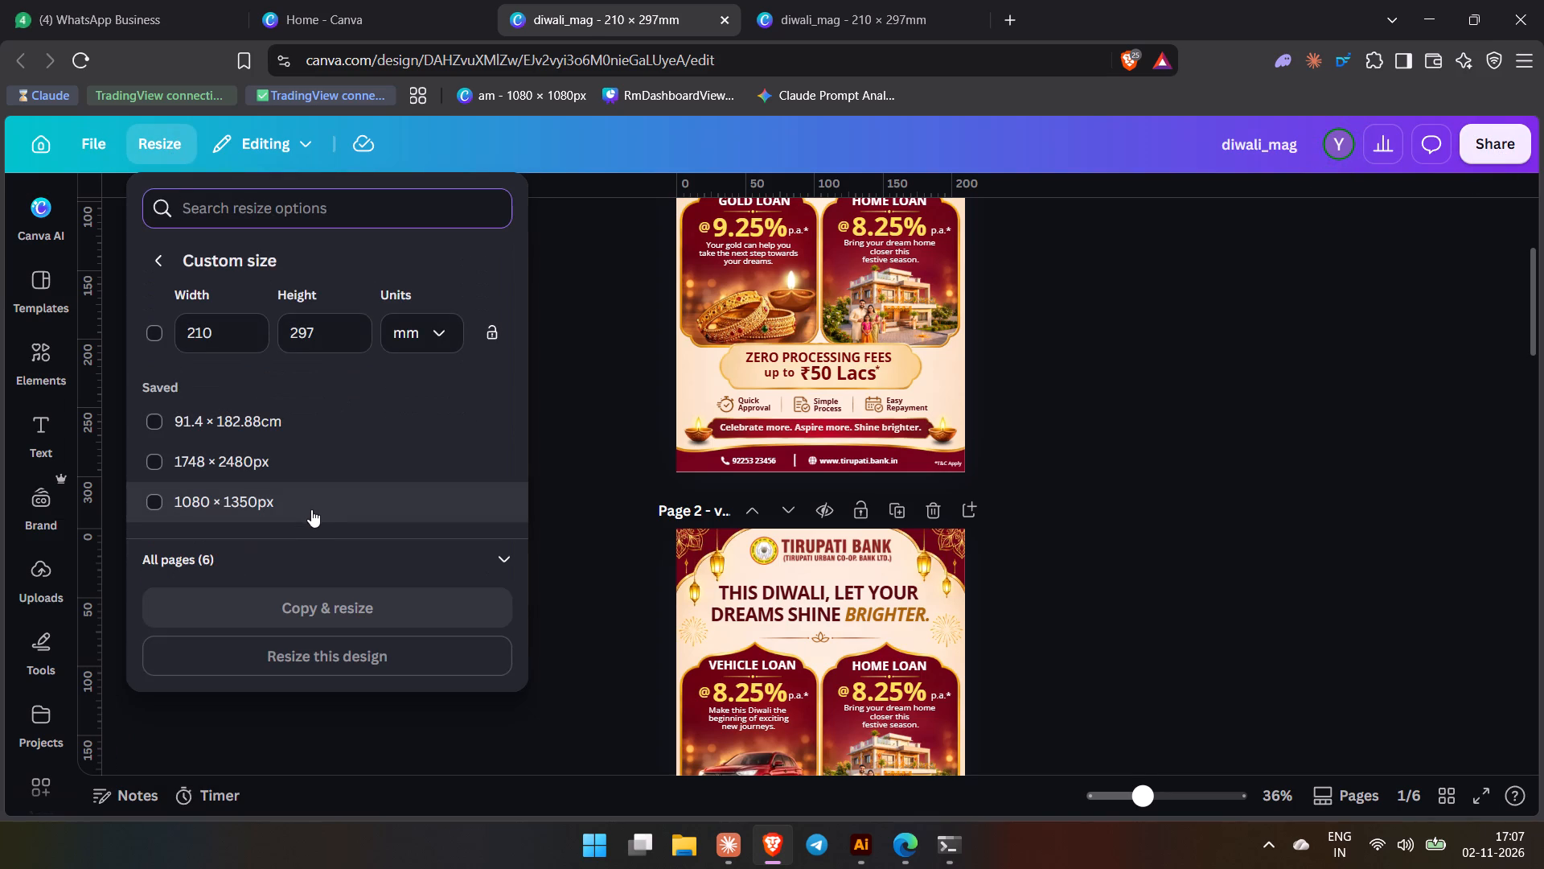
pyautogui.click(160, 340)
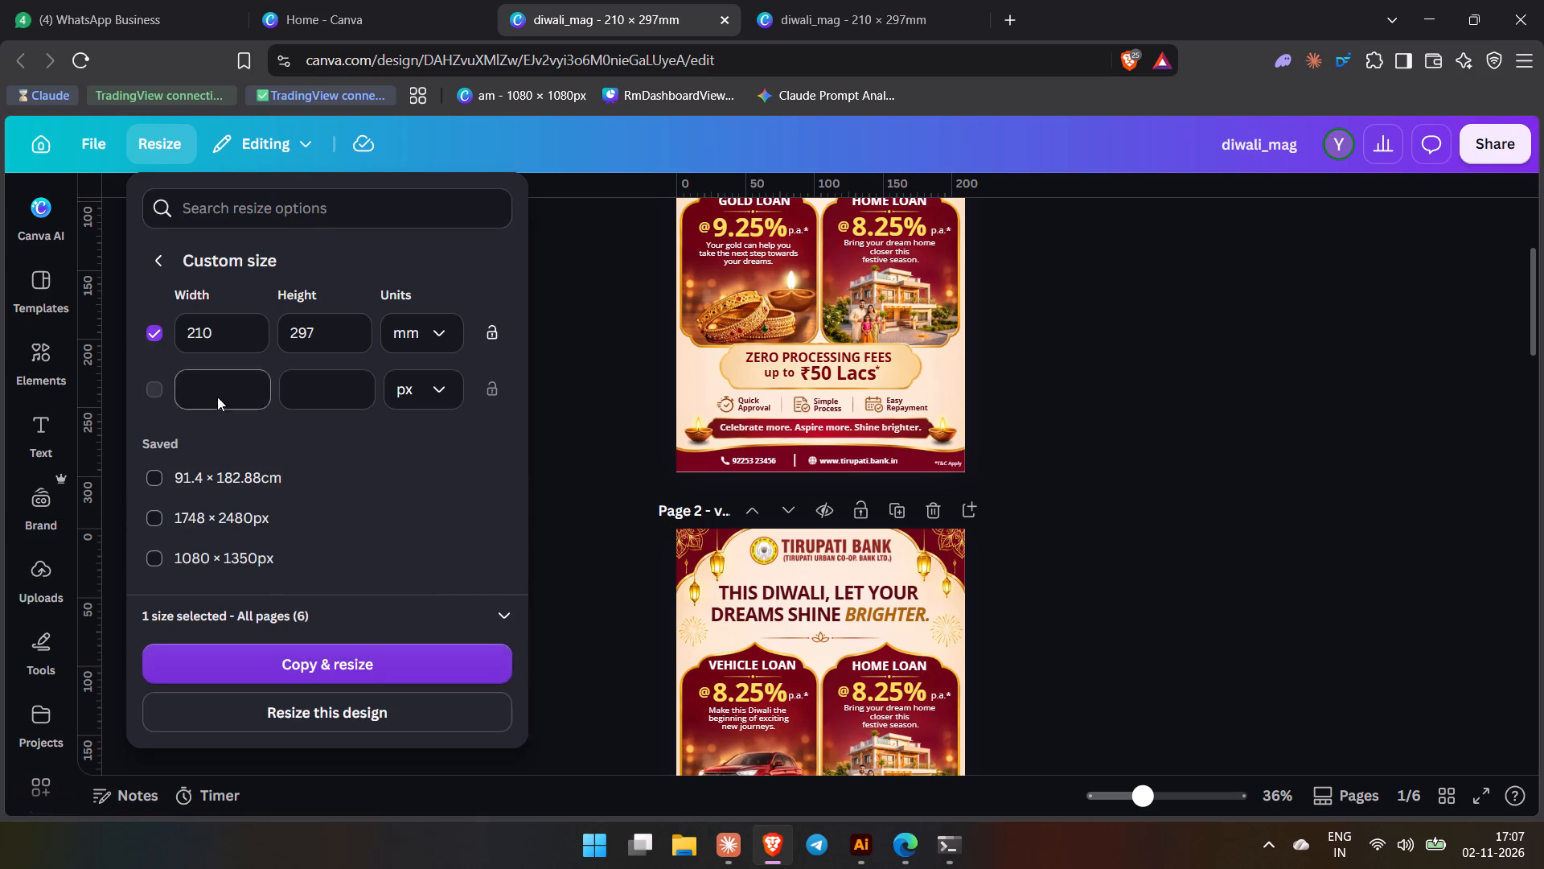
pyautogui.click(387, 662)
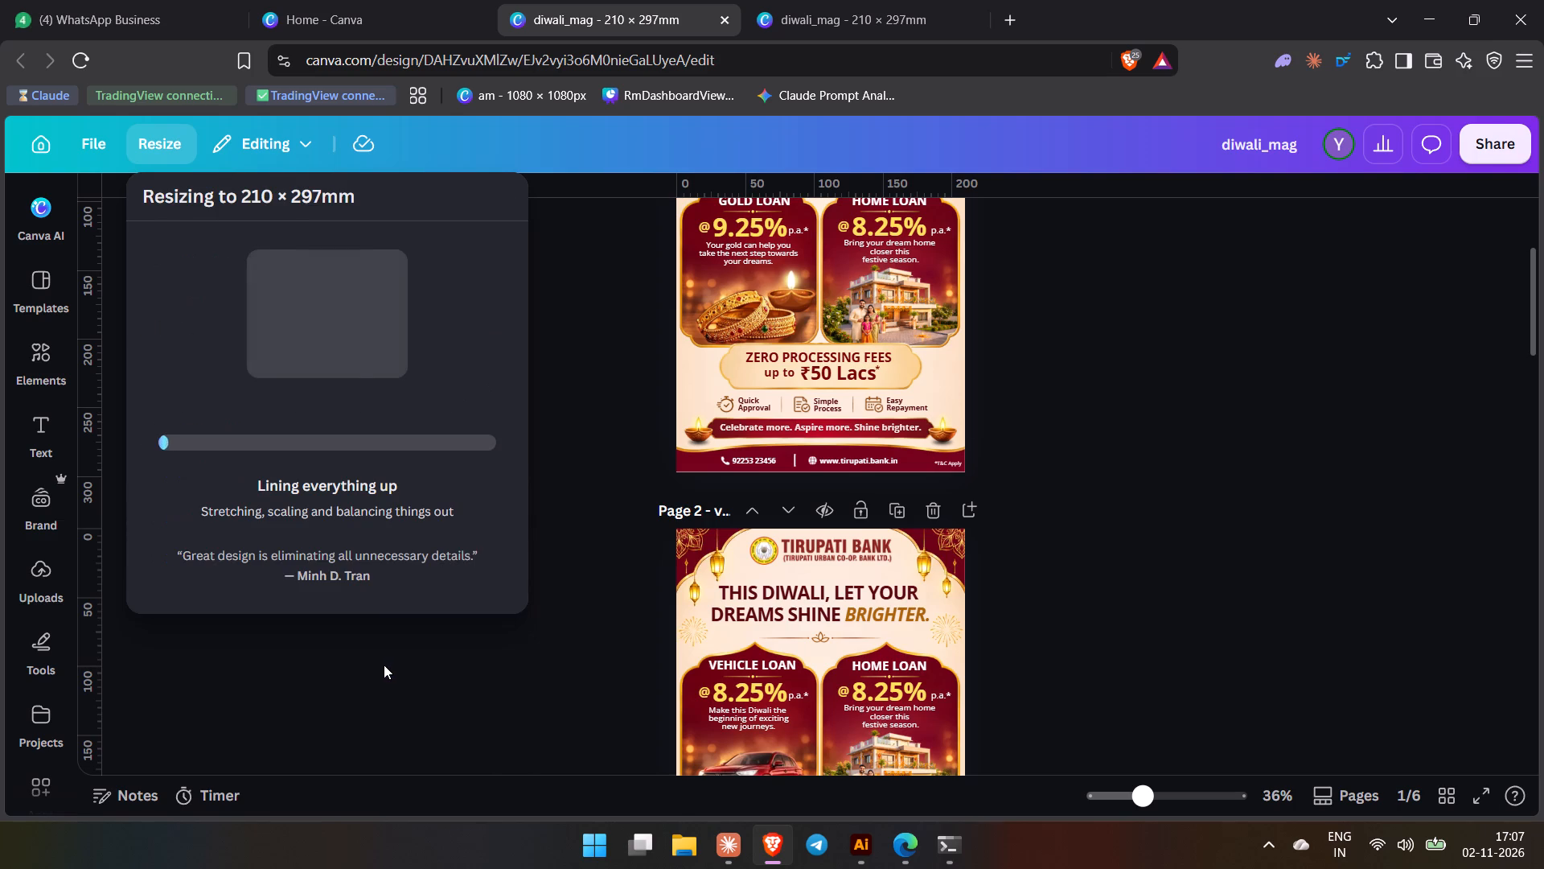
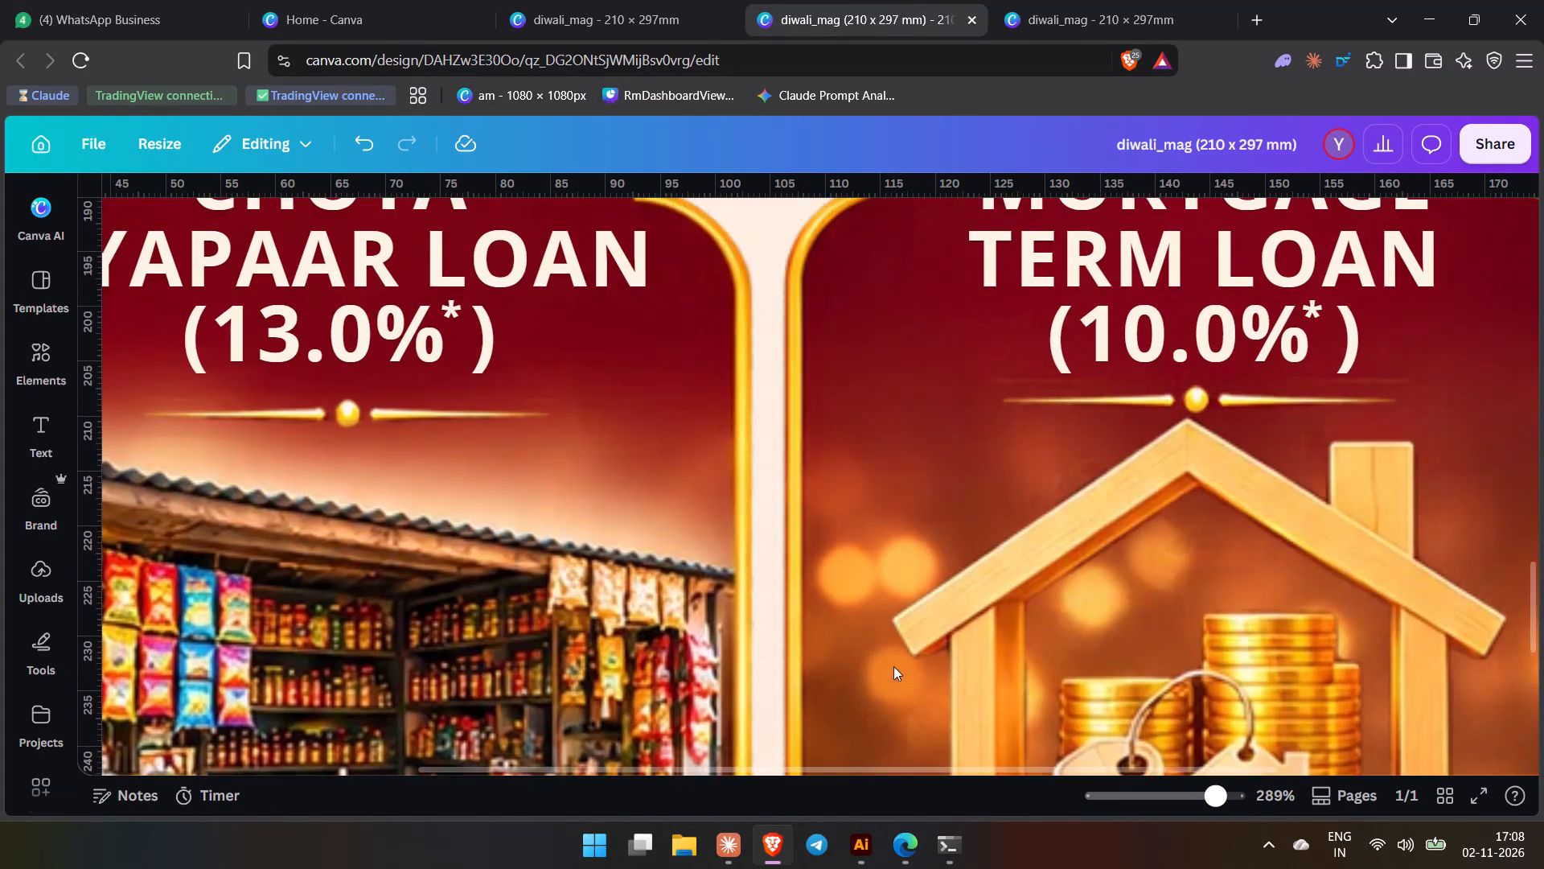
# Inspect the 210 × 297 mm diwali_mag page, checking the headline, intro text and loan cards with their interest rates.
pyautogui.scroll(8, 900, 671)
pyautogui.keyDown('ctrl'); pyautogui.scroll(-5, 908, 685); pyautogui.keyUp('ctrl')
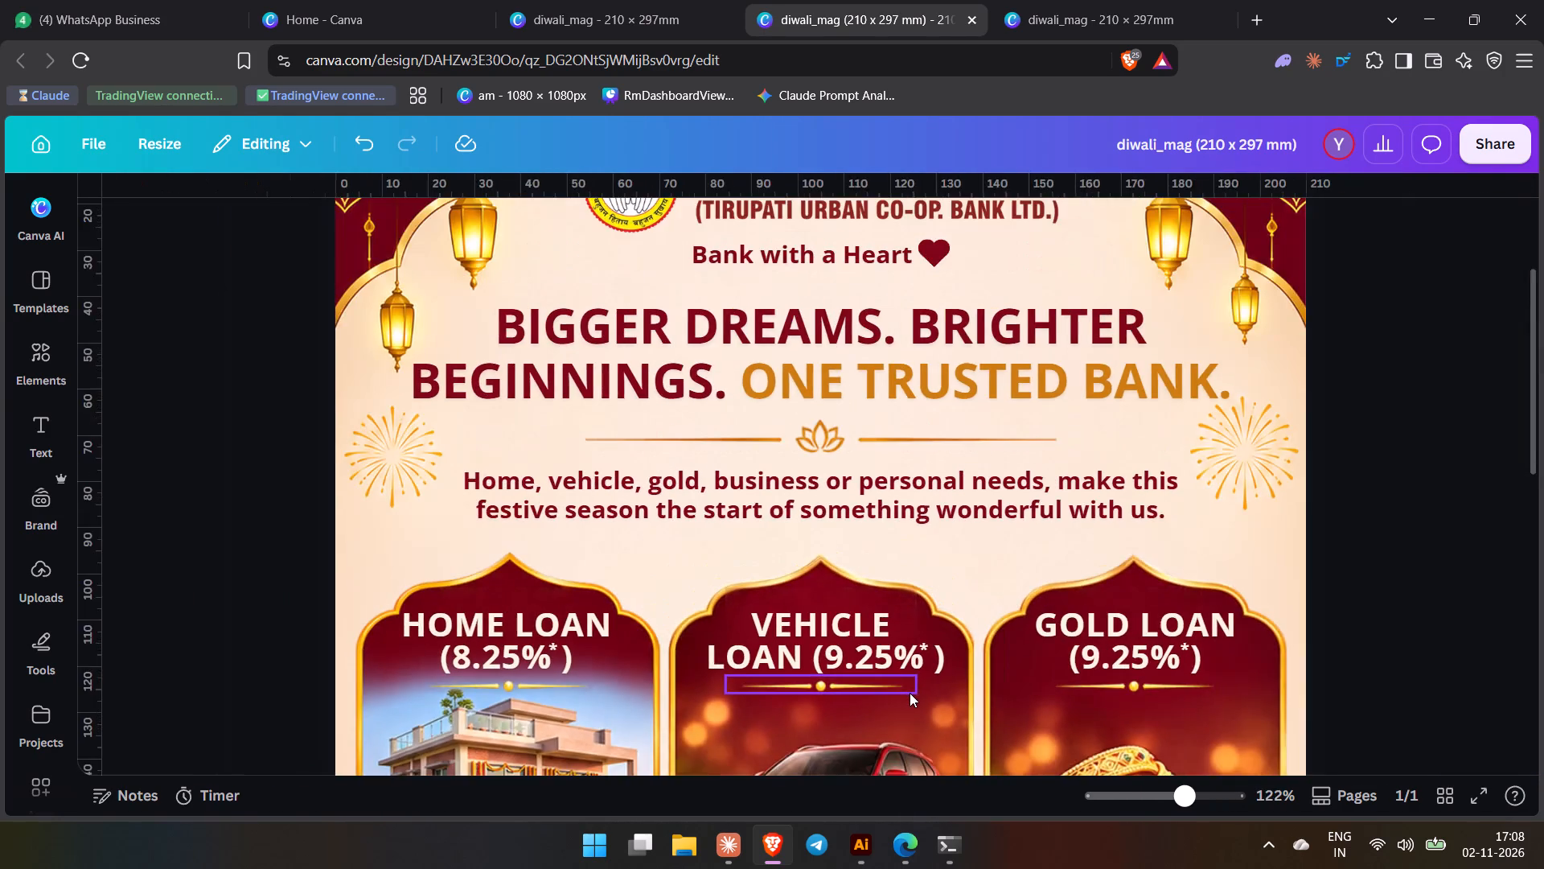
pyautogui.keyDown('ctrl'); pyautogui.scroll(-4, 910, 693); pyautogui.keyUp('ctrl')
pyautogui.keyDown('ctrl'); pyautogui.scroll(3, 910, 694); pyautogui.keyUp('ctrl')
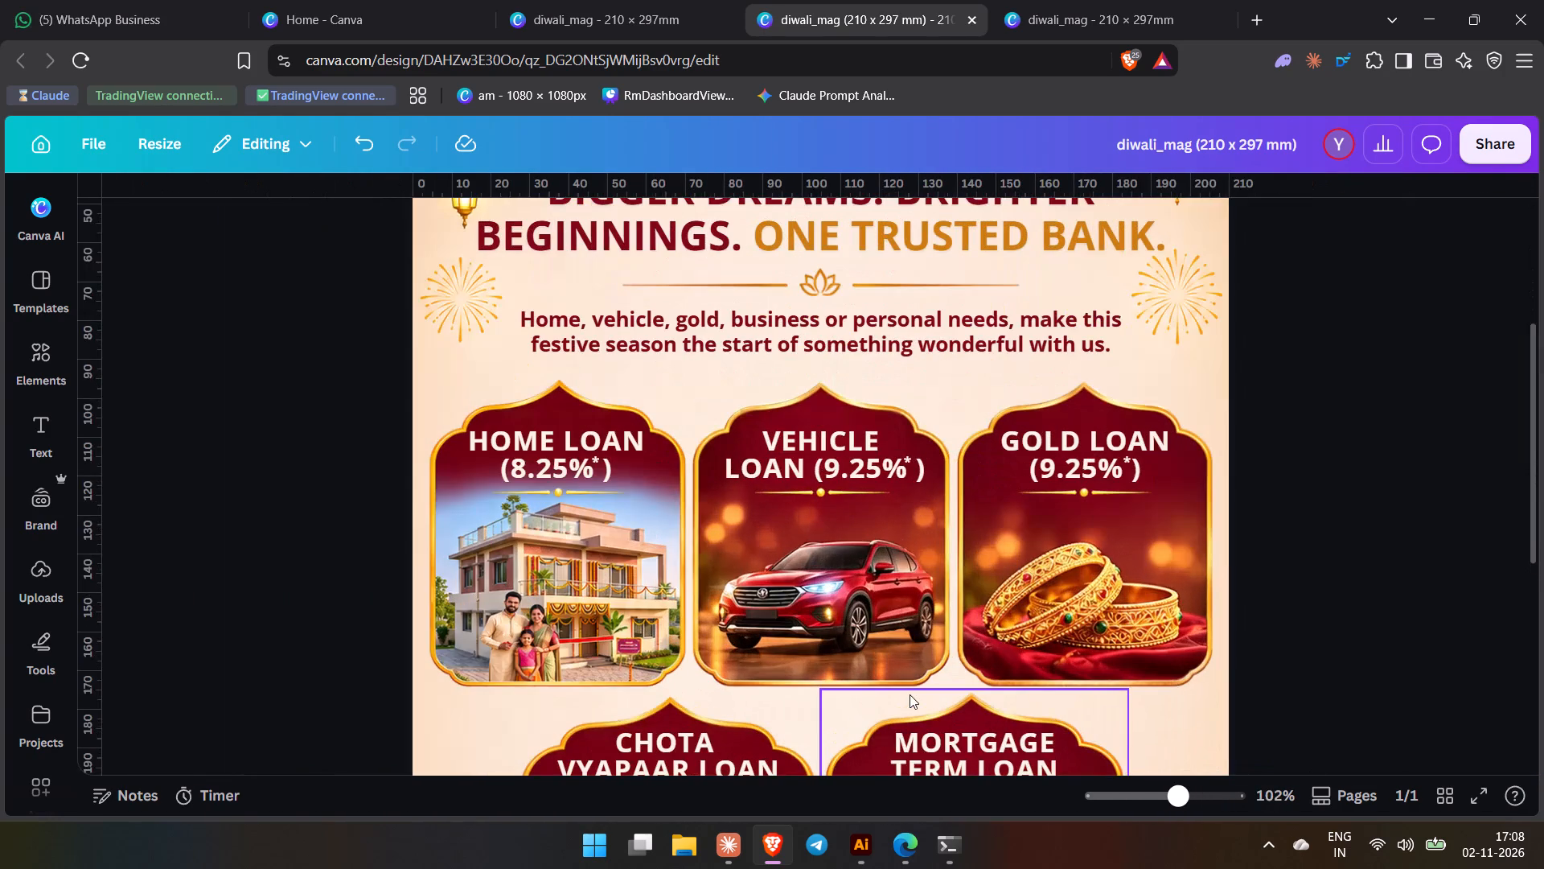
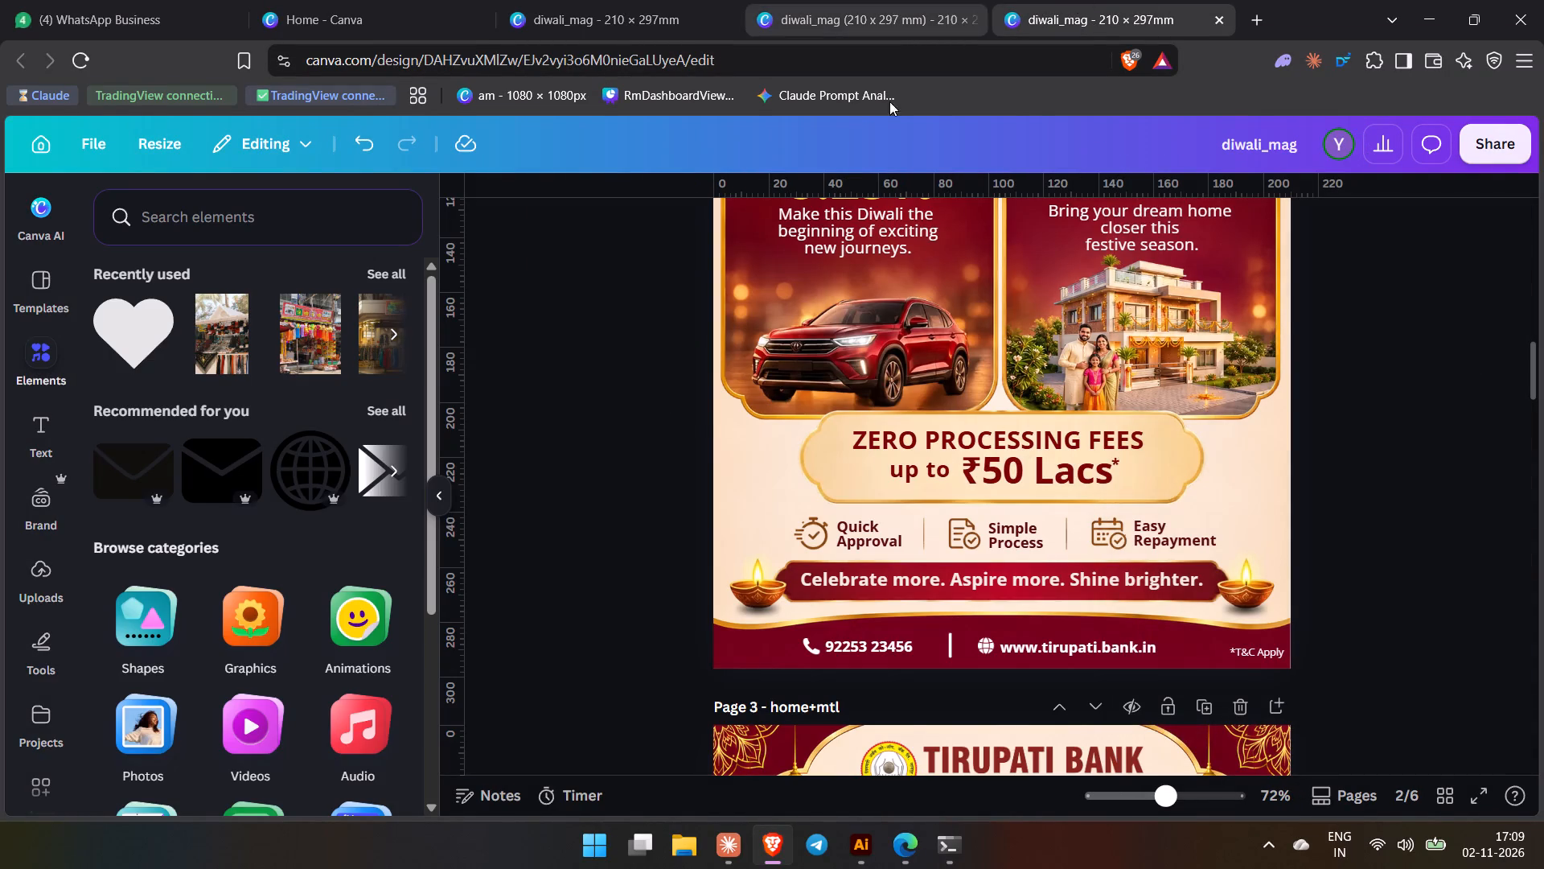
# Compare the single-page diwali_mag (210 x 297 mm) copy with the first page of the six-page diwali_mag design, down to the contact footers.
pyautogui.scroll(11, 971, 580)
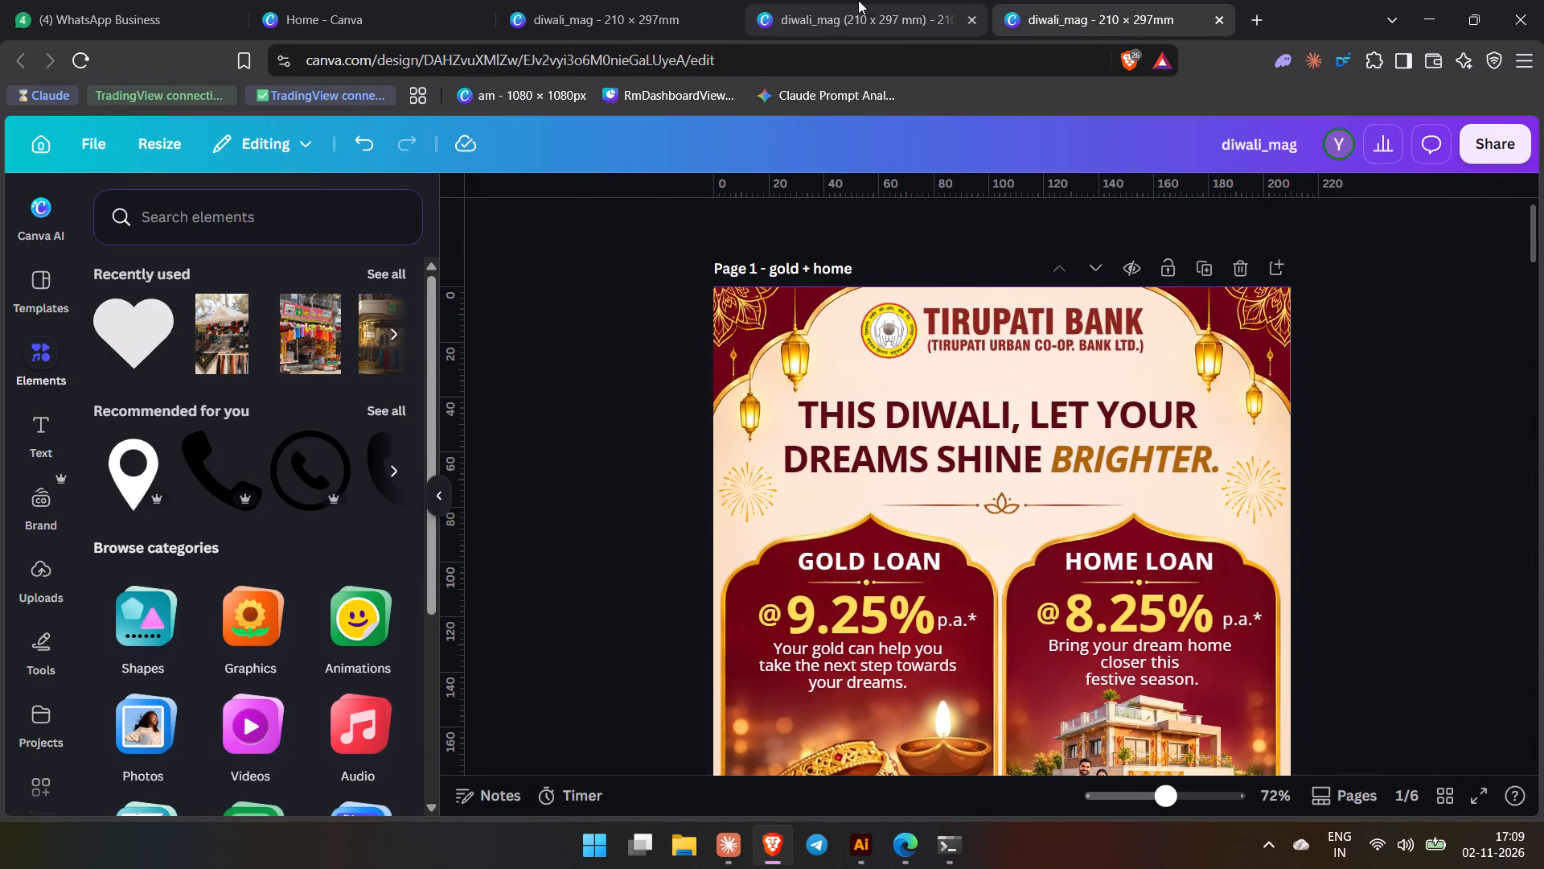
pyautogui.click(864, 0)
pyautogui.scroll(-10, 1147, 459)
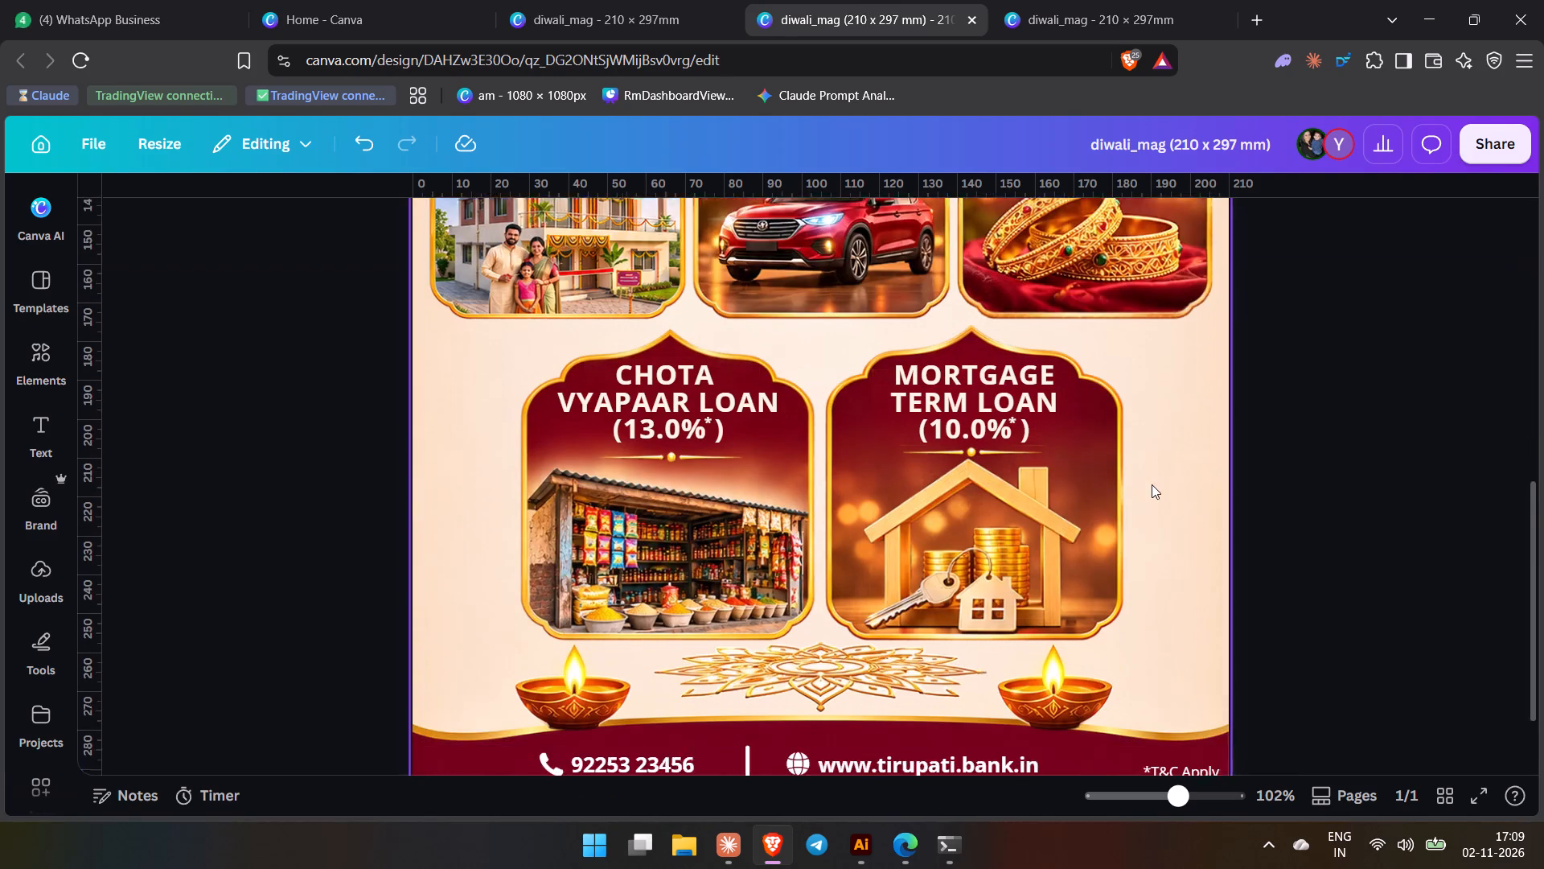
pyautogui.scroll(-9, 1152, 484)
pyautogui.click(965, 741)
pyautogui.click(1107, 10)
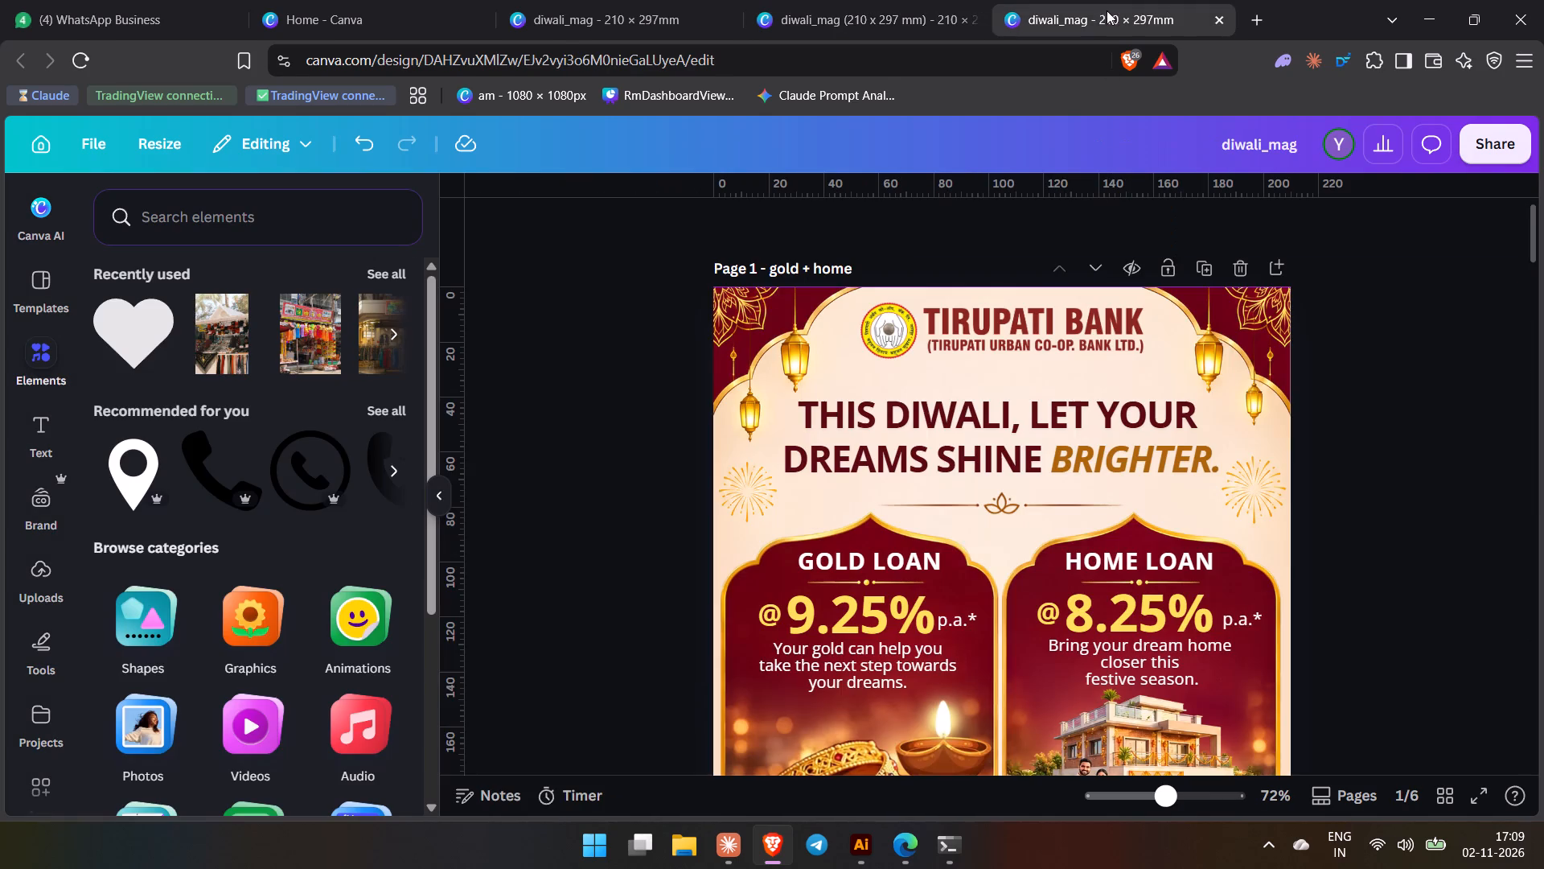
pyautogui.scroll(-12, 953, 525)
pyautogui.scroll(4, 975, 537)
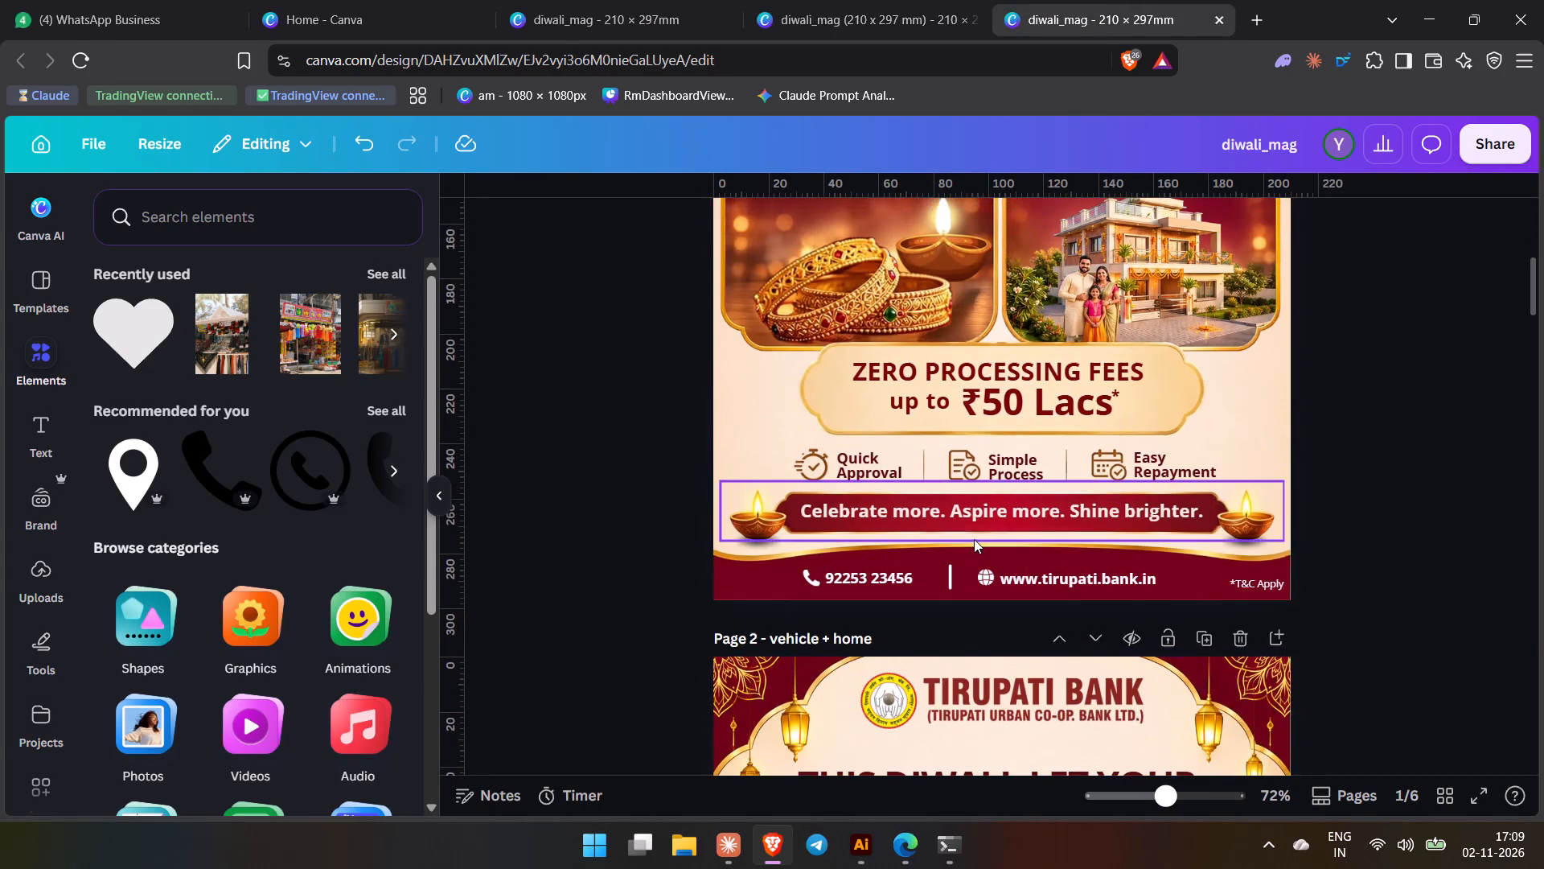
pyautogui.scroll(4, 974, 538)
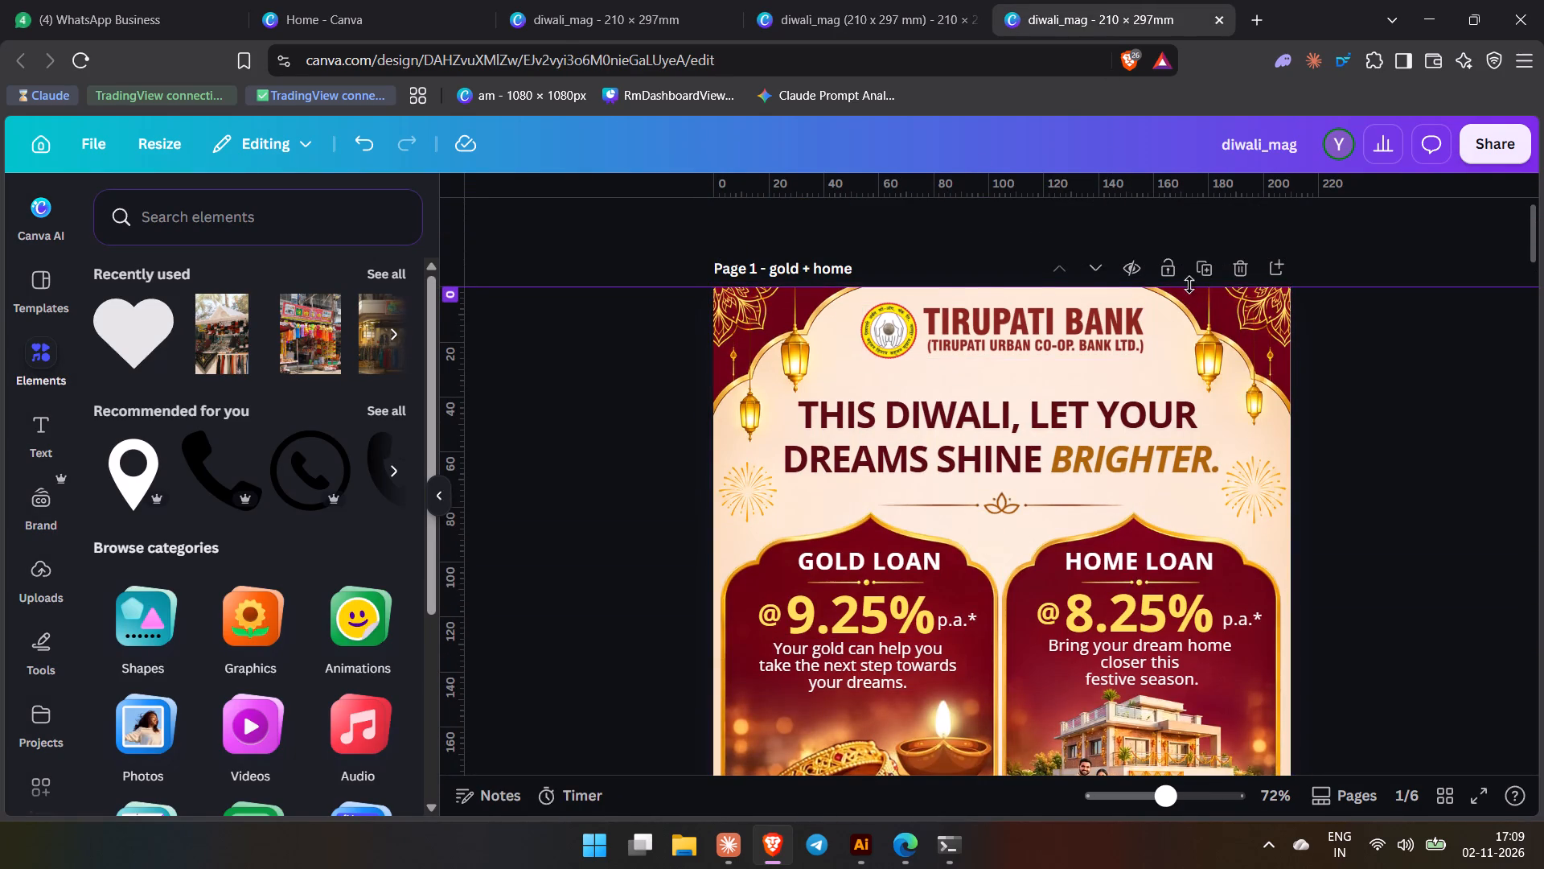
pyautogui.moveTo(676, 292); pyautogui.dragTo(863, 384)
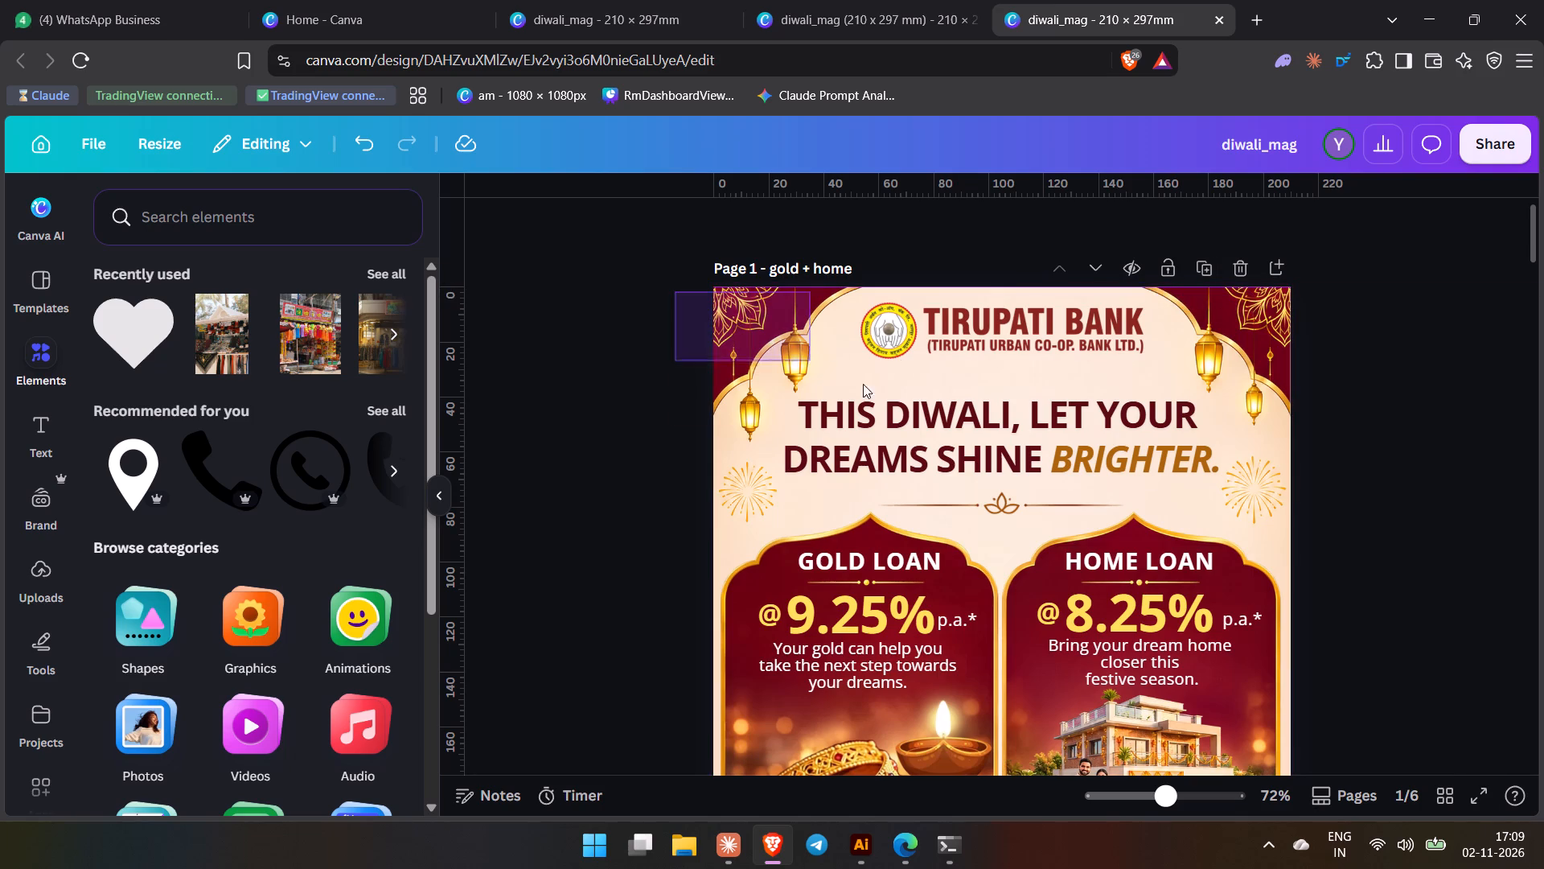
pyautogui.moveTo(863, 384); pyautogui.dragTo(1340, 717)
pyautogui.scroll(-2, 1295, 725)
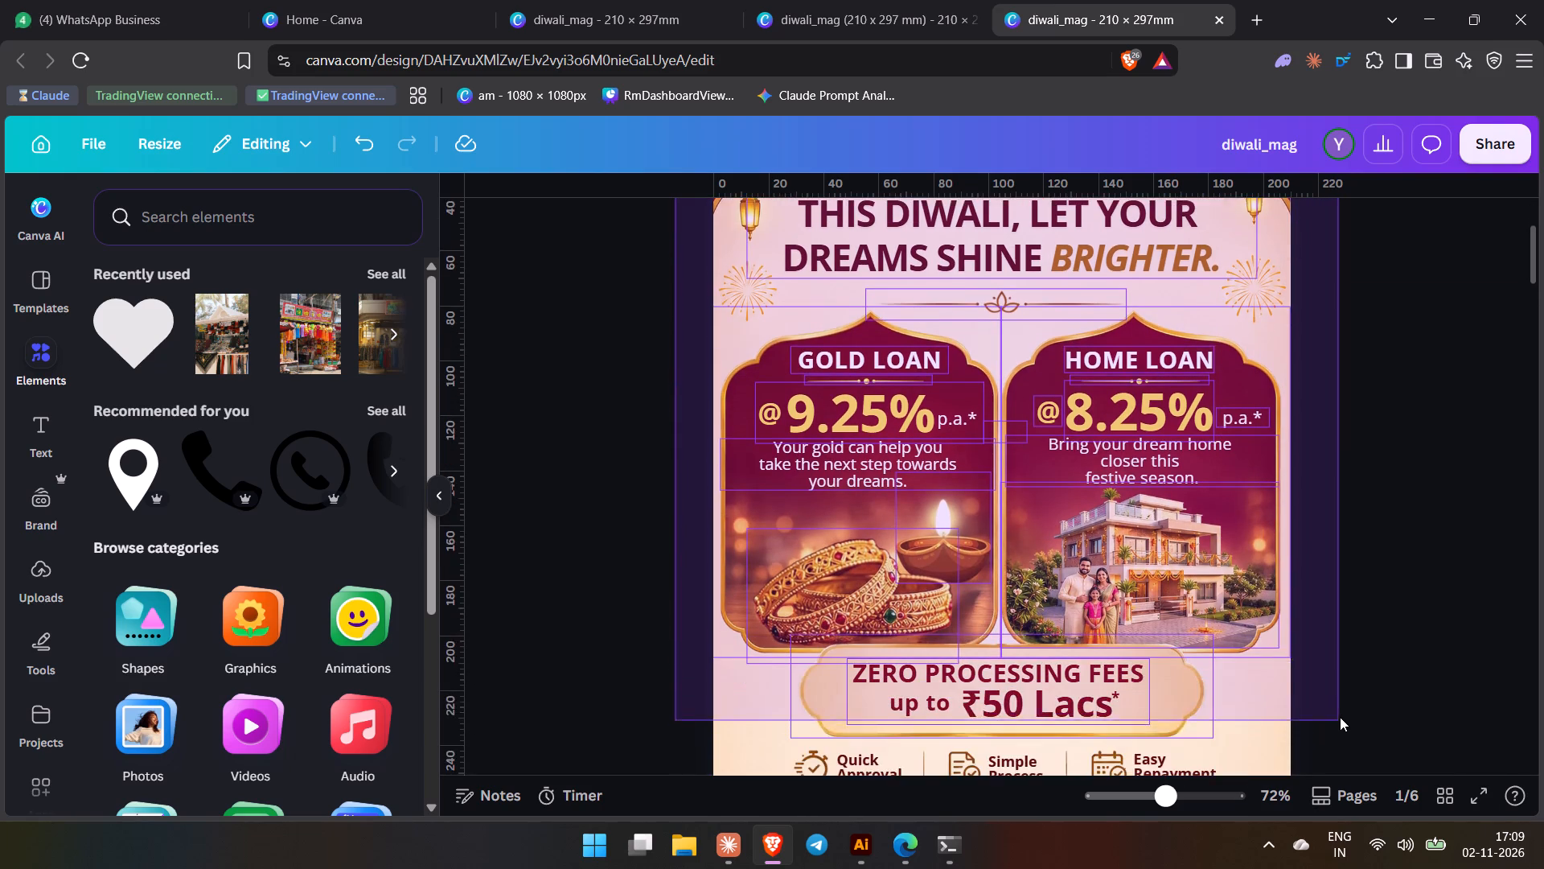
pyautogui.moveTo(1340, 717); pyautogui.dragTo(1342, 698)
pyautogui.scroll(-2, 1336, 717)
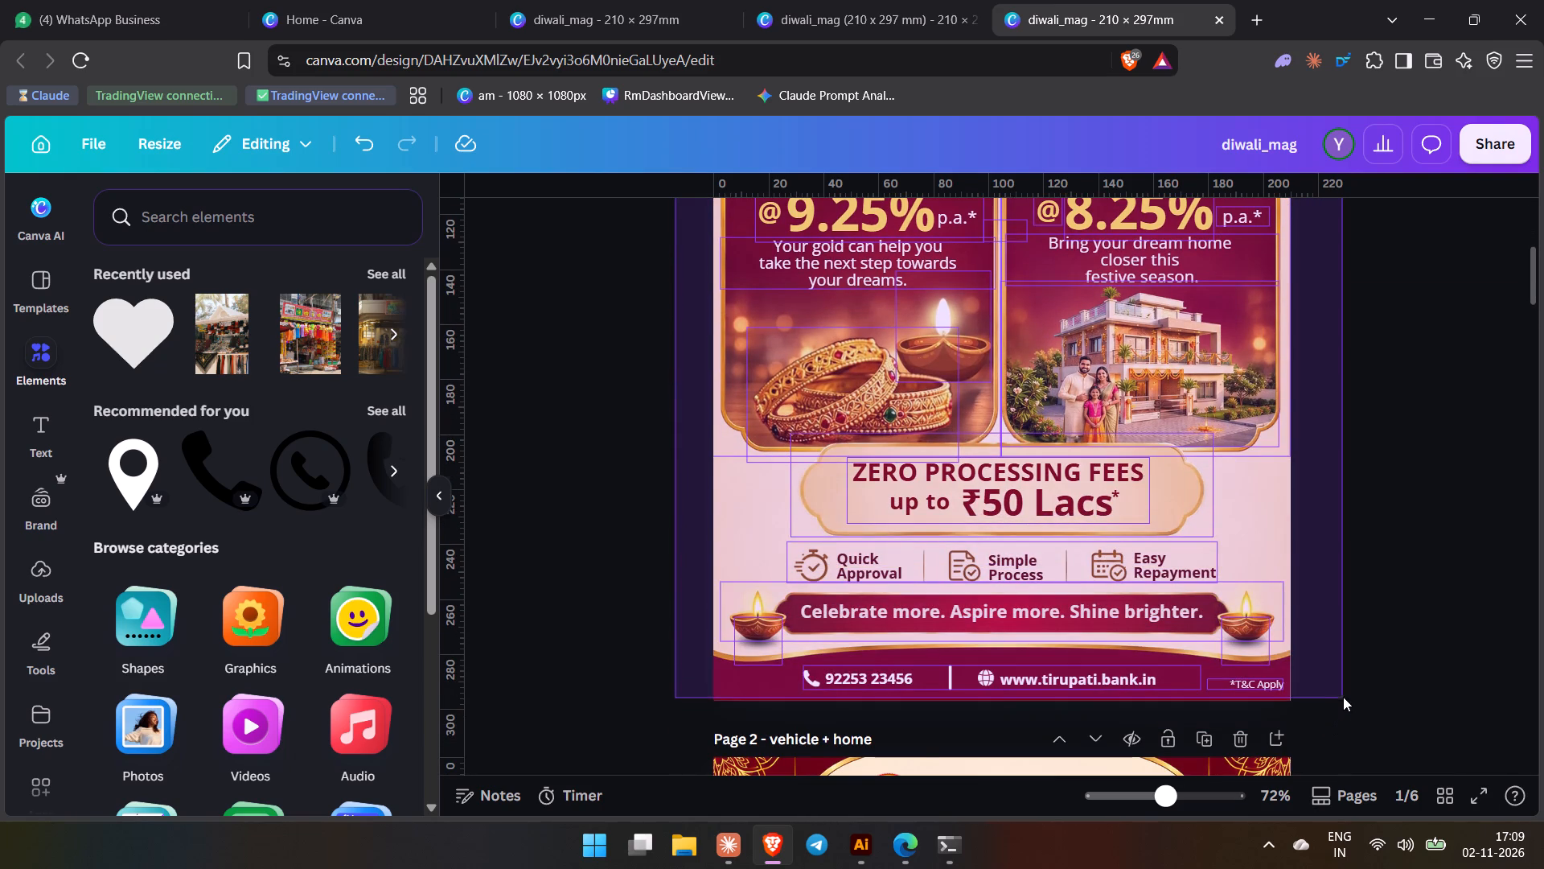
# Look through the six pages of the diwali_mag copy for the home and mortgage term loan ad.
pyautogui.scroll(-5, 1298, 702)
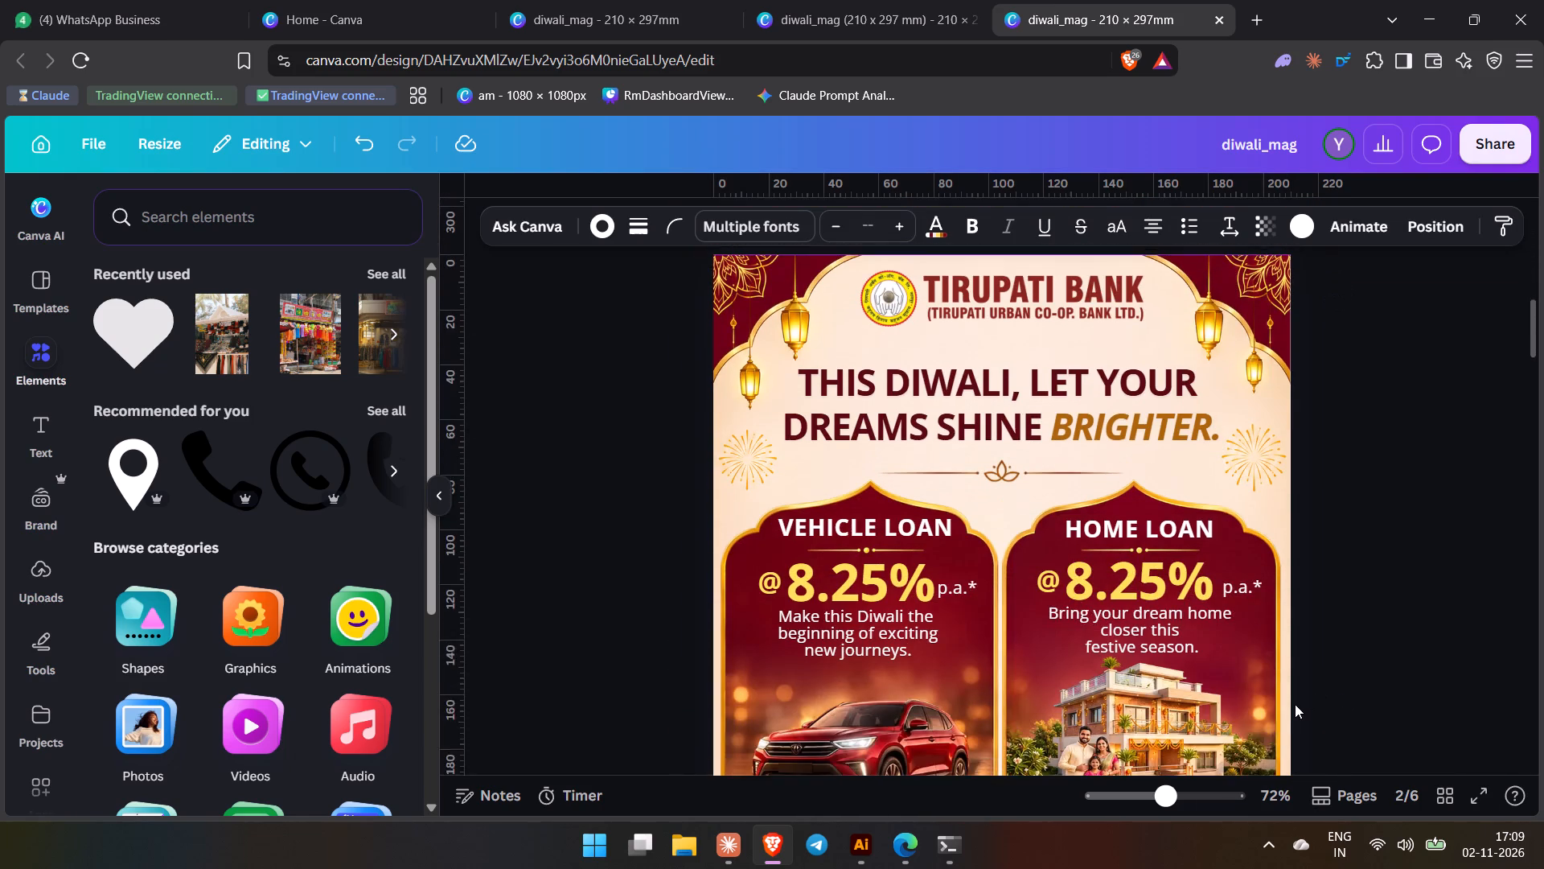
pyautogui.scroll(-20, 1291, 708)
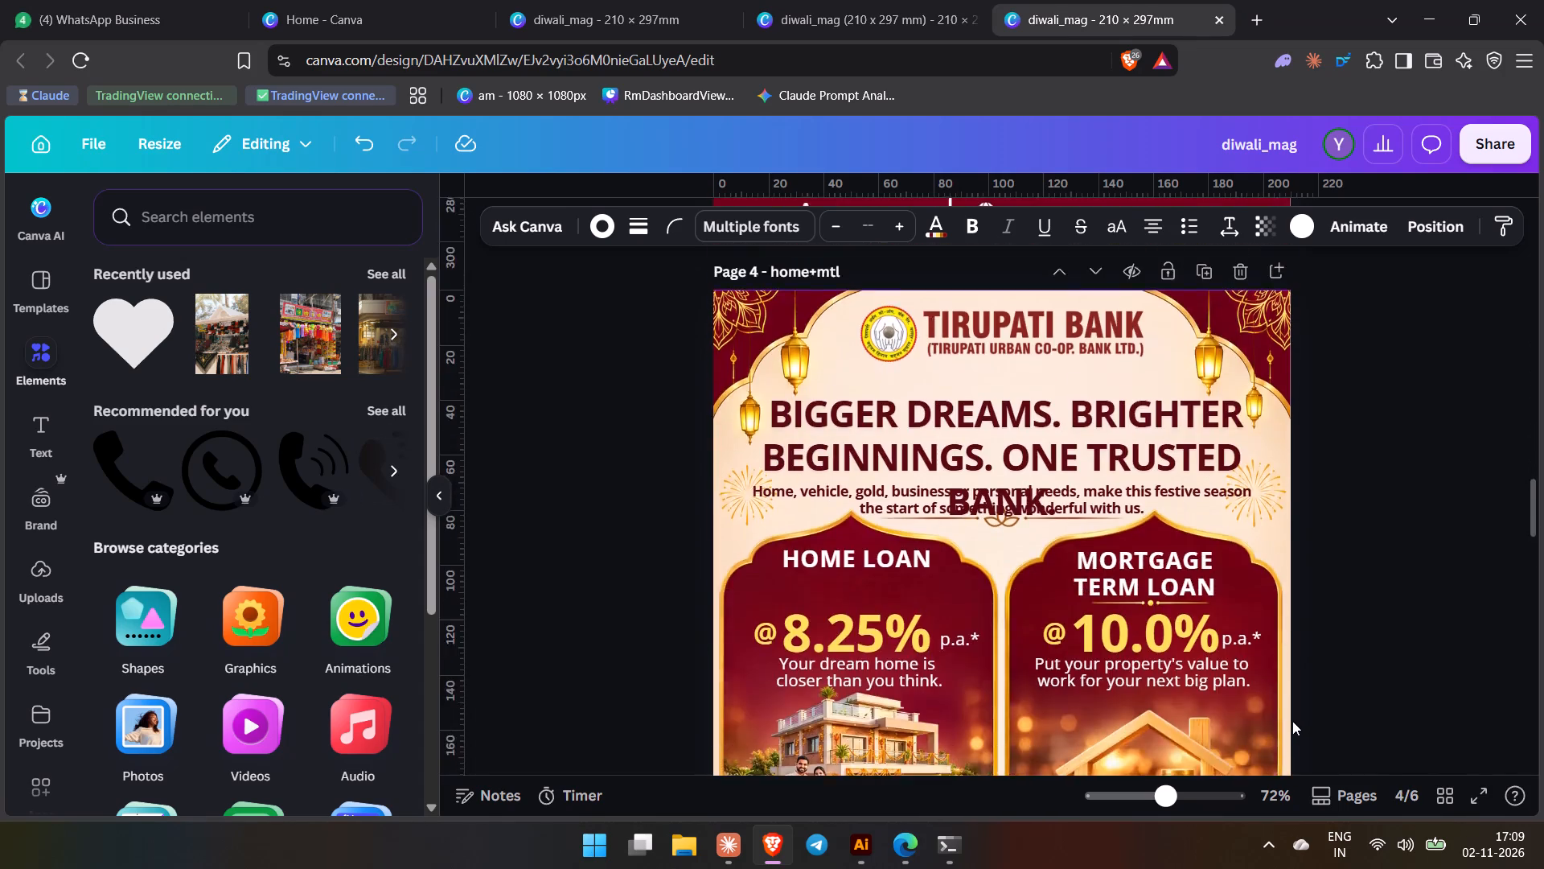
pyautogui.scroll(-17, 1292, 721)
pyautogui.scroll(-5, 1289, 720)
pyautogui.scroll(4, 1291, 713)
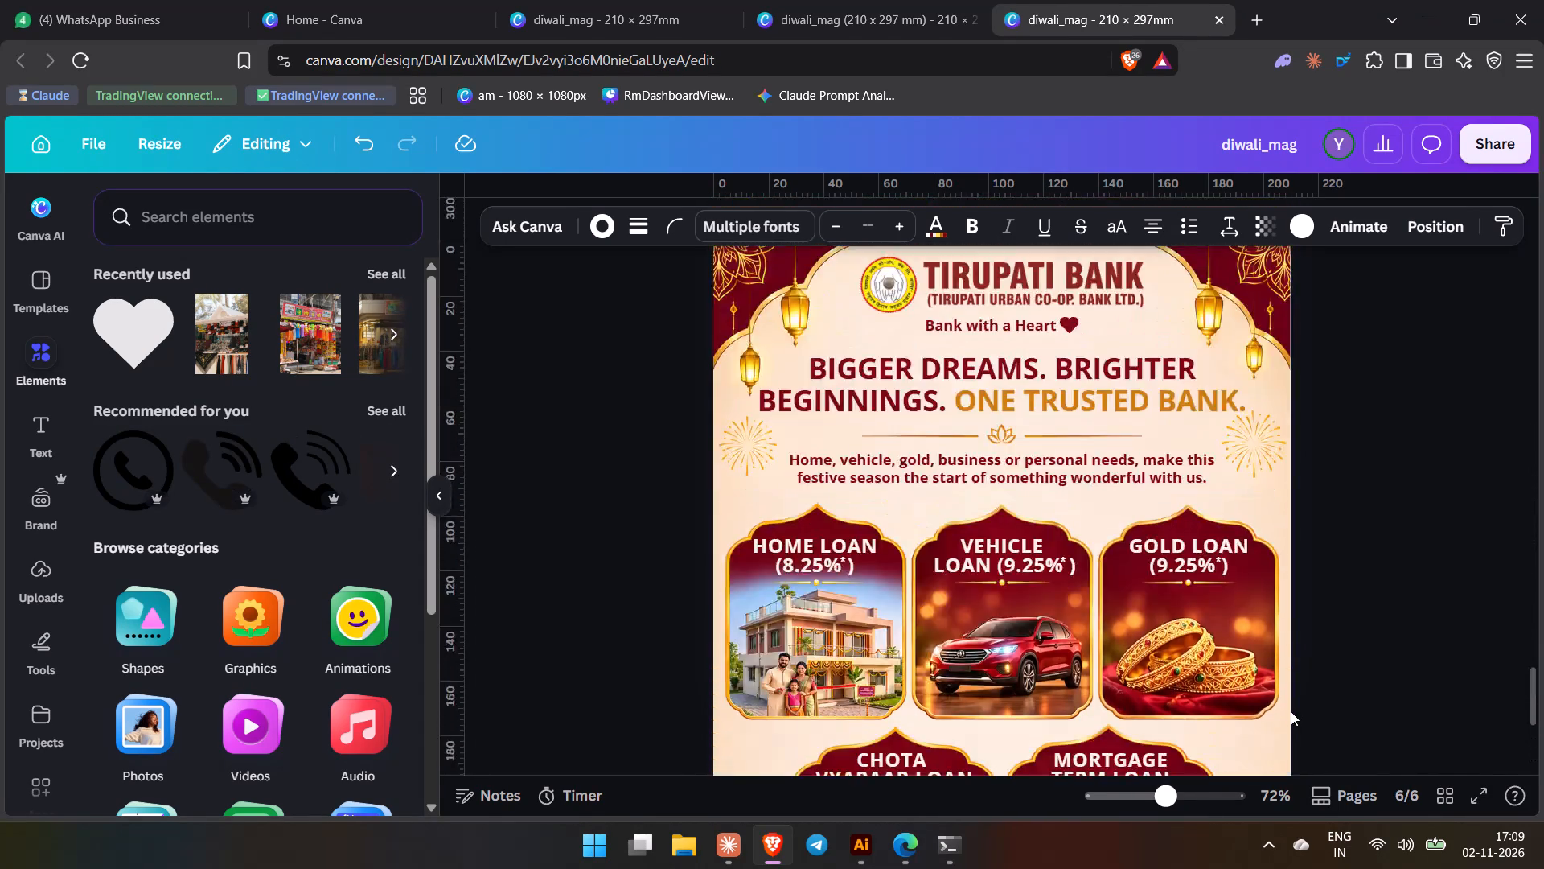
pyautogui.scroll(8, 1291, 711)
pyautogui.scroll(2, 1357, 631)
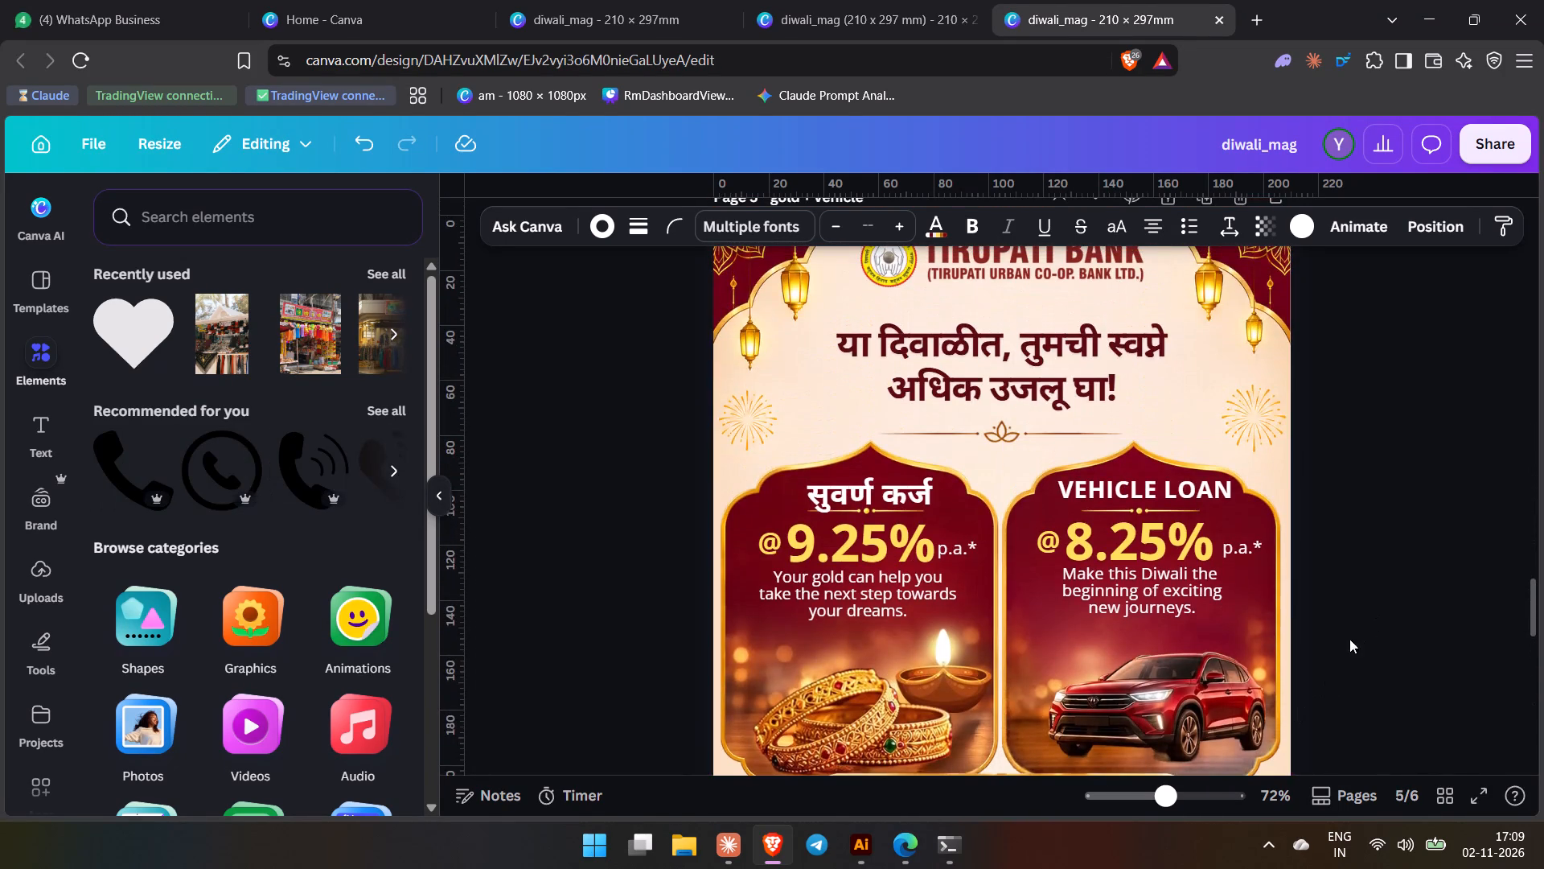
pyautogui.scroll(6, 1349, 639)
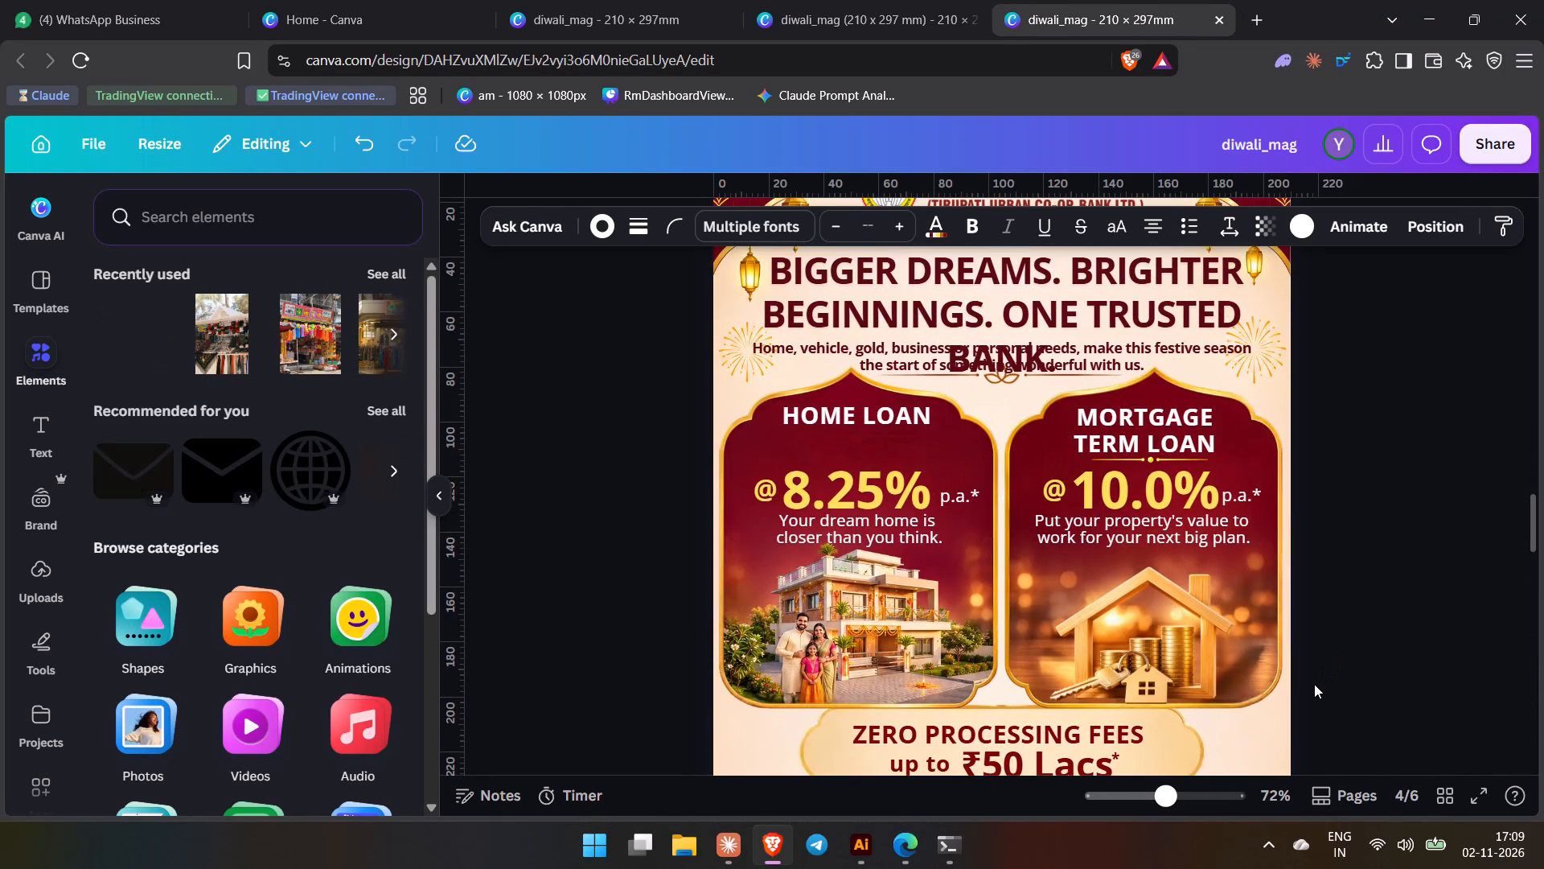
pyautogui.scroll(2, 1314, 684)
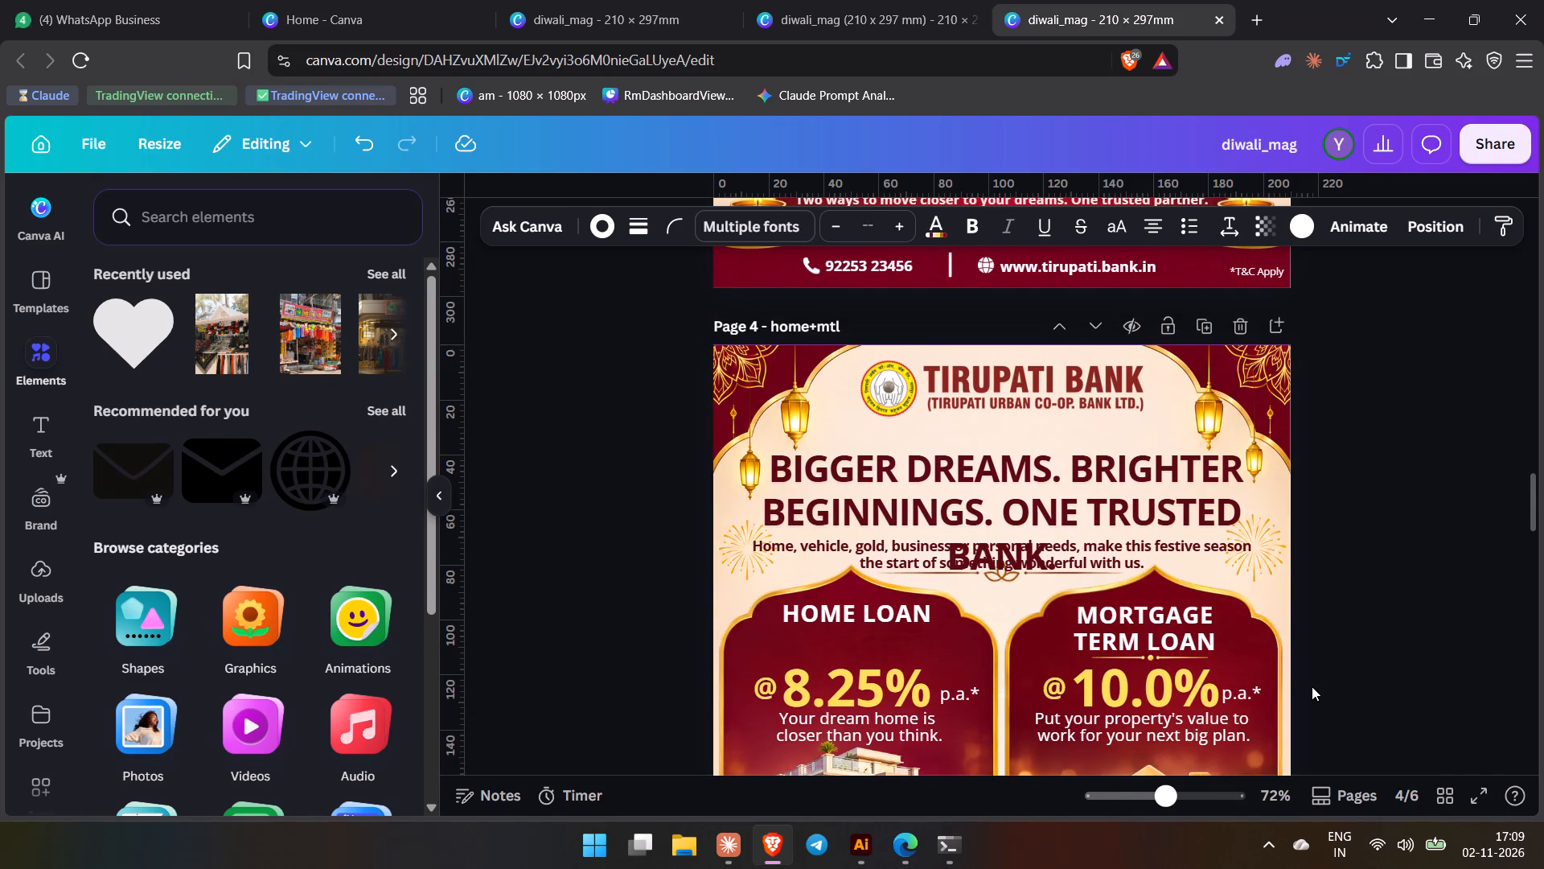
pyautogui.scroll(9, 1312, 686)
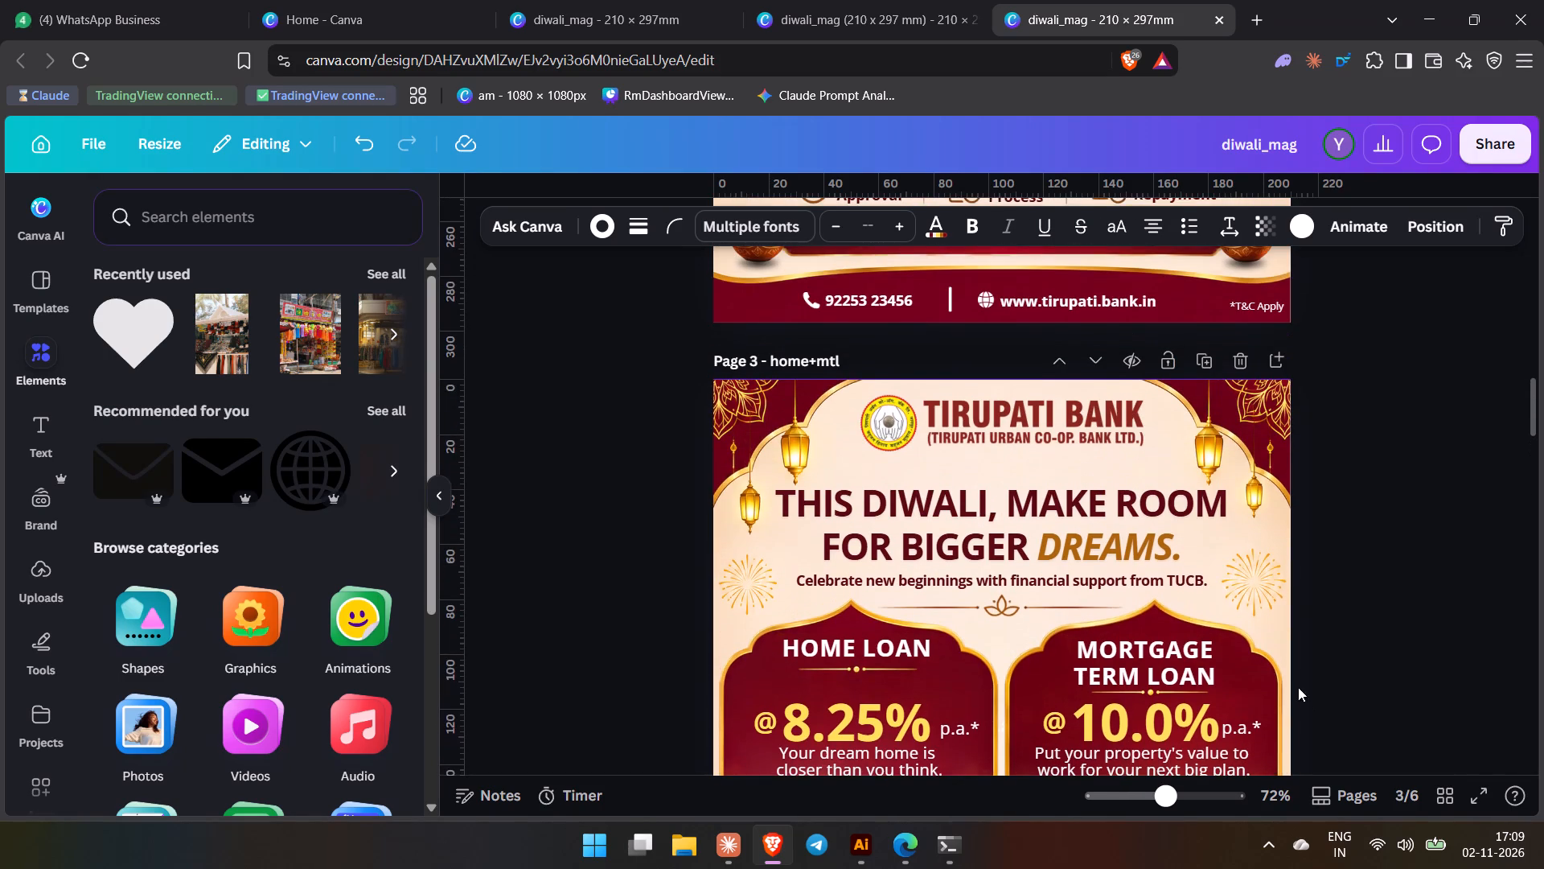
# Copy all foreground elements of page 3 (home+mtl) onto blank page 2 of the diwali_mag (210 x 297 mm) design.
pyautogui.moveTo(661, 382); pyautogui.dragTo(1398, 730)
pyautogui.scroll(-4, 1408, 751)
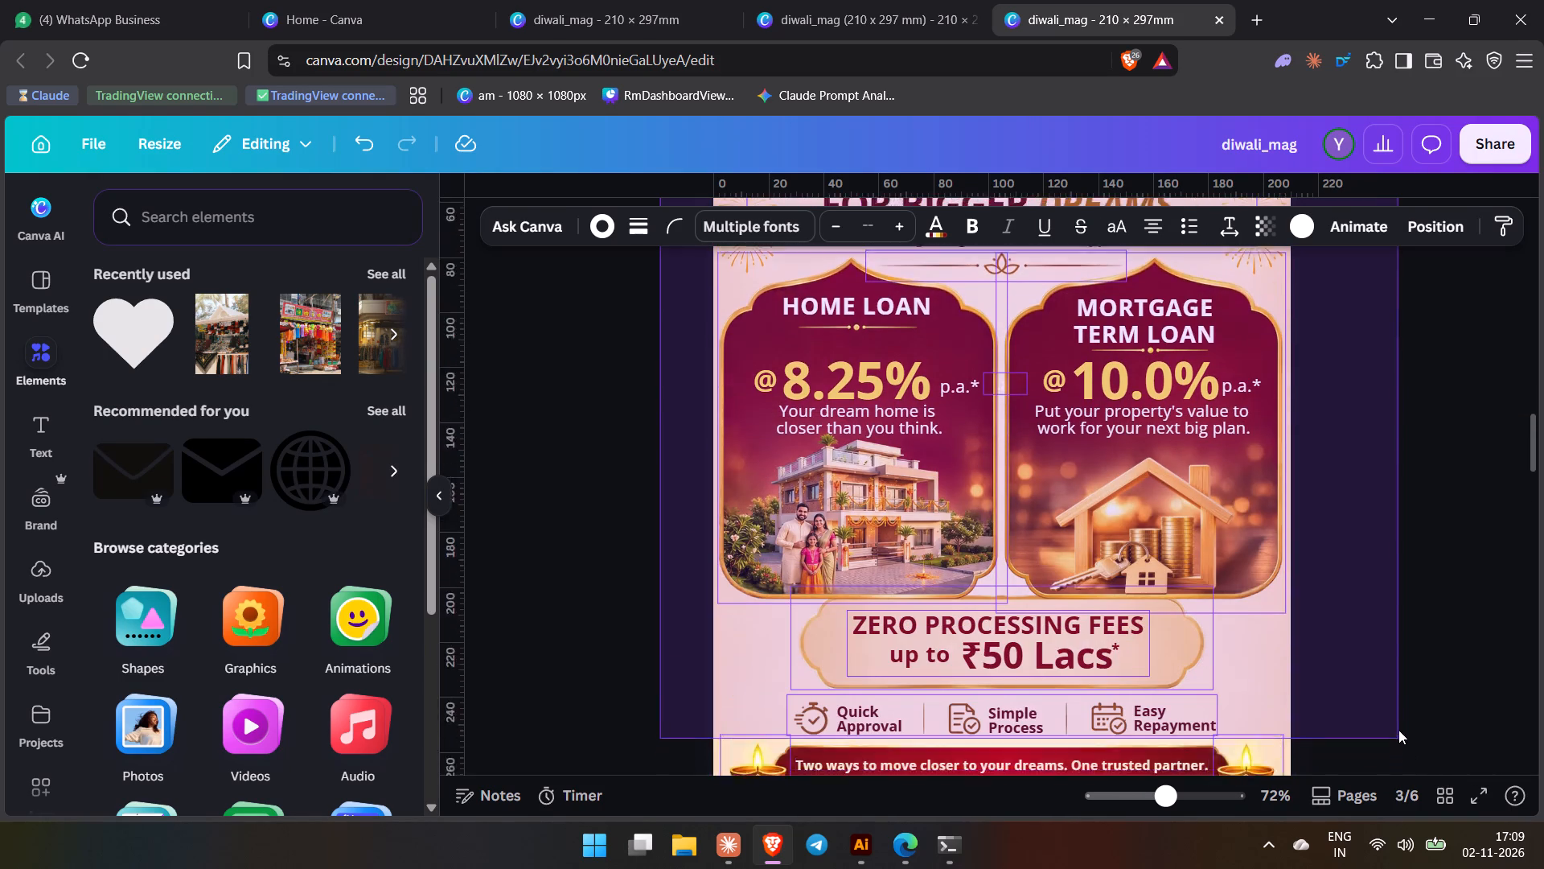
pyautogui.moveTo(1398, 730); pyautogui.dragTo(1377, 694)
pyautogui.scroll(-1, 1399, 772)
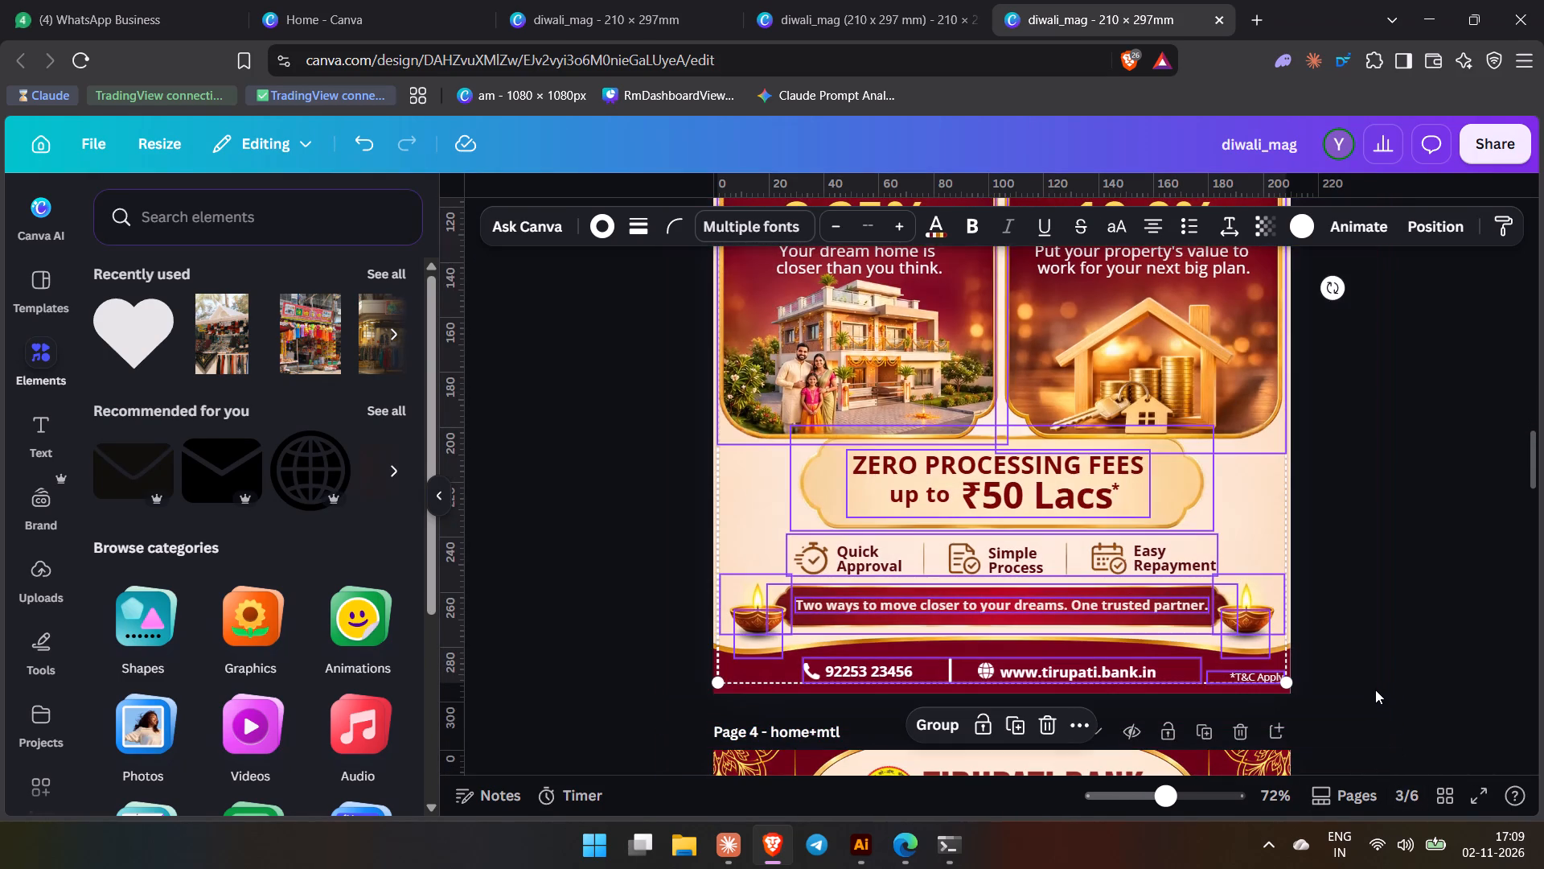
pyautogui.hotkey('ctrl', 'c')
pyautogui.click(905, 0)
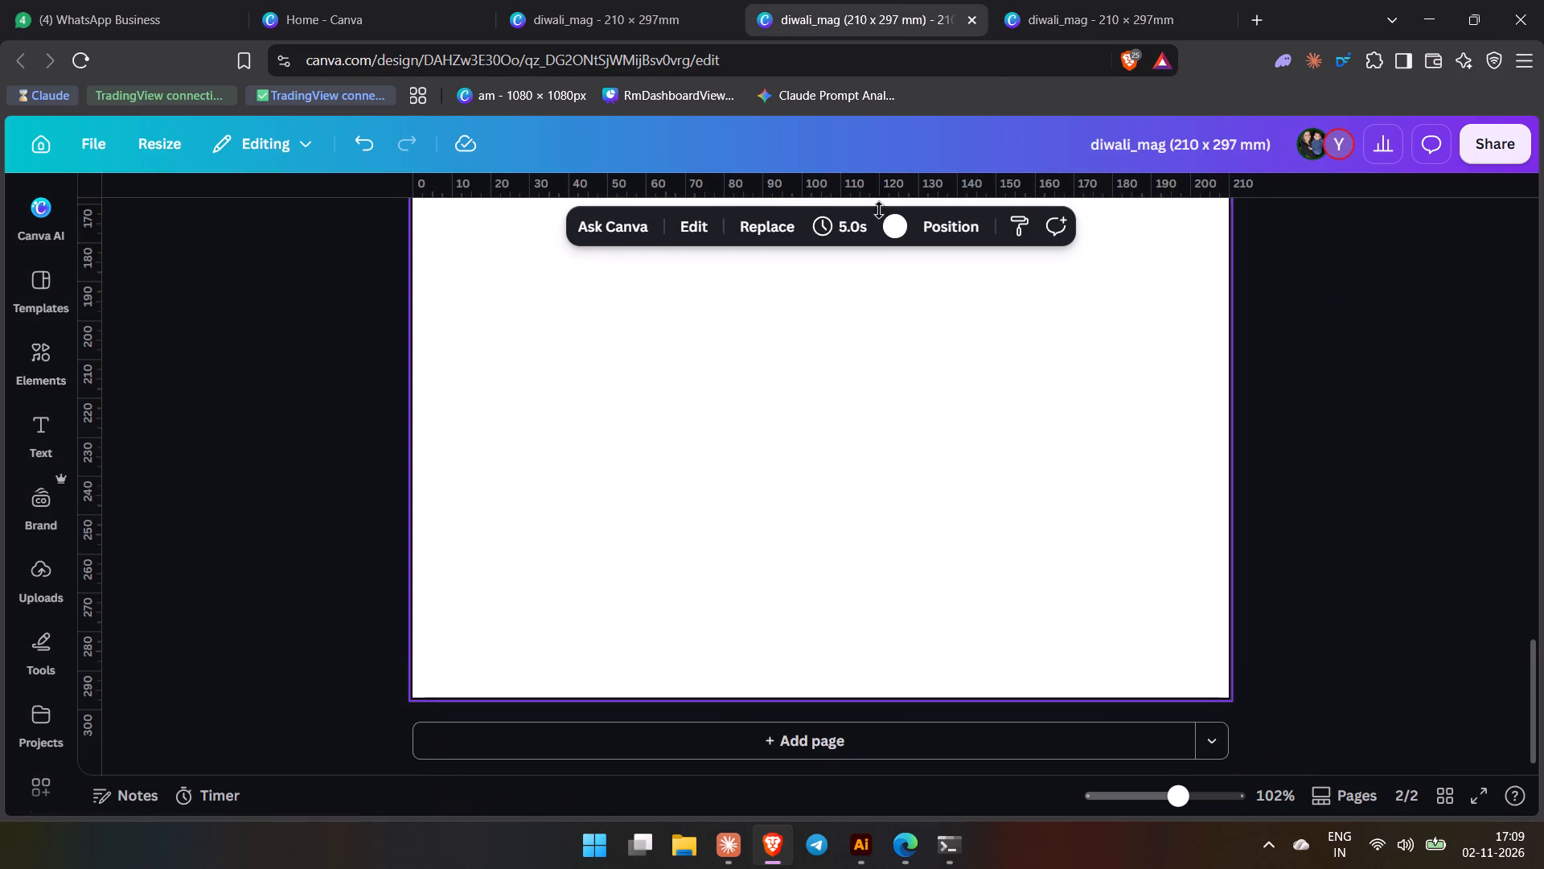
pyautogui.click(902, 595)
pyautogui.hotkey('ctrl', 'v')
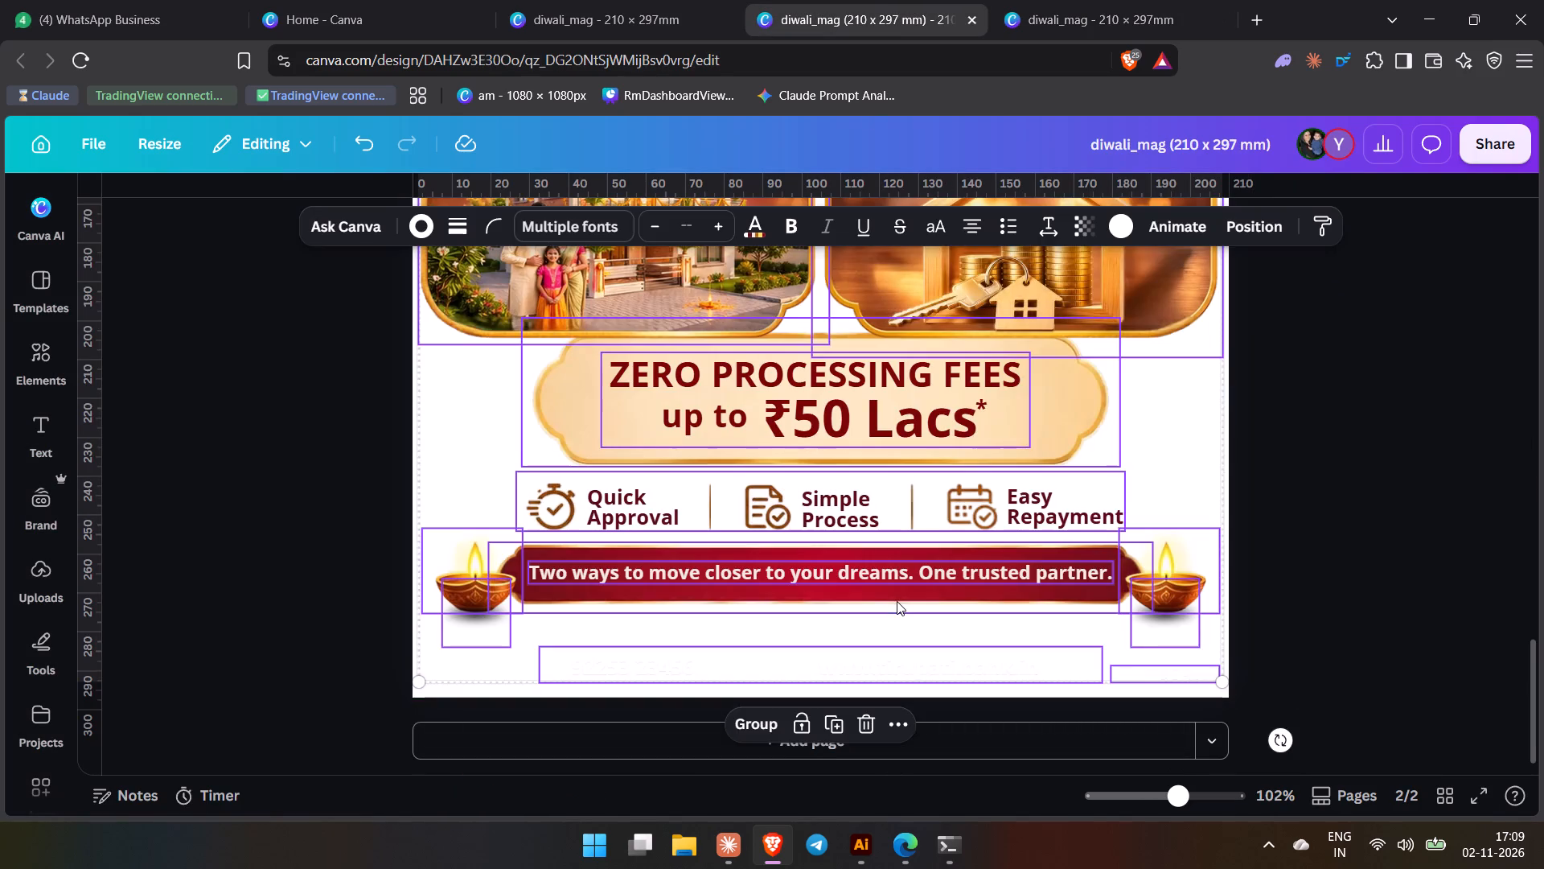
pyautogui.scroll(6, 897, 601)
pyautogui.click(1411, 492)
pyautogui.scroll(2, 1303, 518)
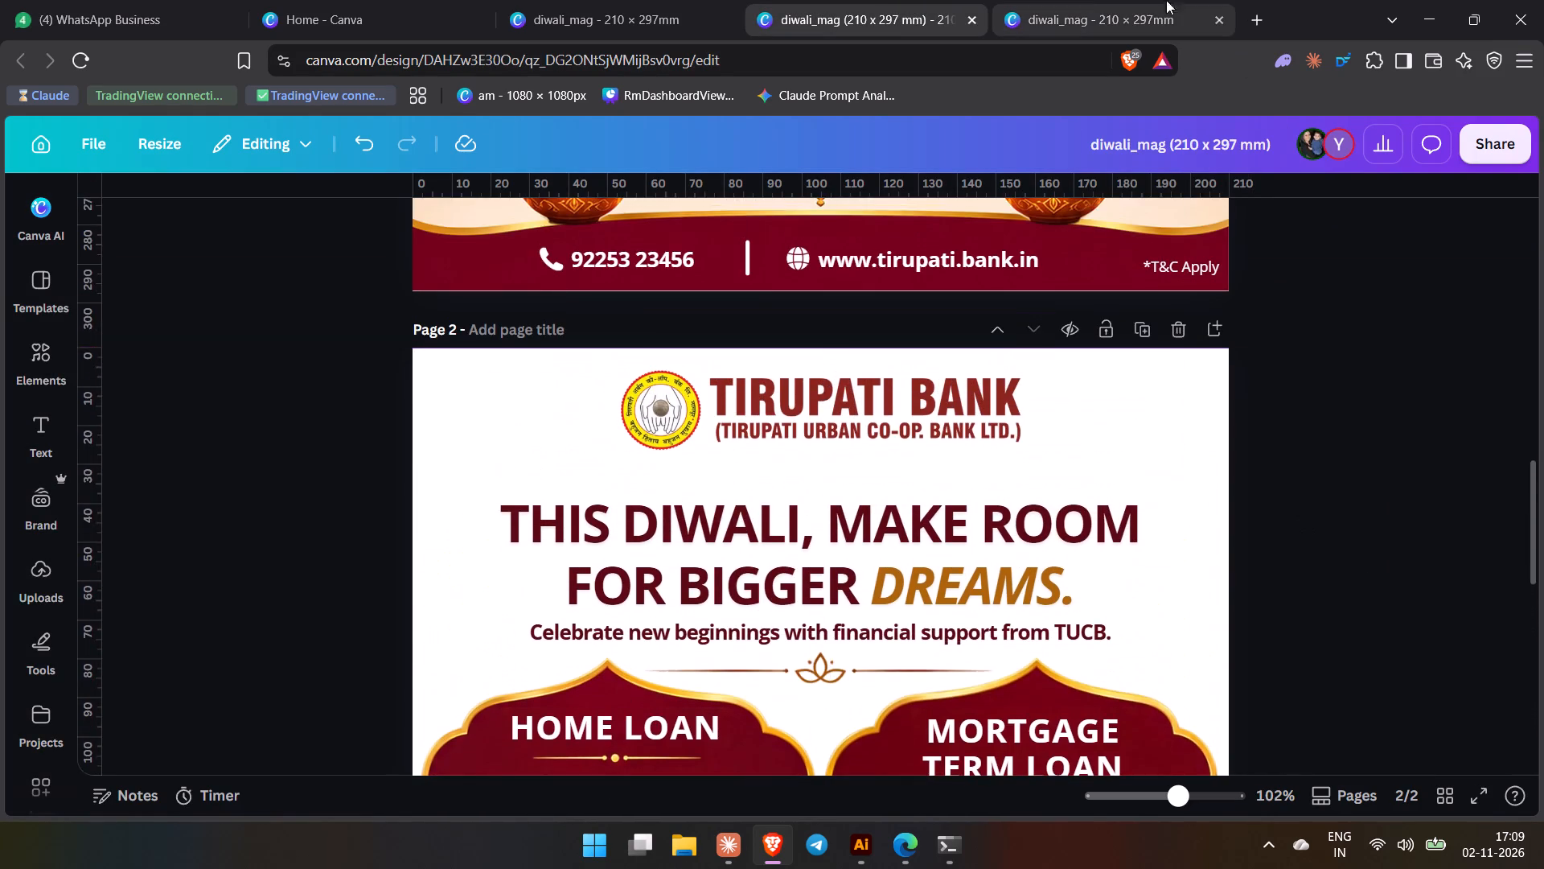
# Copy the festive background of page 3 (home+mtl) onto page 2 of the diwali_mag (210 x 297 mm) design.
pyautogui.click(1091, 0)
pyautogui.scroll(5, 1337, 575)
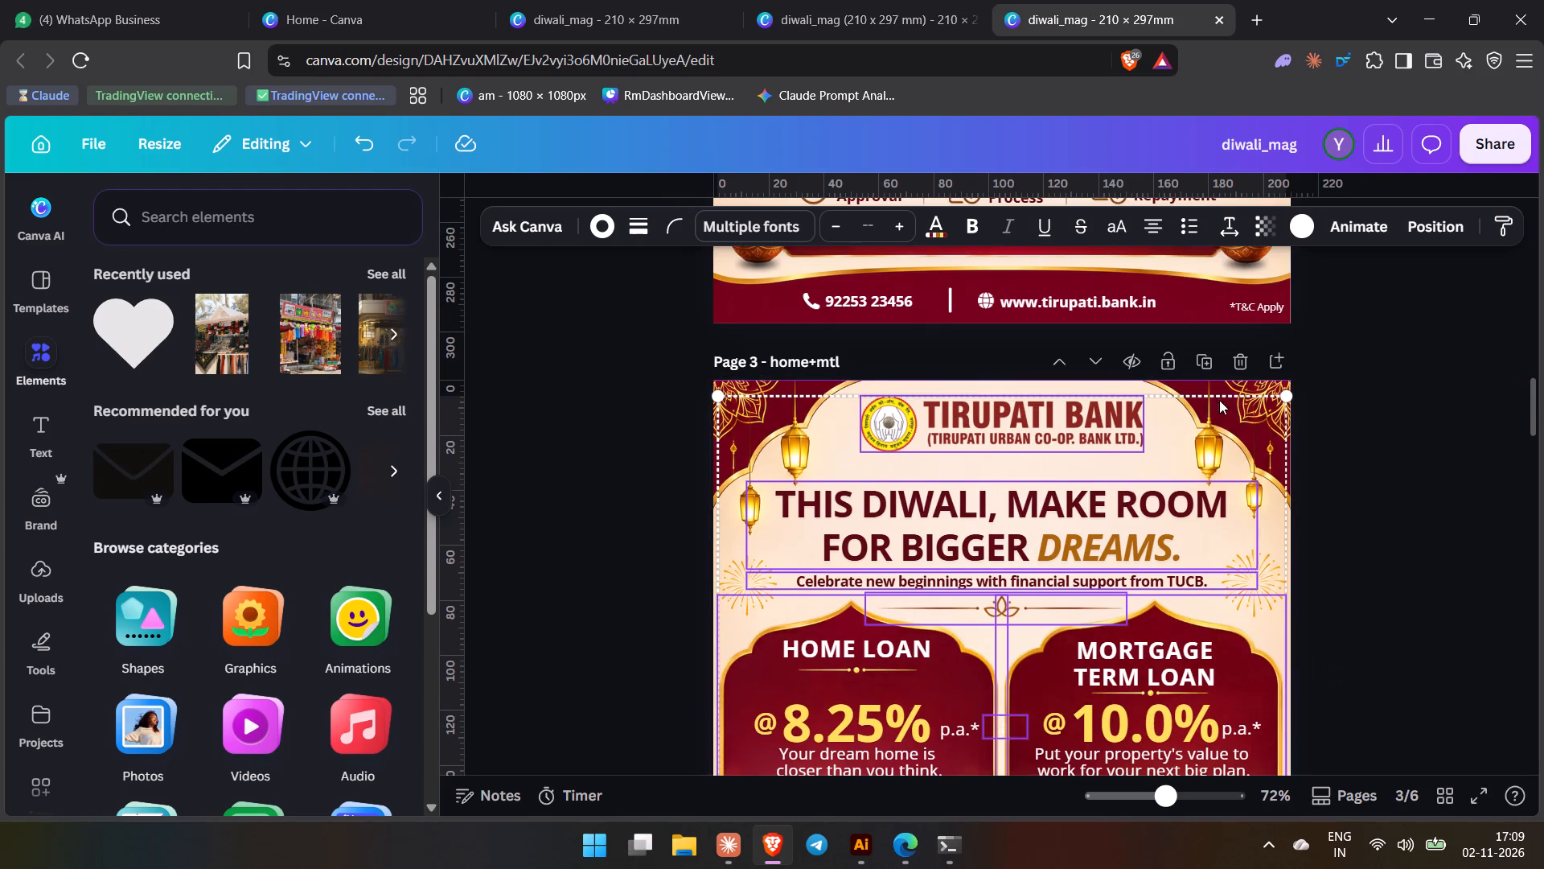
pyautogui.click(1228, 389)
pyautogui.hotkey('ctrl', 'c')
pyautogui.click(821, 16)
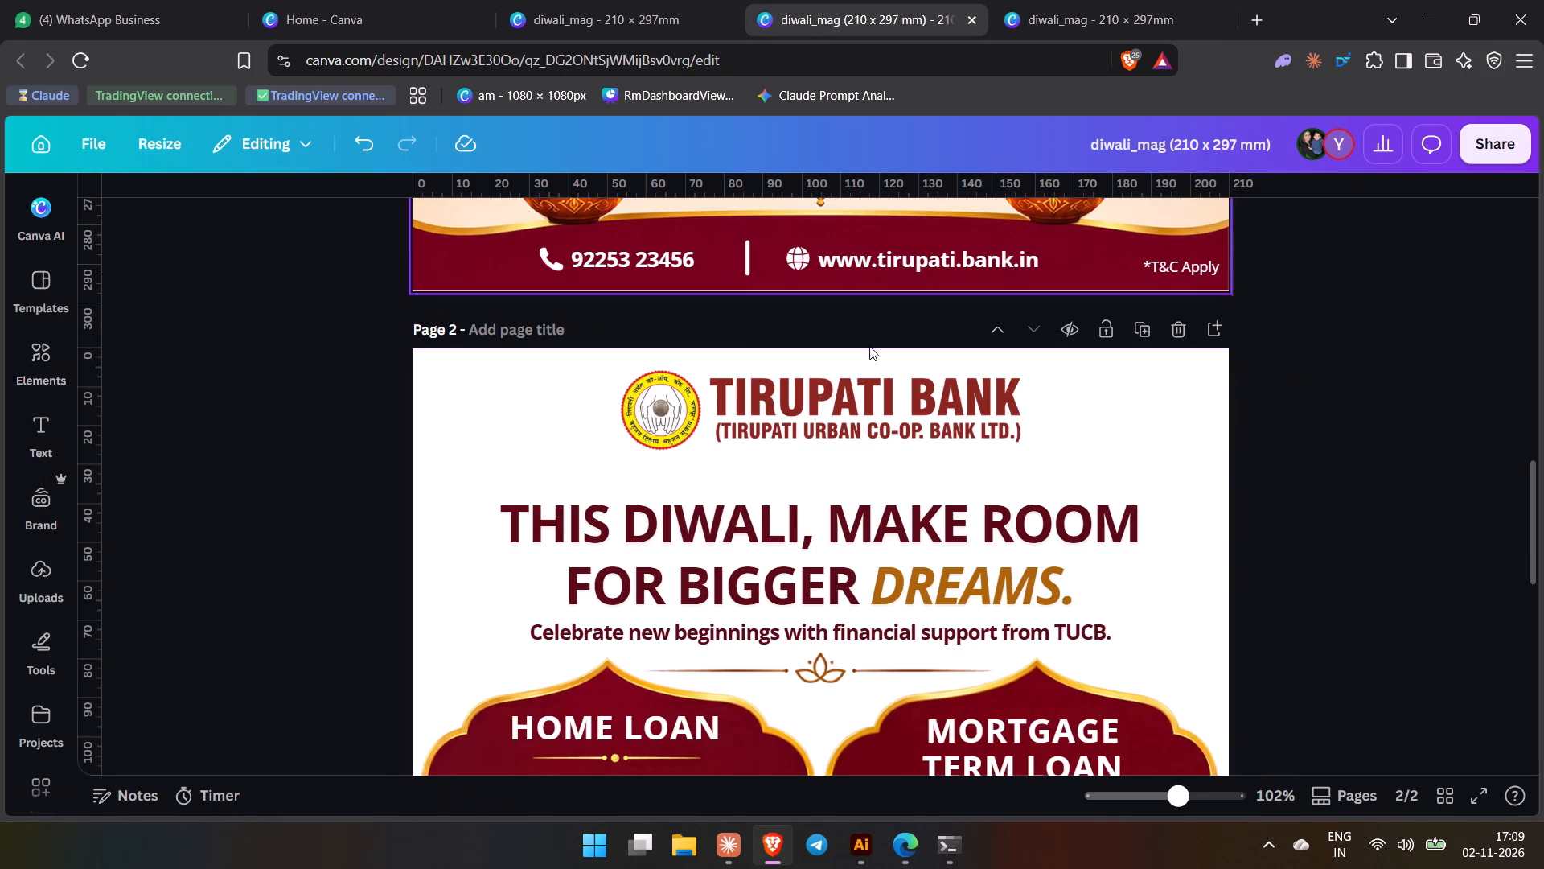
pyautogui.click(931, 360)
pyautogui.hotkey('ctrl', 'v')
pyautogui.click(1353, 450)
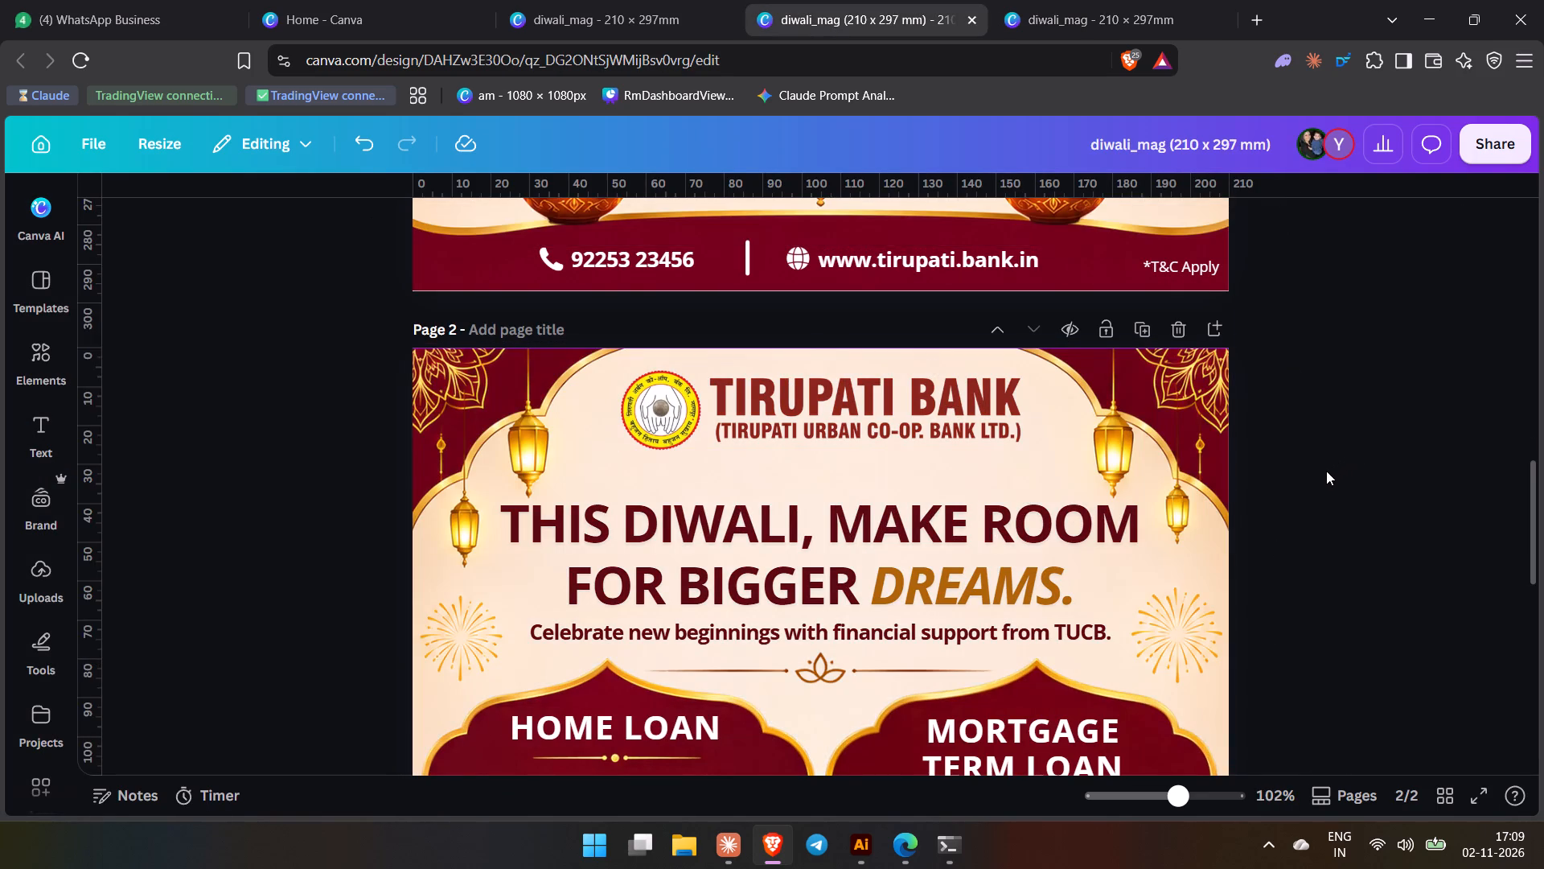
# Review the assembled home and mortgage loan ad on page 2 alongside the end of page 1.
pyautogui.scroll(-4, 1321, 476)
pyautogui.scroll(1, 1320, 511)
pyautogui.scroll(-6, 1316, 524)
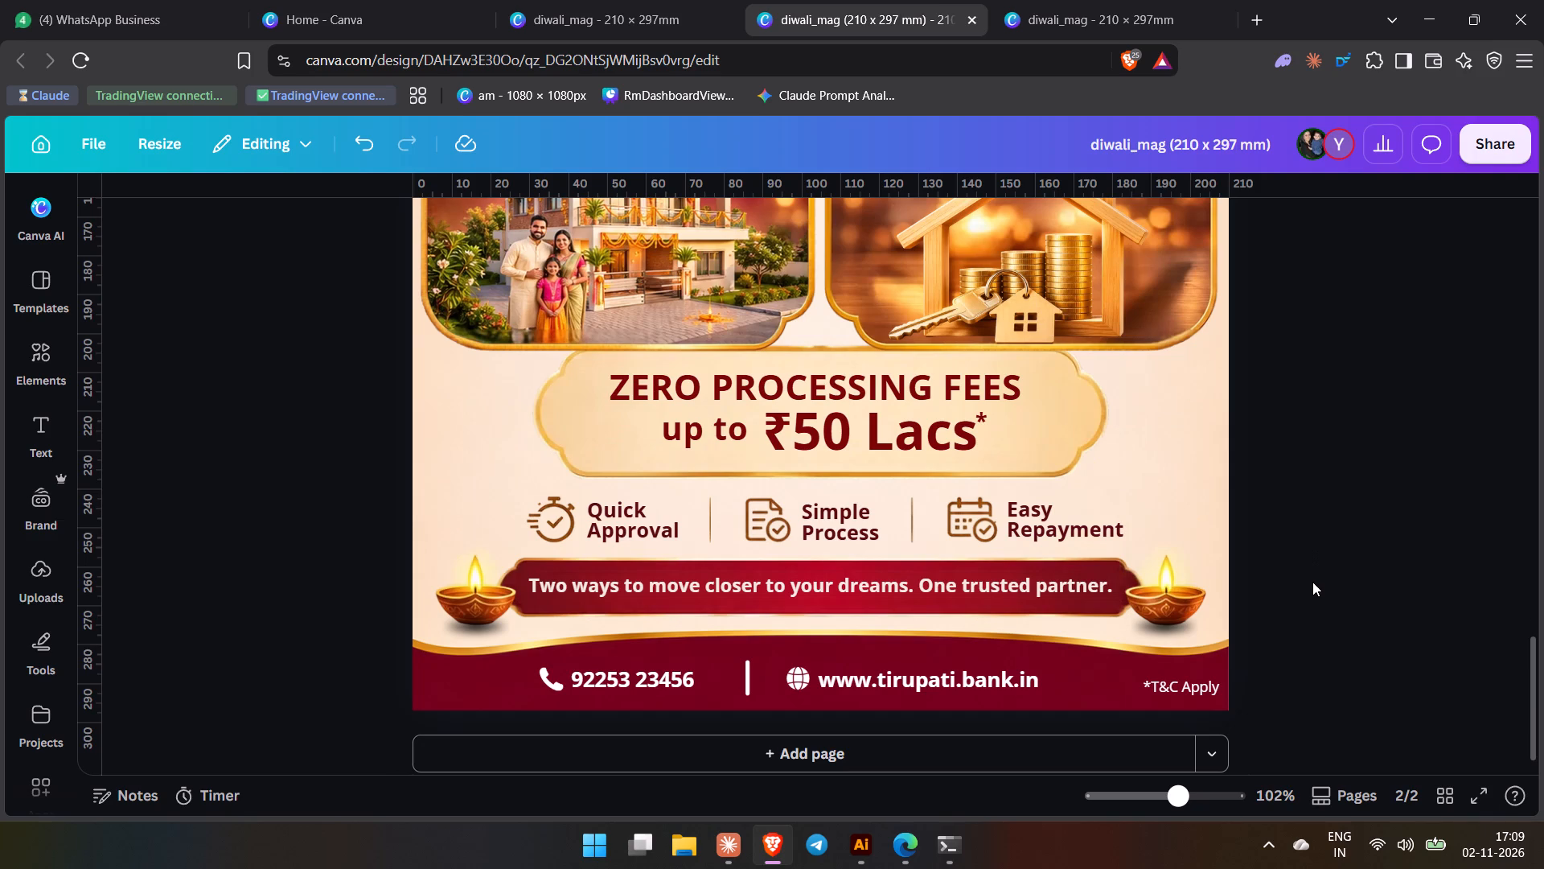
pyautogui.scroll(9, 1314, 603)
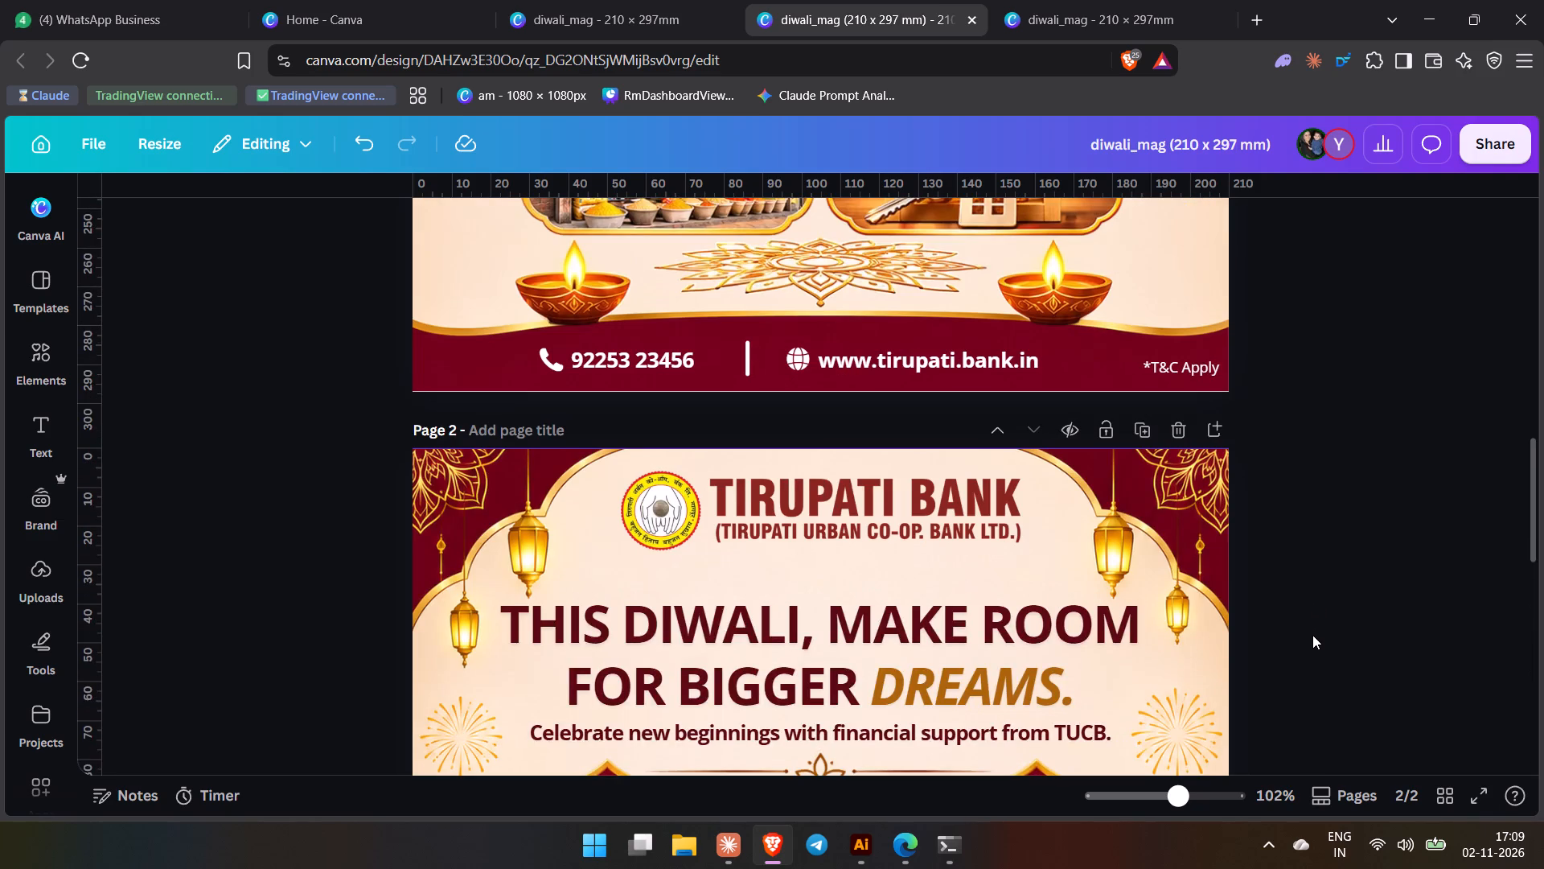
pyautogui.scroll(4, 1316, 644)
pyautogui.scroll(-7, 1315, 650)
pyautogui.scroll(3, 1314, 661)
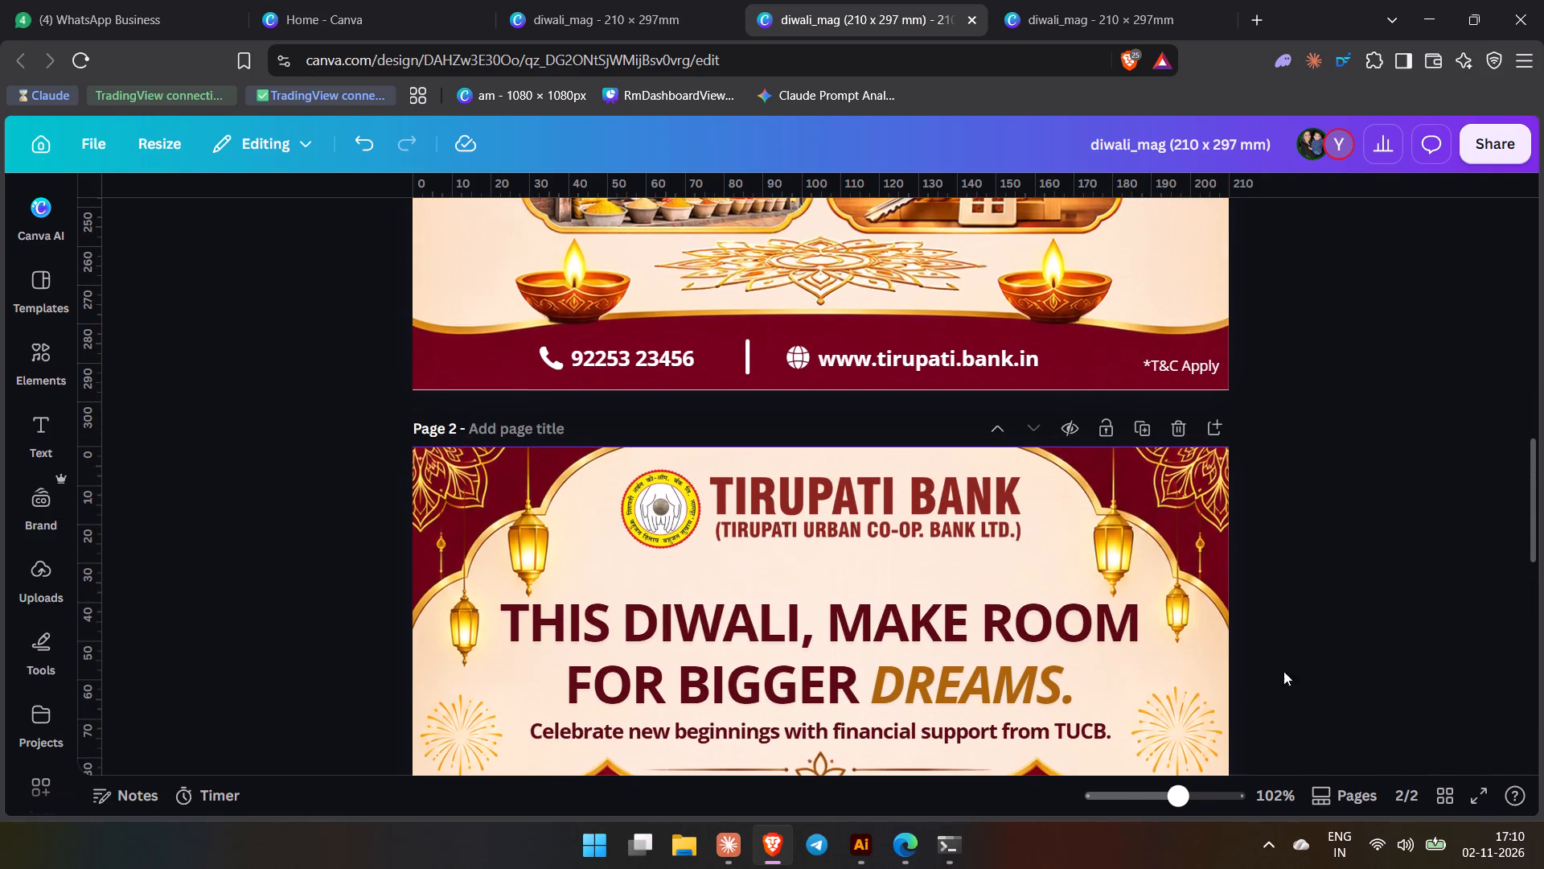
# Title page 2 of the diwali_mag (210 x 297 mm) design home+mtl.
pyautogui.click(532, 427)
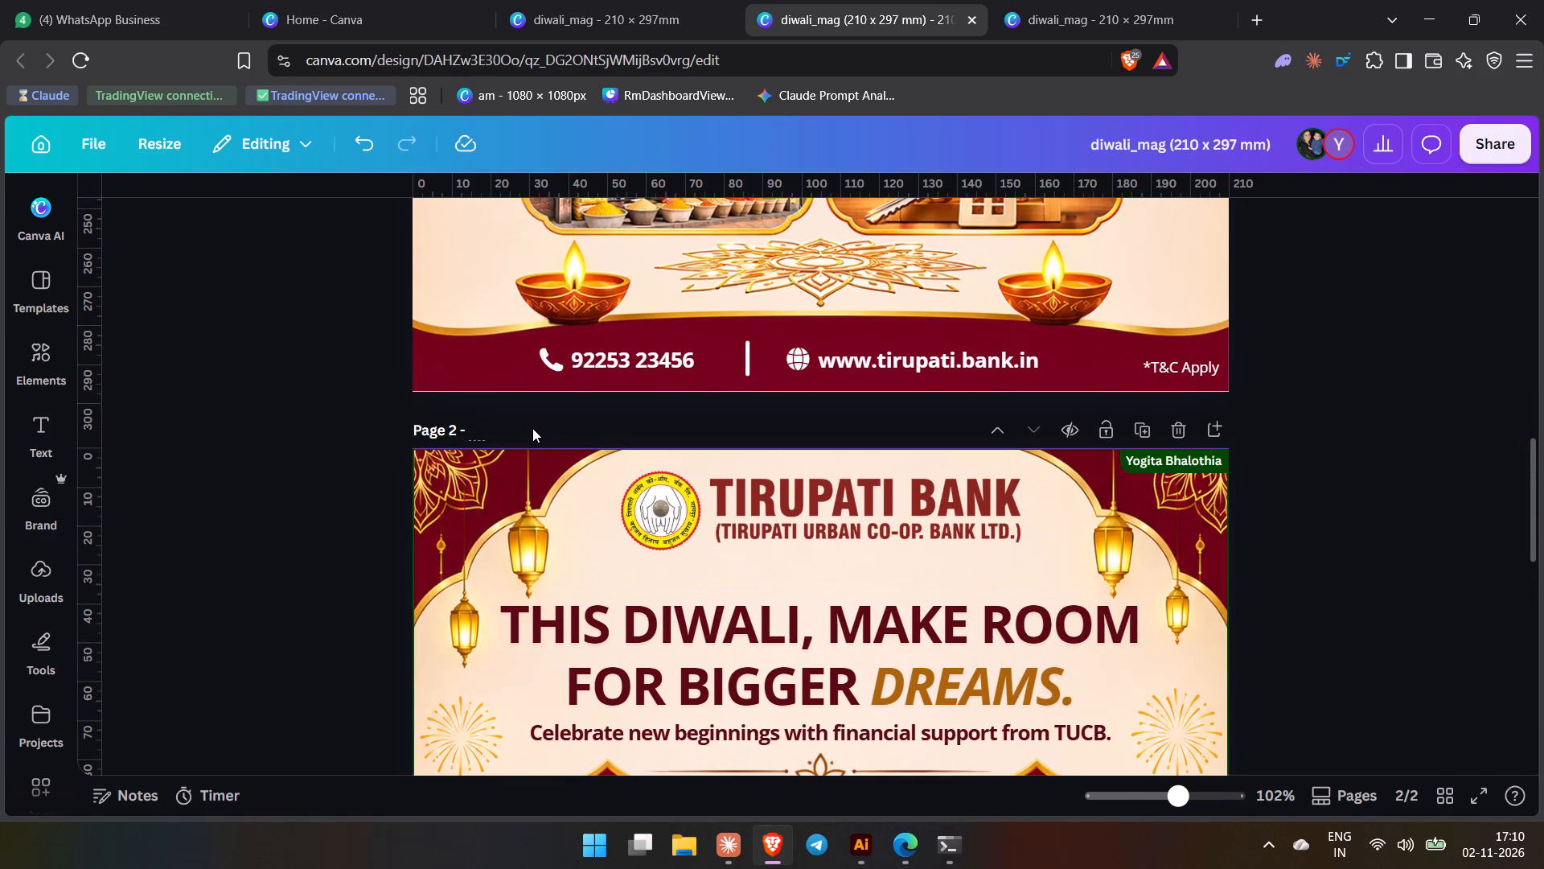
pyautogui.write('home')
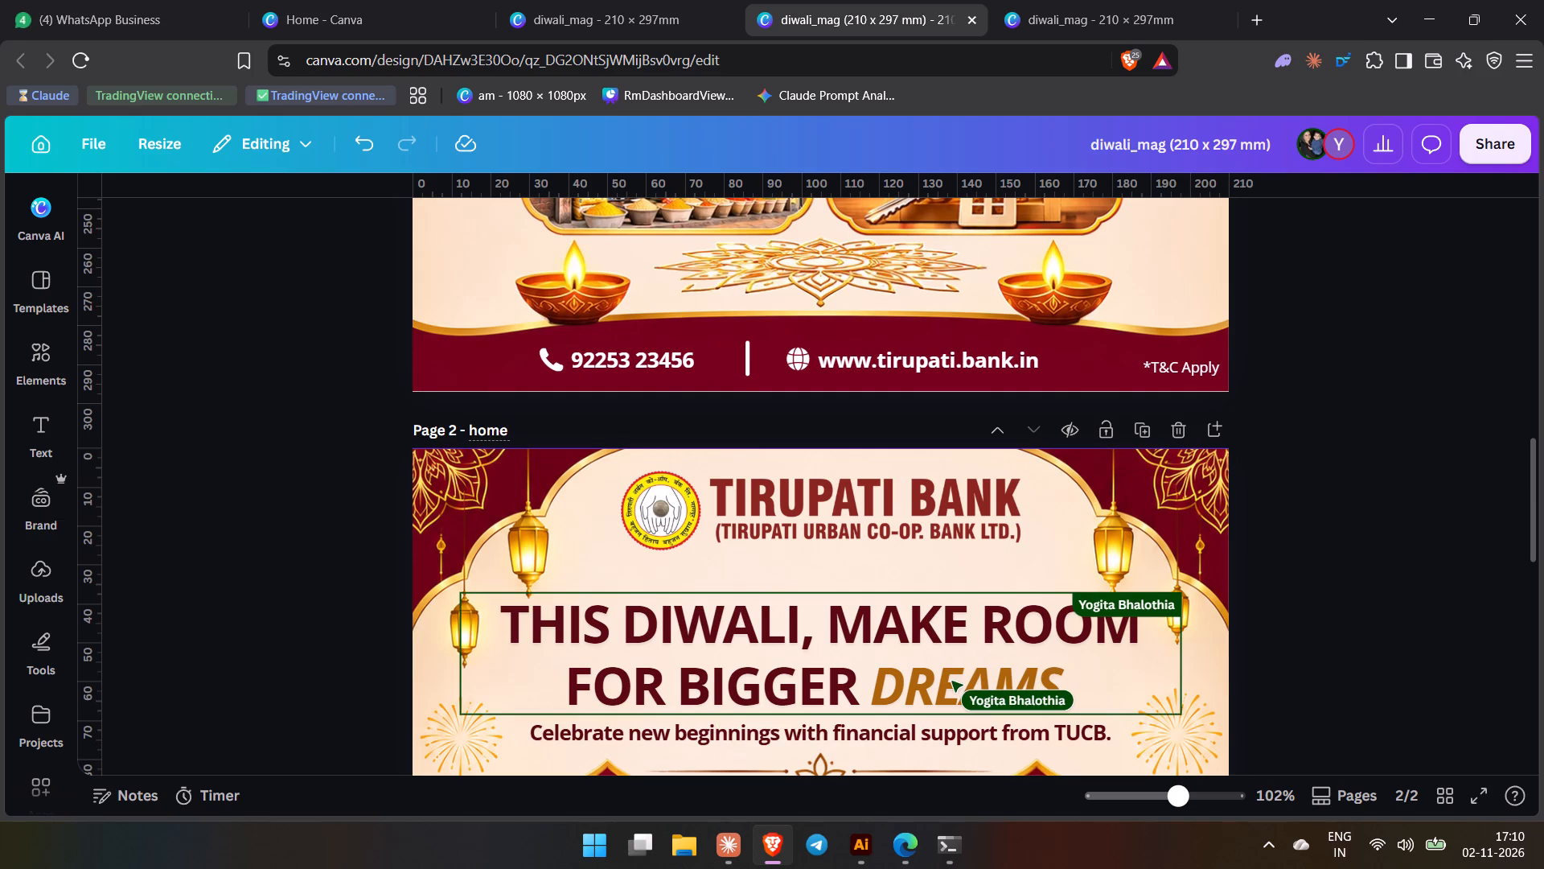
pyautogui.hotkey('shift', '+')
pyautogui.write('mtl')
pyautogui.click(1400, 583)
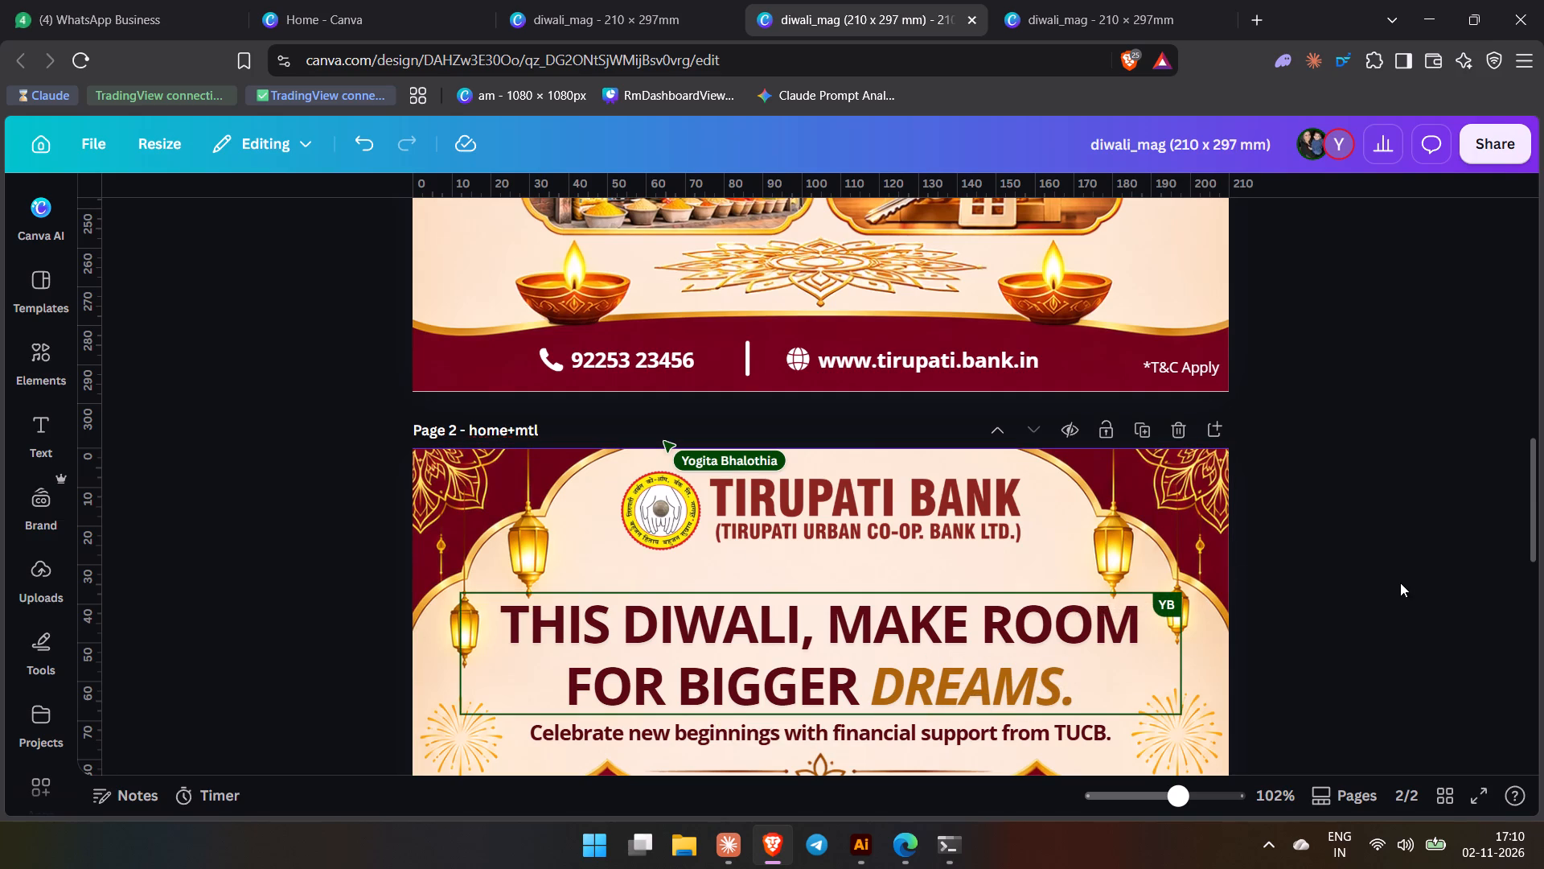
# Add a blank third page after the home+mtl page in the diwali_mag (210 x 297 mm) design.
pyautogui.scroll(10, 1371, 579)
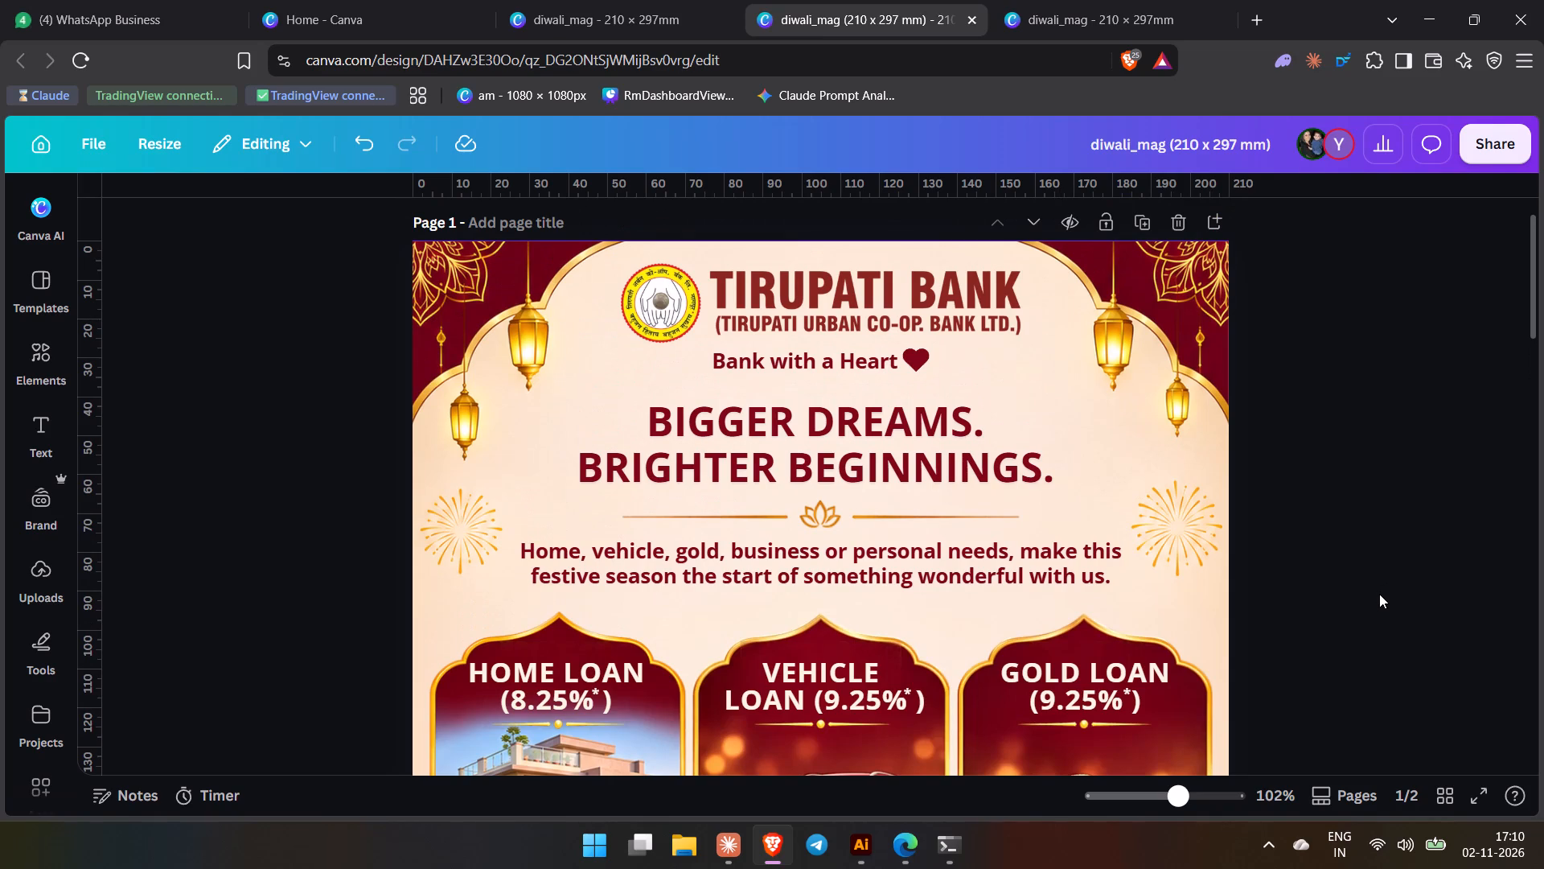
pyautogui.scroll(-15, 1382, 616)
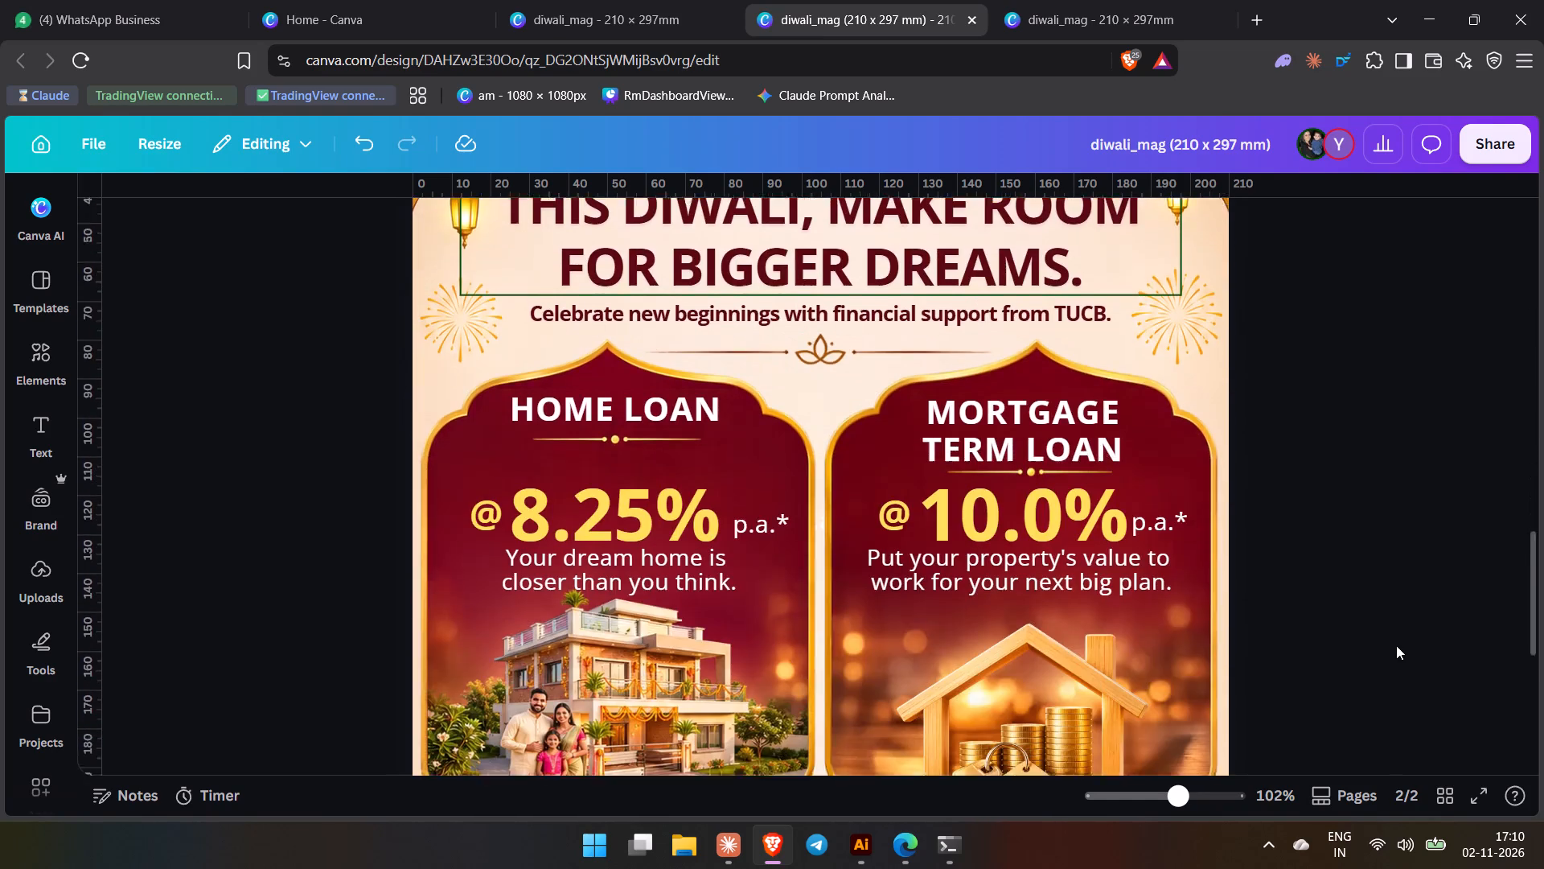
pyautogui.scroll(-4, 1398, 644)
pyautogui.click(1037, 752)
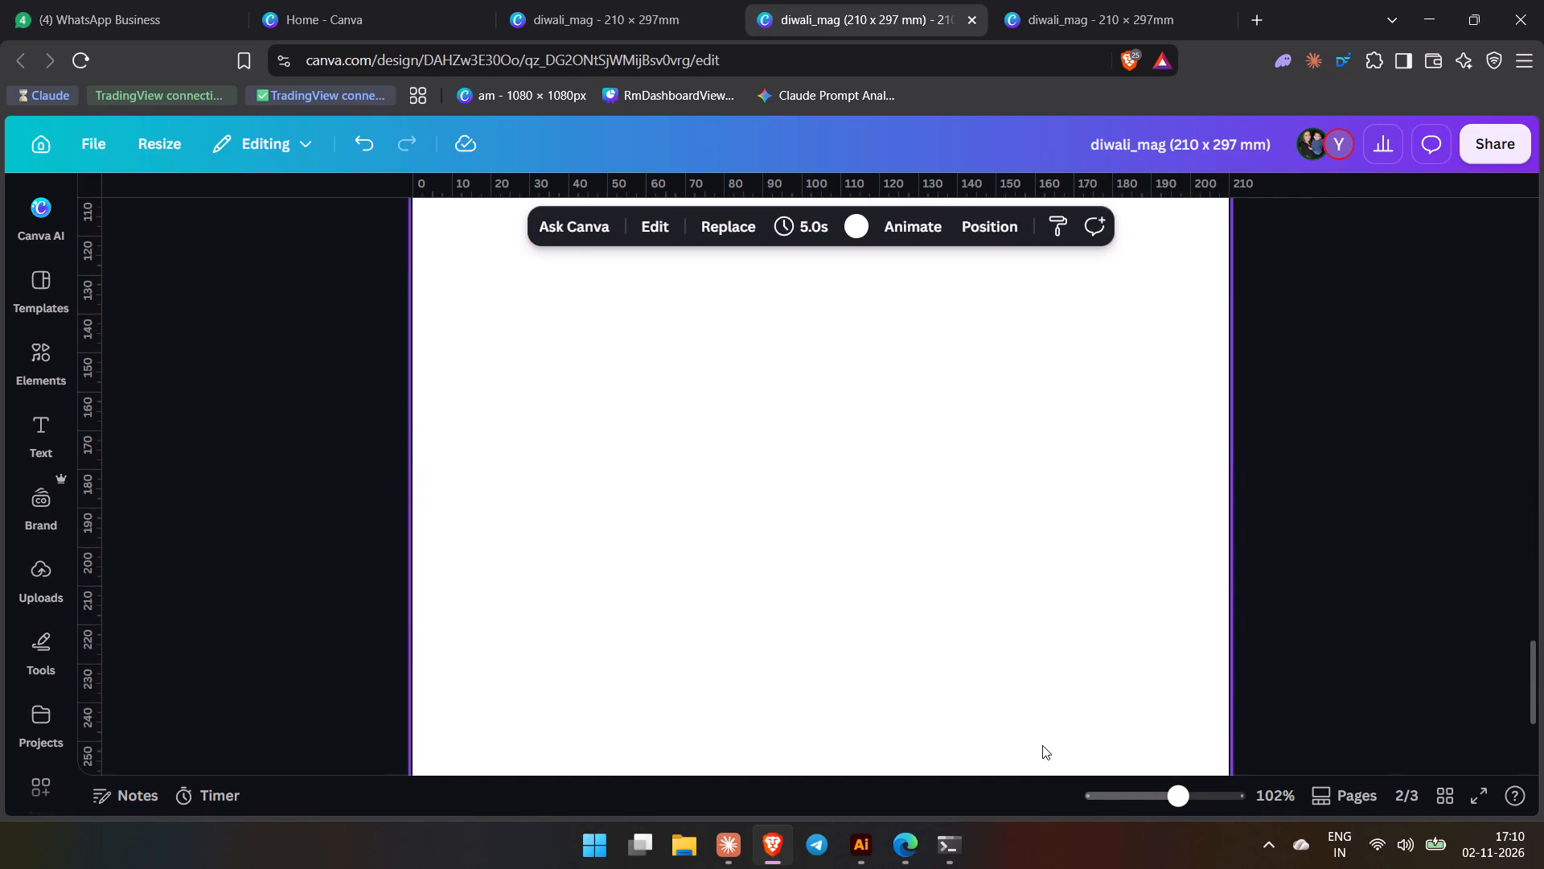
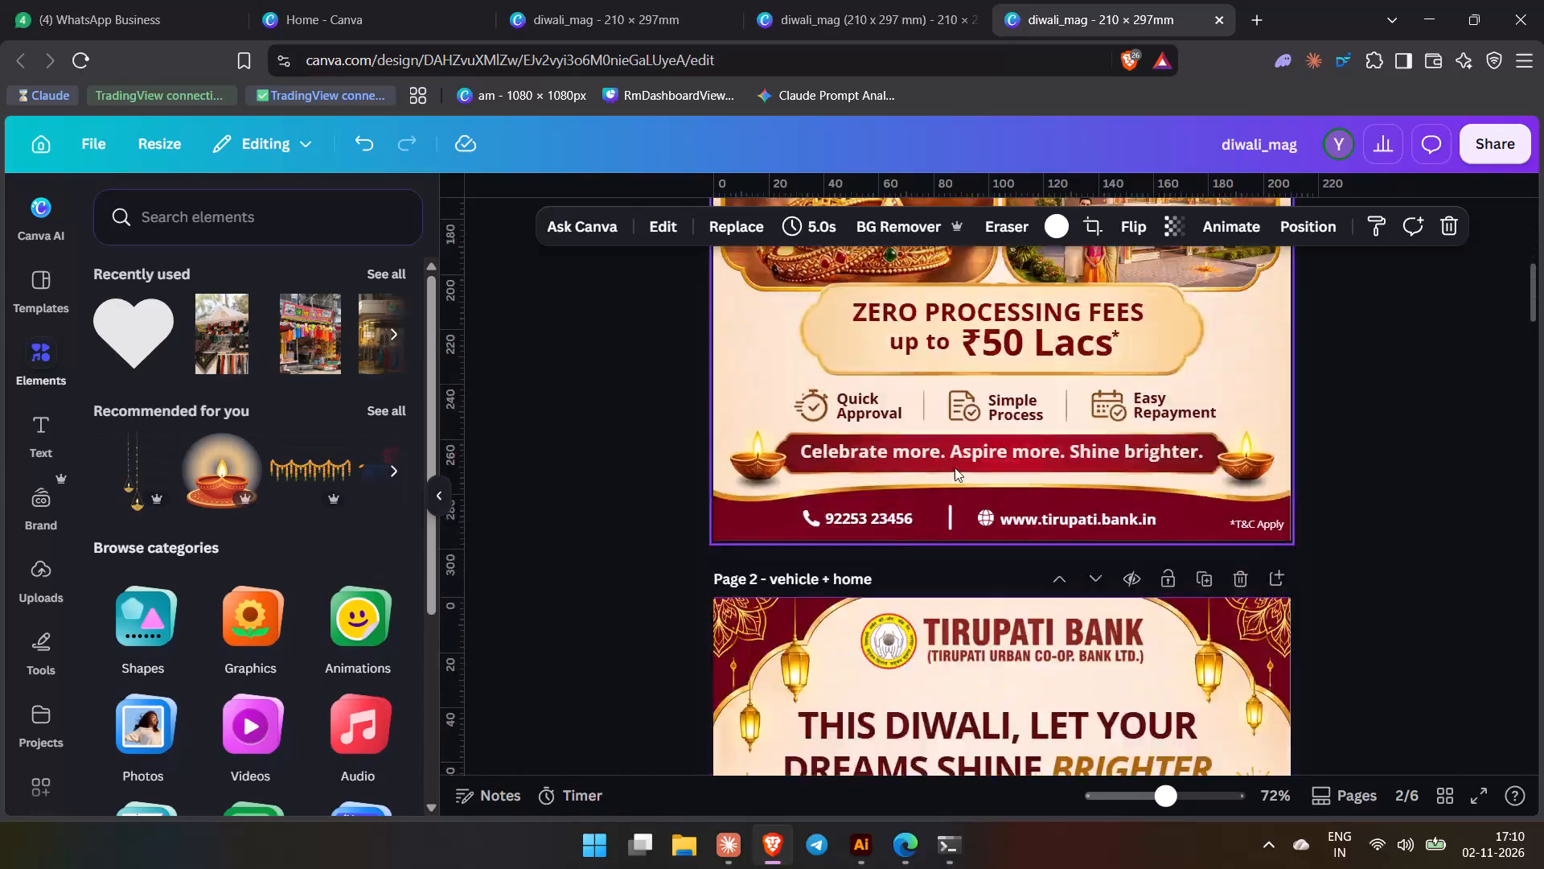
pyautogui.scroll(1, 955, 467)
pyautogui.scroll(-11, 955, 467)
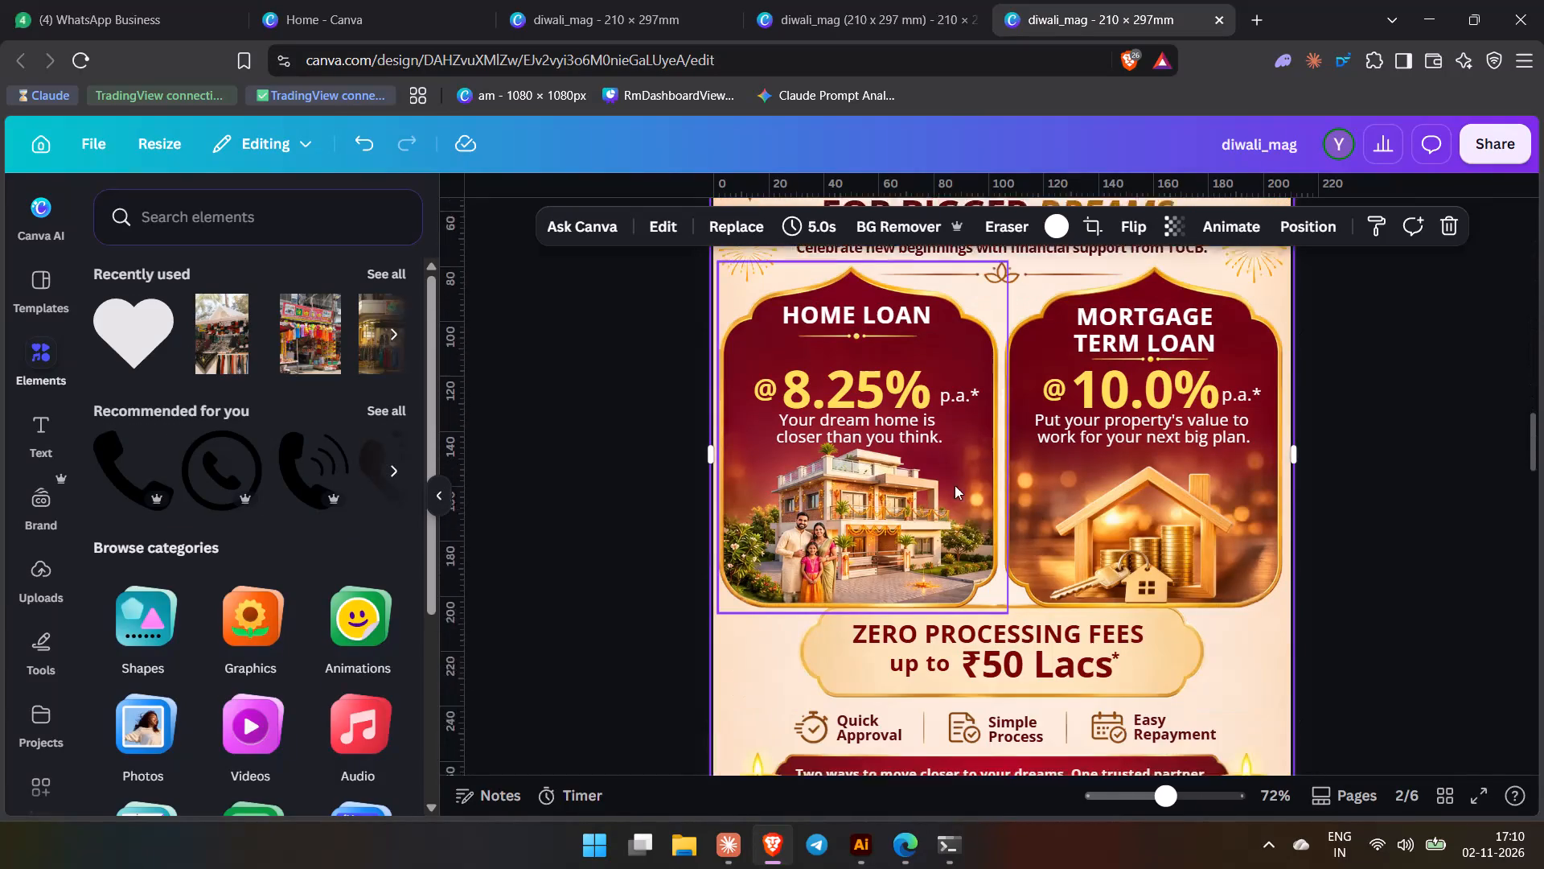
pyautogui.scroll(-9, 954, 481)
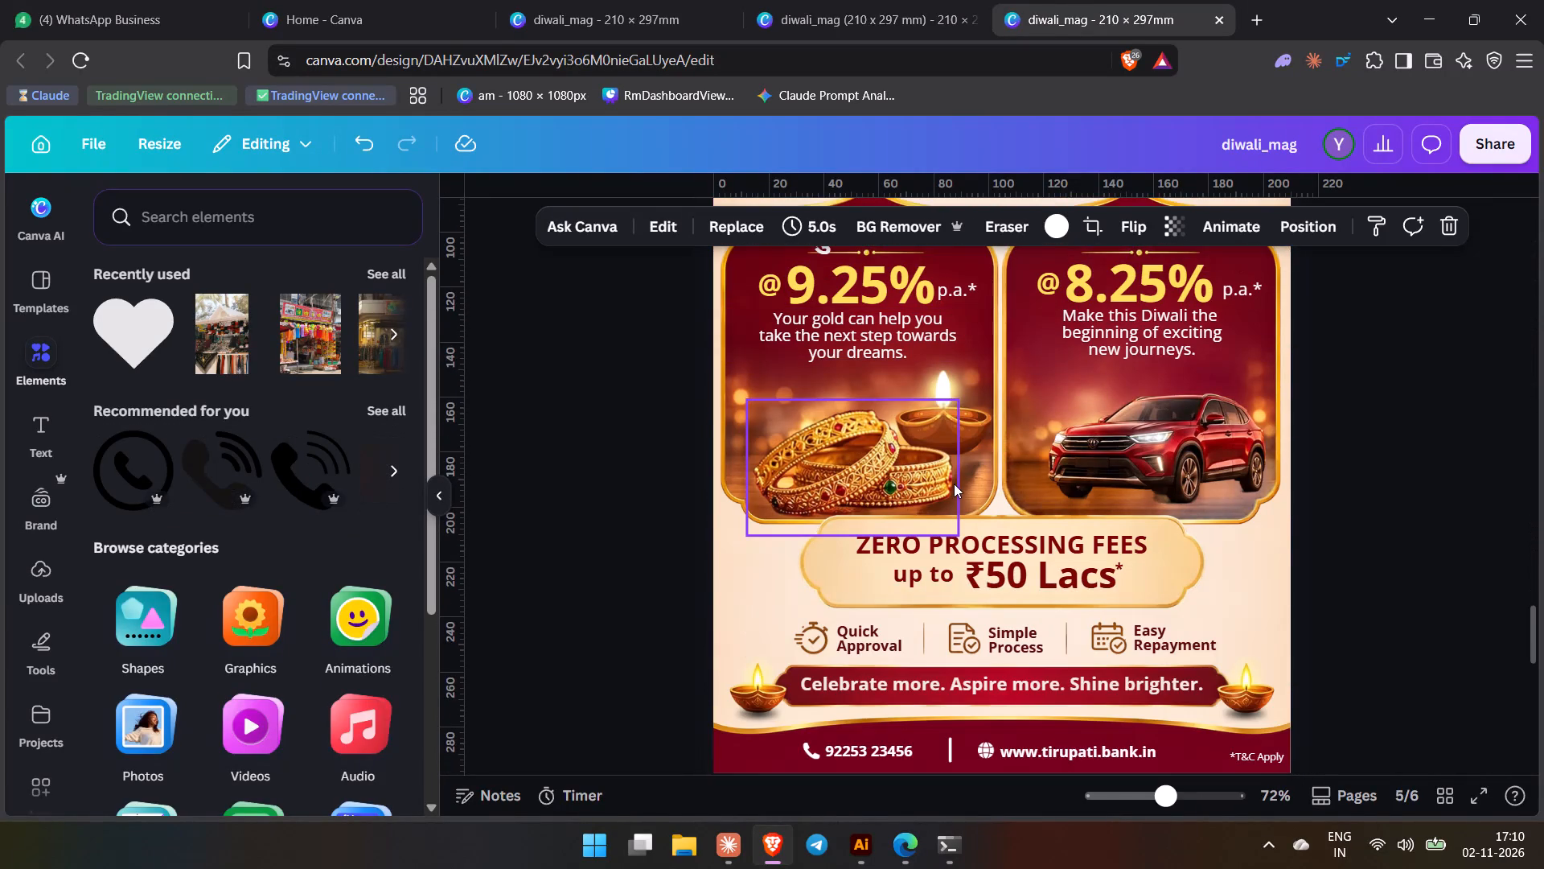
pyautogui.scroll(18, 954, 484)
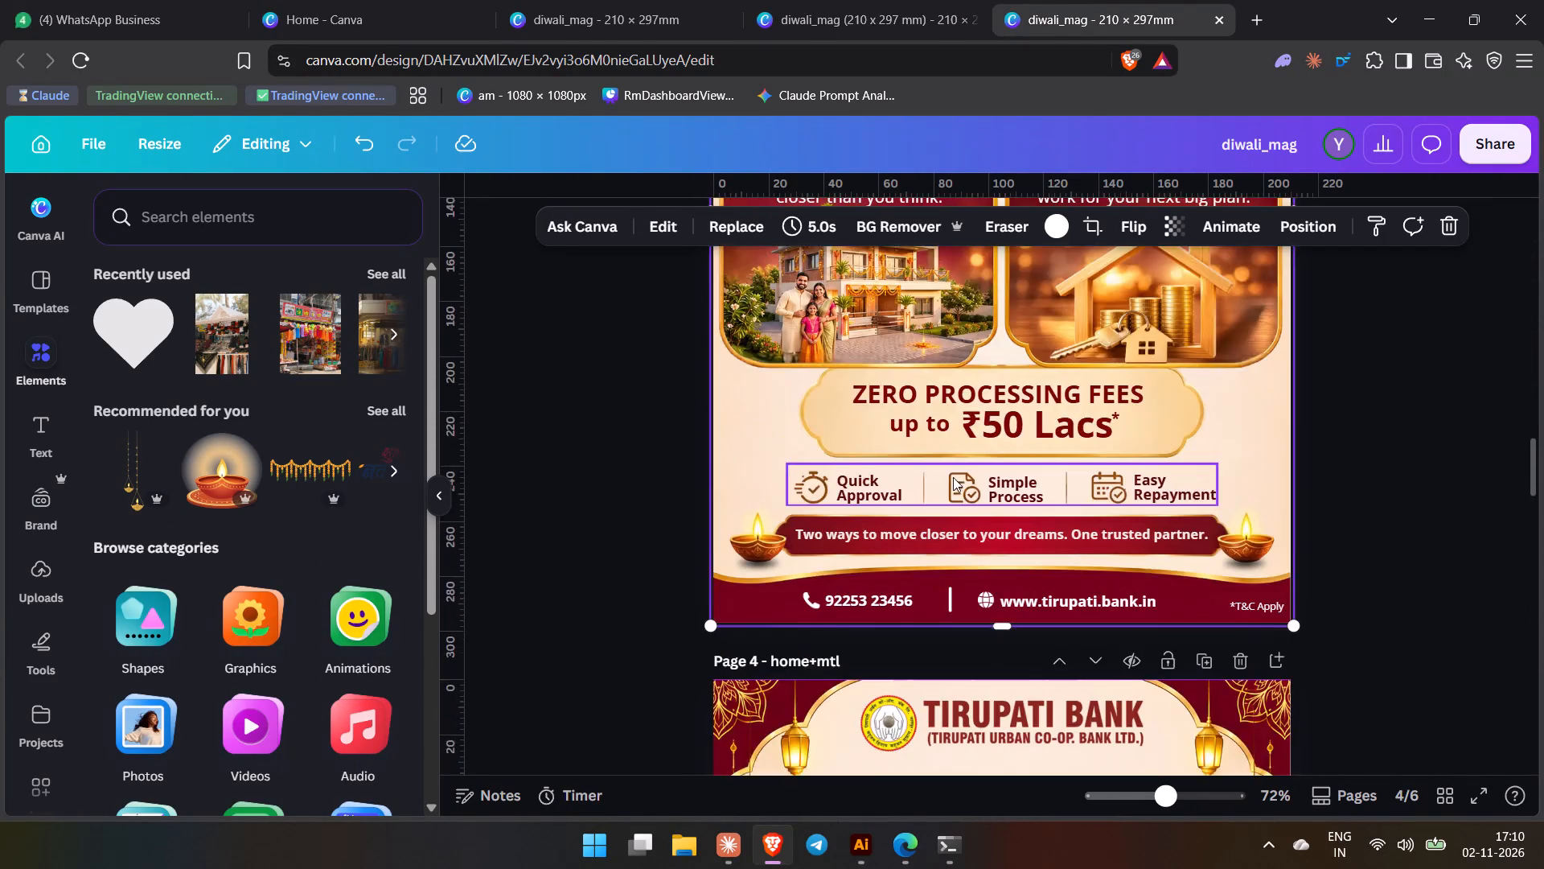
pyautogui.scroll(13, 953, 477)
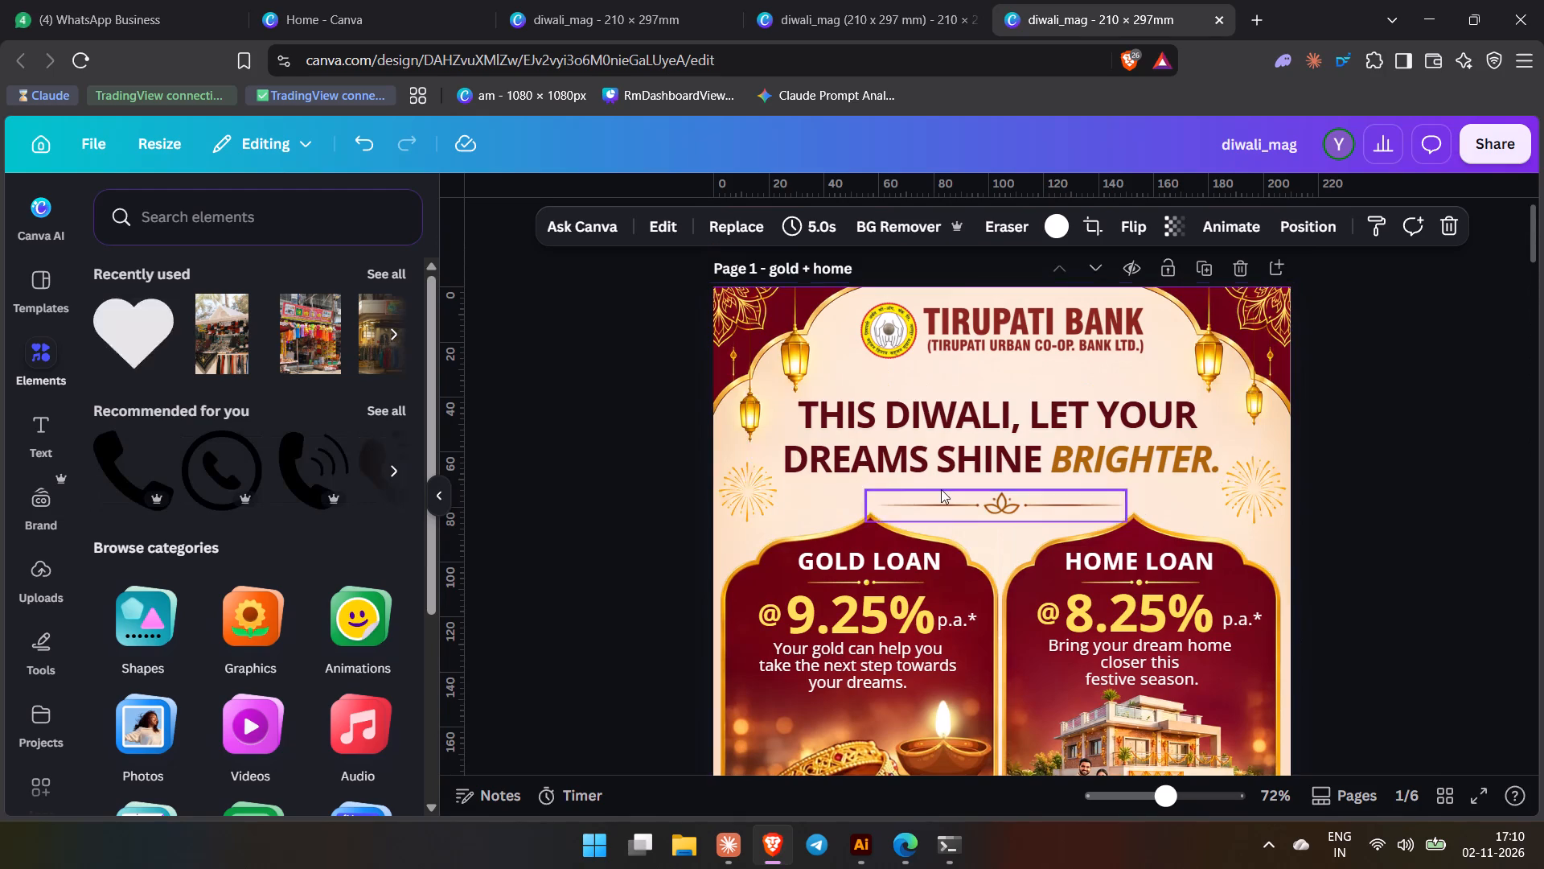
pyautogui.scroll(-11, 939, 492)
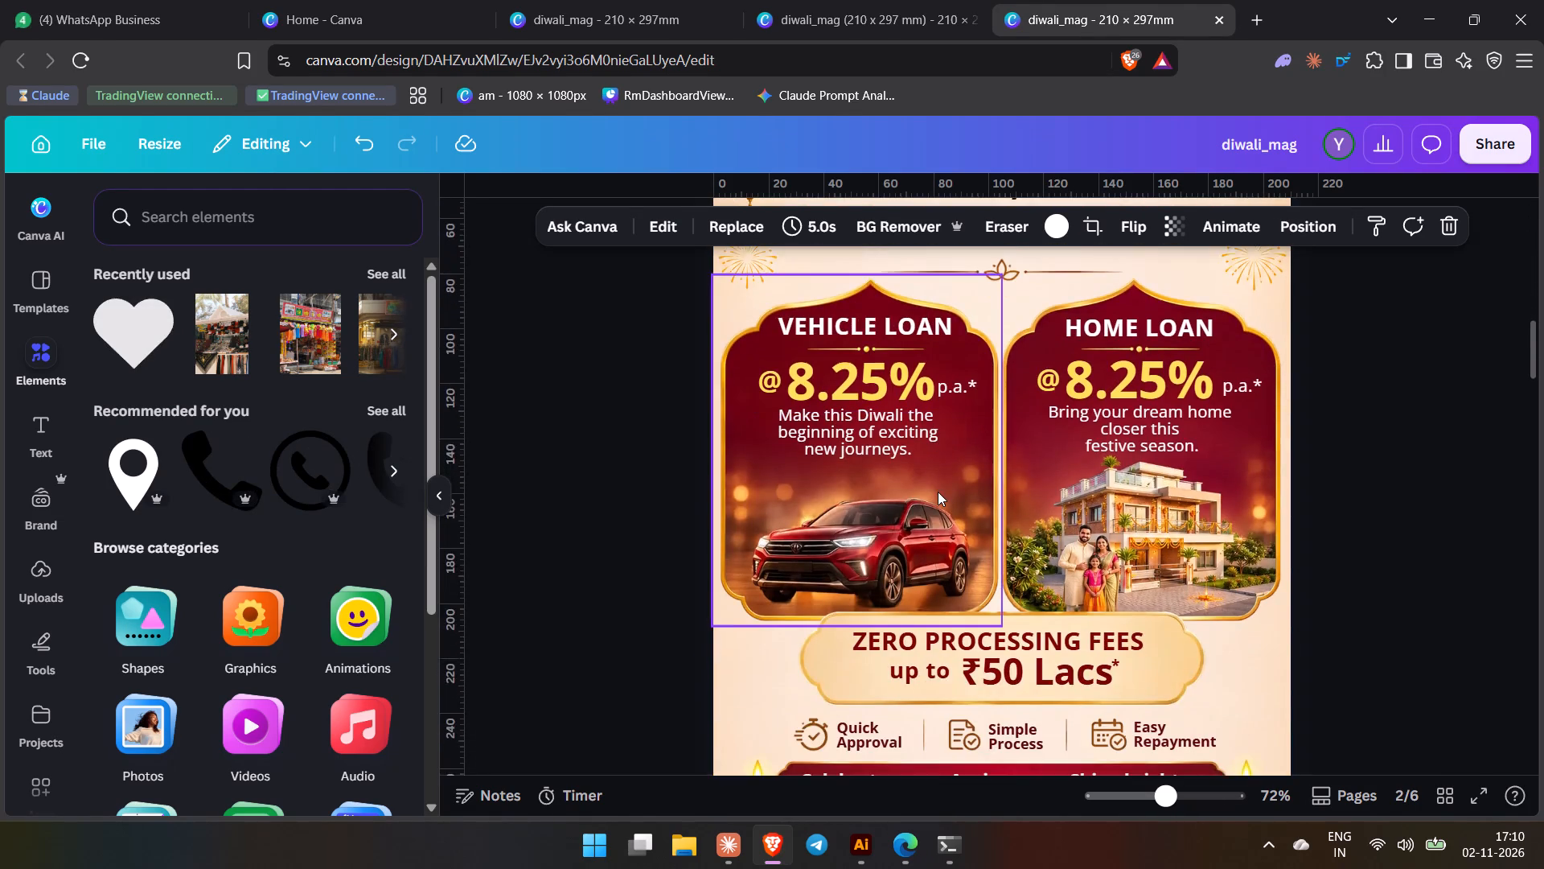
pyautogui.scroll(-16, 938, 492)
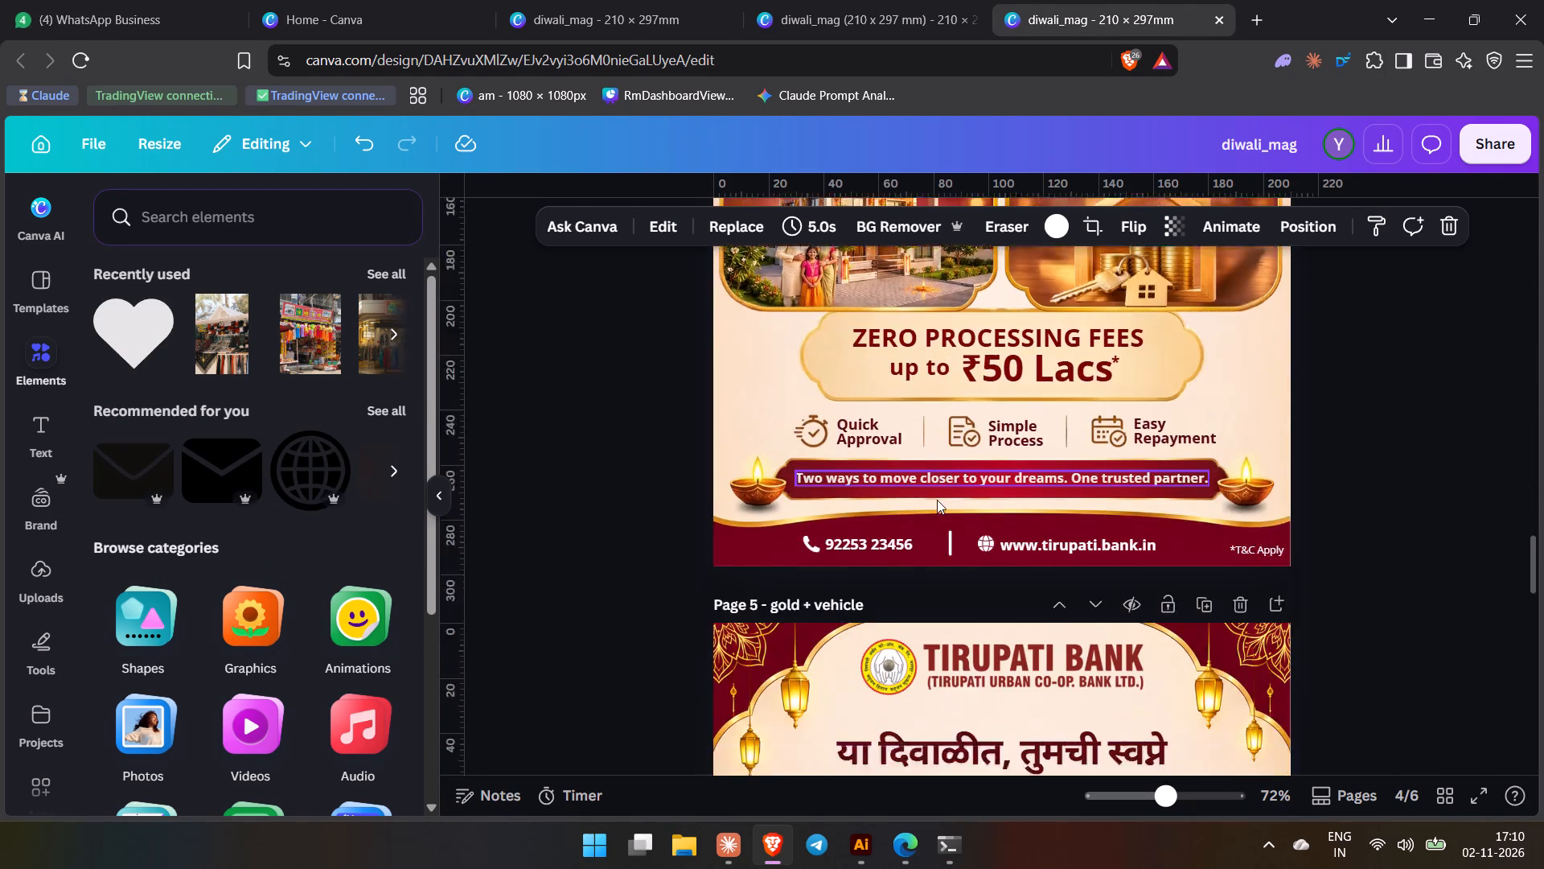
pyautogui.scroll(-13, 937, 500)
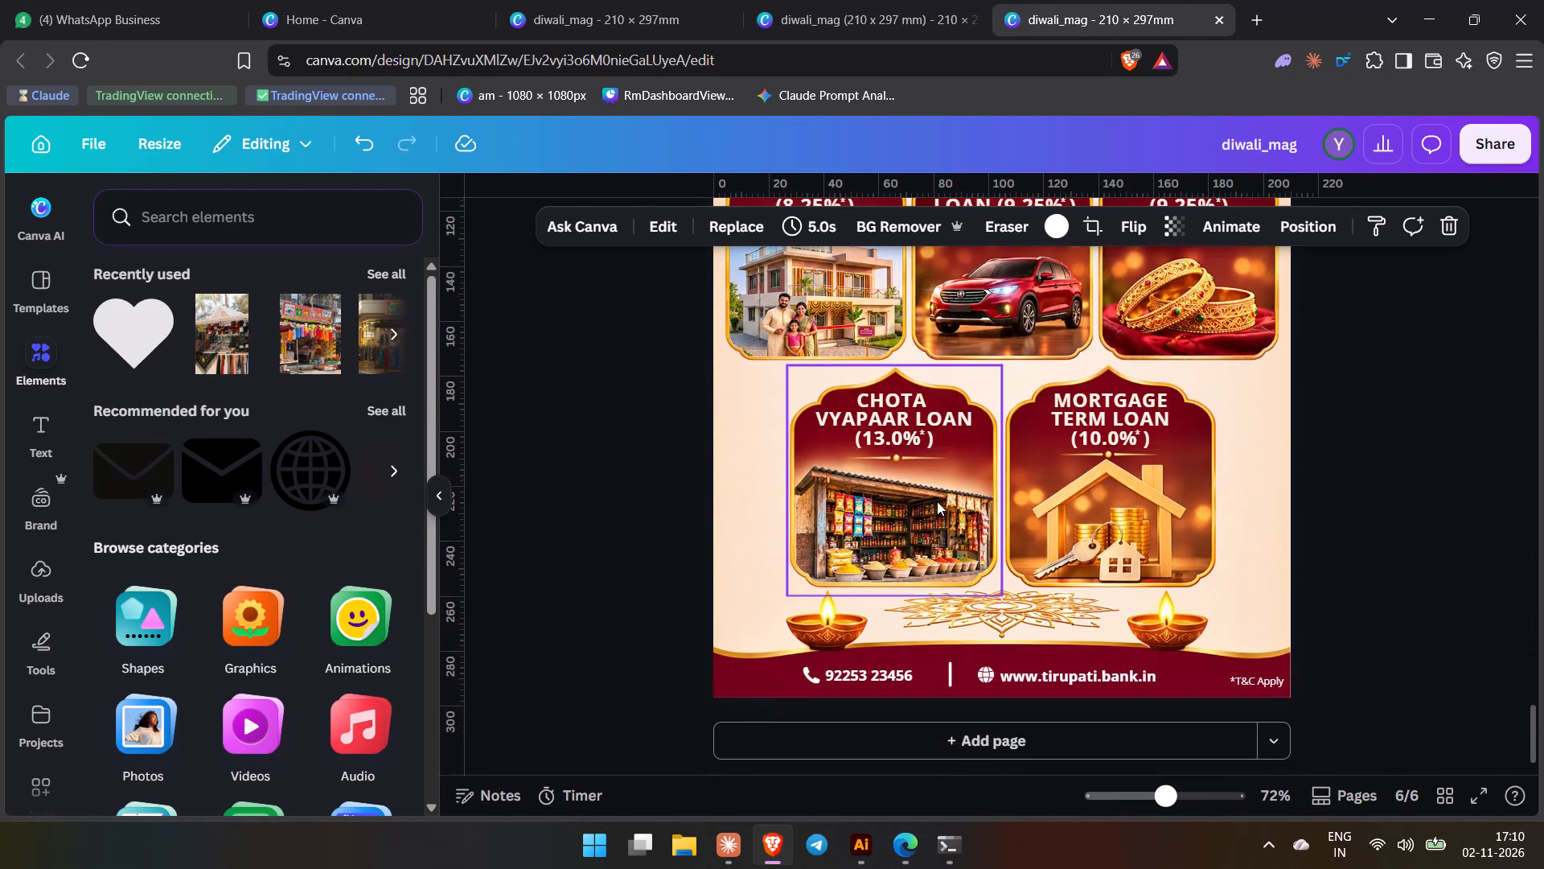
pyautogui.scroll(-4, 936, 499)
pyautogui.scroll(10, 936, 503)
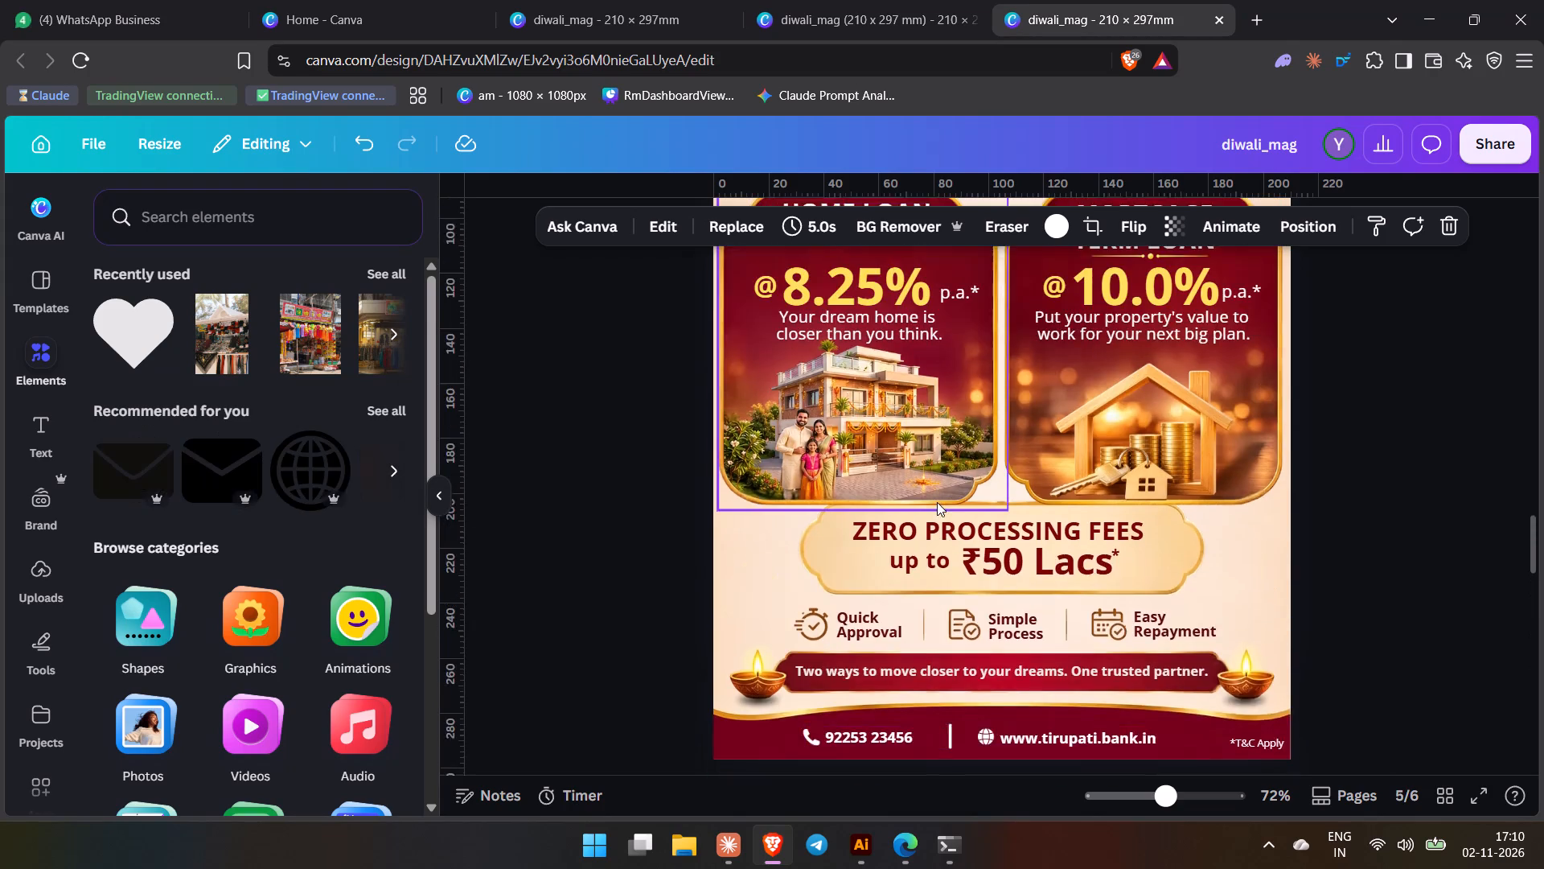
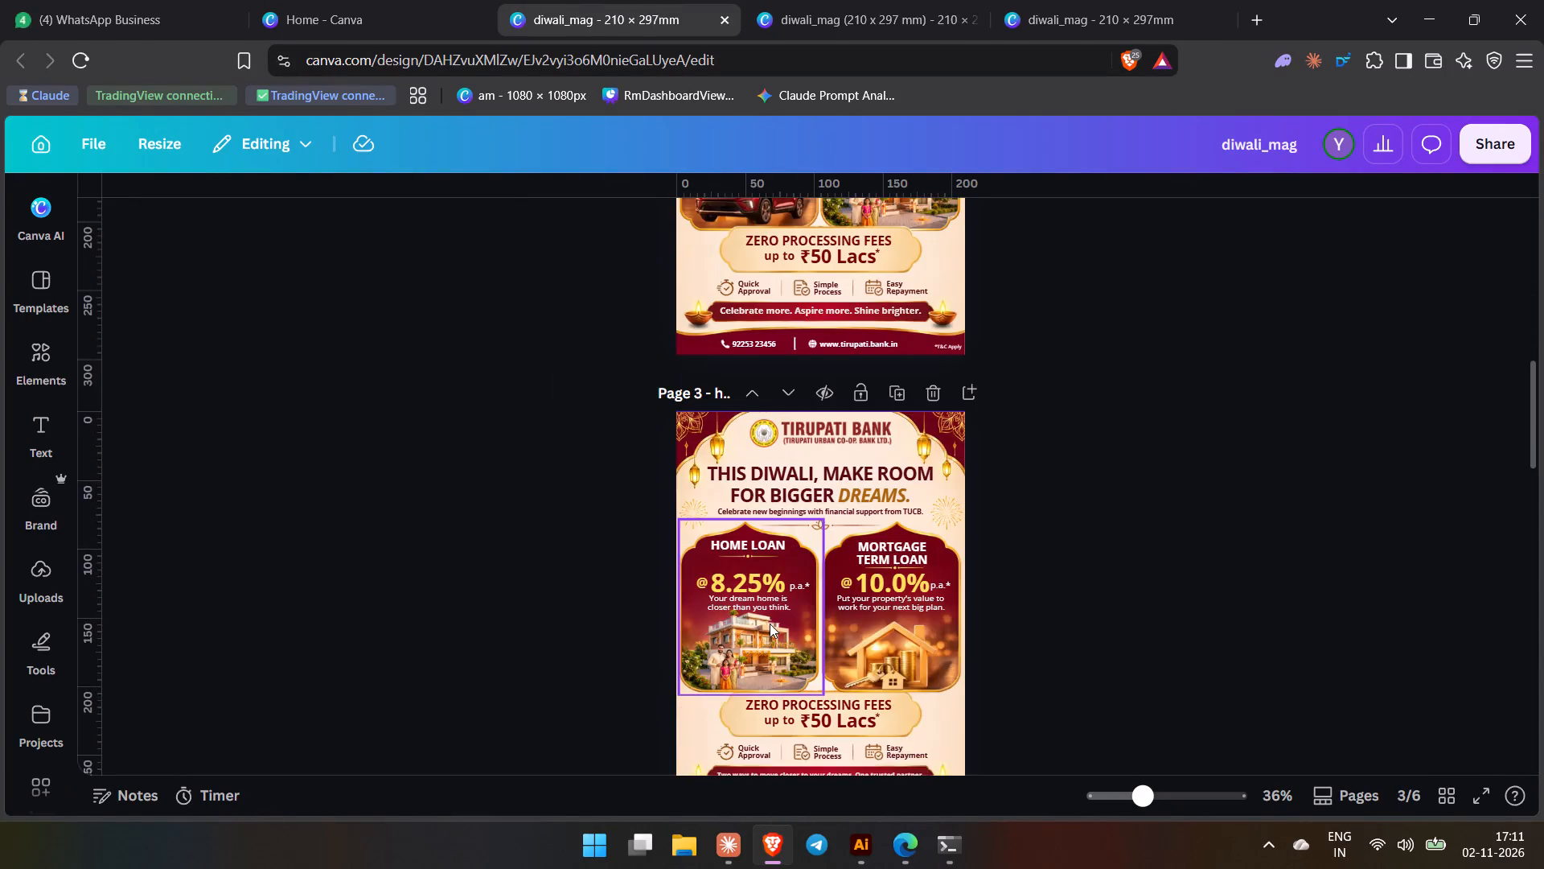
# Look through pages 3 to 6 of the diwali_mag design, from the home and mortgage term loan ad to the all-loans ad.
pyautogui.scroll(2, 770, 624)
pyautogui.scroll(-6, 767, 626)
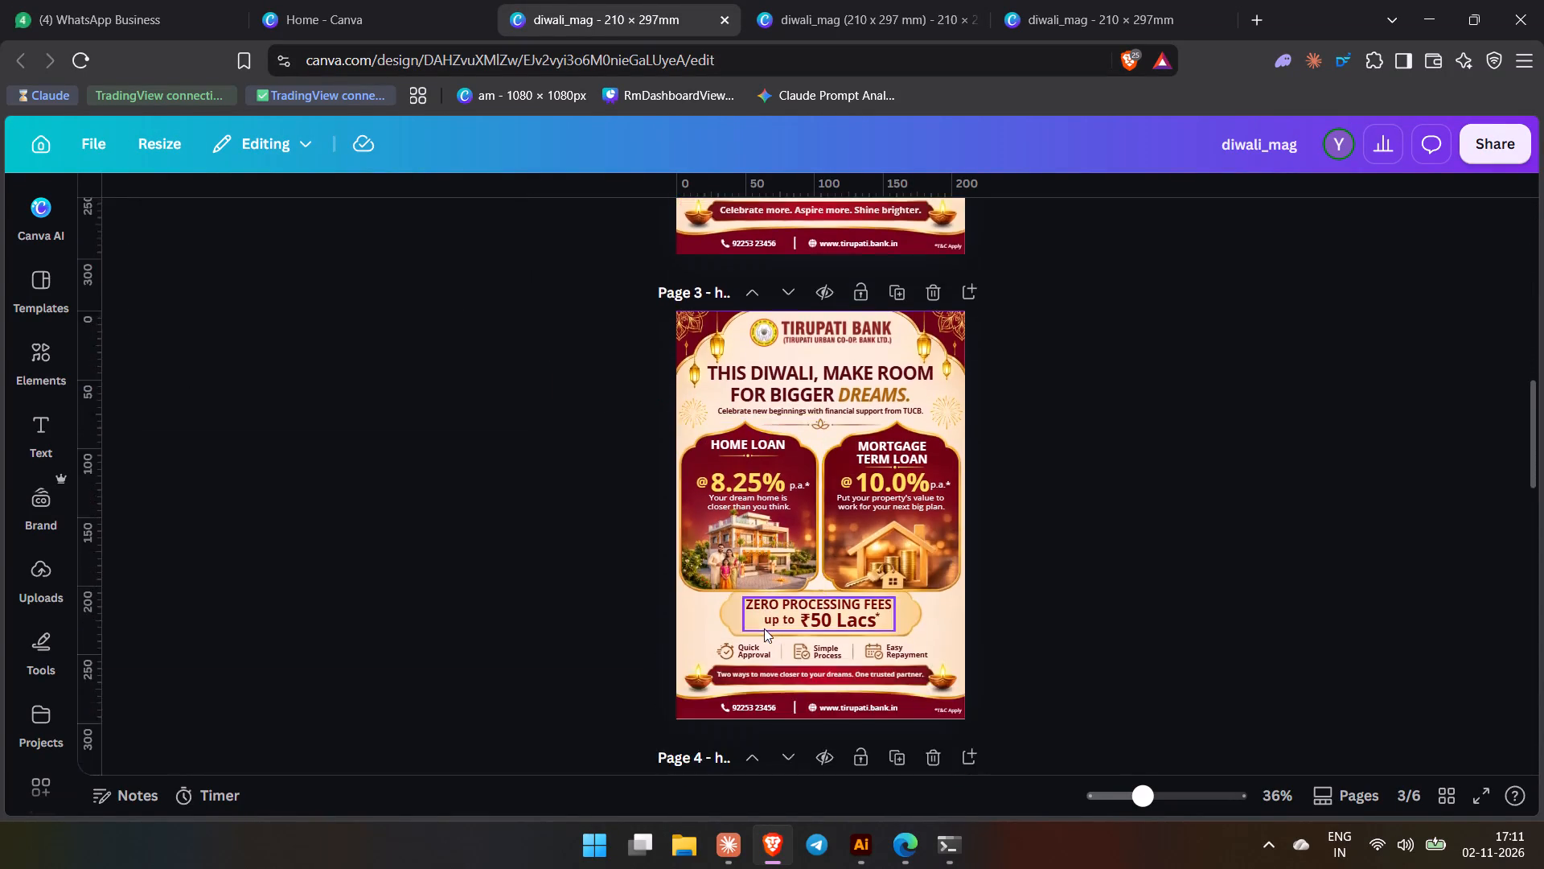
pyautogui.scroll(-9, 764, 628)
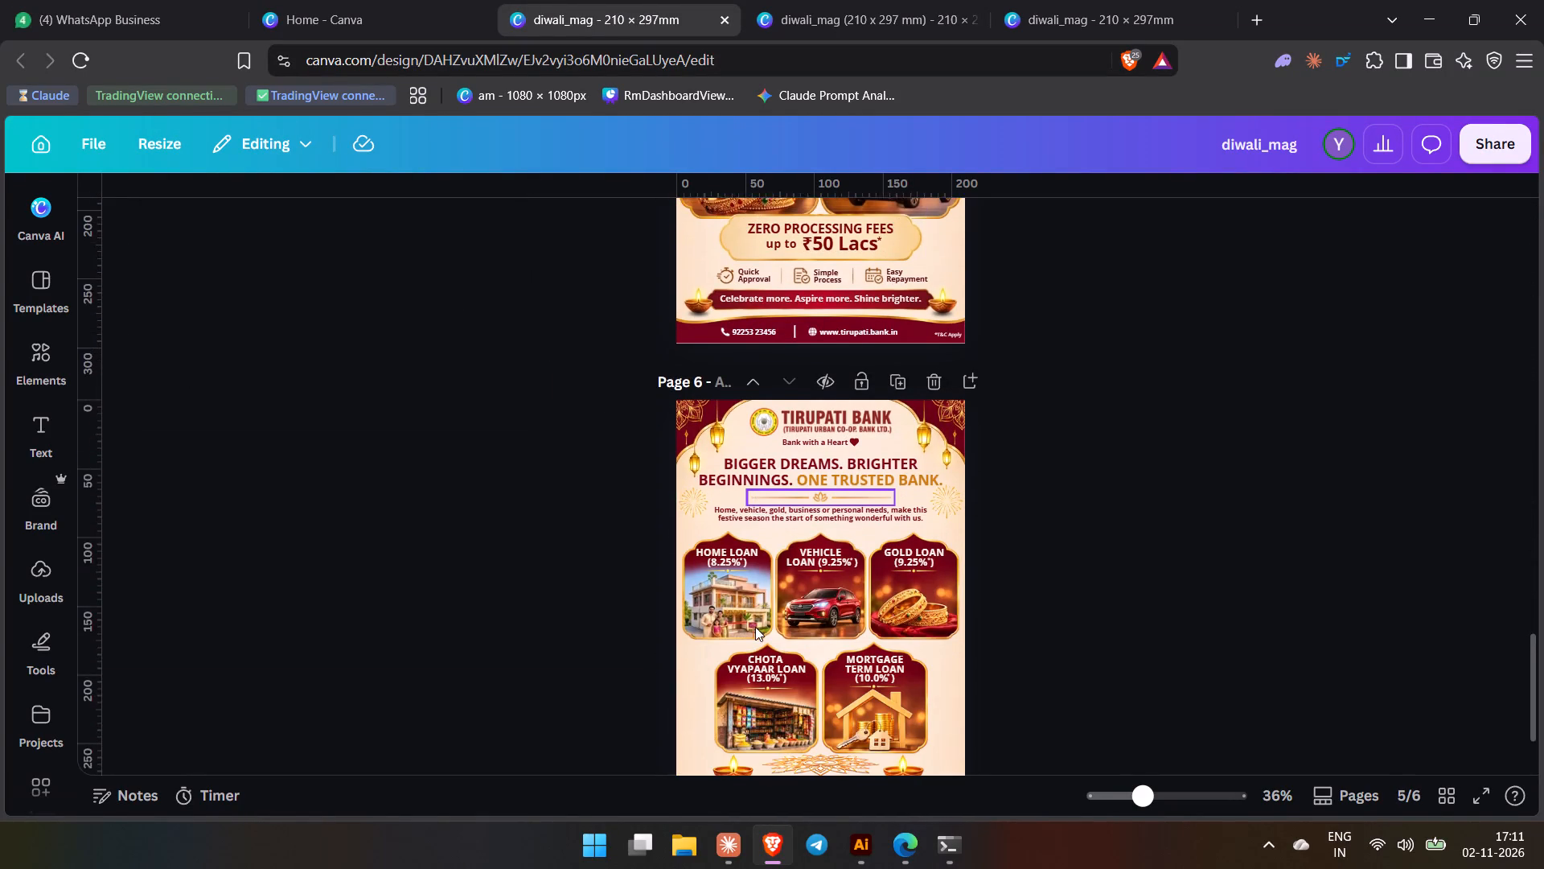
pyautogui.scroll(-5, 755, 628)
pyautogui.scroll(6, 755, 632)
# Switch to the other open diwali_mag design to view its gold + home page.
pyautogui.click(1109, 0)
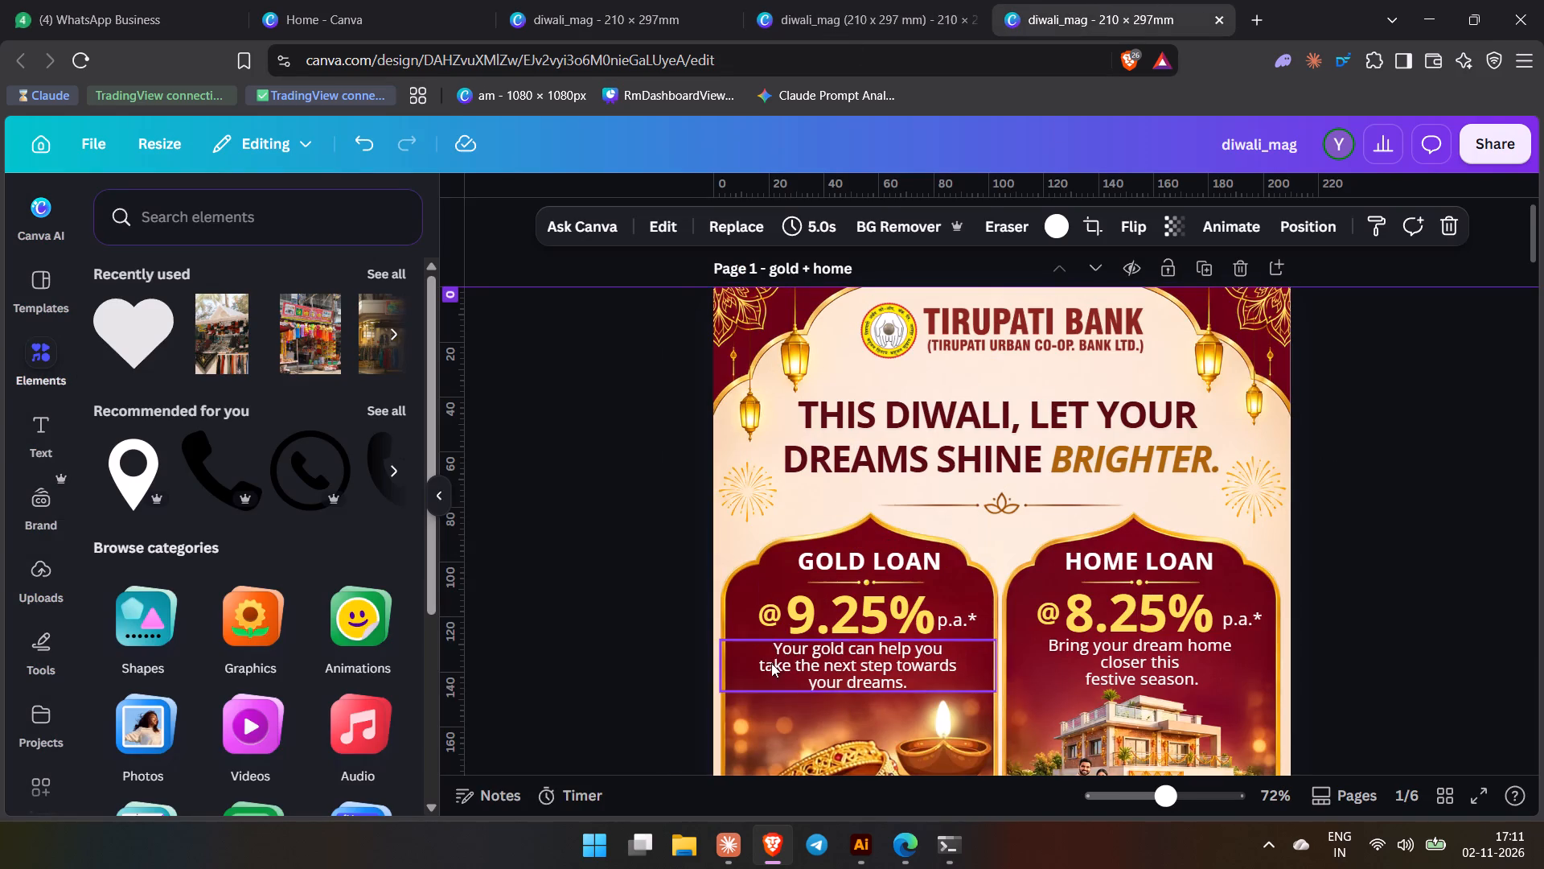
# Look through the pages of the diwali_mag copy from the gold and home loan ad to the five-loan ad.
pyautogui.keyDown('ctrl'); pyautogui.scroll(-5, 770, 651); pyautogui.keyUp('ctrl')
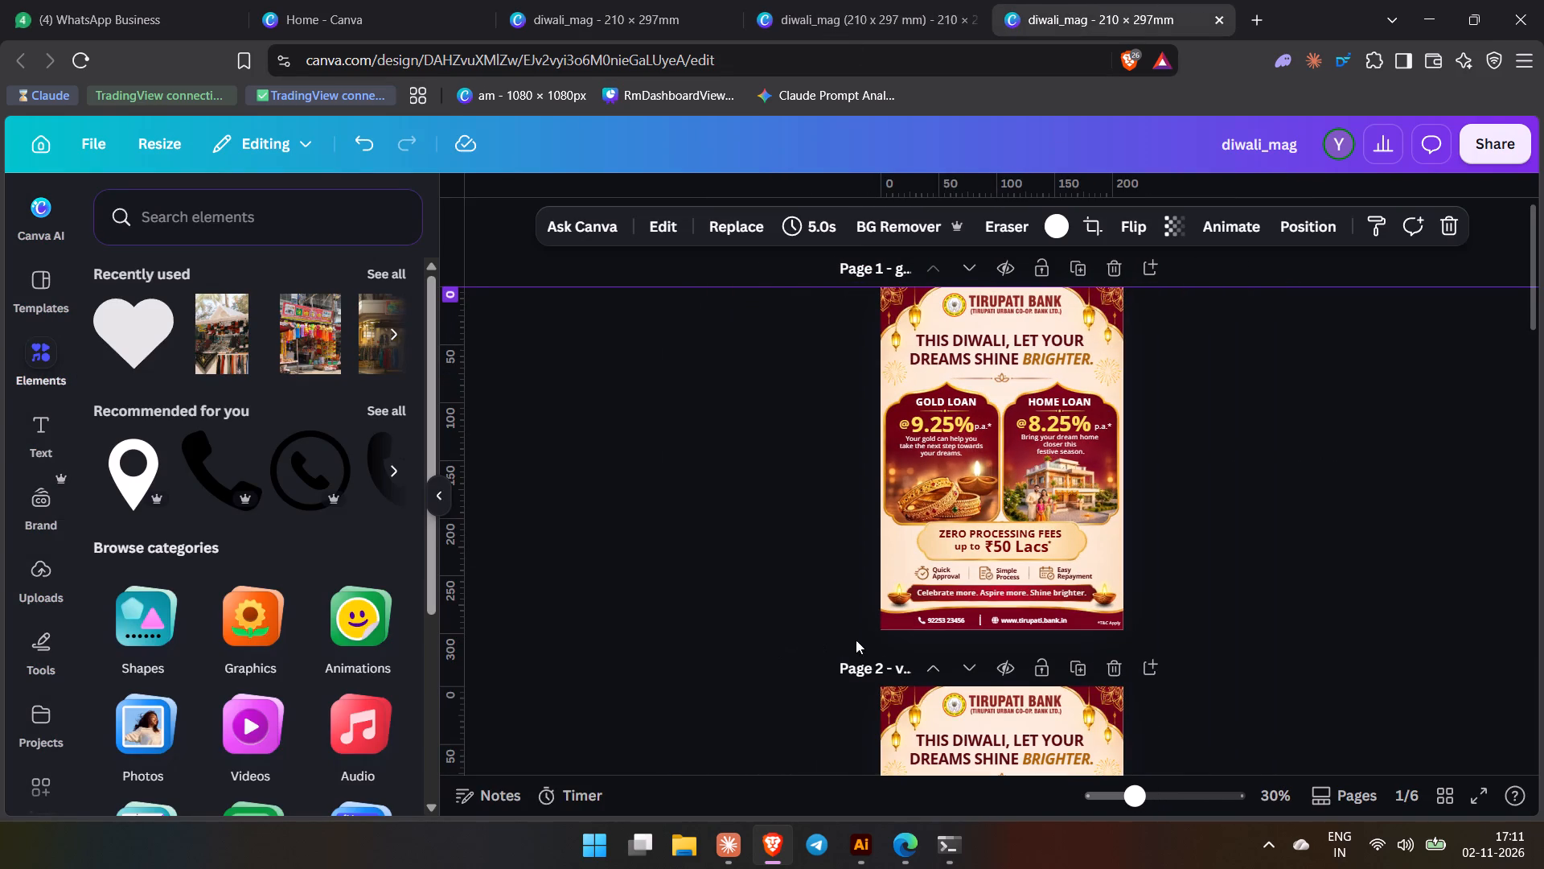
pyautogui.scroll(3, 1121, 607)
pyautogui.click(1176, 570)
pyautogui.scroll(3, 1179, 589)
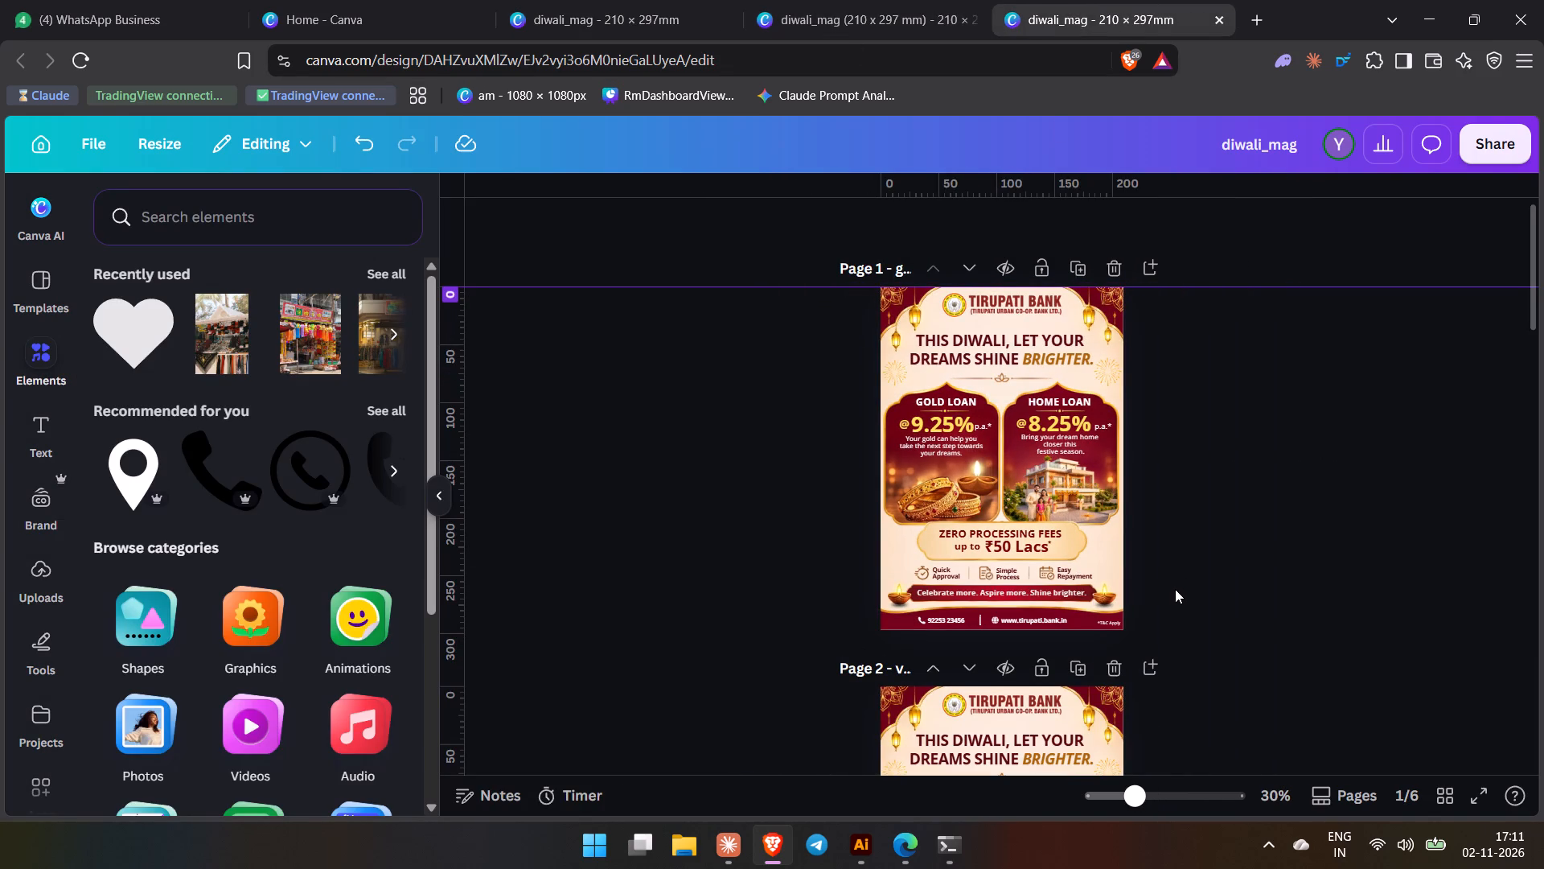
pyautogui.scroll(-15, 1171, 592)
pyautogui.scroll(-6, 1164, 597)
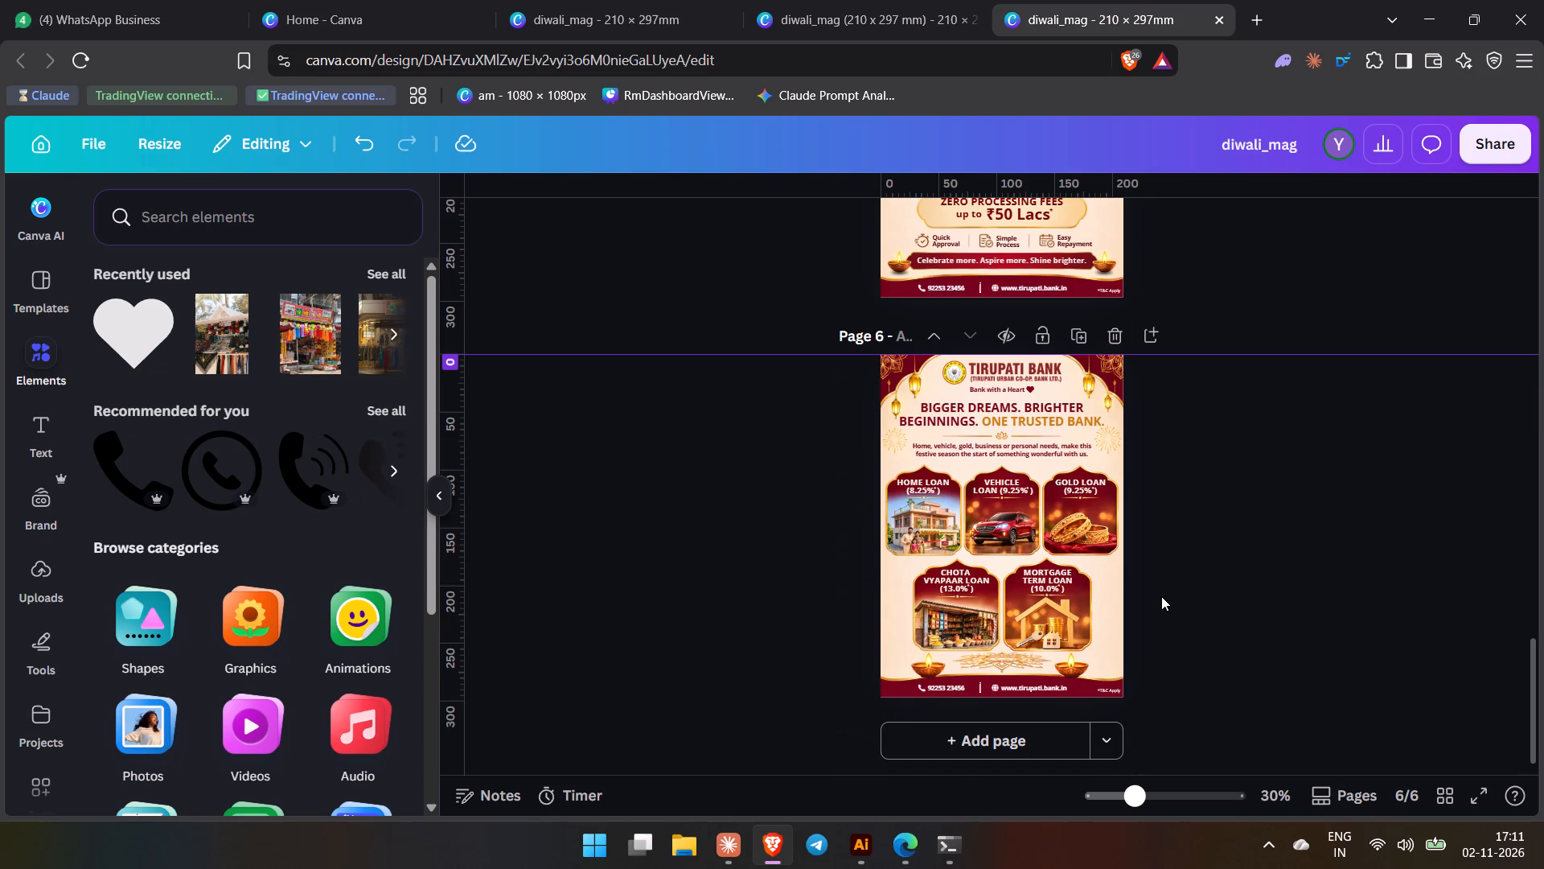
pyautogui.scroll(-5, 1160, 597)
pyautogui.scroll(5, 1159, 600)
# Undo the deletion of the Marathi gold and vehicle loan page and the edits just before it in the diwali_mag copy.
pyautogui.hotkey('ctrl', 'z')
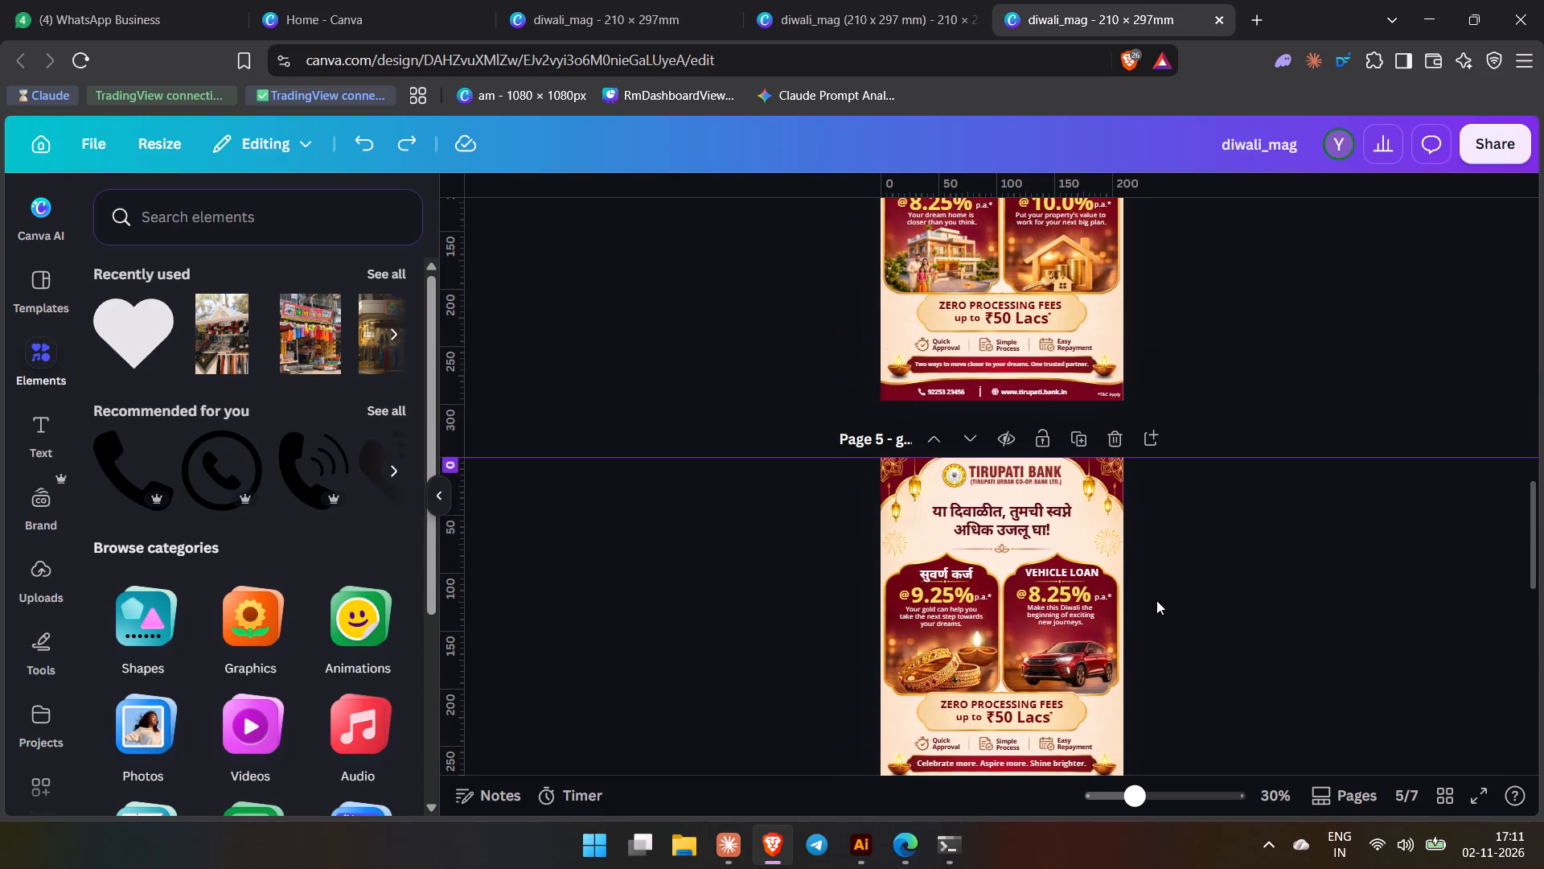
pyautogui.hotkey('ctrl', 'z')
pyautogui.hotkey('ctrl', 'z')
pyautogui.hotkey('ctrl', 'z')
pyautogui.click(1207, 583)
# Look through the diwali_mag copy's pages from the five-loan ad up to page 1 and back to page 6.
pyautogui.scroll(-11, 1200, 588)
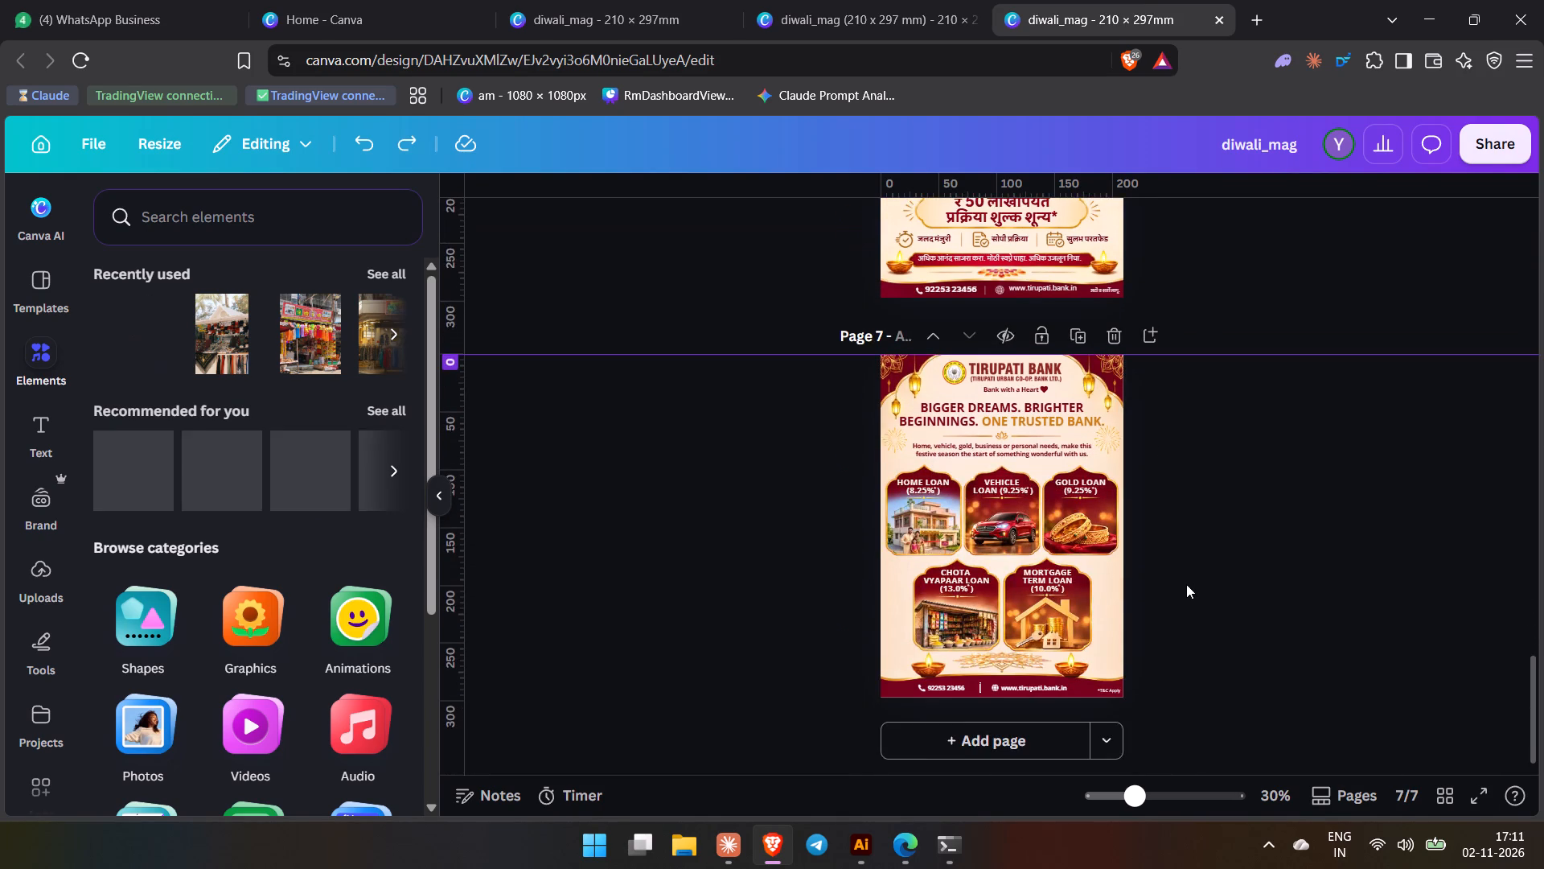
pyautogui.scroll(4, 1186, 584)
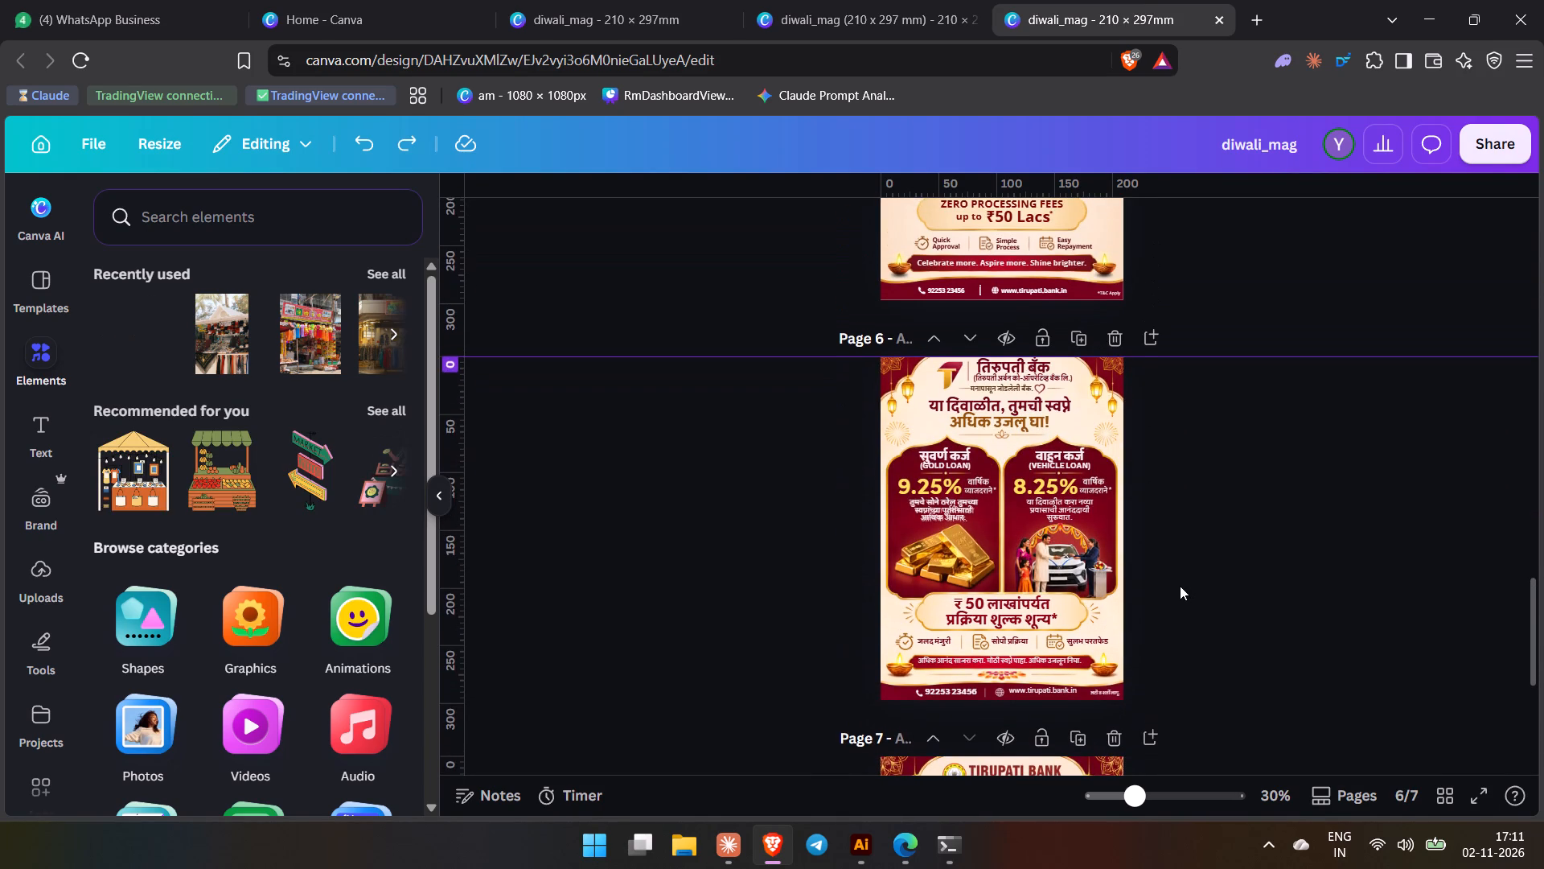
pyautogui.scroll(5, 1180, 586)
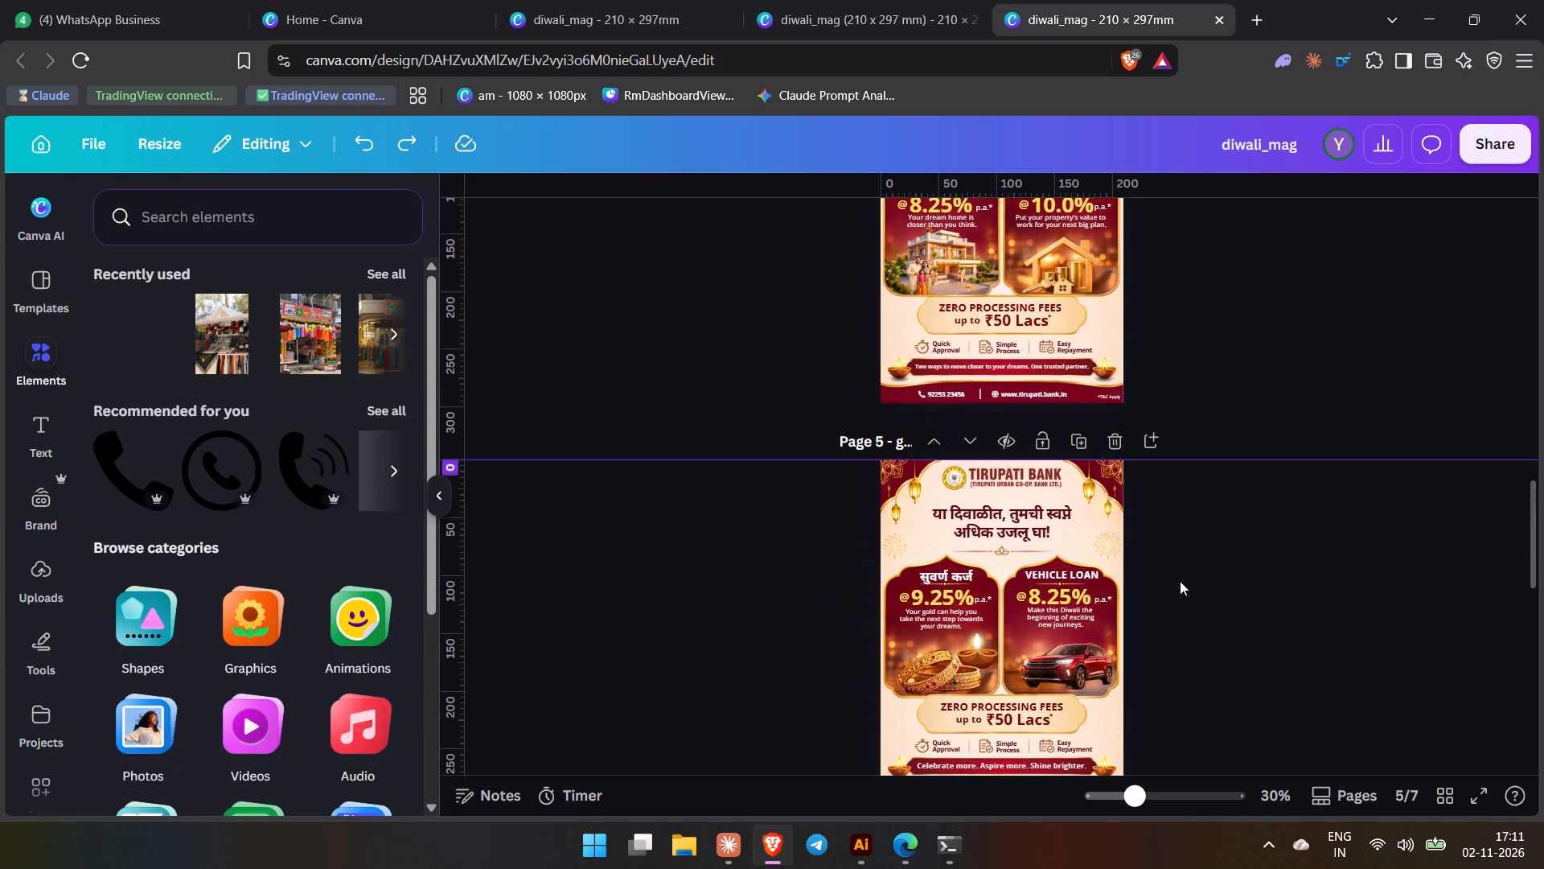
pyautogui.scroll(9, 1180, 581)
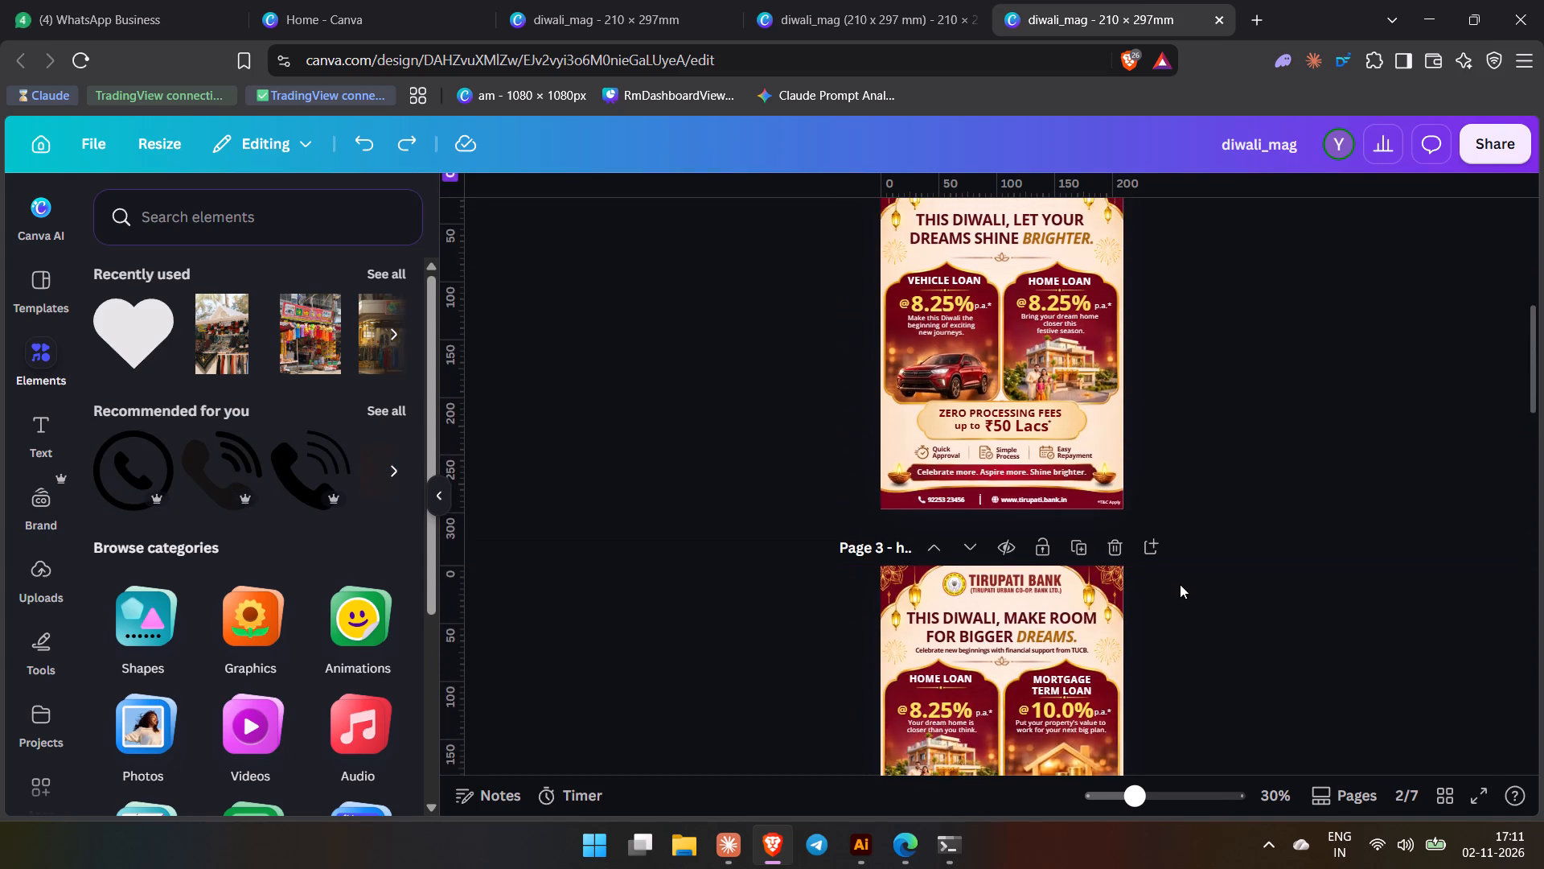
pyautogui.scroll(10, 1180, 584)
pyautogui.scroll(-7, 1180, 583)
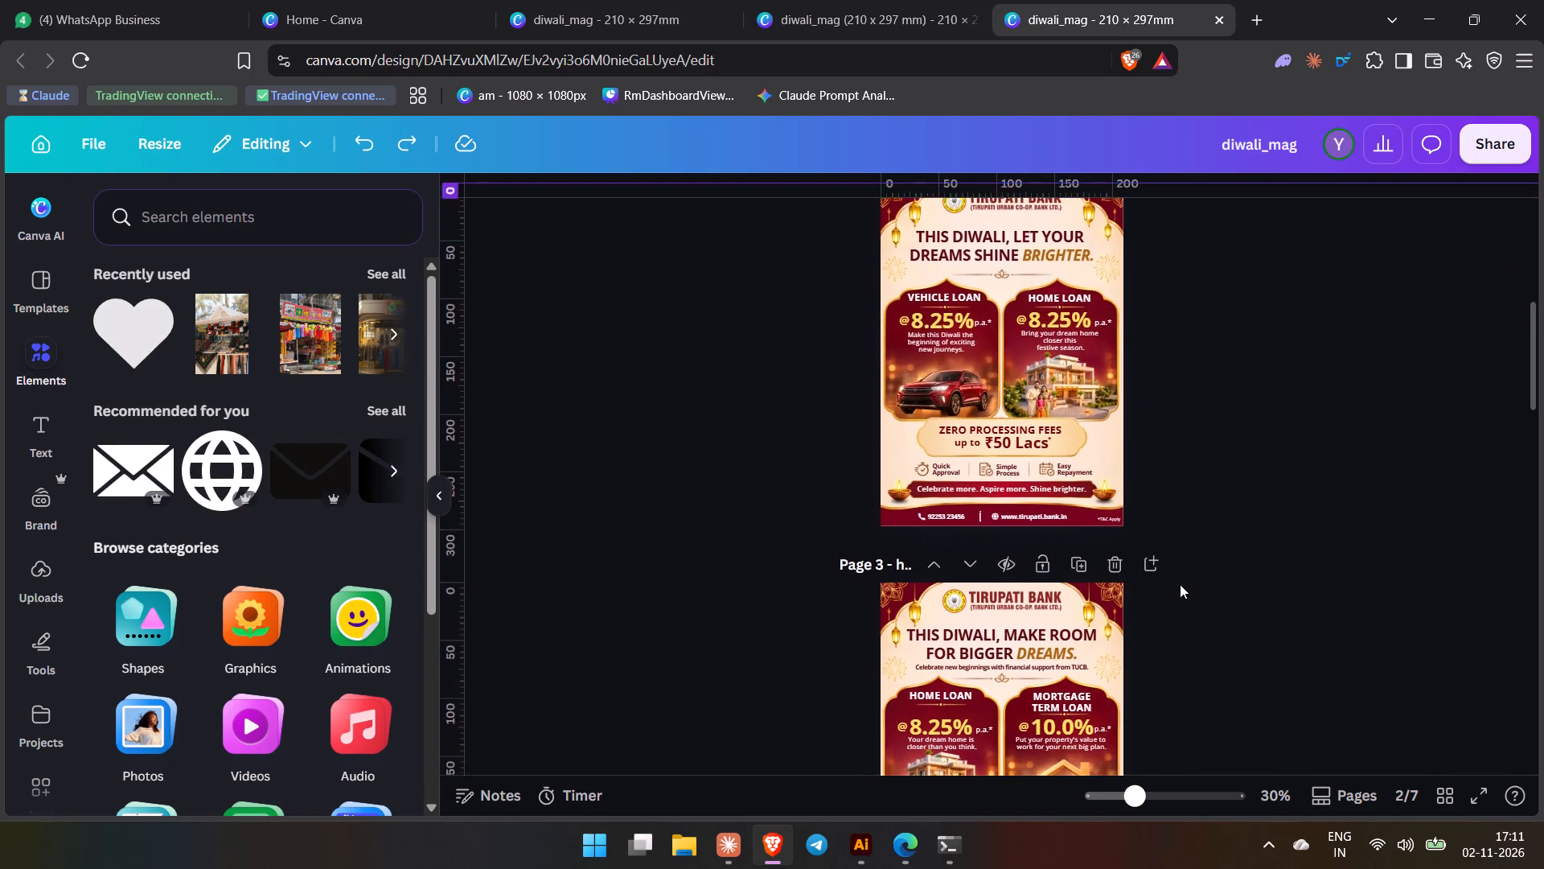
pyautogui.scroll(-7, 1180, 584)
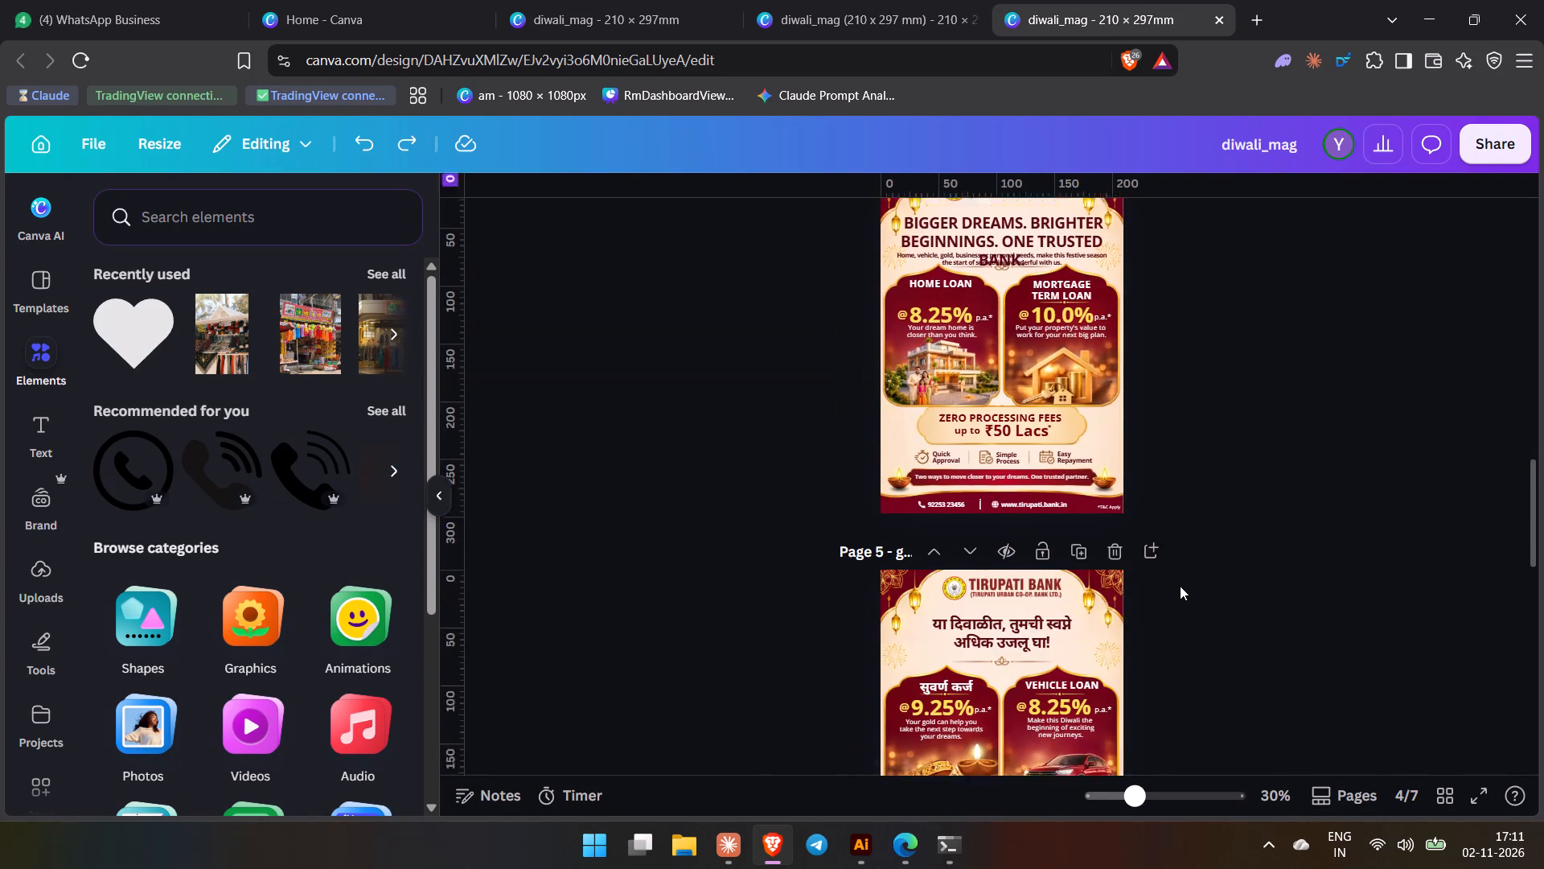
pyautogui.scroll(-6, 1180, 586)
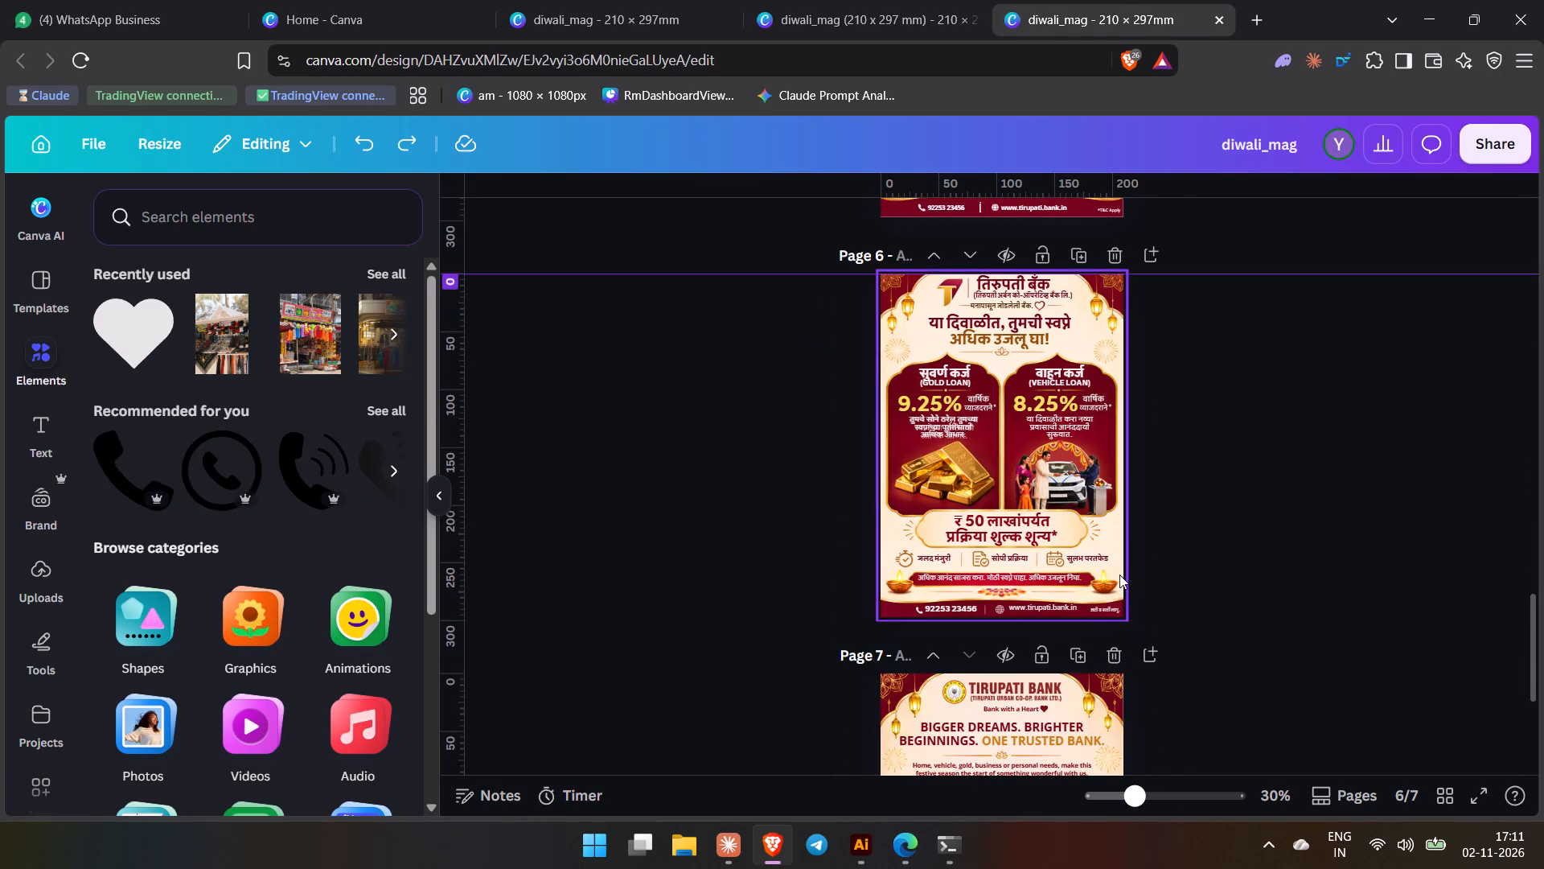
# Undo the rest of the diwali_mag copy's edit history, including the heart and "Bank with a Heart" tagline on the five-loan ad.
pyautogui.click(1170, 572)
pyautogui.hotkey('ctrl', 'z')
pyautogui.hotkey('ctrl', 'z')
pyautogui.hotkey('ctrl', 'z')
pyautogui.hotkey('ctrl', 'z')
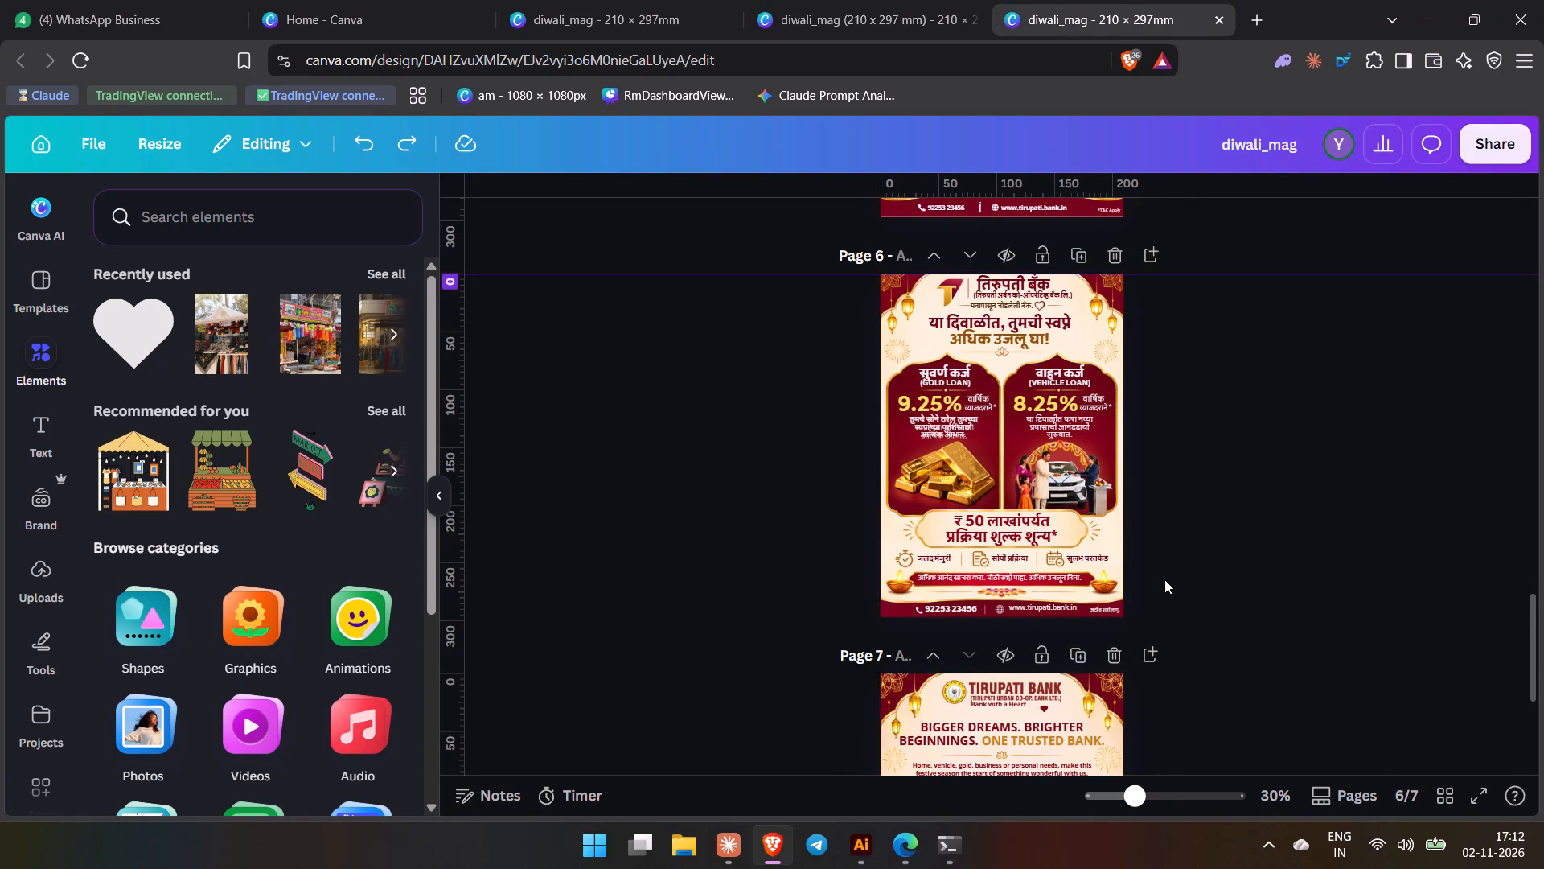
pyautogui.hotkey('ctrl', 'z')
pyautogui.scroll(-4, 1160, 579)
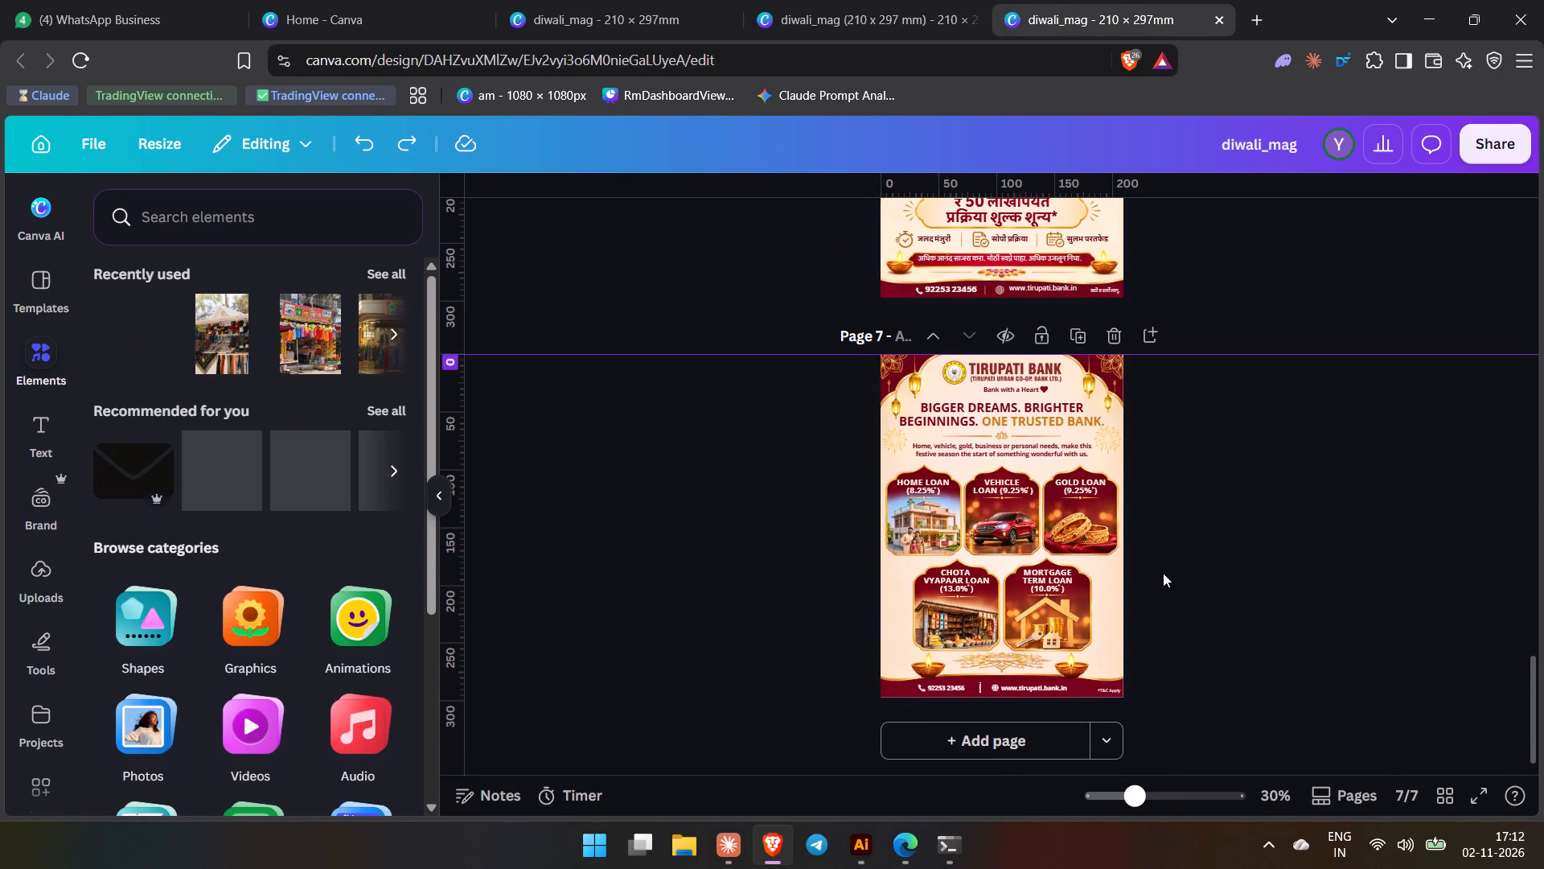
pyautogui.hotkey('ctrl', 'z')
pyautogui.hotkey('ctrl', 'z')
pyautogui.hotkey('ctrl', 'z')
pyautogui.hotkey('ctrl', 'z')
pyautogui.hotkey('ctrl', 'z')
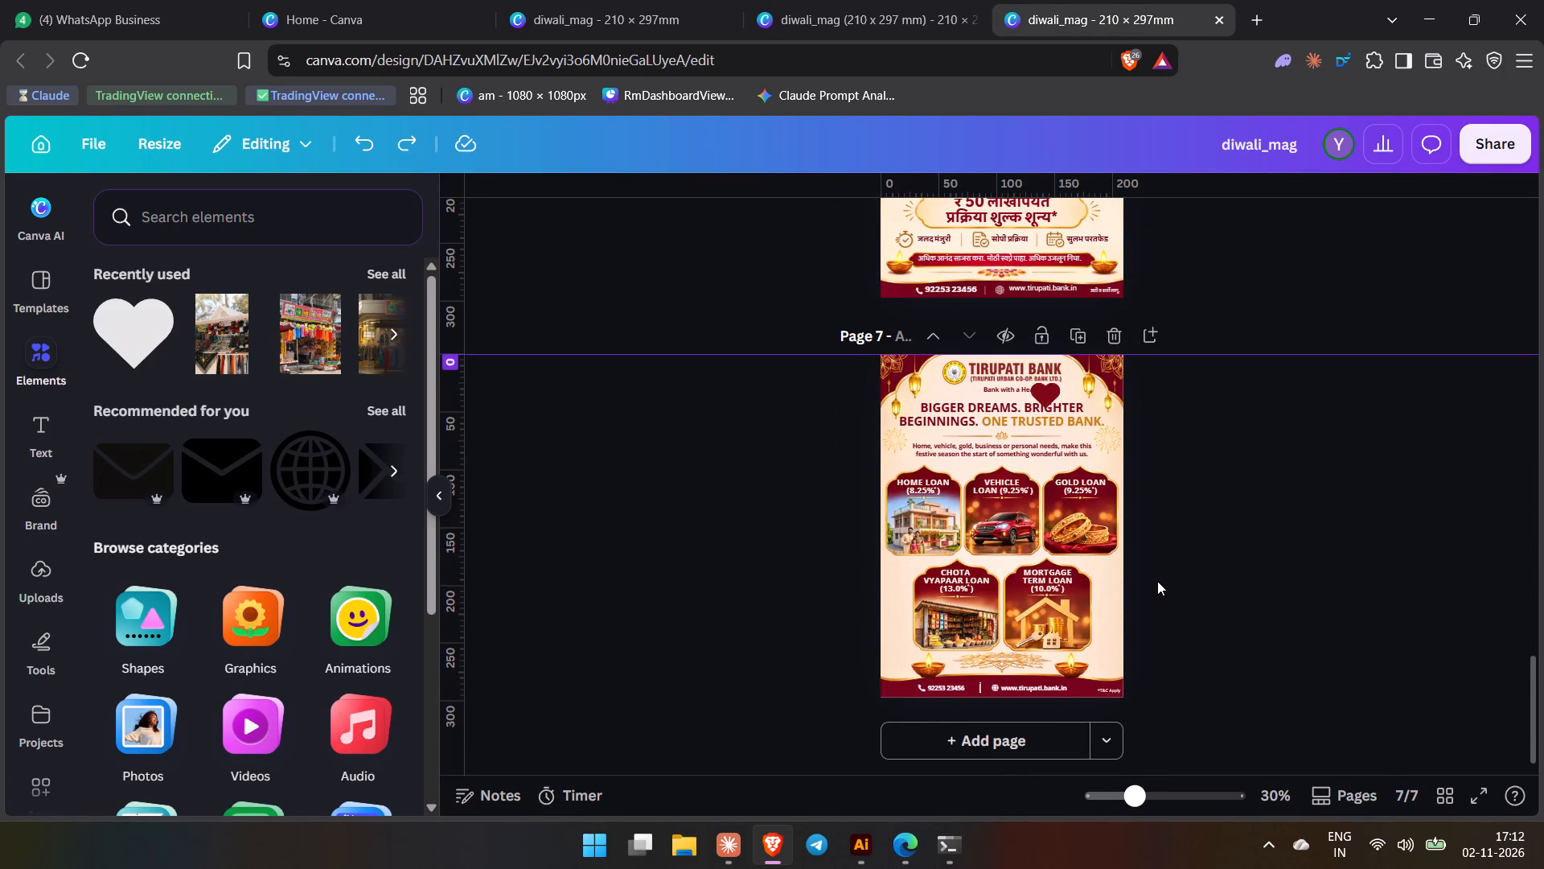
pyautogui.hotkey('ctrl', 'z')
pyautogui.hotkey('ctrl', 'z')
pyautogui.hotkey('ctrl', 'z')
pyautogui.hotkey('ctrl', 'z')
pyautogui.hotkey('ctrl', 'z')
pyautogui.hotkey('ctrl', 'z')
pyautogui.hotkey('ctrl', 'z')
pyautogui.hotkey('ctrl', 'z')
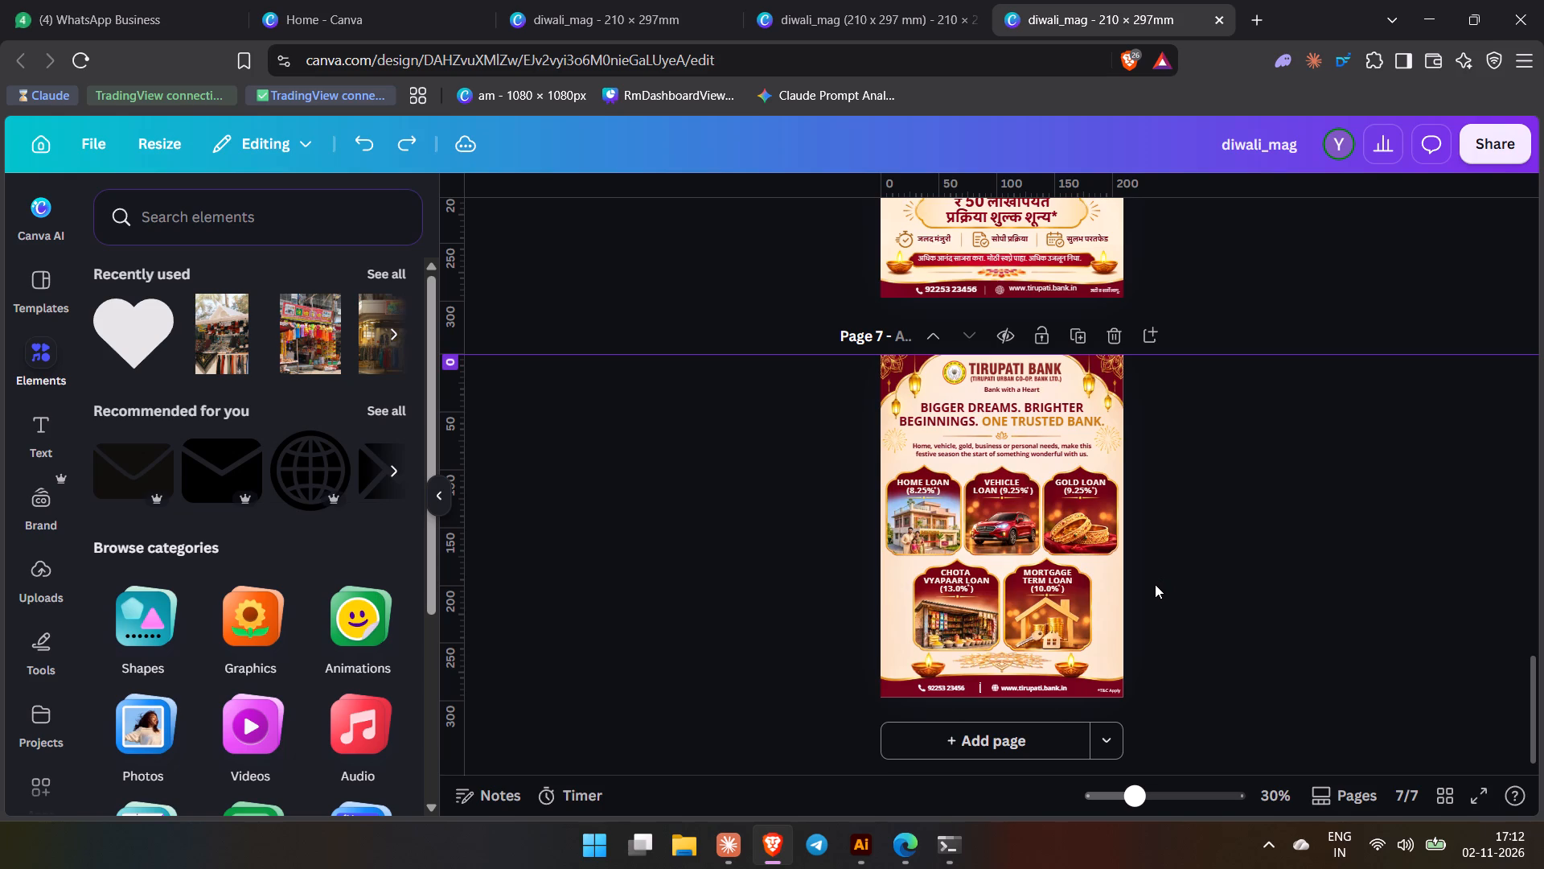
pyautogui.hotkey('ctrl', 'z')
pyautogui.hotkey('ctrl', 'z')
pyautogui.hotkey('ctrl', 'z')
pyautogui.hotkey('ctrl', 'z')
pyautogui.hotkey('ctrl', 'z')
pyautogui.hotkey('ctrl', 'z')
pyautogui.hotkey('ctrl', 'z')
pyautogui.hotkey('ctrl', 'z')
pyautogui.hotkey('ctrl', 'z')
pyautogui.hotkey('ctrl', 'z')
pyautogui.scroll(5, 1153, 578)
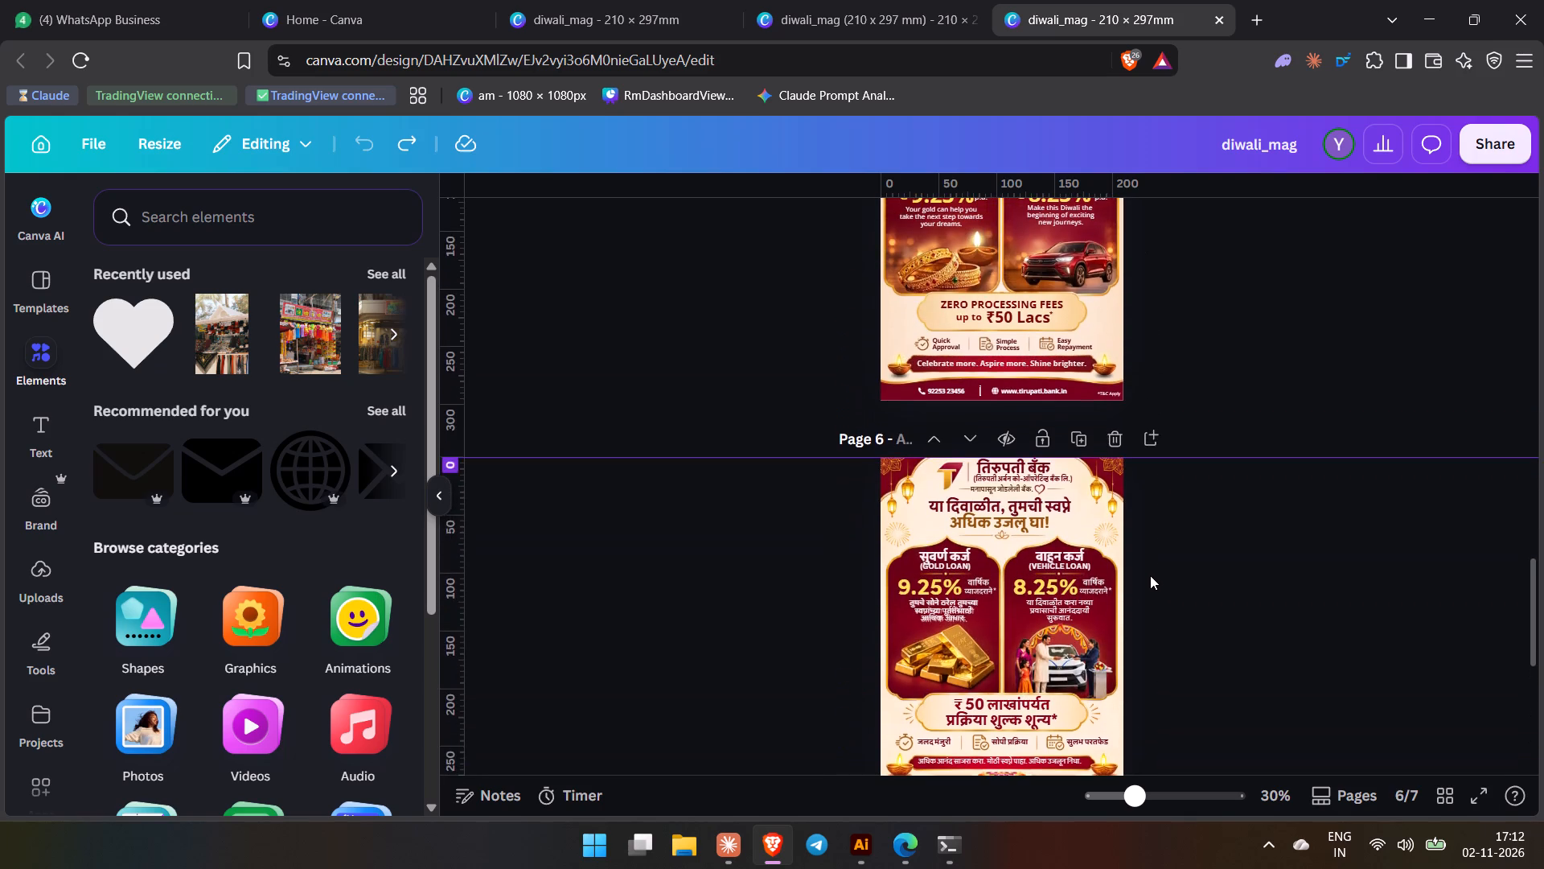
pyautogui.scroll(6, 1150, 575)
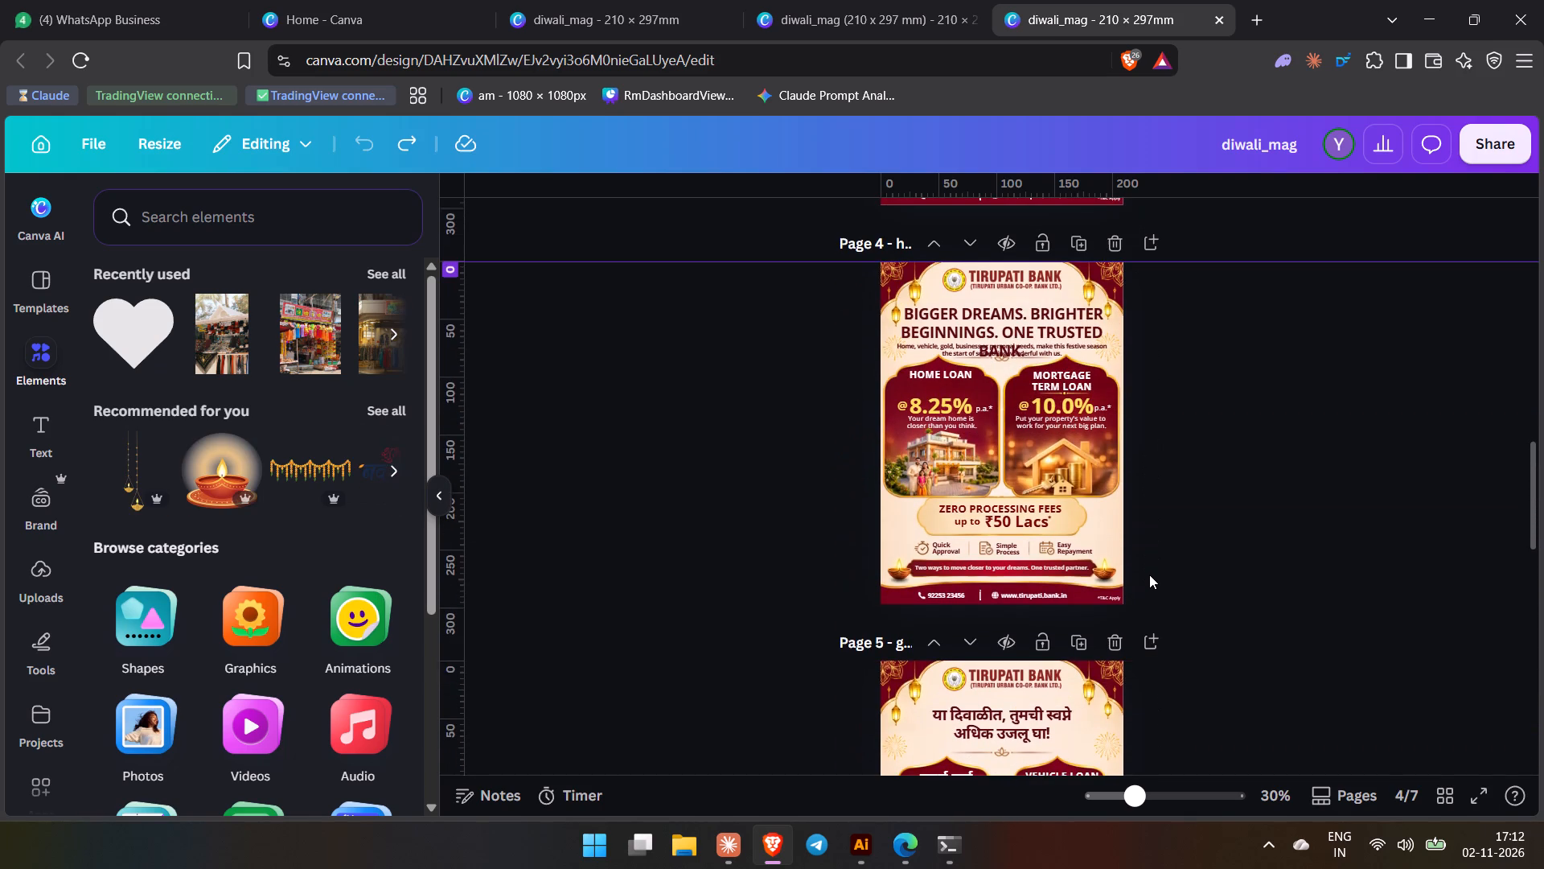
pyautogui.hotkey('ctrl', 'z')
pyautogui.hotkey('ctrl', 'z')
pyautogui.click(1141, 524)
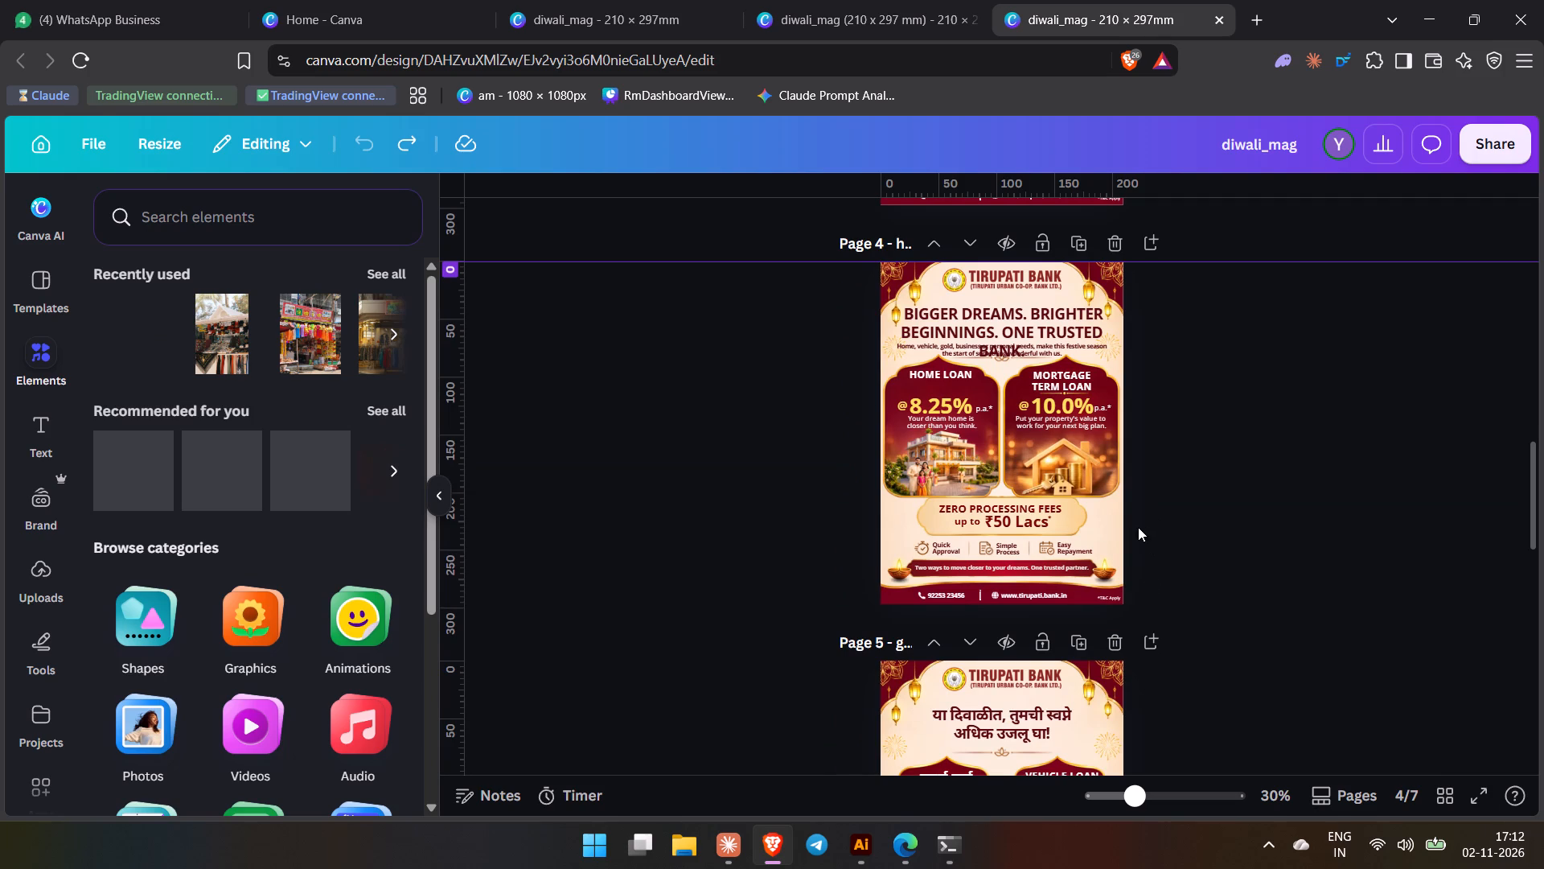
# Examine the loan ads across all pages of the diwali_mag copy, including both home and mortgage term loan versions.
pyautogui.scroll(4, 1137, 531)
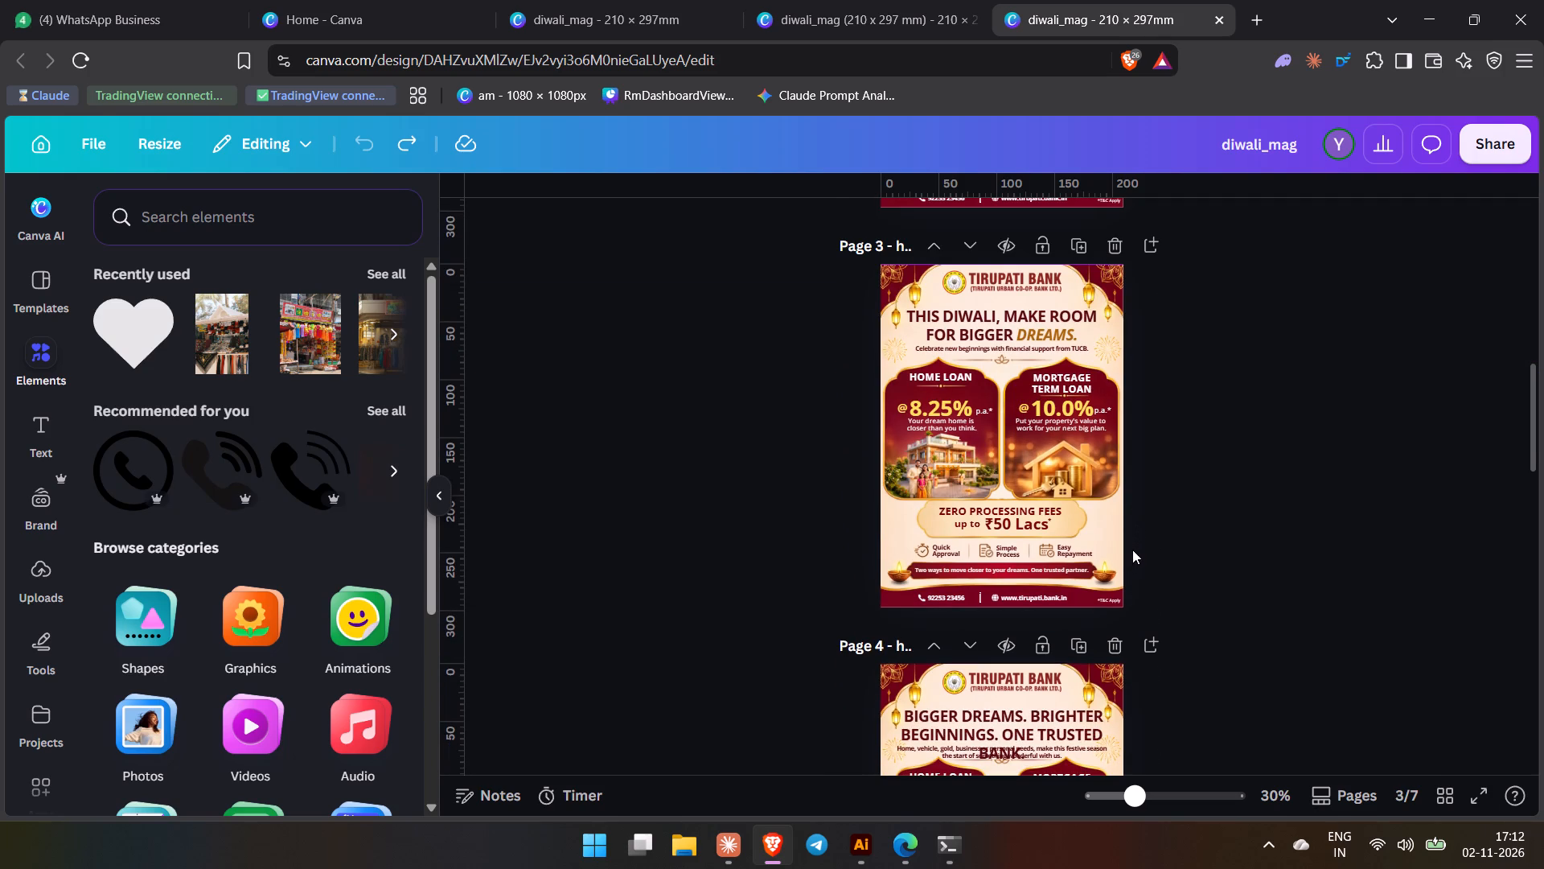
pyautogui.scroll(5, 1142, 539)
pyautogui.scroll(-5, 1146, 543)
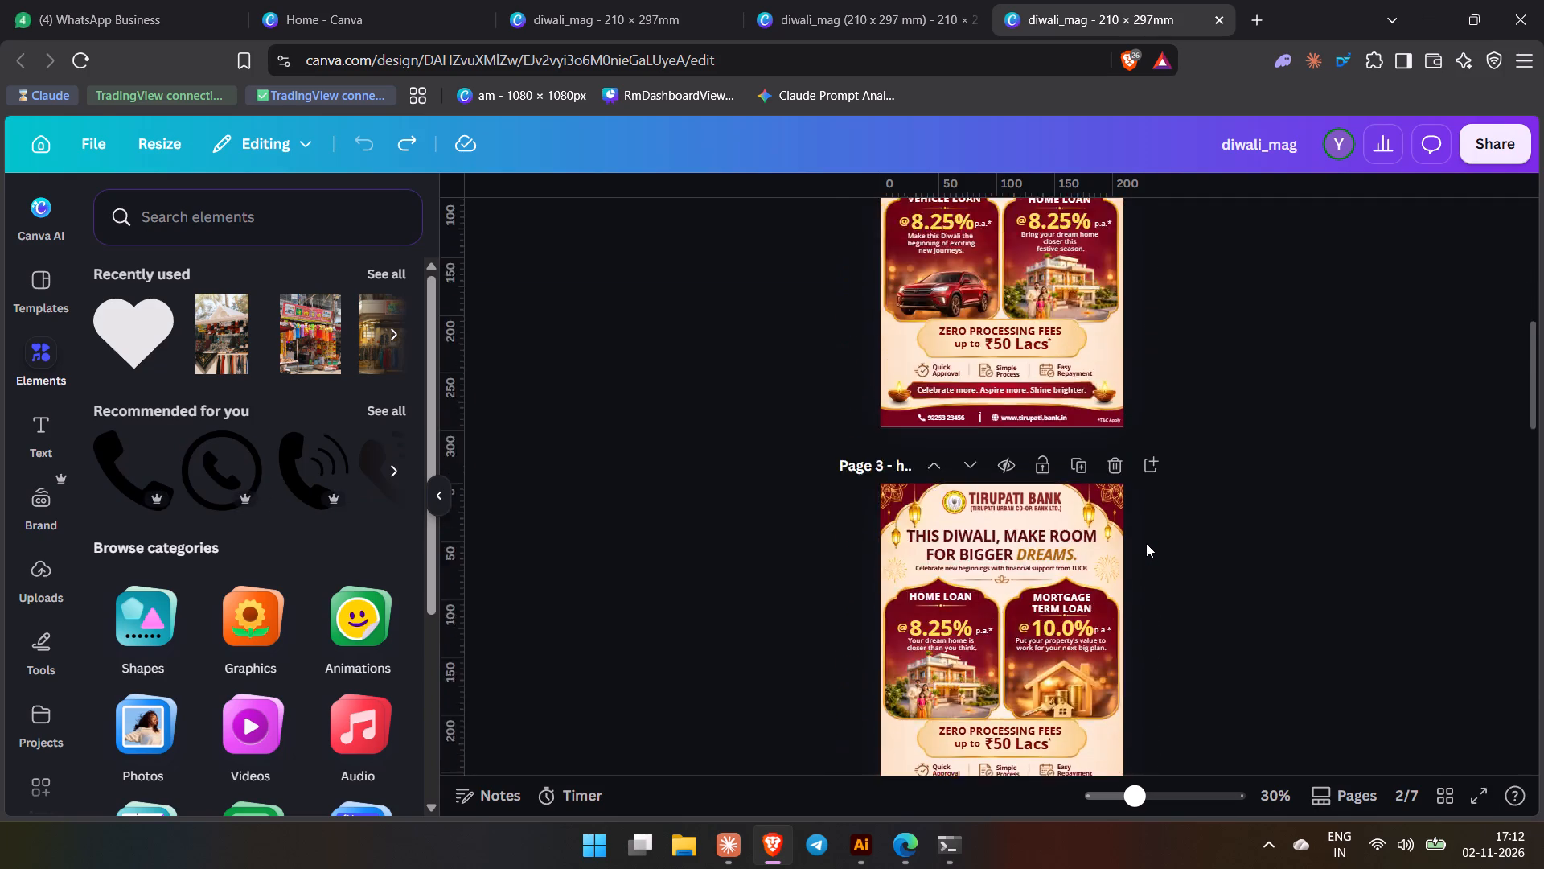
pyautogui.scroll(10, 1145, 546)
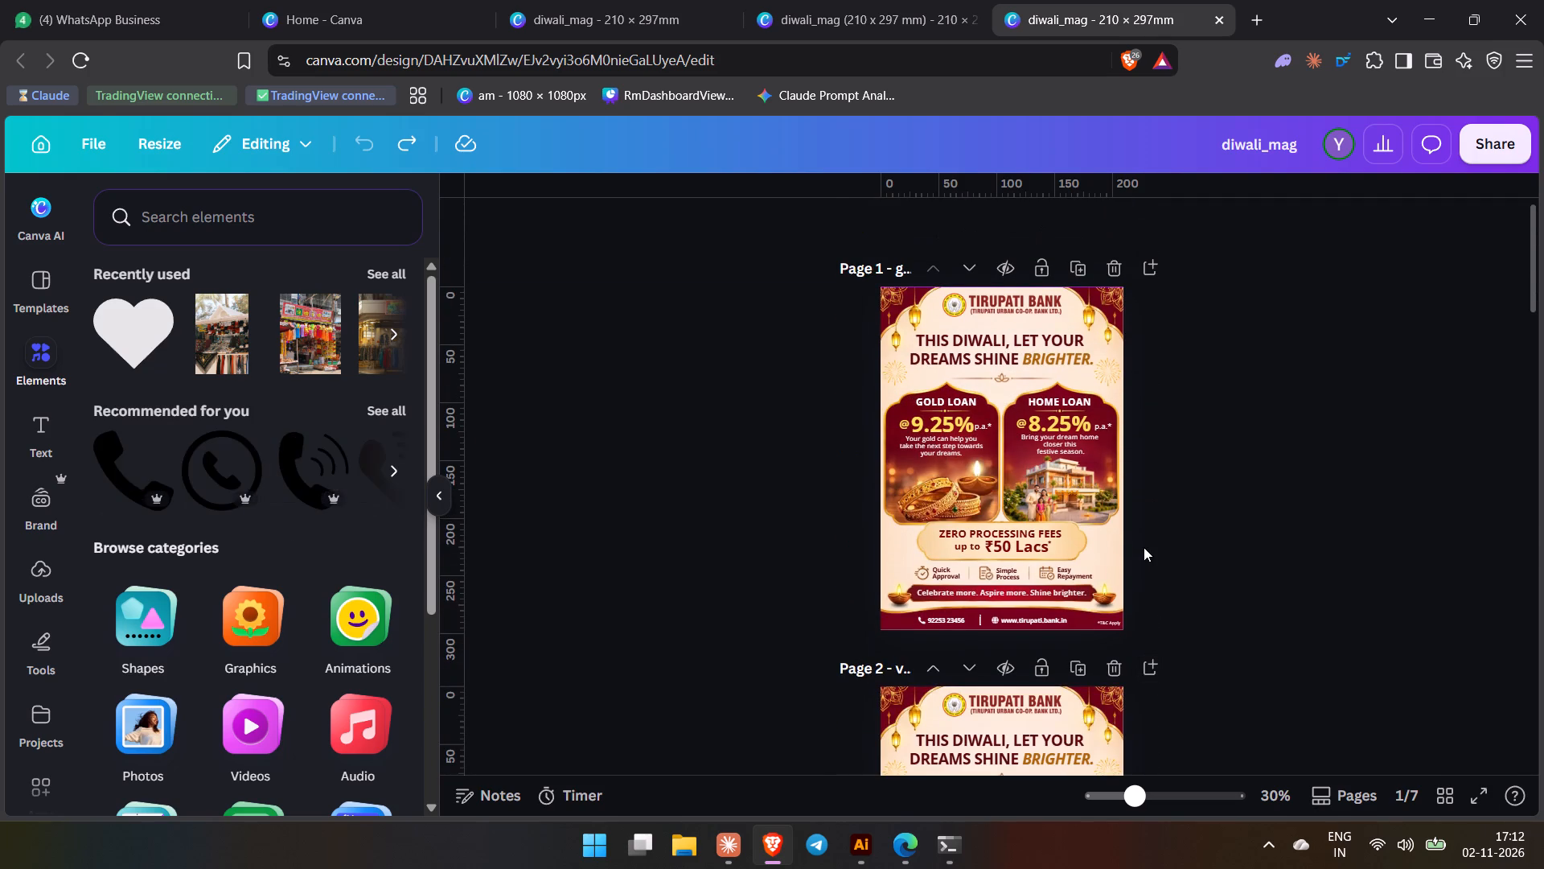
pyautogui.scroll(3, 1144, 547)
pyautogui.click(860, 393)
pyautogui.scroll(-3, 864, 402)
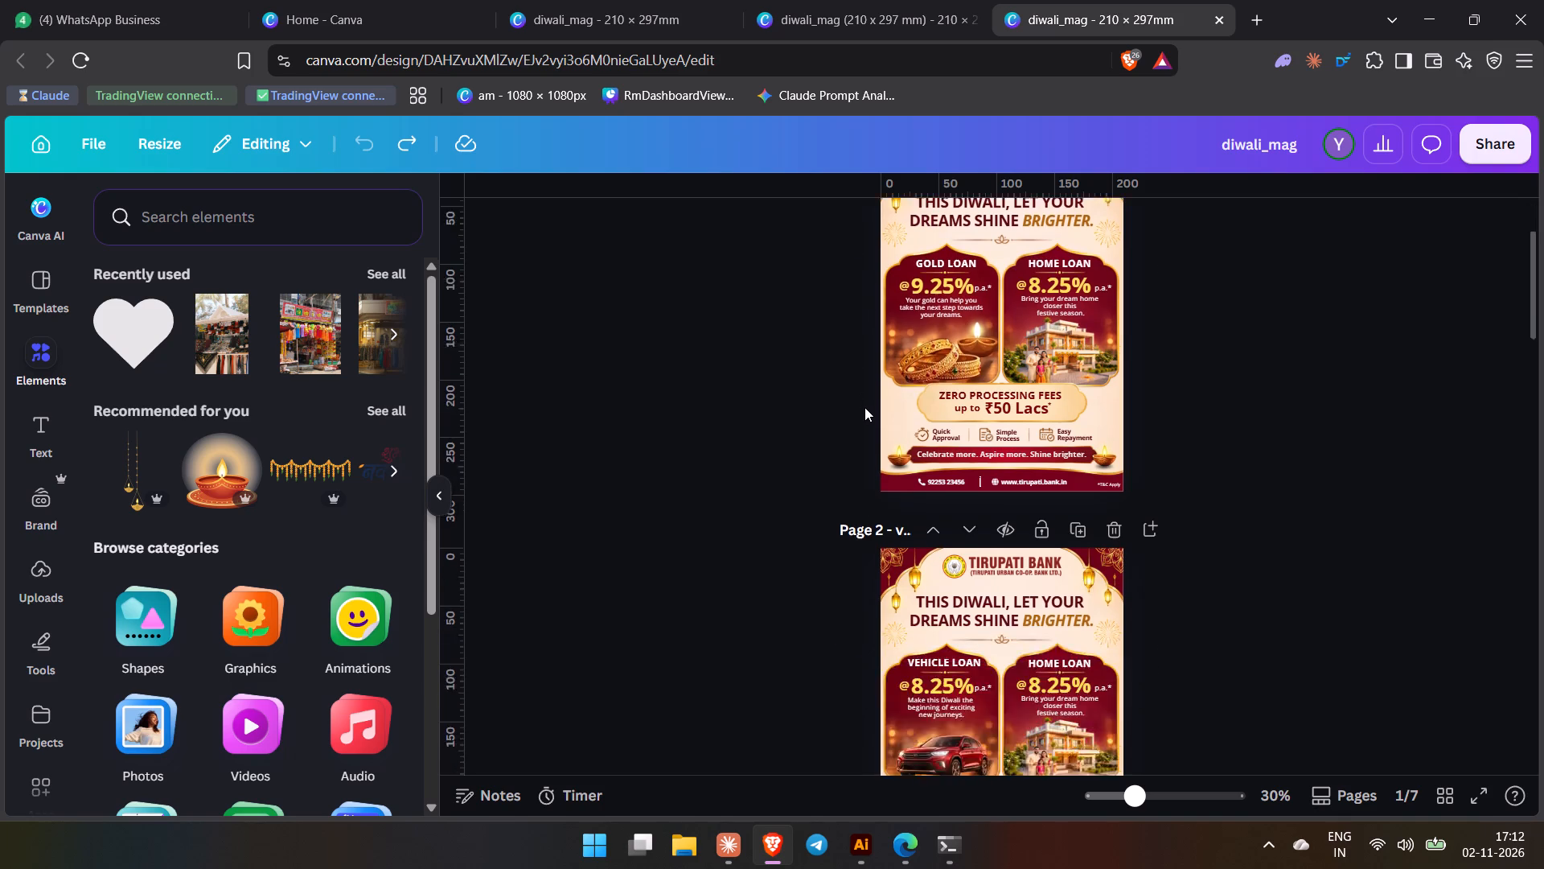
pyautogui.scroll(-17, 864, 407)
pyautogui.scroll(-8, 862, 437)
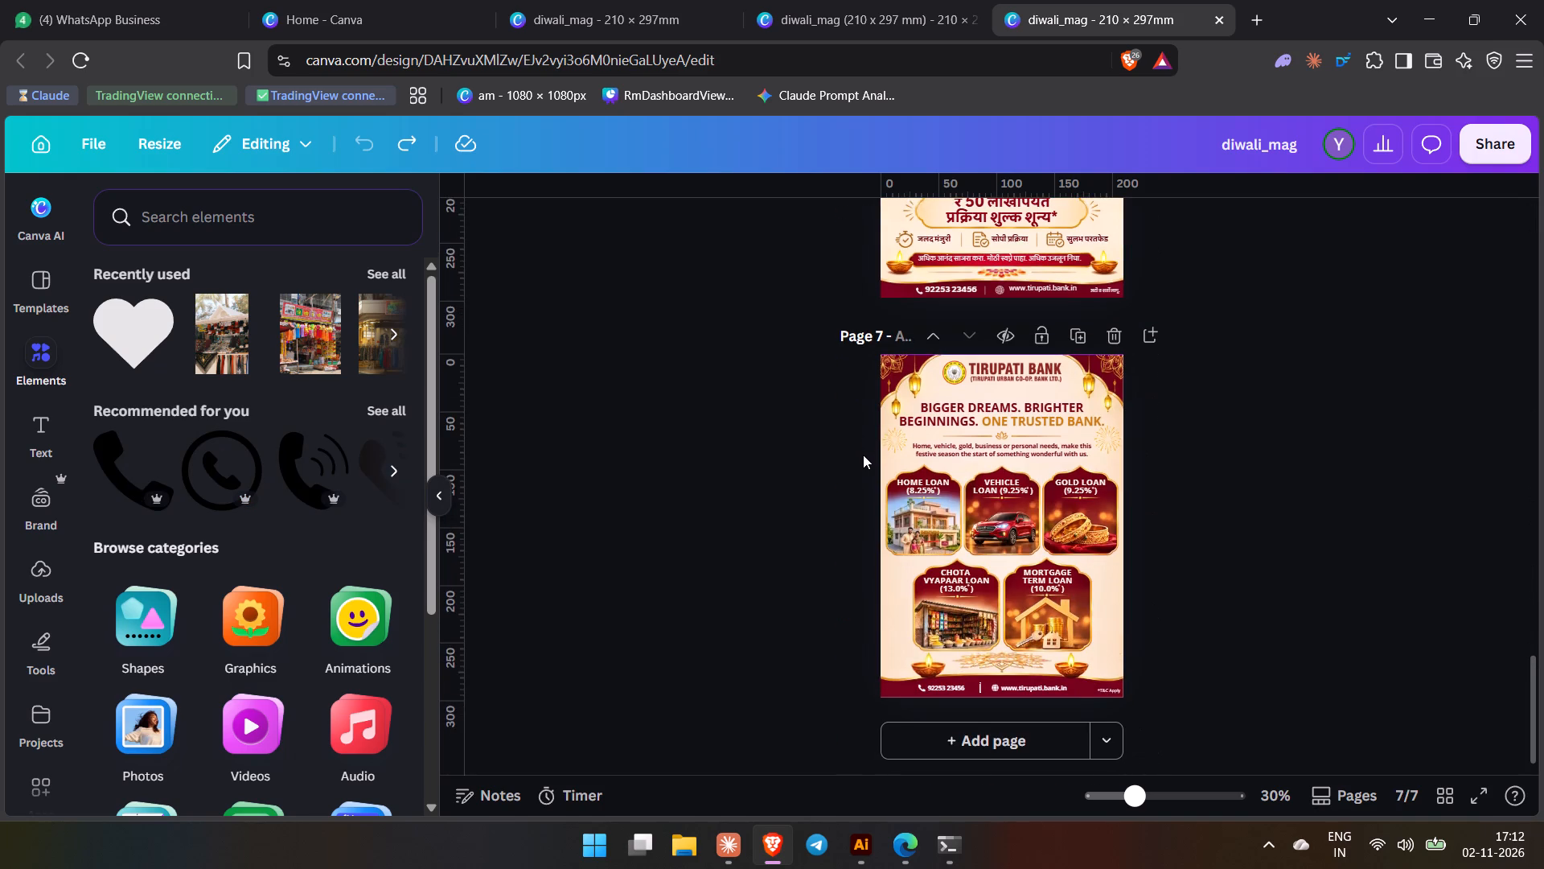
pyautogui.scroll(8, 861, 493)
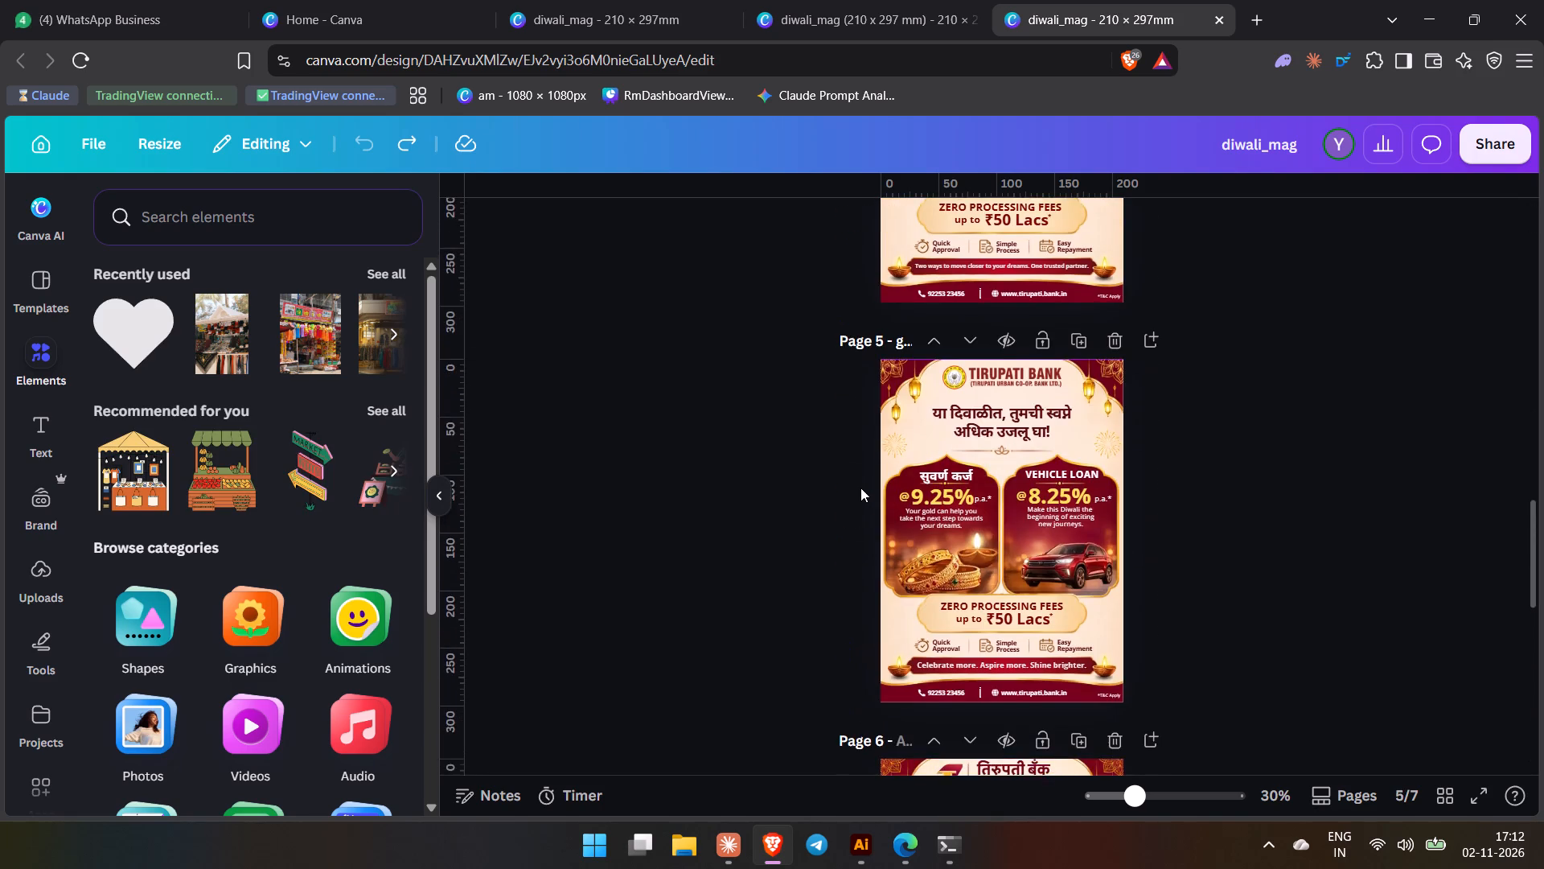
pyautogui.scroll(4, 860, 488)
pyautogui.scroll(-4, 859, 491)
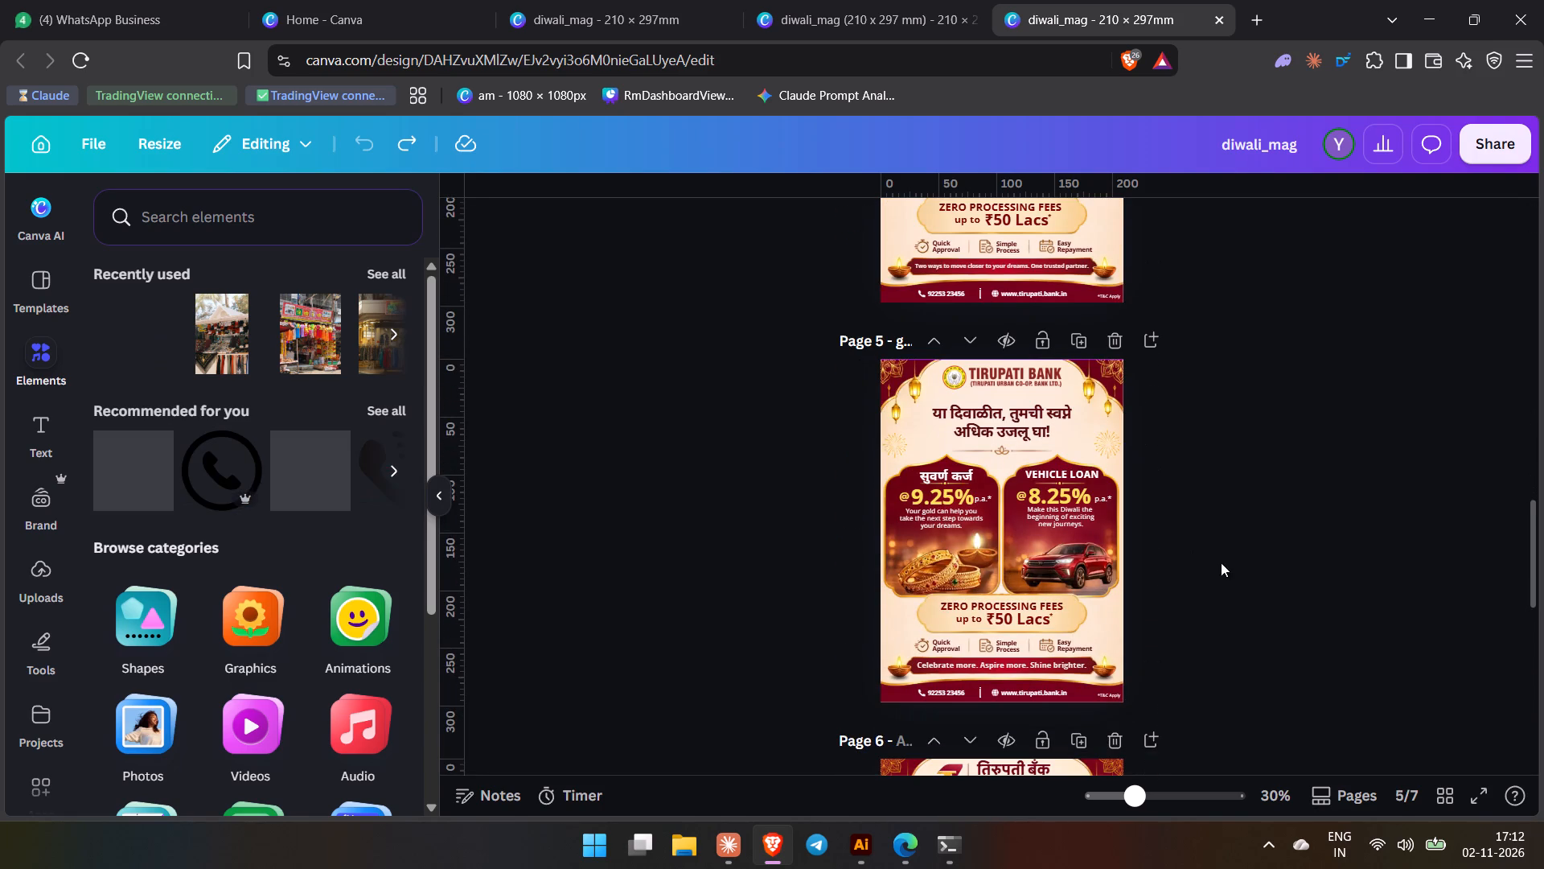
pyautogui.scroll(3, 1153, 543)
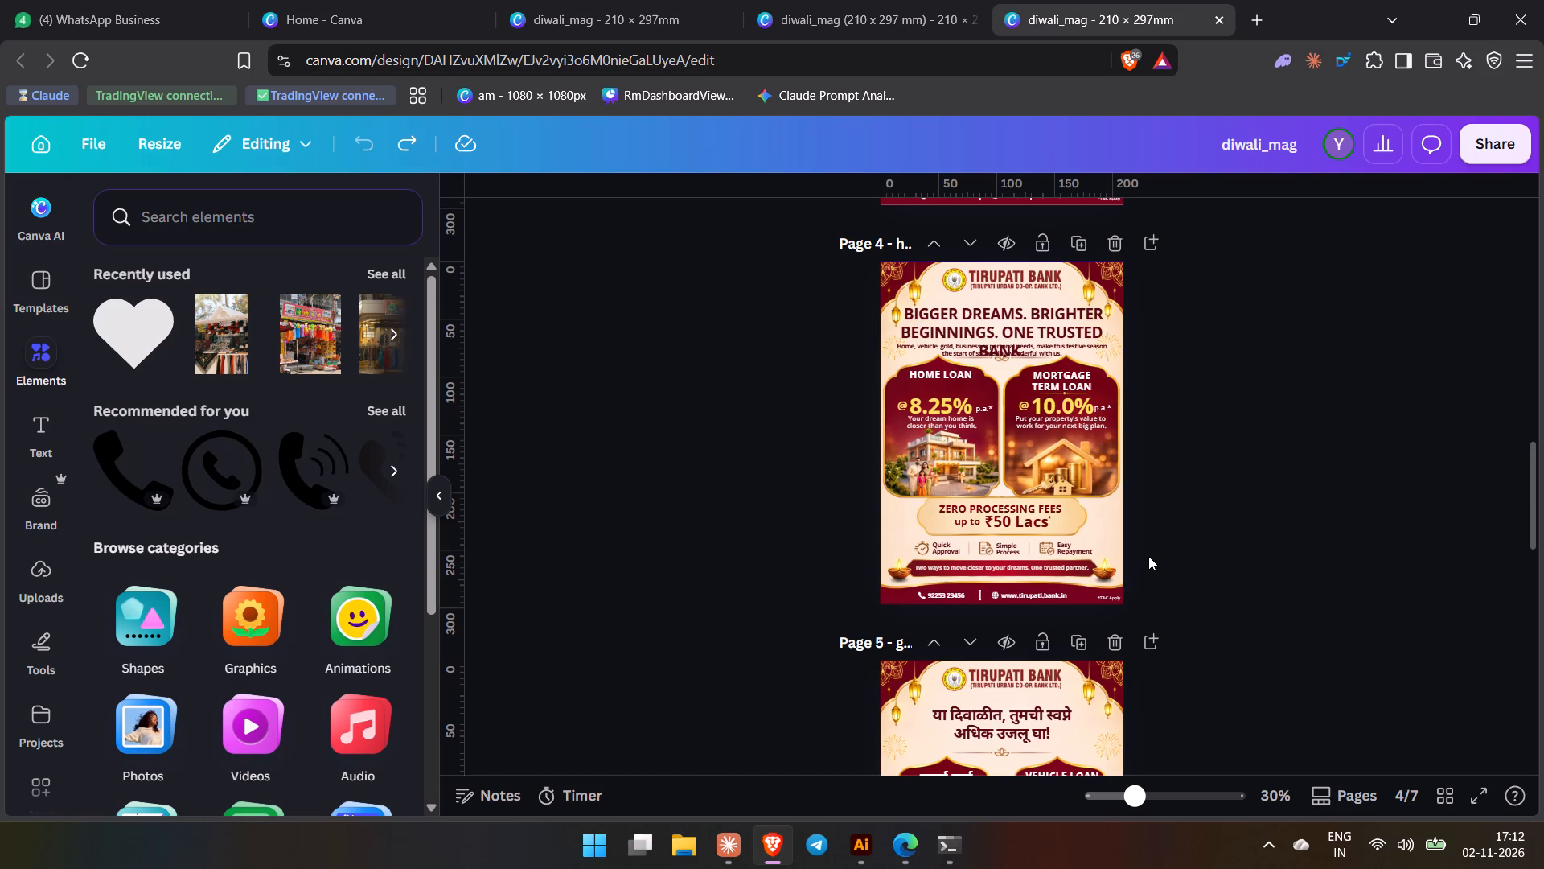
pyautogui.scroll(3, 1148, 555)
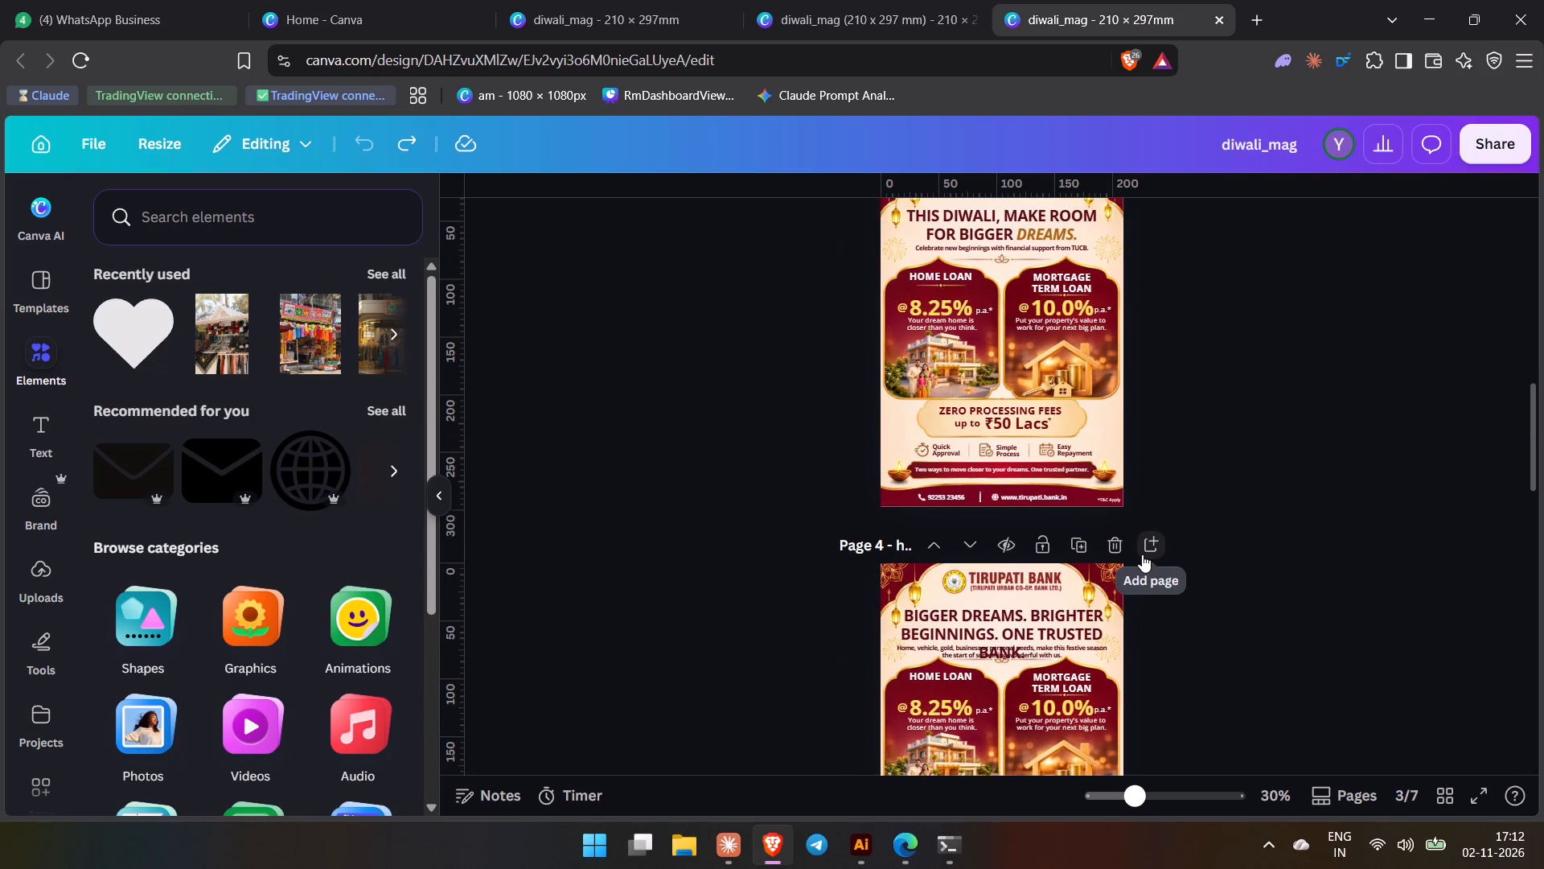
pyautogui.click(1001, 508)
pyautogui.hotkey('ctrl', 'z')
# Switch to the diwali_mag (210 x 297 mm) design and review its two assembled ads and blank page 3.
pyautogui.click(851, 0)
pyautogui.scroll(4, 918, 489)
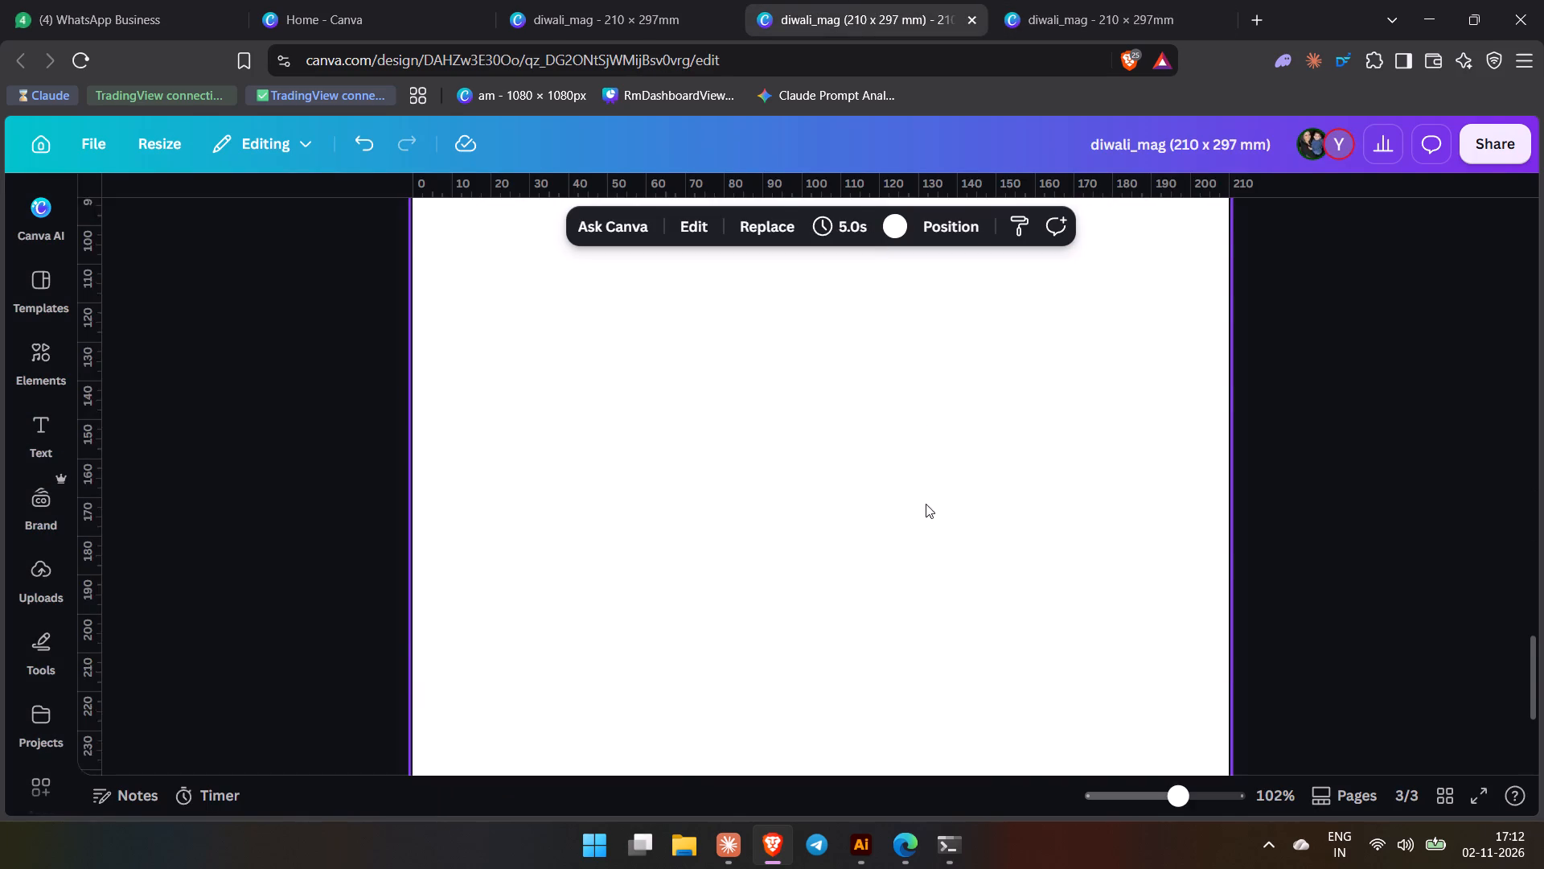
pyautogui.scroll(19, 926, 504)
pyautogui.scroll(12, 924, 550)
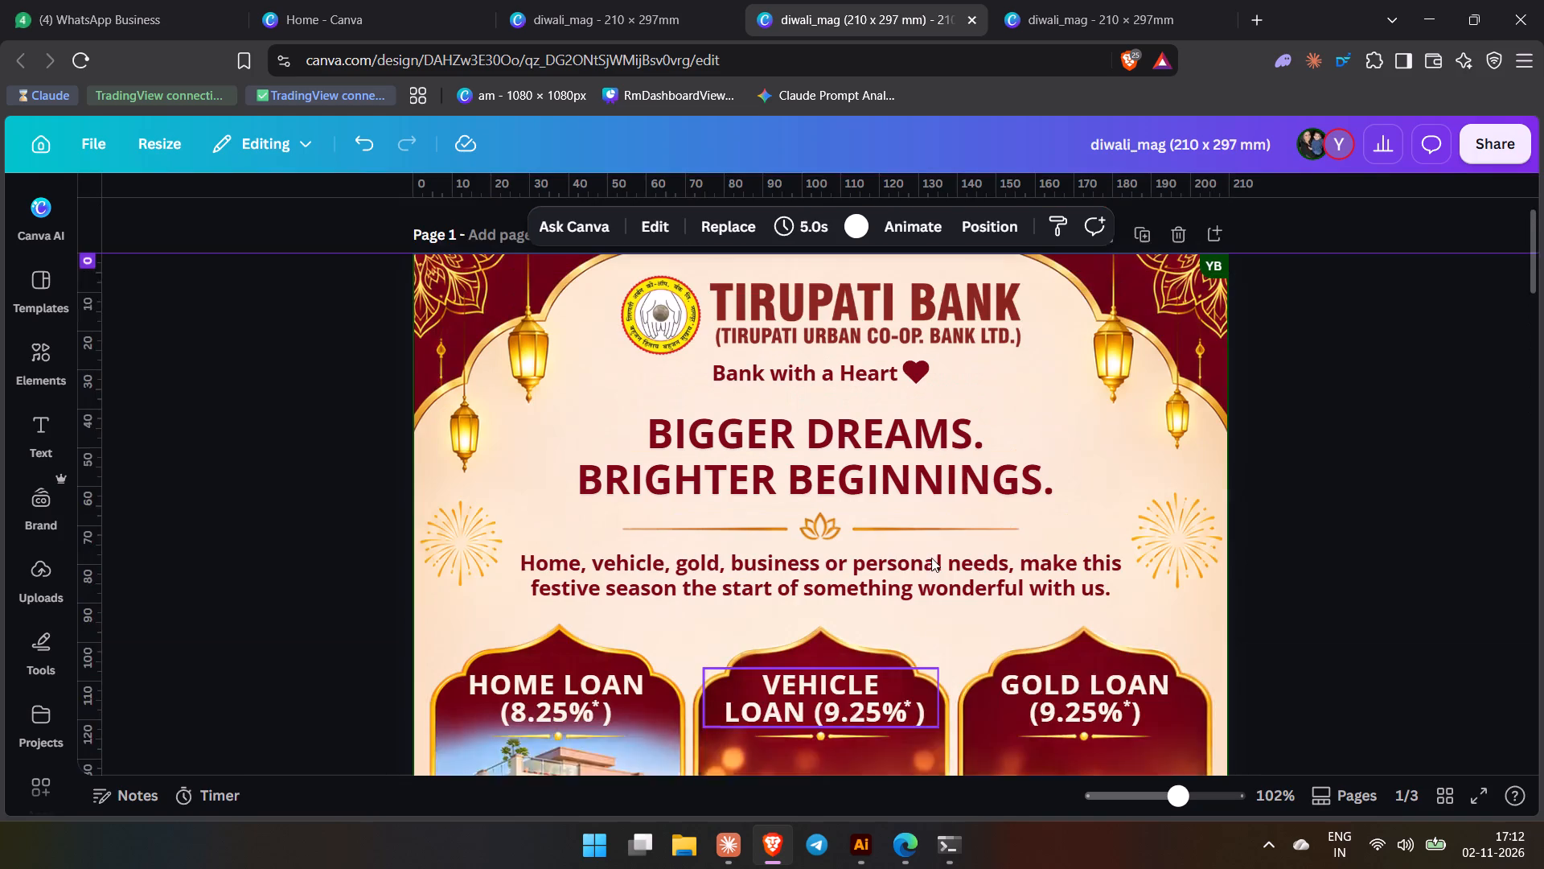
pyautogui.keyDown('ctrl'); pyautogui.scroll(2, 926, 564); pyautogui.keyUp('ctrl')
pyautogui.keyDown('ctrl'); pyautogui.scroll(-11, 922, 566); pyautogui.keyUp('ctrl')
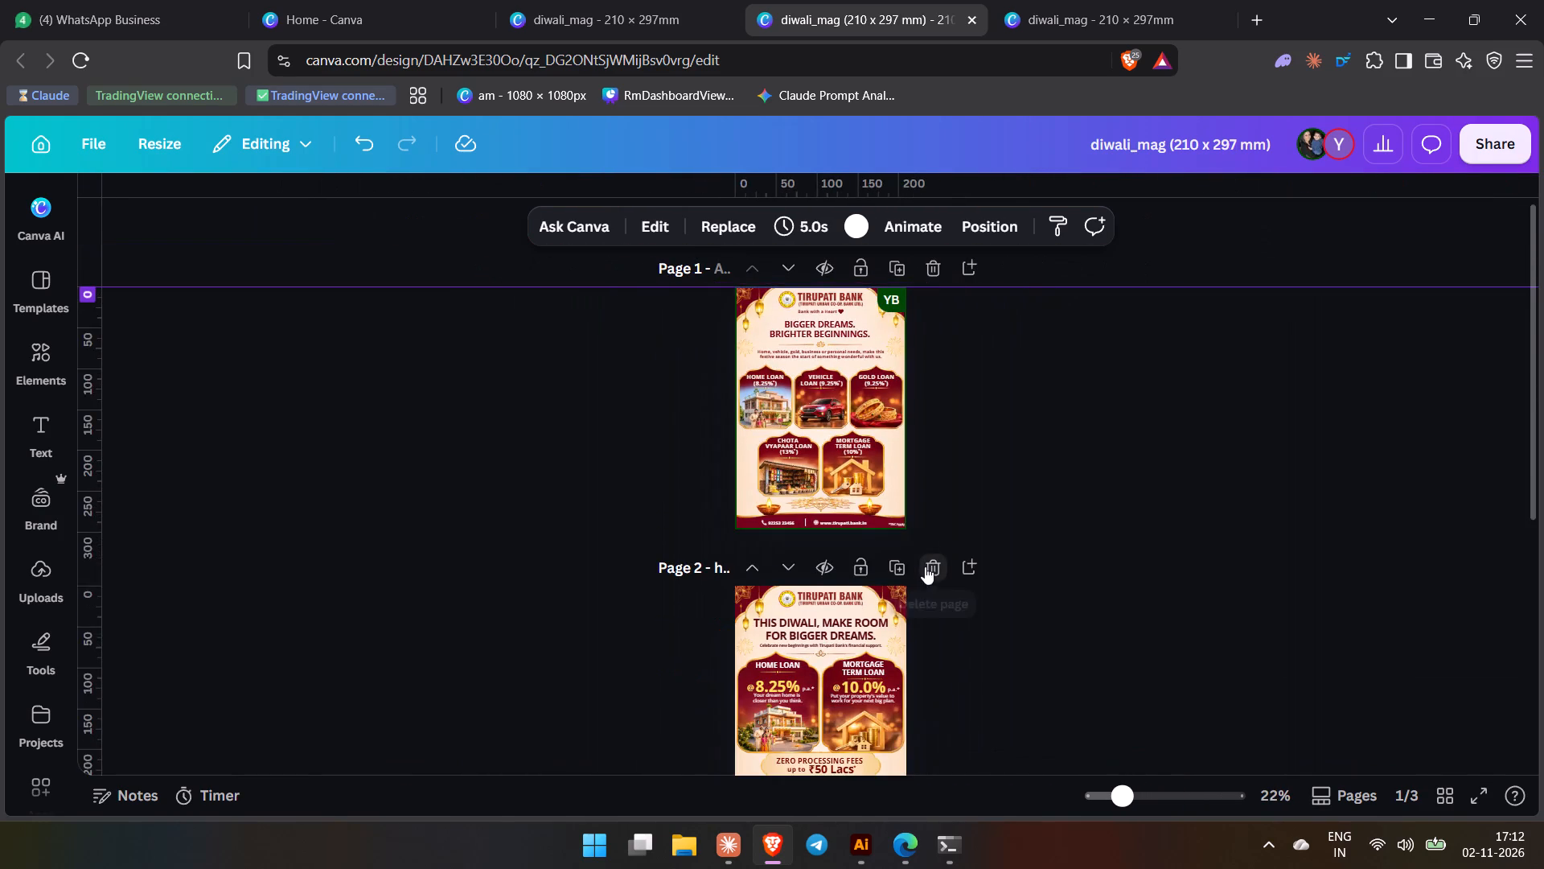
pyautogui.scroll(2, 925, 566)
pyautogui.scroll(-3, 925, 568)
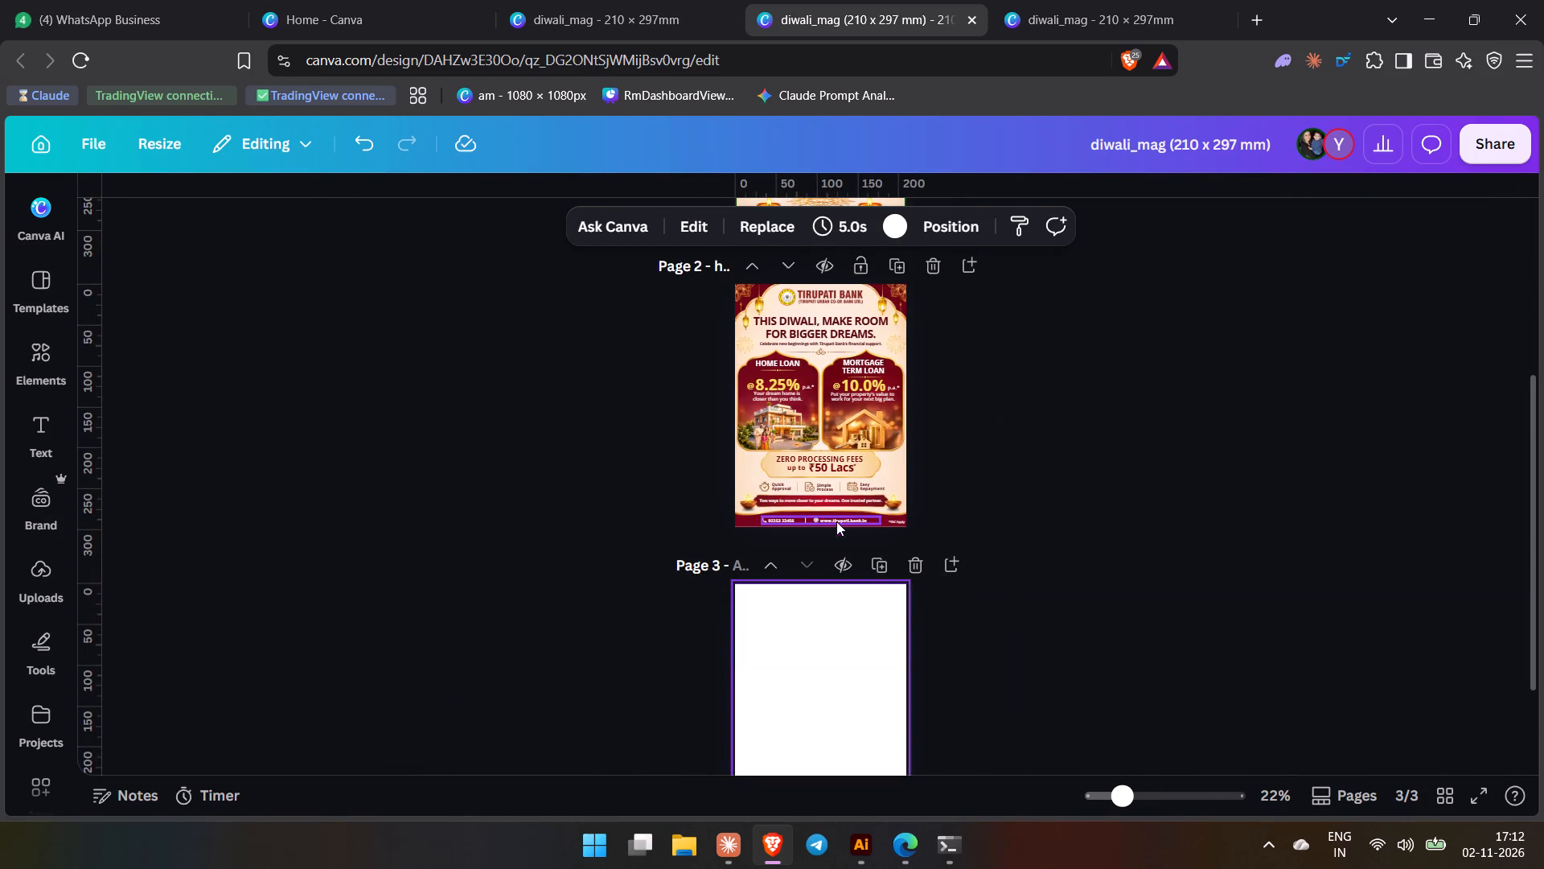
pyautogui.scroll(5, 860, 545)
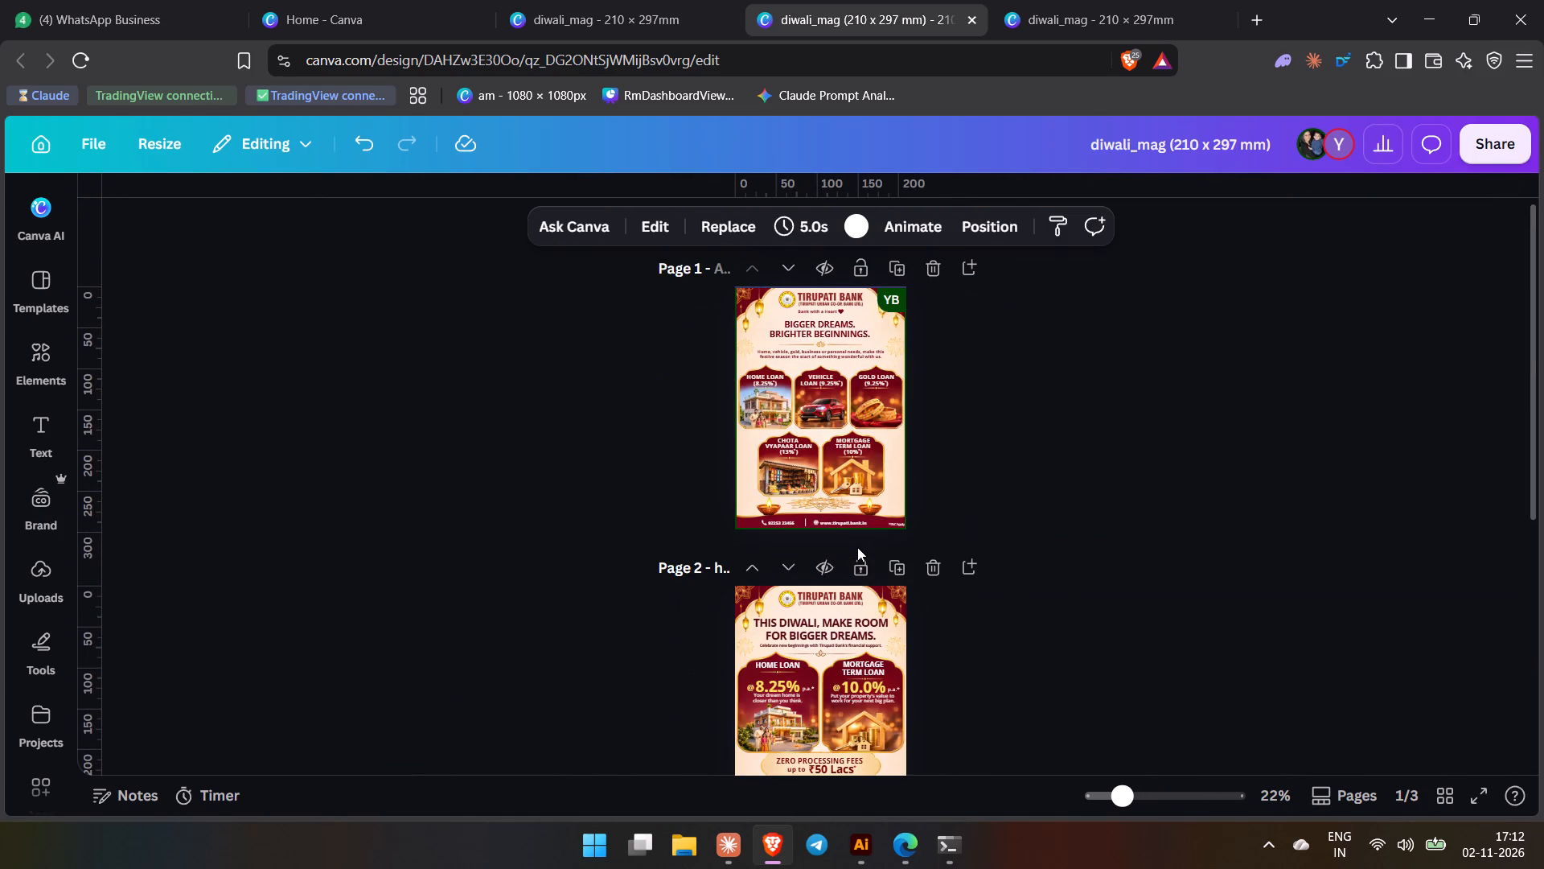
# In the diwali_mag copy, replace the Marathi heading above the 9.25% rate on page 5 with "GOLD LOAN".
pyautogui.click(1097, 0)
pyautogui.scroll(-6, 1078, 579)
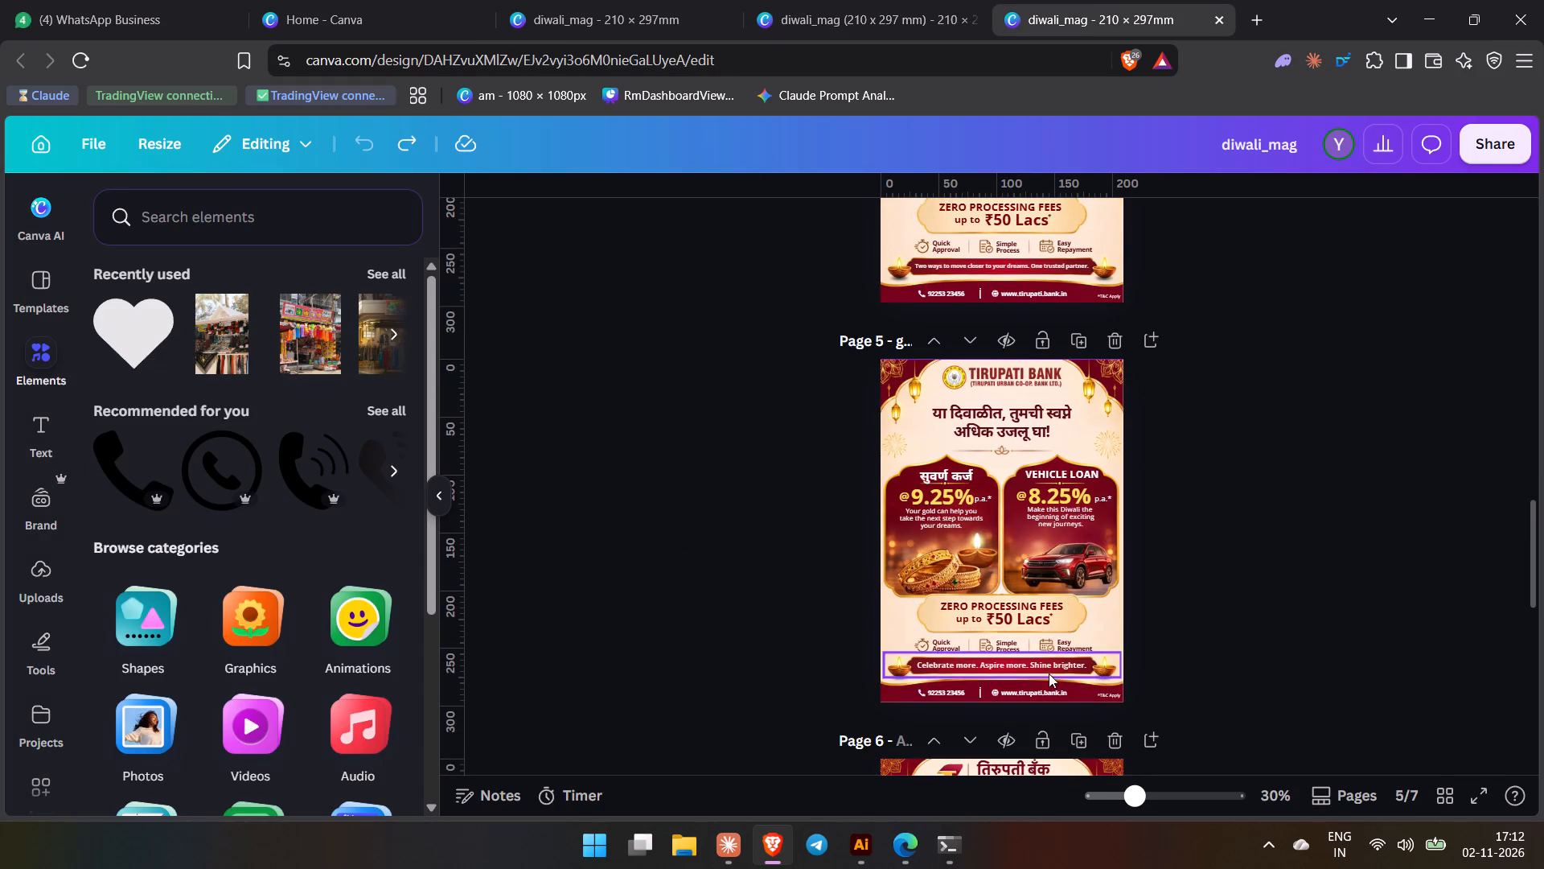
pyautogui.keyDown('ctrl'); pyautogui.scroll(5, 1070, 709); pyautogui.keyUp('ctrl')
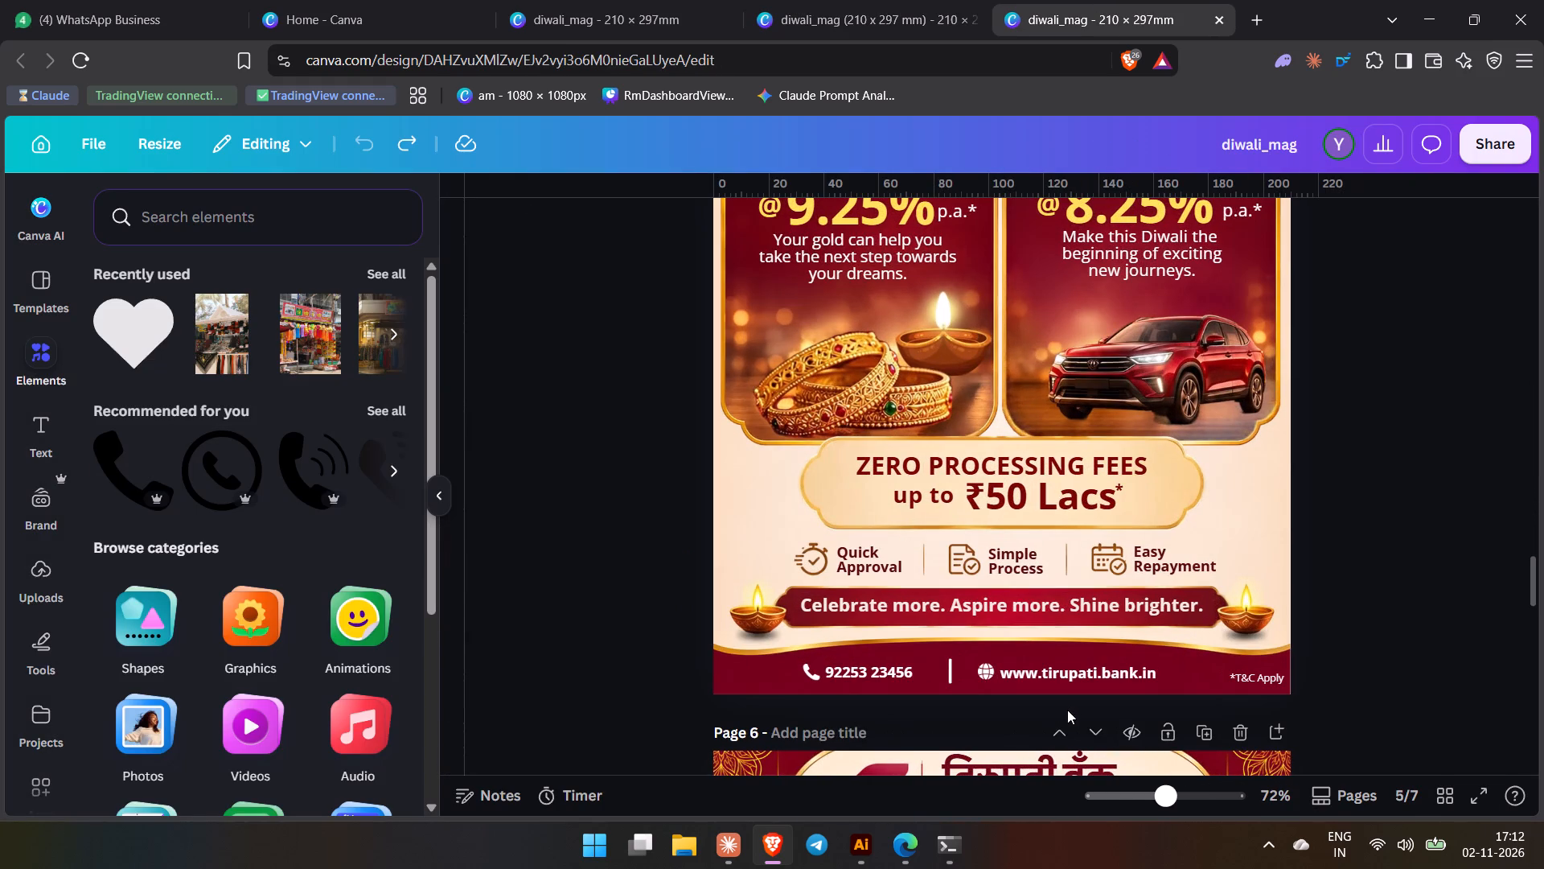
pyautogui.scroll(2, 991, 629)
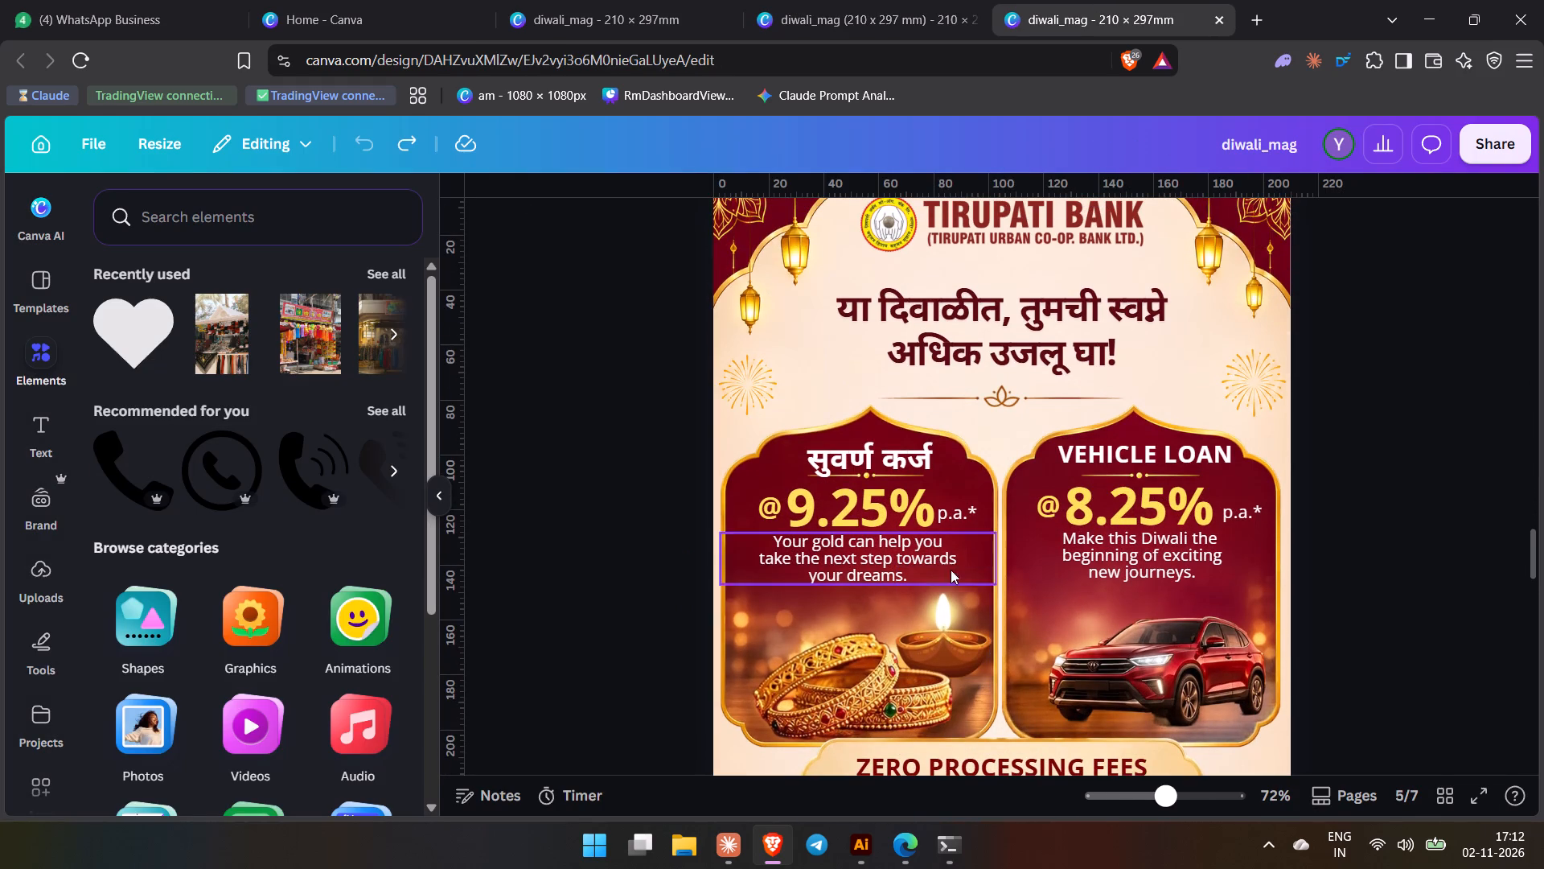
pyautogui.tripleClick(890, 447)
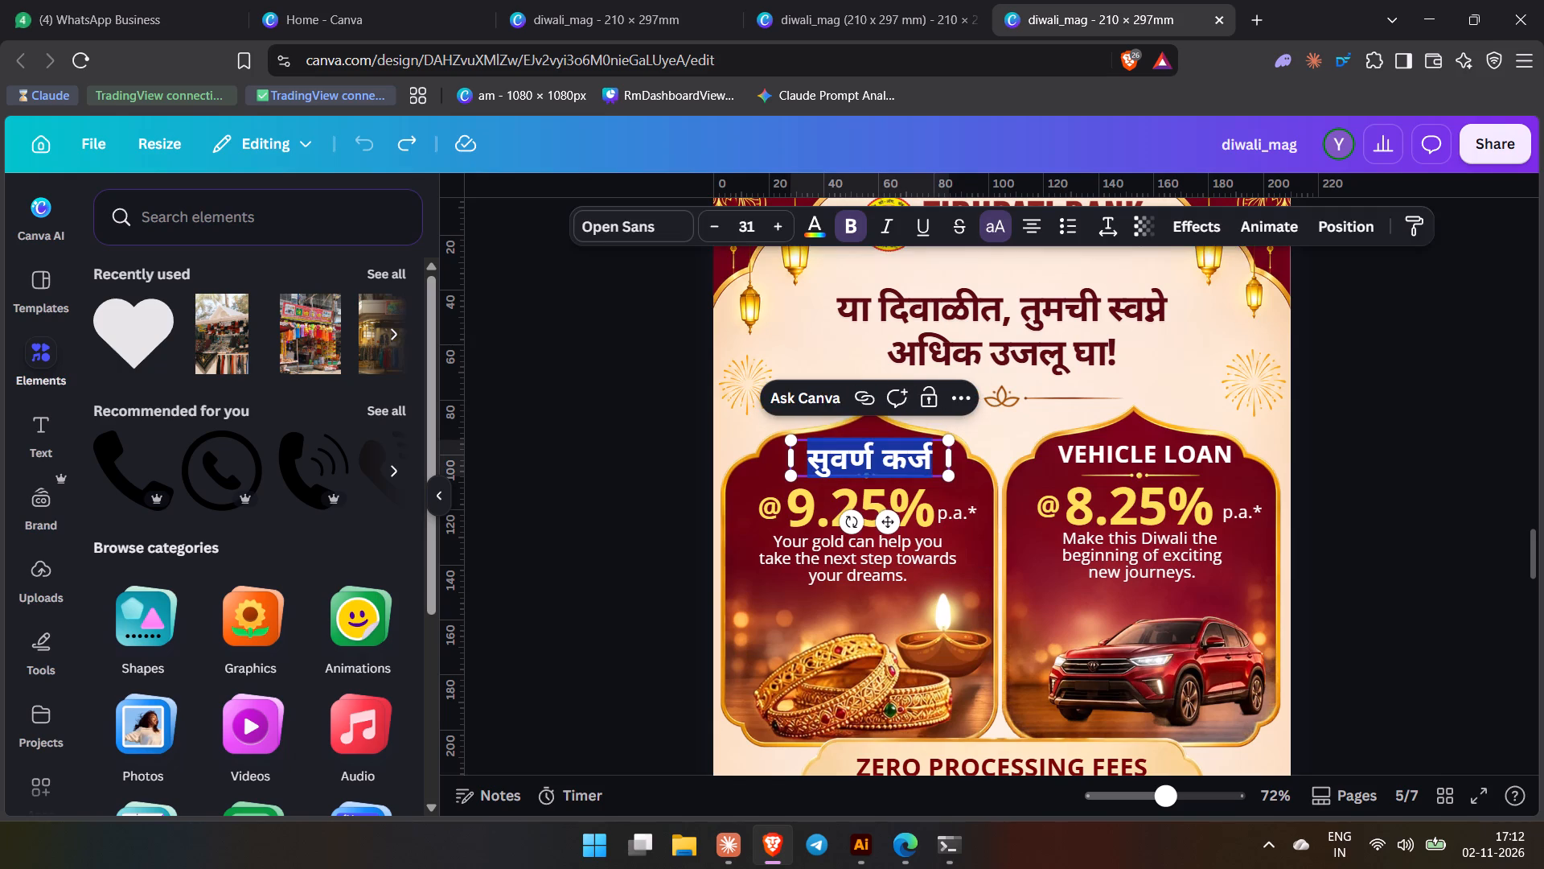
pyautogui.write('GOLD LOAN')
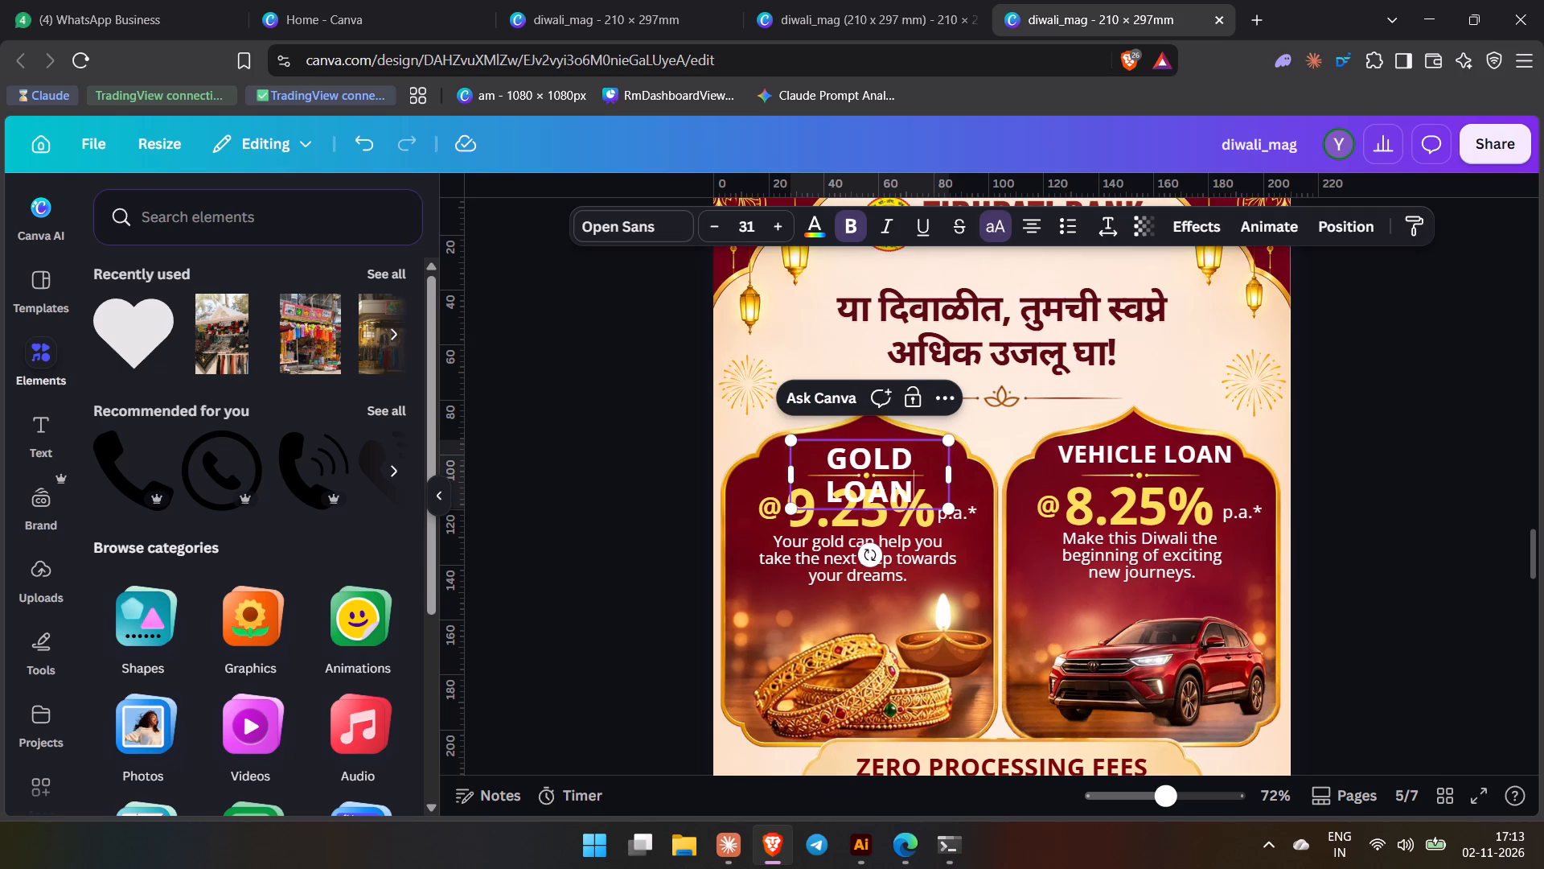
# Widen the GOLD LOAN heading's text box on page 5 so the text fits on one line.
pyautogui.moveTo(792, 481); pyautogui.dragTo(765, 474)
pyautogui.moveTo(786, 472); pyautogui.dragTo(764, 471)
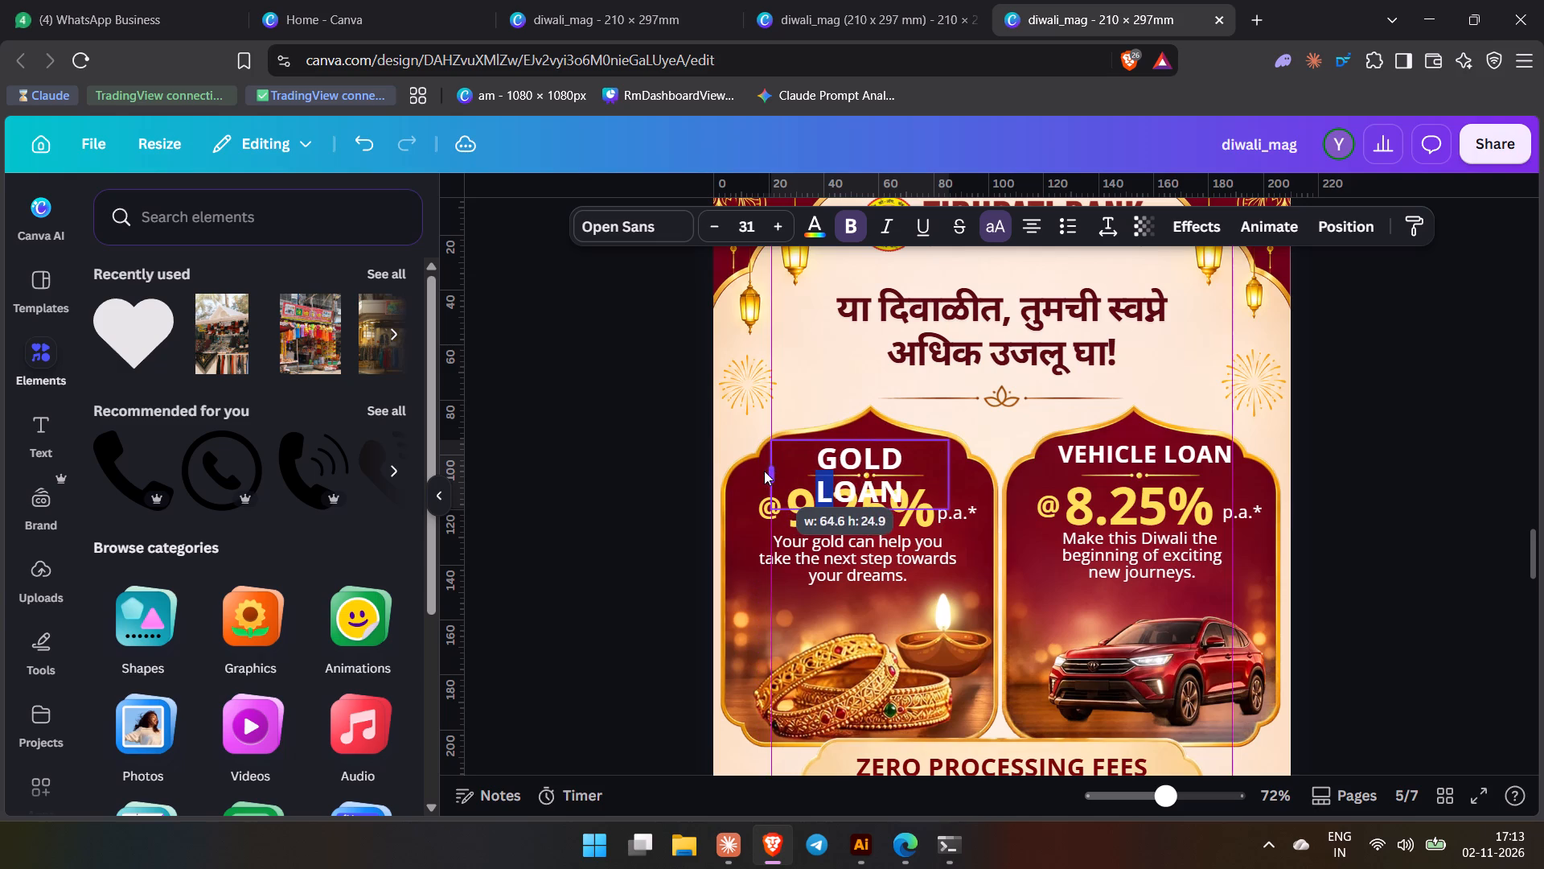
pyautogui.moveTo(764, 471); pyautogui.dragTo(759, 471)
pyautogui.click(598, 442)
# Compare the font sizes of the GOLD LOAN and VEHICLE LOAN headings and check page 5 against the home and mortgage ad.
pyautogui.click(887, 451)
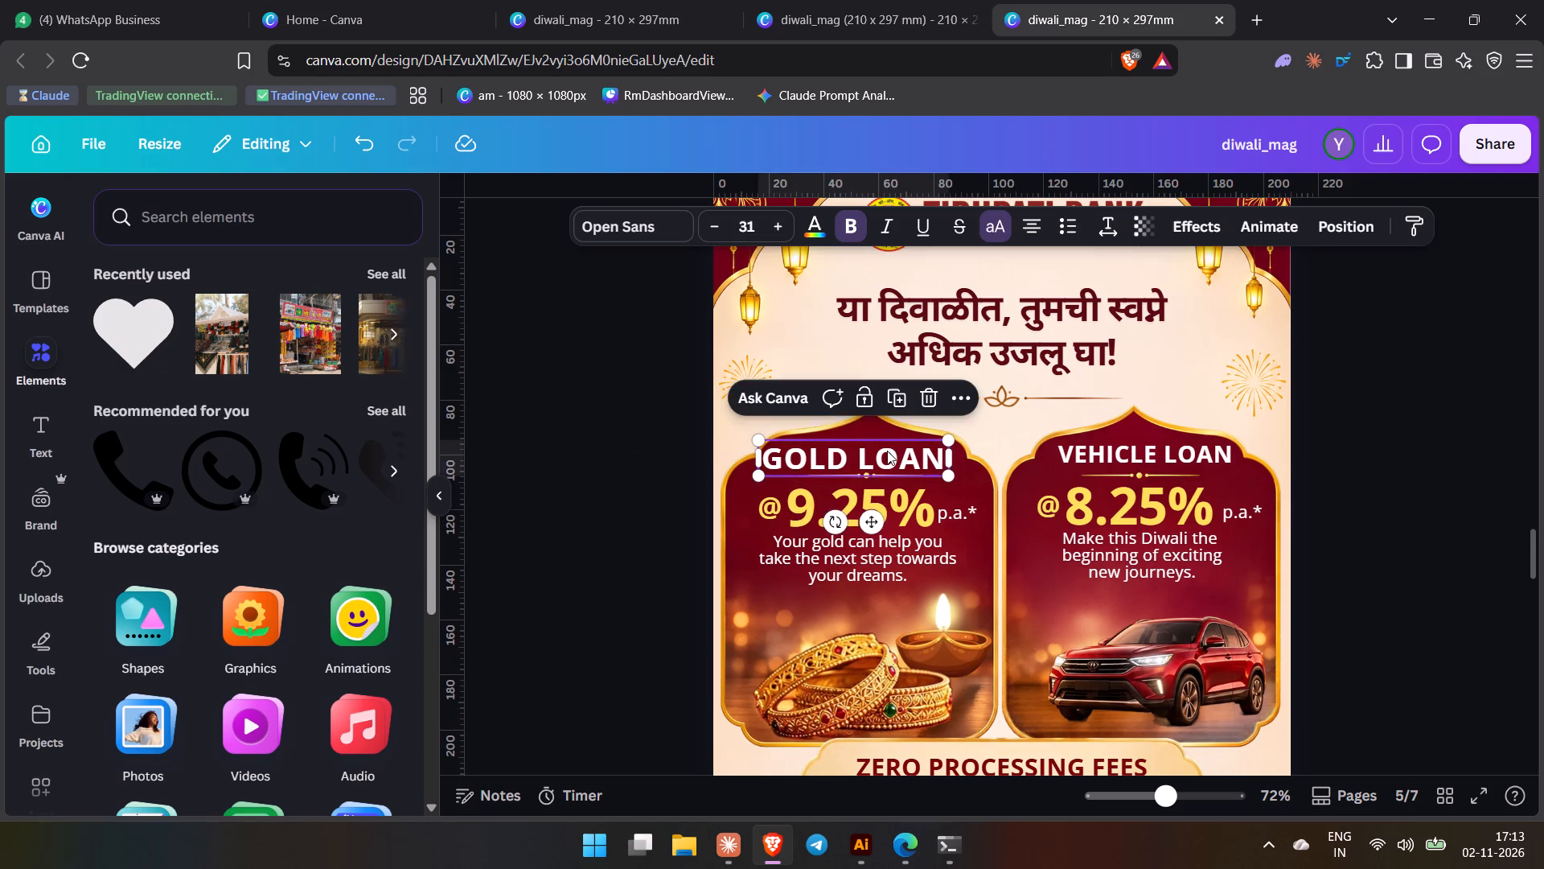
pyautogui.click(1122, 448)
pyautogui.click(900, 462)
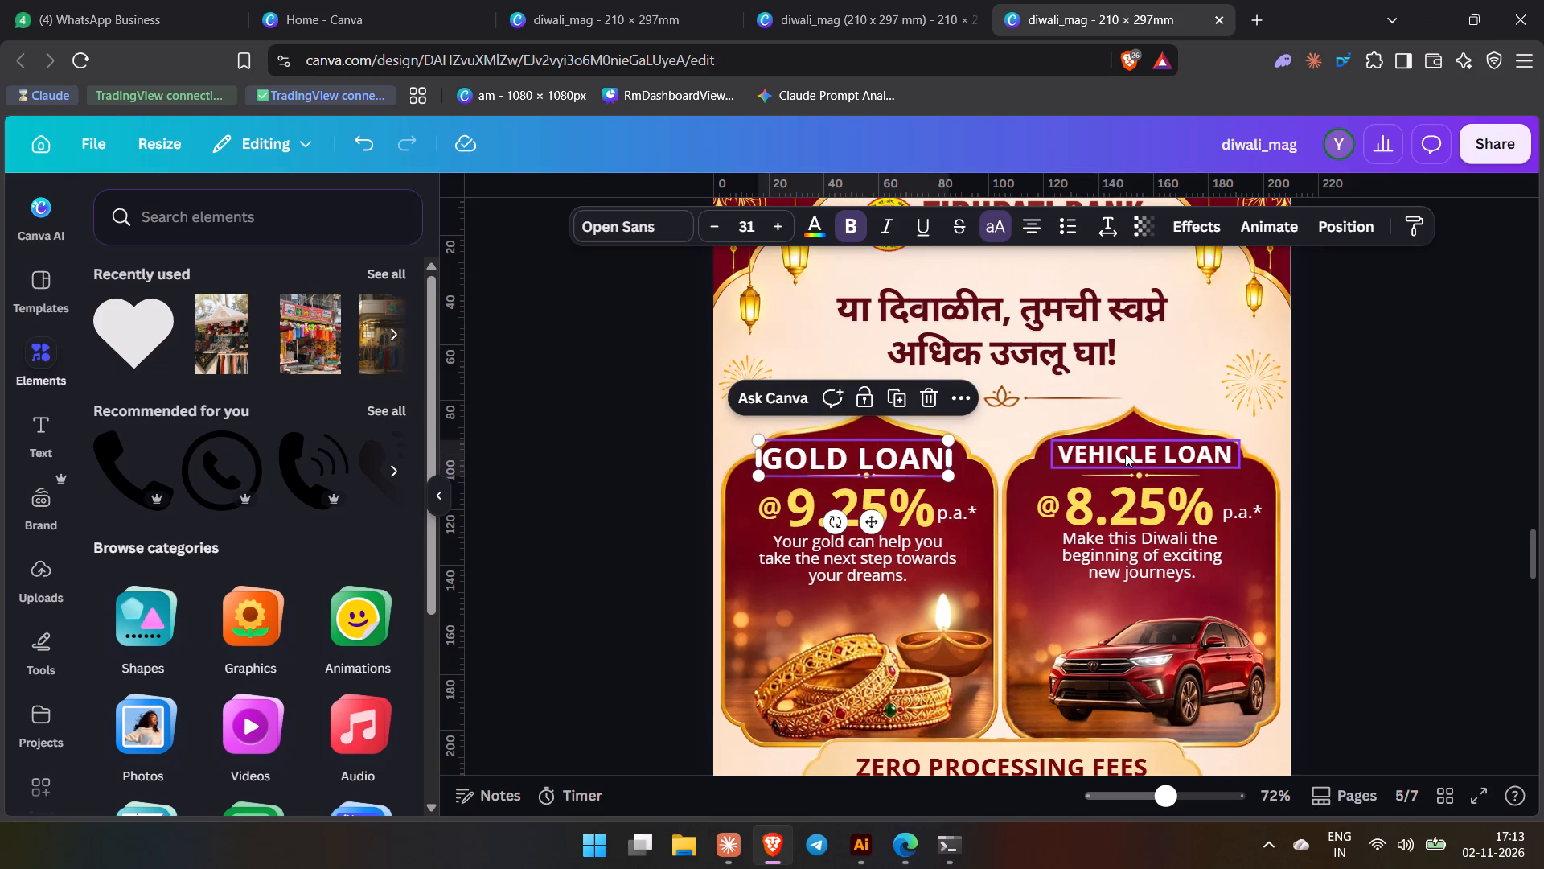
pyautogui.click(1125, 453)
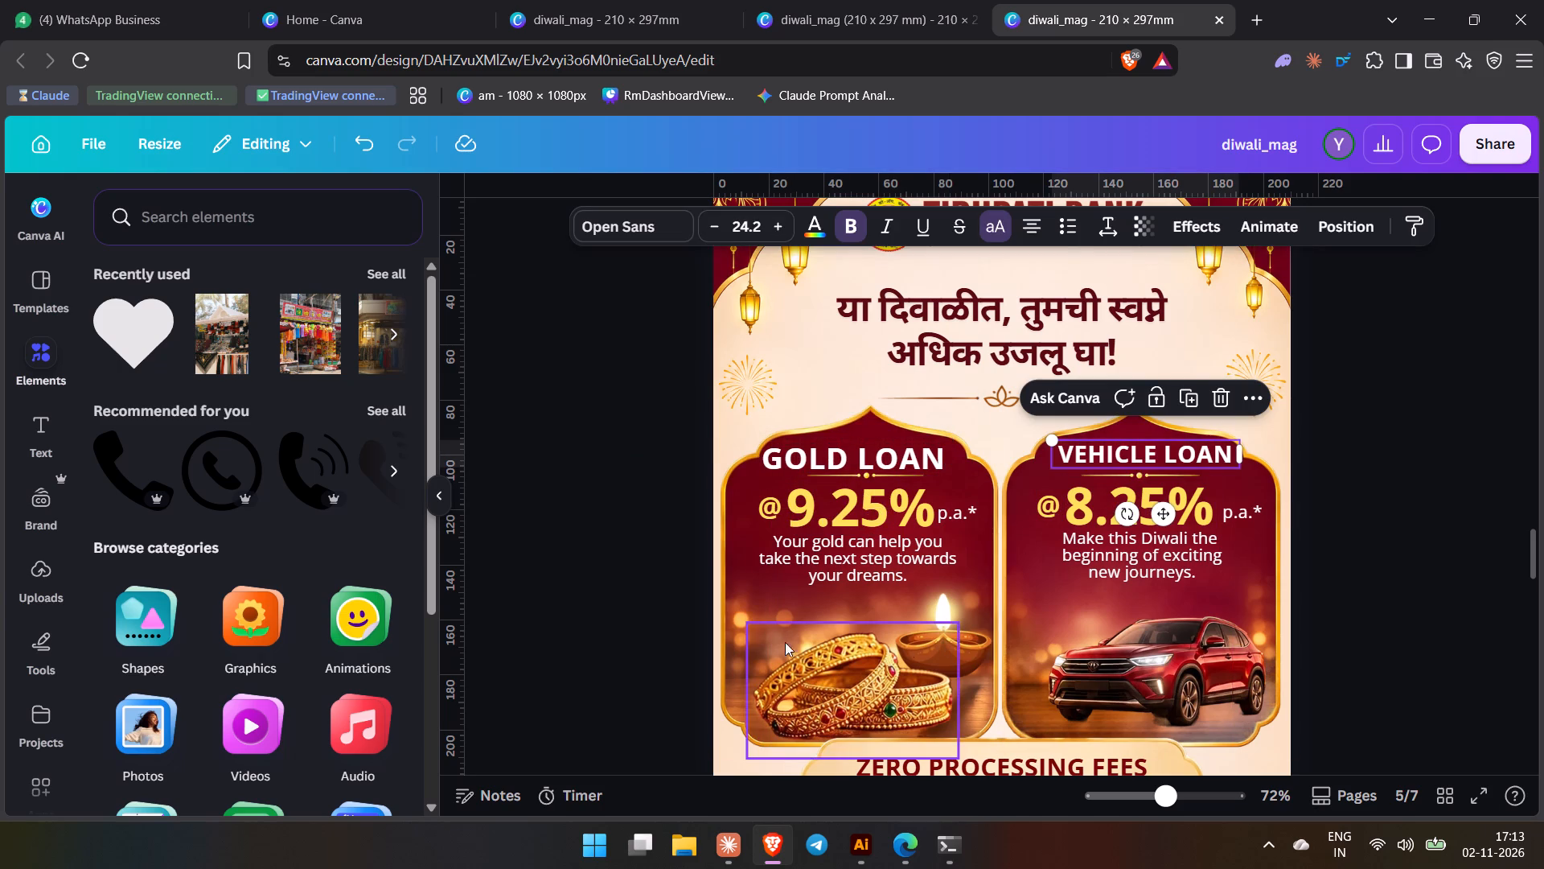
pyautogui.scroll(4, 733, 620)
pyautogui.scroll(-8, 731, 622)
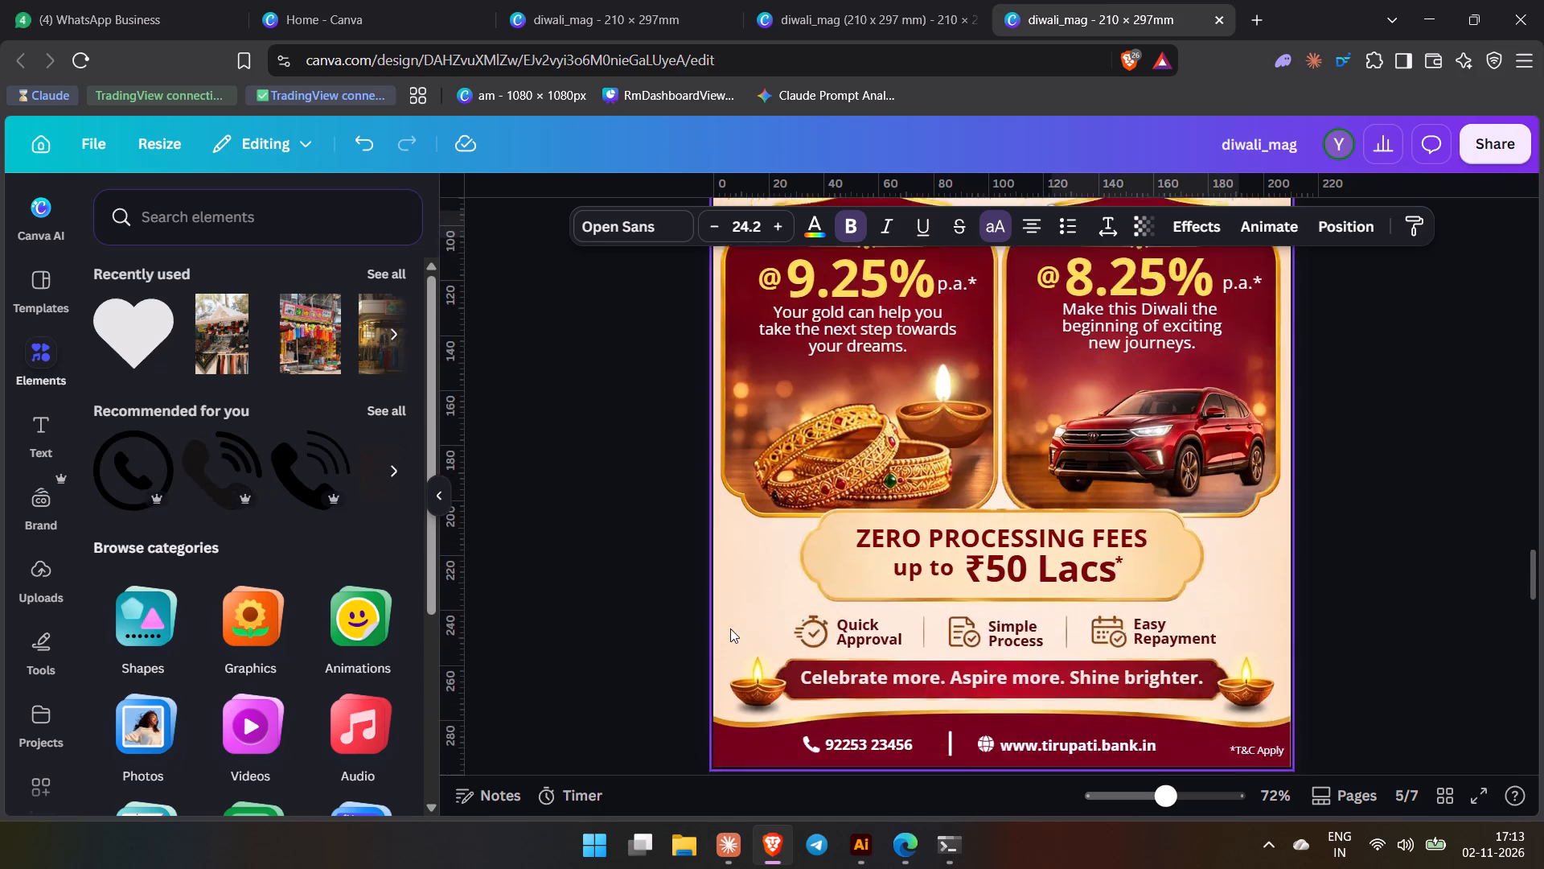
pyautogui.scroll(11, 730, 628)
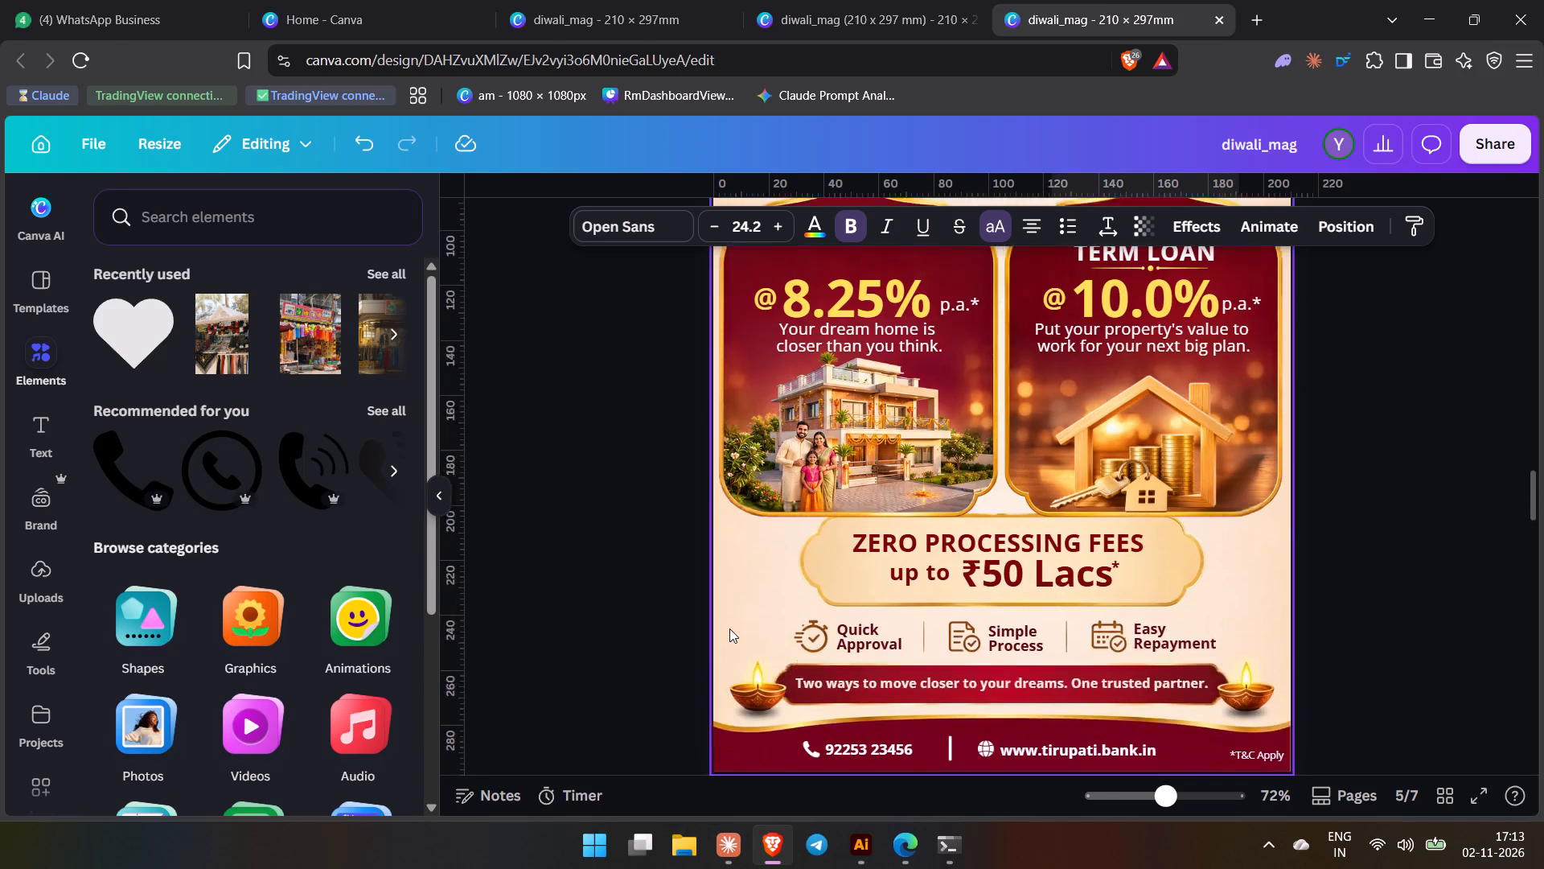
pyautogui.scroll(-8, 726, 631)
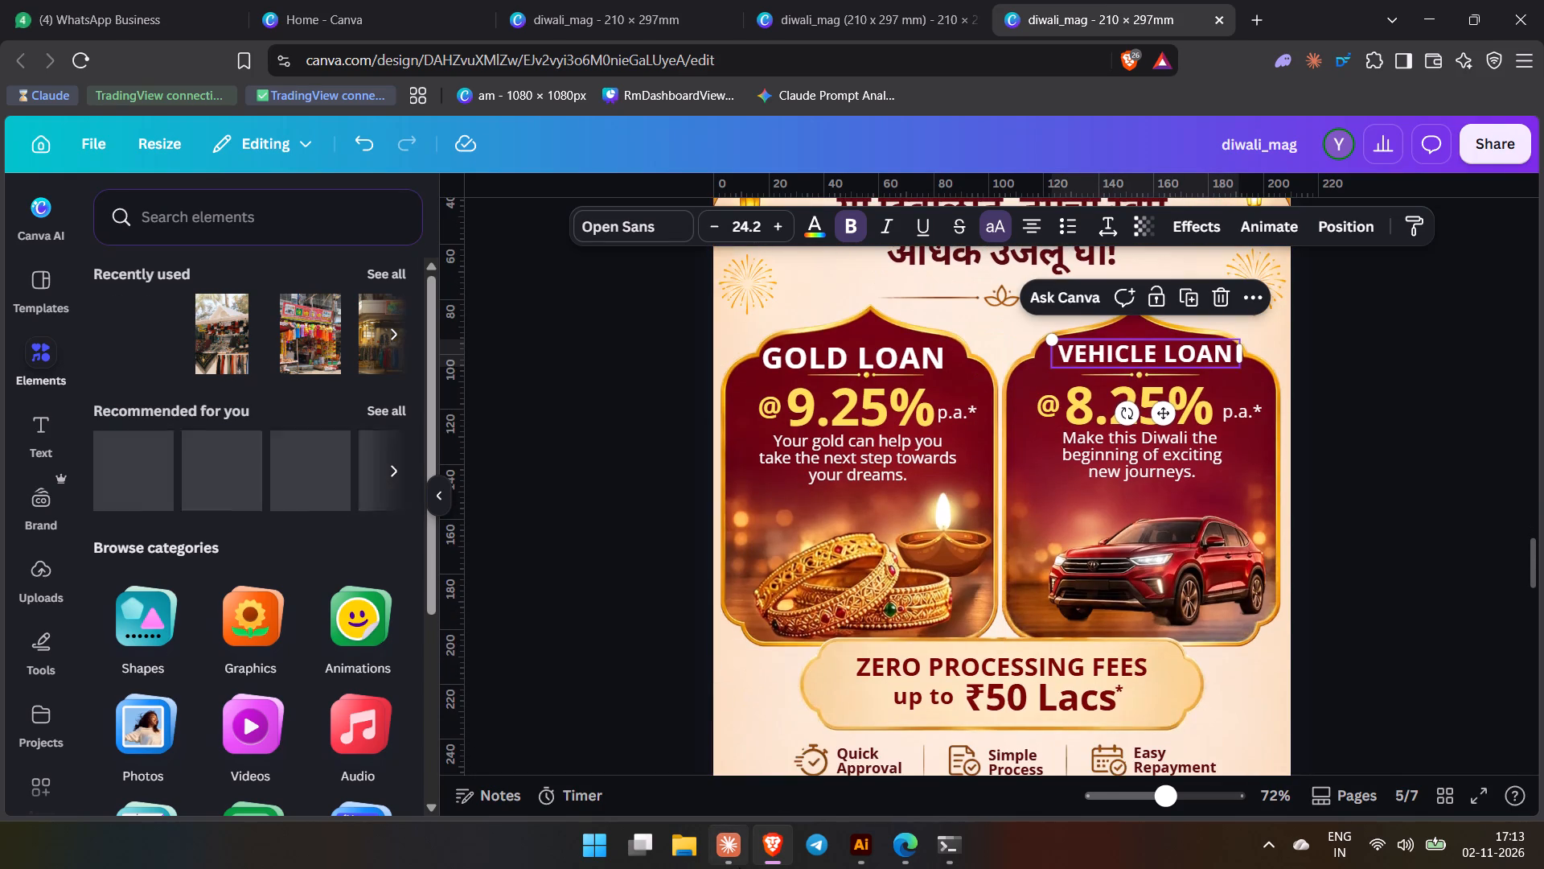
# Open the TUCB Combo loan diwali creative Set 1 (Gold + Vehicle) image from Downloads and compare its headings with page 5.
pyautogui.click(689, 845)
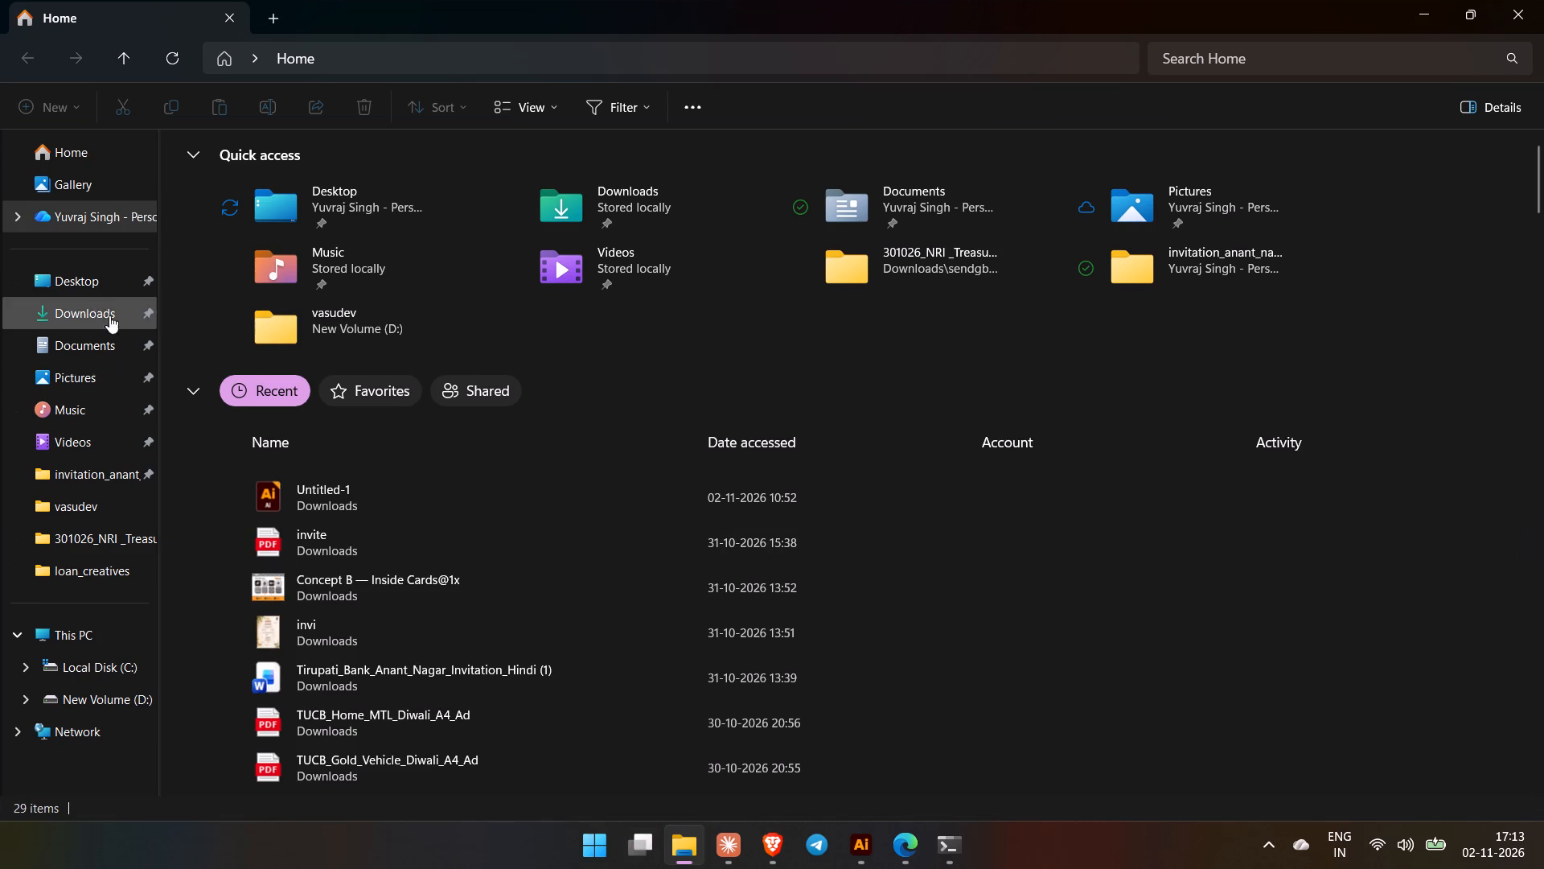
pyautogui.click(97, 301)
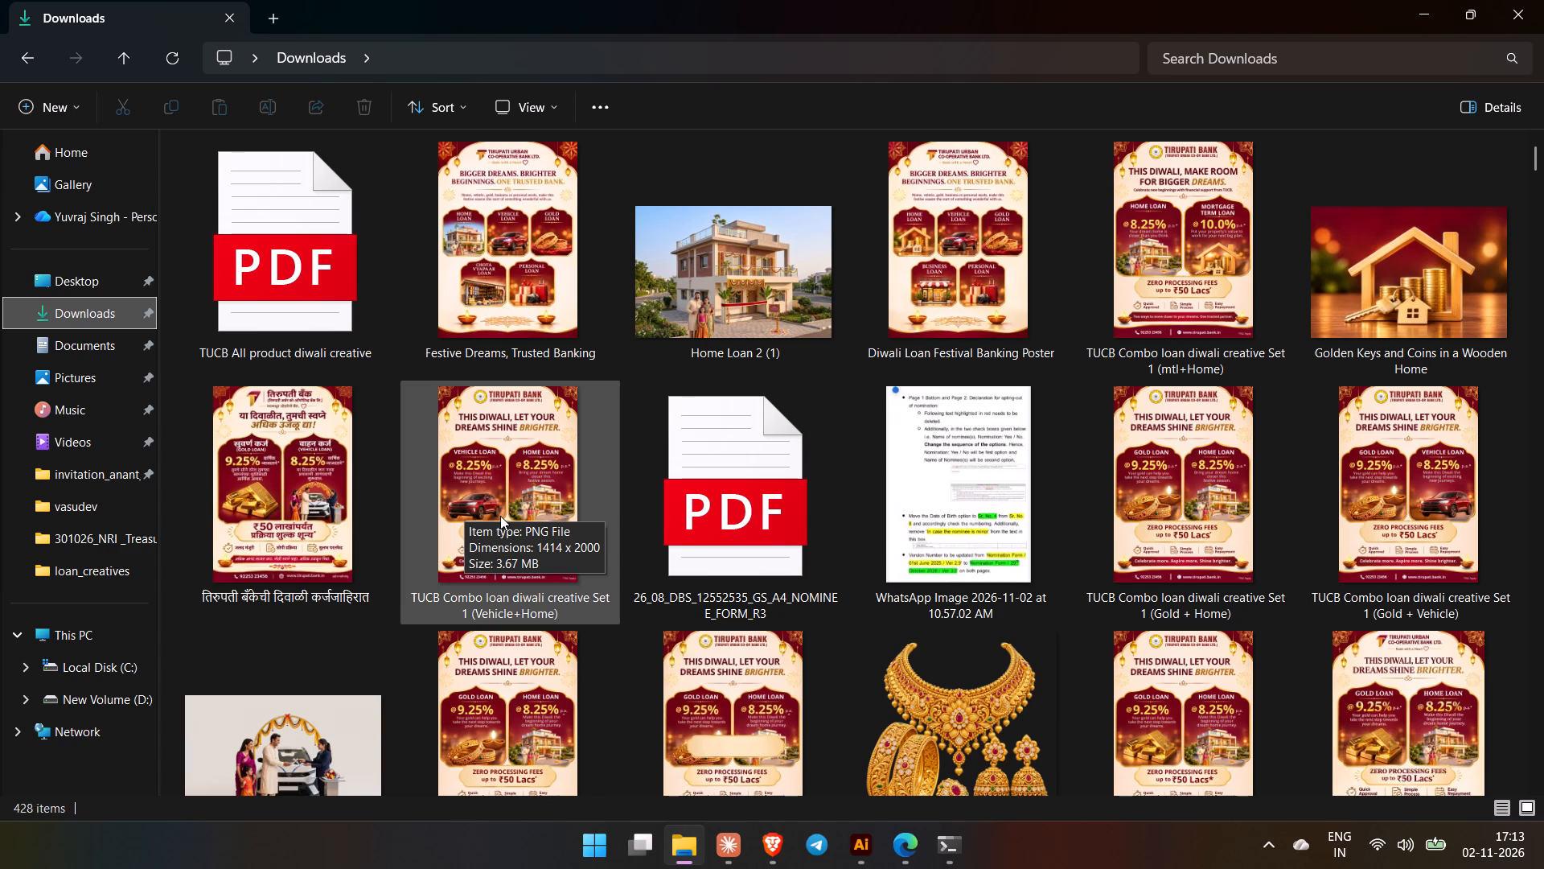
pyautogui.doubleClick(1373, 485)
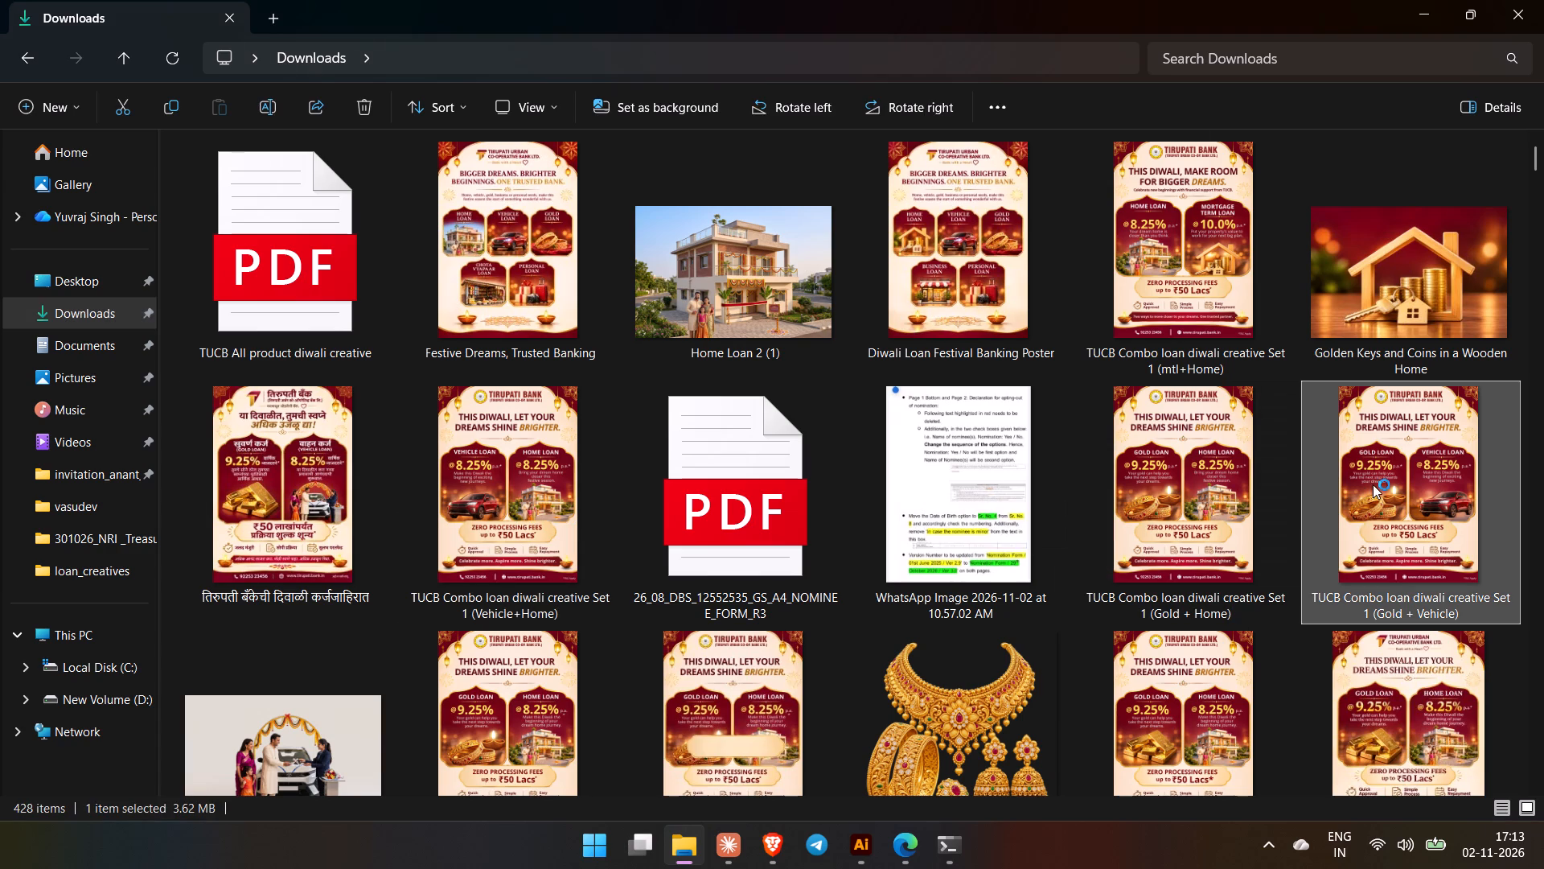
pyautogui.scroll(6, 624, 325)
pyautogui.scroll(5, 495, 326)
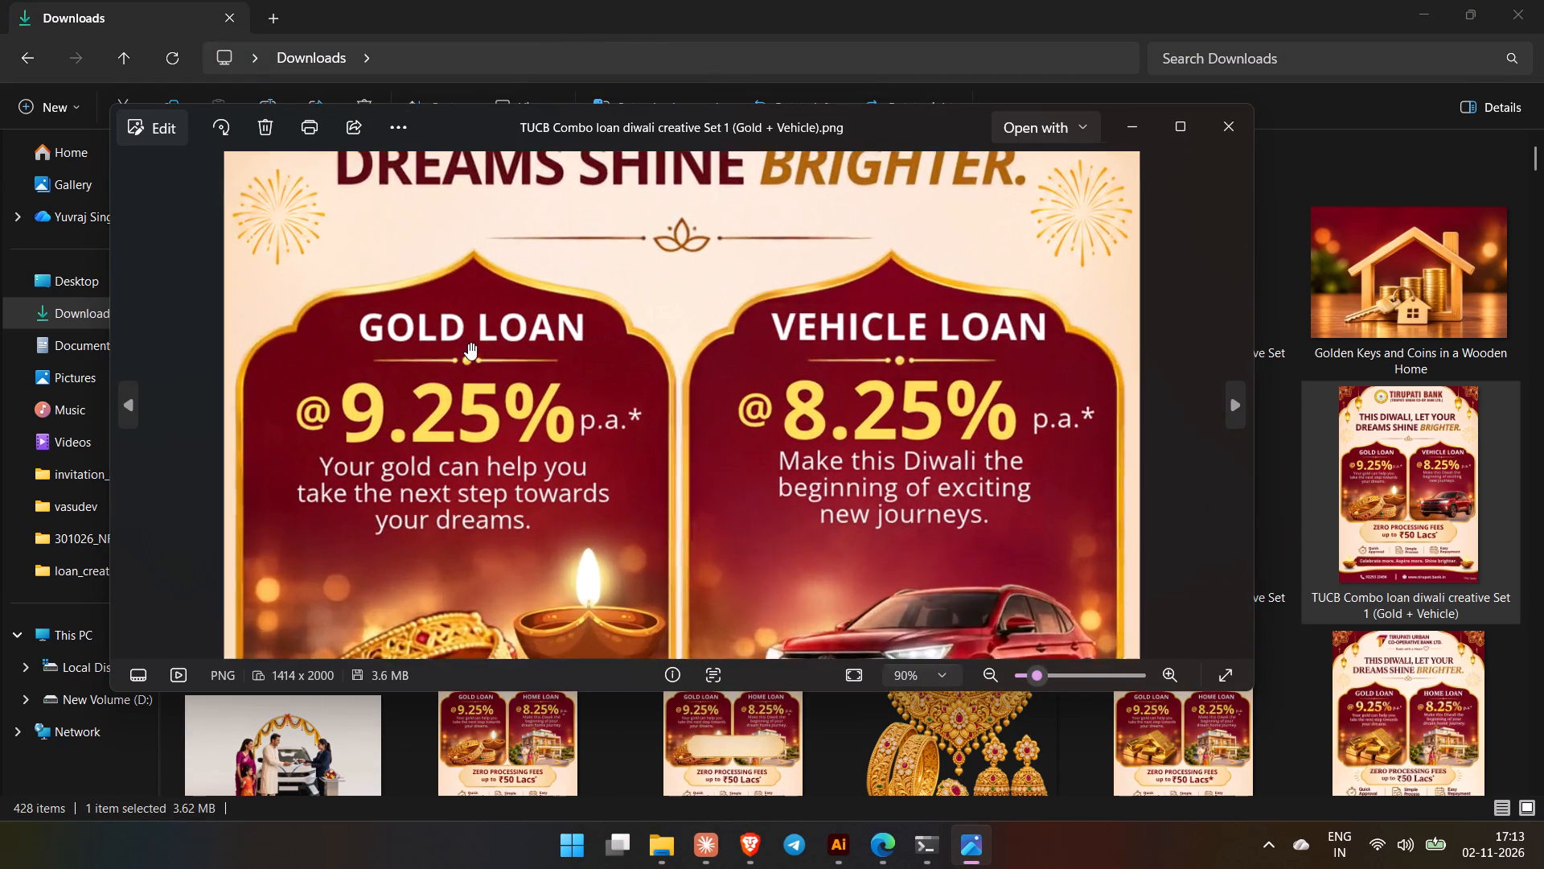
pyautogui.hotkey('alt', 'Tab')
pyautogui.hotkey('alt', 'Tab')
pyautogui.hotkey('alt', 'Tab')
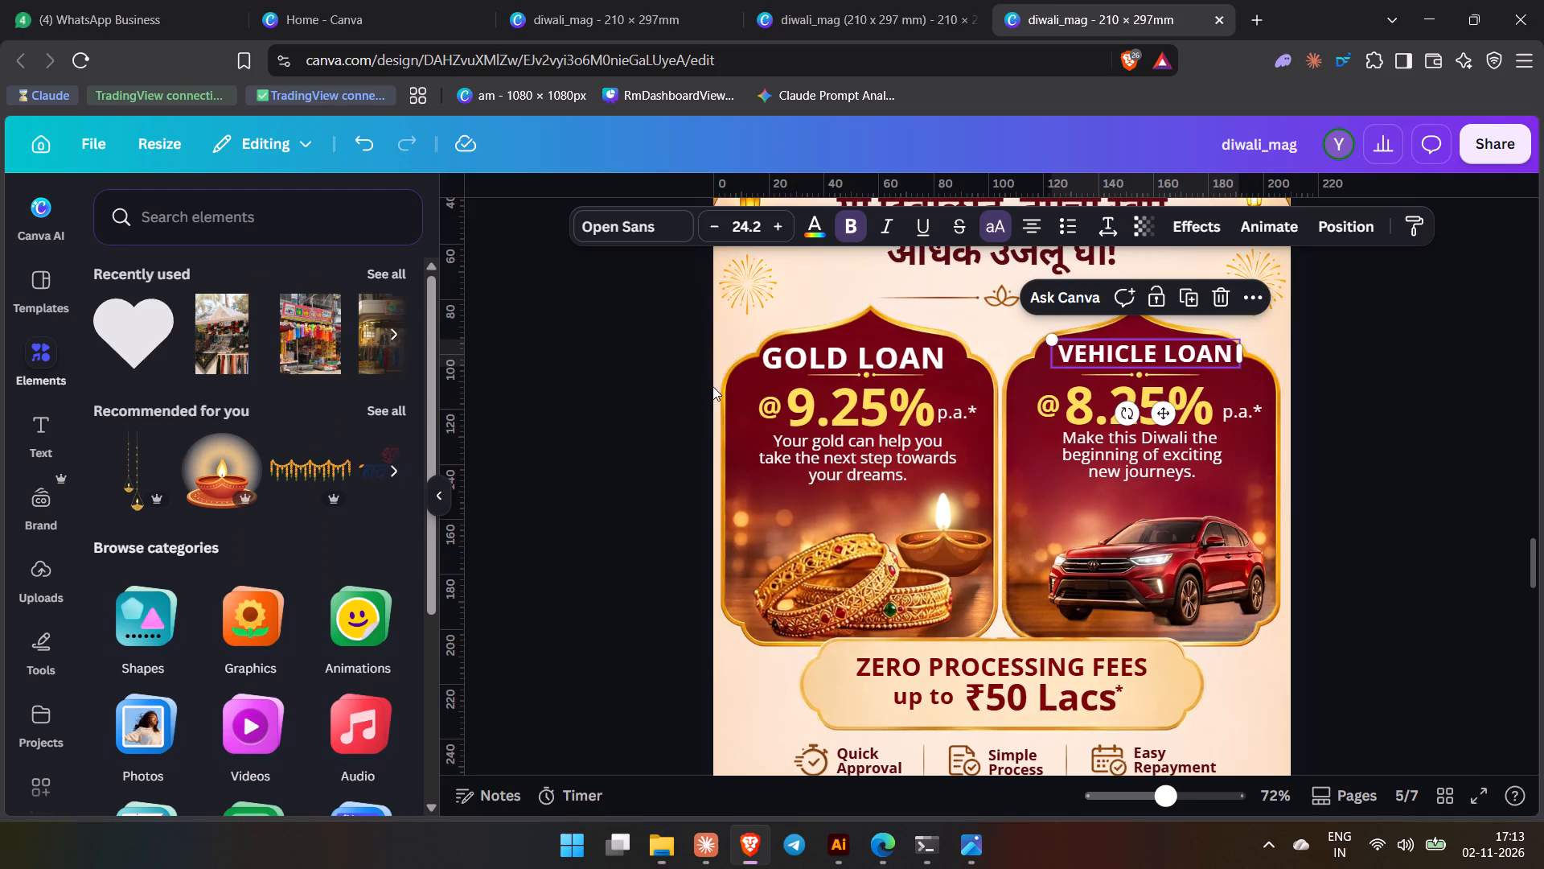
pyautogui.hotkey('alt', 'Tab')
pyautogui.hotkey('alt', 'Tab')
pyautogui.hotkey('alt', 'Tab')
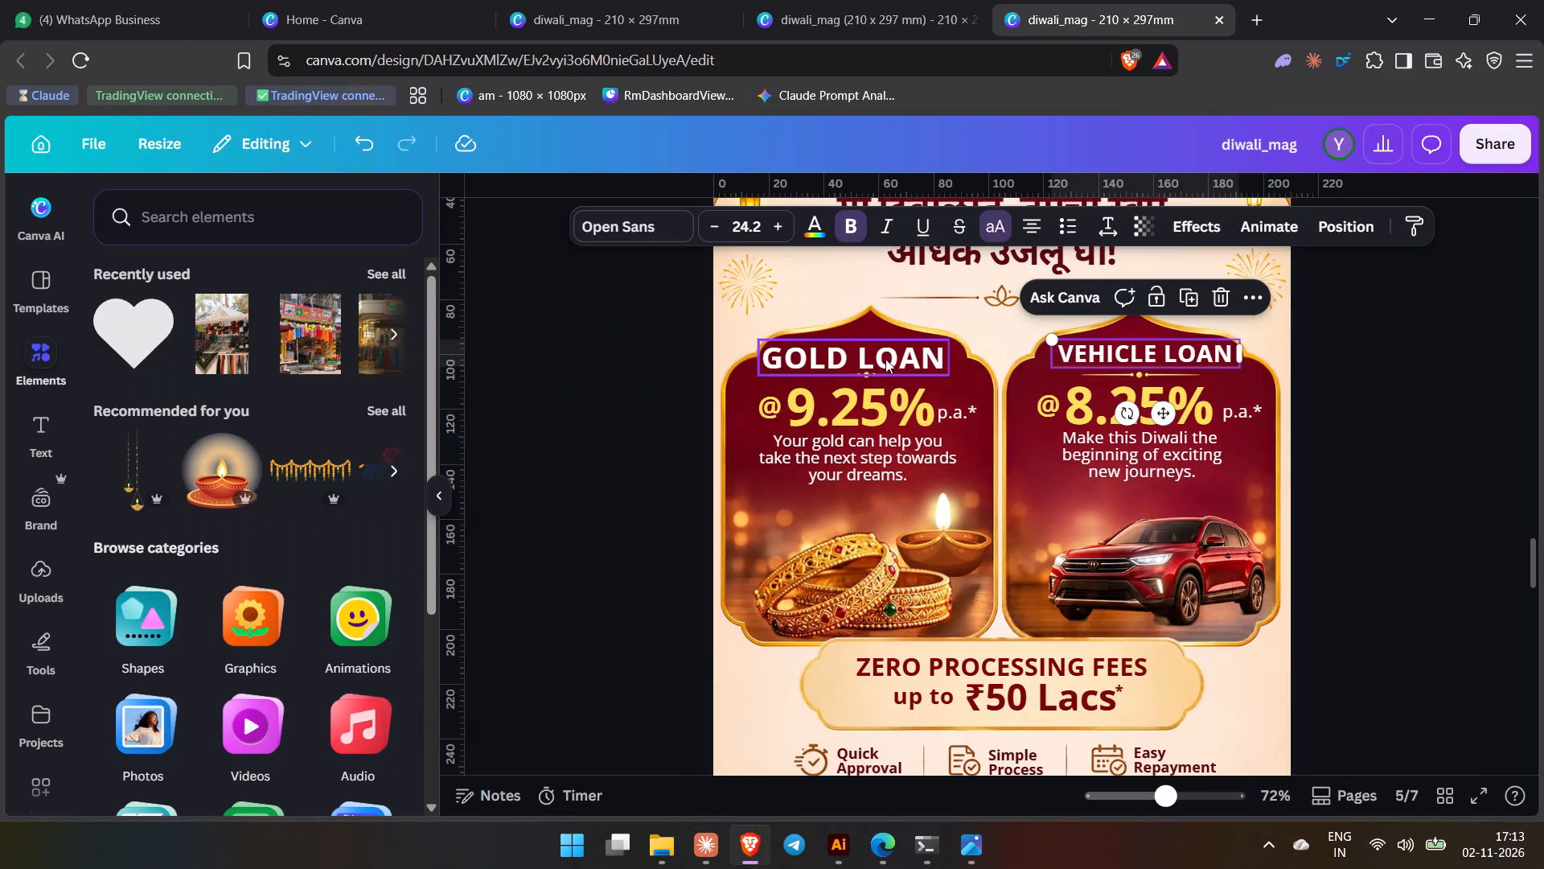
pyautogui.hotkey('alt', 'Tab')
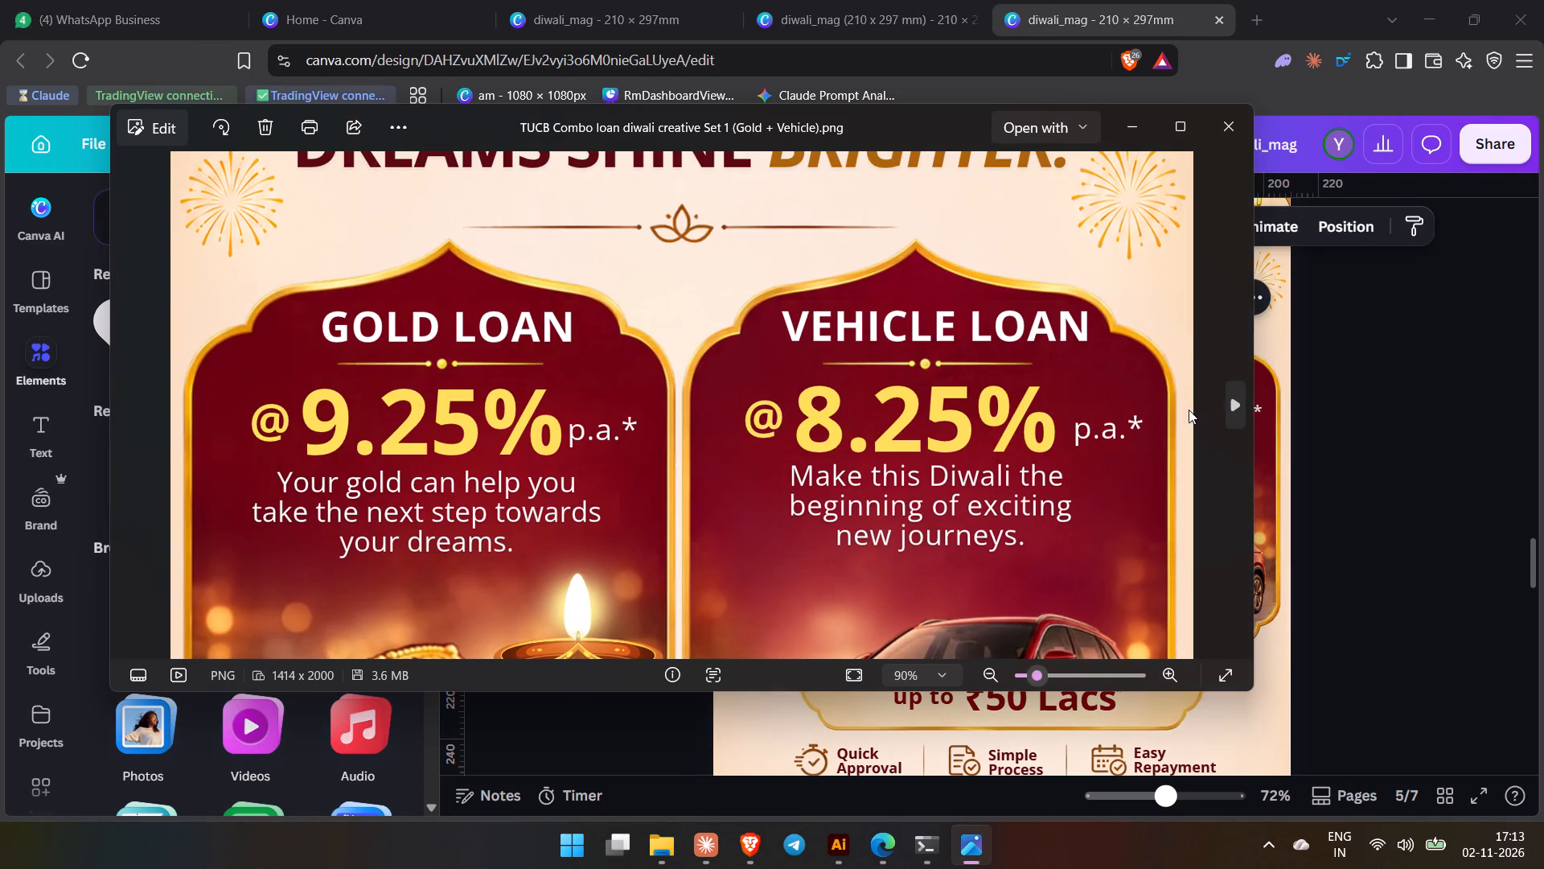
pyautogui.hotkey('alt', 'Tab')
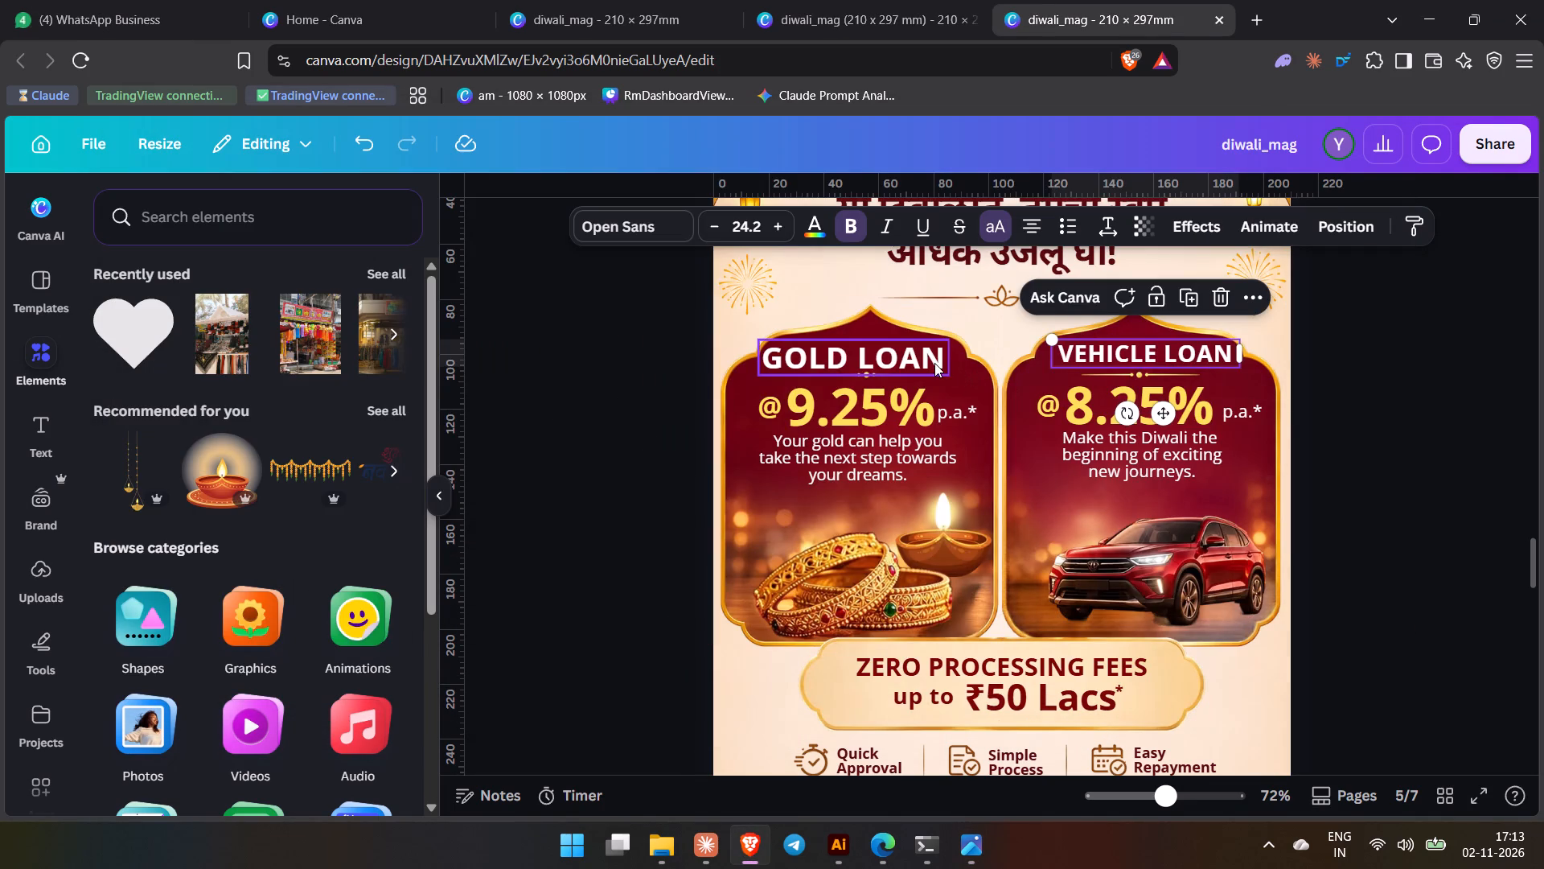
# Set the GOLD LOAN heading's font size to 24.2 on page 5.
pyautogui.click(889, 360)
pyautogui.click(741, 226)
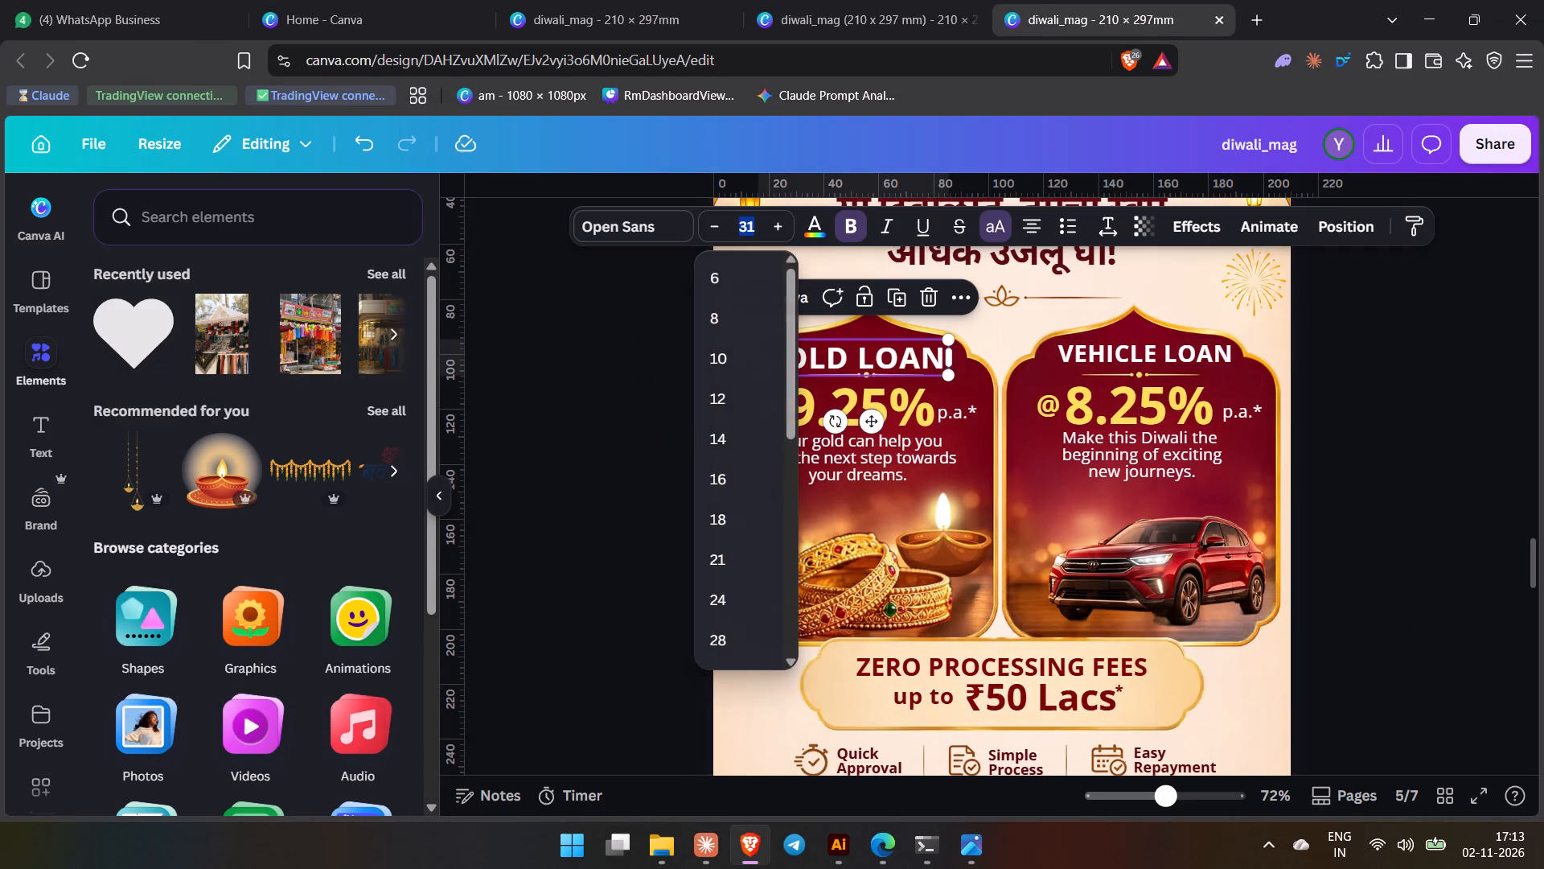
pyautogui.write('24.')
pyautogui.press('2')
pyautogui.press('Return')
pyautogui.click(404, 401)
pyautogui.click(544, 391)
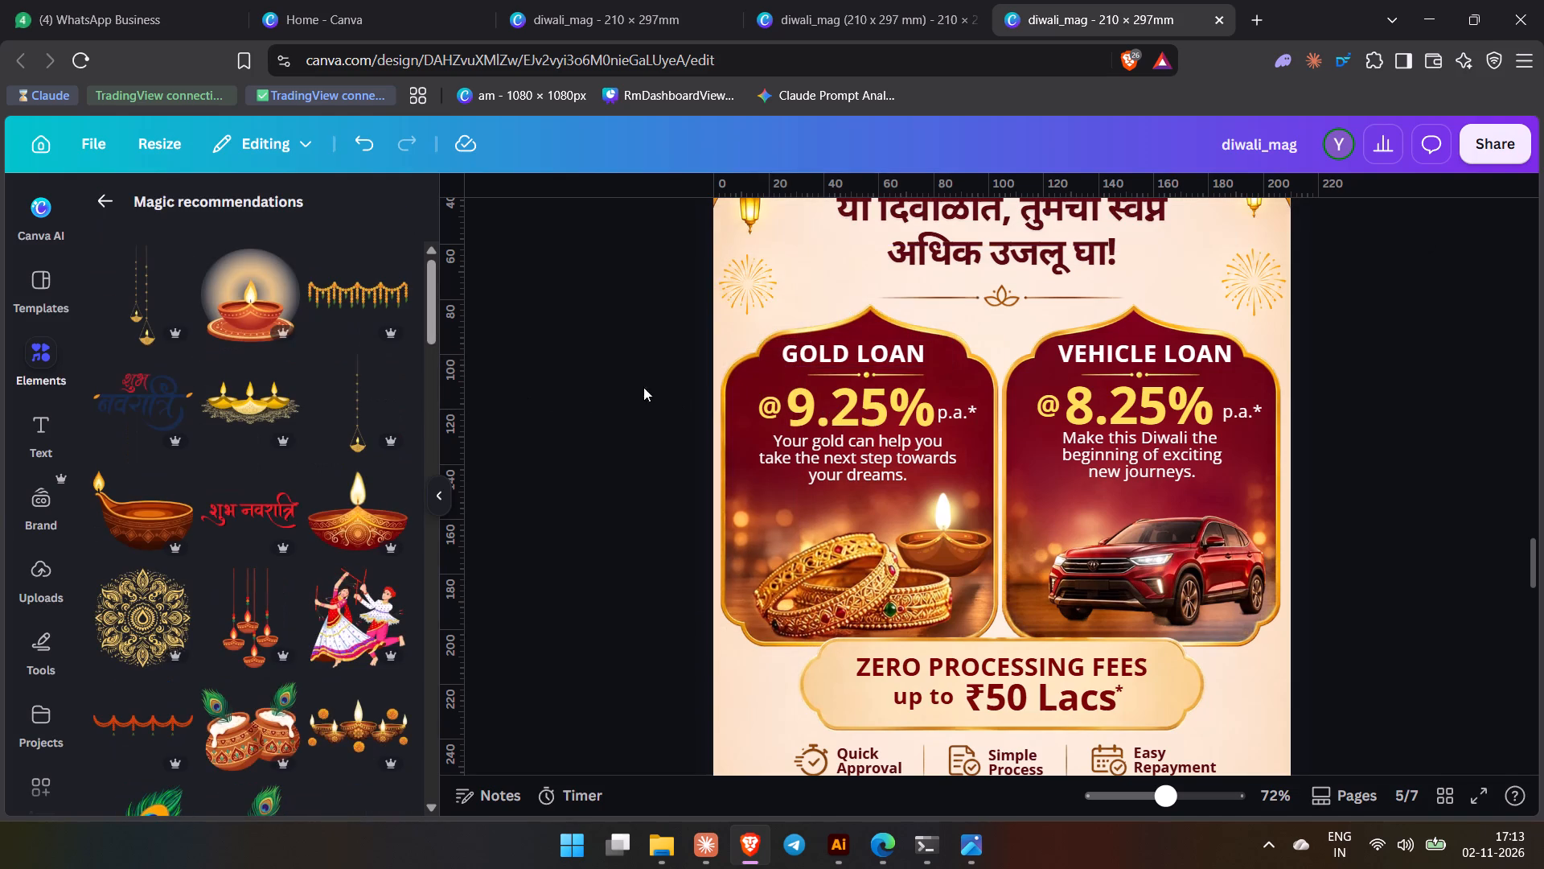
# Centre the GOLD LOAN heading above the 9.25% rate in its arch, level with the VEHICLE LOAN heading.
pyautogui.moveTo(864, 356); pyautogui.dragTo(873, 356)
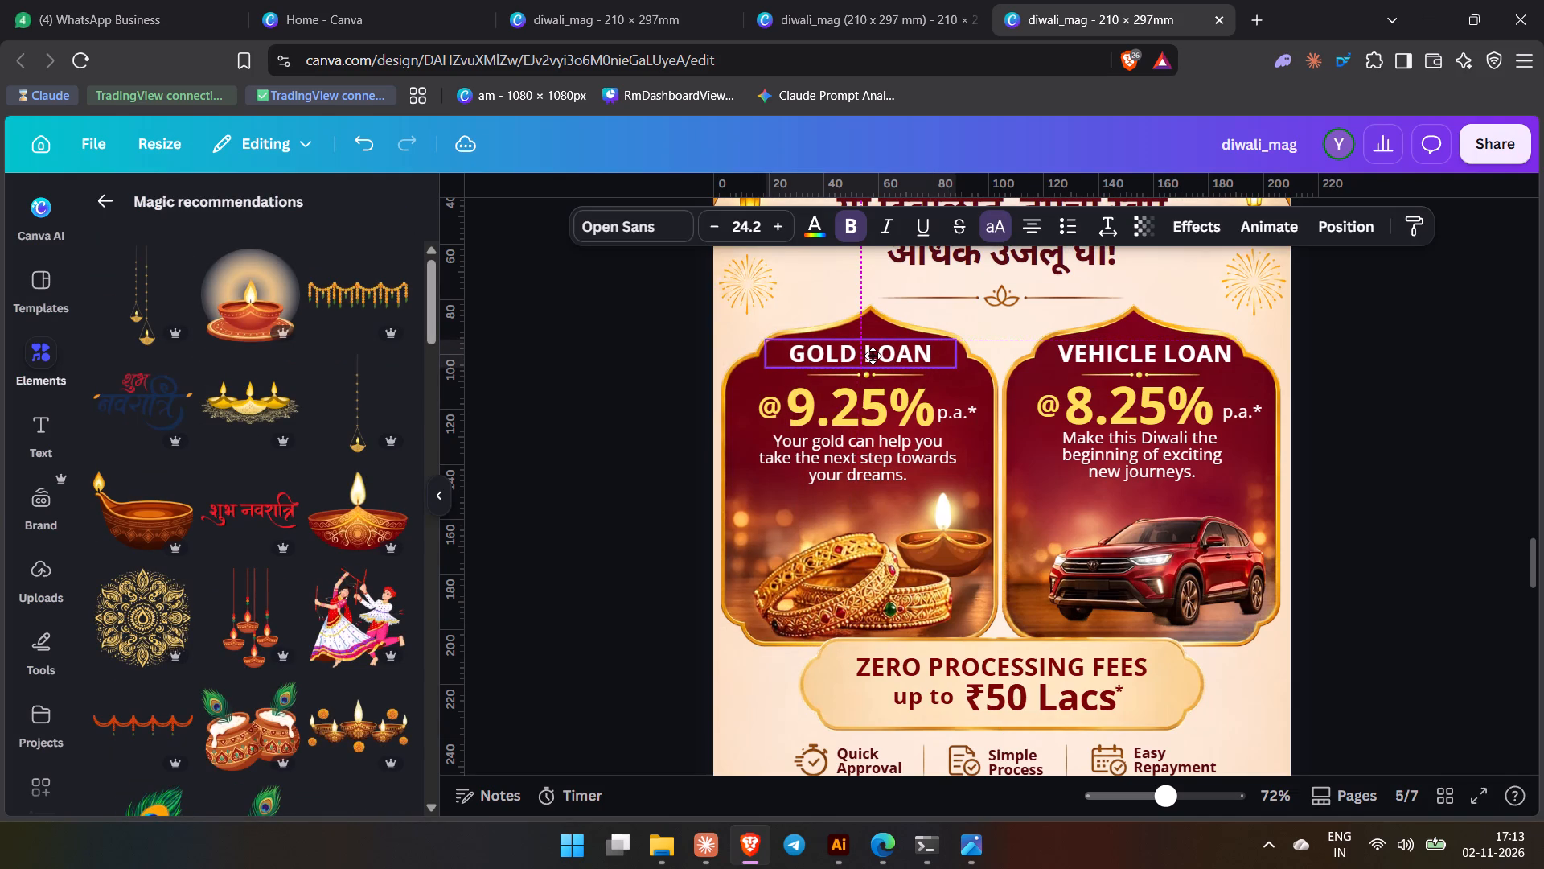
pyautogui.moveTo(873, 356); pyautogui.dragTo(882, 355)
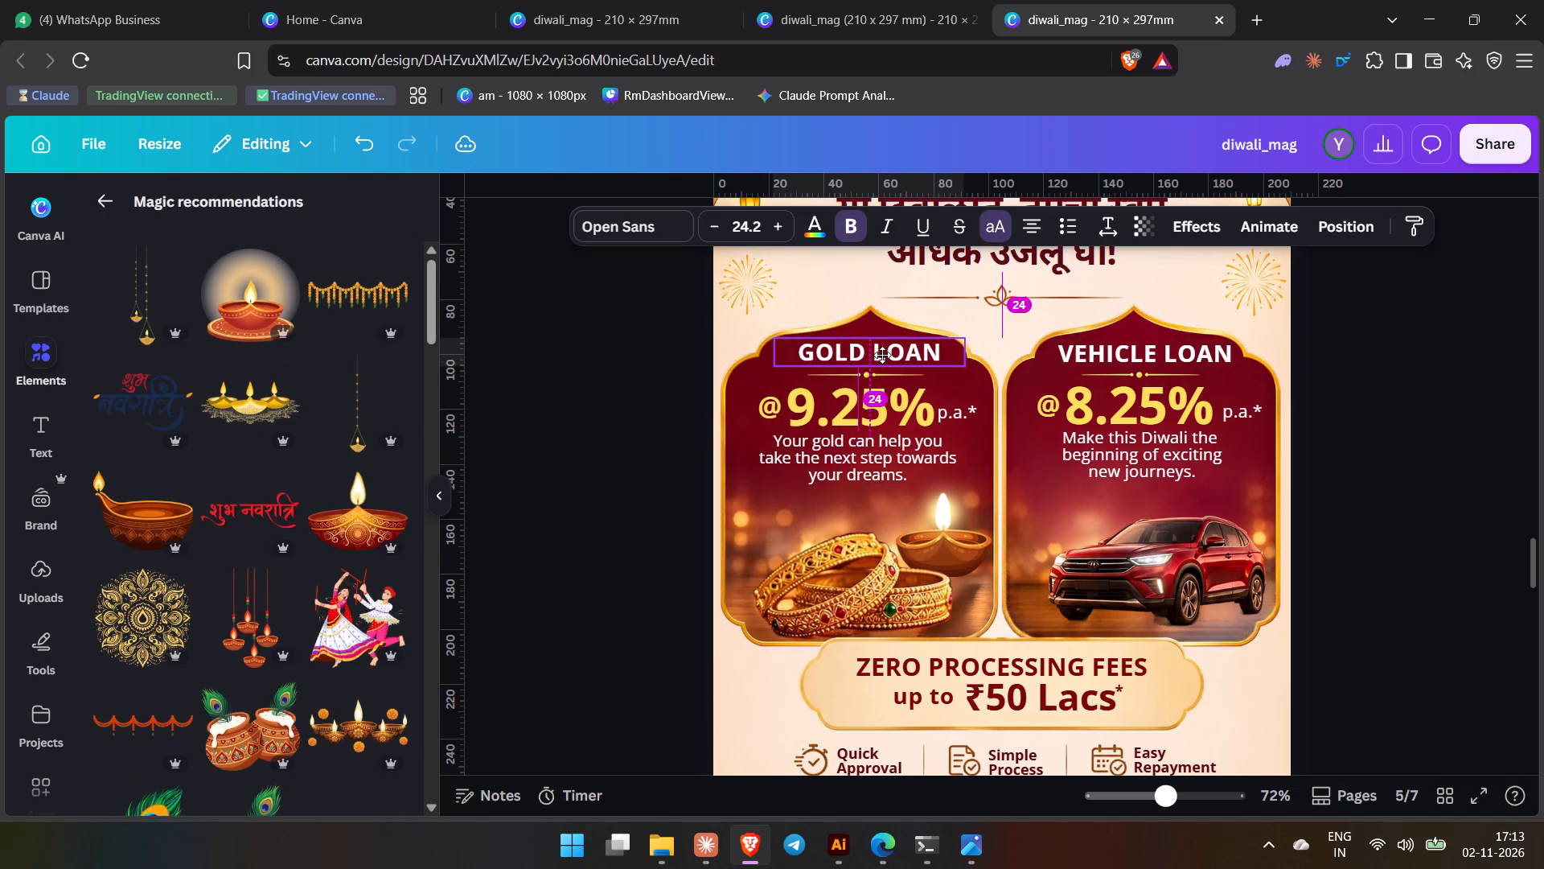
pyautogui.moveTo(882, 355); pyautogui.dragTo(882, 363)
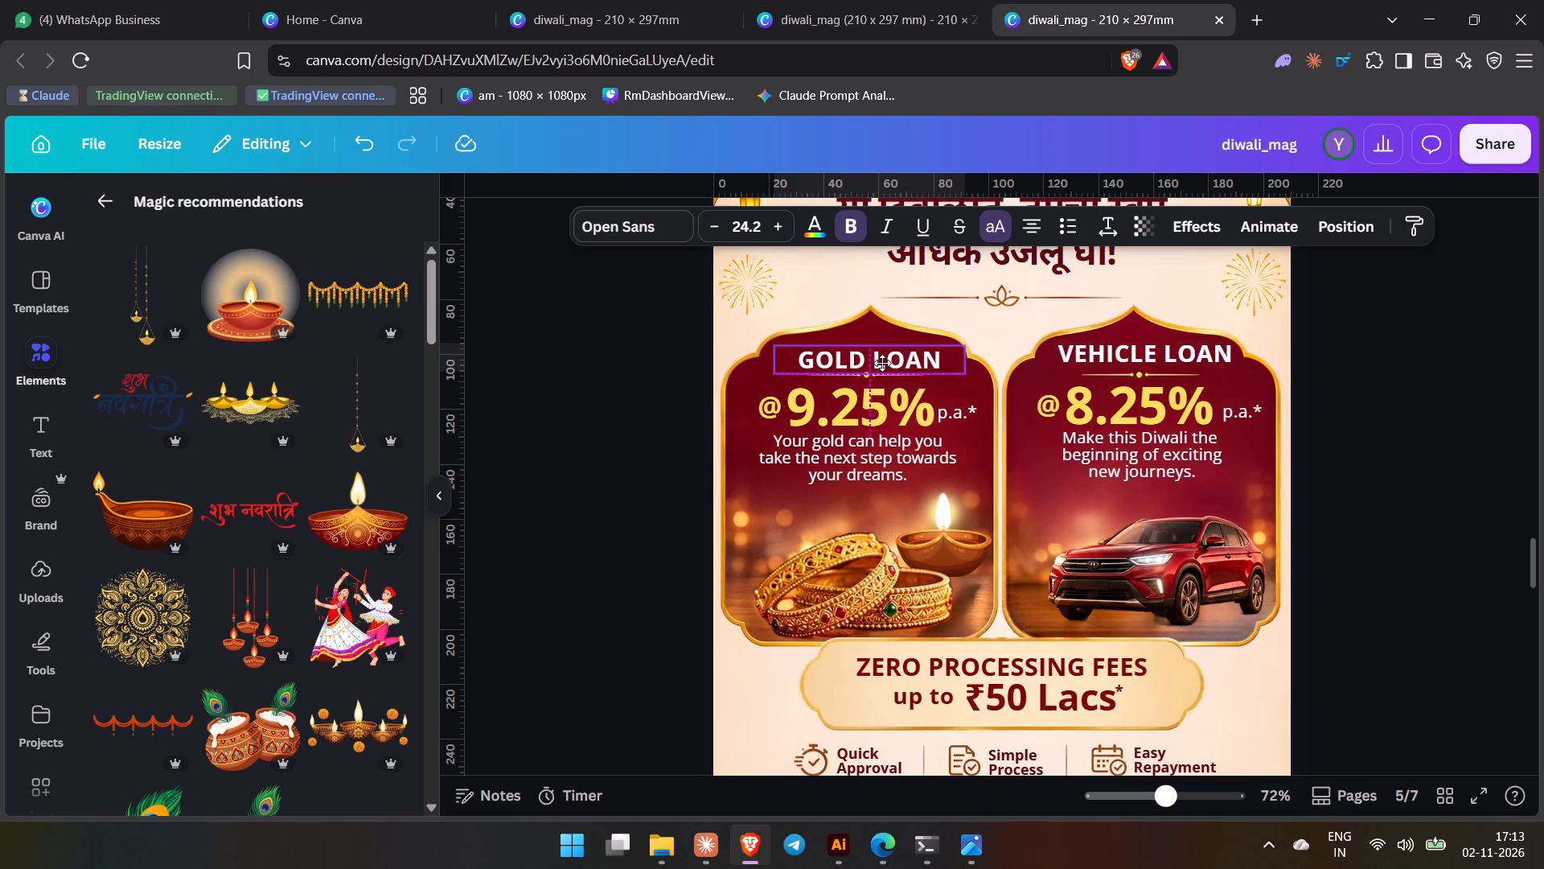
pyautogui.moveTo(882, 363); pyautogui.dragTo(886, 357)
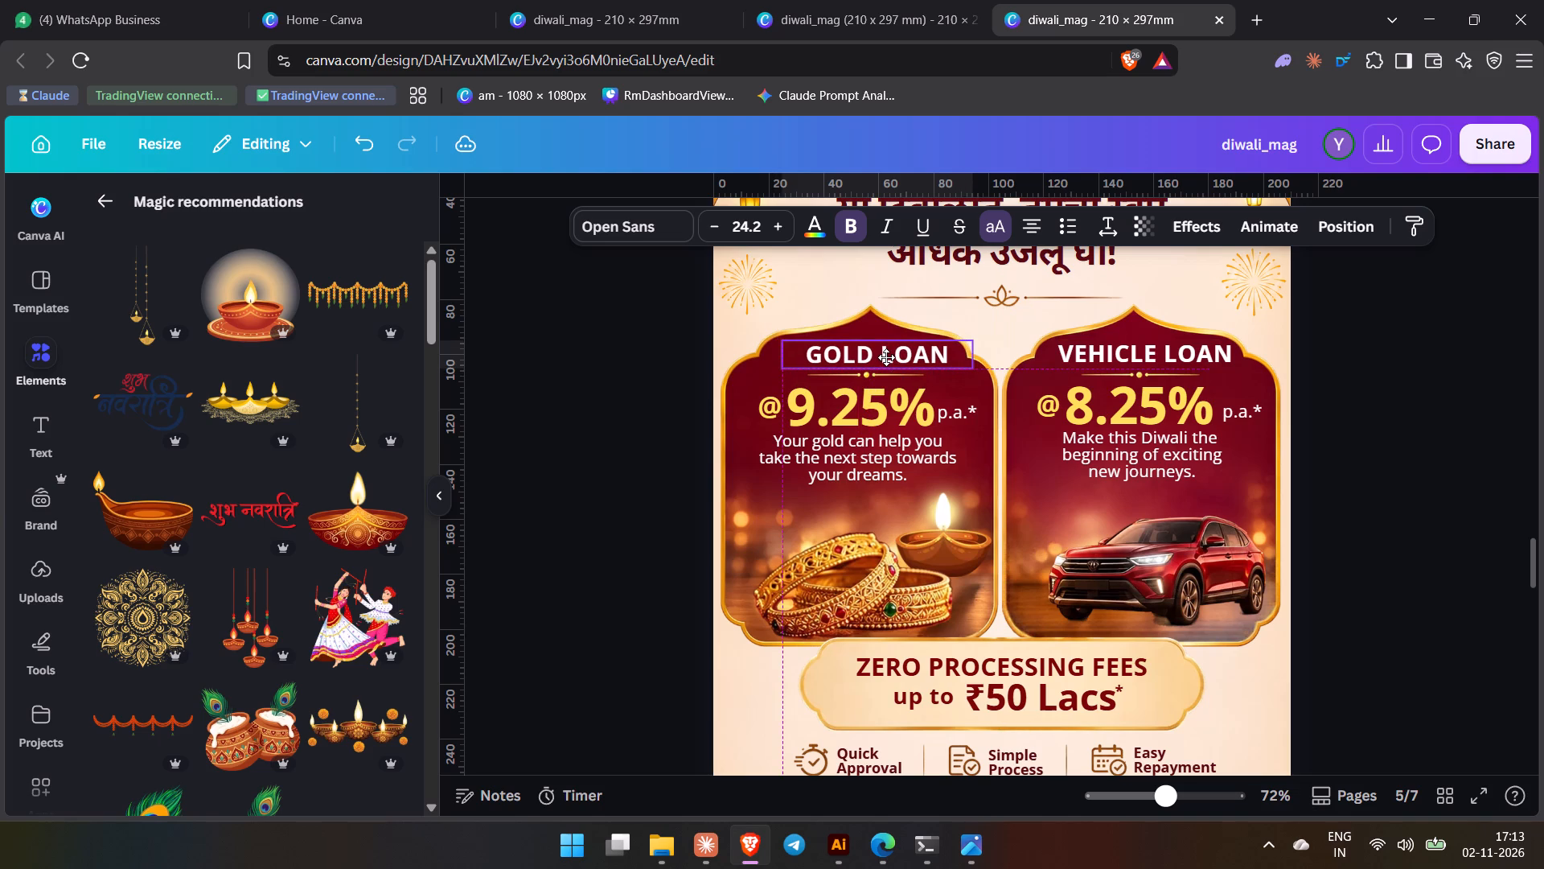
pyautogui.moveTo(886, 357); pyautogui.dragTo(877, 354)
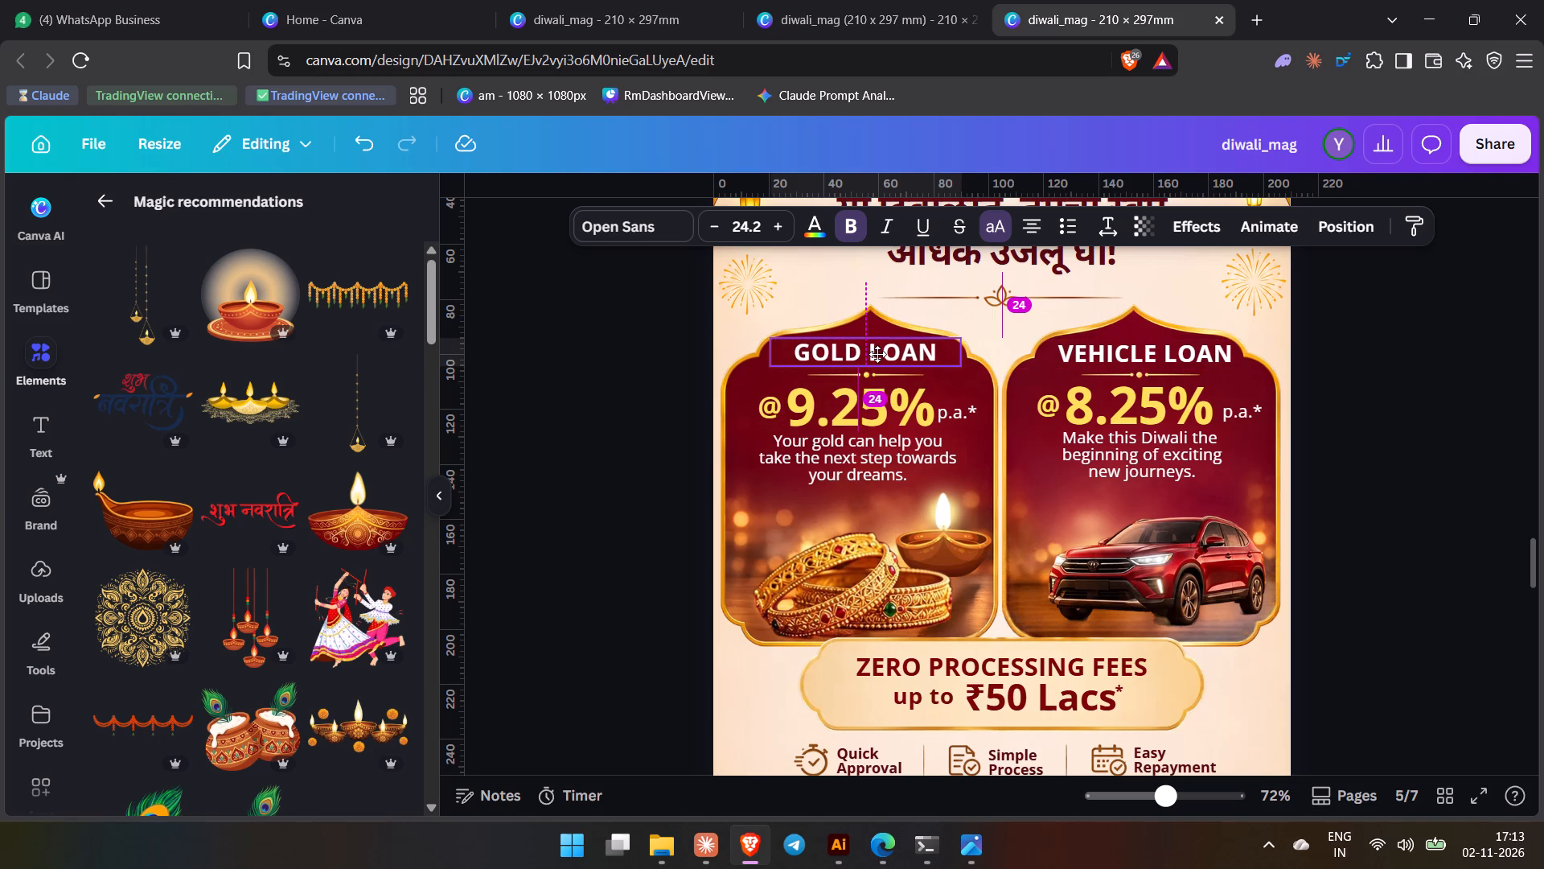
pyautogui.moveTo(877, 354); pyautogui.dragTo(875, 360)
pyautogui.press('Up')
pyautogui.press('Right')
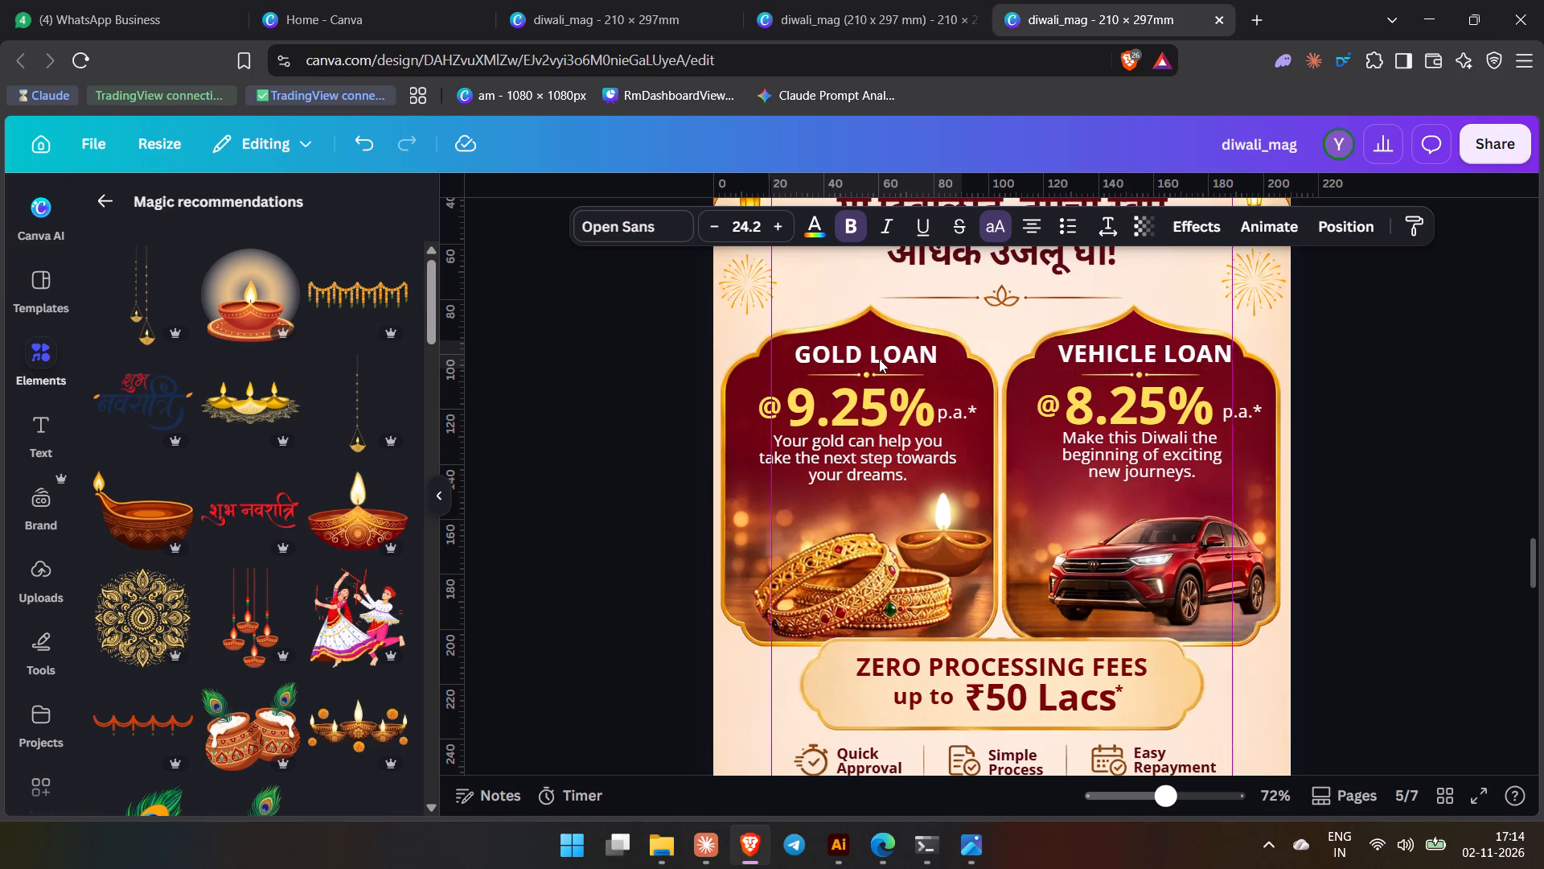
pyautogui.press('Right')
pyautogui.press('Up')
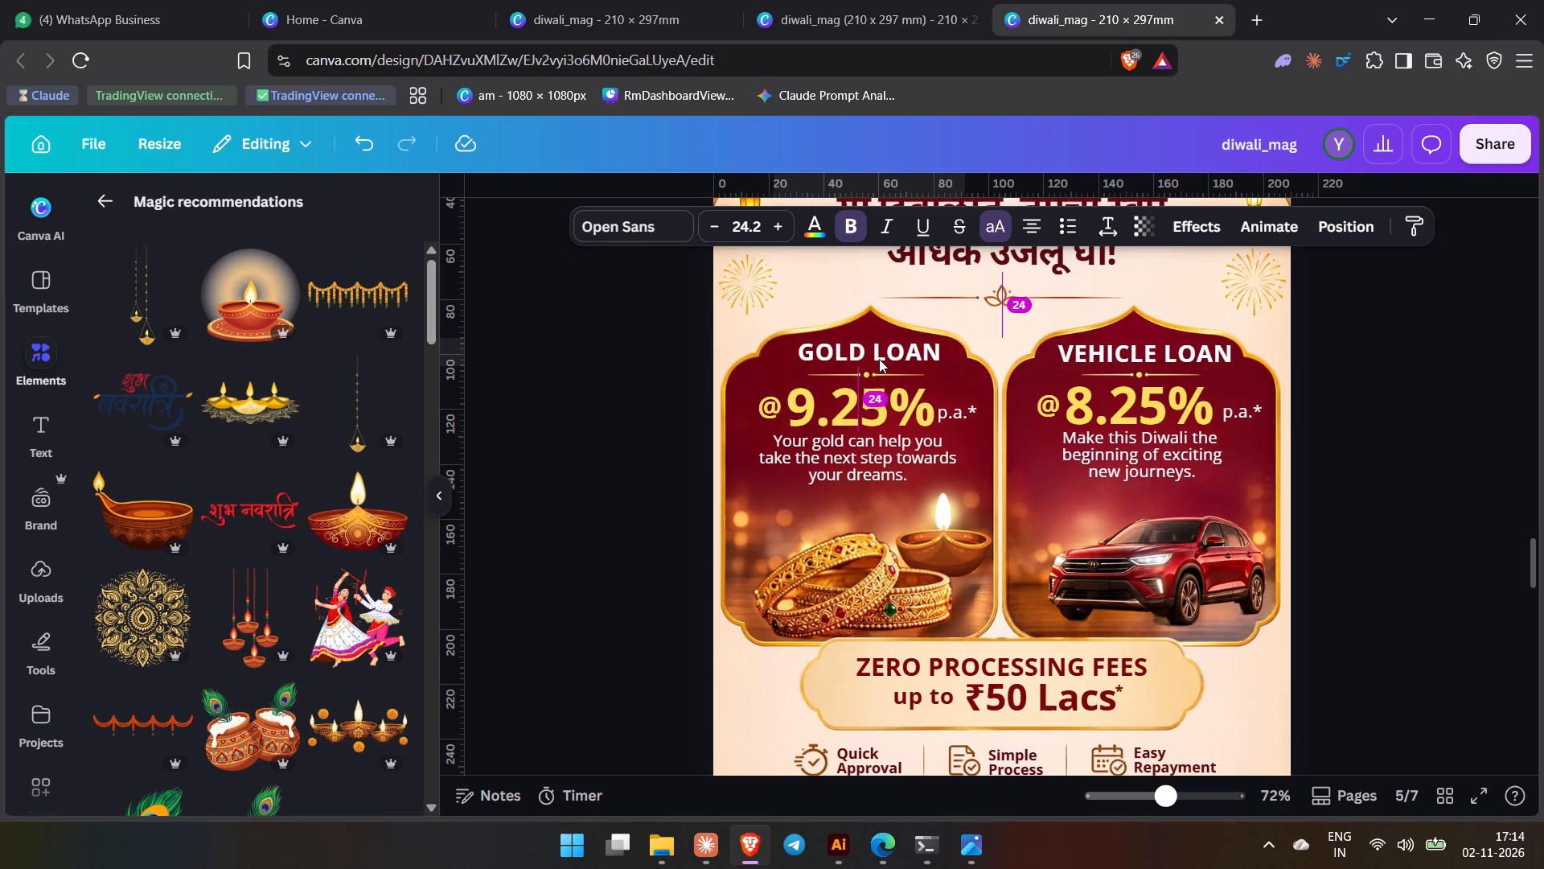
pyautogui.press('Up')
pyautogui.press('Down')
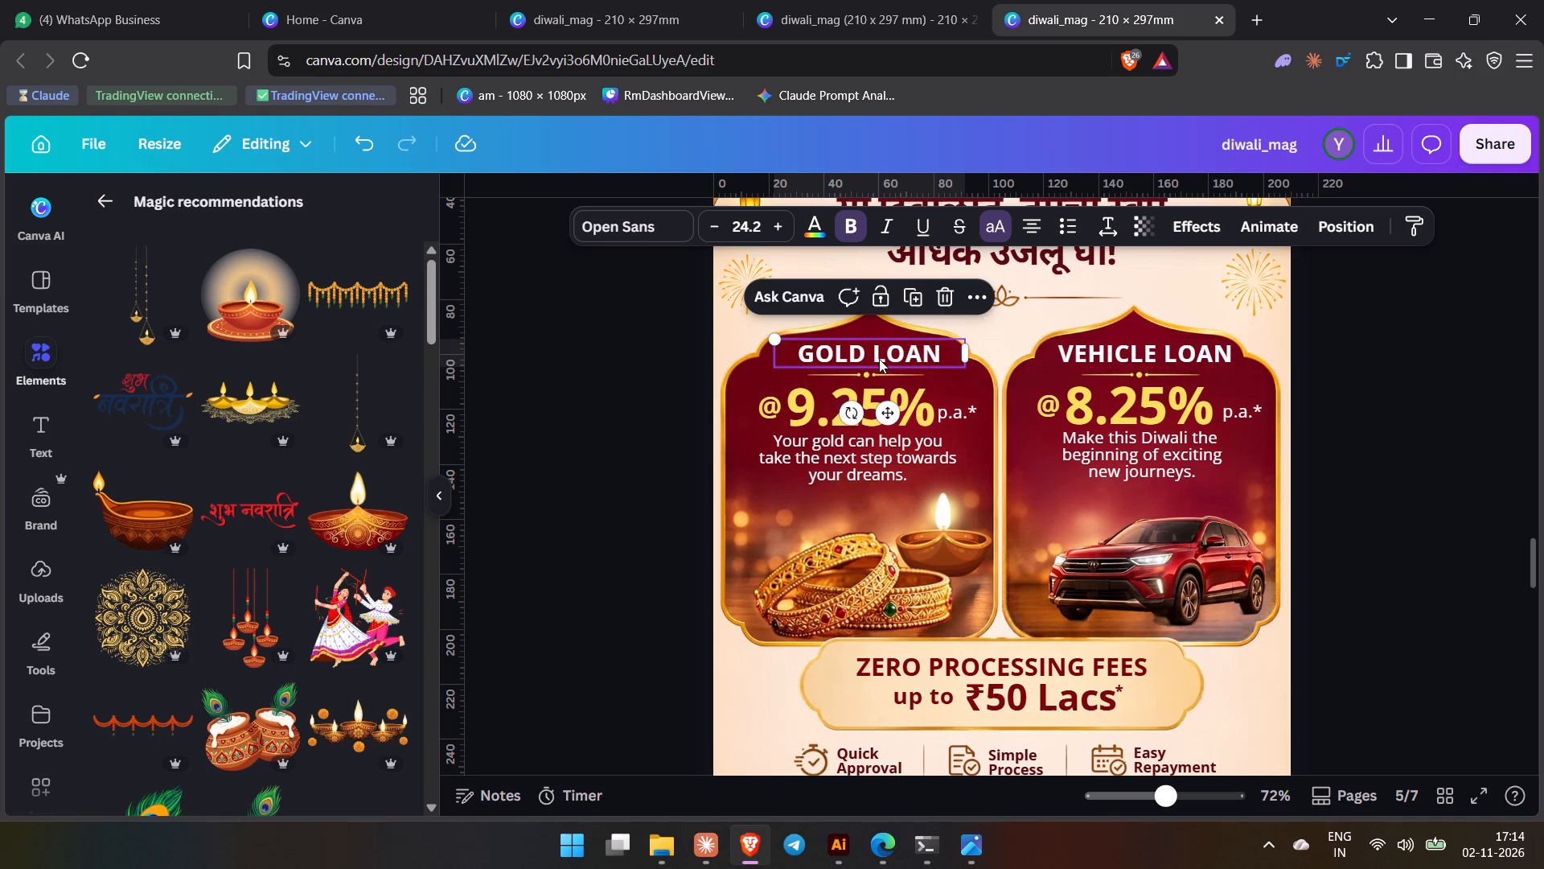
pyautogui.click(1468, 493)
# Compare page 5's gold and vehicle loan panels with the exported Gold + Vehicle reference image.
pyautogui.hotkey('alt', 'Tab')
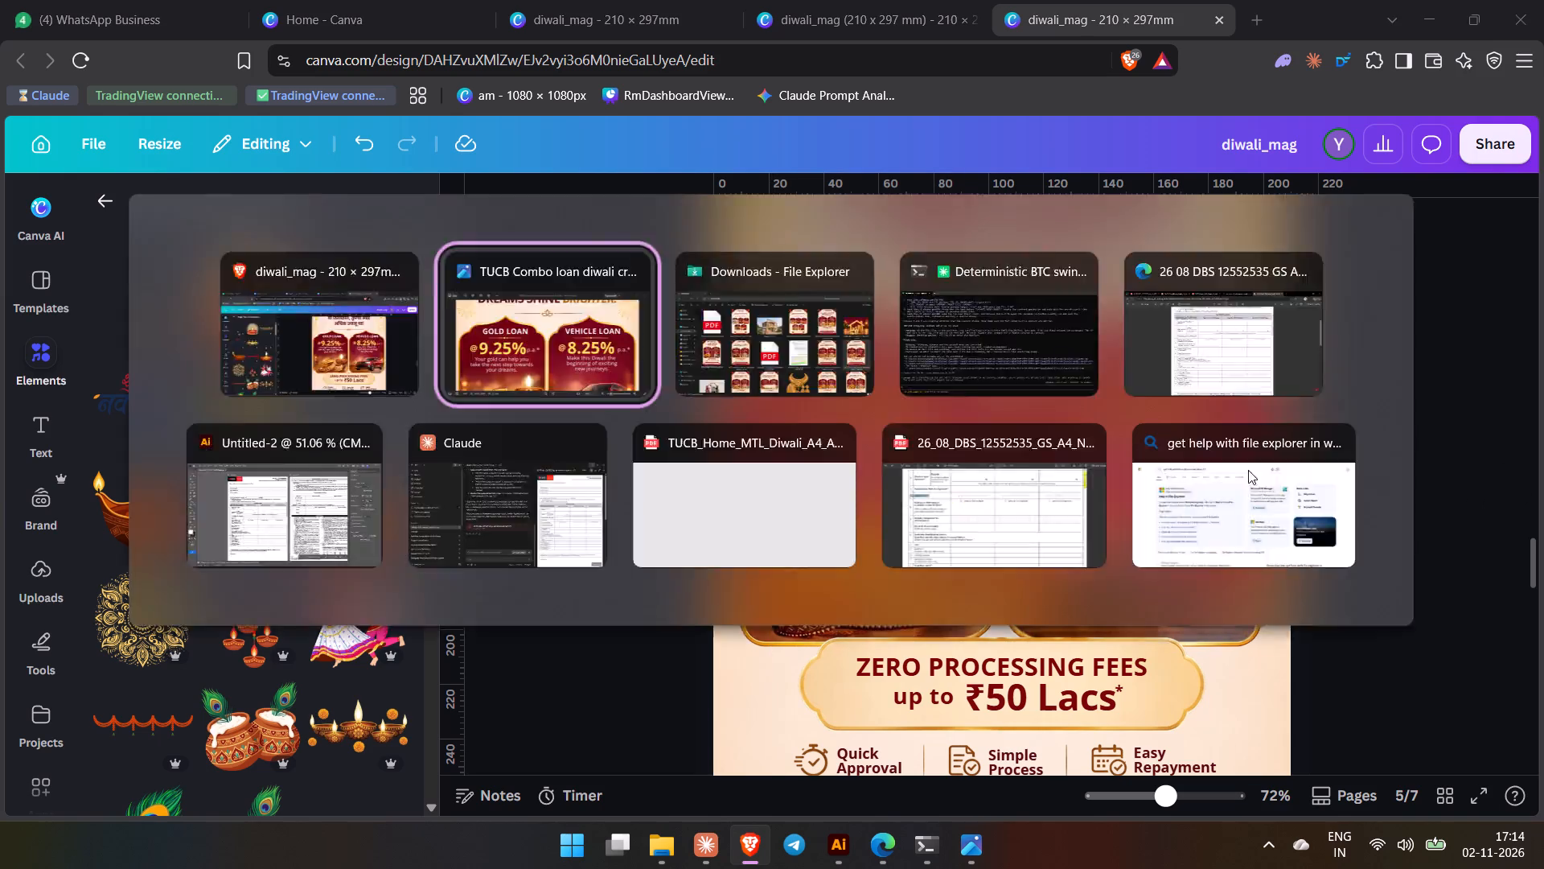
pyautogui.hotkey('alt', 'Tab')
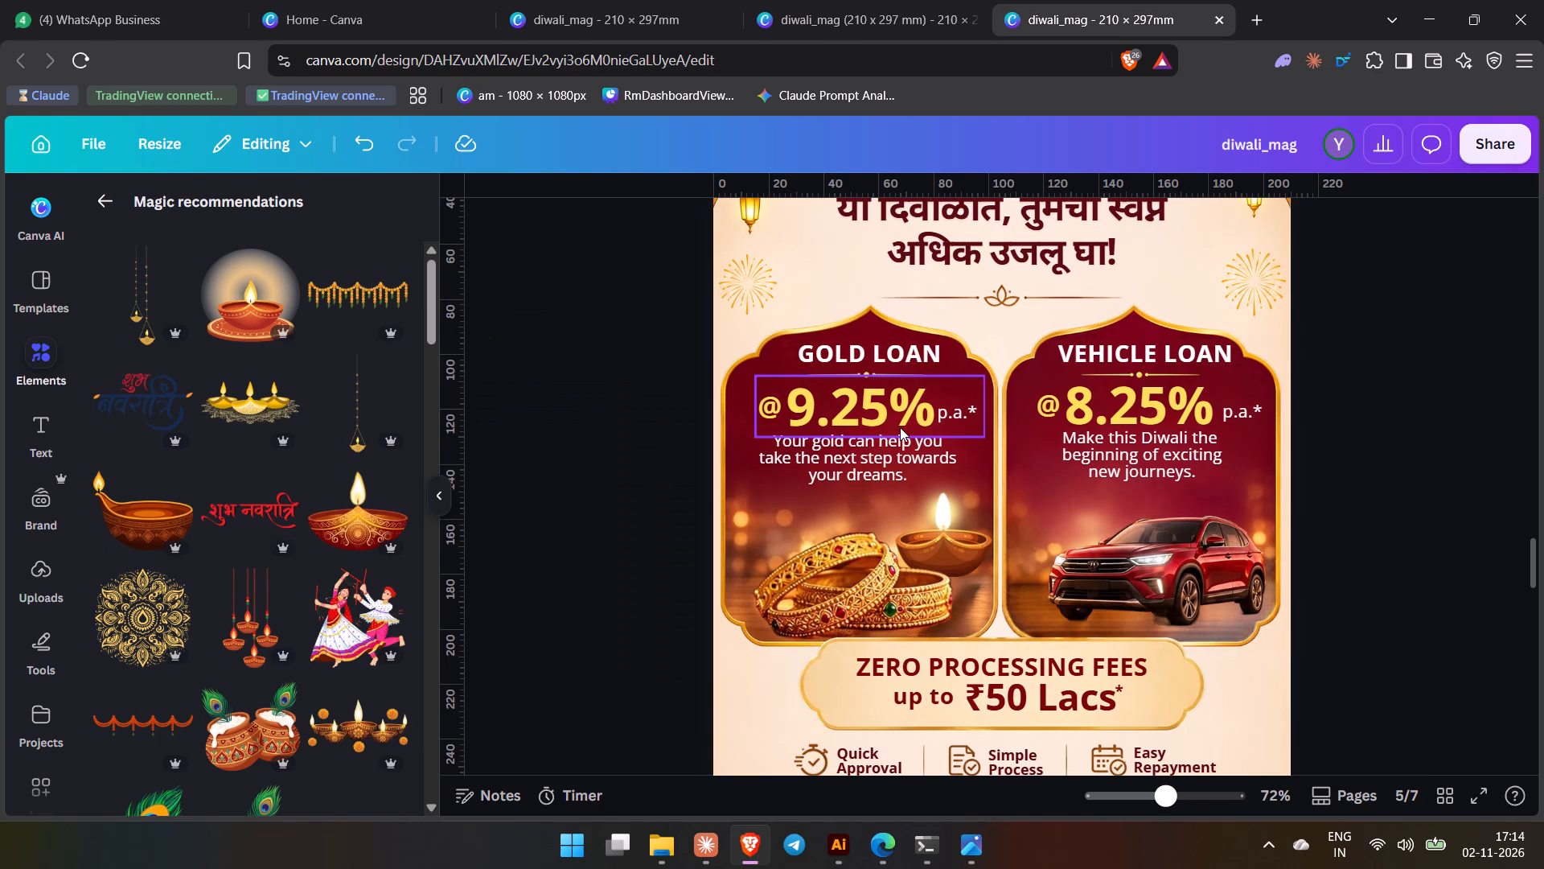
pyautogui.hotkey('alt', 'Tab')
pyautogui.scroll(-1, 503, 478)
pyautogui.hotkey('alt', 'Tab')
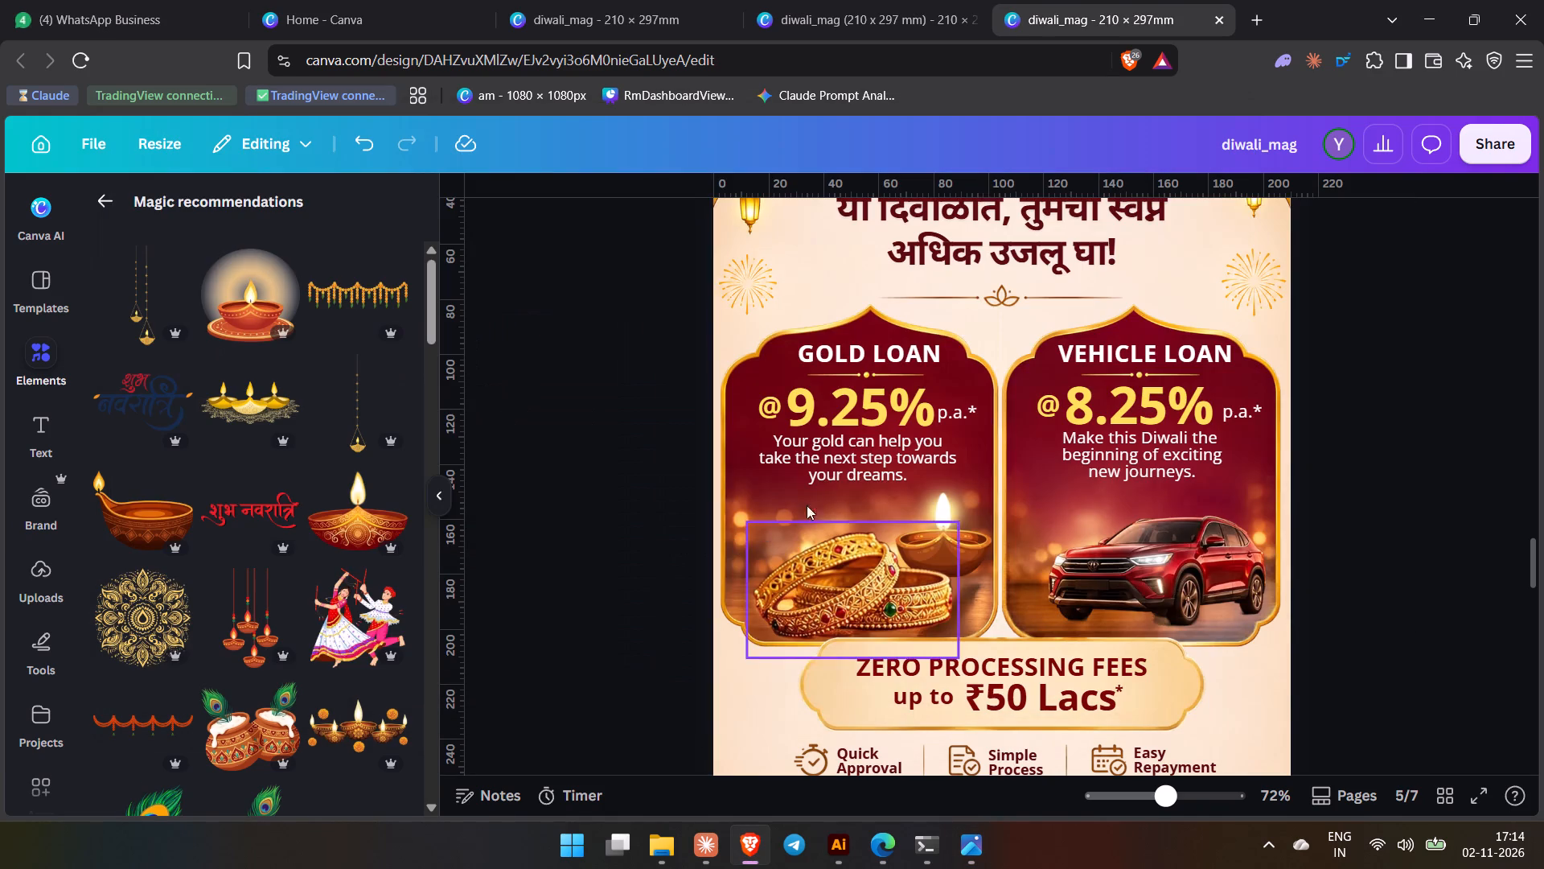
pyautogui.hotkey('alt', 'Tab')
pyautogui.hotkey('alt', 'Tab')
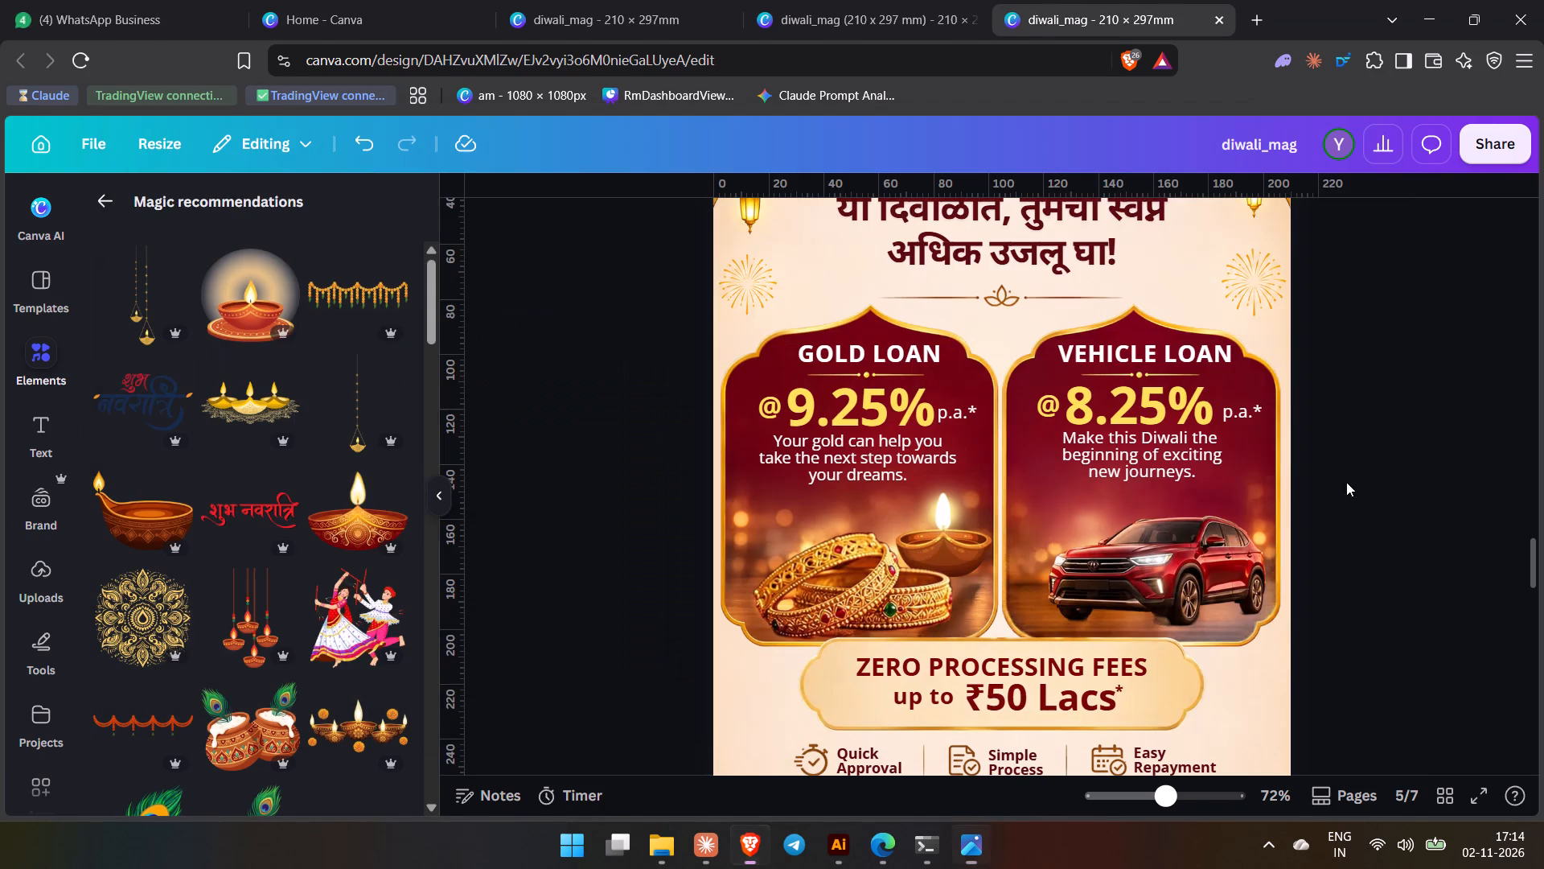
# Replace page 5's Marathi headline with "THIS DIWALI, LET YOUR DREAM SHINE BRIGHTER.", using the Gold + Vehicle reference image for the wording.
pyautogui.scroll(-2, 1350, 489)
pyautogui.scroll(5, 1349, 493)
pyautogui.hotkey('alt', 'Tab')
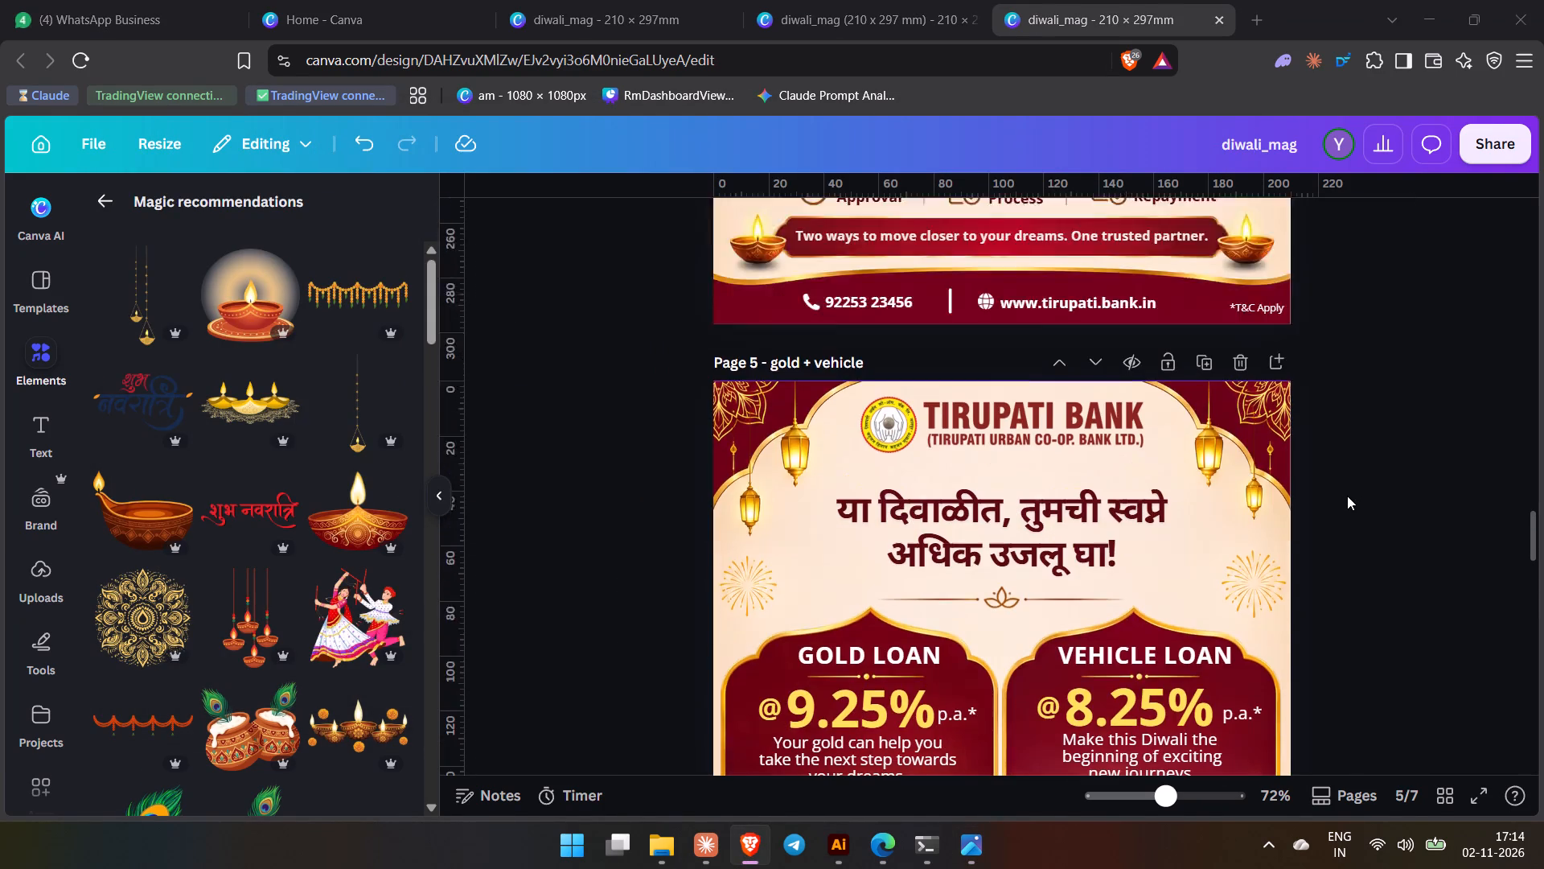
pyautogui.moveTo(732, 324); pyautogui.dragTo(737, 584)
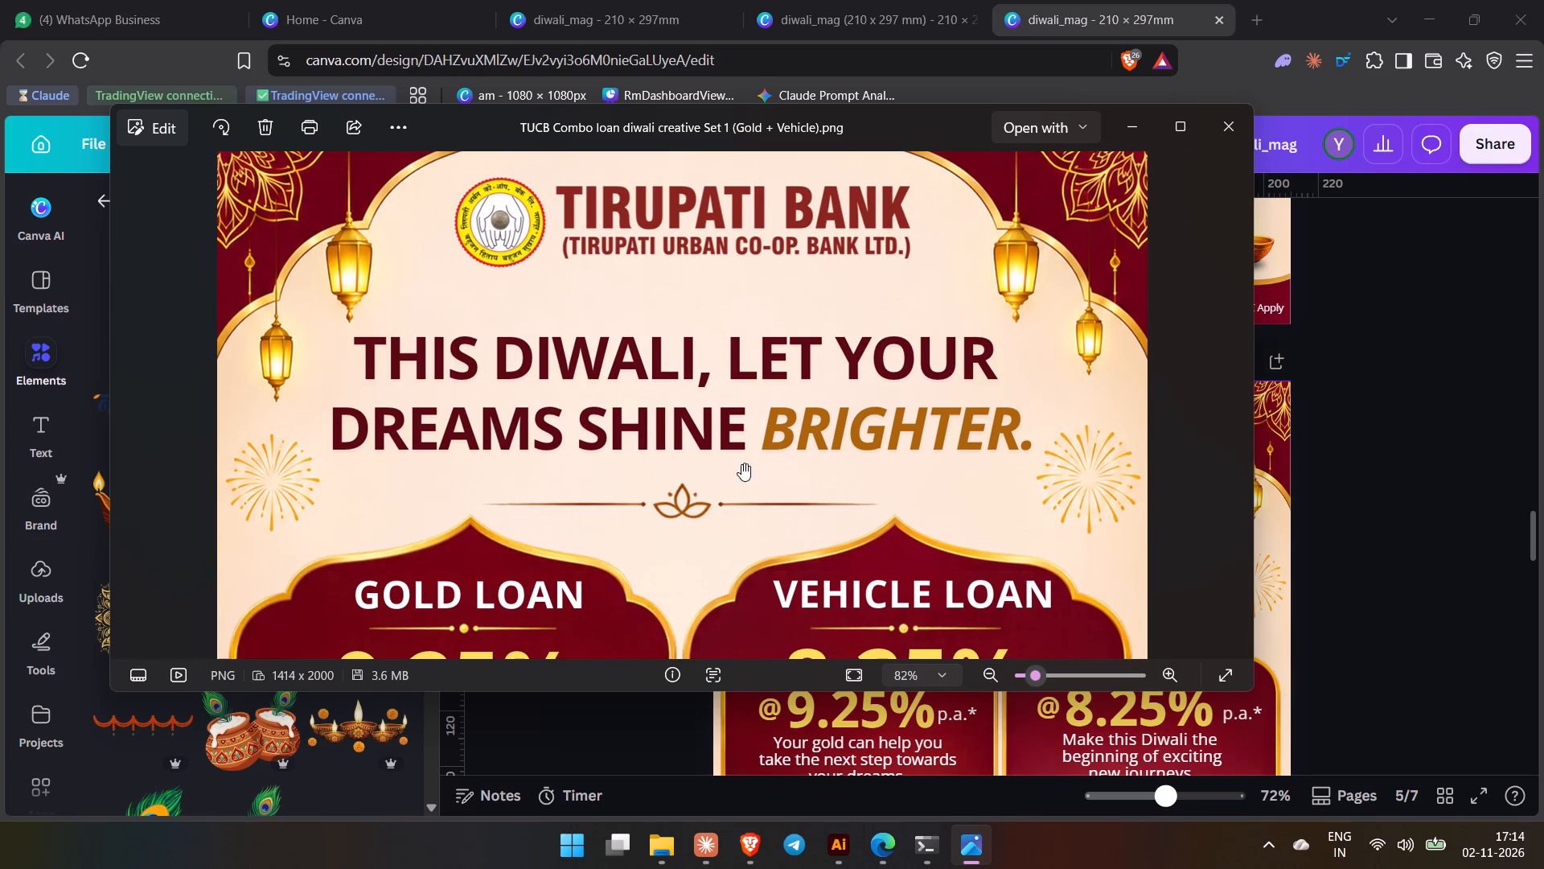
pyautogui.hotkey('alt', 'Tab')
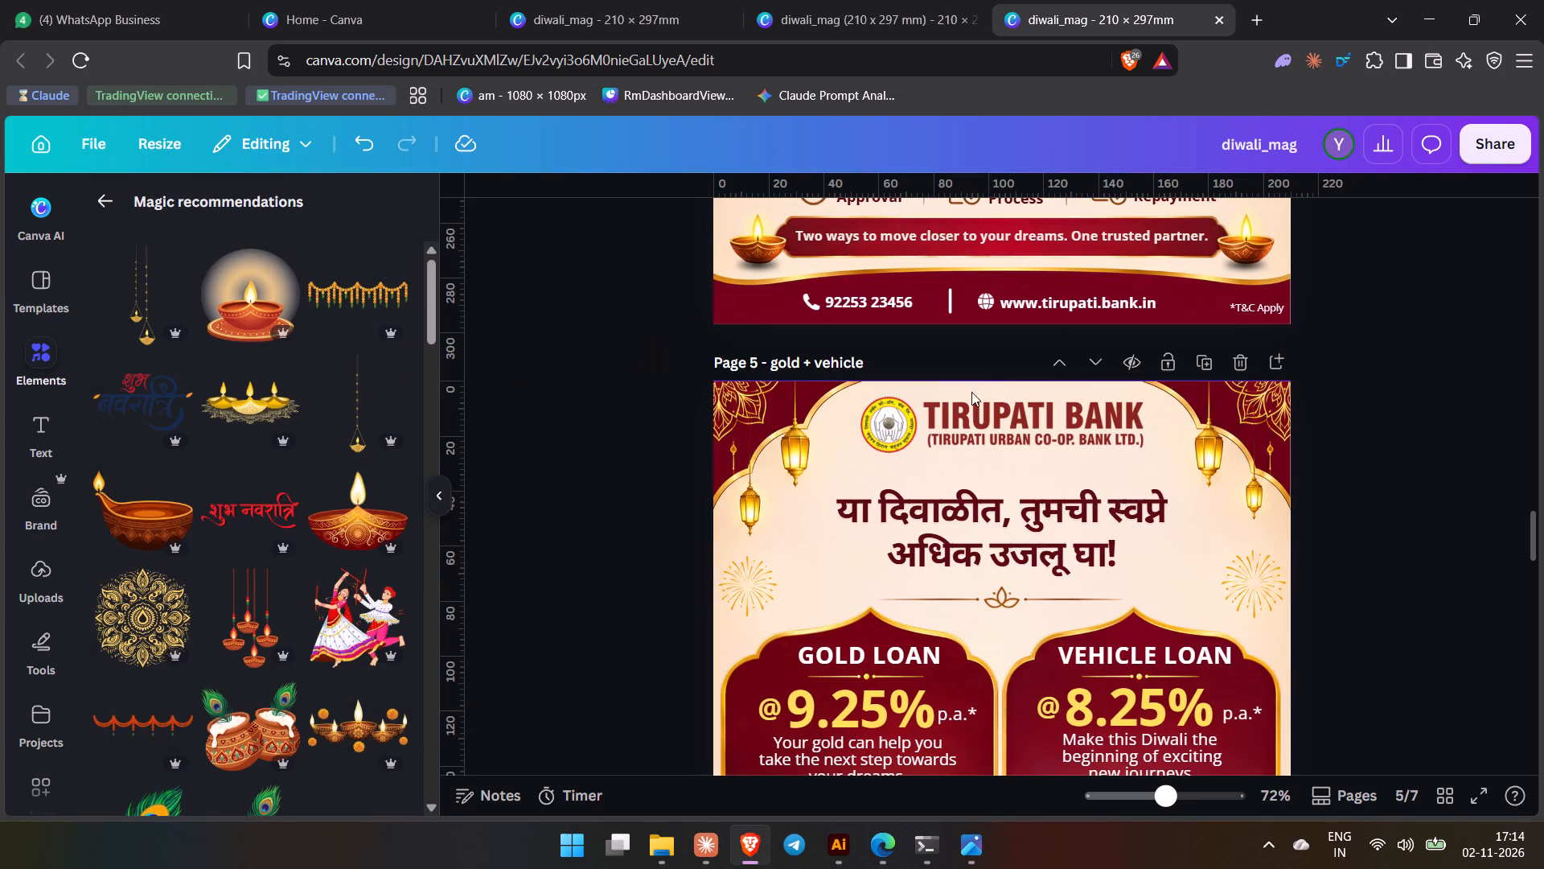
pyautogui.tripleClick(1032, 532)
pyautogui.hotkey('ctrl', 'a')
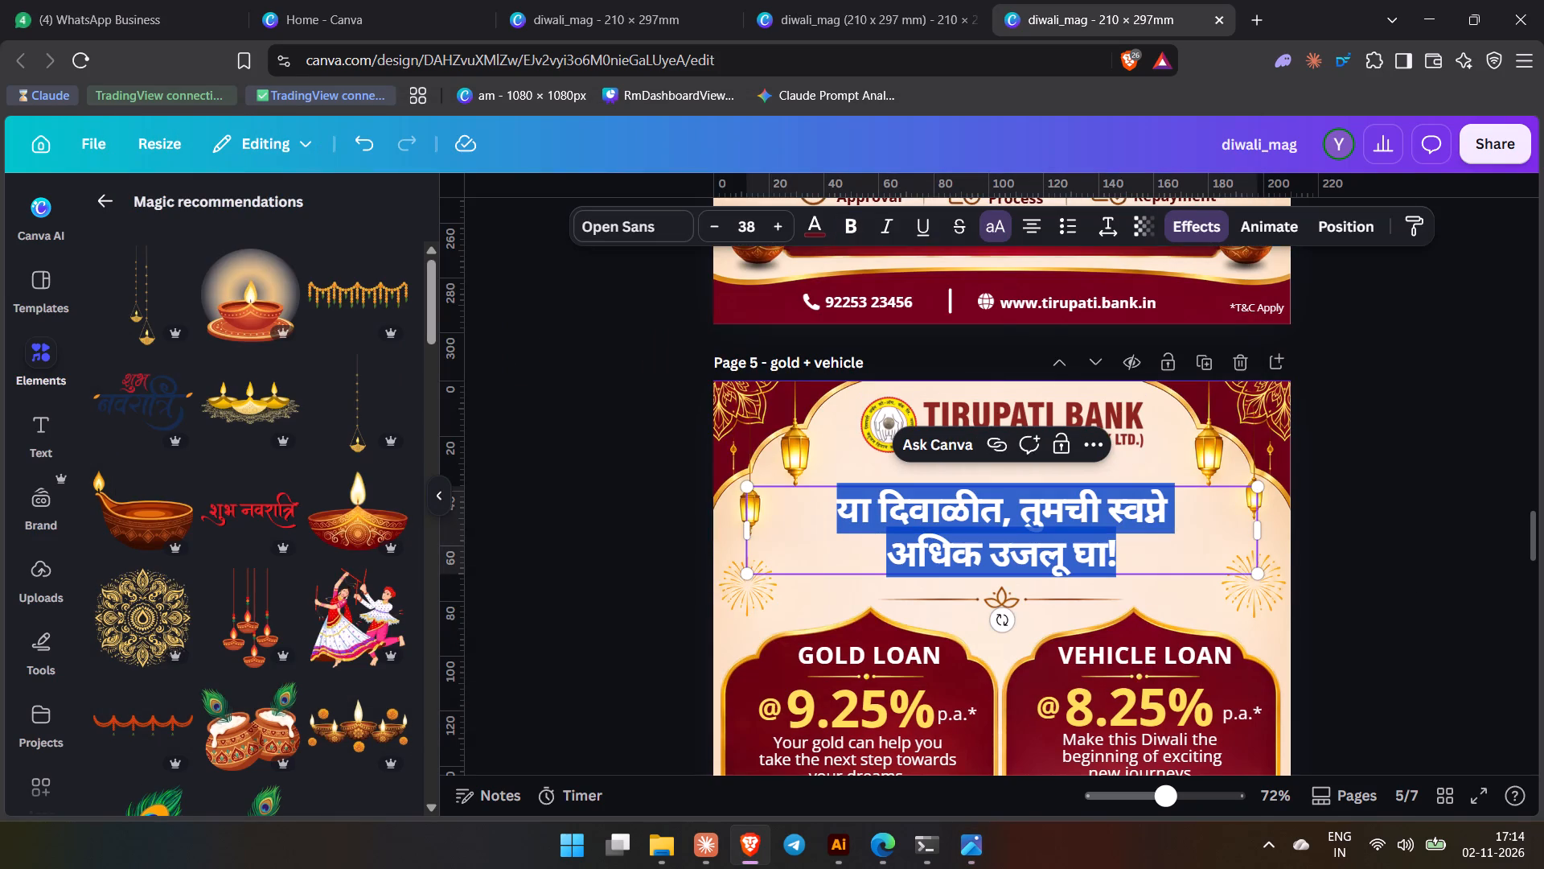
pyautogui.write('THIS')
pyautogui.press('space')
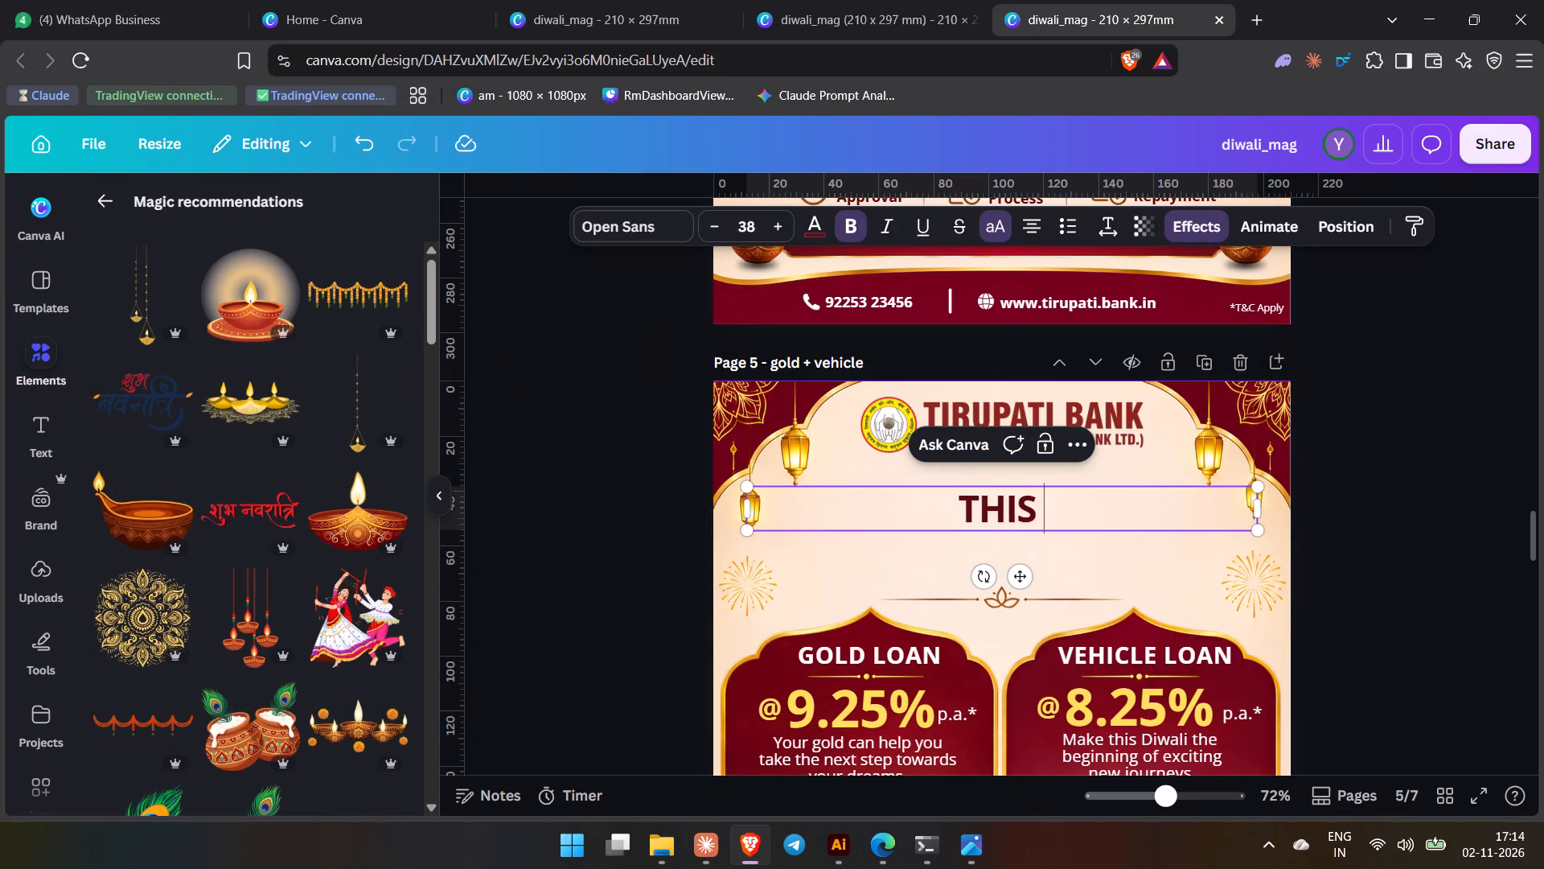
pyautogui.hotkey('alt', 'Tab')
pyautogui.hotkey('alt', 'Tab')
pyautogui.write('DIWALI, LET')
pyautogui.hotkey('alt', 'Tab')
pyautogui.hotkey('alt', 'Tab')
pyautogui.press('space')
pyautogui.write('YOUR DE')
pyautogui.press('BackSpace')
pyautogui.write('REAN')
pyautogui.press('BackSpace')
pyautogui.press('m')
pyautogui.hotkey('alt', 'Tab')
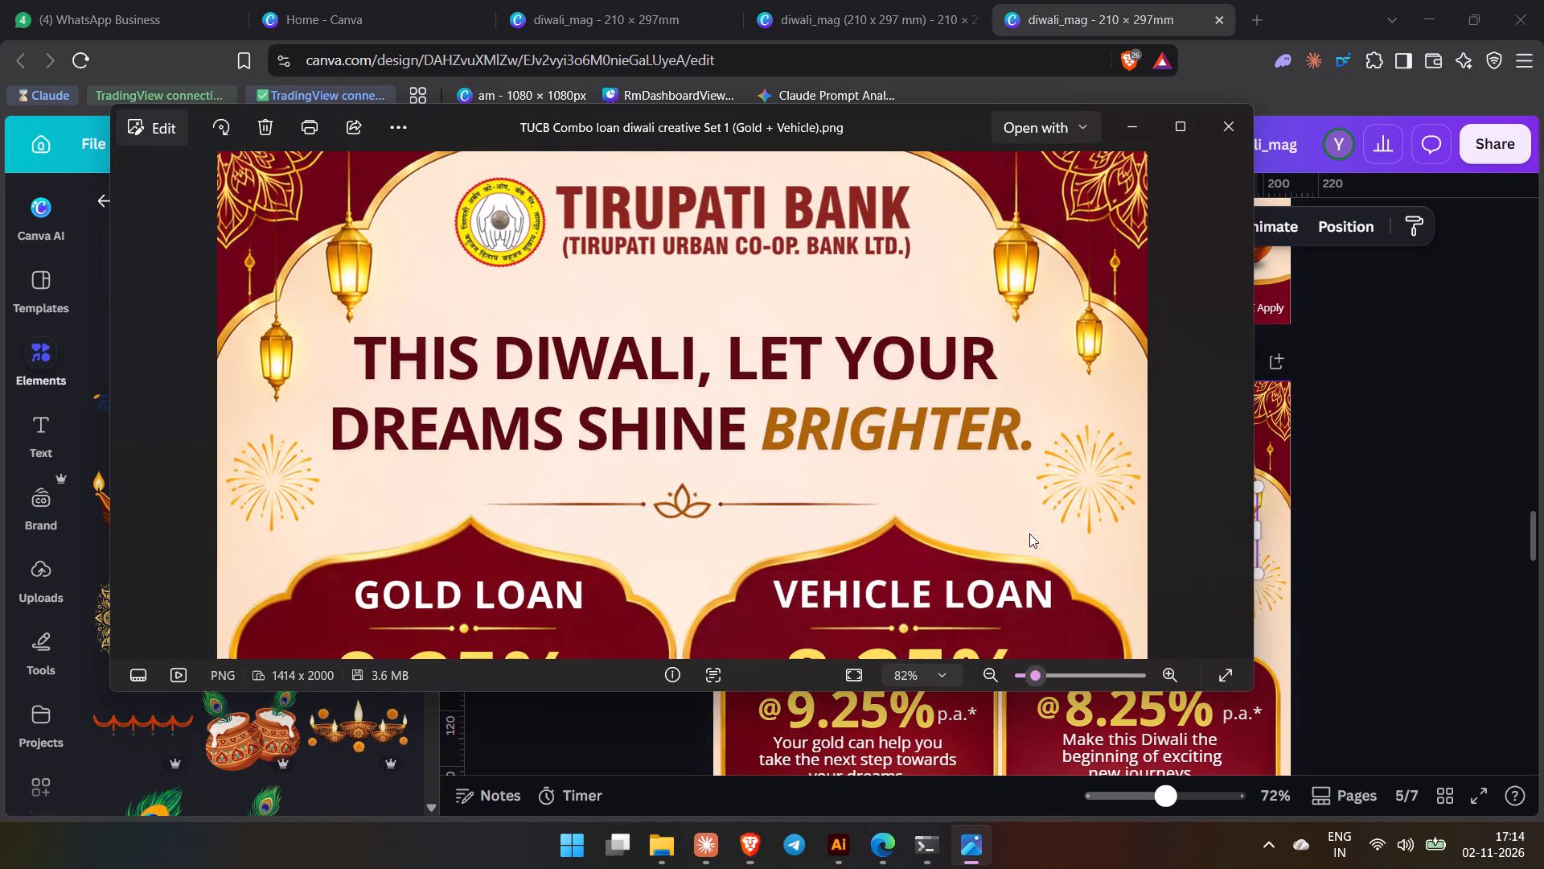
pyautogui.hotkey('alt', 'Tab')
pyautogui.press('space')
pyautogui.write('SHONE')
pyautogui.press('BackSpace')
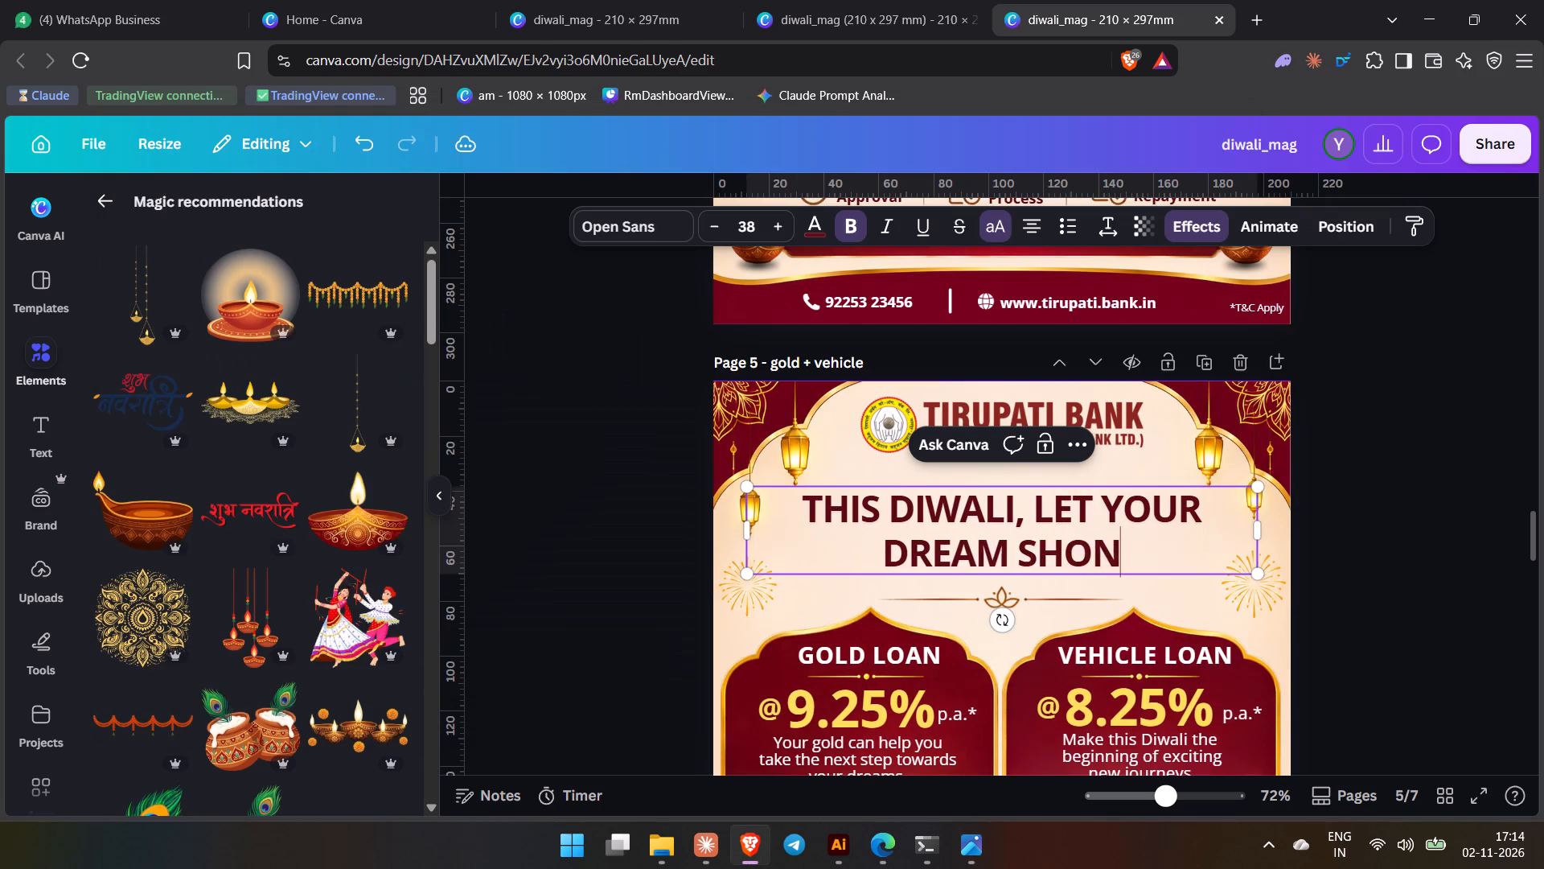
pyautogui.press('BackSpace')
pyautogui.press('BackSpace')
pyautogui.write('INE')
pyautogui.press('space')
pyautogui.hotkey('alt', 'Tab')
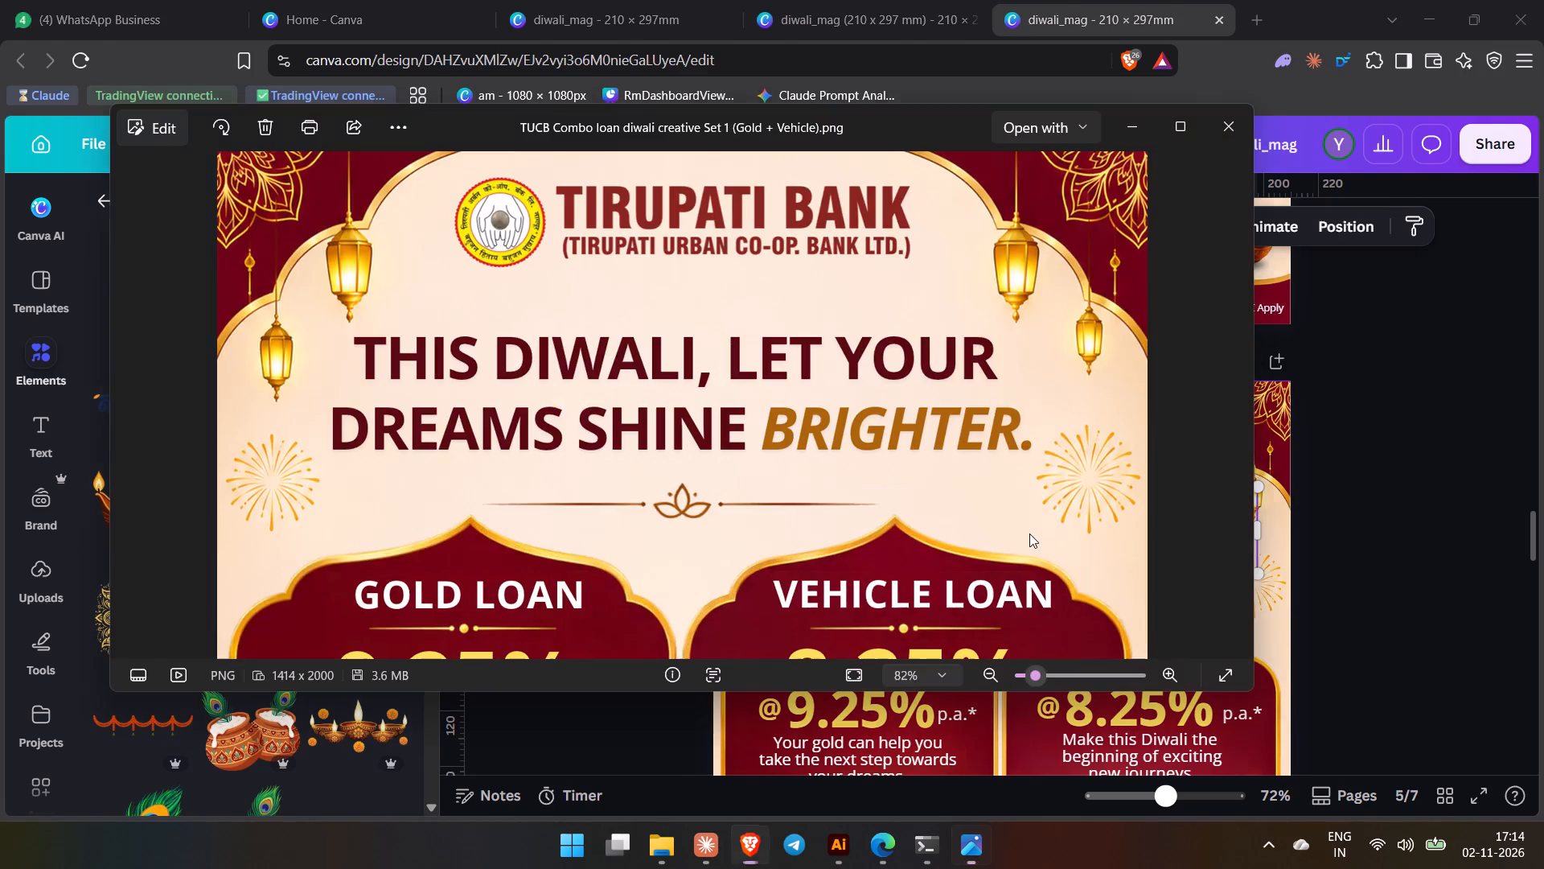
pyautogui.hotkey('alt', 'Tab')
pyautogui.write('BRIGHTER.')
pyautogui.press('Escape')
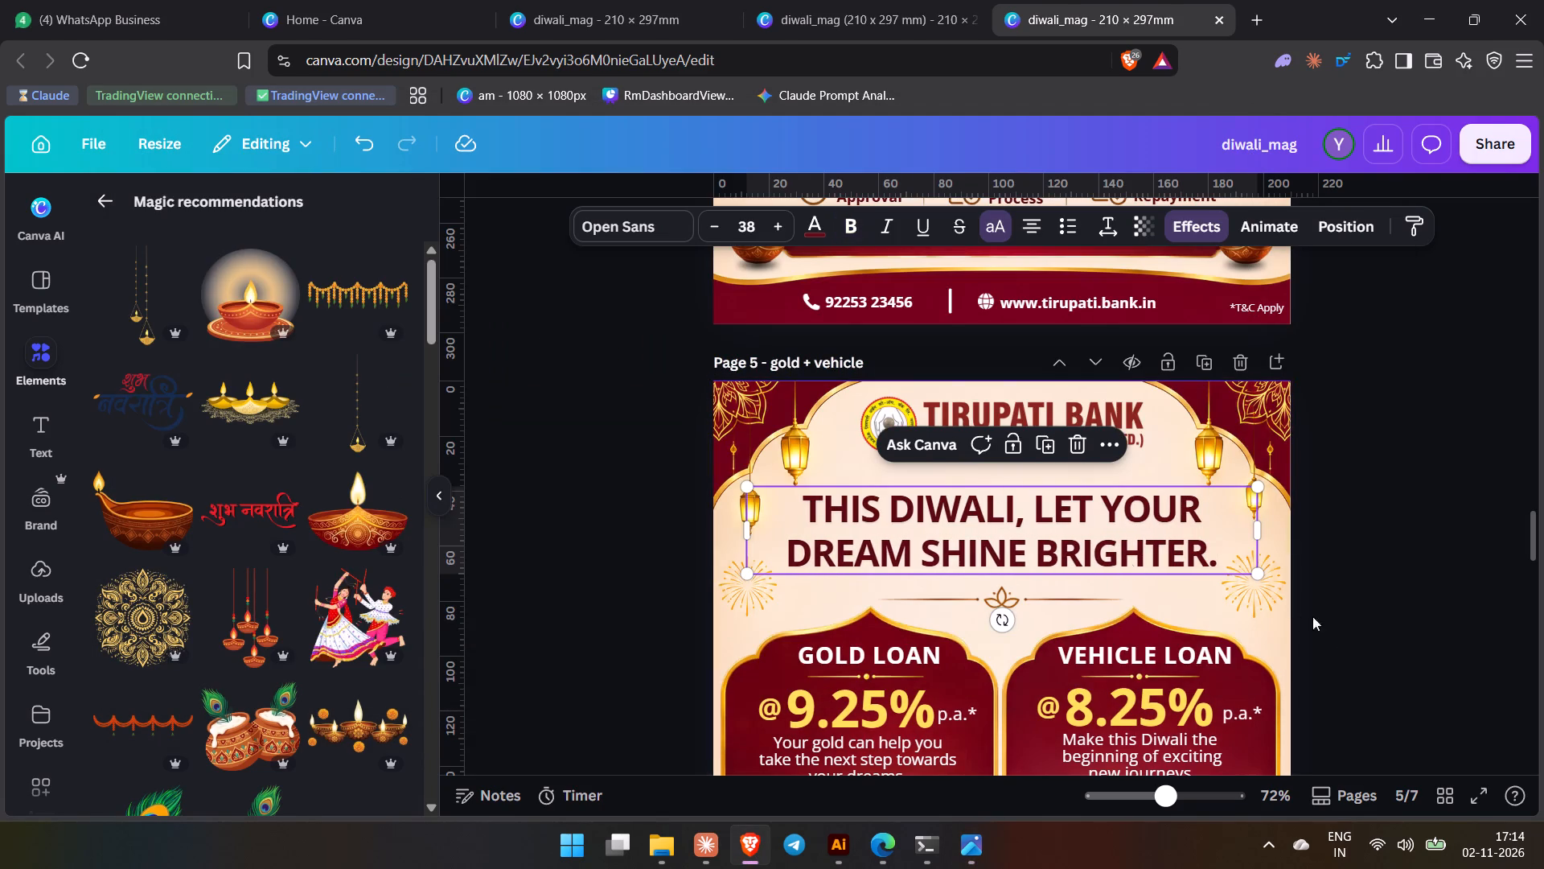
pyautogui.click(1449, 692)
# Check the overall layout of page 5's gold and vehicle ad with its English headline.
pyautogui.scroll(-9, 1296, 628)
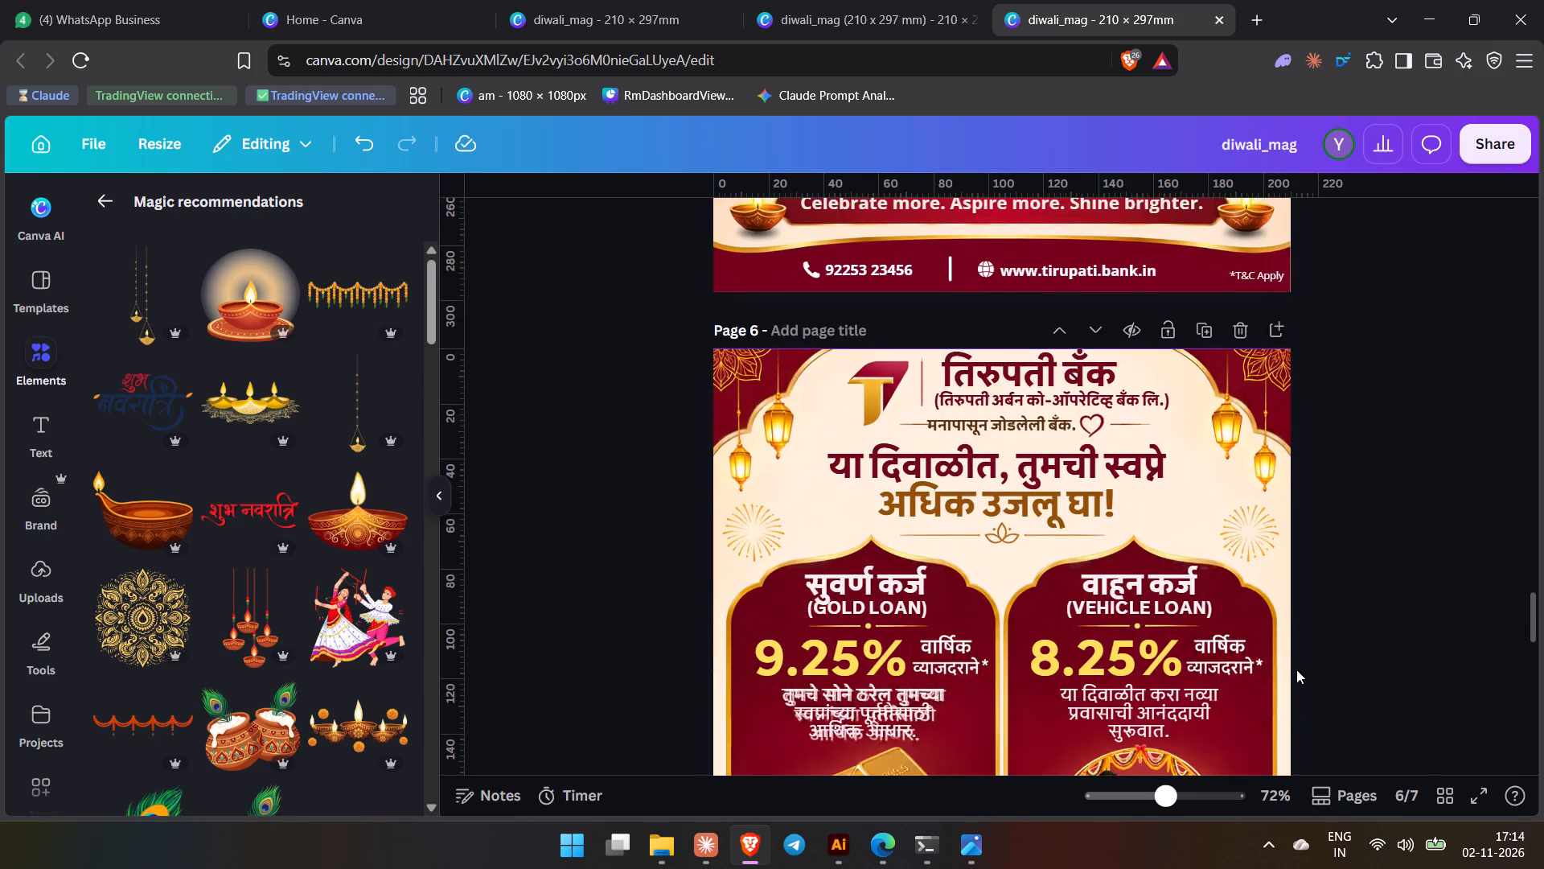
pyautogui.scroll(6, 1296, 669)
pyautogui.keyDown('ctrl'); pyautogui.scroll(-3, 1306, 666); pyautogui.keyUp('ctrl')
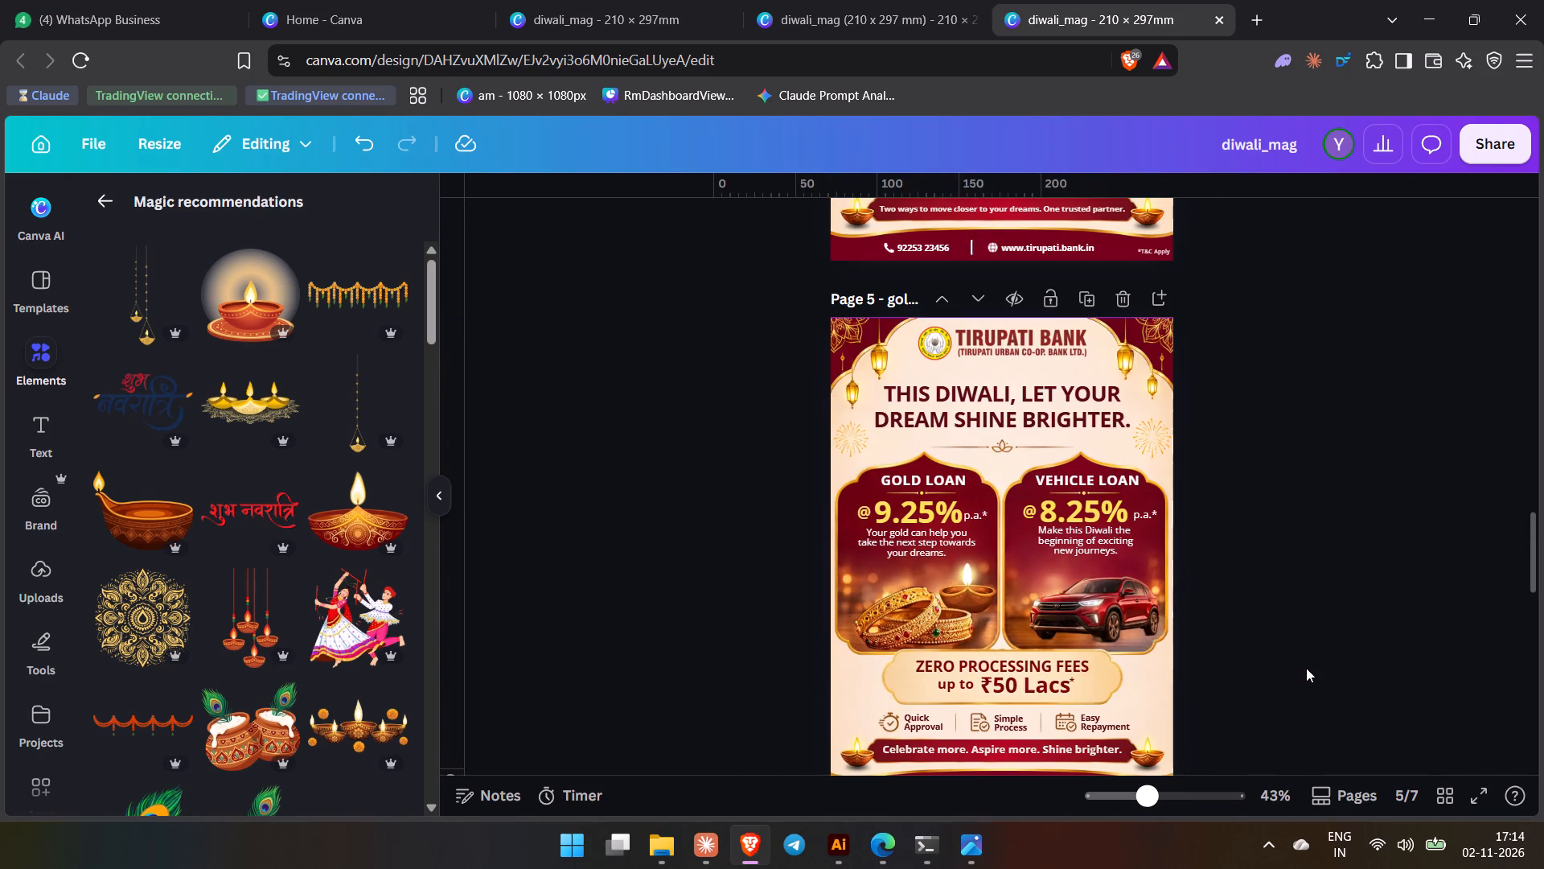
# Copy all of page 5's gold and vehicle loan ad elements onto blank page 3 of the diwali_mag (210 x 297 mm) design.
pyautogui.moveTo(802, 317); pyautogui.dragTo(1201, 735)
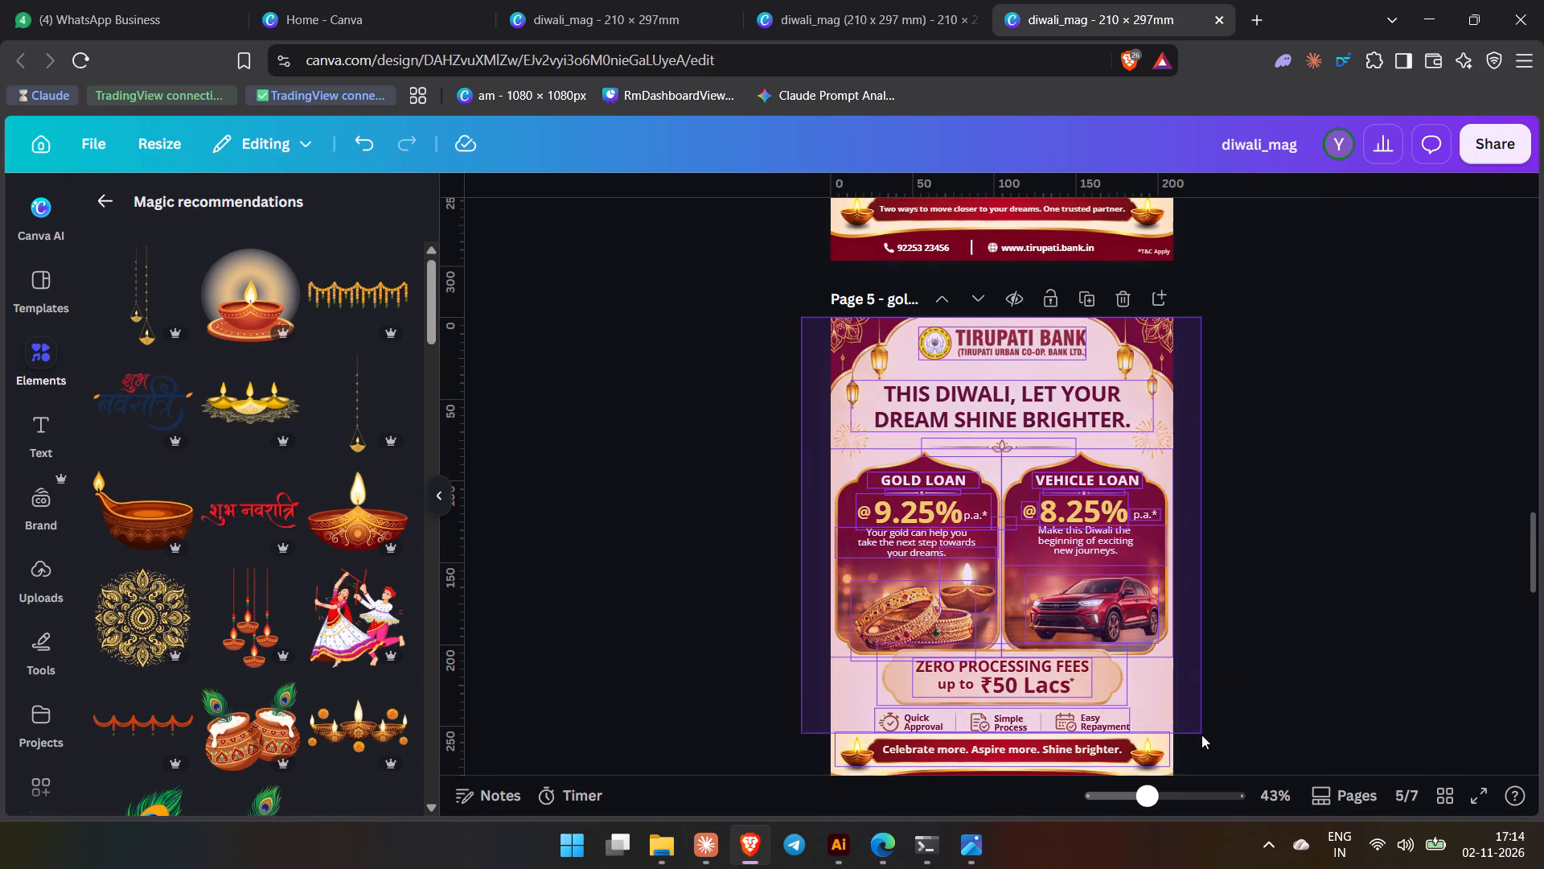
pyautogui.moveTo(1201, 735); pyautogui.dragTo(1198, 710)
pyautogui.scroll(-1, 1202, 739)
pyautogui.hotkey('ctrl', 'c')
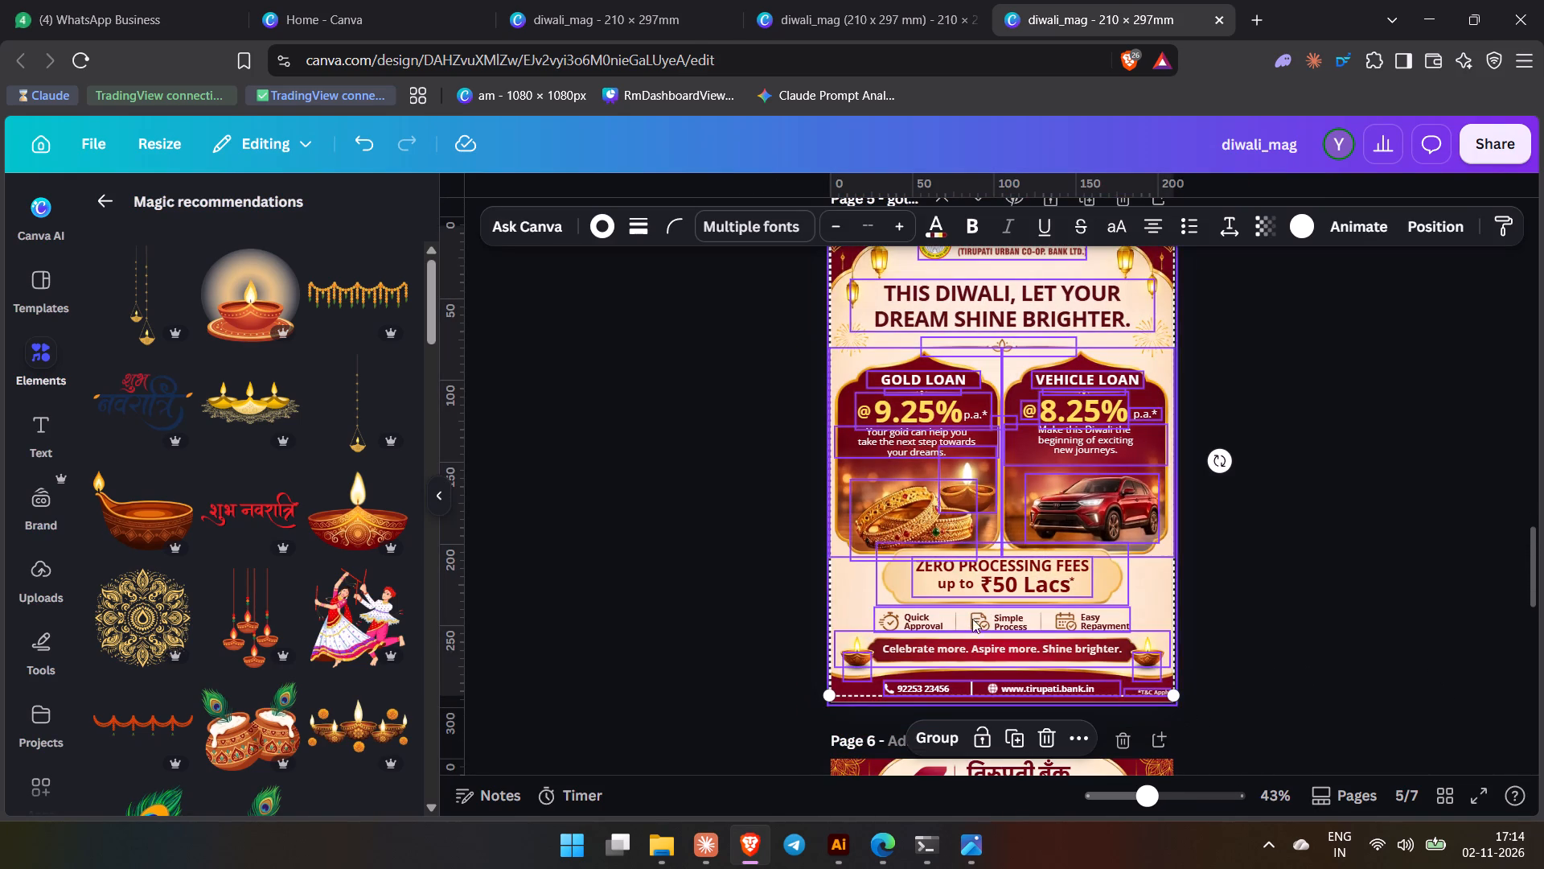
pyautogui.click(898, 0)
pyautogui.scroll(-4, 888, 634)
pyautogui.click(849, 643)
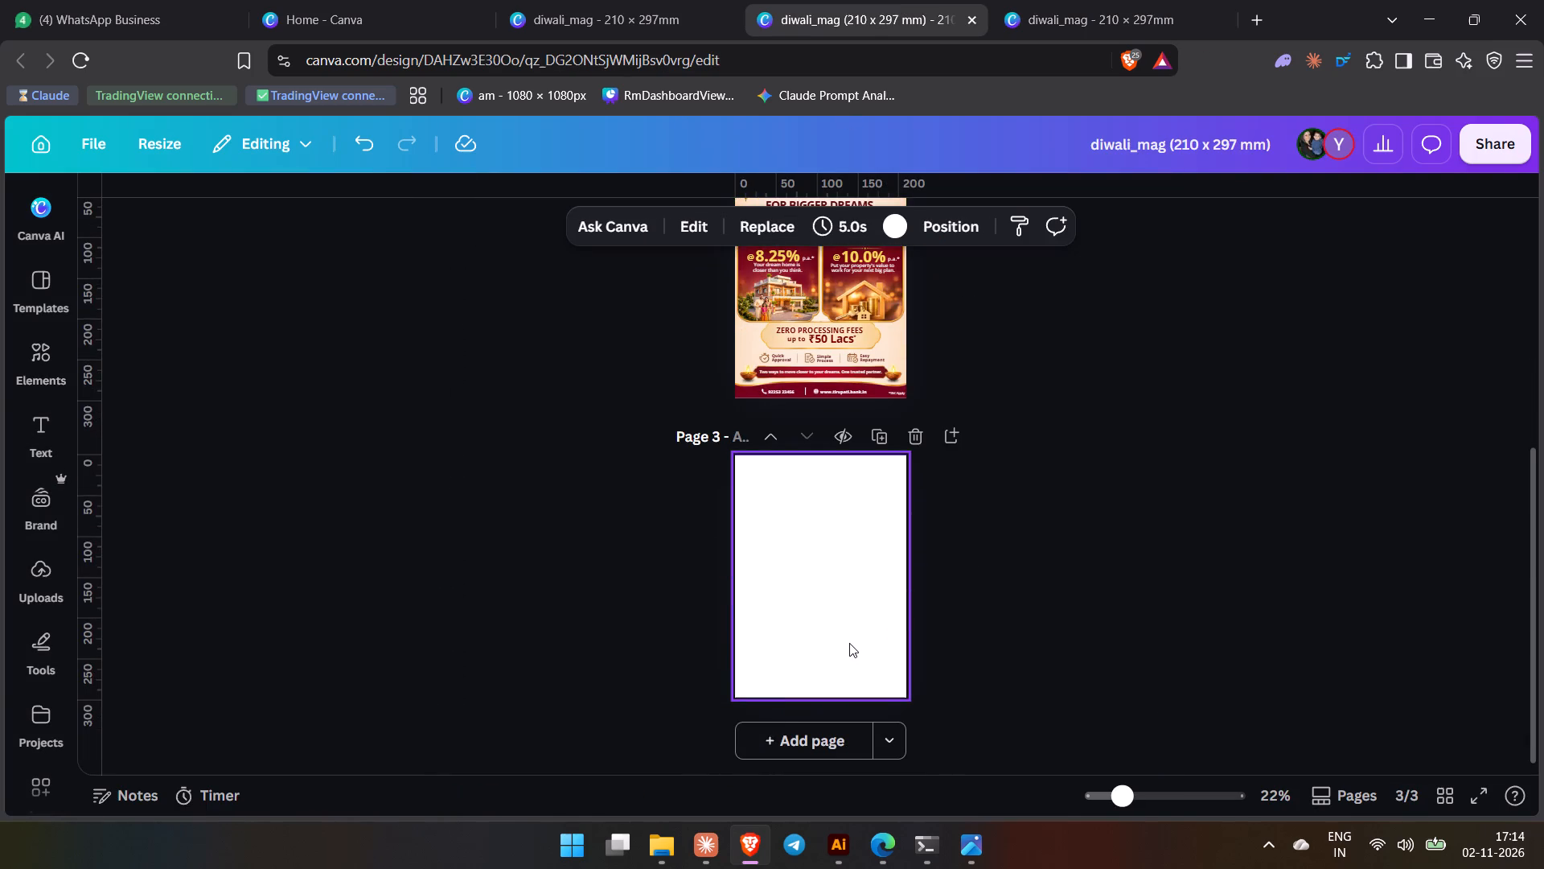
pyautogui.hotkey('ctrl', 'v')
# Copy page 5's cream and maroon Diwali background onto page 3 of the diwali_mag (210 x 297 mm) design and check the assembled page.
pyautogui.click(1052, 0)
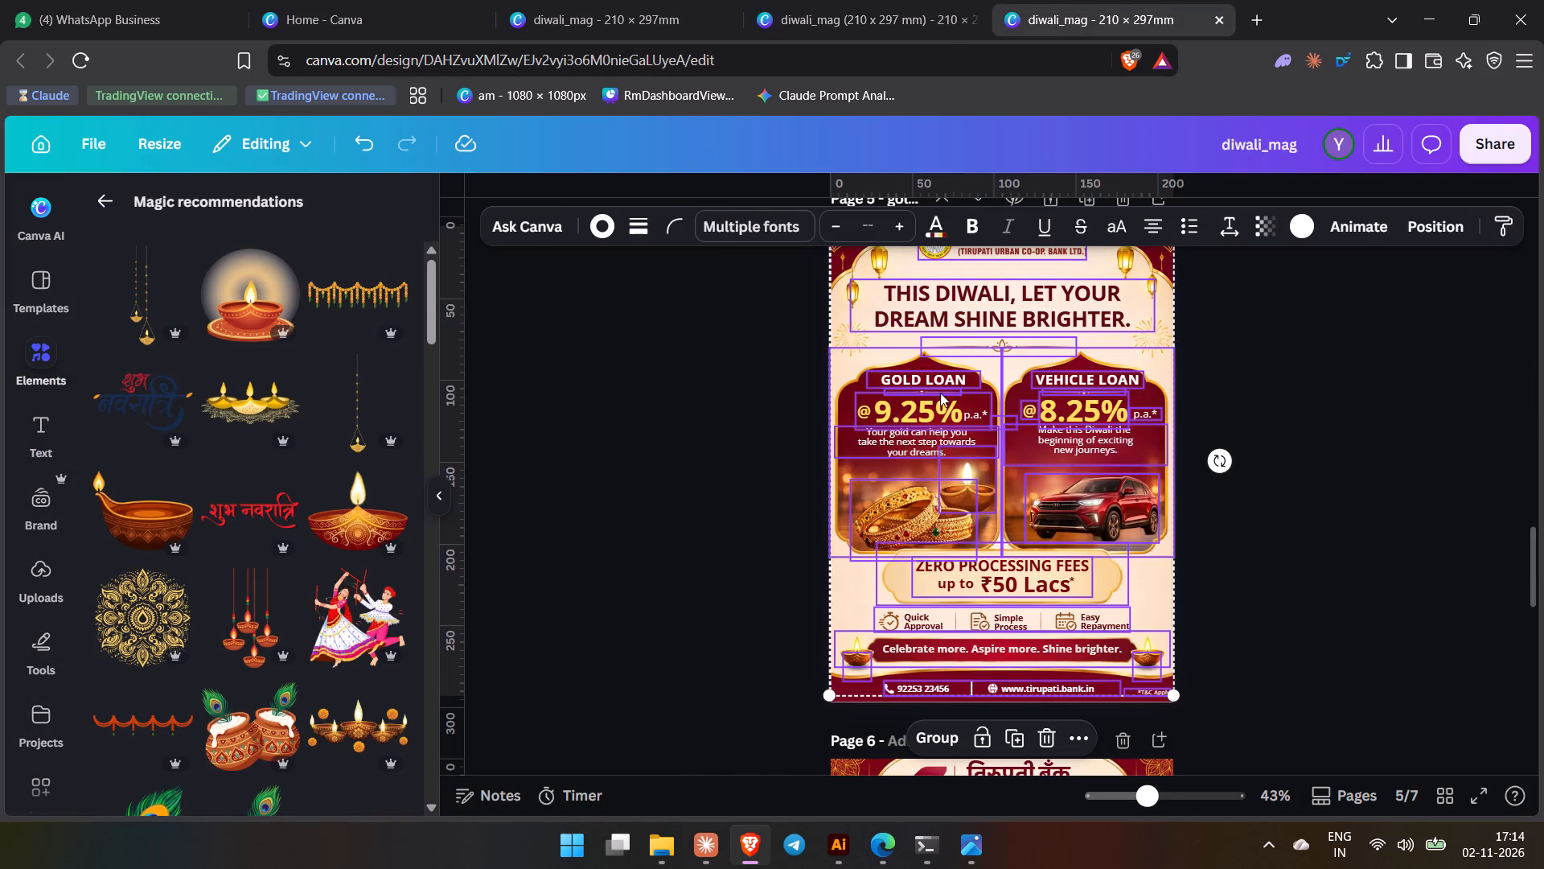
pyautogui.click(1199, 509)
pyautogui.click(1154, 610)
pyautogui.hotkey('ctrl', 'c')
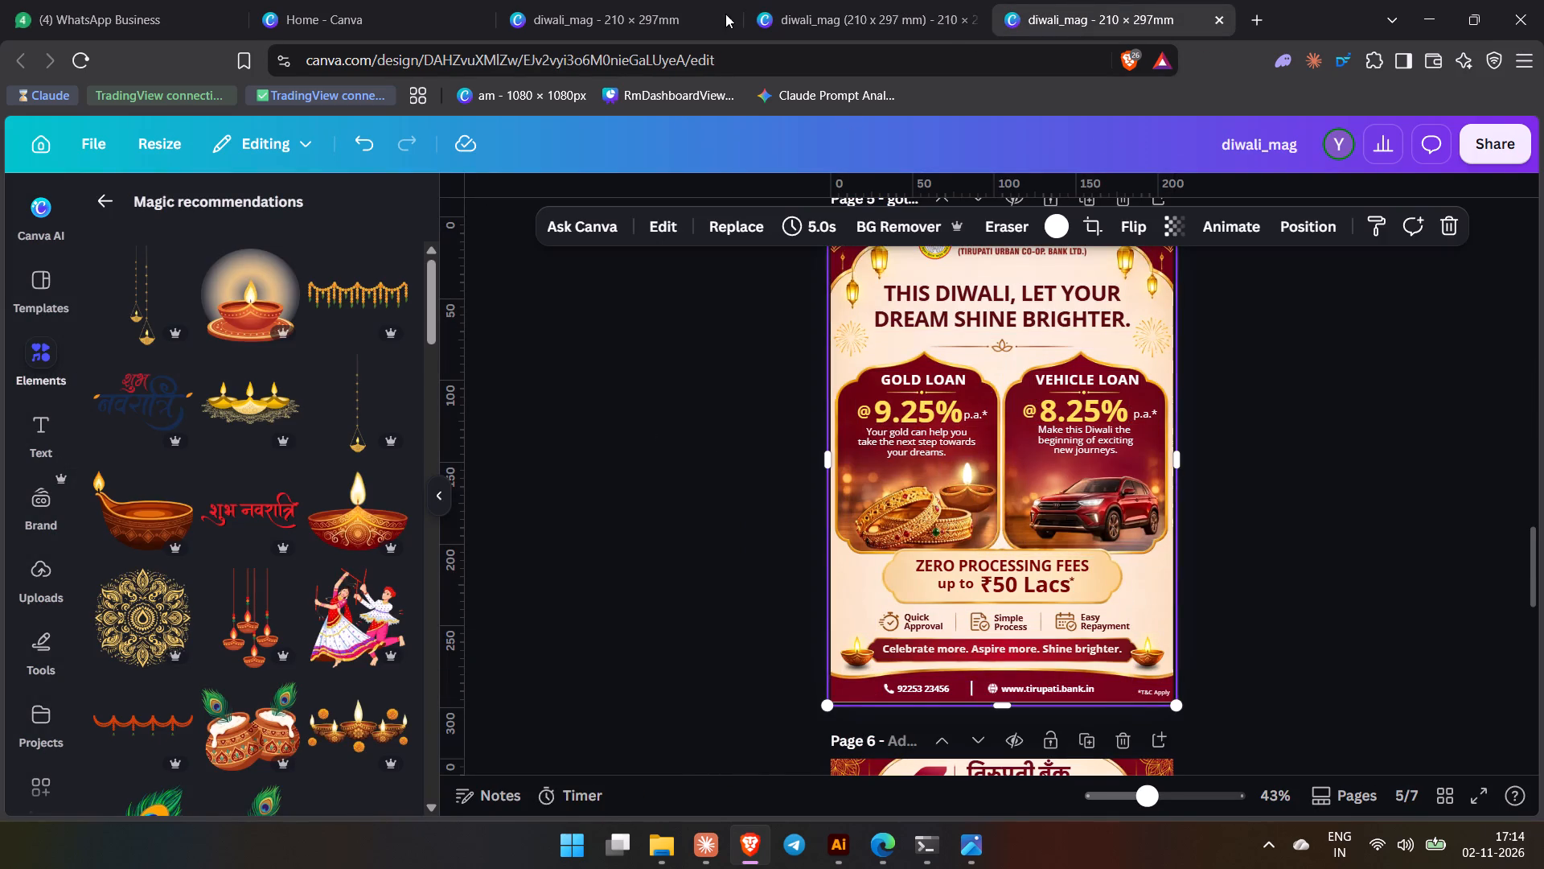
pyautogui.click(799, 0)
pyautogui.click(1041, 642)
pyautogui.click(894, 645)
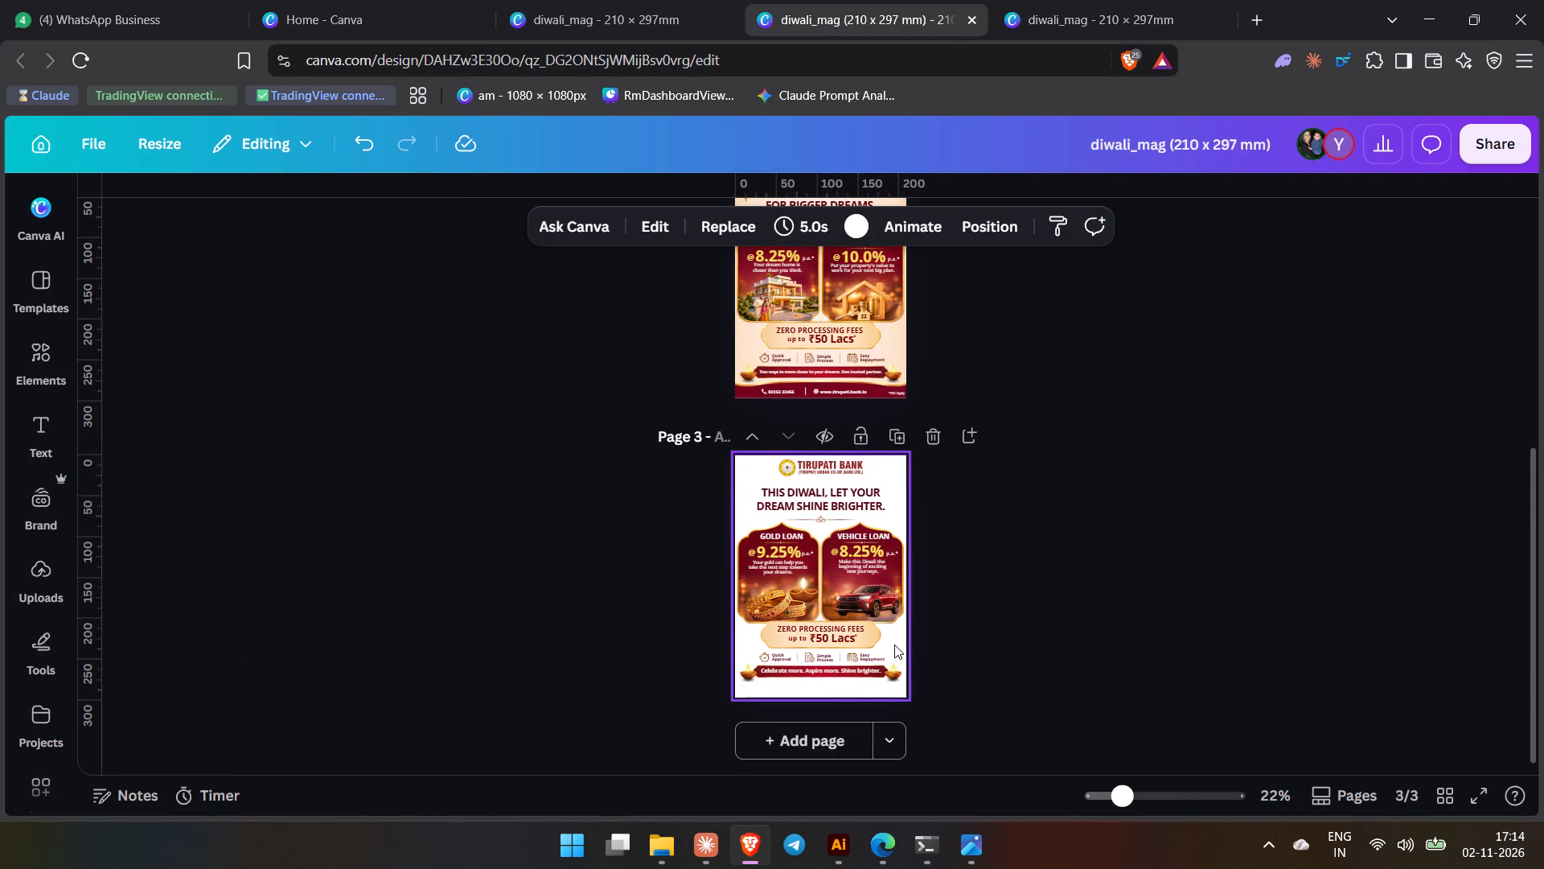
pyautogui.hotkey('ctrl', 'v')
pyautogui.click(1085, 643)
pyautogui.keyDown('ctrl'); pyautogui.scroll(5, 737, 502); pyautogui.keyUp('ctrl')
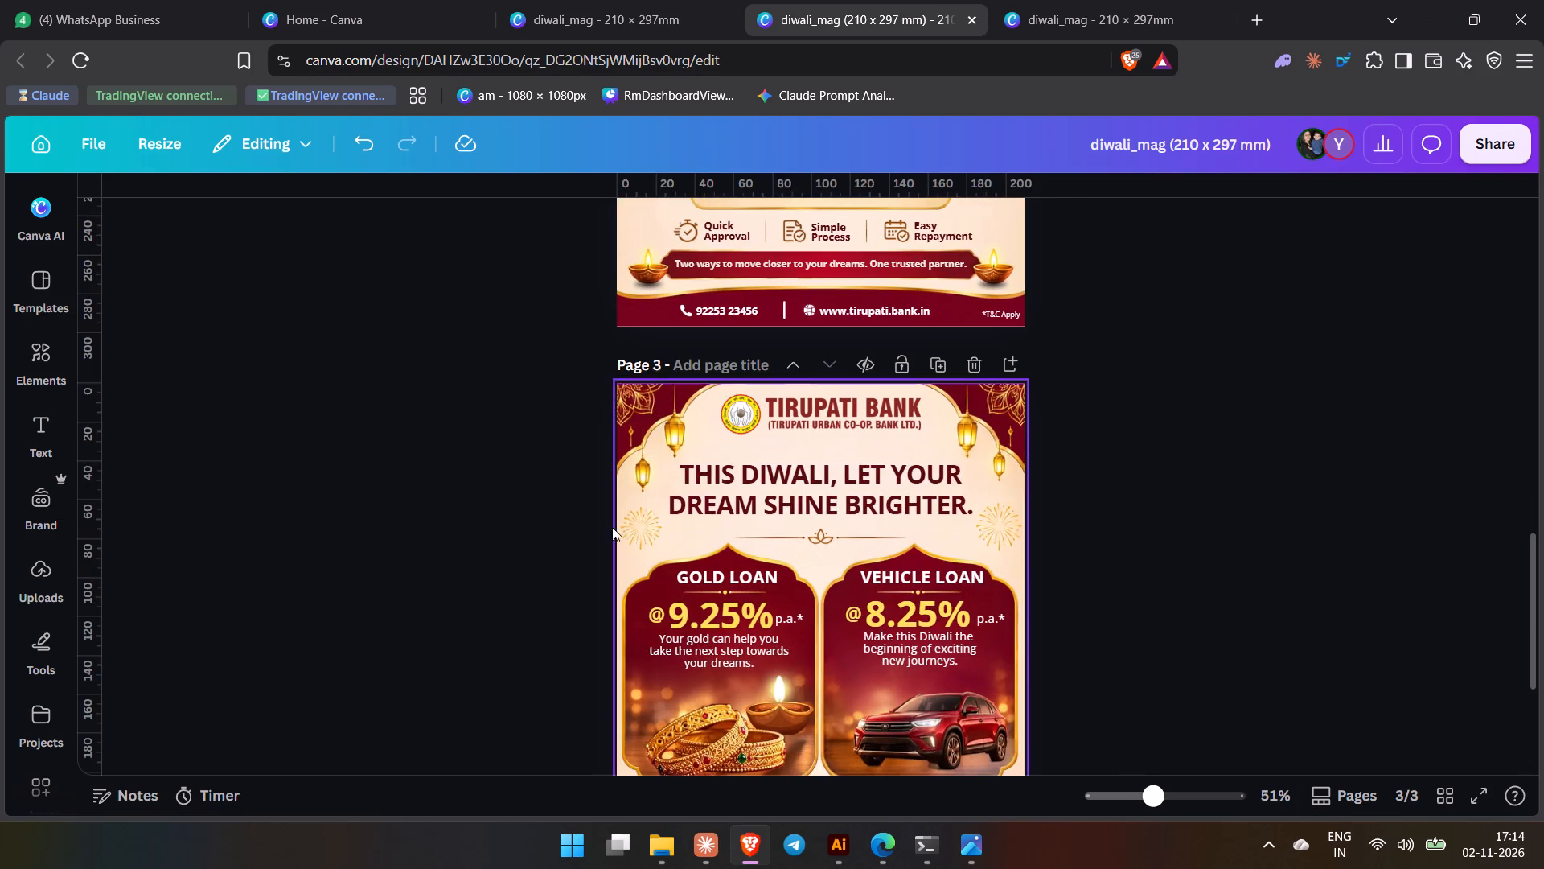
pyautogui.keyDown('ctrl'); pyautogui.scroll(3, 532, 525); pyautogui.keyUp('ctrl')
pyautogui.keyDown('ctrl'); pyautogui.scroll(-2, 528, 529); pyautogui.keyUp('ctrl')
pyautogui.scroll(-4, 622, 536)
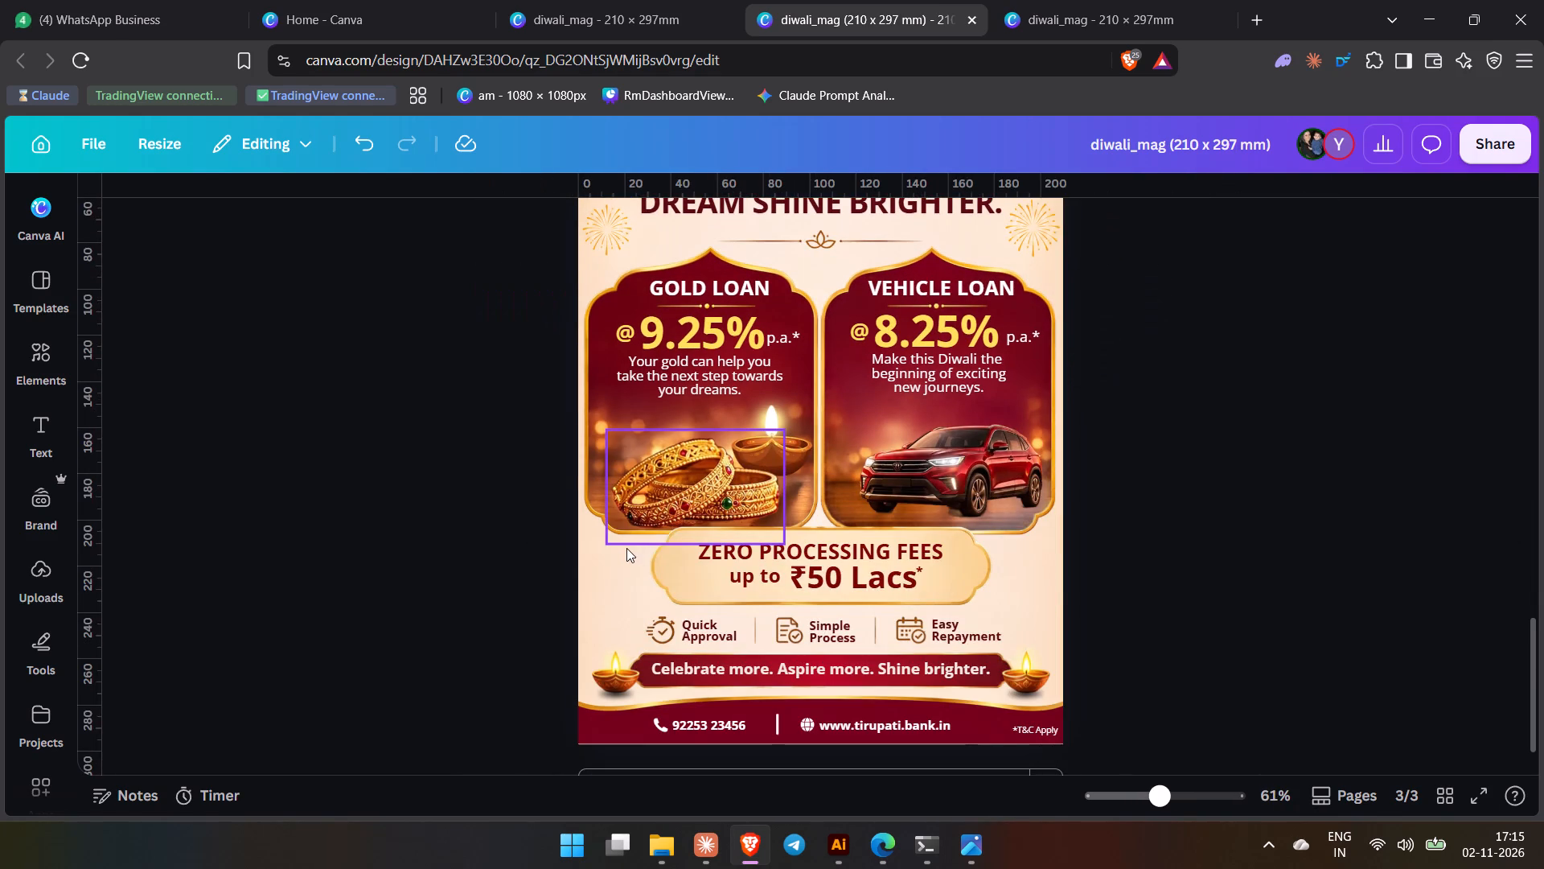
pyautogui.scroll(2, 624, 546)
# Return to the source diwali_mag design and bring up the five-loan "Bigger Dreams. Brighter Beginnings." ad on page 7.
pyautogui.click(1063, 0)
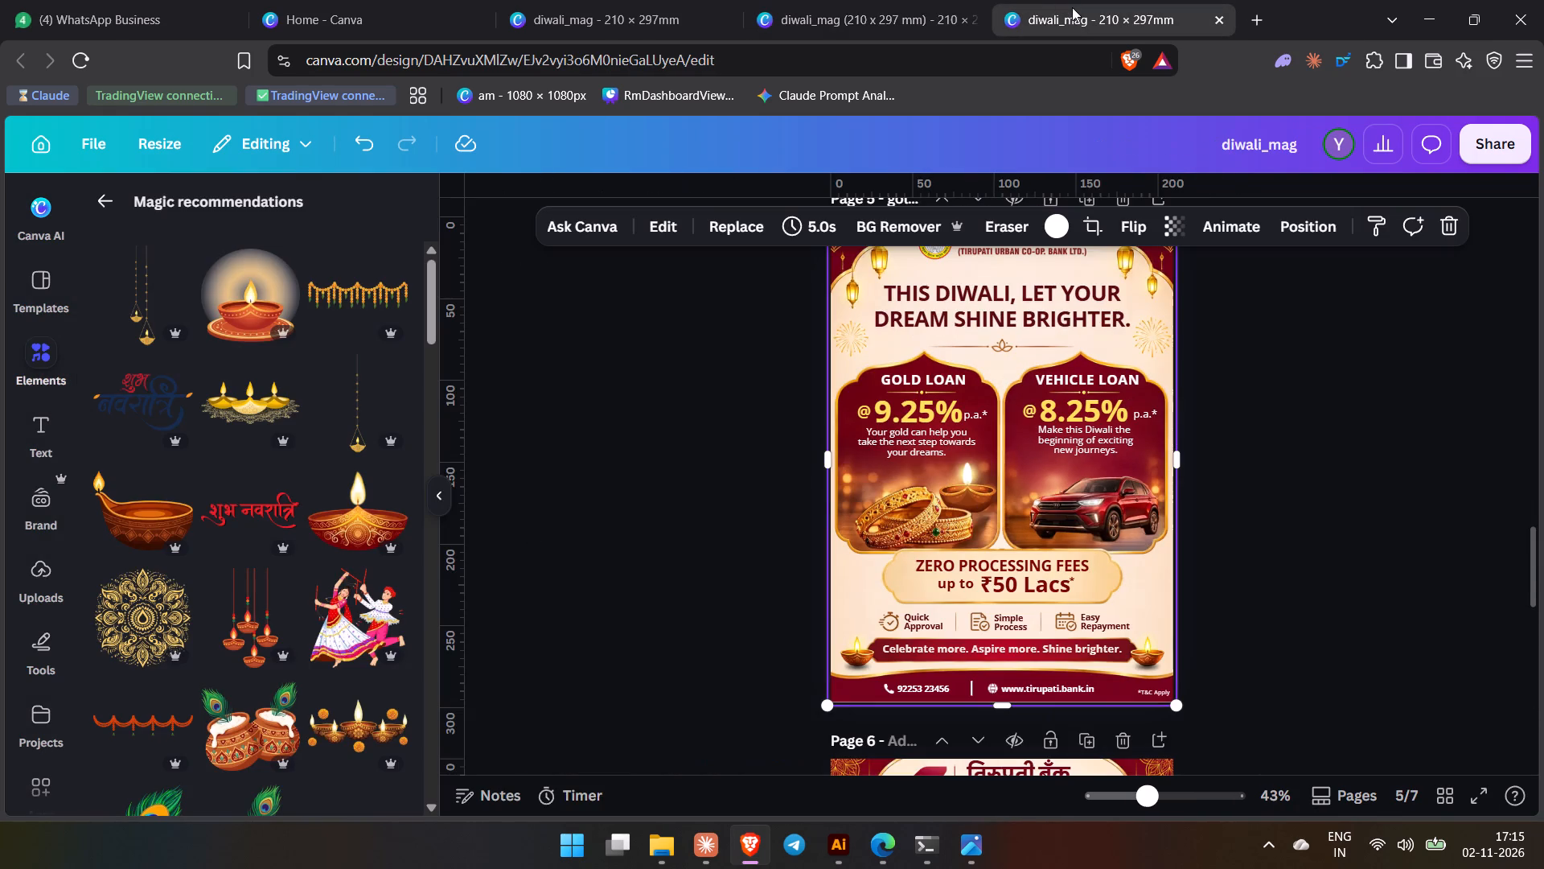
pyautogui.scroll(3, 1087, 603)
pyautogui.scroll(-8, 1074, 599)
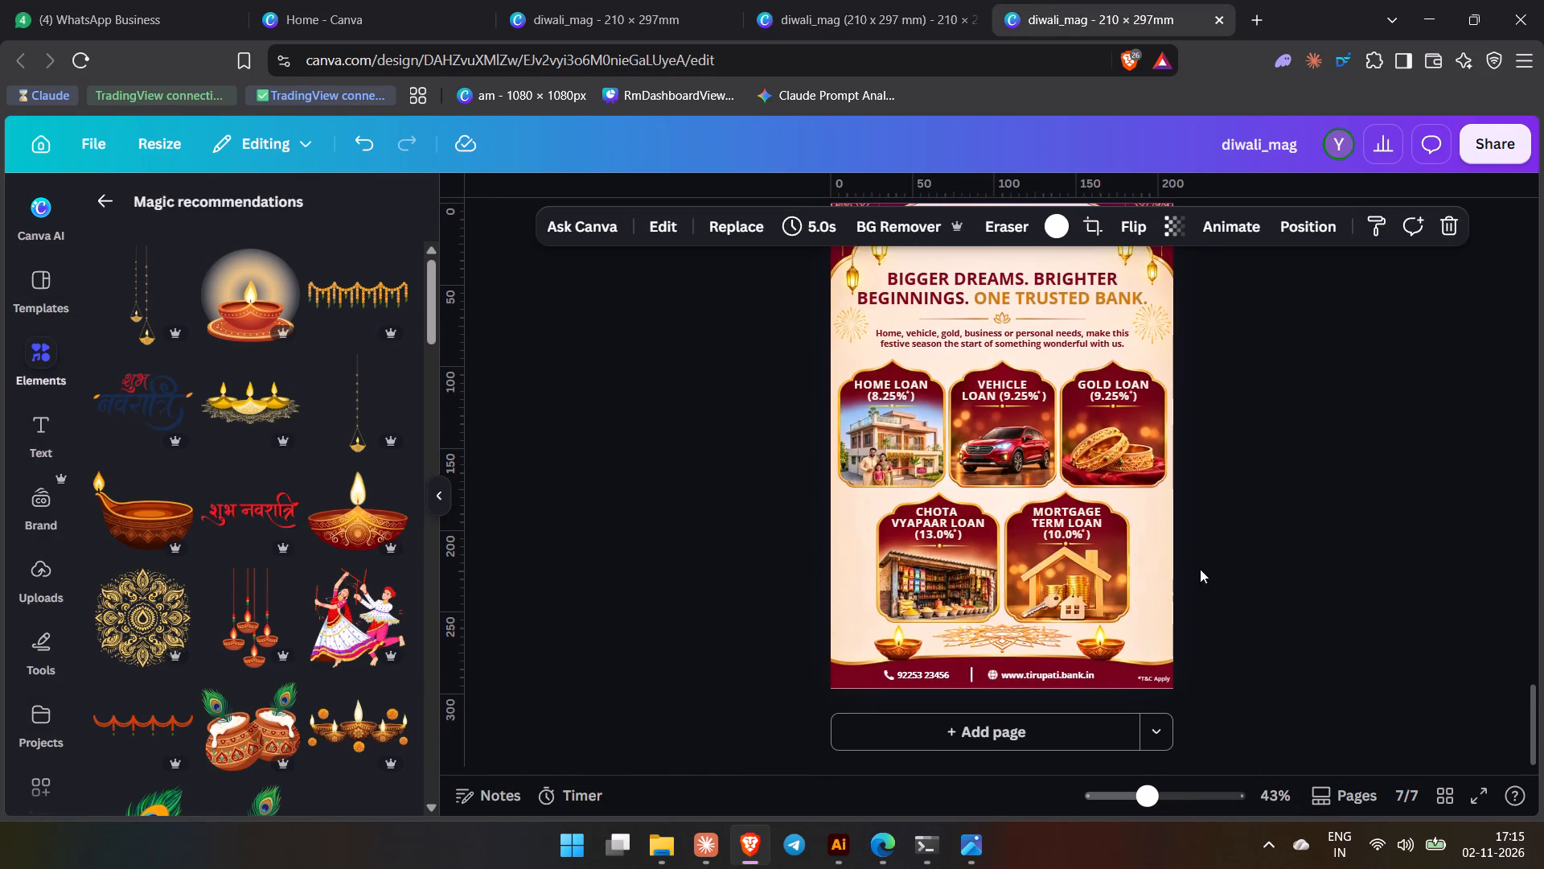
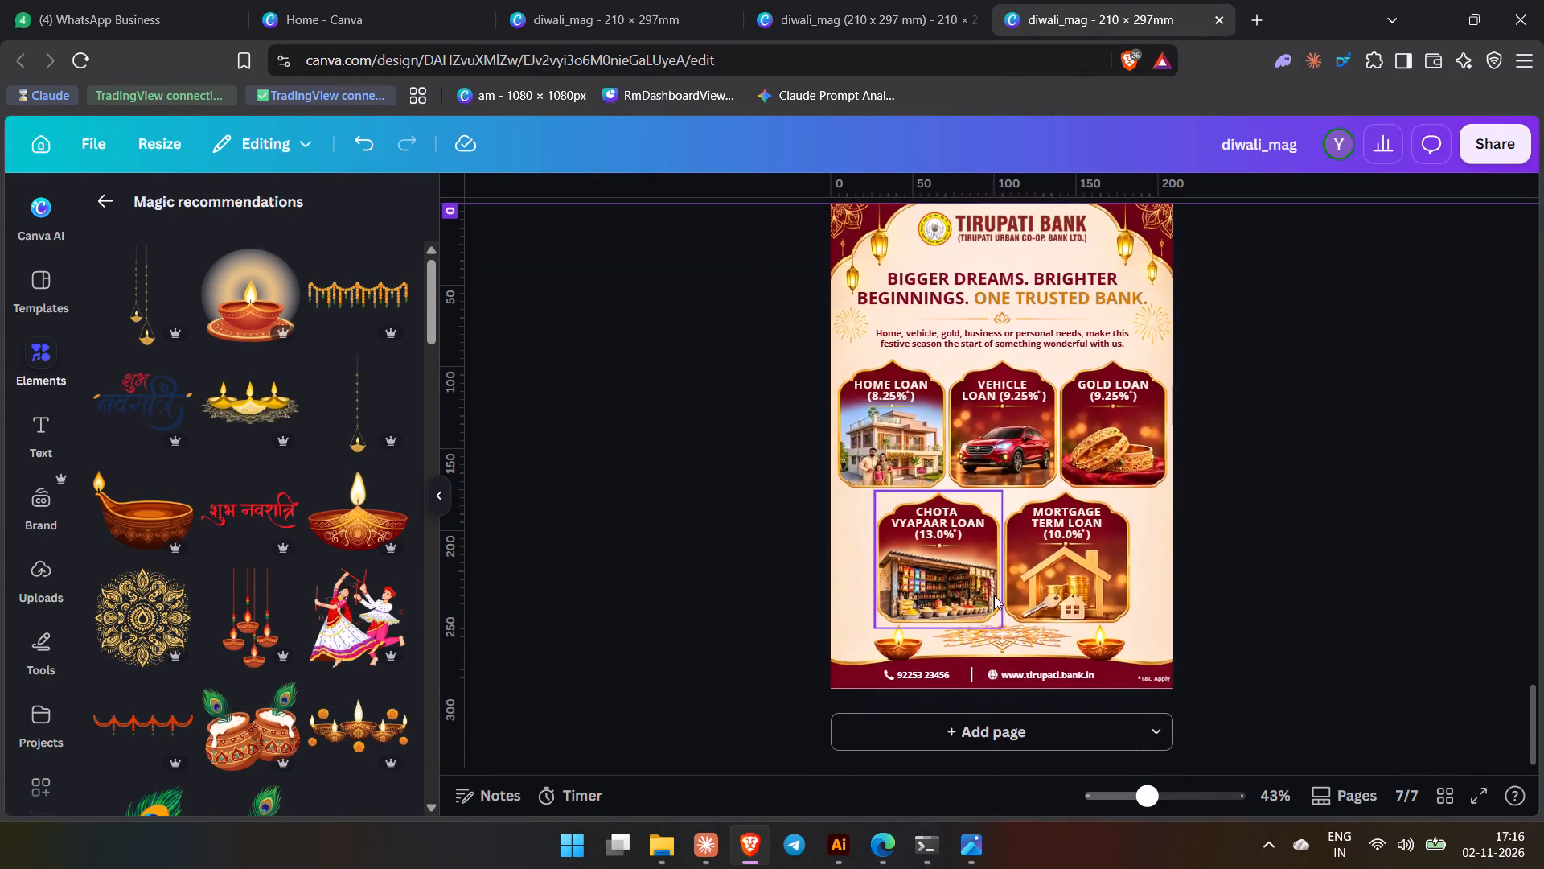
# Add a blank page 8 after the five-loan ad with the "BIGGER DREAMS. BRIGHTER BEGINNINGS." headline.
pyautogui.click(972, 728)
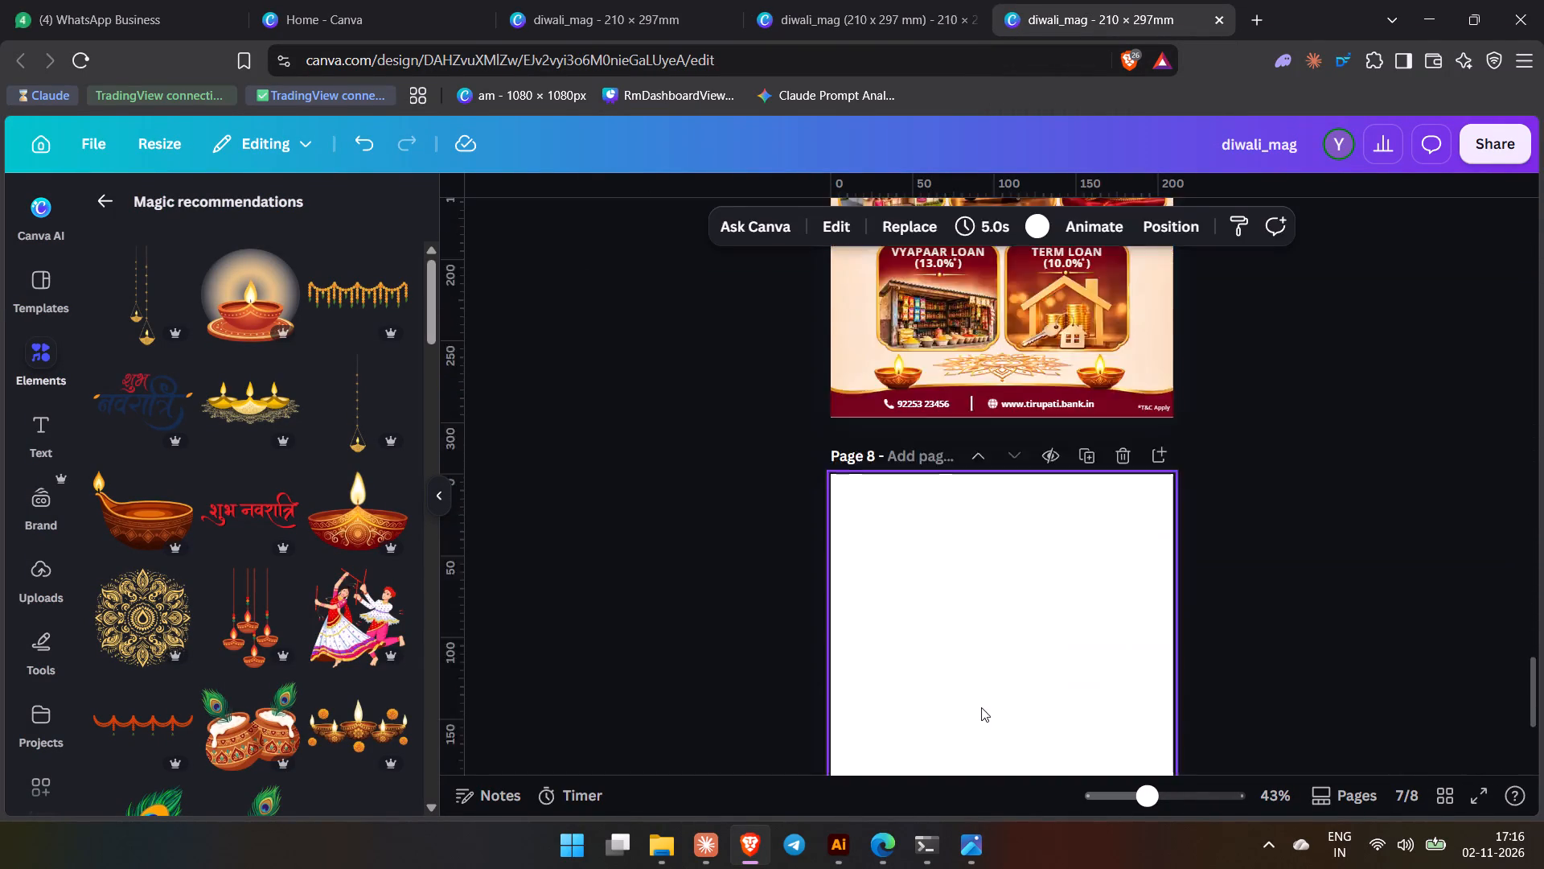
pyautogui.click(1263, 433)
# Switch to the diwali_mag (210 x 297 mm) design to view its gold and vehicle loan ad.
pyautogui.click(655, 0)
pyautogui.click(908, 0)
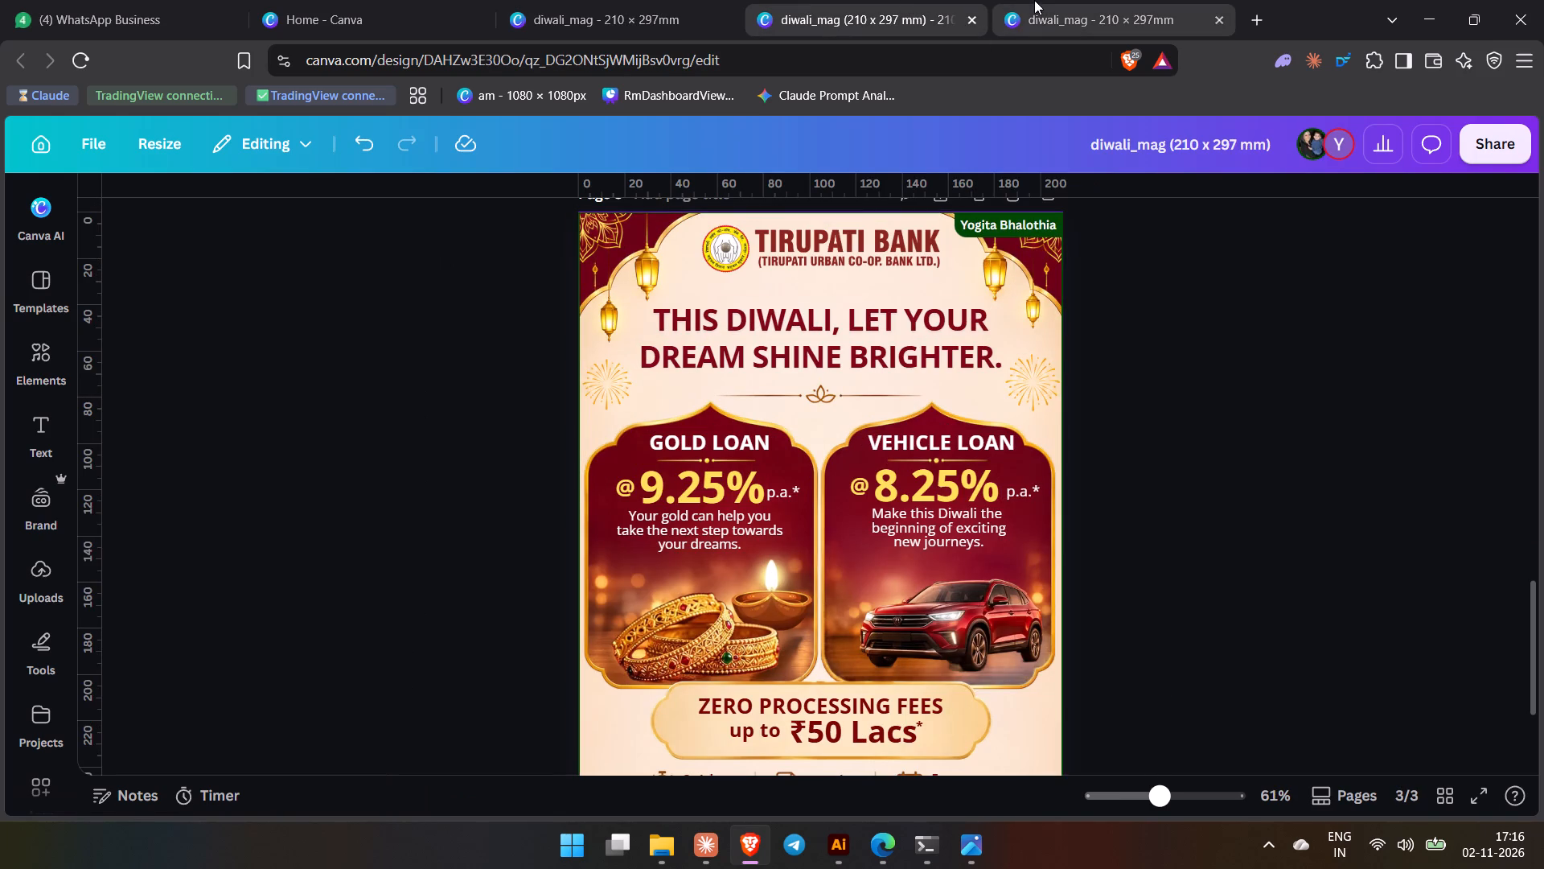
# Review page 5's English gold and vehicle ad and page 6's Marathi version in the original diwali_mag design.
pyautogui.scroll(-10, 850, 385)
pyautogui.scroll(3, 862, 470)
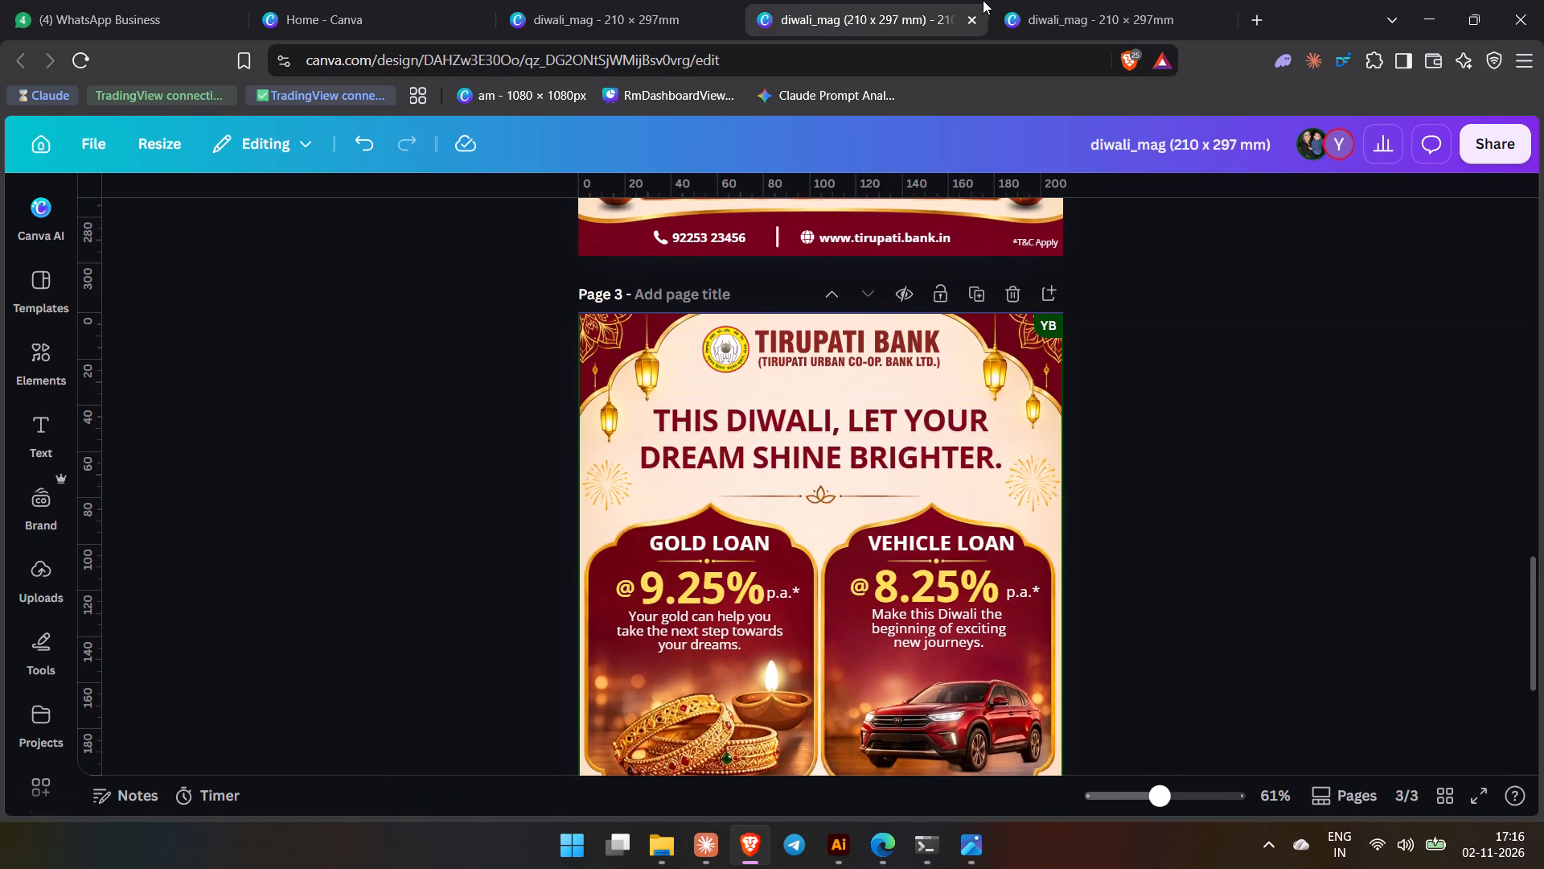
pyautogui.click(1094, 0)
pyautogui.scroll(3, 932, 624)
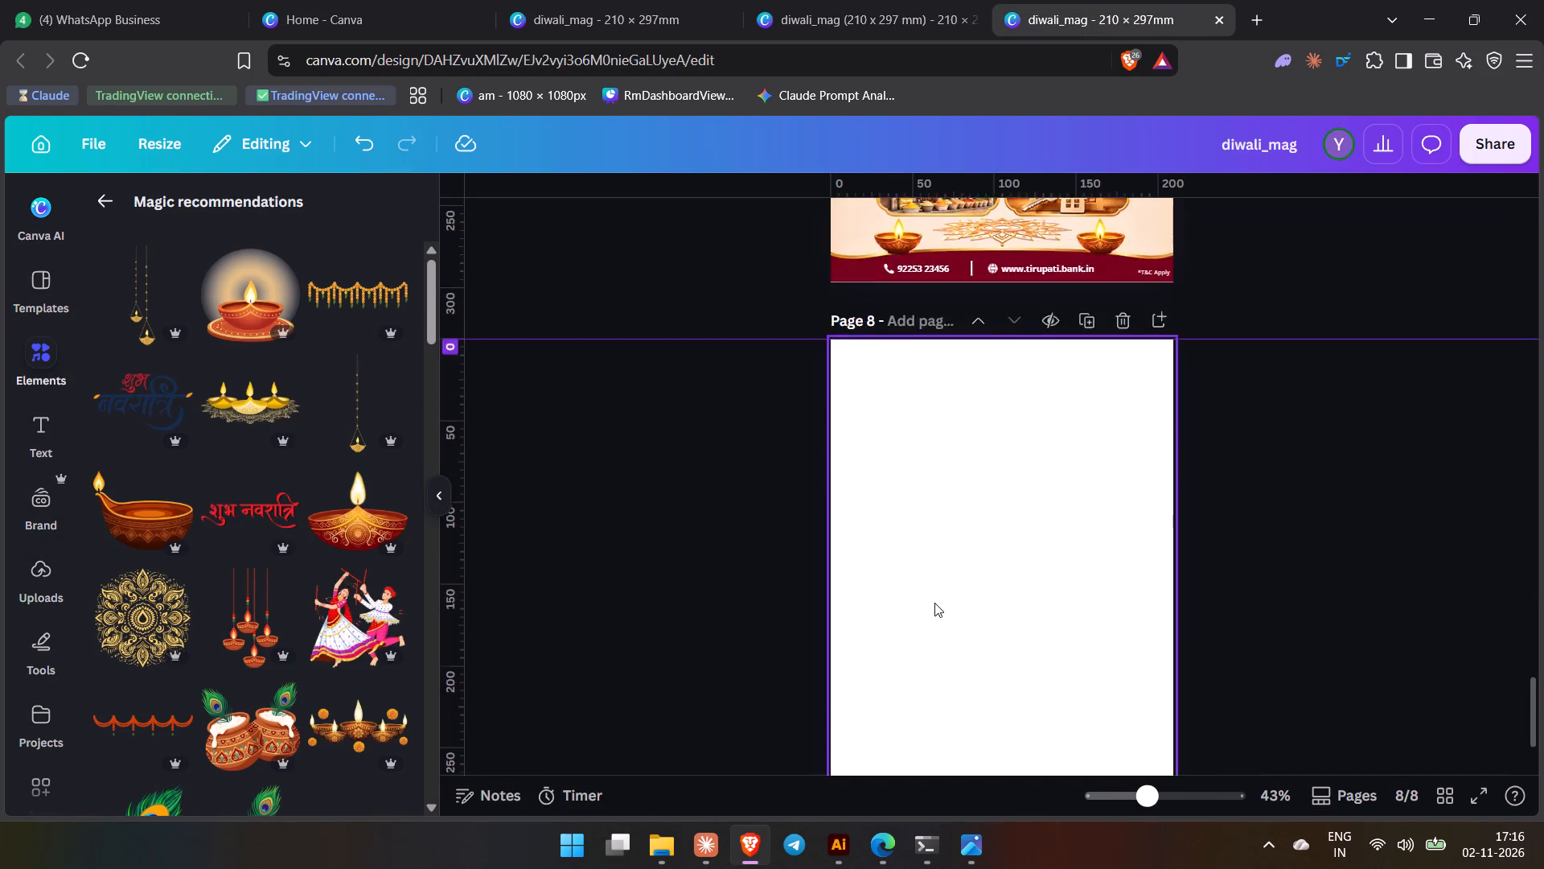
pyautogui.scroll(8, 934, 603)
pyautogui.scroll(-2, 941, 589)
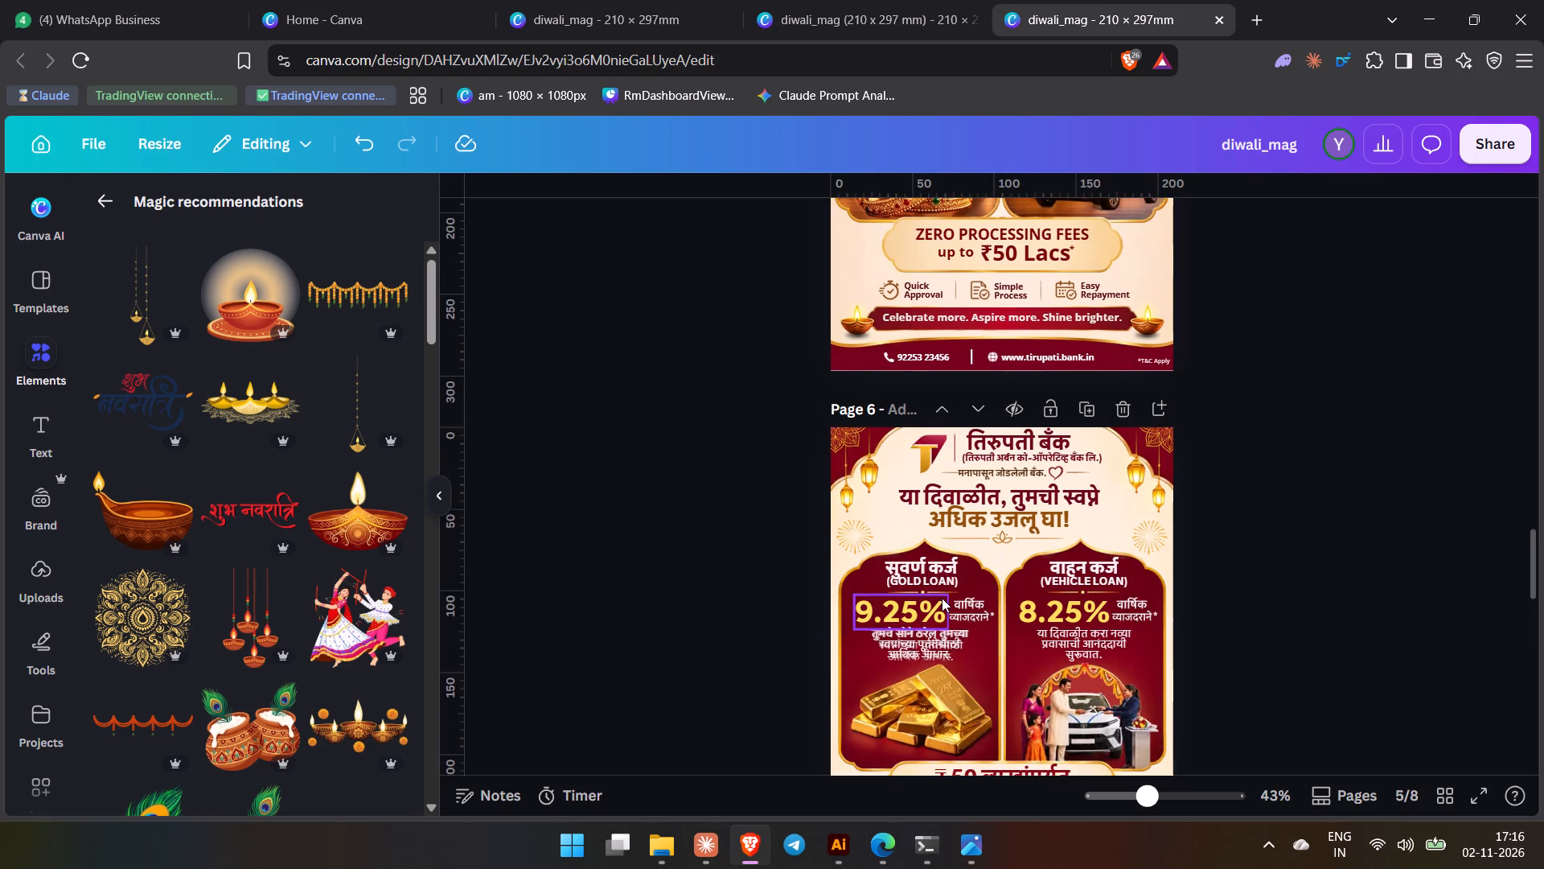
pyautogui.scroll(-1, 949, 576)
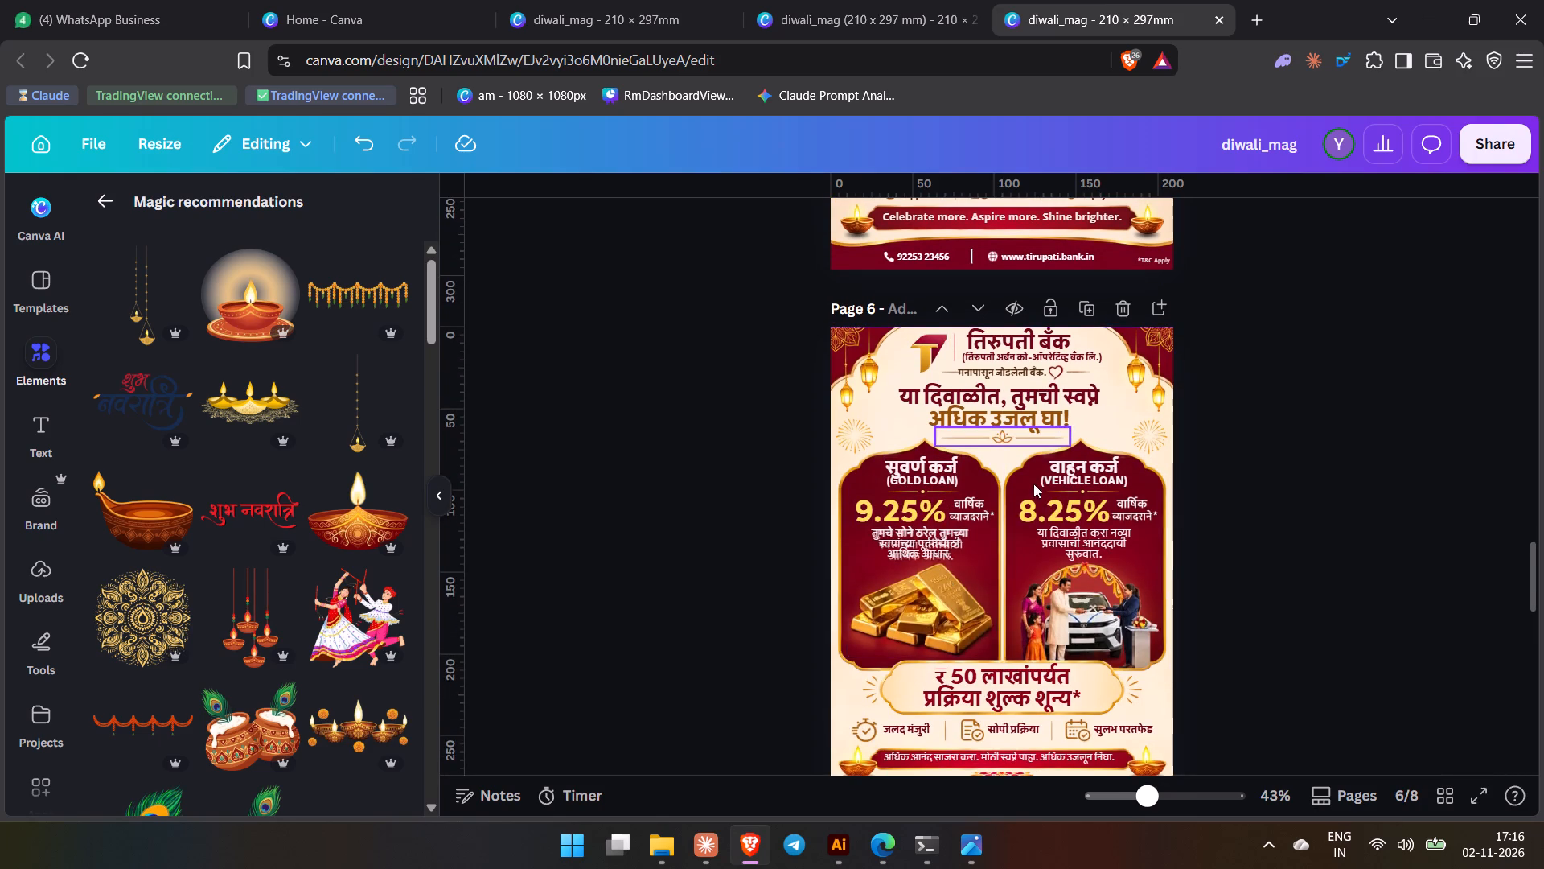
pyautogui.keyDown('ctrl'); pyautogui.scroll(5, 1031, 489); pyautogui.keyUp('ctrl')
pyautogui.keyDown('ctrl'); pyautogui.scroll(-3, 1090, 616); pyautogui.keyUp('ctrl')
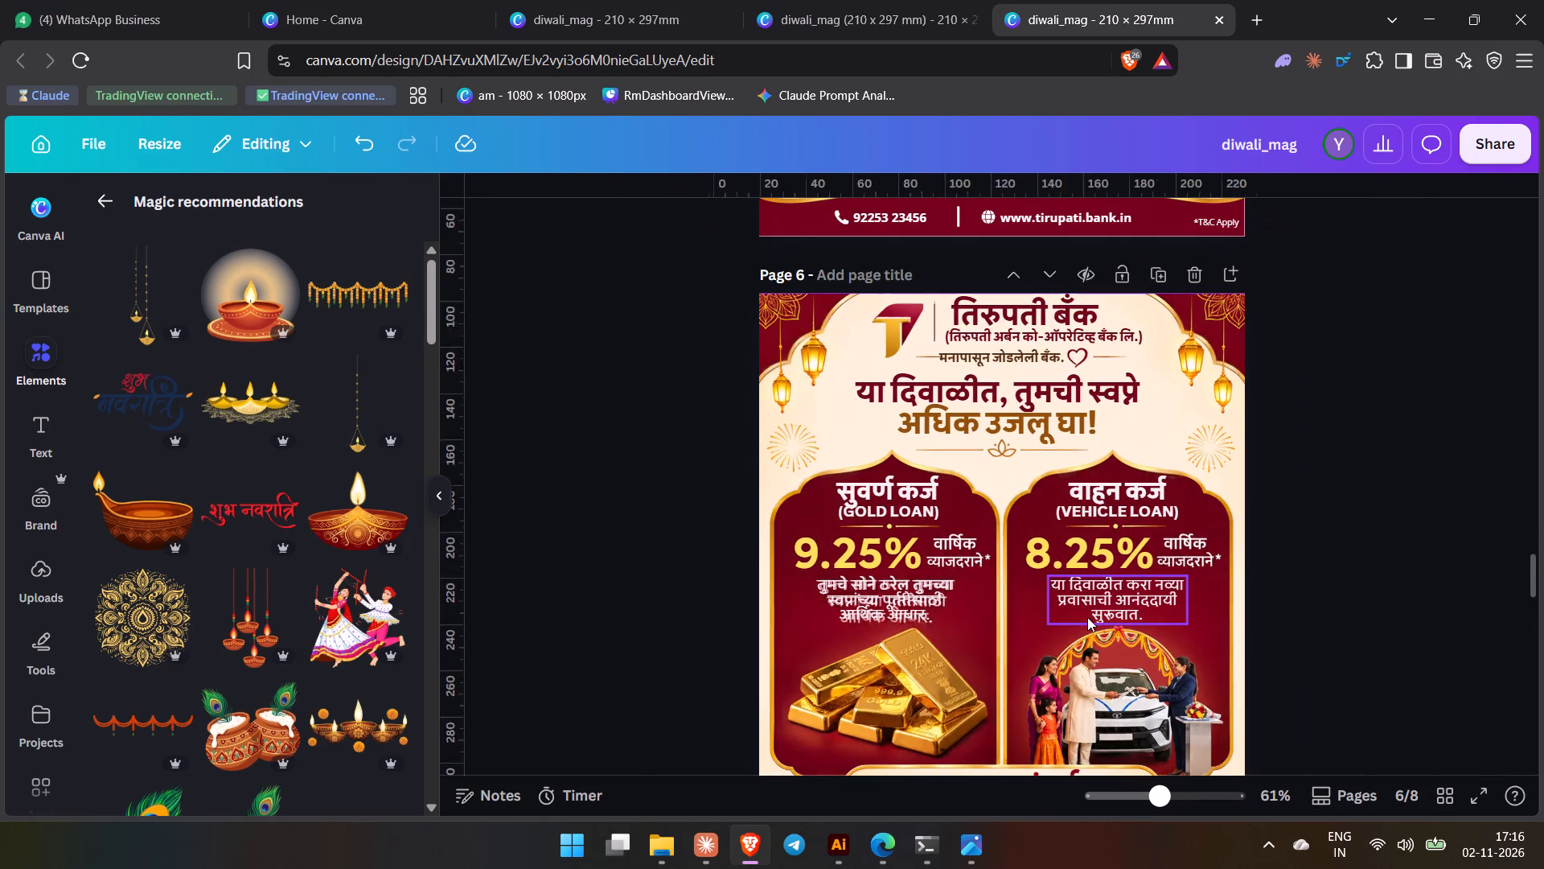
pyautogui.keyDown('ctrl'); pyautogui.scroll(-2, 1084, 620); pyautogui.keyUp('ctrl')
pyautogui.scroll(3, 1082, 618)
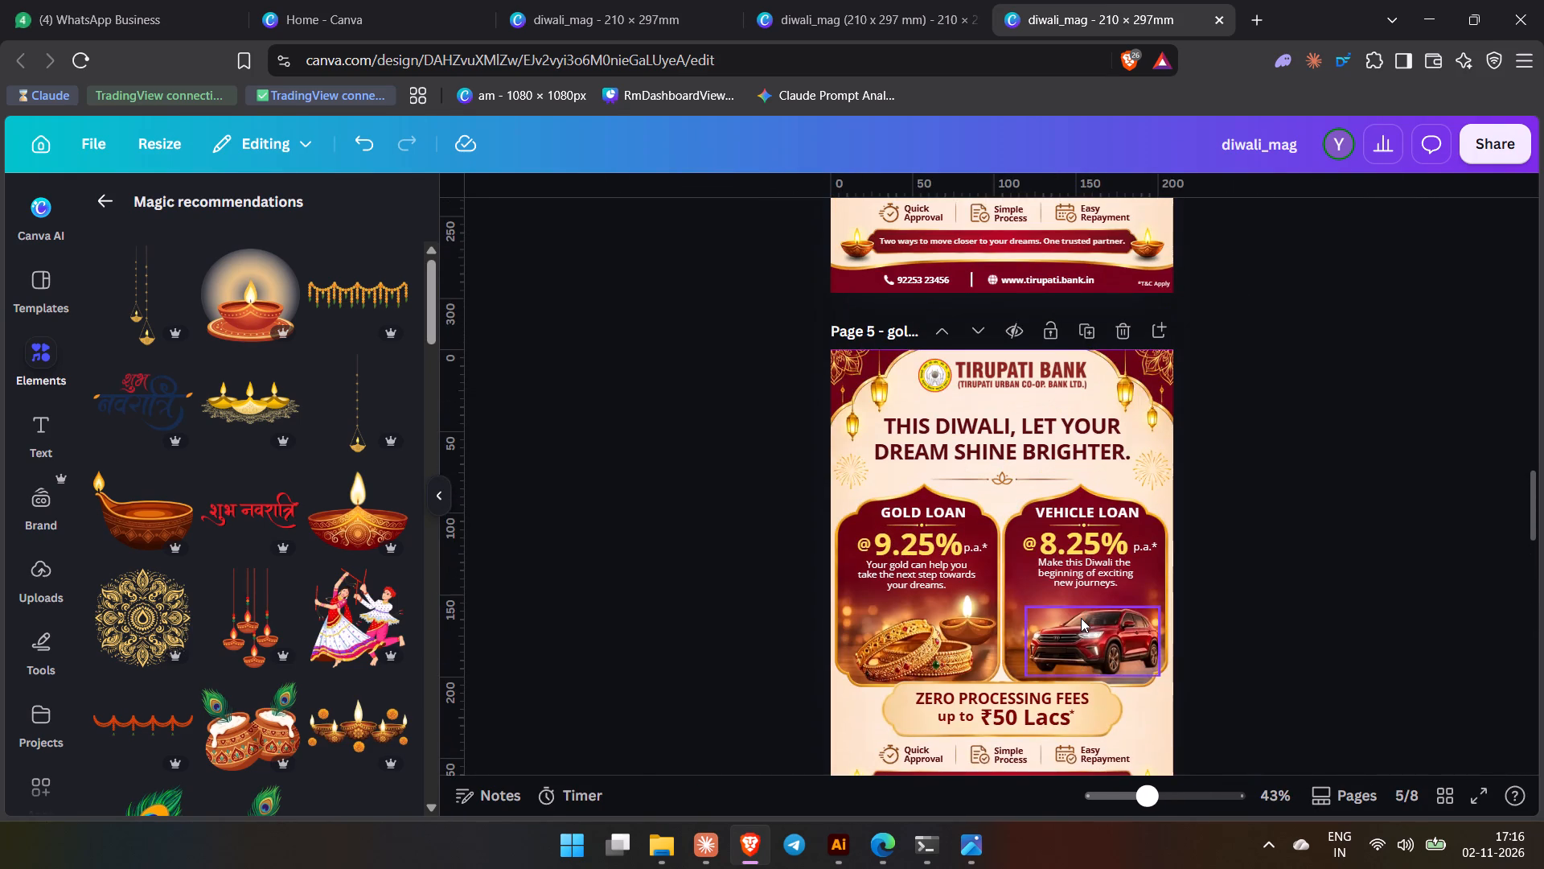
pyautogui.scroll(-2, 1066, 601)
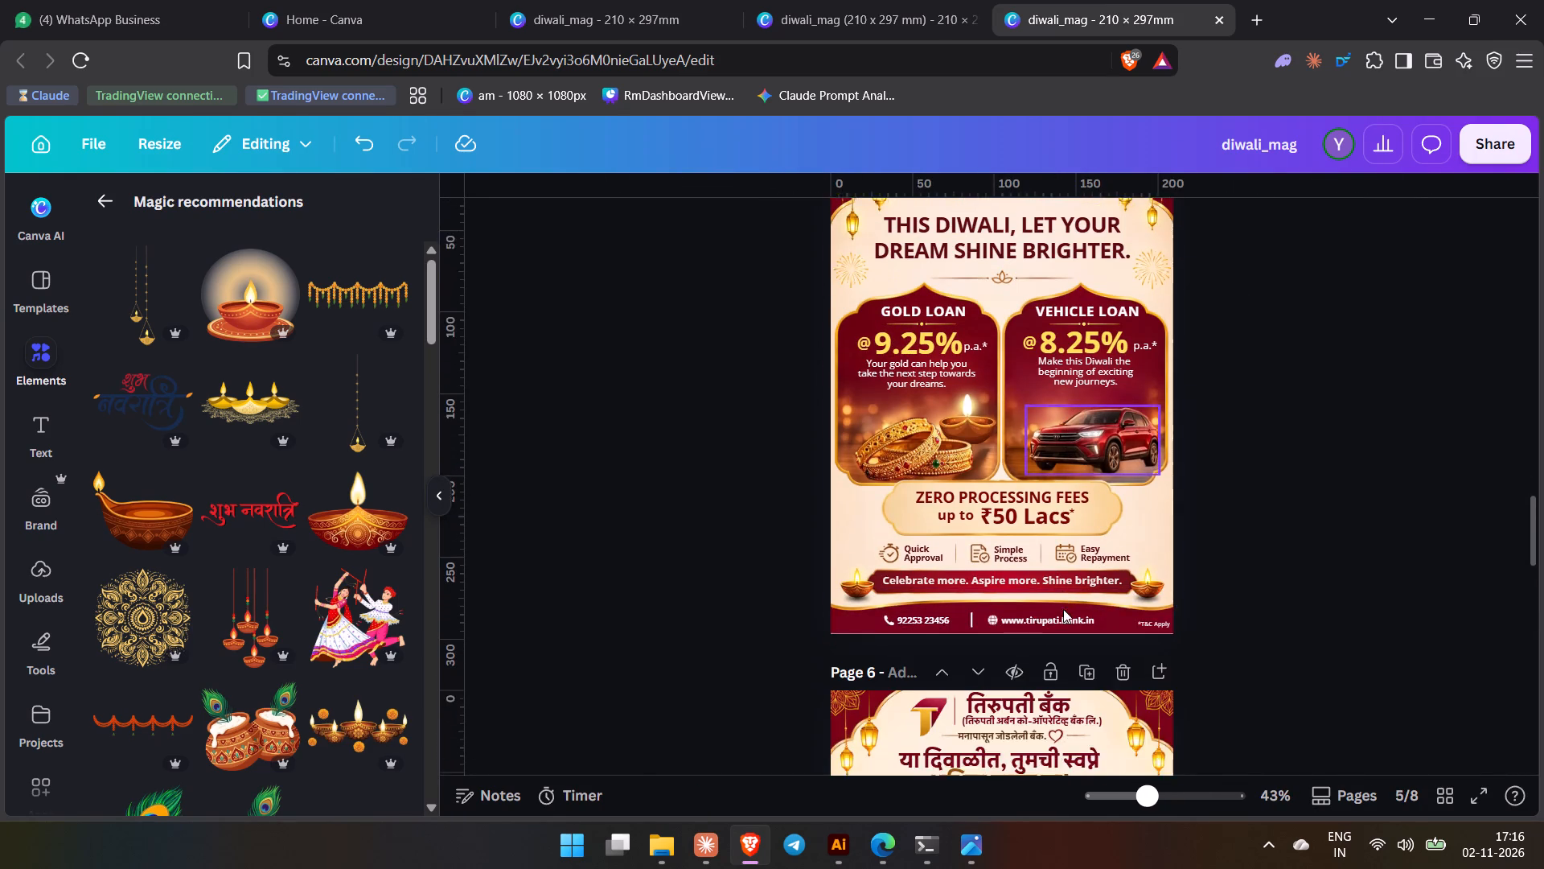
pyautogui.scroll(-4, 1068, 640)
pyautogui.scroll(4, 1049, 678)
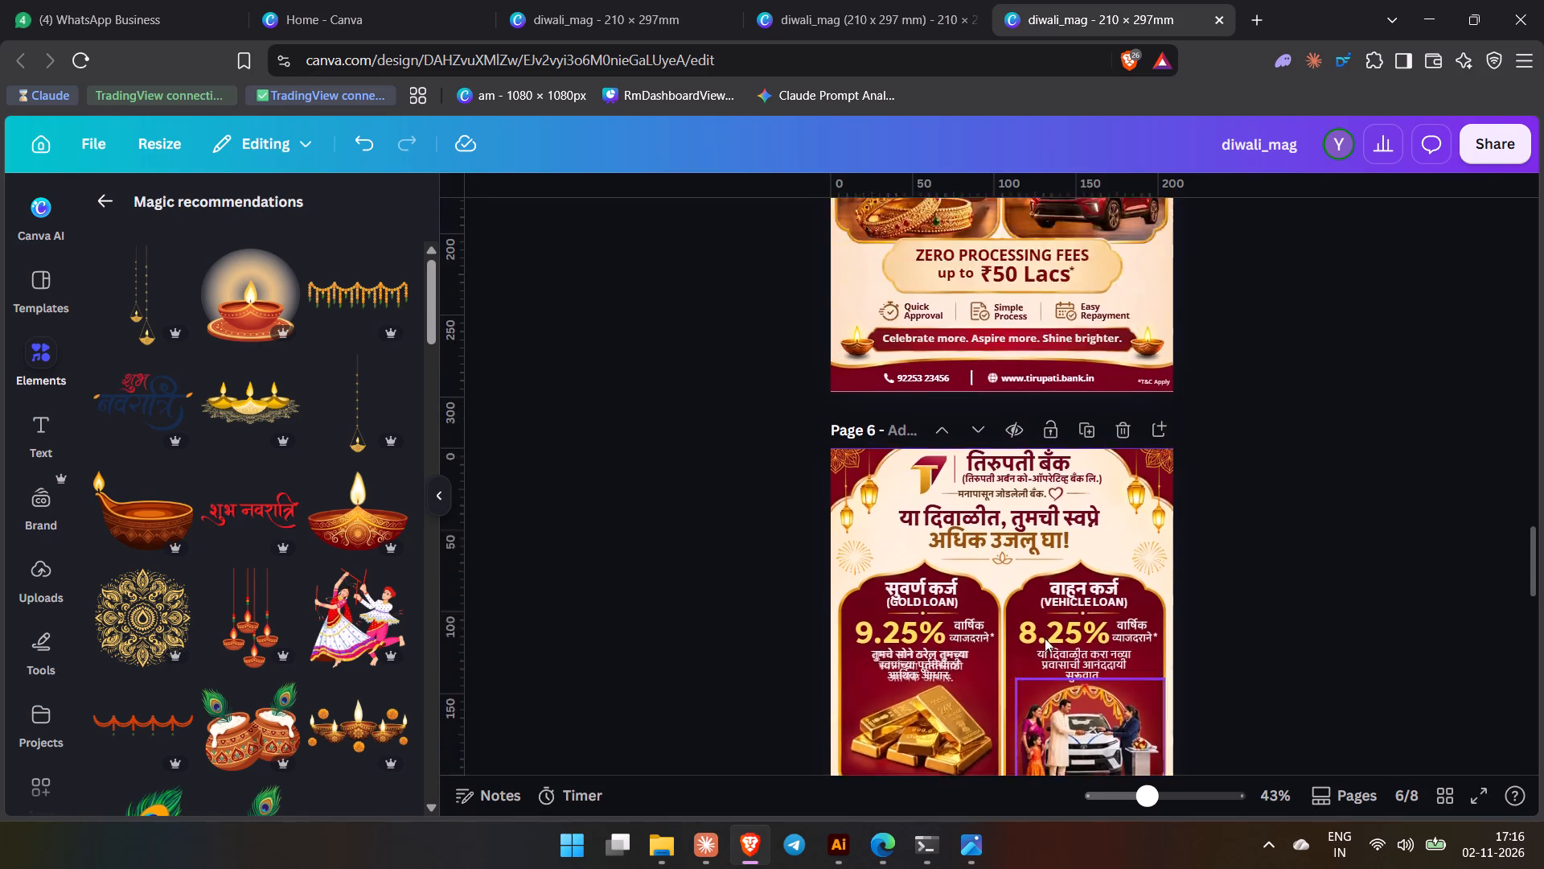
# Duplicate page 5, the English gold and vehicle loan ad.
pyautogui.scroll(7, 1016, 612)
pyautogui.scroll(-4, 991, 647)
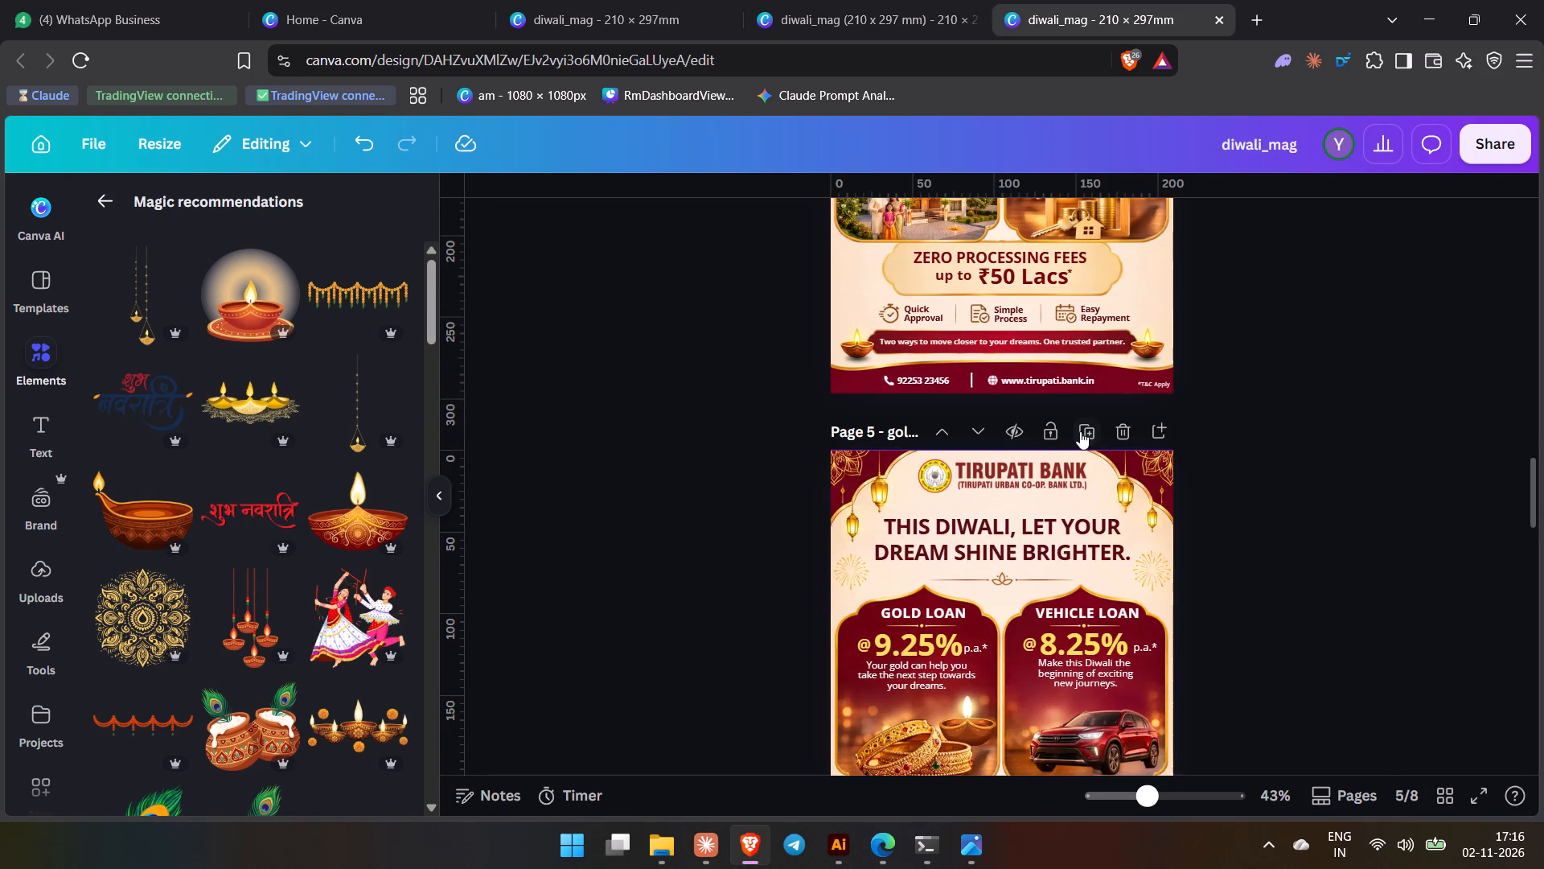
pyautogui.click(1082, 434)
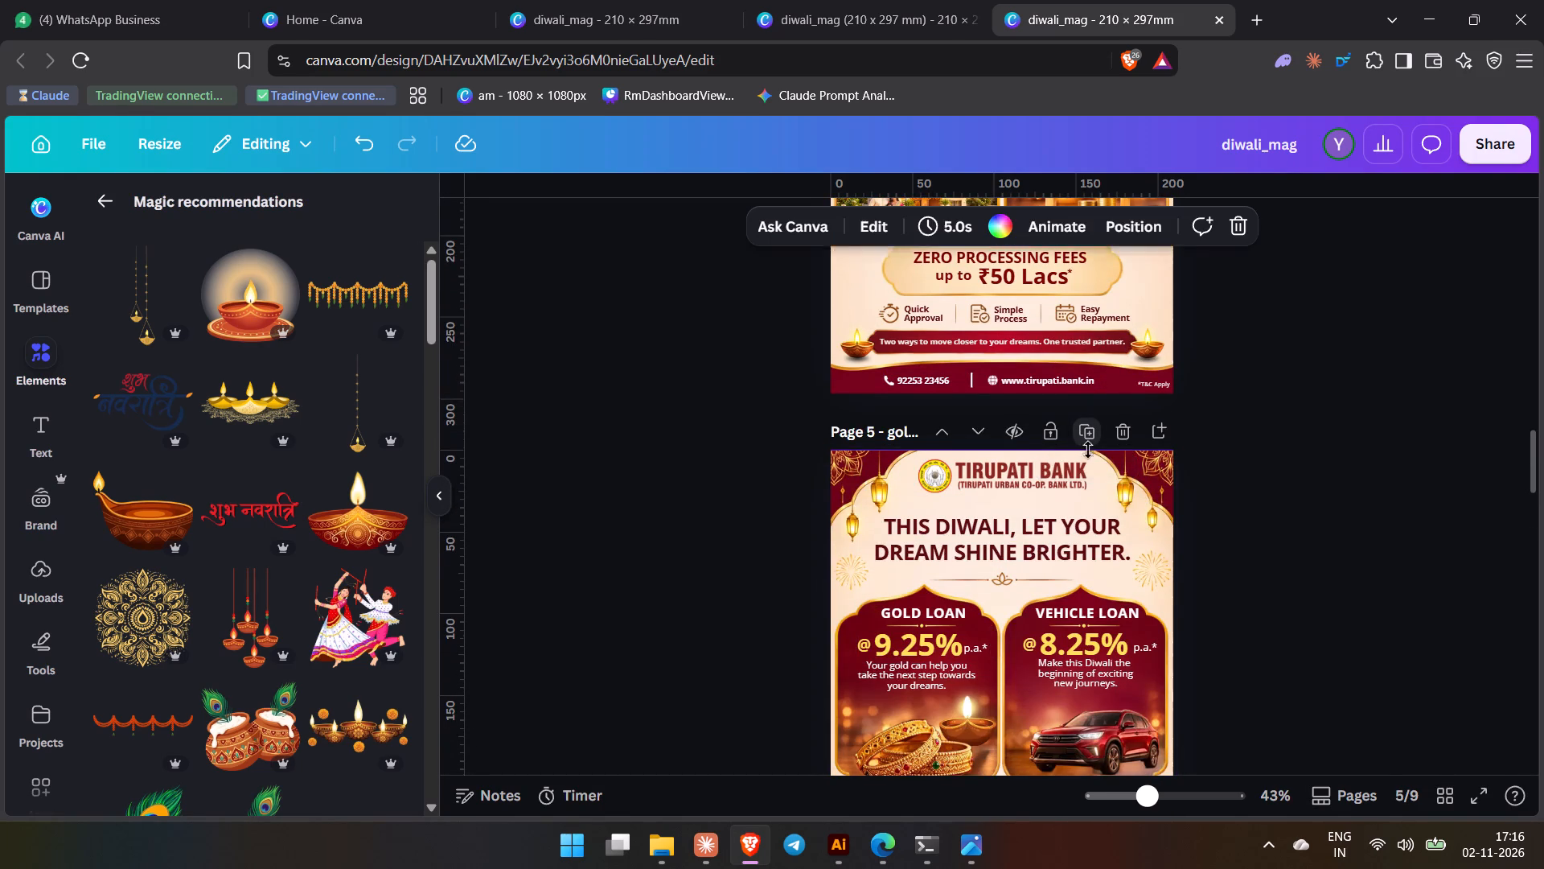
# Replace the English headline on the duplicated page 6 with page 7's first Marathi headline line, "या दिवाळीत, तुमची स्वप्ने".
pyautogui.scroll(-4, 1067, 509)
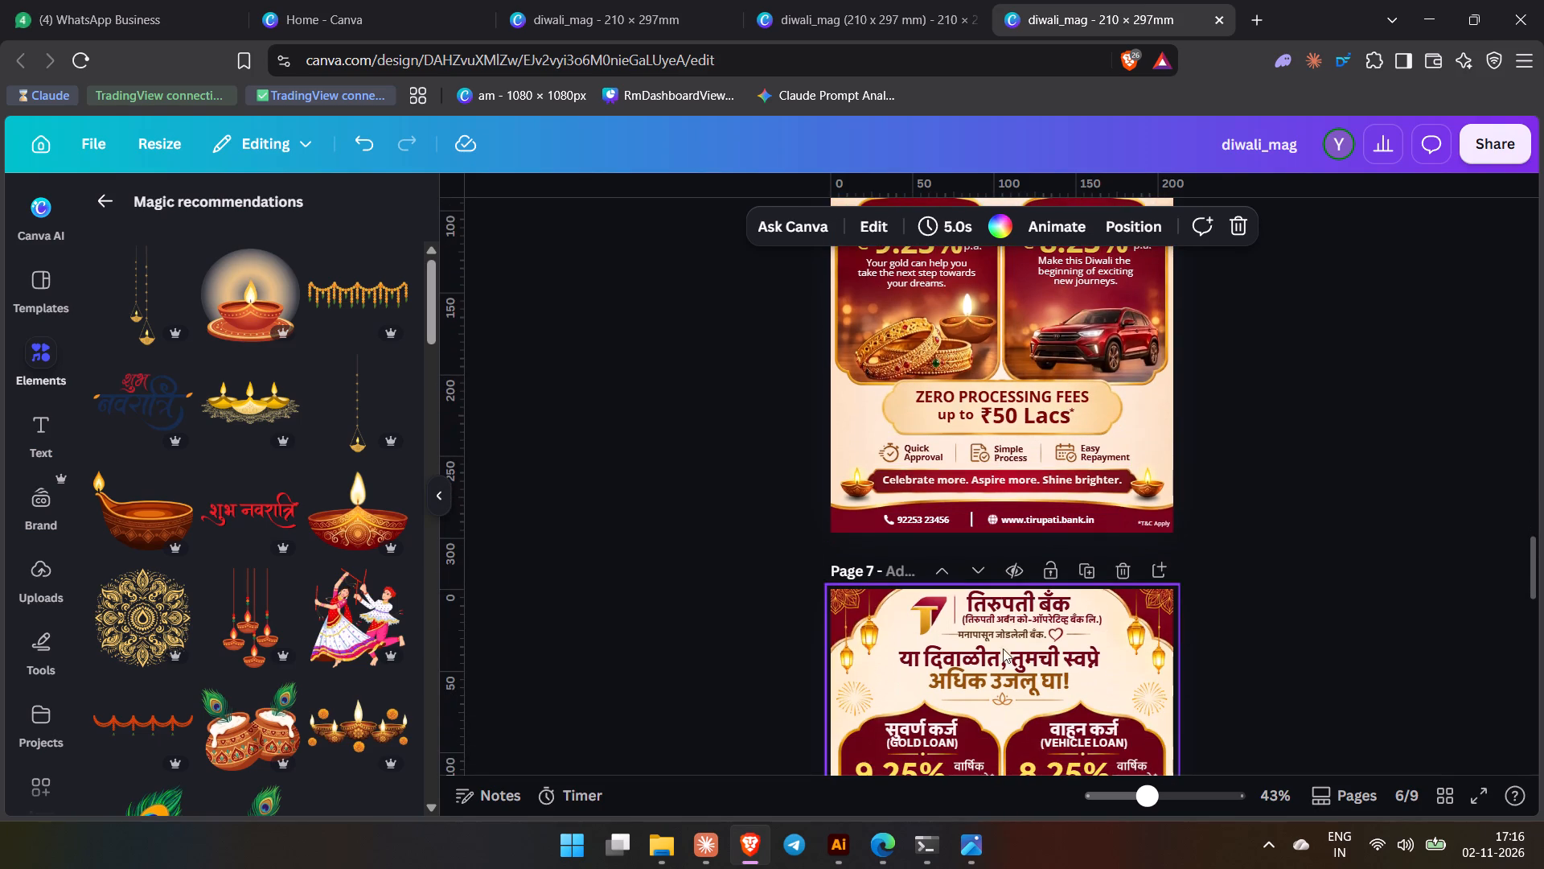
pyautogui.tripleClick(1001, 661)
pyautogui.hotkey('ctrl', 'c')
pyautogui.scroll(2, 999, 664)
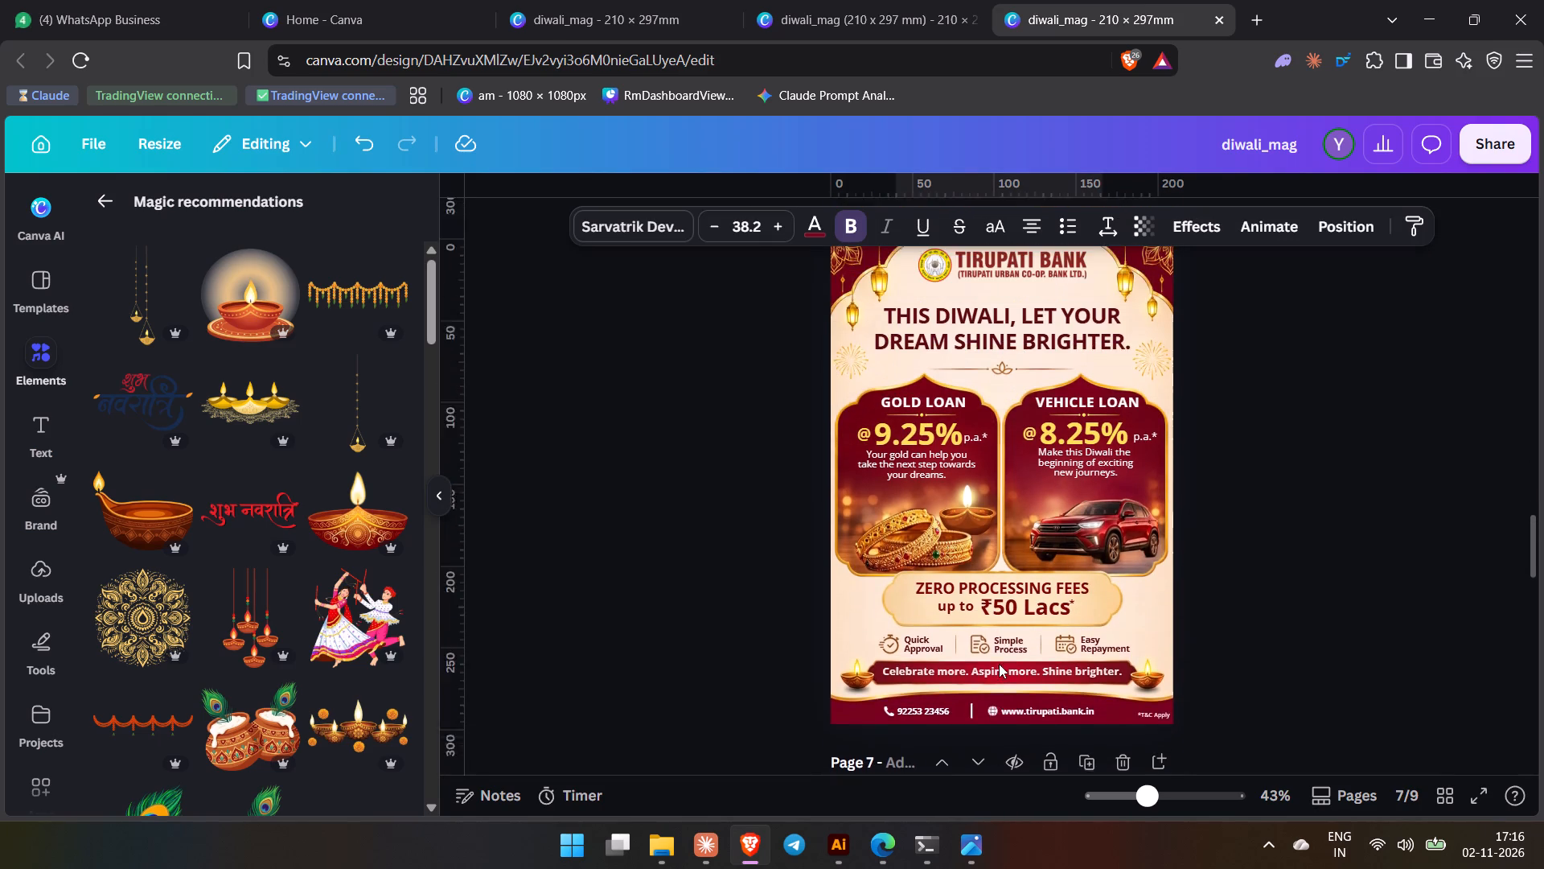
pyautogui.scroll(2, 999, 664)
pyautogui.tripleClick(1032, 521)
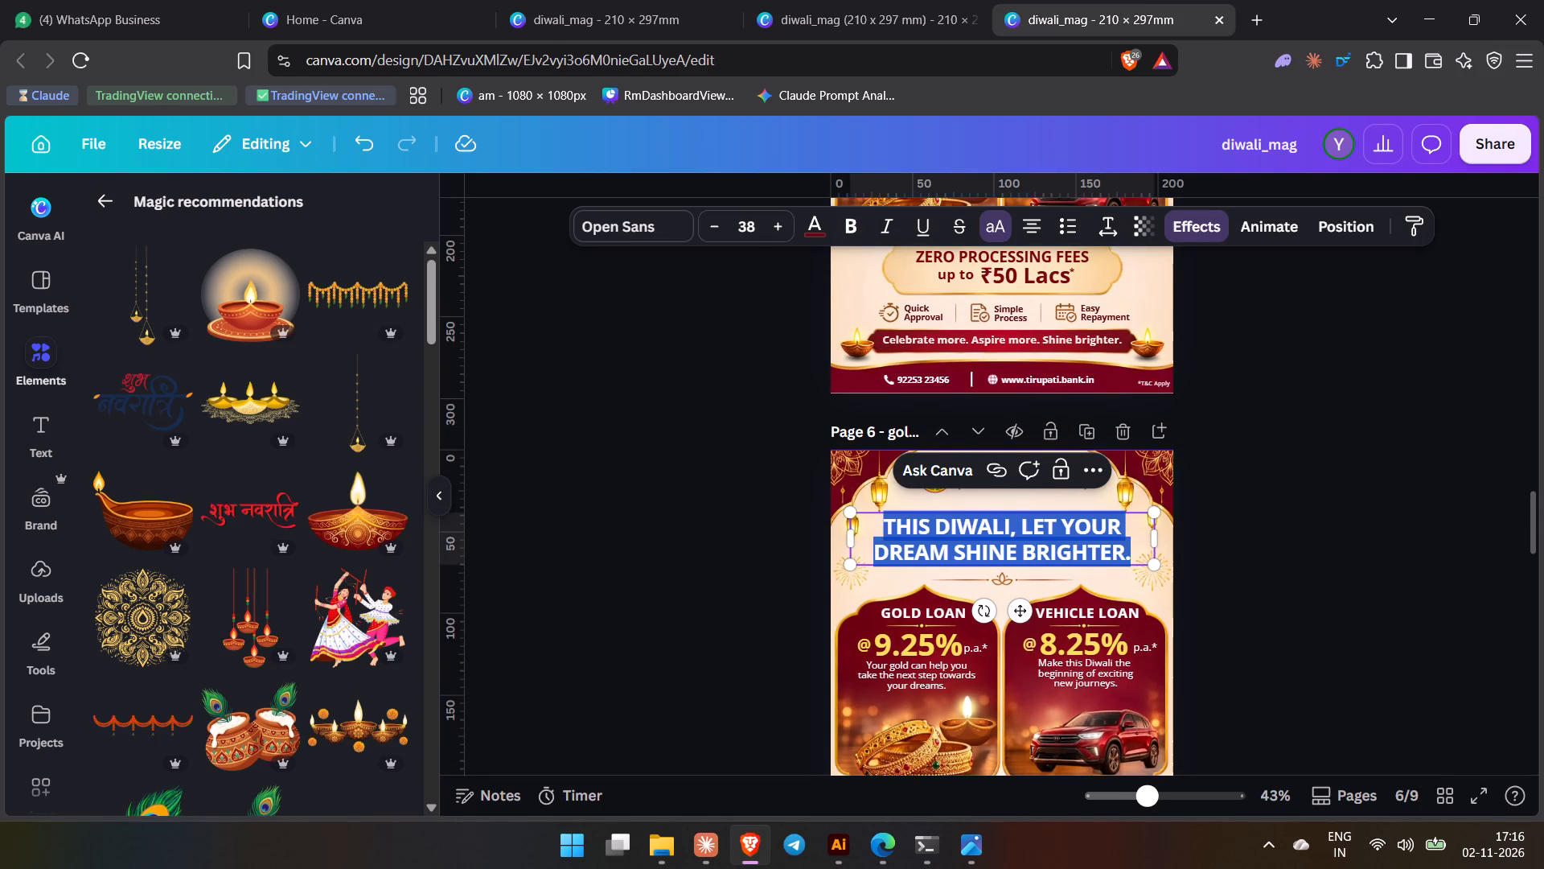
pyautogui.hotkey('ctrl', 'v')
pyautogui.hotkey('alt', 'Tab')
pyautogui.hotkey('alt', 'Tab')
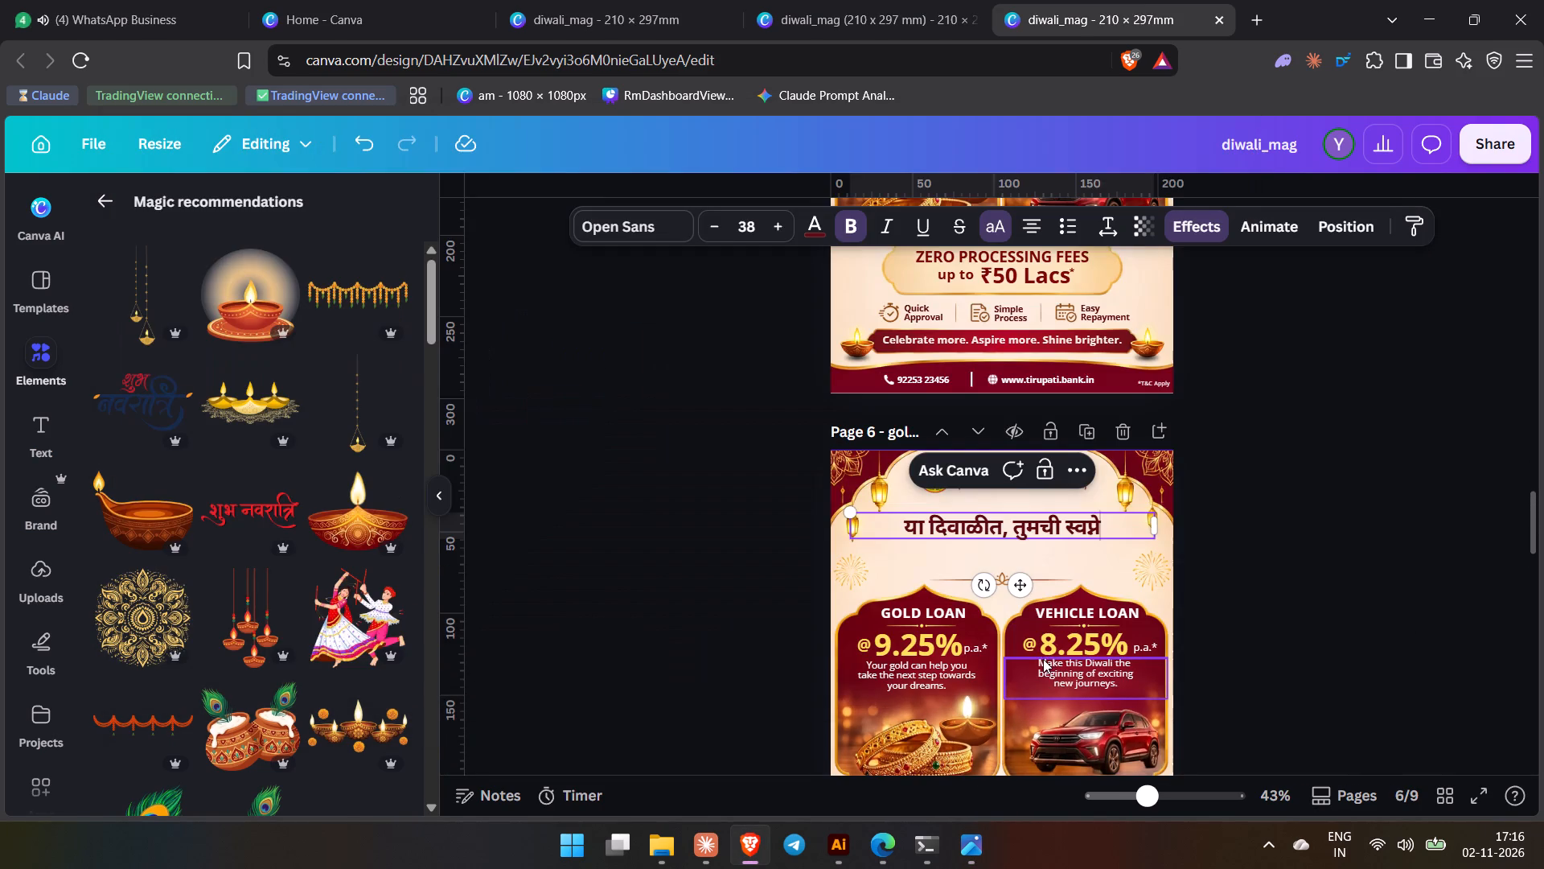
# Add page 7's second Marathi headline line, starting with "अधिक", as a new line below page 6's Marathi headline text.
pyautogui.scroll(-6, 1032, 667)
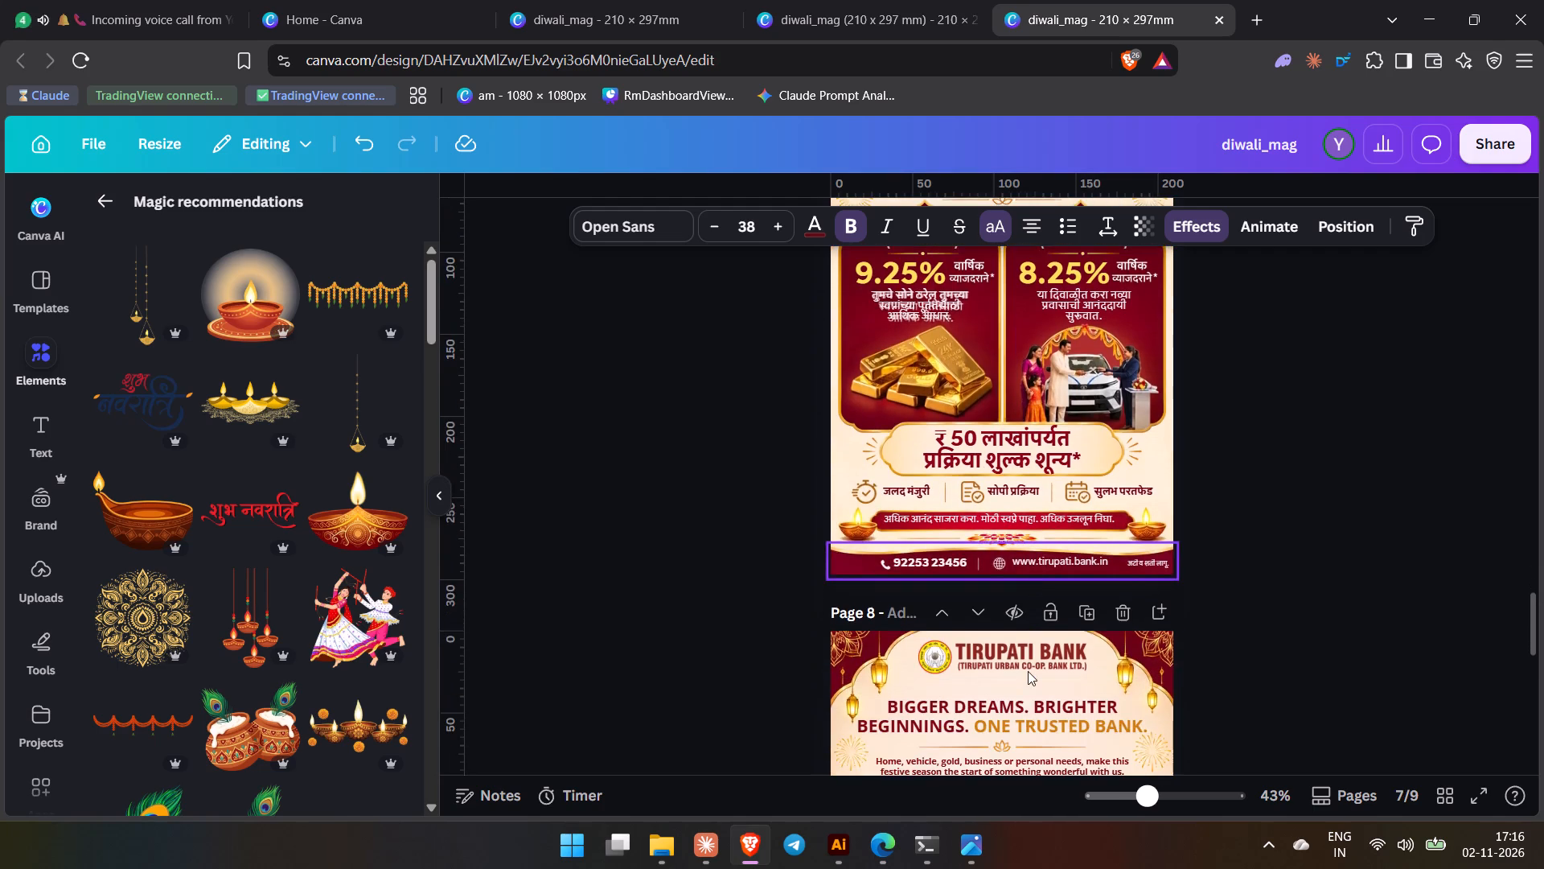
pyautogui.scroll(3, 1029, 683)
pyautogui.tripleClick(979, 483)
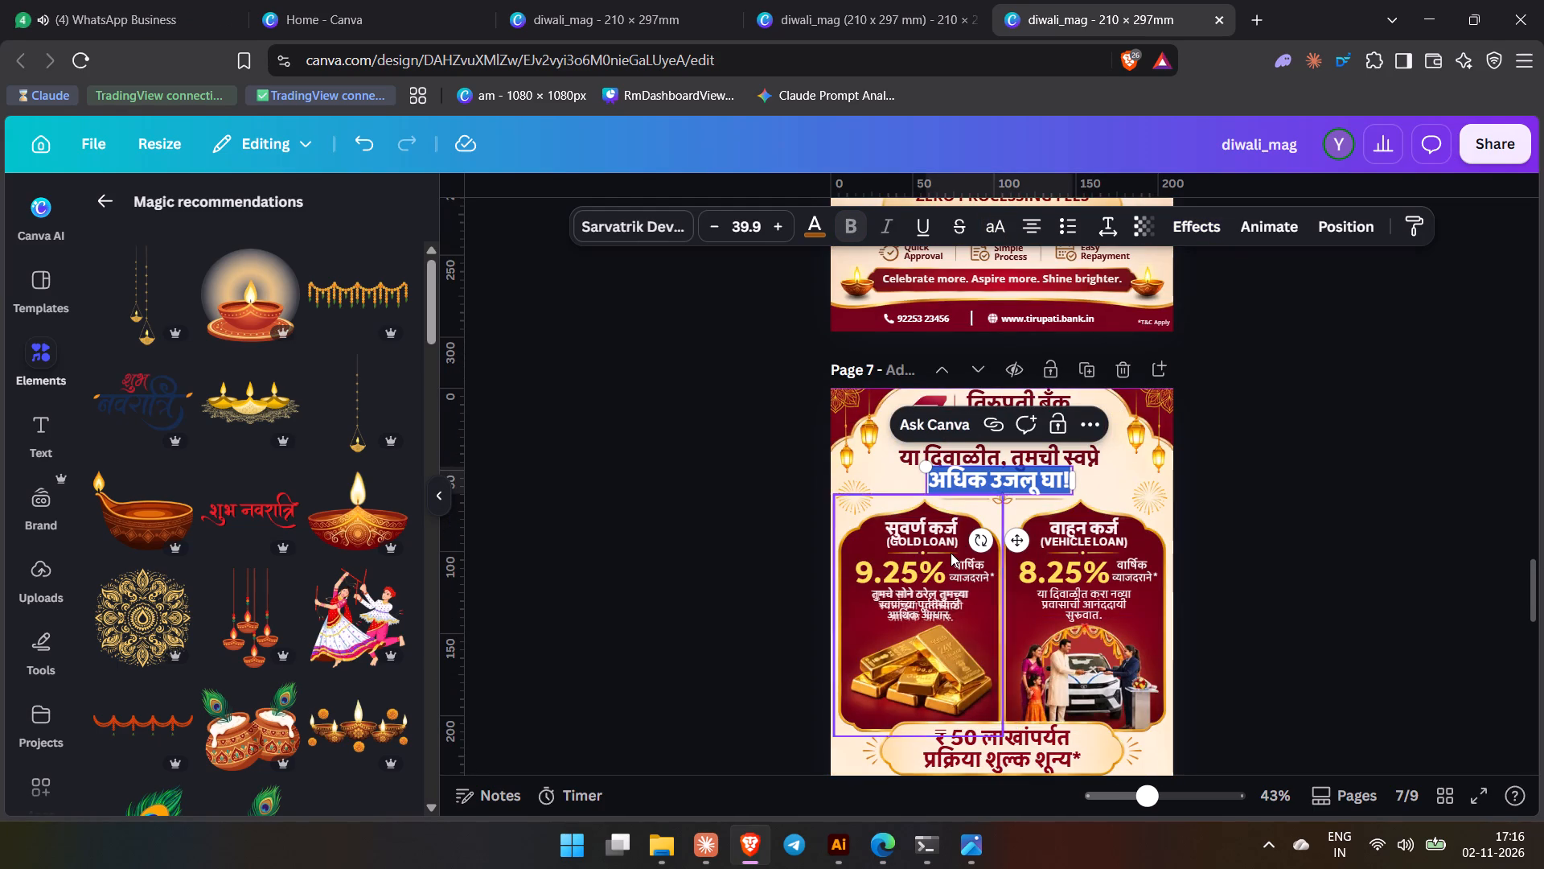
pyautogui.hotkey('ctrl', 'c')
pyautogui.scroll(3, 949, 538)
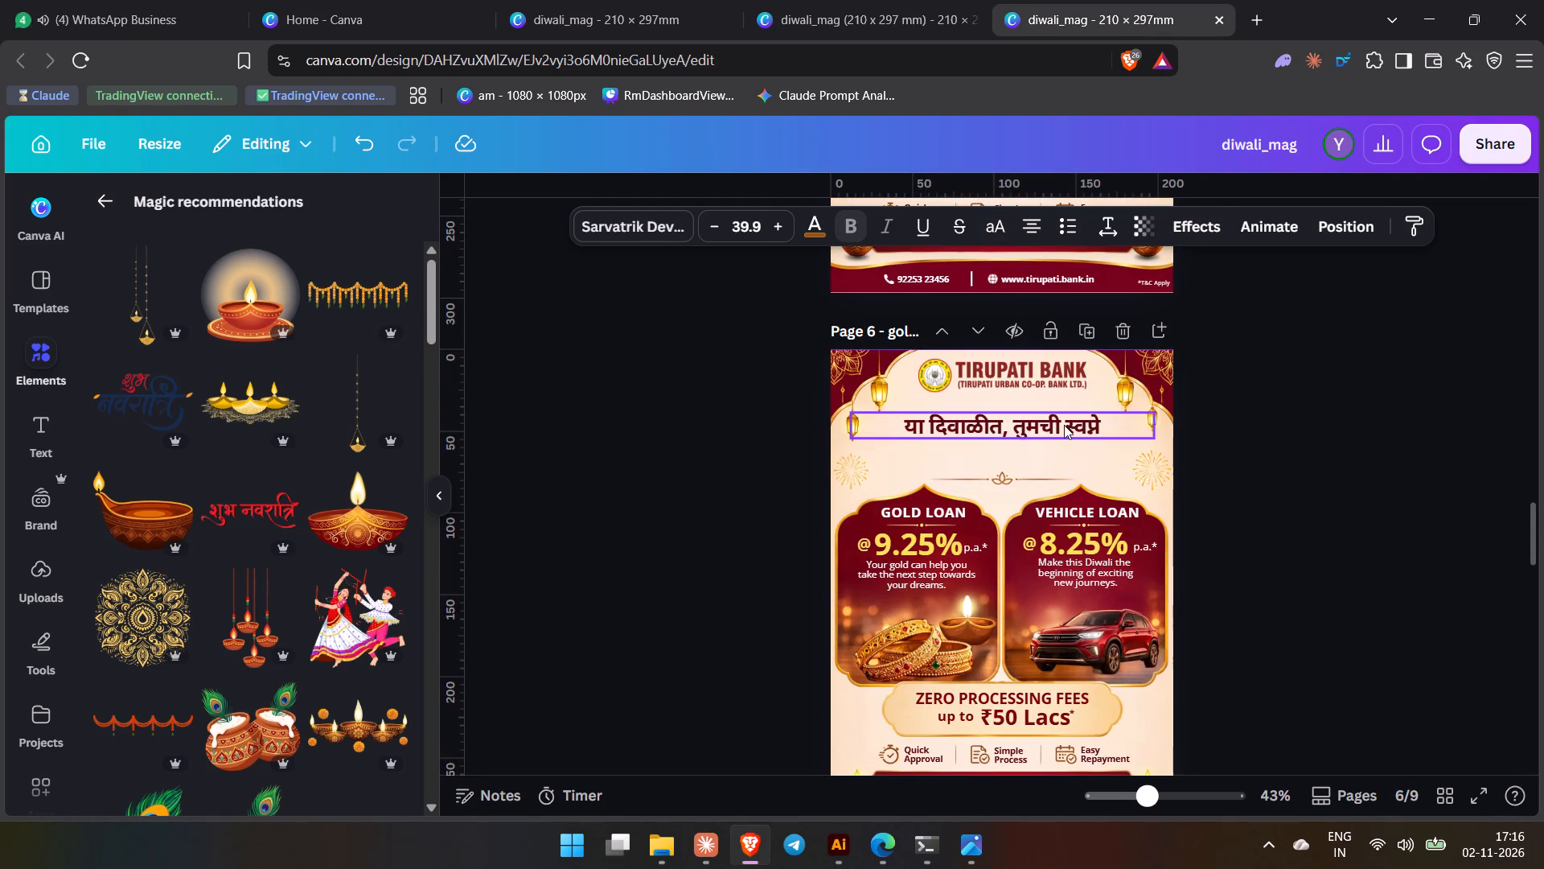
pyautogui.doubleClick(1064, 425)
pyautogui.click(1103, 426)
pyautogui.press('Return')
pyautogui.hotkey('ctrl', 'v')
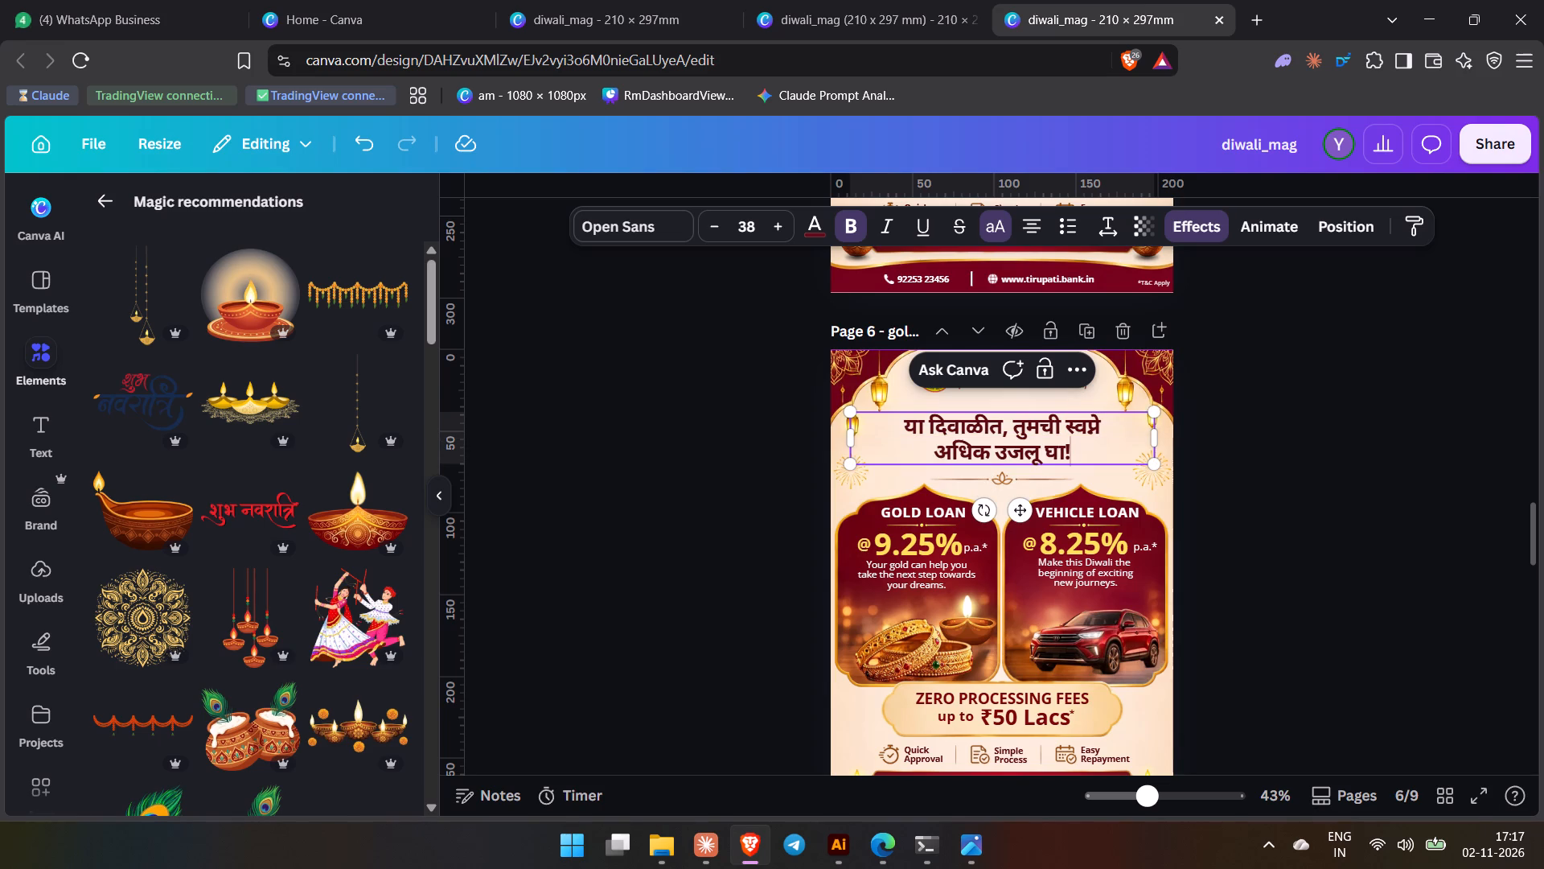
pyautogui.click(1283, 470)
# Review all three English loan ads in the separate diwali_mag (210 x 297 mm) design.
pyautogui.click(823, 2)
pyautogui.scroll(5, 692, 502)
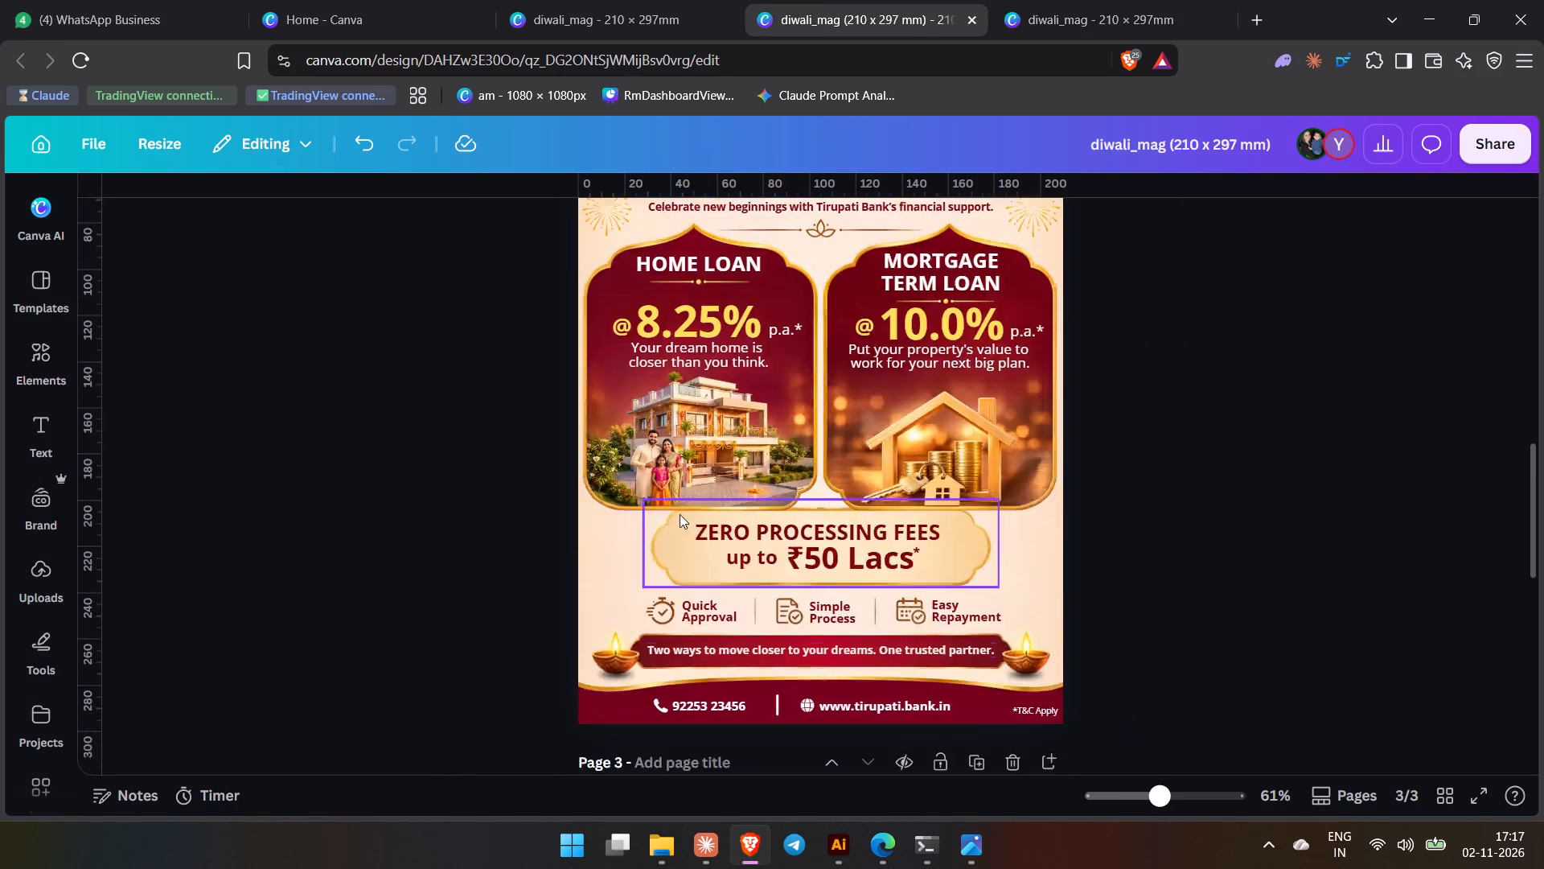
pyautogui.scroll(8, 680, 514)
pyautogui.click(1147, 451)
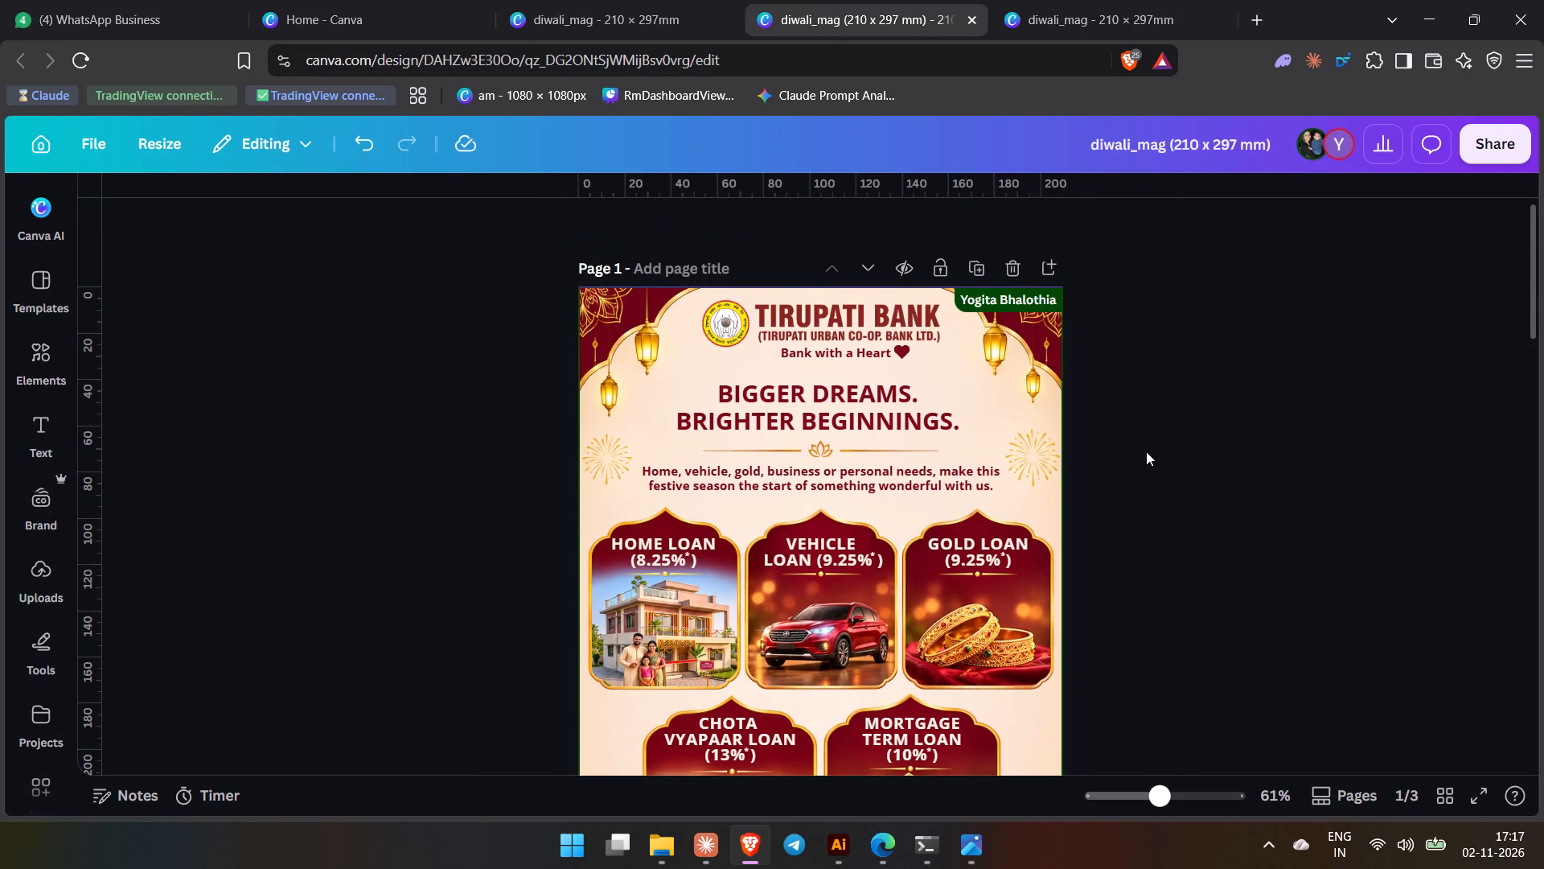
pyautogui.scroll(-3, 1142, 455)
pyautogui.scroll(2, 1140, 461)
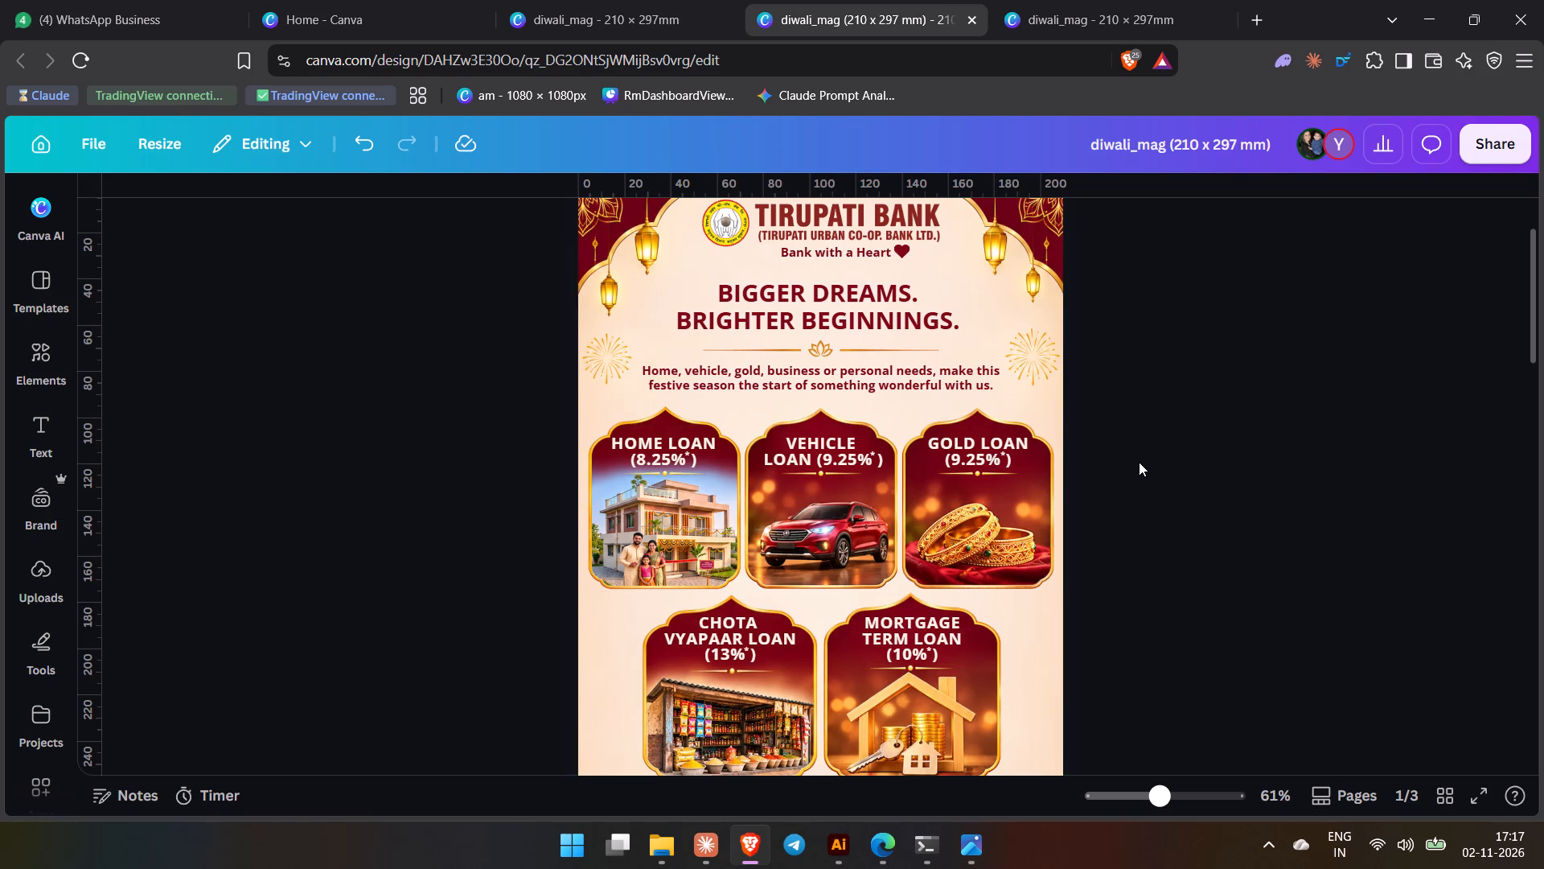
pyautogui.scroll(2, 931, 396)
pyautogui.scroll(-5, 1016, 511)
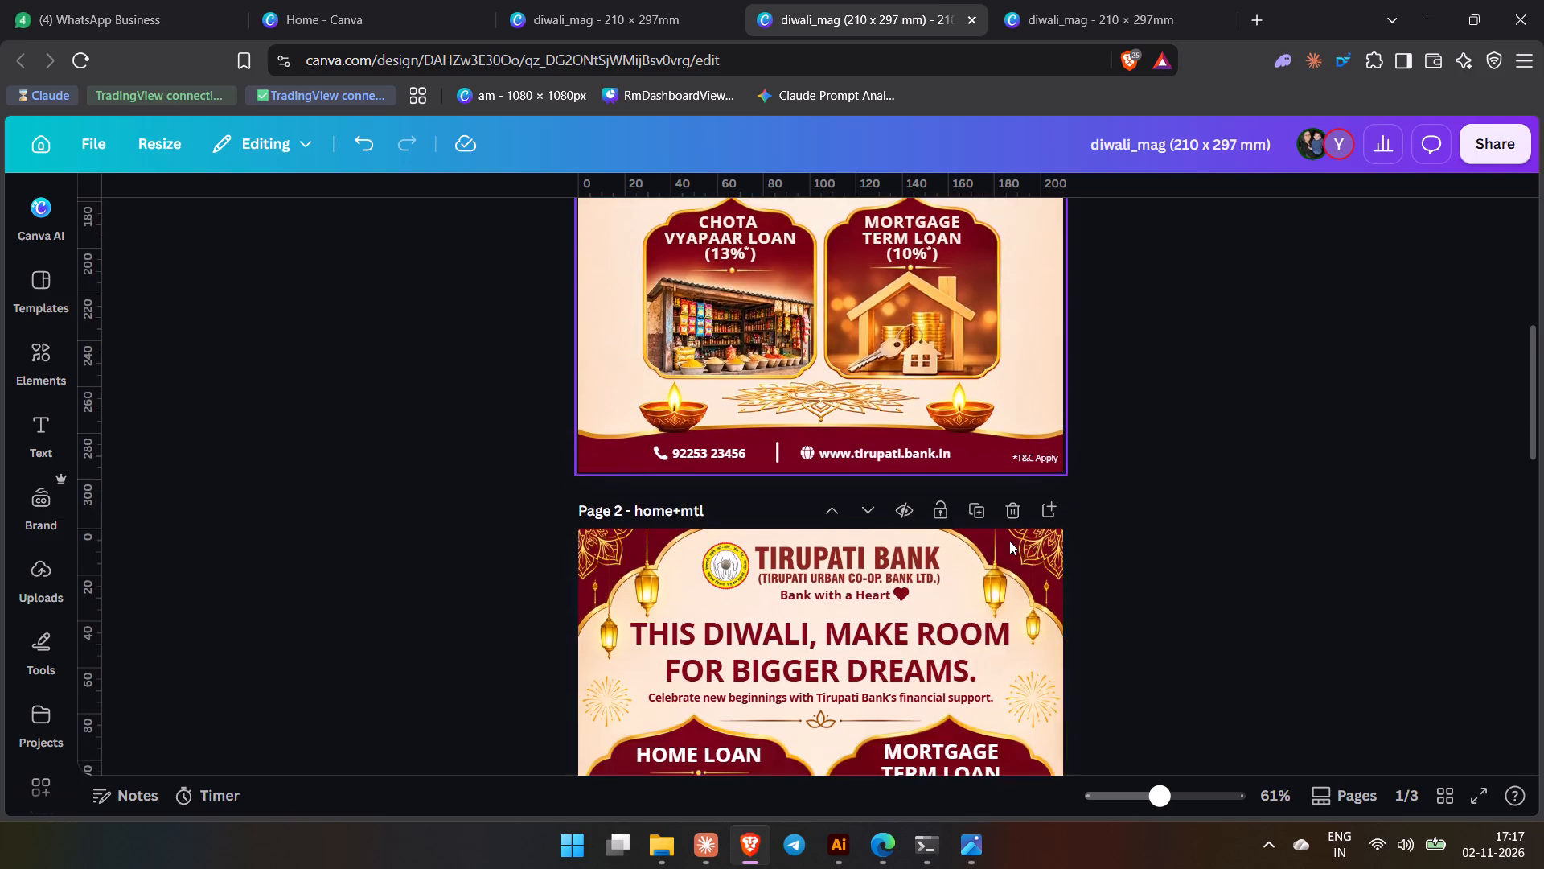
pyautogui.scroll(-2, 1014, 535)
pyautogui.scroll(6, 1011, 556)
pyautogui.scroll(19, 1027, 542)
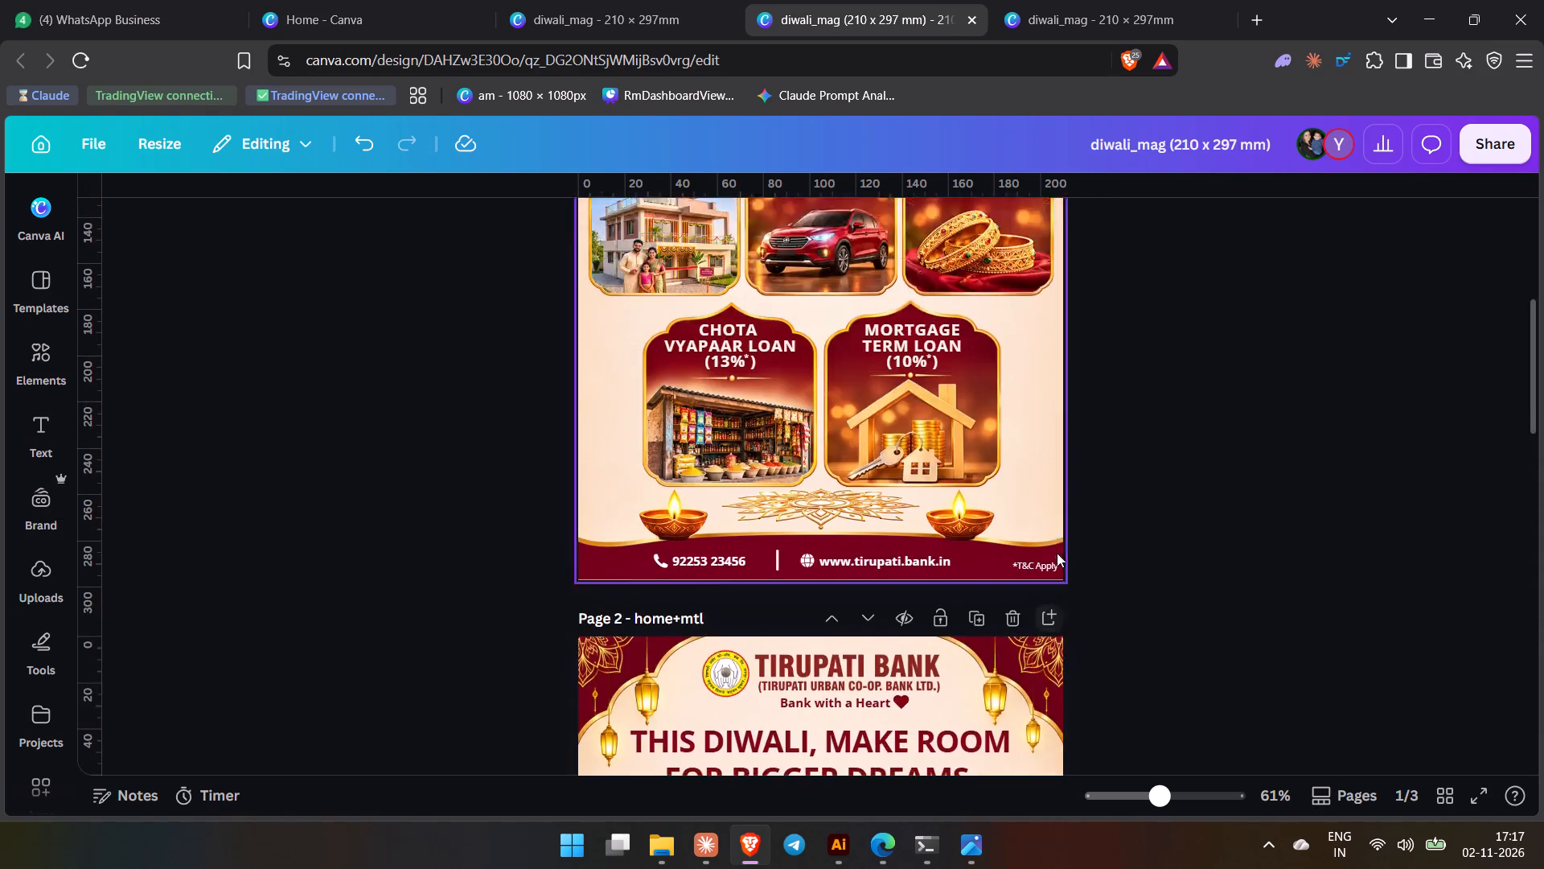
pyautogui.scroll(6, 1057, 553)
pyautogui.scroll(-7, 1053, 553)
pyautogui.scroll(2, 1058, 518)
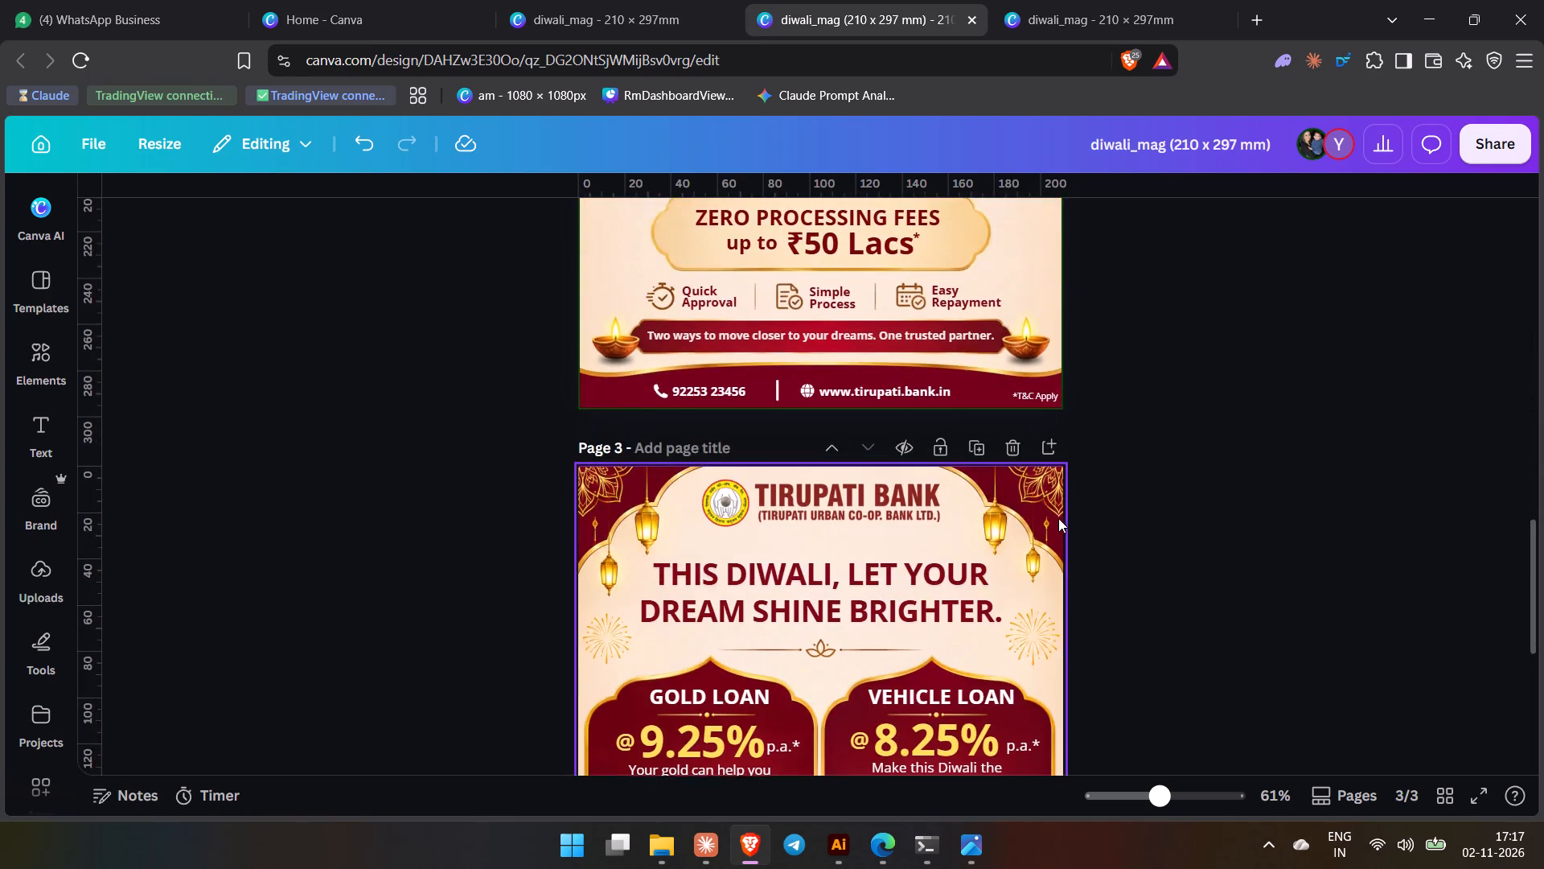
pyautogui.scroll(2, 1058, 518)
pyautogui.scroll(-4, 1058, 529)
pyautogui.scroll(5, 1053, 557)
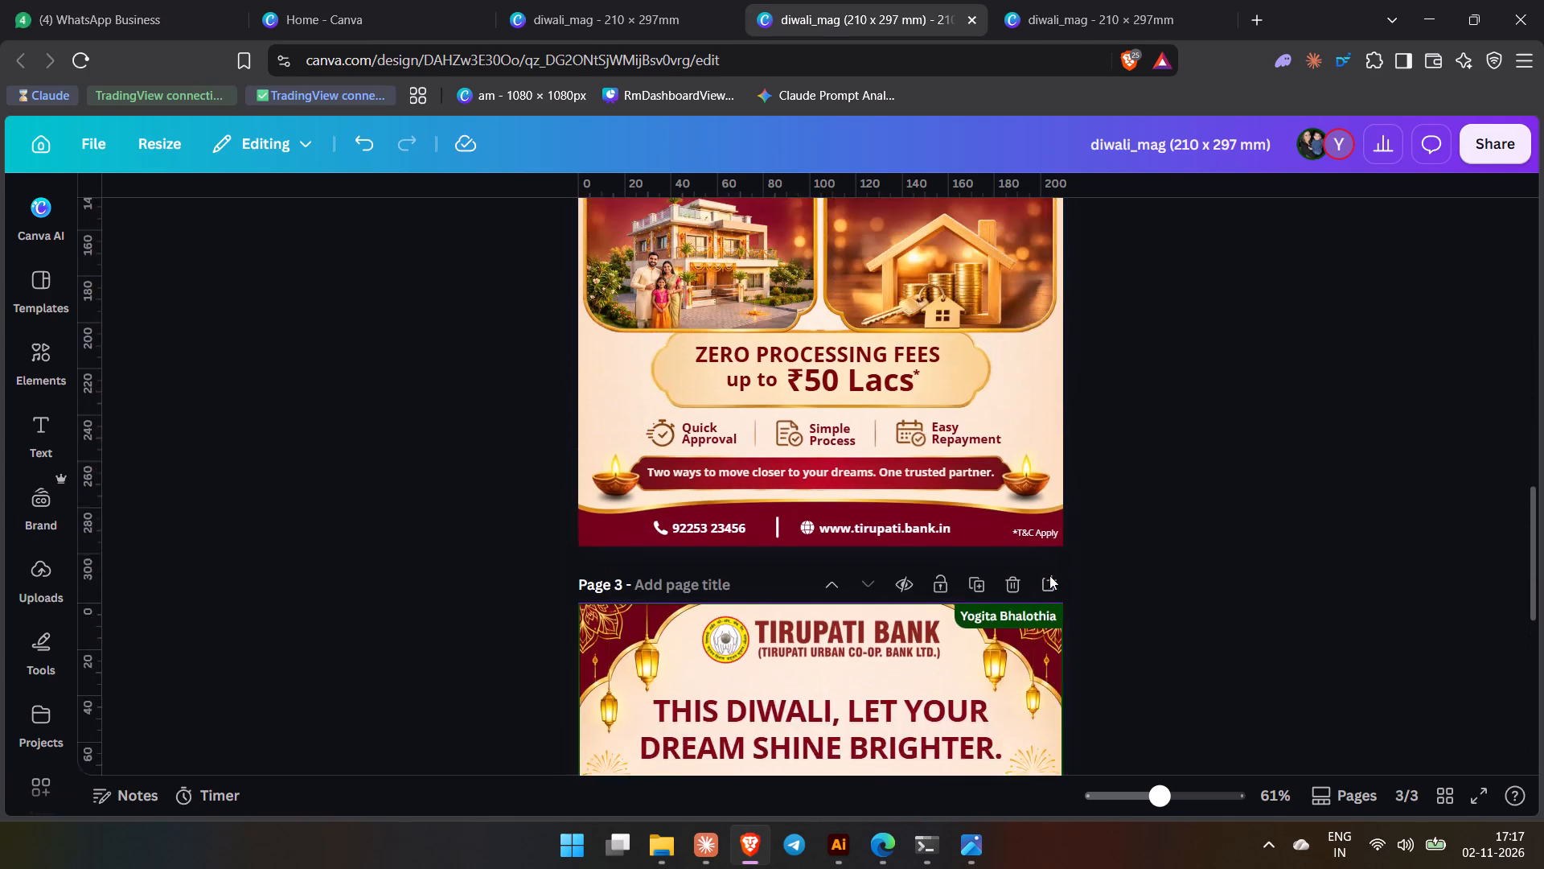
pyautogui.scroll(19, 1049, 575)
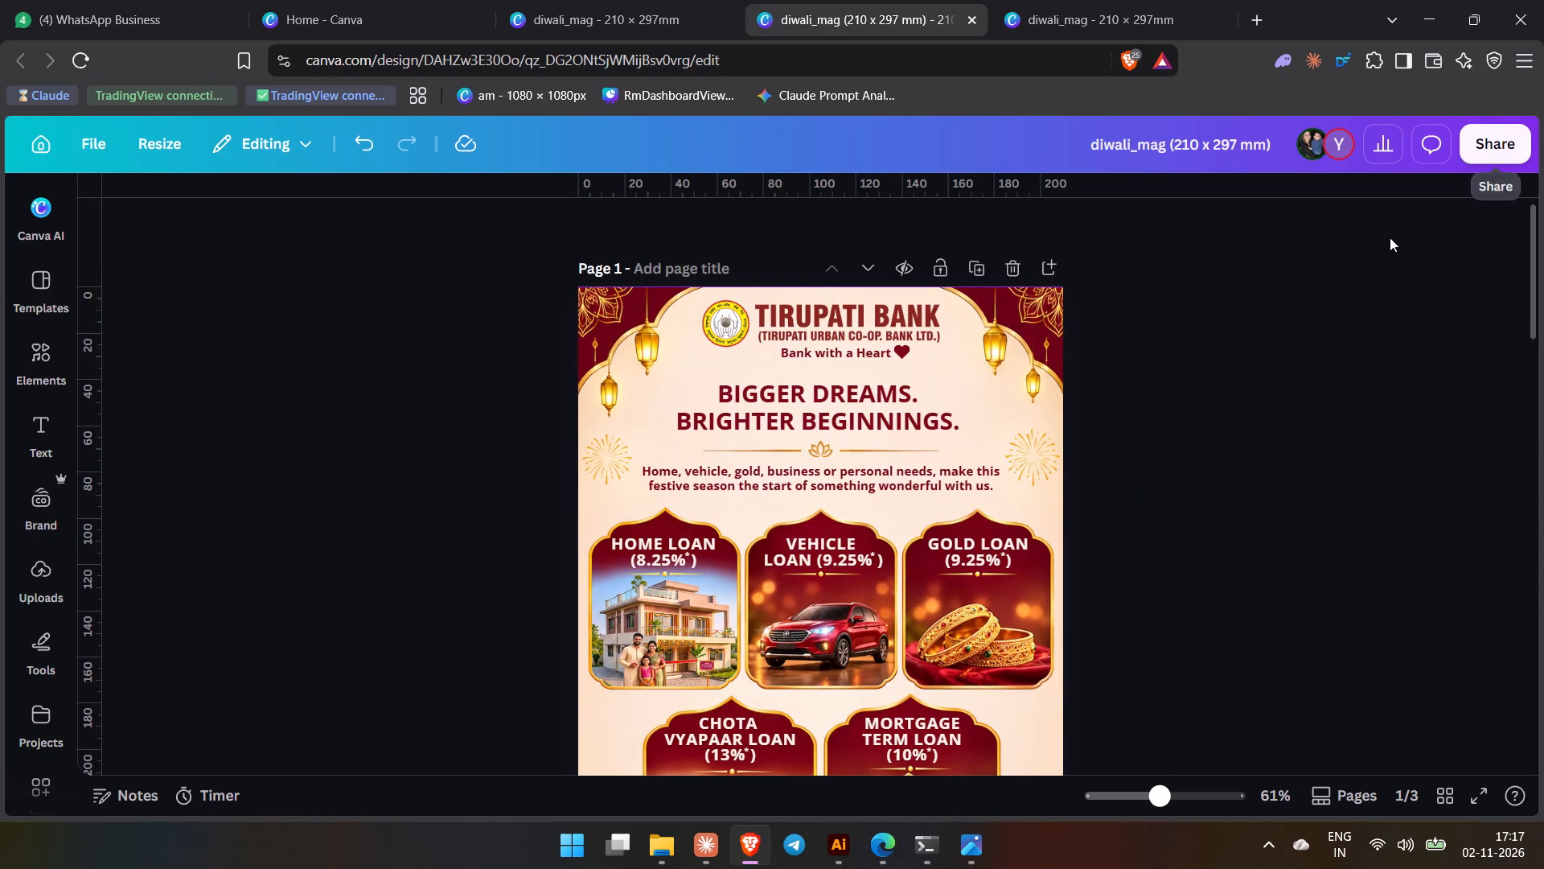
# Examine page 1's five-loan ad, headed "BIGGER DREAMS. BRIGHTER BEGINNINGS.", checking its headline, loan panels and footer.
pyautogui.scroll(-1, 848, 490)
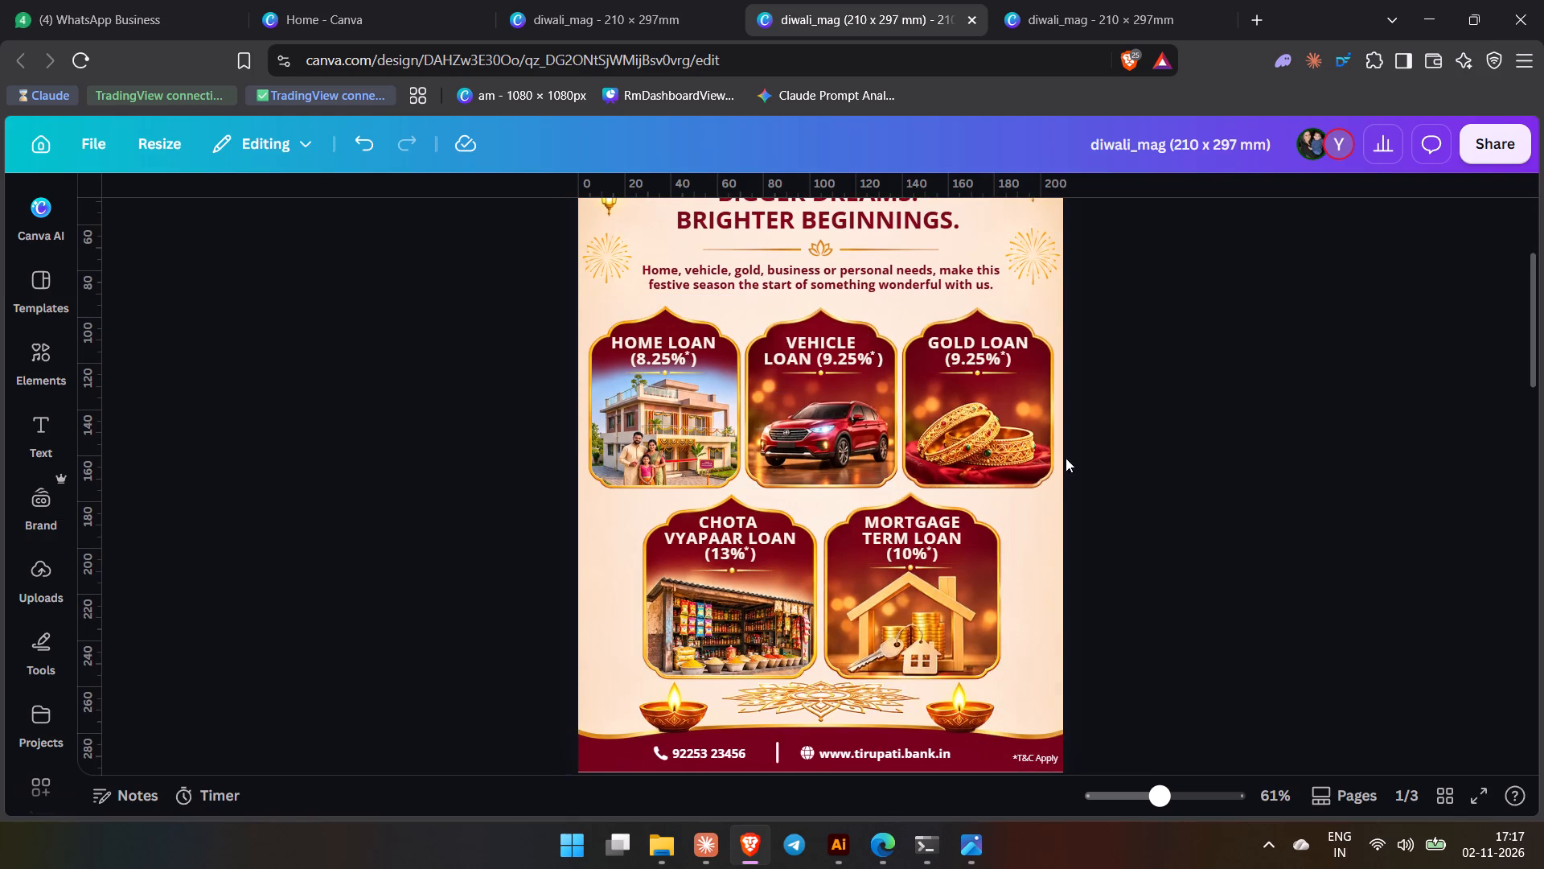
pyautogui.scroll(4, 1333, 516)
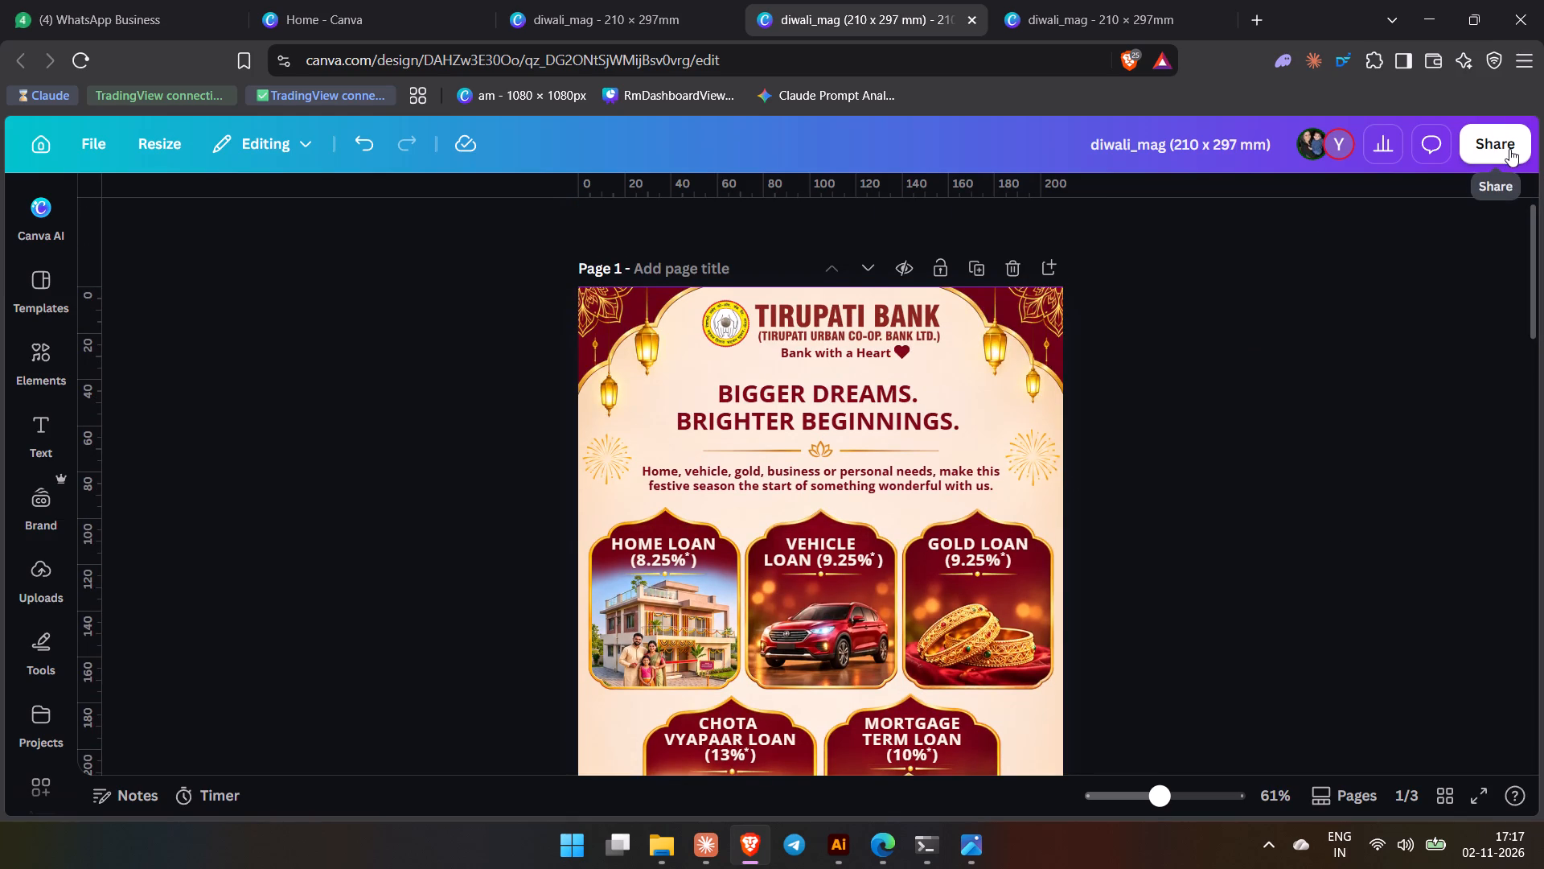
pyautogui.click(1509, 149)
pyautogui.click(1070, 243)
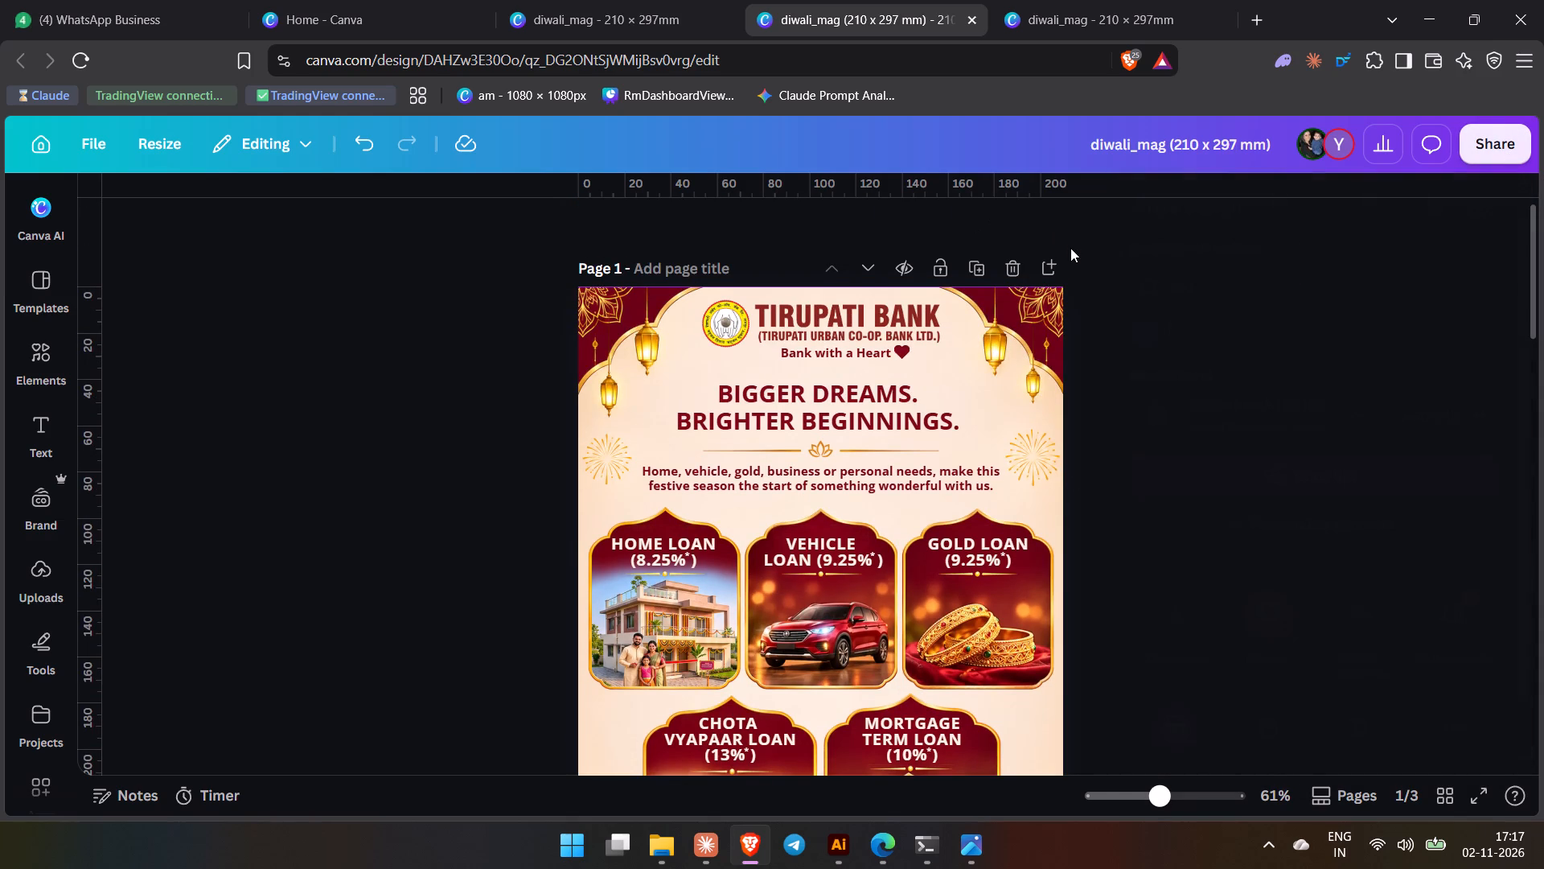
pyautogui.scroll(-2, 984, 439)
pyautogui.scroll(1, 1221, 424)
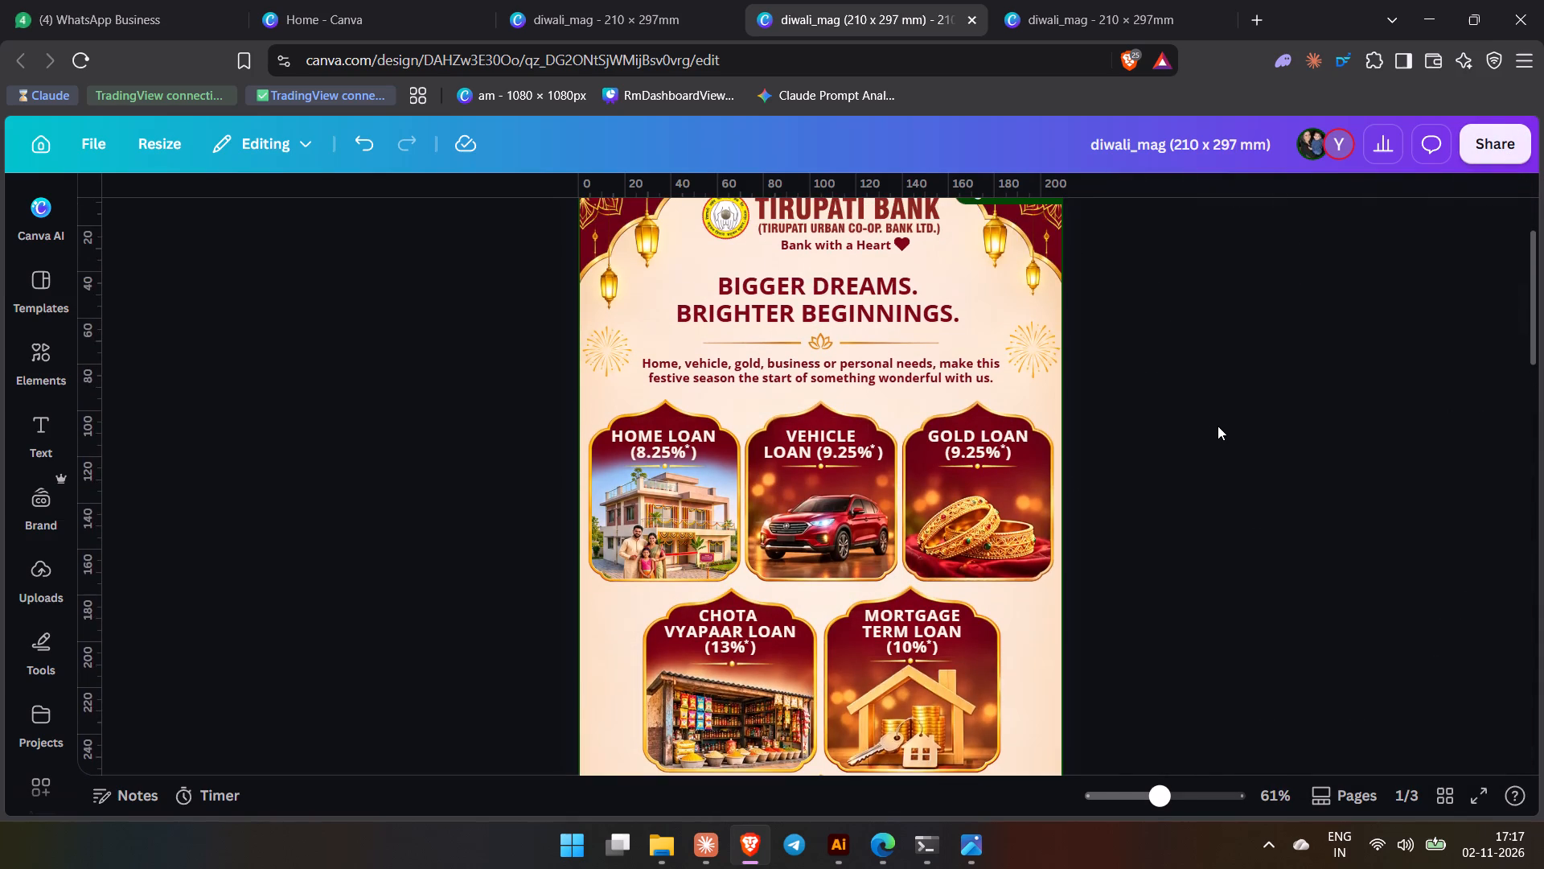
pyautogui.scroll(1, 1218, 426)
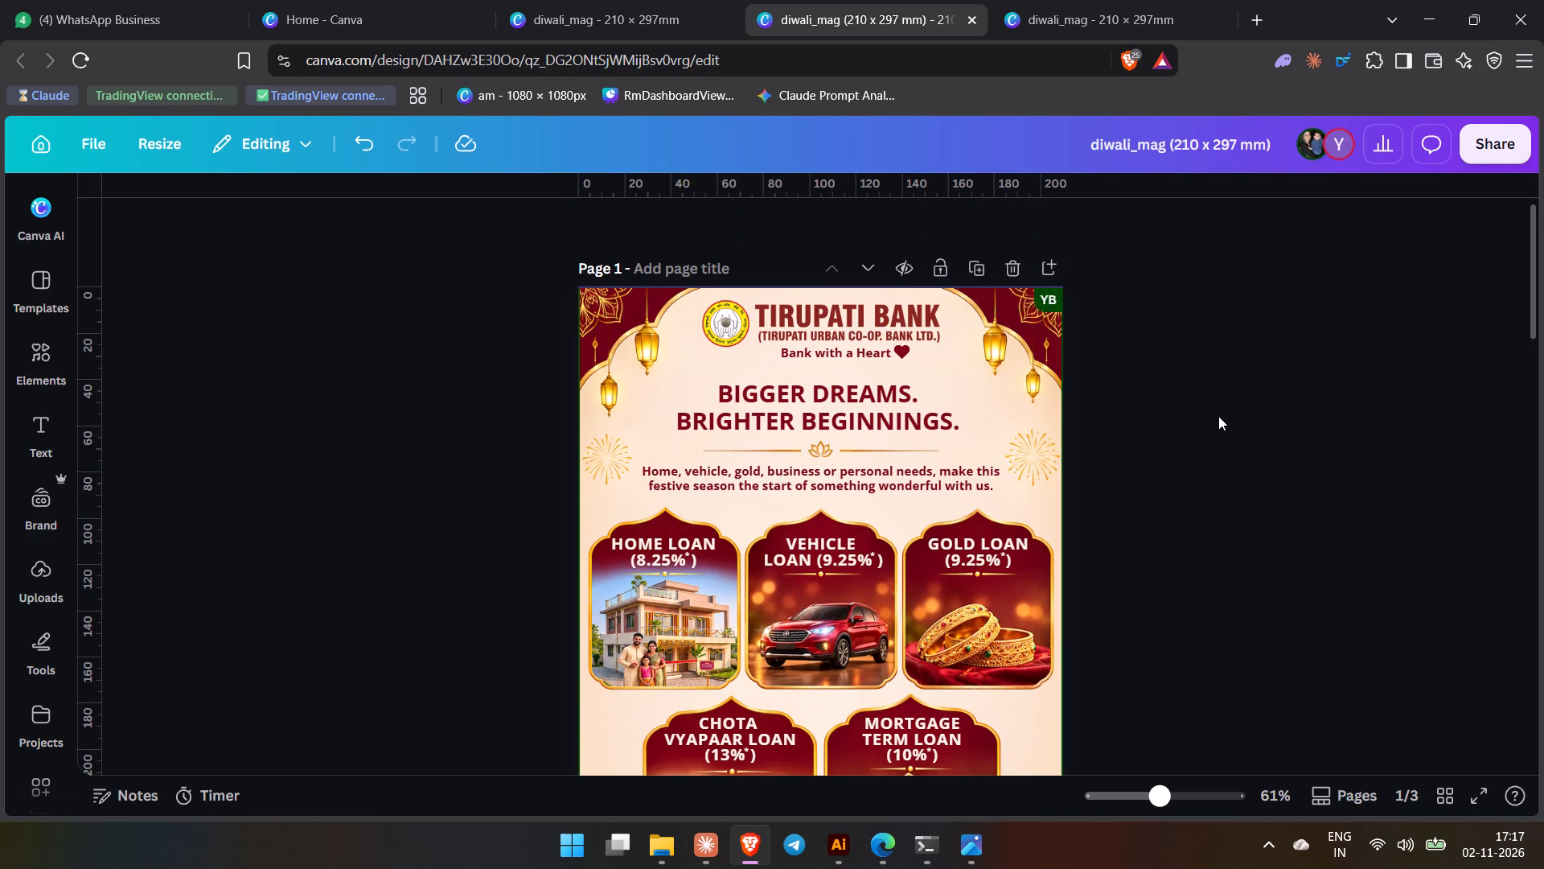
pyautogui.scroll(-2, 1218, 416)
pyautogui.scroll(3, 1220, 416)
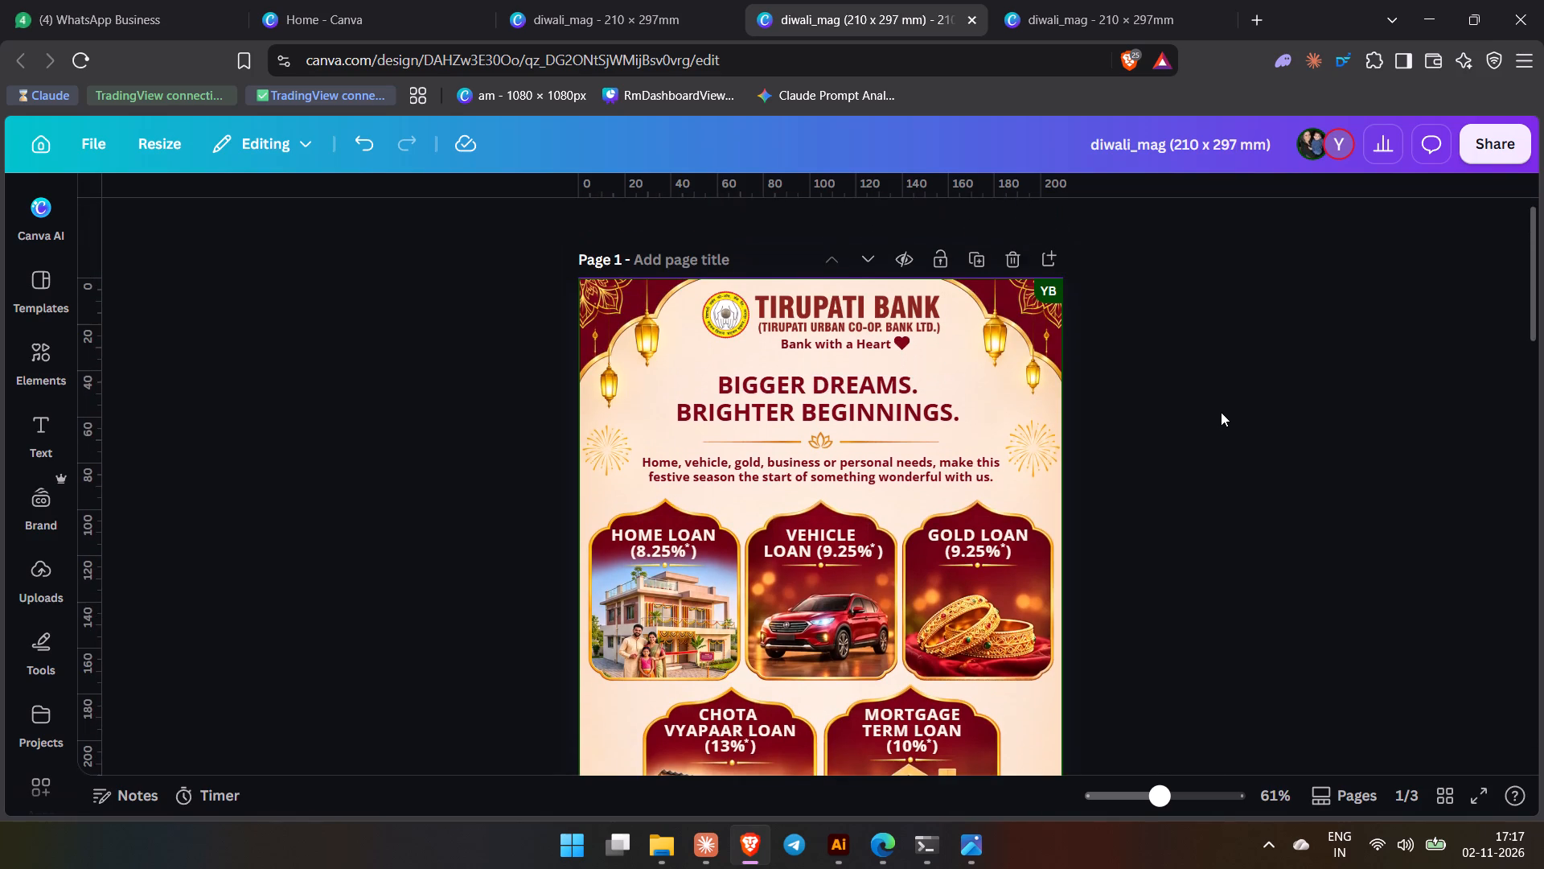
pyautogui.scroll(1, 1221, 412)
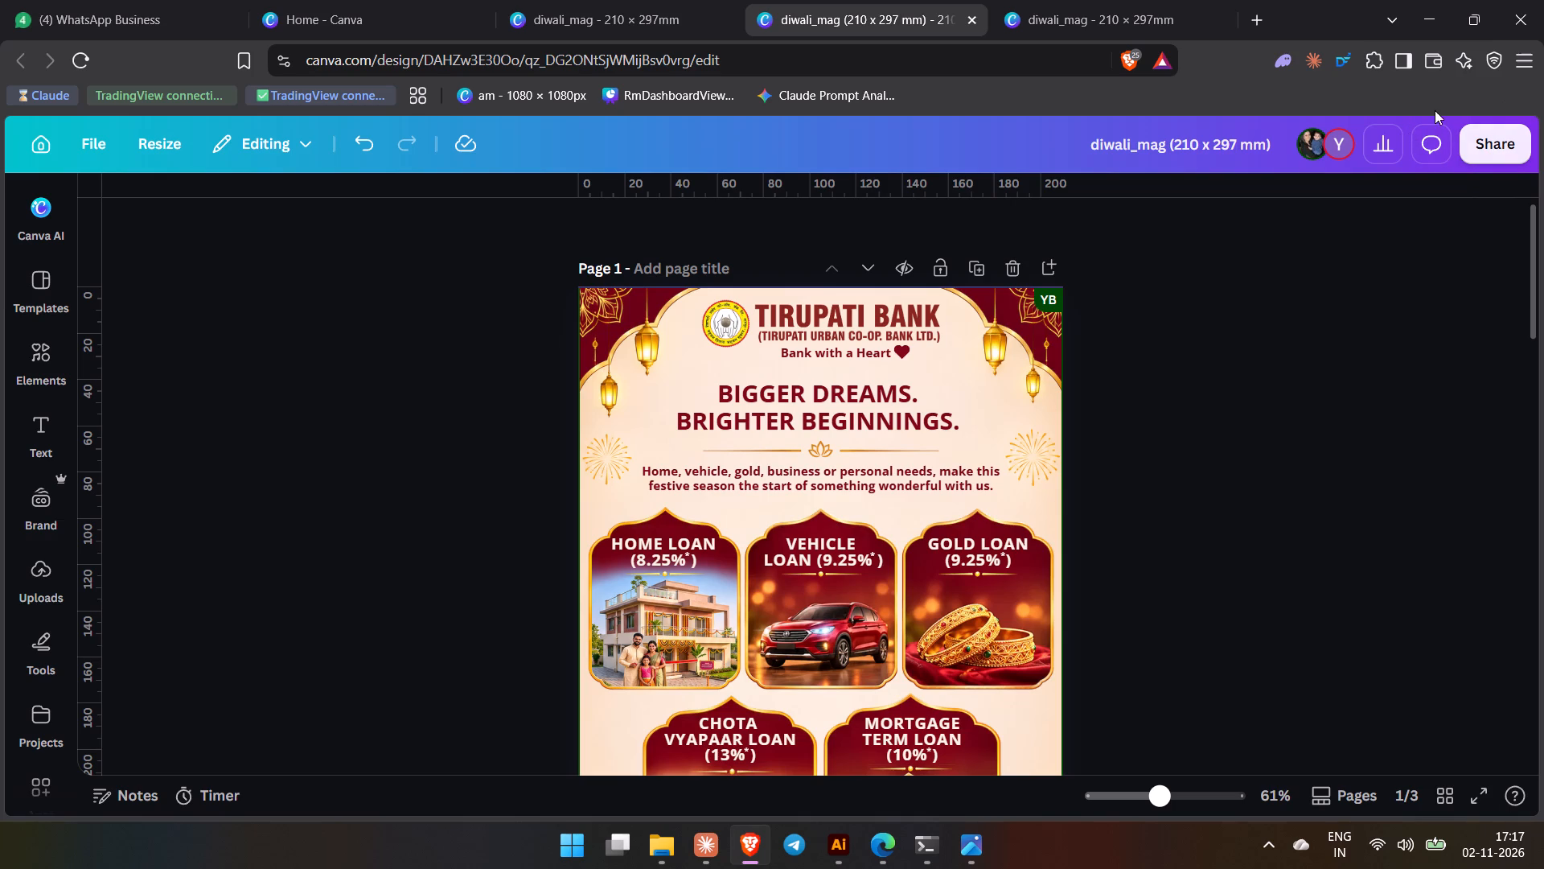
pyautogui.moveTo(1515, 138); pyautogui.dragTo(1519, 131)
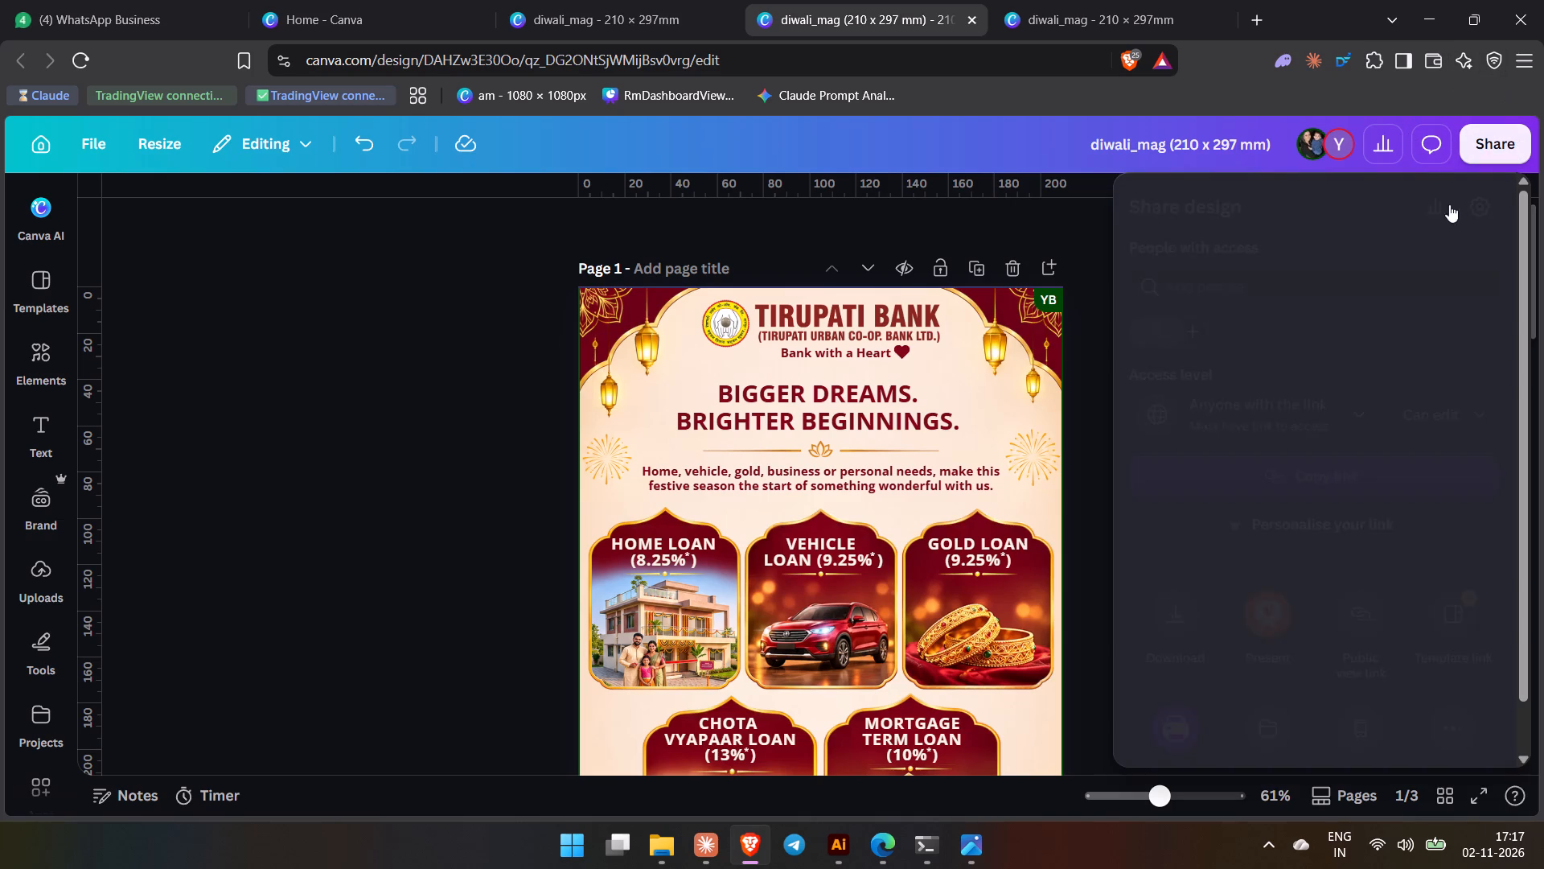
pyautogui.moveTo(1165, 654); pyautogui.dragTo(1159, 672)
pyautogui.moveTo(1322, 611); pyautogui.dragTo(1325, 605)
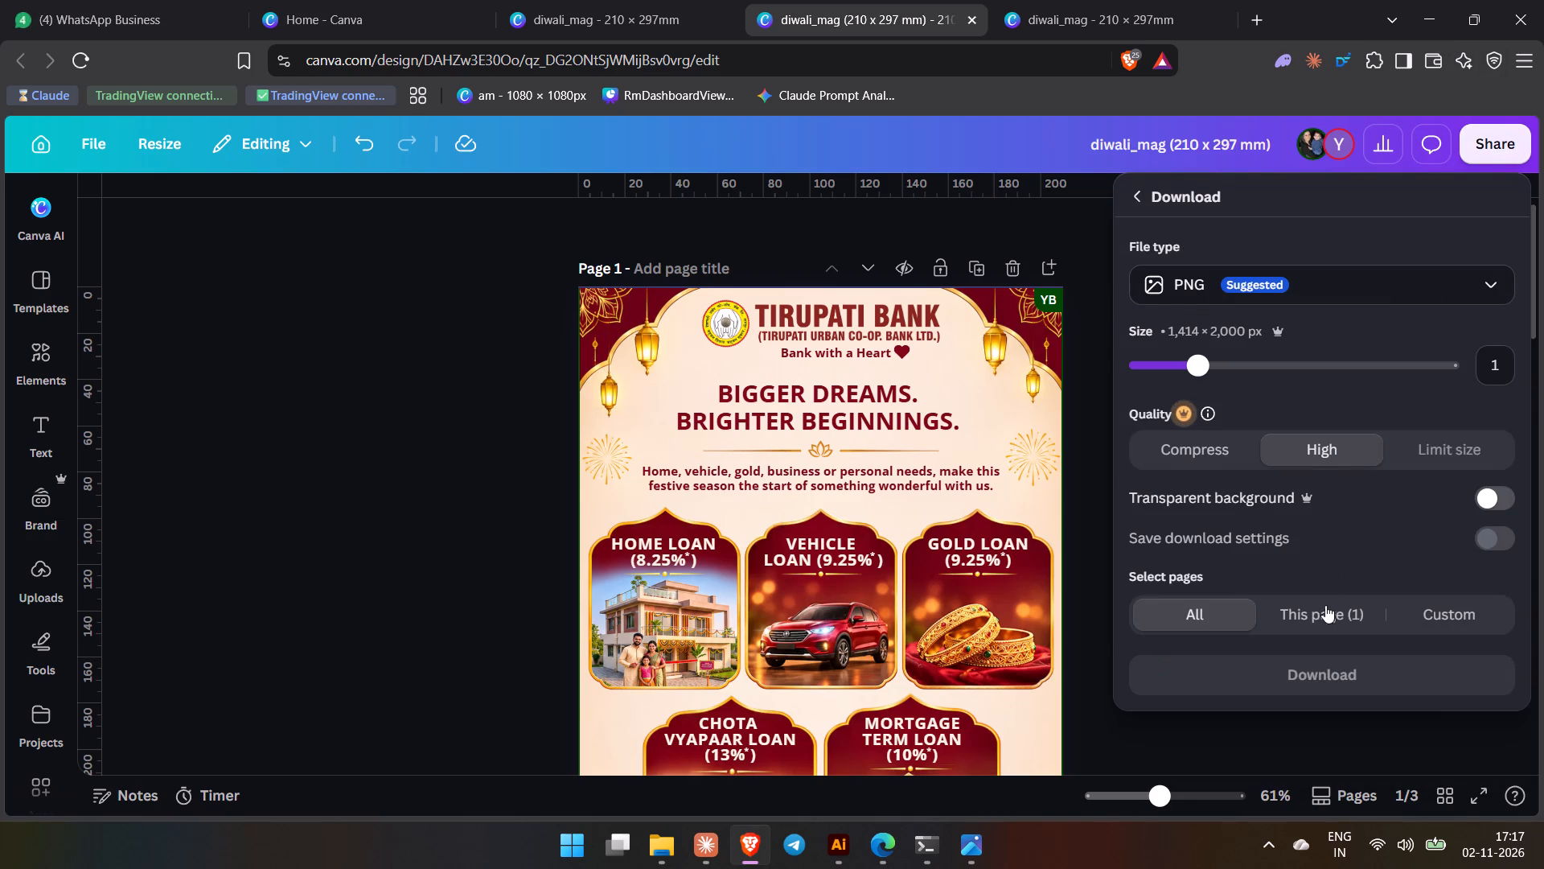
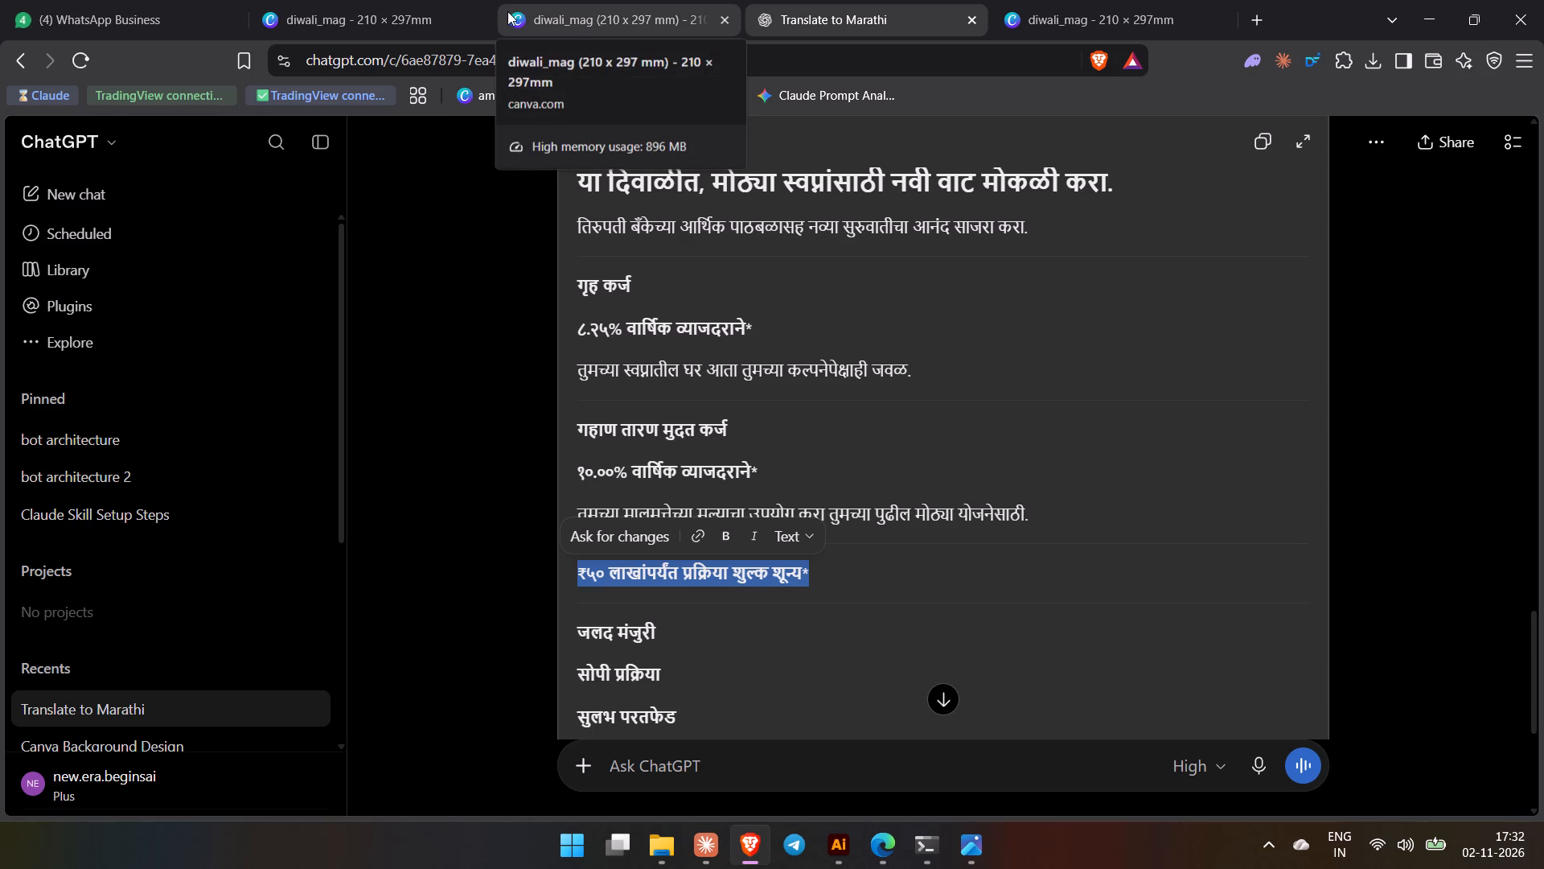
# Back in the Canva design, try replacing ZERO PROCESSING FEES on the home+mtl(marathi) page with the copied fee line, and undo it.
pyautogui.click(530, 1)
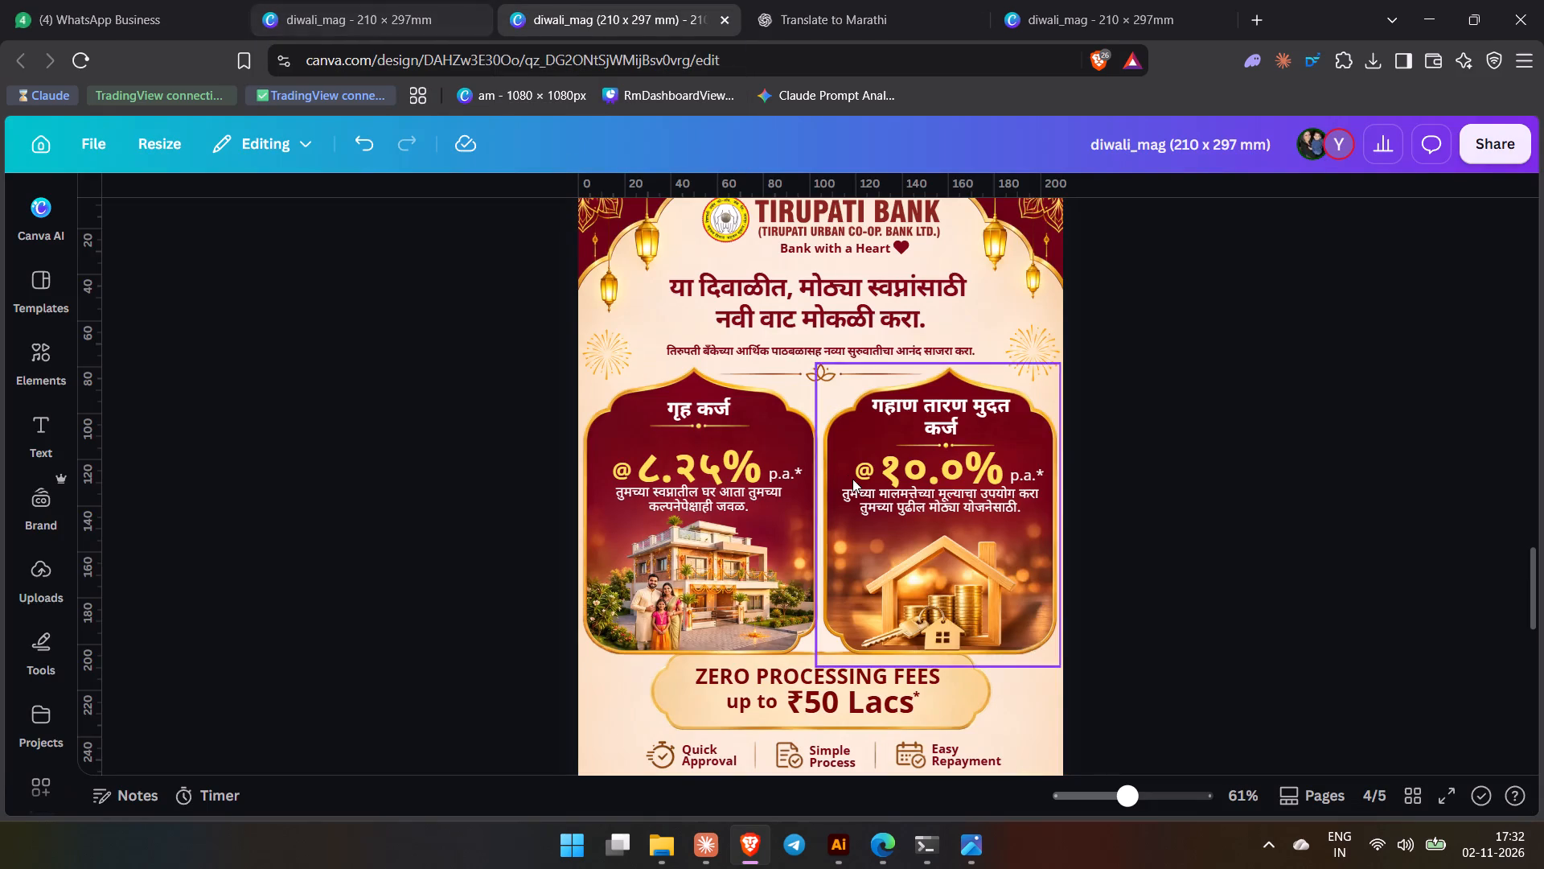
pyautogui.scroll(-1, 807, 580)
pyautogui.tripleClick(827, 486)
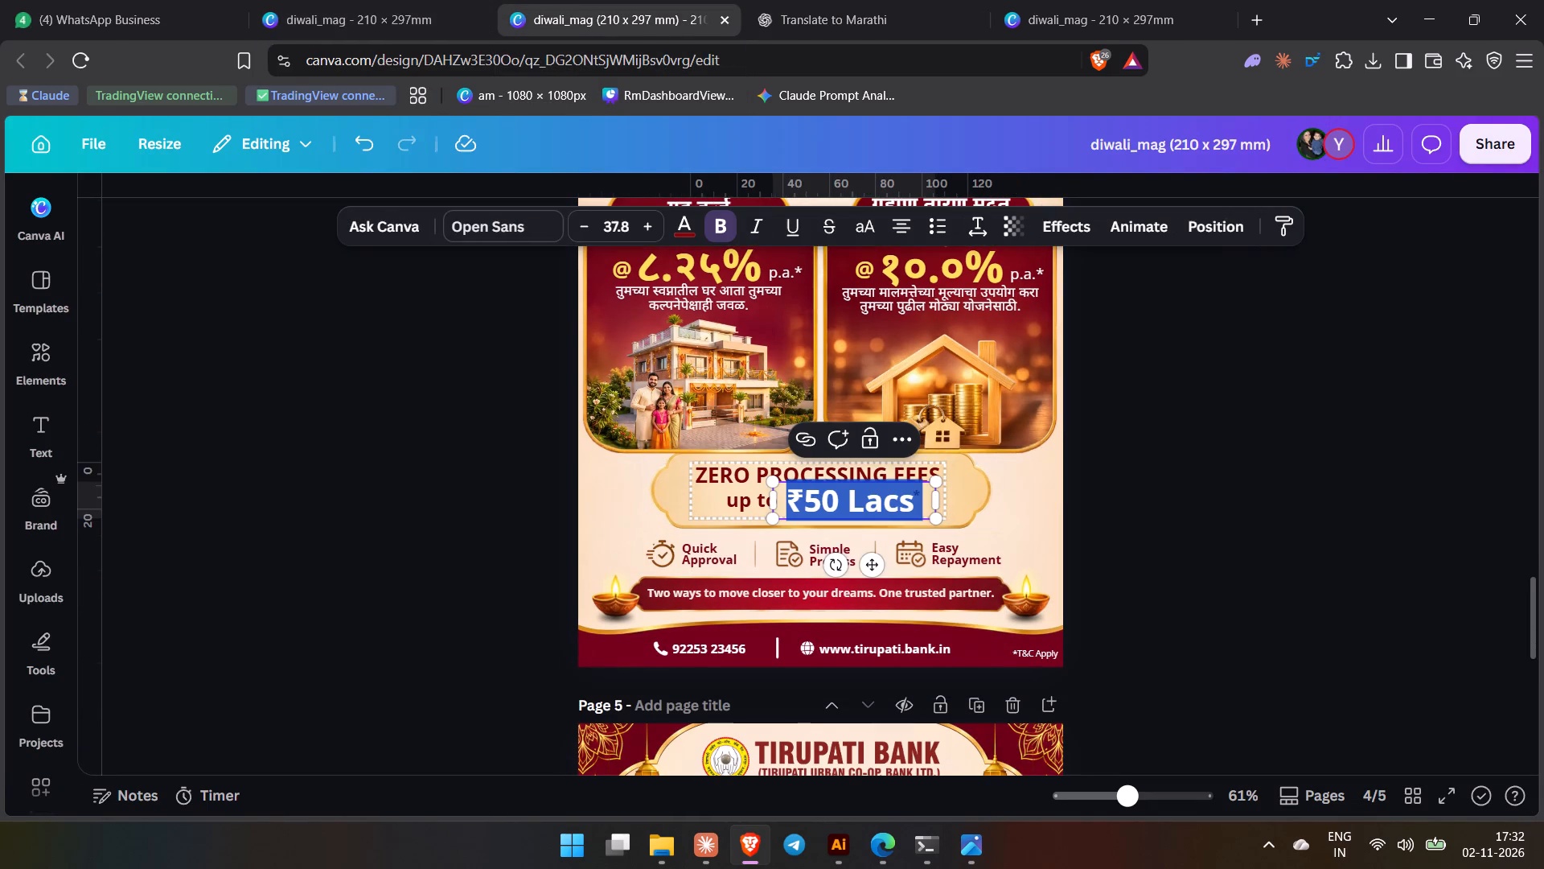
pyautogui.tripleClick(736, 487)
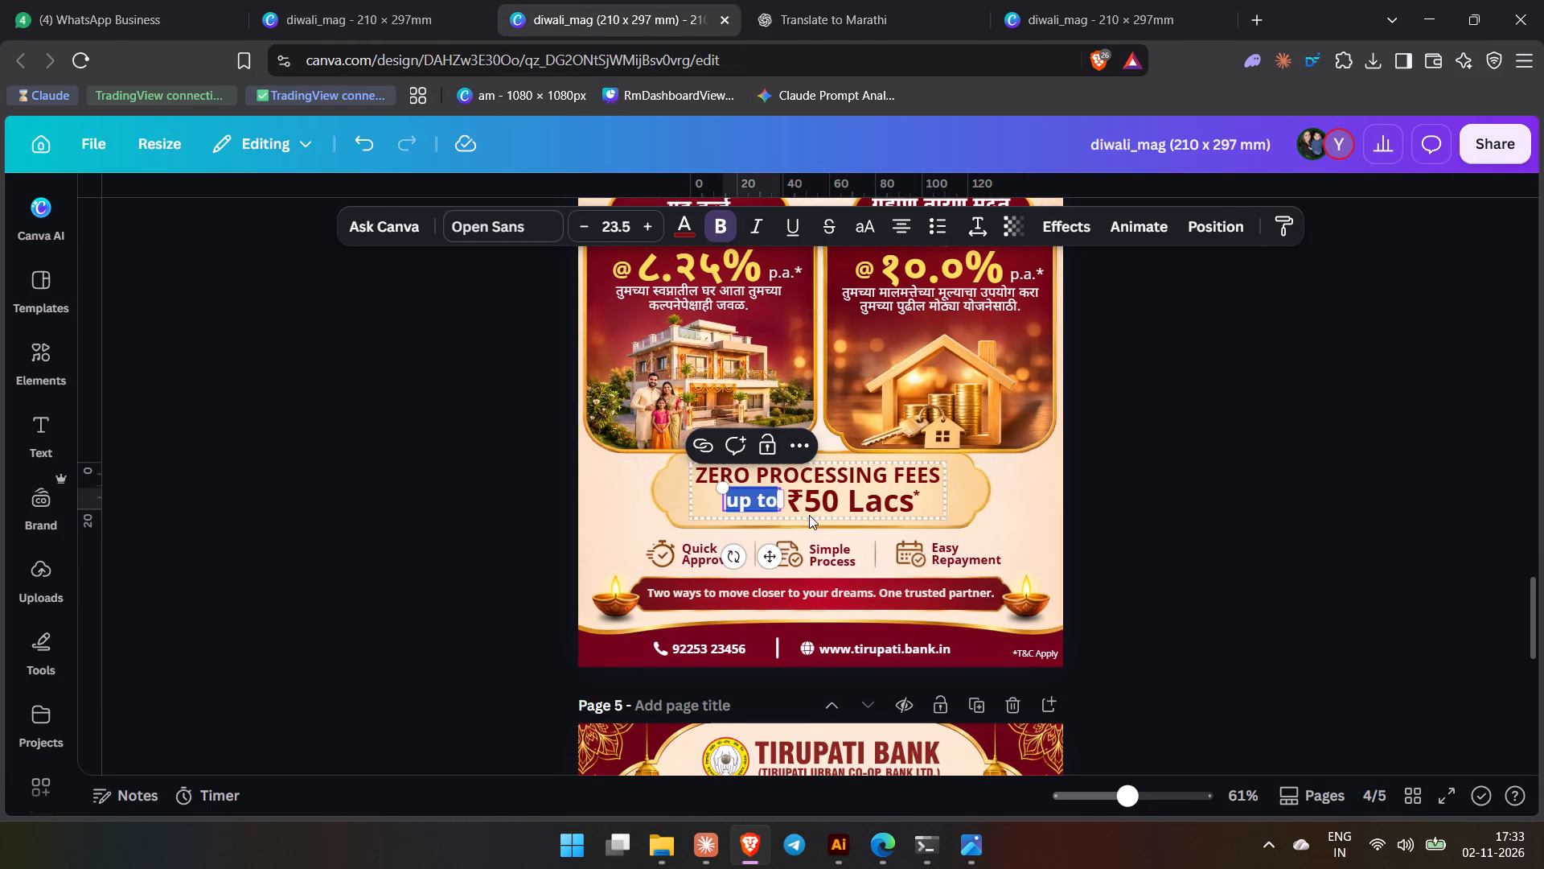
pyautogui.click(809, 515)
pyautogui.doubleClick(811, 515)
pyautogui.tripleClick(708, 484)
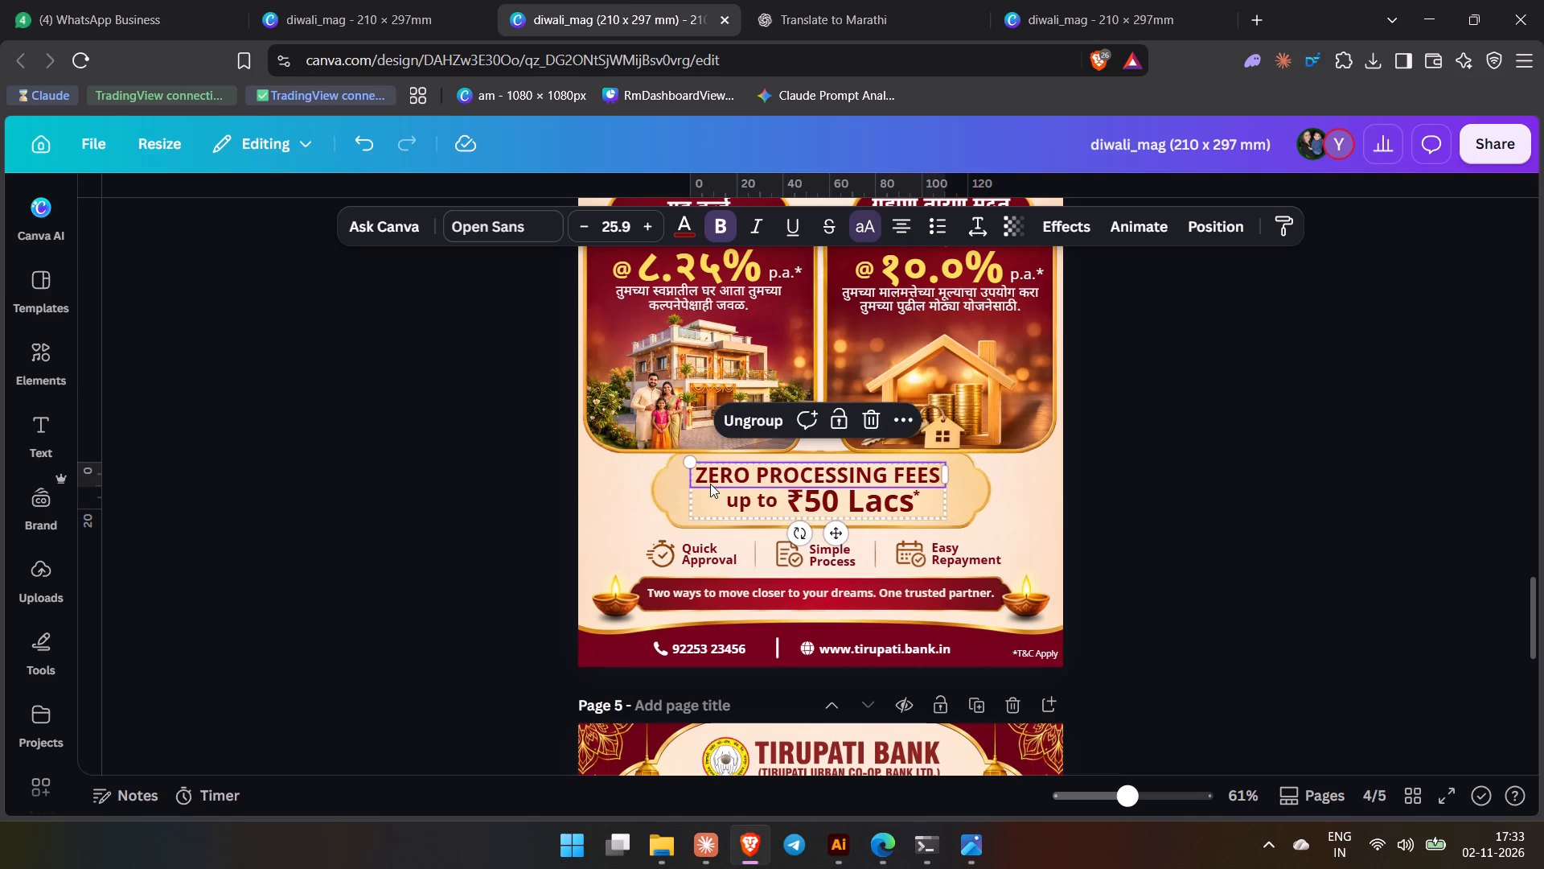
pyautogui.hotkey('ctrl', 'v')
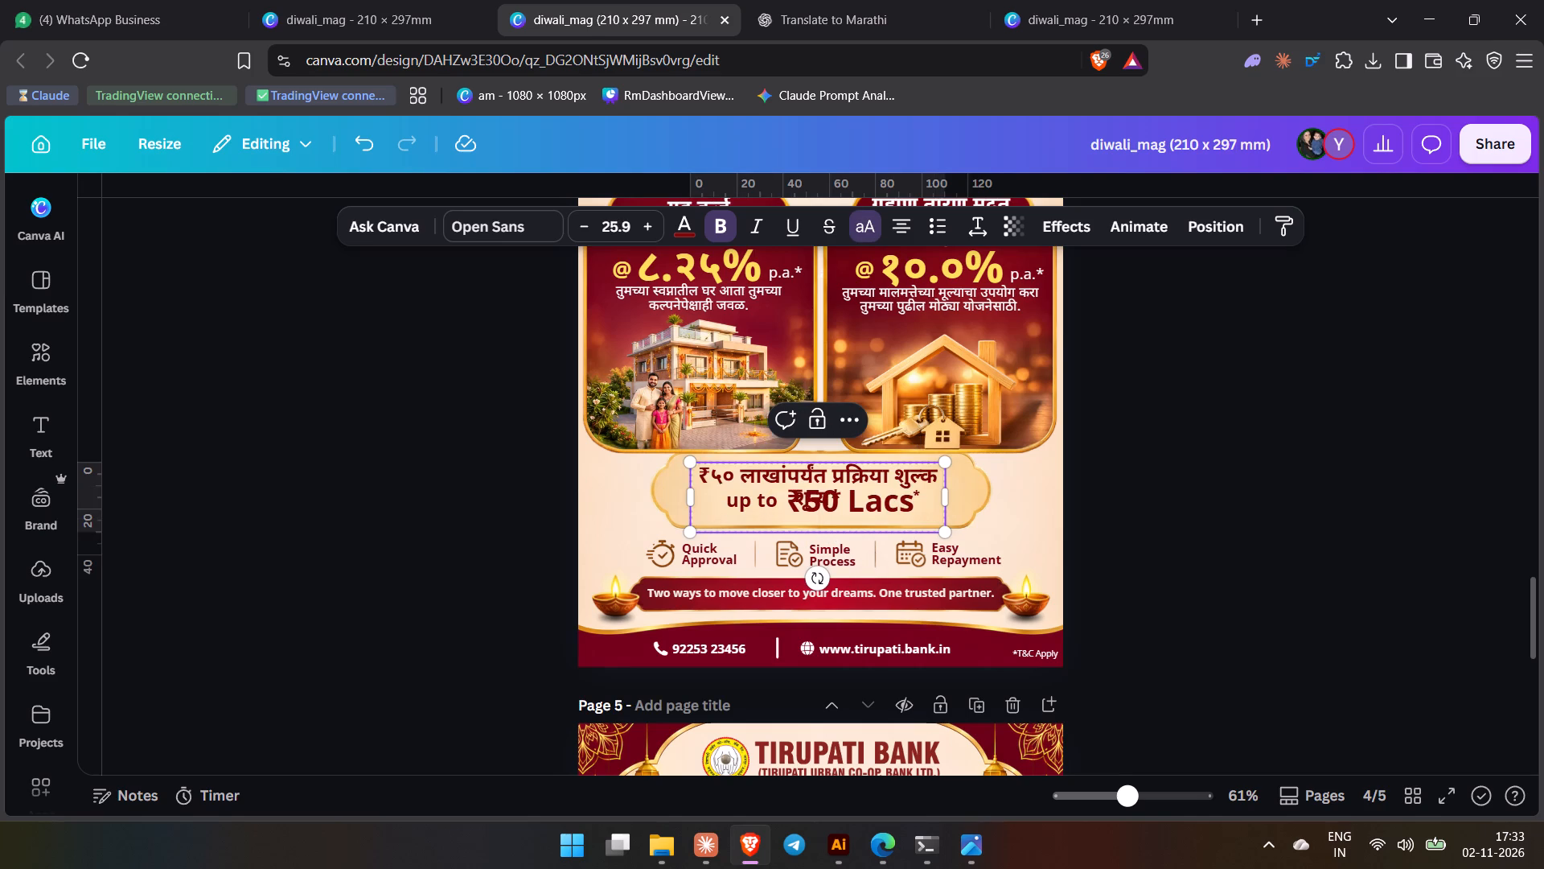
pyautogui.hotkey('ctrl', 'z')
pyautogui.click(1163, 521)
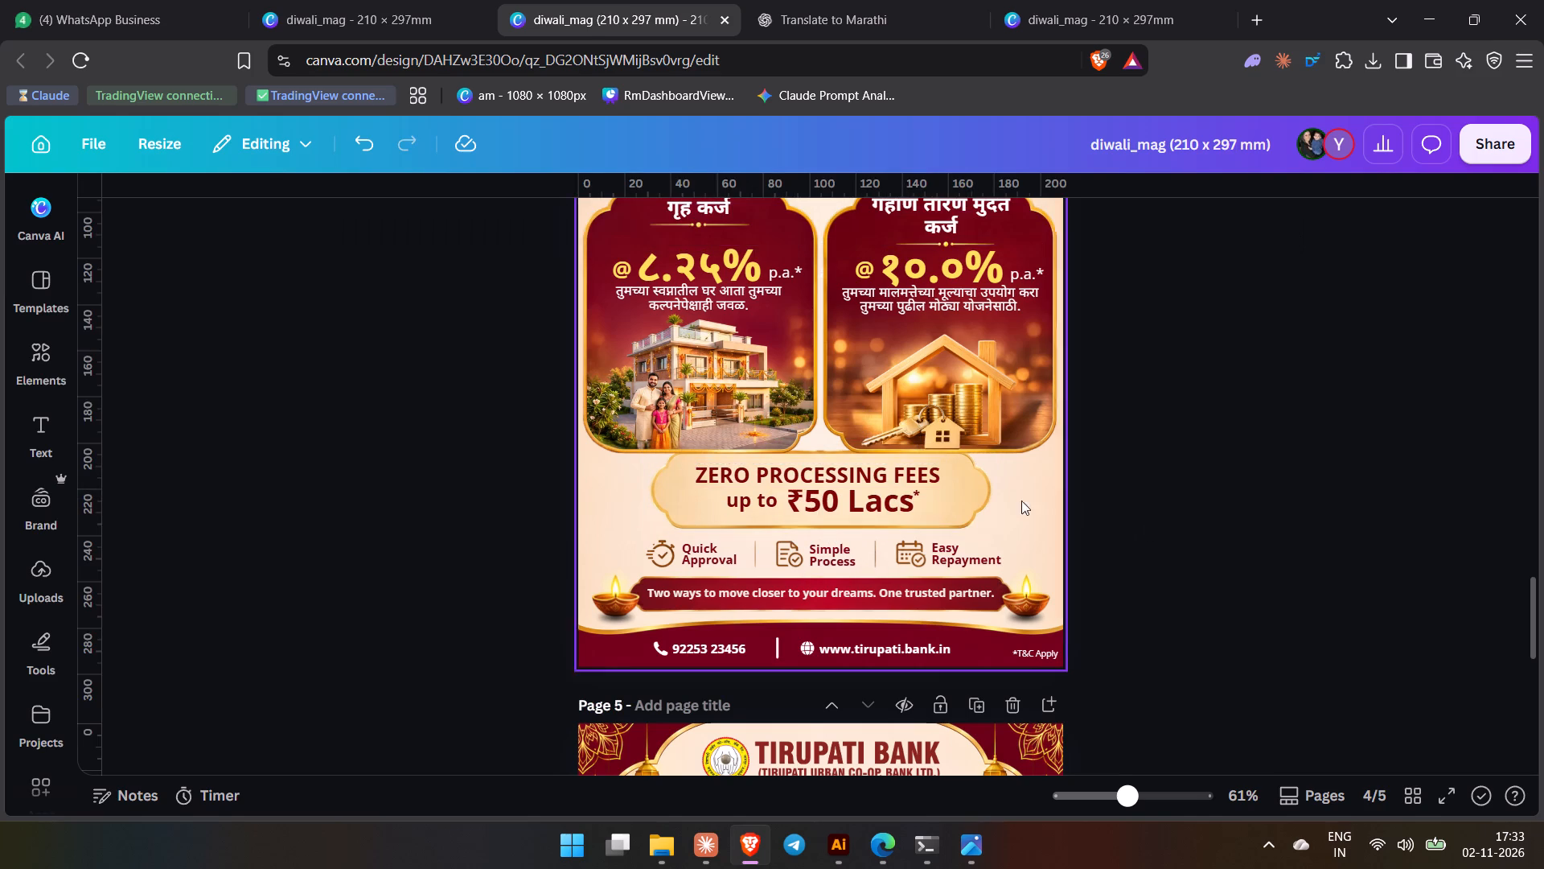
# Paste the copied line over ₹50 Lacs, cut "प्रक्रिया शुल्क शून्य*" out of it for reuse, and undo both edits.
pyautogui.doubleClick(885, 492)
pyautogui.hotkey('ctrl', 'v')
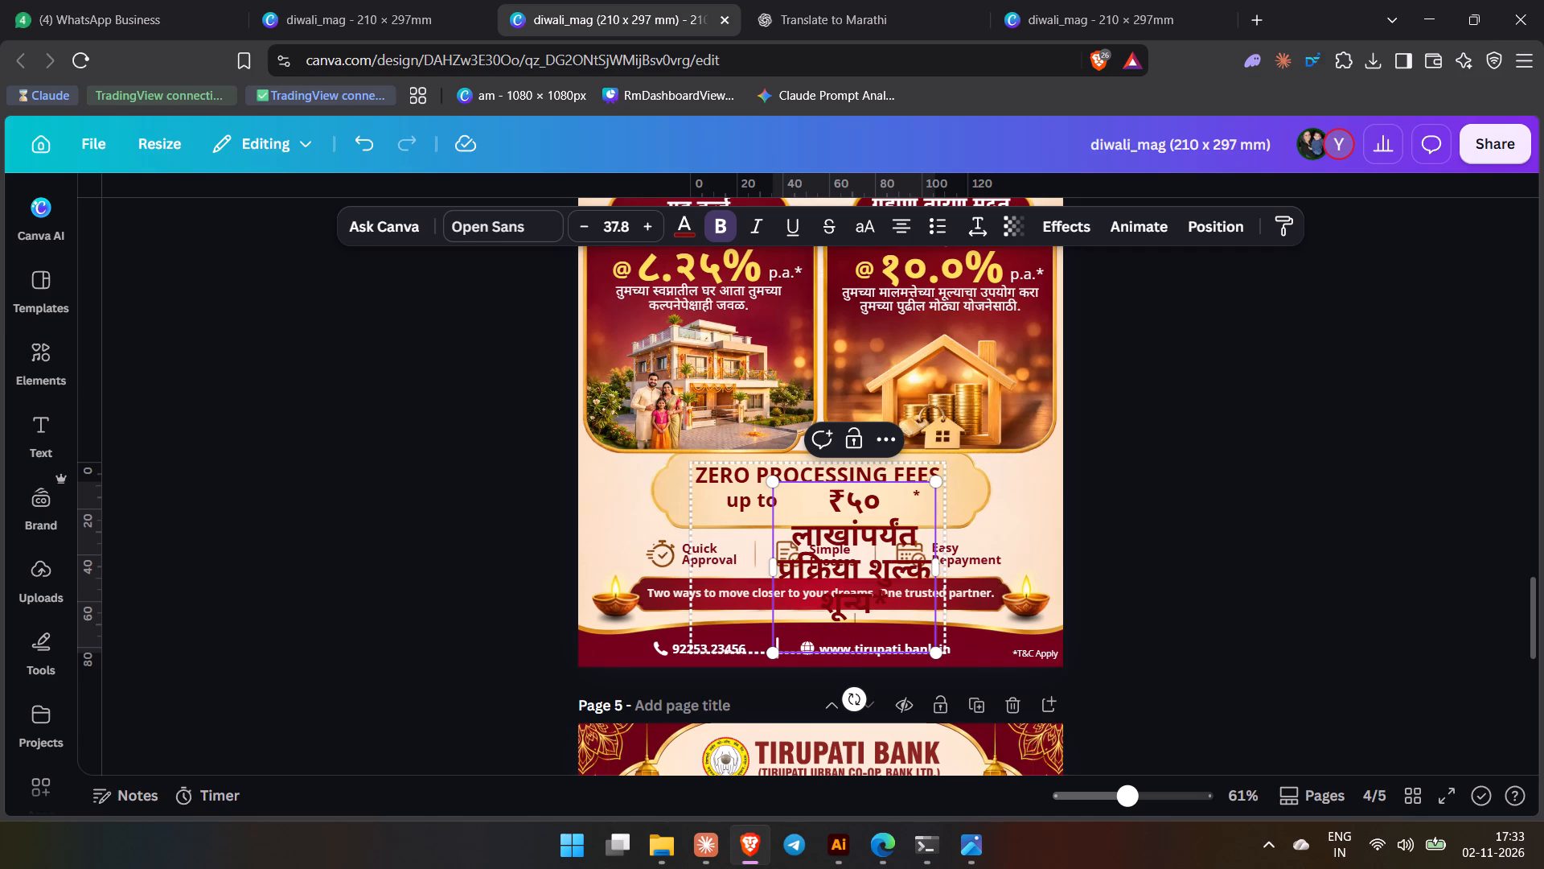
pyautogui.moveTo(782, 561); pyautogui.dragTo(859, 616)
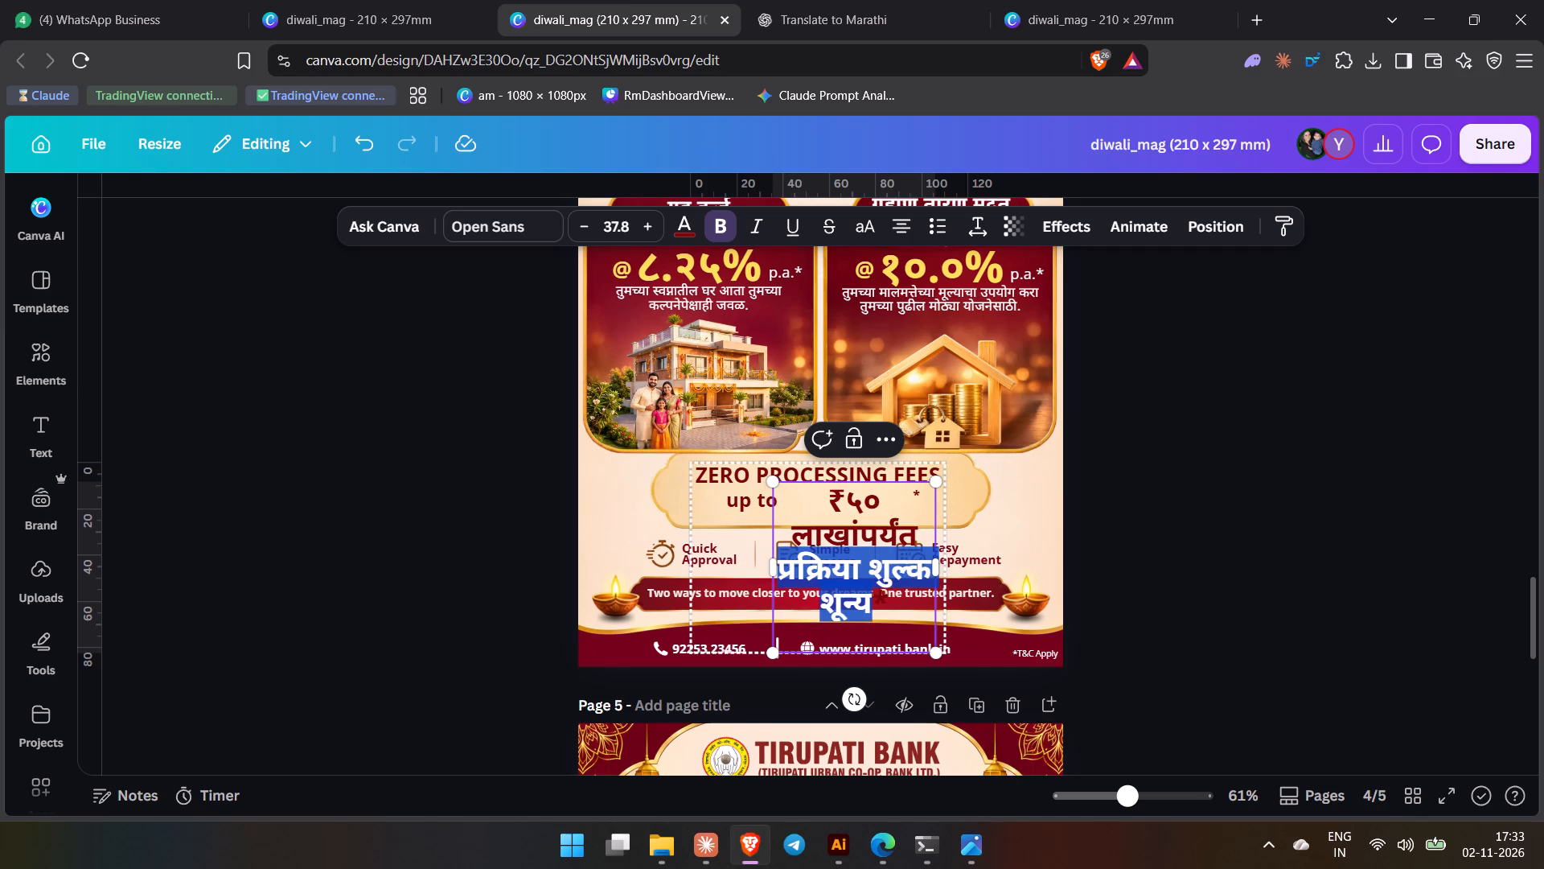
pyautogui.moveTo(859, 616); pyautogui.dragTo(877, 632)
pyautogui.hotkey('ctrl', 'x')
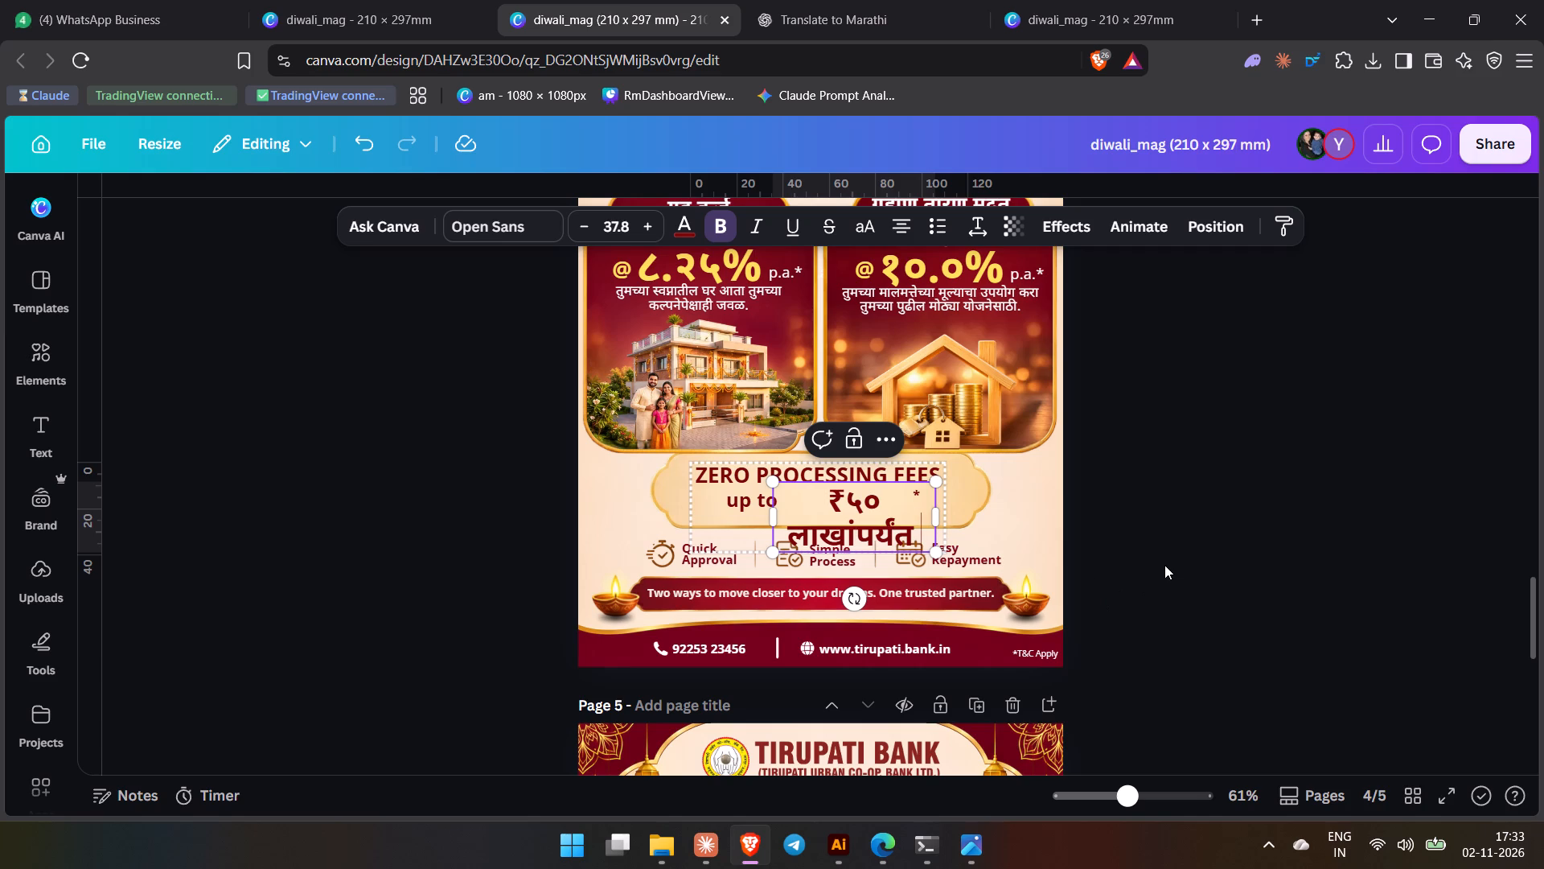
pyautogui.hotkey('ctrl', 'z')
pyautogui.hotkey('ctrl', 'z')
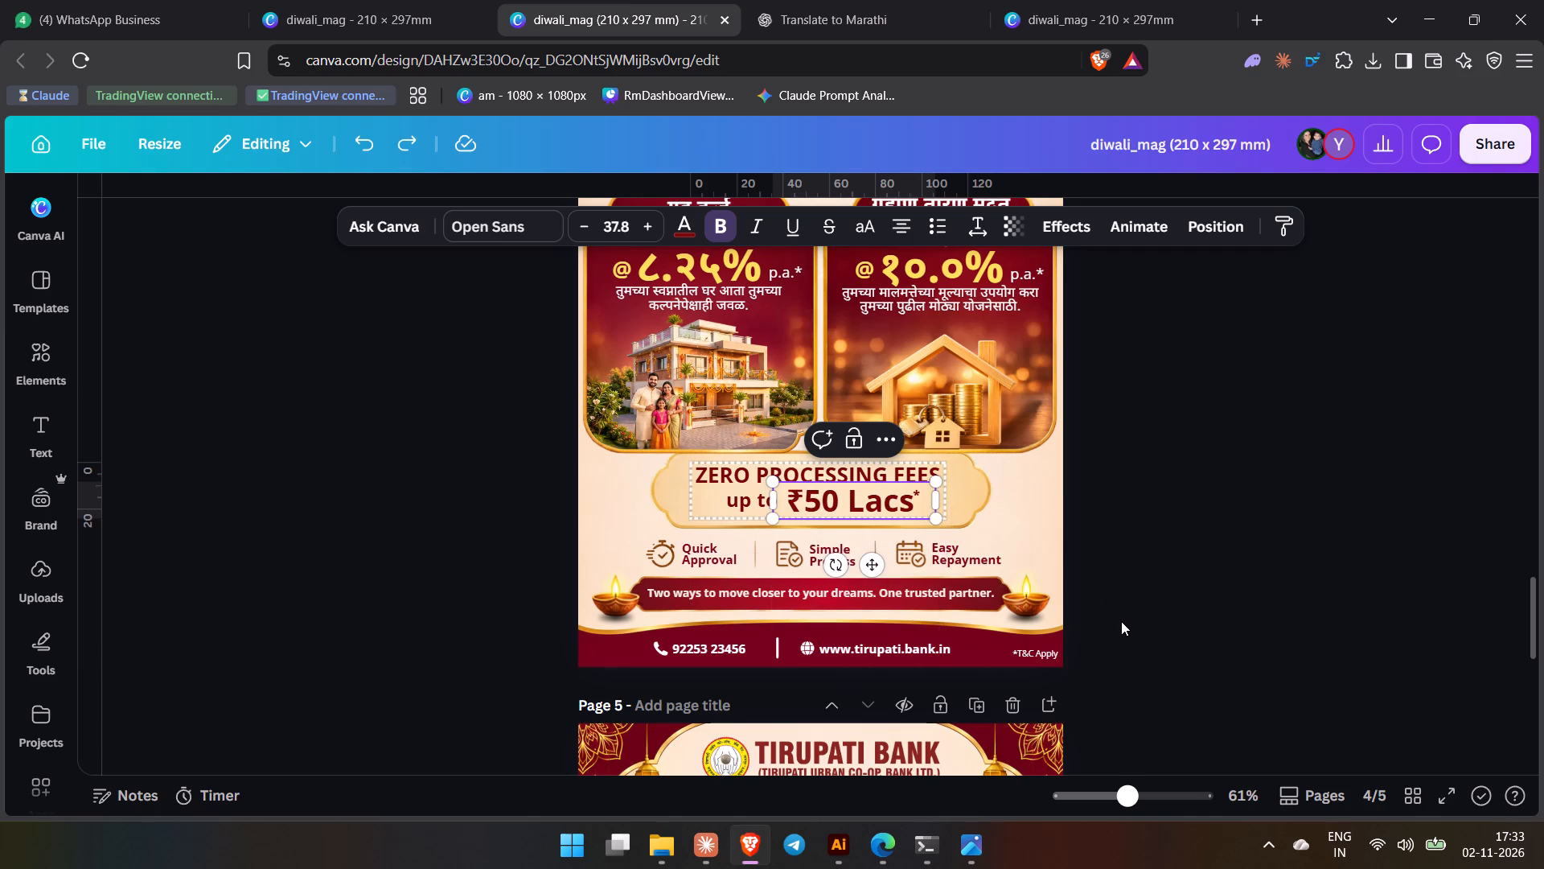
pyautogui.click(1185, 583)
# Ungroup the processing-fee text in the gold banner.
pyautogui.click(841, 489)
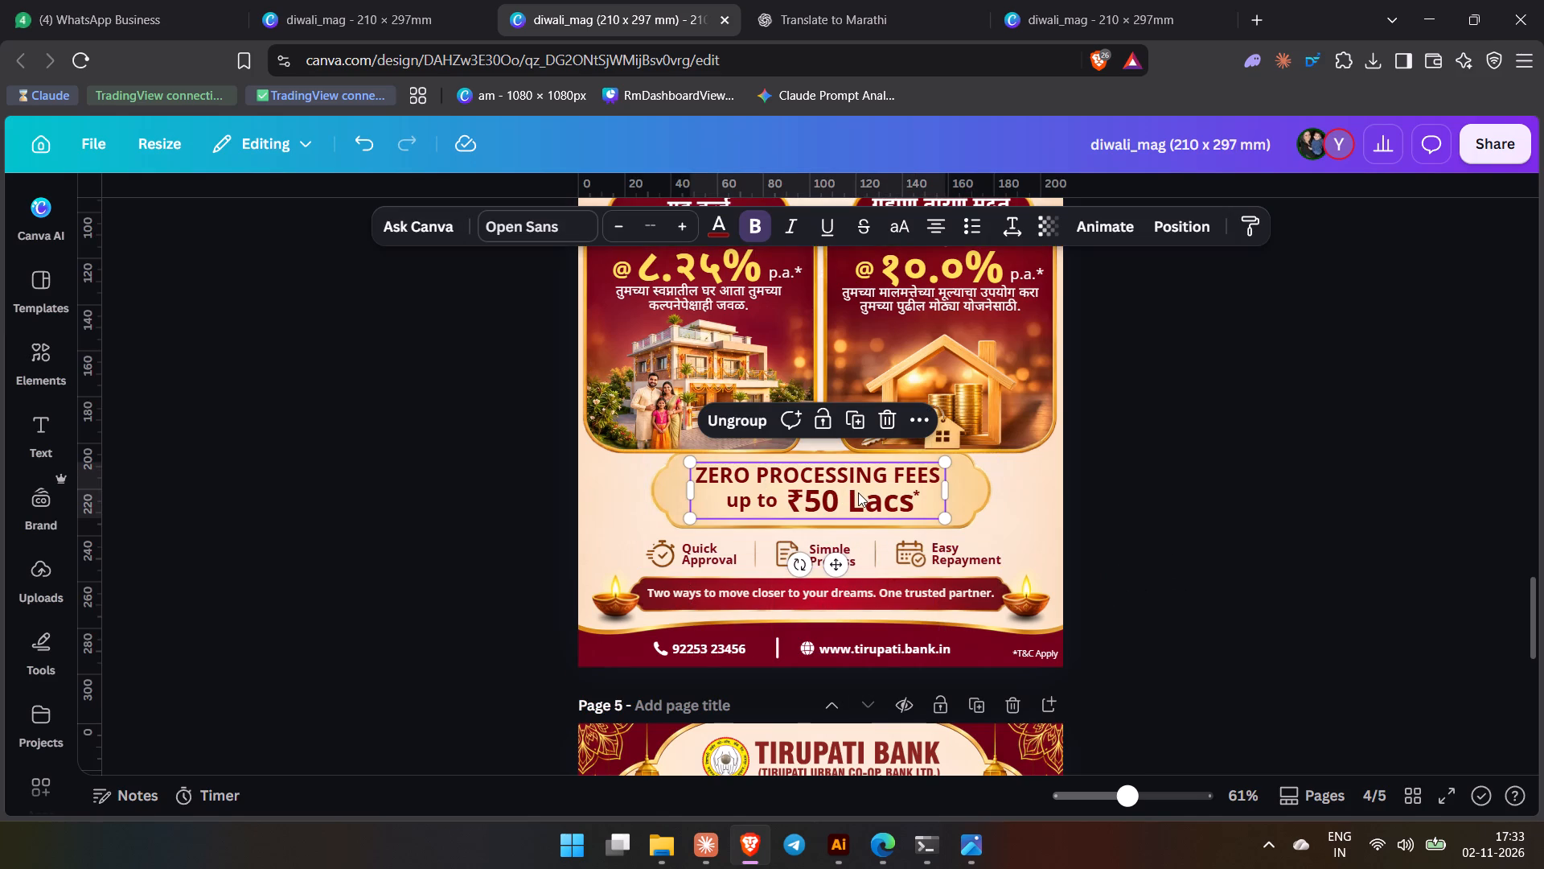
pyautogui.click(726, 427)
pyautogui.click(1261, 531)
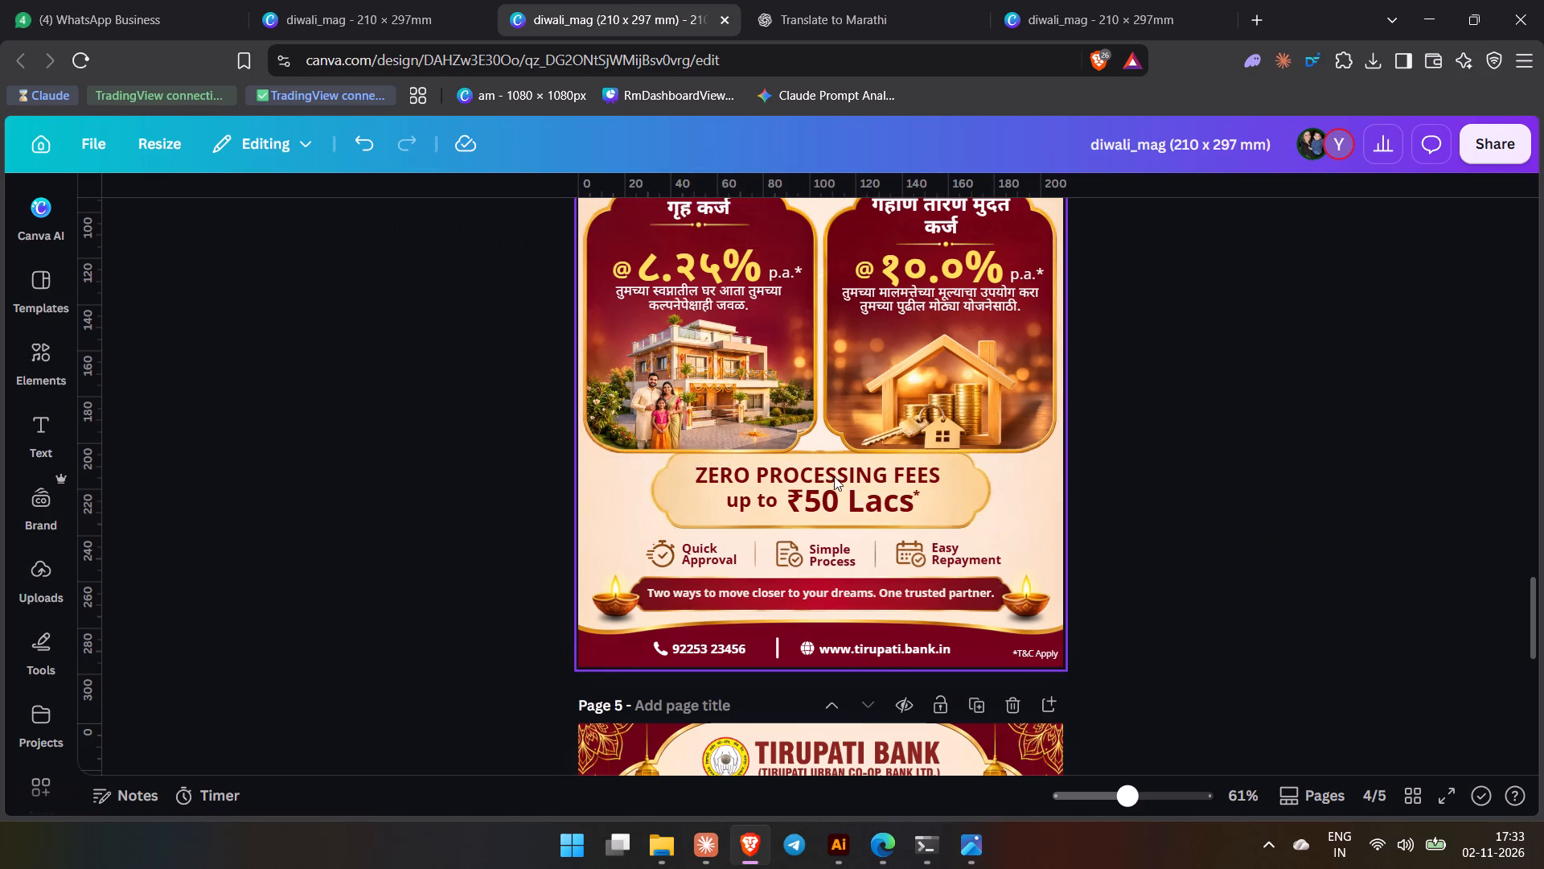
# Clear the ₹50 Lacs text and replace the ZERO PROCESSING FEES heading with "प्रक्रिया शुल्क शून्य*".
pyautogui.tripleClick(872, 500)
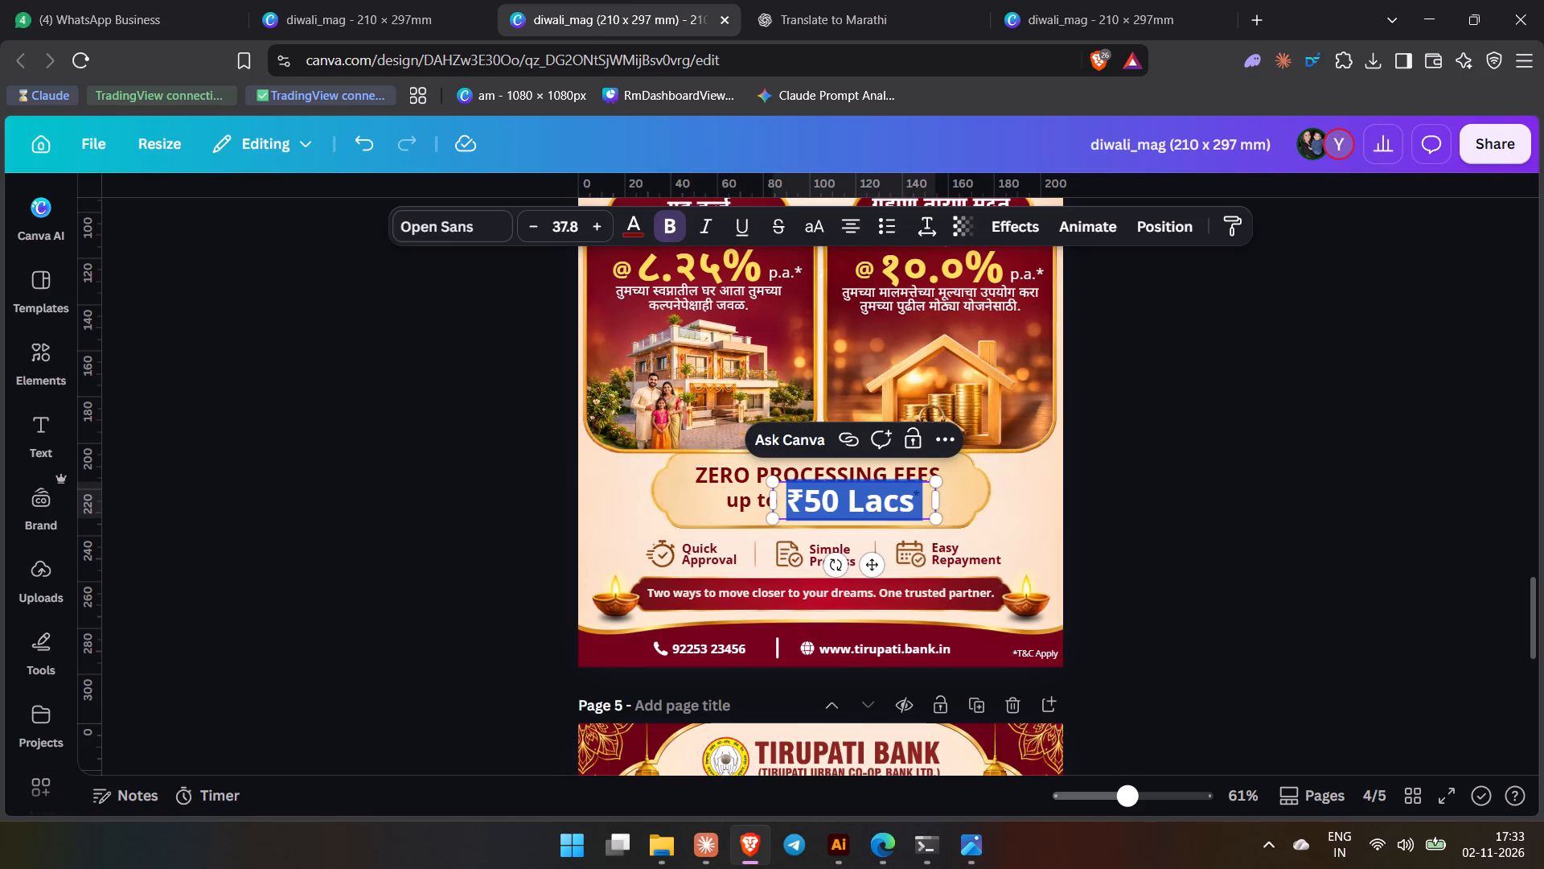
pyautogui.hotkey('ctrl', 'v')
pyautogui.scroll(1, 865, 533)
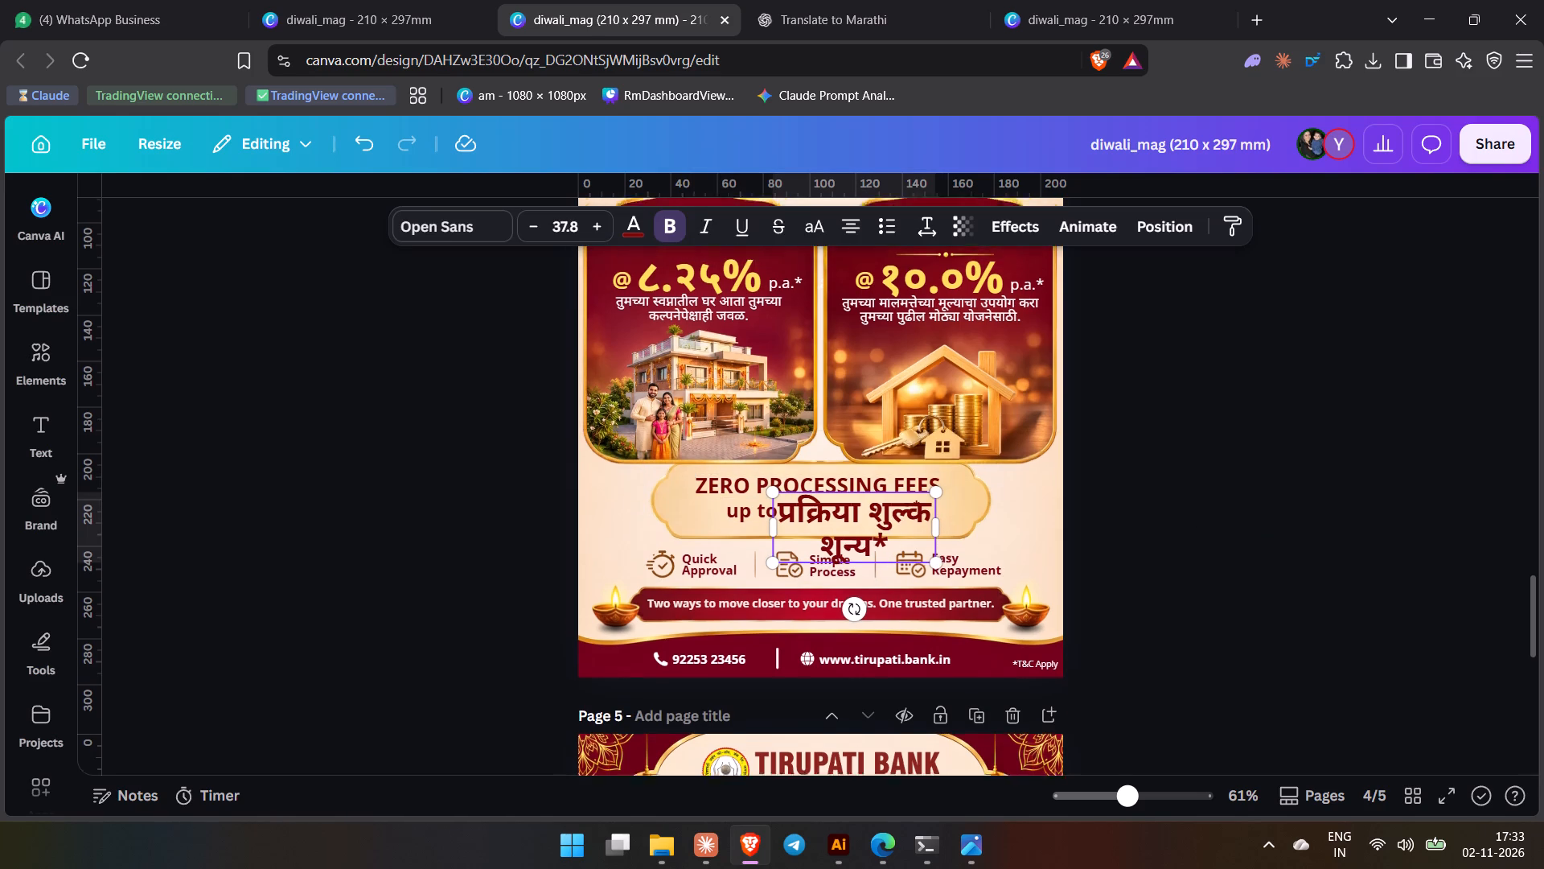
pyautogui.scroll(-1, 865, 533)
pyautogui.hotkey('ctrl', 'a')
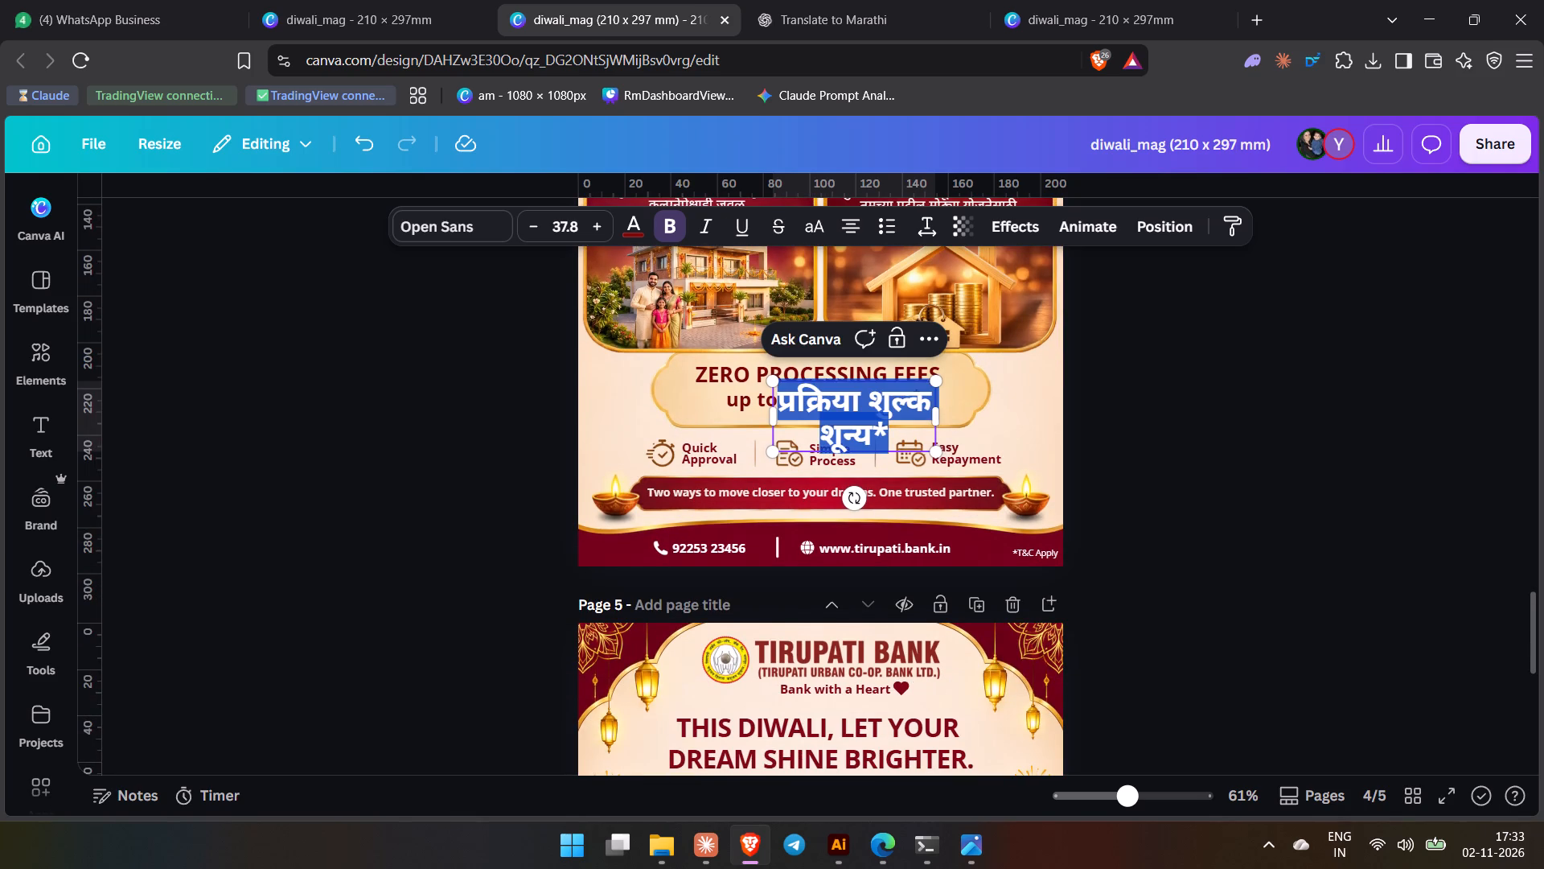
pyautogui.hotkey('ctrl', 'x')
pyautogui.tripleClick(731, 371)
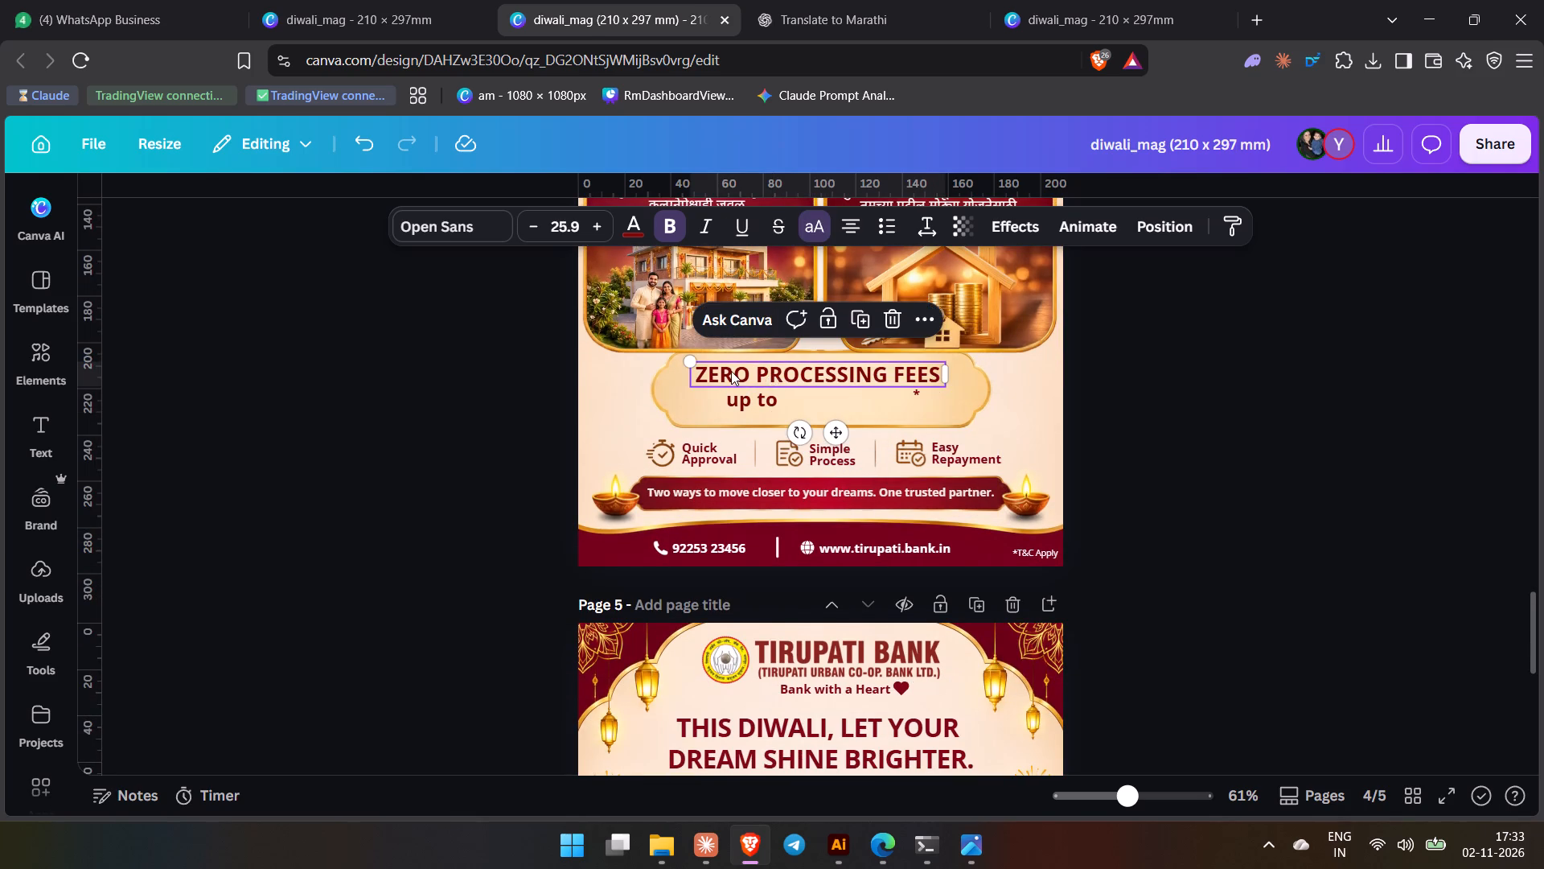
pyautogui.hotkey('ctrl', 'v')
pyautogui.click(1126, 439)
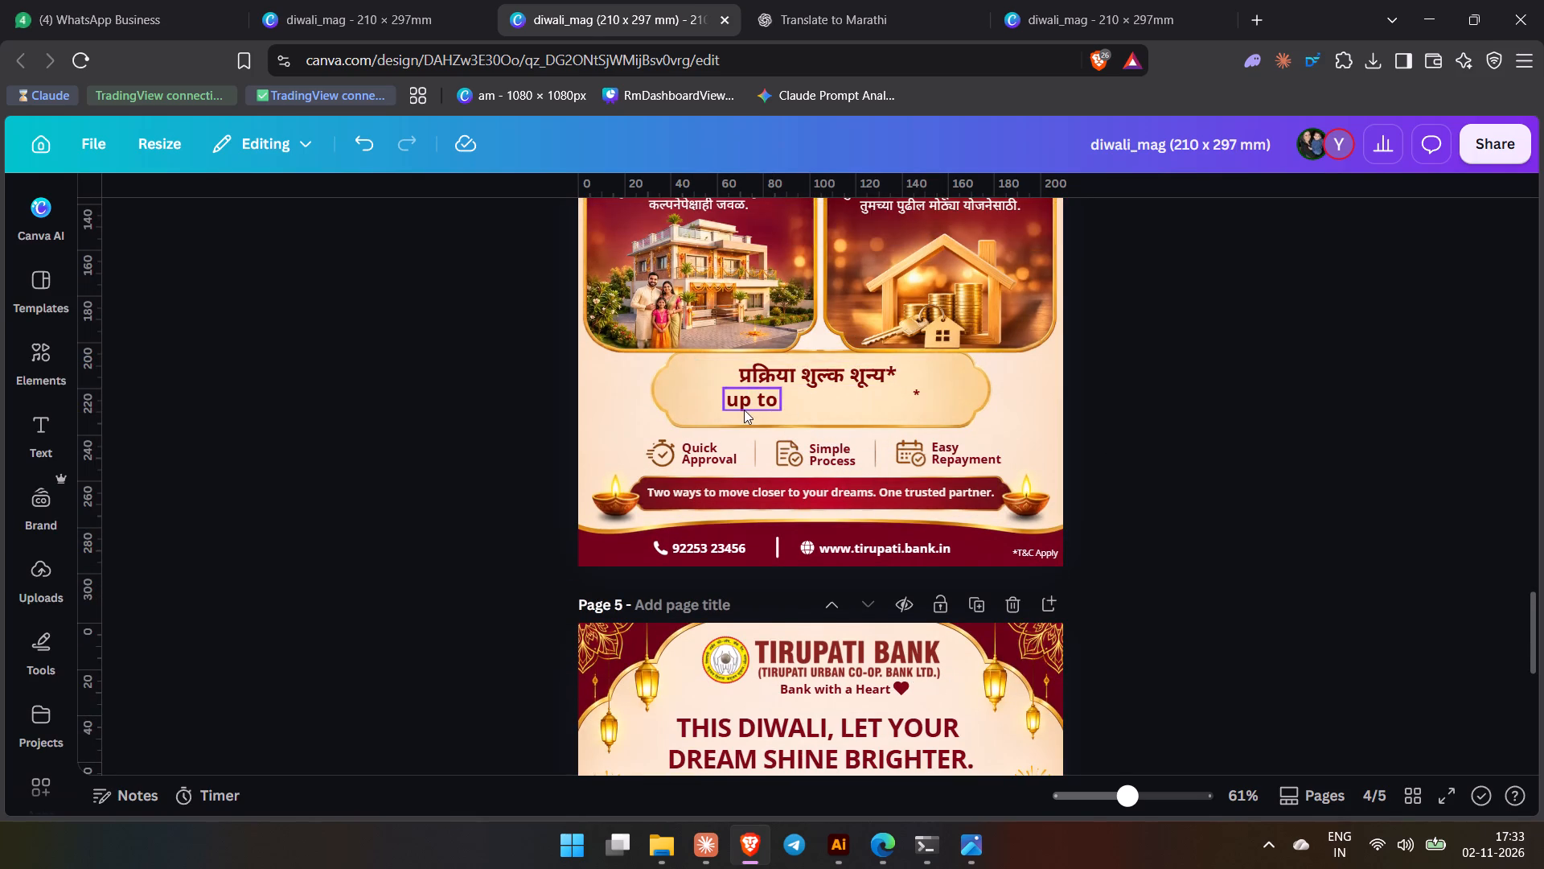
# Replace "up to" with a copy of the heading's "प्रक्रिया शुल्क शून्य*" and widen its text box to fit one line.
pyautogui.click(744, 410)
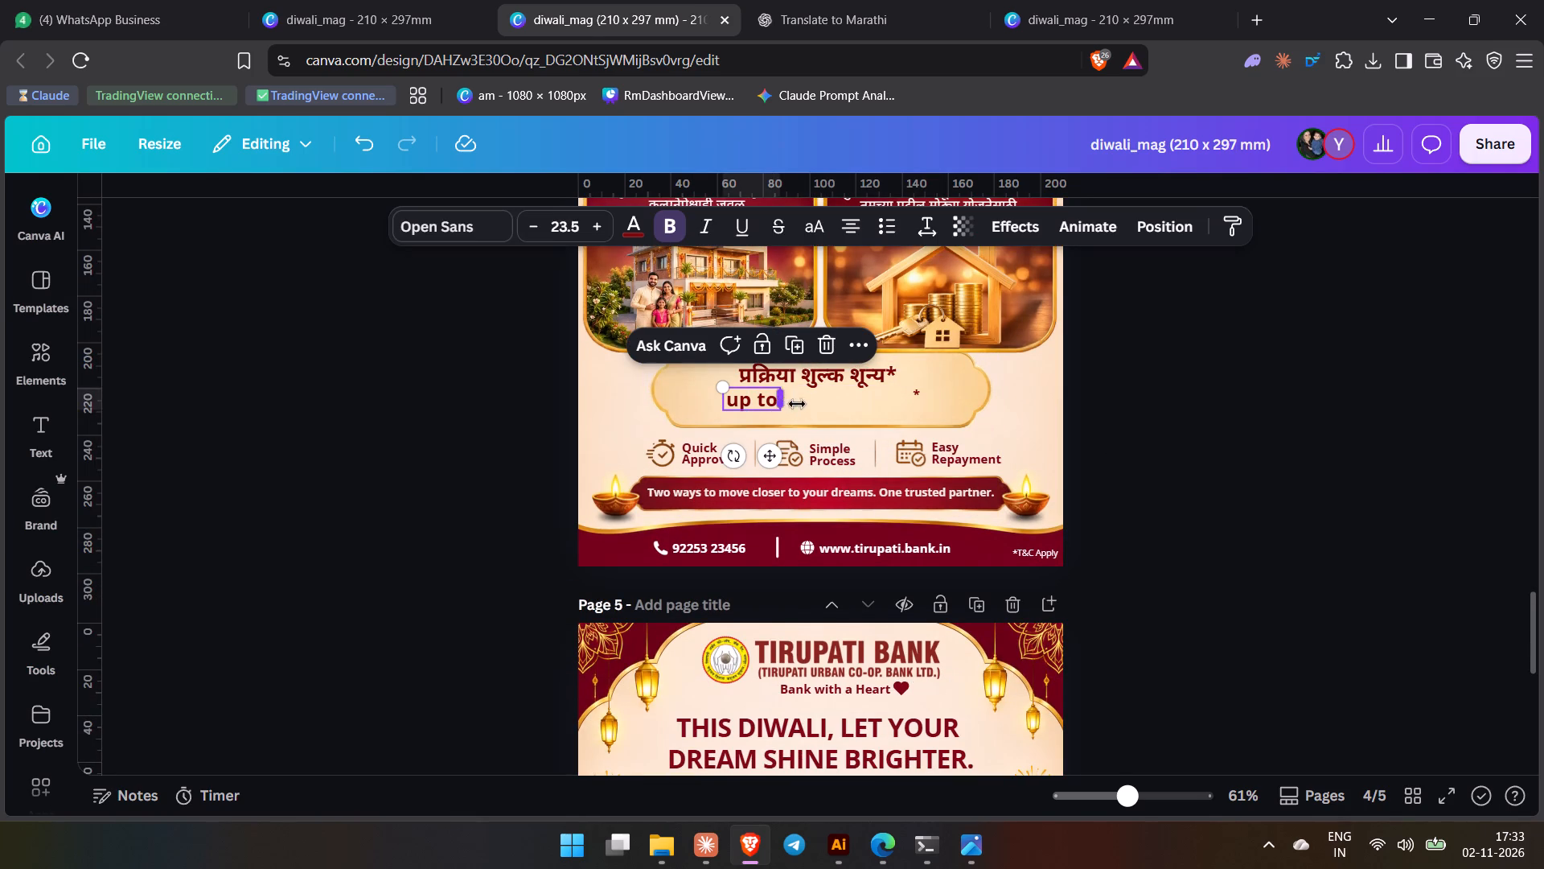
pyautogui.tripleClick(795, 381)
pyautogui.click(797, 379)
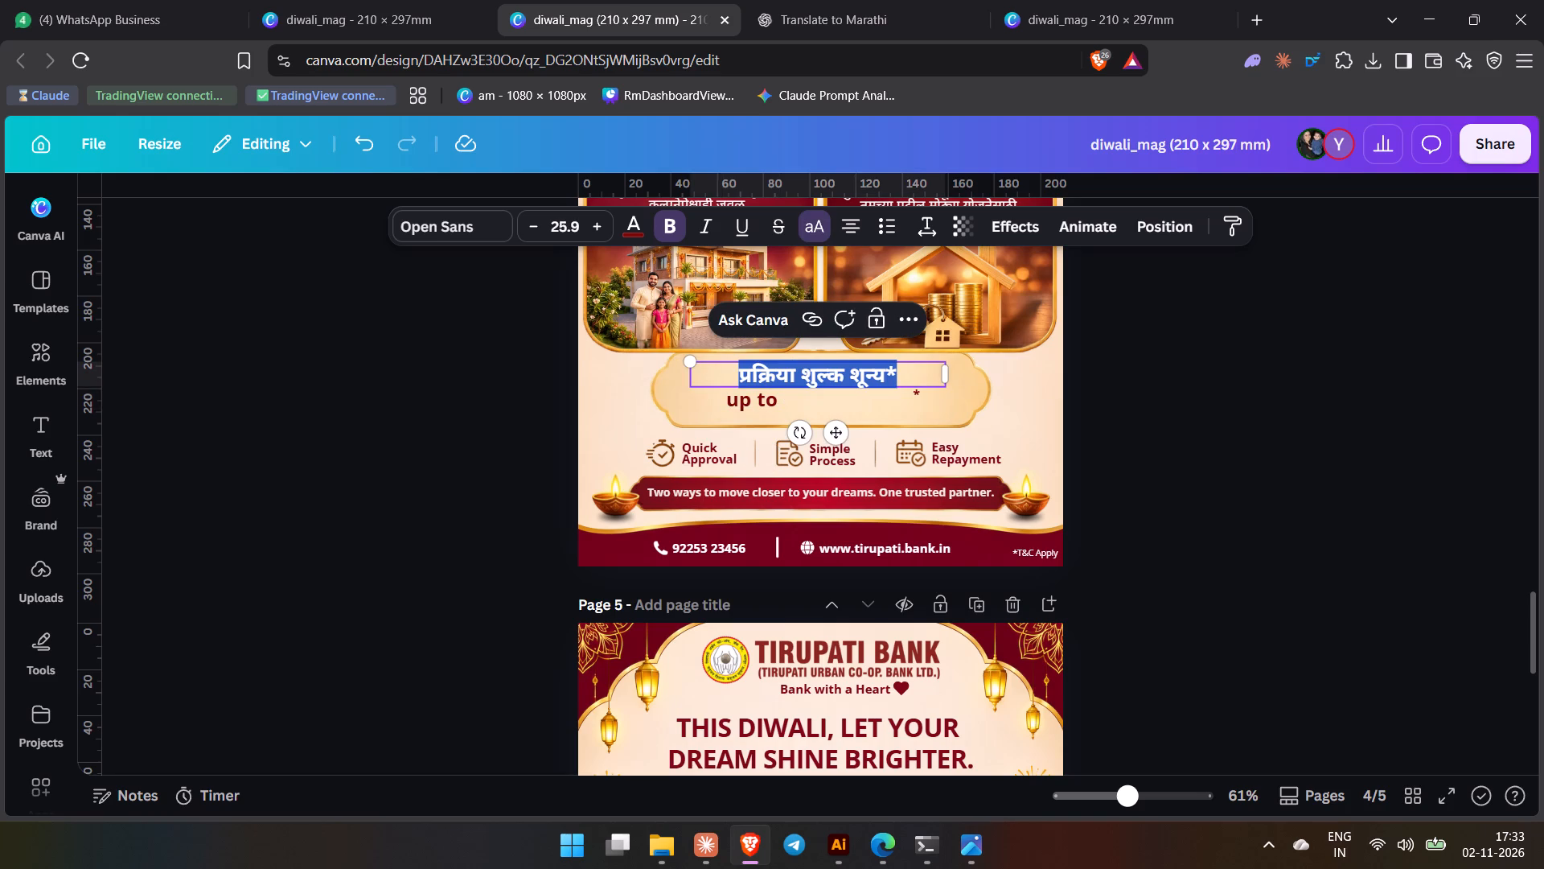
pyautogui.hotkey('ctrl', 'c')
pyautogui.tripleClick(765, 402)
pyautogui.hotkey('ctrl', 'v')
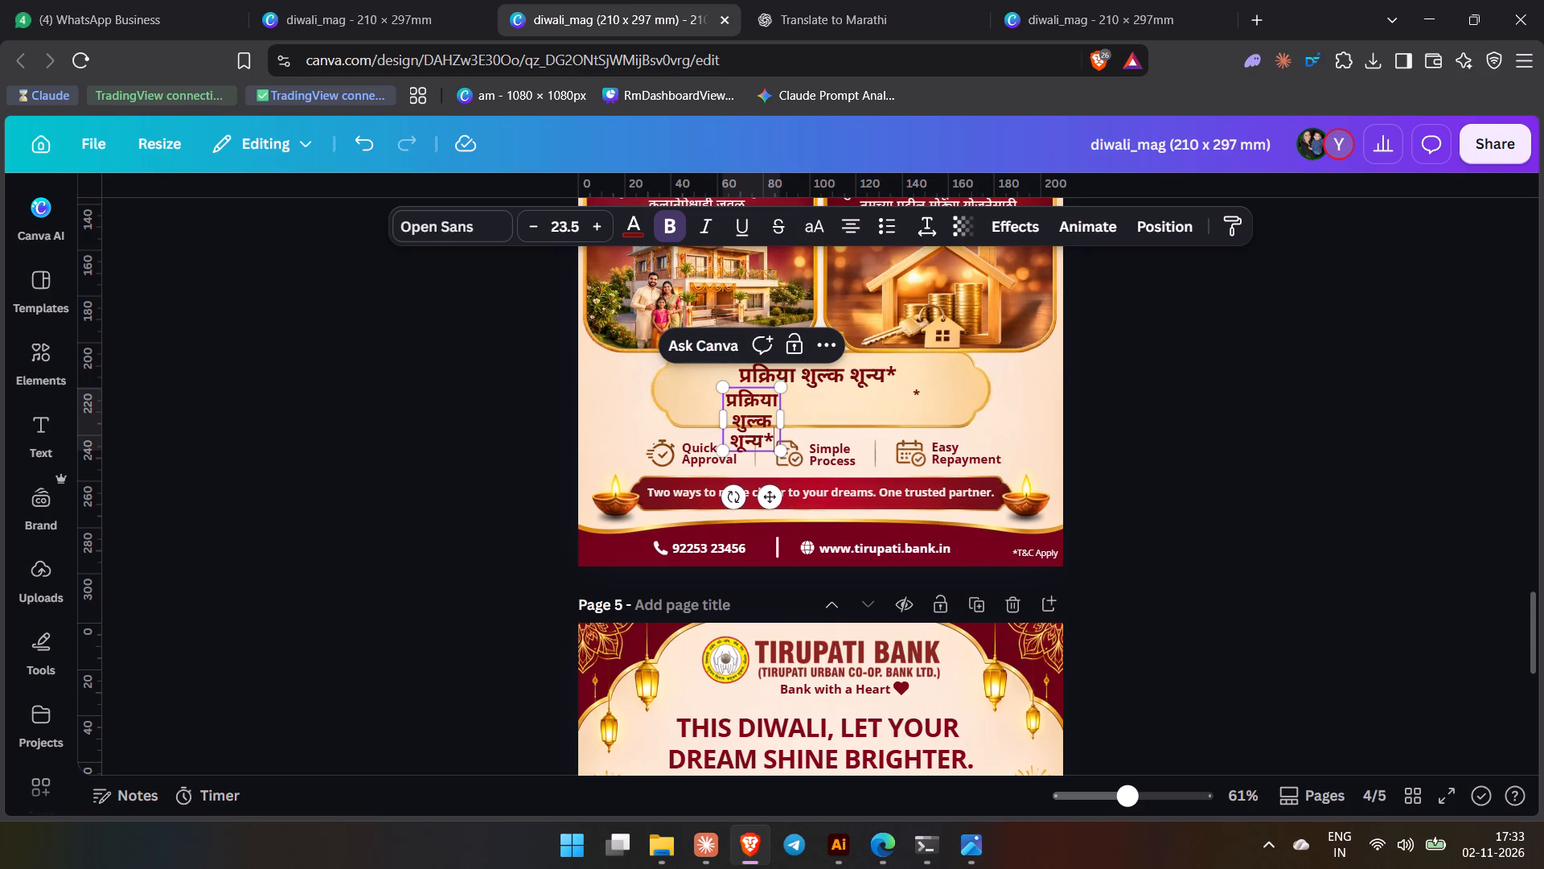
pyautogui.moveTo(782, 415); pyautogui.dragTo(889, 421)
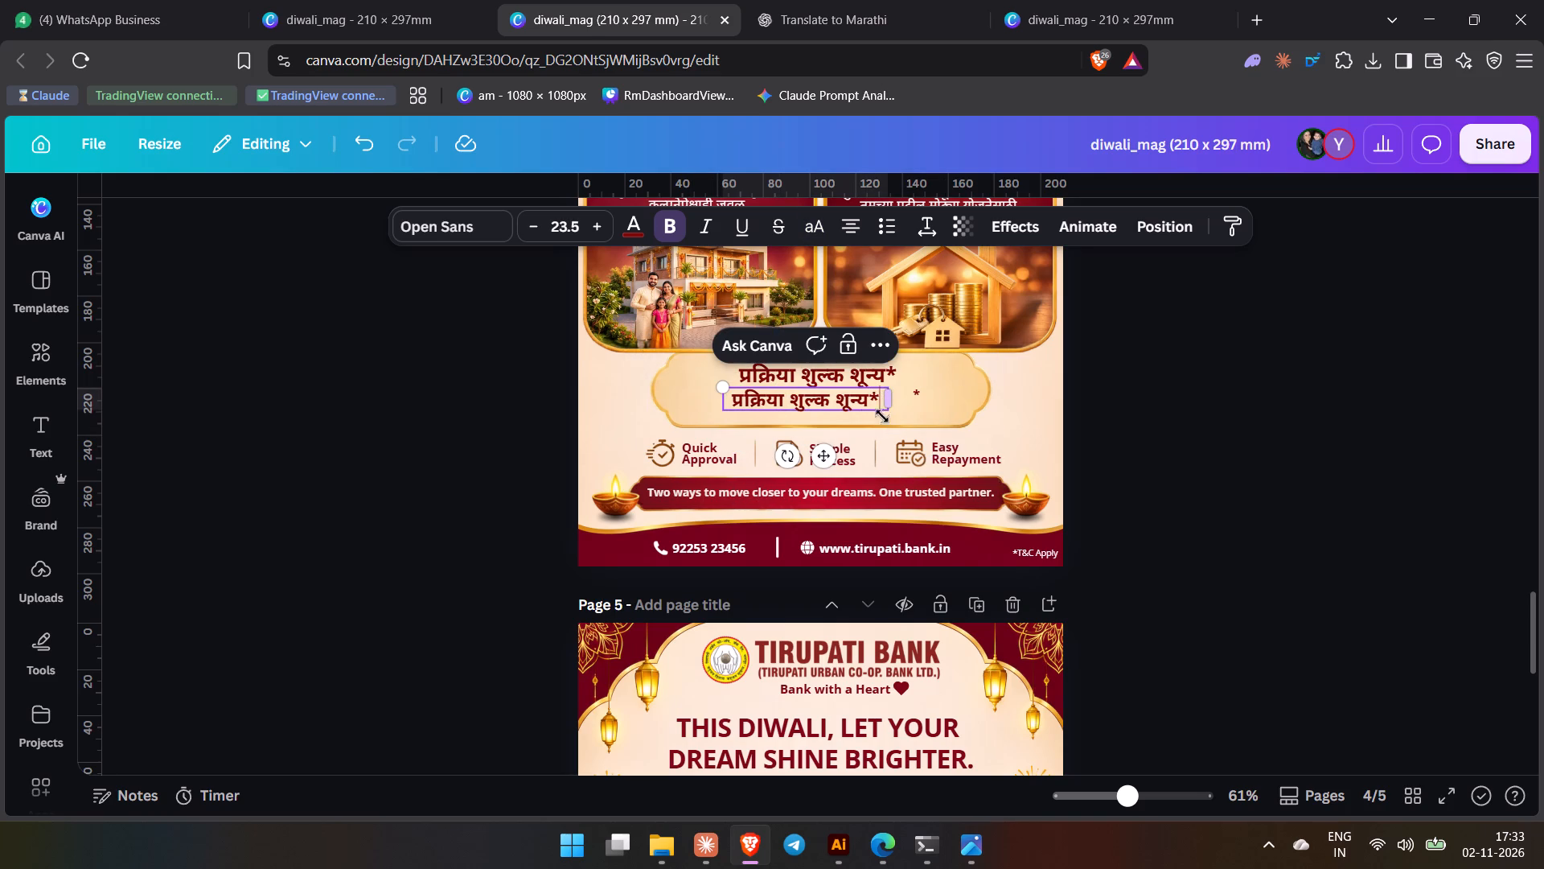
pyautogui.click(1140, 420)
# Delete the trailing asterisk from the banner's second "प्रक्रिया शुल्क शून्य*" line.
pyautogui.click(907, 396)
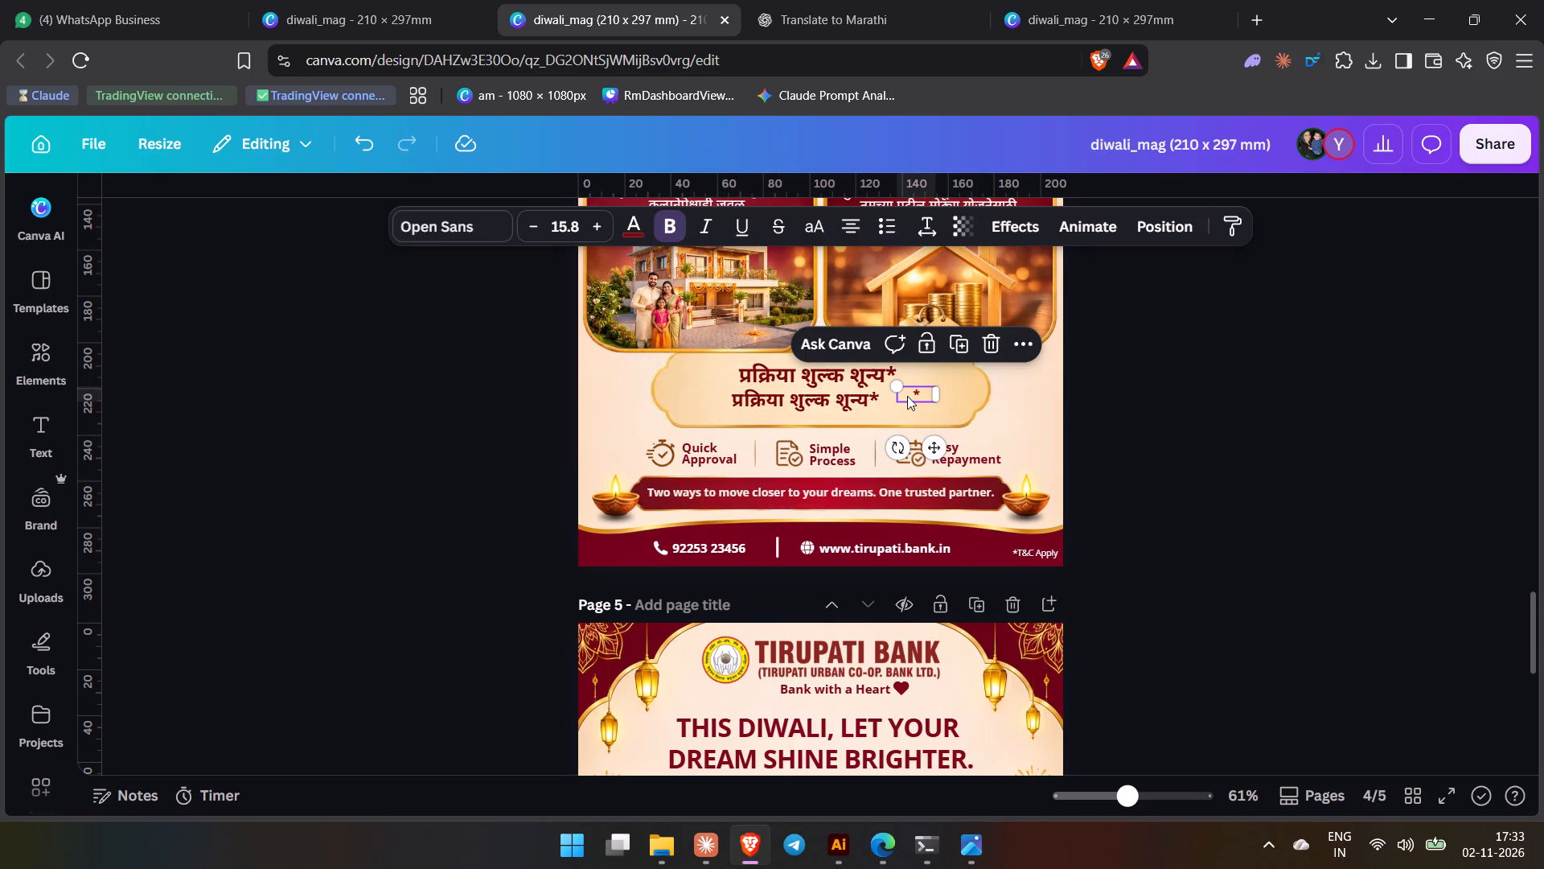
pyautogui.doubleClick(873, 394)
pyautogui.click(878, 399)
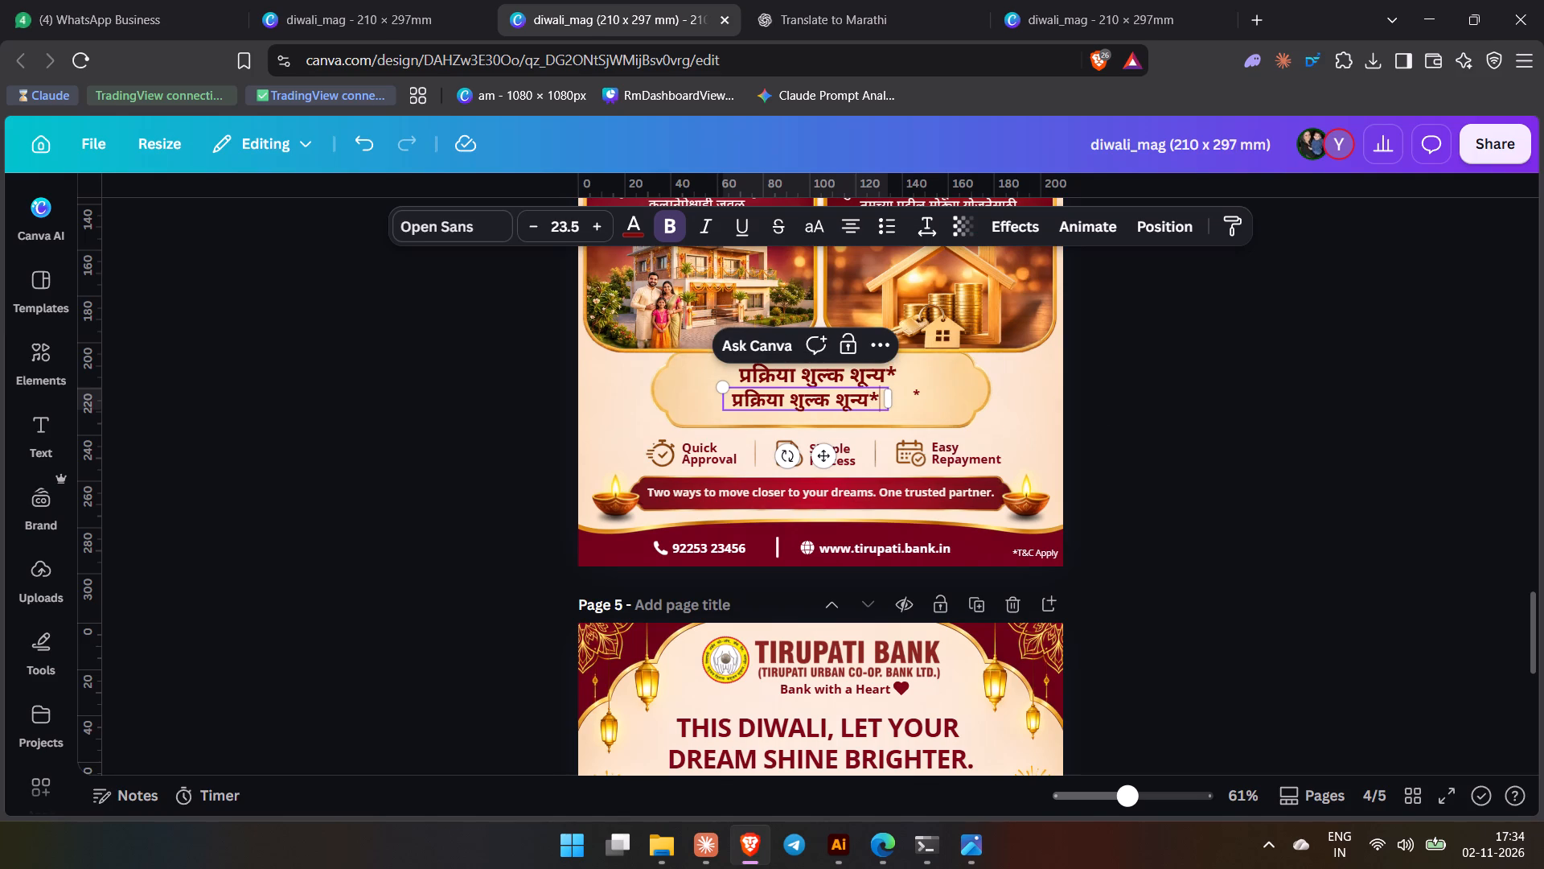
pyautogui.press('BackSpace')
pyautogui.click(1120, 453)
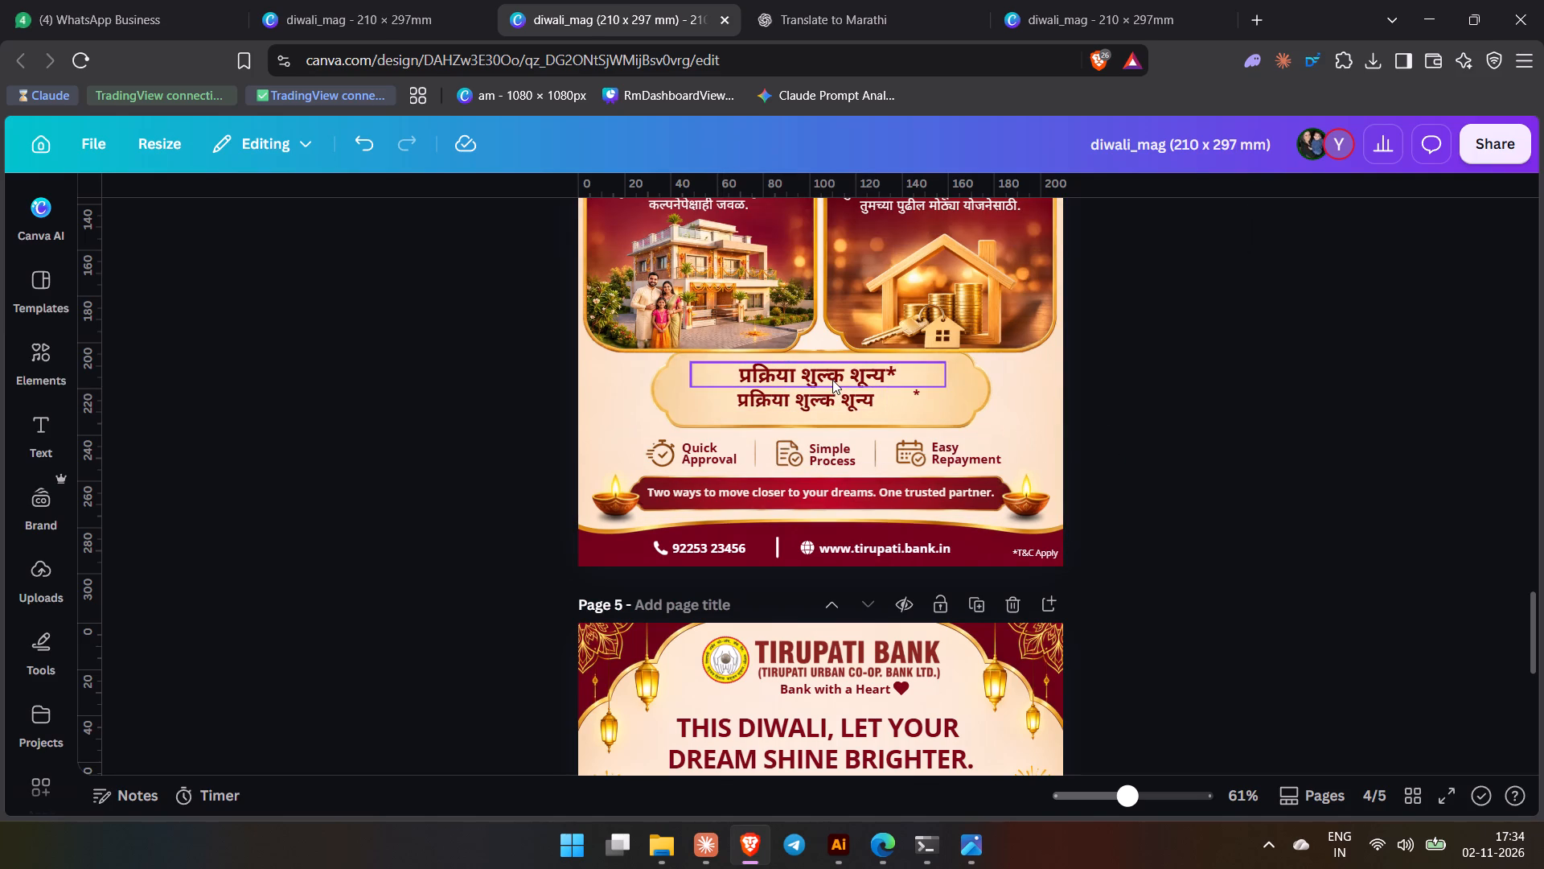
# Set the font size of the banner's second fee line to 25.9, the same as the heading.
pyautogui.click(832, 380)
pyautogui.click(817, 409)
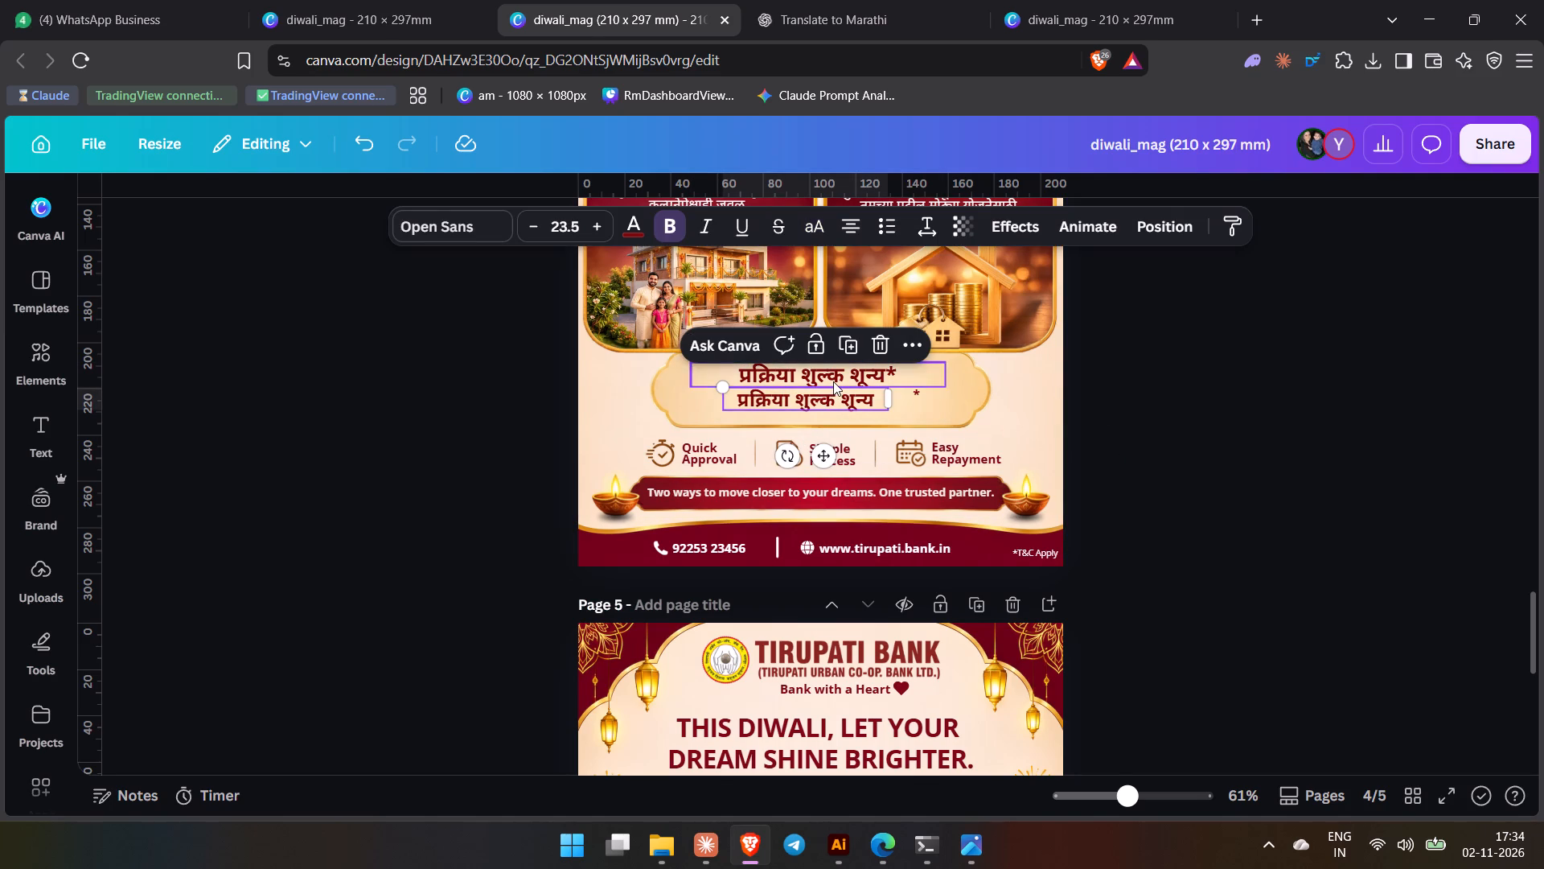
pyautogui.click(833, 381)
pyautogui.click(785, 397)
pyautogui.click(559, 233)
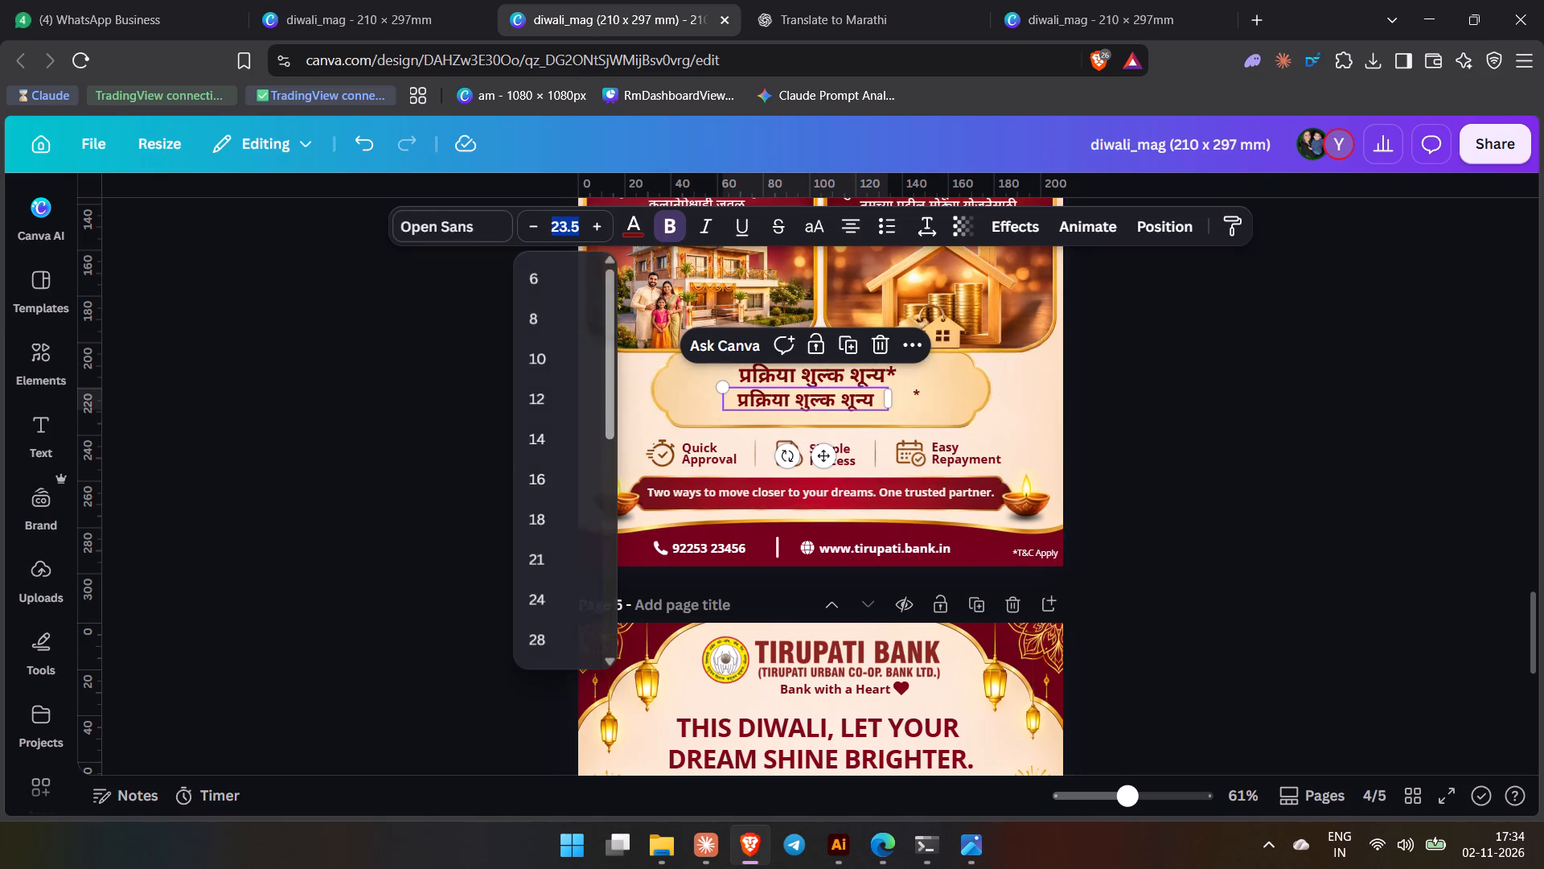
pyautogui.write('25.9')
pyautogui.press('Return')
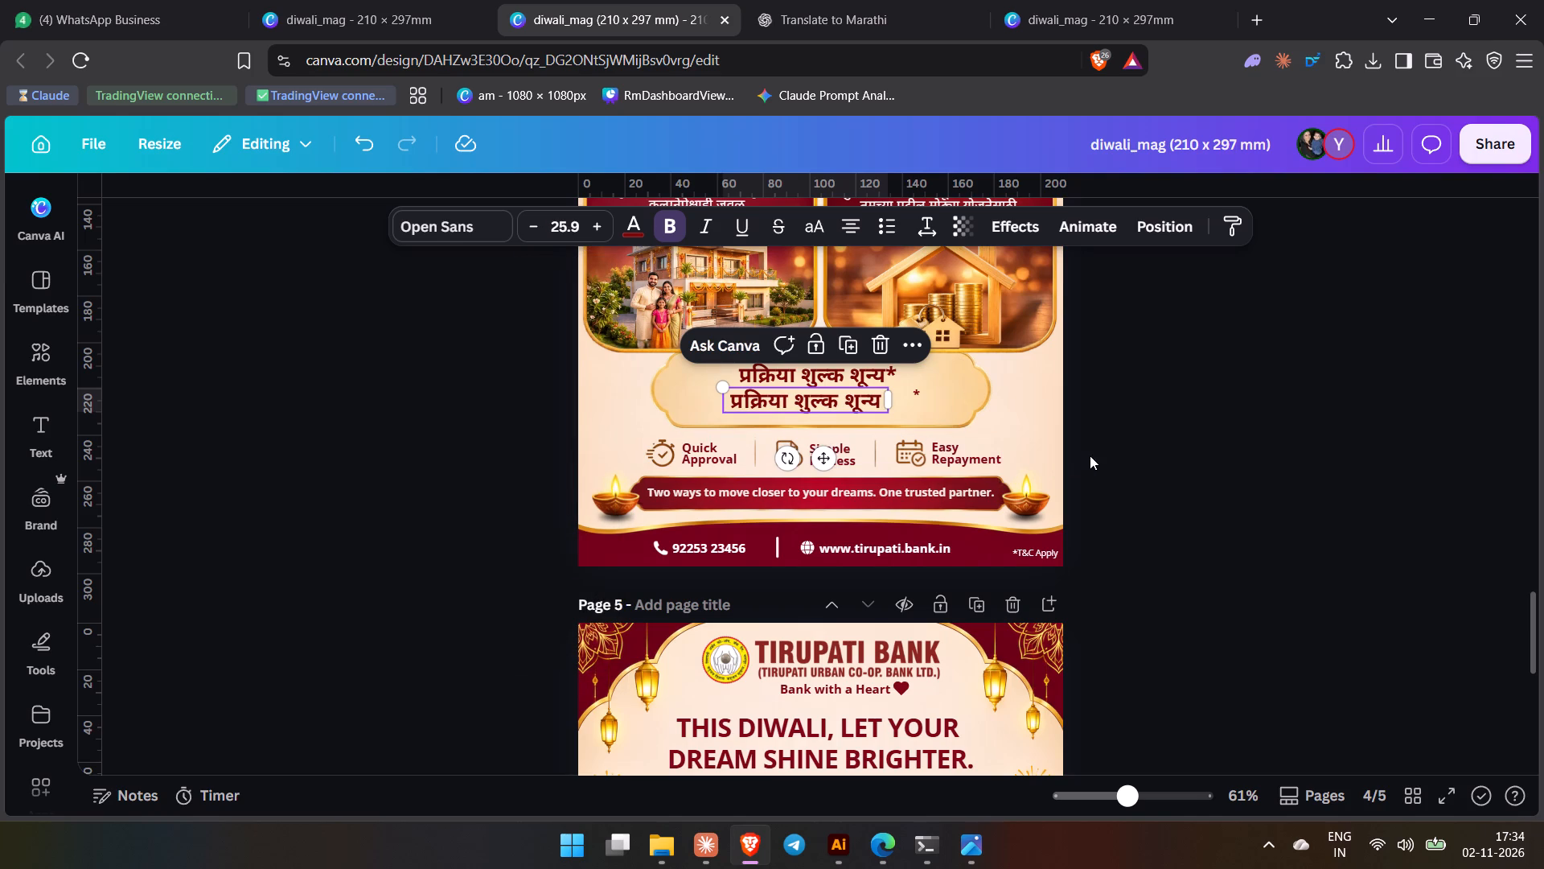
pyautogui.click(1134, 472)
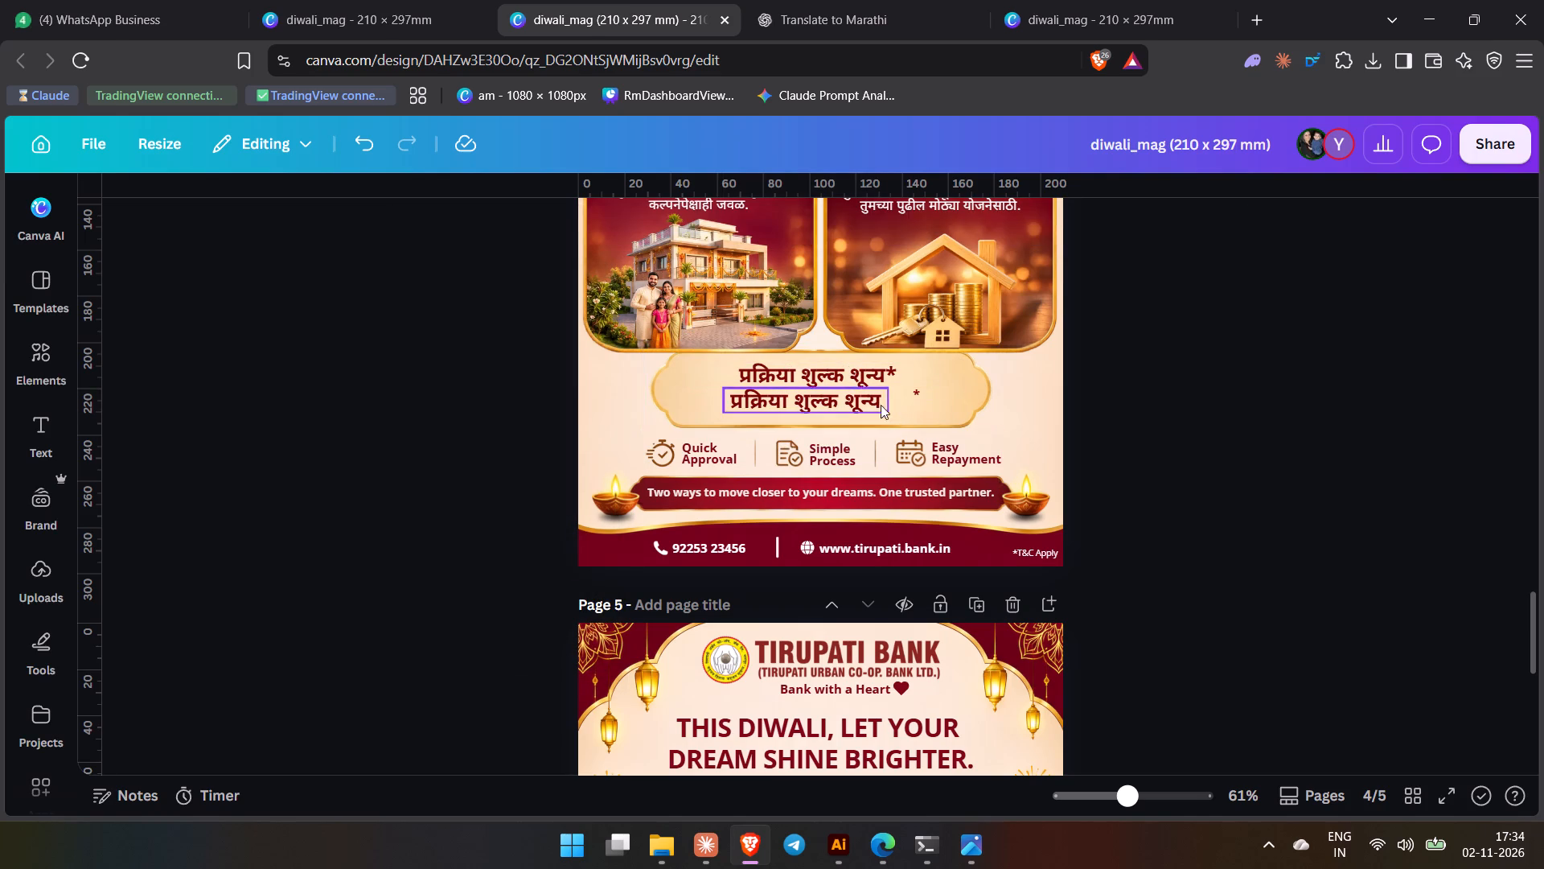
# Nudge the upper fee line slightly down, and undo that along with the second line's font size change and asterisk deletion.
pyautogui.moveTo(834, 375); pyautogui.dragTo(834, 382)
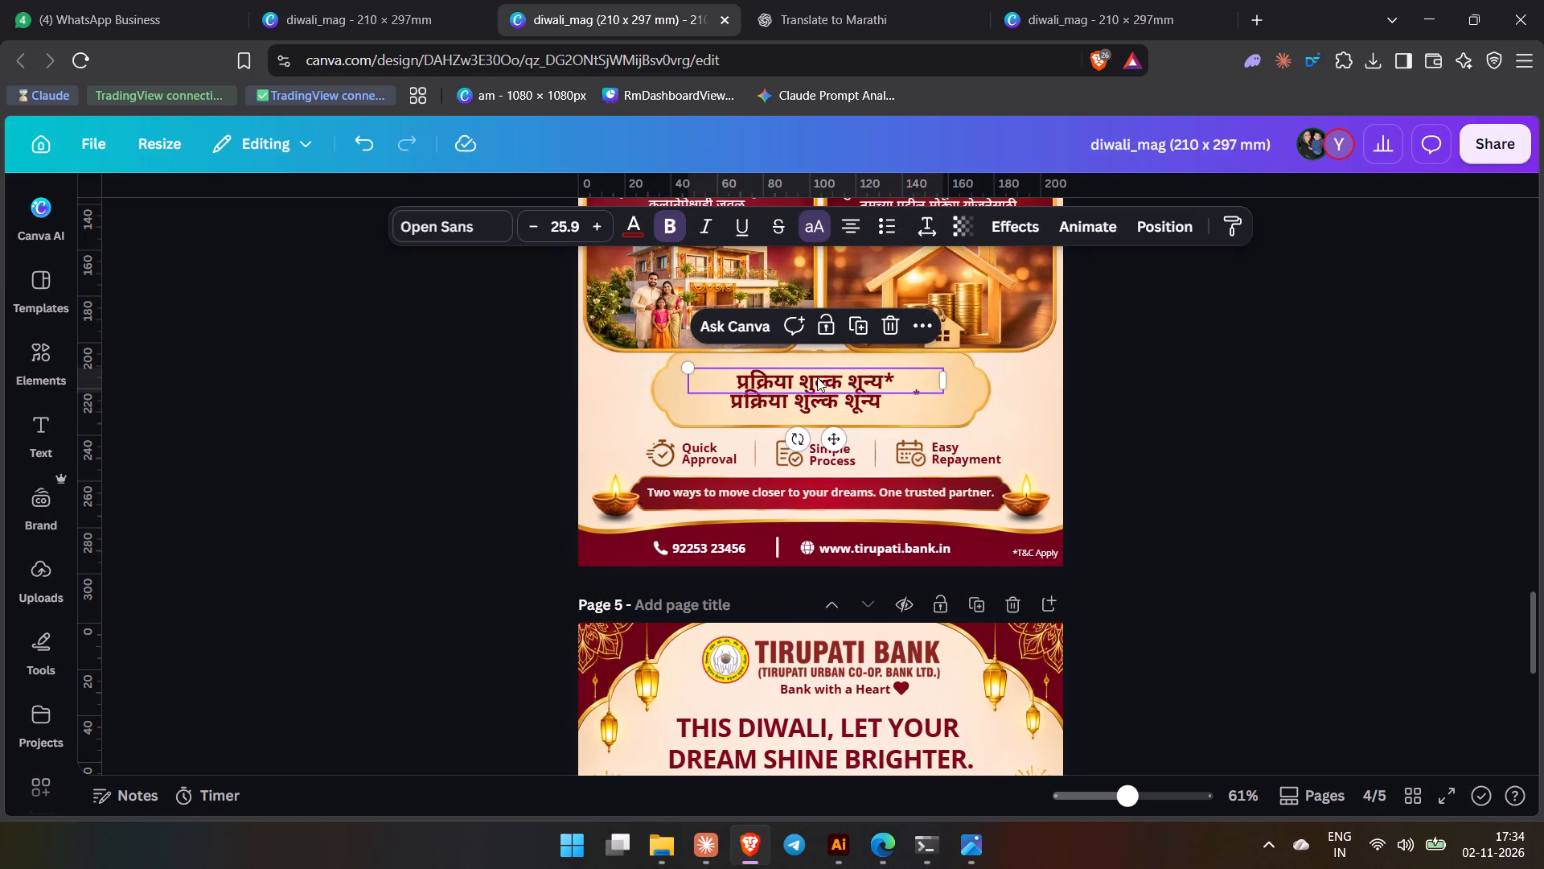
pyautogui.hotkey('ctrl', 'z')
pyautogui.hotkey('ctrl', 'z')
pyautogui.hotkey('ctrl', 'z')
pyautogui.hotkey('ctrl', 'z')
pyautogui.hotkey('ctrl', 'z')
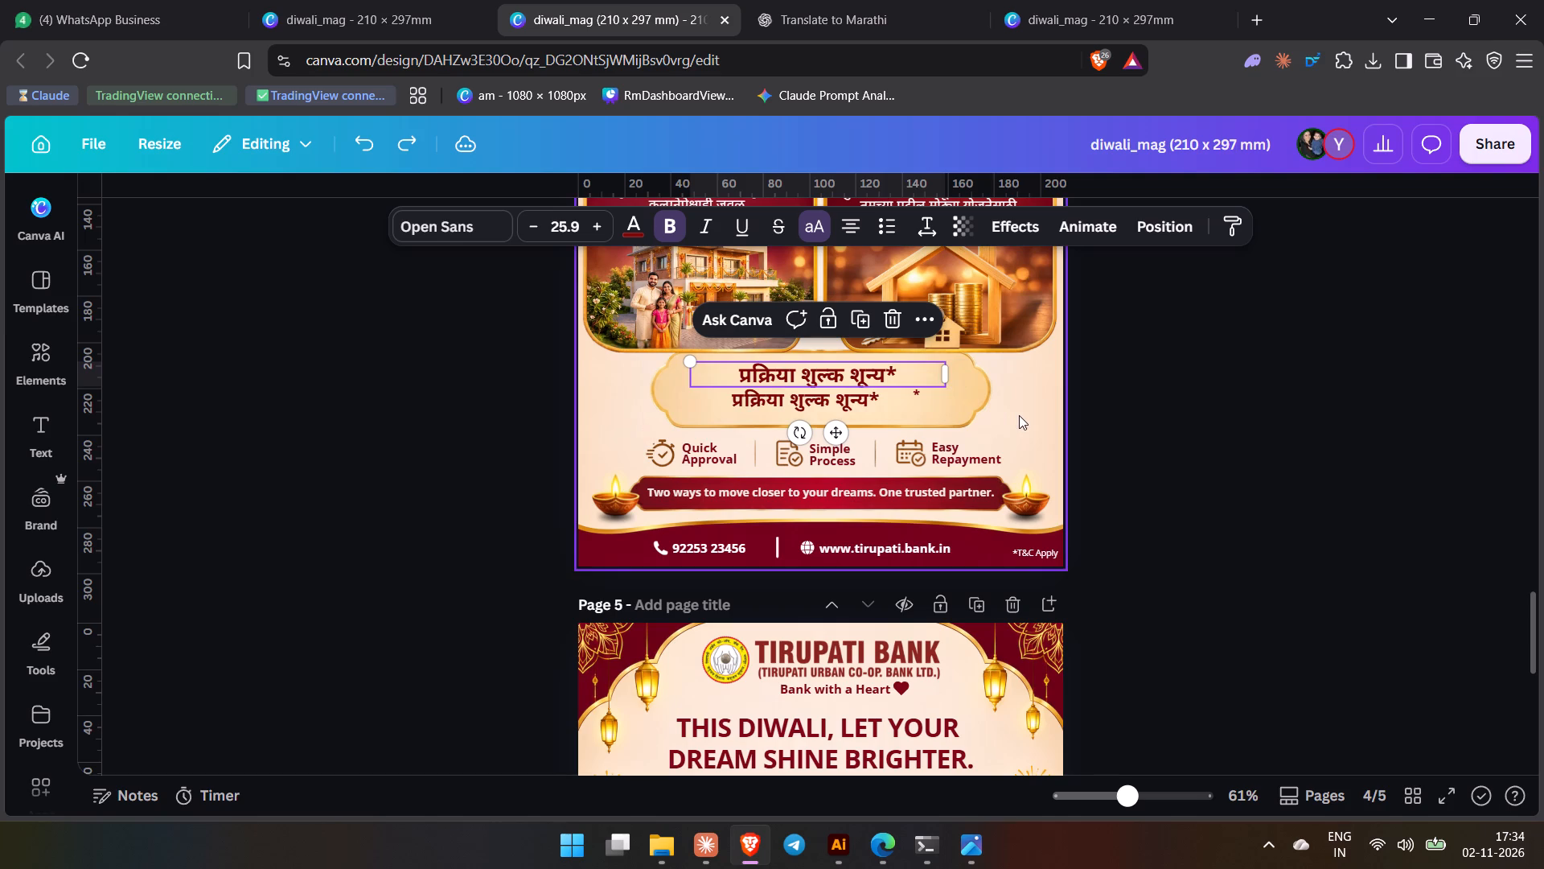
pyautogui.hotkey('ctrl', 'z')
pyautogui.hotkey('ctrl', 'z')
pyautogui.hotkey('ctrl', 'z')
pyautogui.hotkey('ctrl', 'z')
pyautogui.hotkey('ctrl', 'z')
pyautogui.hotkey('ctrl', 'z')
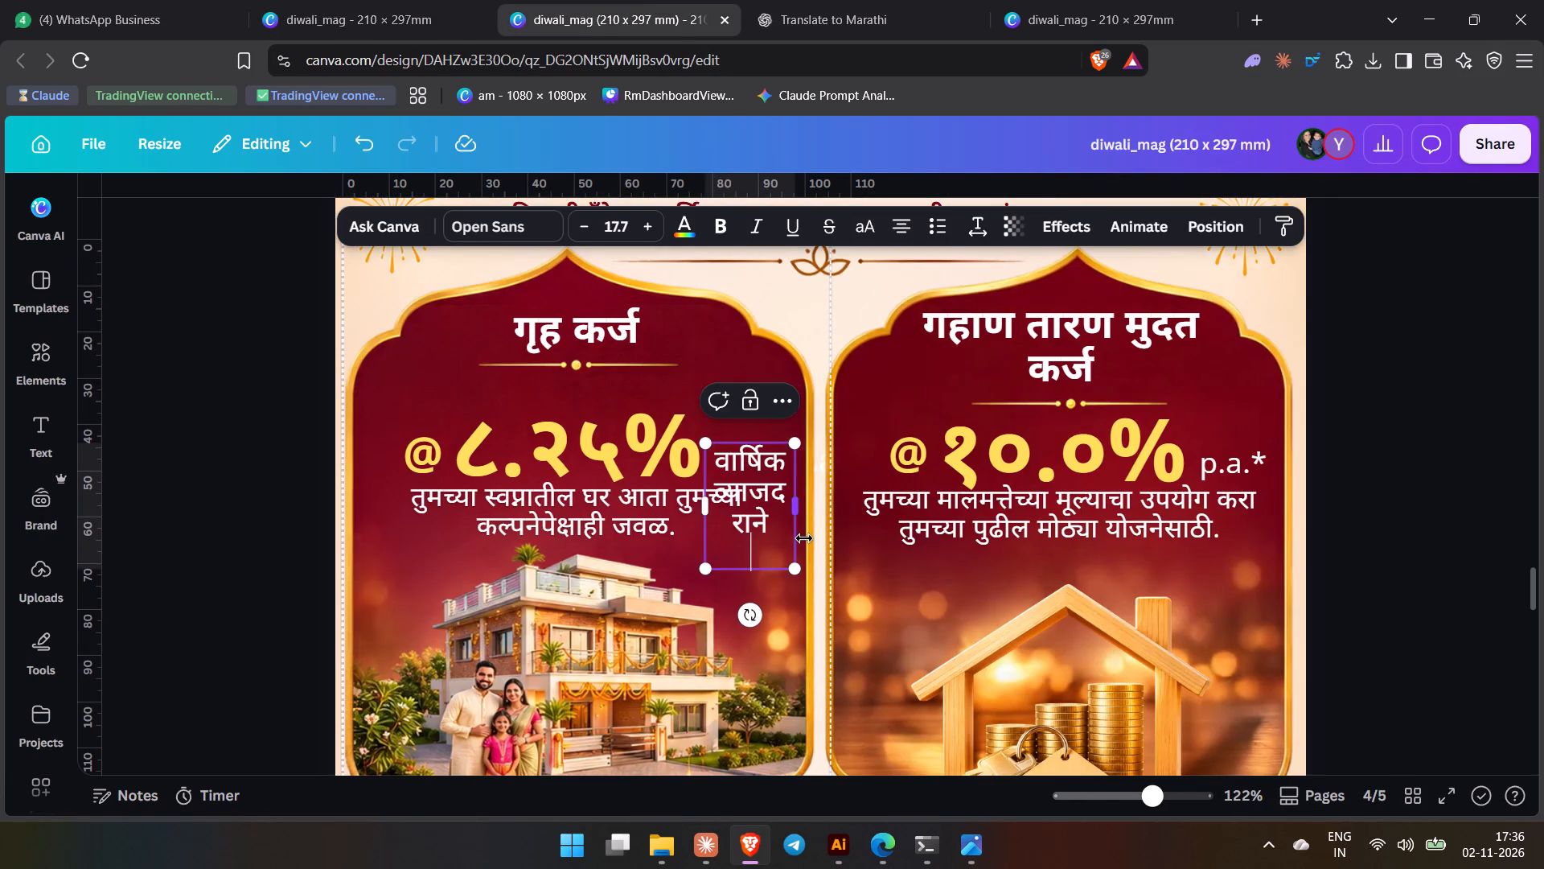
pyautogui.press('BackSpace')
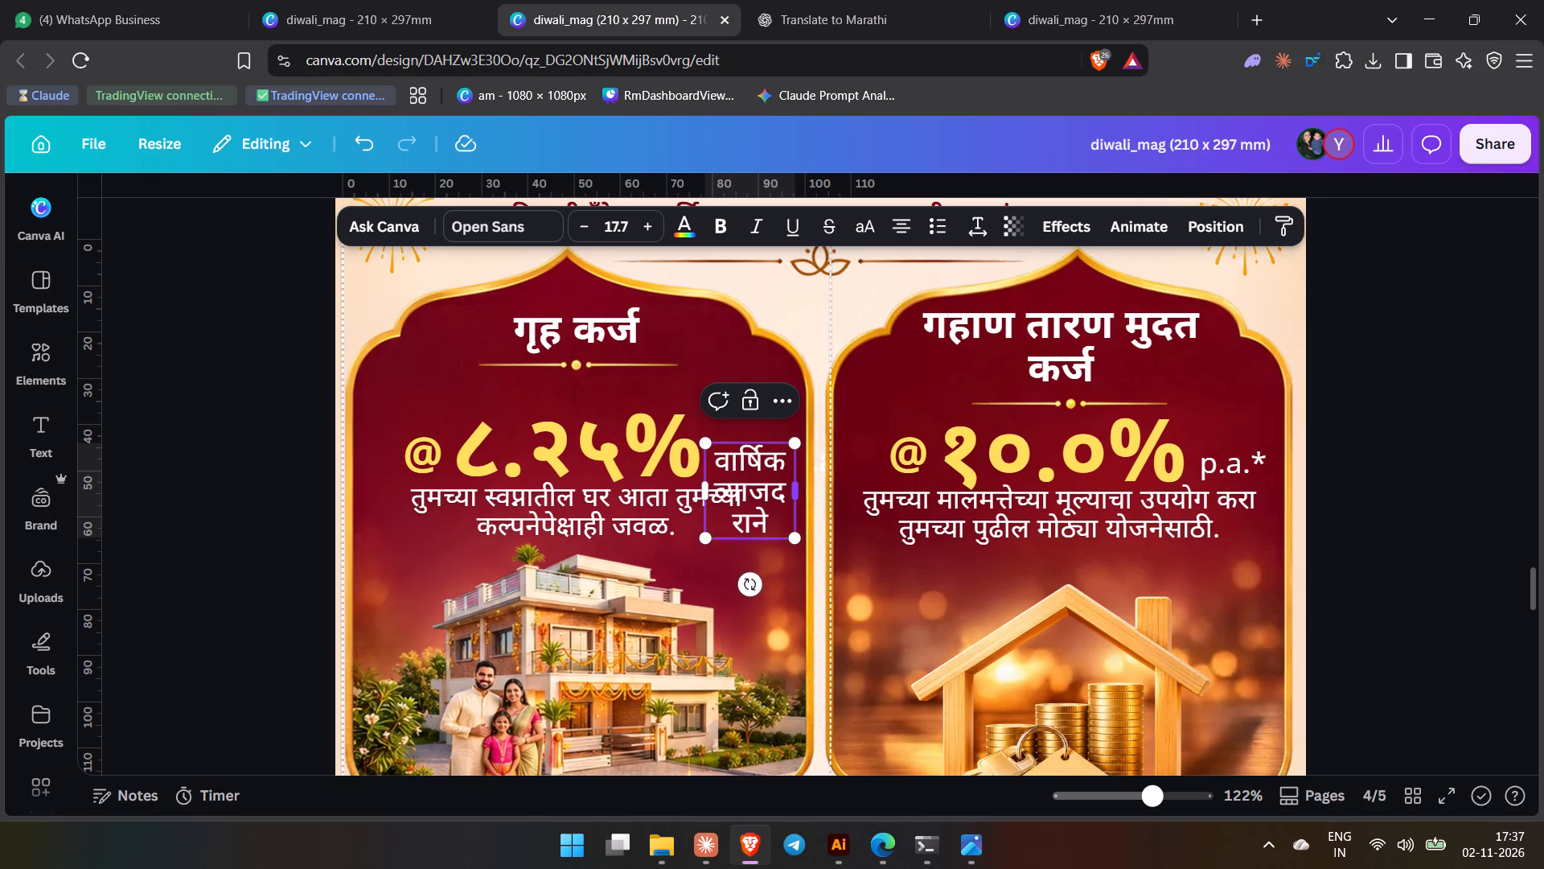
pyautogui.hotkey('shift', '*')
# Widen the home loan's "वार्षिक व्याजदराने*" text box so the wording fits on two lines.
pyautogui.moveTo(697, 493); pyautogui.dragTo(671, 501)
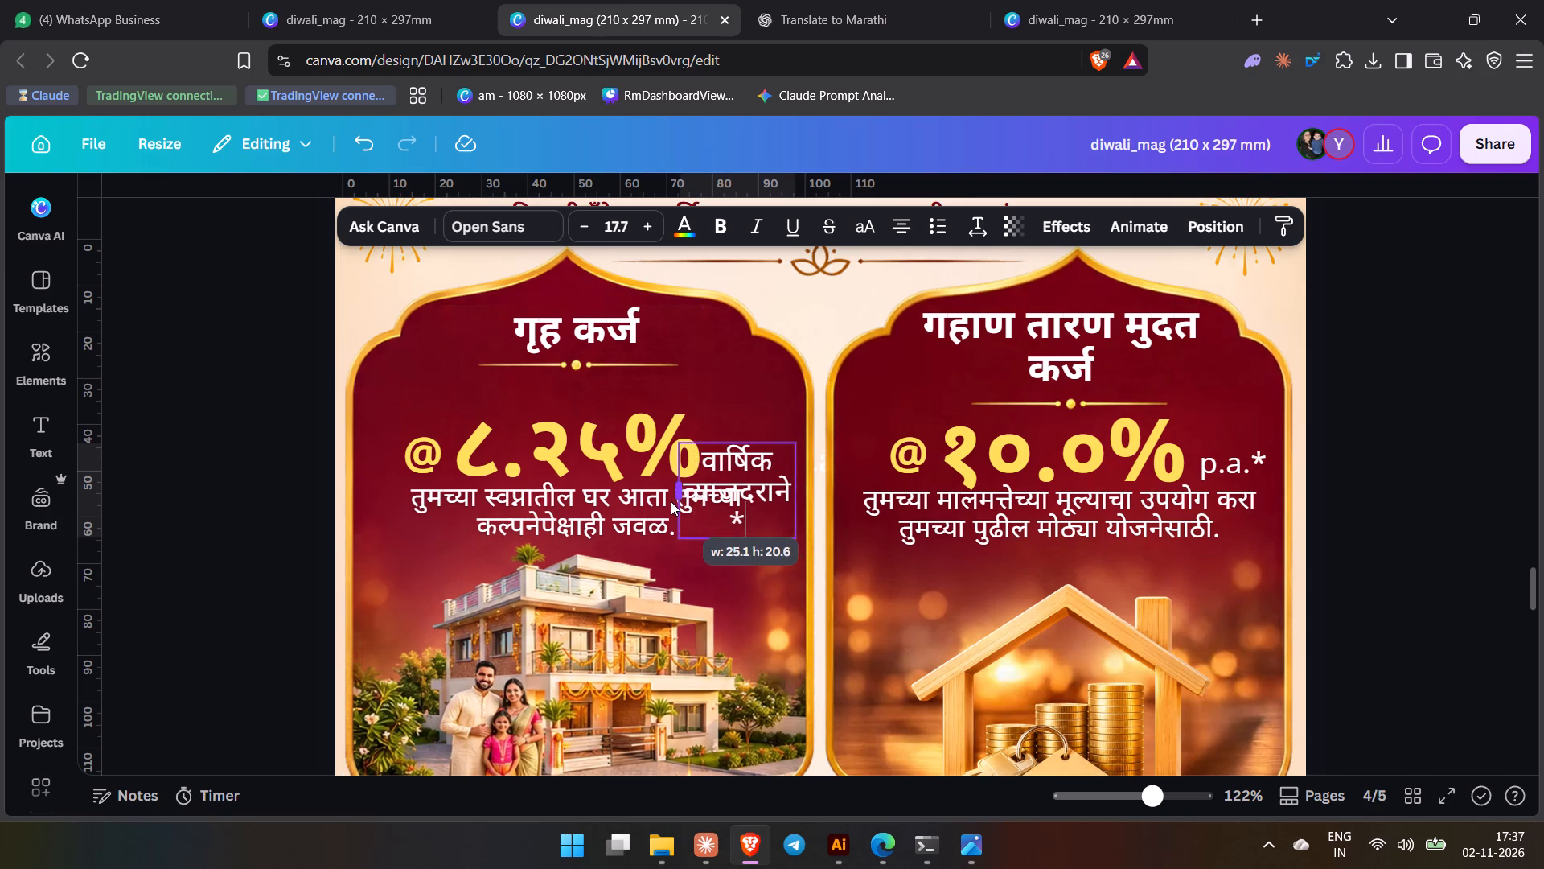
pyautogui.moveTo(671, 501); pyautogui.dragTo(655, 506)
pyautogui.press('Up')
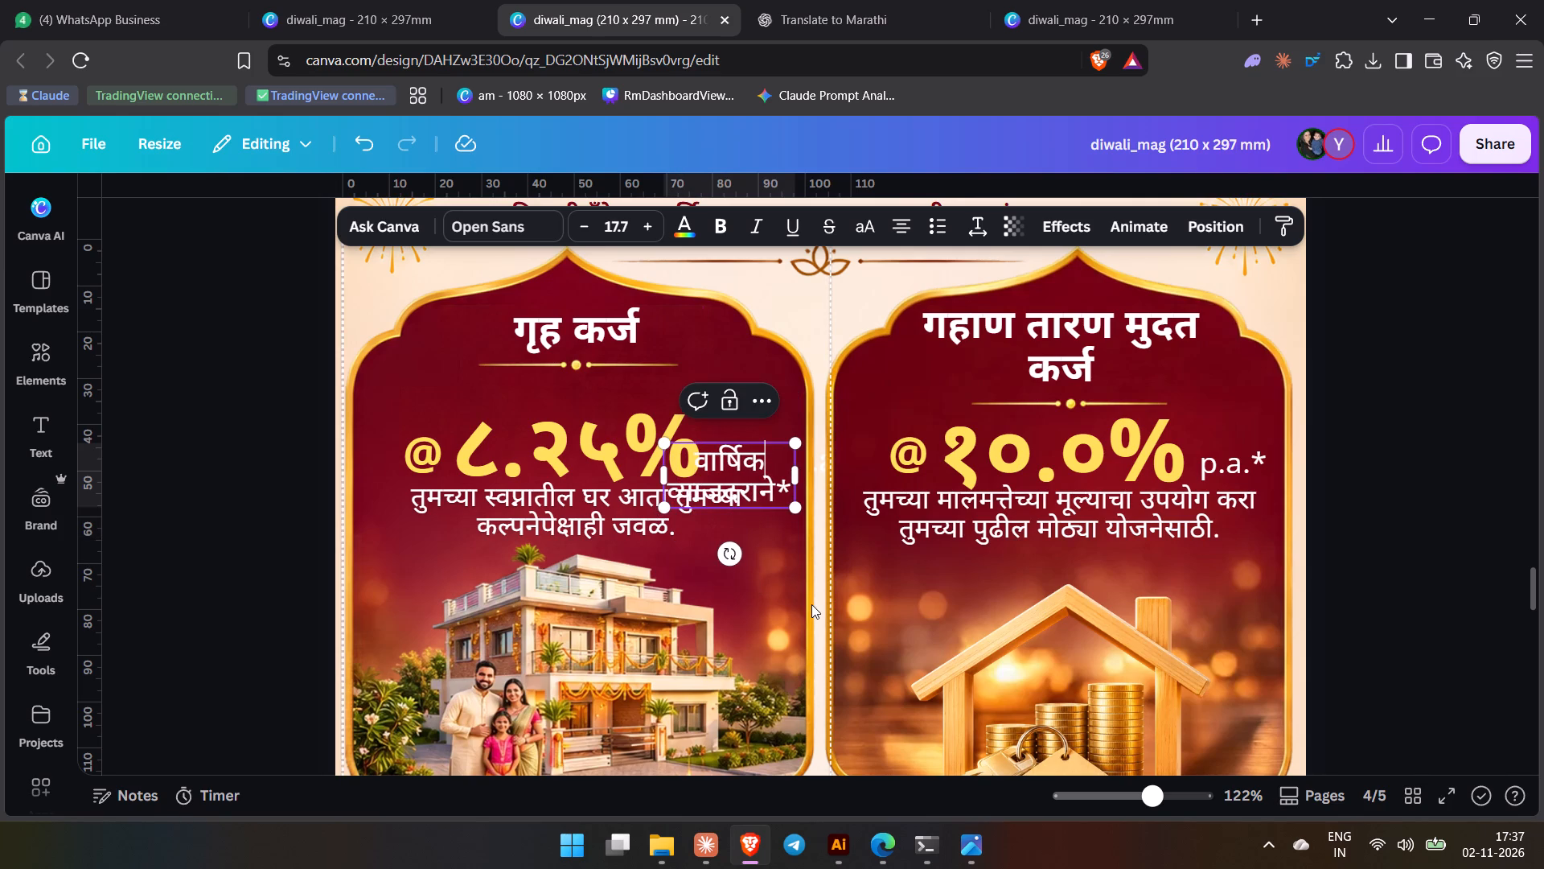
# Ungroup the home loan card so its rate label can be positioned separately.
pyautogui.click(1022, 653)
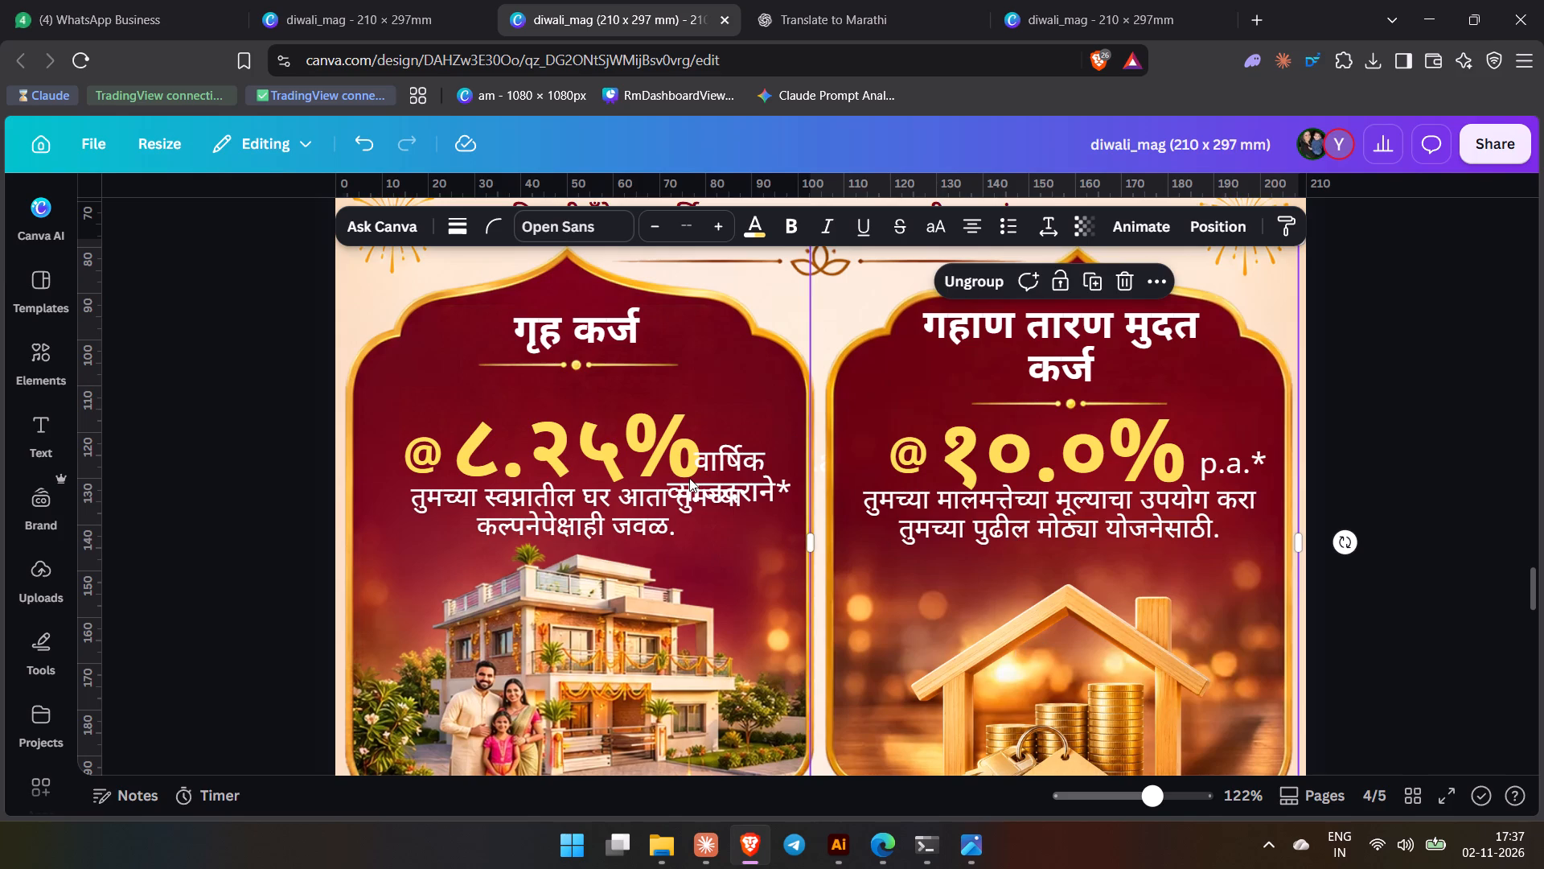
pyautogui.click(689, 478)
pyautogui.click(499, 283)
pyautogui.click(258, 373)
# Move the "वार्षिक व्याजदराने*" label up and to the right, clear of the ८.२५% figure and the description below.
pyautogui.click(729, 474)
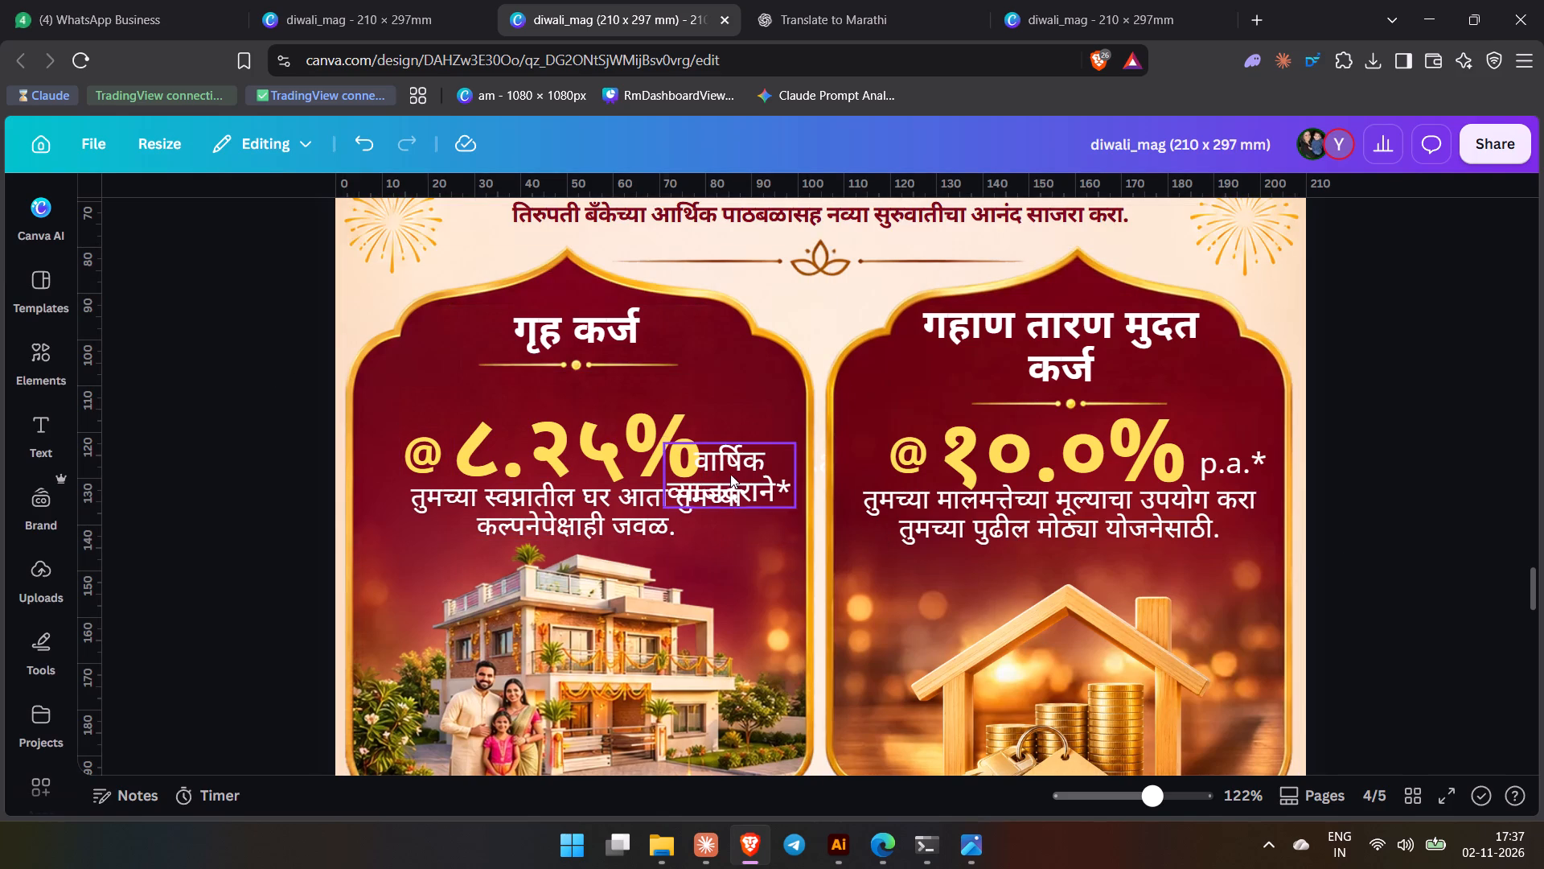
pyautogui.press('Up')
pyautogui.press('Up')
pyautogui.press('Up')
pyautogui.press('Up')
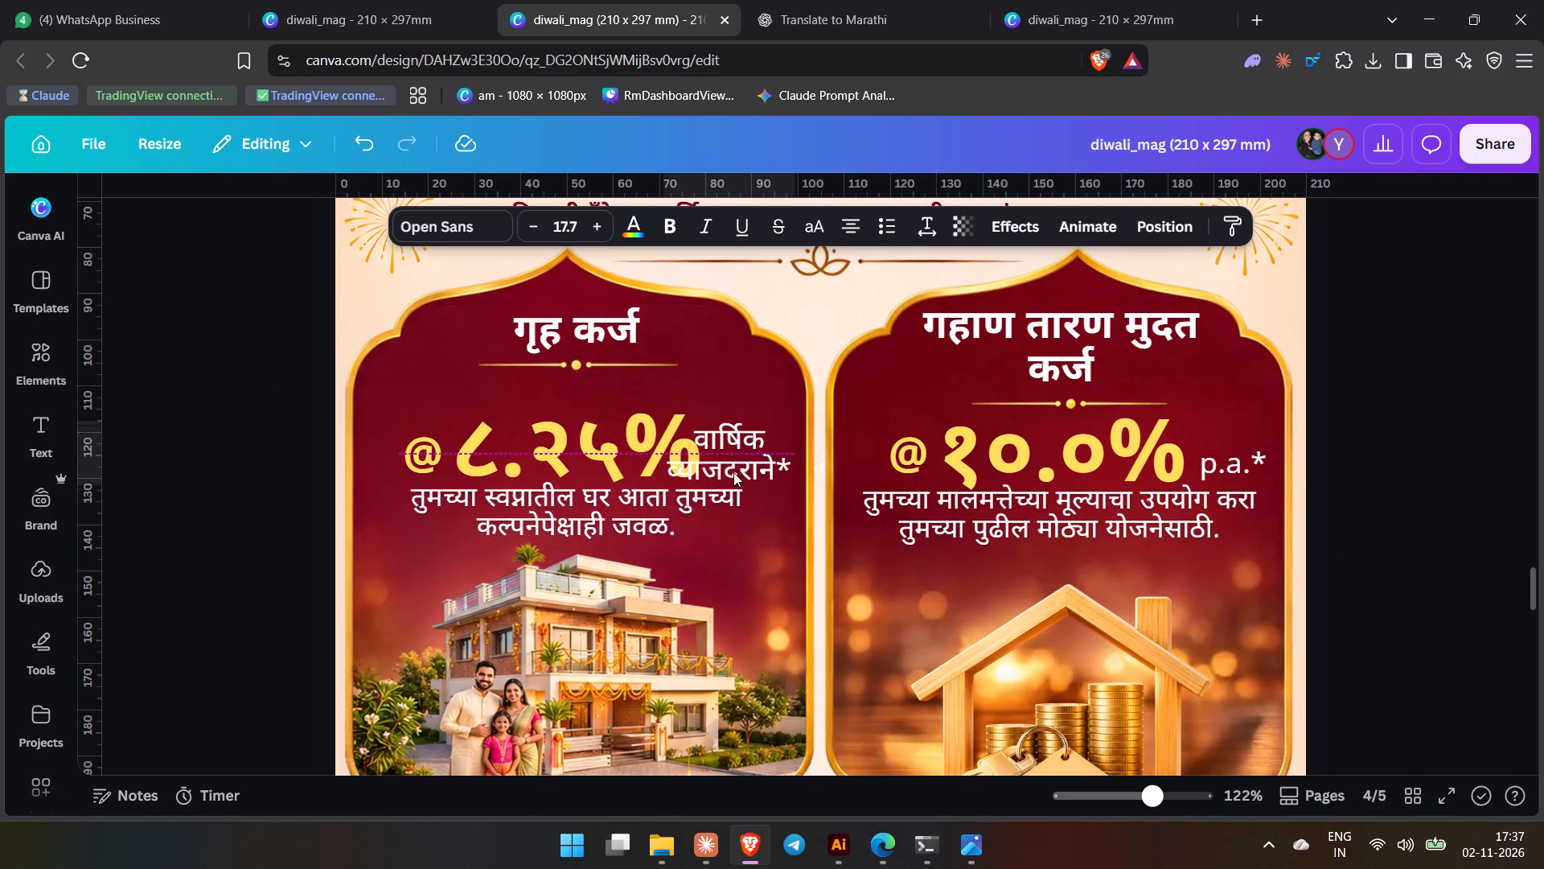
pyautogui.press('Right')
pyautogui.press('Right')
pyautogui.press('Right')
pyautogui.press('Right')
pyautogui.press('Right')
pyautogui.press('Right')
pyautogui.press('Right')
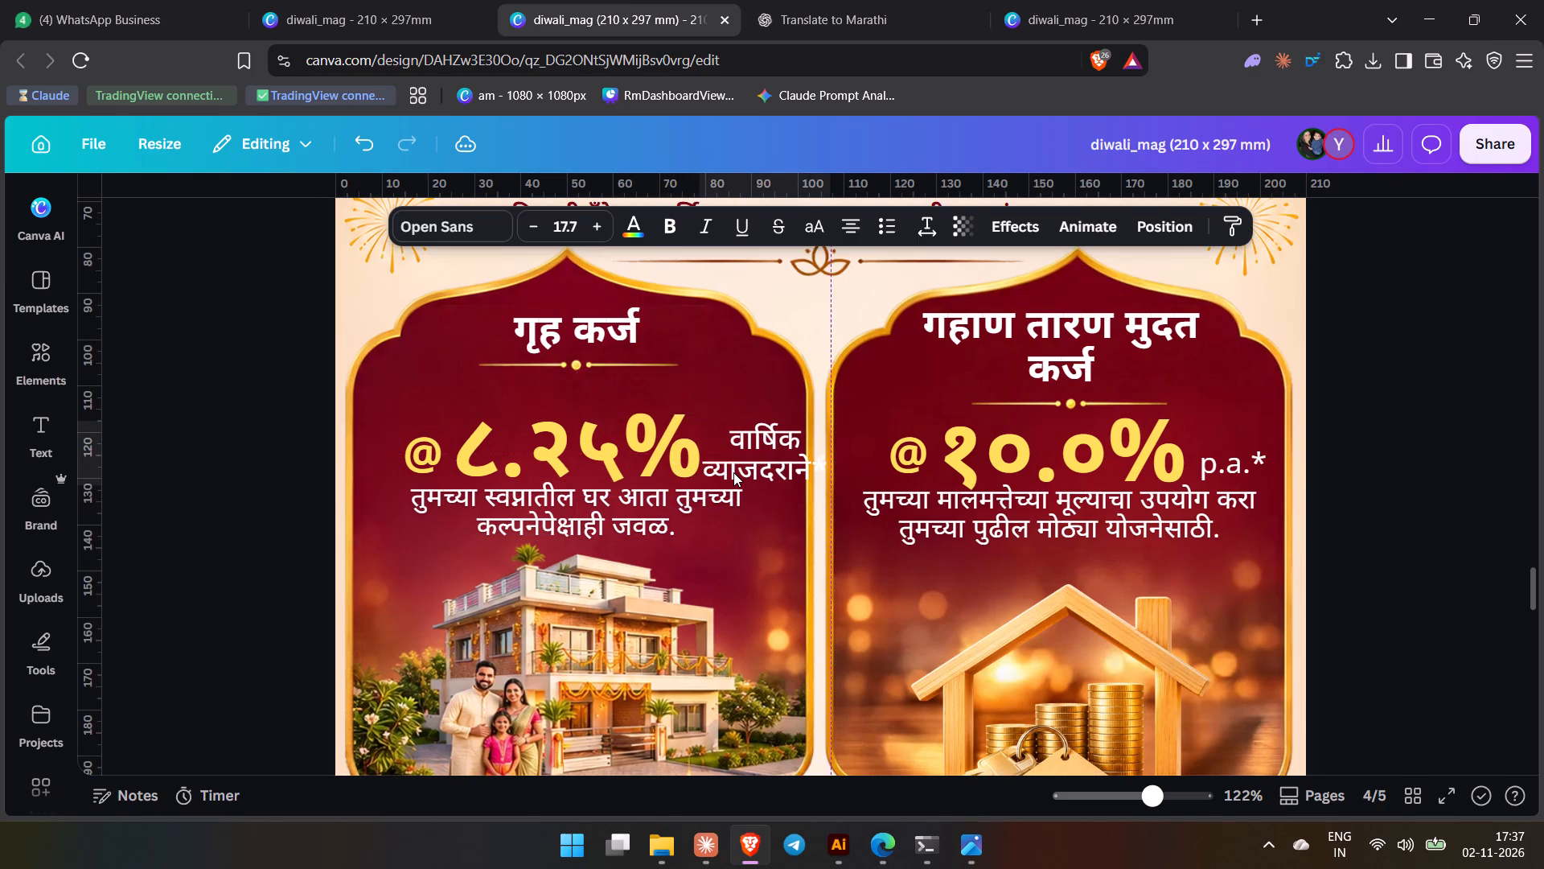
# Reduce the "वार्षिक व्याजदराने*" label's font size to 12.7.
pyautogui.tripleClick(532, 233)
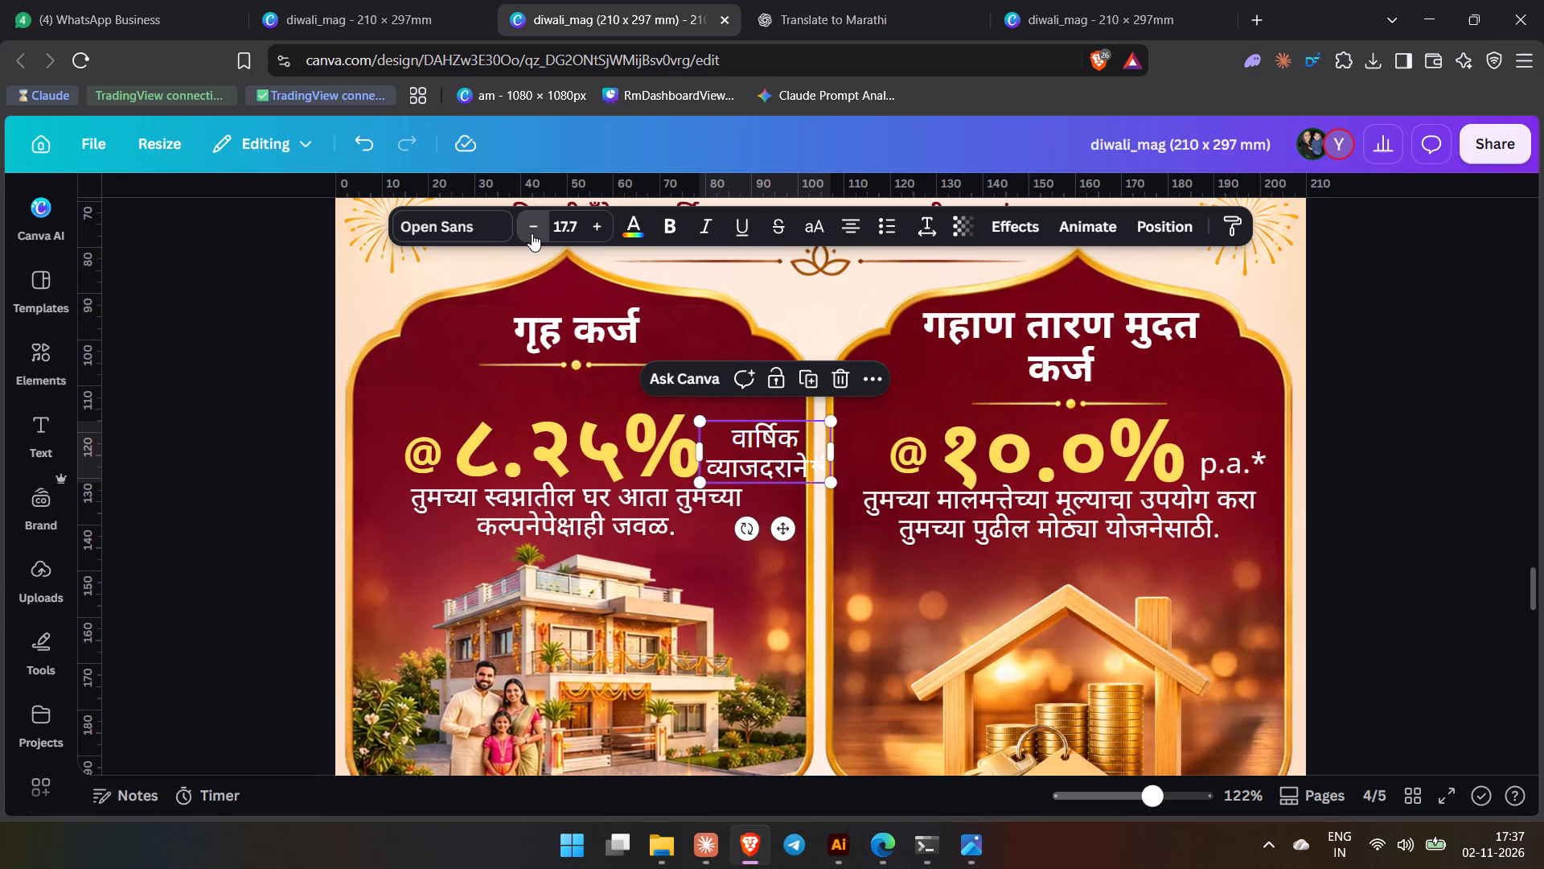
pyautogui.click(532, 233)
pyautogui.click(532, 233)
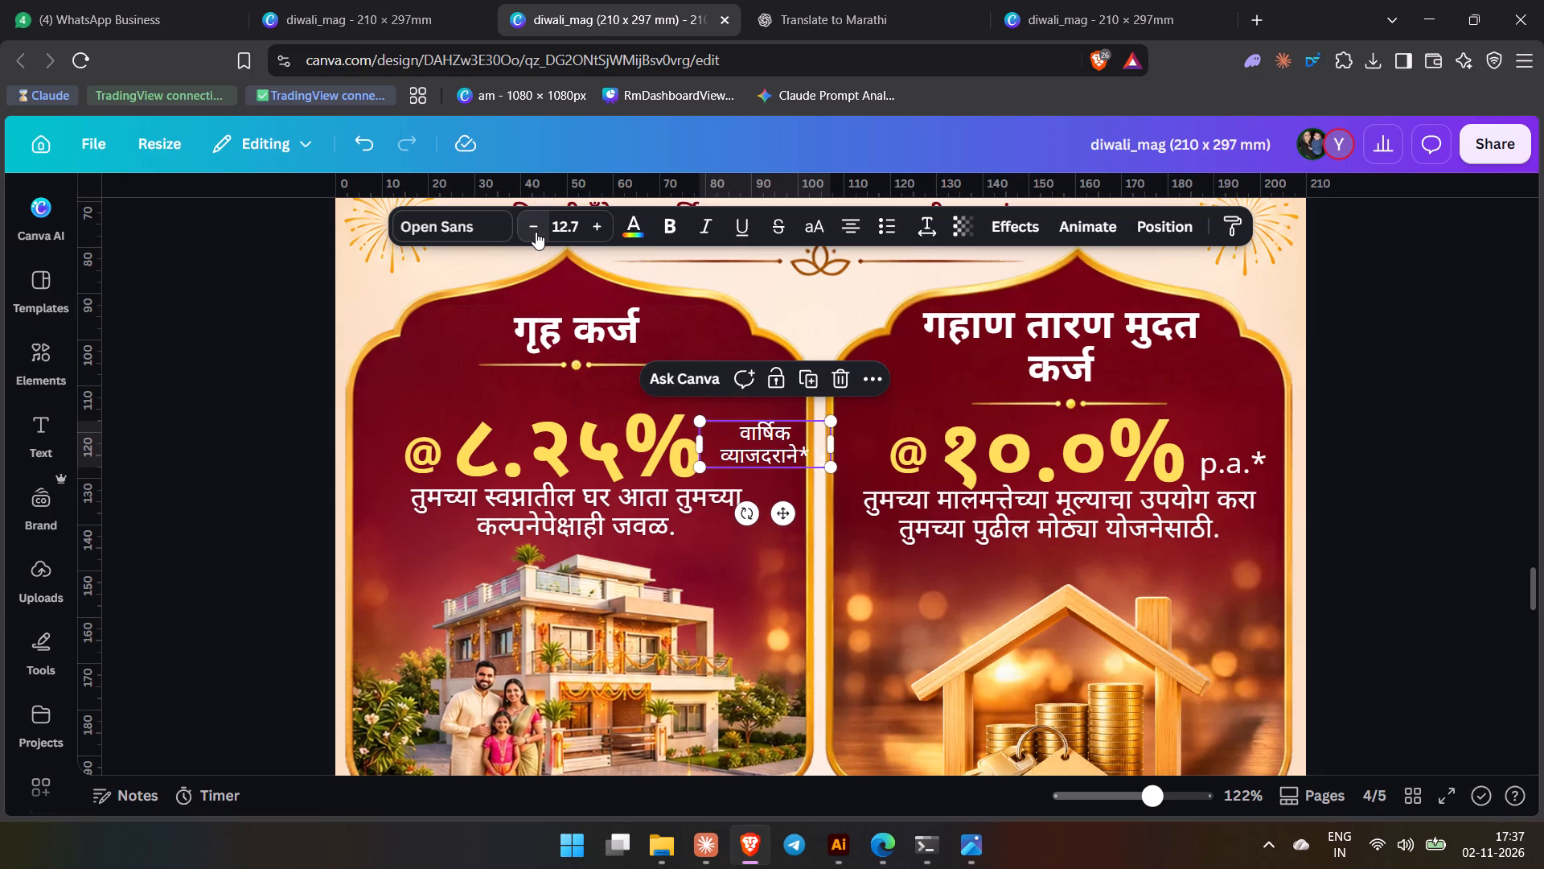
# Nudge the reduced label left and down so it sits inside the card, just beside the ८.२५% figure.
pyautogui.press('Left')
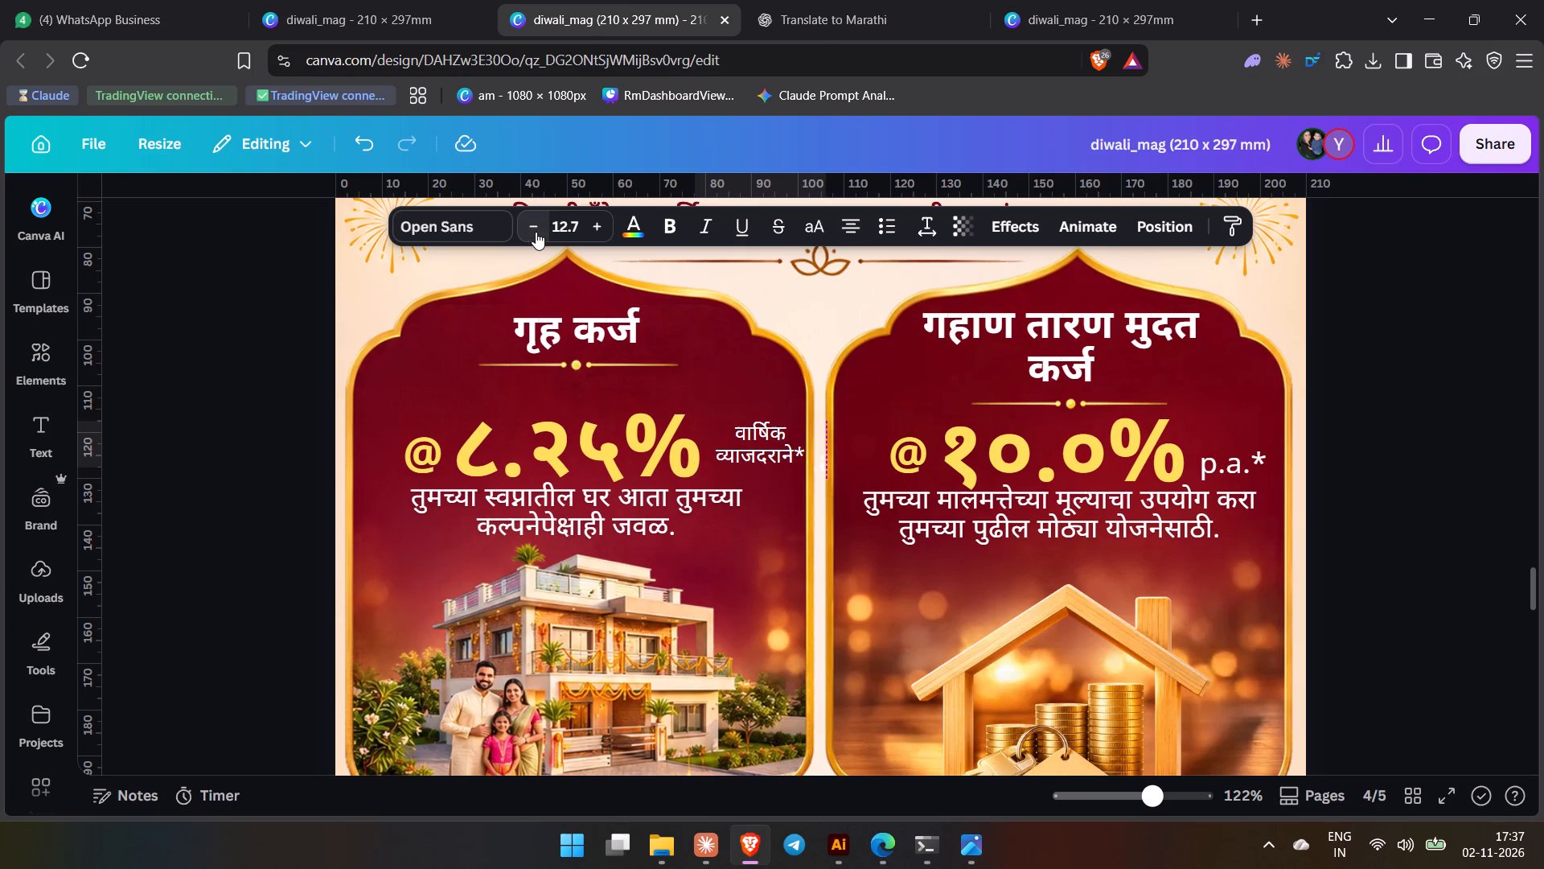
pyautogui.press('Left')
pyautogui.press('Left')
pyautogui.press('Down')
pyautogui.press('Down')
pyautogui.press('Down')
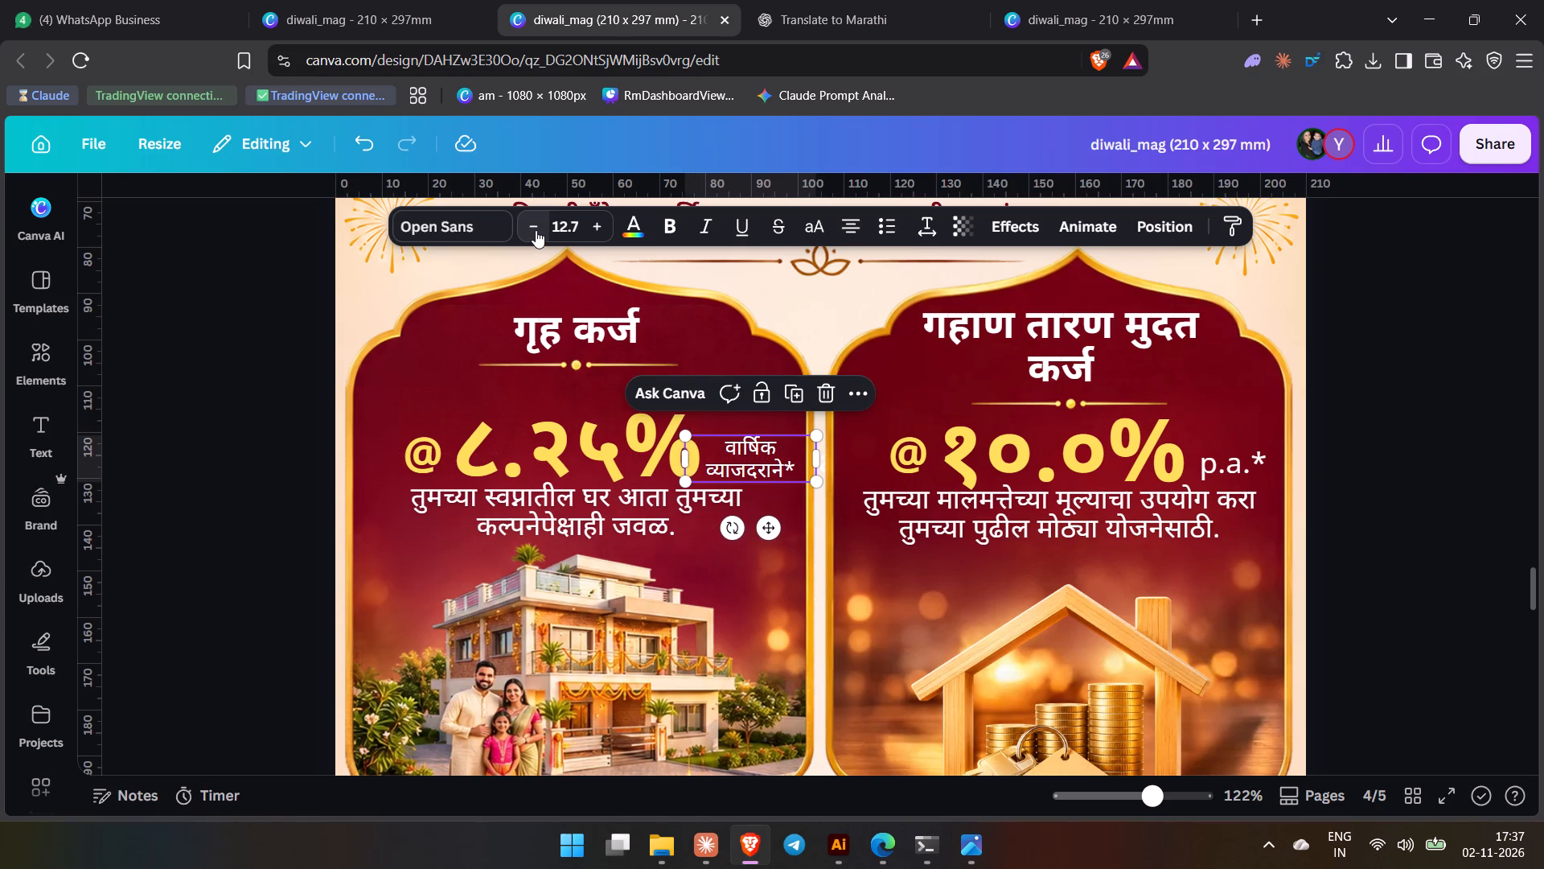
# Ungroup the mortgage term loan card and delete the "p.a.*" label beside its १०.०% rate.
pyautogui.click(1254, 495)
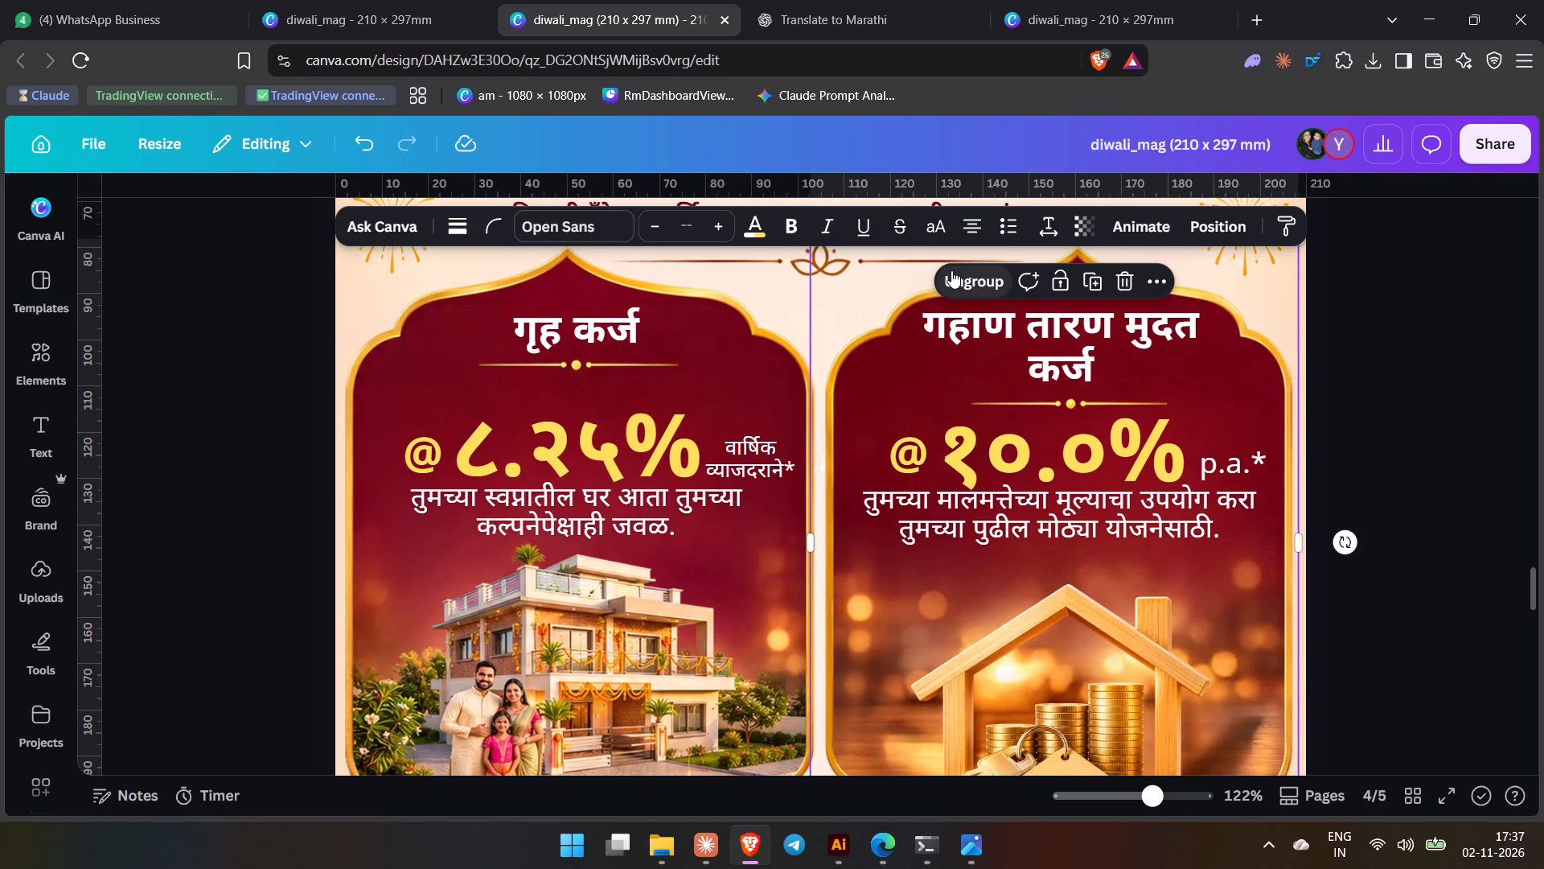
pyautogui.click(962, 270)
pyautogui.click(1414, 443)
pyautogui.click(1230, 467)
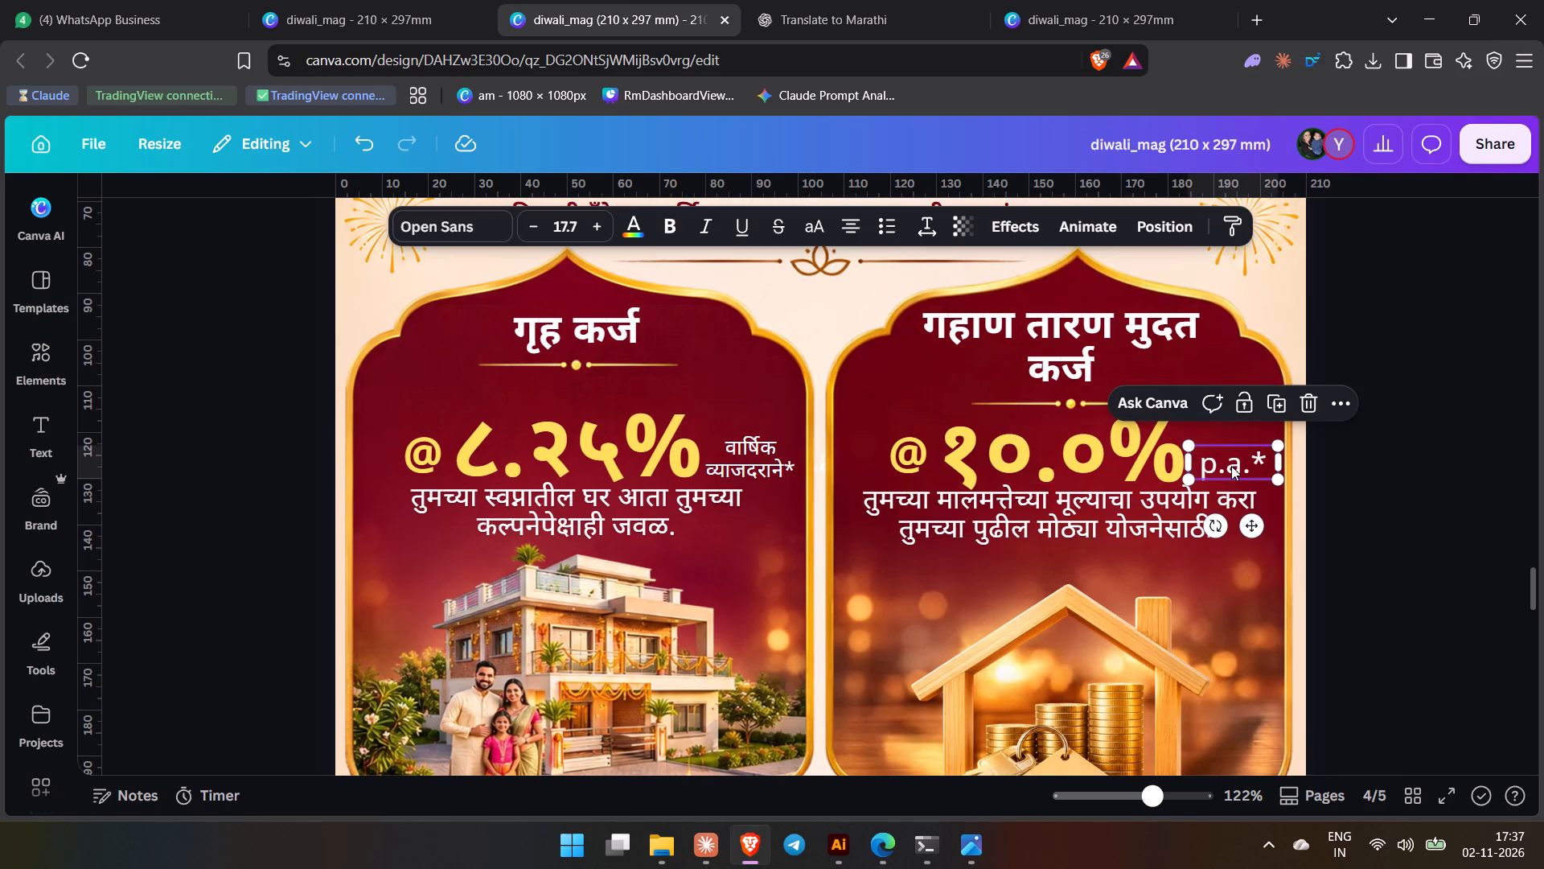
pyautogui.press('Delete')
# Duplicate the home loan's "वार्षिक व्याजदराने*" label for use beside the mortgage term loan's १०.०% rate.
pyautogui.click(750, 458)
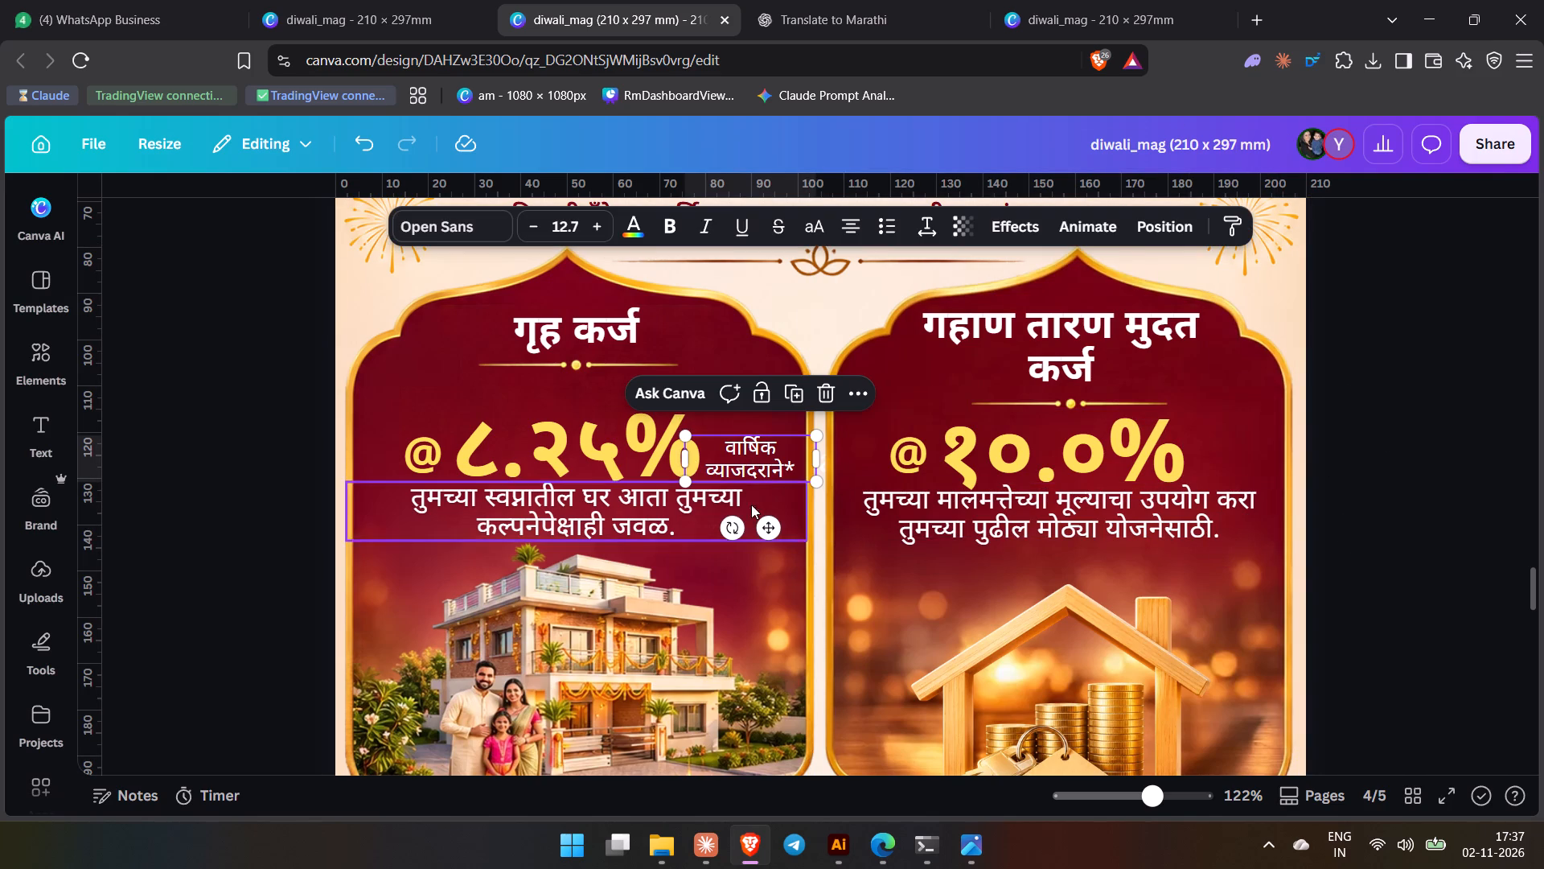
pyautogui.hotkey('ctrl', 'c')
pyautogui.click(1256, 426)
pyautogui.hotkey('ctrl', 'v')
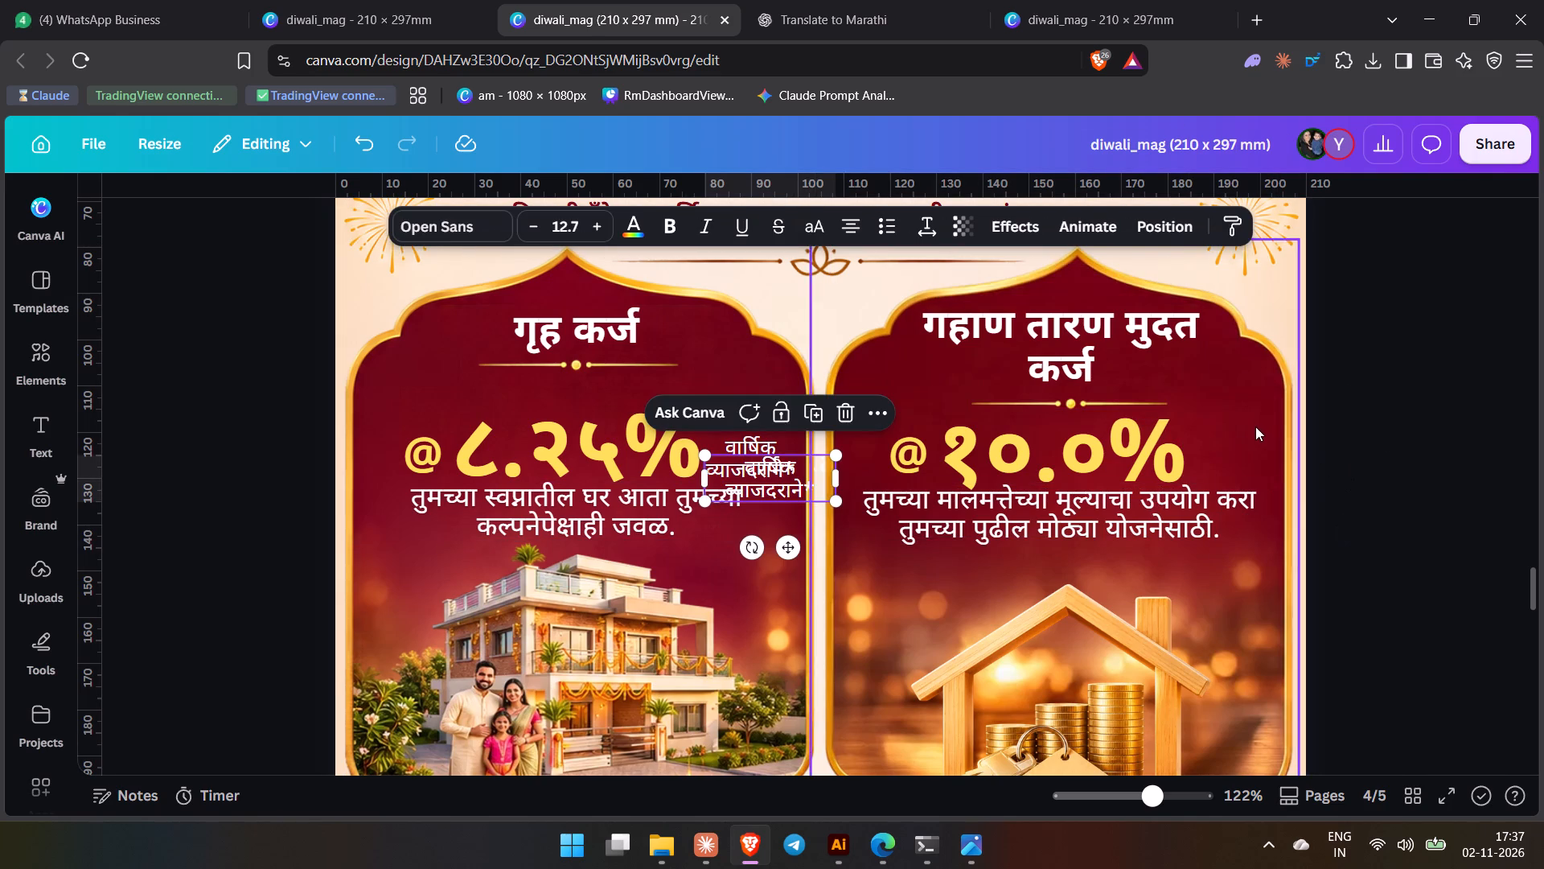
# Place the duplicated "वार्षिक व्याजदराने*" label just beside the mortgage term loan's १०.०% rate, nudging it up to clear the description text.
pyautogui.moveTo(800, 486); pyautogui.dragTo(1260, 471)
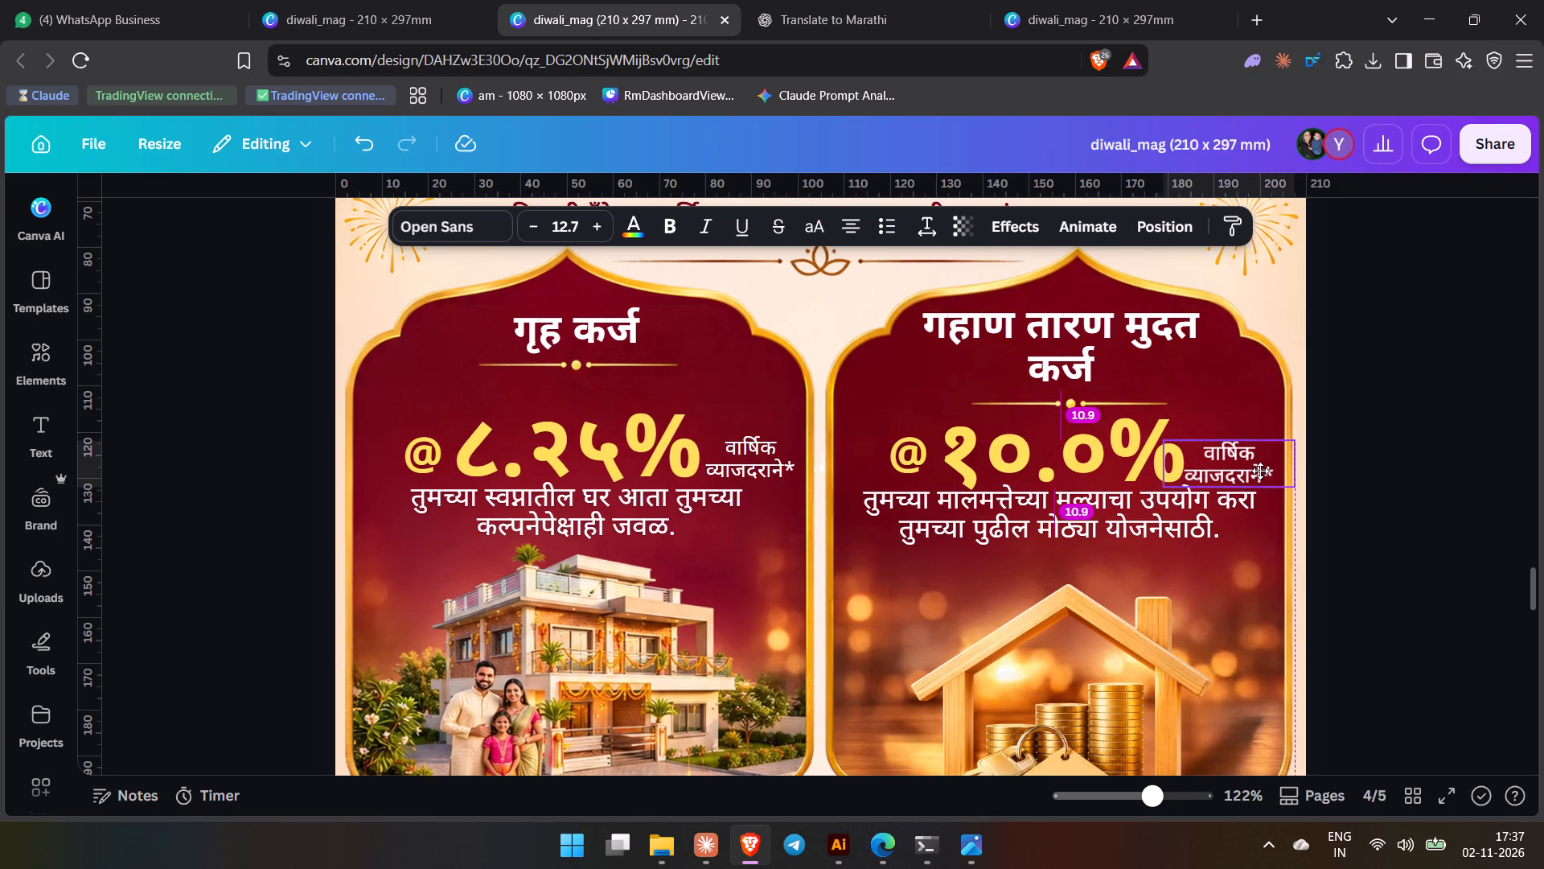
pyautogui.moveTo(1260, 471); pyautogui.dragTo(1264, 475)
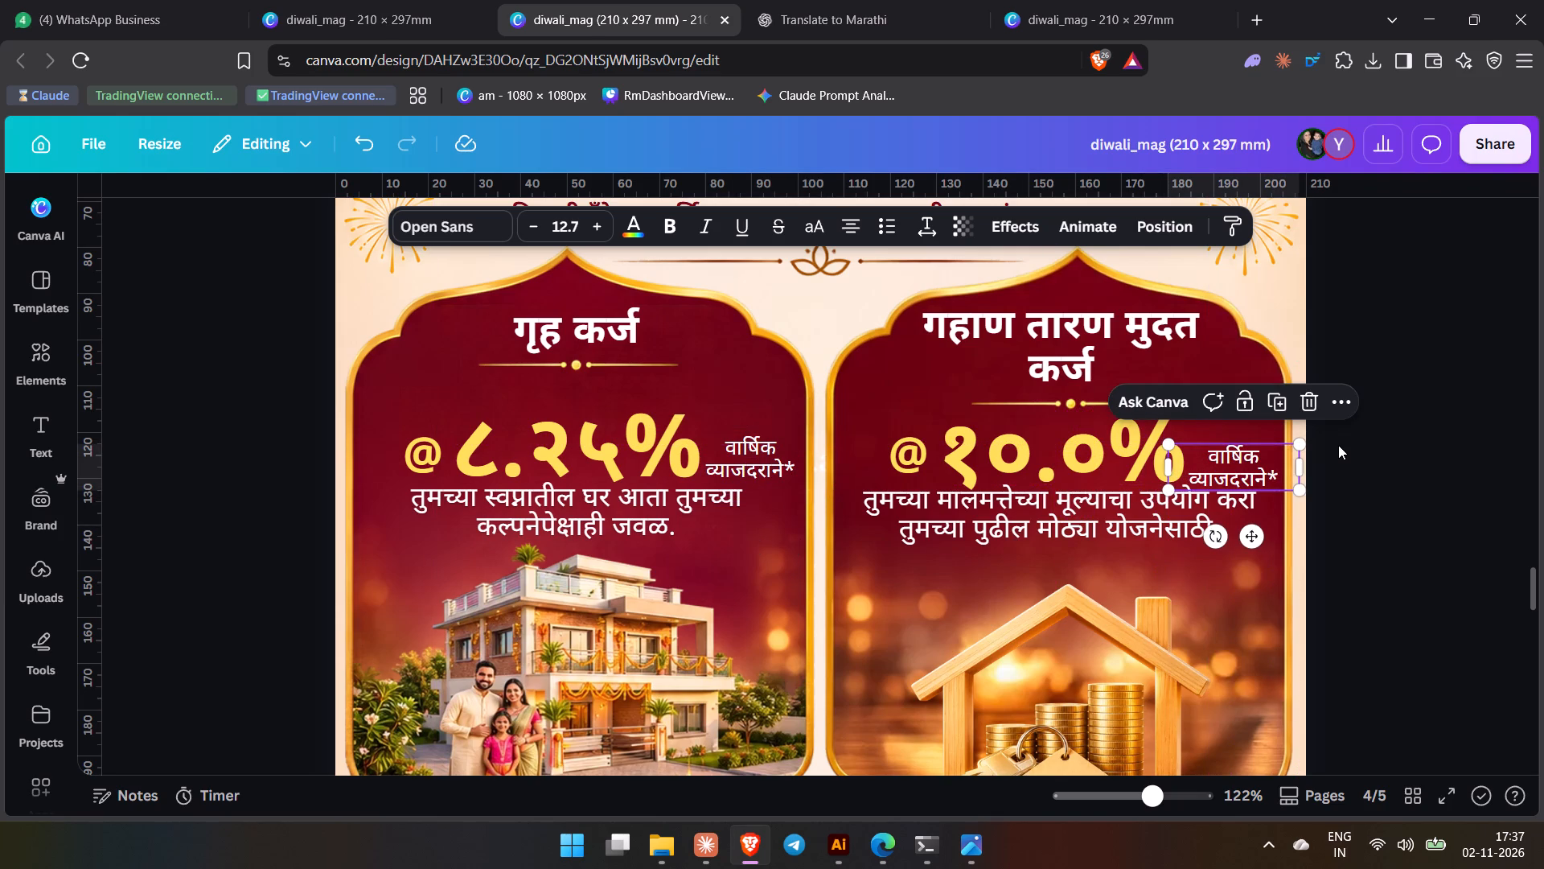
pyautogui.press('Up')
pyautogui.press('Up')
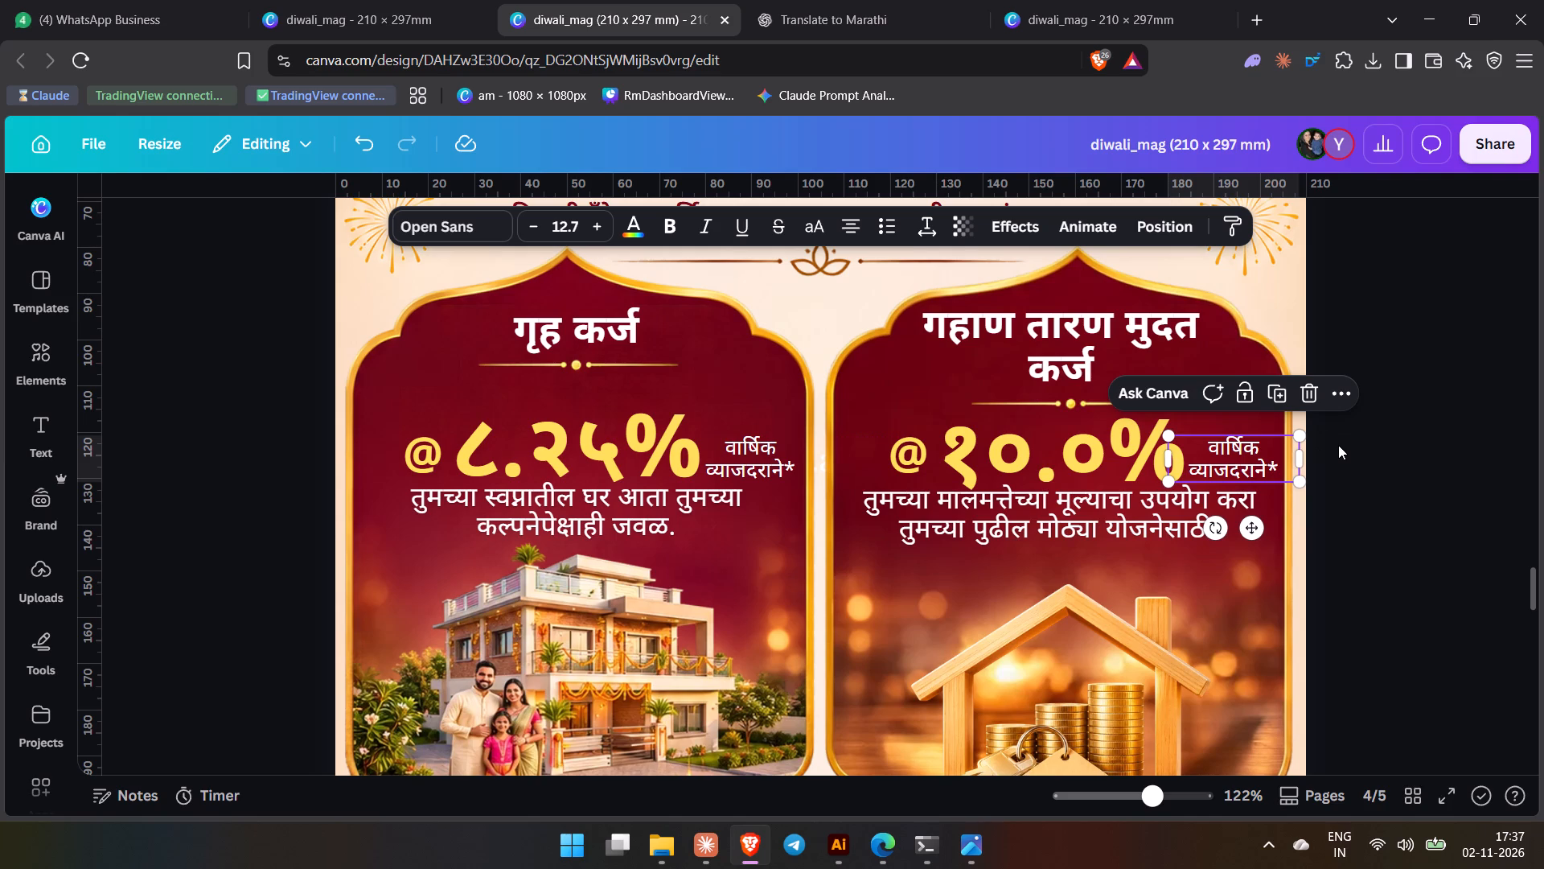
pyautogui.click(1386, 493)
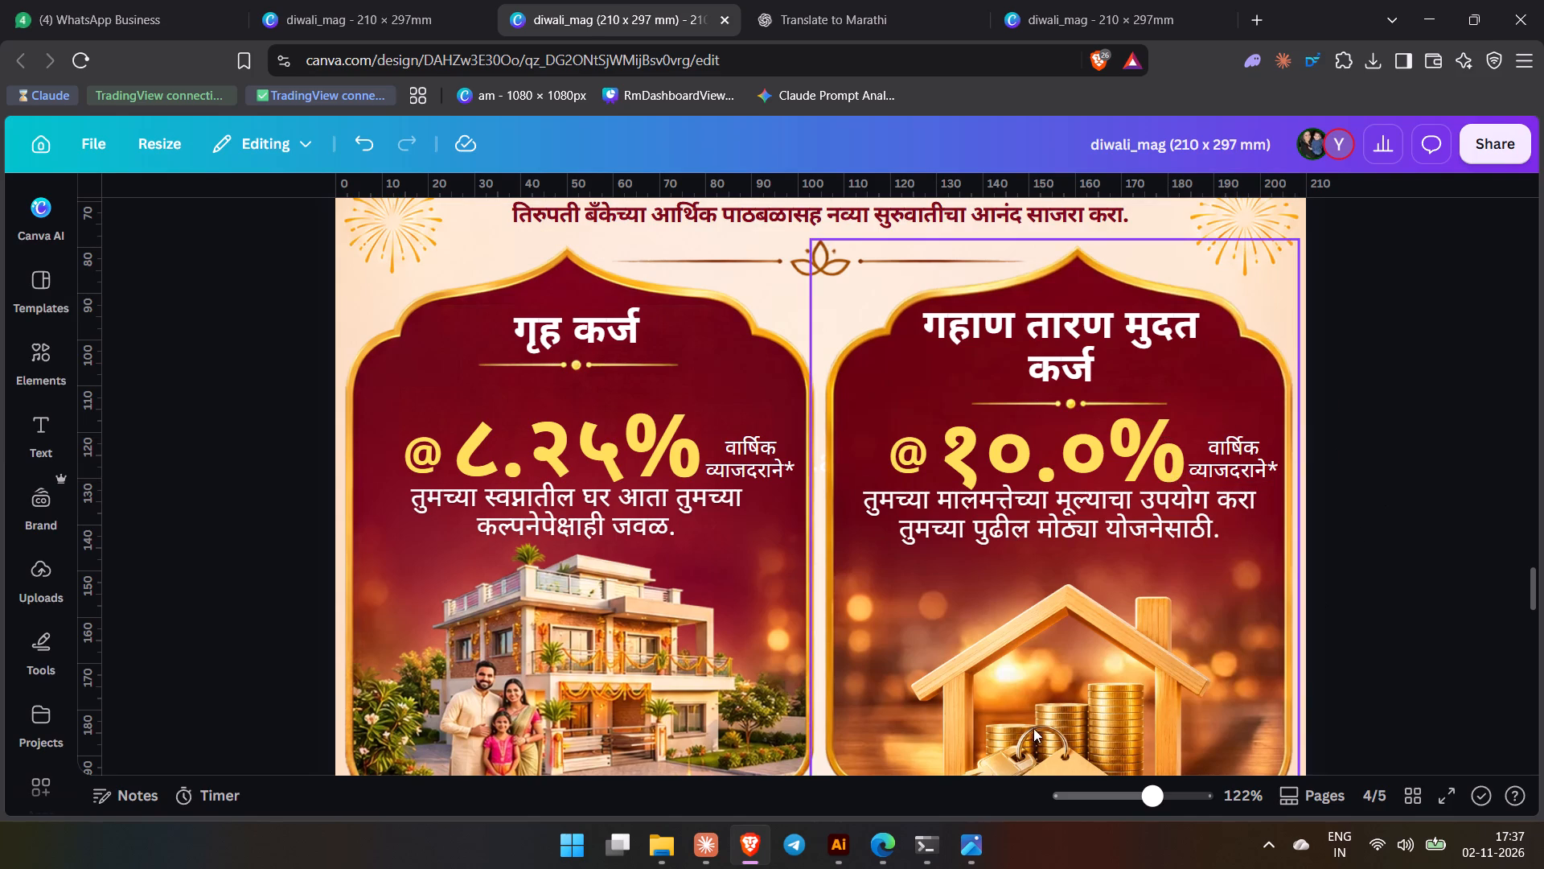
# Review the Marathi home and mortgage term loan ad on page 4 from its header down to the contact footer.
pyautogui.scroll(-5, 887, 706)
pyautogui.scroll(2, 882, 706)
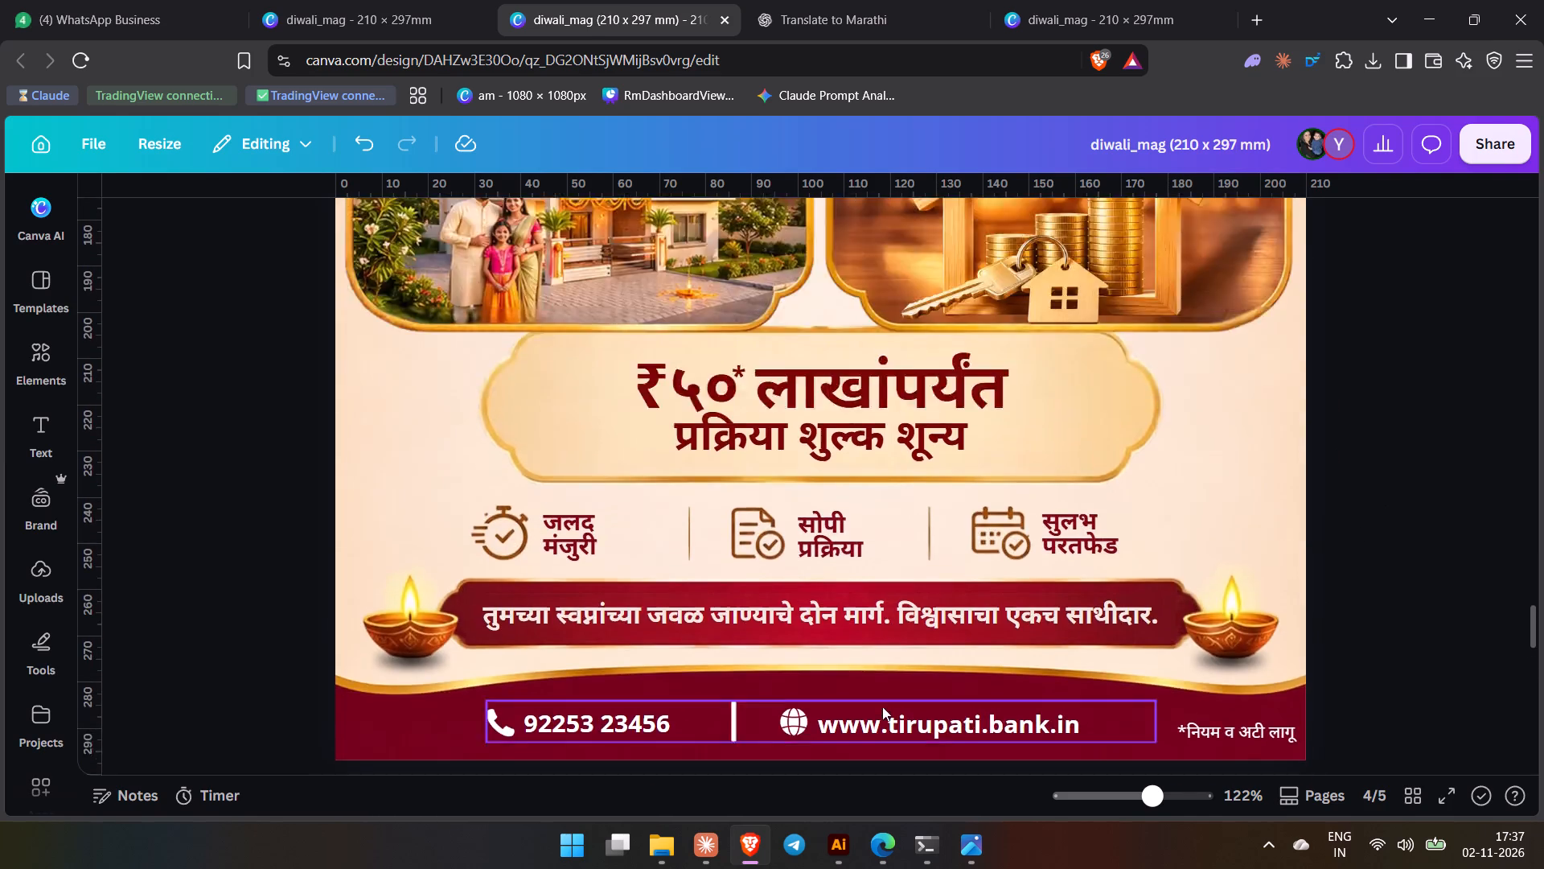
pyautogui.scroll(-4, 1401, 653)
pyautogui.scroll(-3, 1297, 663)
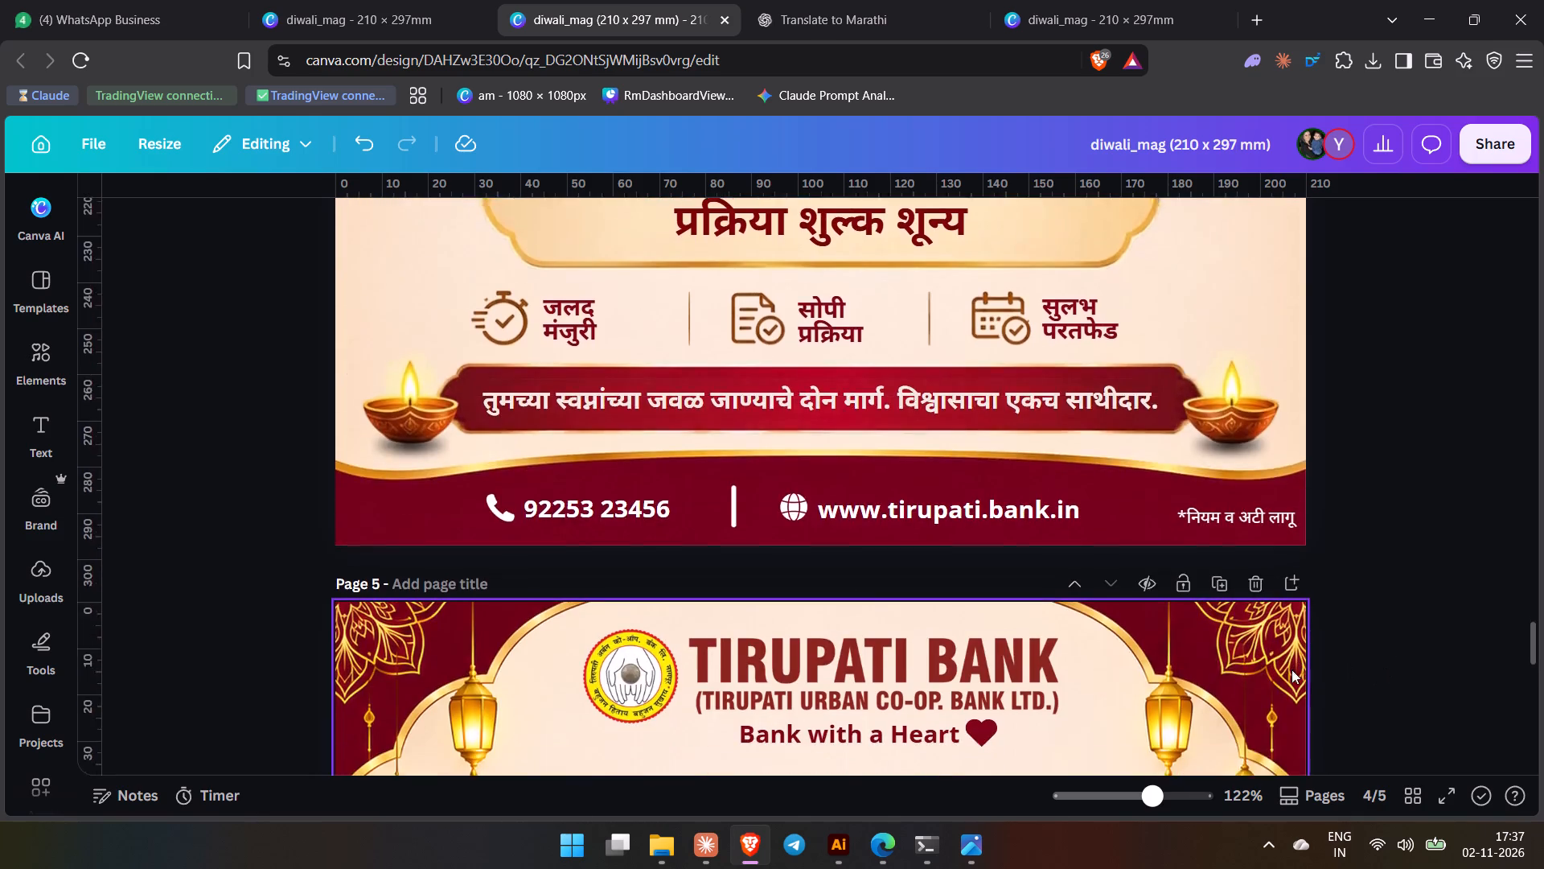
pyautogui.scroll(-4, 1283, 661)
pyautogui.scroll(8, 1264, 675)
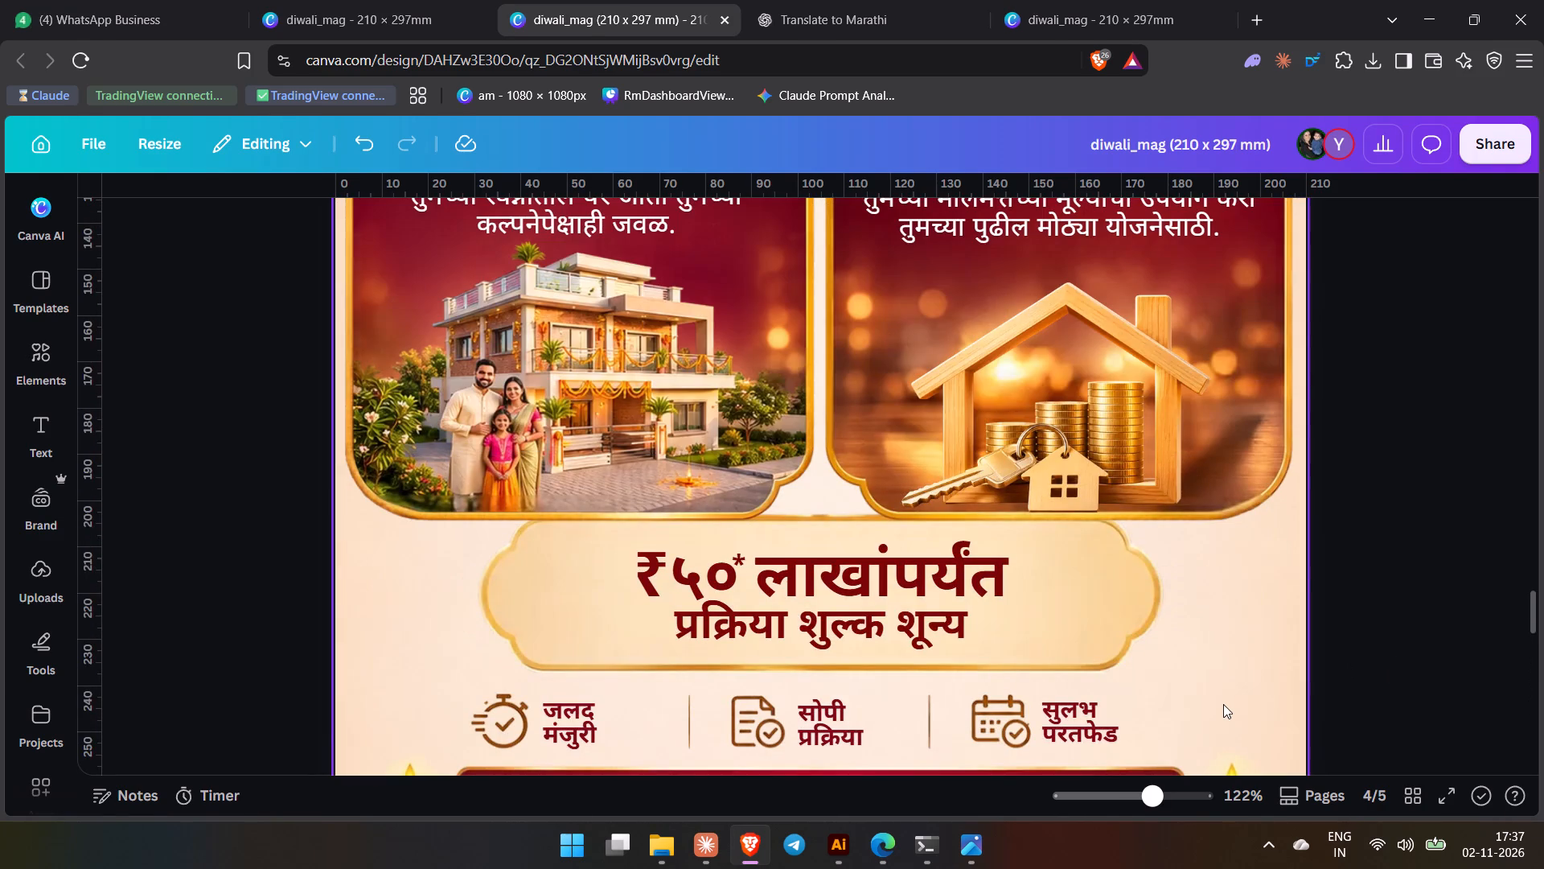
pyautogui.scroll(-2, 1394, 506)
pyautogui.keyDown('ctrl'); pyautogui.scroll(-4, 1263, 605); pyautogui.keyUp('ctrl')
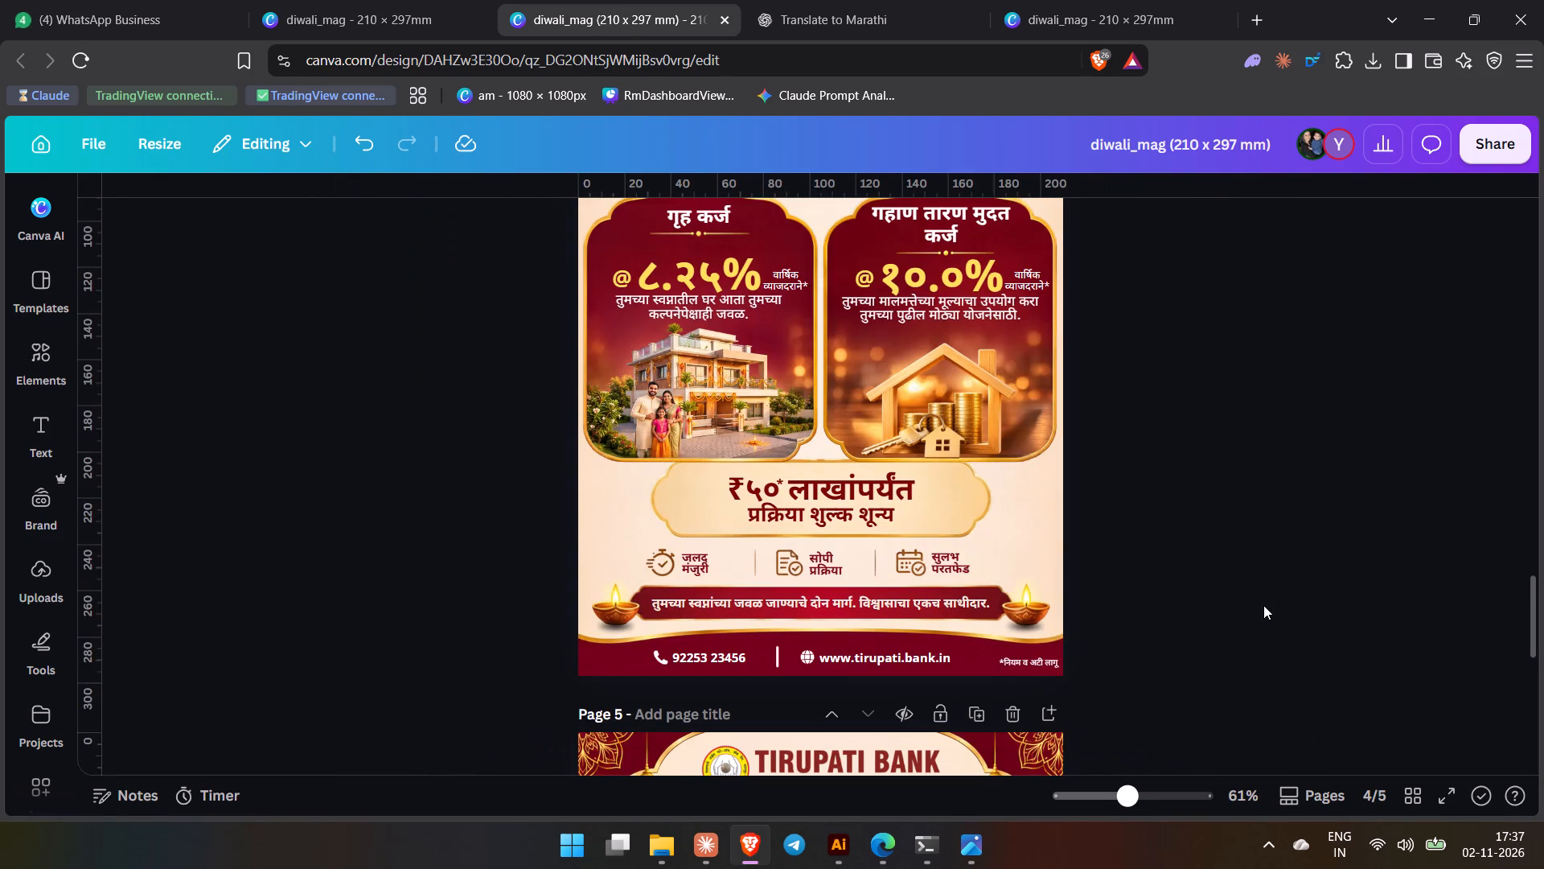
pyautogui.scroll(2, 1259, 608)
pyautogui.click(1261, 612)
pyautogui.scroll(1, 1258, 616)
pyautogui.scroll(-1, 1256, 616)
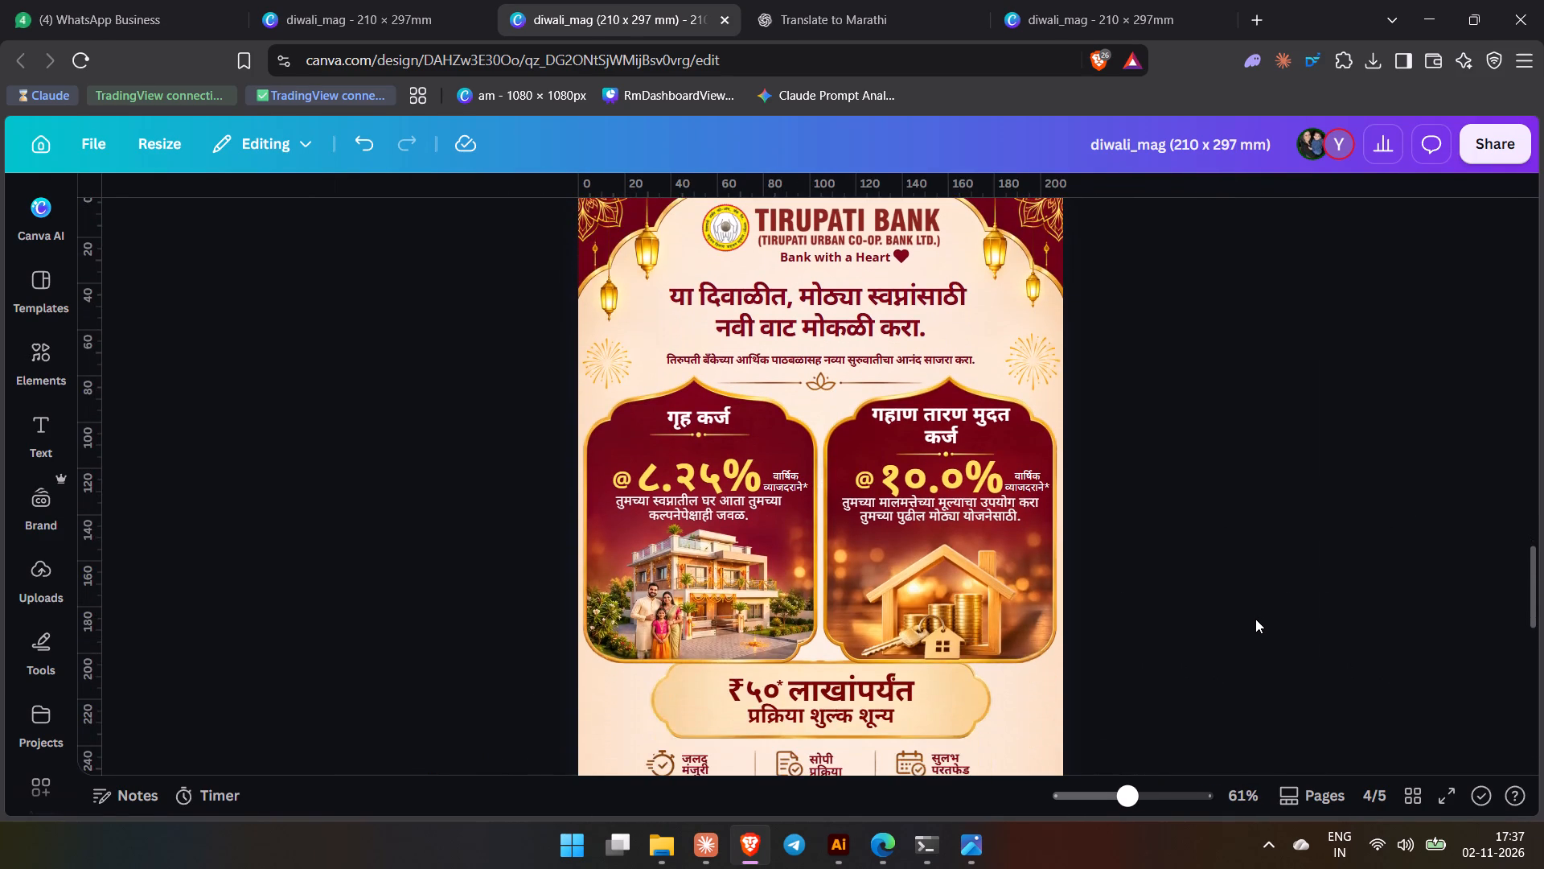
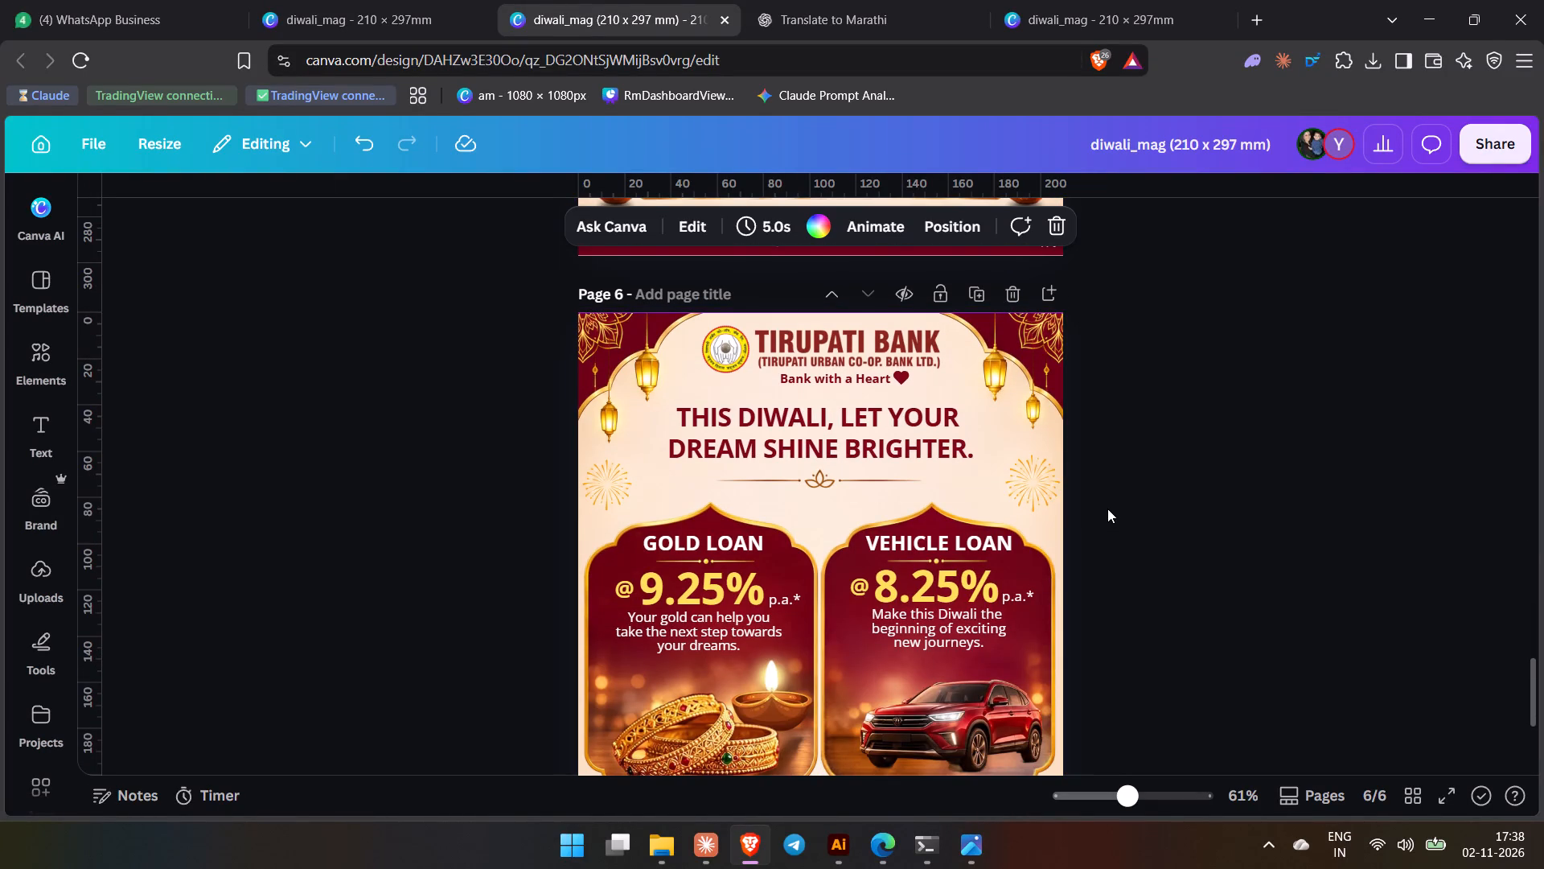
# Download only page 5, the English gold loan and vehicle loan ad, as a PNG.
pyautogui.scroll(-2, 1095, 537)
pyautogui.scroll(3, 1095, 537)
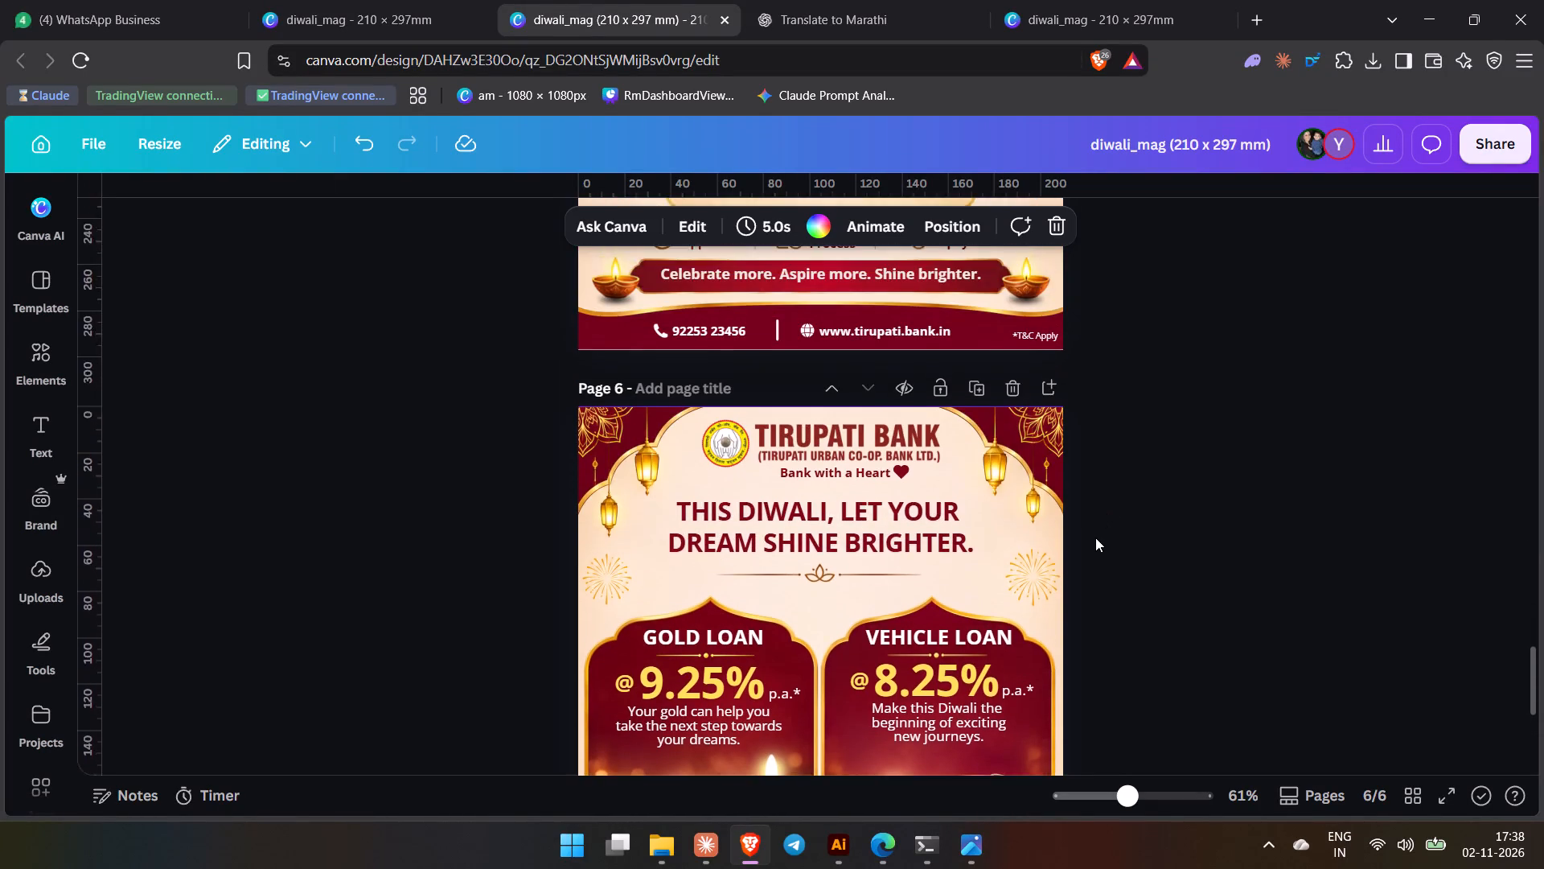
pyautogui.scroll(7, 1095, 537)
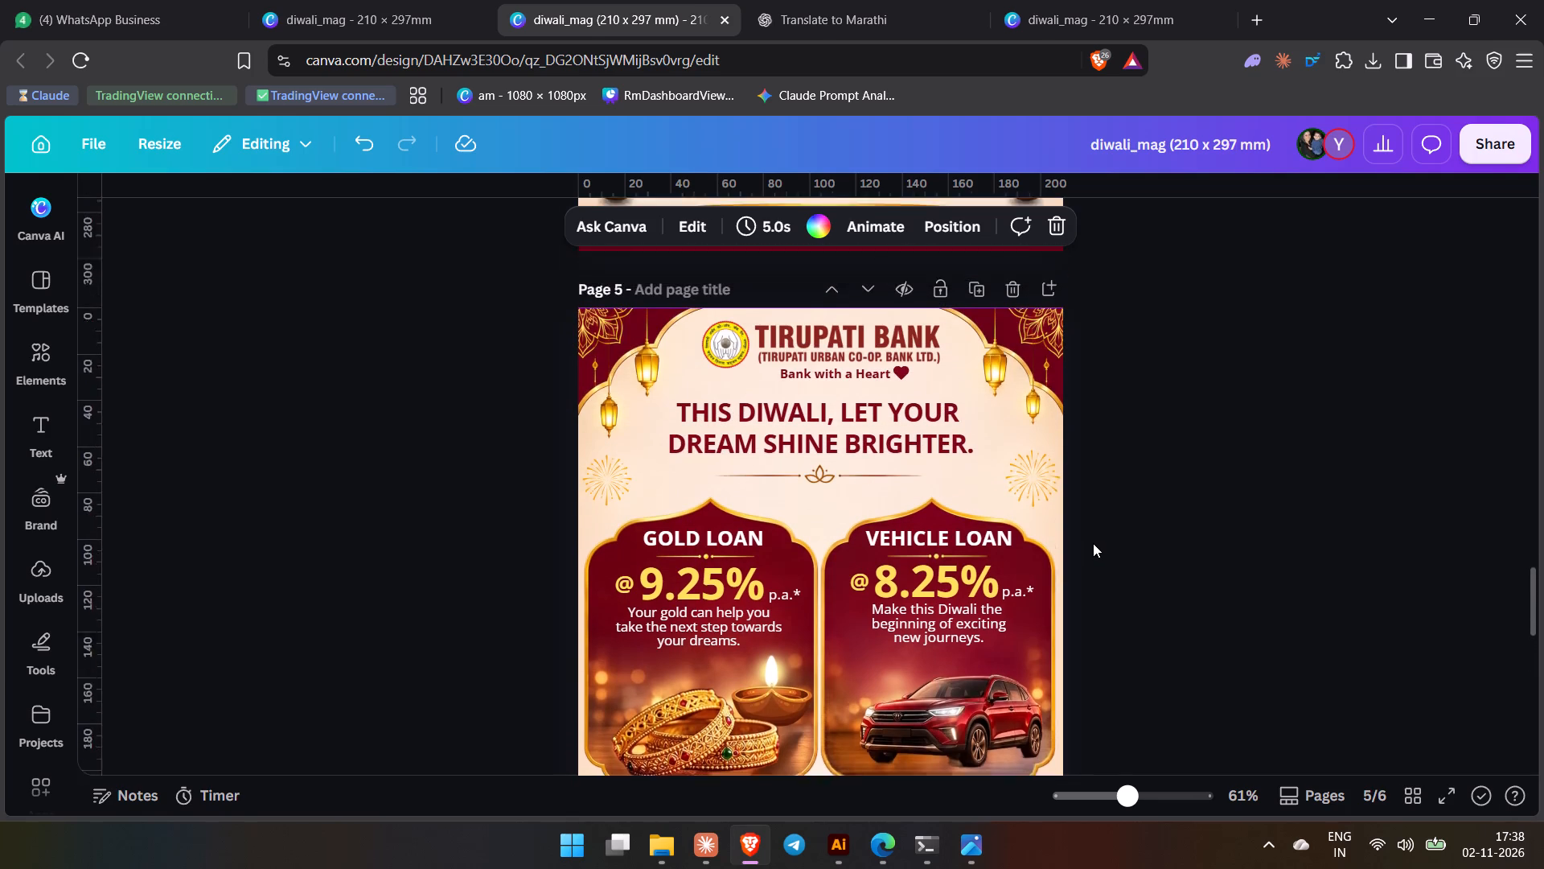
pyautogui.scroll(-2, 1093, 543)
pyautogui.click(1526, 130)
pyautogui.click(1189, 616)
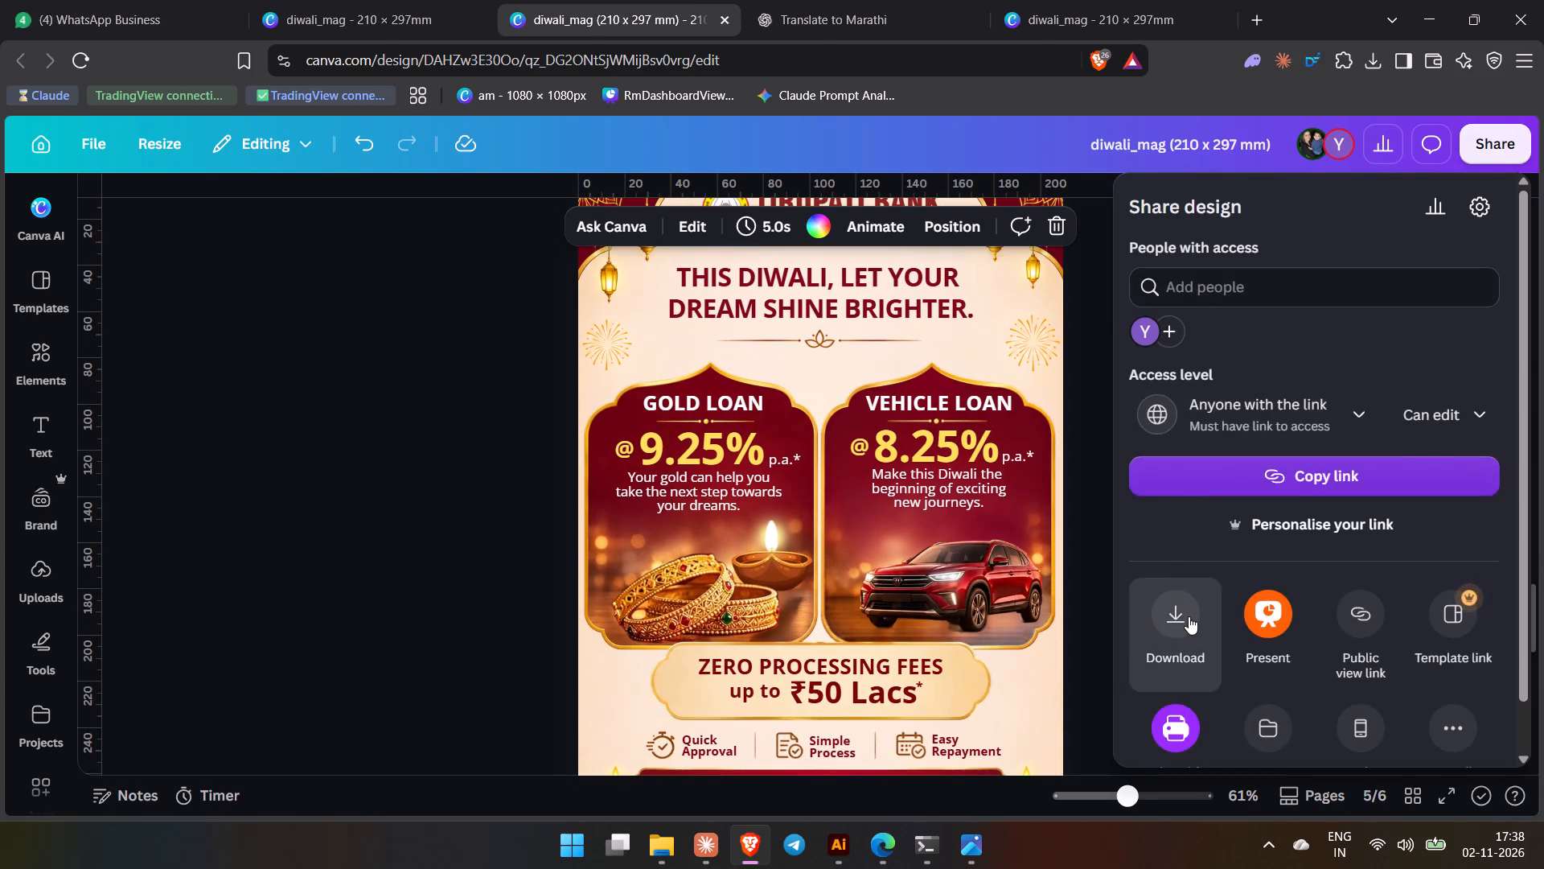
pyautogui.click(1312, 612)
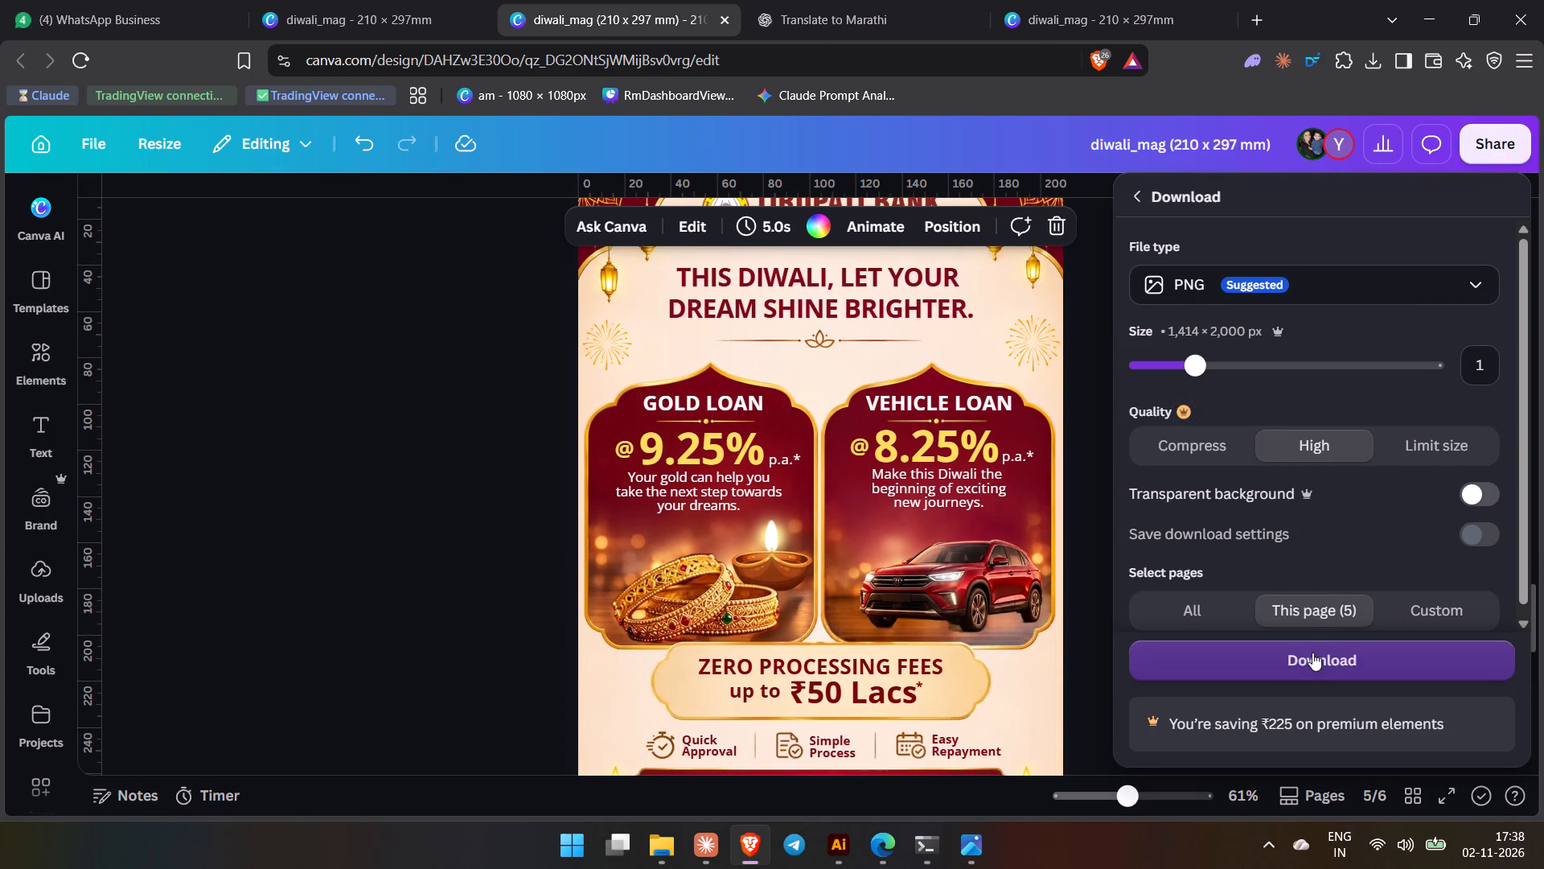
pyautogui.click(1312, 655)
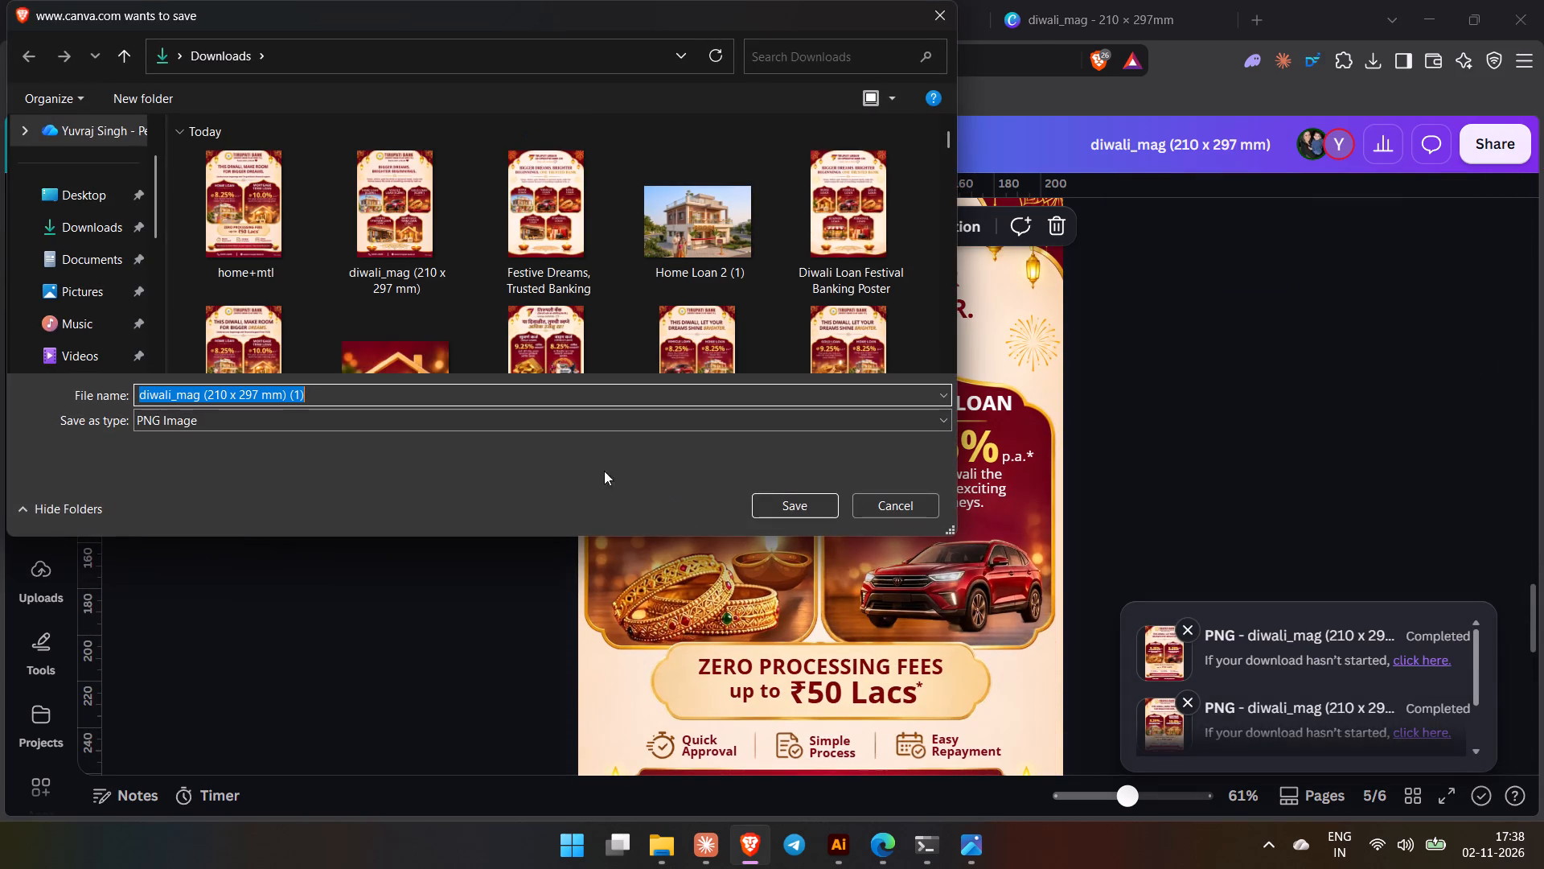
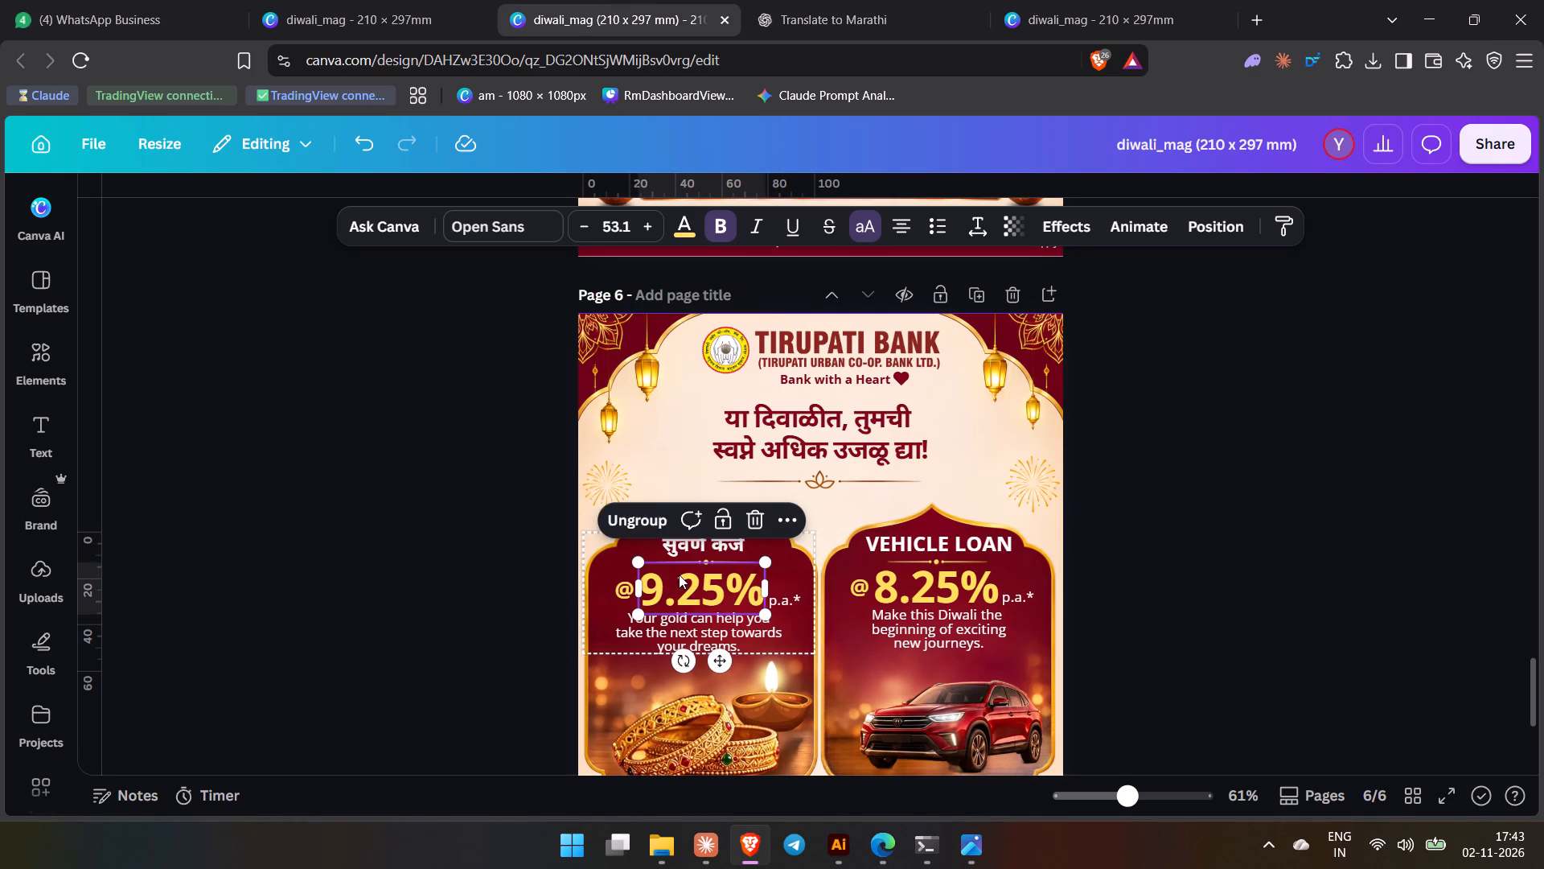
pyautogui.hotkey('ctrl', 'v')
pyautogui.press('BackSpace')
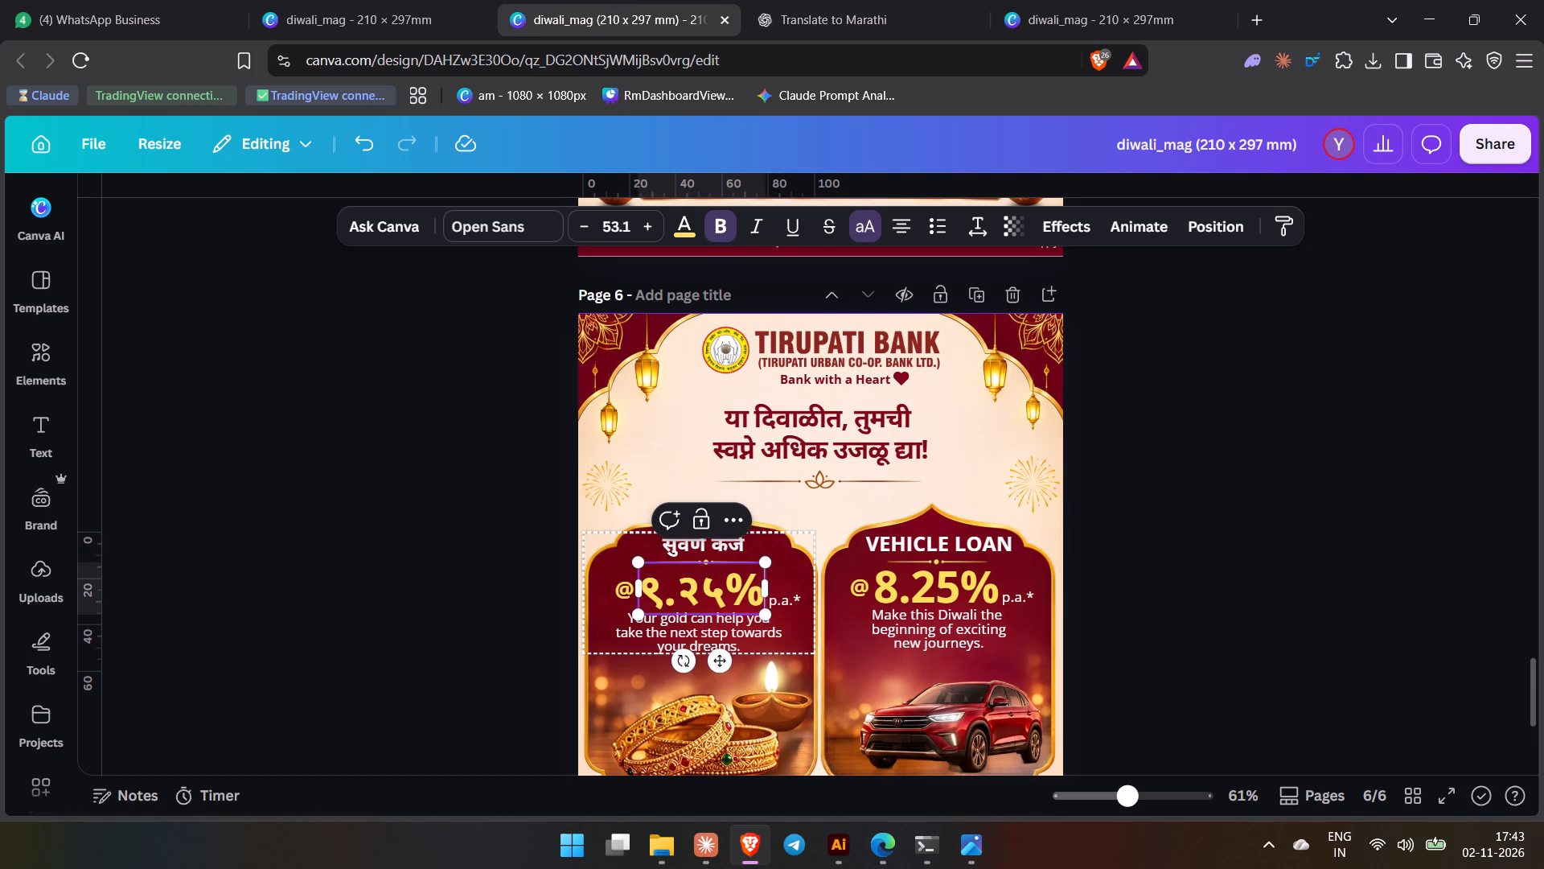
# Replace the gold loan description on page 6 with ChatGPT's line "तुमचे सोने ठरेल तुमच्या स्वप्नांच्या पूर्ततेसाठी आर्थिक आधार.".
pyautogui.click(805, 0)
pyautogui.tripleClick(694, 557)
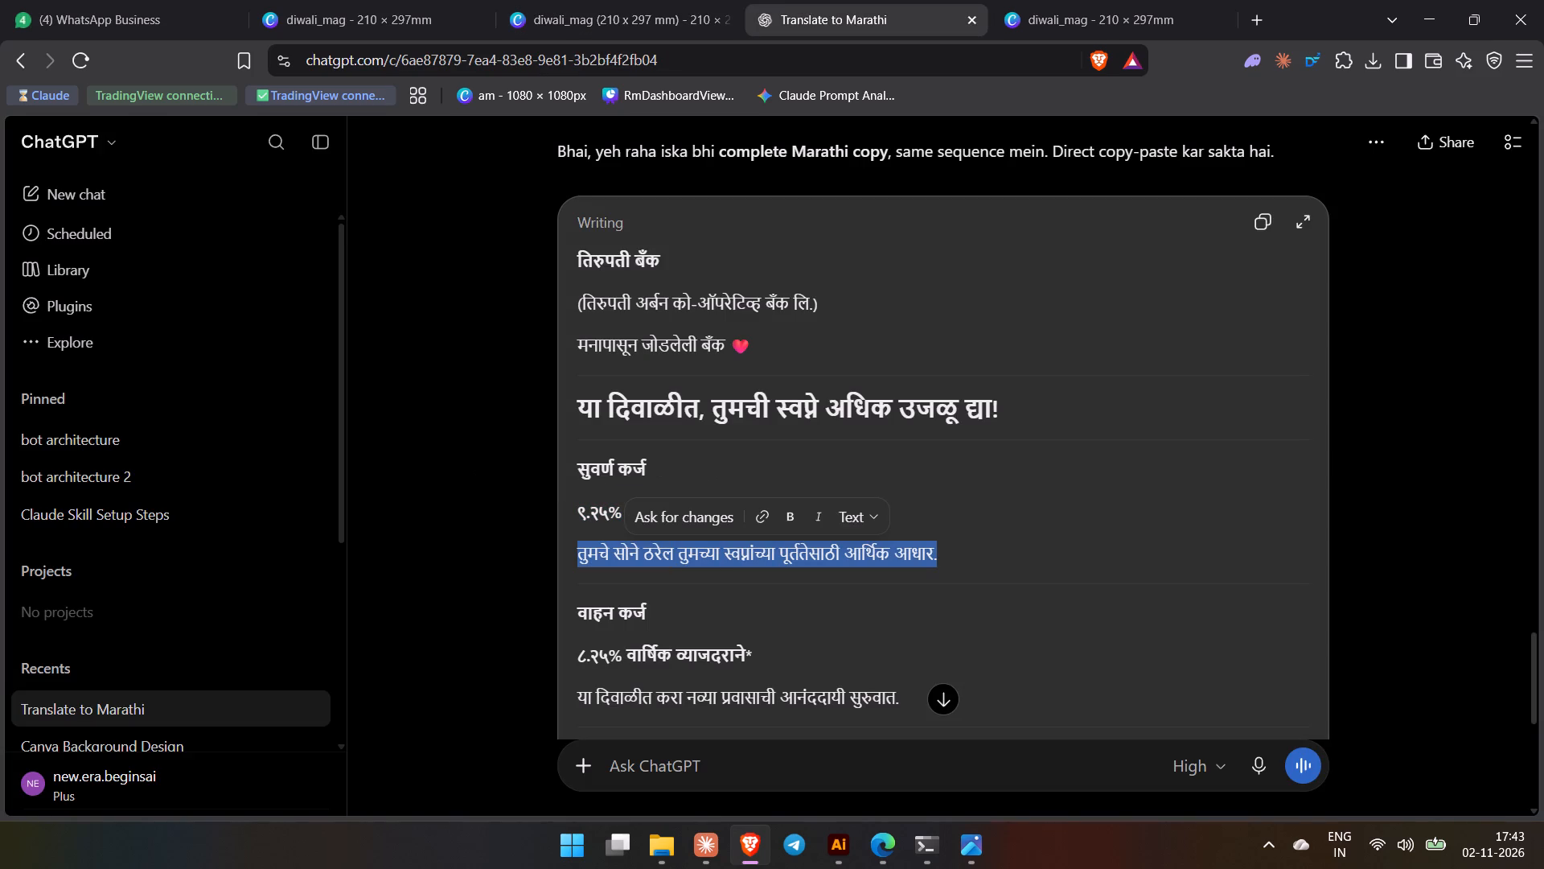
pyautogui.hotkey('ctrl', 'c')
pyautogui.click(567, 0)
pyautogui.tripleClick(700, 628)
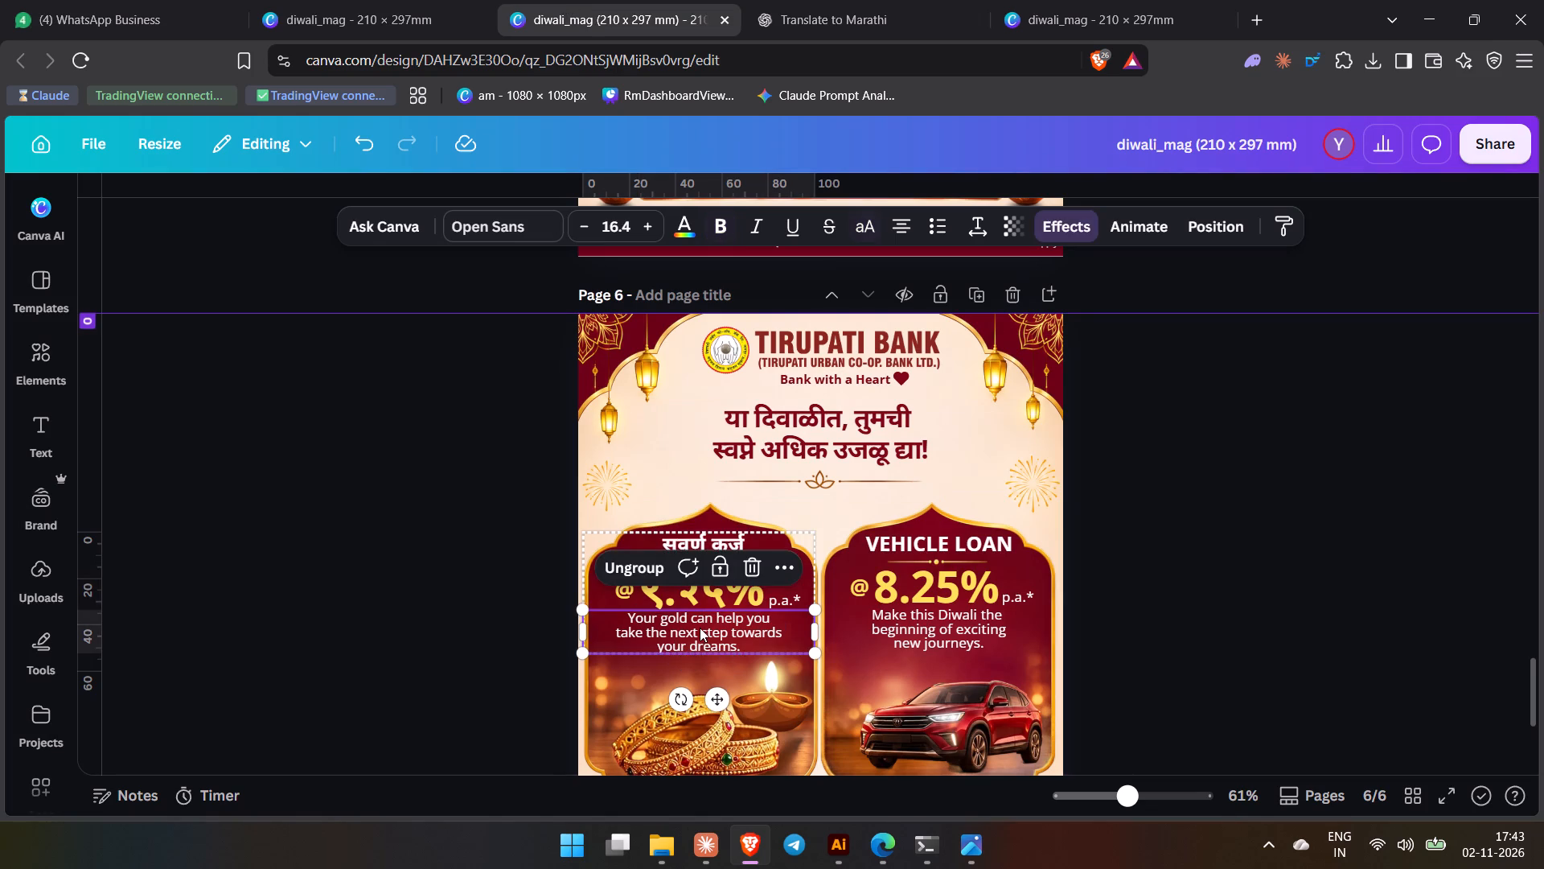
# Replace the English gold loan description on page 6 with ChatGPT's "तुमचे सोने ठरेल तुमच्या स्वप्नांच्या पूर्ततेसाठी आर्थिक आधार.", without a trailing blank line.
pyautogui.keyDown('ctrl'); pyautogui.click(700, 628); pyautogui.keyUp('ctrl')
pyautogui.hotkey('ctrl', 'a')
pyautogui.hotkey('ctrl', 'v')
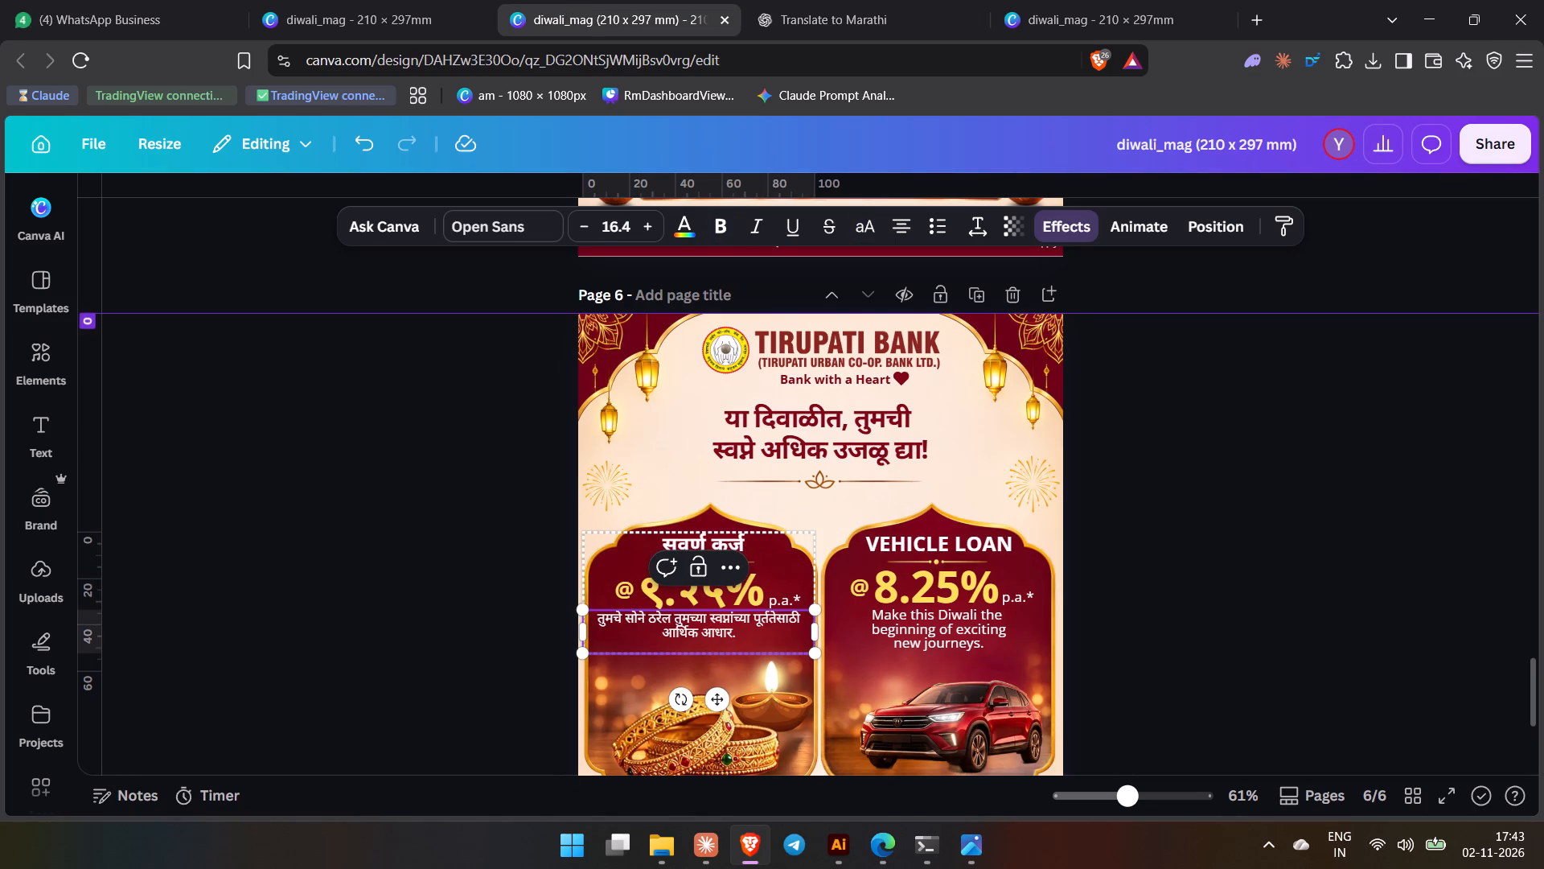
pyautogui.press('BackSpace')
pyautogui.press('Up')
pyautogui.press('Right')
pyautogui.press('Left')
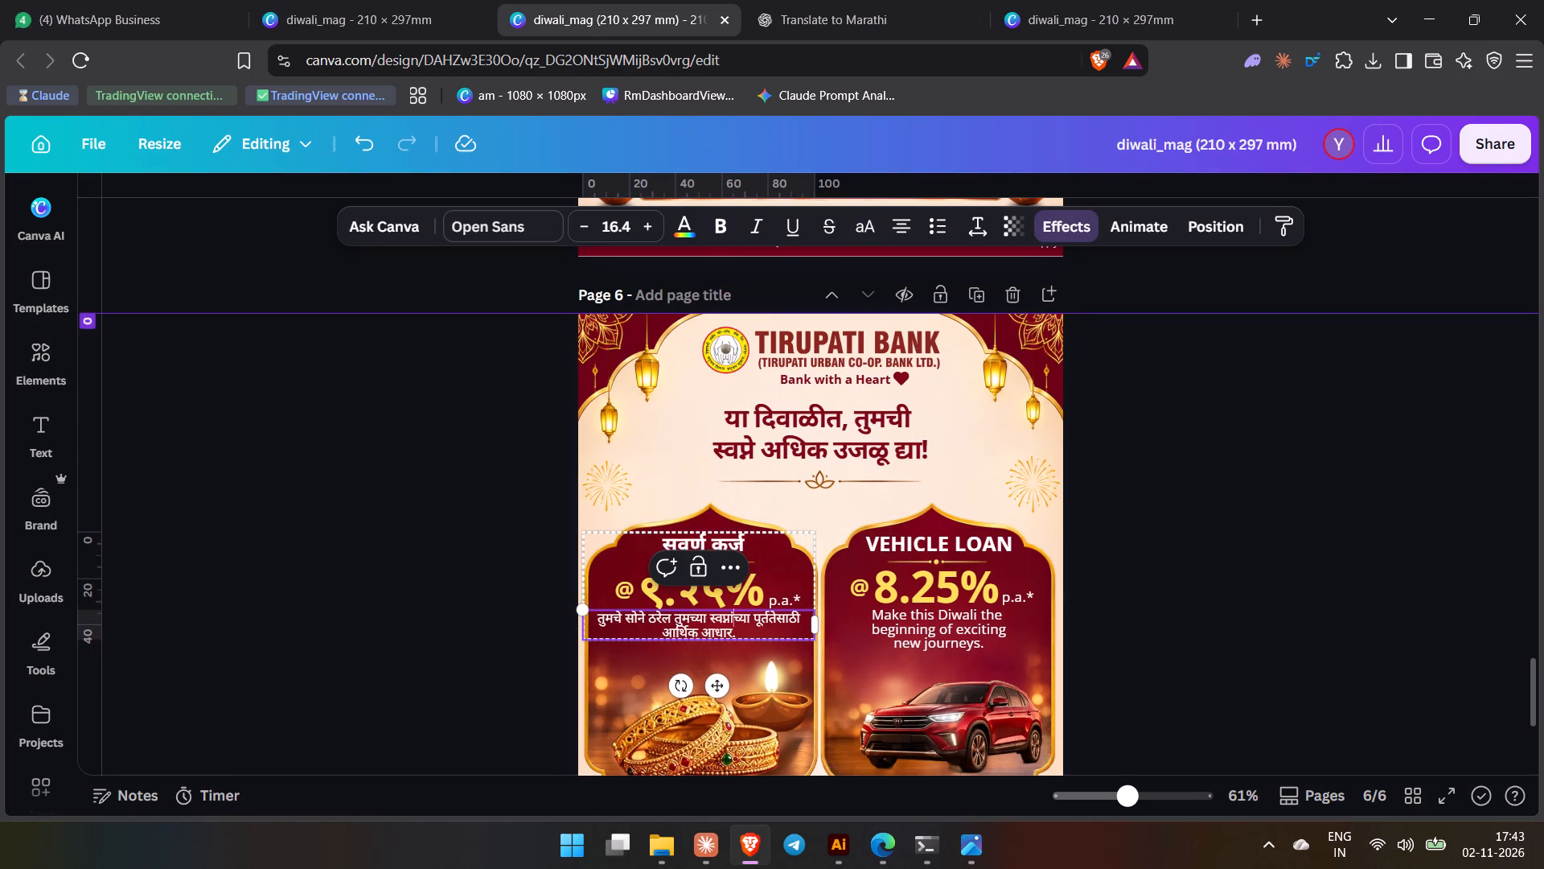
pyautogui.press('Left')
pyautogui.press('Right')
pyautogui.press('Right')
pyautogui.press('Right')
pyautogui.press('Left')
pyautogui.press('Left')
pyautogui.press('Left')
pyautogui.press('Left')
pyautogui.press('Return')
pyautogui.press('Right')
pyautogui.press('Right')
pyautogui.press('Right')
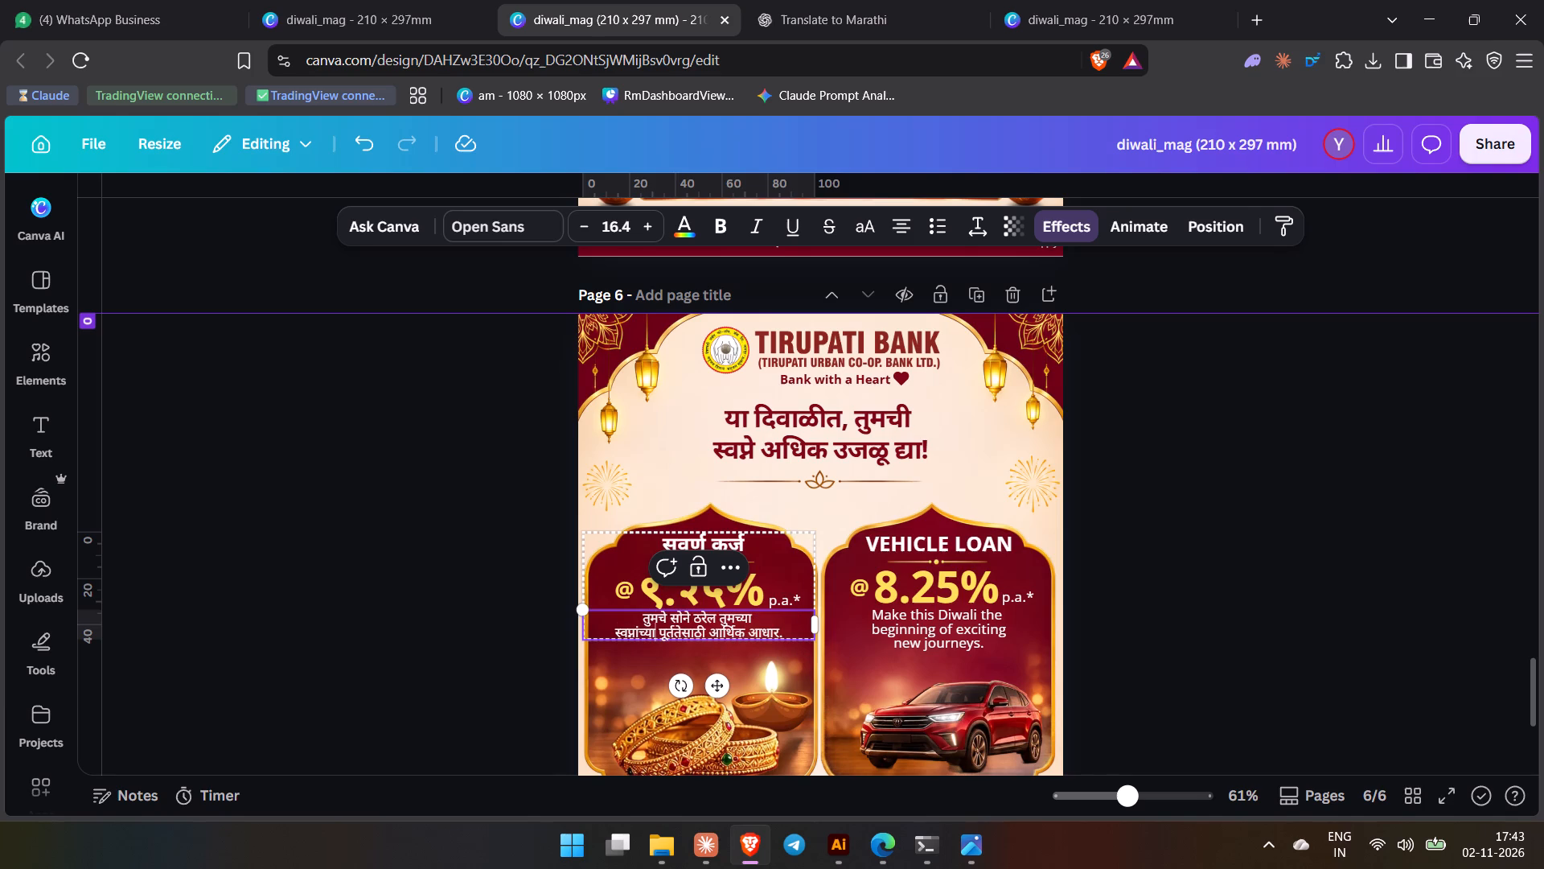
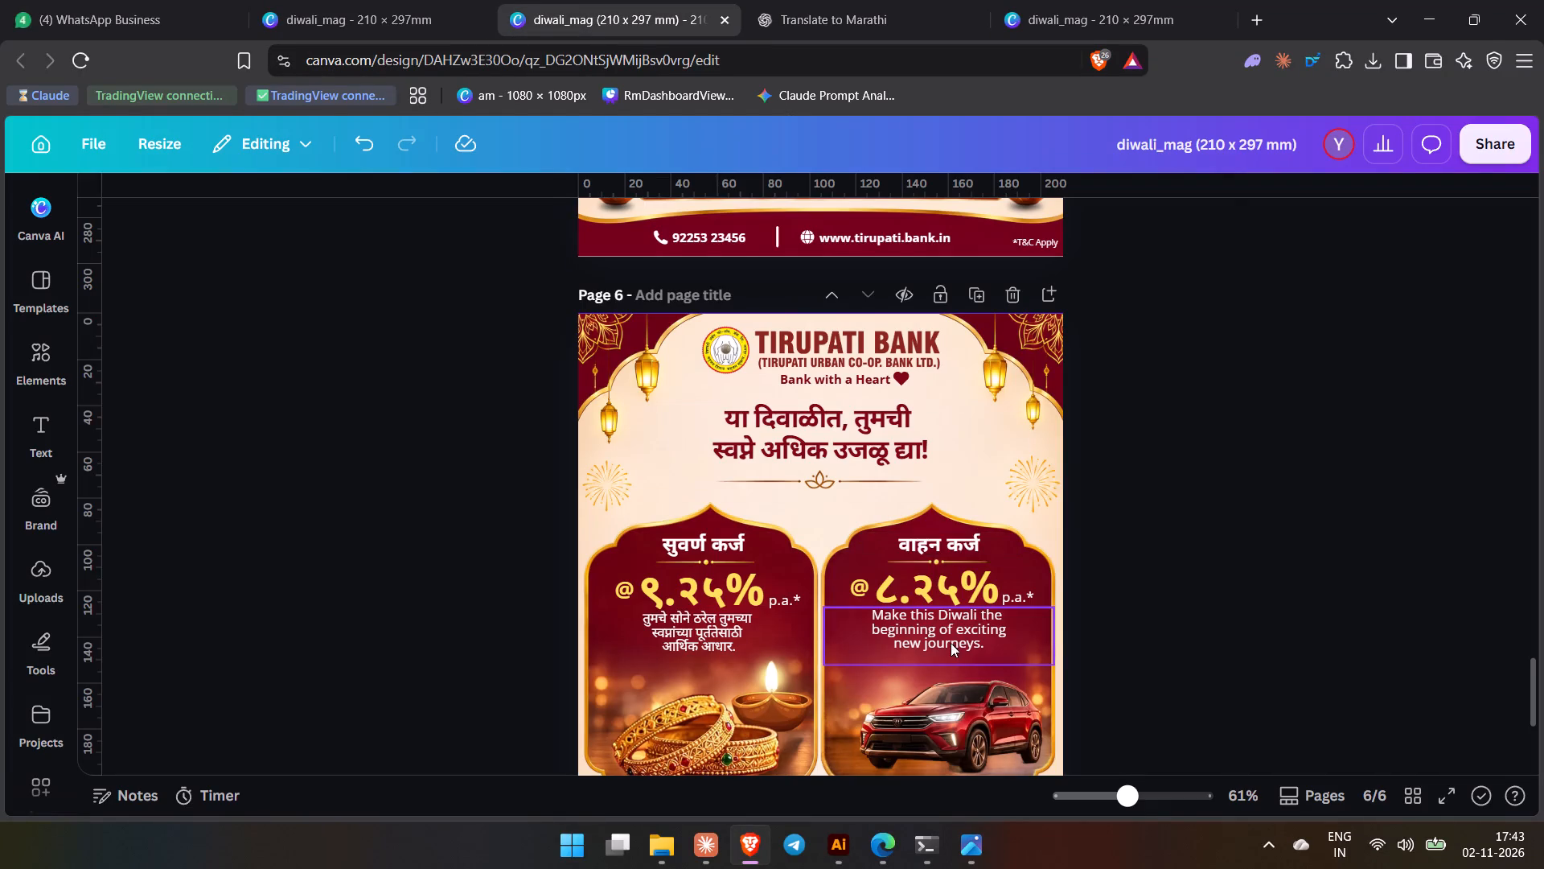
# Replace the vehicle loan description on page 6 with ChatGPT's line "या दिवाळीत करा नव्या प्रवासाची आनंददायी सुरुवात.", without a trailing blank line.
pyautogui.tripleClick(946, 638)
pyautogui.hotkey('ctrl', 'a')
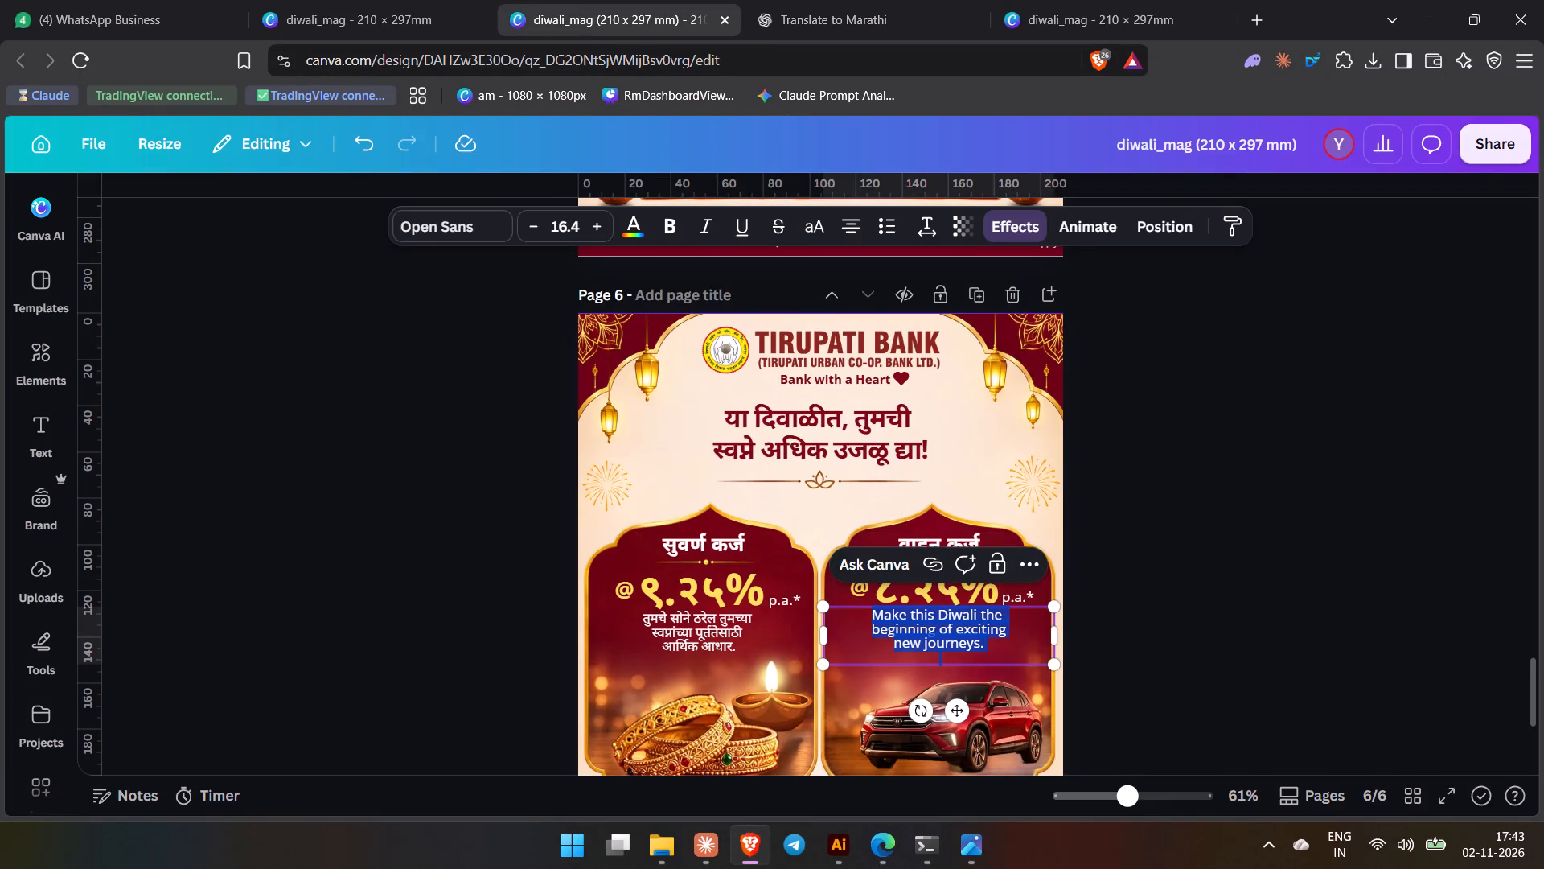
pyautogui.hotkey('ctrl', 'v')
pyautogui.press('BackSpace')
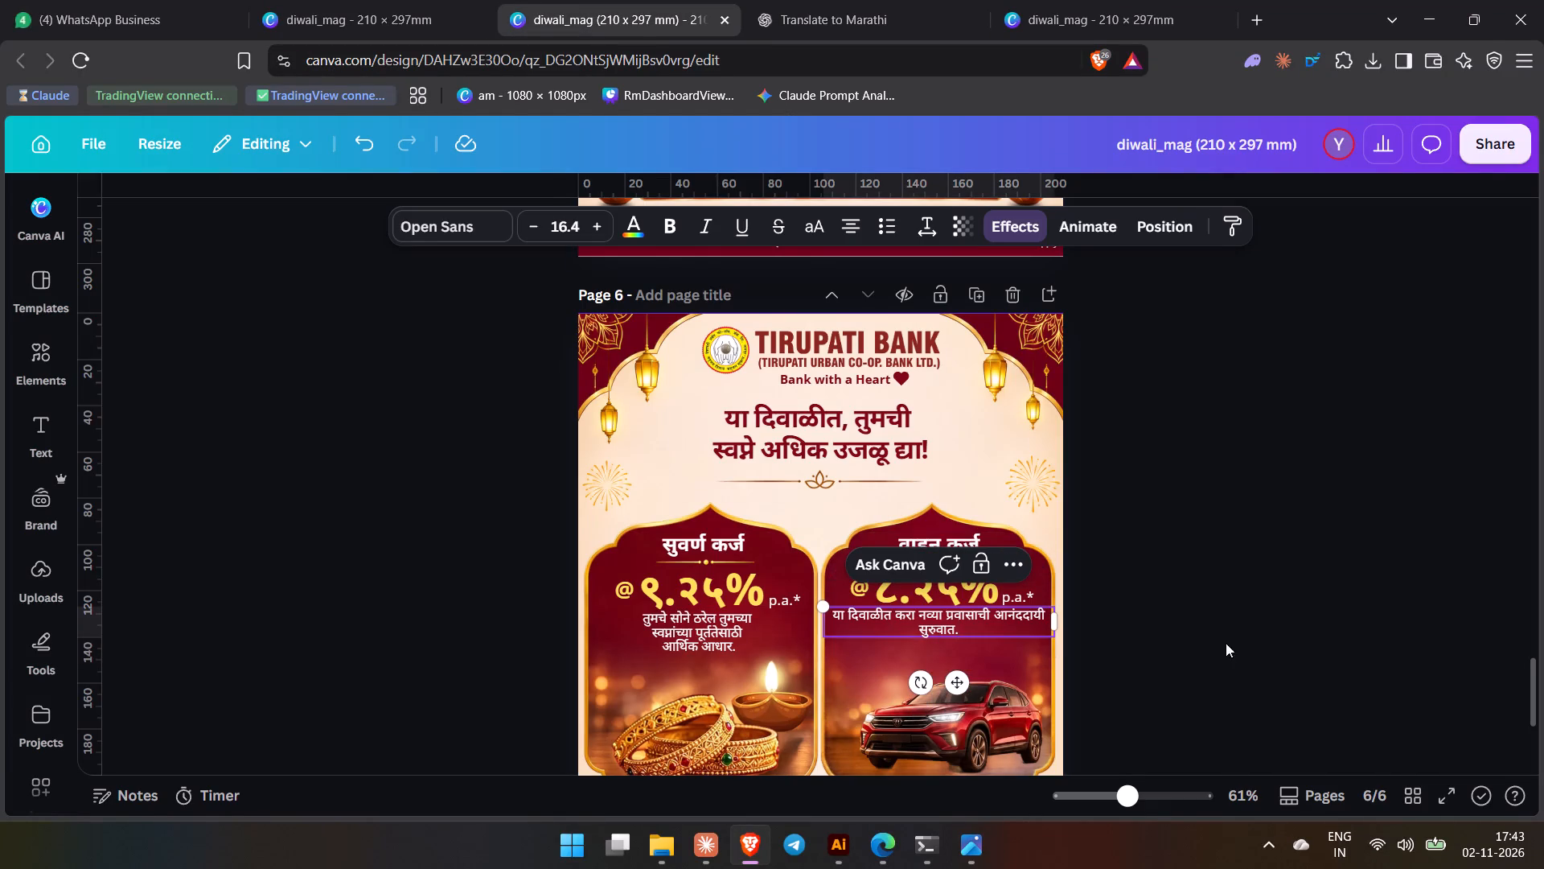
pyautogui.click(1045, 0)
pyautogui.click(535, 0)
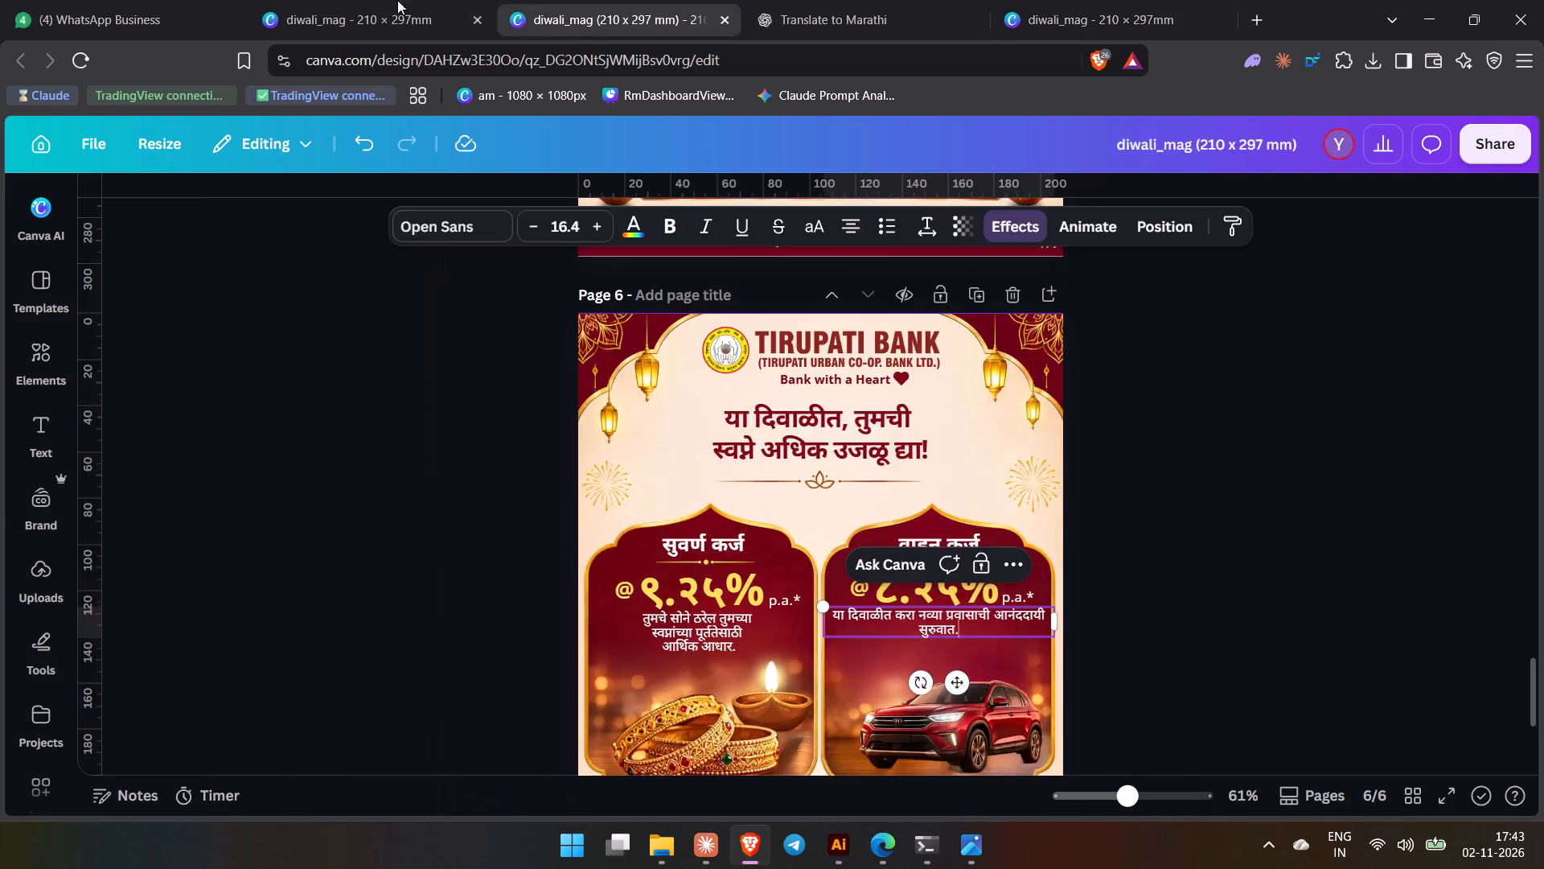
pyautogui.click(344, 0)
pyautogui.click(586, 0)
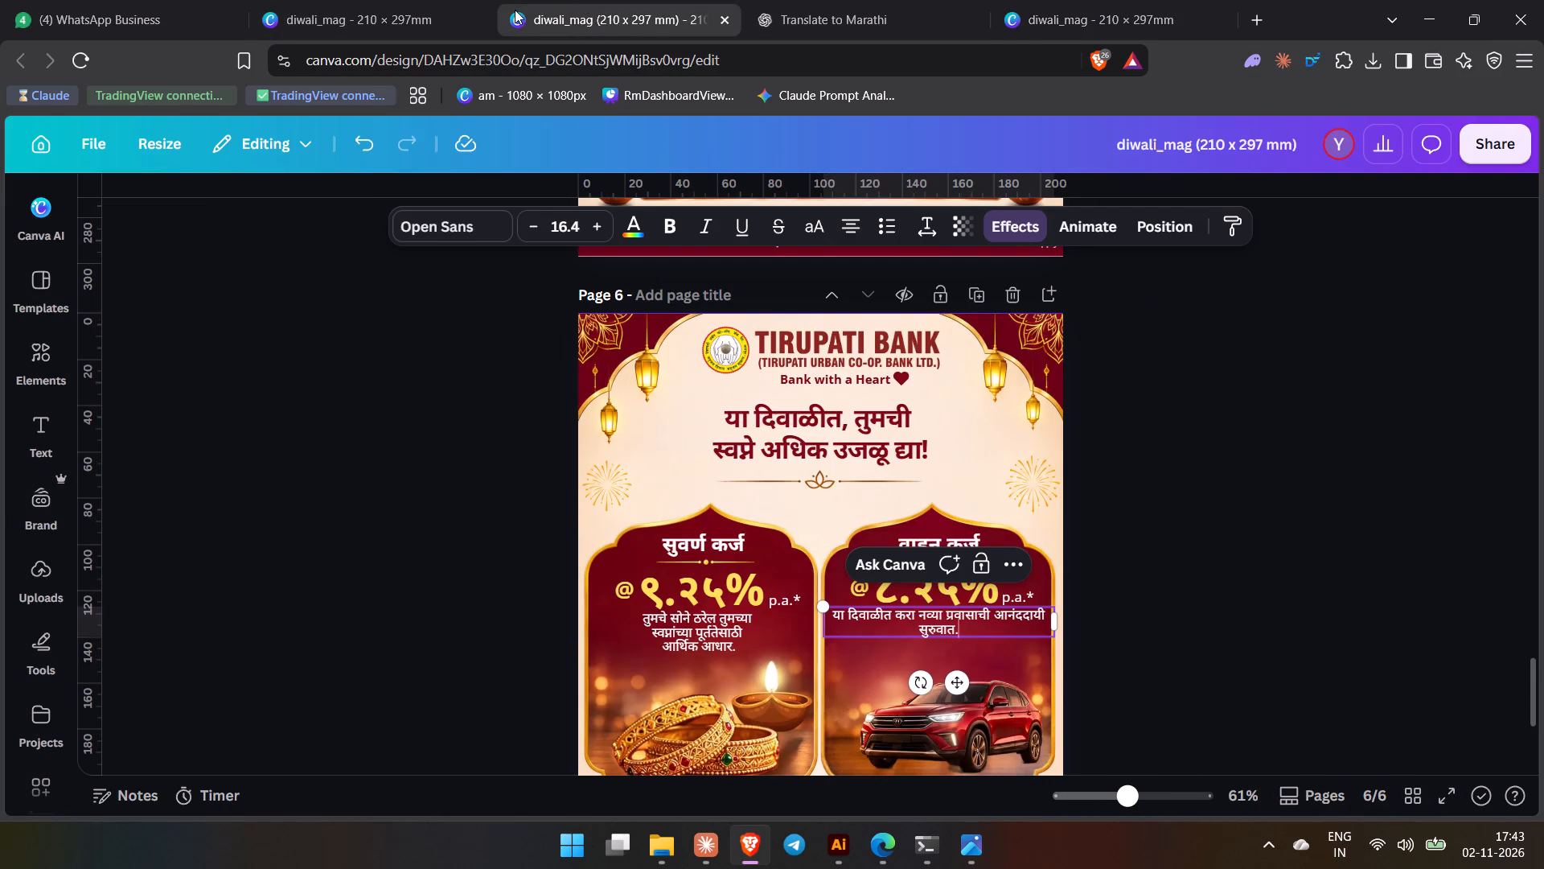
# Break page 6's Marathi vehicle loan description onto three lines, after "करा" and after "प्रवासाची".
pyautogui.click(948, 615)
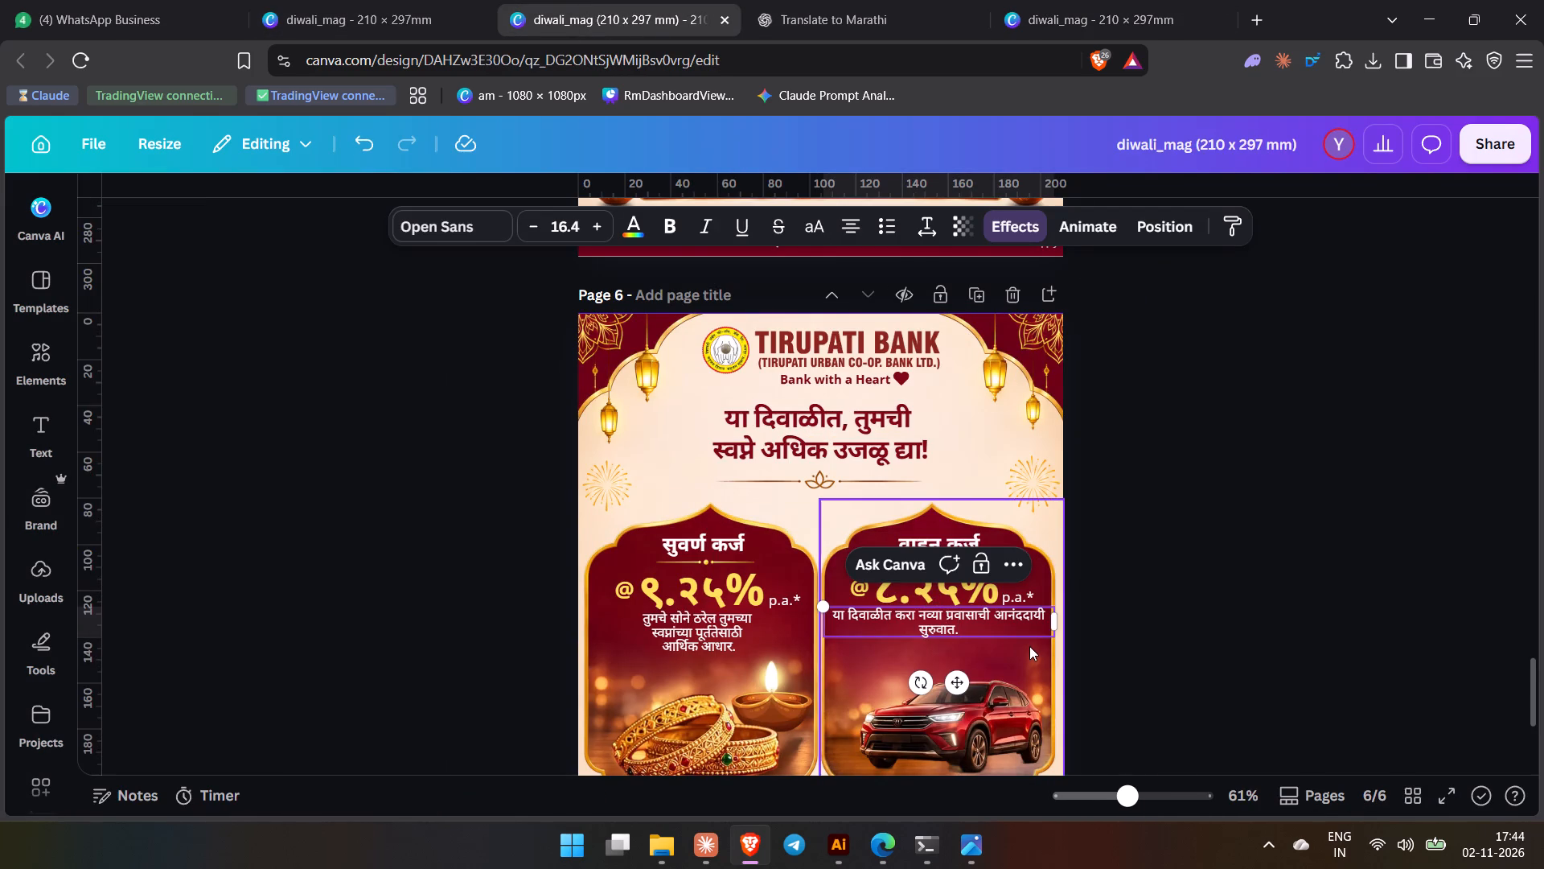
pyautogui.press('Return')
pyautogui.press('Right')
pyautogui.press('Right')
pyautogui.press('Right')
pyautogui.press('Right')
pyautogui.press('Right')
pyautogui.press('Right')
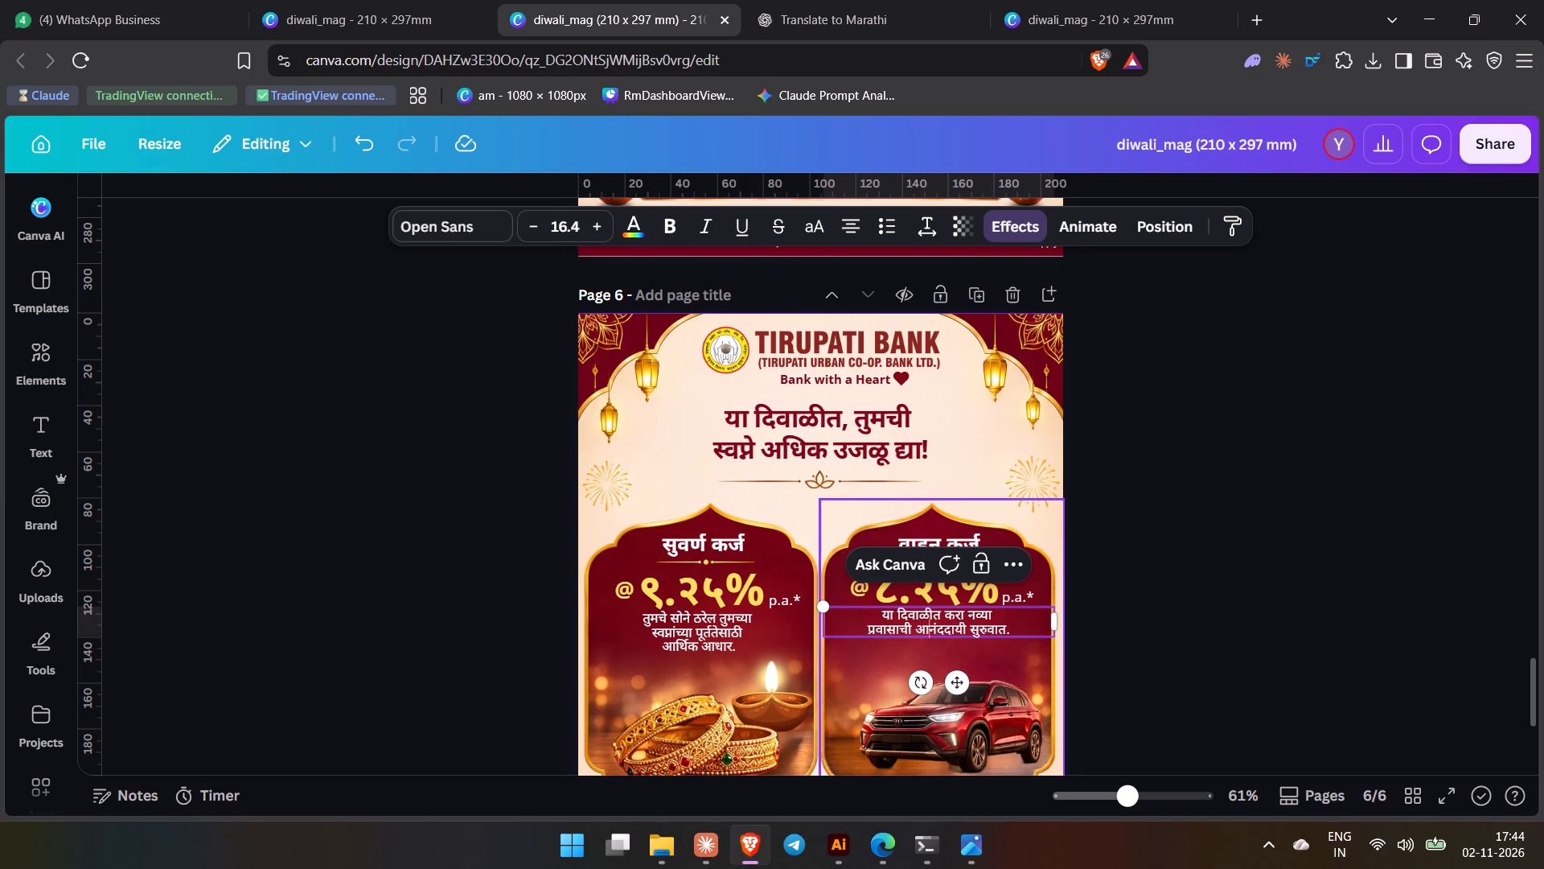
pyautogui.press('Up')
pyautogui.press('Right')
pyautogui.press('Right')
pyautogui.press('Right')
pyautogui.press('Right')
pyautogui.press('Right')
pyautogui.press('Return')
pyautogui.press('Right')
pyautogui.press('Left')
pyautogui.press('Down')
pyautogui.press('Left')
pyautogui.press('Left')
pyautogui.press('Left')
pyautogui.press('Left')
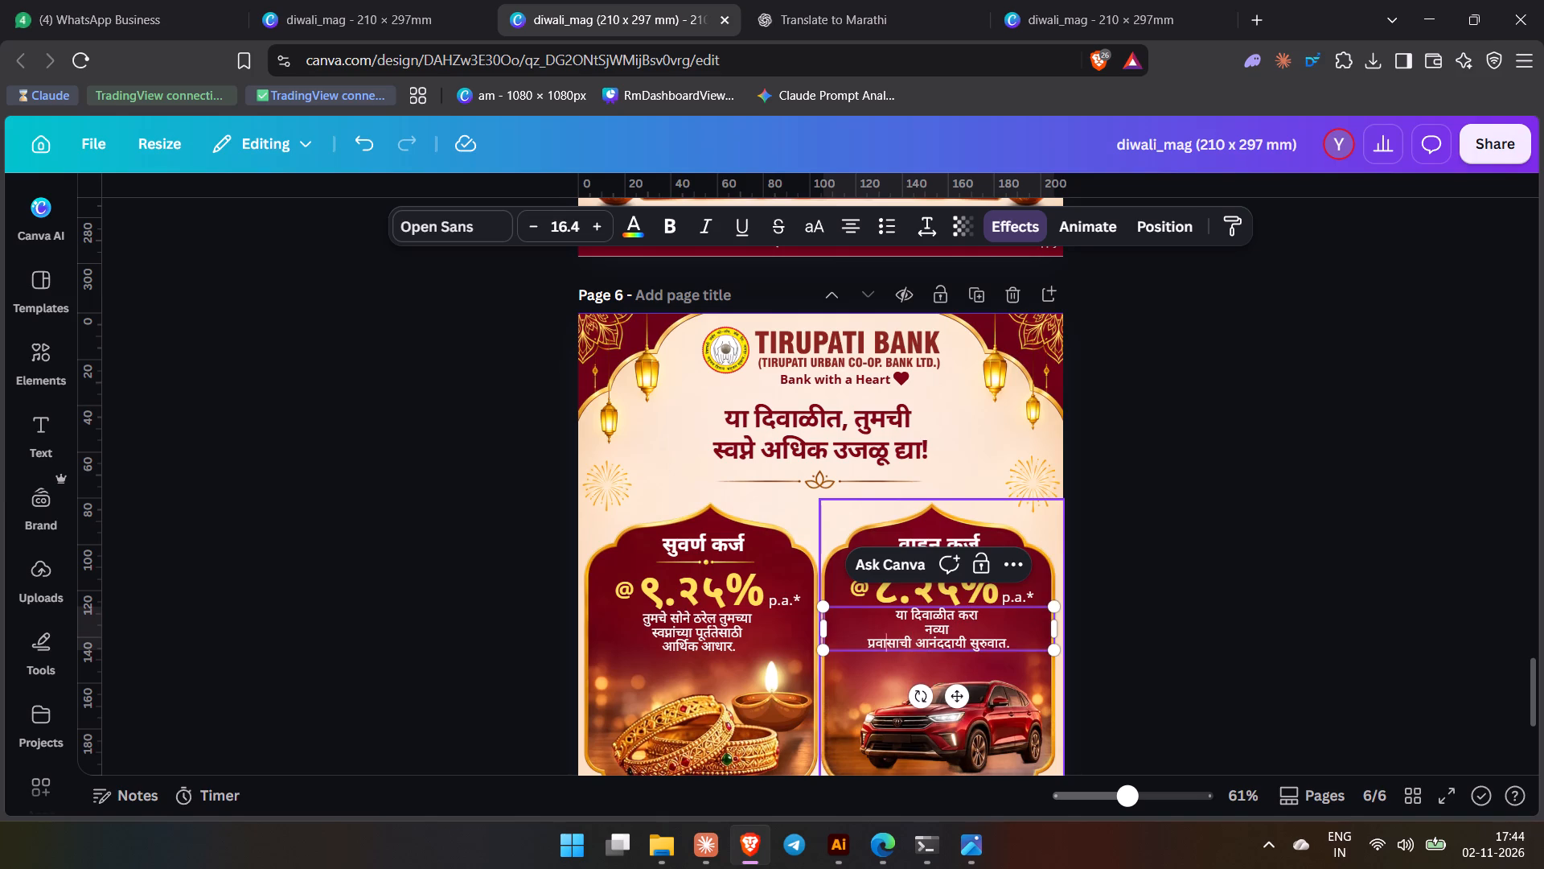
pyautogui.press('Left')
pyautogui.press('Left')
pyautogui.press('BackSpace')
pyautogui.press('Right')
pyautogui.press('Right')
pyautogui.press('Right')
pyautogui.press('Right')
pyautogui.press('Right')
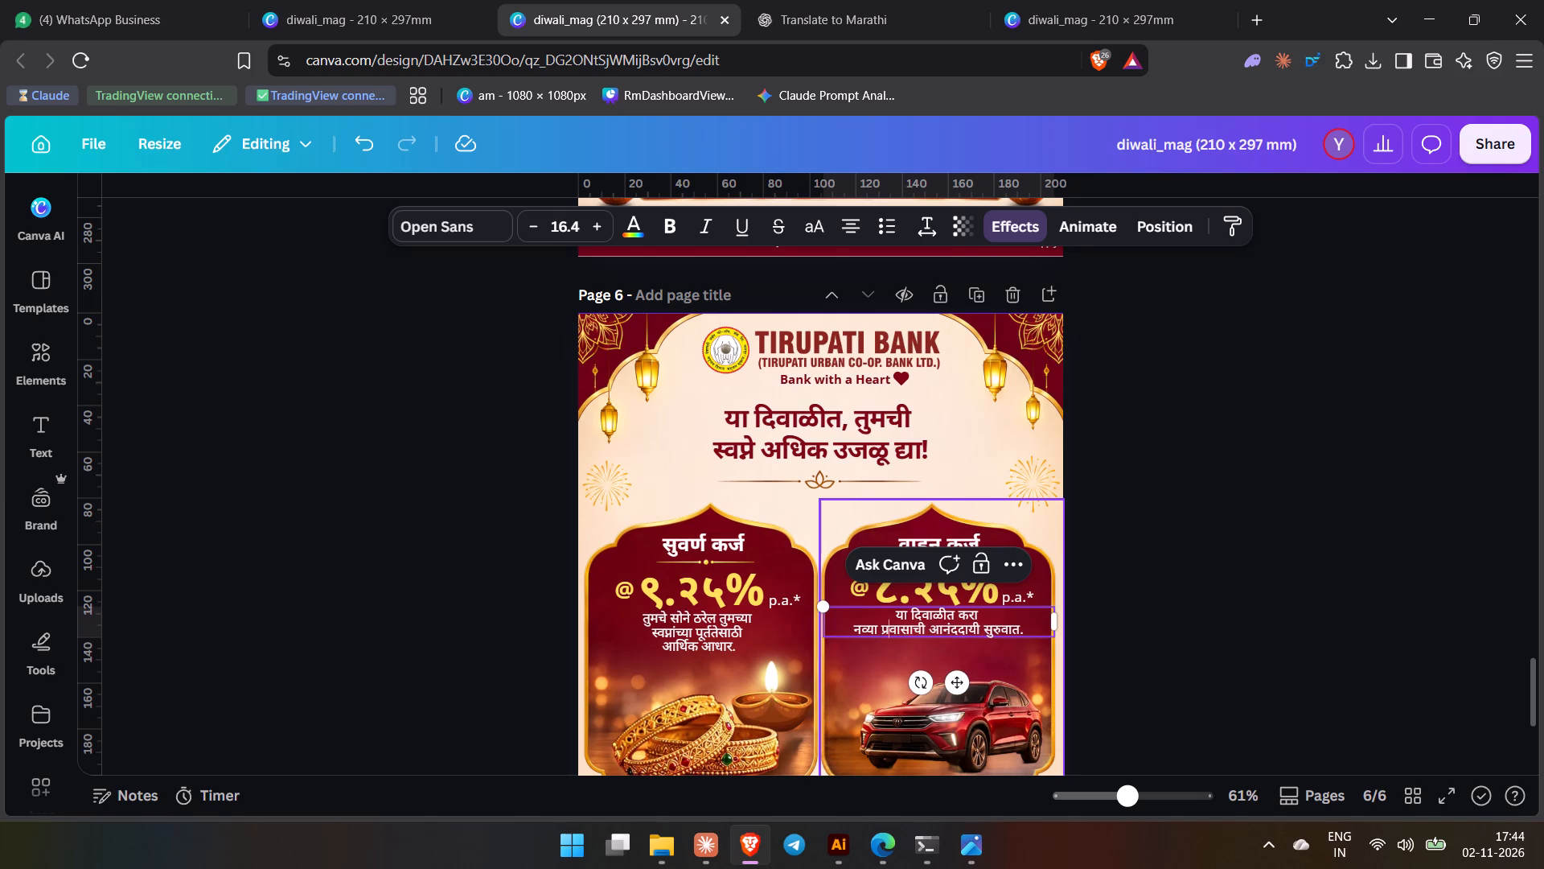
pyautogui.press('Return')
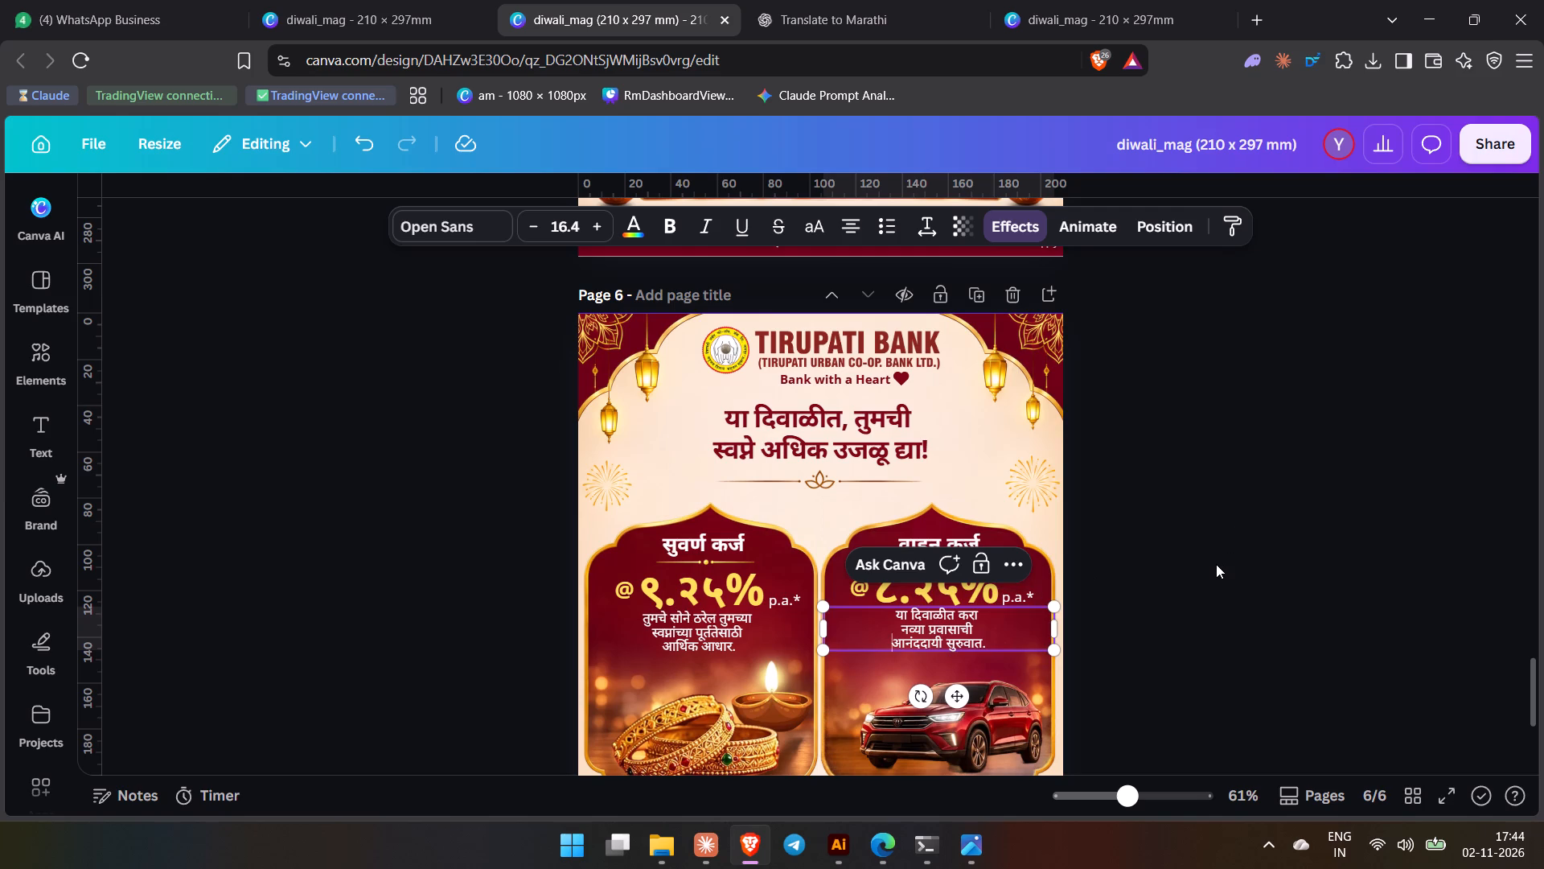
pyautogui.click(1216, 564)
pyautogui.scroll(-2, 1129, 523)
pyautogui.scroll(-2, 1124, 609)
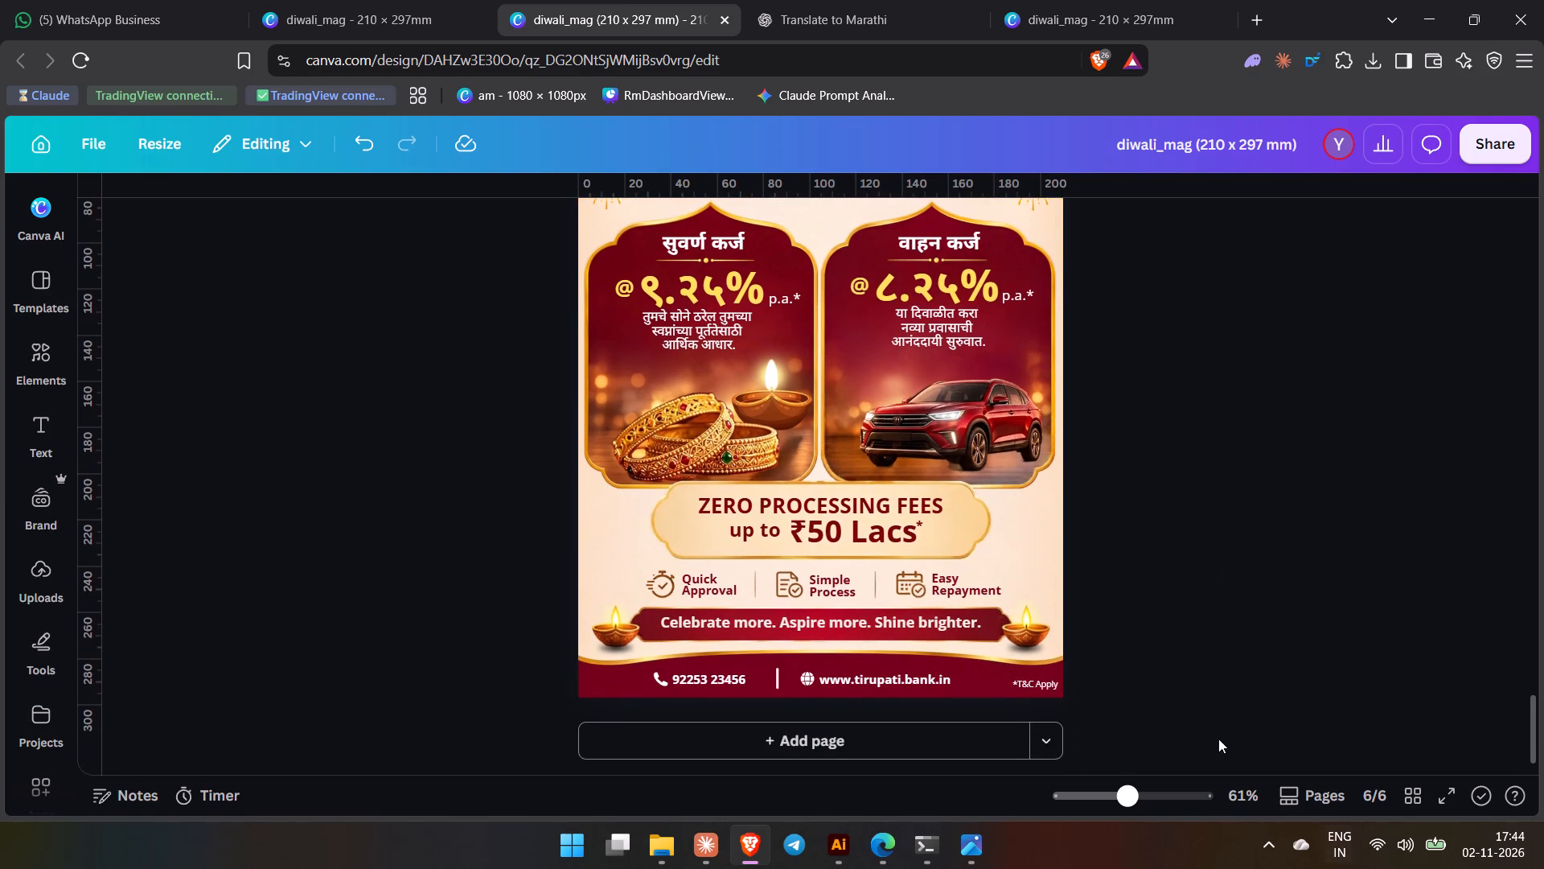
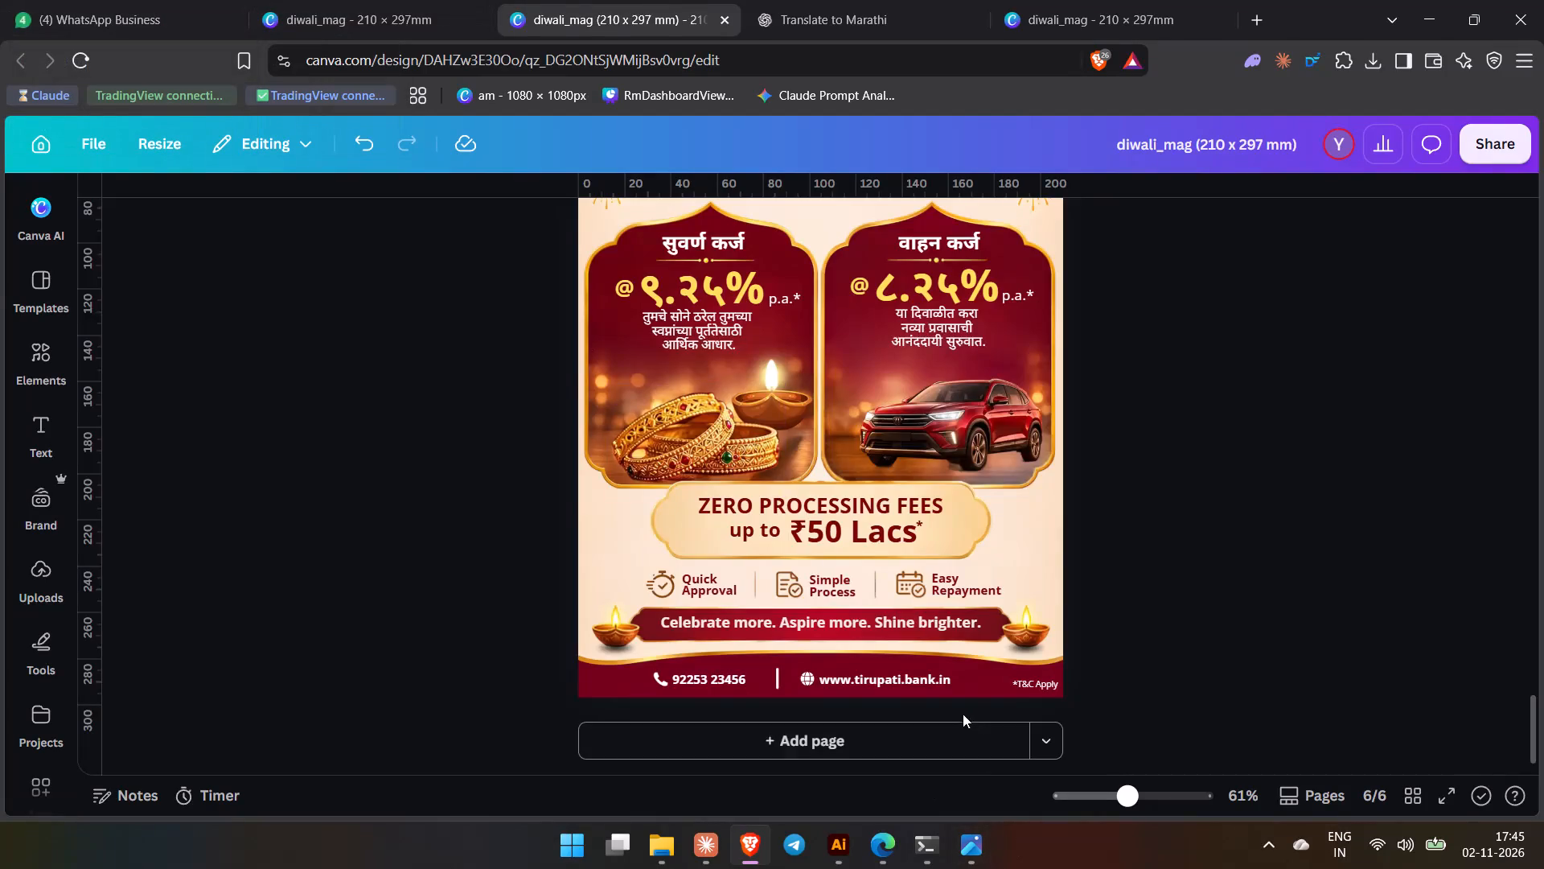
# Download only page 4, home+mtl(marathi), as a PNG.
pyautogui.scroll(6, 935, 715)
pyautogui.scroll(3, 905, 824)
pyautogui.scroll(5, 1052, 476)
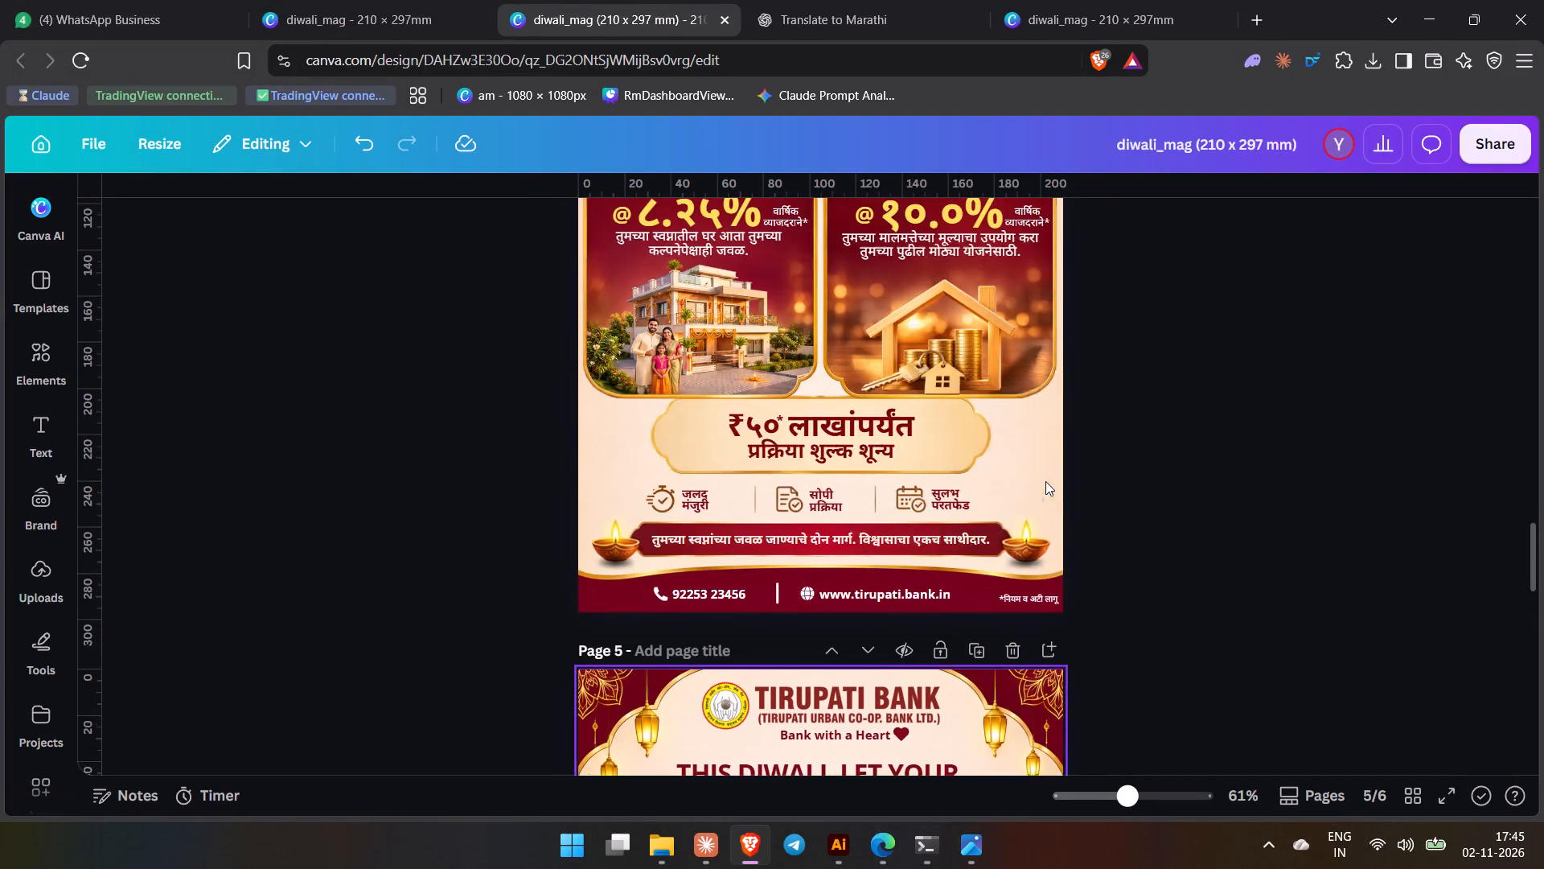
pyautogui.scroll(4, 1045, 481)
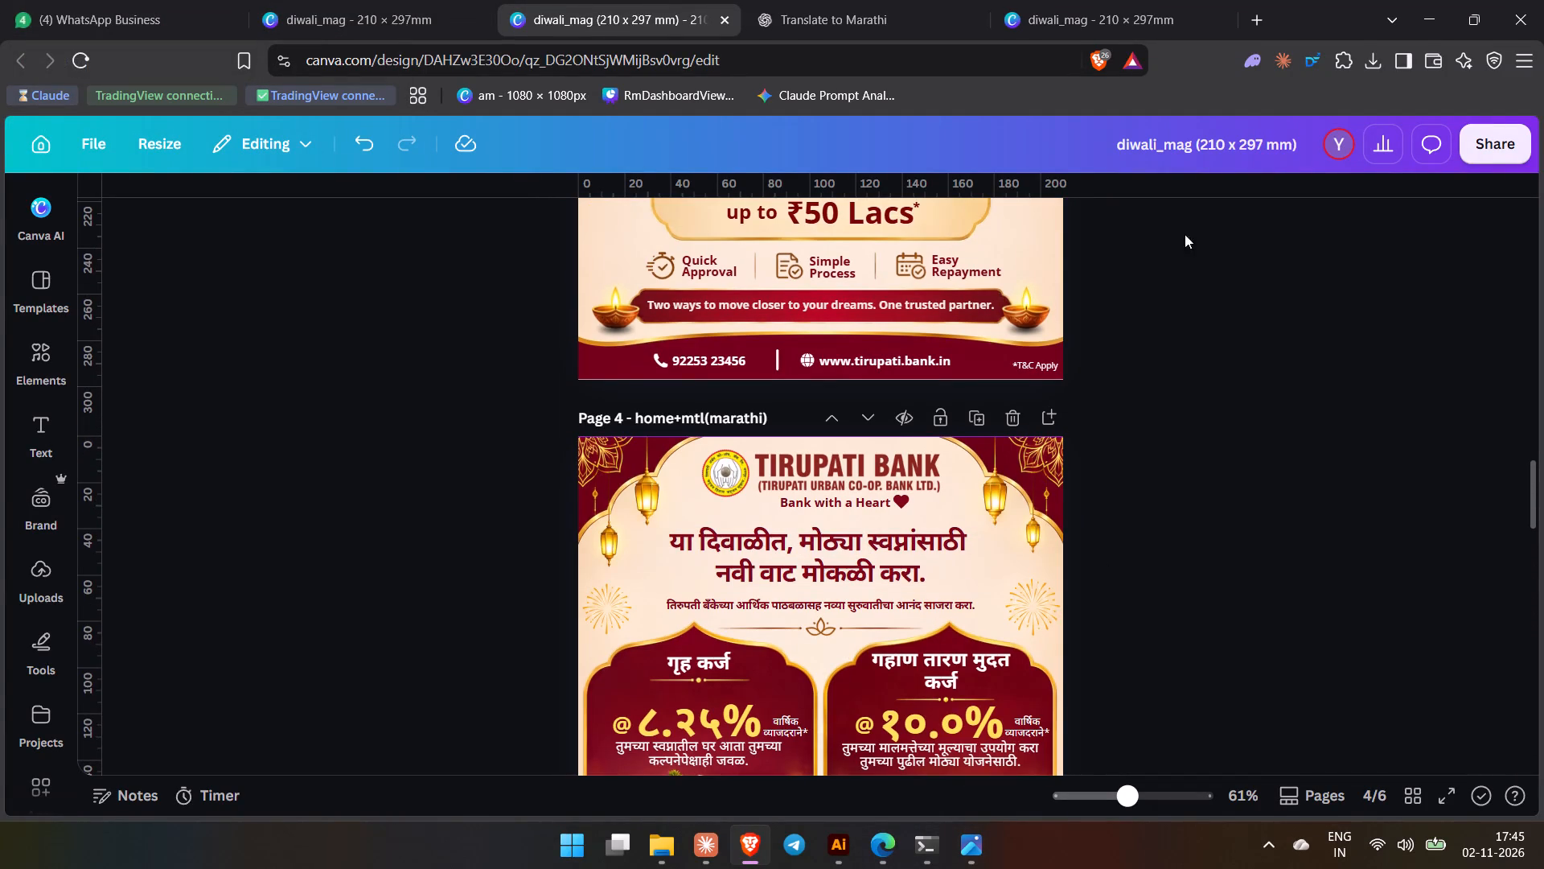
pyautogui.click(1498, 153)
pyautogui.click(1168, 626)
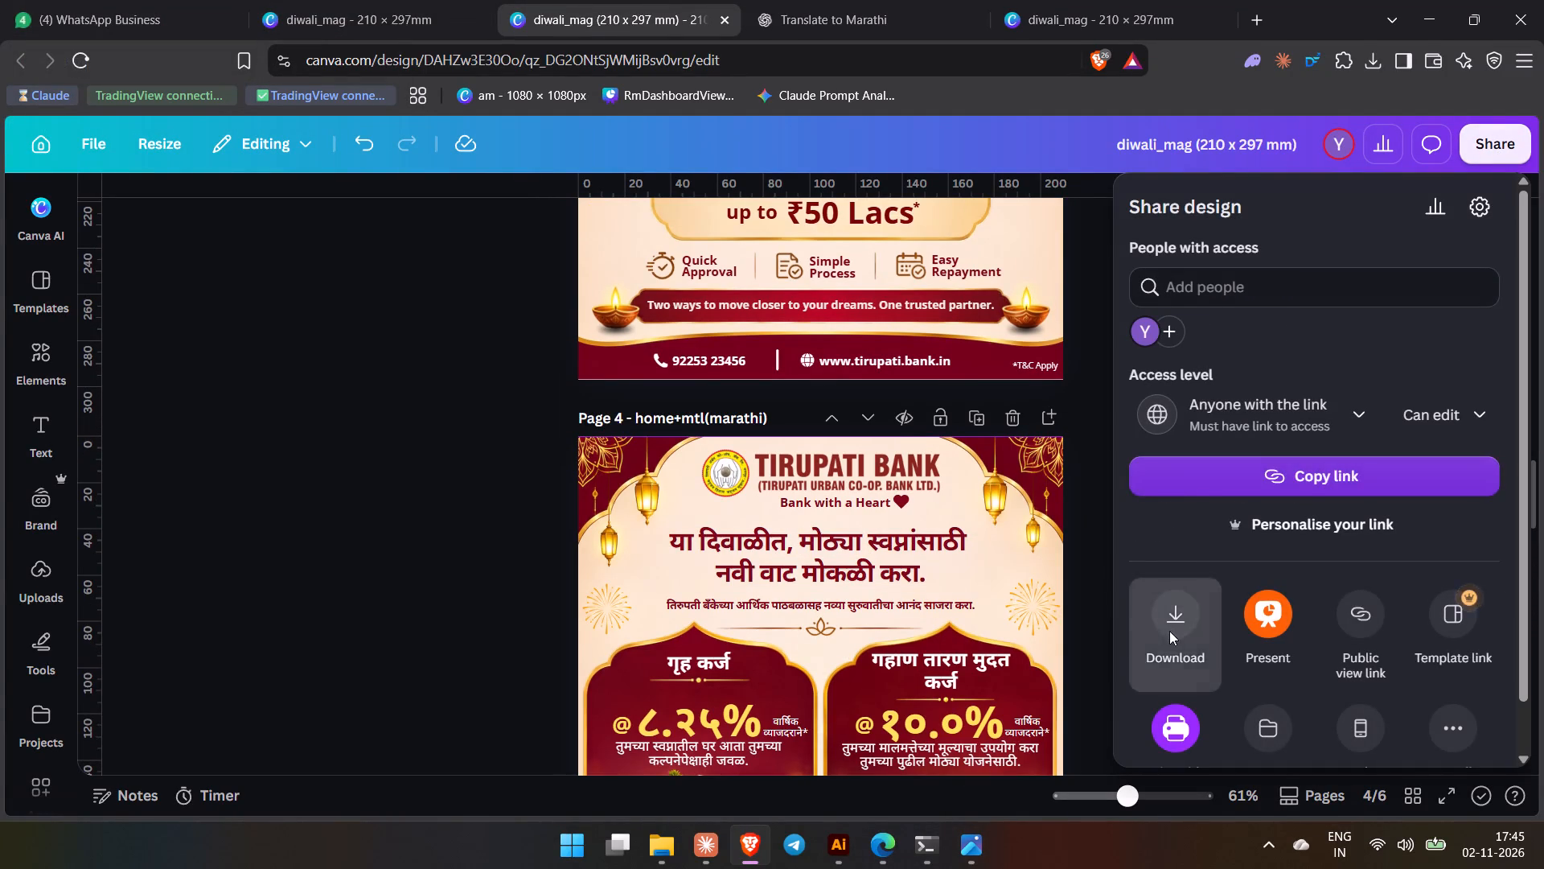
pyautogui.click(1330, 621)
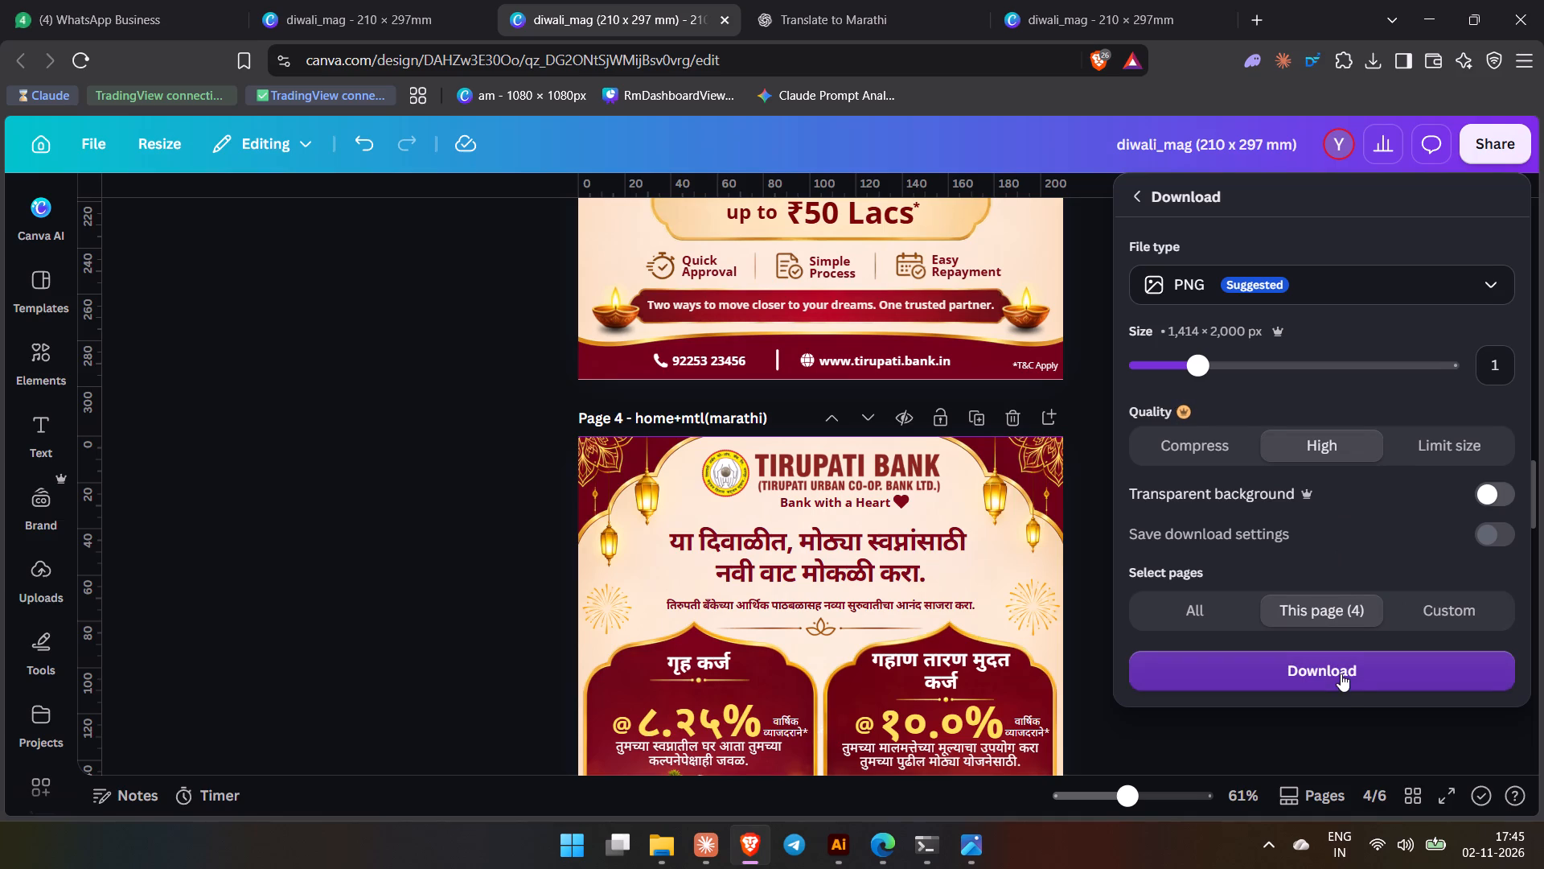
pyautogui.click(1333, 665)
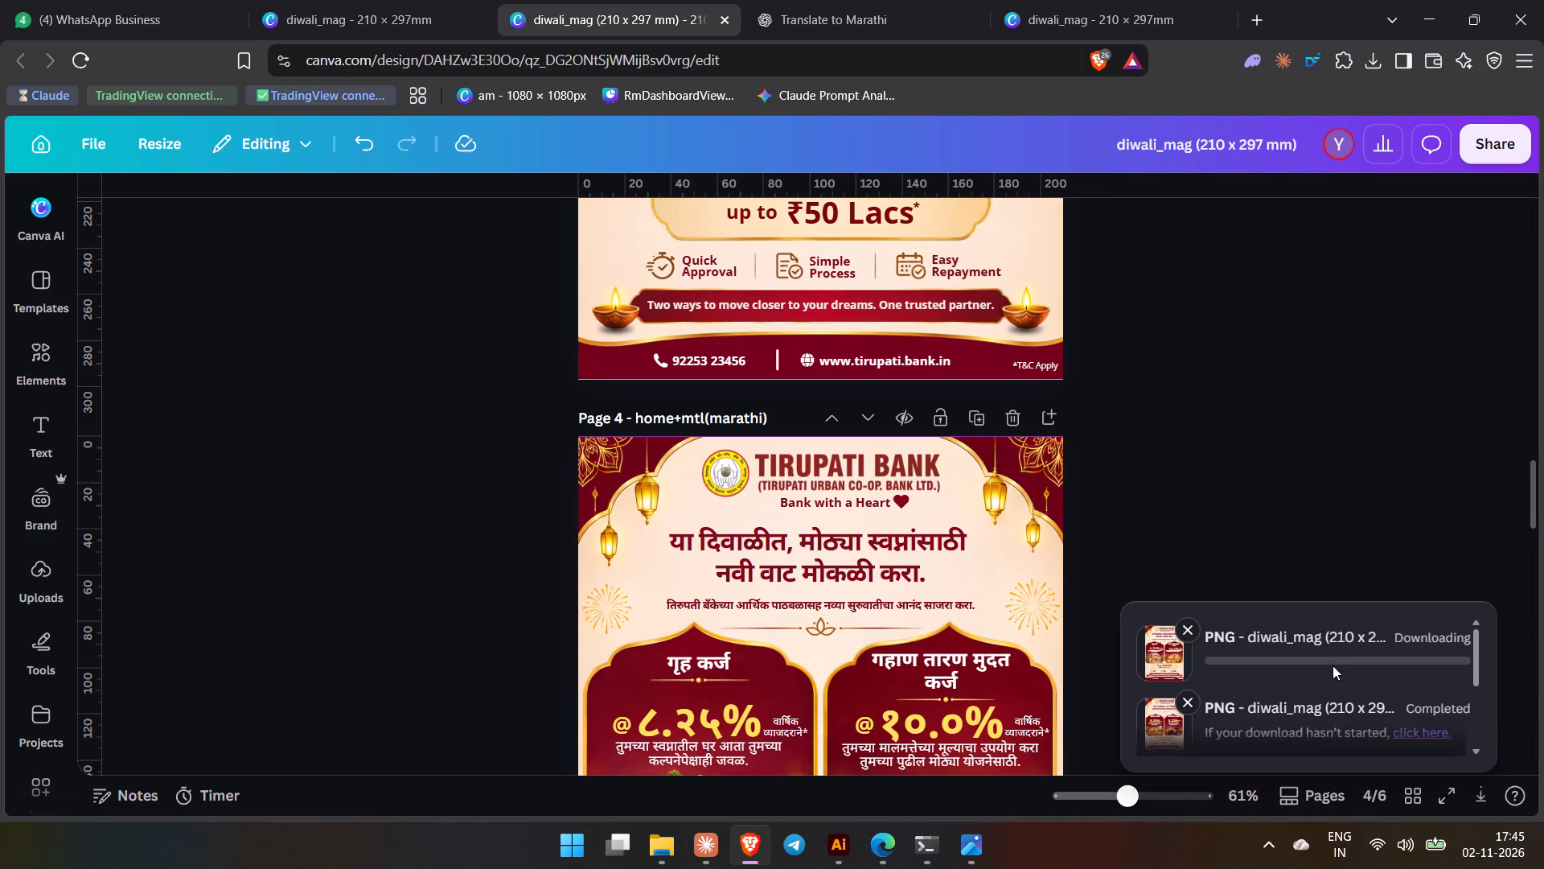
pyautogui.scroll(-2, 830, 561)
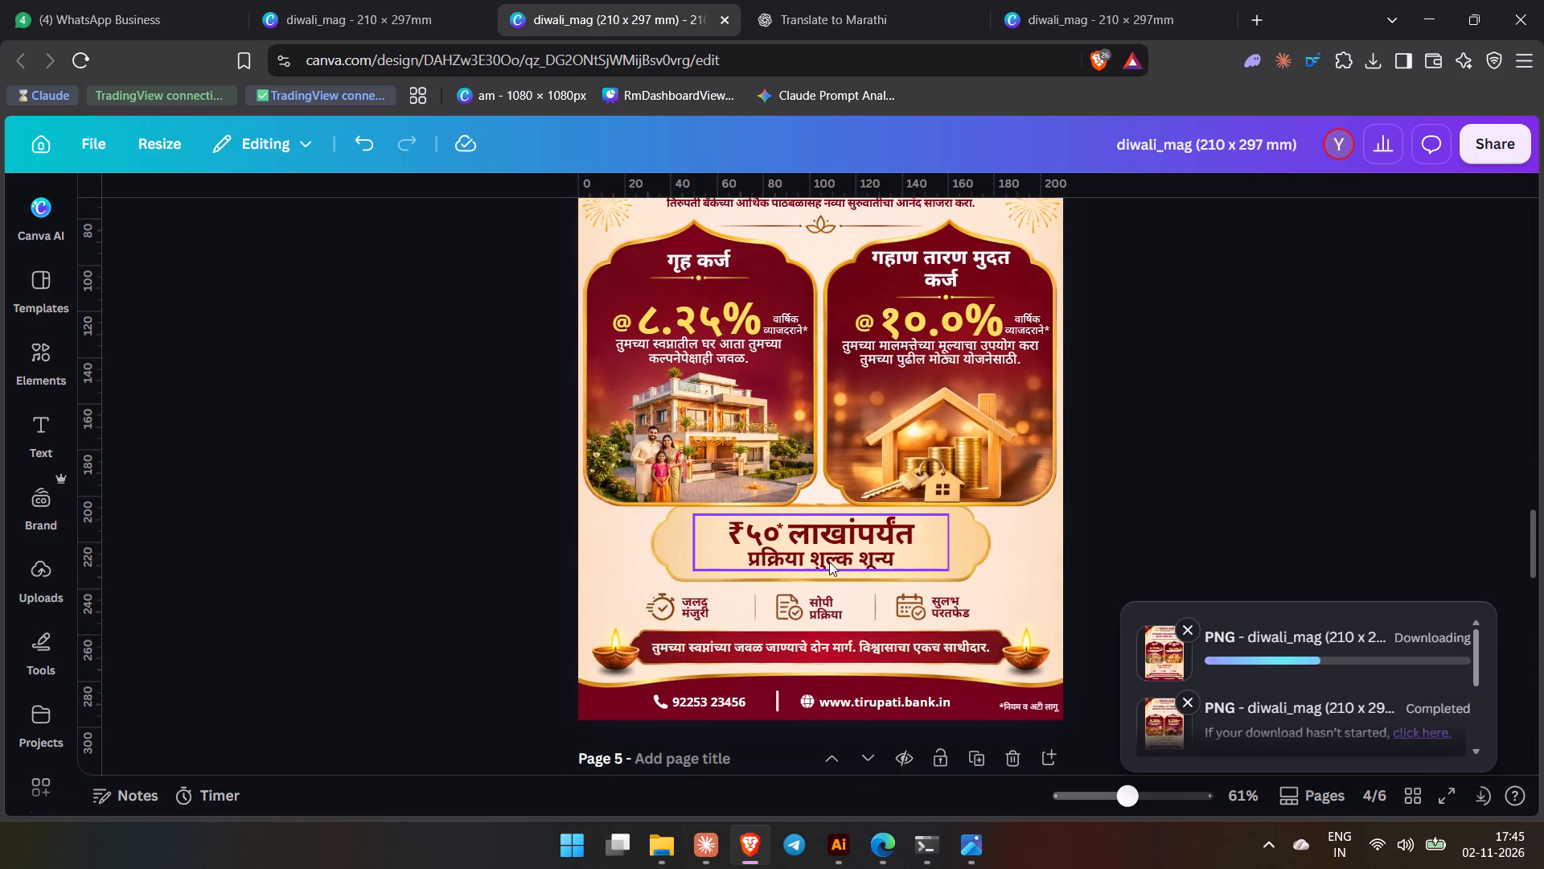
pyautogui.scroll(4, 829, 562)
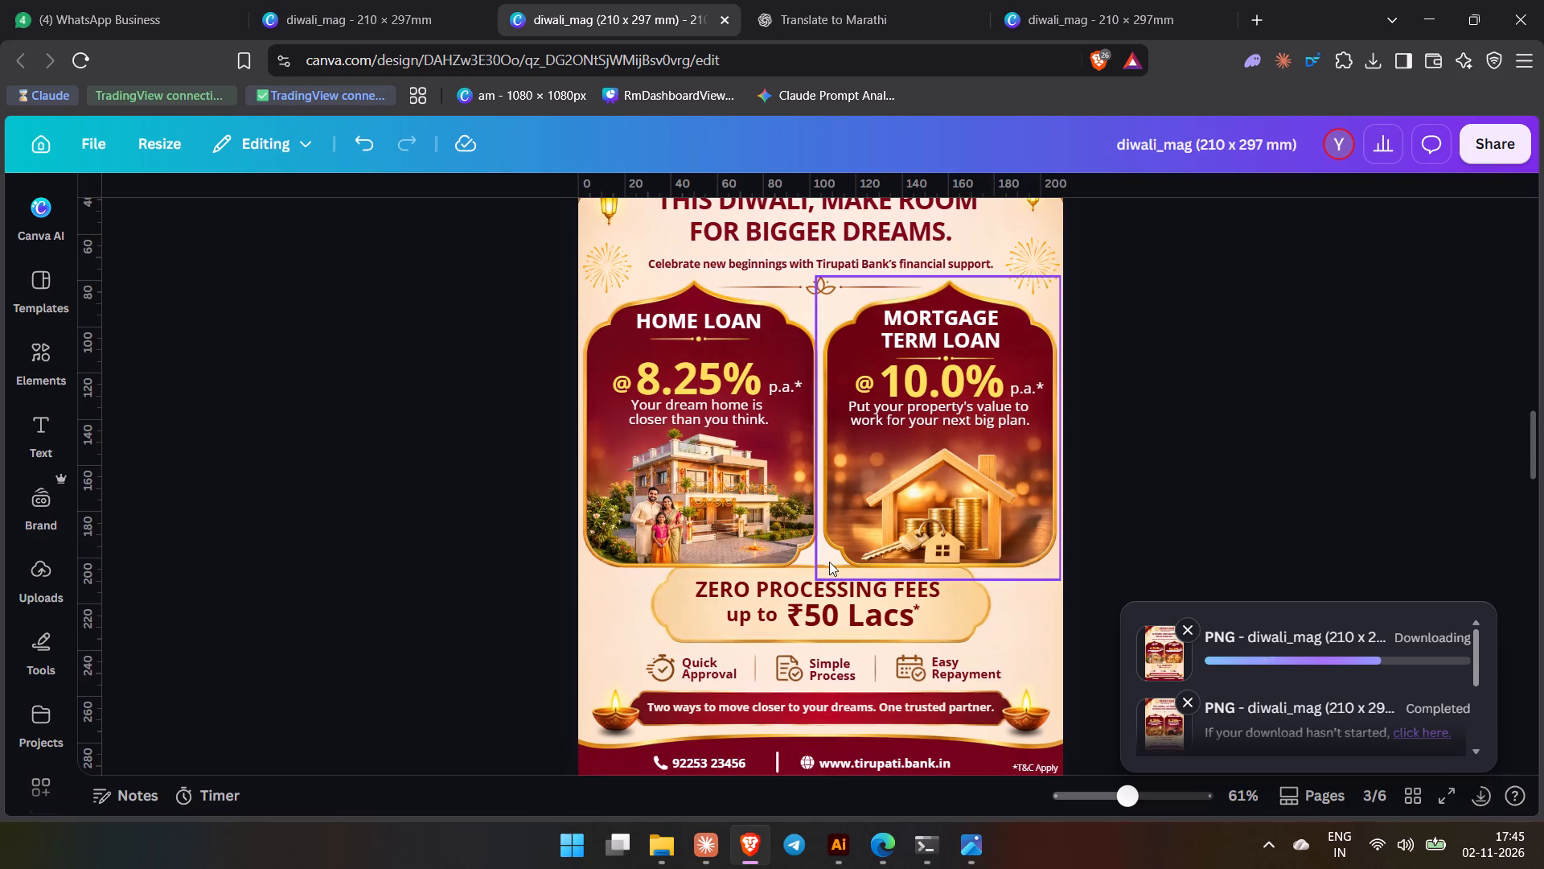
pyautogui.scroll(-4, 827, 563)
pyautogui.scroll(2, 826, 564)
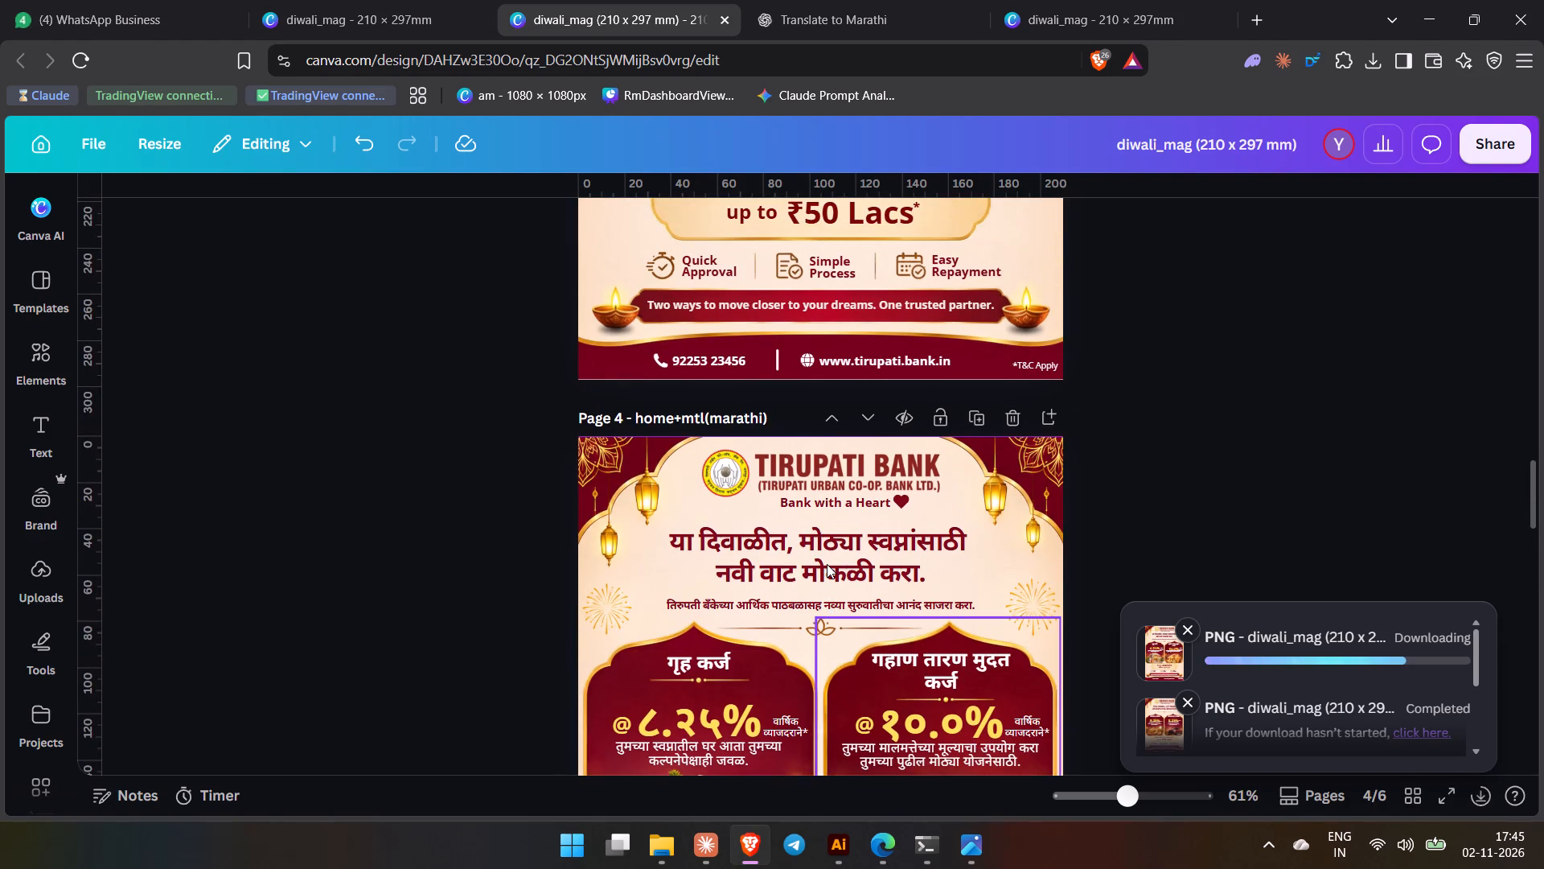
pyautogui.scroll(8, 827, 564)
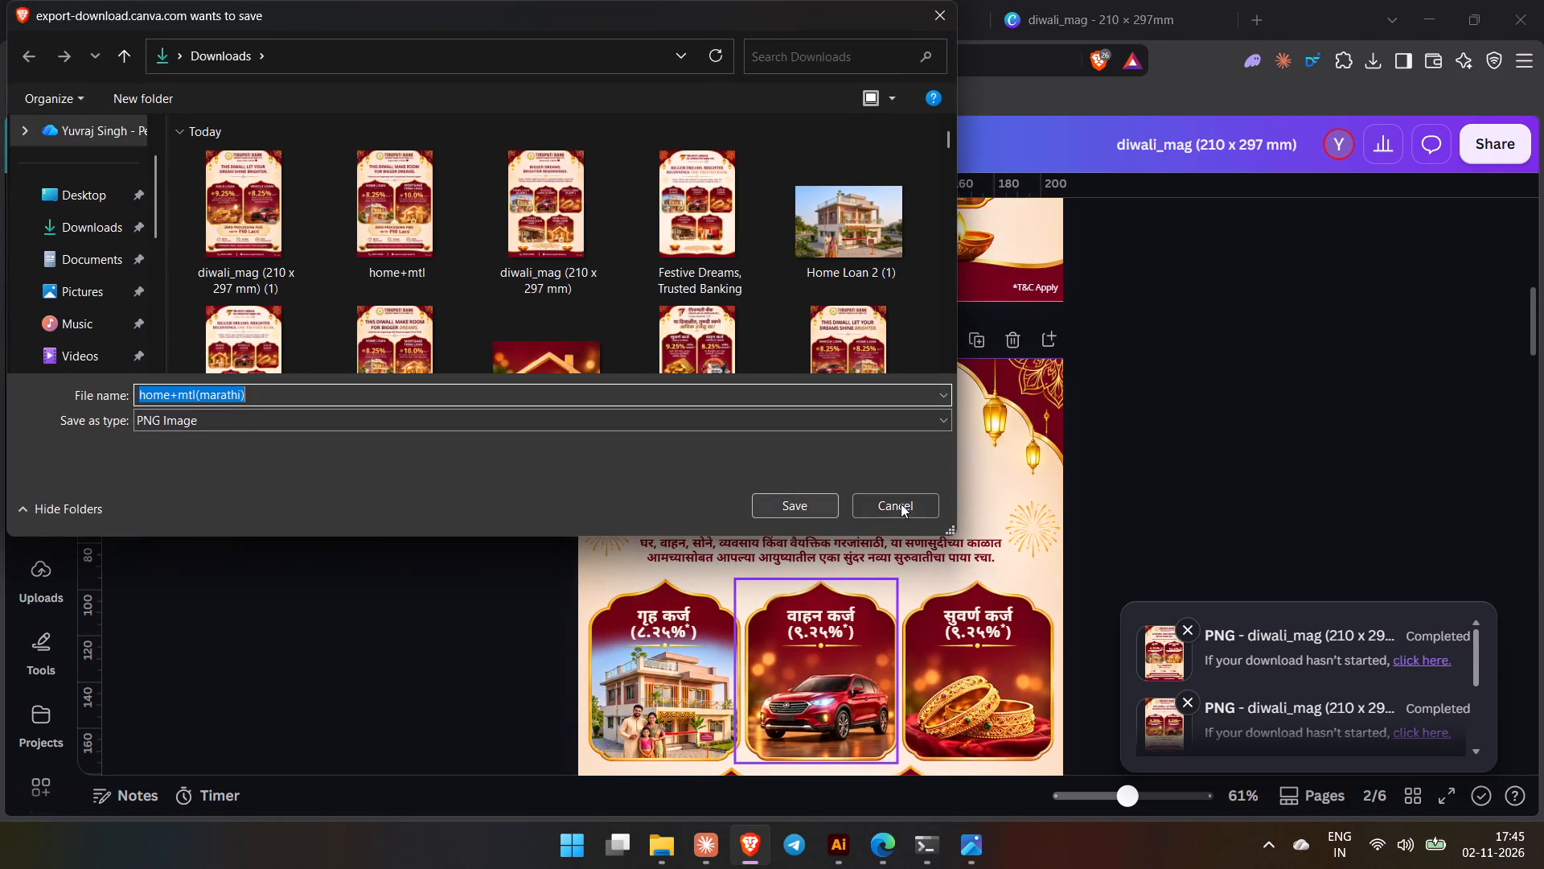
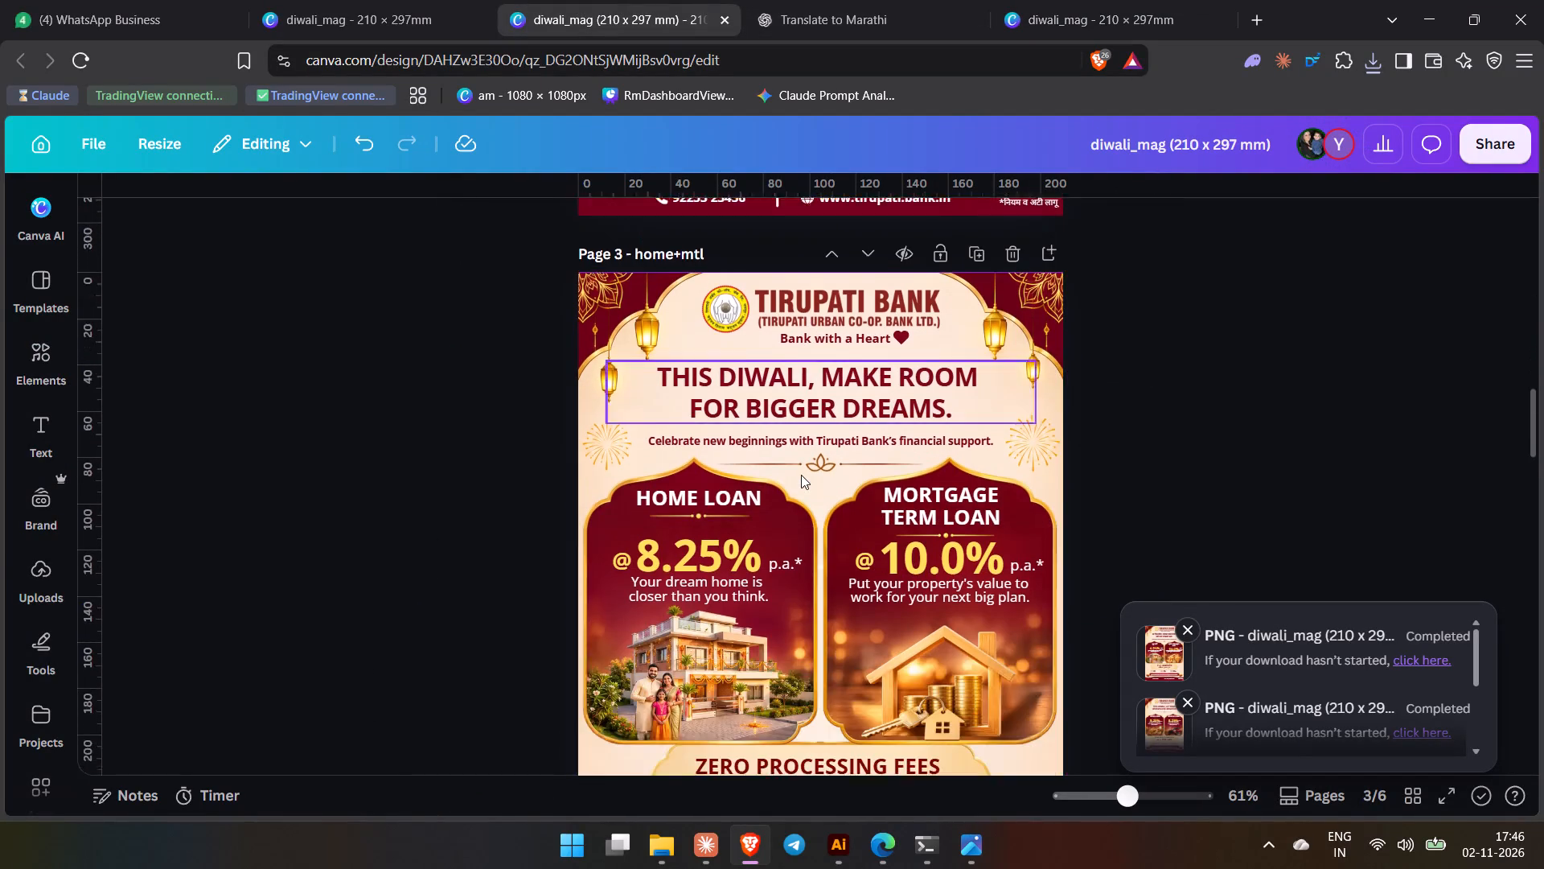
# Look through the English and Marathi loan ad pages to see which texts on page 6 still need translating.
pyautogui.scroll(10, 801, 475)
pyautogui.scroll(-10, 790, 484)
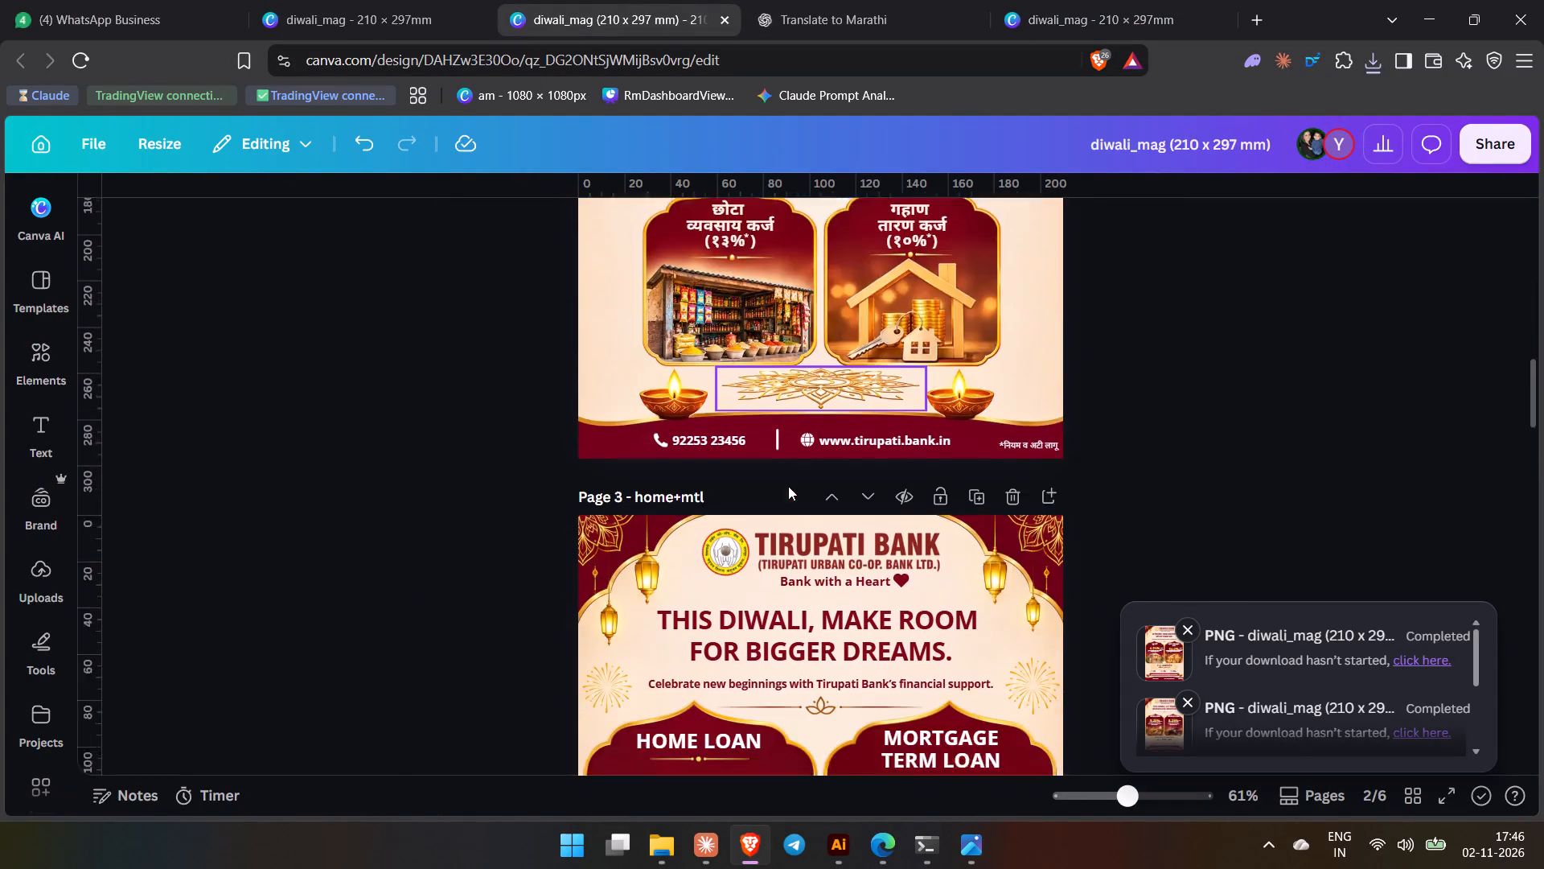
pyautogui.scroll(-8, 788, 486)
pyautogui.scroll(2, 788, 486)
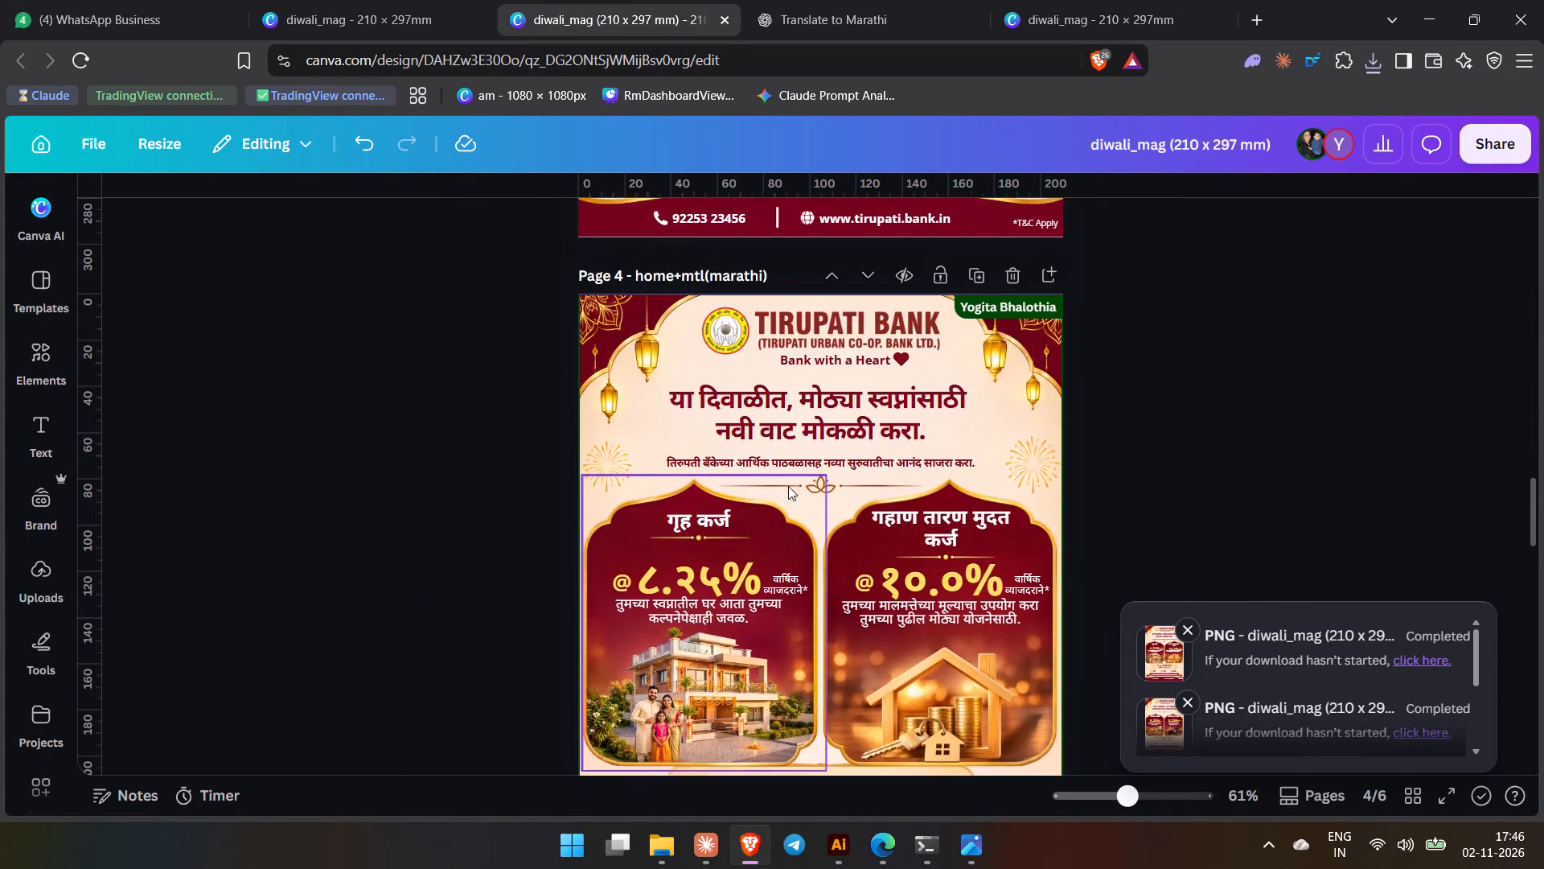
pyautogui.scroll(-1, 788, 486)
pyautogui.scroll(1, 788, 487)
pyautogui.scroll(-3, 788, 487)
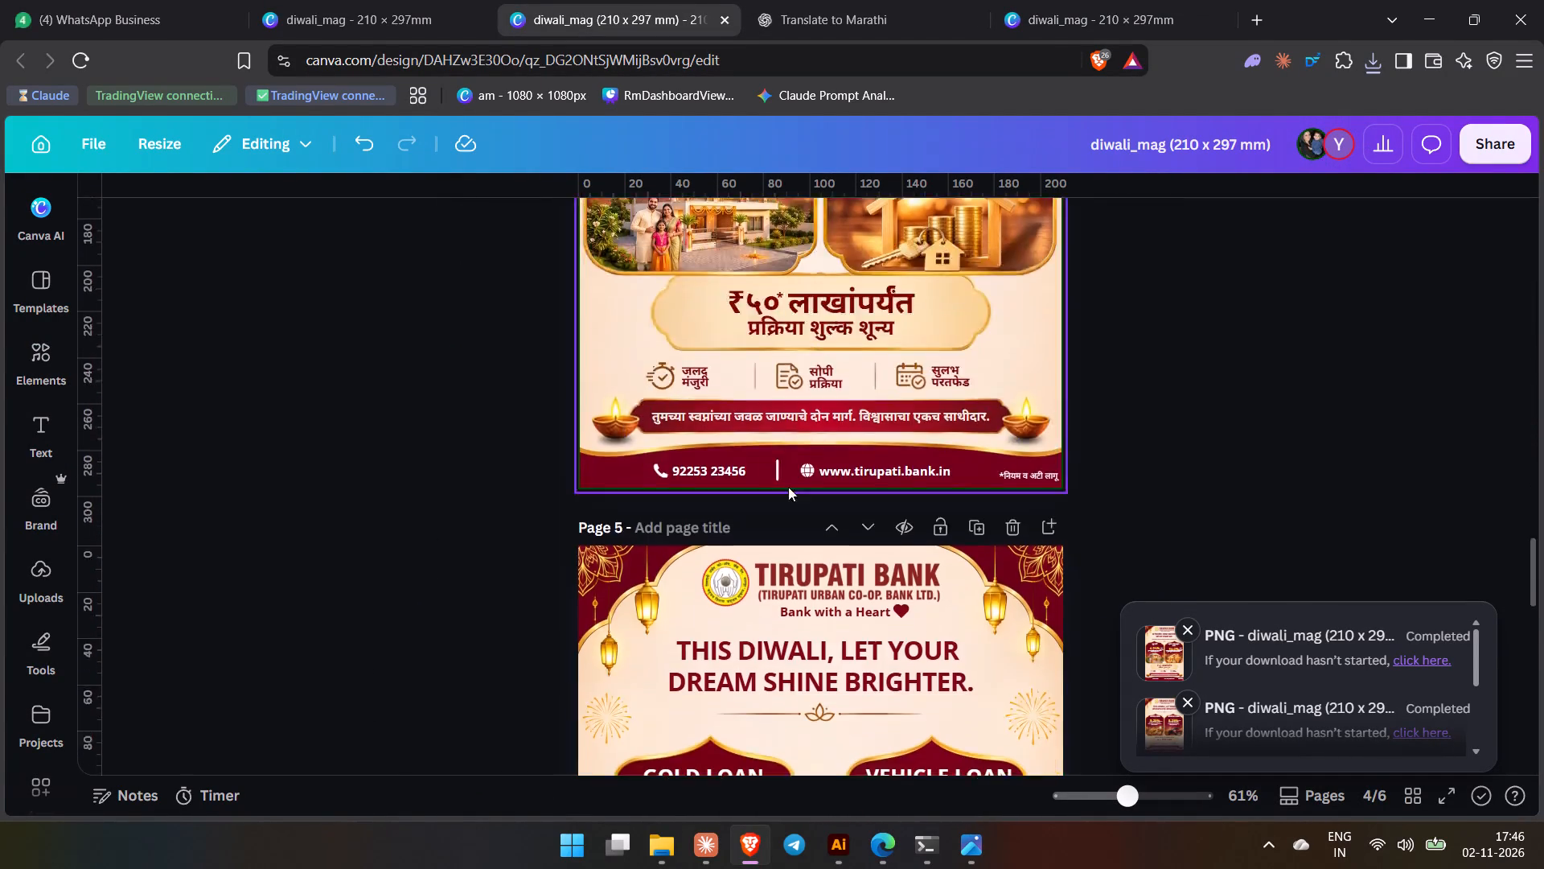
pyautogui.scroll(-5, 788, 487)
pyautogui.click(1119, 513)
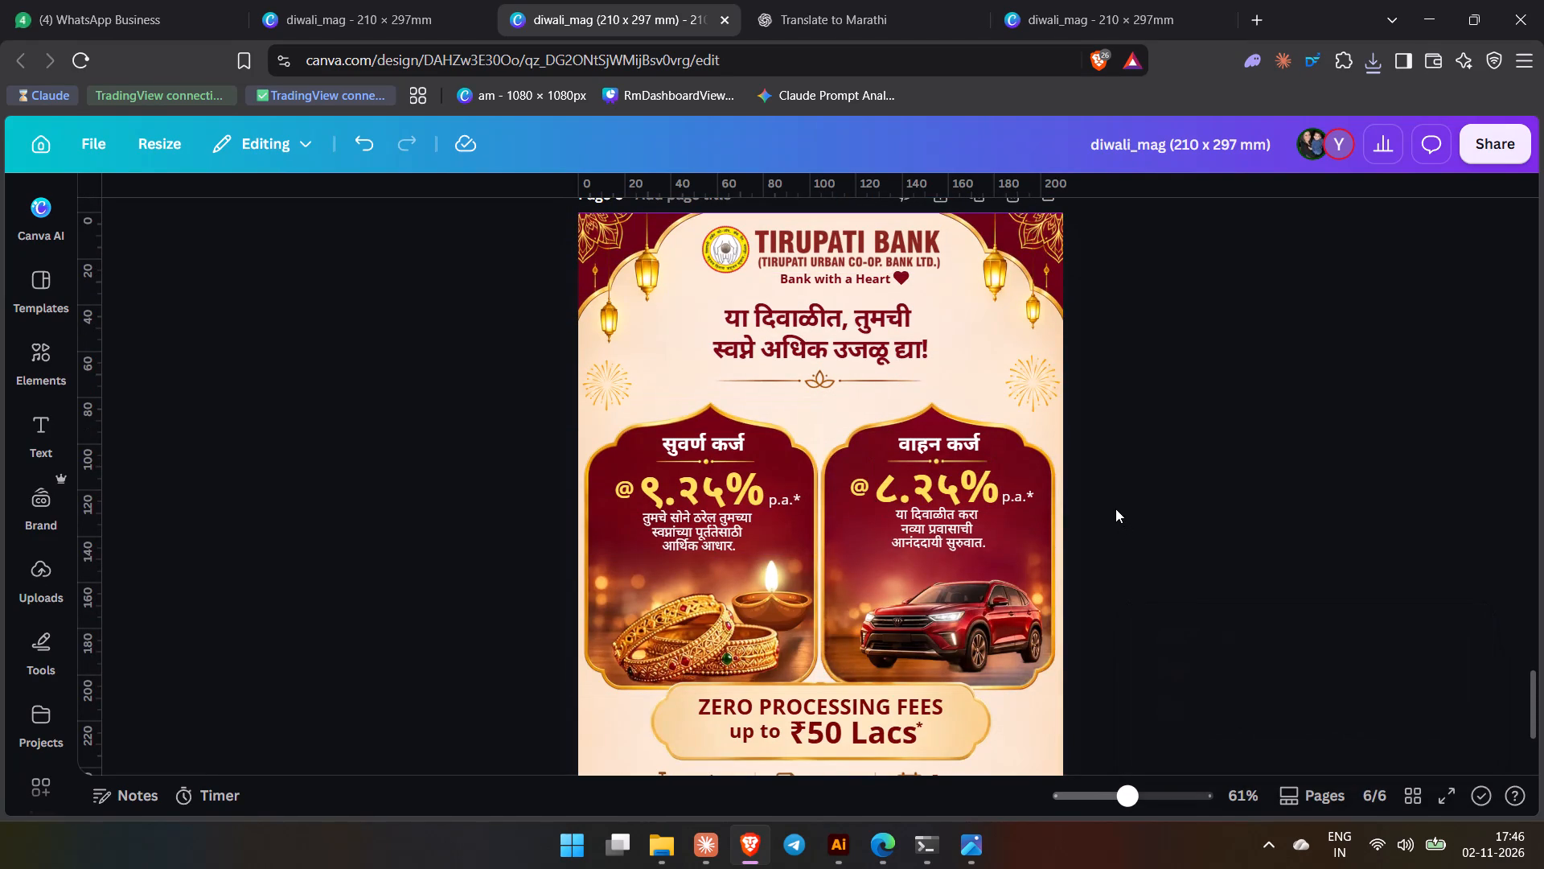
pyautogui.scroll(-2, 868, 583)
pyautogui.scroll(10, 868, 581)
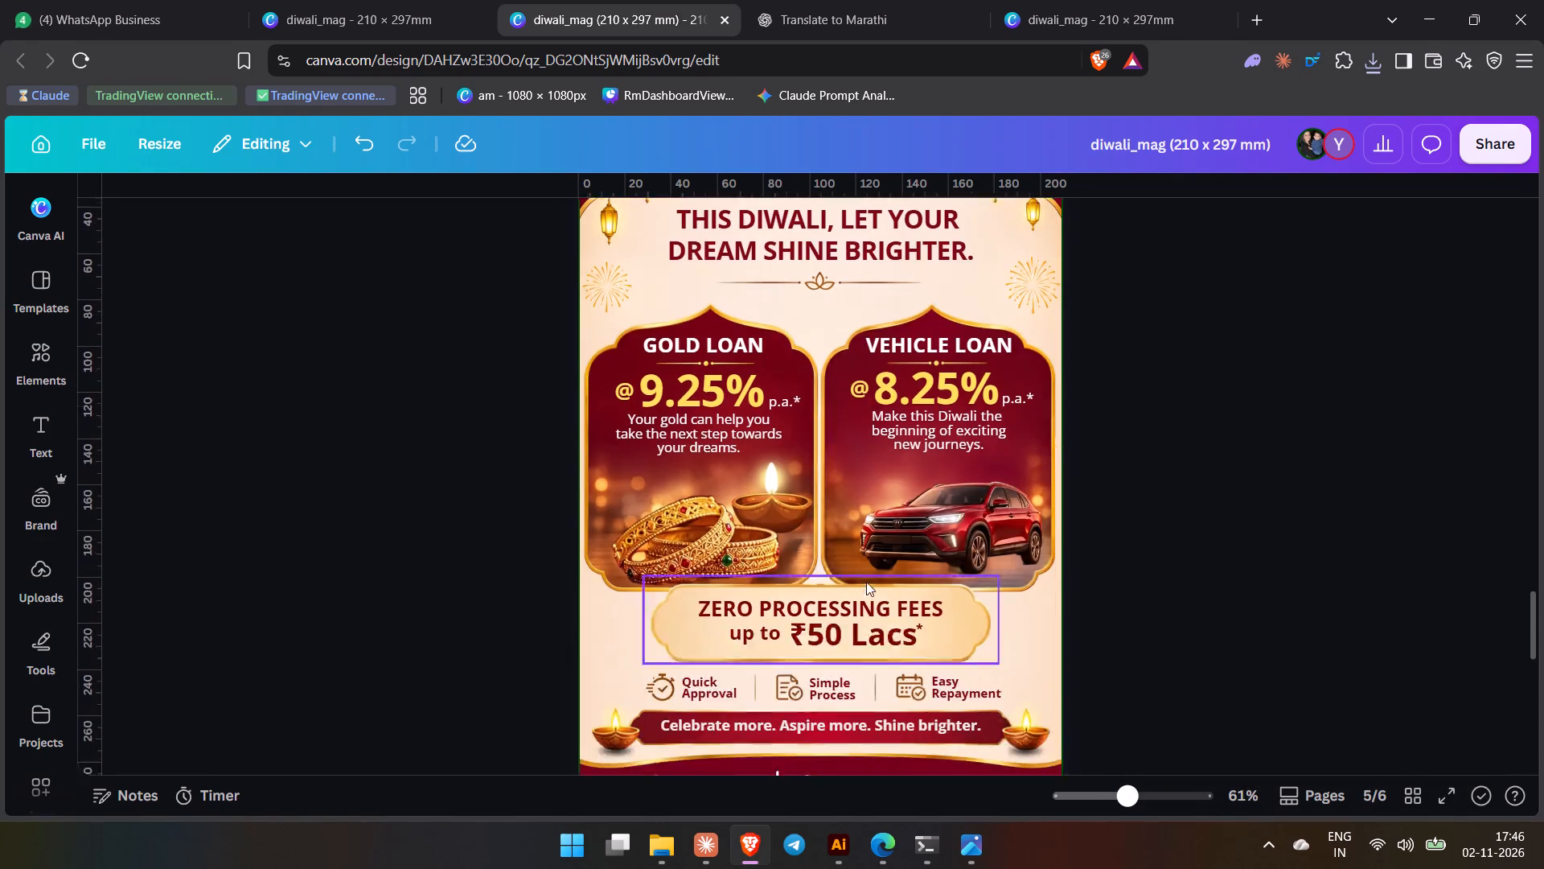
pyautogui.scroll(5, 866, 582)
pyautogui.click(805, 531)
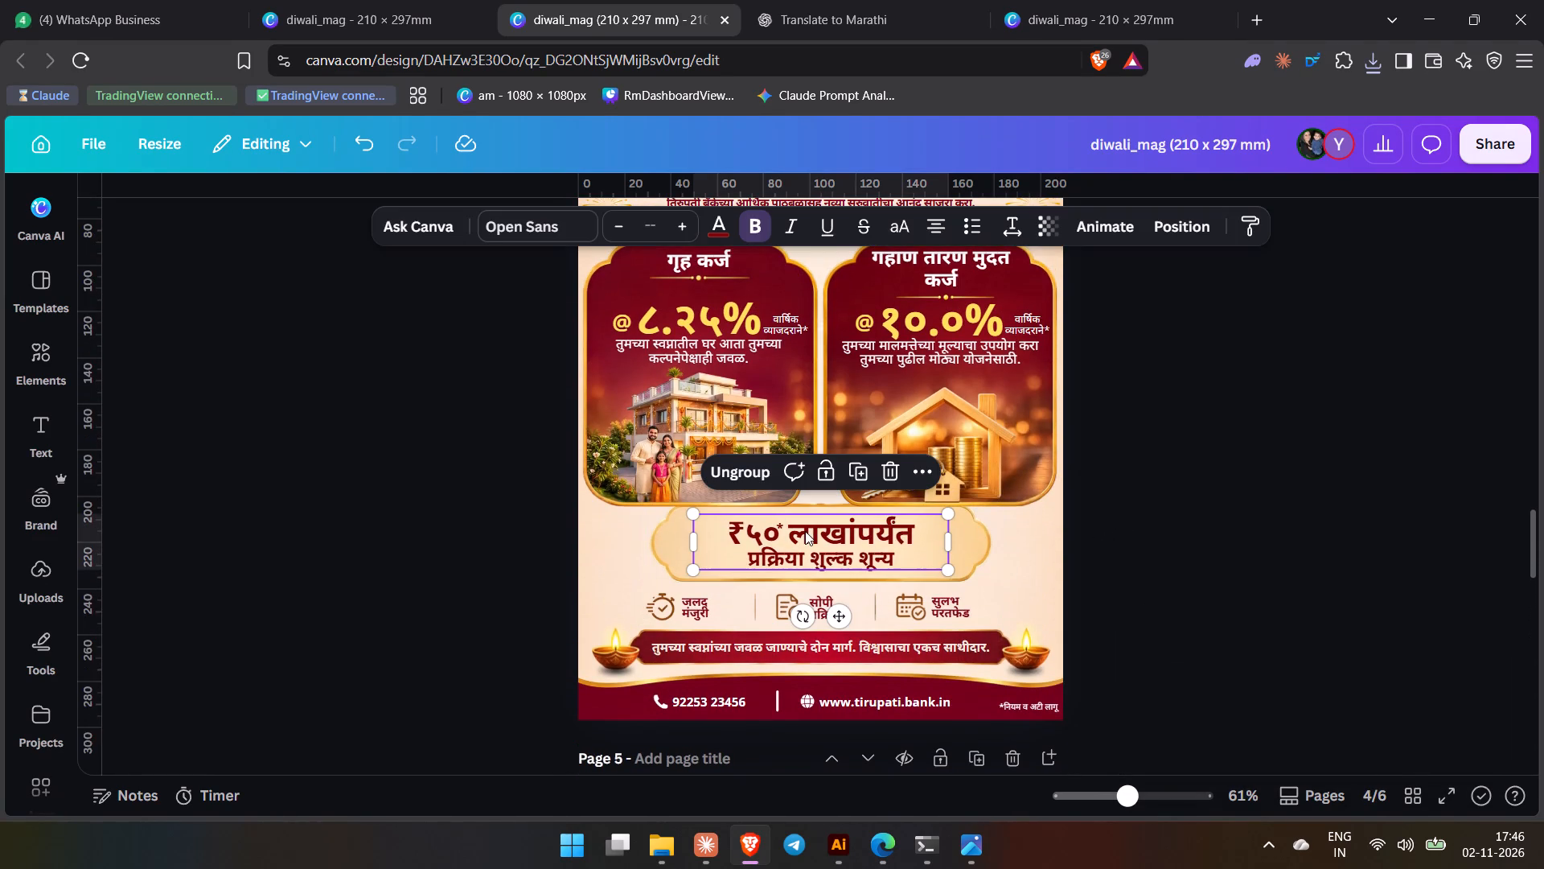
pyautogui.hotkey('ctrl', 'c')
pyautogui.scroll(-16, 910, 569)
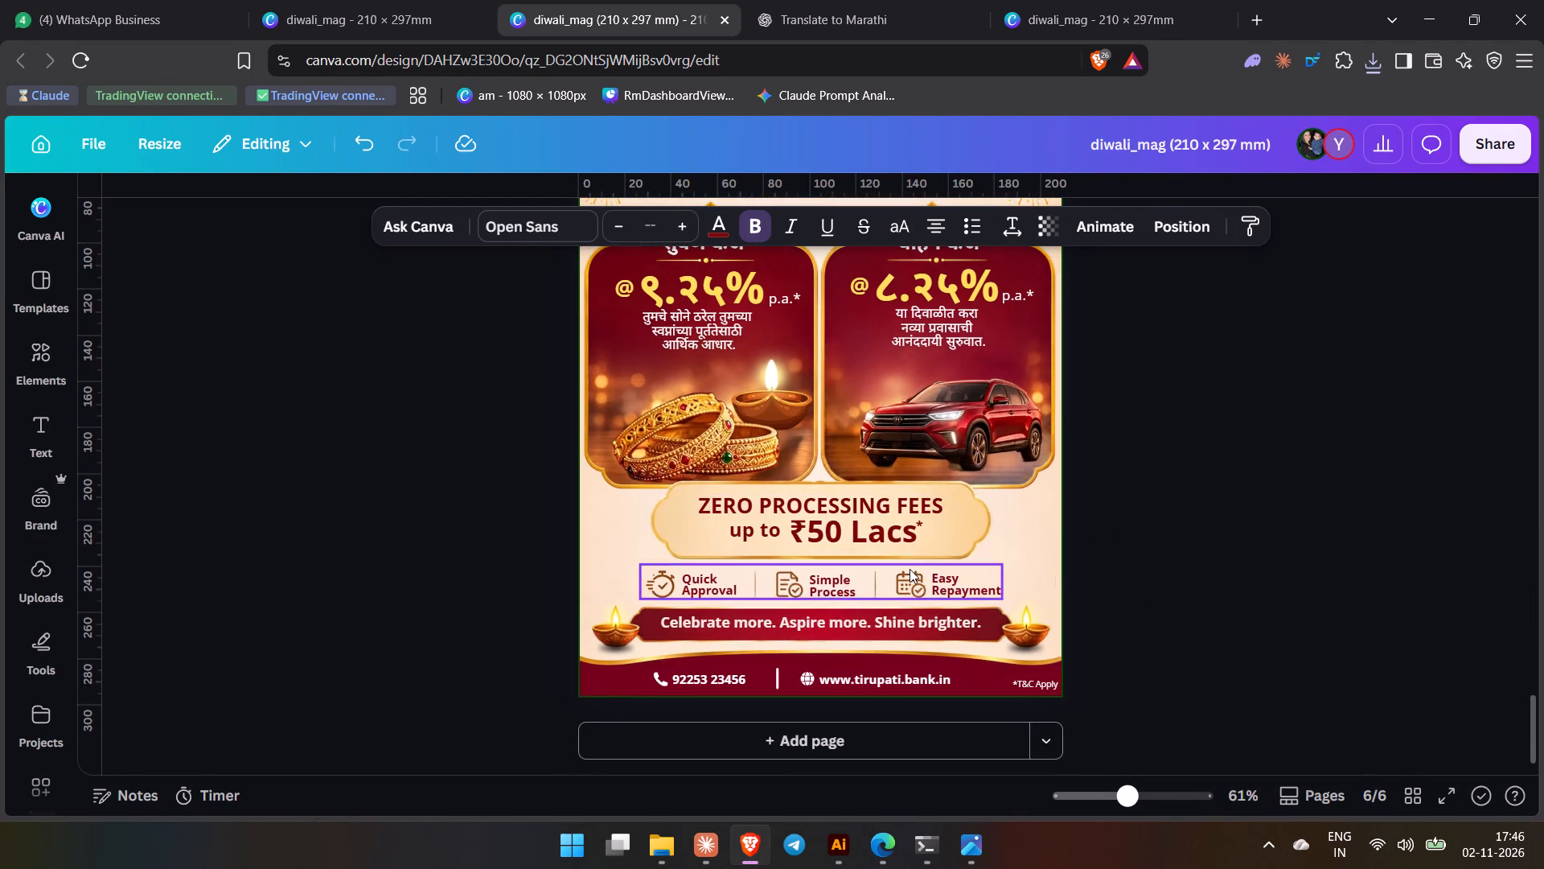
pyautogui.click(846, 513)
pyautogui.press('Delete')
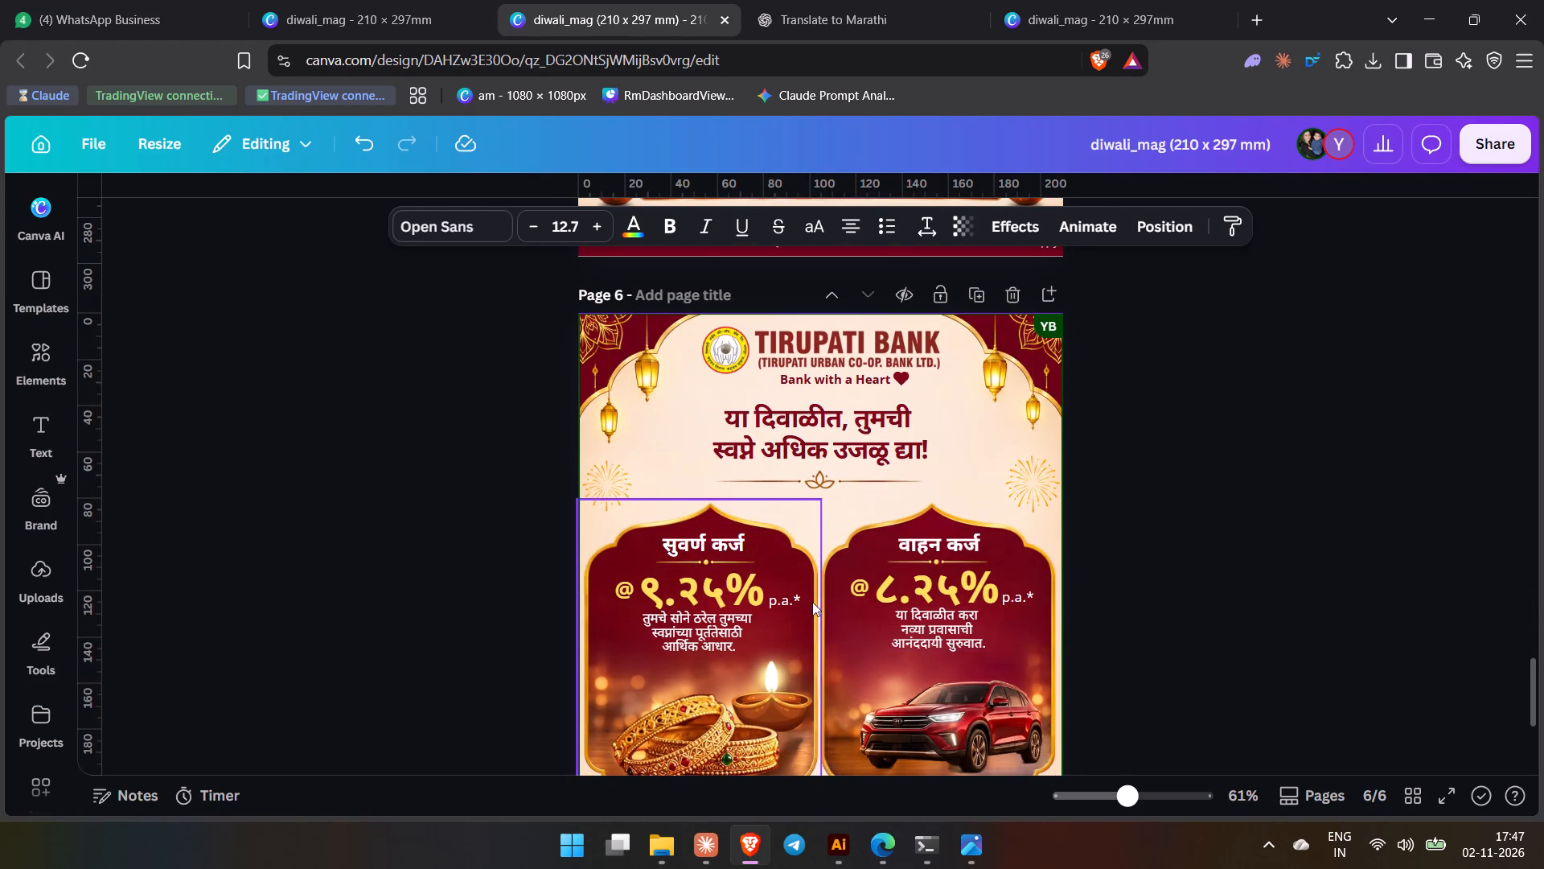
# Replace "p.a.*" beside page 6's gold loan rate with the copied "वार्षिक व्याजदराने*" label and nudge it into alignment beside ९.२५%.
pyautogui.click(782, 595)
pyautogui.click(634, 498)
pyautogui.click(426, 542)
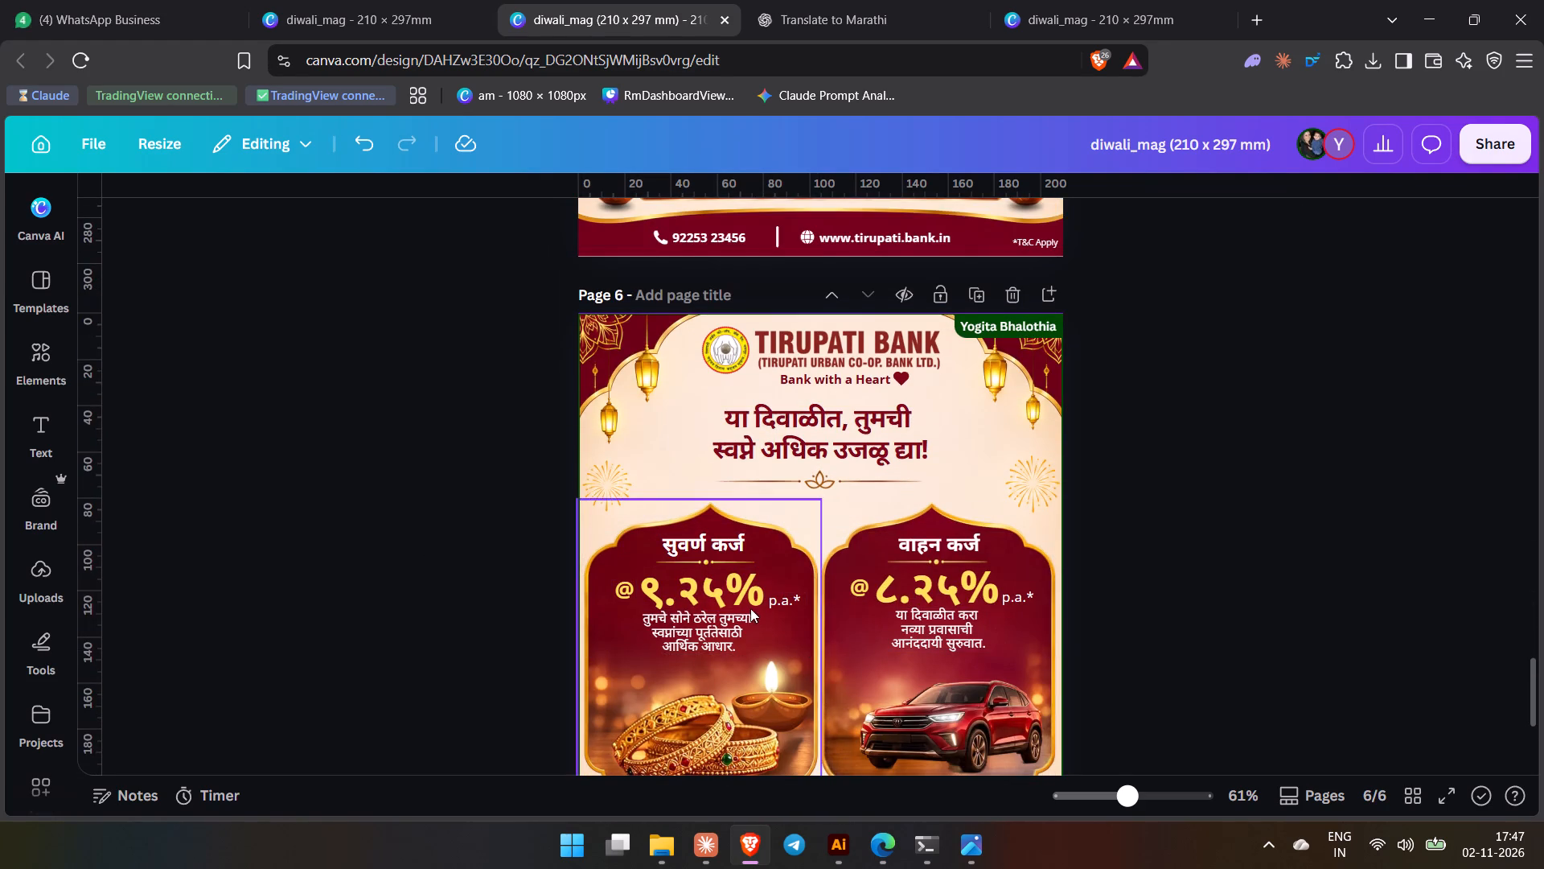
pyautogui.click(779, 599)
pyautogui.press('Delete')
pyautogui.hotkey('ctrl', 'v')
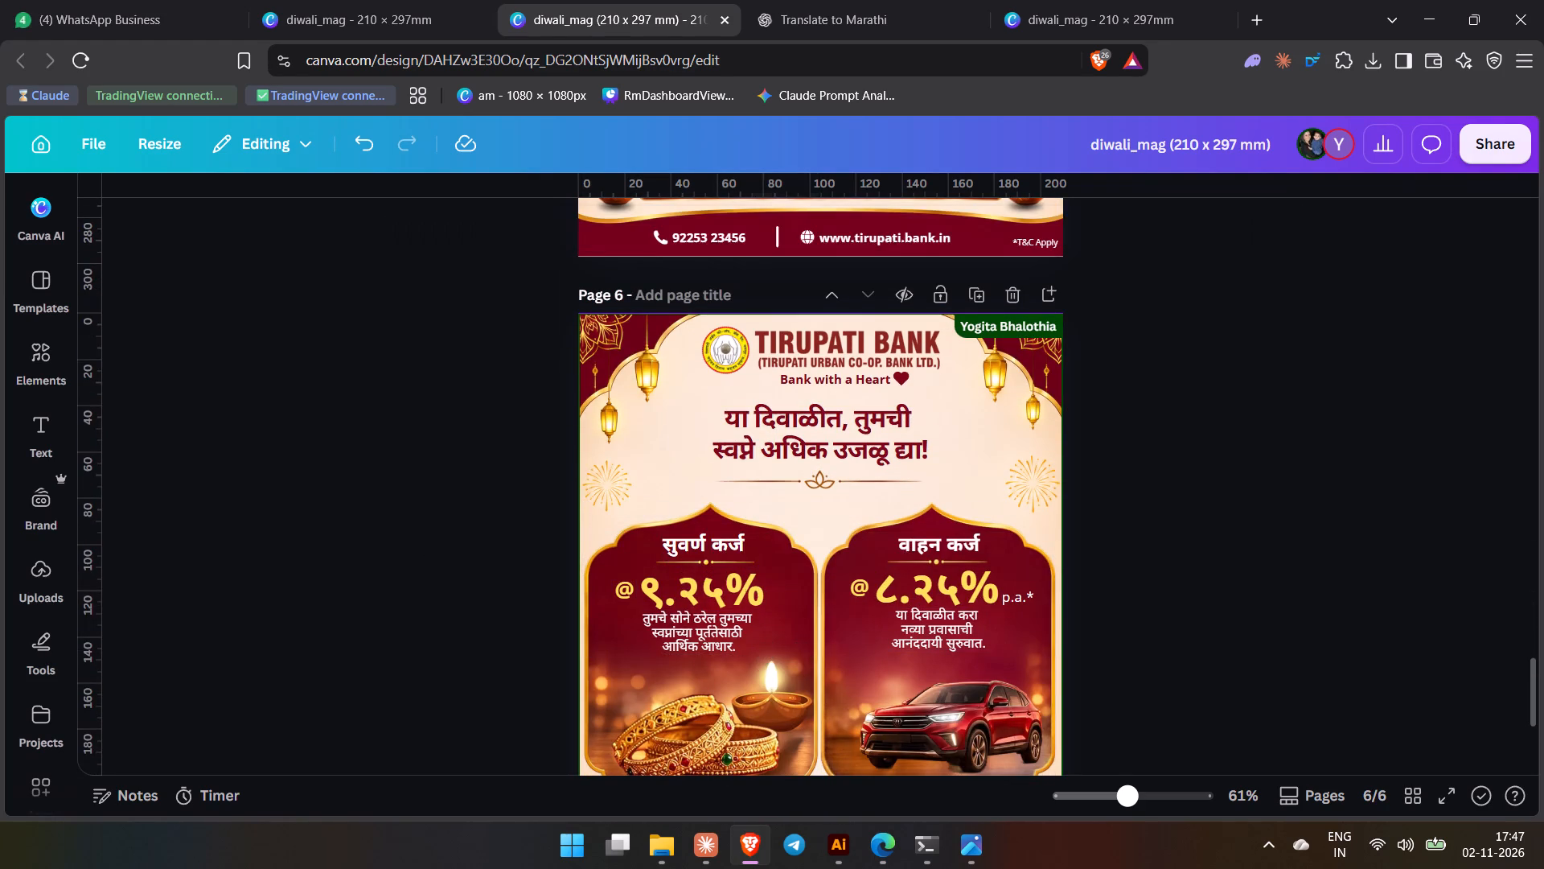
pyautogui.press('Up')
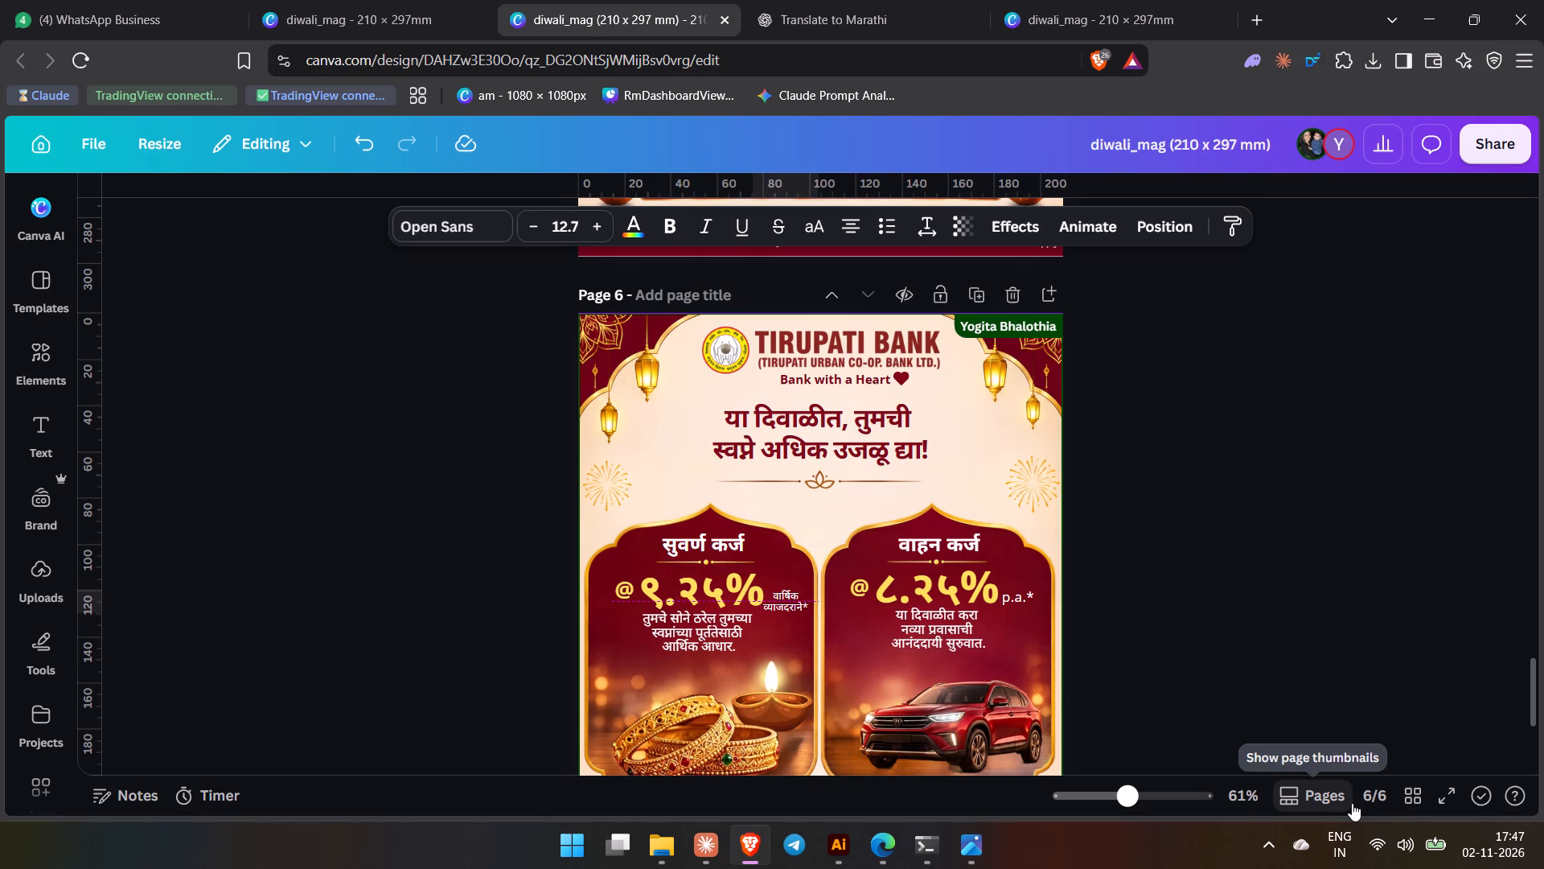
pyautogui.press('Up')
pyautogui.press('Up')
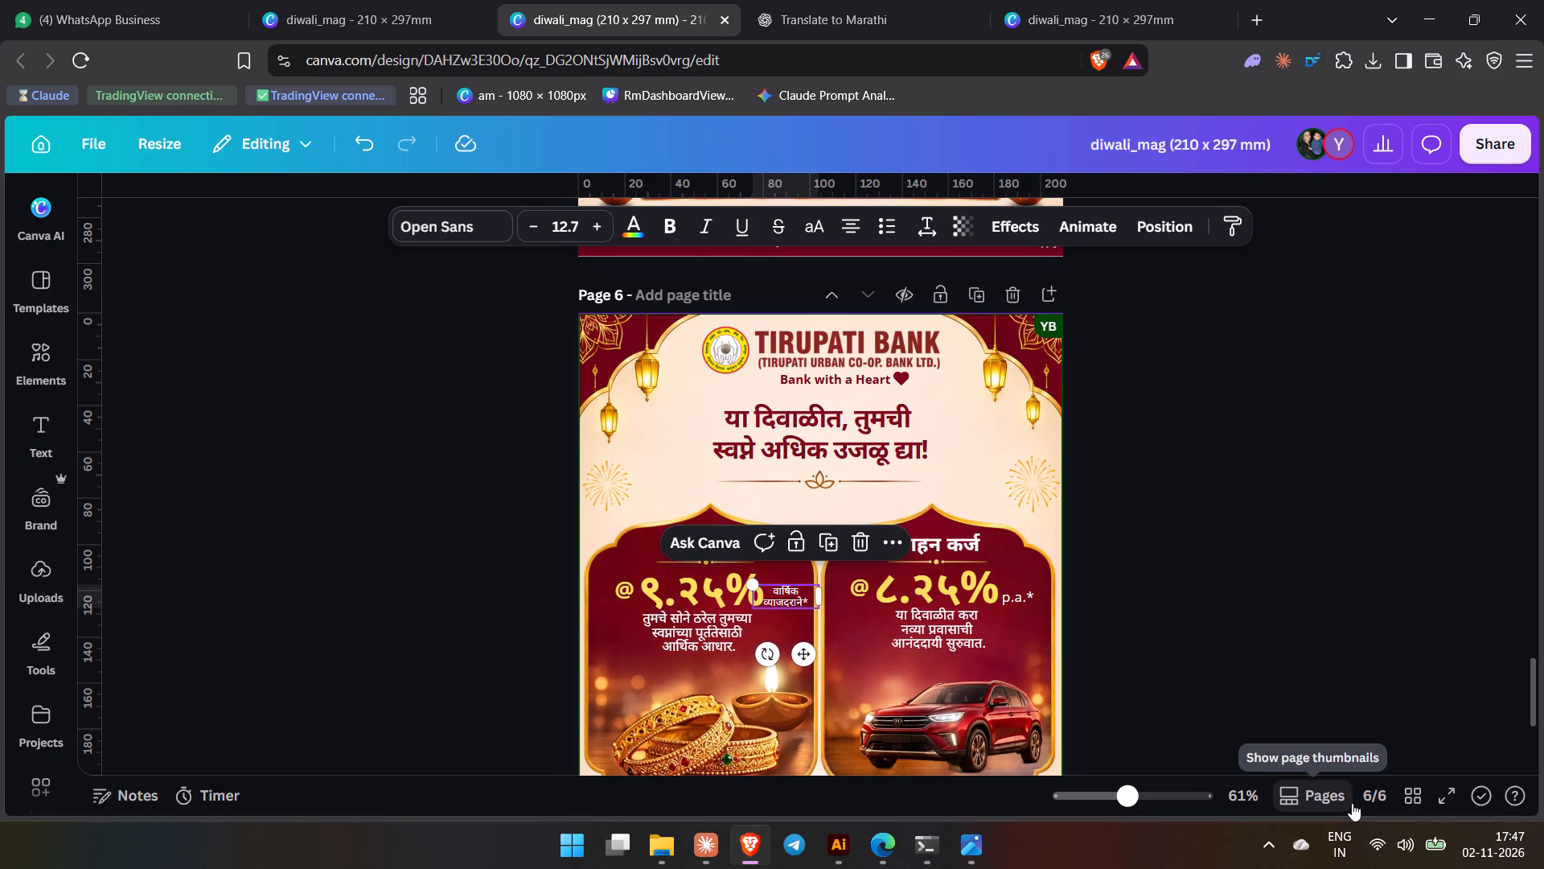
pyautogui.press('Down')
pyautogui.press('Up')
pyautogui.click(1333, 579)
# Delete "p.a.*" beside page 6's vehicle loan rate and copy page 4's "वार्षिक व्याजदराने*" label from the mortgage loan card as its replacement.
pyautogui.click(1013, 597)
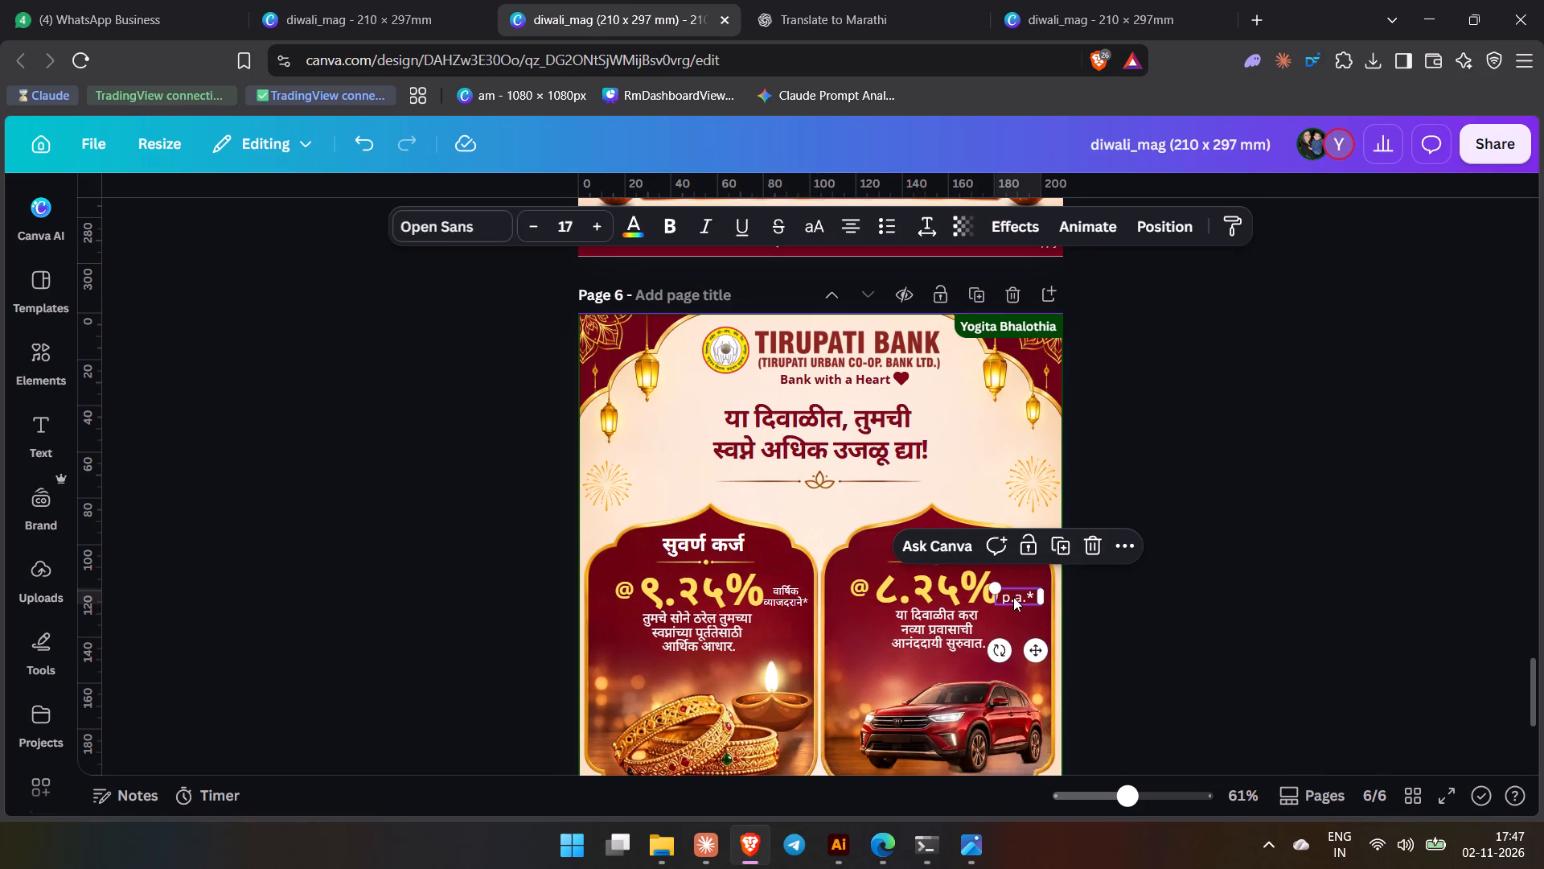
pyautogui.press('Delete')
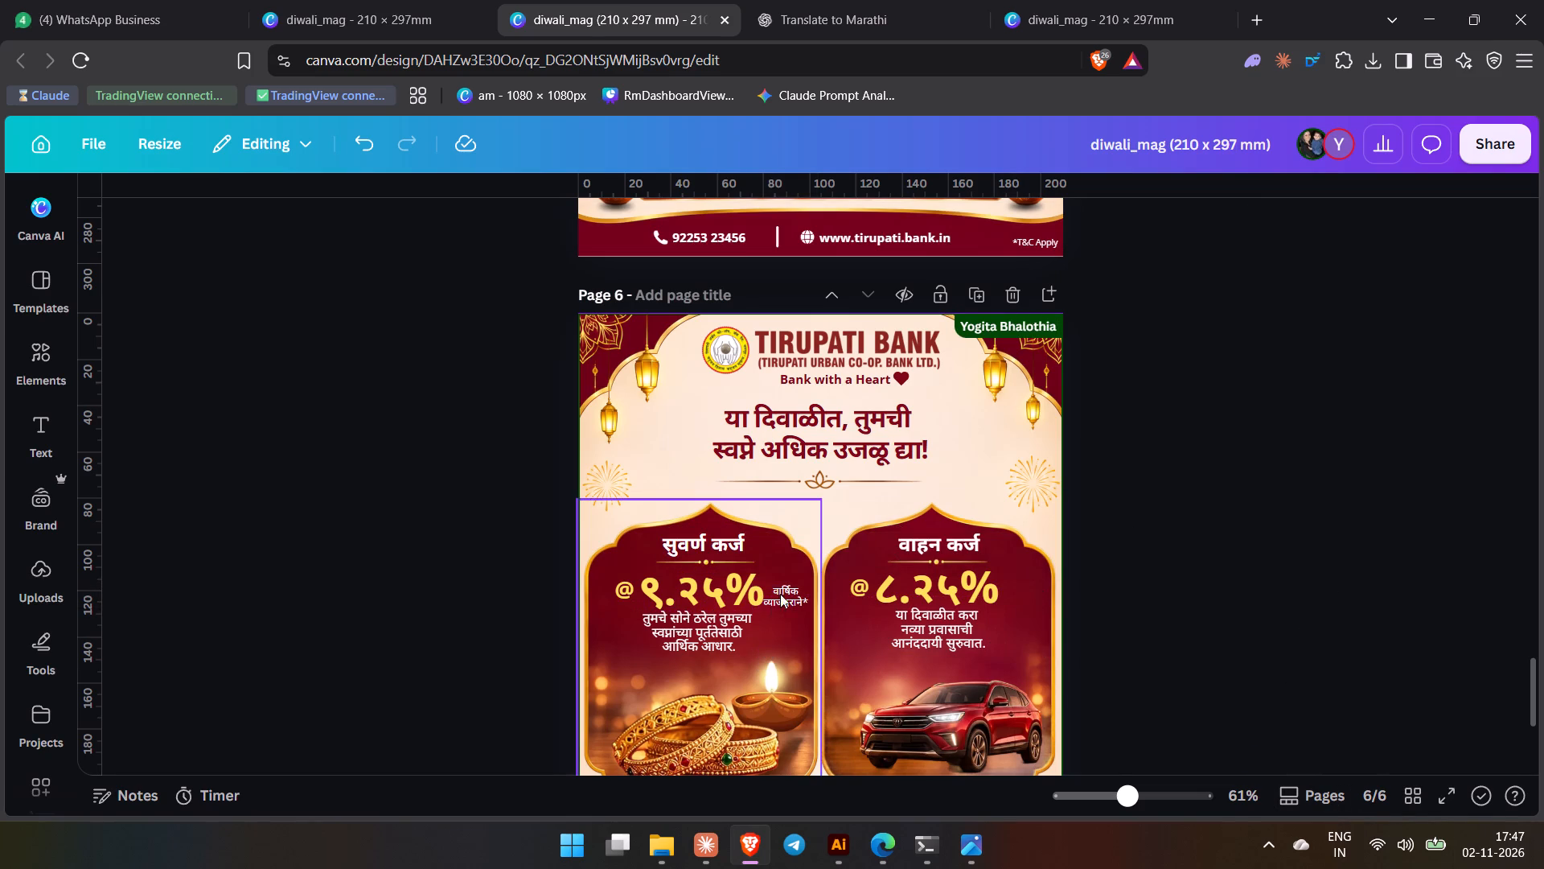
pyautogui.scroll(7, 816, 612)
pyautogui.scroll(4, 971, 583)
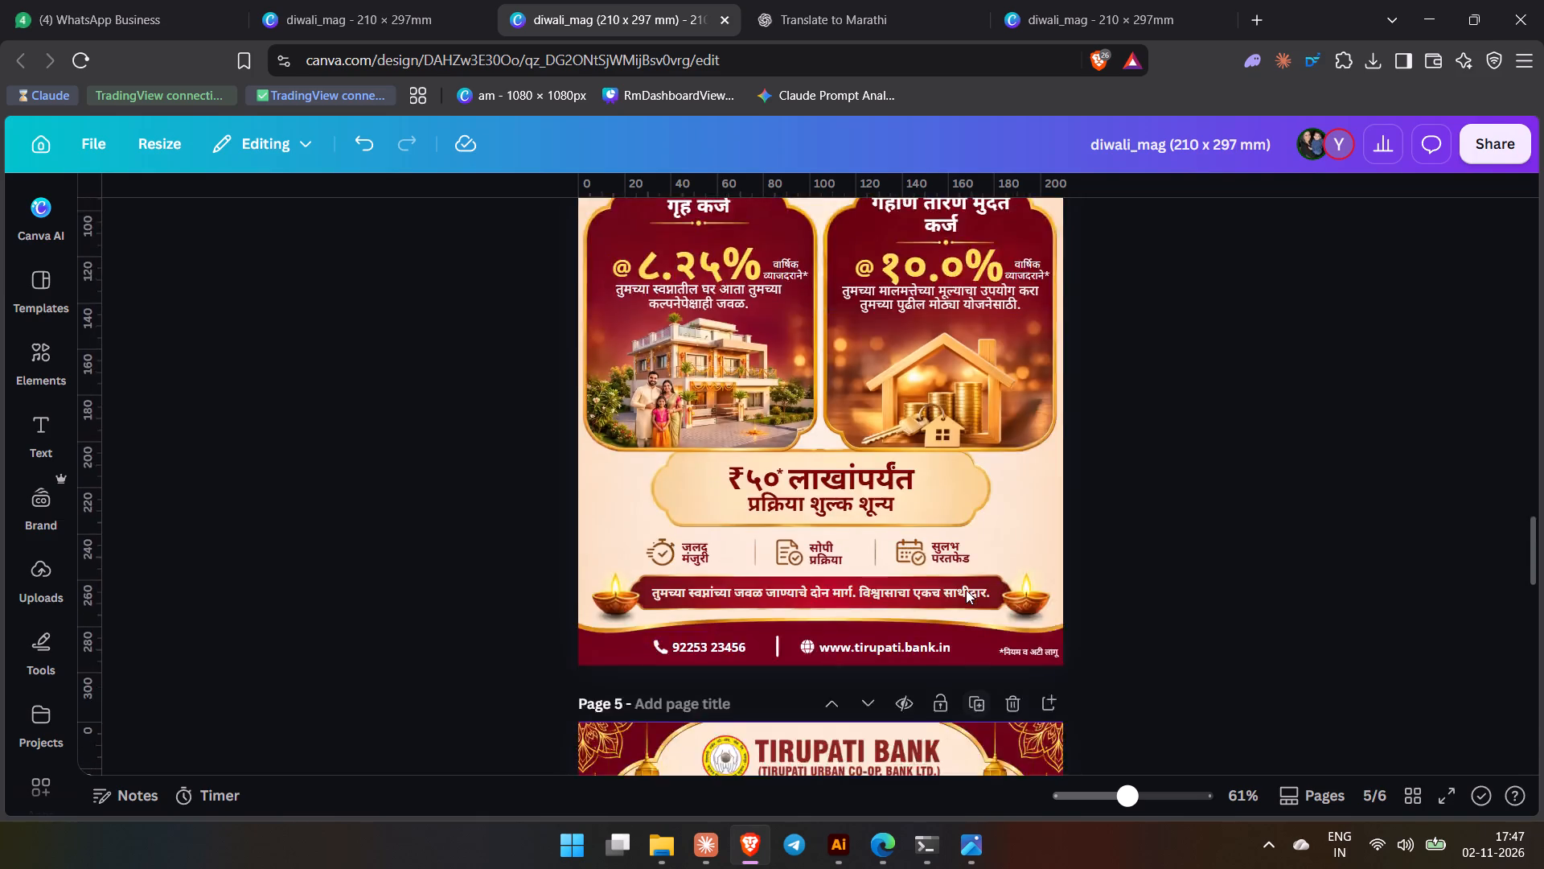
pyautogui.click(1032, 632)
pyautogui.hotkey('ctrl', 'c')
pyautogui.scroll(-6, 1022, 628)
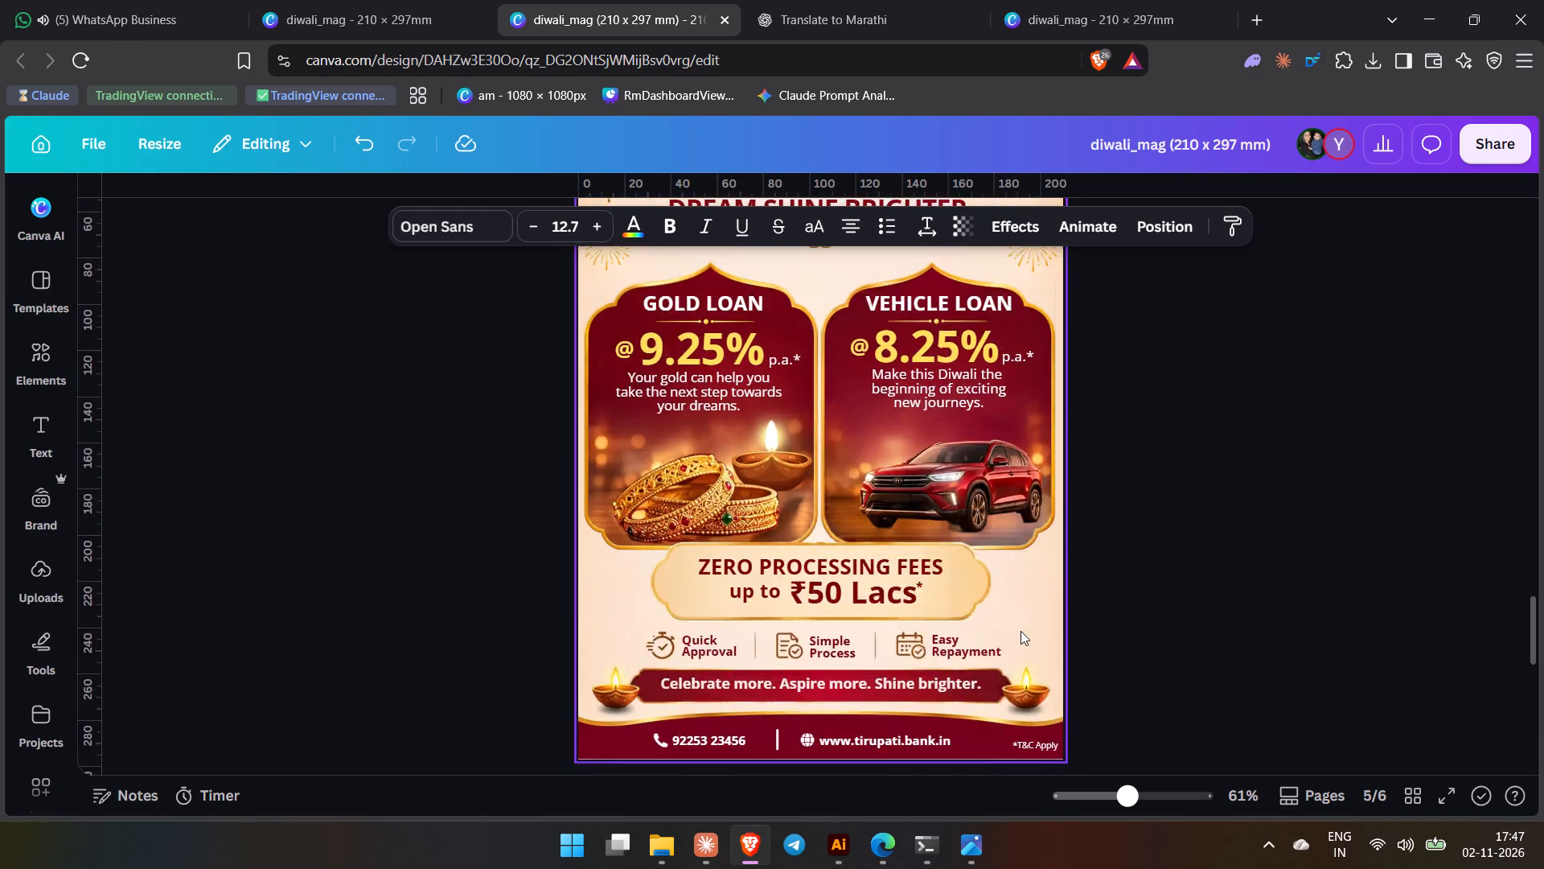
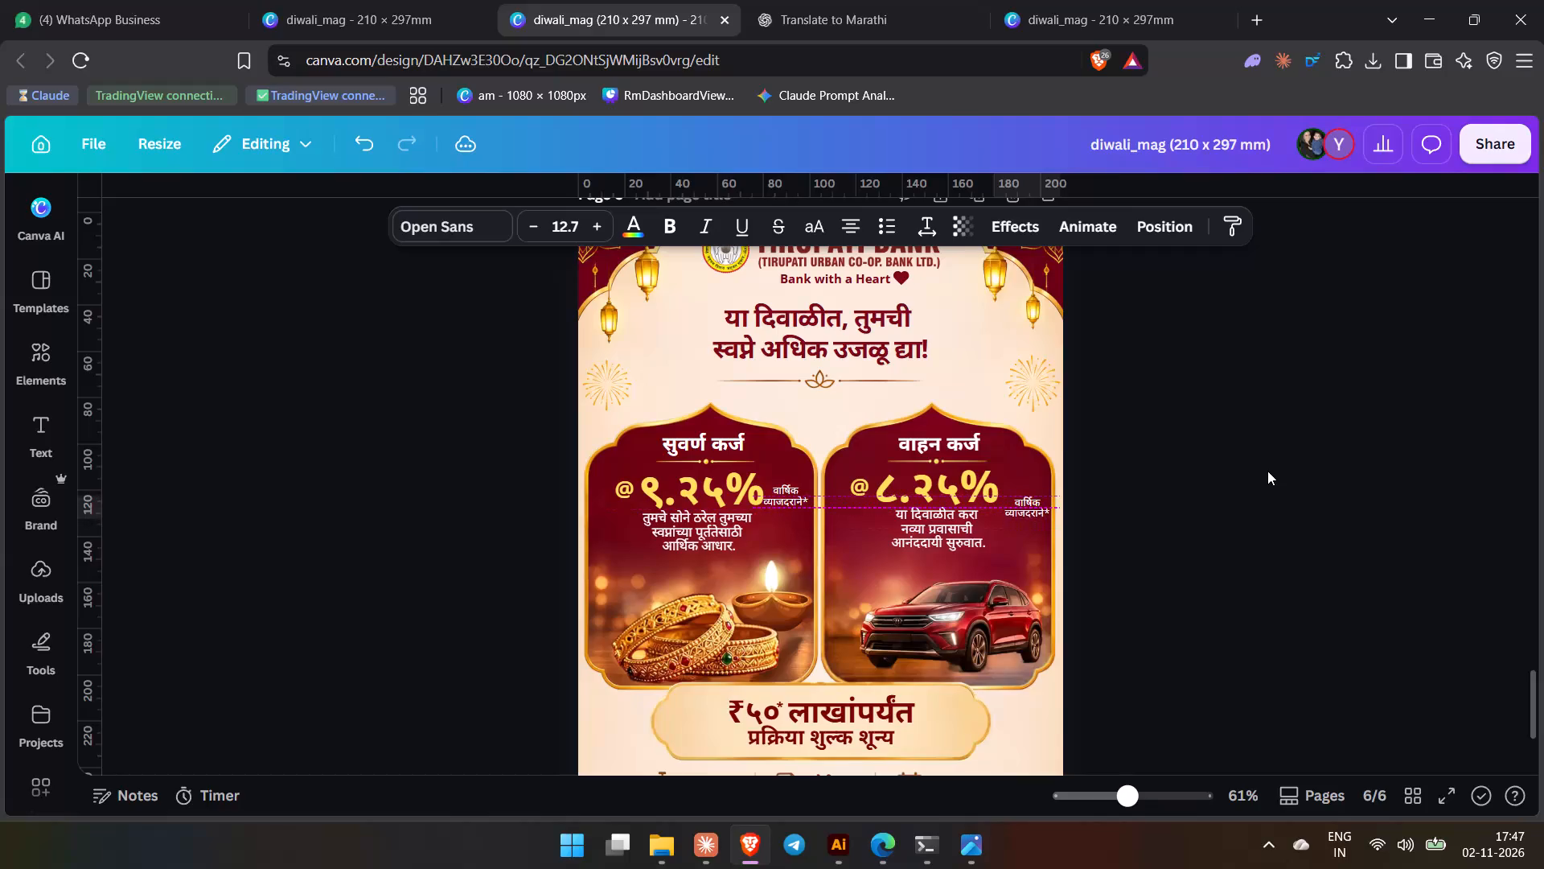
# Nudge the "वार्षिक व्याजदराने*" text on page 6's वाहन कर्ज card upward so it sits beside the ८.२५% rate.
pyautogui.press('Up')
pyautogui.press('Up')
pyautogui.press('Up')
pyautogui.press('Up')
pyautogui.press('Up')
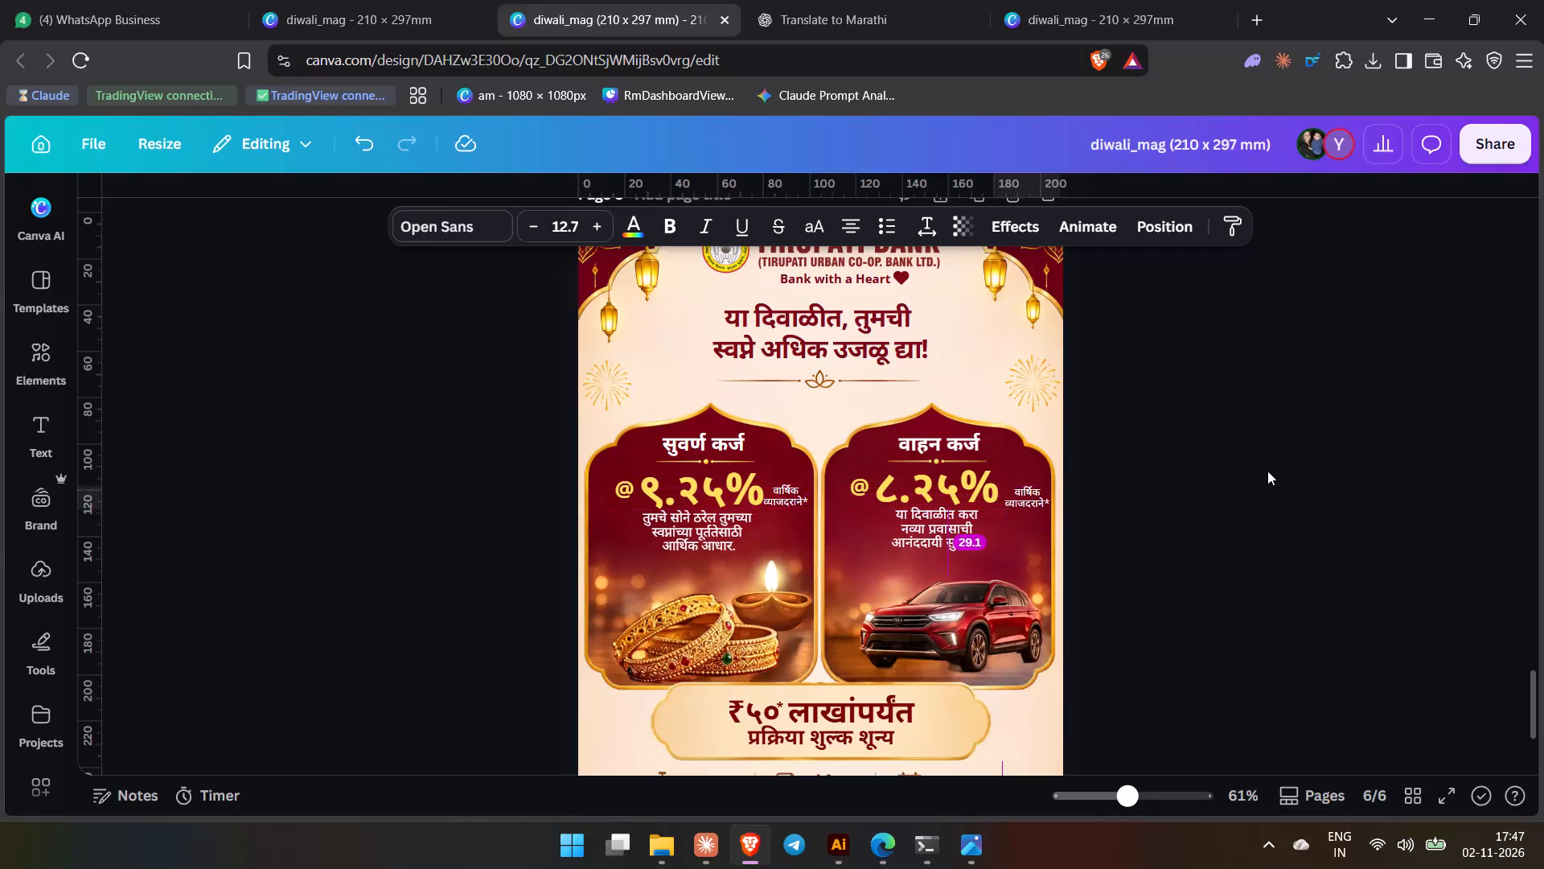
pyautogui.press('Down')
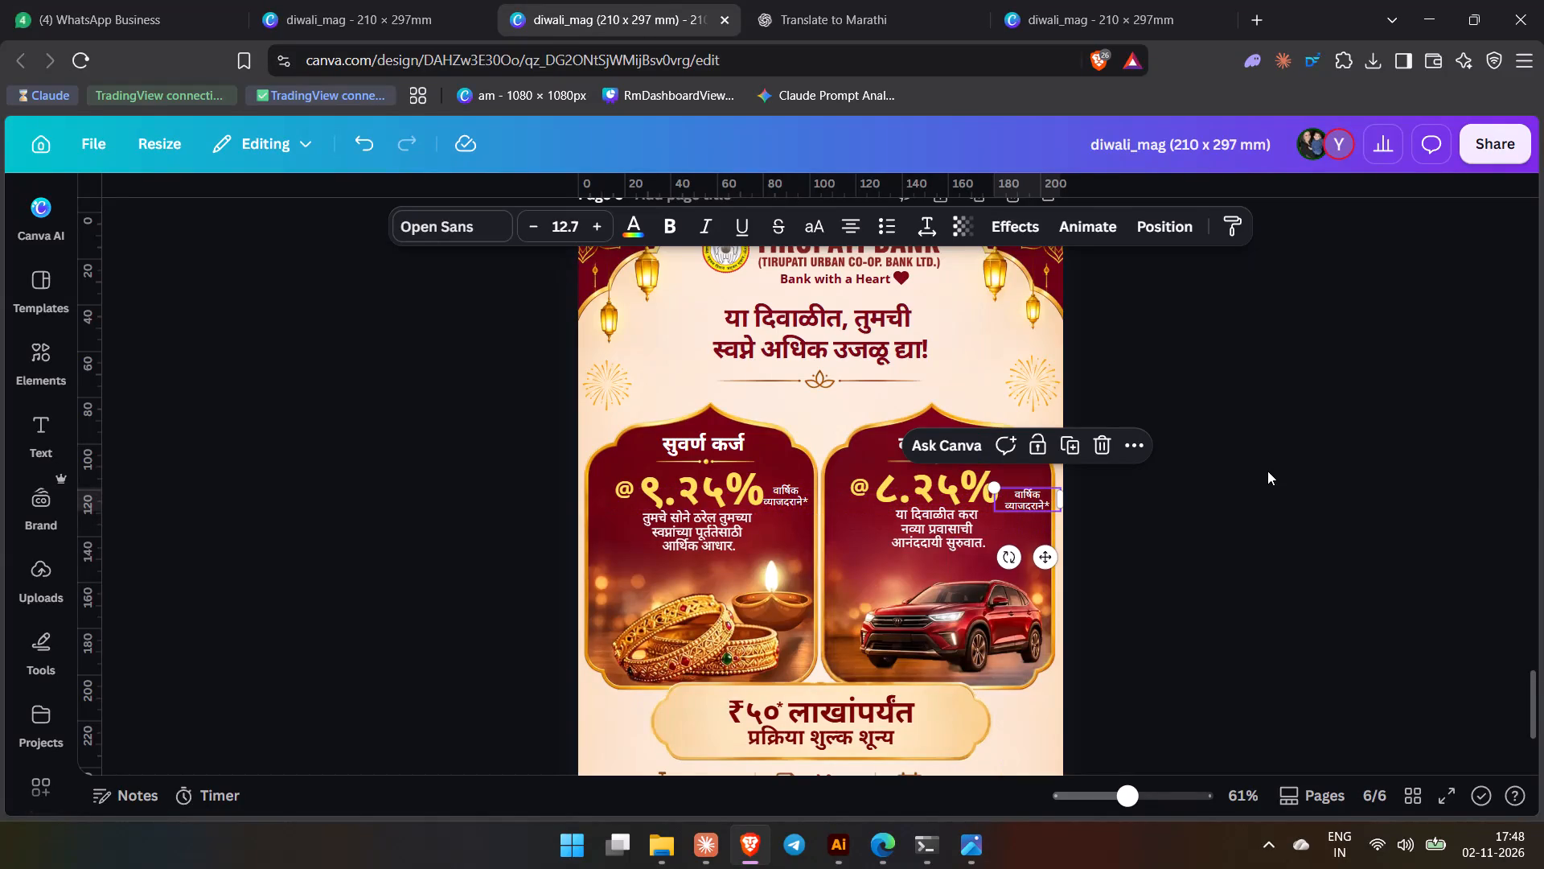
pyautogui.press('Up')
pyautogui.press('Up')
pyautogui.press('Up')
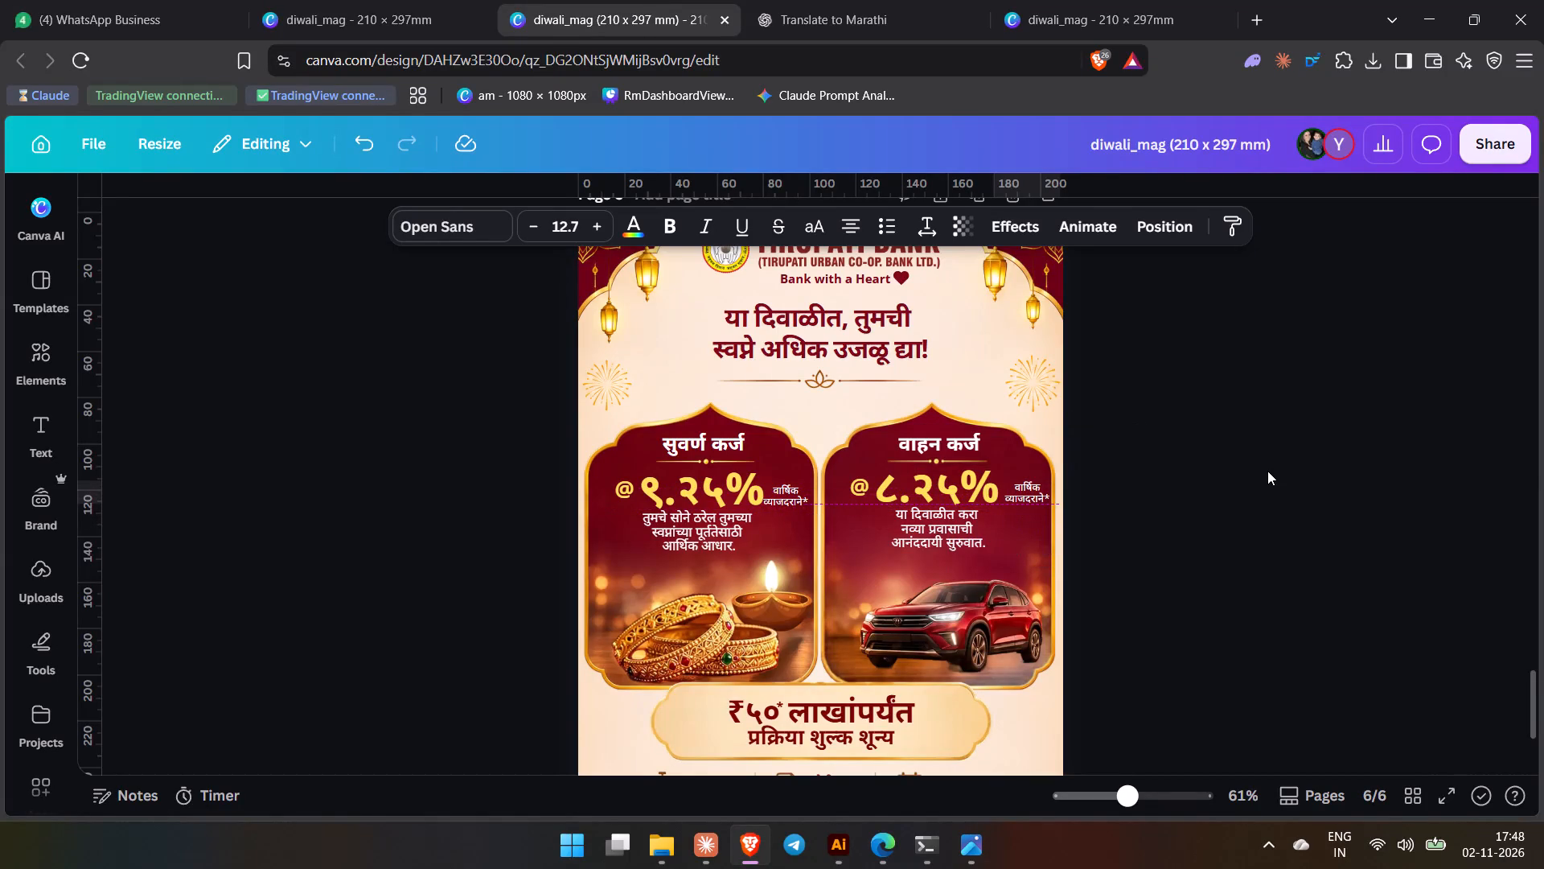
pyautogui.press('Up')
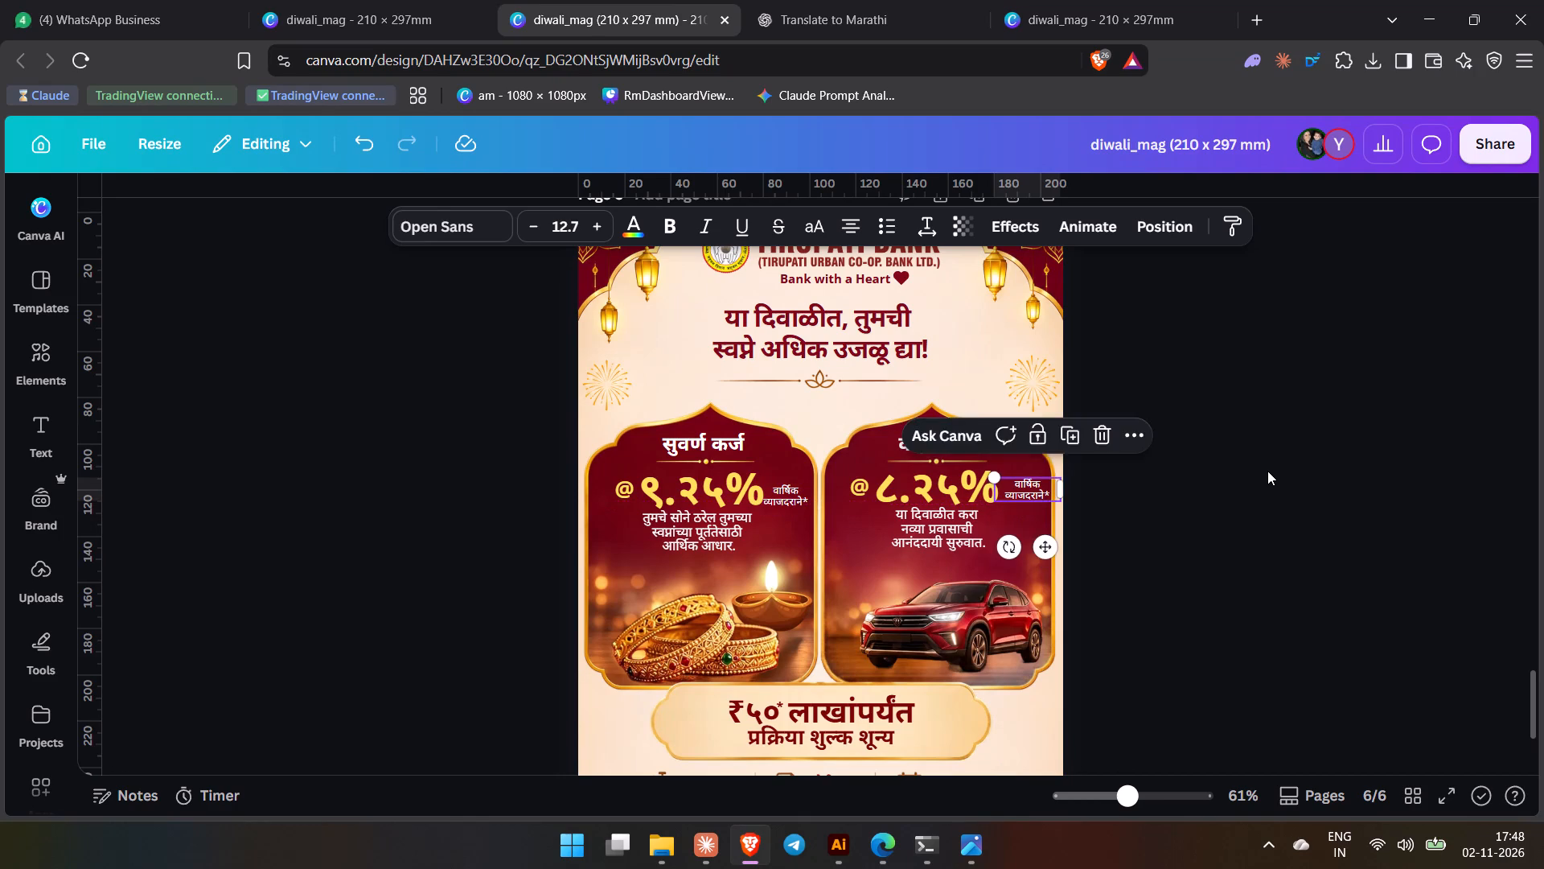
# Nudge the वार्षिक व्याजदराने* label beside the ८.२५% vehicle loan rate slightly downward to fine-tune its vertical alignment.
pyautogui.press('Down')
pyautogui.press('Down')
pyautogui.press('Up')
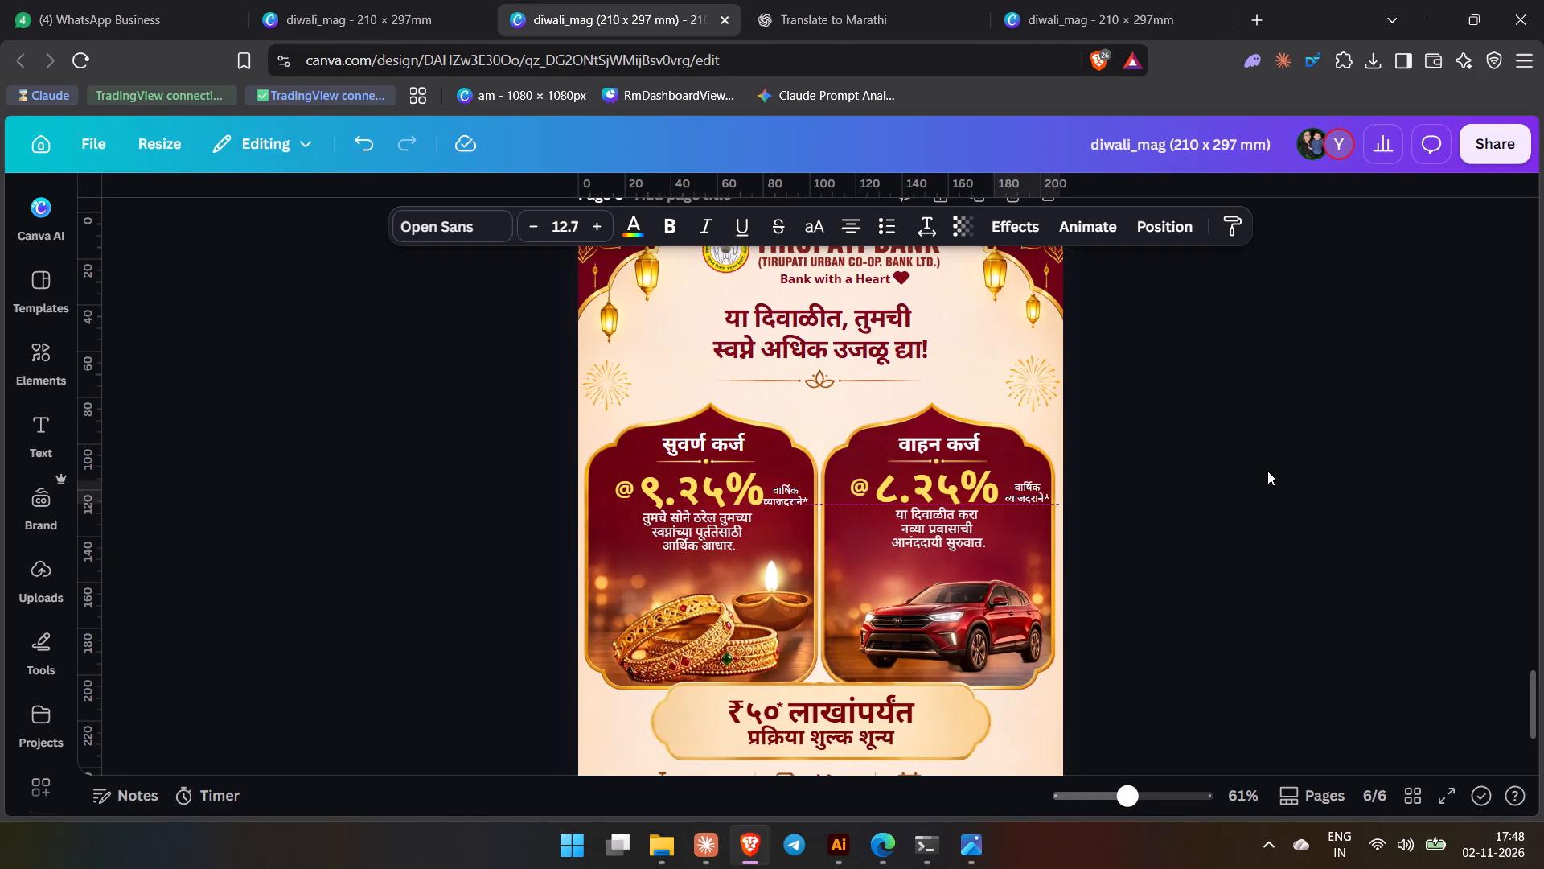
pyautogui.press('Up')
pyautogui.press('Down')
pyautogui.press('Down')
pyautogui.press('Down')
pyautogui.press('Down')
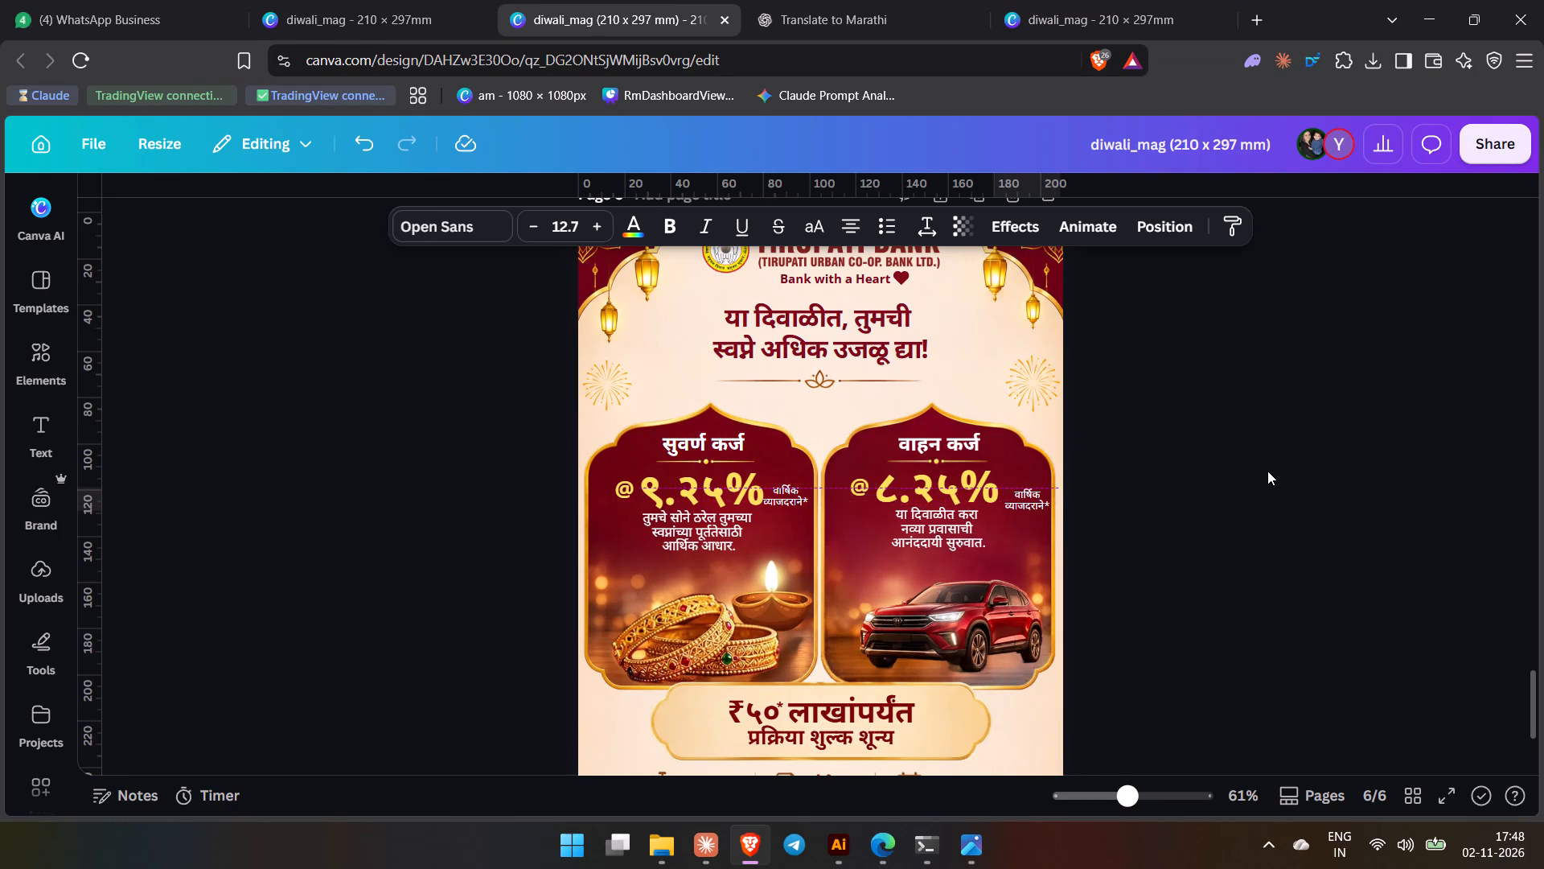
pyautogui.click(1233, 553)
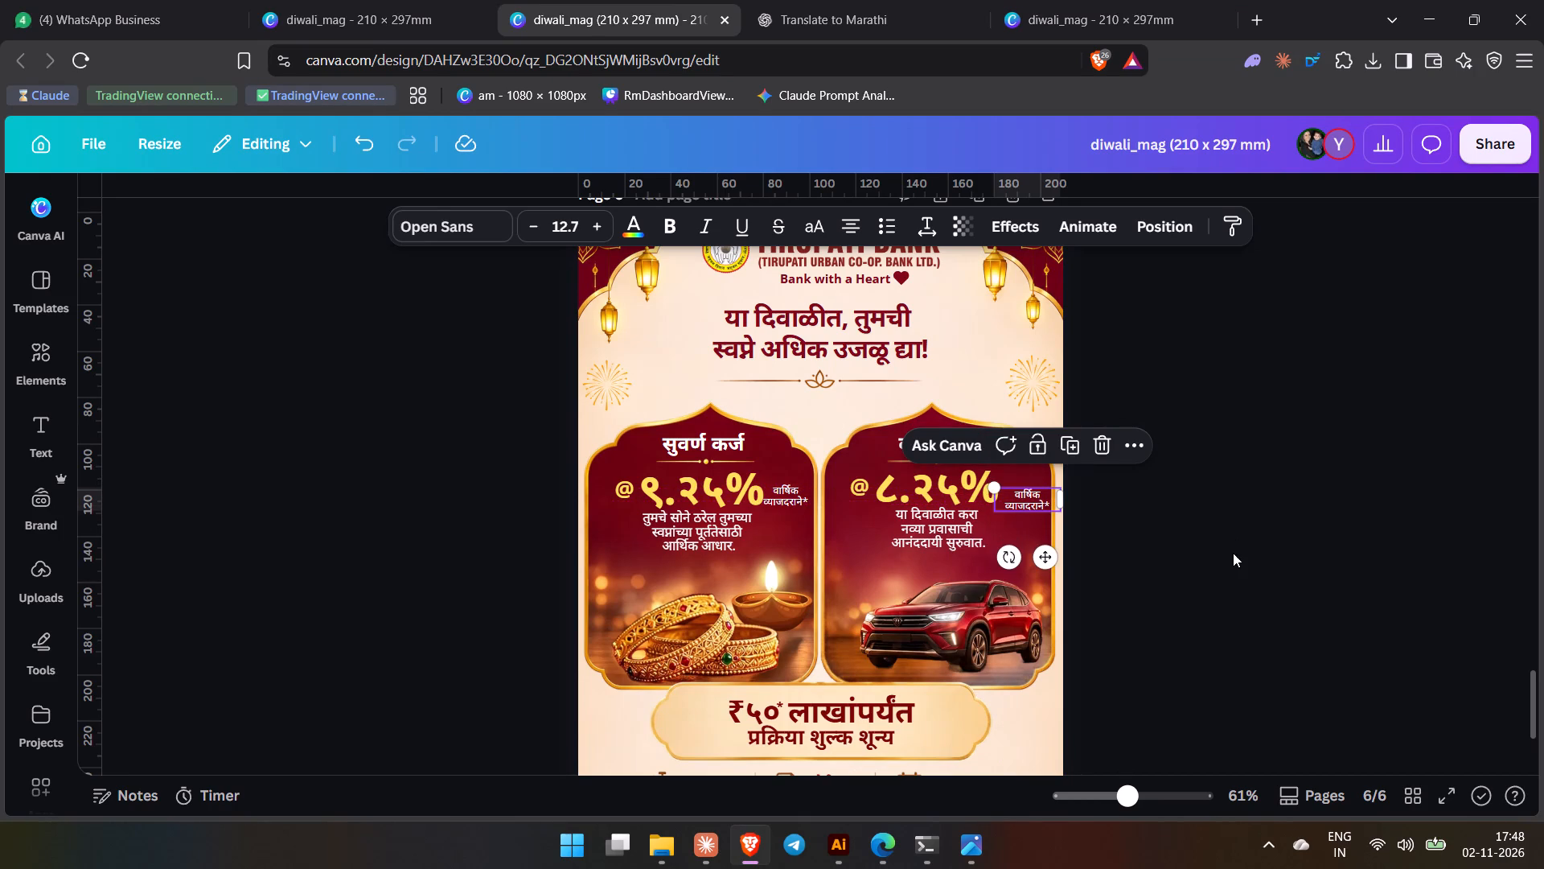
pyautogui.click(1045, 500)
pyautogui.press('Up')
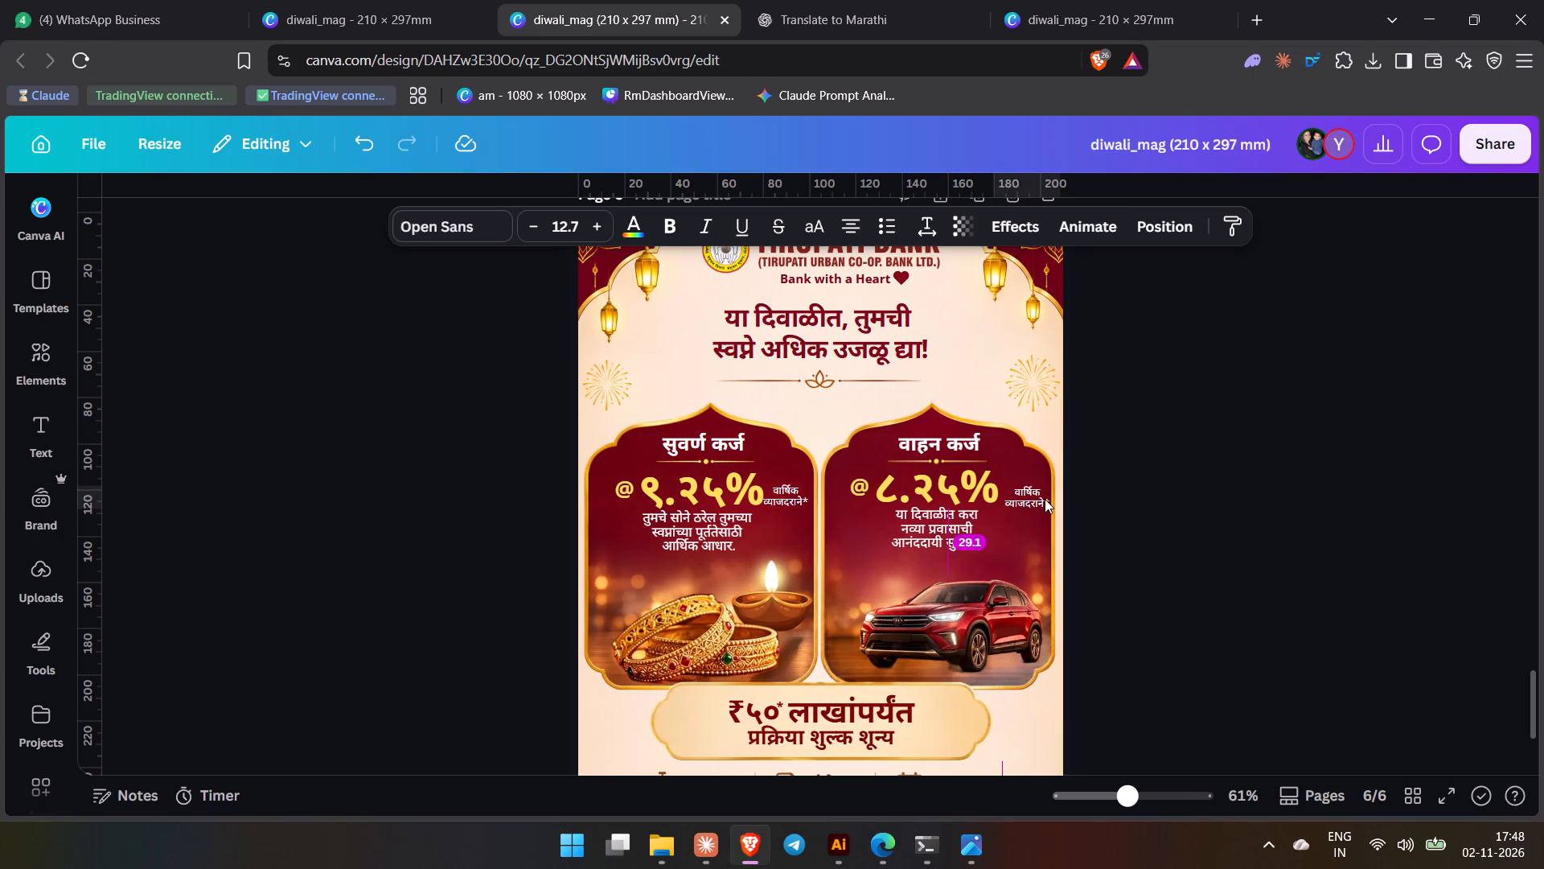
# Nudge the वार्षिक व्याजदराने* label beside the ८.२५% vehicle loan rate slightly upward on page 6.
pyautogui.press('Up')
pyautogui.press('Up')
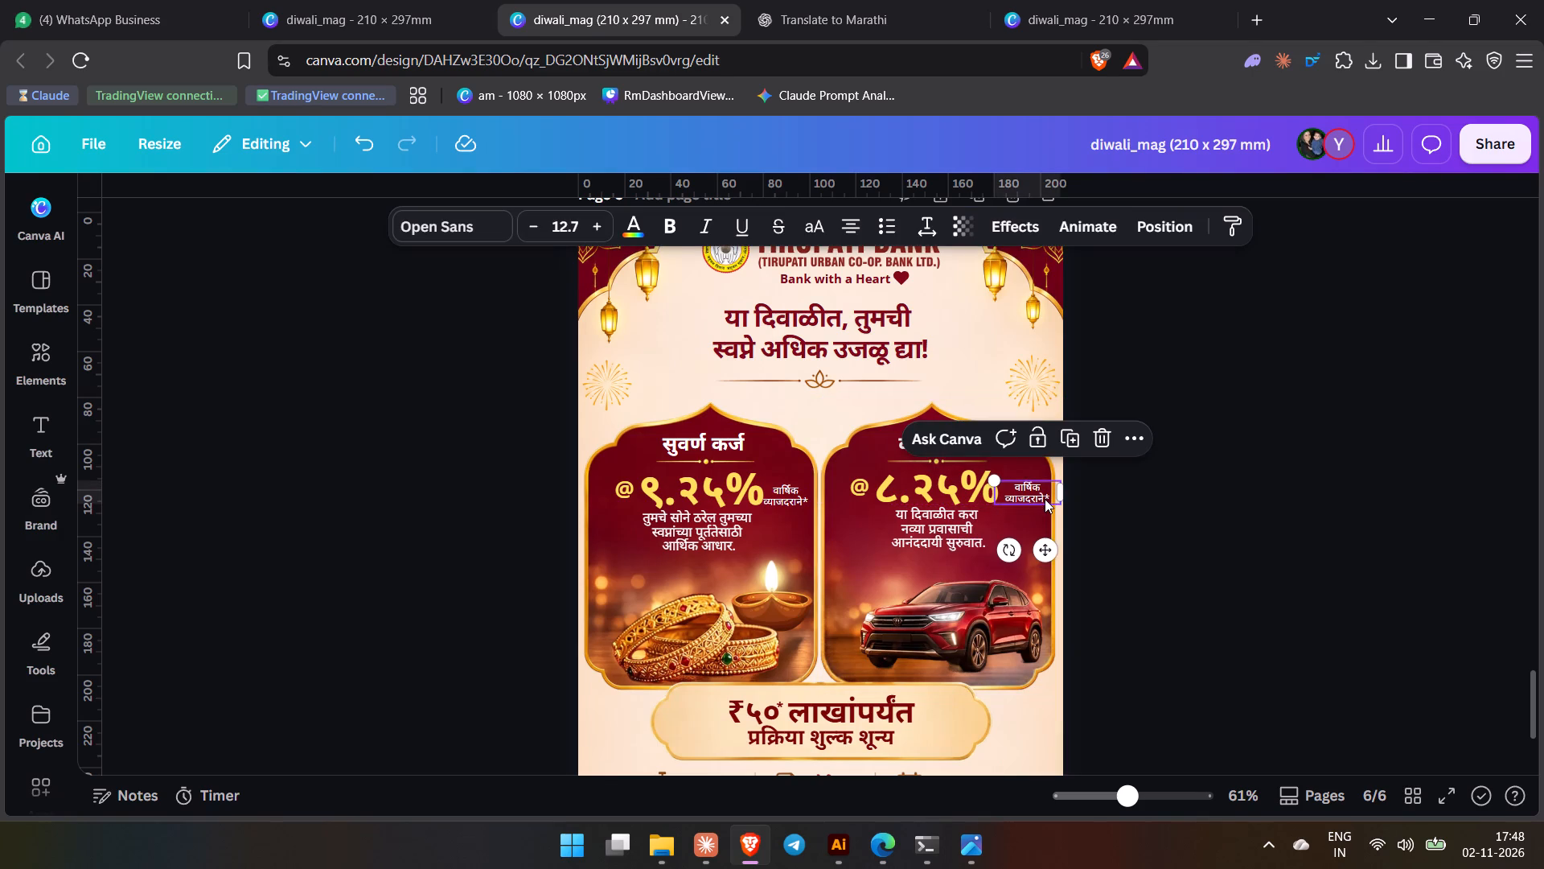
pyautogui.click(1163, 529)
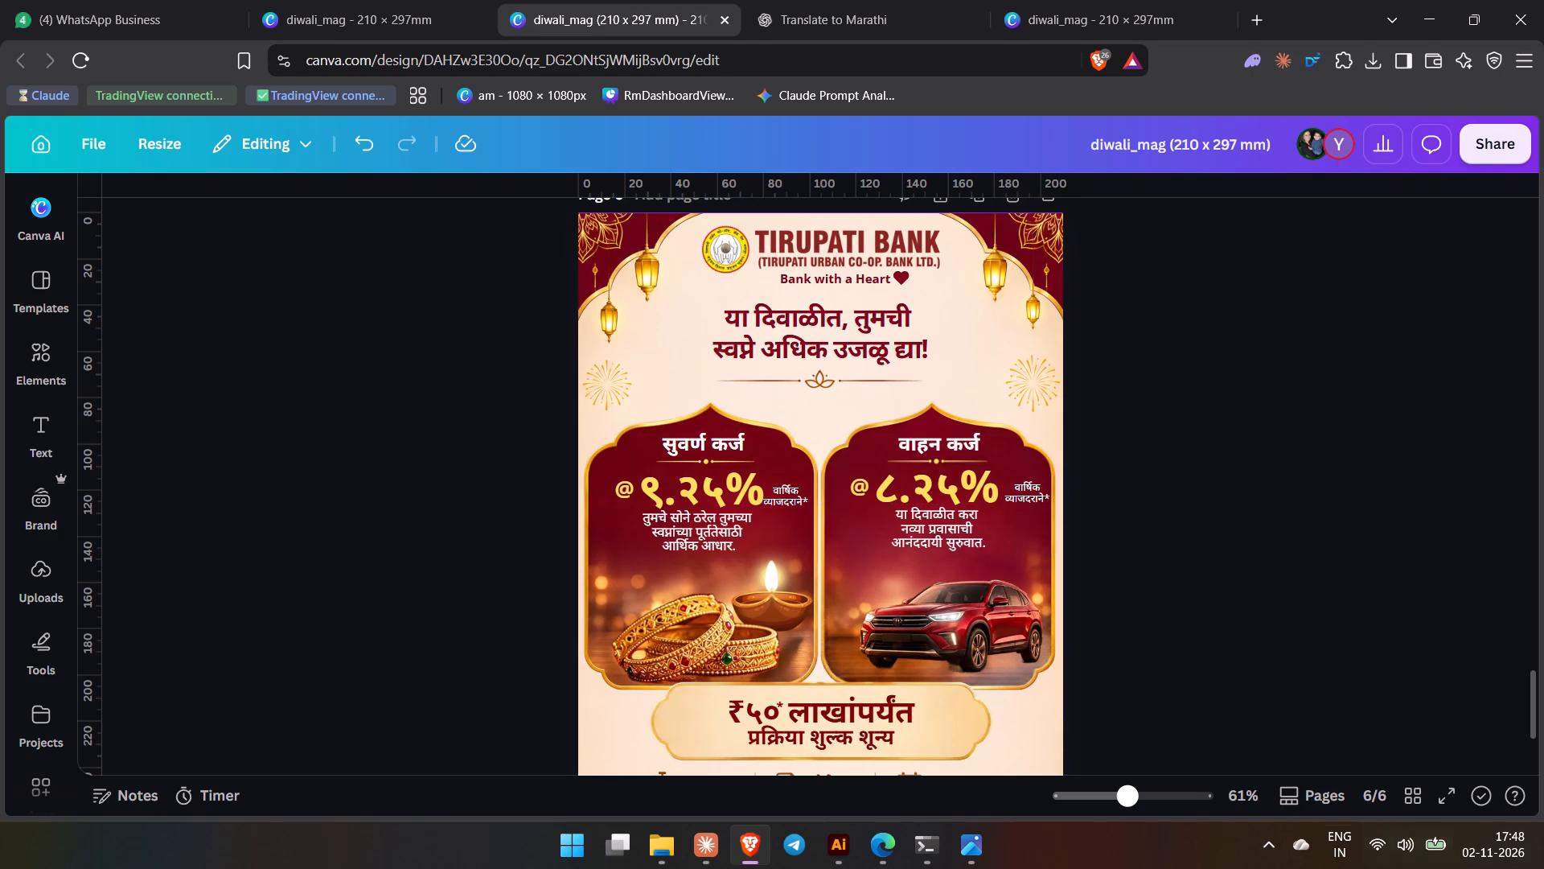
# Title page 6 as gold+vehicle(marathi).
pyautogui.scroll(-3, 1115, 610)
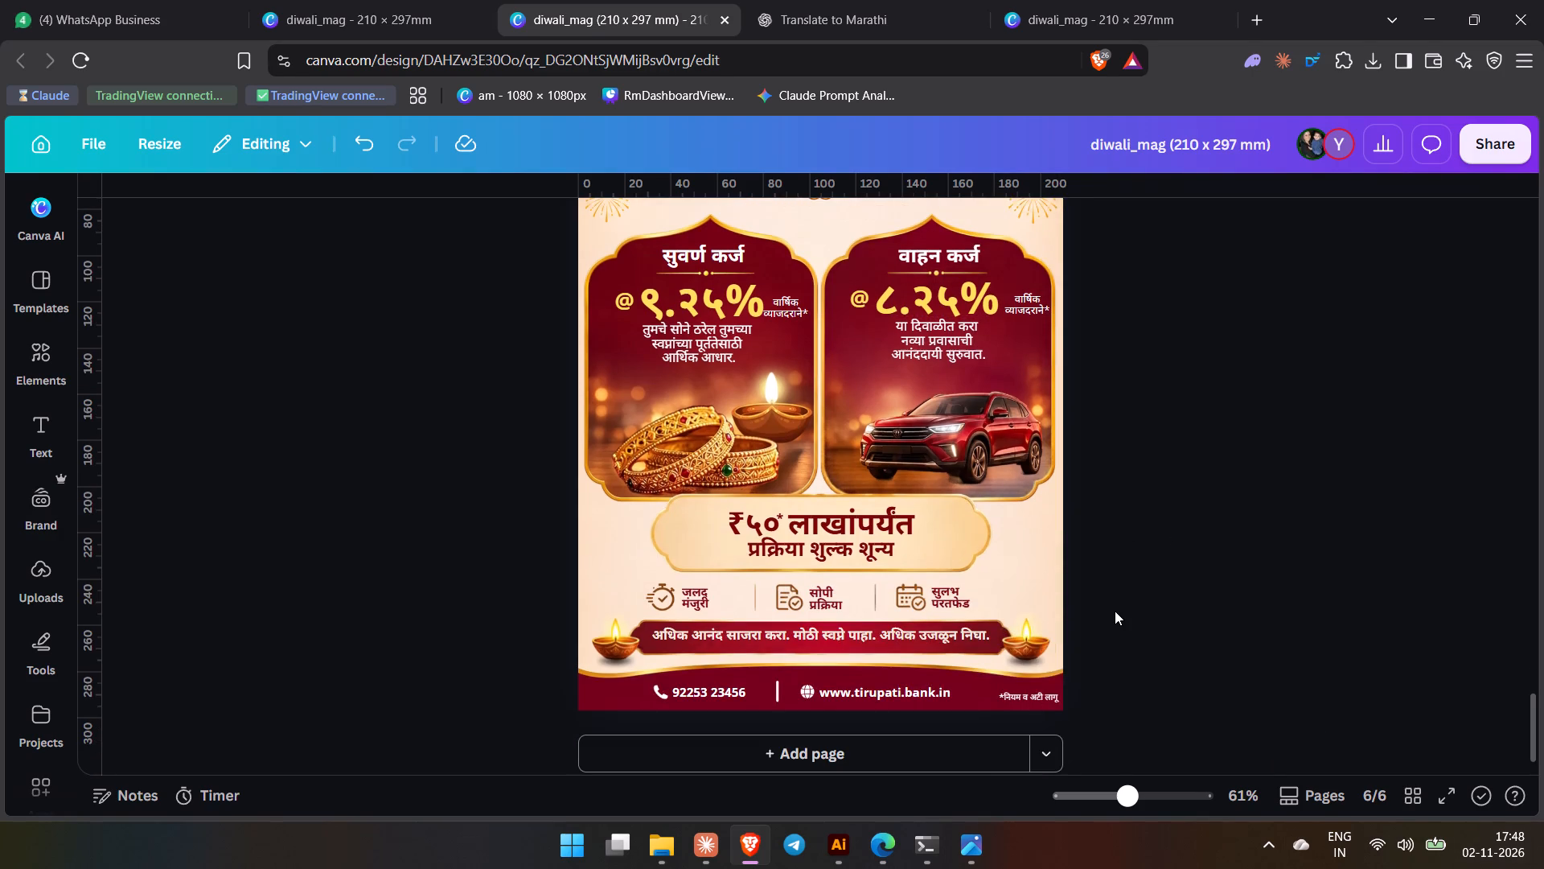
pyautogui.scroll(3, 1115, 611)
pyautogui.click(1291, 581)
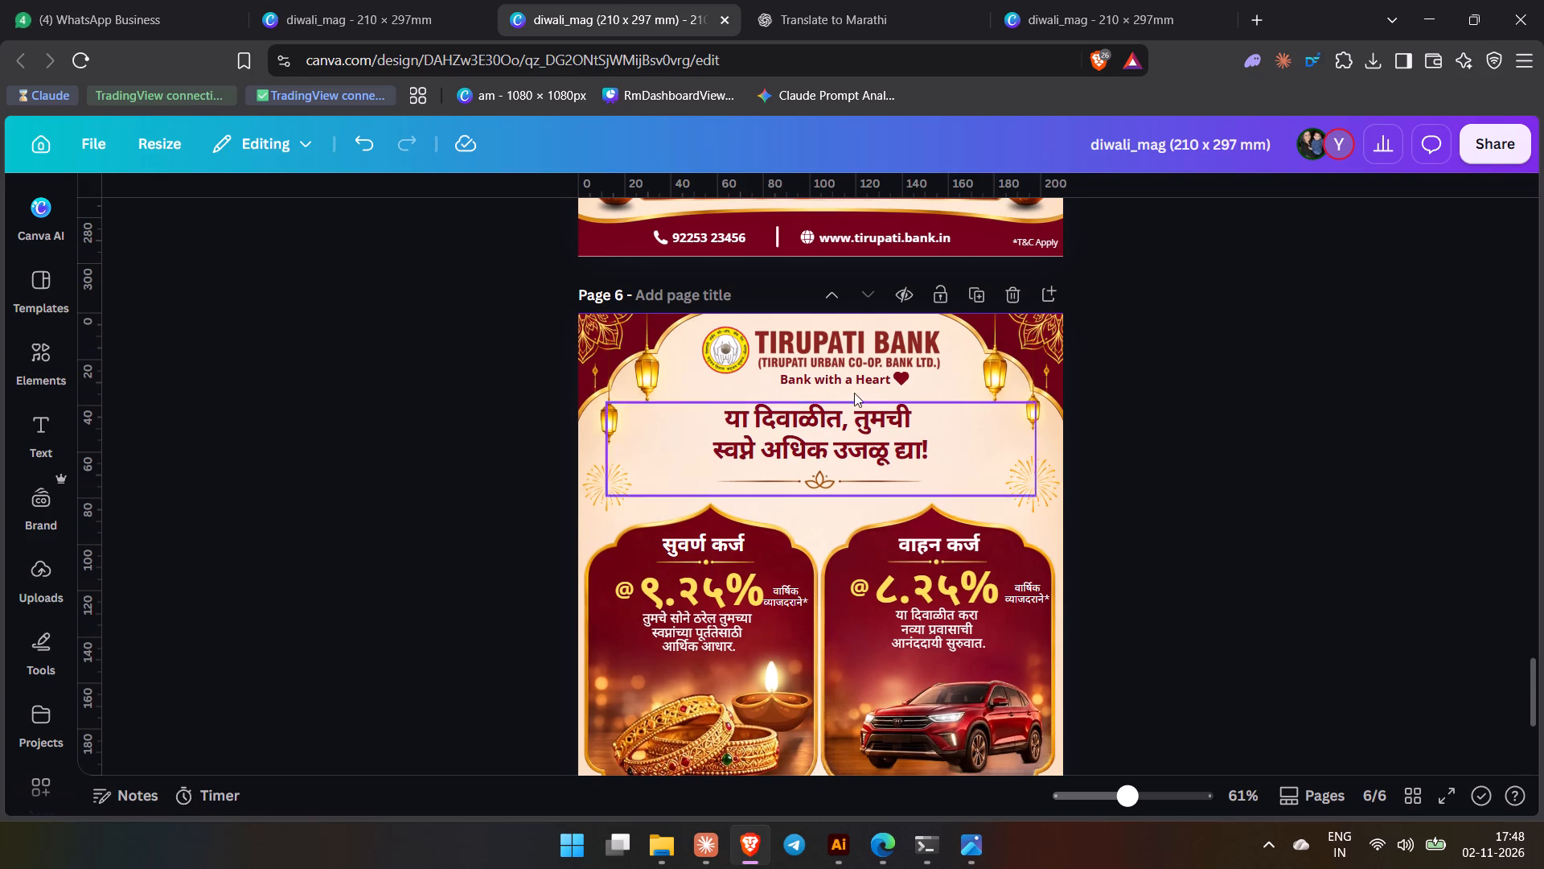
pyautogui.scroll(1, 1234, 464)
pyautogui.scroll(-1, 1223, 471)
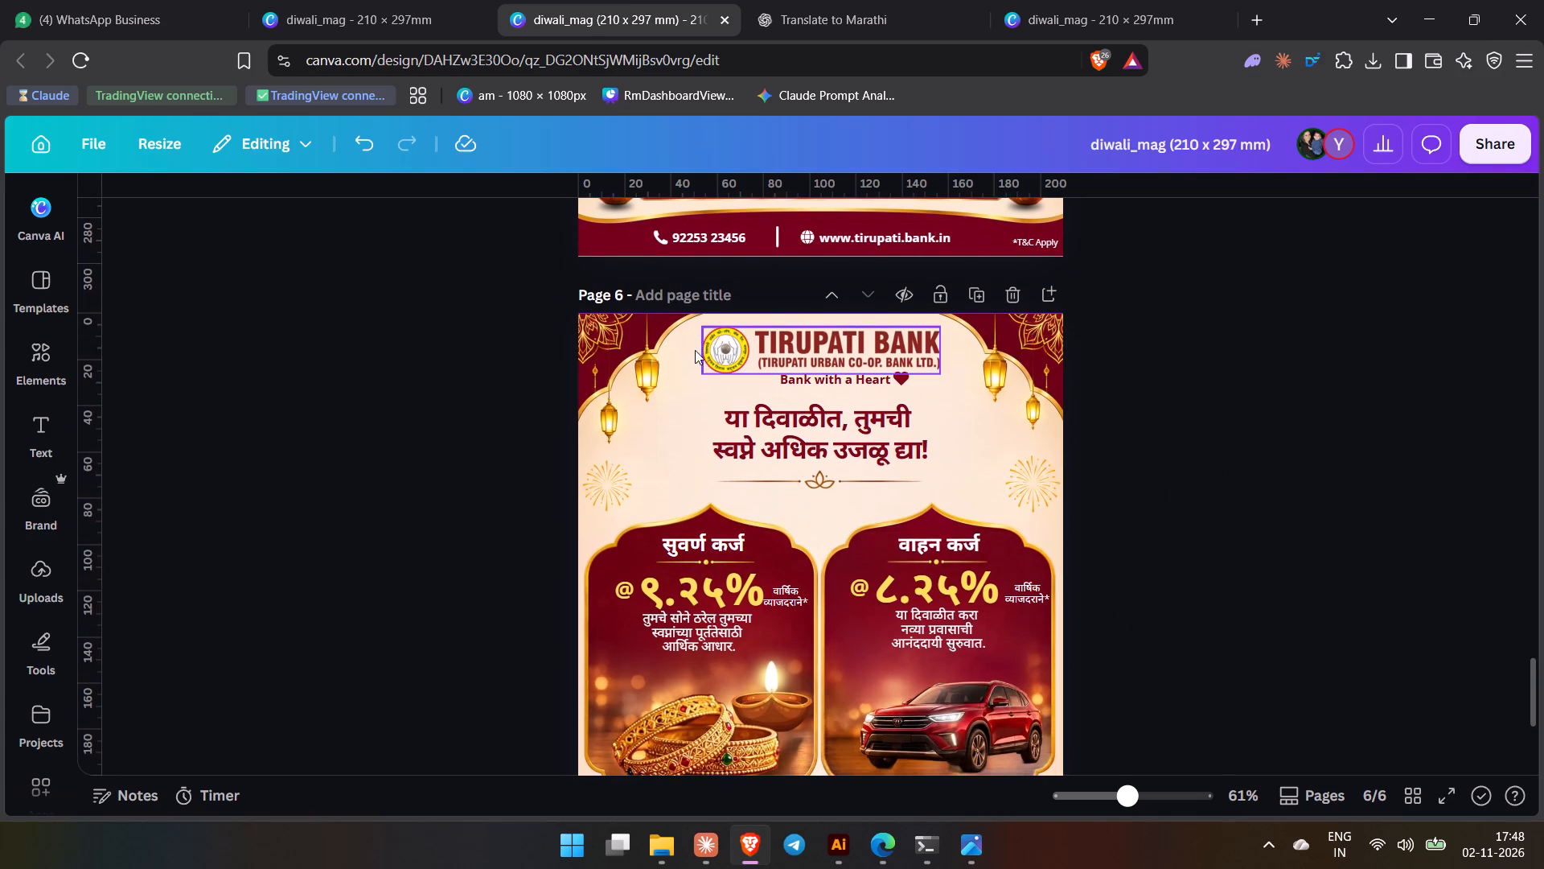
pyautogui.click(688, 299)
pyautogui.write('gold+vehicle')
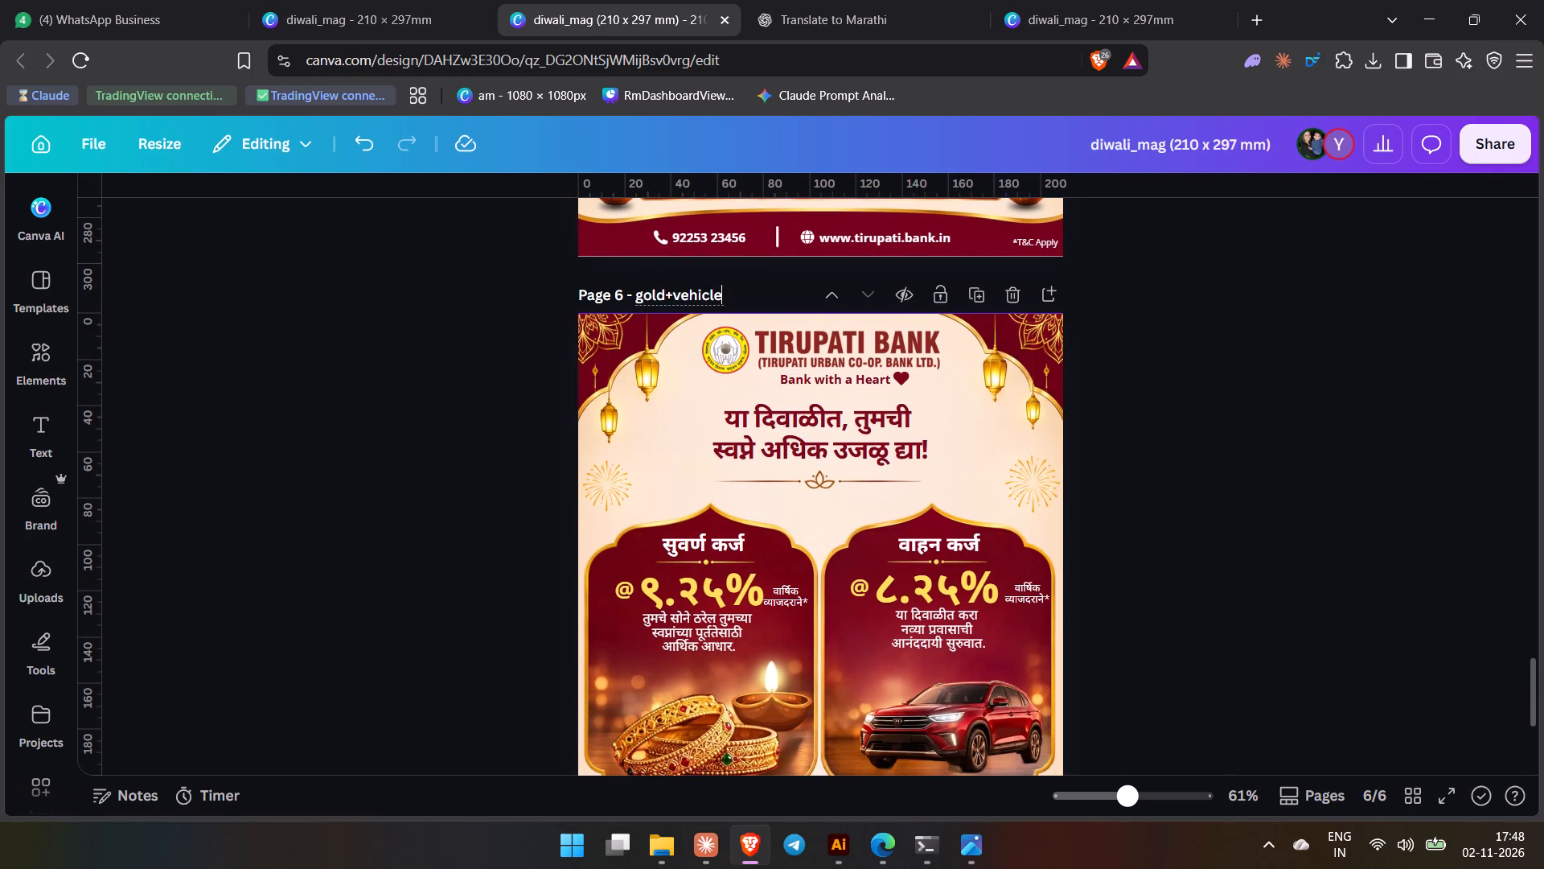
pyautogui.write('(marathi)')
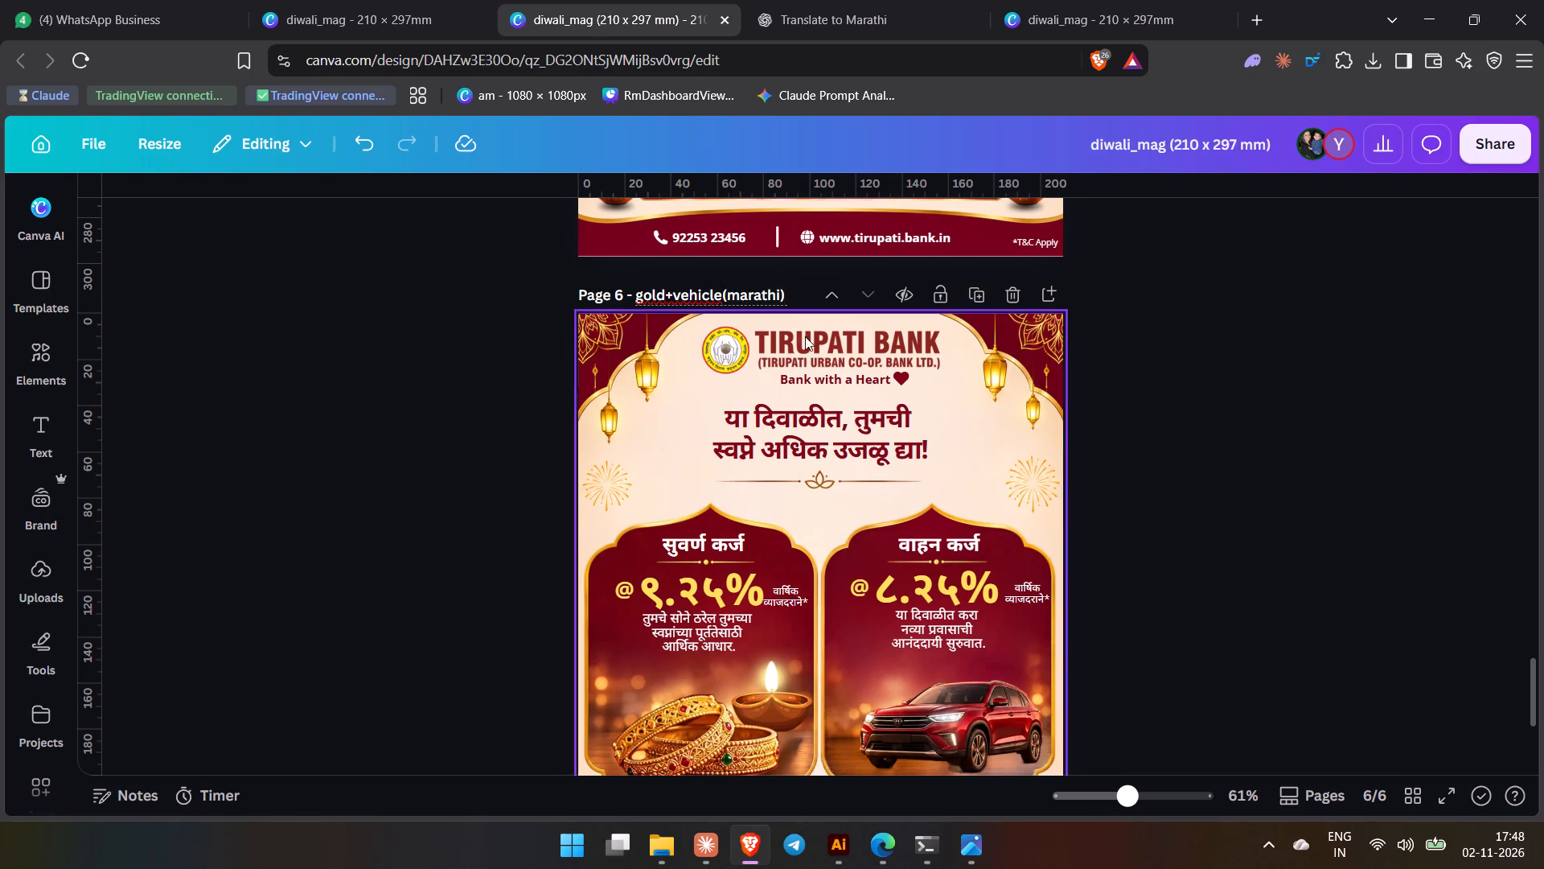
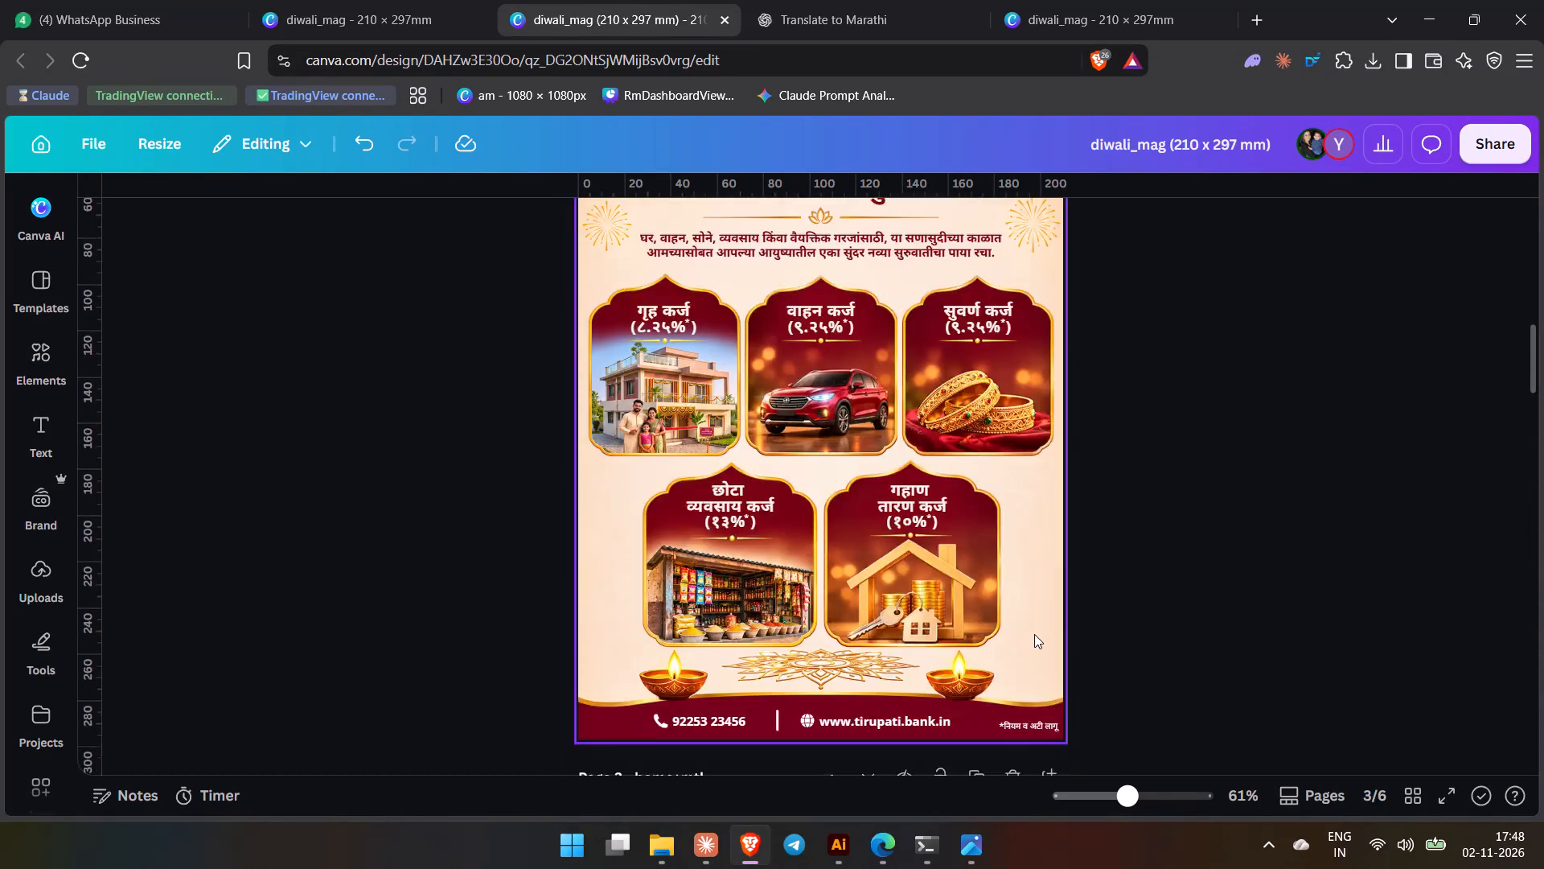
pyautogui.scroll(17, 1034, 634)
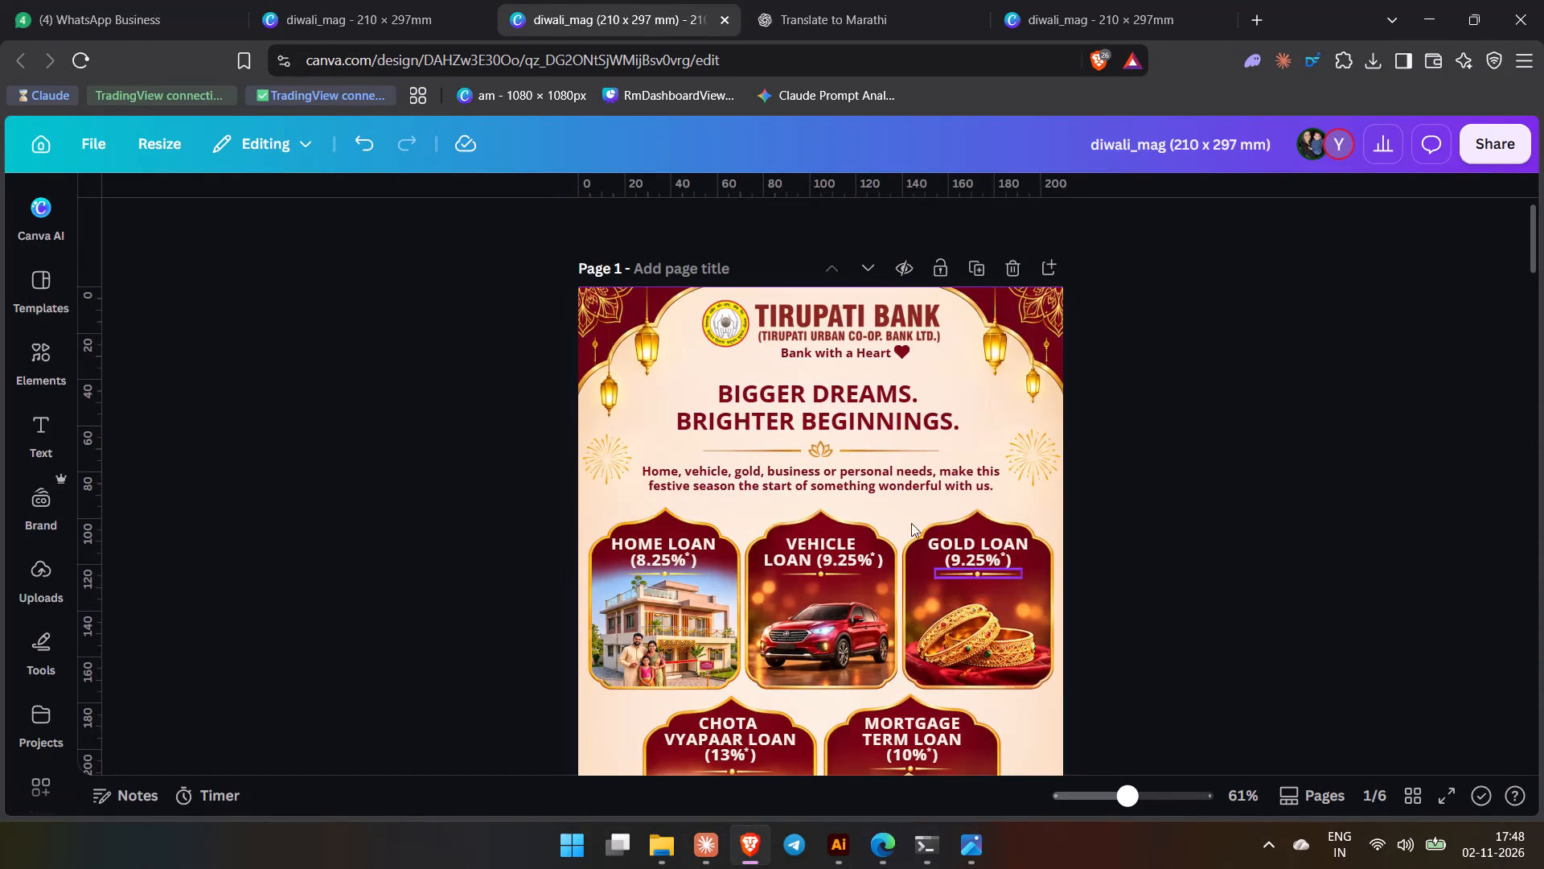